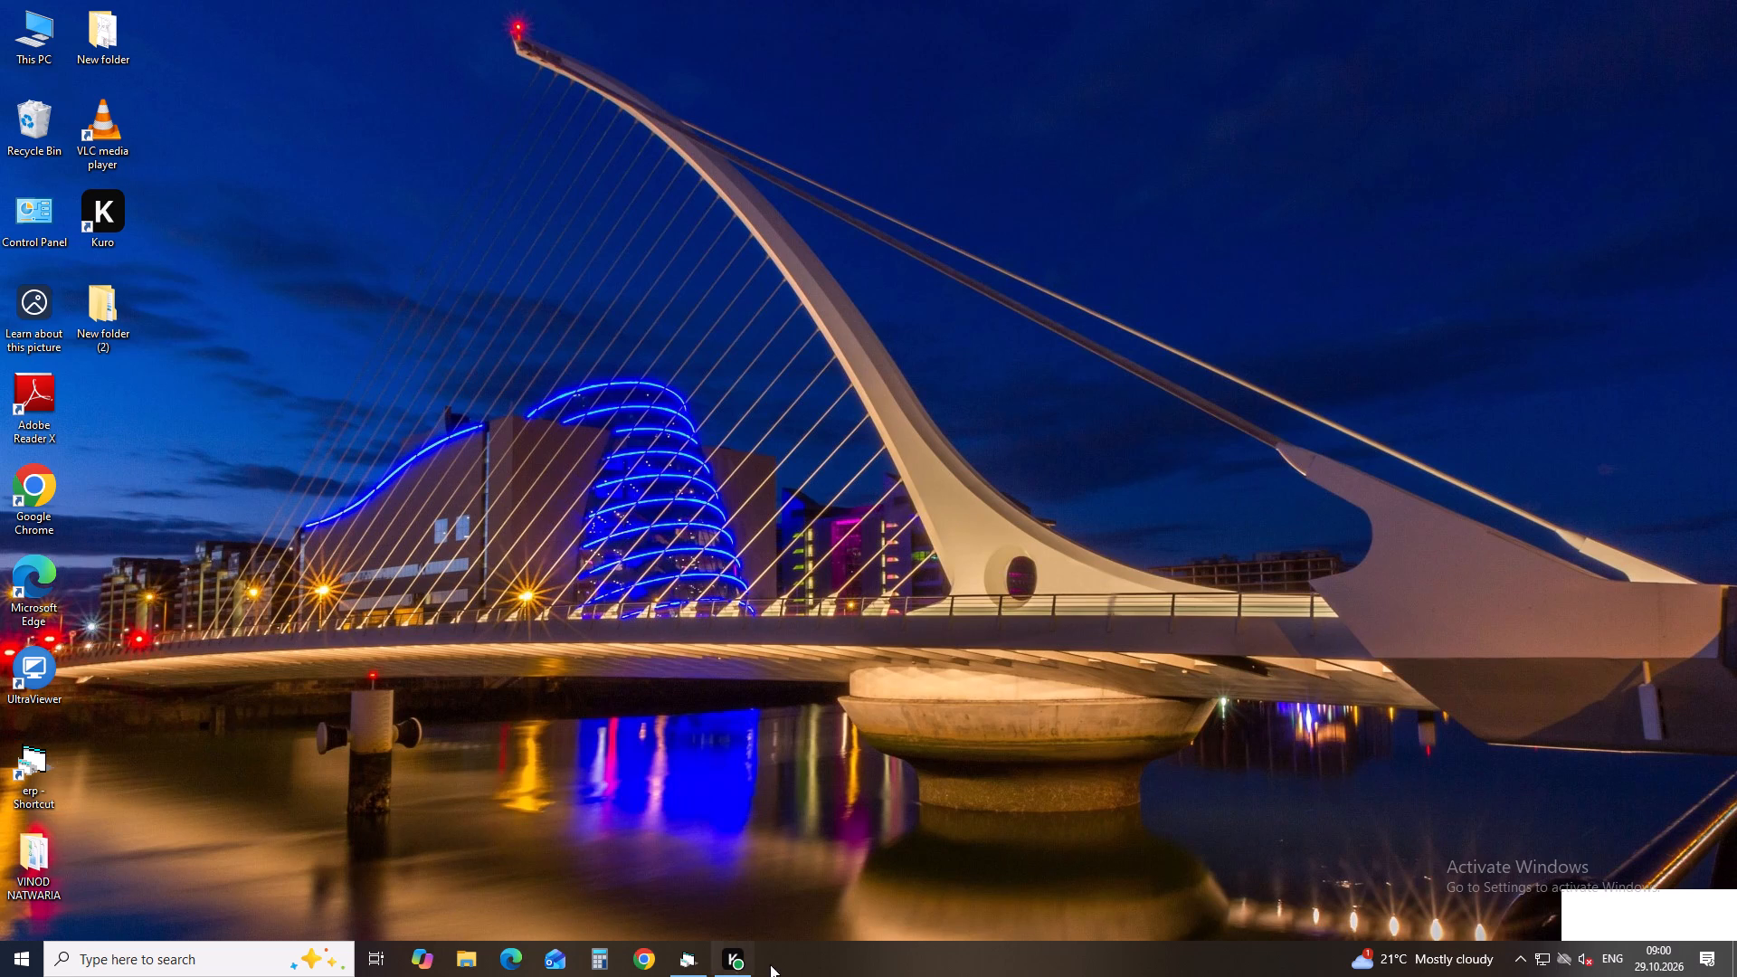
Switch to AutoFast@ERP, open Item Issue to Machine (IInd Opr) in Production Management, and start a new issue entry.
{"action": "left_click", "coordinate": [701, 964]}
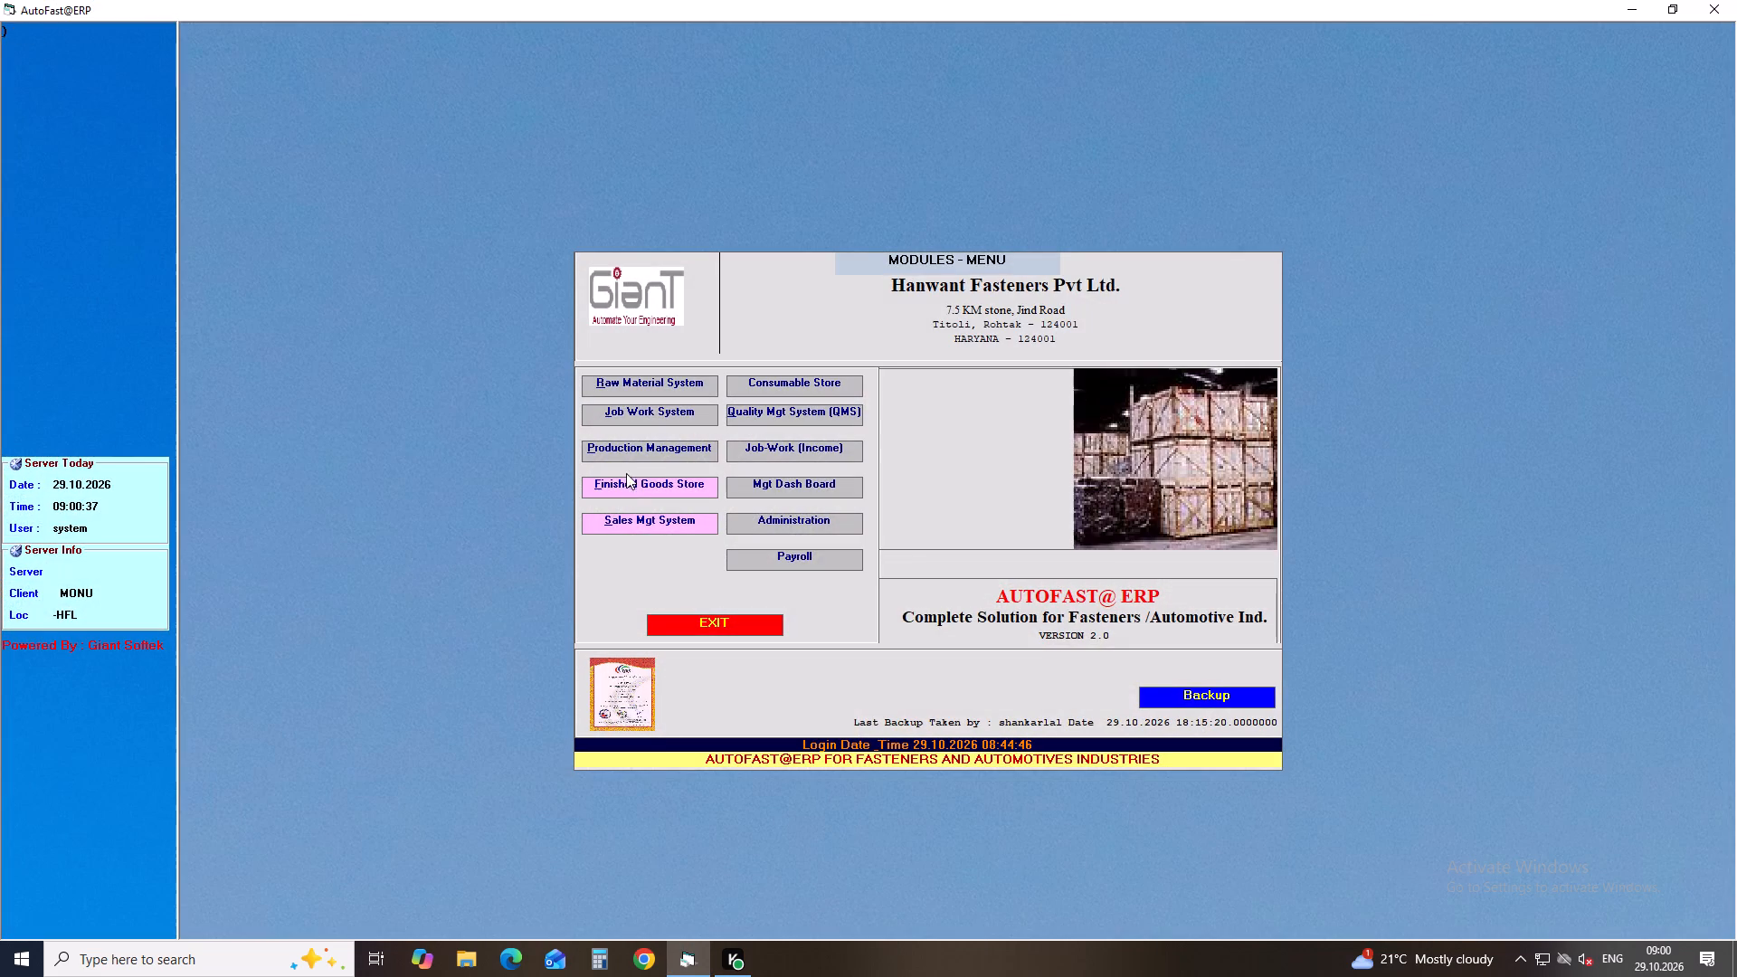
{"action": "left_click", "coordinate": [627, 464]}
{"action": "left_click", "coordinate": [629, 453]}
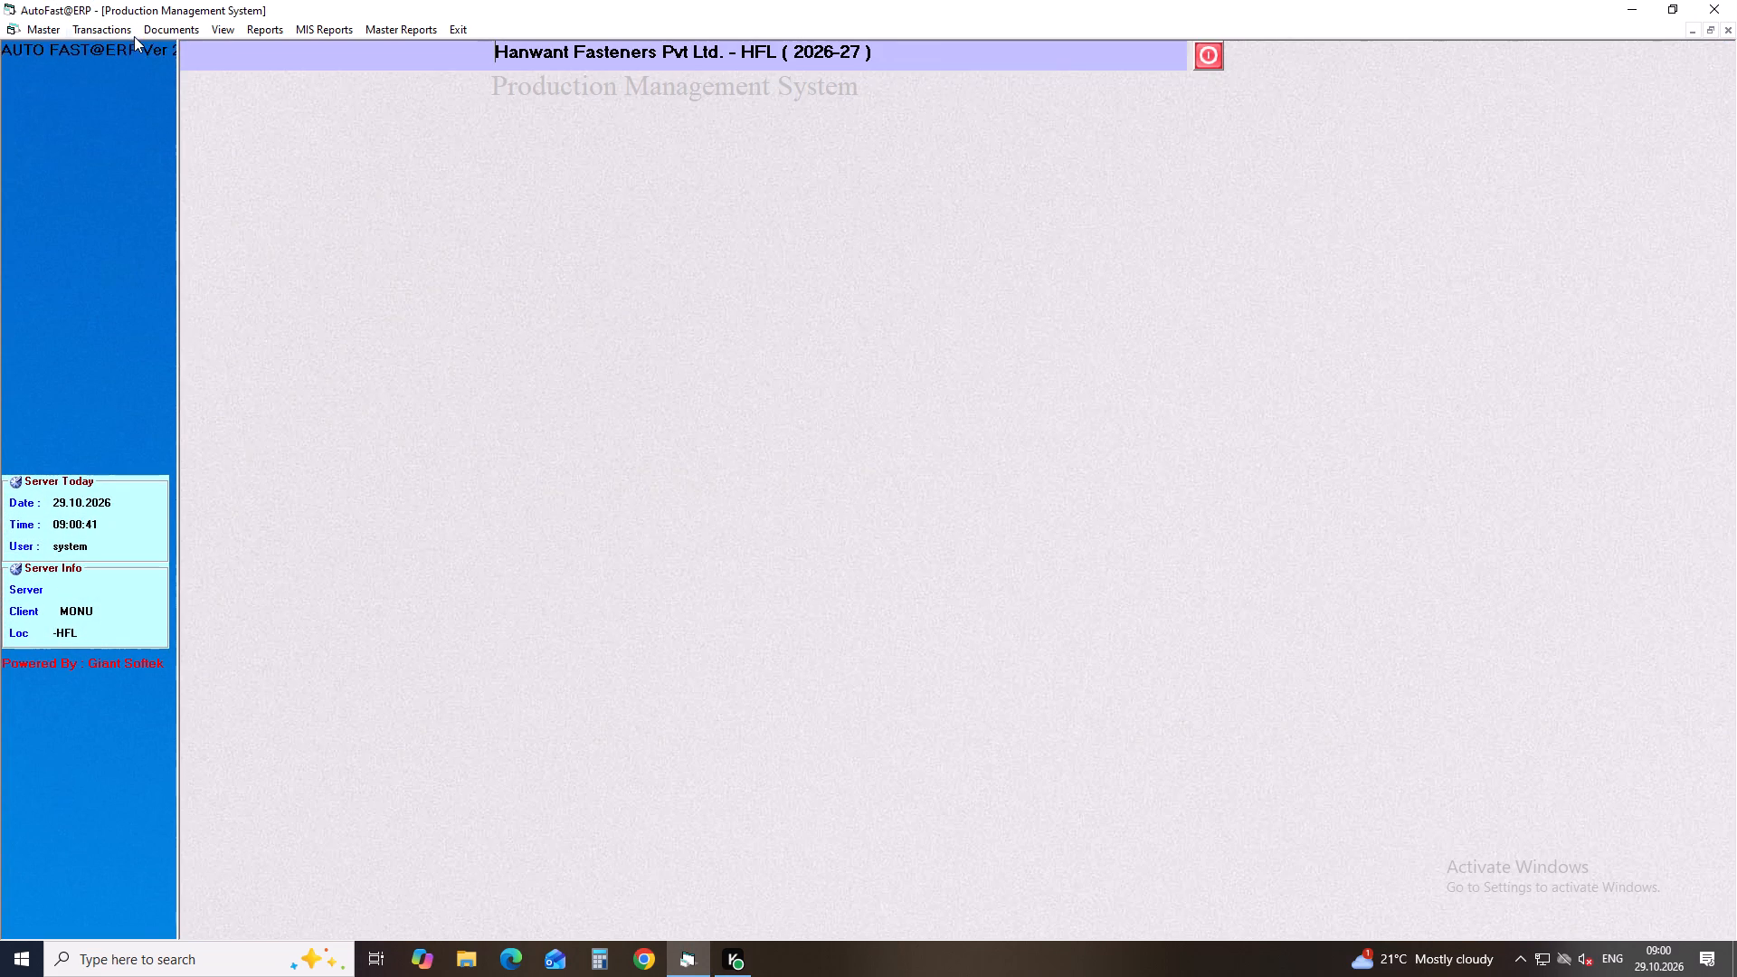
{"action": "left_click", "coordinate": [130, 35]}
{"action": "left_click", "coordinate": [269, 194]}
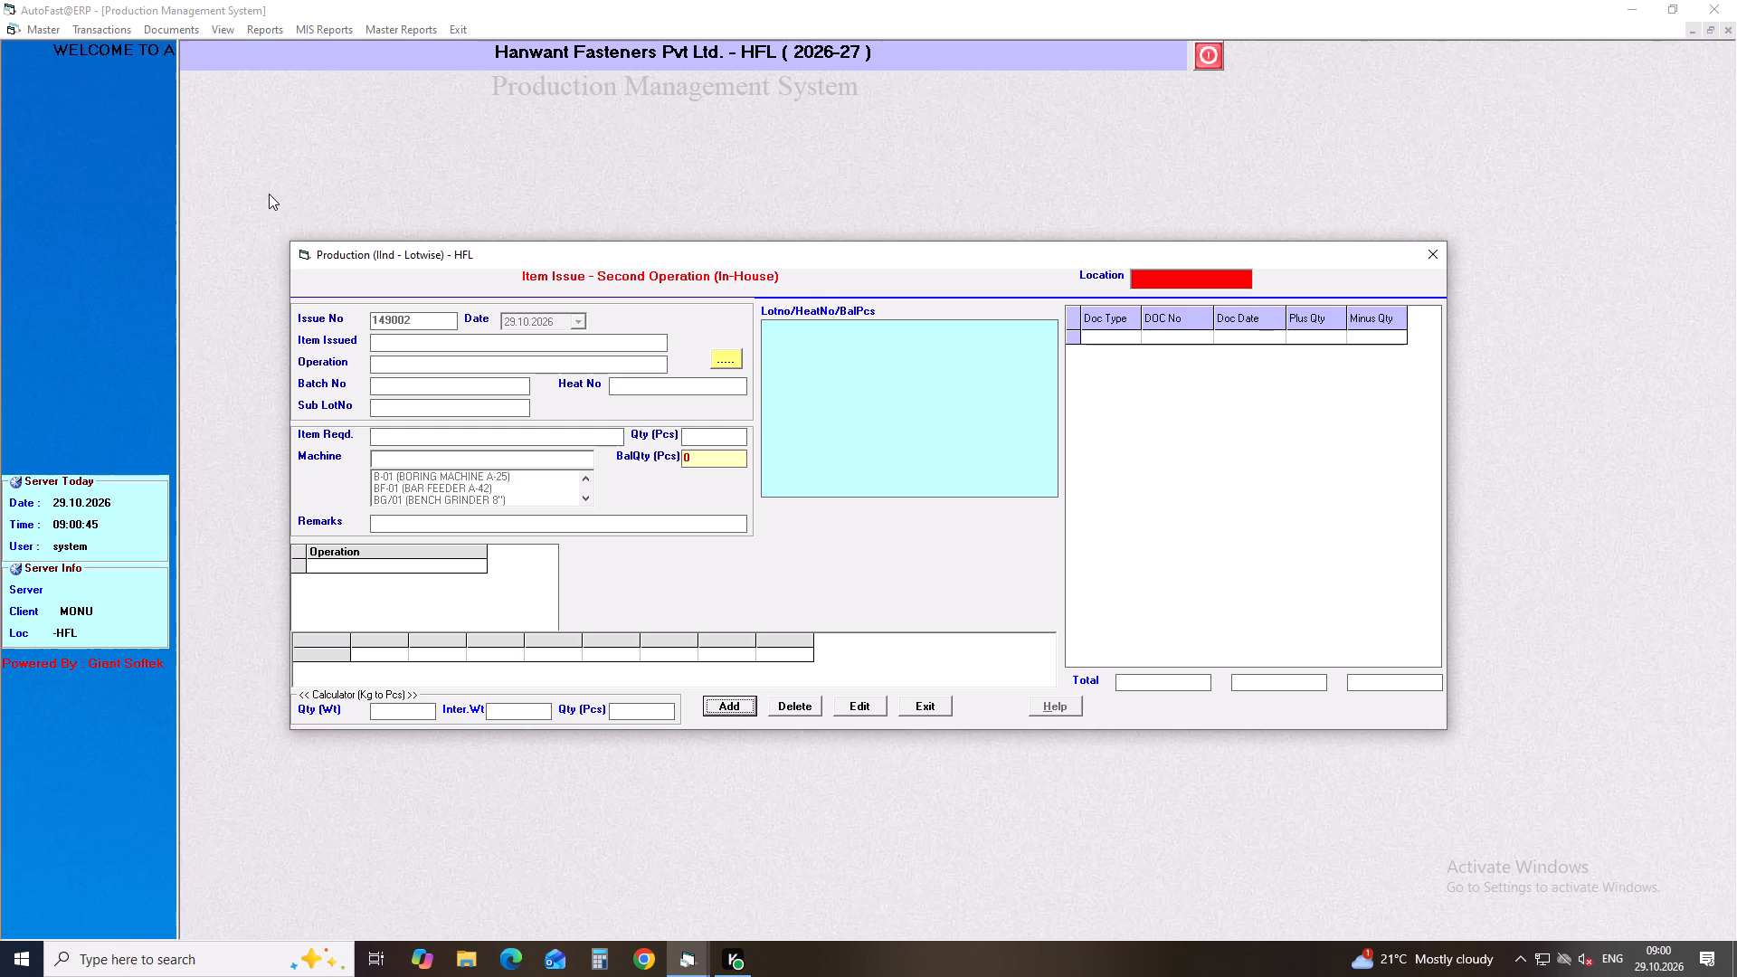
{"action": "key", "text": "Return"}
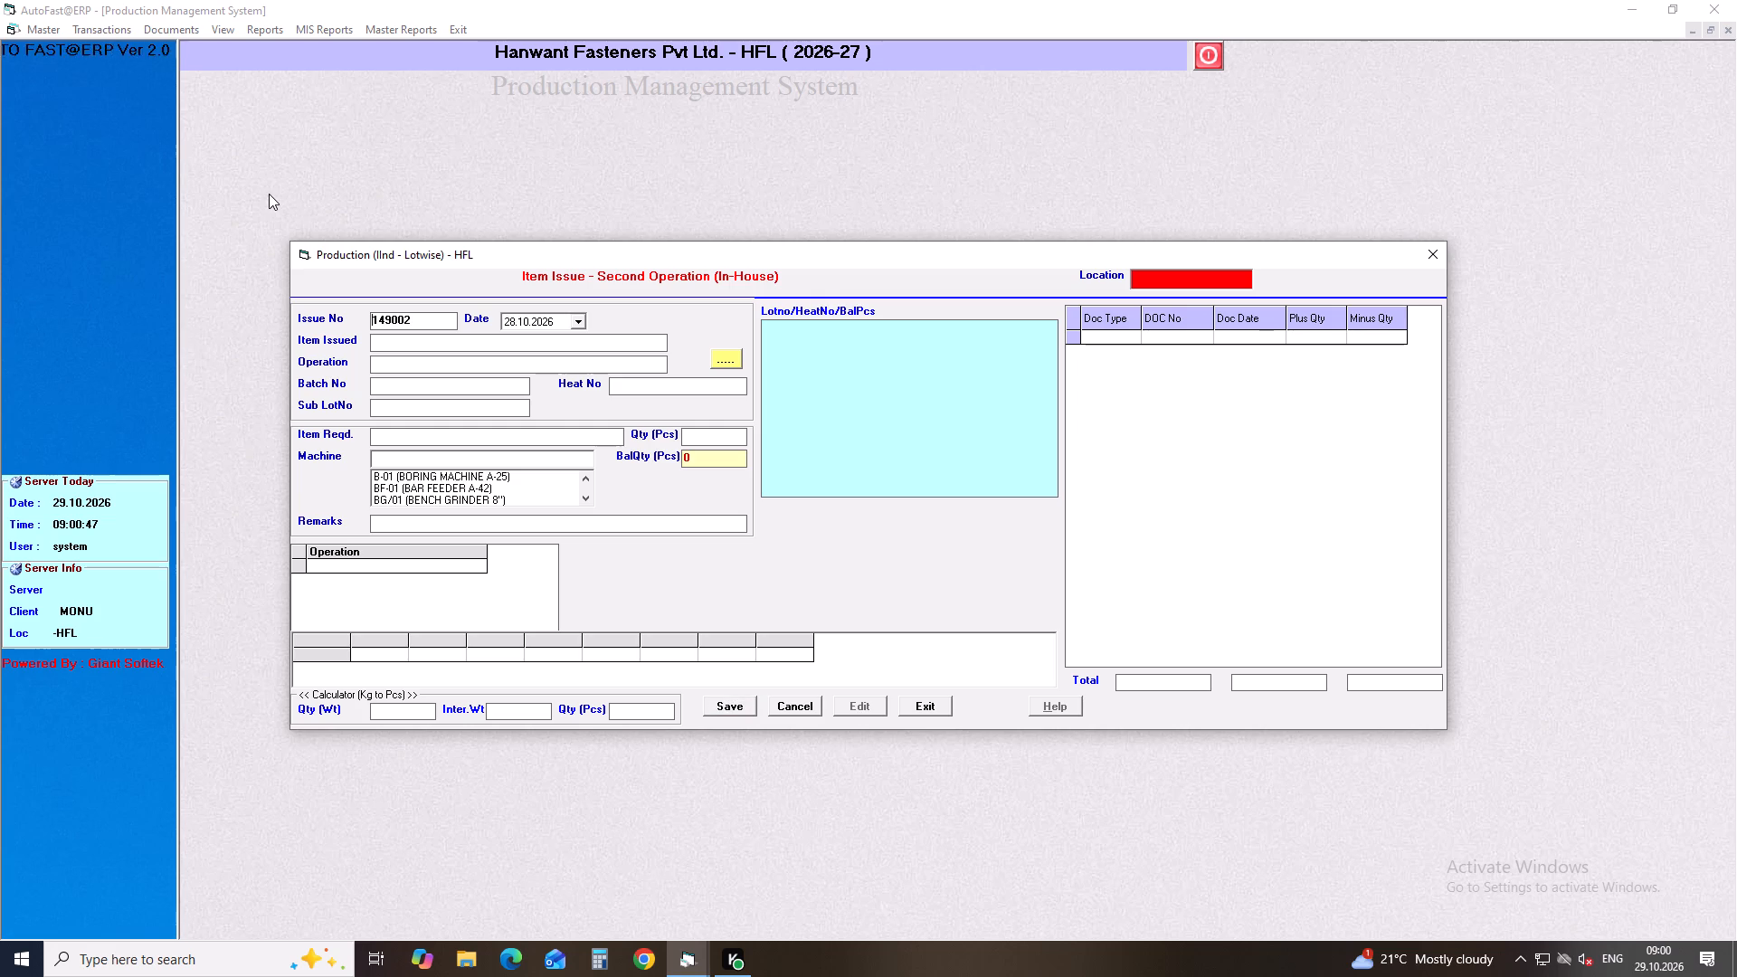
Dated 28.10.2026, issue item BOLT M STEP RUB STEP 5X28 (BF/01)/I0212 for the ROLLING operation.
{"action": "key", "text": "Return"}
{"action": "key", "text": "Return"}
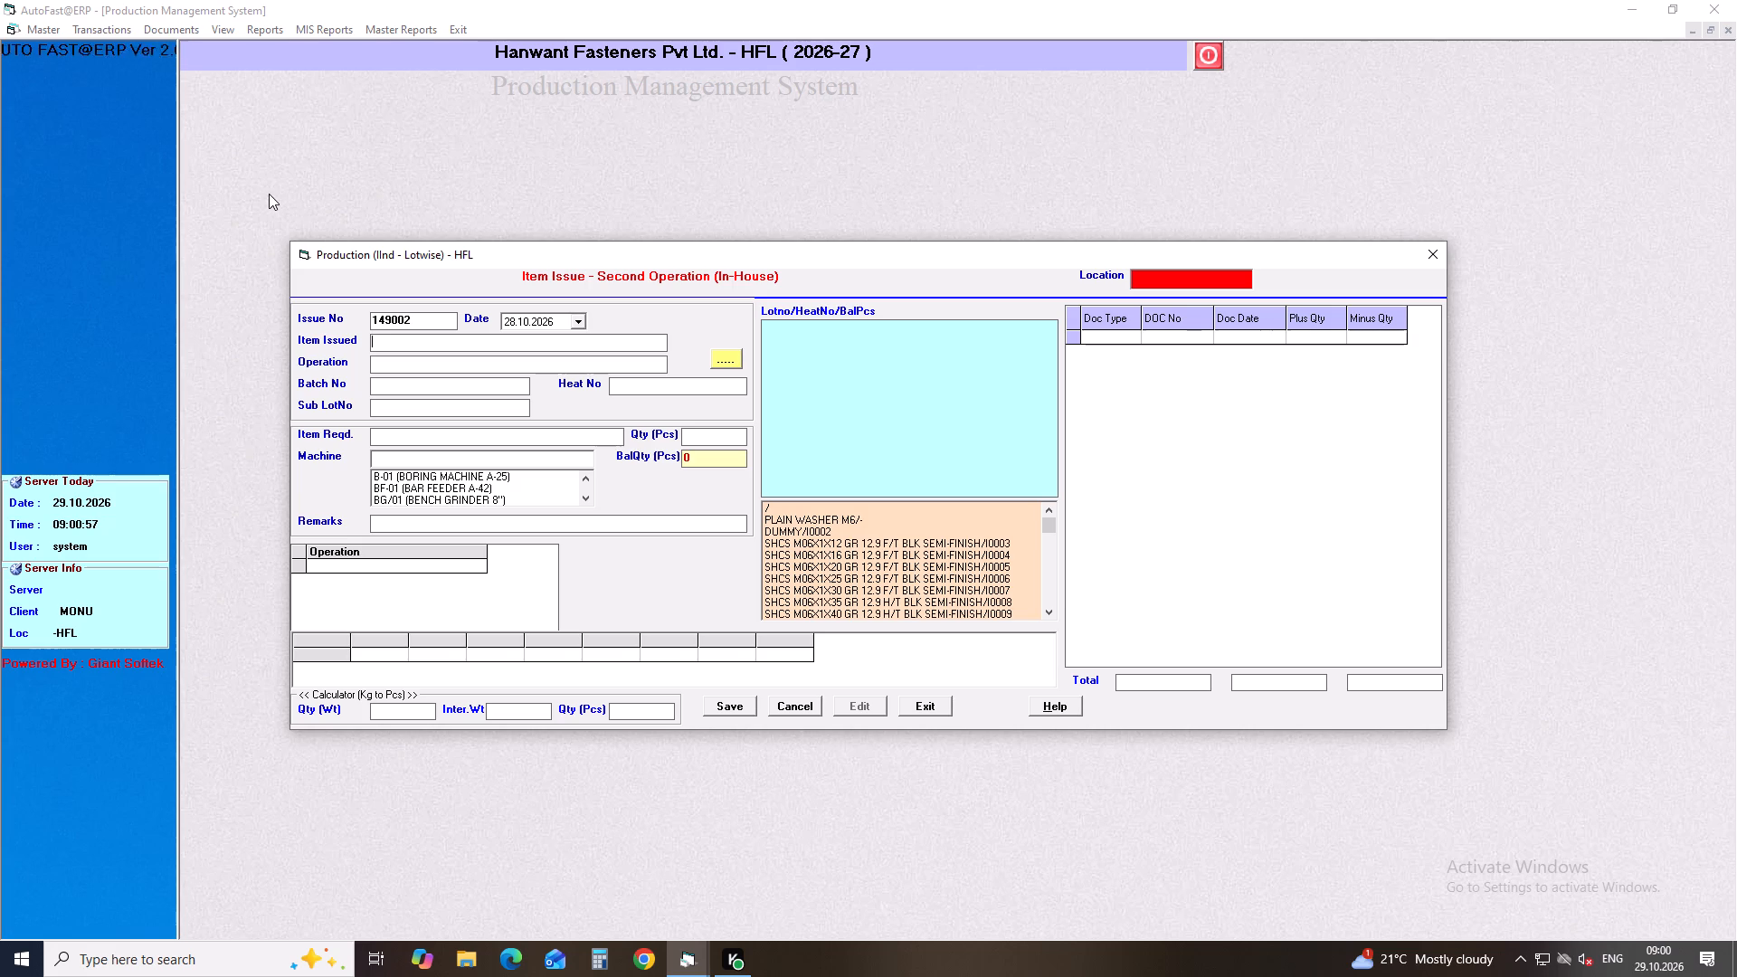
{"action": "type", "text": "bolt m"}
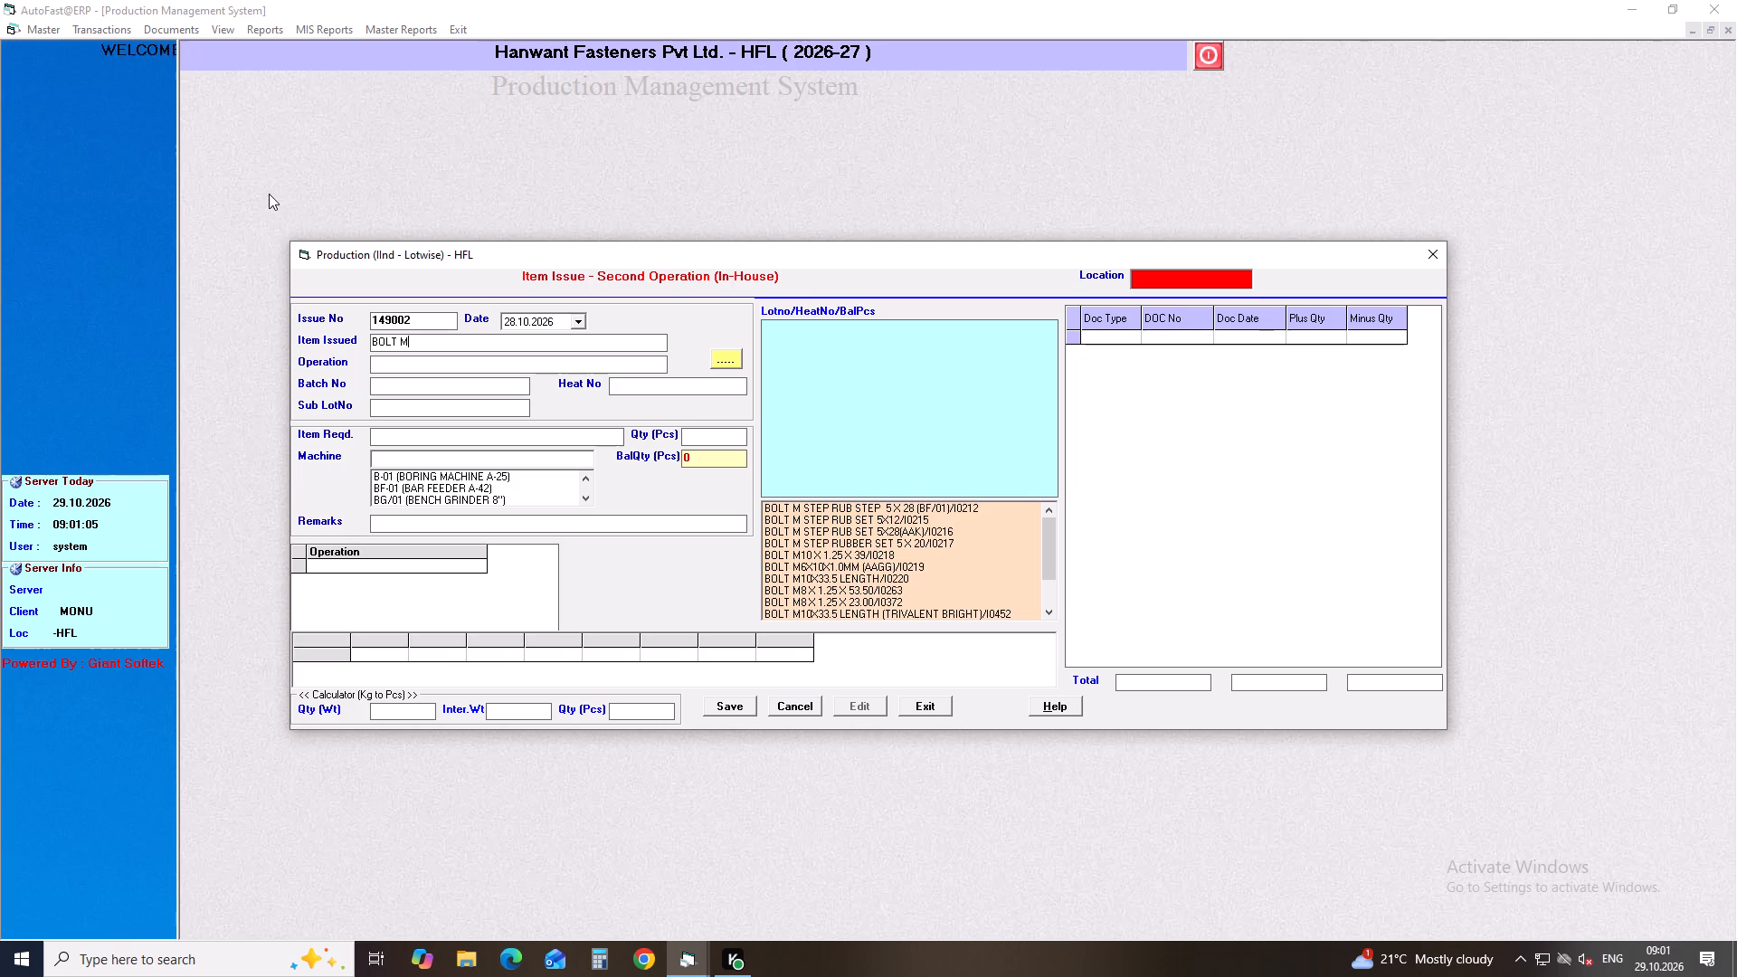
{"action": "key", "text": "Down"}
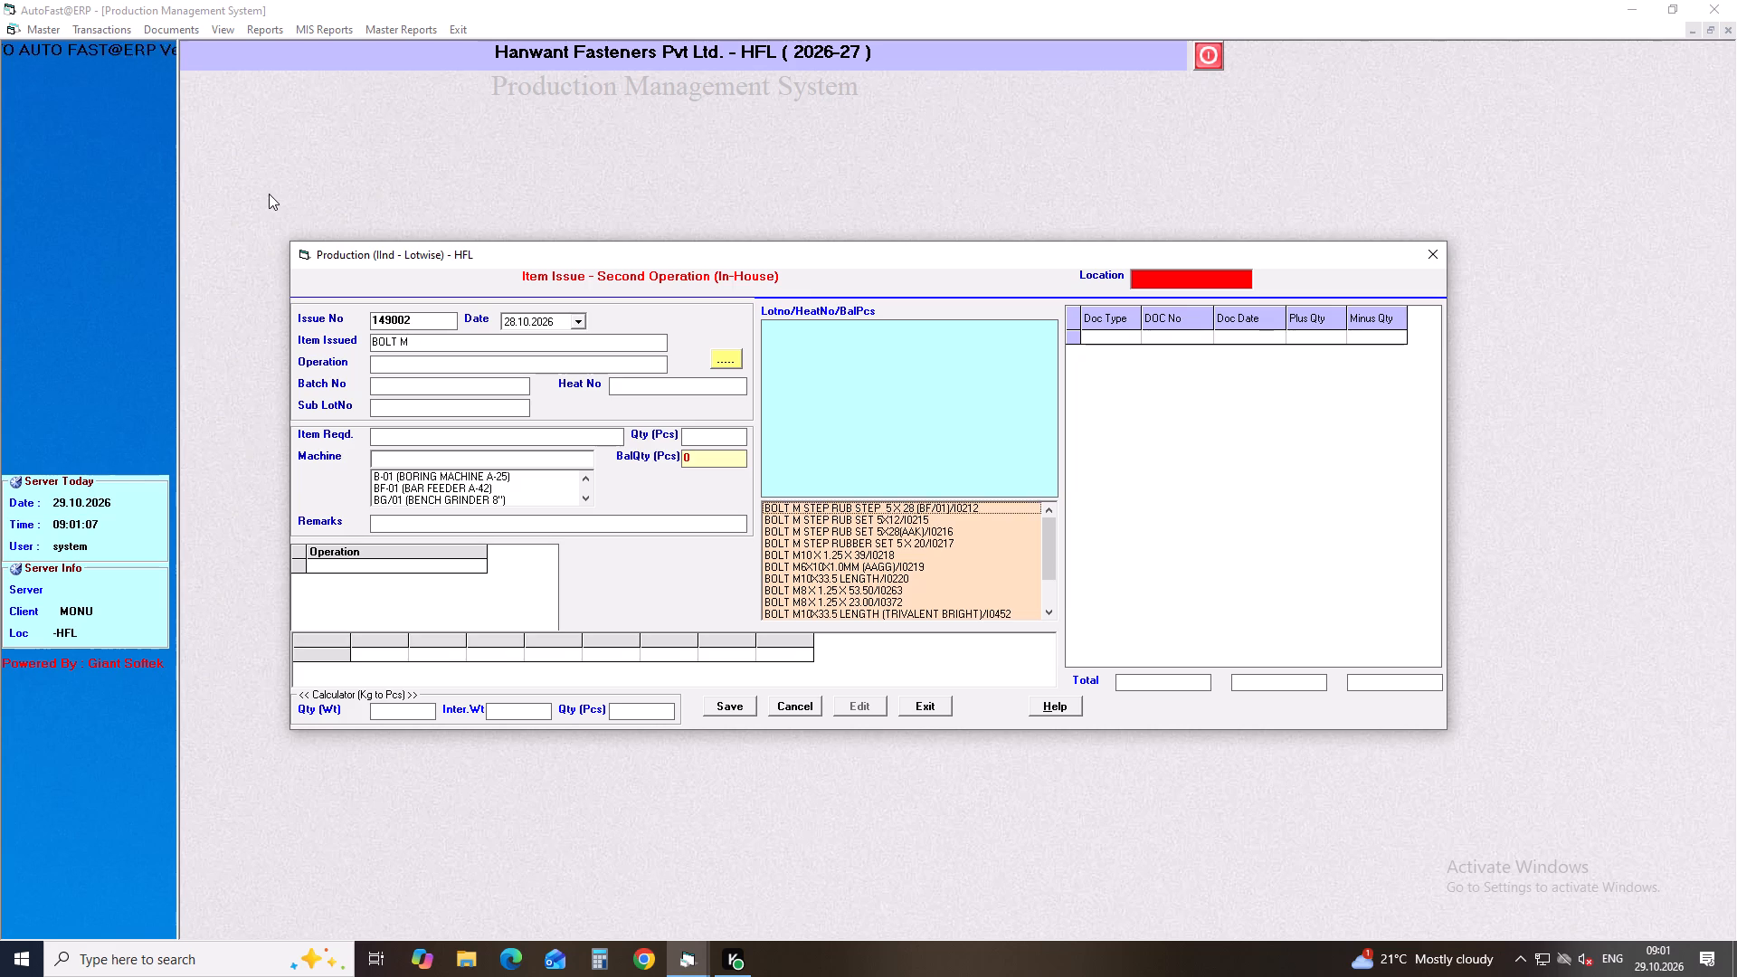
{"action": "key", "text": "Down"}
{"action": "key", "text": "Return"}
{"action": "key", "text": "Return"}
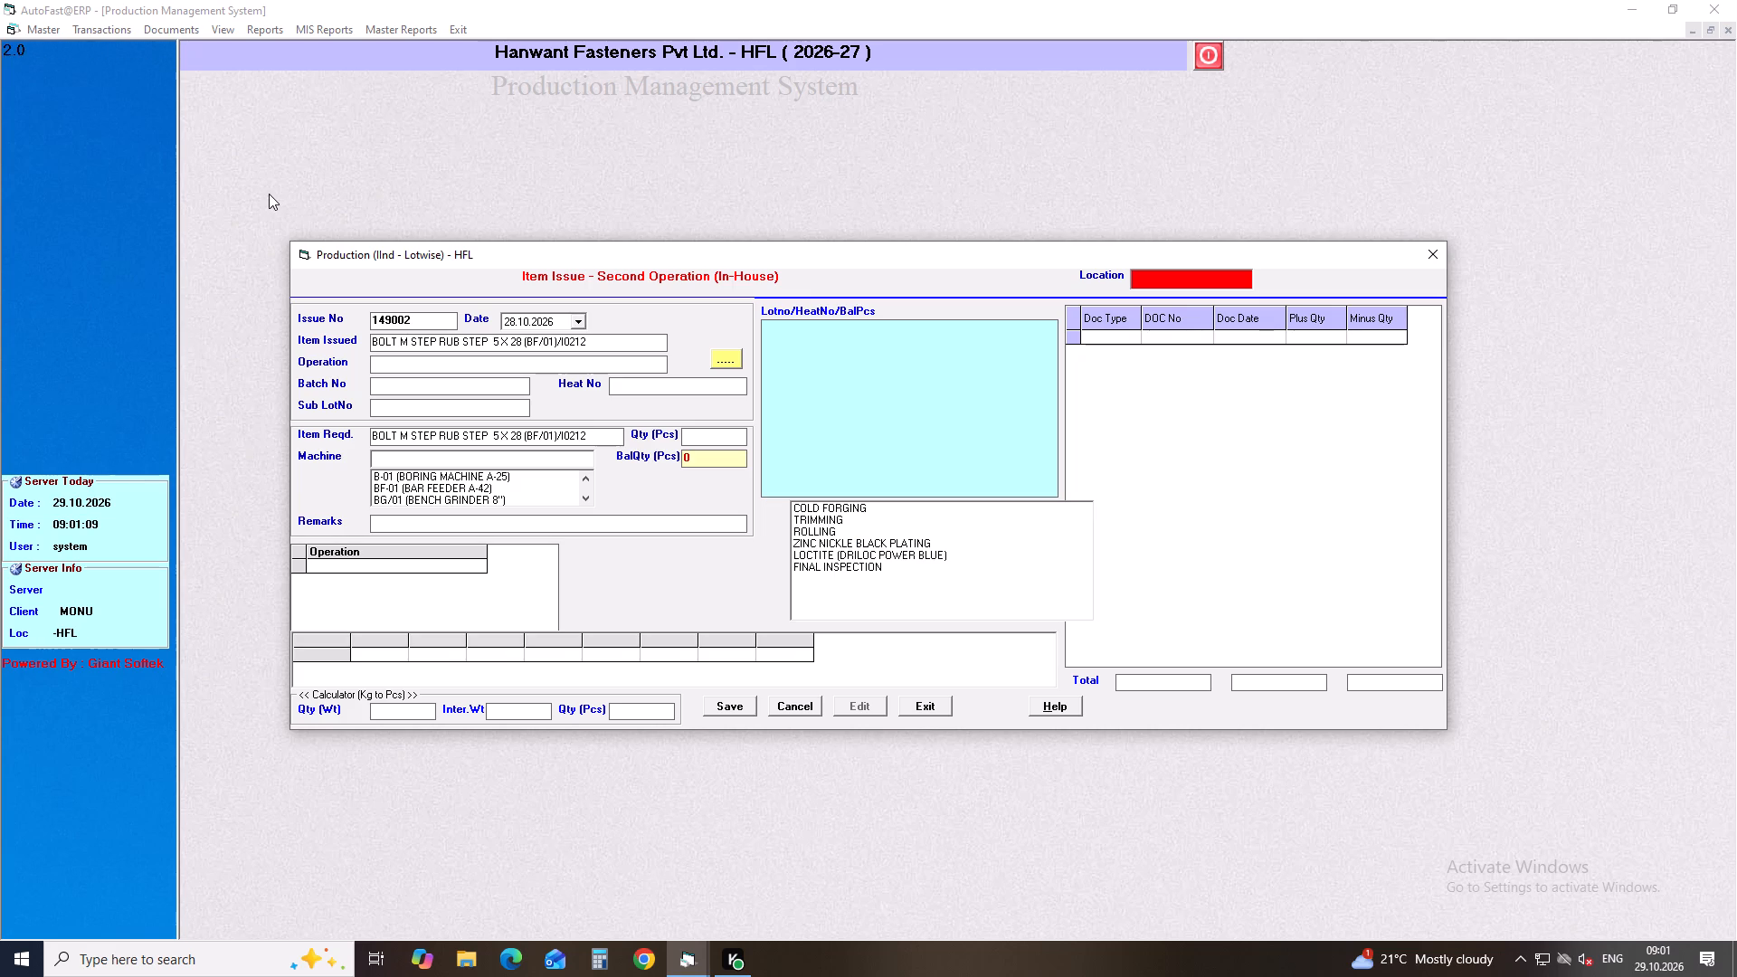
{"action": "key", "text": "Down"}
{"action": "key", "text": "Down"}
{"action": "key", "text": "Down"}
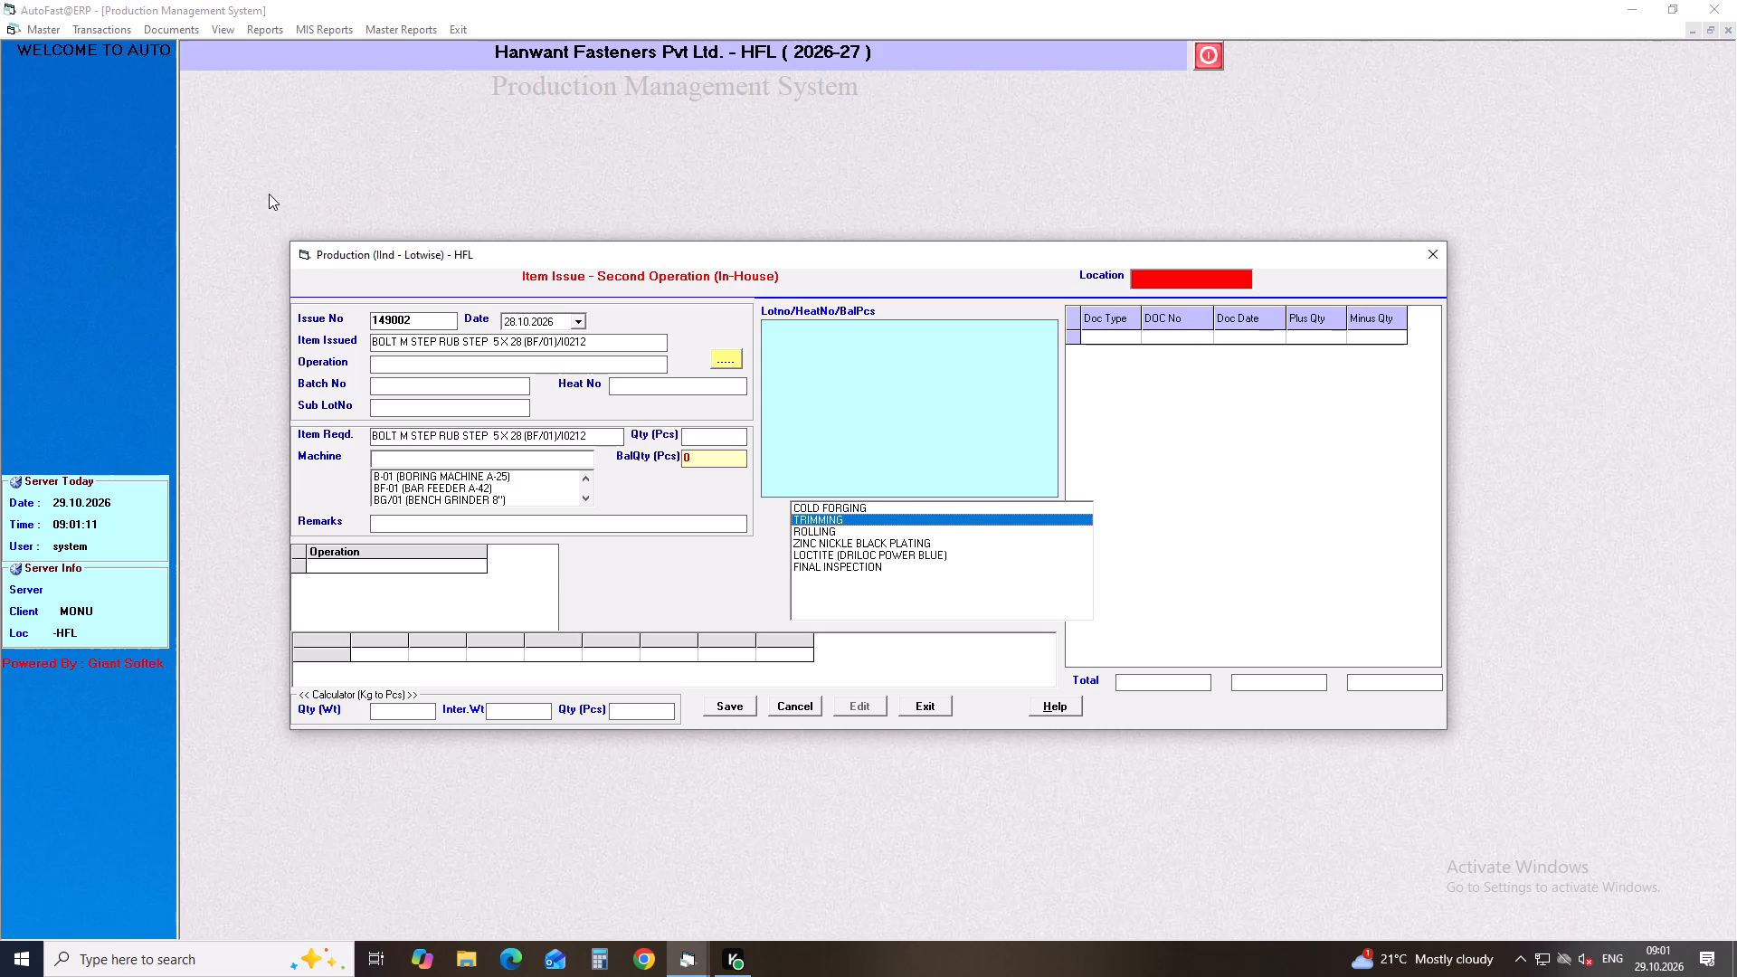
{"action": "key", "text": "Down"}
{"action": "key", "text": "Return"}
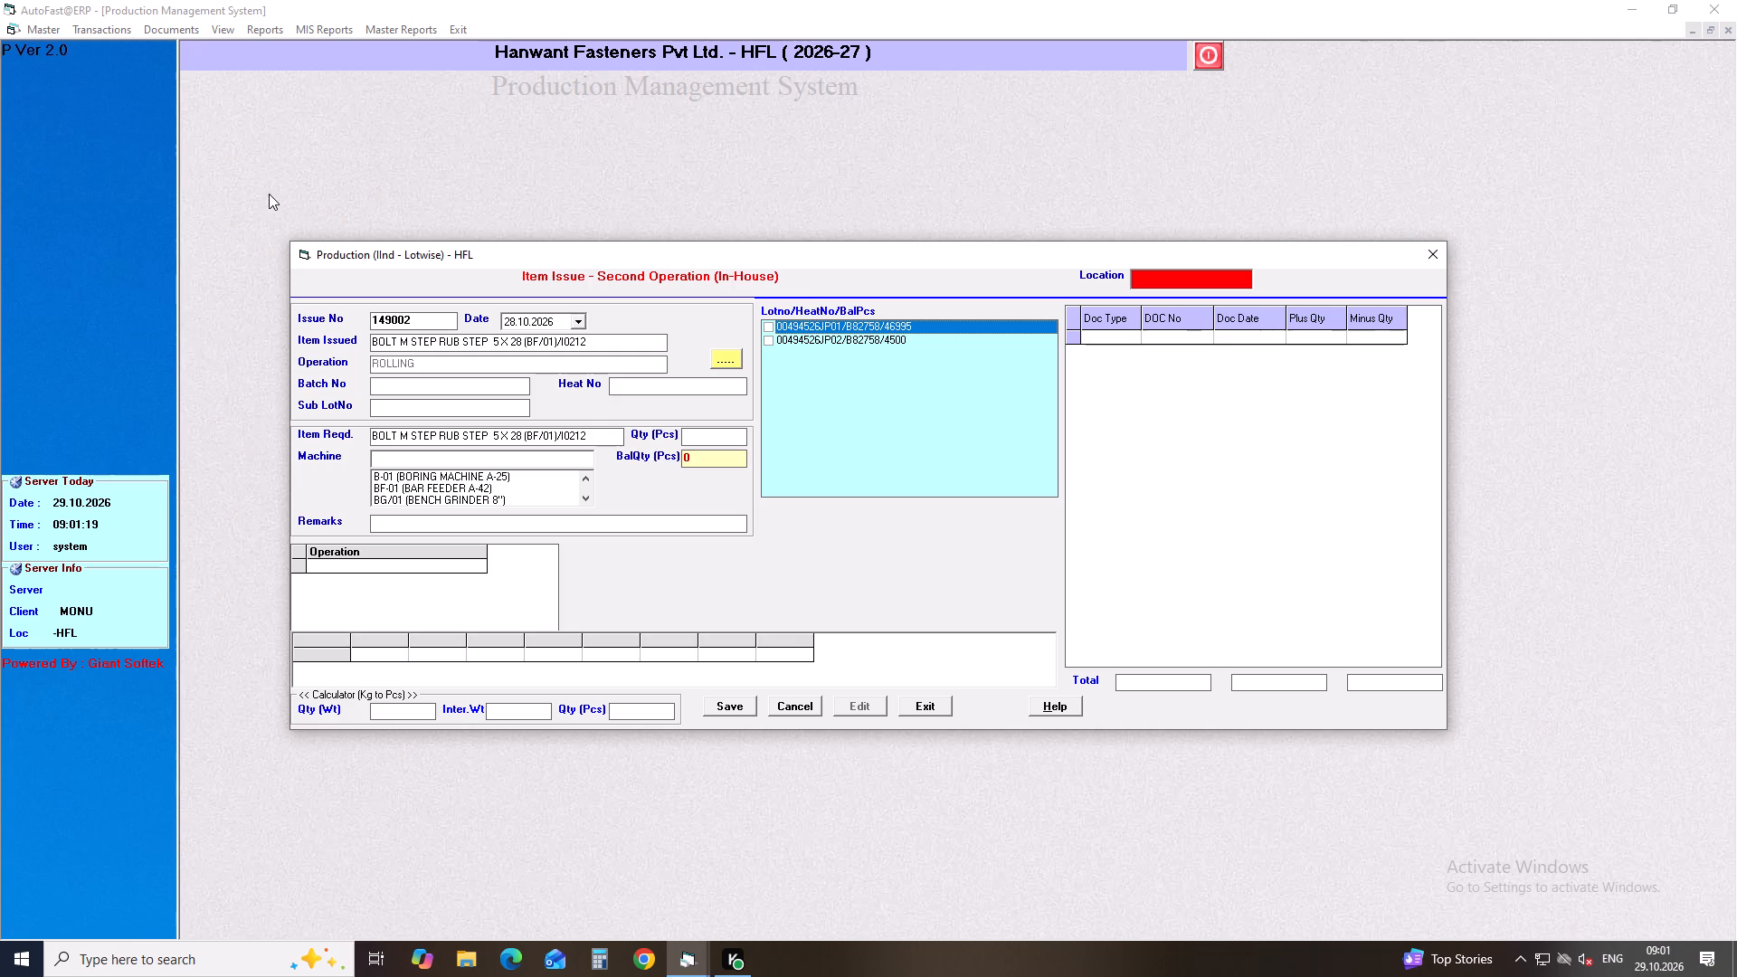
Select lot 00494526JP01 and set the issue quantity to 13347 pcs.
{"action": "type", "text": "13347"}
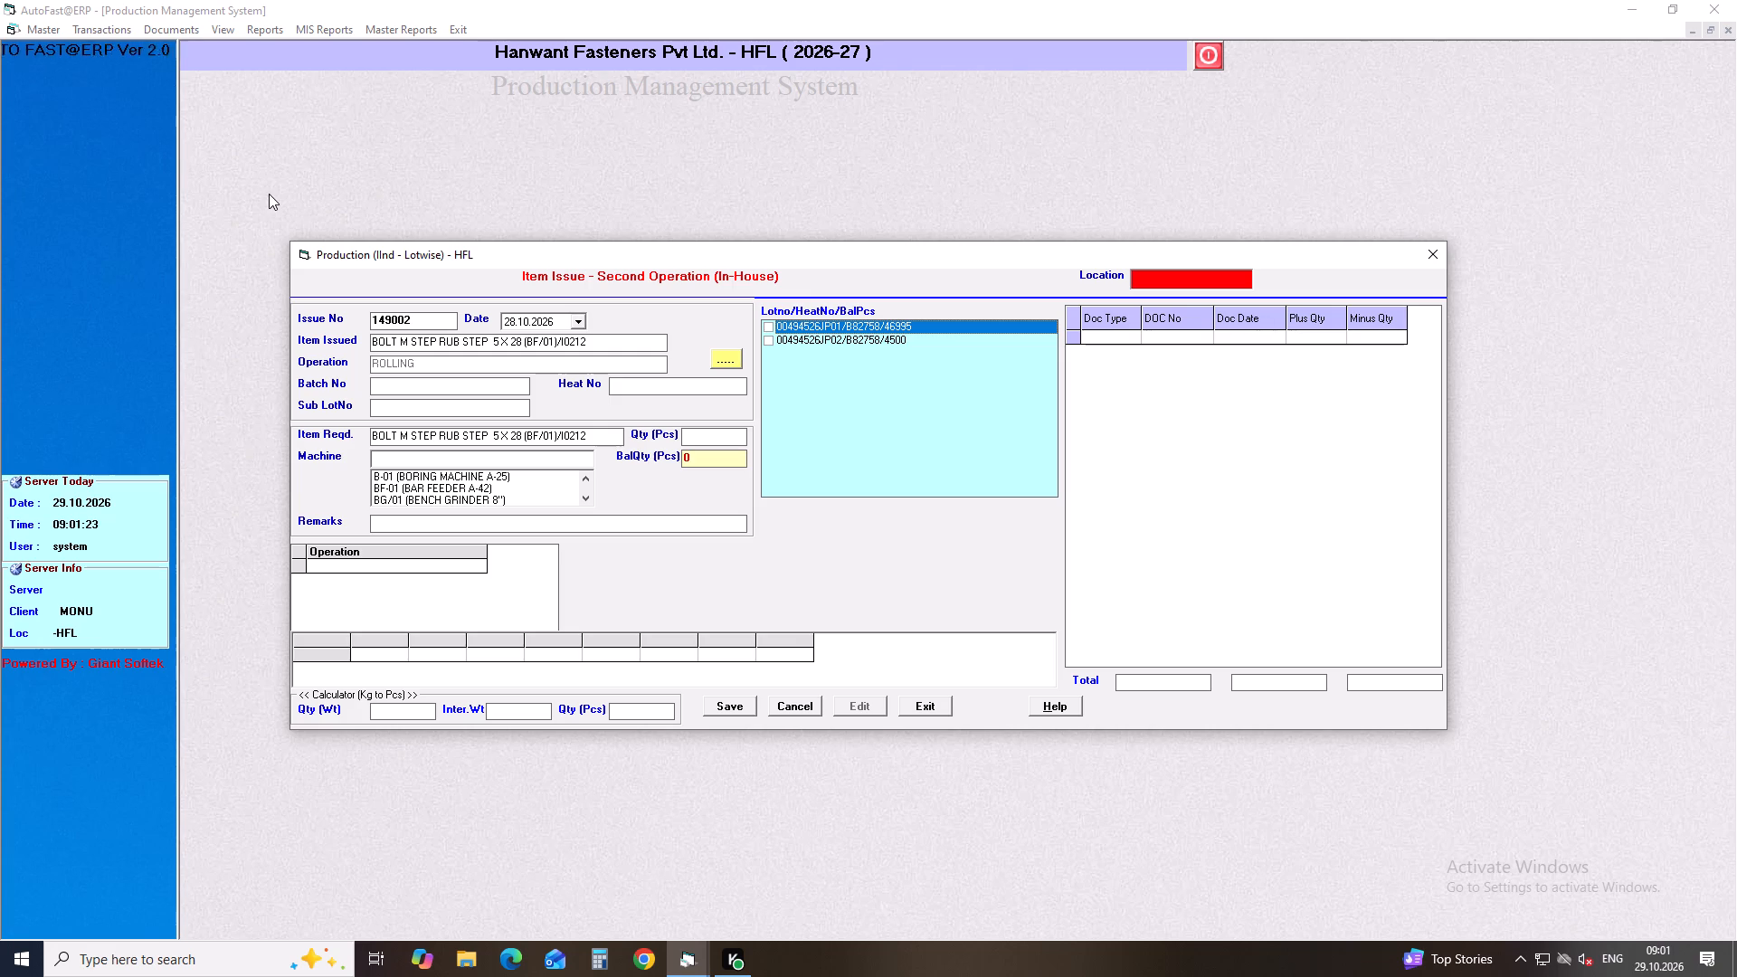
{"action": "left_click", "coordinate": [768, 324]}
{"action": "key", "text": "Return"}
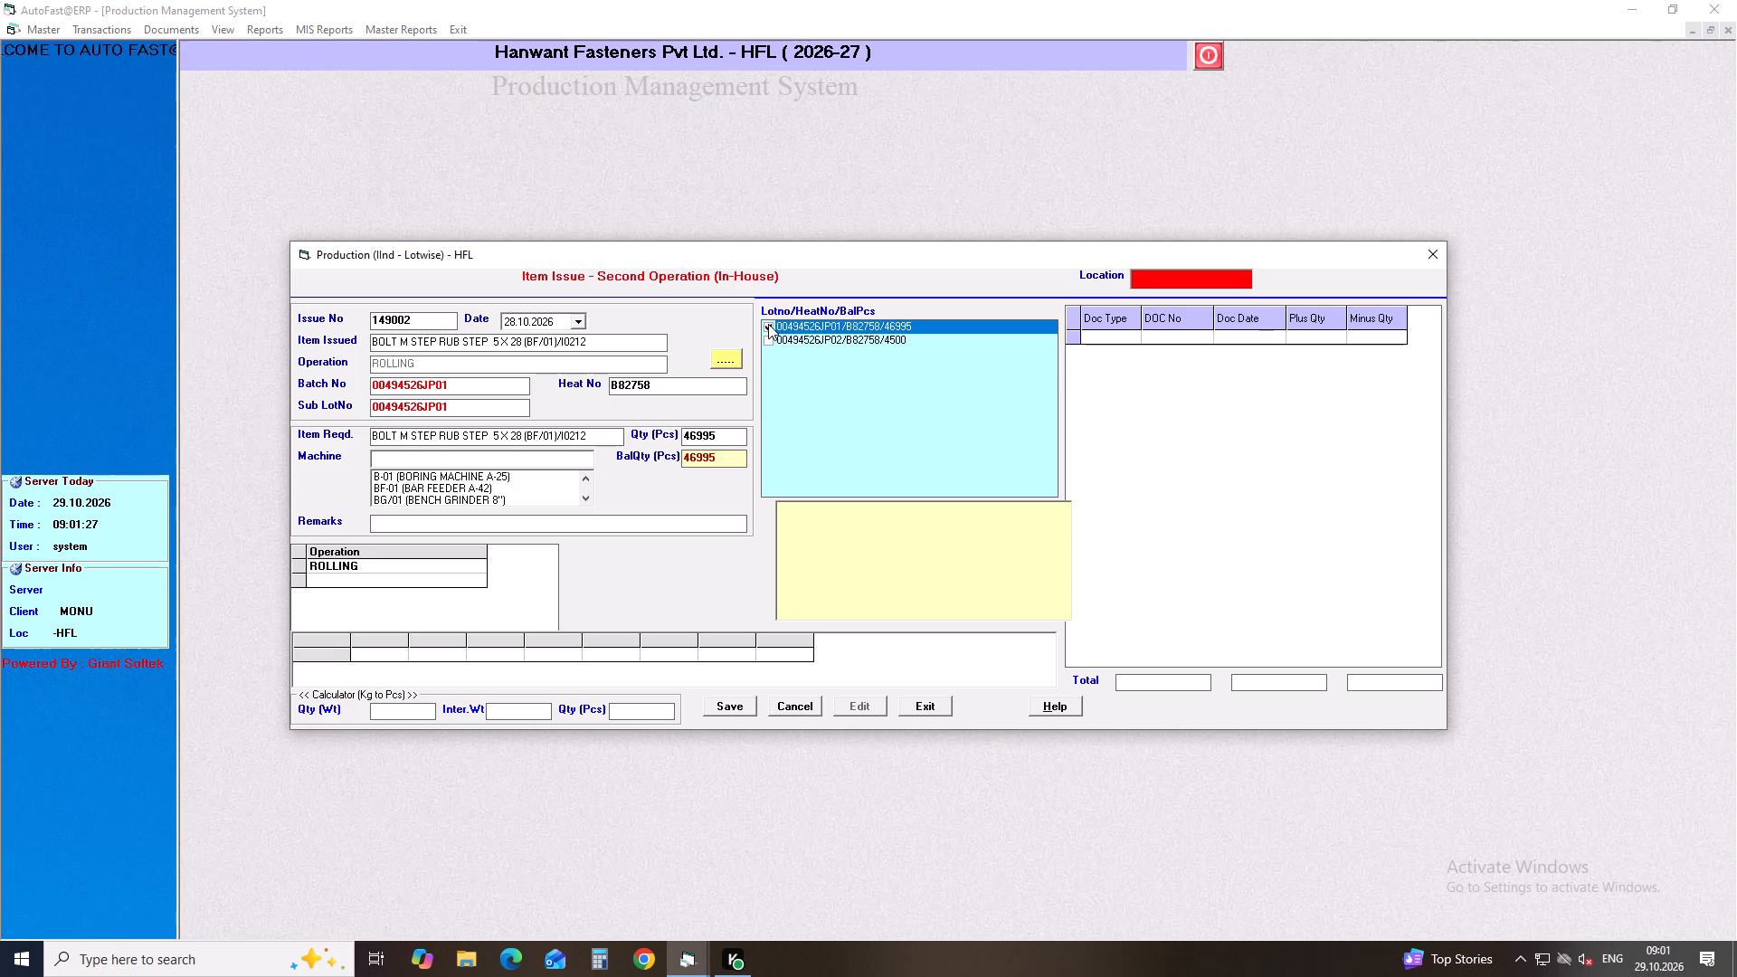
{"action": "left_click_drag", "start_coordinate": [731, 435], "coordinate": [669, 445]}
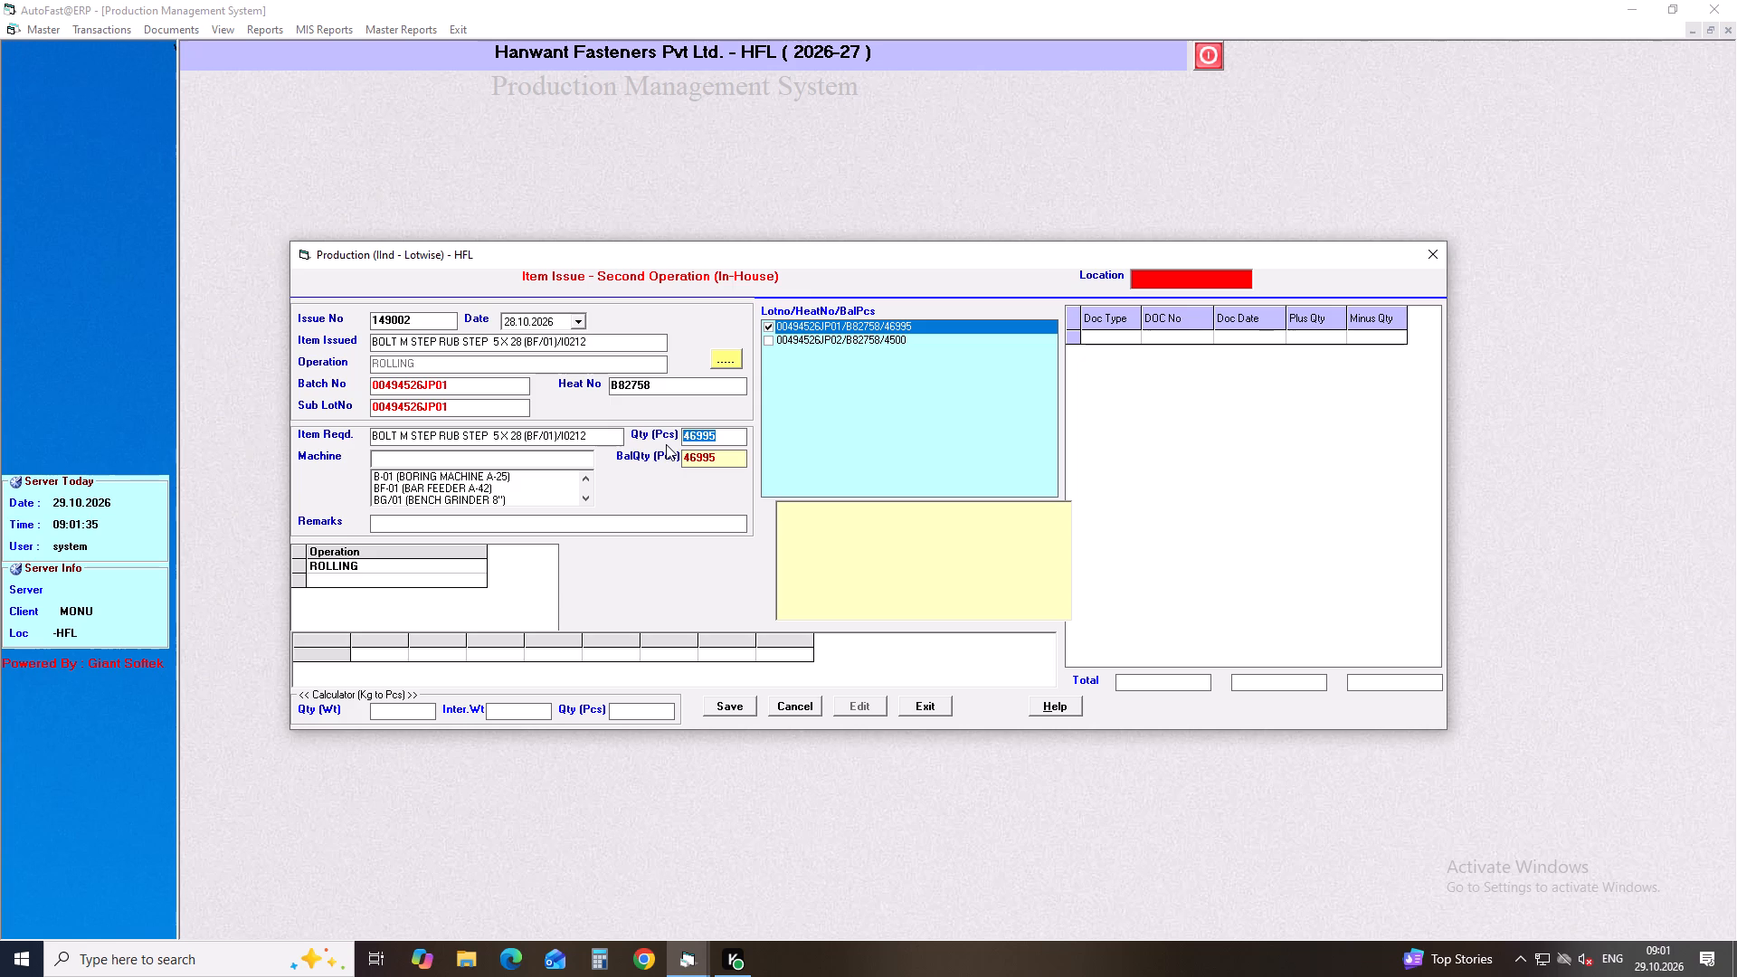
{"action": "type", "text": "133"}
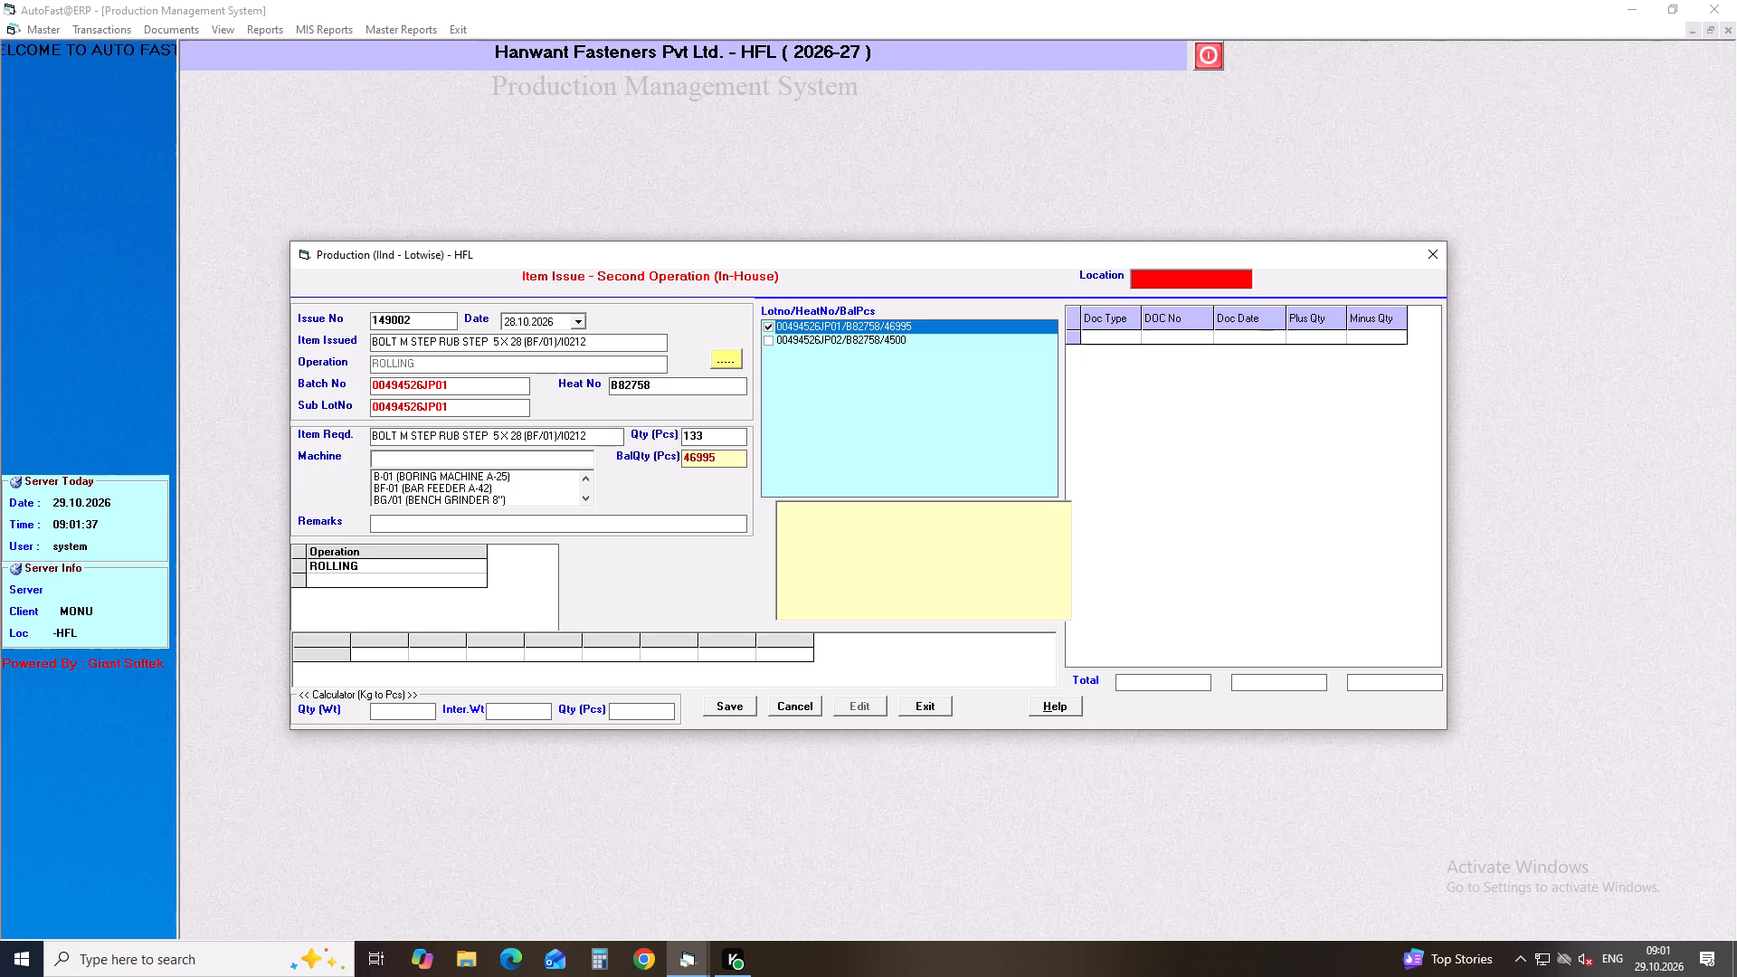
{"action": "type", "text": "47"}
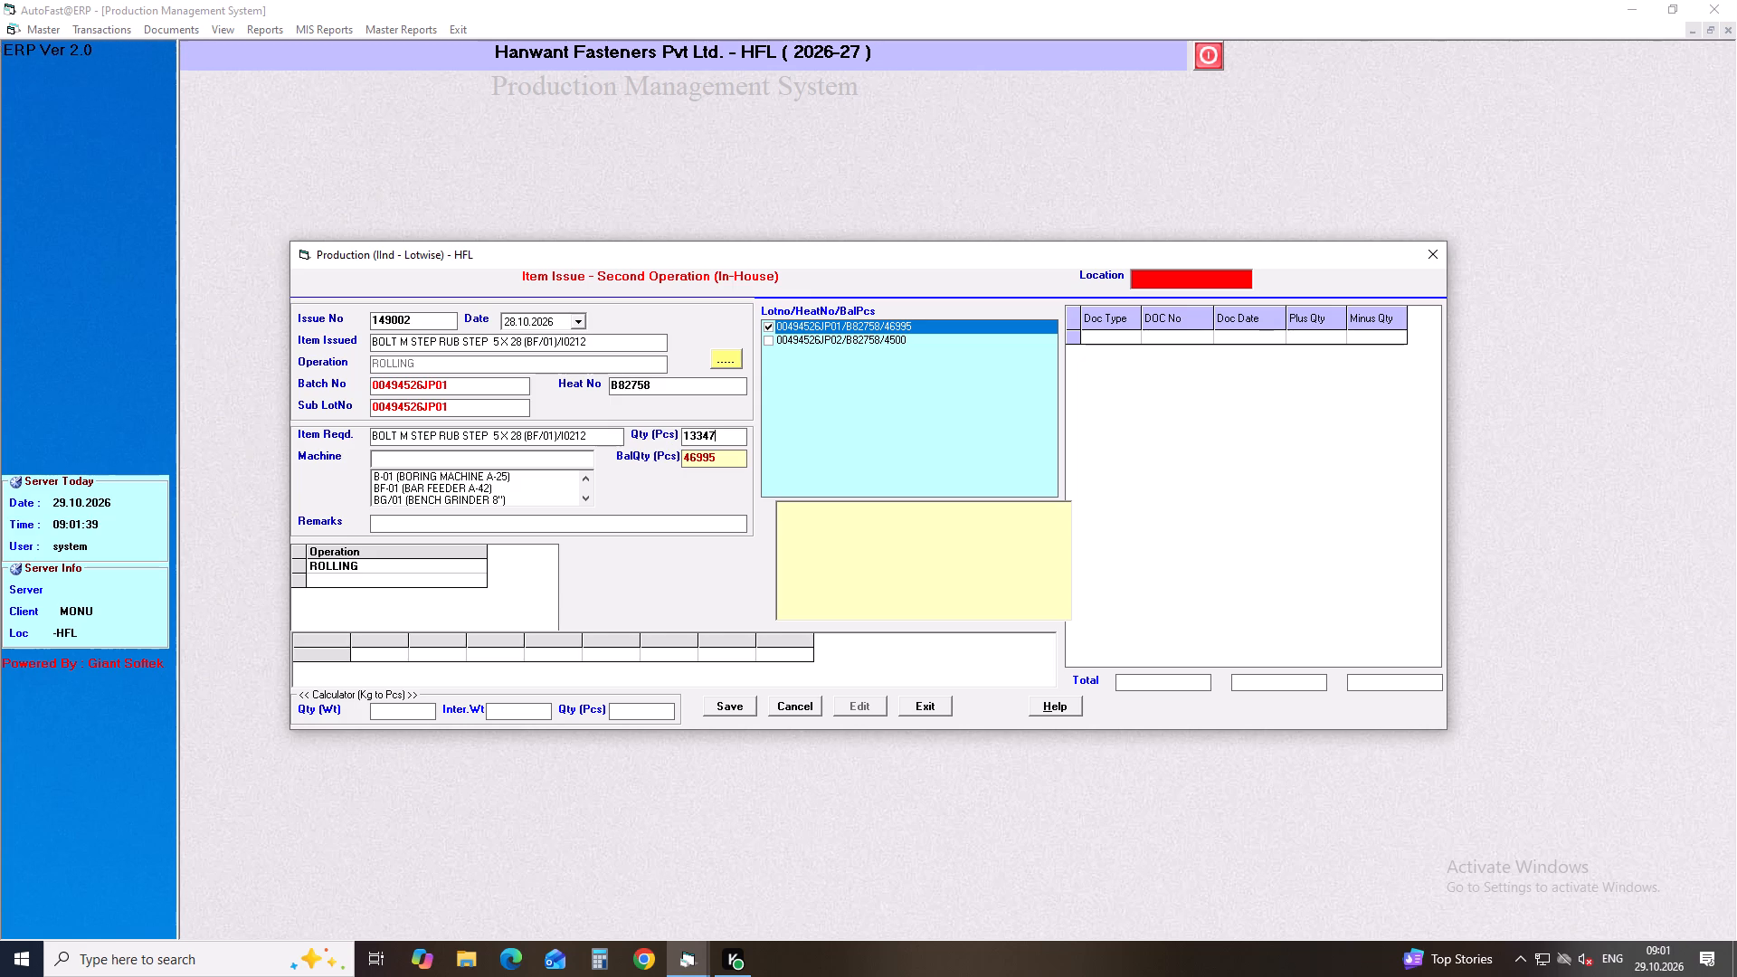
{"action": "key", "text": "Return"}
Assign machine TRM-5 (ROLLING 1/4") and save the issue entry.
{"action": "type", "text": "trm"}
{"action": "key", "text": "Down"}
{"action": "key", "text": "Down"}
{"action": "key", "text": "Down"}
{"action": "key", "text": "Down"}
{"action": "key", "text": "Down"}
{"action": "key", "text": "Down"}
{"action": "key", "text": "Down"}
{"action": "key", "text": "Down"}
{"action": "key", "text": "Down"}
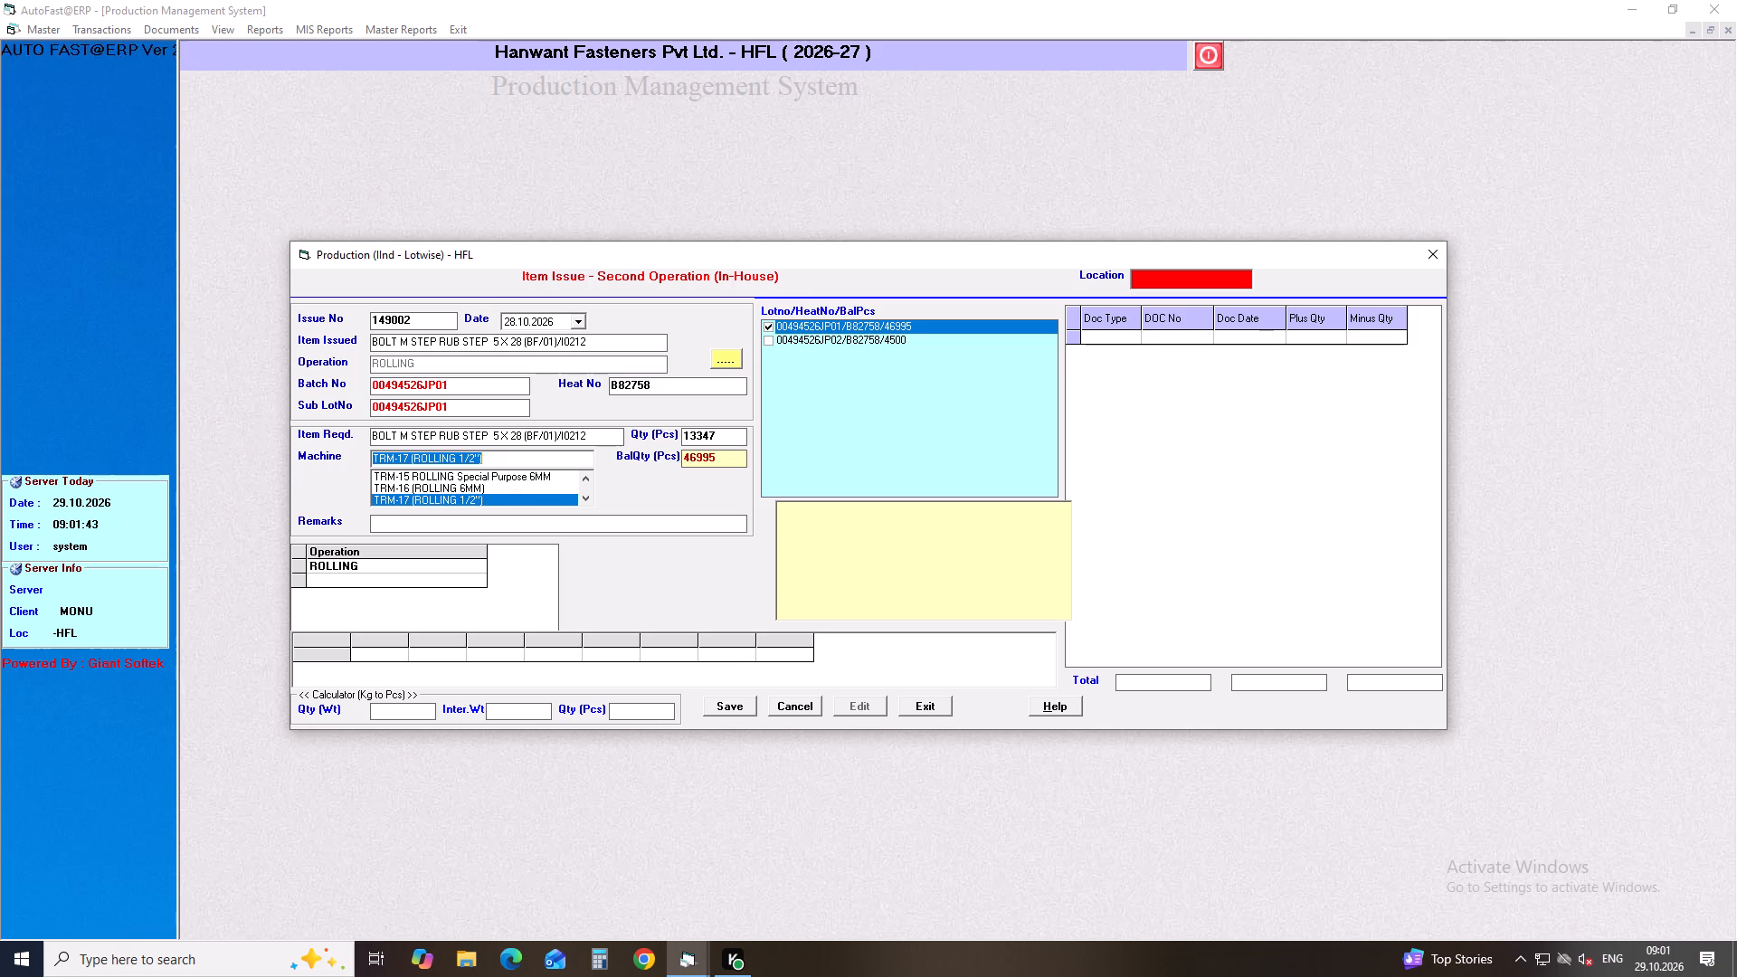
{"action": "key", "text": "Down"}
{"action": "key", "text": "Down"}
{"action": "key", "text": "Down"}
{"action": "key", "text": "Down"}
{"action": "key", "text": "Down"}
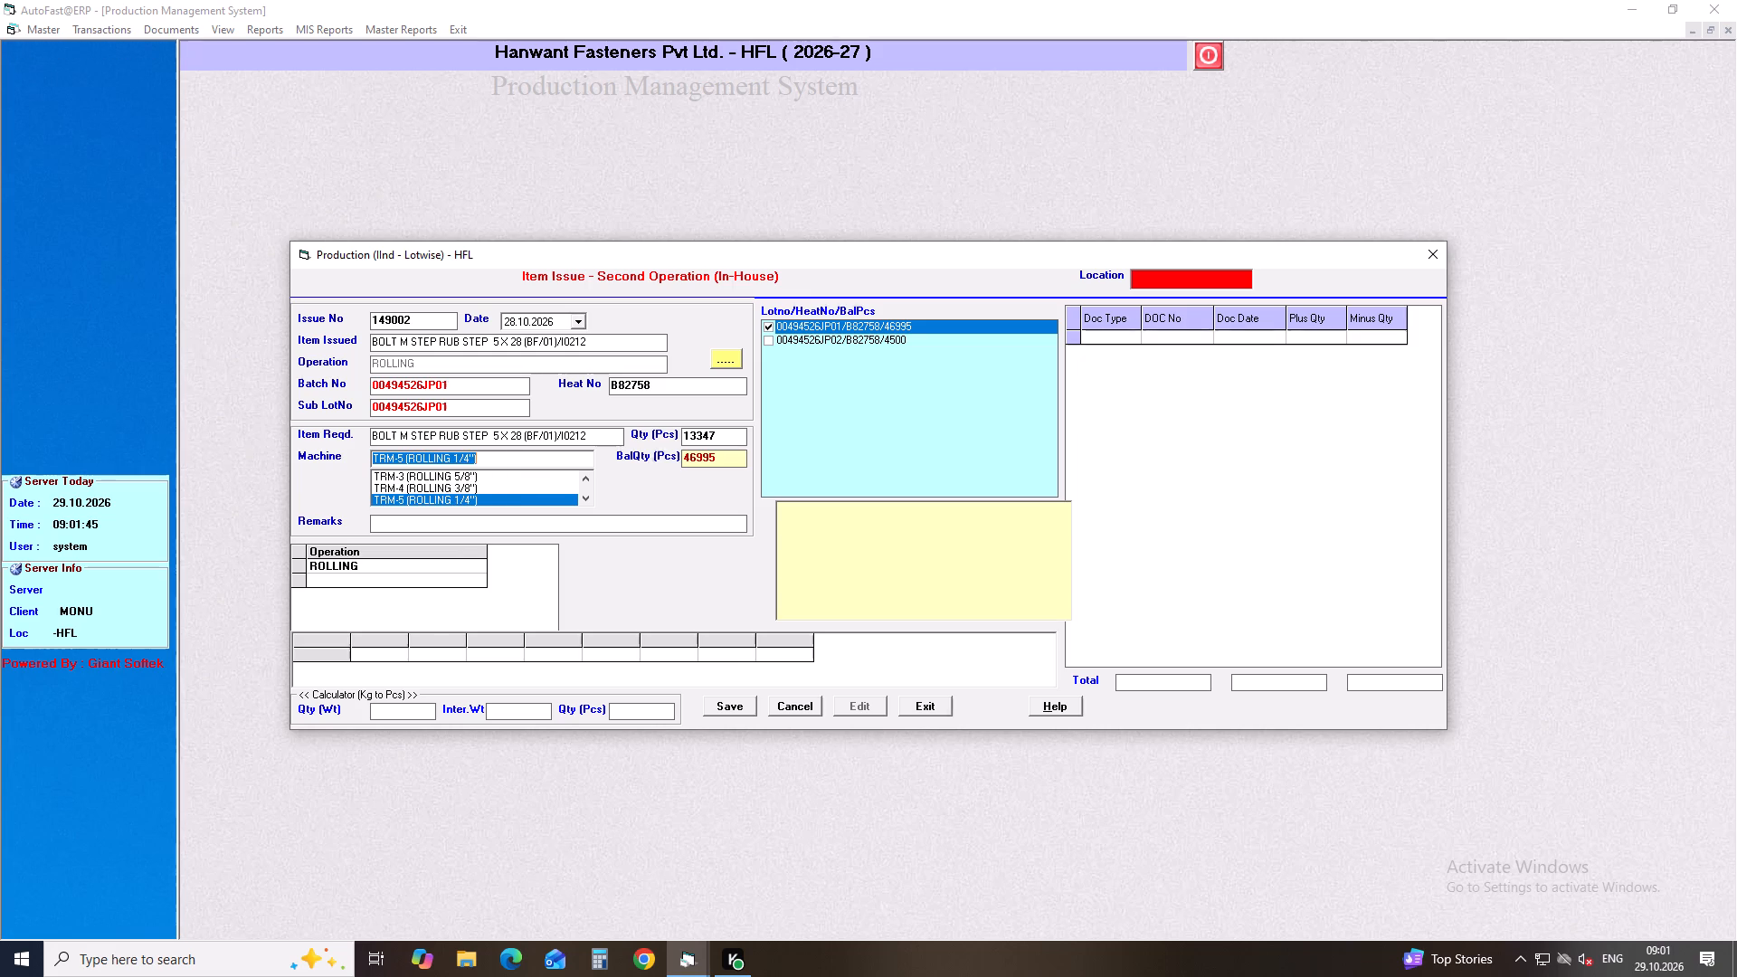
{"action": "key", "text": "Return"}
{"action": "key", "text": "Return"}
{"action": "key", "text": "Return"}
{"action": "key", "text": "Return"}
{"action": "key", "text": "Return"}
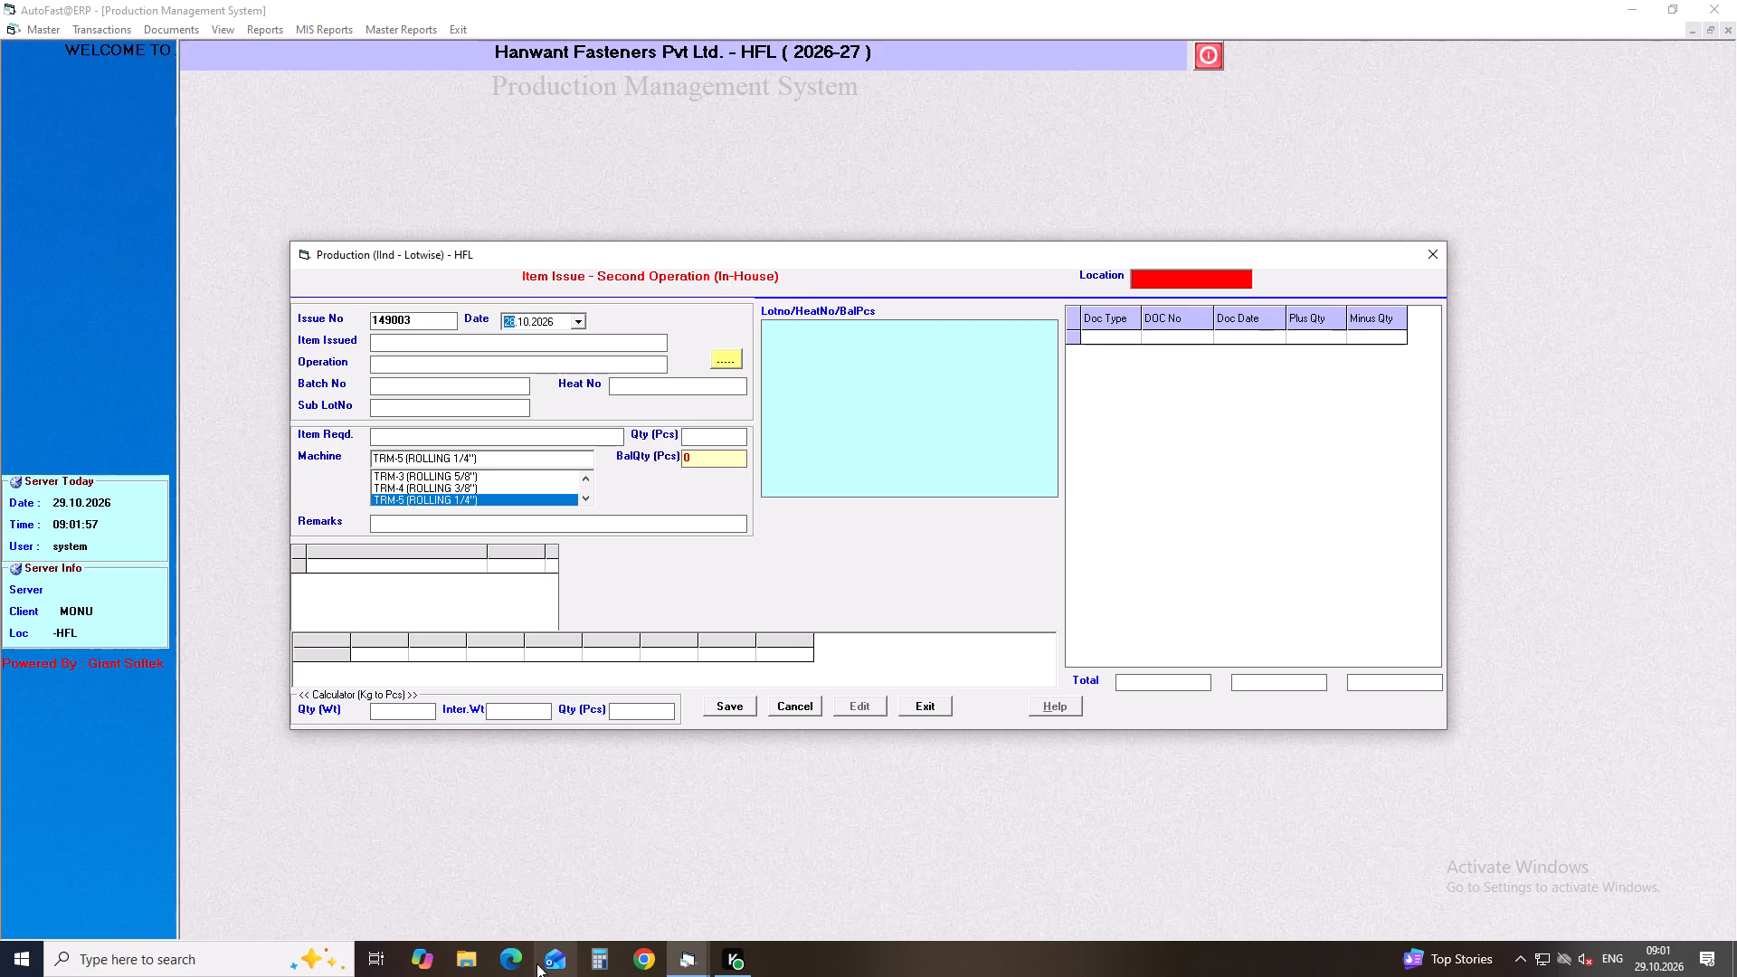
Switch to Calculator and add 19500 and 11100.
{"action": "double_click", "coordinate": [596, 956]}
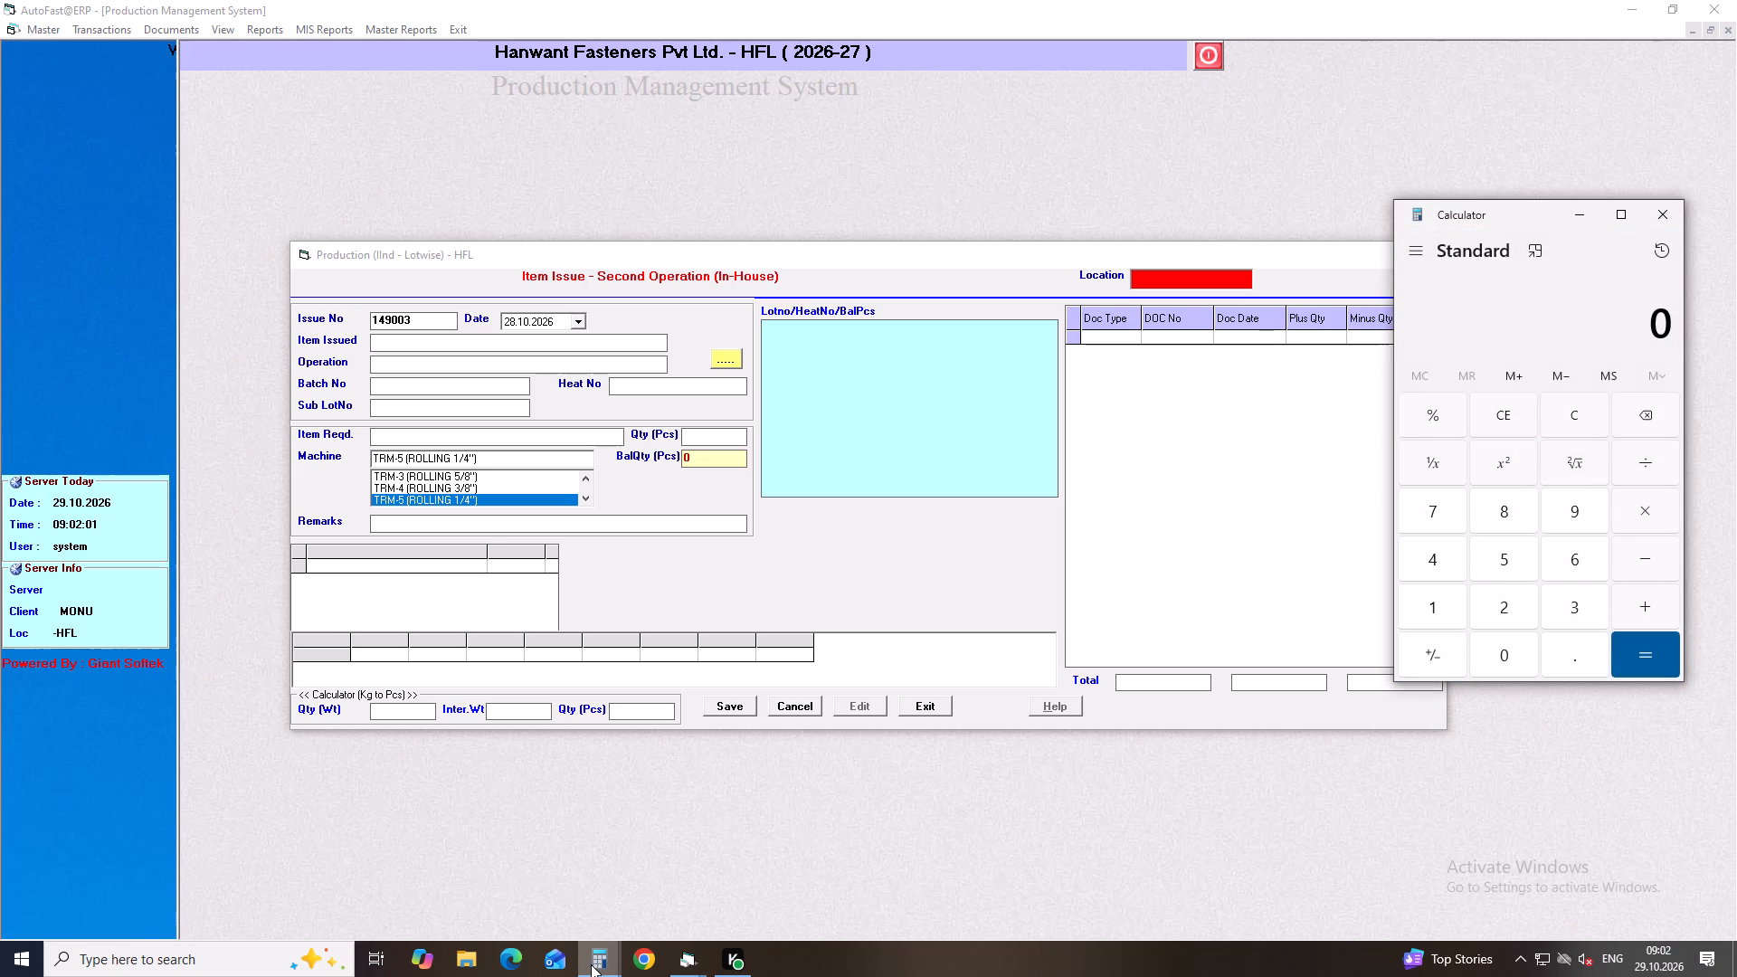
{"action": "type", "text": "19500+"}
{"action": "type", "text": "11100"}
{"action": "key", "text": "Return"}
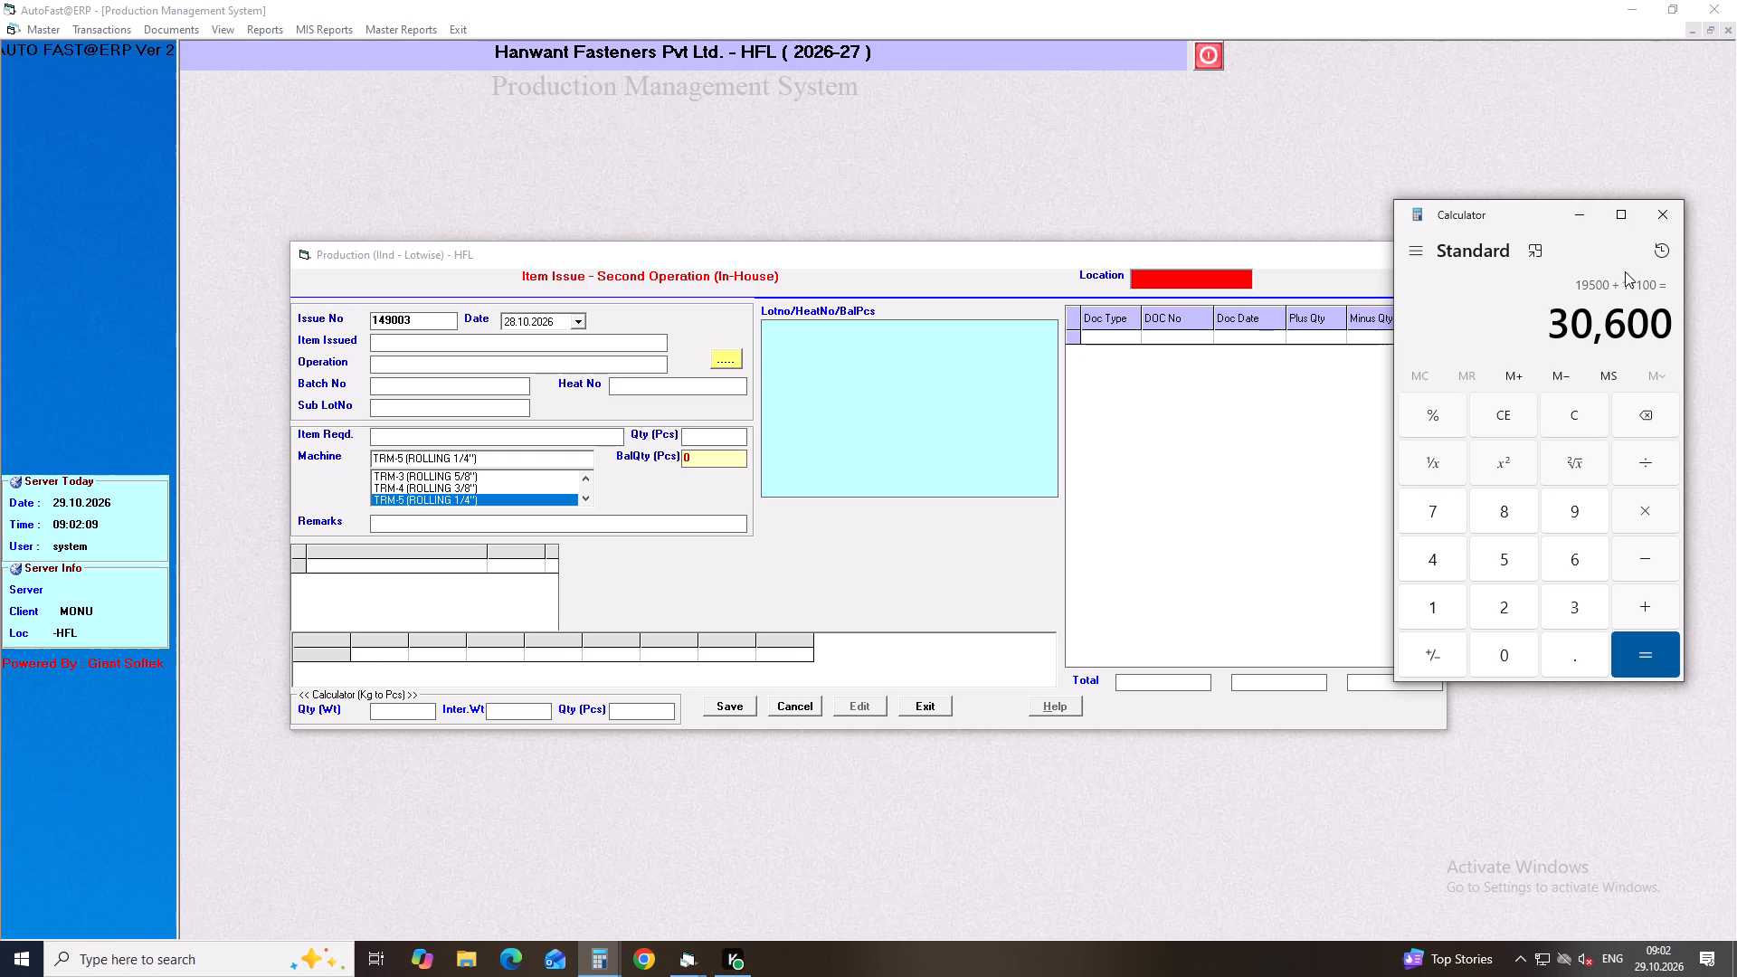
{"action": "left_click", "coordinate": [1676, 217]}
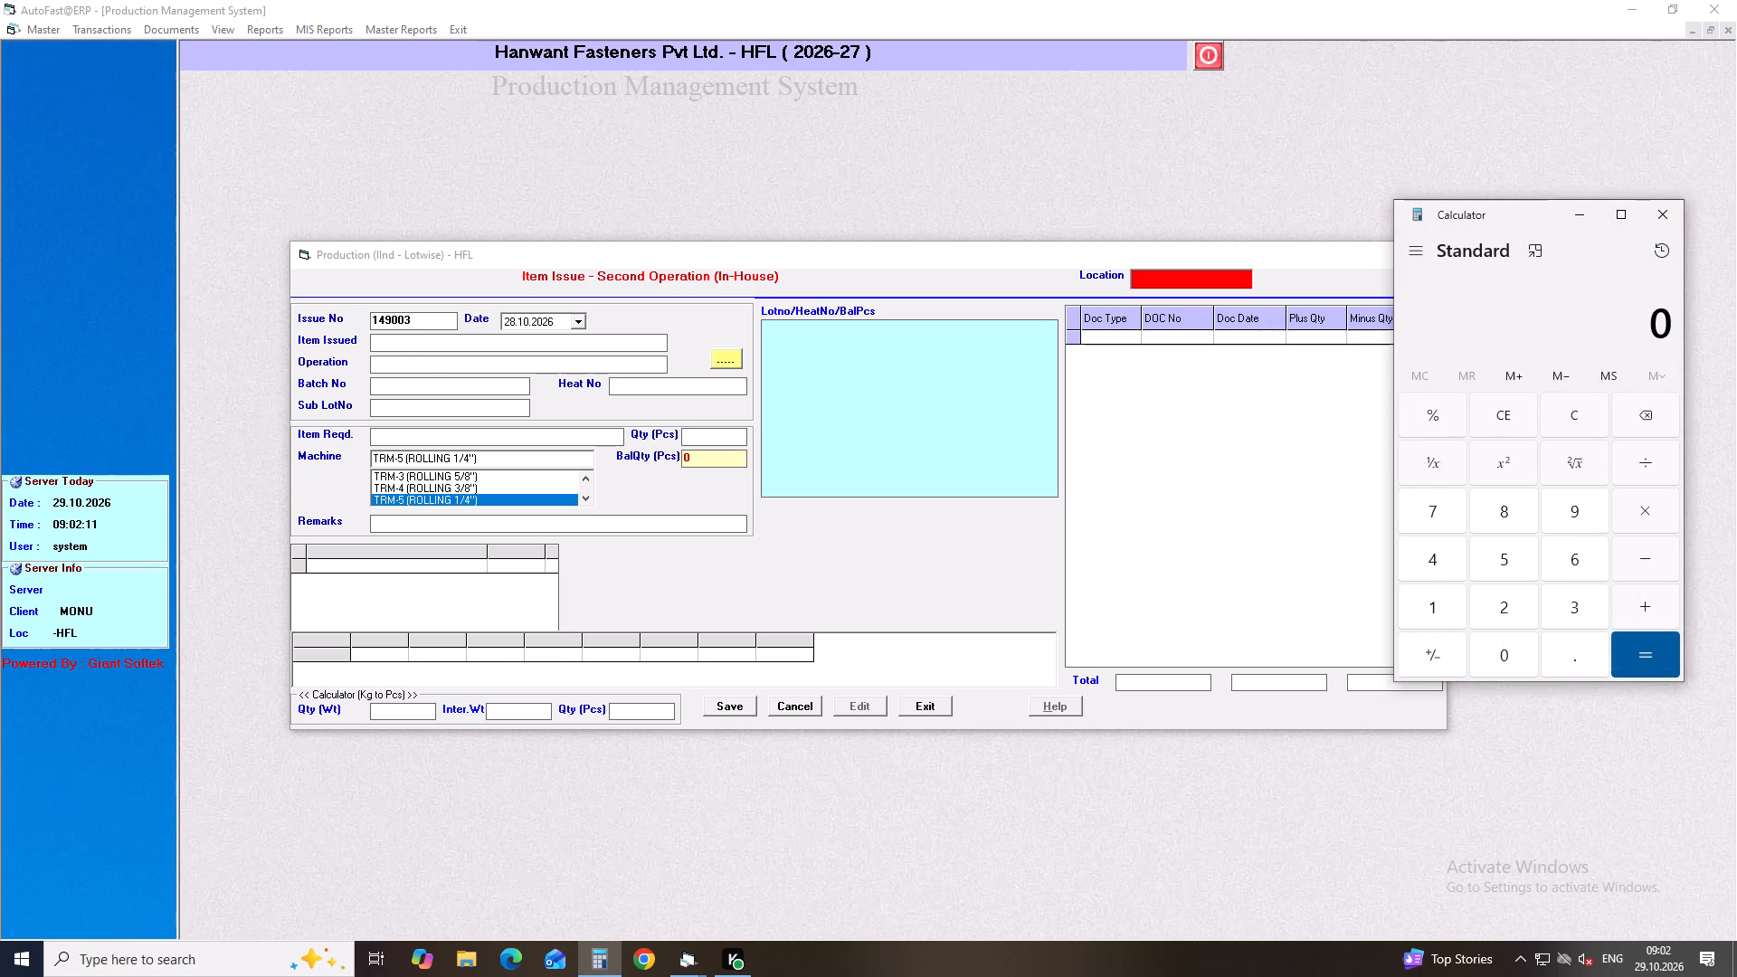
Back in the ERP issue form, choose item BOLT M STEP RUB STEP 5X28 (BF/01)/I0212 and the ROLLING operation for the second entry.
{"action": "left_click", "coordinate": [423, 343]}
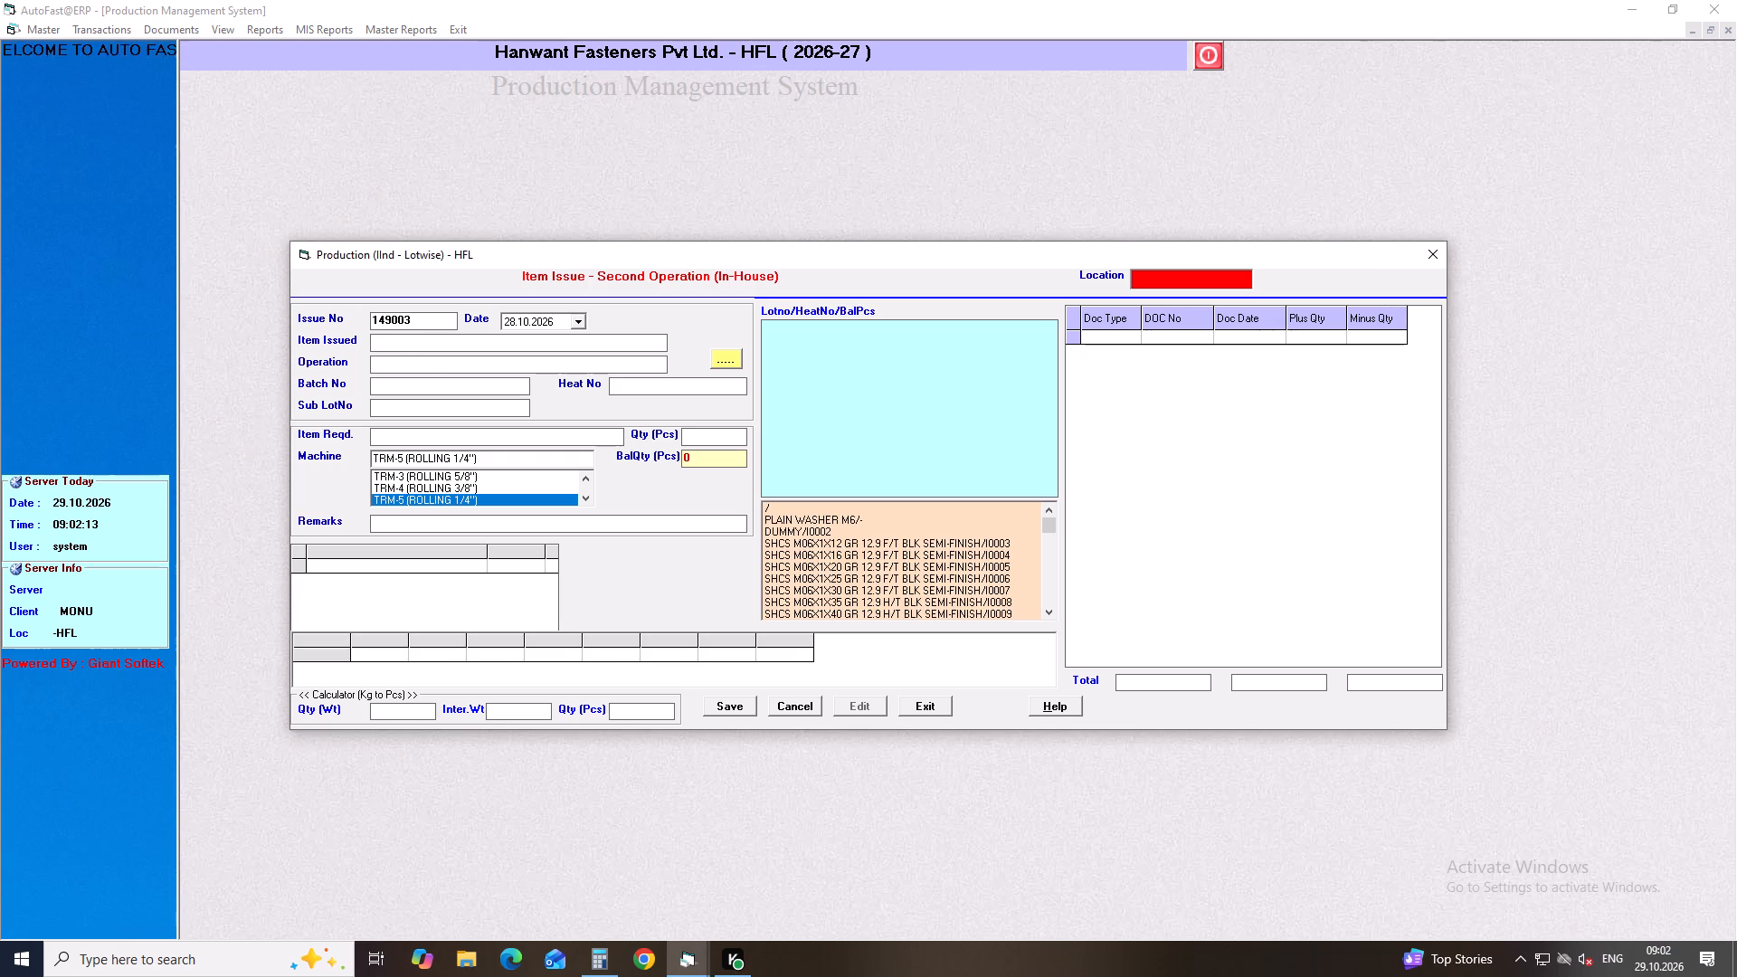
{"action": "type", "text": "bolt"}
{"action": "key", "text": "space"}
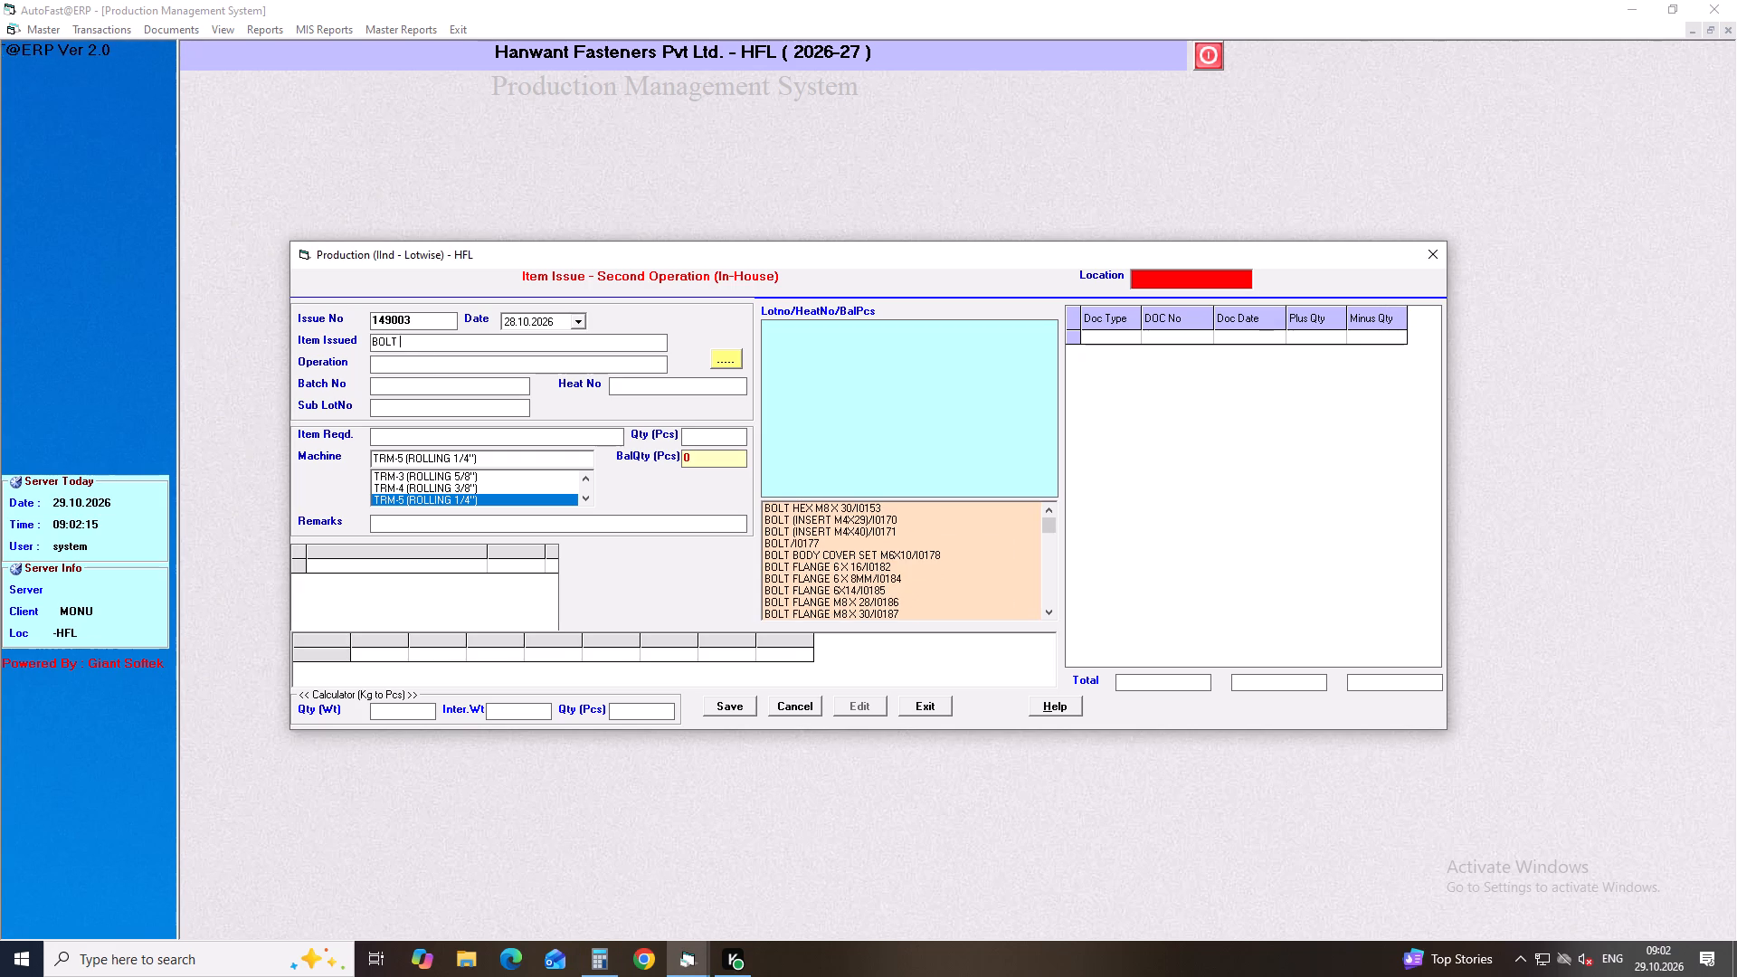
{"action": "key", "text": "m"}
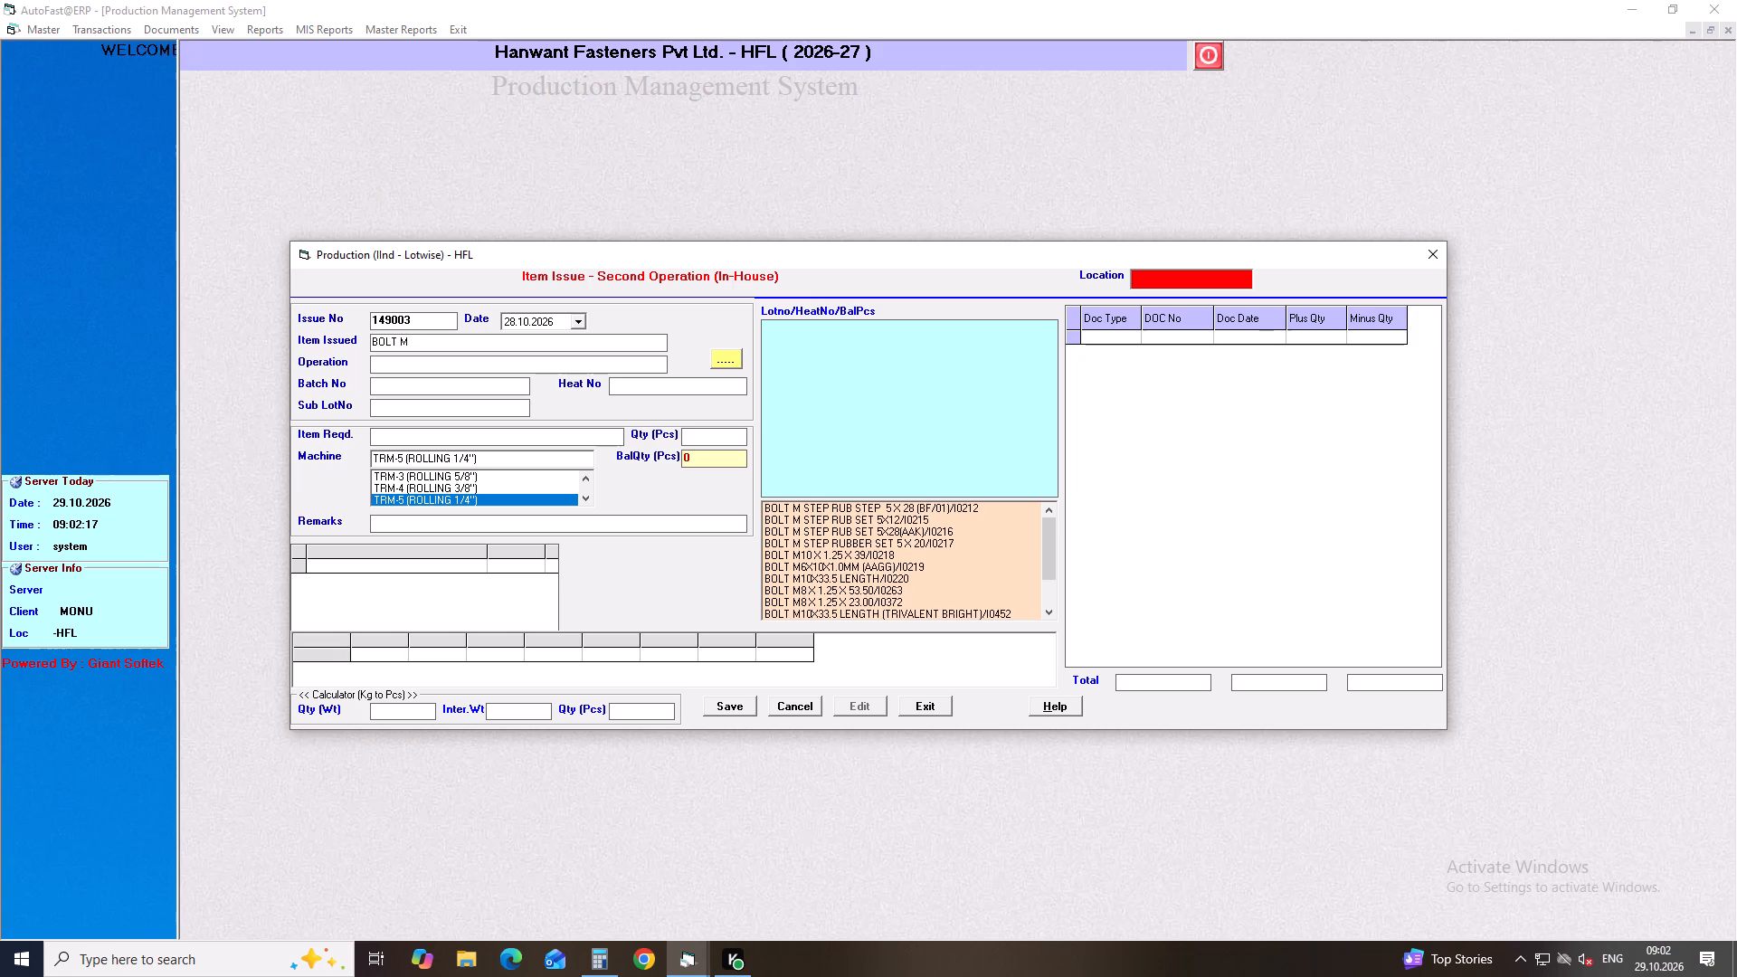
{"action": "key", "text": "s"}
{"action": "key", "text": "BackSpace"}
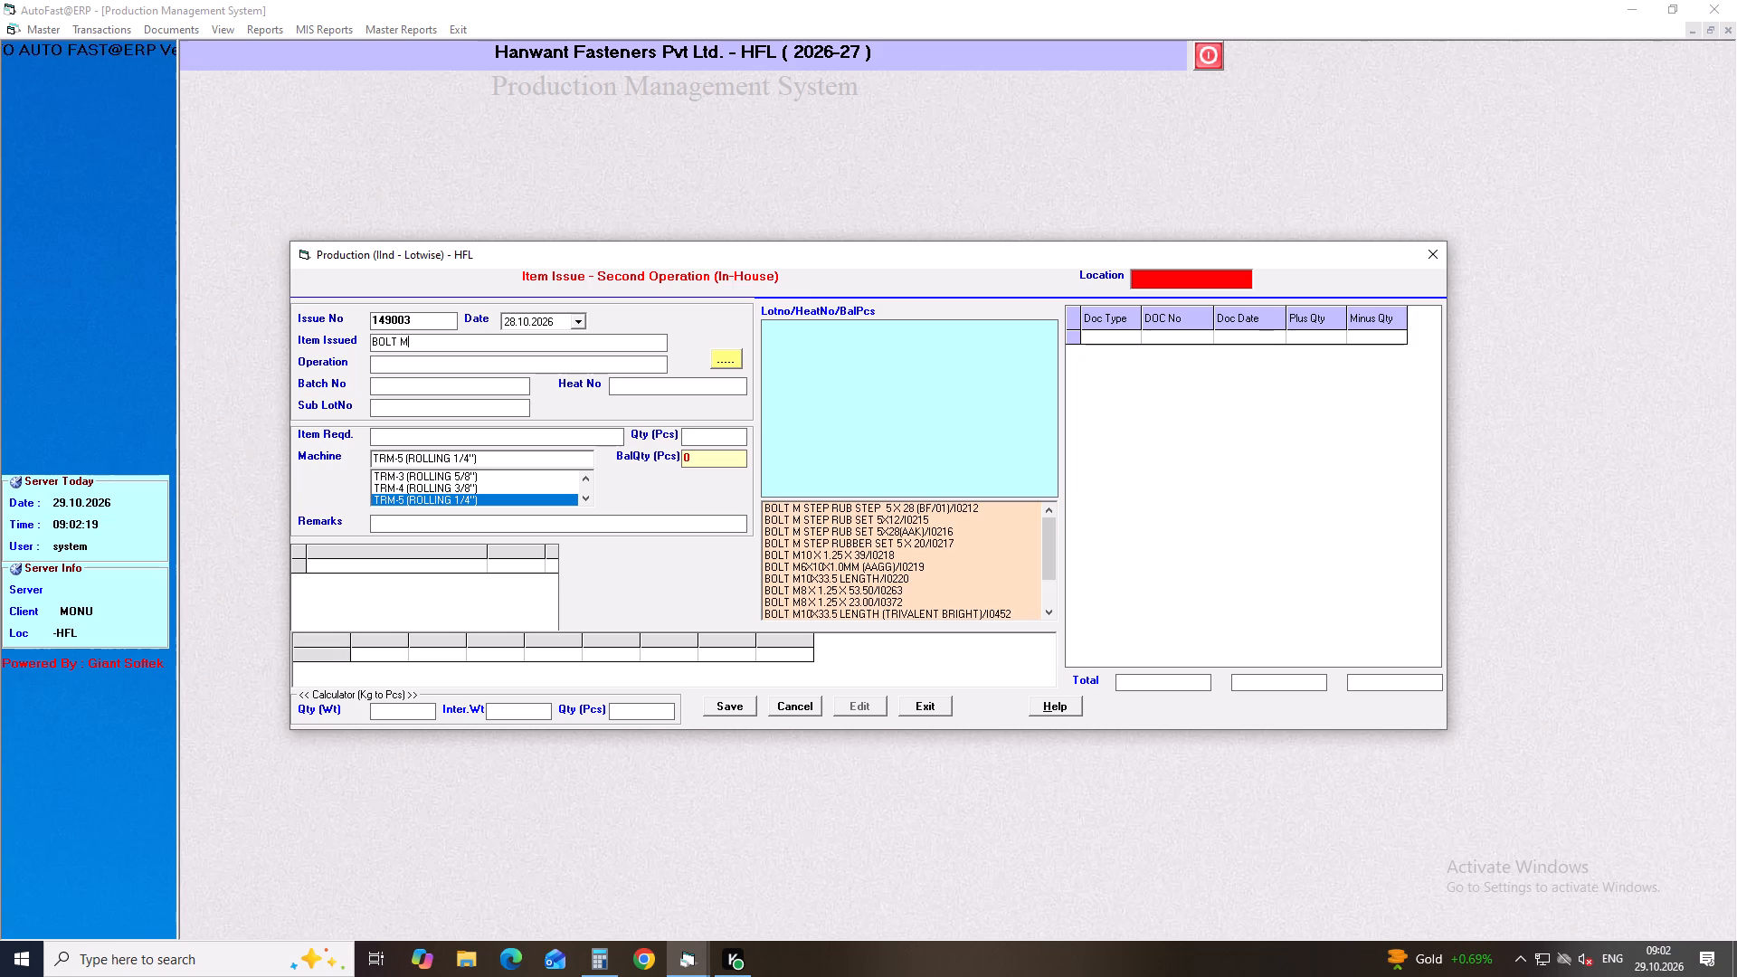
{"action": "key", "text": "Down"}
{"action": "key", "text": "Down"}
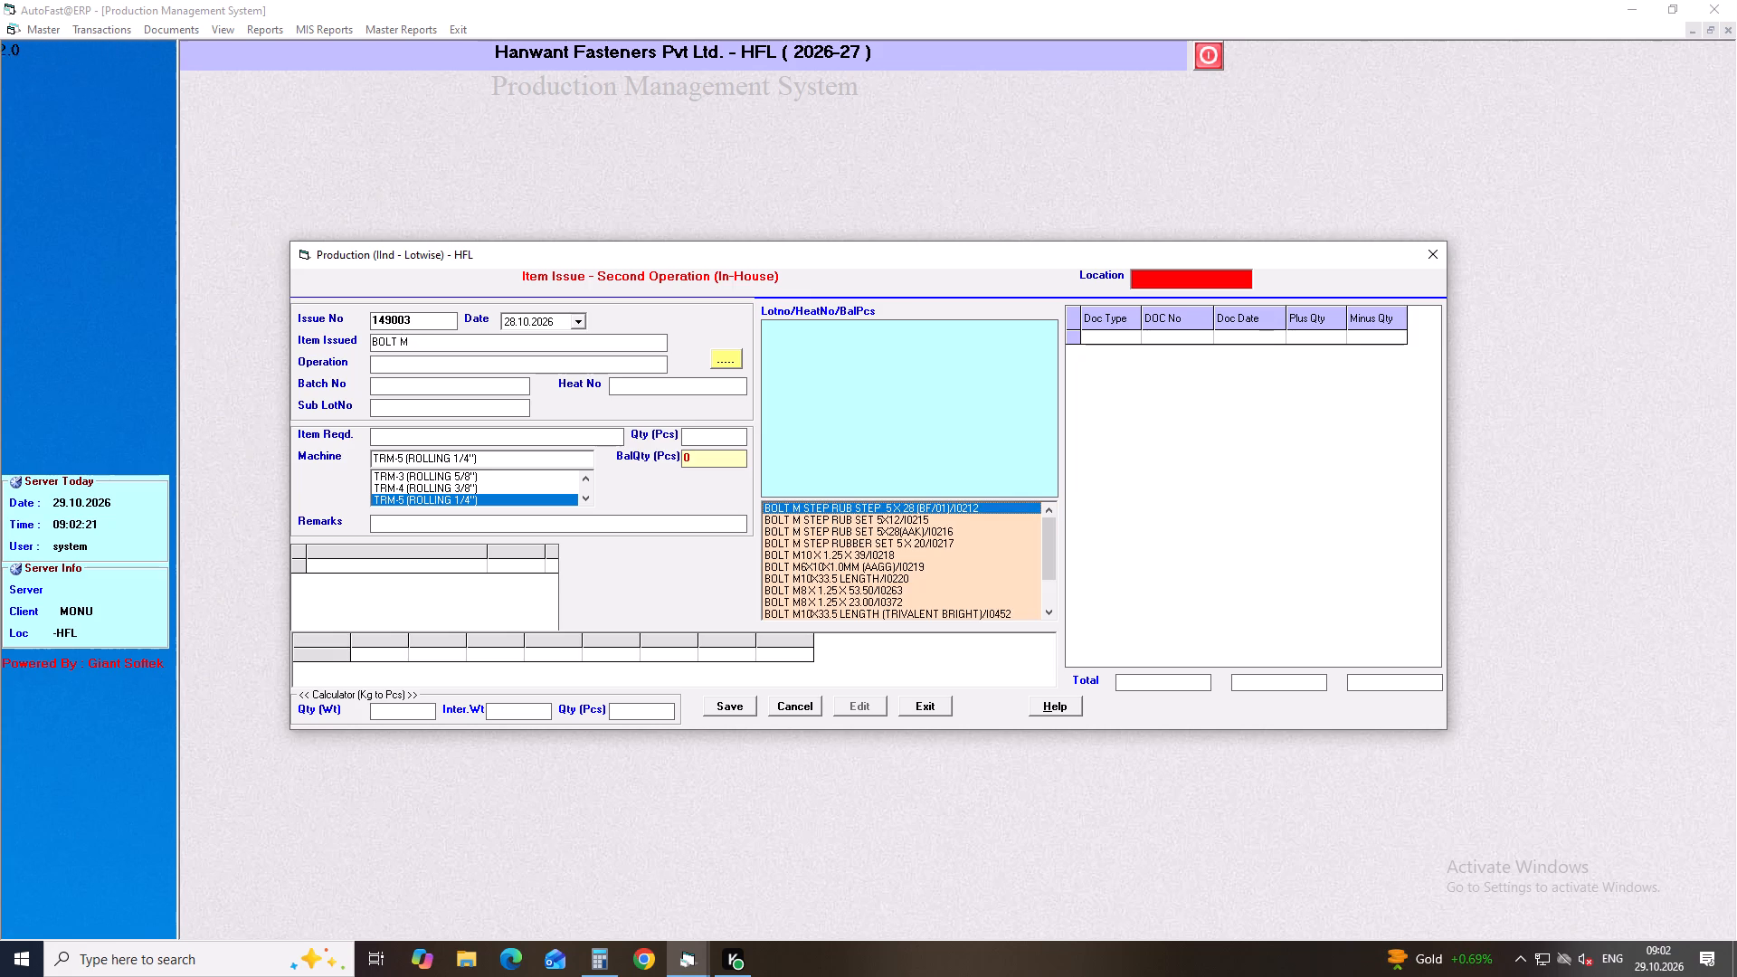
{"action": "key", "text": "Return"}
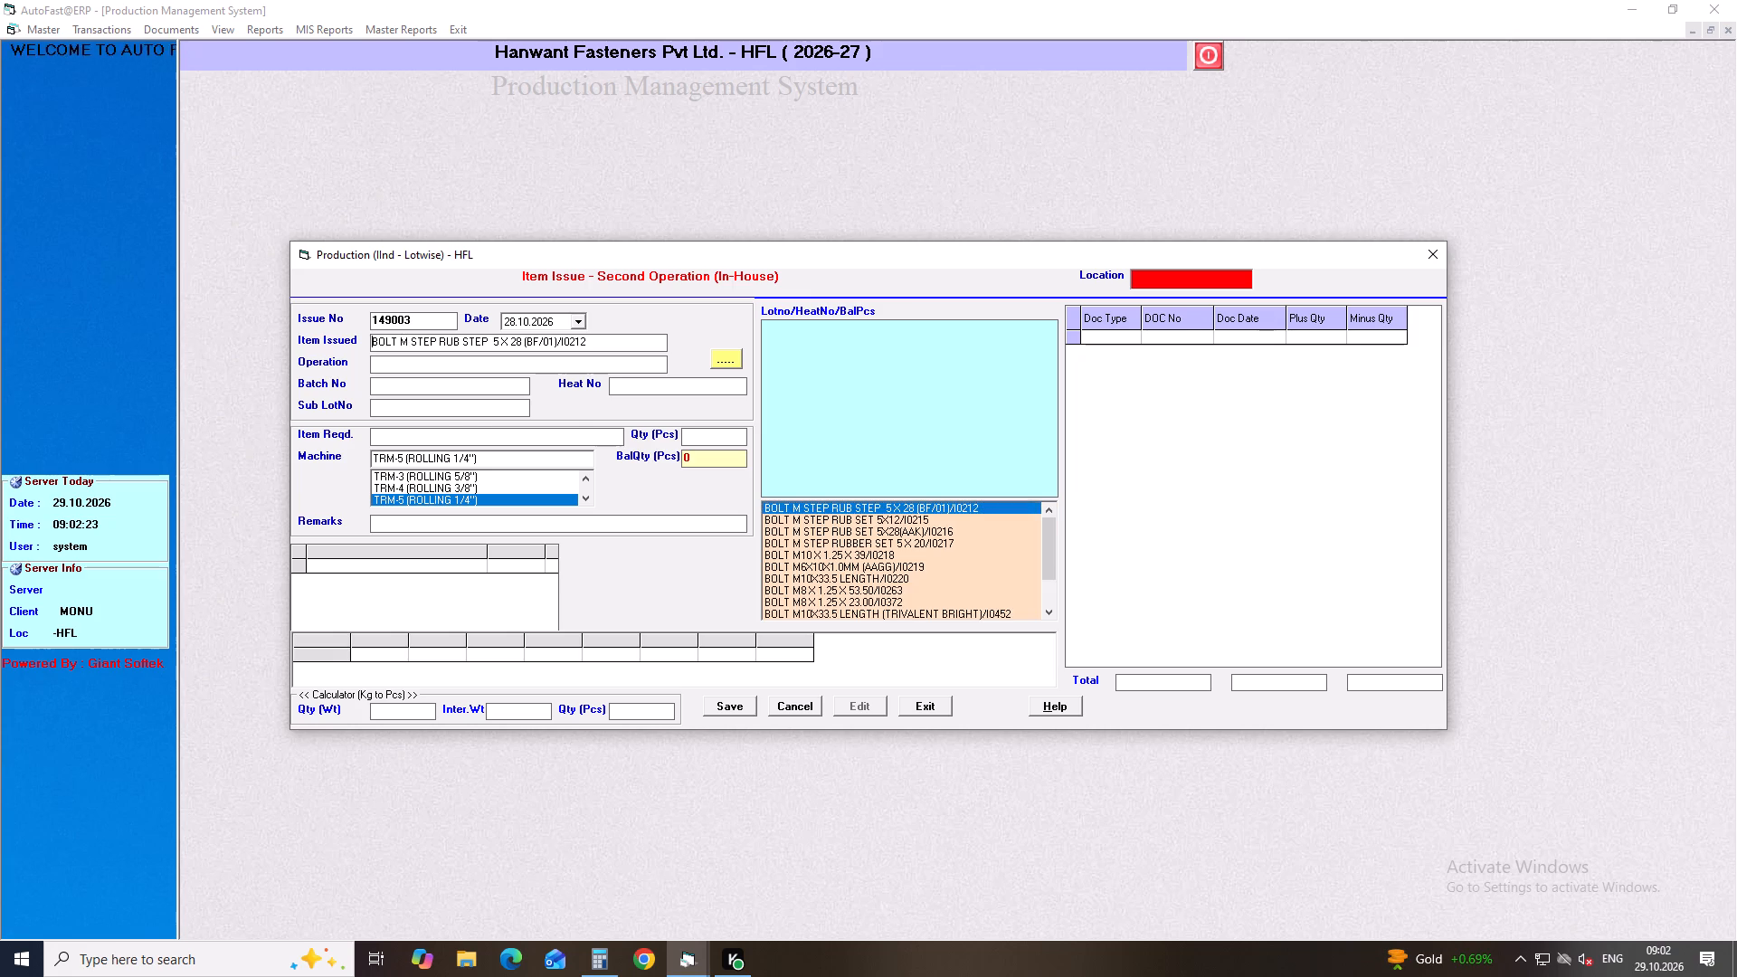
{"action": "key", "text": "Return"}
{"action": "key", "text": "Down"}
{"action": "key", "text": "Down"}
{"action": "key", "text": "Down"}
{"action": "key", "text": "Down"}
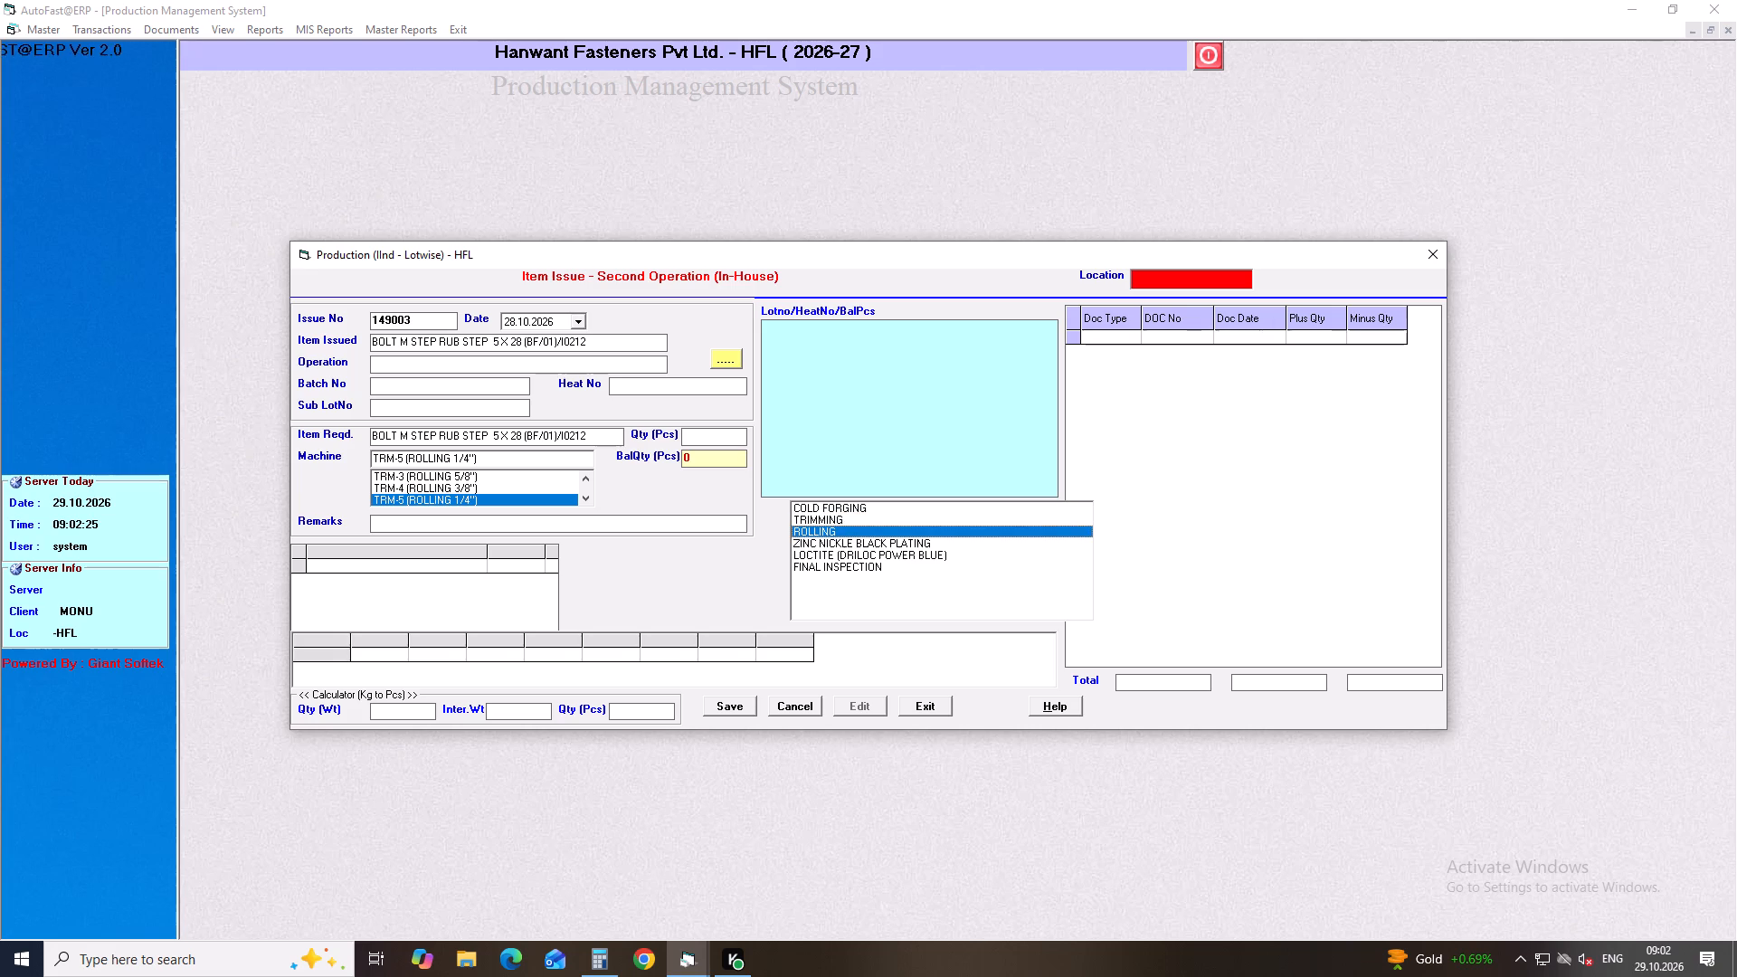
{"action": "key", "text": "Return"}
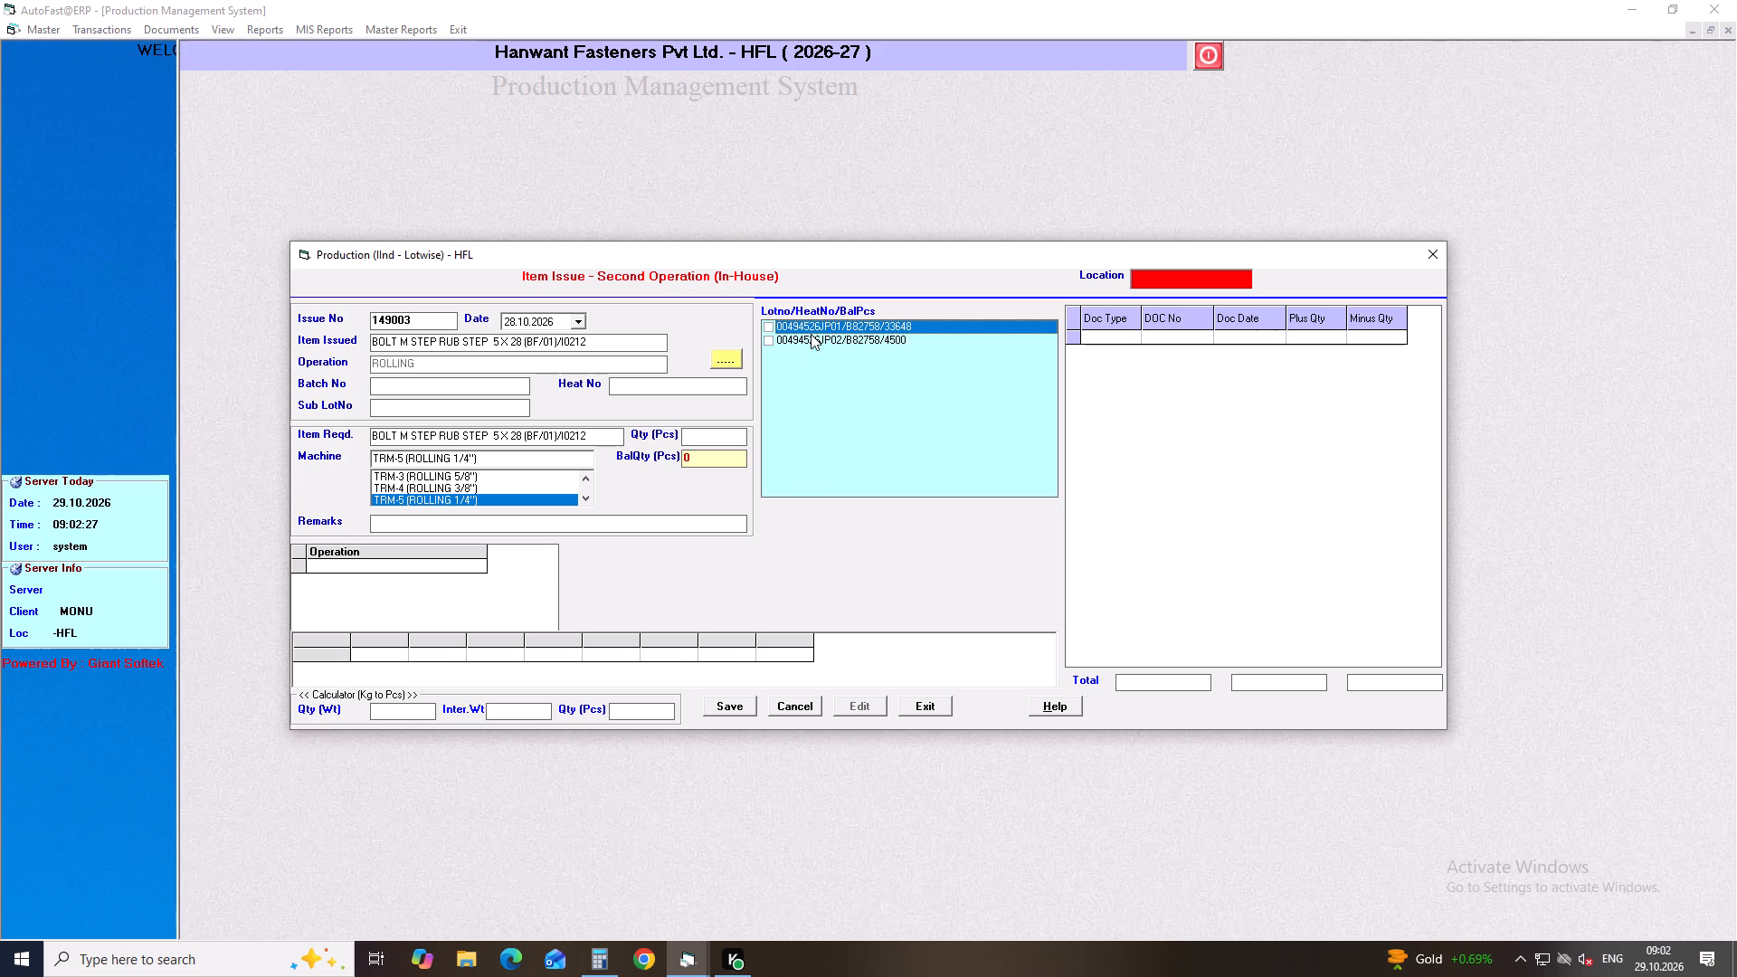
Select lot 00494526JP01, set the quantity to 30600 pcs, keep machine TRM-5 (ROLLING 1/4"), and save the entry.
{"action": "left_click", "coordinate": [769, 326]}
{"action": "left_click_drag", "start_coordinate": [748, 434], "coordinate": [747, 435]}
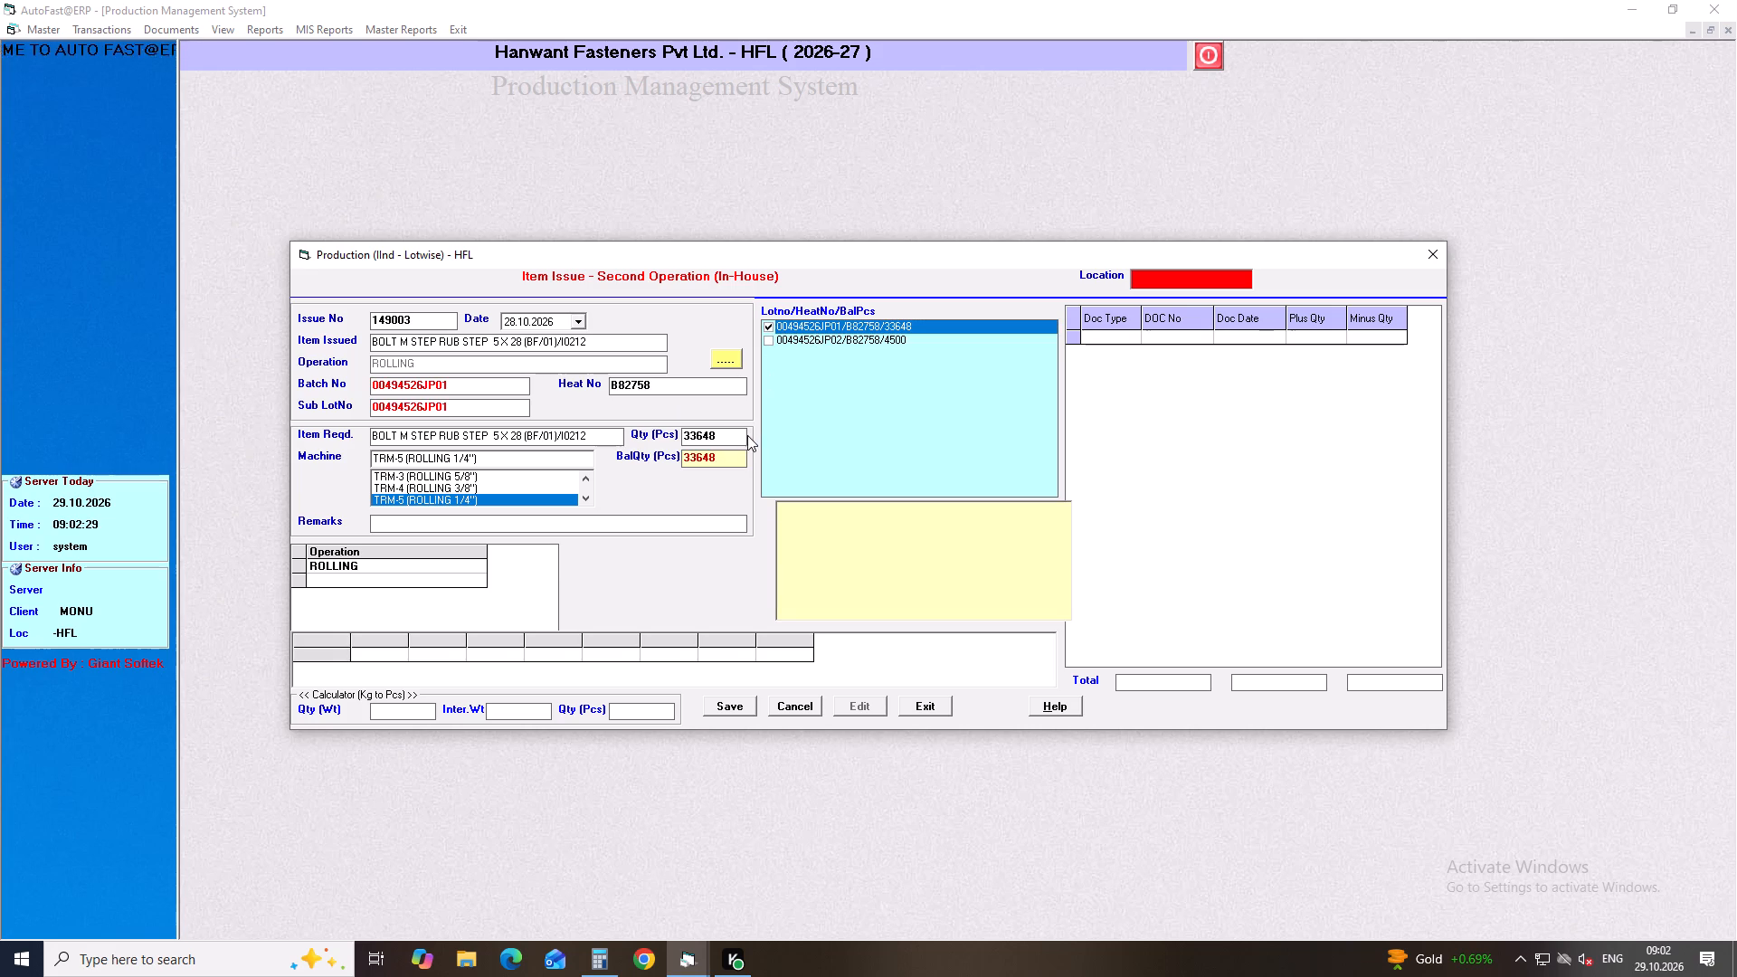
{"action": "left_click_drag", "start_coordinate": [747, 435], "coordinate": [721, 441]}
{"action": "left_click_drag", "start_coordinate": [723, 440], "coordinate": [613, 440]}
{"action": "type", "text": "30600"}
{"action": "key", "text": "Return"}
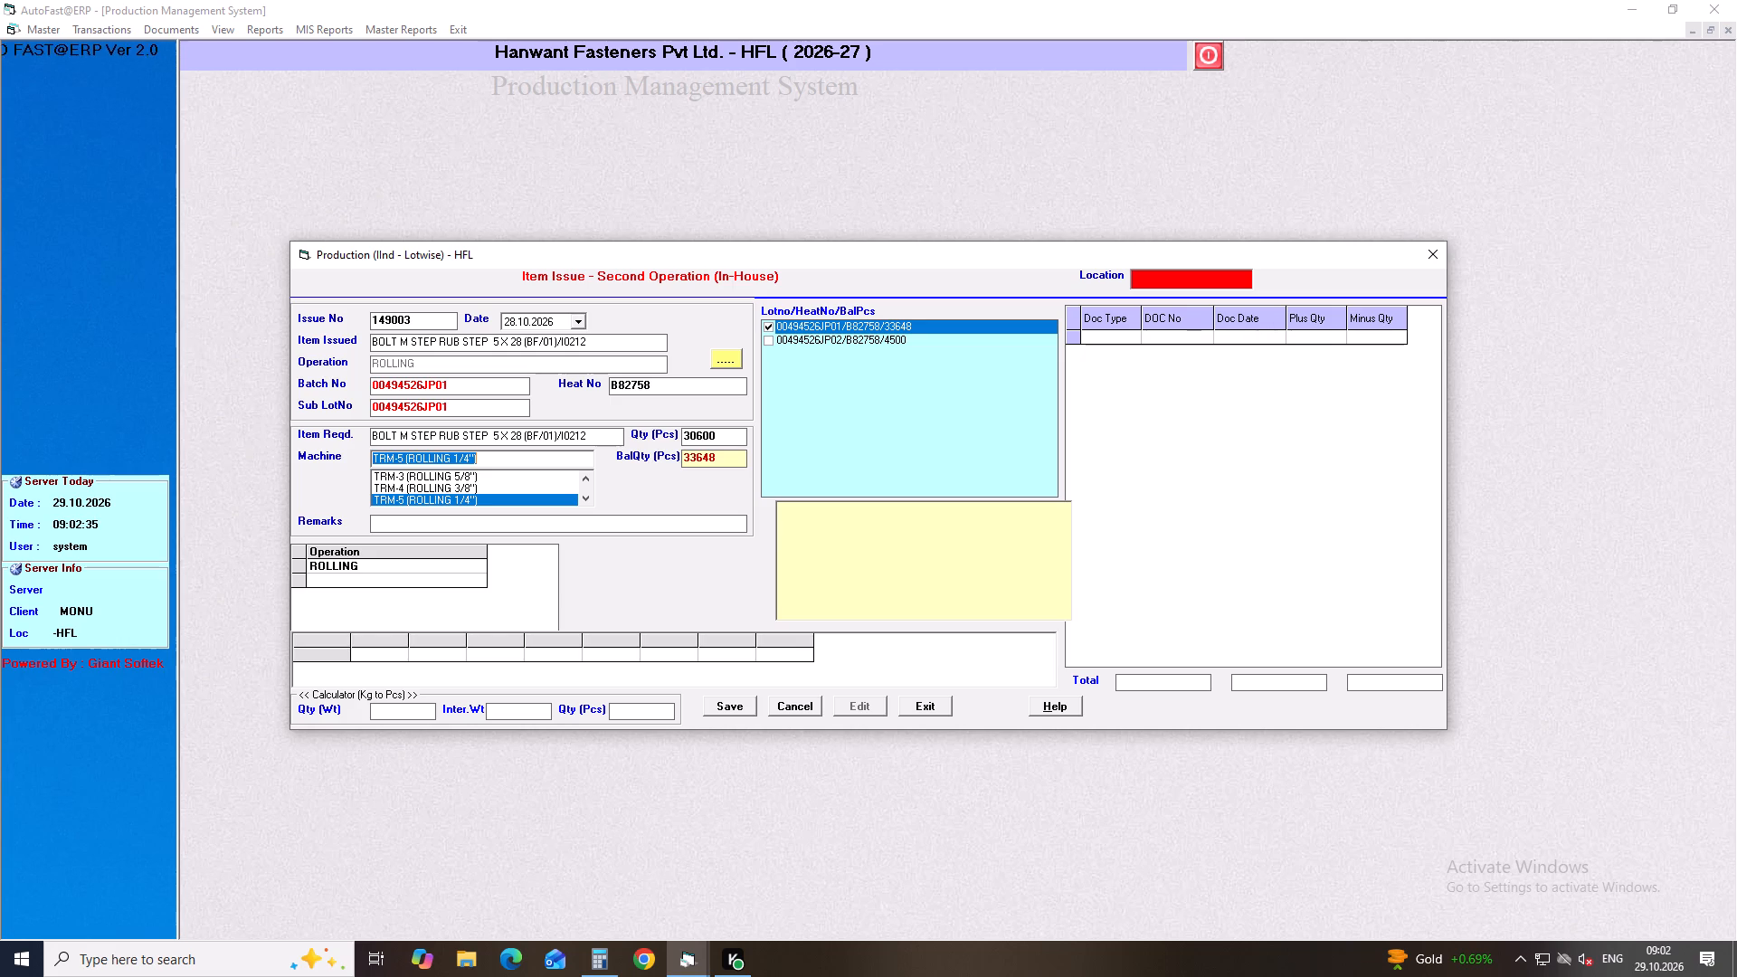
{"action": "key", "text": "Return"}
{"action": "key", "text": "Return"}
{"action": "key", "text": "Return"}
{"action": "key", "text": "Return"}
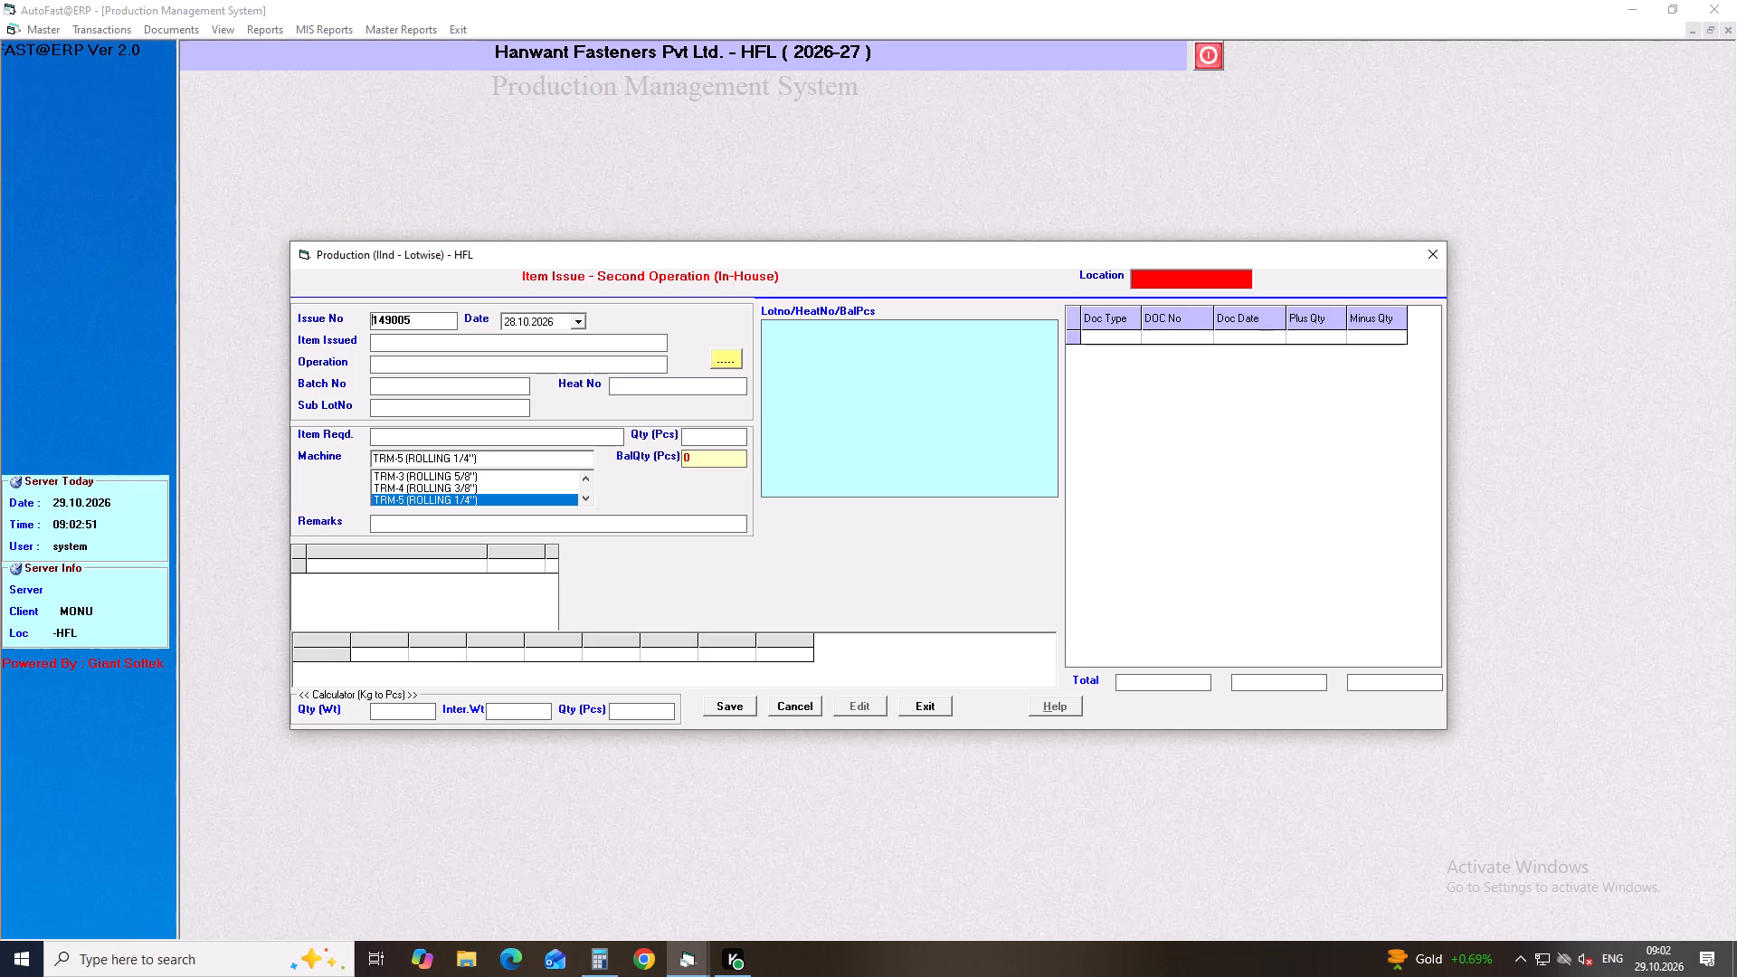
Close the second-operation item issue form and the Calculator.
{"action": "left_click", "coordinate": [1431, 260]}
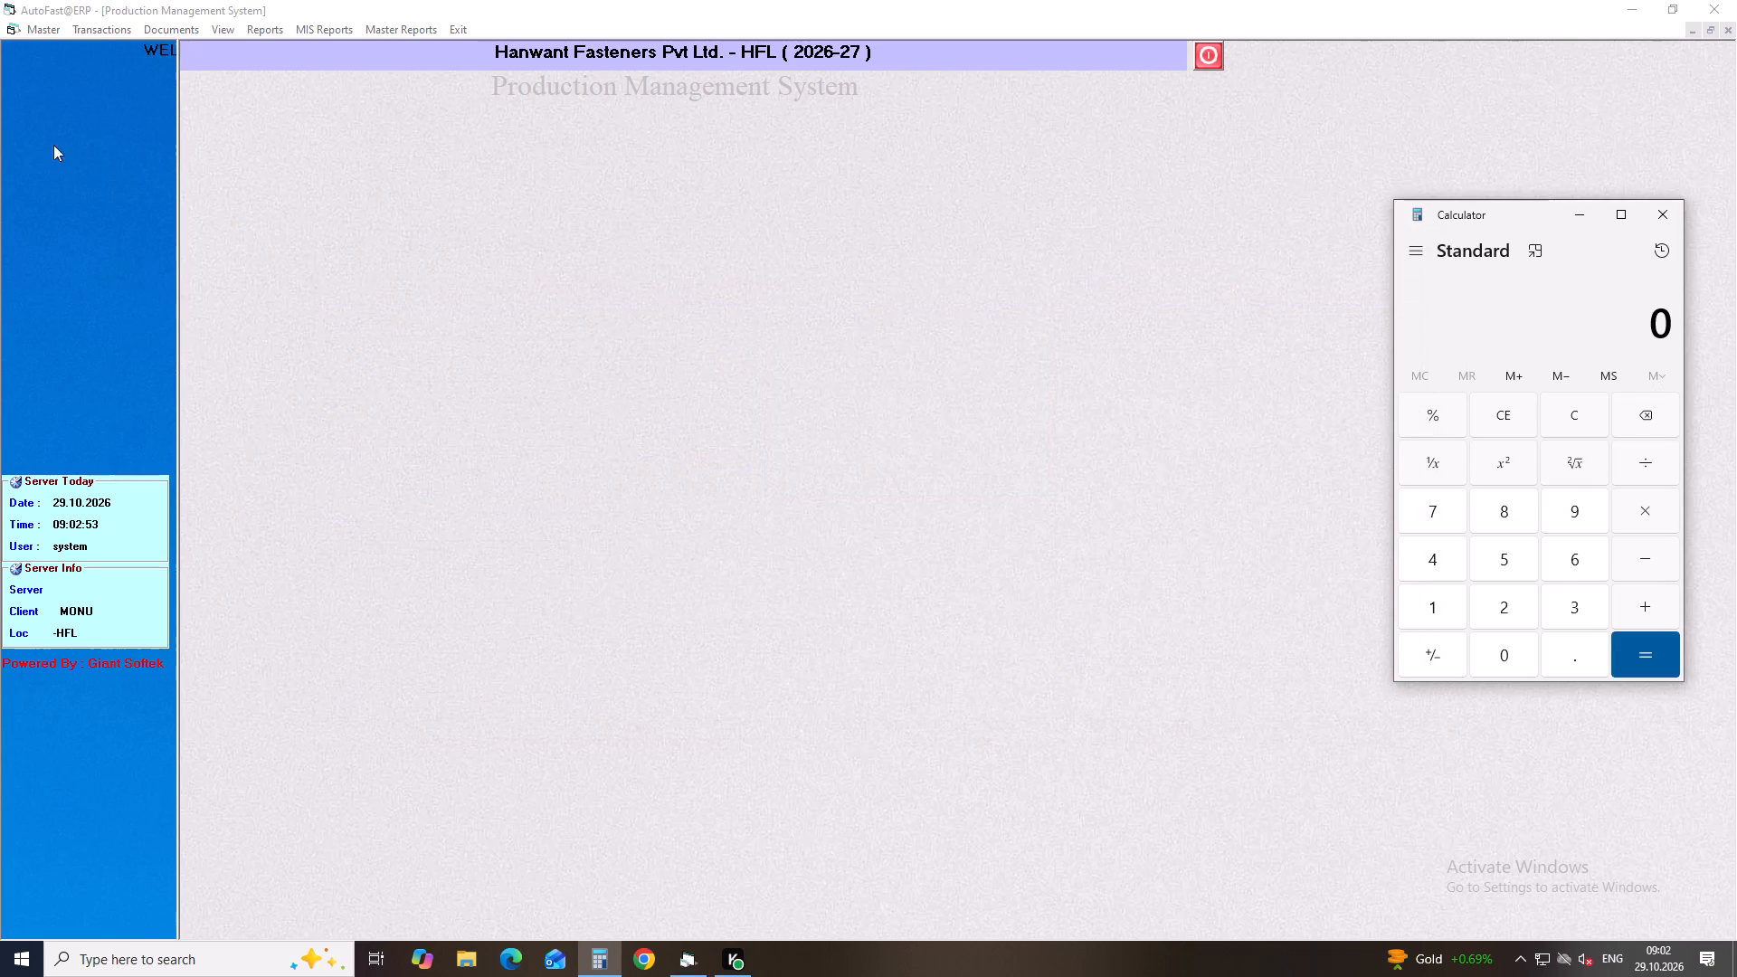
{"action": "left_click", "coordinate": [1683, 217]}
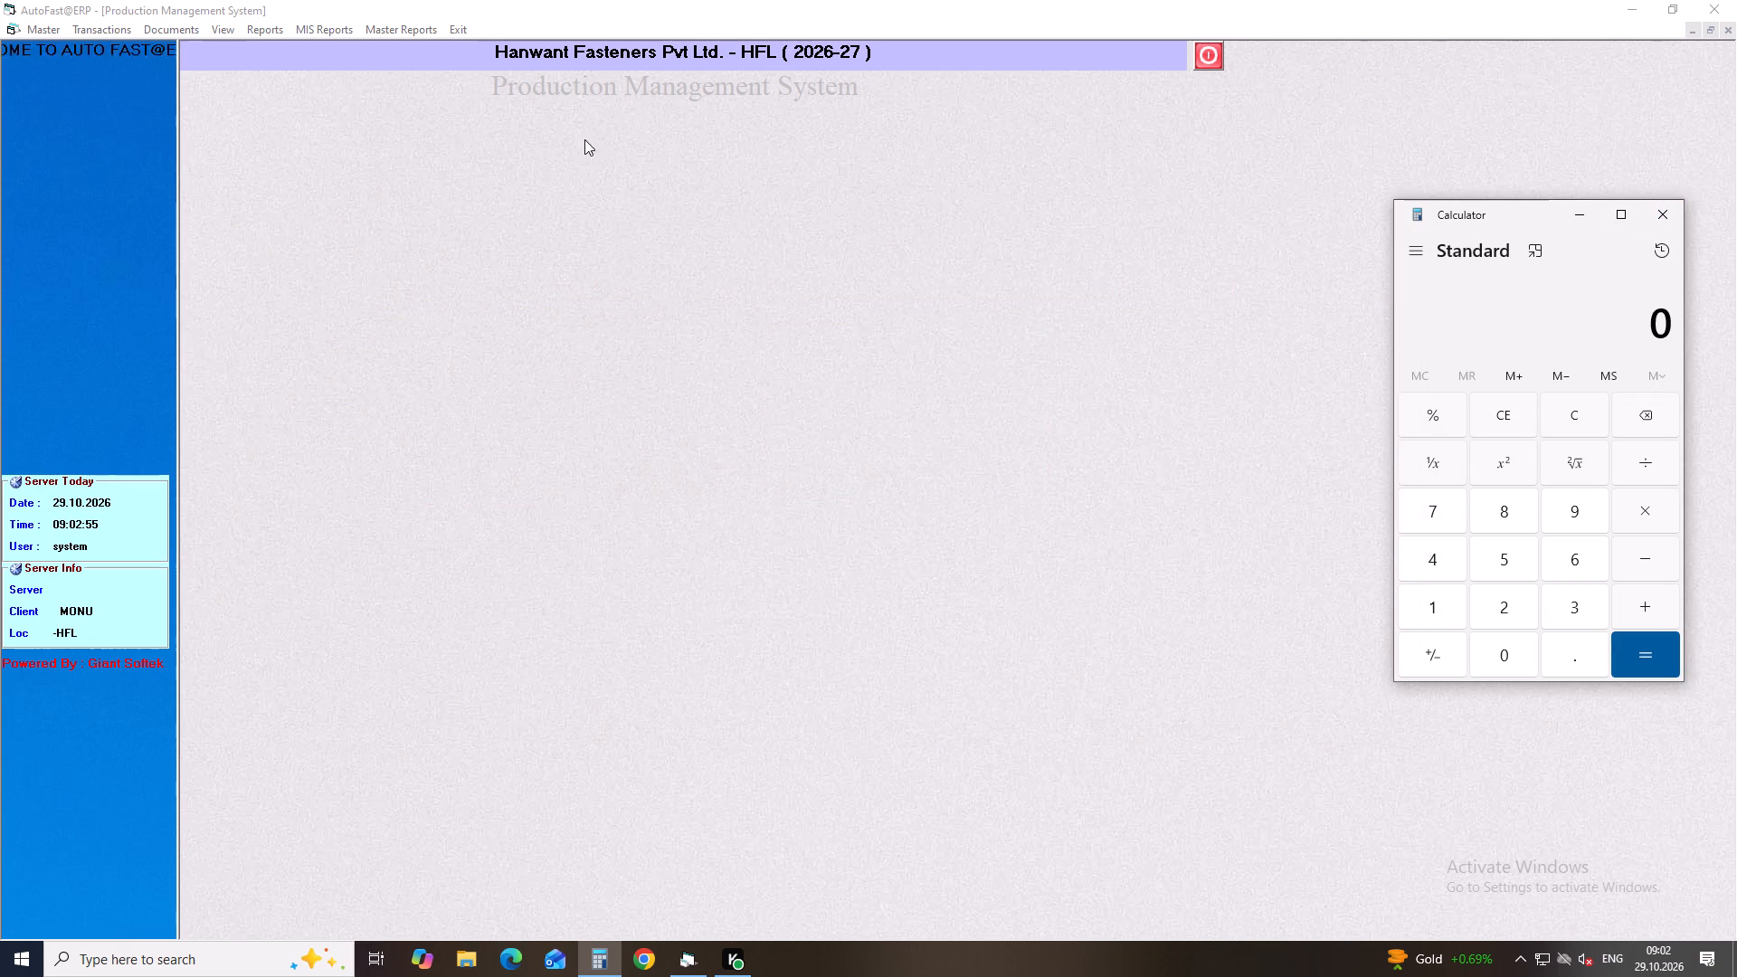
{"action": "left_click", "coordinate": [1661, 218]}
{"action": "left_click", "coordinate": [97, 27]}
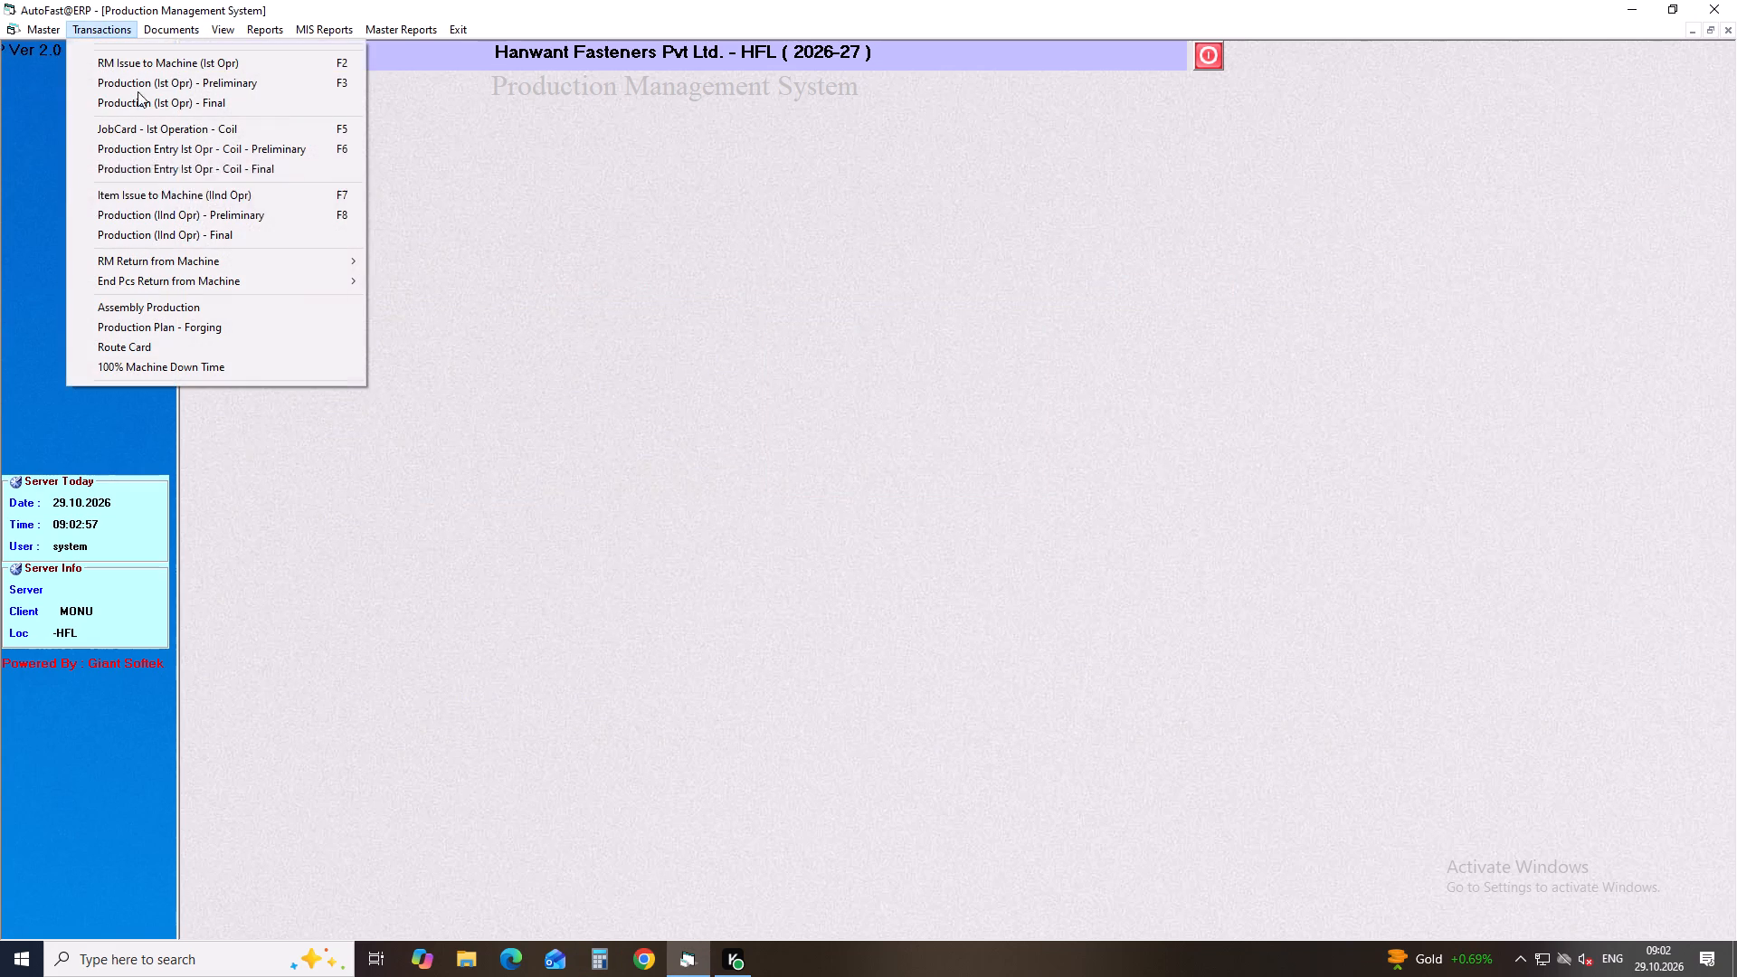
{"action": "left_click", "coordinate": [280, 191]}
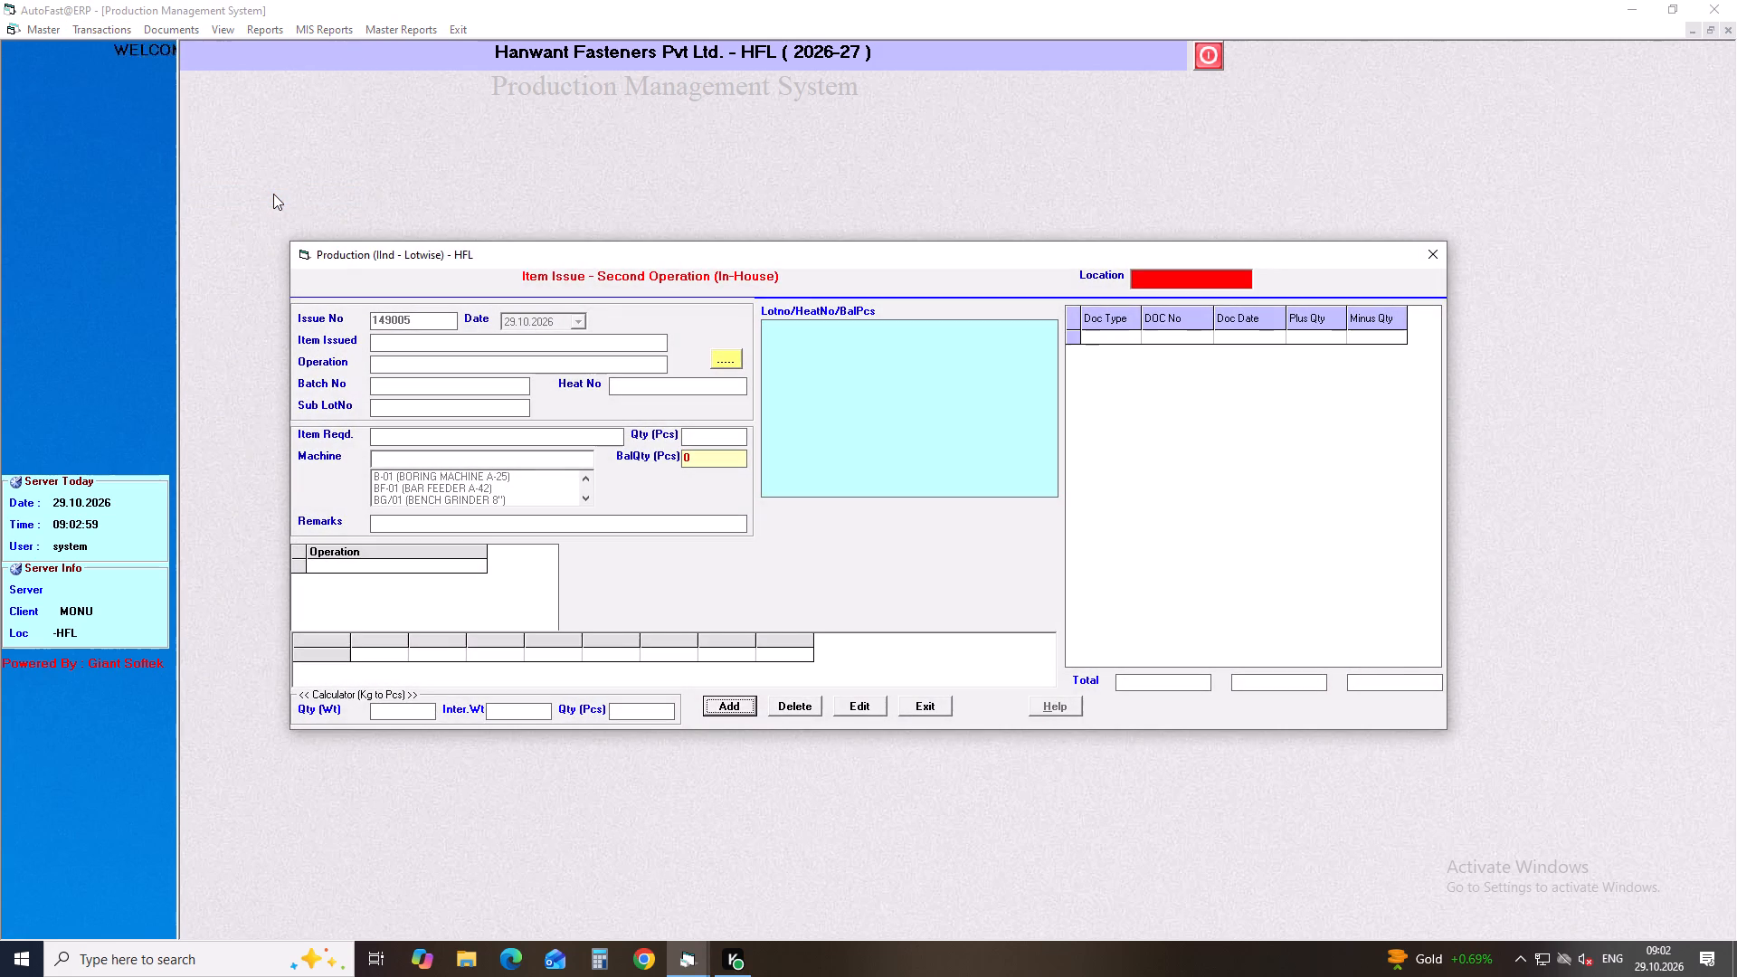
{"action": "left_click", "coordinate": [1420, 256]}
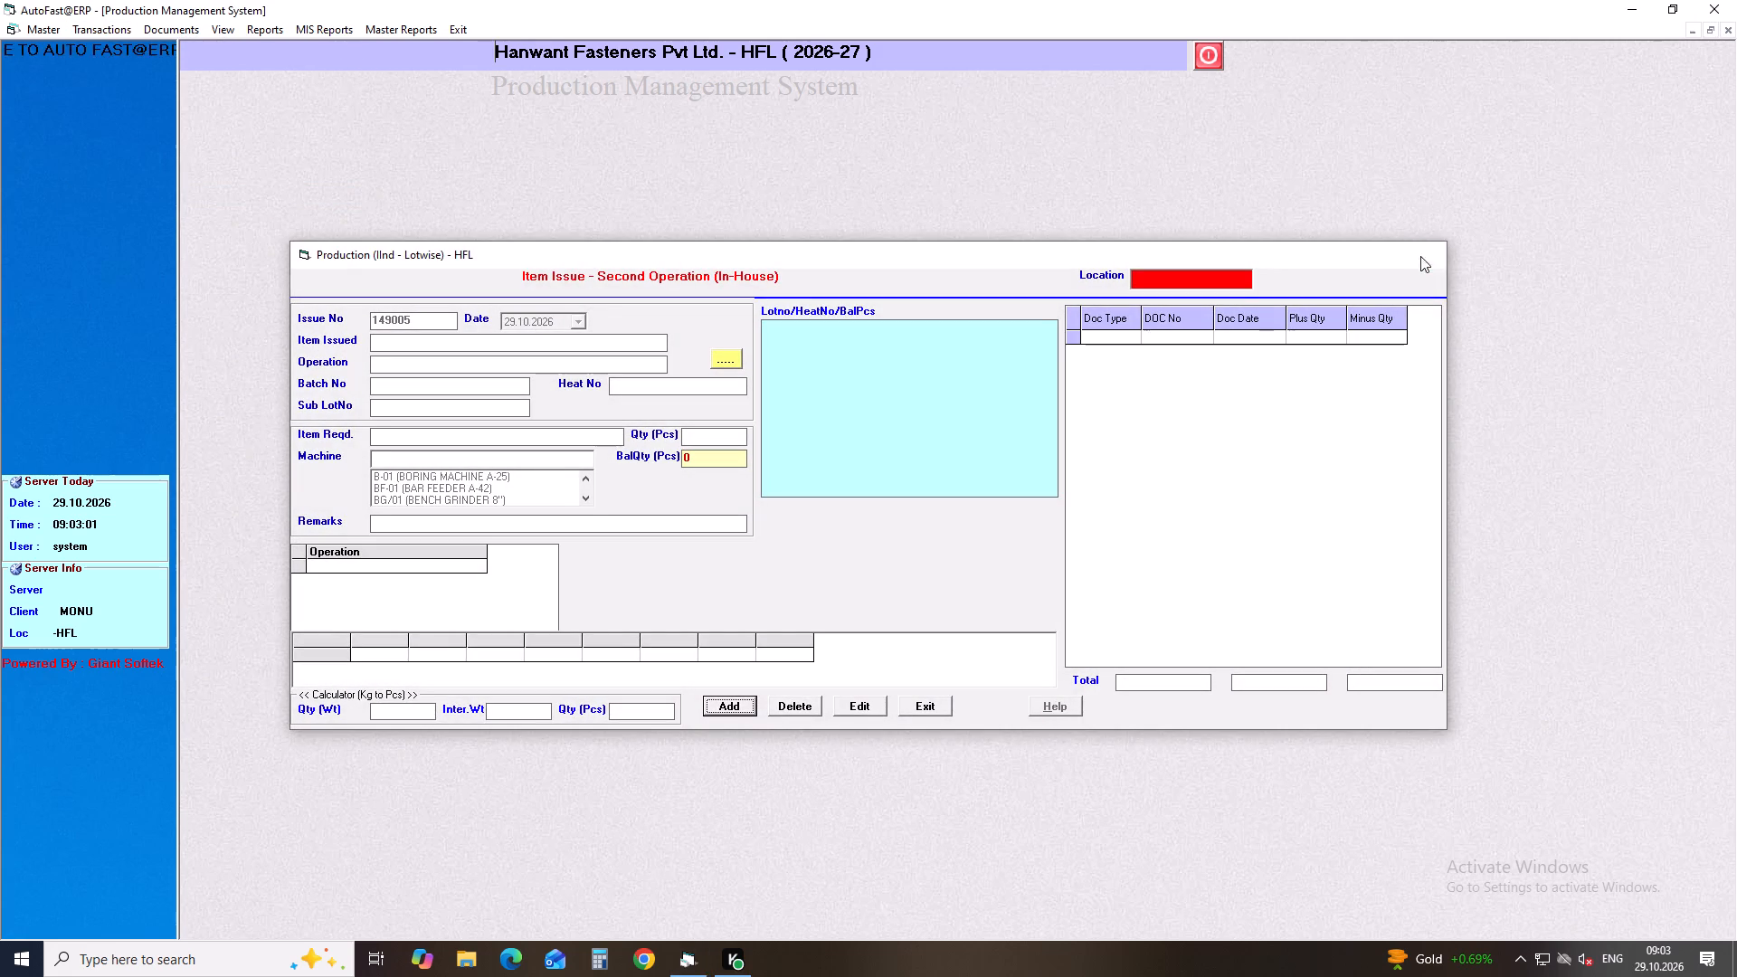
Start a preliminary second-operation production entry dated 28.10.2026, shift A, 9.5 total hours, for issue 149002 on machine TRM-5.
{"action": "left_click", "coordinate": [108, 38]}
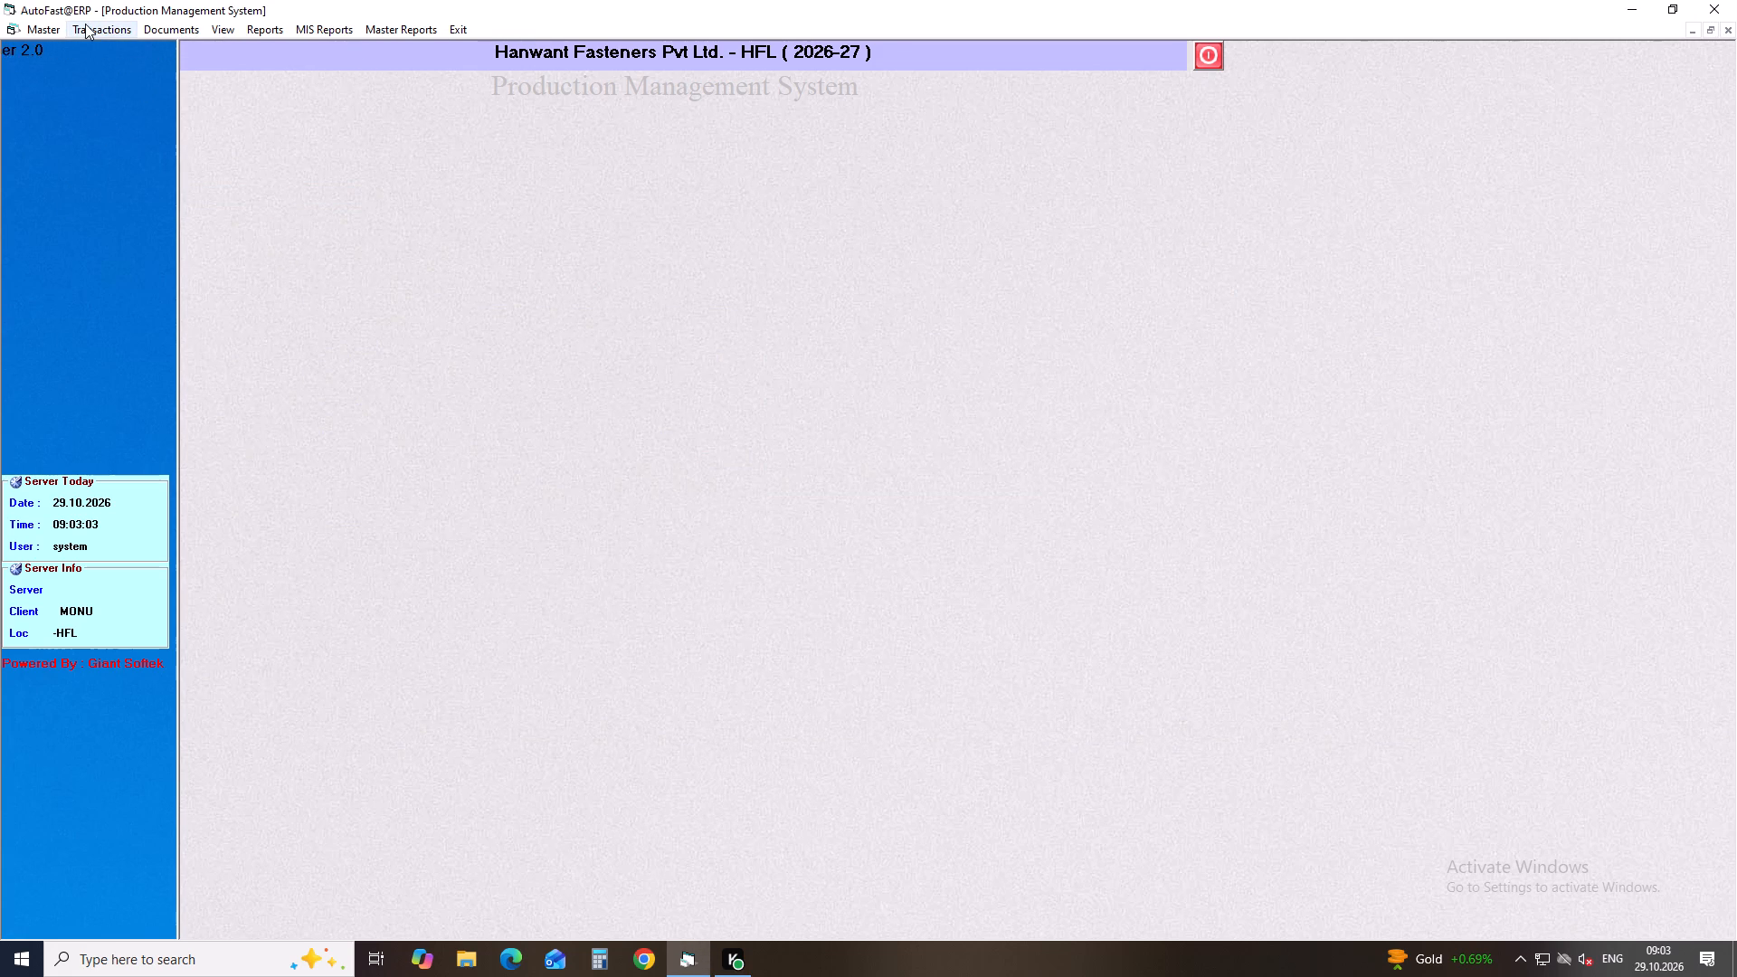
{"action": "left_click", "coordinate": [85, 24]}
{"action": "left_click", "coordinate": [325, 208]}
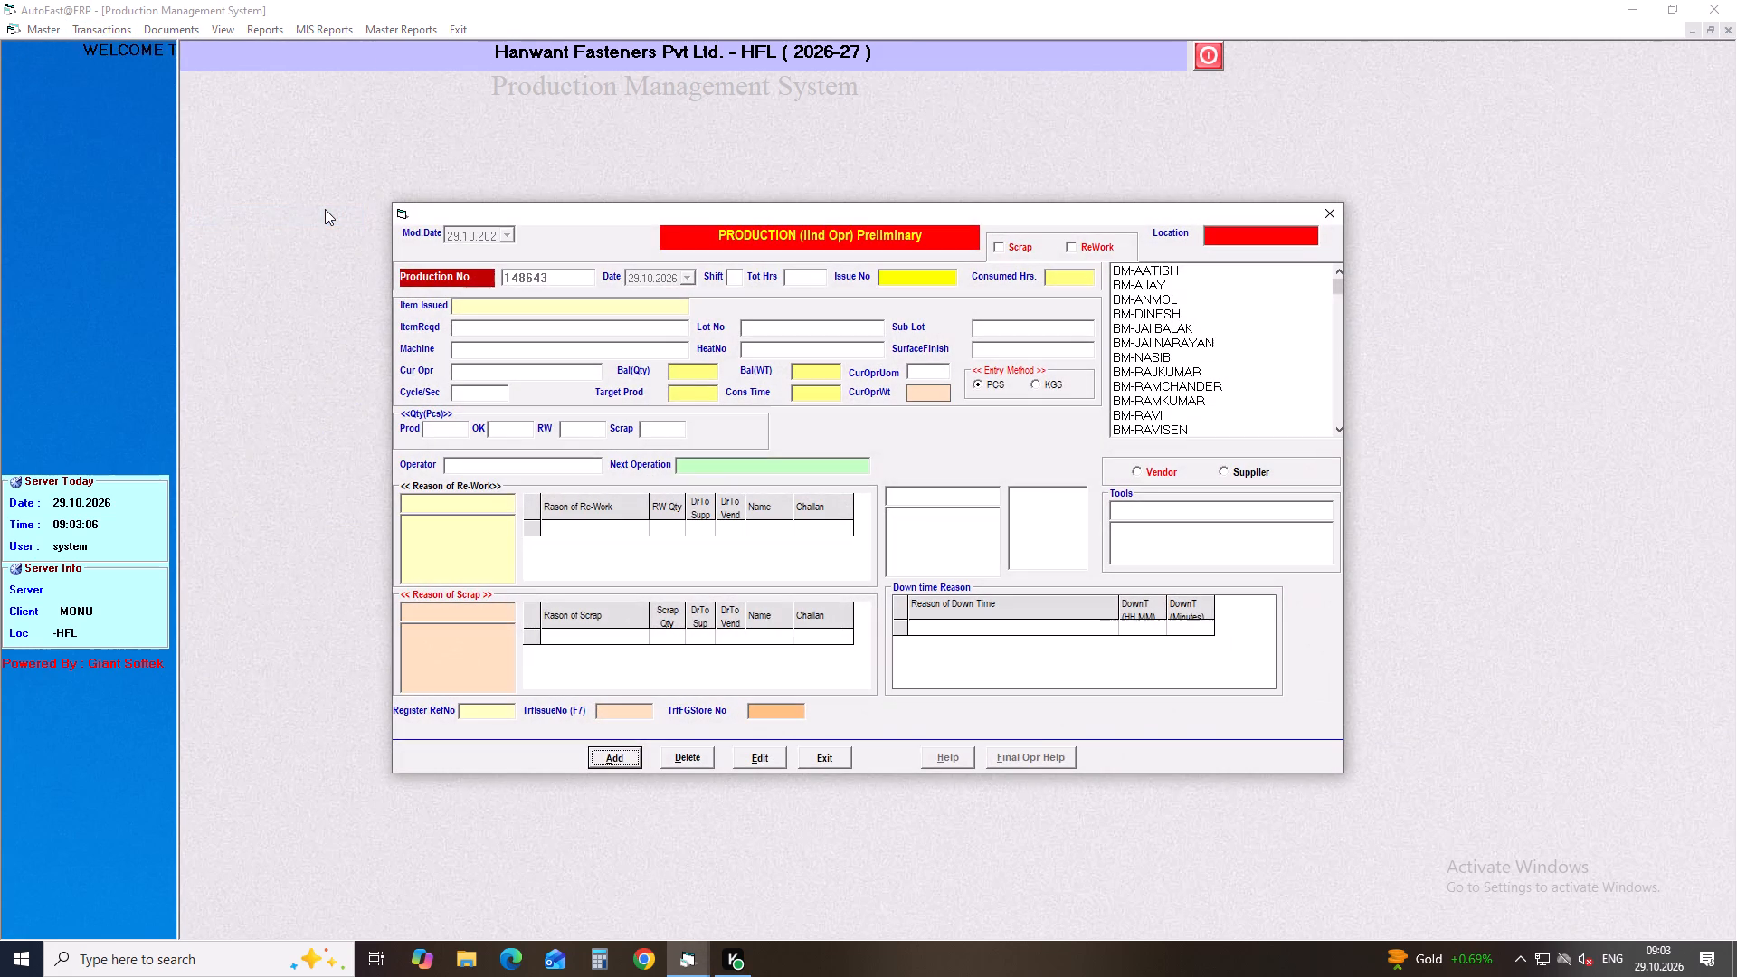
{"action": "key", "text": "Return"}
{"action": "key", "text": "Down"}
{"action": "key", "text": "Return"}
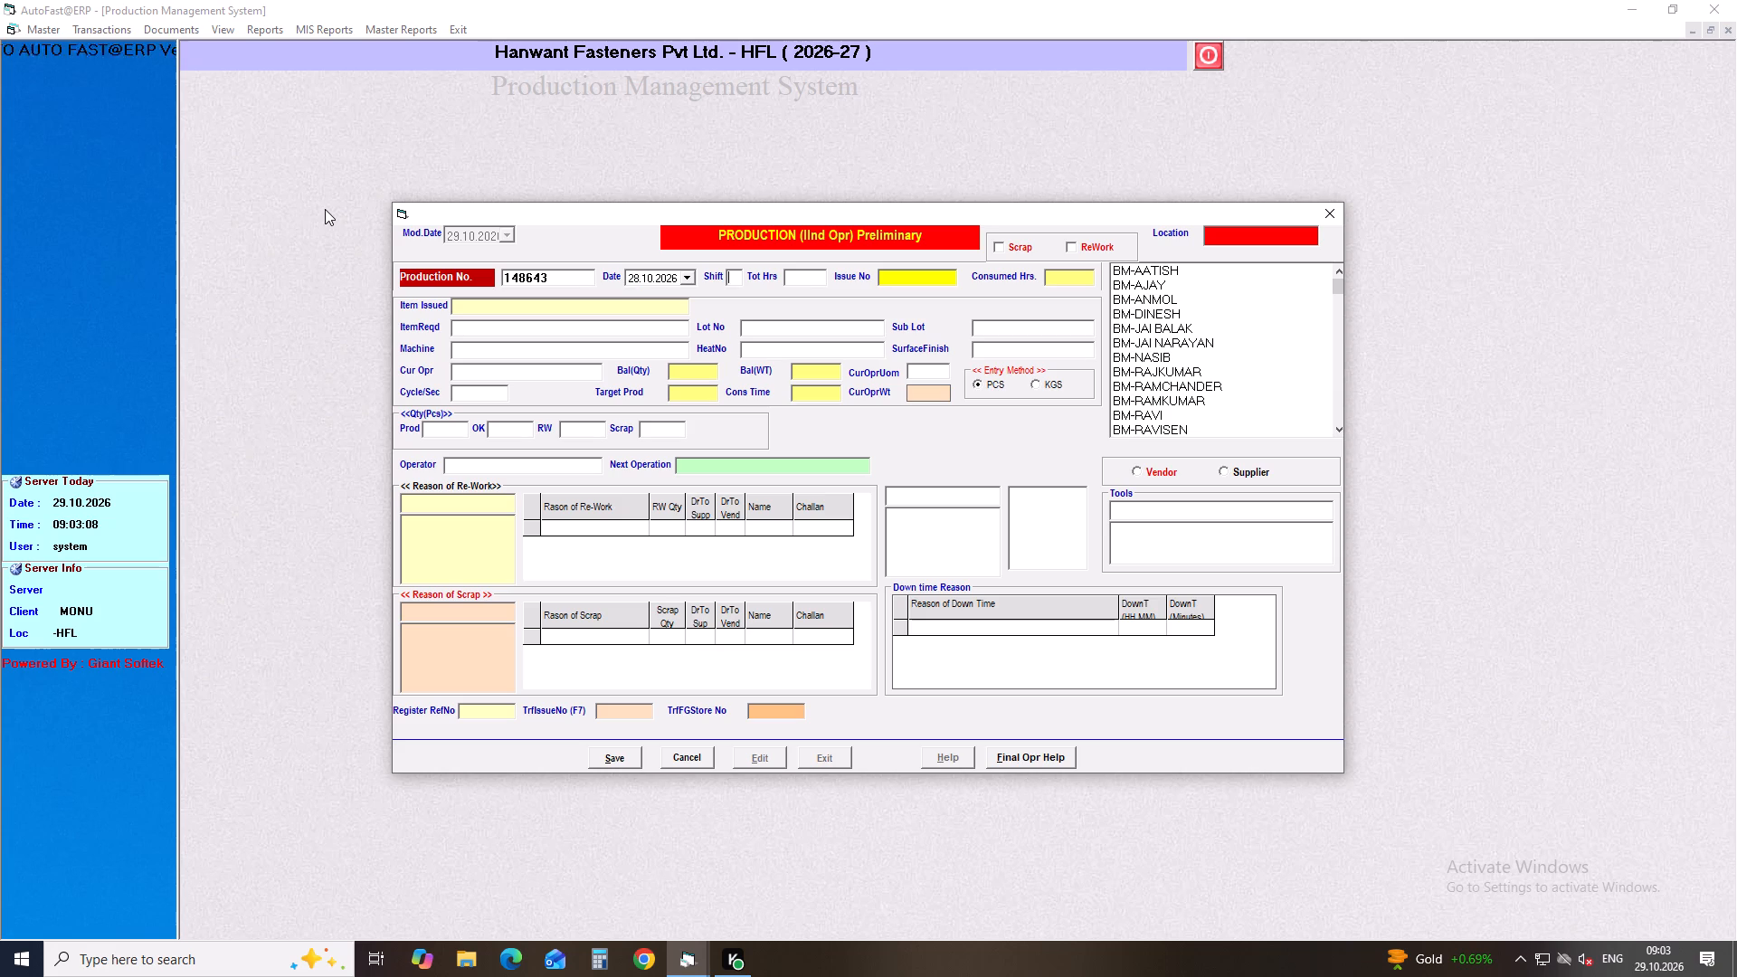
{"action": "key", "text": "a"}
{"action": "key", "text": "Return"}
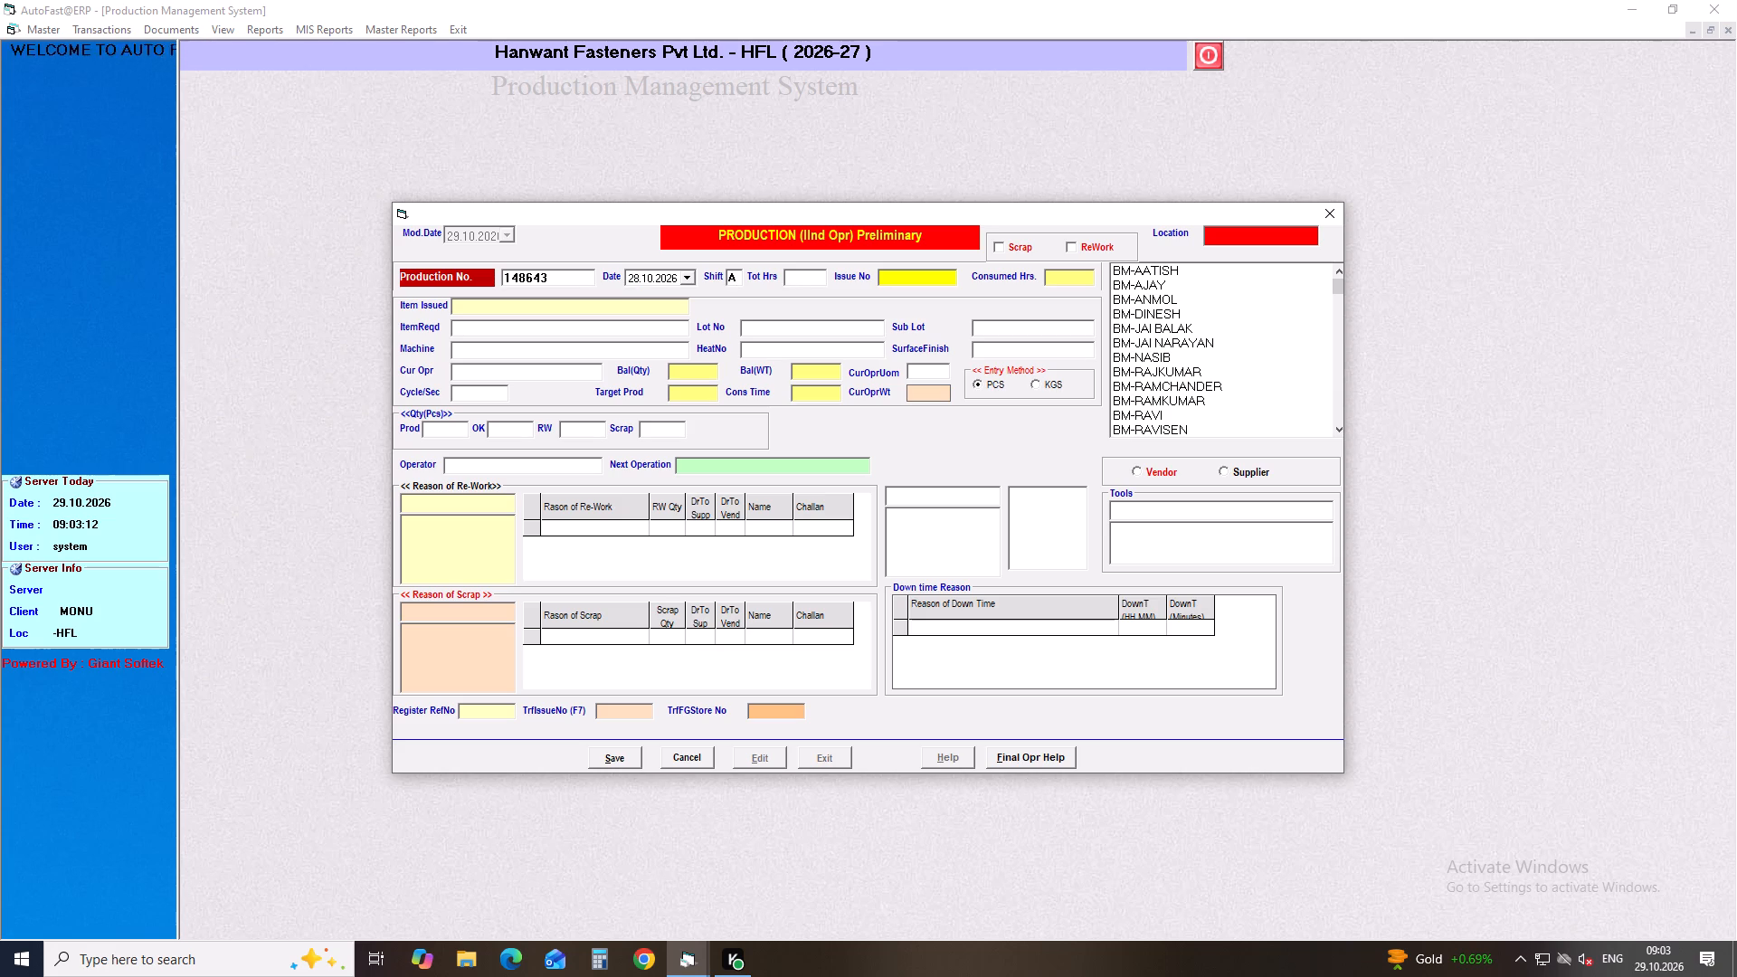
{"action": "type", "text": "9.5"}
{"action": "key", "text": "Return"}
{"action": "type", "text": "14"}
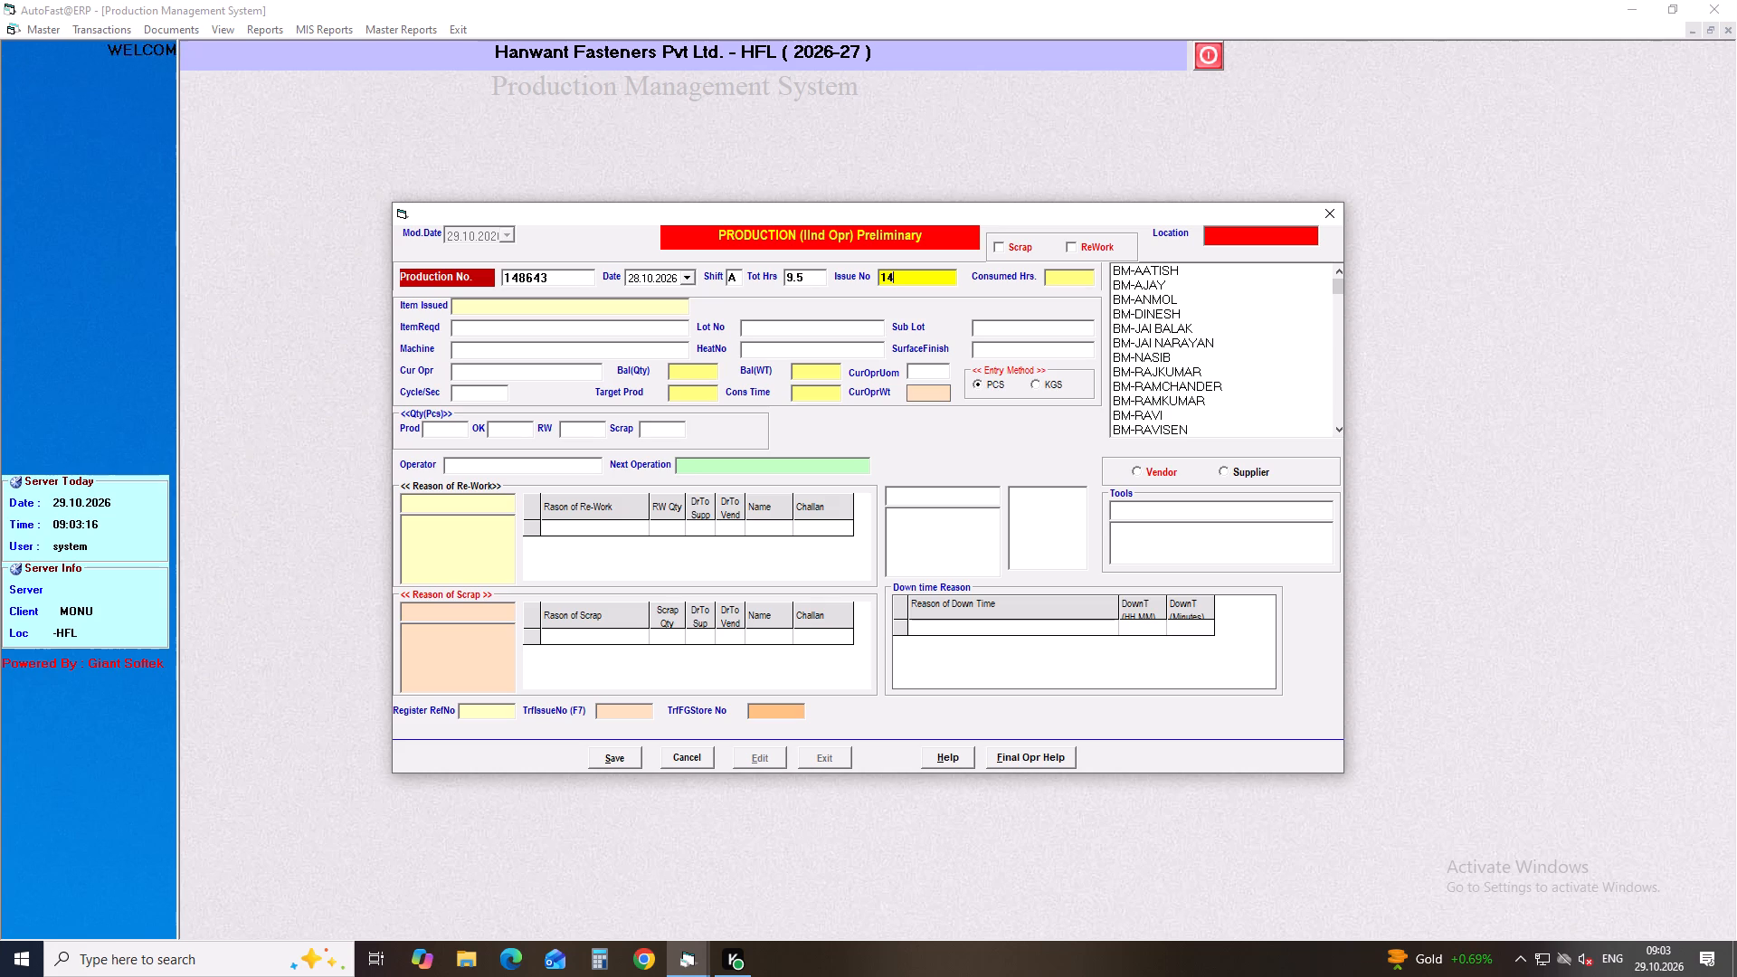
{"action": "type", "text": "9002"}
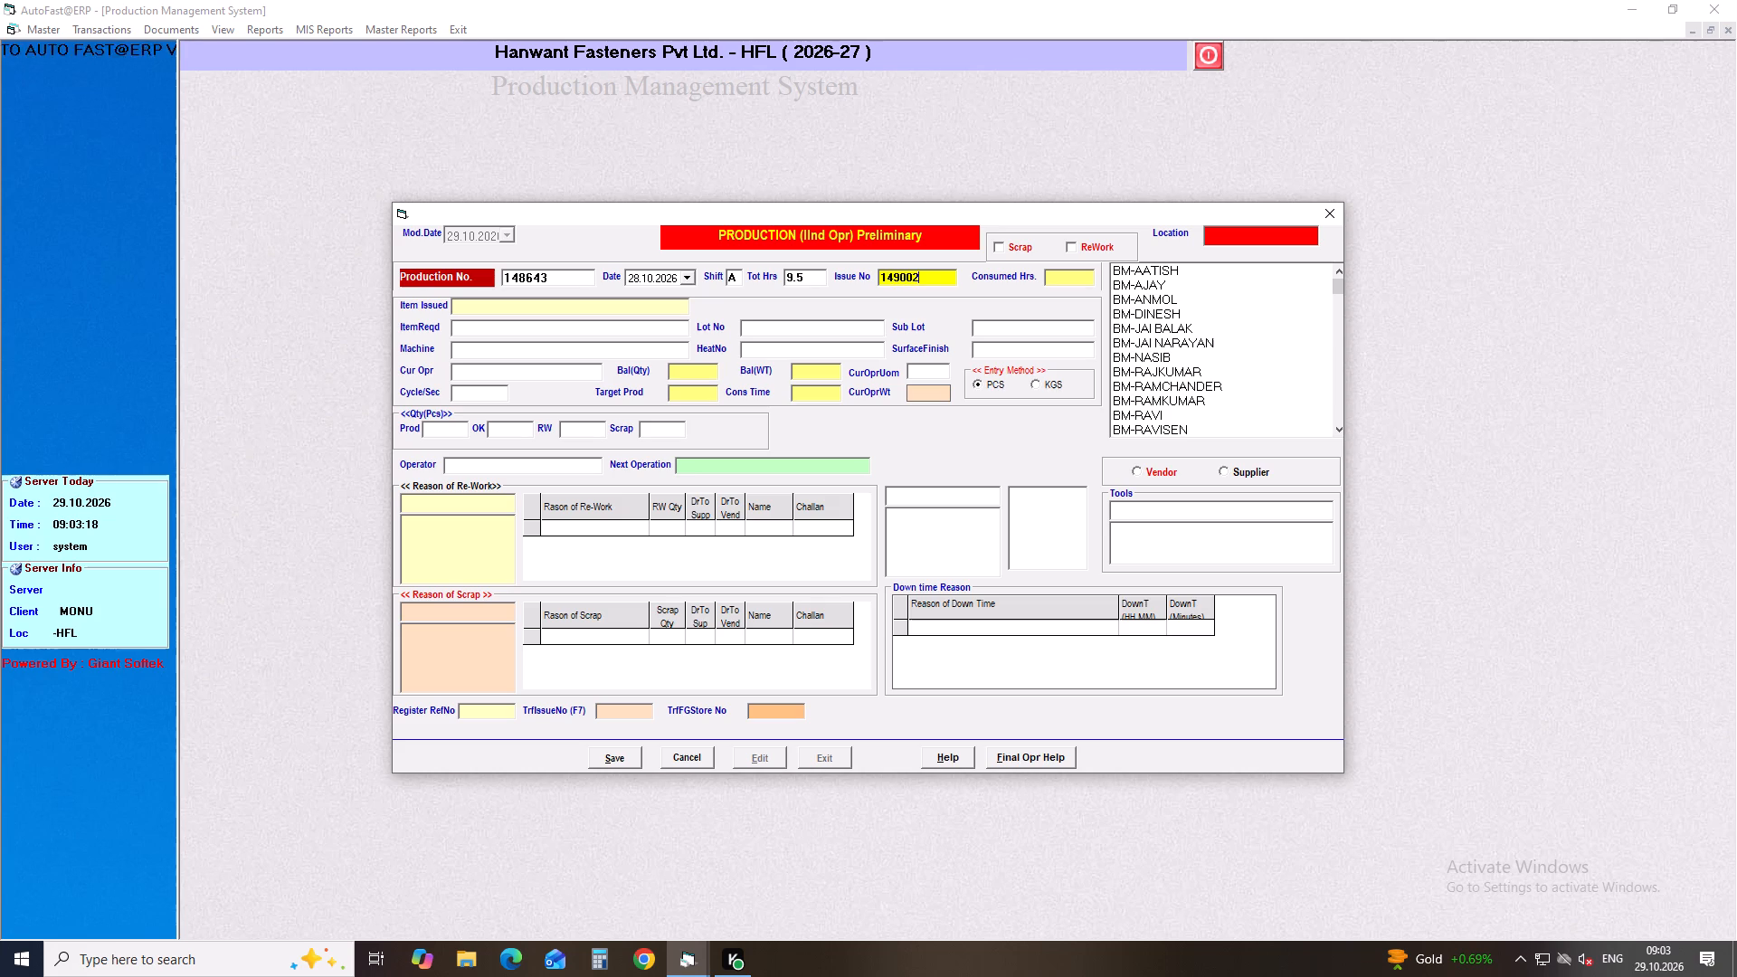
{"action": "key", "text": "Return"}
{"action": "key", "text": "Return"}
Set the cycle time to 1 second, keep the prefilled production quantity, assign operator H-LAXMAN, and save the entry.
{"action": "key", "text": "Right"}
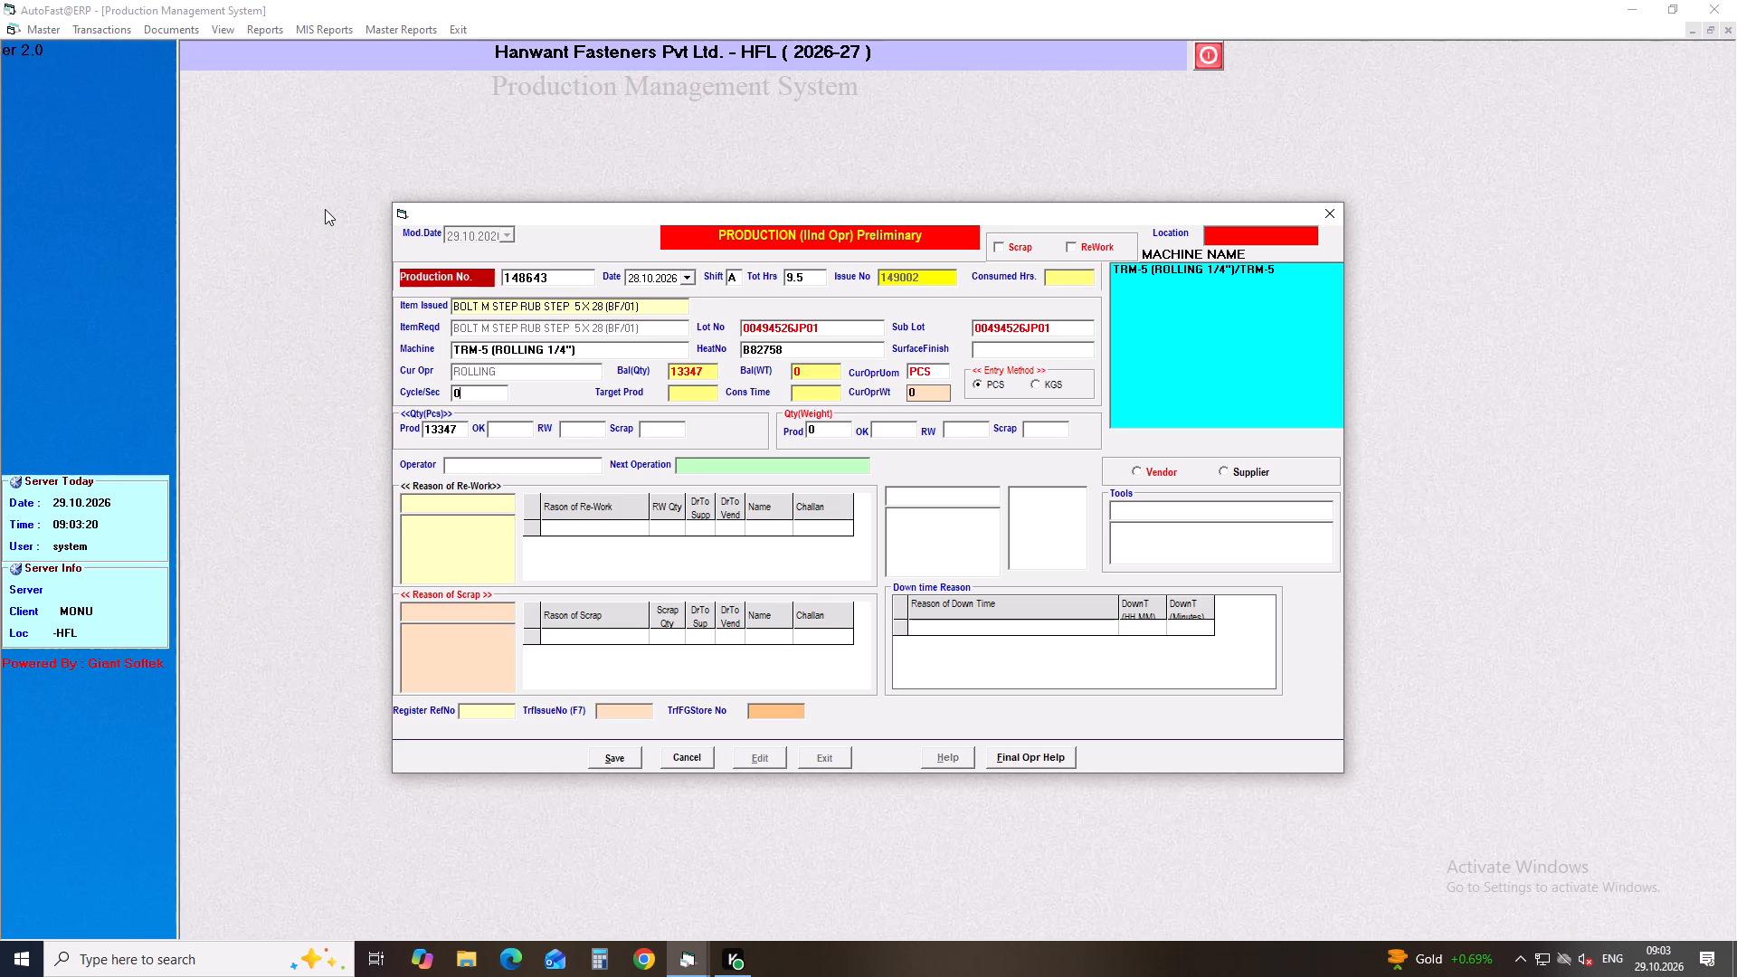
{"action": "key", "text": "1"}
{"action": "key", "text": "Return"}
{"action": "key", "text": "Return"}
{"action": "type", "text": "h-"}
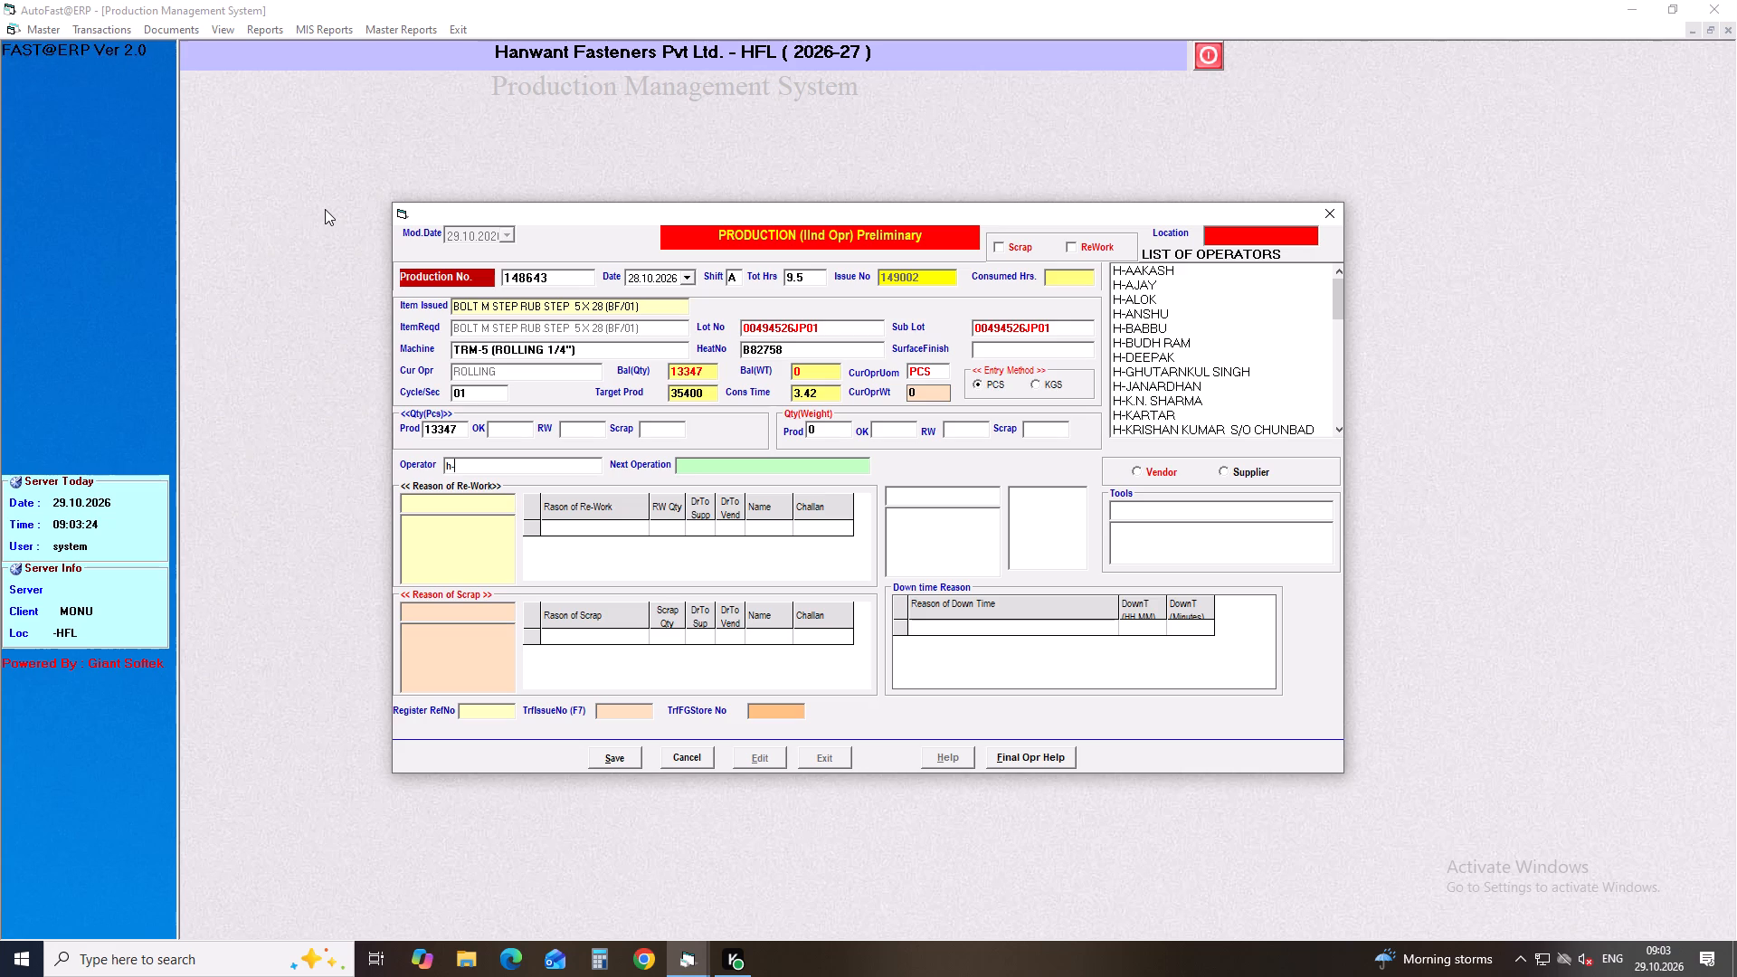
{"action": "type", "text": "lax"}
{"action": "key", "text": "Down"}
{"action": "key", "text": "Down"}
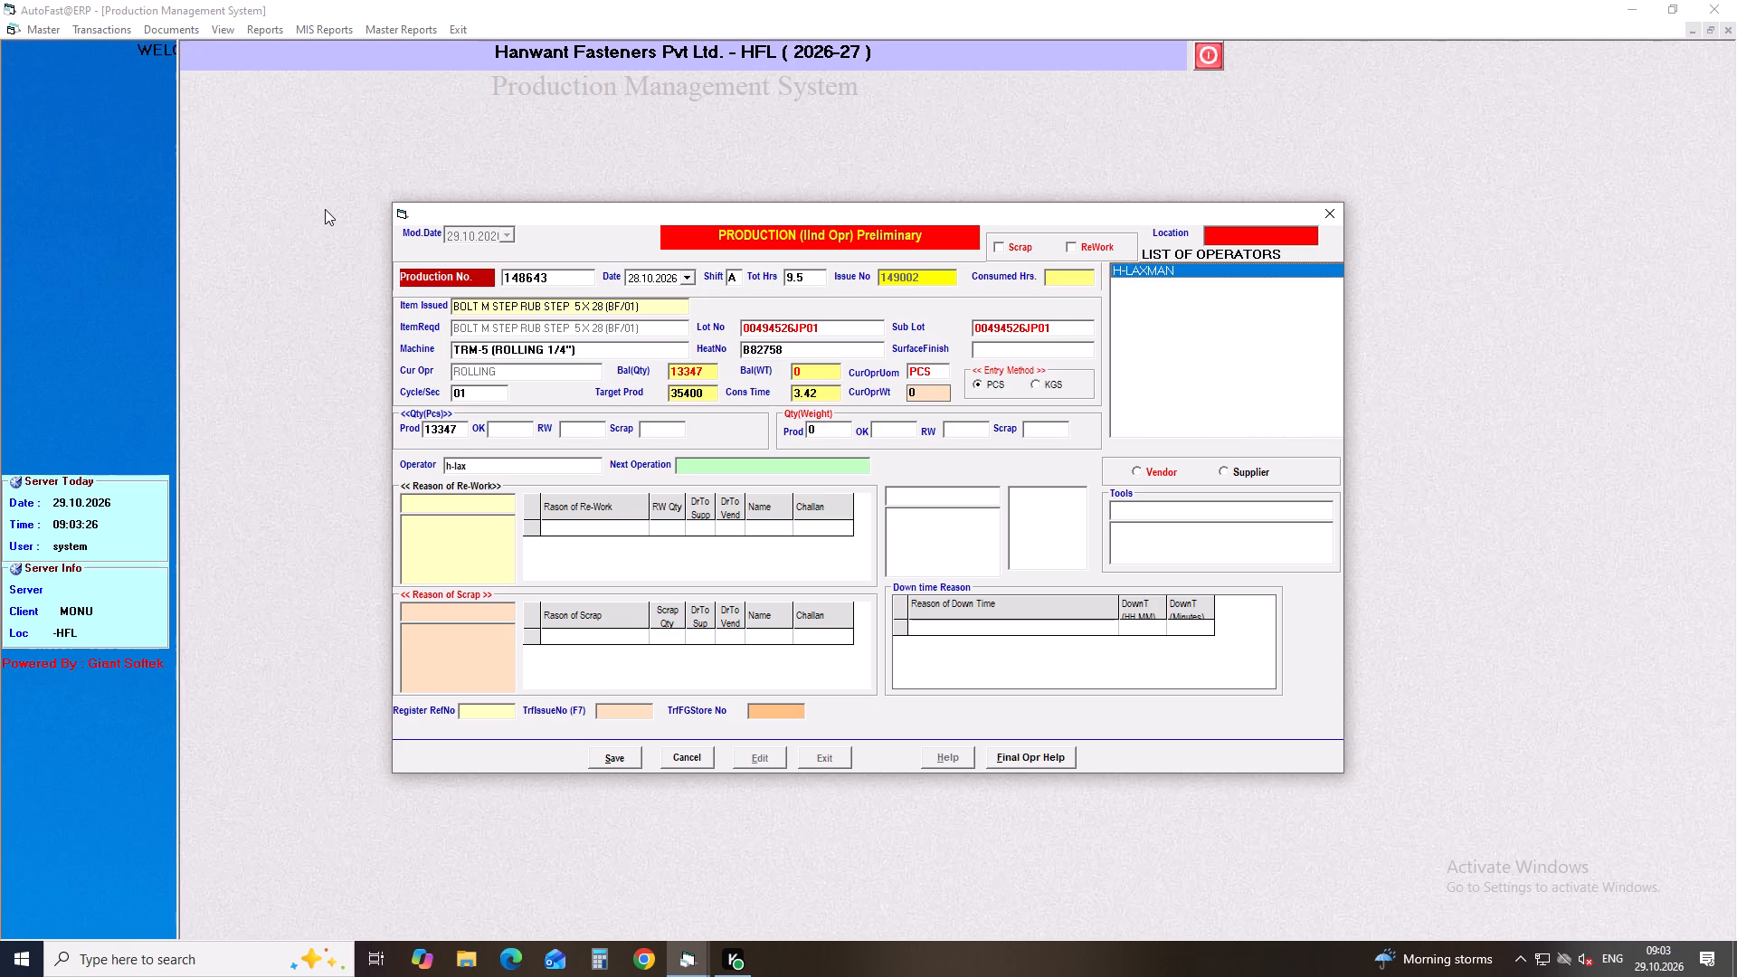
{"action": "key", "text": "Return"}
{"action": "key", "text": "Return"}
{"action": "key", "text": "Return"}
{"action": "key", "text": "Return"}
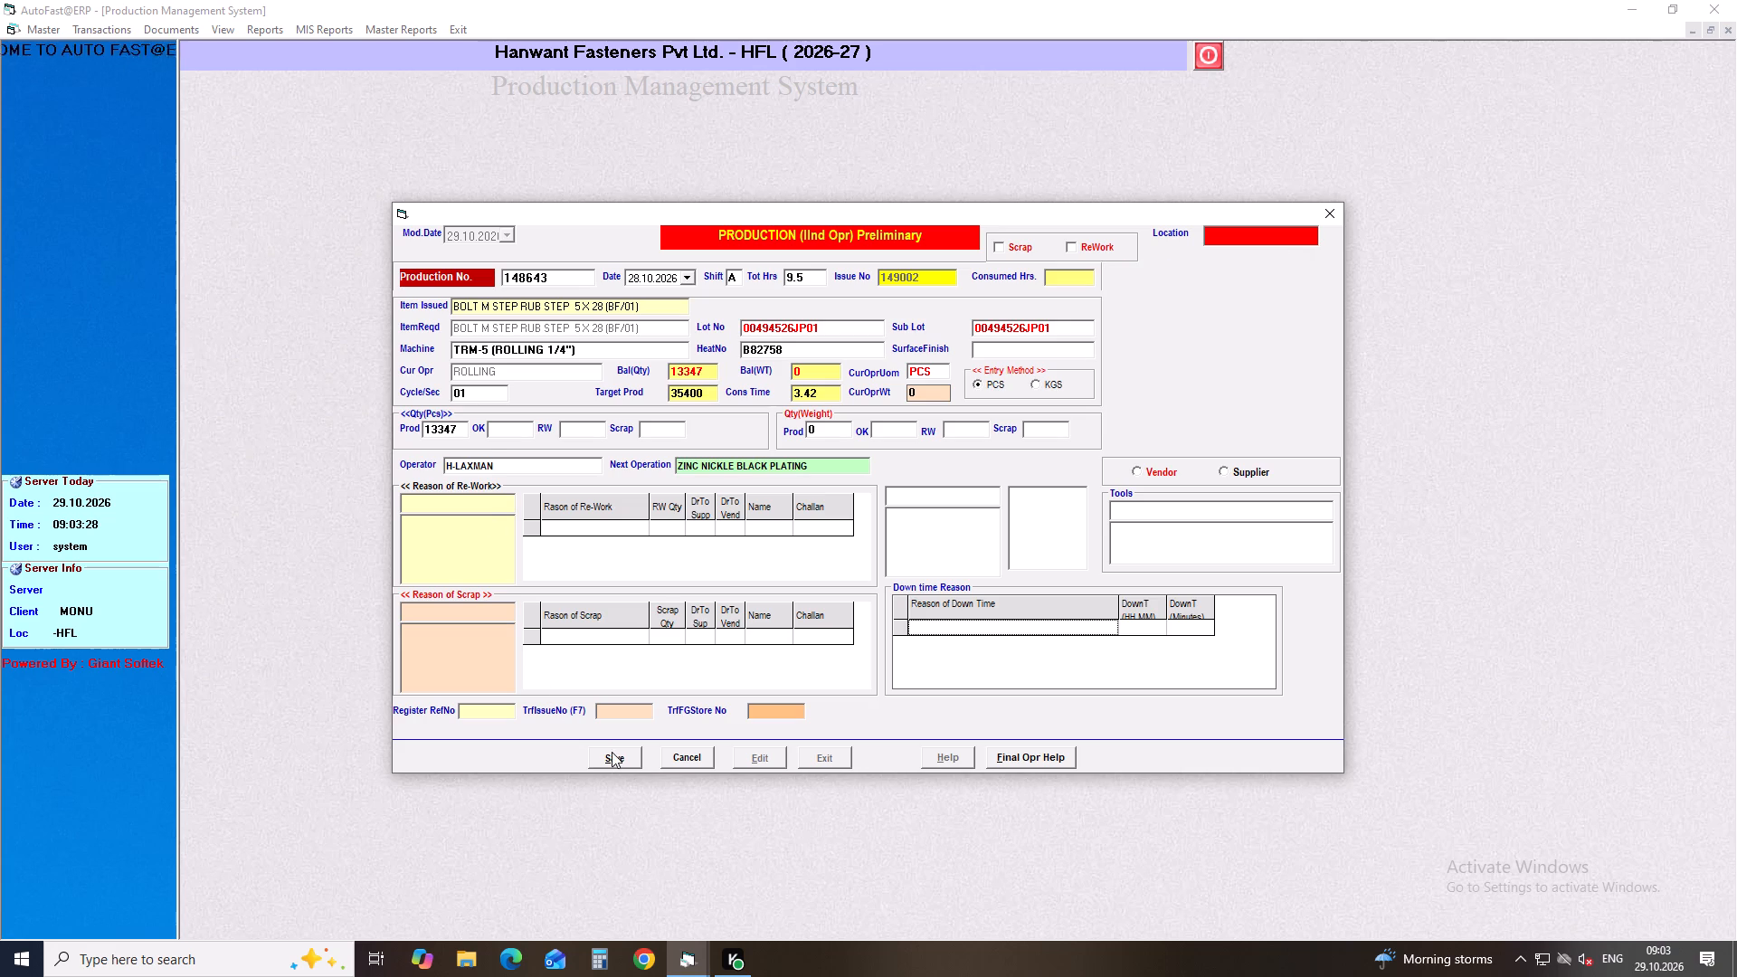
{"action": "left_click", "coordinate": [612, 752]}
Add a second preliminary production entry dated 28.10.2026, shift B, 11 total hours, for issue 149004 on machine TRM-5.
{"action": "key", "text": "Return"}
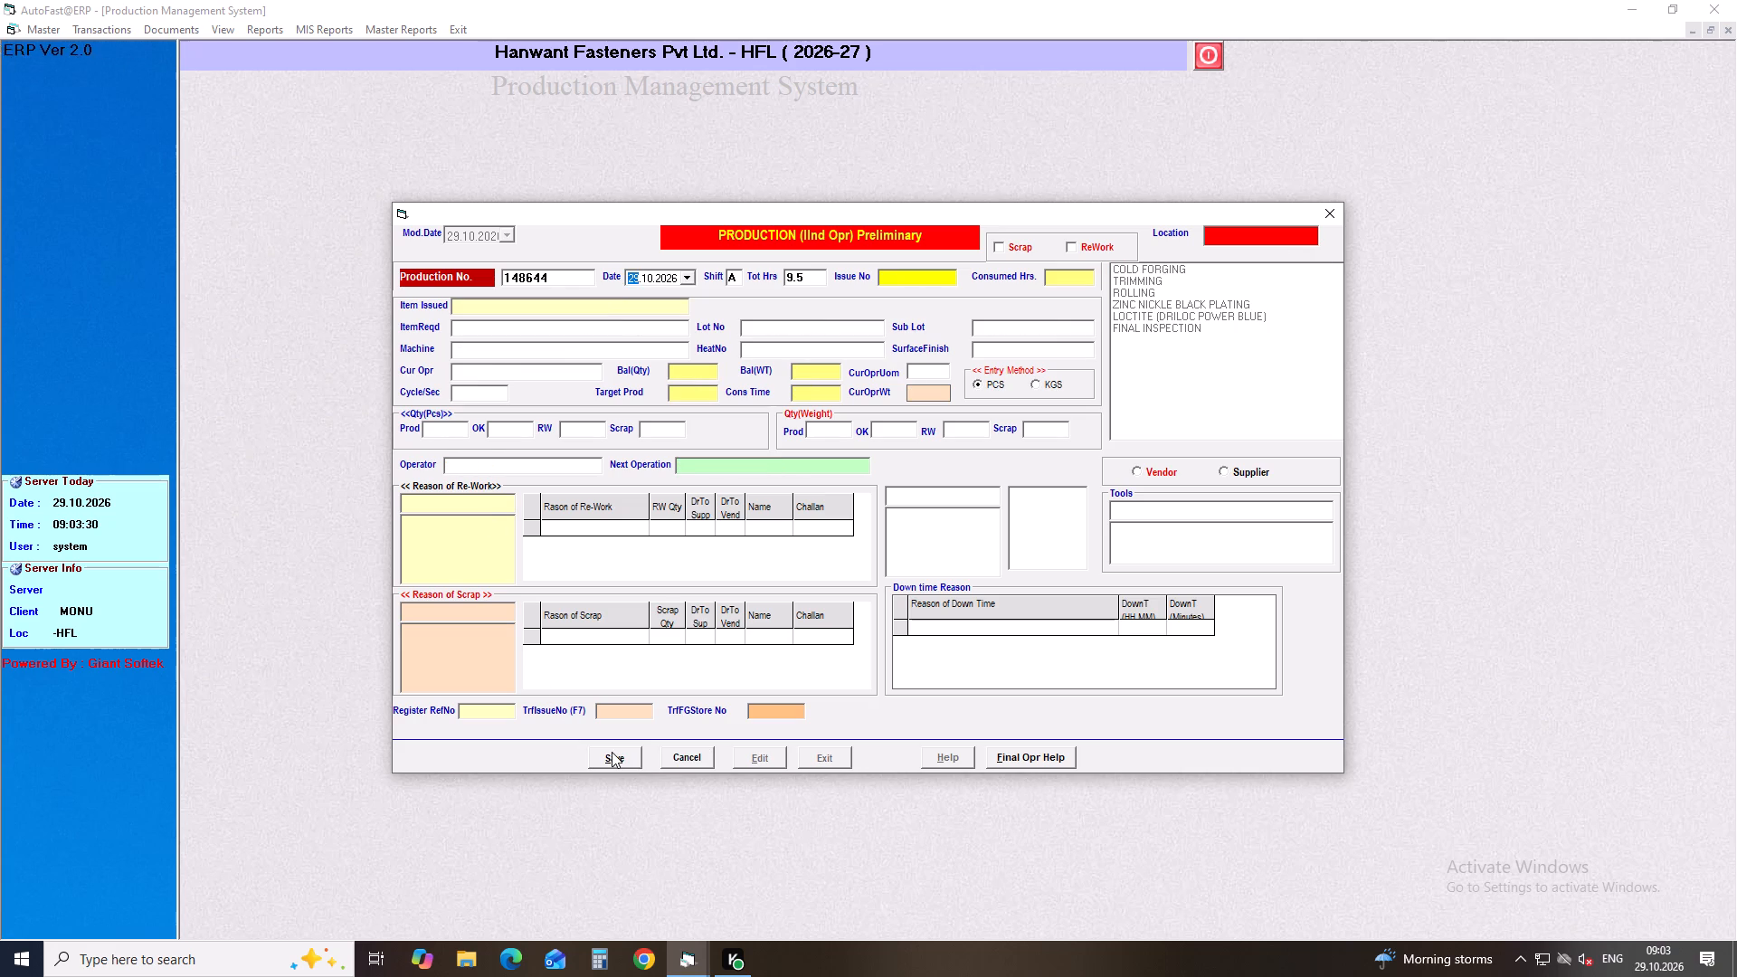
{"action": "key", "text": "Down"}
{"action": "key", "text": "Return"}
{"action": "key", "text": "BackSpace"}
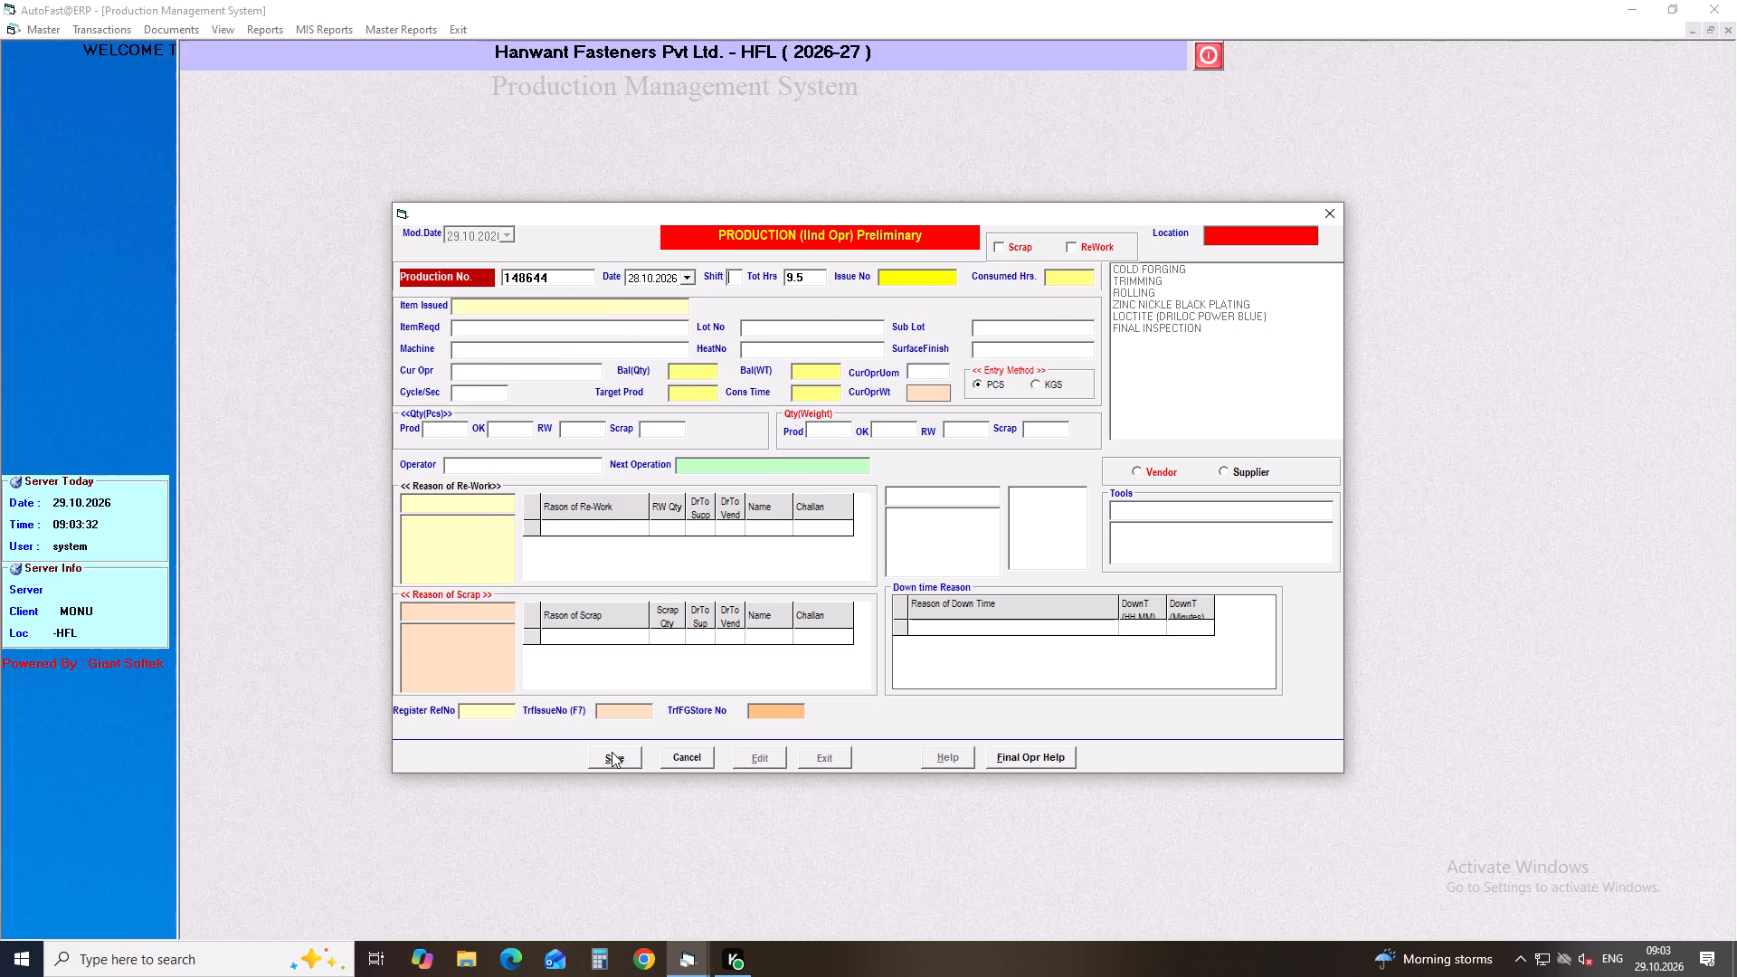
{"action": "key", "text": "b"}
{"action": "key", "text": "Return"}
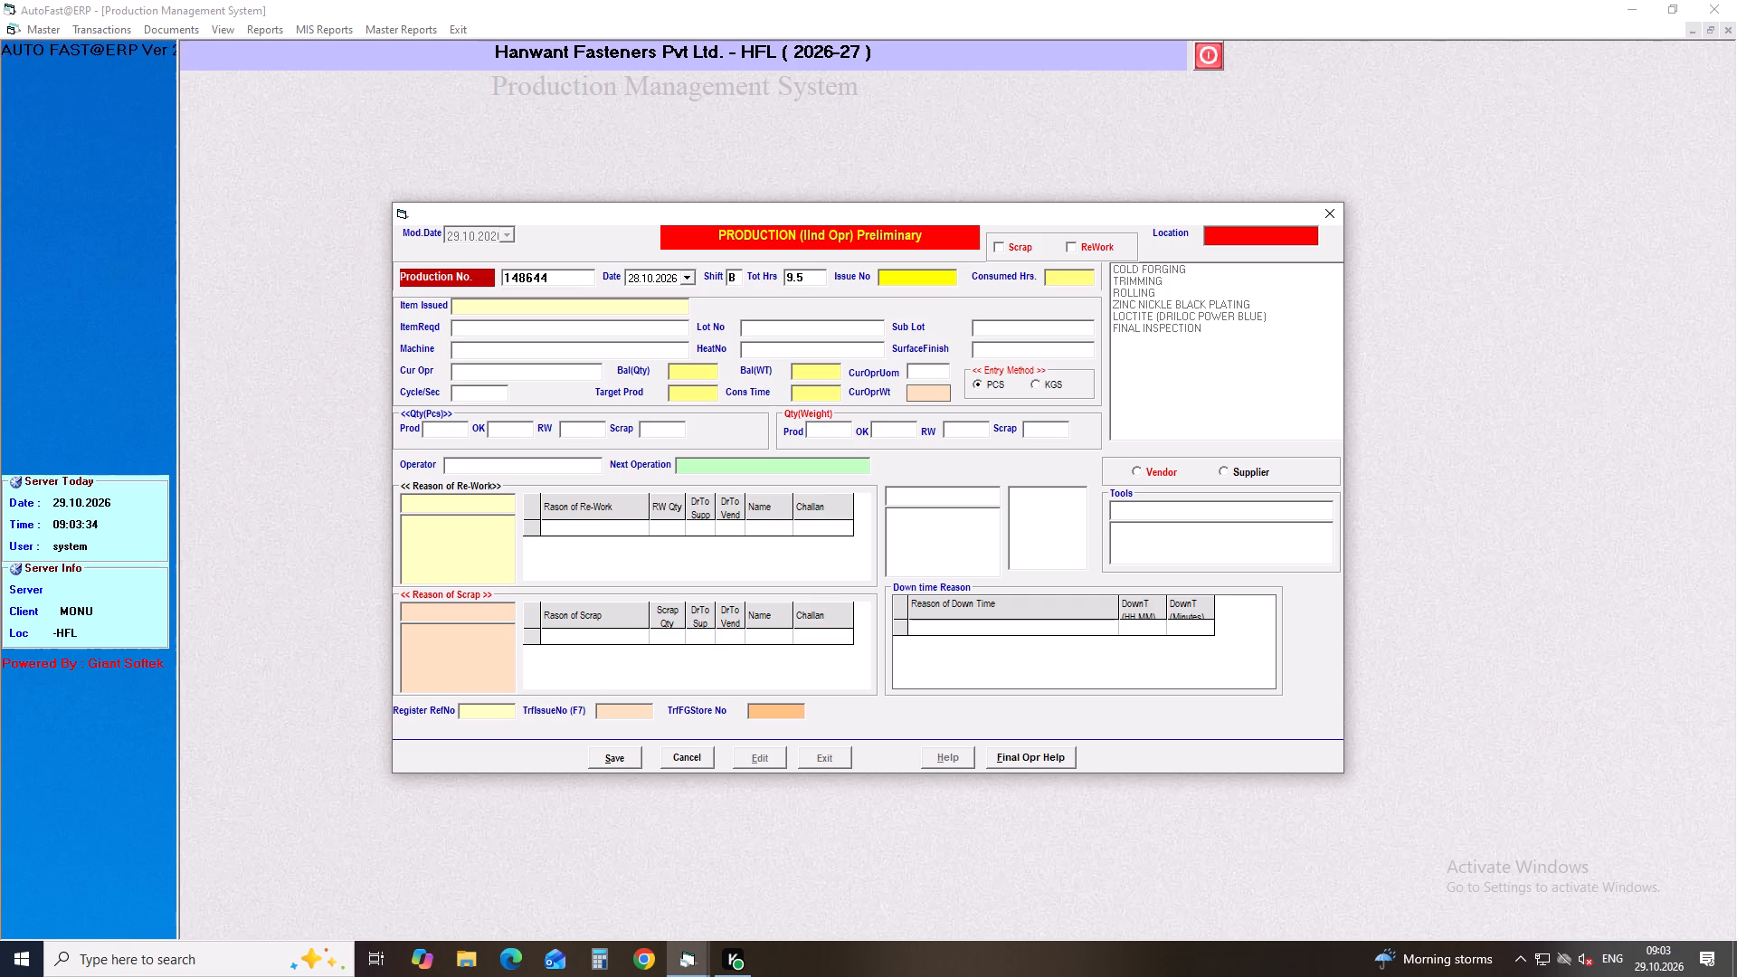
{"action": "type", "text": "11"}
{"action": "key", "text": "Return"}
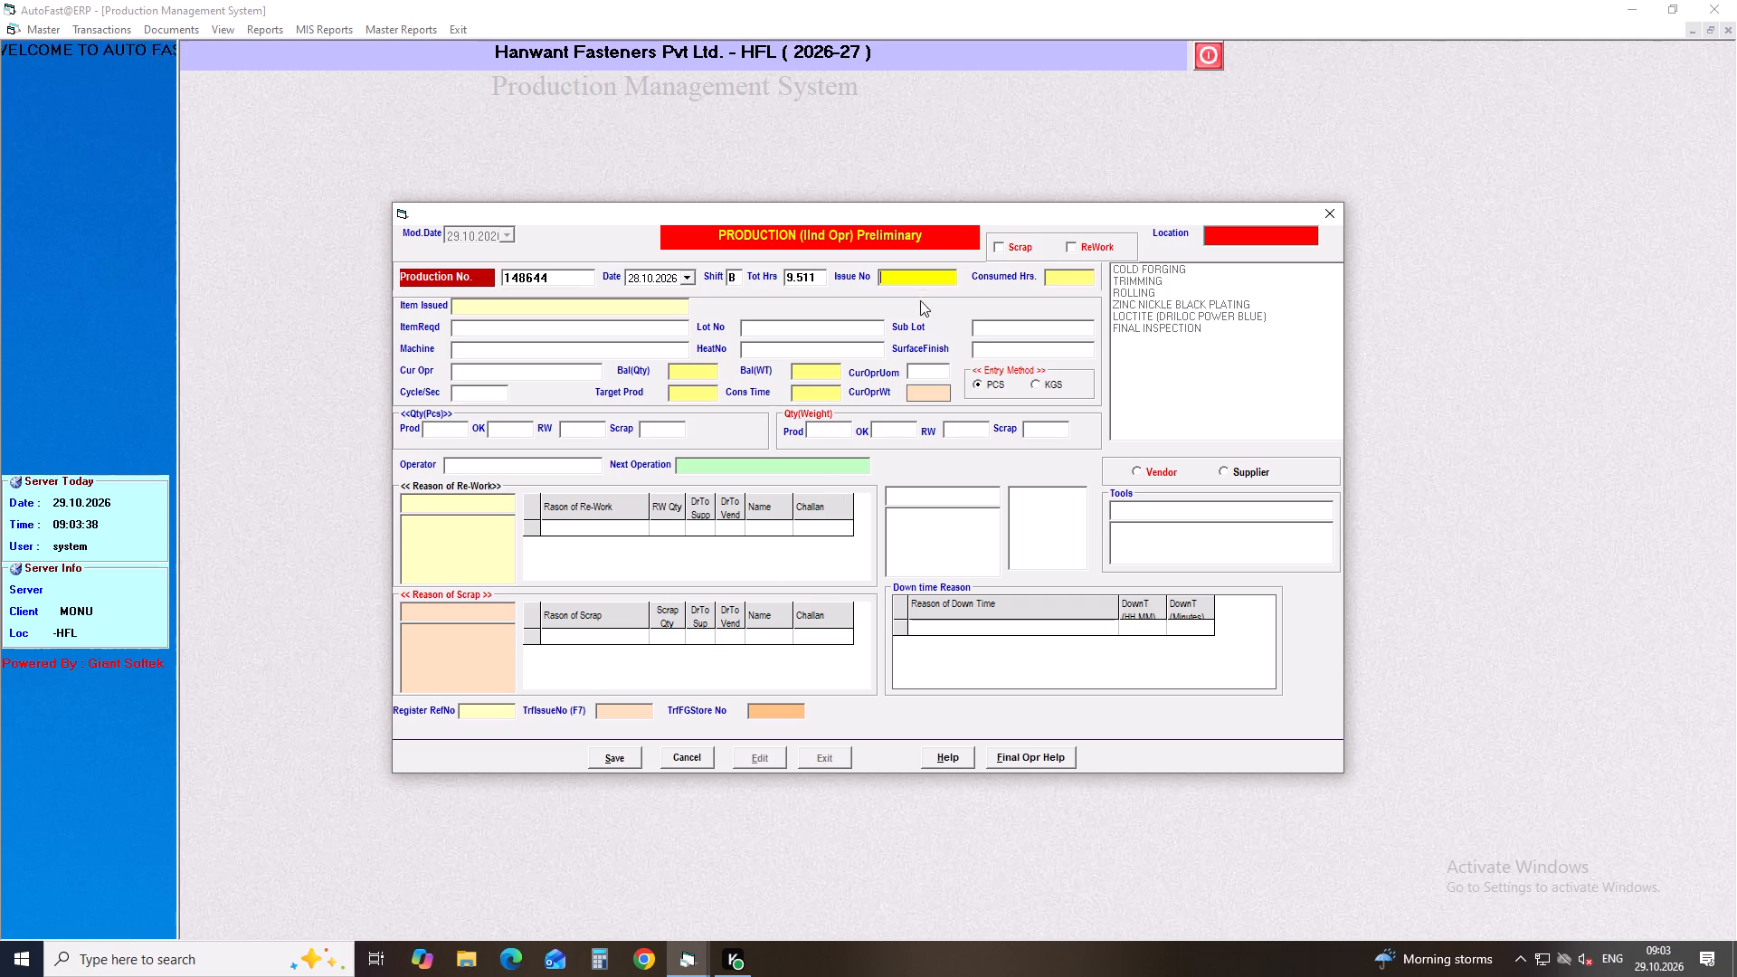
{"action": "left_click_drag", "start_coordinate": [815, 280], "coordinate": [709, 277]}
{"action": "type", "text": "11"}
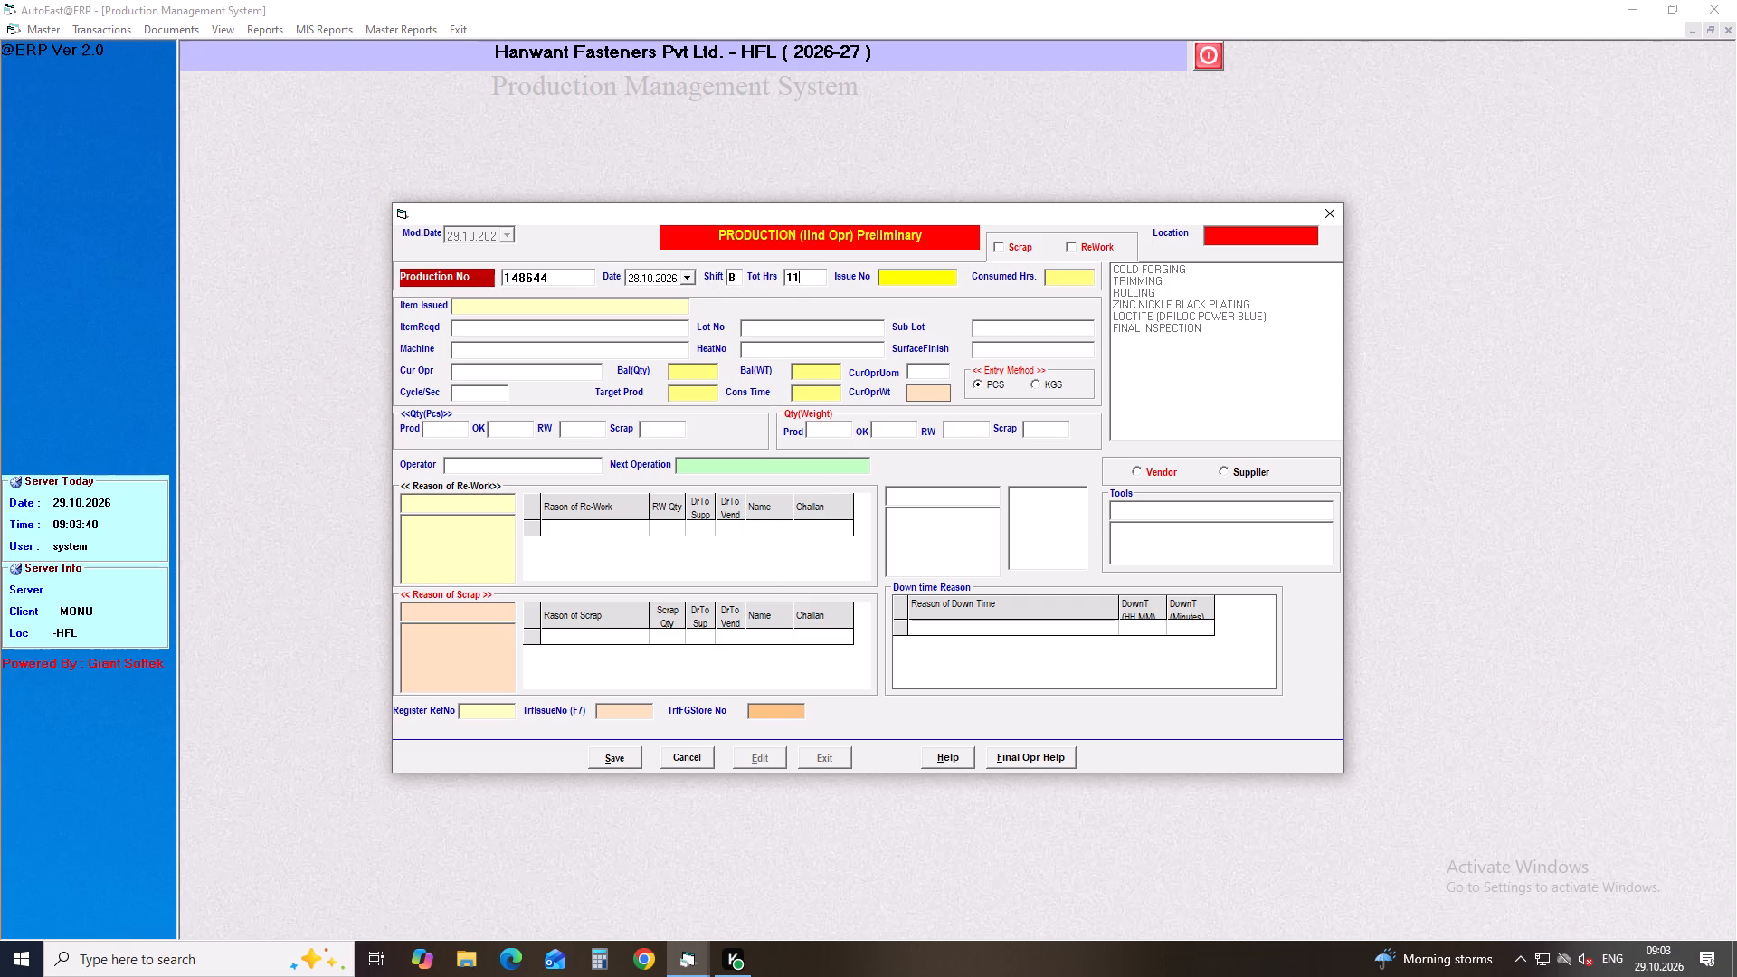
{"action": "key", "text": "Return"}
{"action": "type", "text": "19"}
{"action": "key", "text": "BackSpace"}
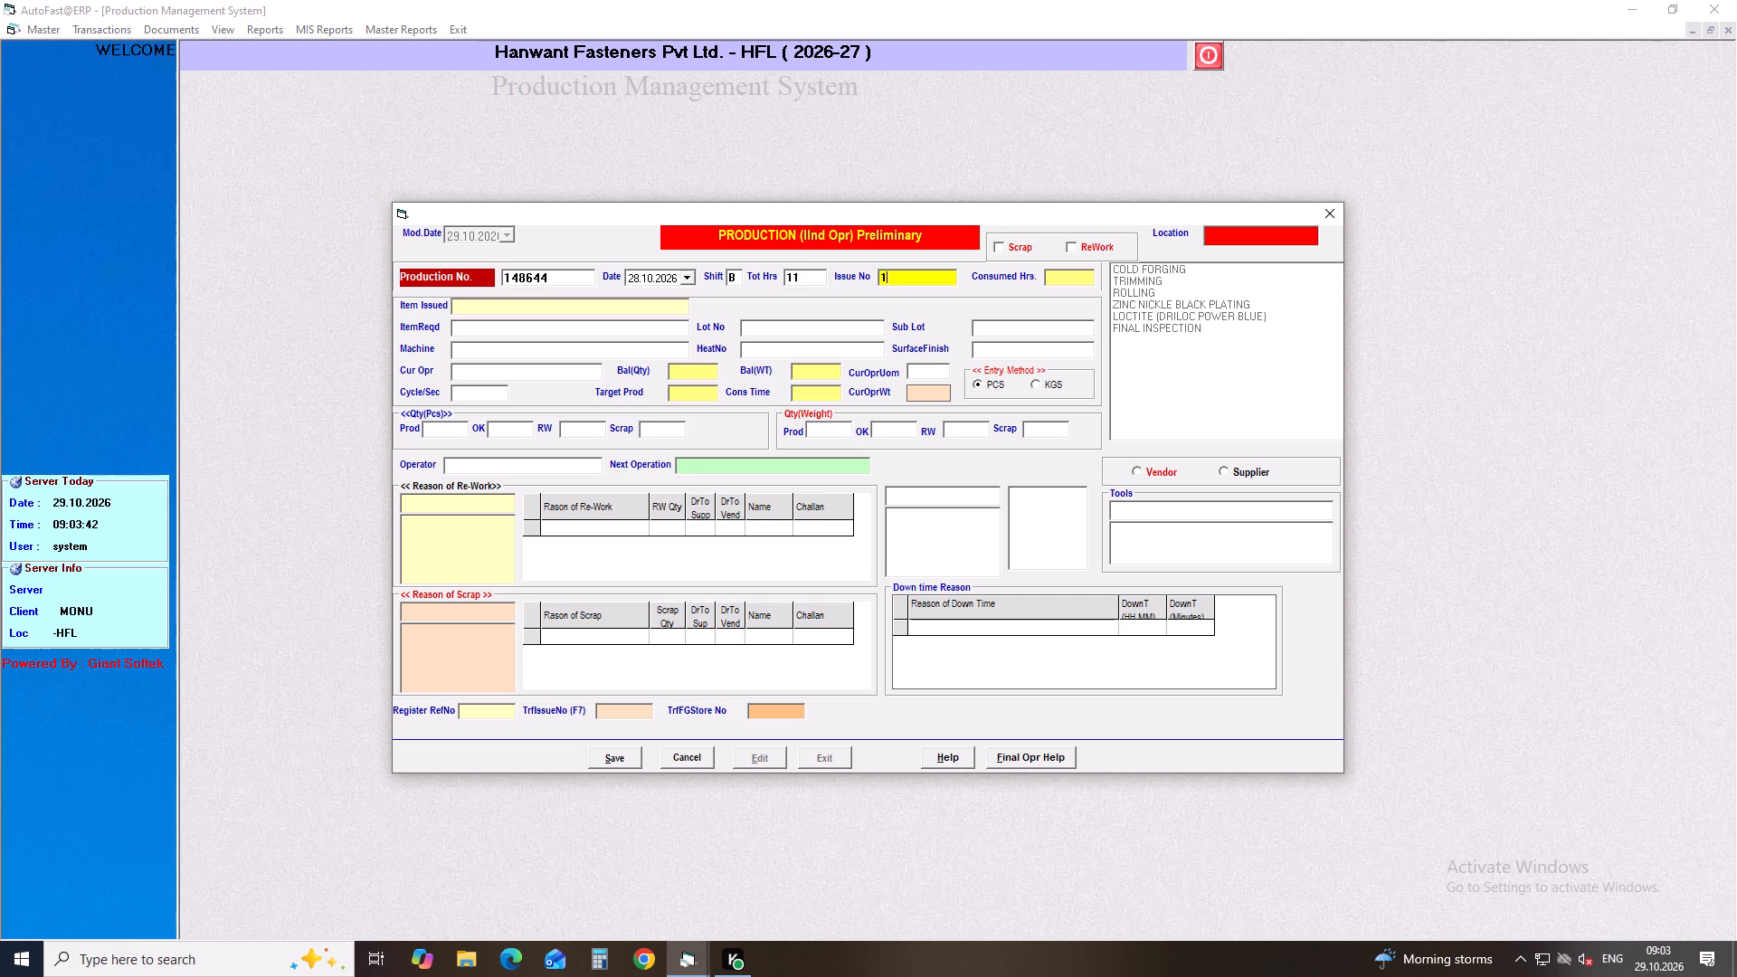
{"action": "type", "text": "49004"}
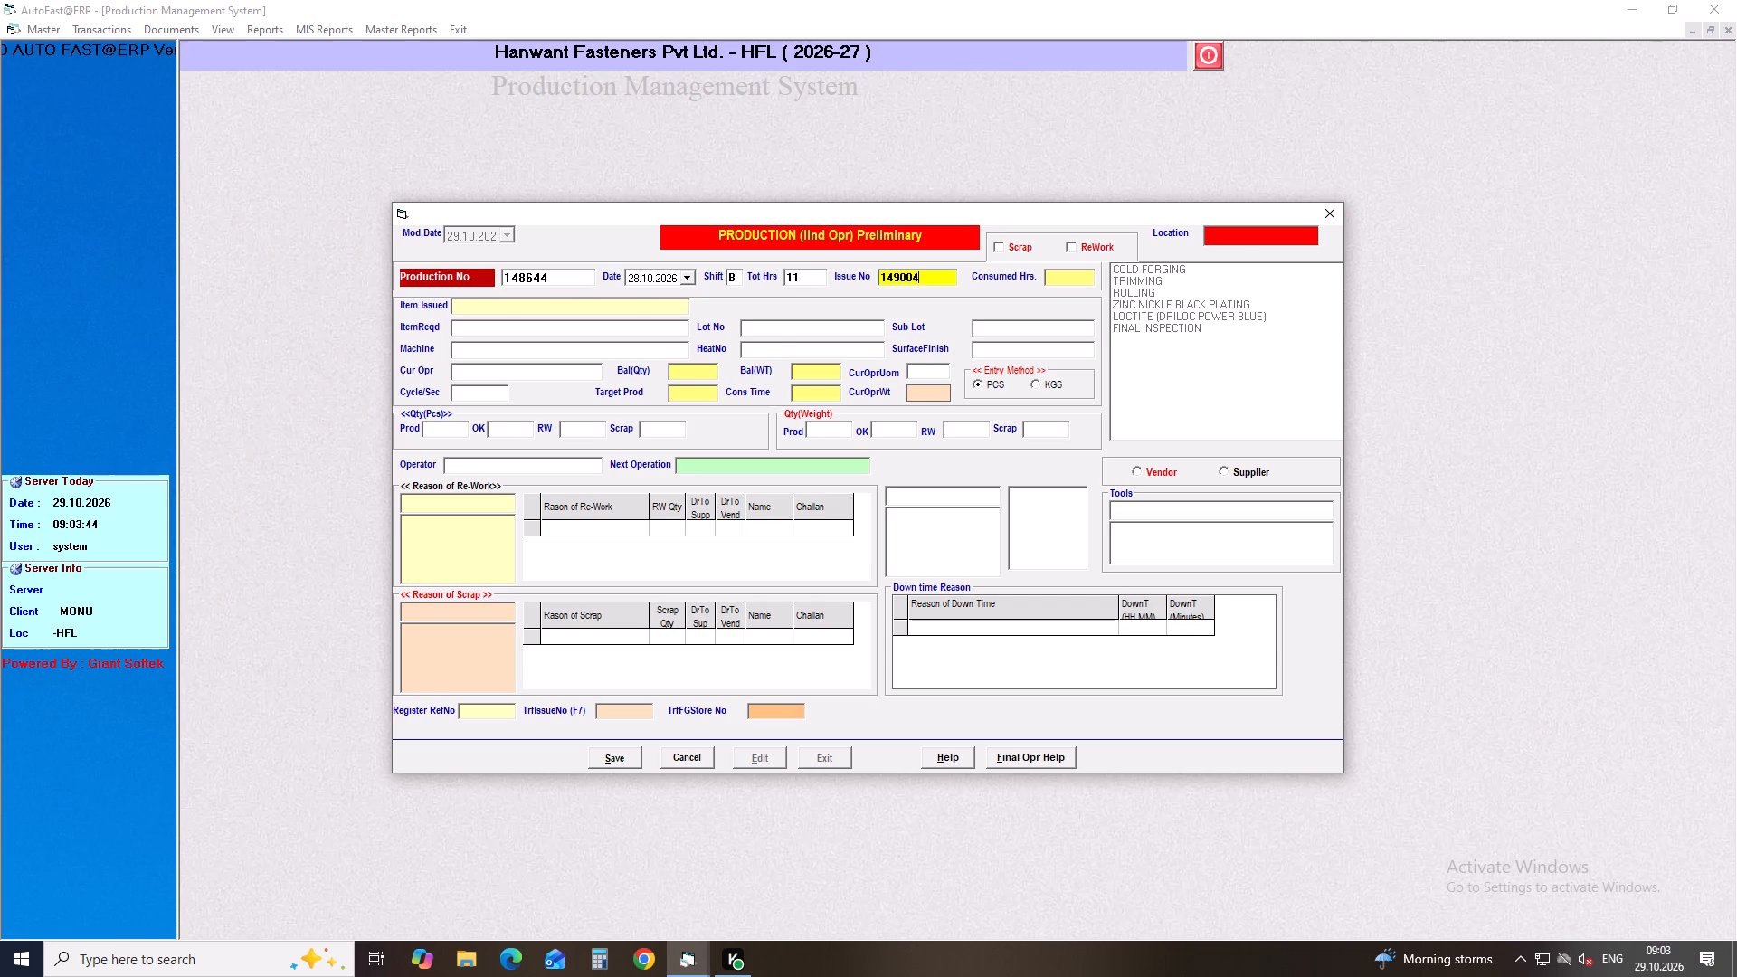
{"action": "key", "text": "Return"}
{"action": "key", "text": "Return"}
Set the cycle time to 1 second, keep the prefilled production quantity, assign operator H-AAKASH, save the entry, and close the form.
{"action": "key", "text": "Right"}
{"action": "key", "text": "1"}
{"action": "key", "text": "Return"}
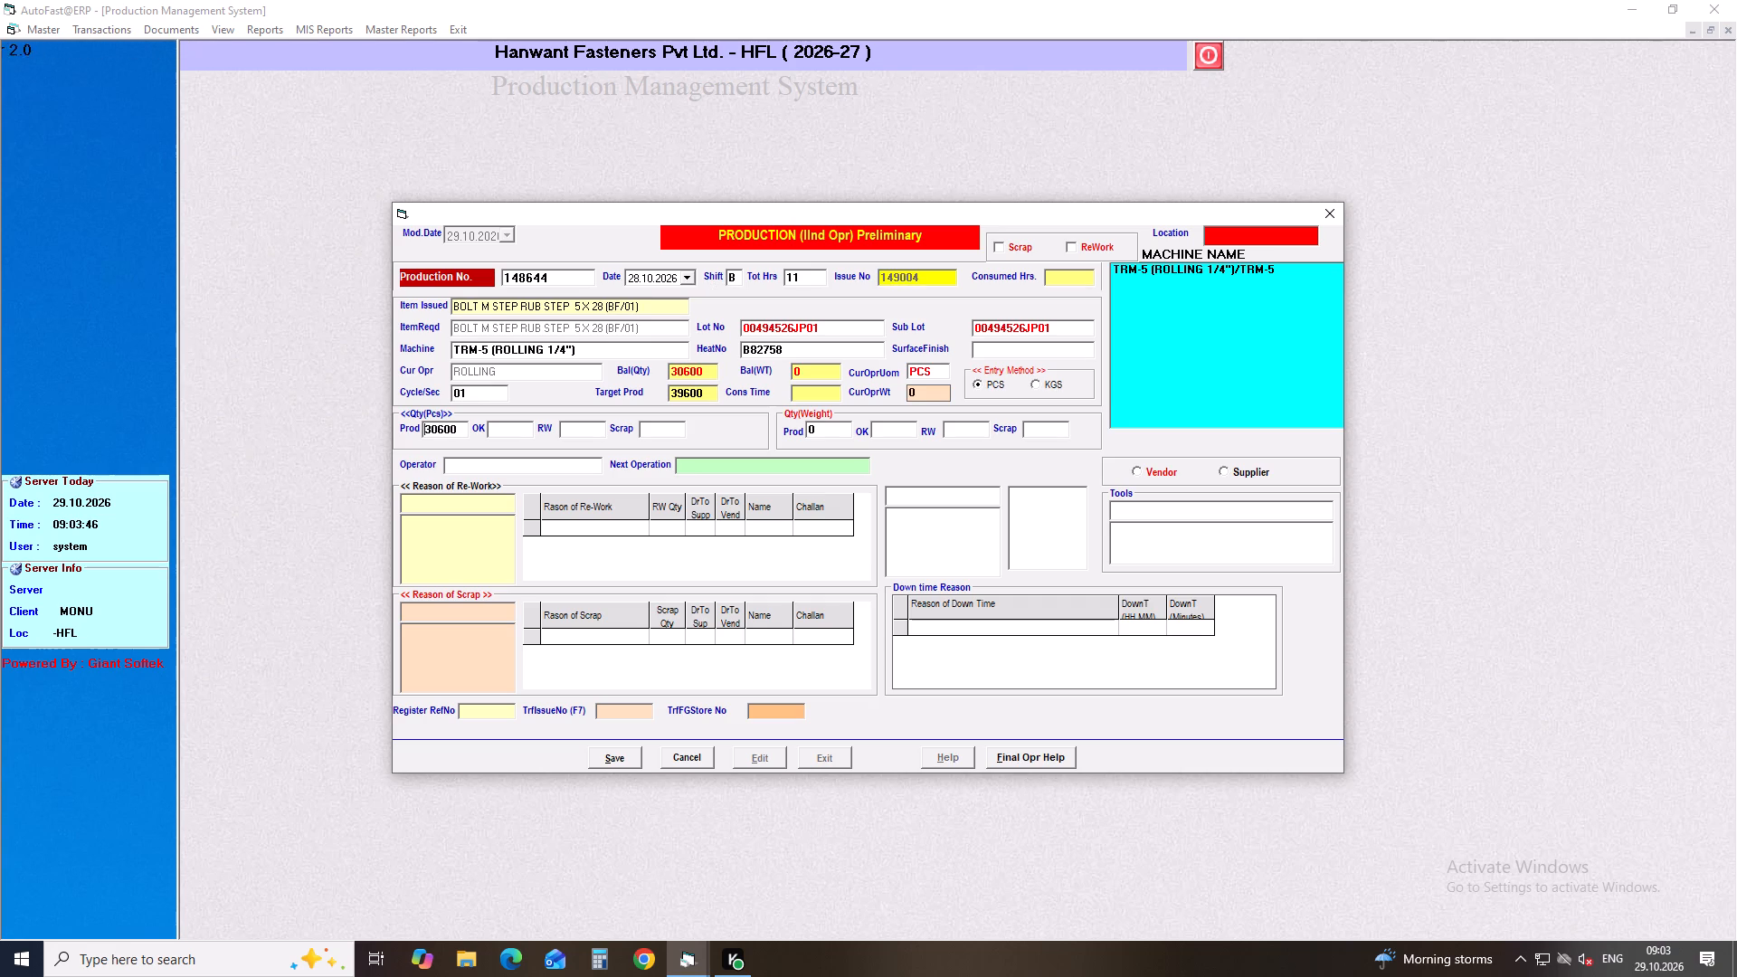
{"action": "key", "text": "Return"}
{"action": "key", "text": "h"}
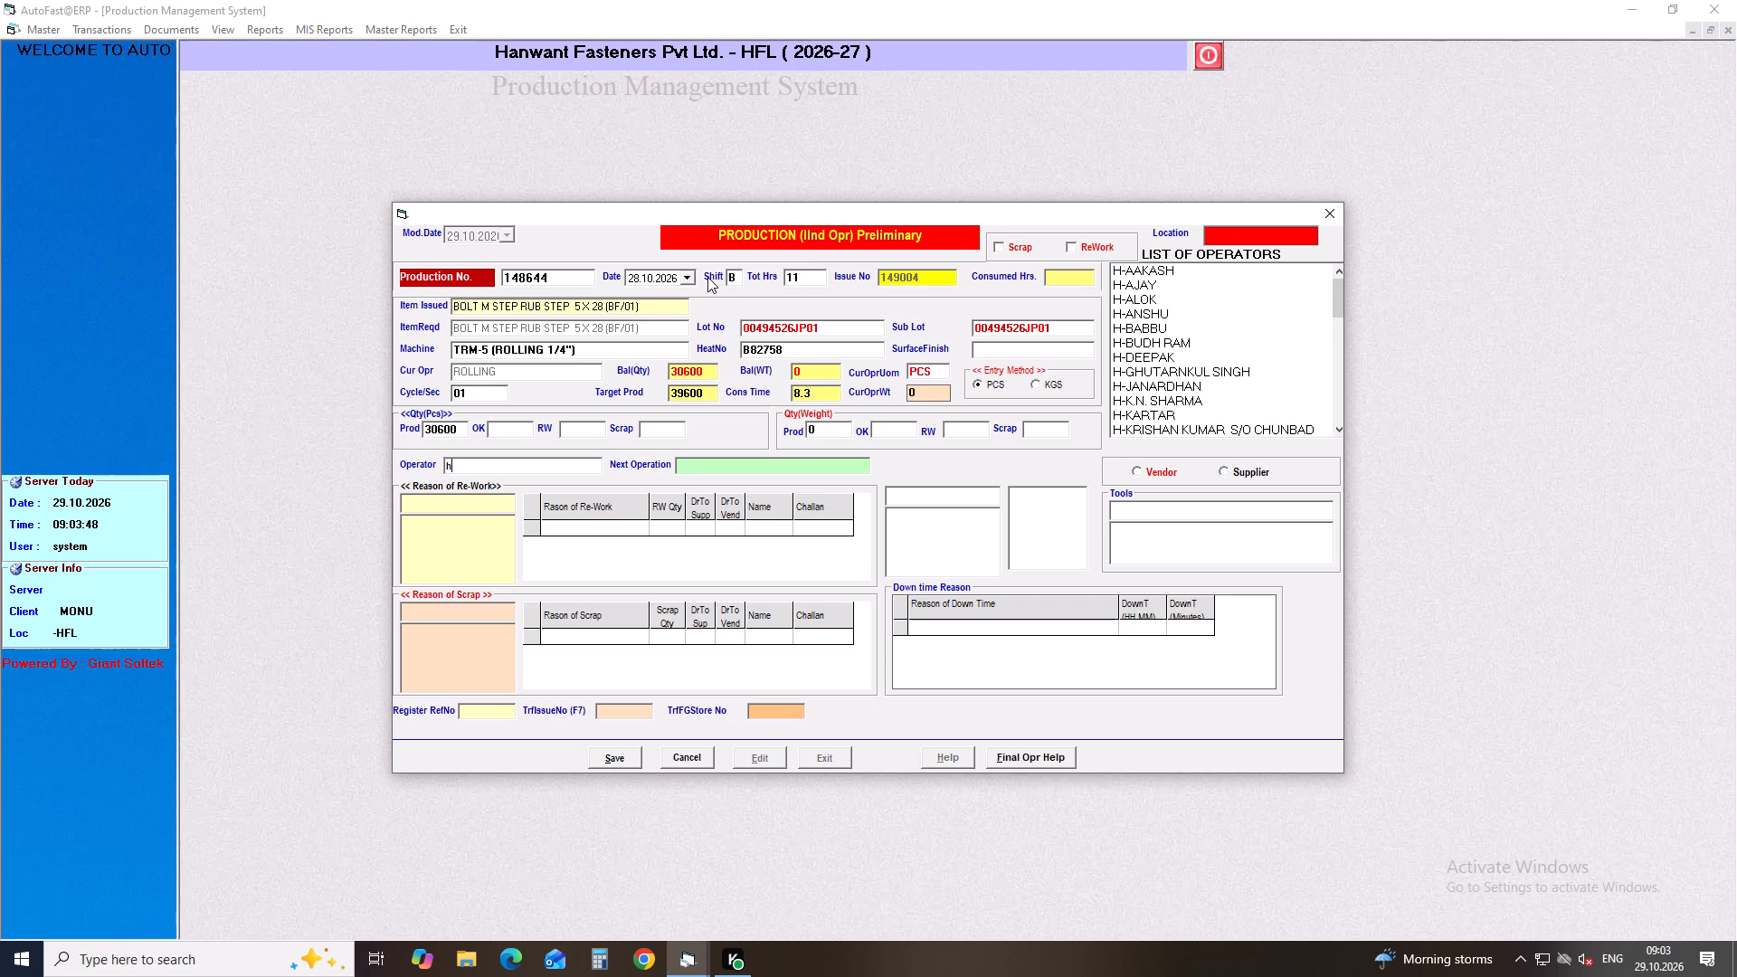
{"action": "key", "text": "minus"}
{"action": "key", "text": "a"}
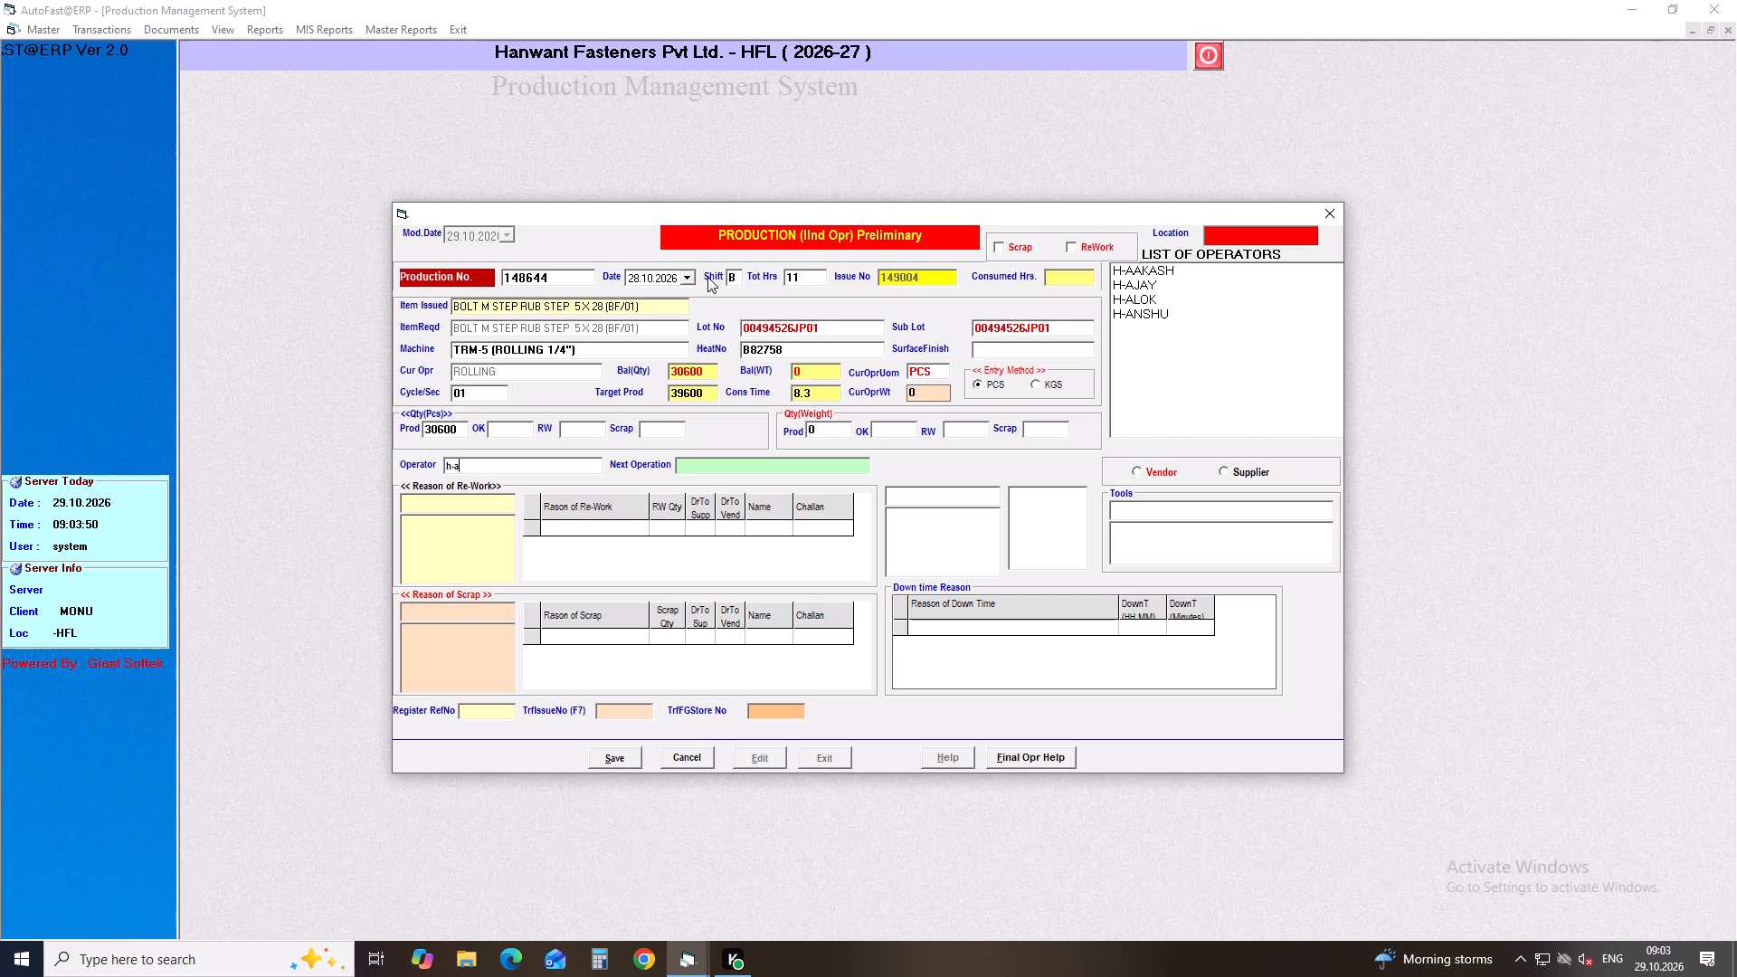
{"action": "key", "text": "Down"}
{"action": "key", "text": "Down"}
{"action": "key", "text": "Return"}
{"action": "key", "text": "Return"}
{"action": "key", "text": "Return"}
{"action": "key", "text": "Return"}
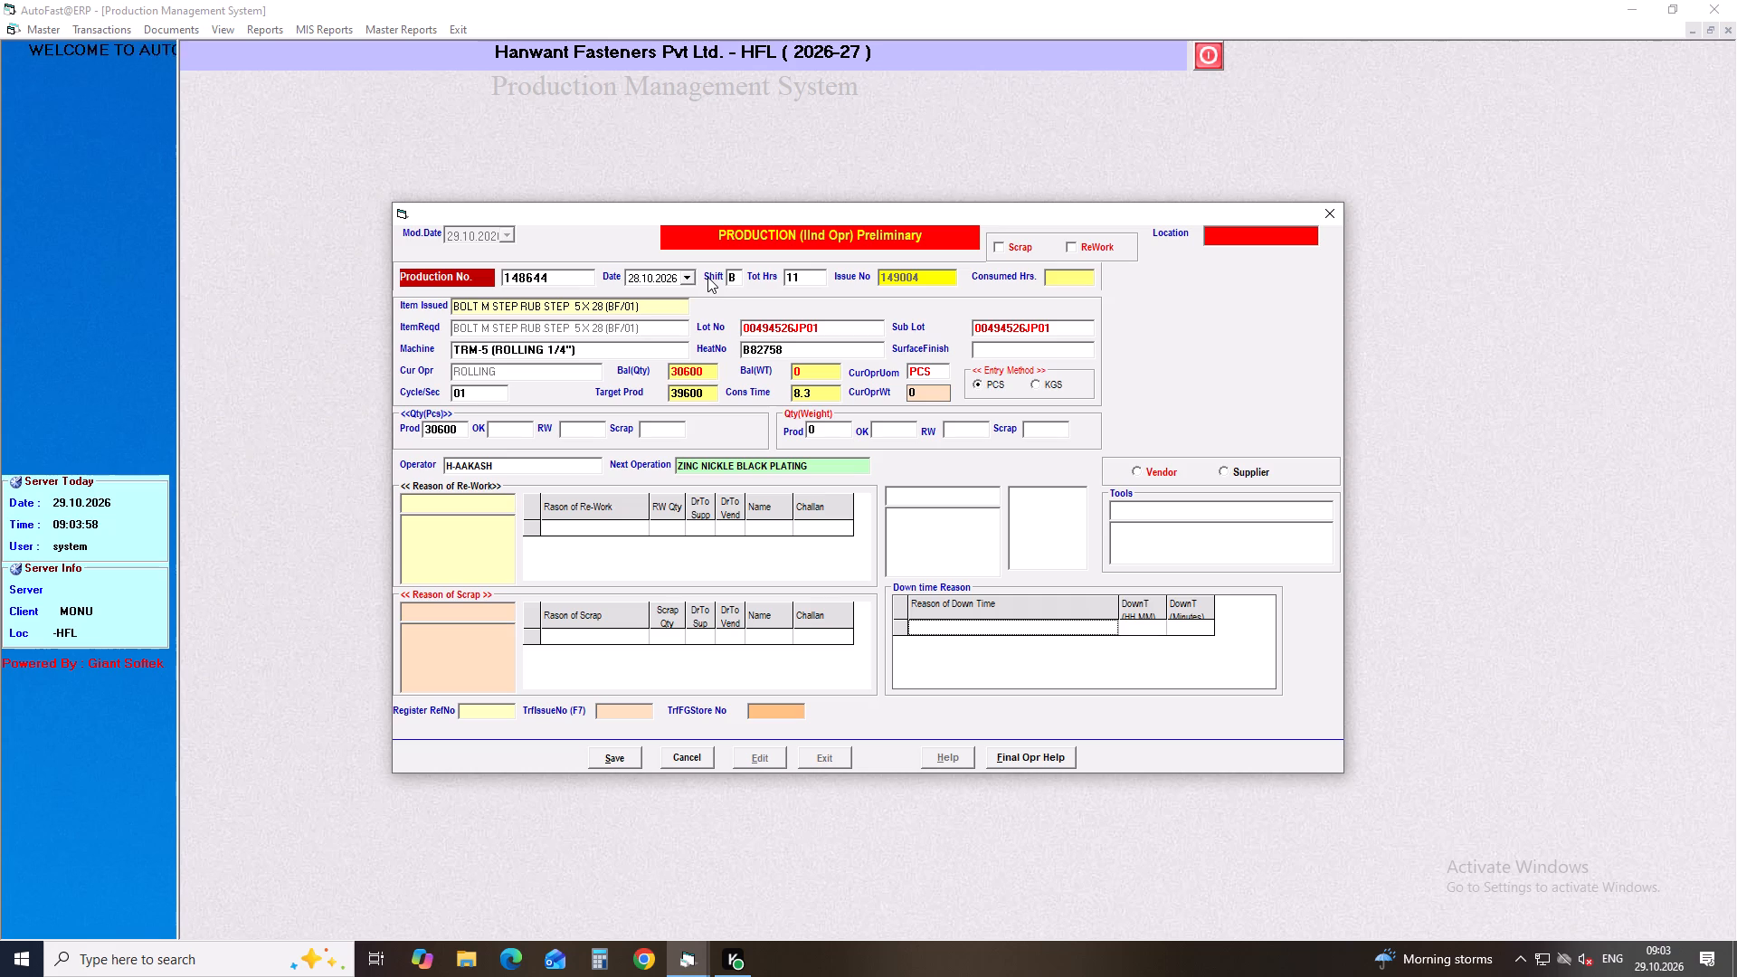
{"action": "key", "text": "Return"}
{"action": "key", "text": "Return"}
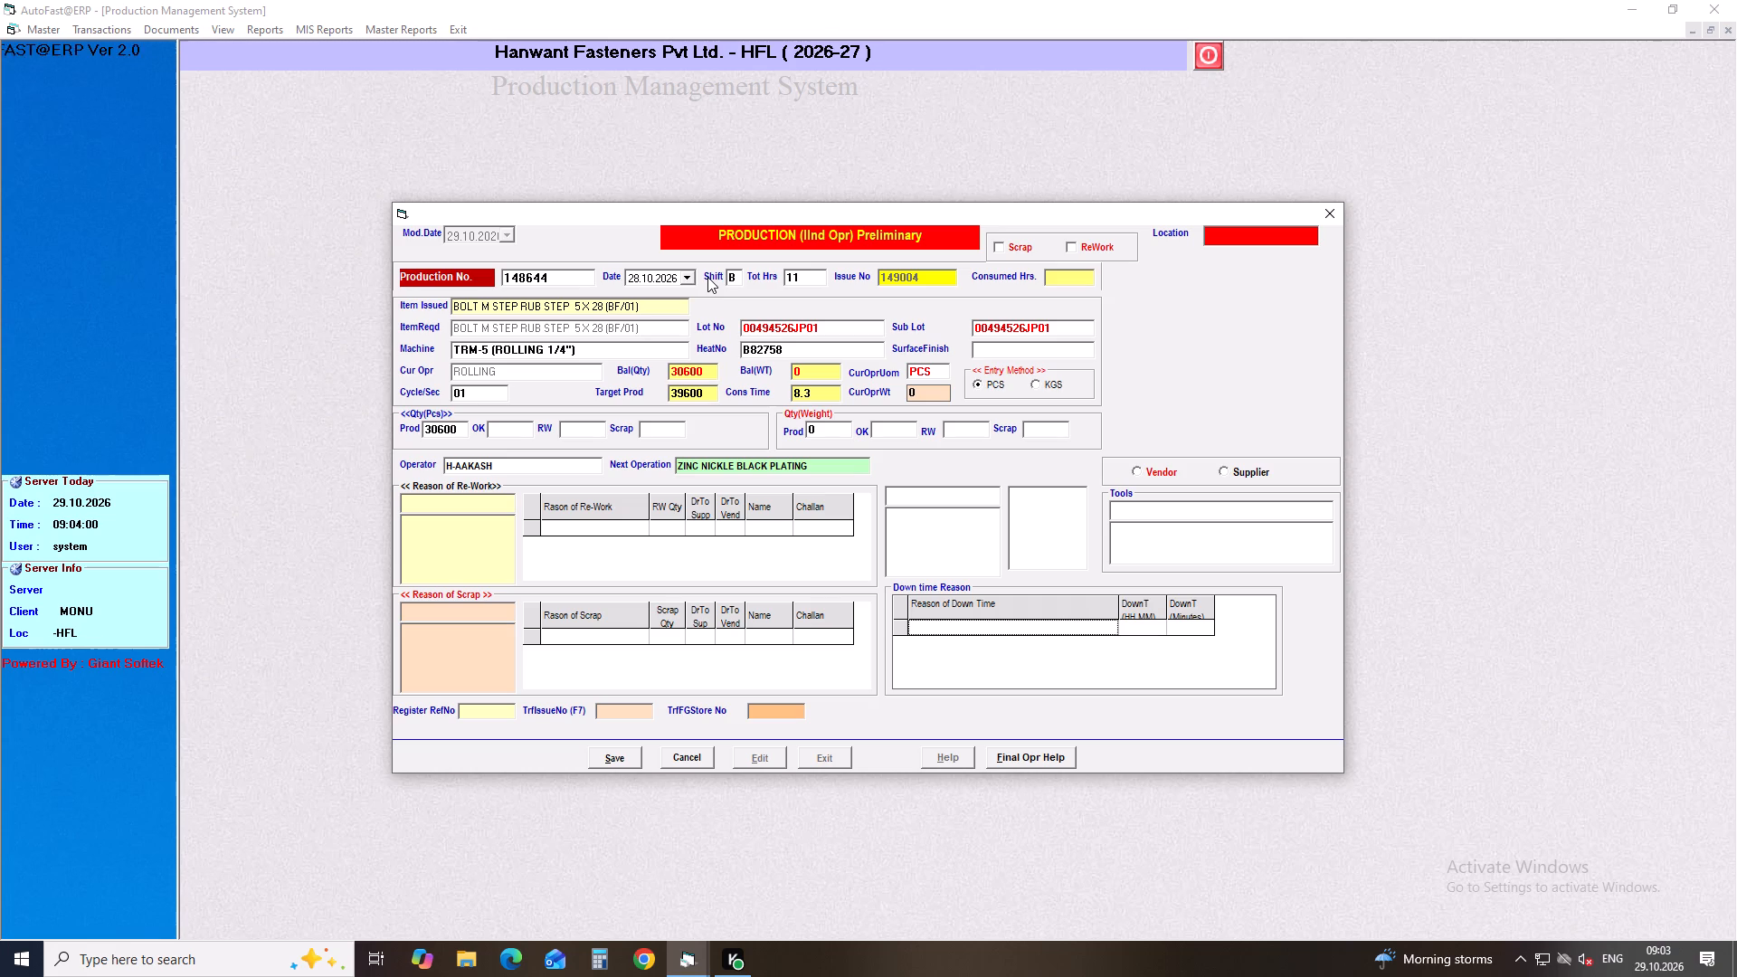
{"action": "key", "text": "Return"}
{"action": "key", "text": "Return"}
{"action": "key", "text": "Return"}
{"action": "key", "text": "Return"}
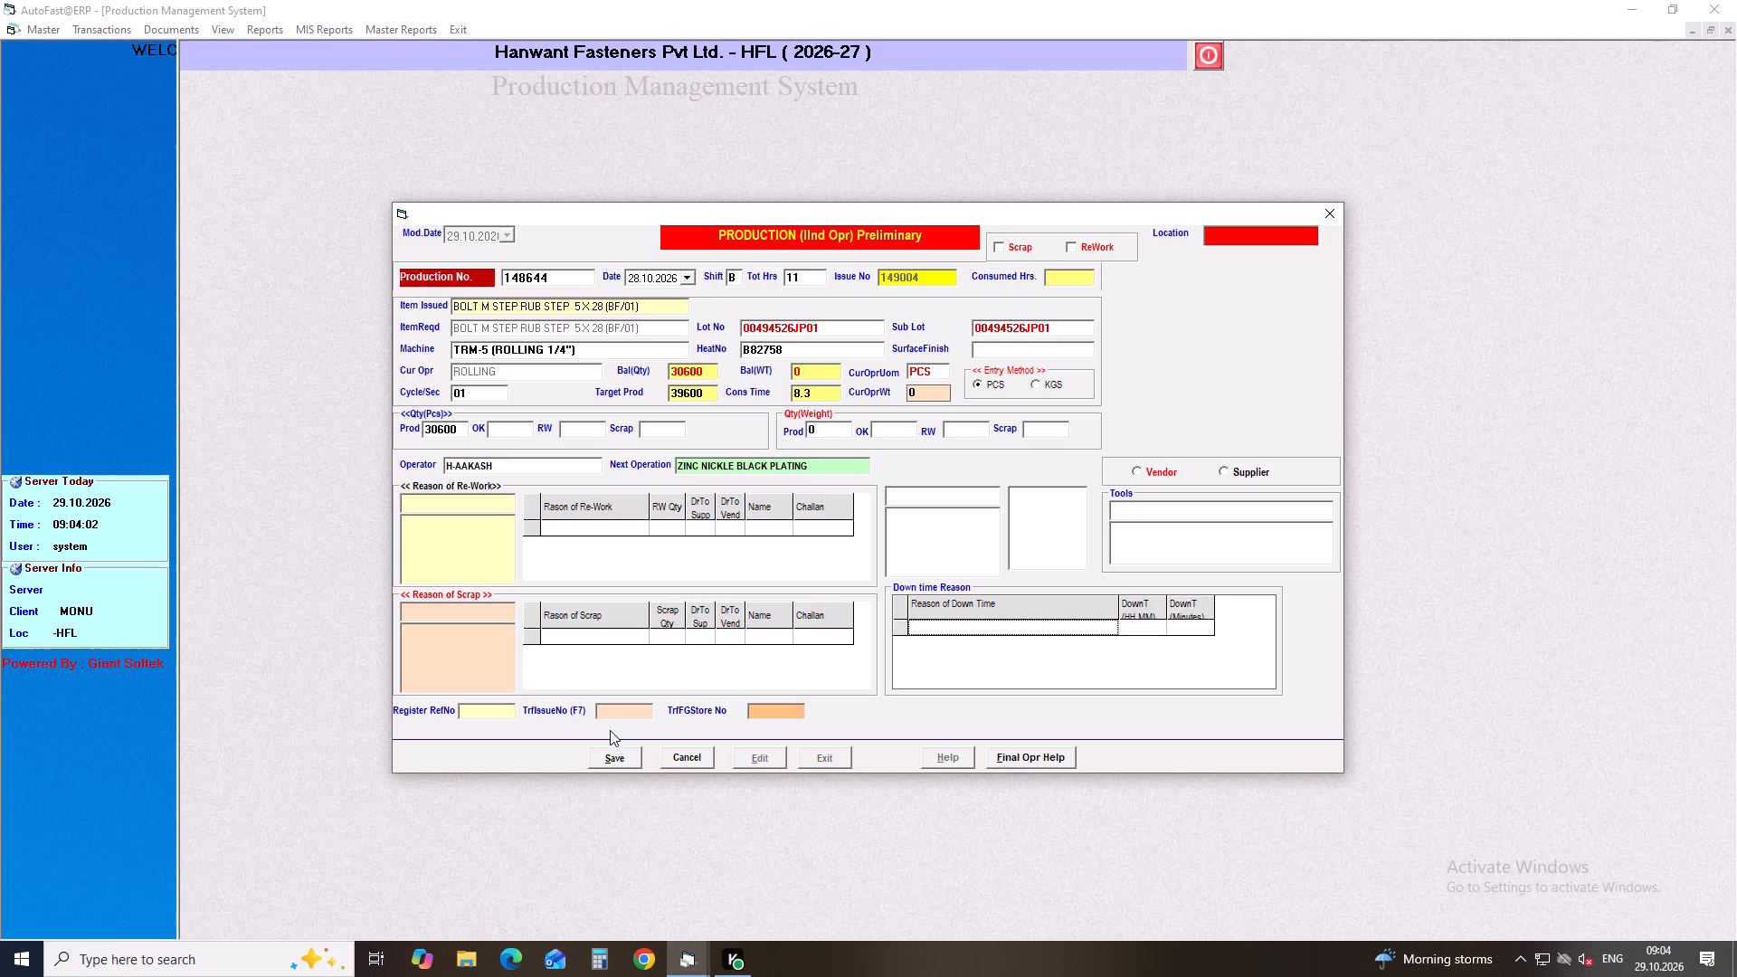
{"action": "left_click", "coordinate": [622, 761]}
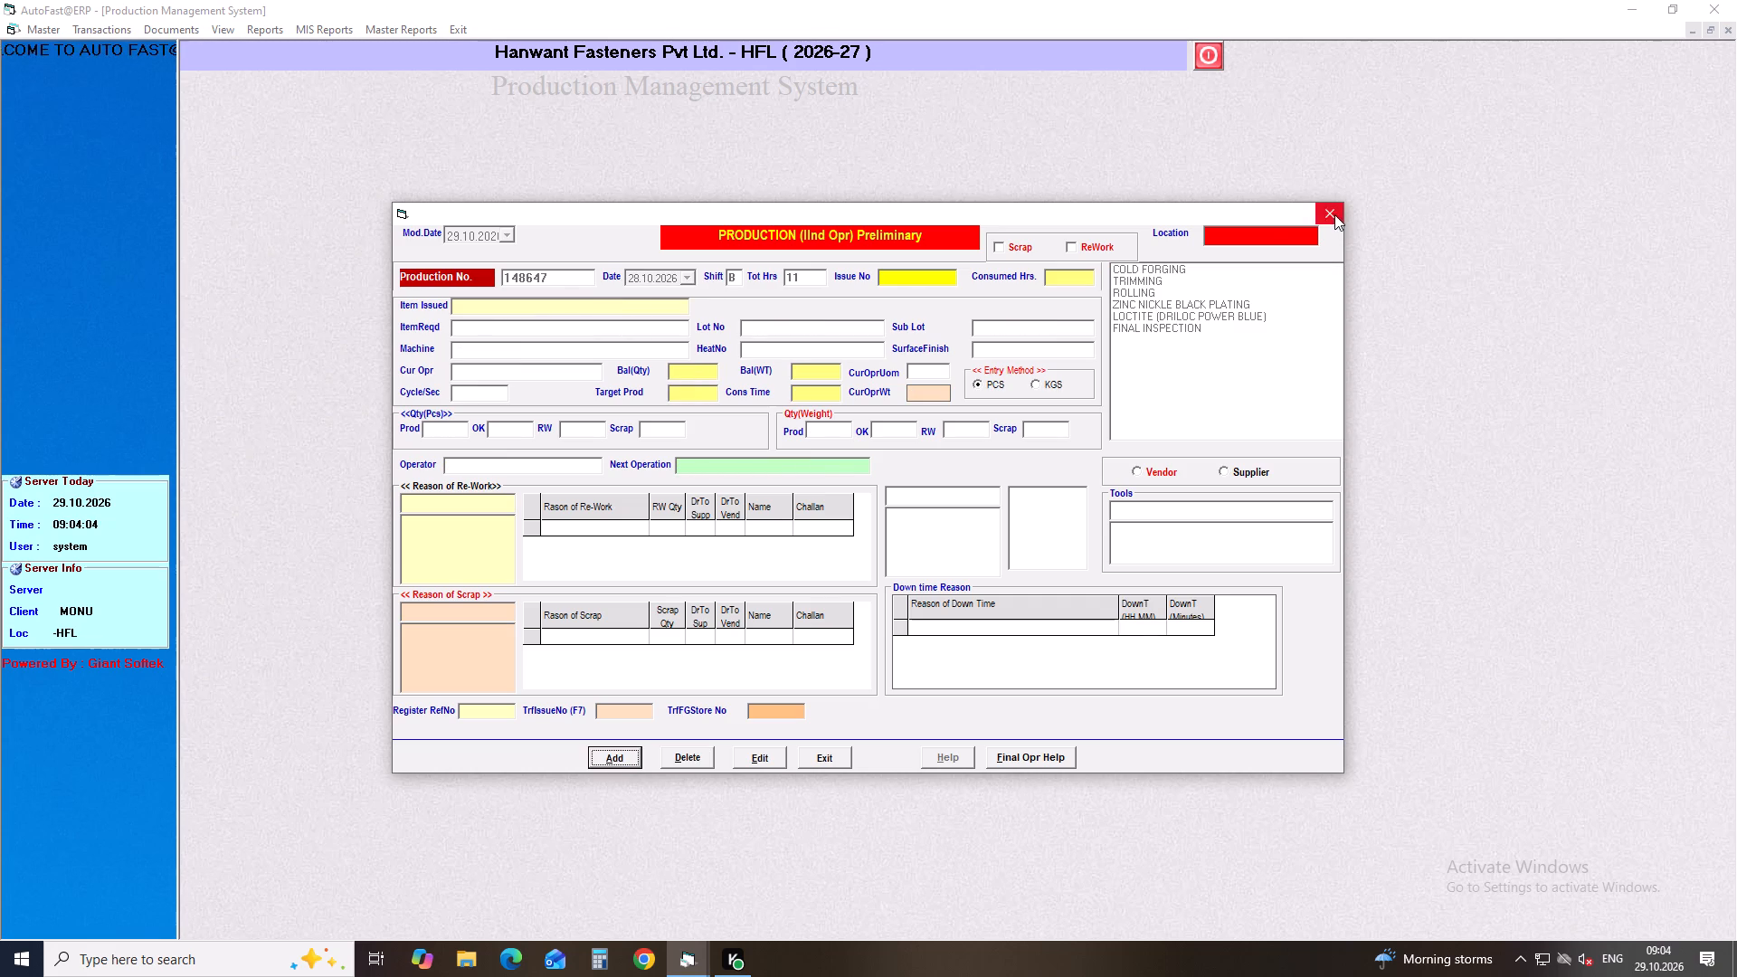
{"action": "left_click", "coordinate": [1334, 214]}
Load the list of in-house production items pending for inspection as on 29.10.2026, covering operations except final.
{"action": "left_click", "coordinate": [224, 34]}
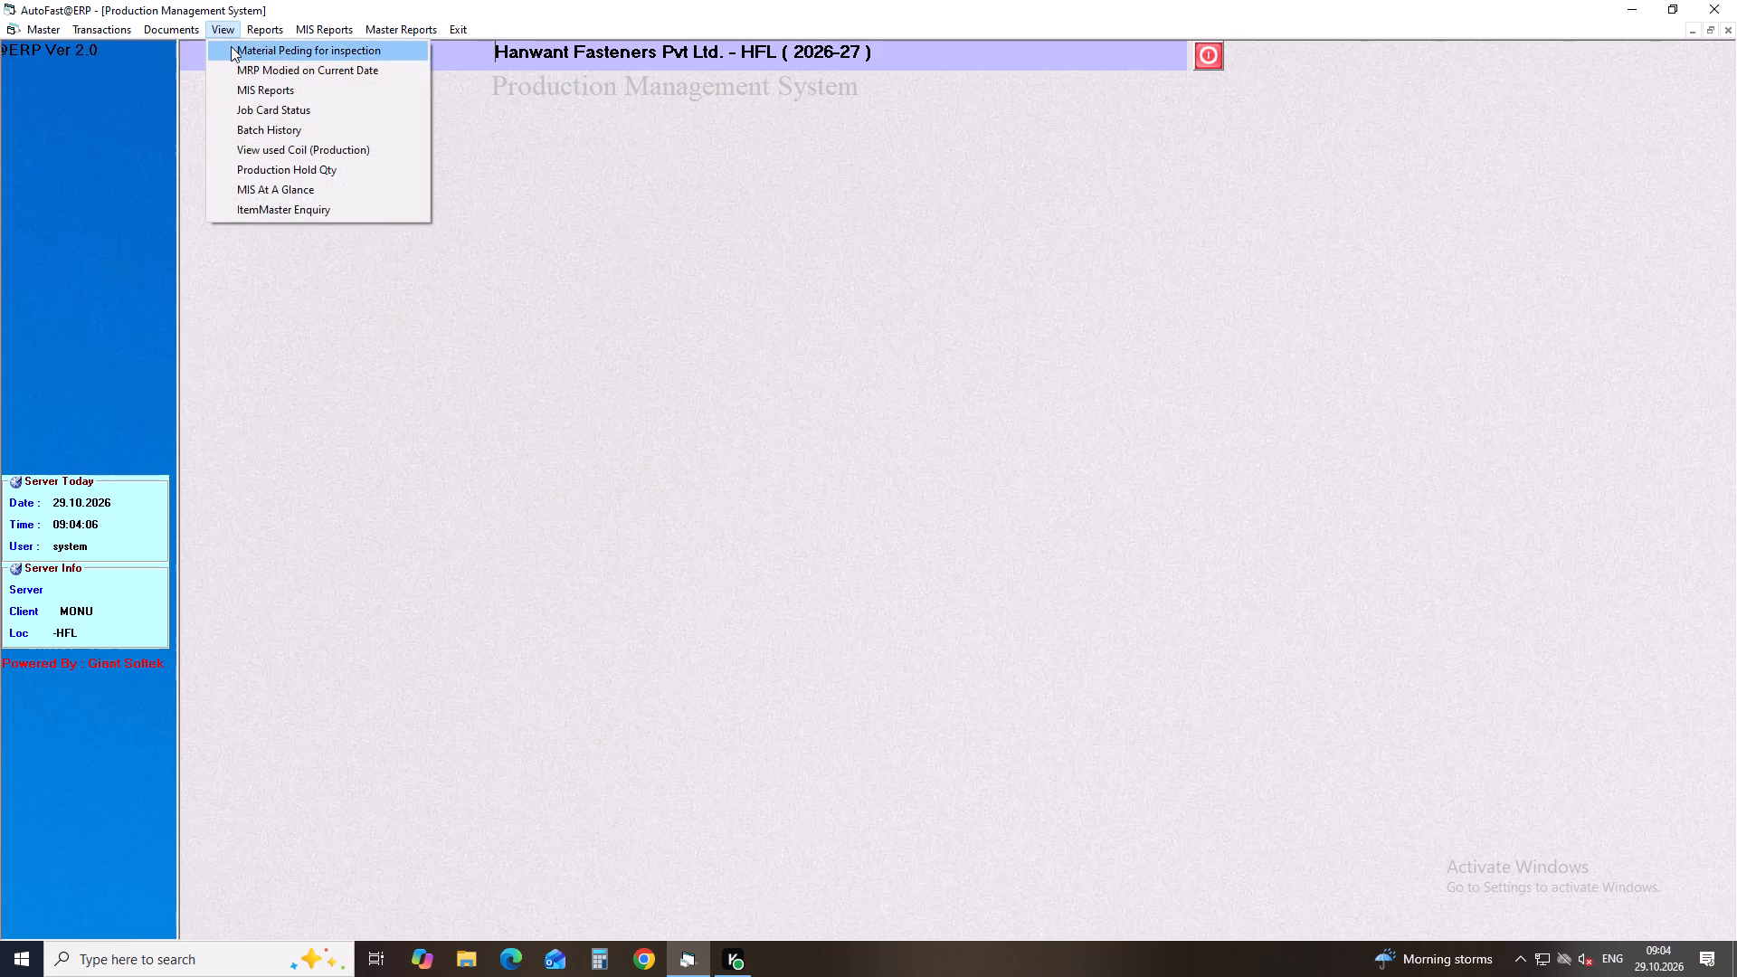
{"action": "left_click", "coordinate": [231, 46]}
{"action": "key", "text": "Return"}
{"action": "key", "text": "Return"}
{"action": "key", "text": "Return"}
{"action": "key", "text": "Return"}
{"action": "key", "text": "Return"}
{"action": "key", "text": "Return"}
{"action": "key", "text": "Return"}
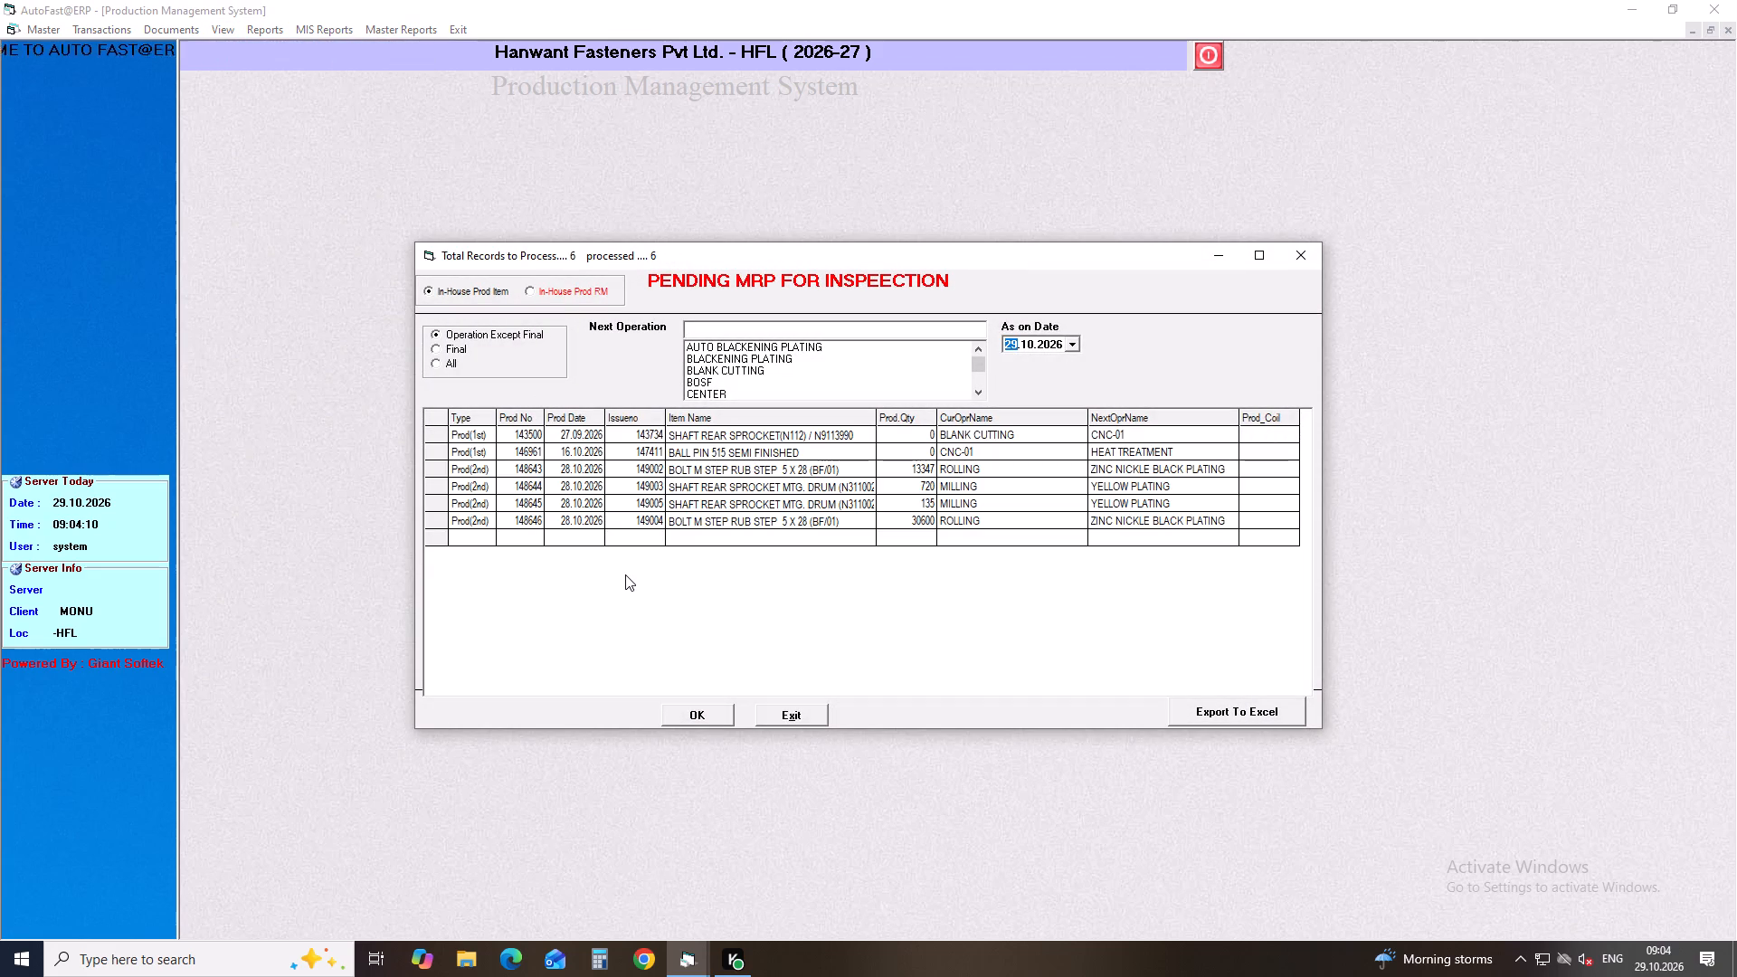
Open the pending rolling record for issue 149002 (production 148643) and save it as final production with its prefilled values.
{"action": "left_click", "coordinate": [631, 470]}
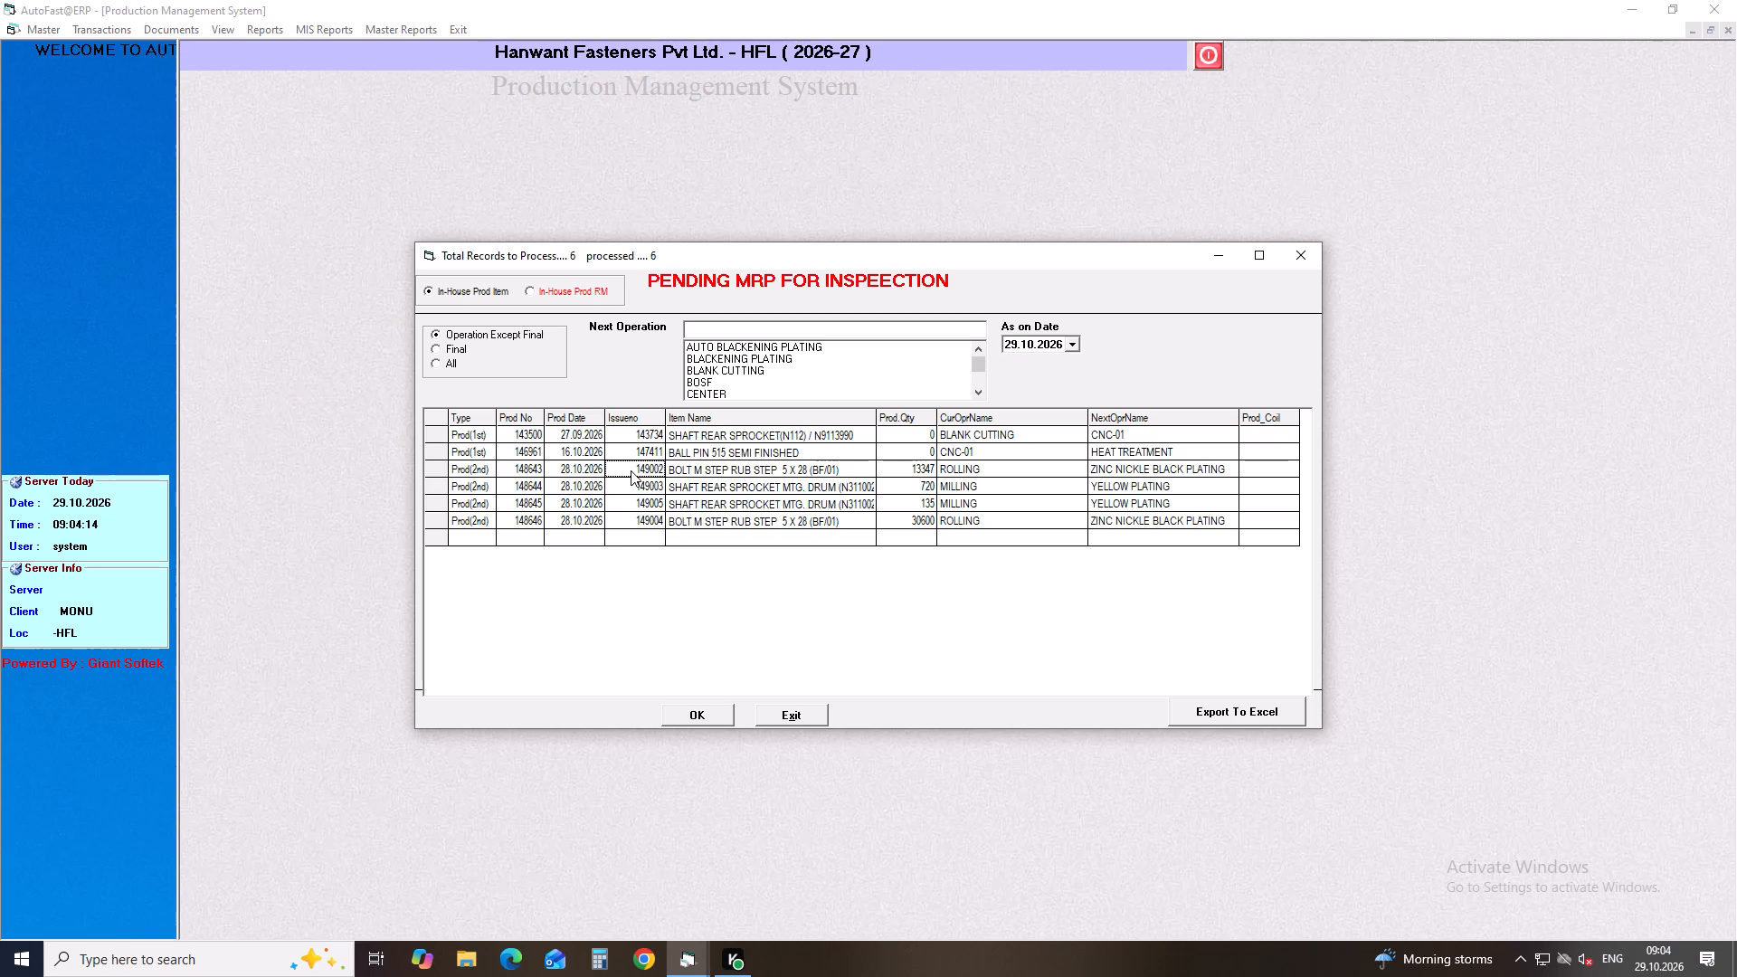
{"action": "key", "text": "Return"}
{"action": "key", "text": "Return"}
{"action": "key", "text": "Return"}
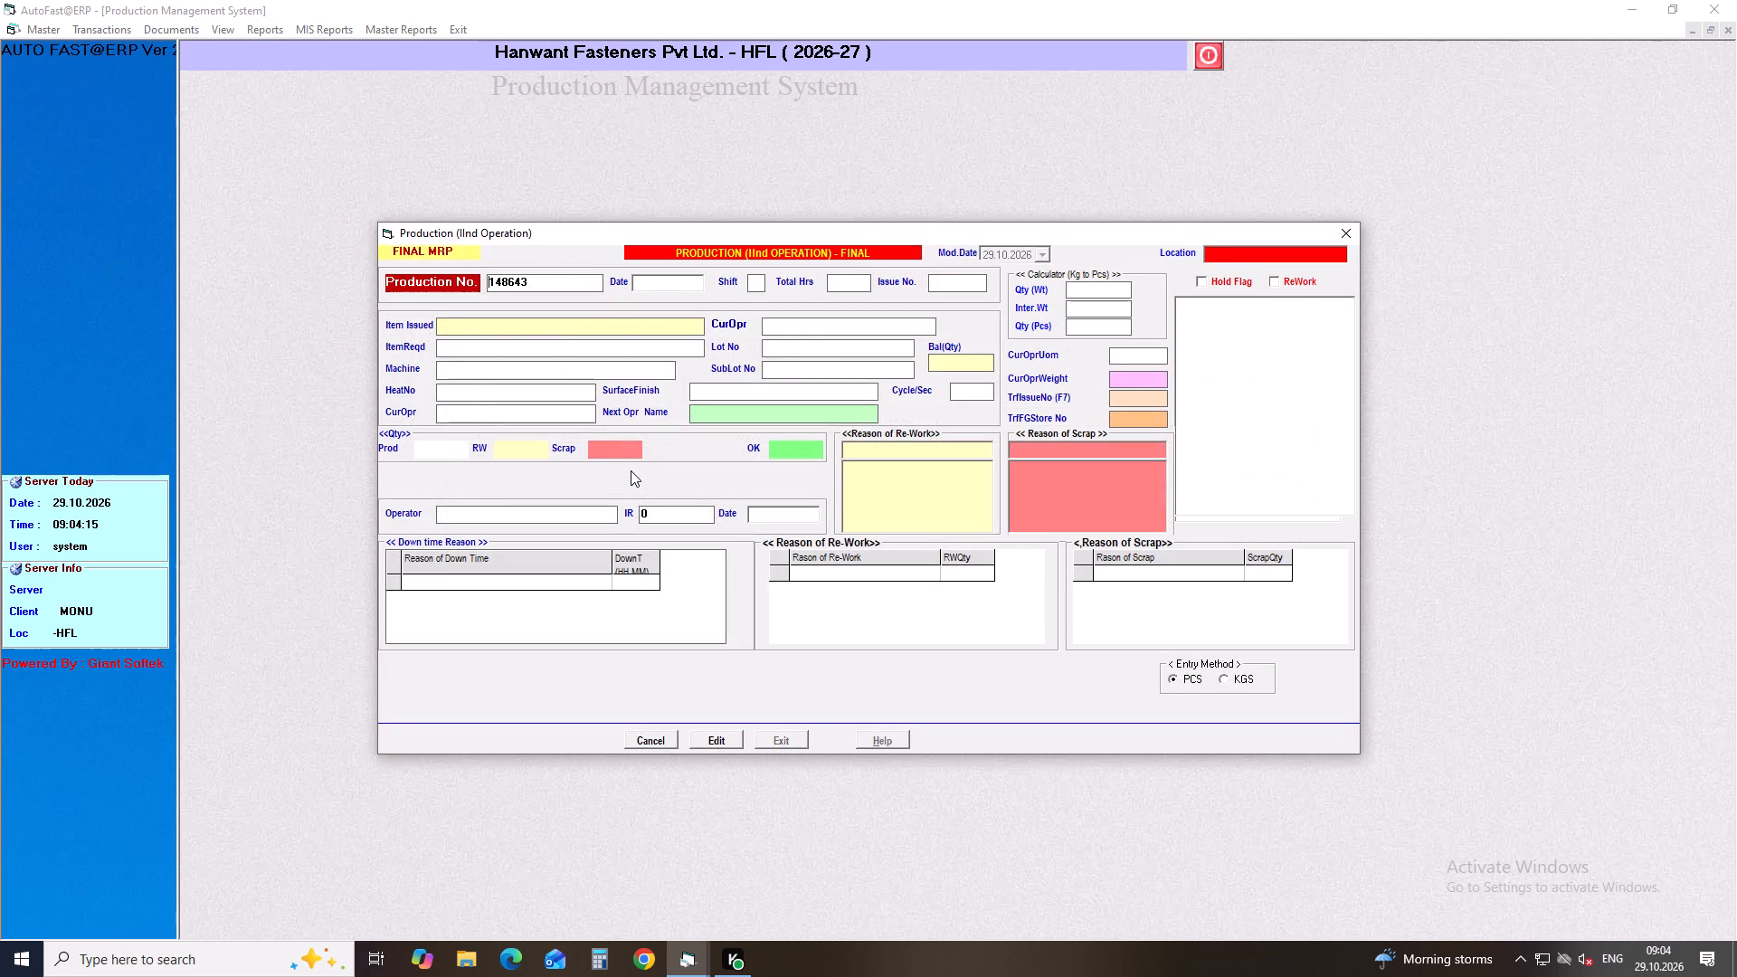
{"action": "key", "text": "Return"}
{"action": "key", "text": "Return"}
{"action": "key", "text": "Return"}
{"action": "key", "text": "Return"}
{"action": "key", "text": "Return"}
{"action": "key", "text": "Return"}
{"action": "key", "text": "Return"}
{"action": "key", "text": "Return"}
{"action": "key", "text": "Return"}
{"action": "key", "text": "Return"}
{"action": "key", "text": "Return"}
{"action": "key", "text": "Return"}
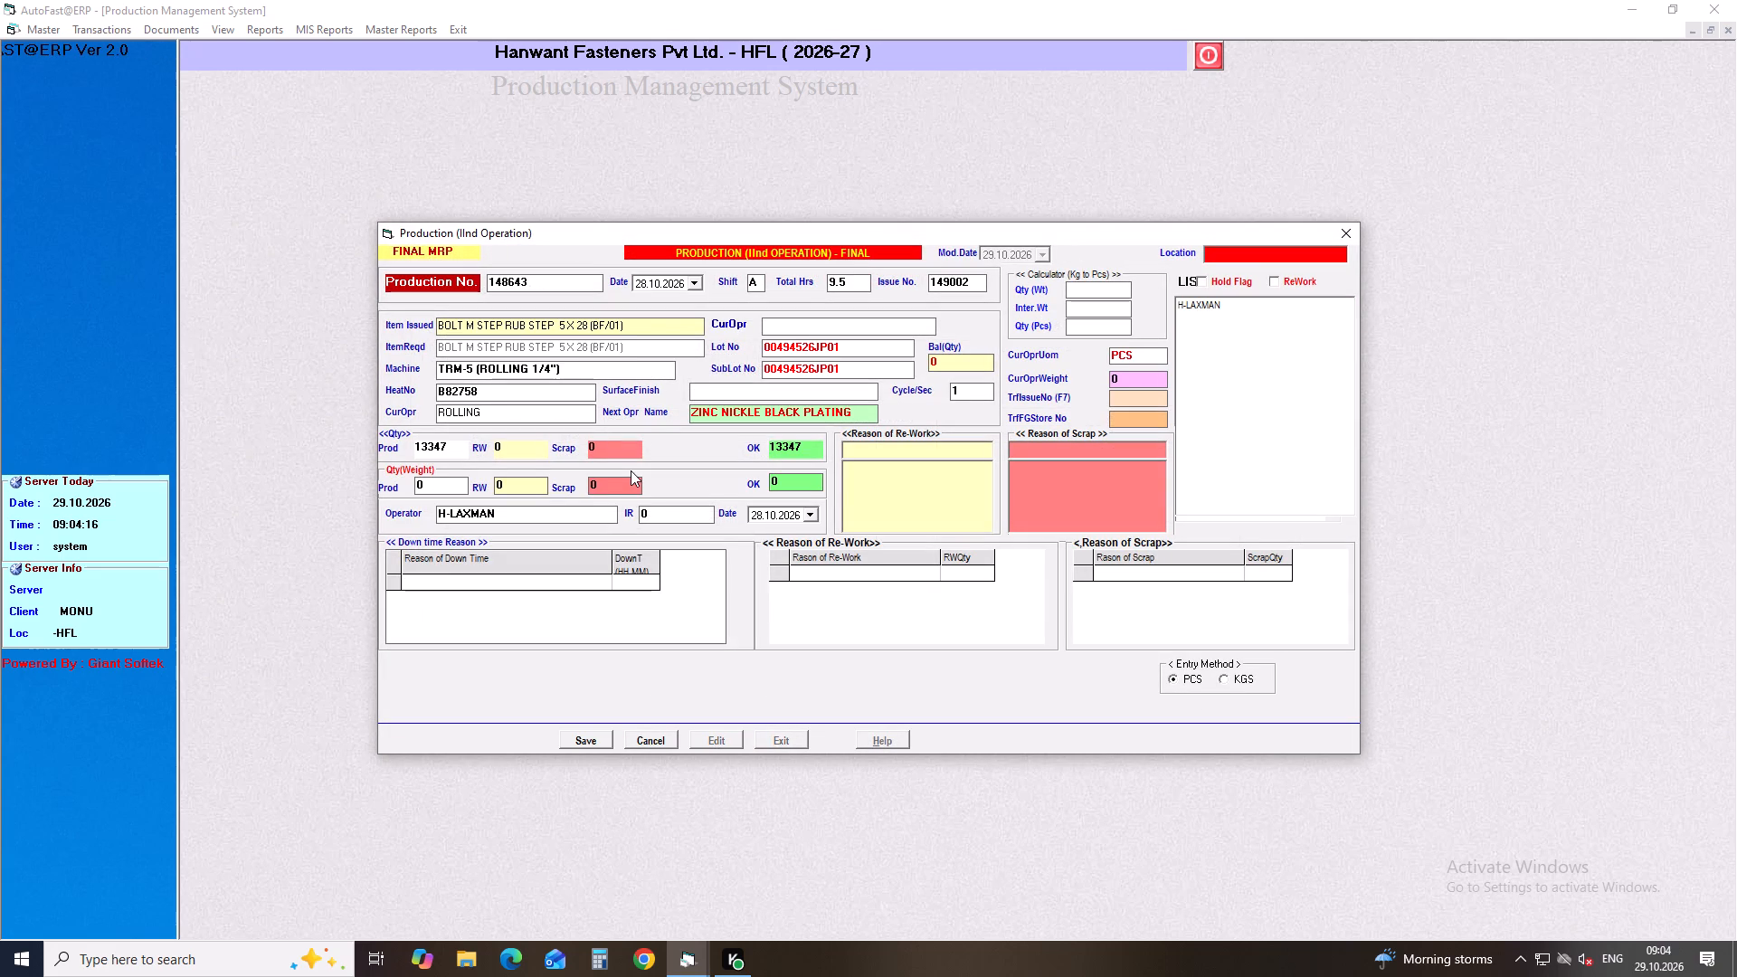
{"action": "key", "text": "Return"}
{"action": "key", "text": "Return"}
{"action": "key", "text": "Return"}
{"action": "key", "text": "Return"}
{"action": "key", "text": "Return"}
{"action": "key", "text": "Return"}
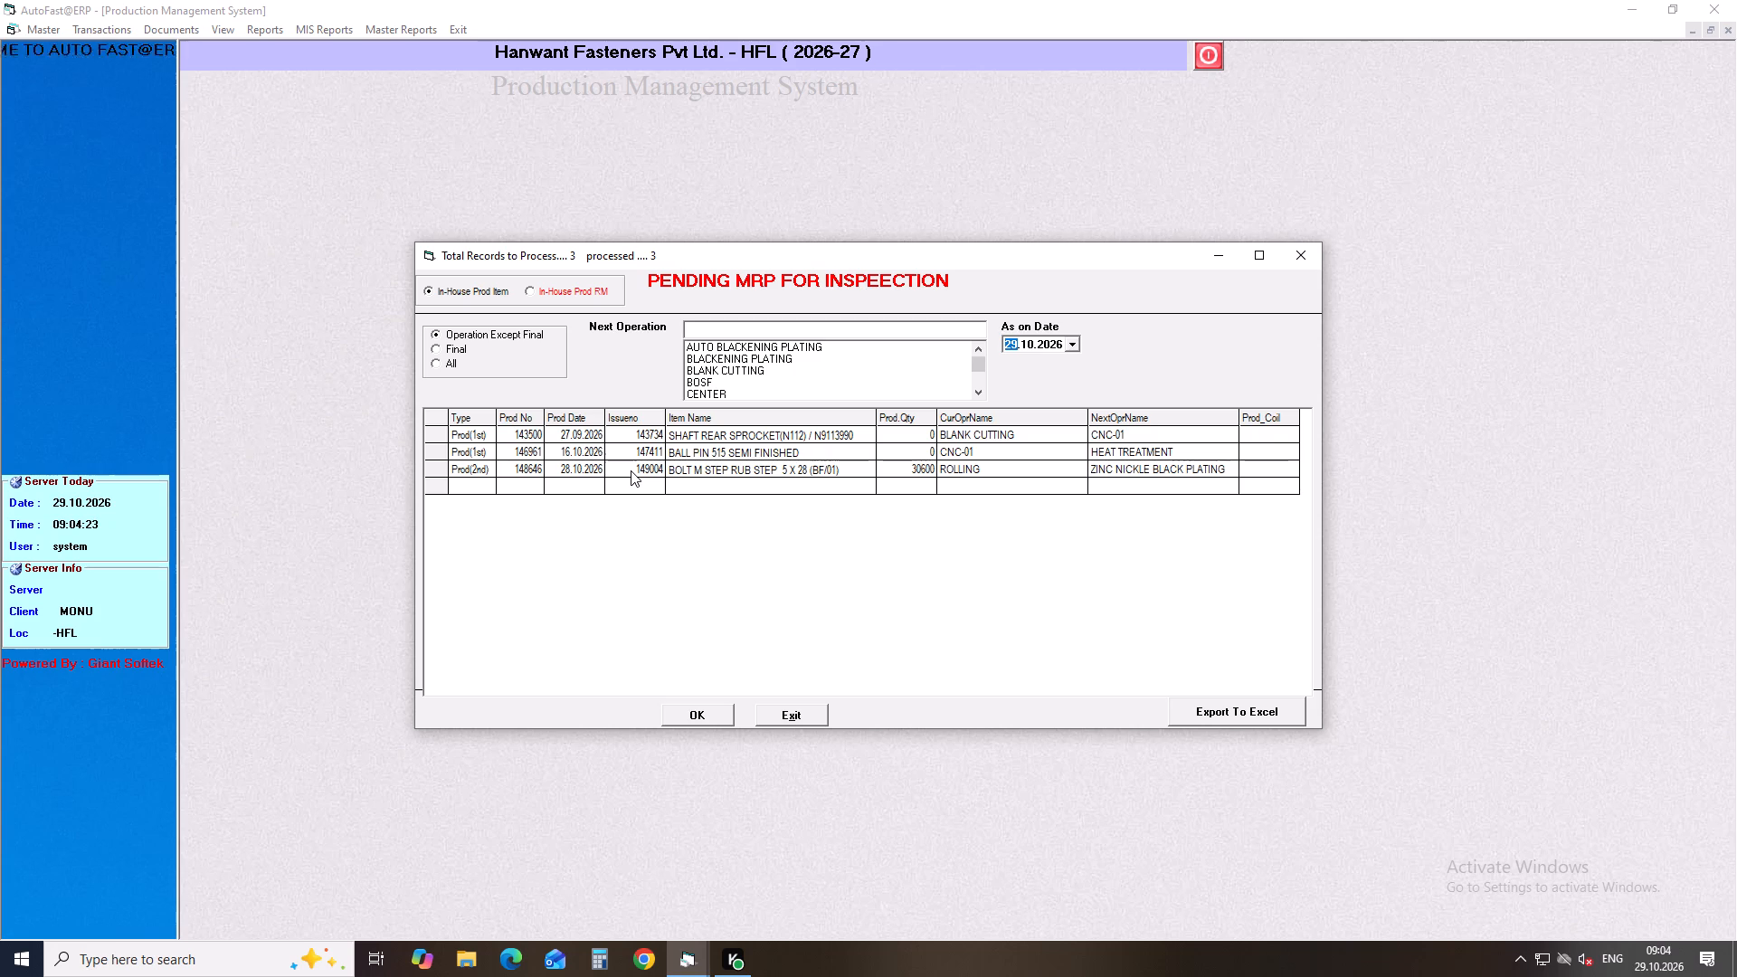
Open the pending rolling record for issue 149004 (production 148646) and save it as final production with its prefilled values.
{"action": "left_click", "coordinate": [631, 470]}
{"action": "key", "text": "Return"}
{"action": "key", "text": "Return"}
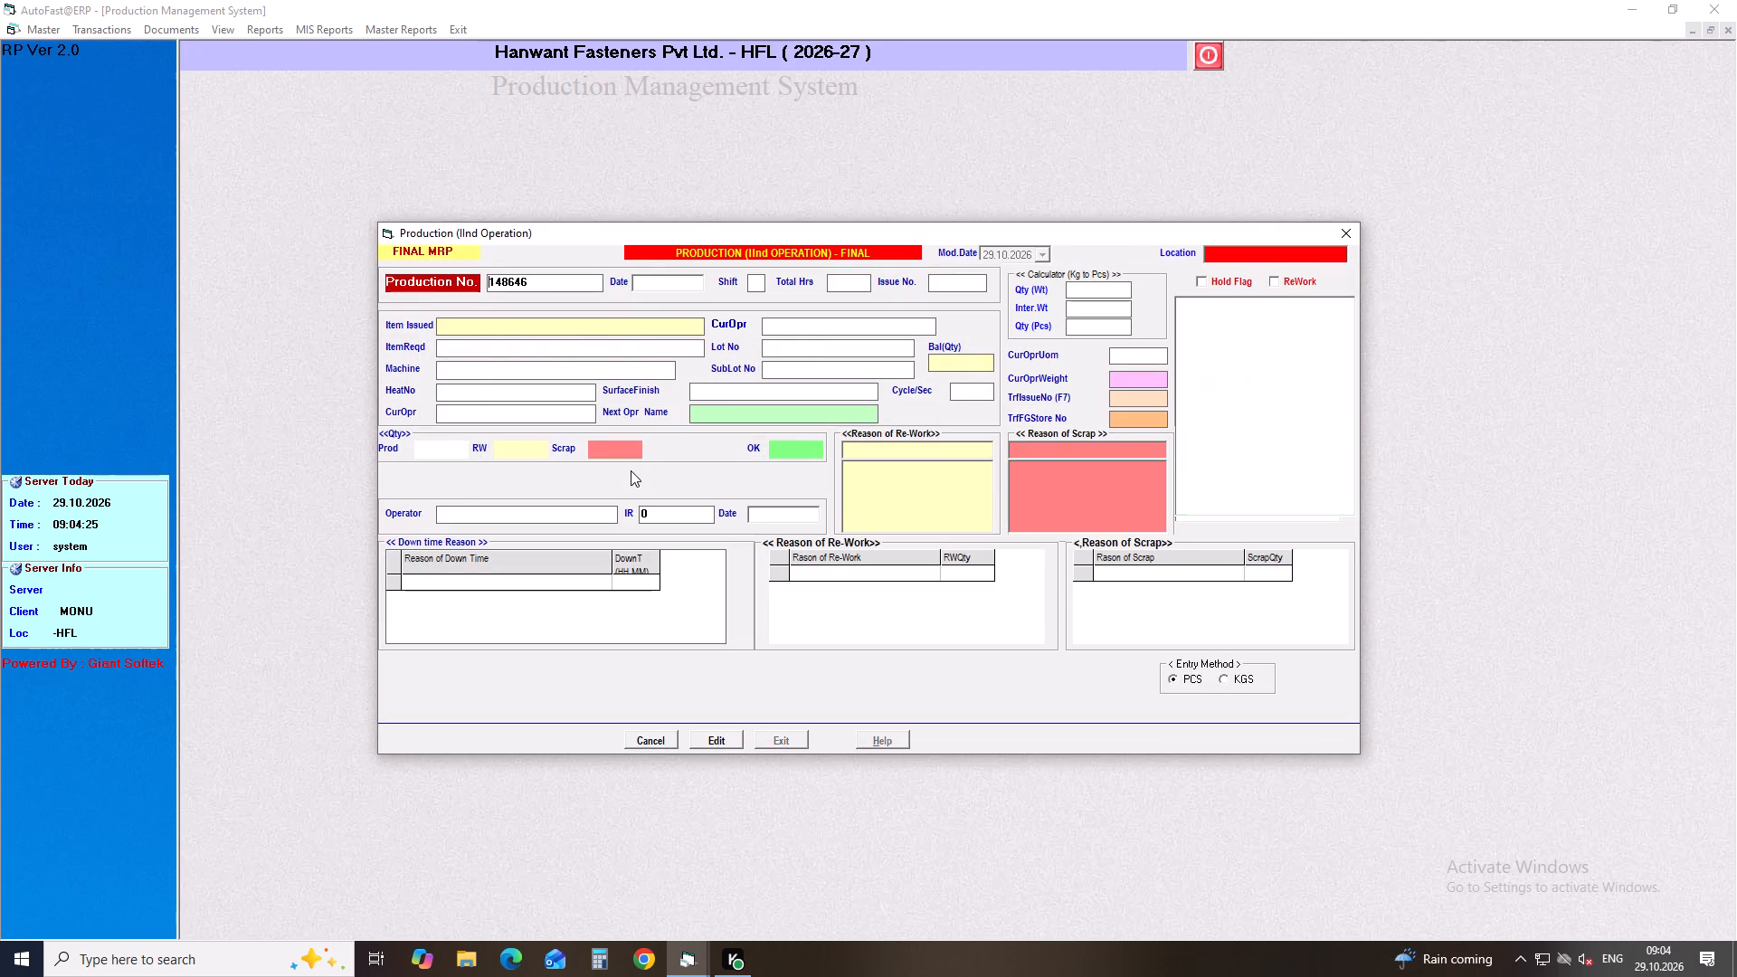
{"action": "key", "text": "Return"}
{"action": "key", "text": "Return"}
{"action": "key", "text": "Return"}
{"action": "key", "text": "Return"}
{"action": "key", "text": "Return"}
{"action": "key", "text": "Return"}
{"action": "key", "text": "Return"}
{"action": "key", "text": "Return"}
{"action": "key", "text": "Return"}
{"action": "key", "text": "Return"}
{"action": "key", "text": "Return"}
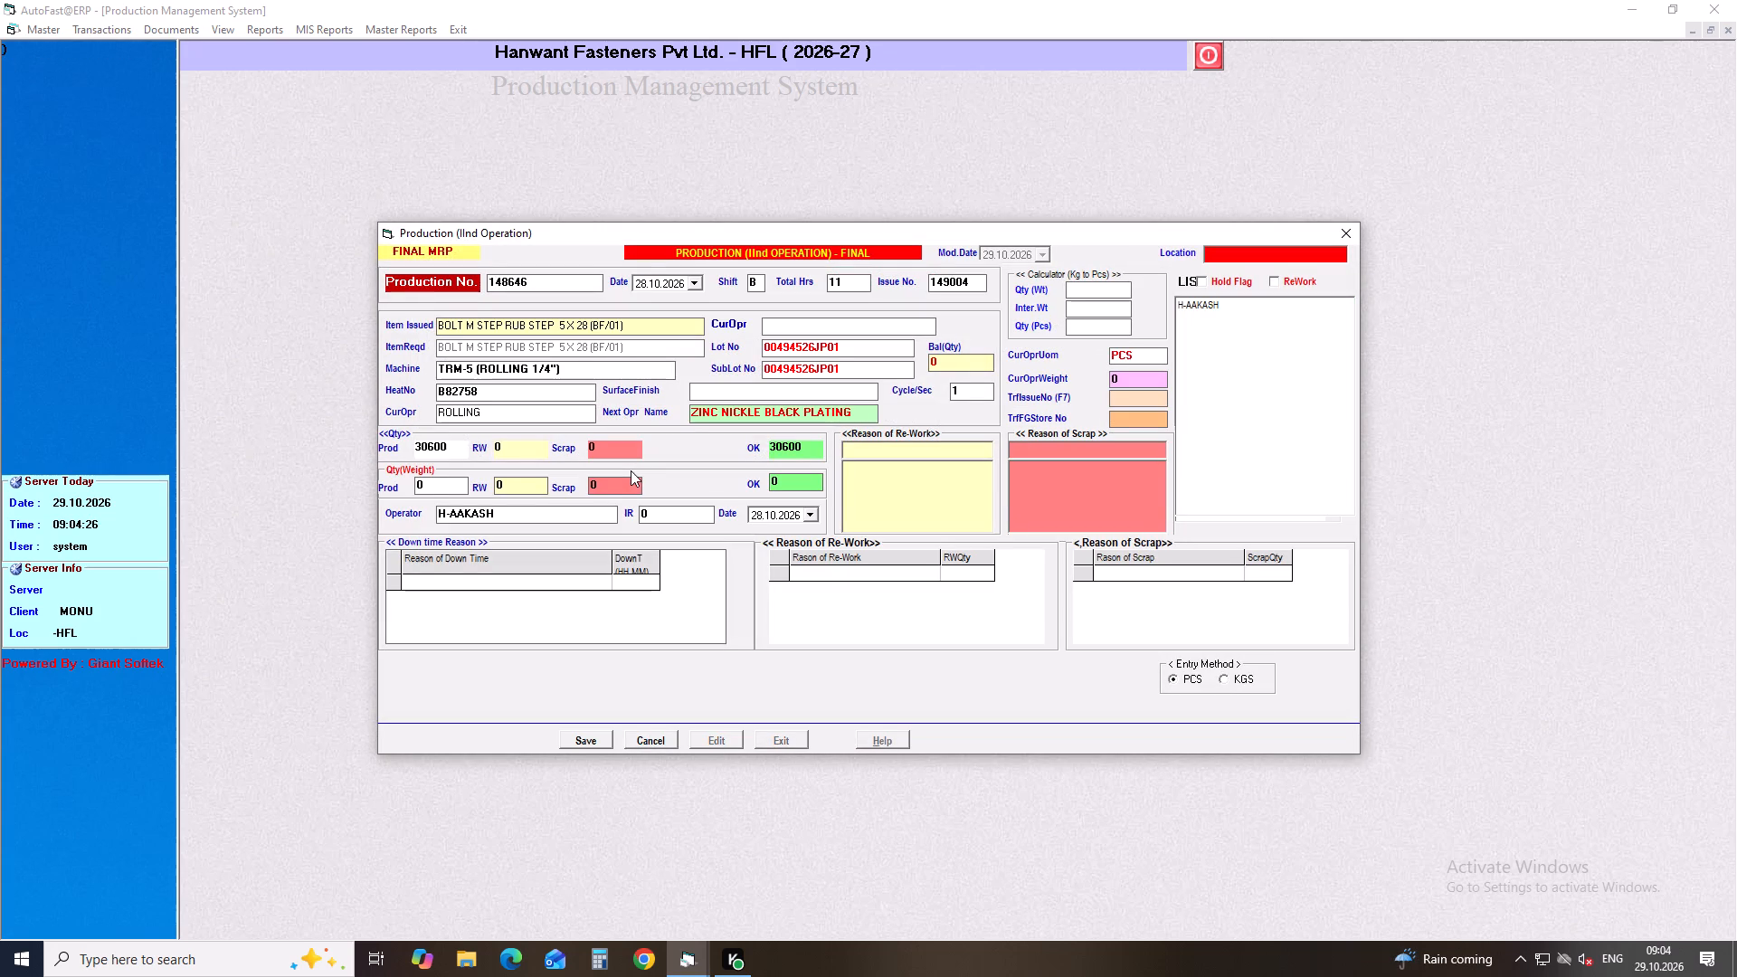
{"action": "key", "text": "Return"}
{"action": "key", "text": "Return"}
{"action": "key", "text": "Return"}
{"action": "key", "text": "Return"}
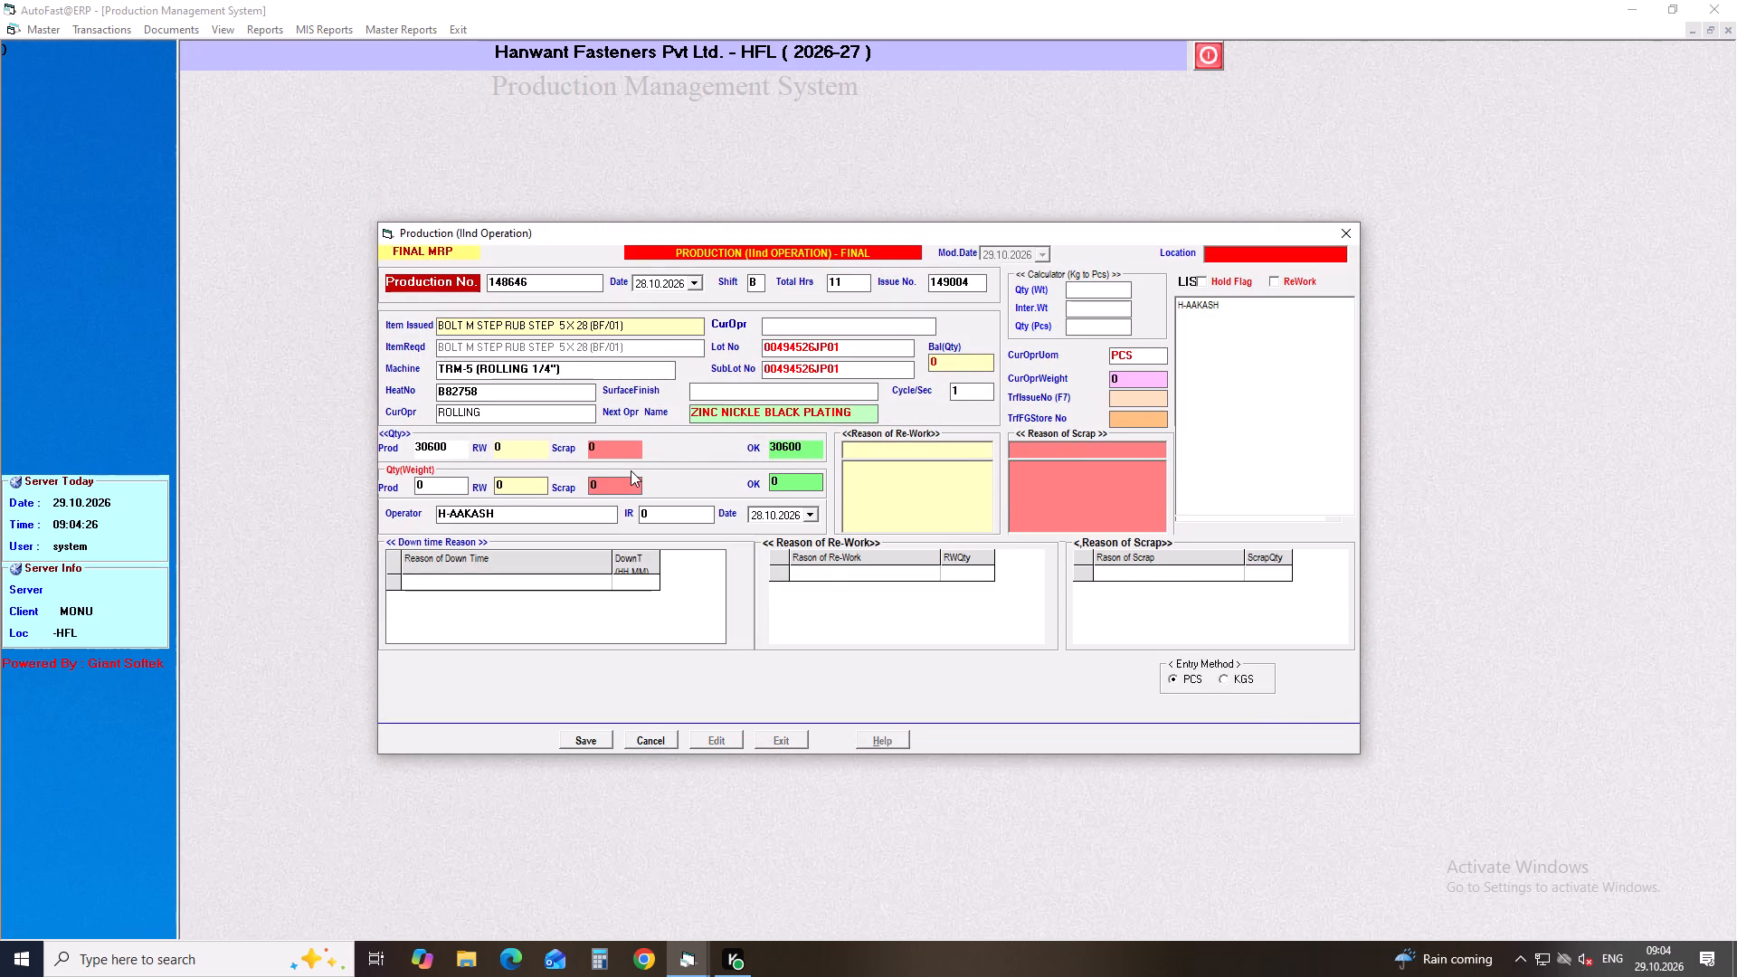
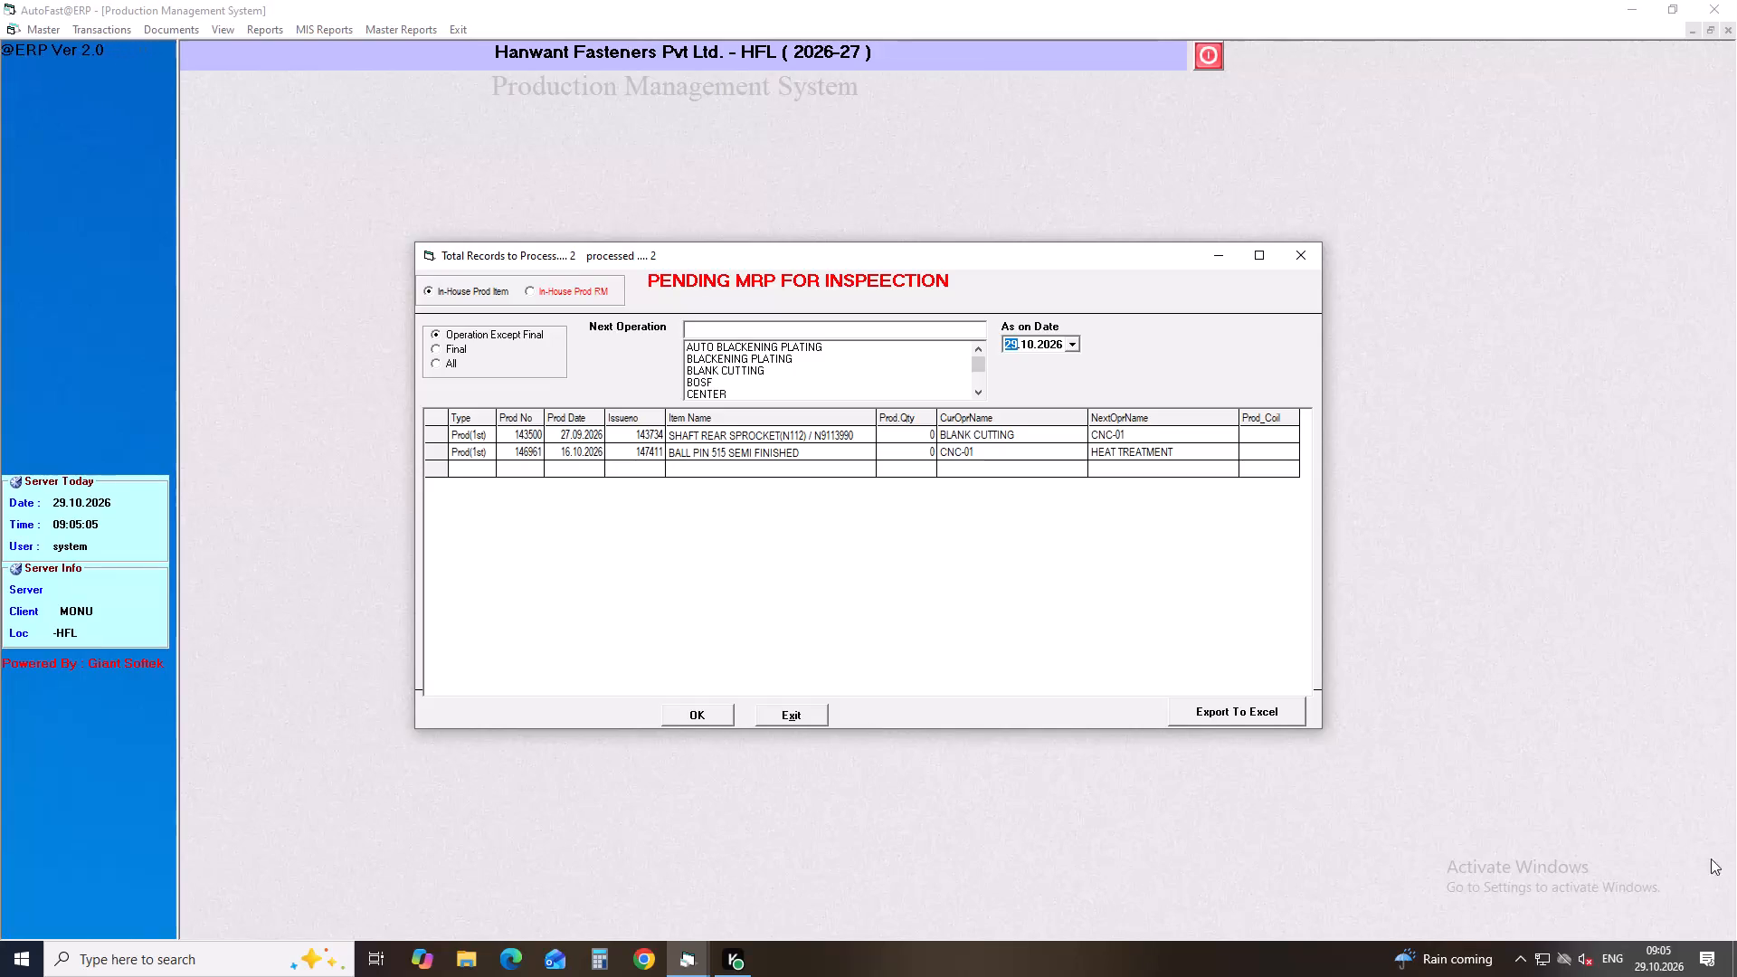
Turn on the computer's mobile hotspot from the Windows network settings.
{"action": "left_click", "coordinate": [1536, 953]}
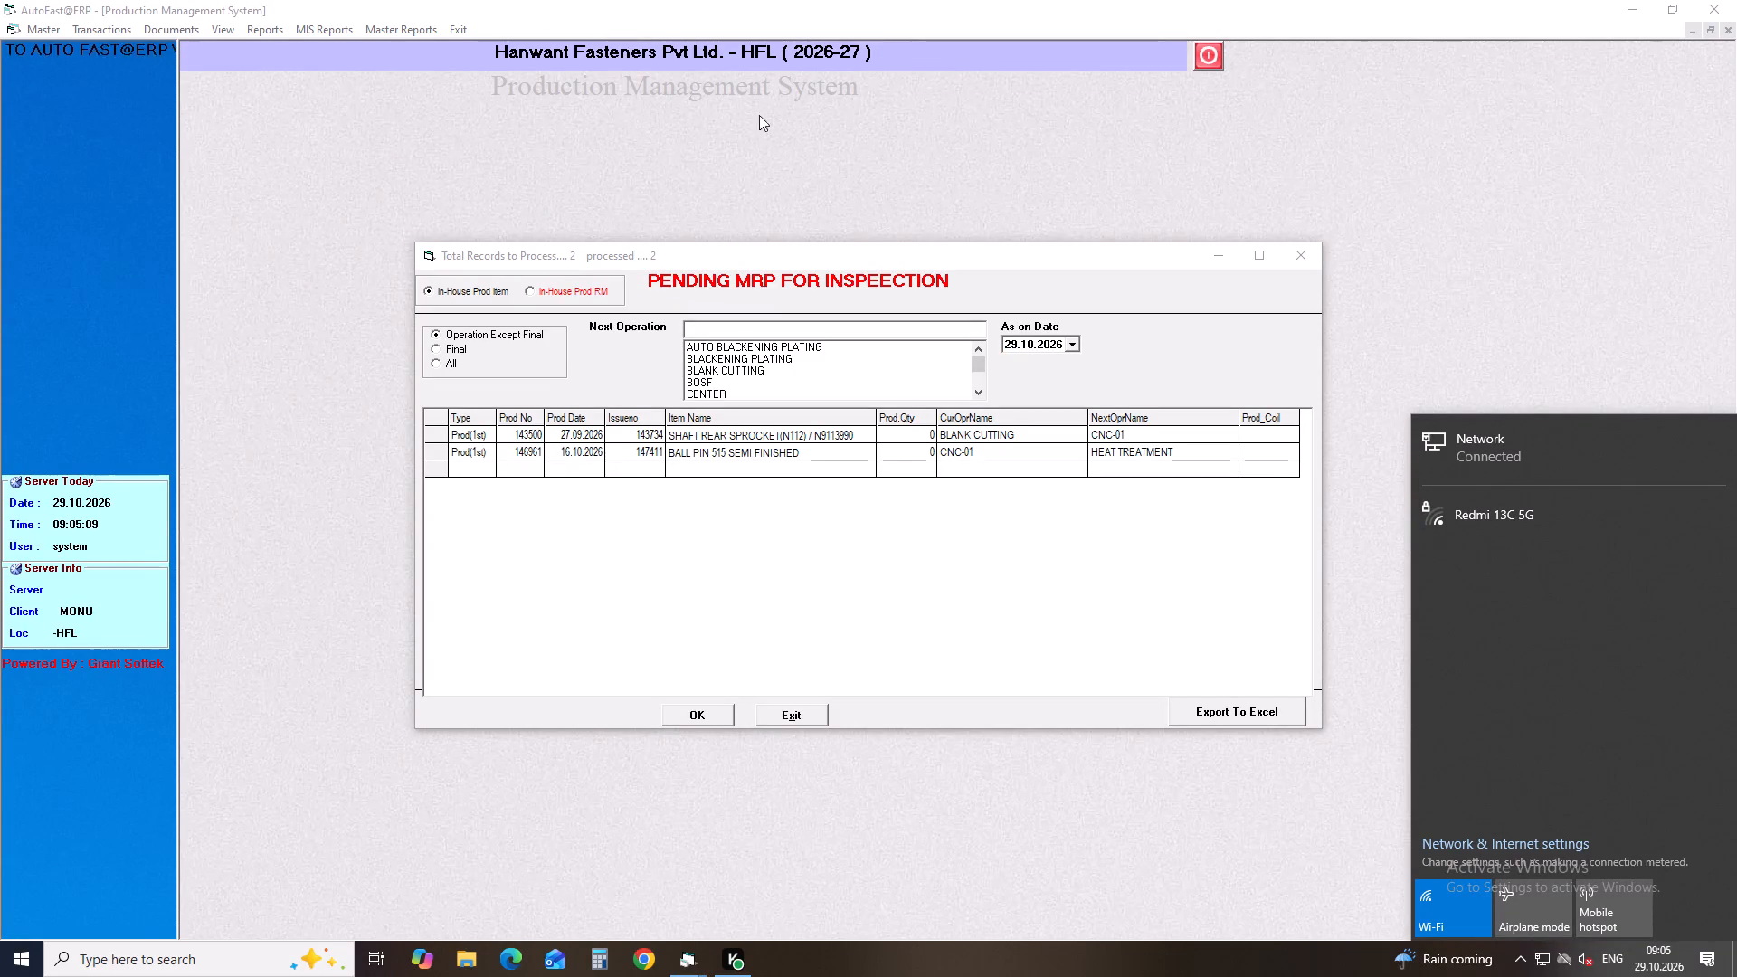
{"action": "left_click", "coordinate": [1592, 909]}
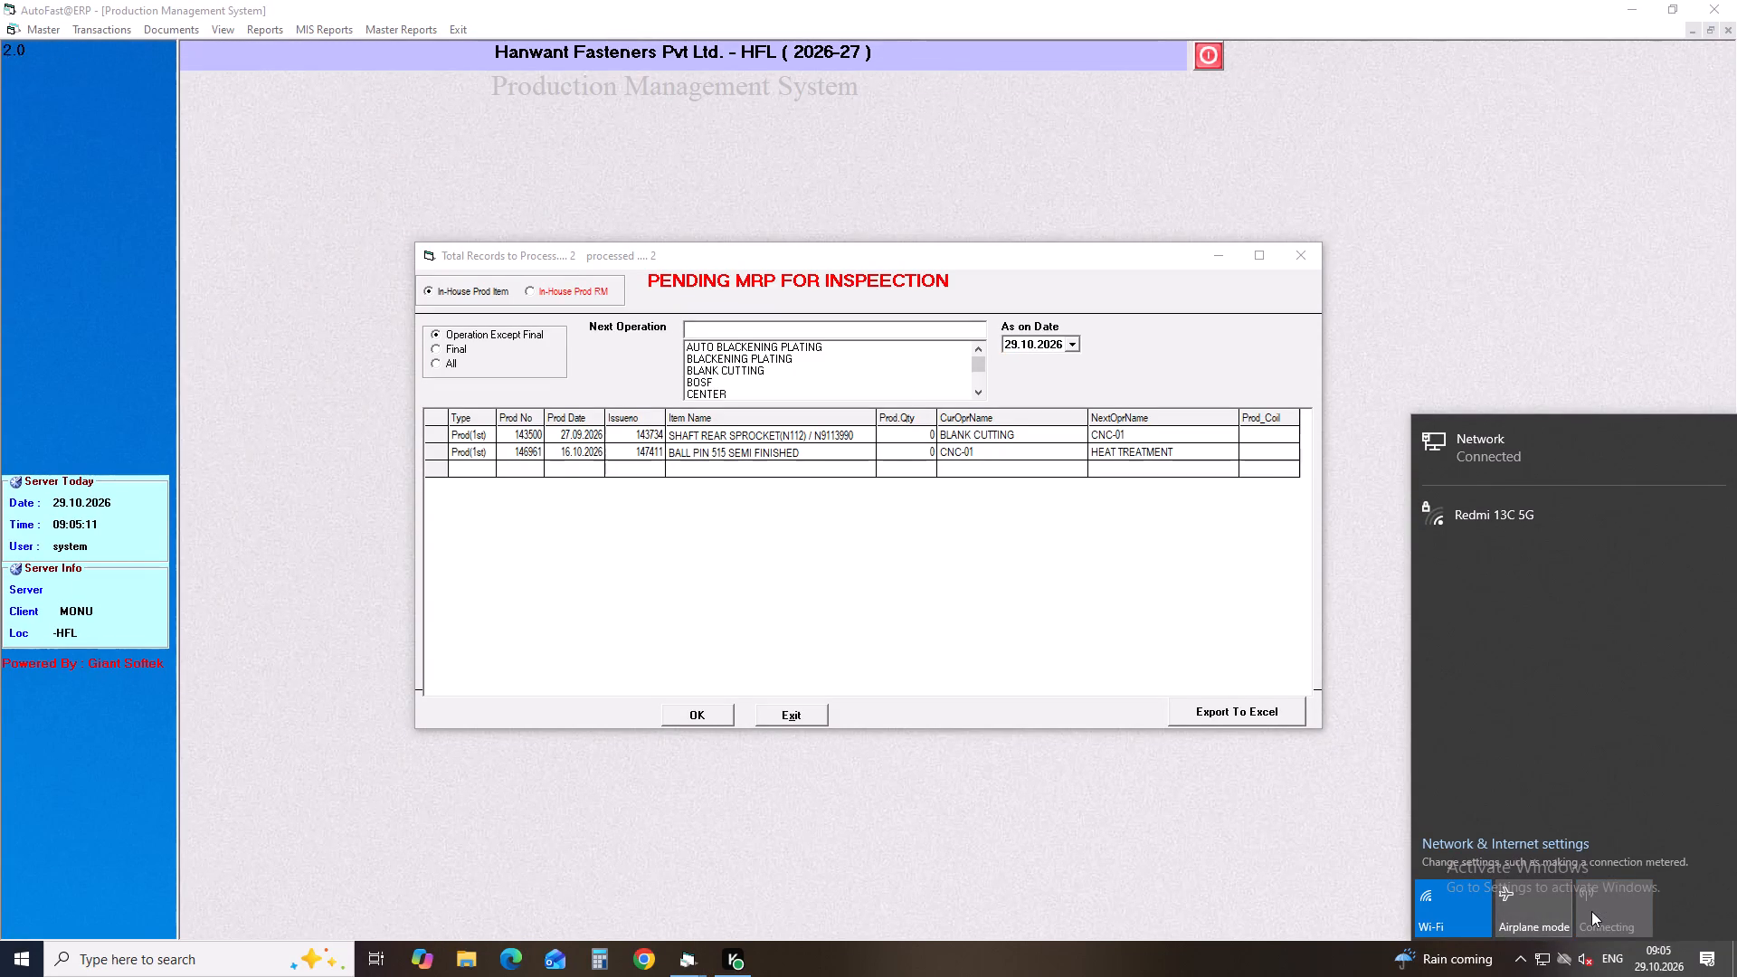
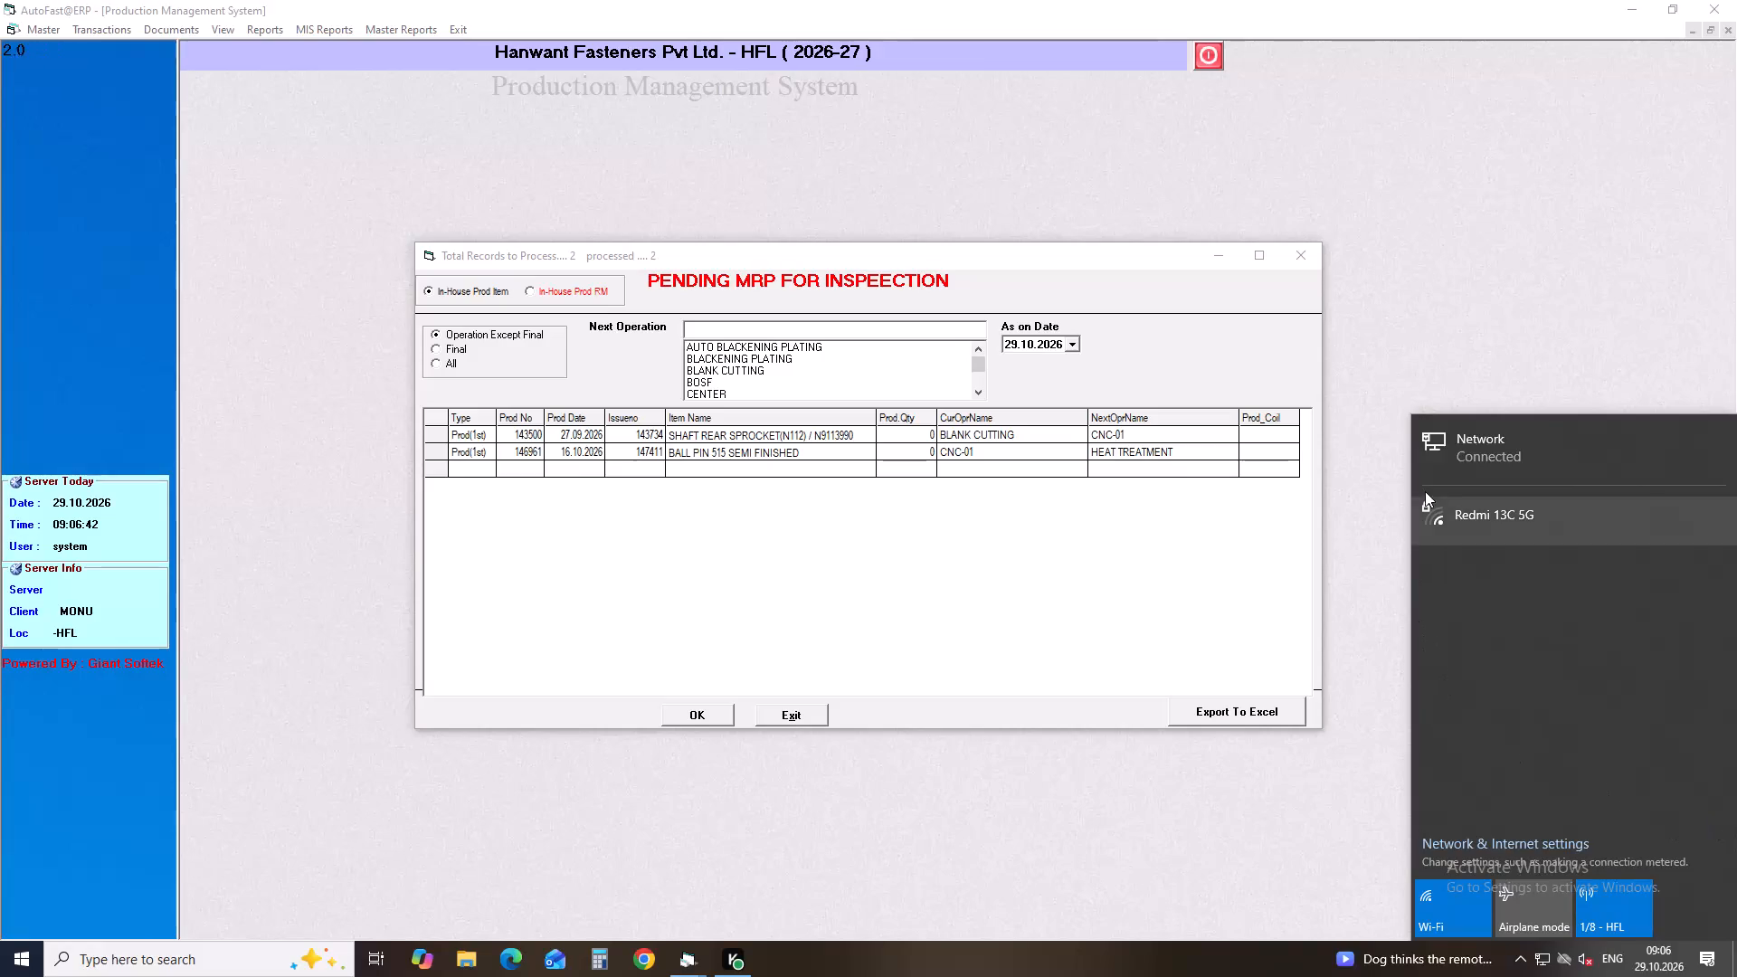
Close the list of pending in-house production items for inspection.
{"action": "left_click", "coordinate": [1305, 261]}
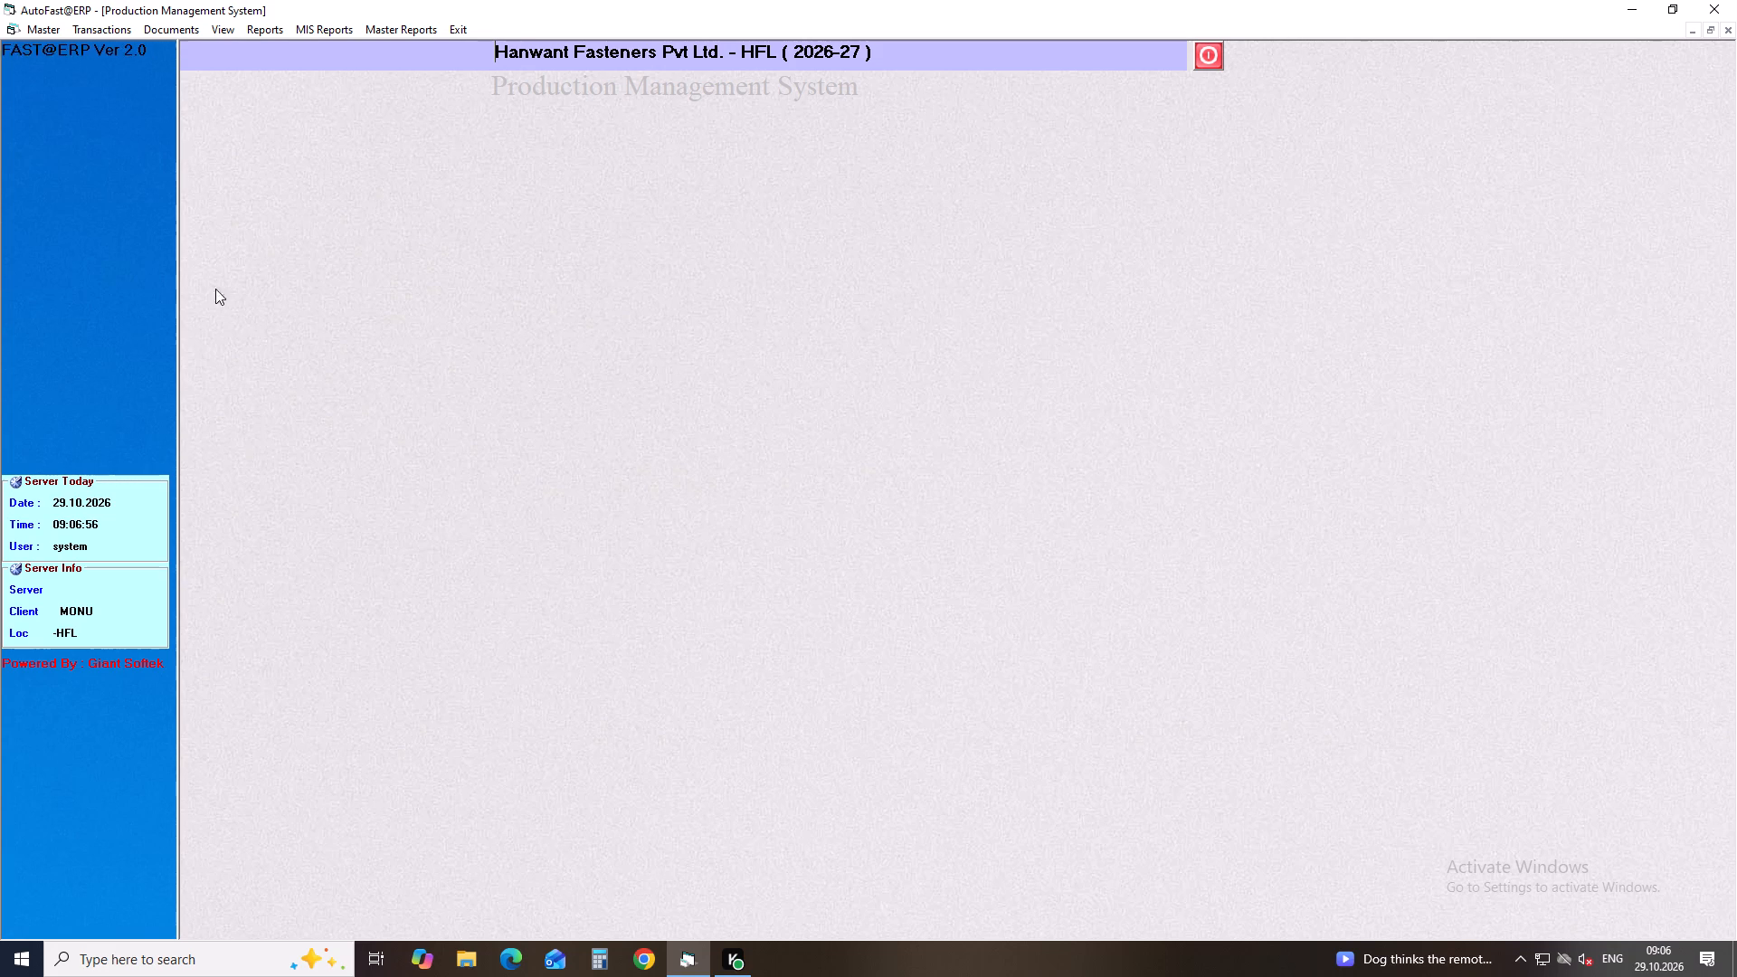
Open the first-operation coil job card form for issuing raw material to a machine.
{"action": "left_click", "coordinate": [114, 26]}
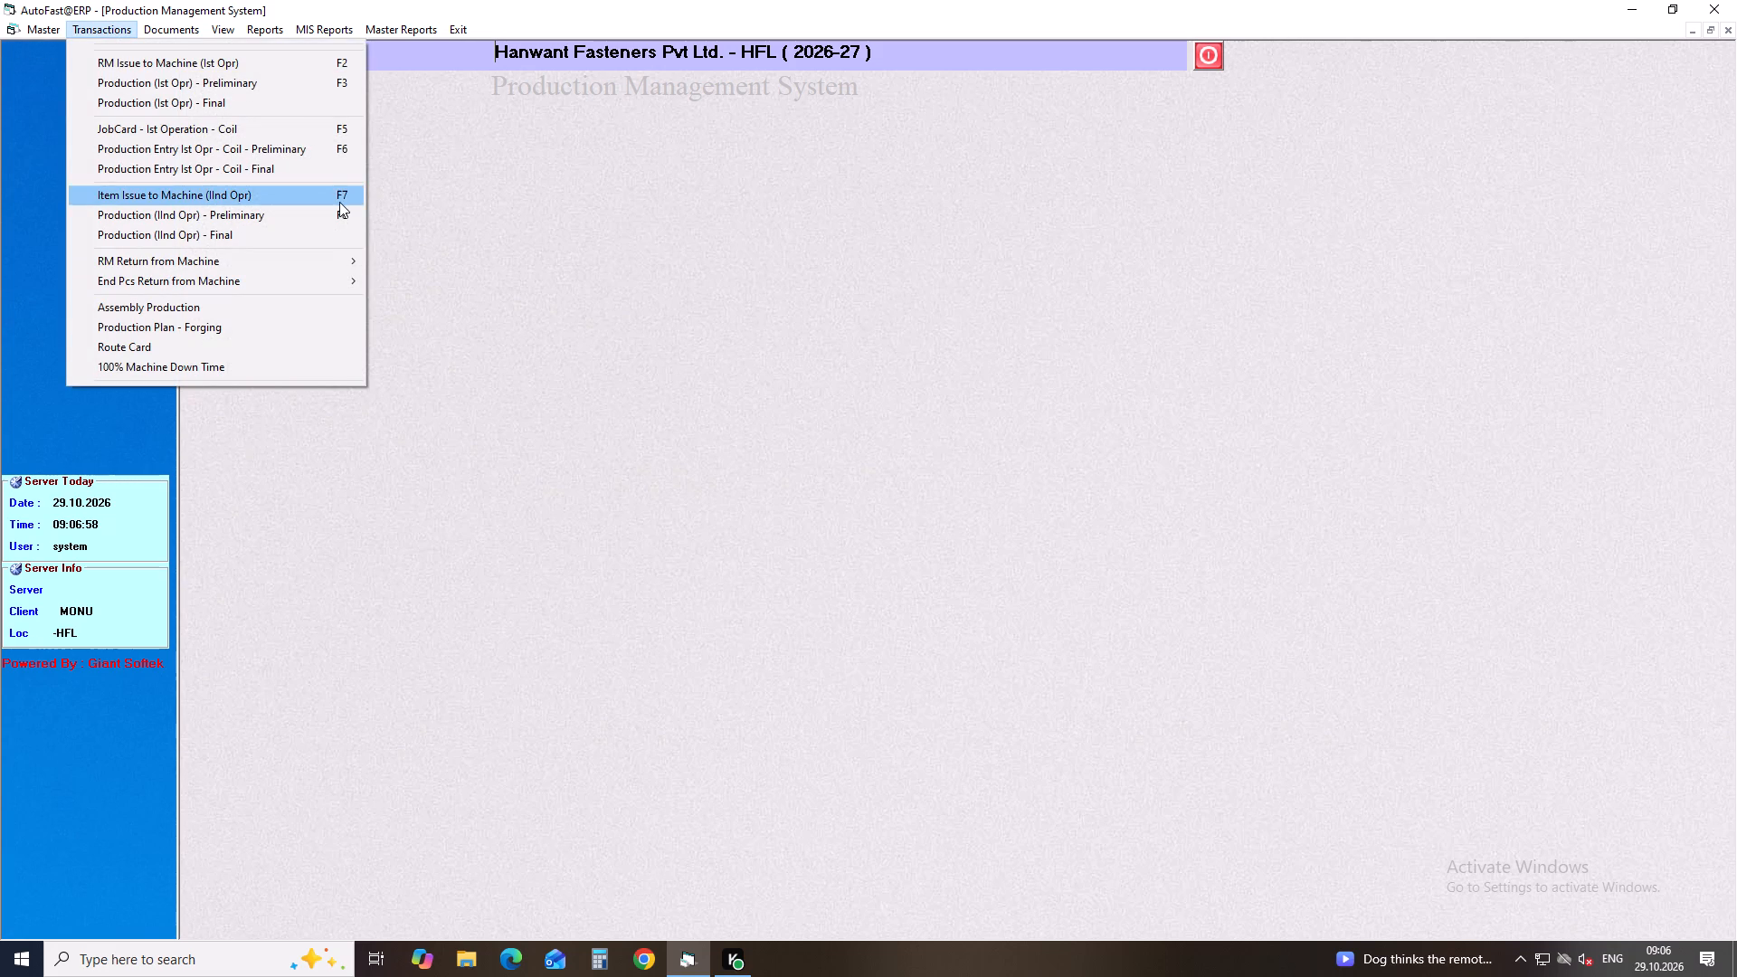
{"action": "left_click", "coordinate": [337, 137]}
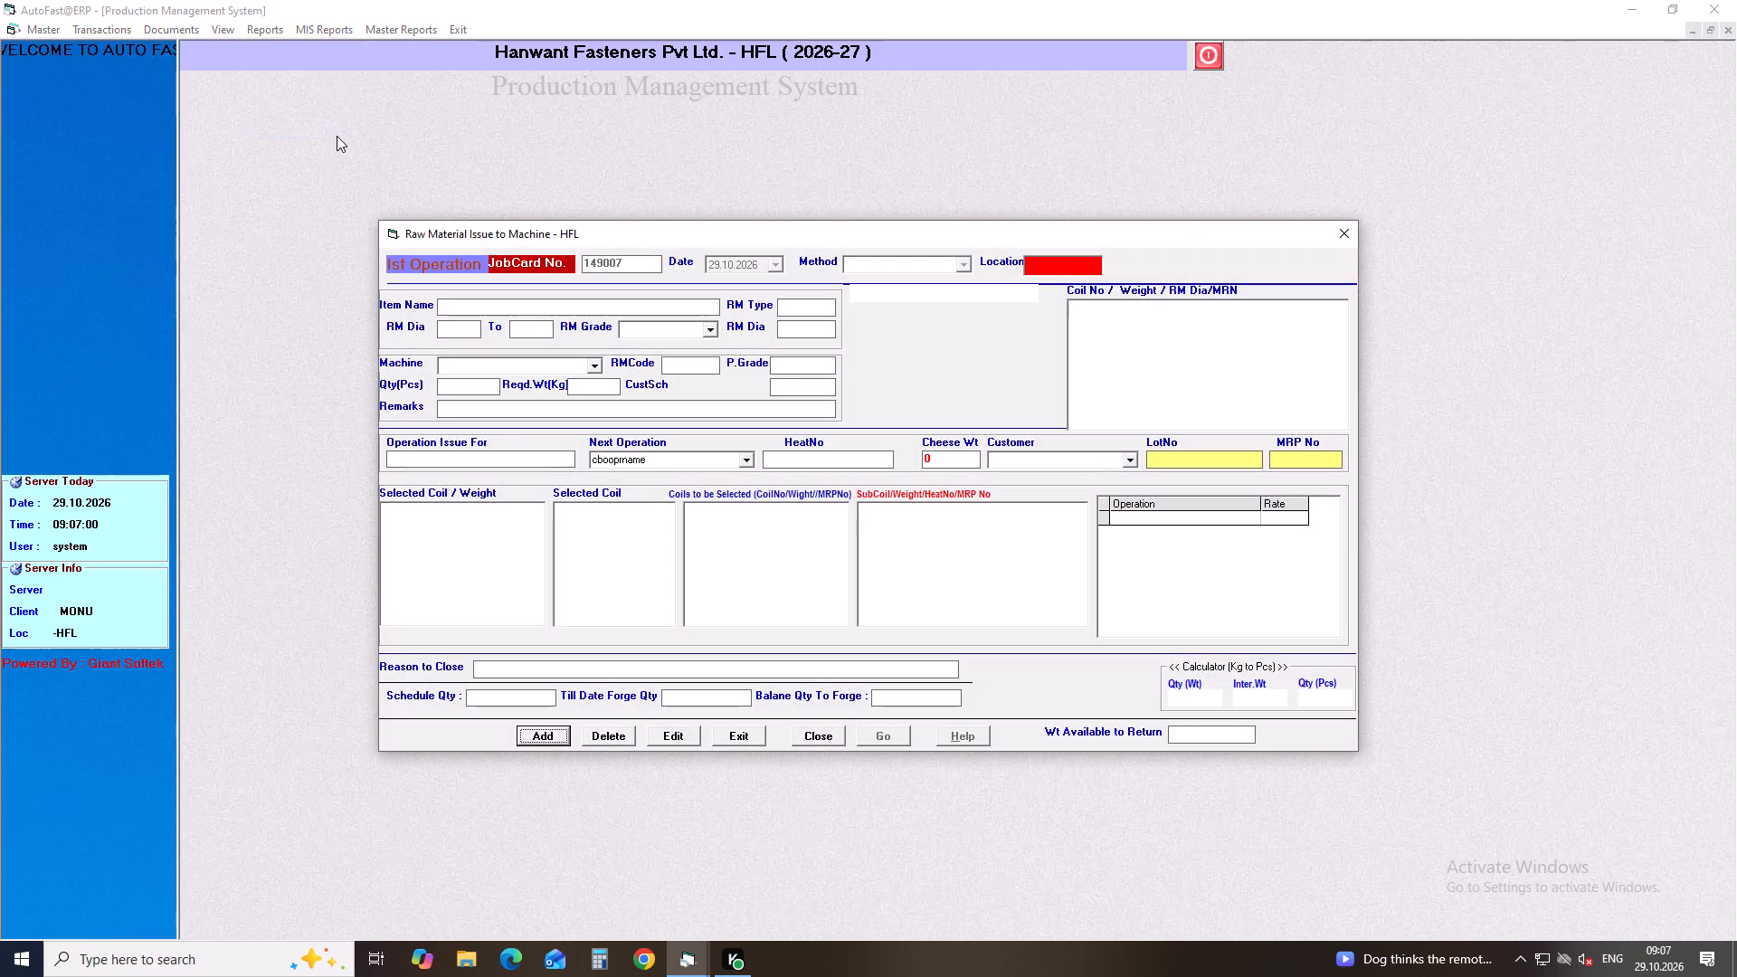
Start a new raw material issue job card dated 28.10.2026 with the FORGING method.
{"action": "key", "text": "Return"}
{"action": "key", "text": "Return"}
{"action": "key", "text": "Down"}
{"action": "key", "text": "Return"}
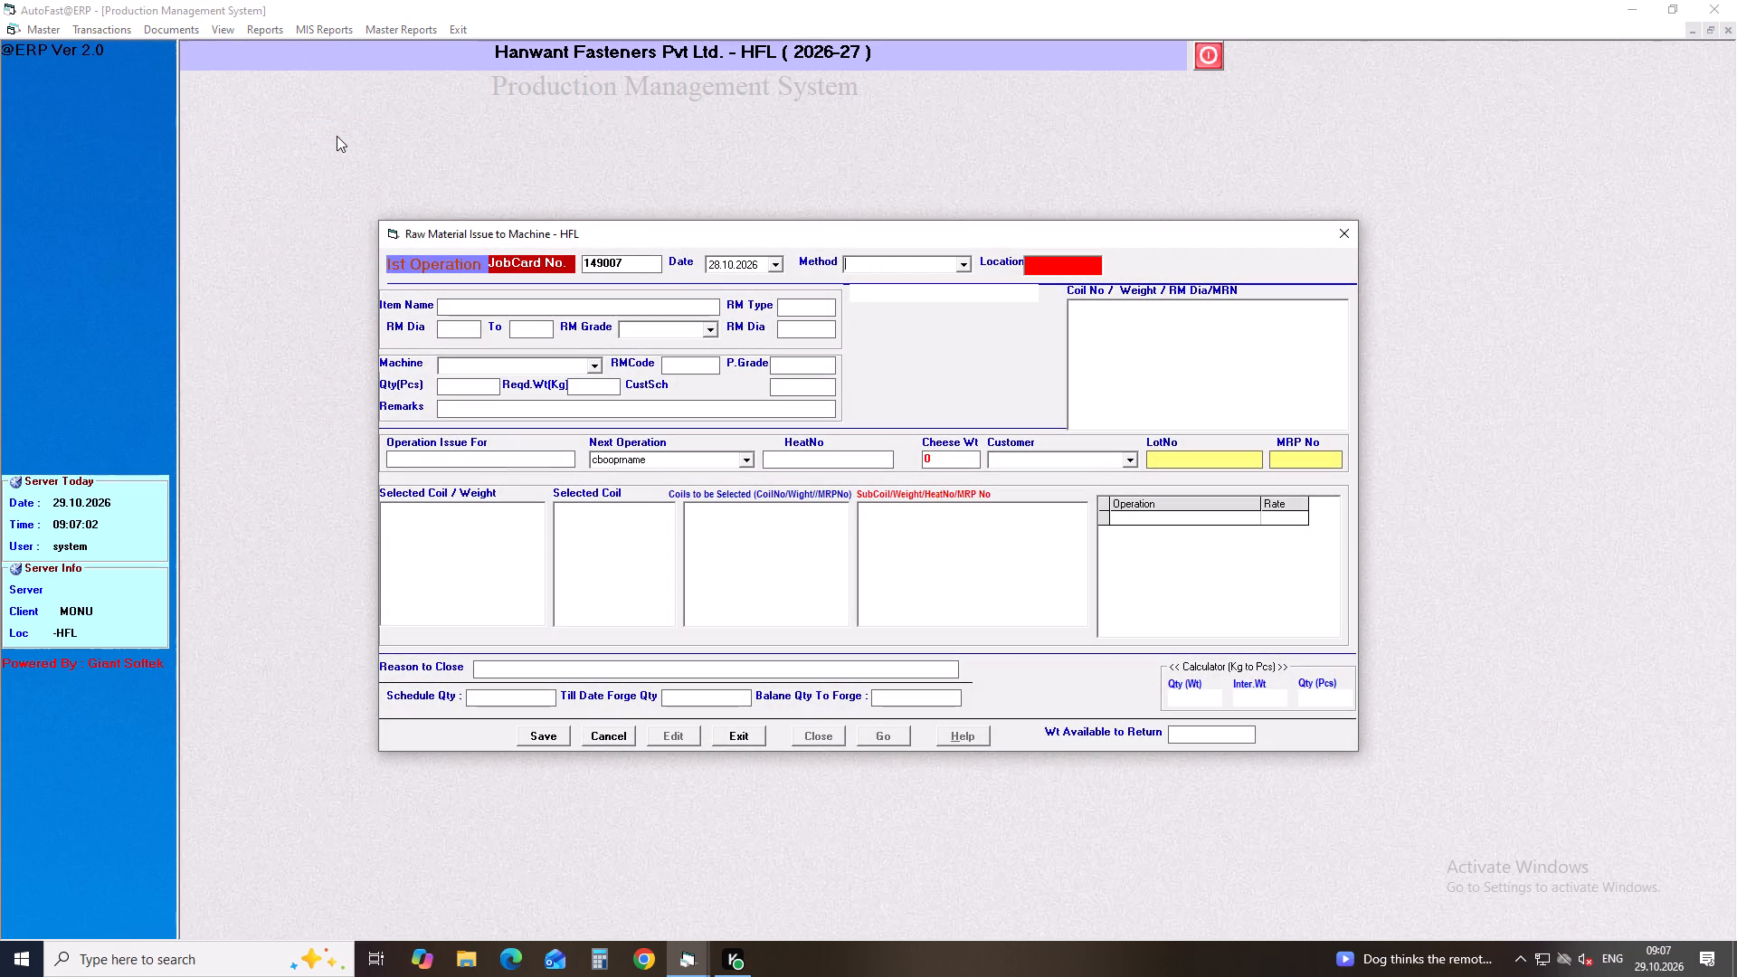
{"action": "key", "text": "Down"}
{"action": "key", "text": "Return"}
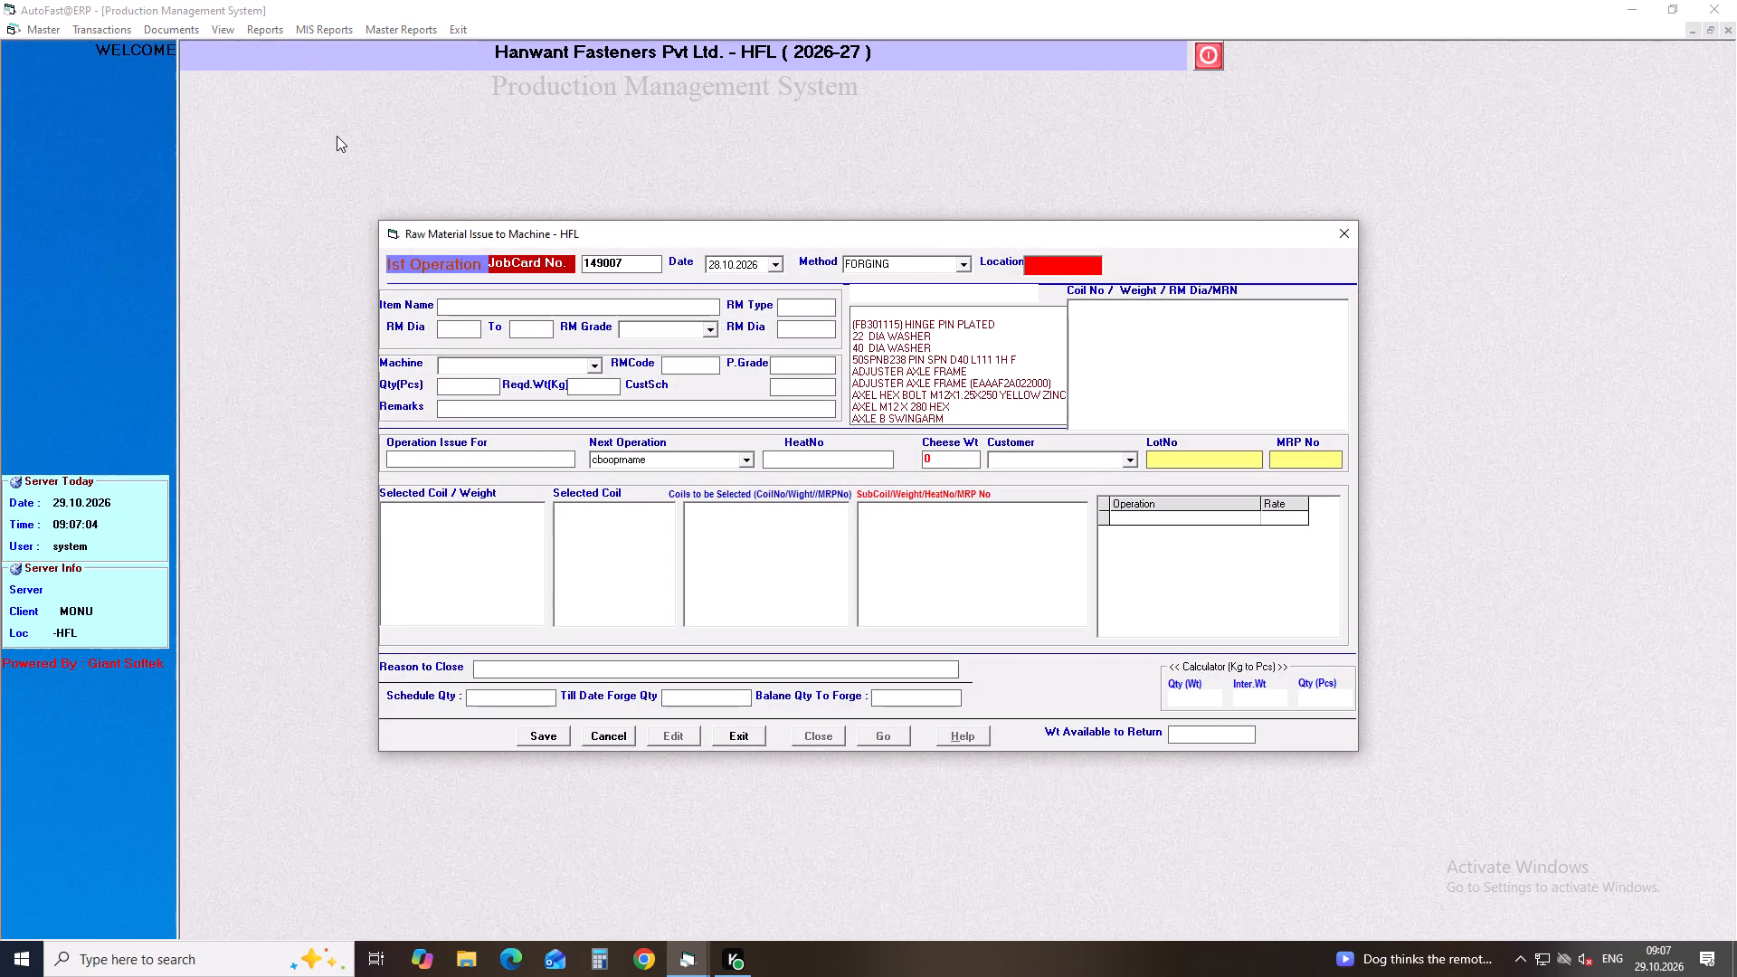
Find the M8 flange bolts and choose BOLT FLANGE M8X35 as the item to issue material for.
{"action": "type", "text": "bolt flange m"}
{"action": "key", "text": "8"}
{"action": "key", "text": "Down"}
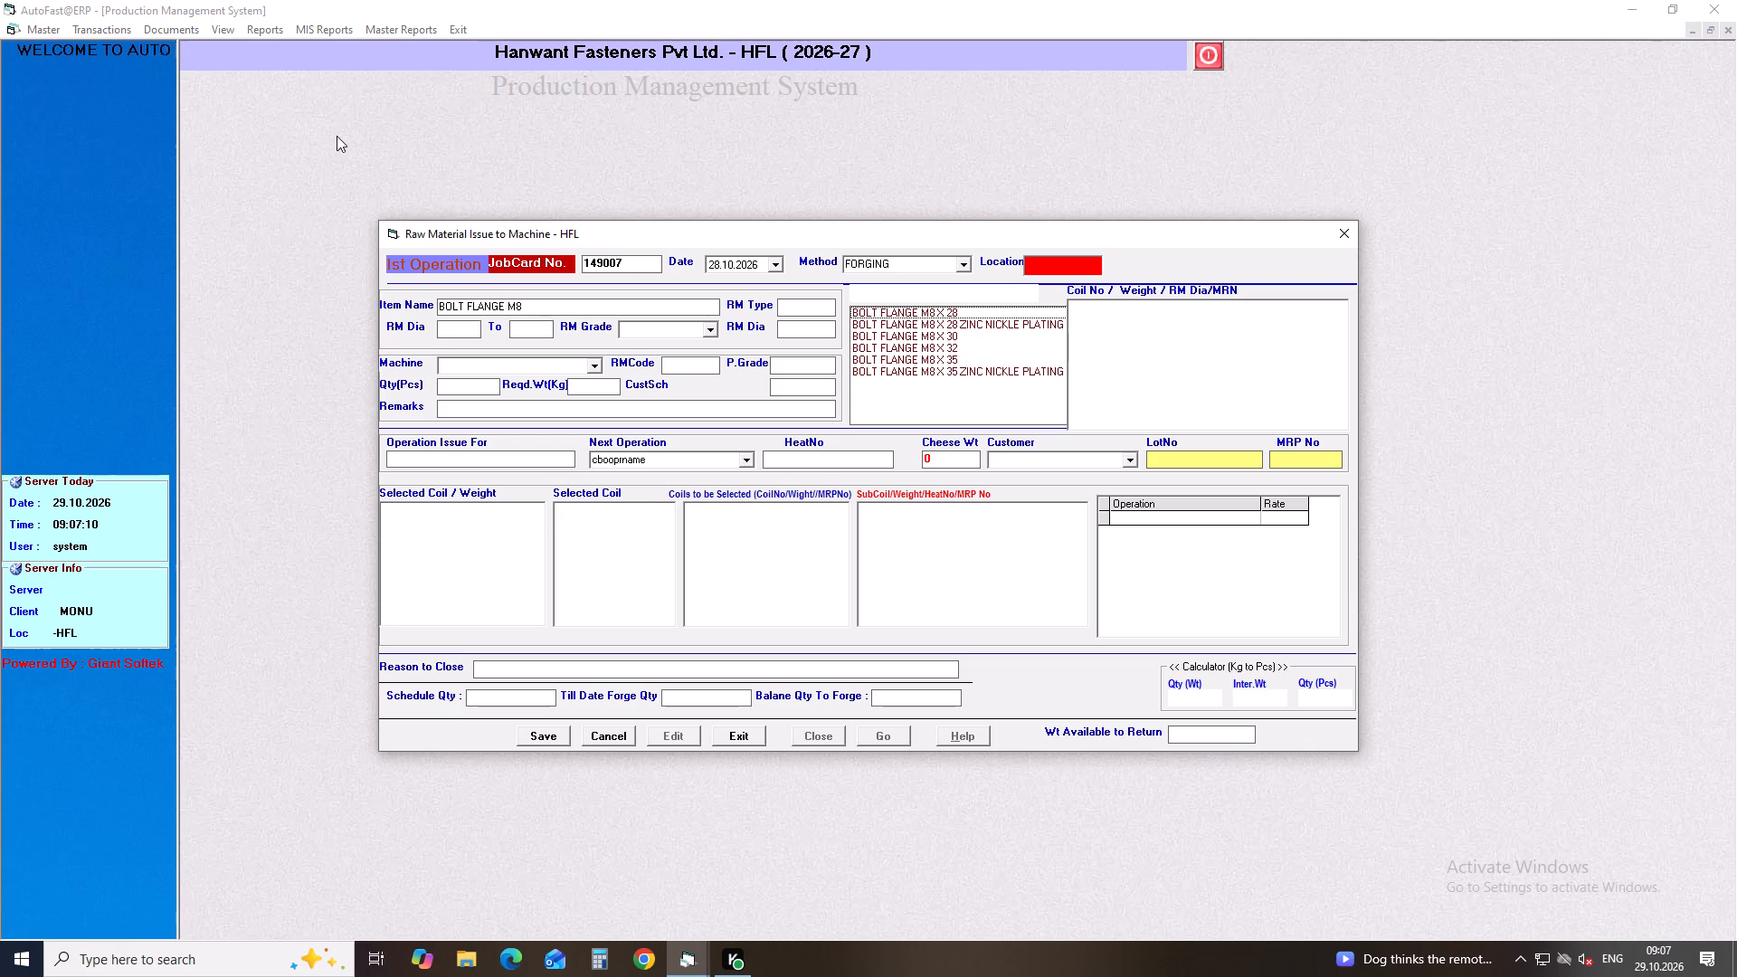
{"action": "key", "text": "Down"}
{"action": "key", "text": "Down"}
{"action": "key", "text": "Down"}
{"action": "key", "text": "Down"}
{"action": "key", "text": "Down"}
{"action": "key", "text": "Return"}
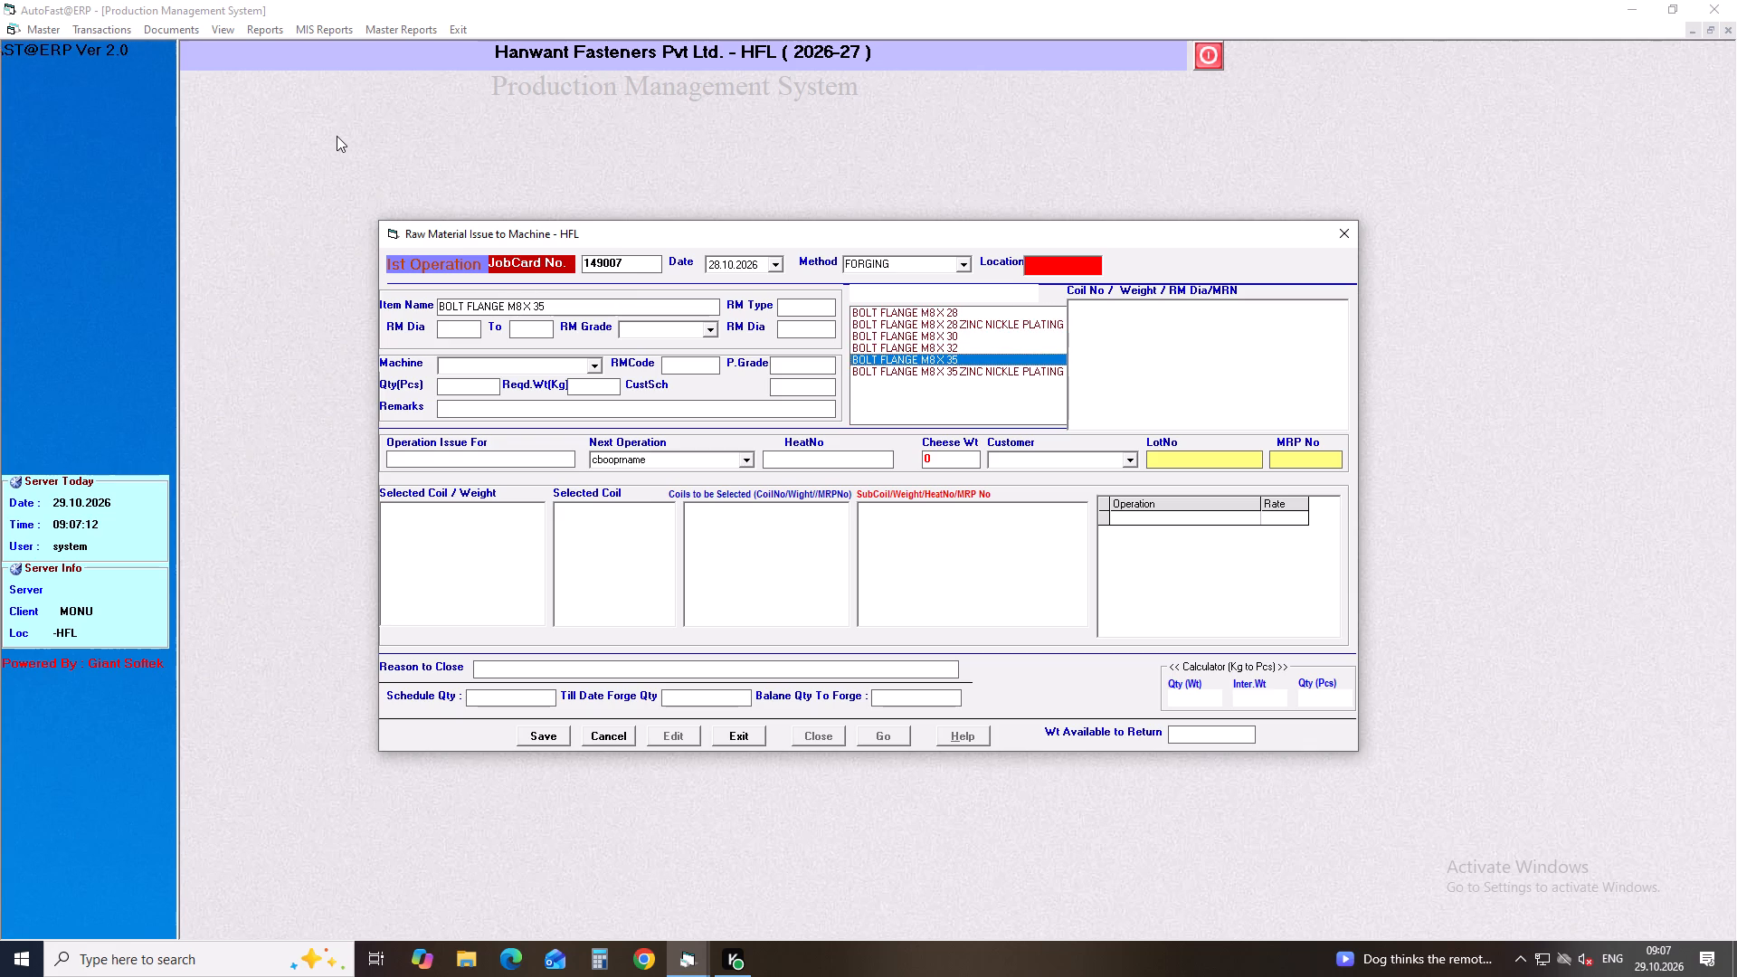
{"action": "key", "text": "Return"}
{"action": "key", "text": "Return"}
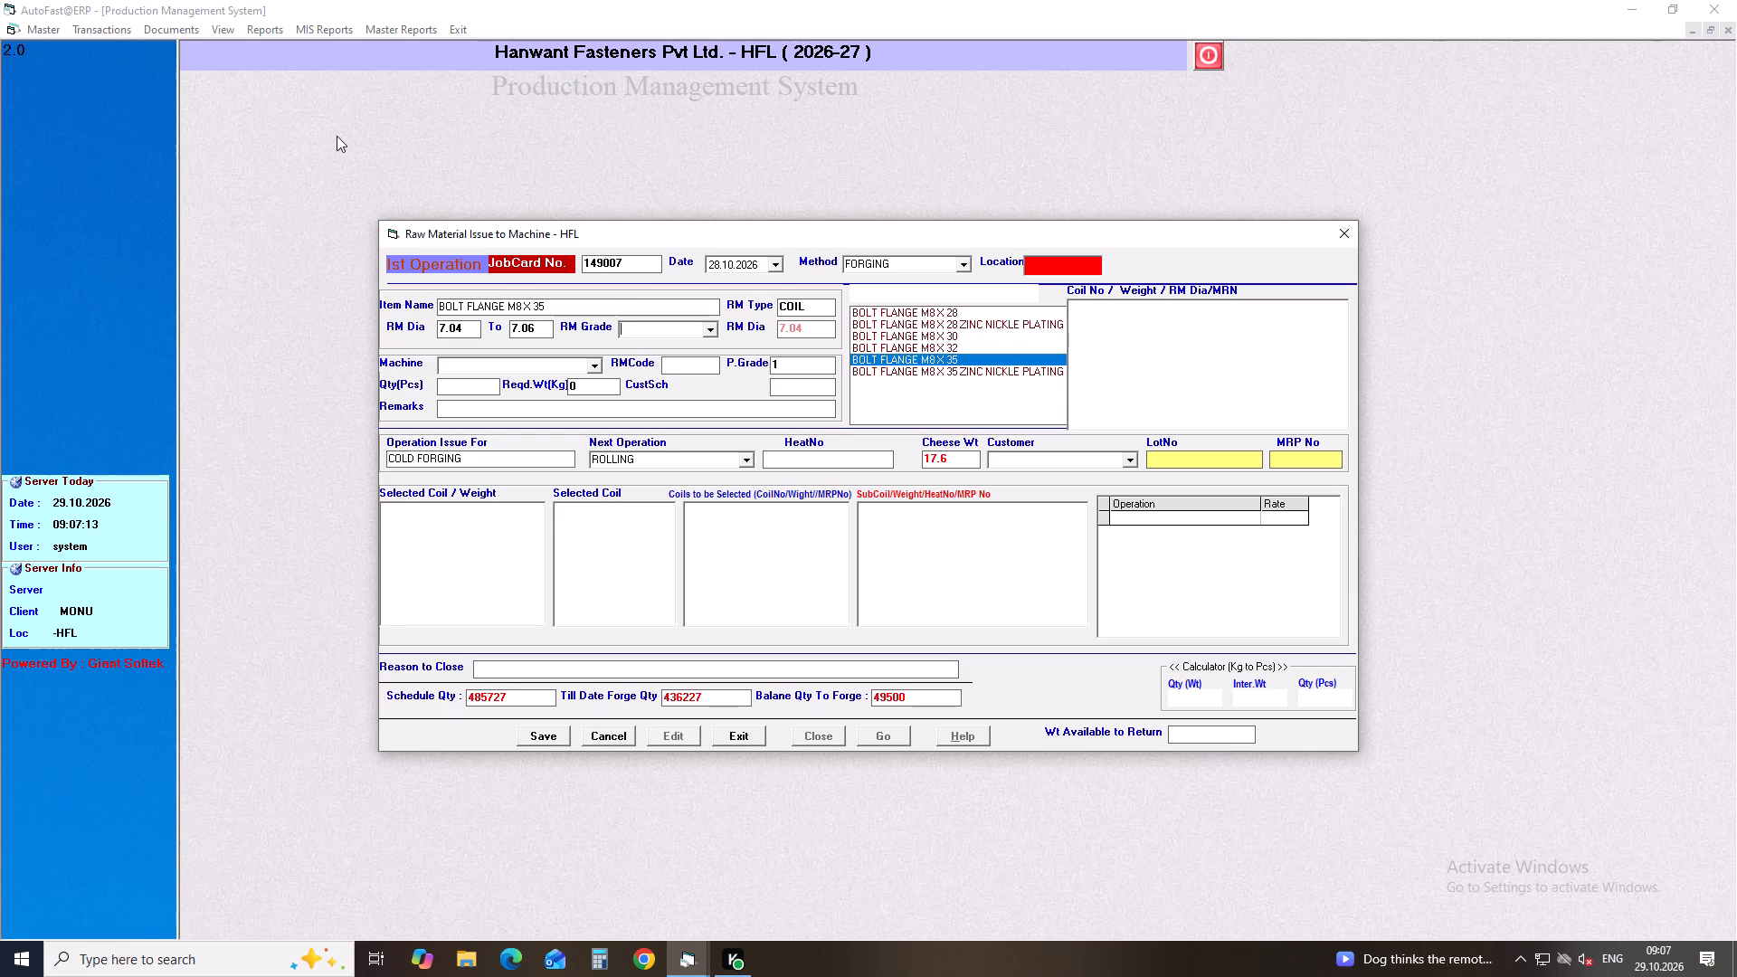
Set the raw material grade to 10B21 and the machine to H-1 (HEADER-1/2").
{"action": "key", "text": "Down"}
{"action": "key", "text": "Return"}
{"action": "key", "text": "Return"}
{"action": "key", "text": "Down"}
{"action": "key", "text": "BackSpace"}
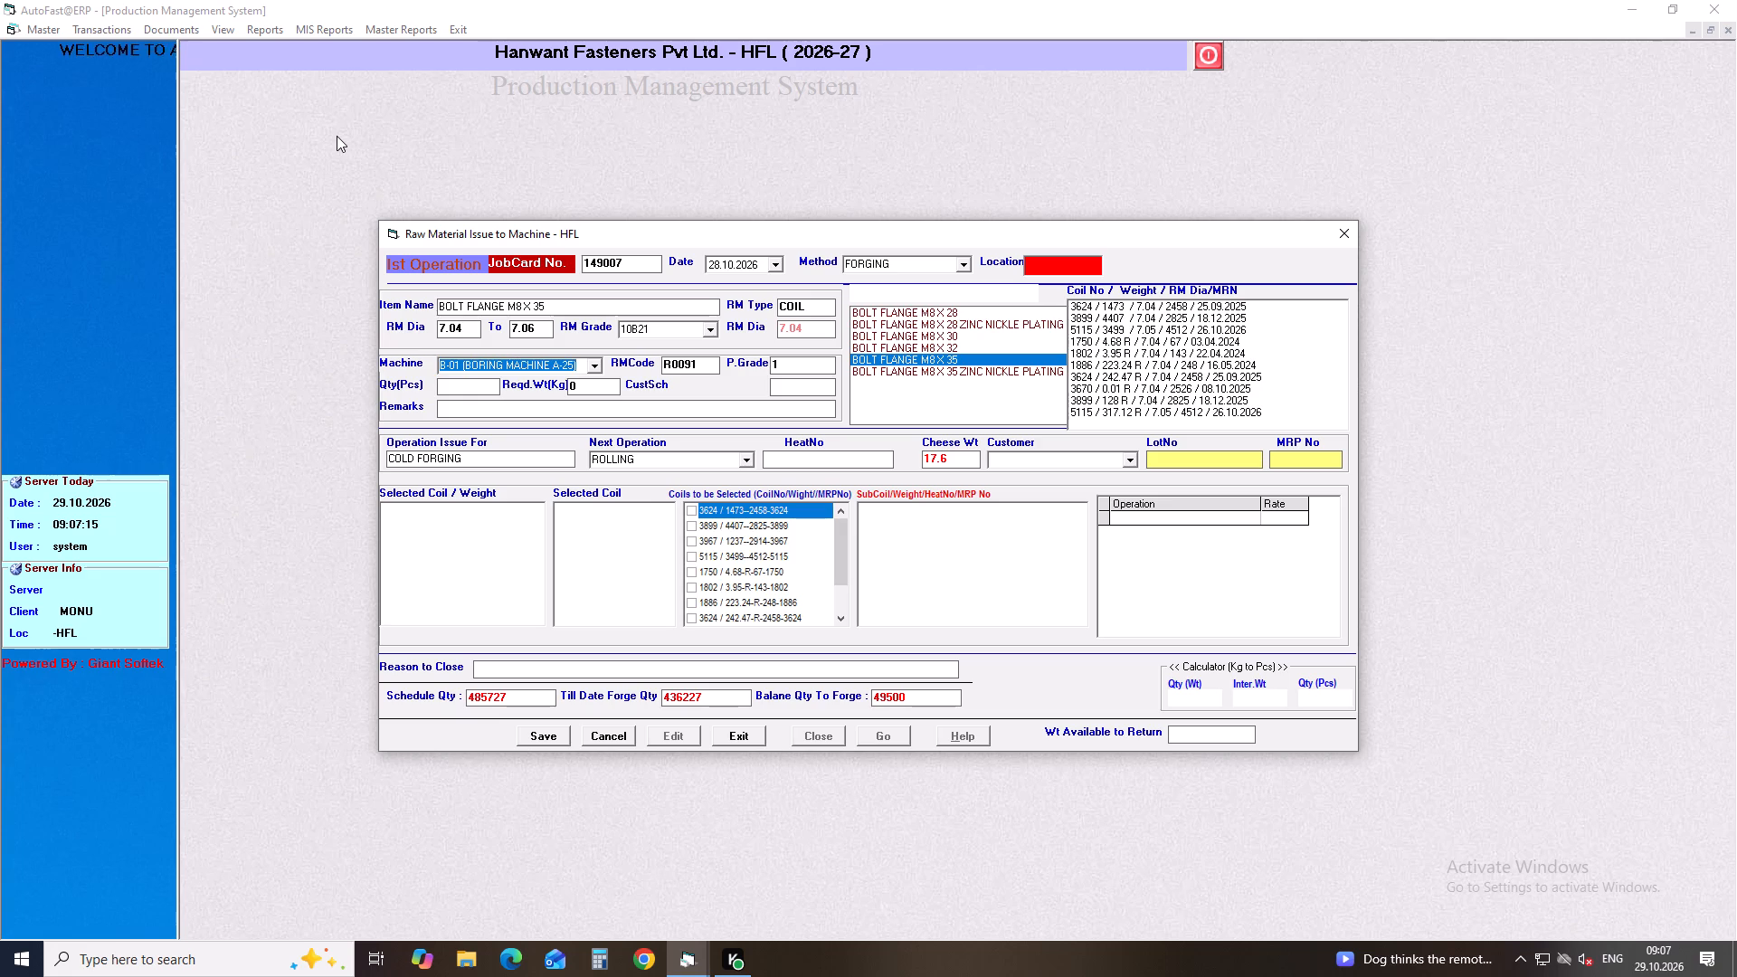
{"action": "key", "text": "h"}
{"action": "key", "text": "Down"}
{"action": "key", "text": "Return"}
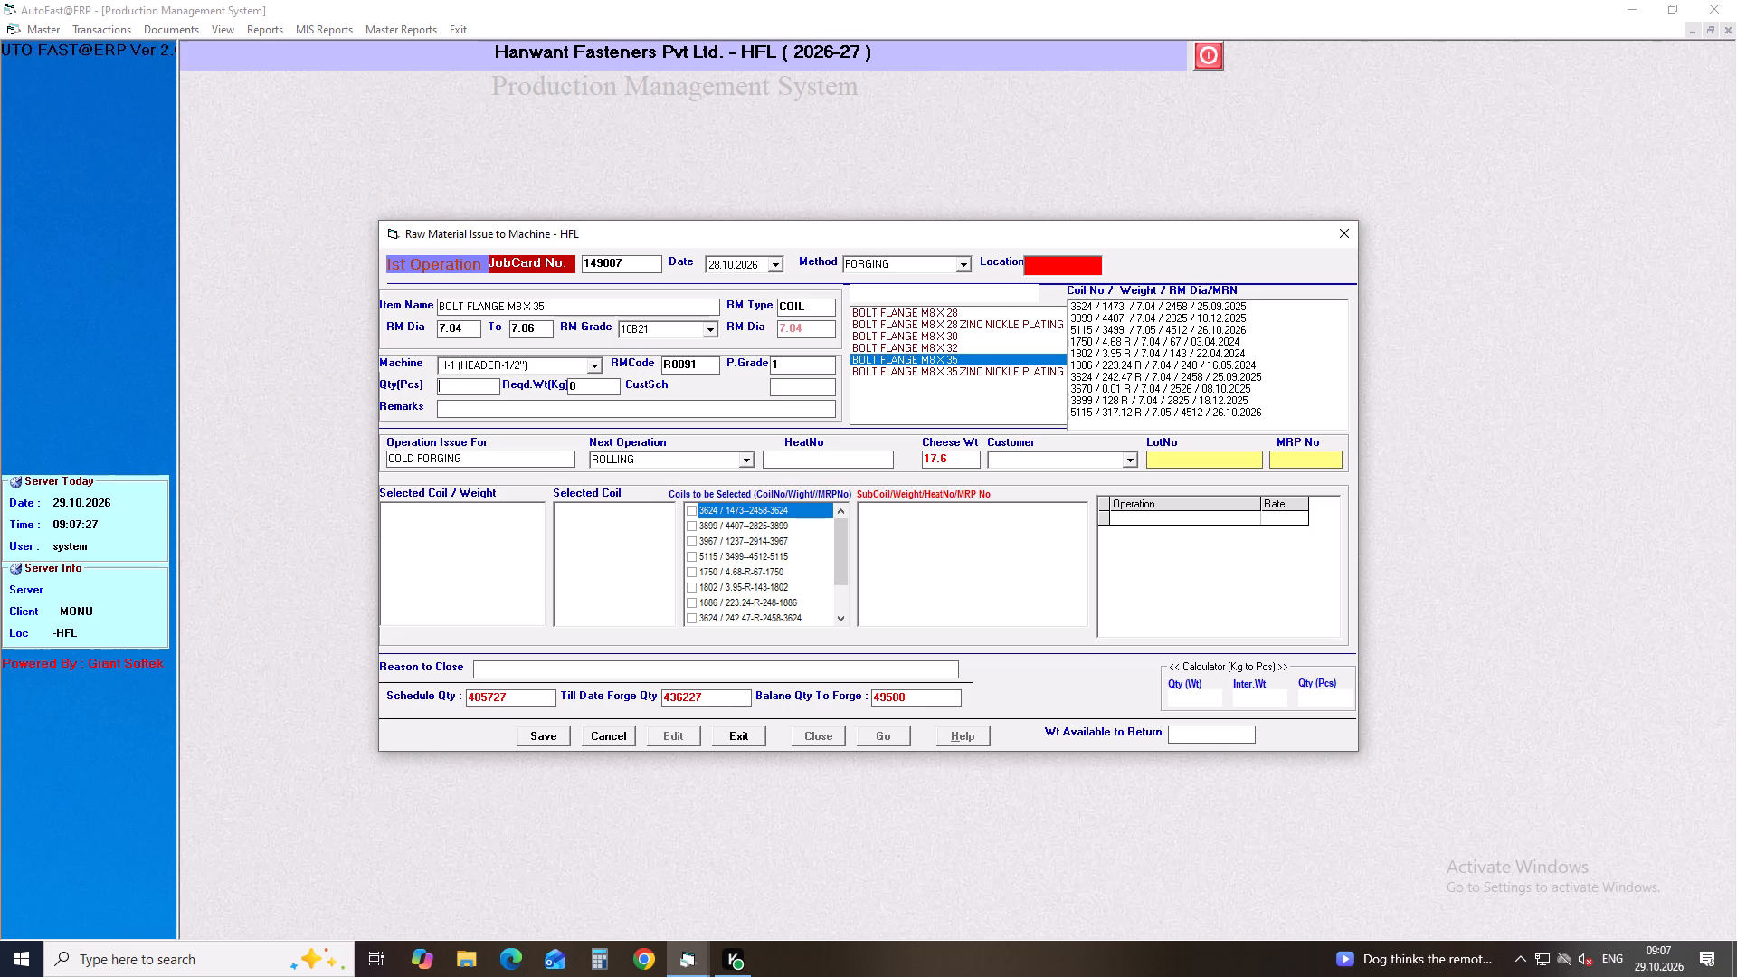
Set the quantity to 31000 pieces and add ROLLING as the next operation.
{"action": "type", "text": "31000"}
{"action": "key", "text": "Return"}
{"action": "key", "text": "Return"}
{"action": "key", "text": "Return"}
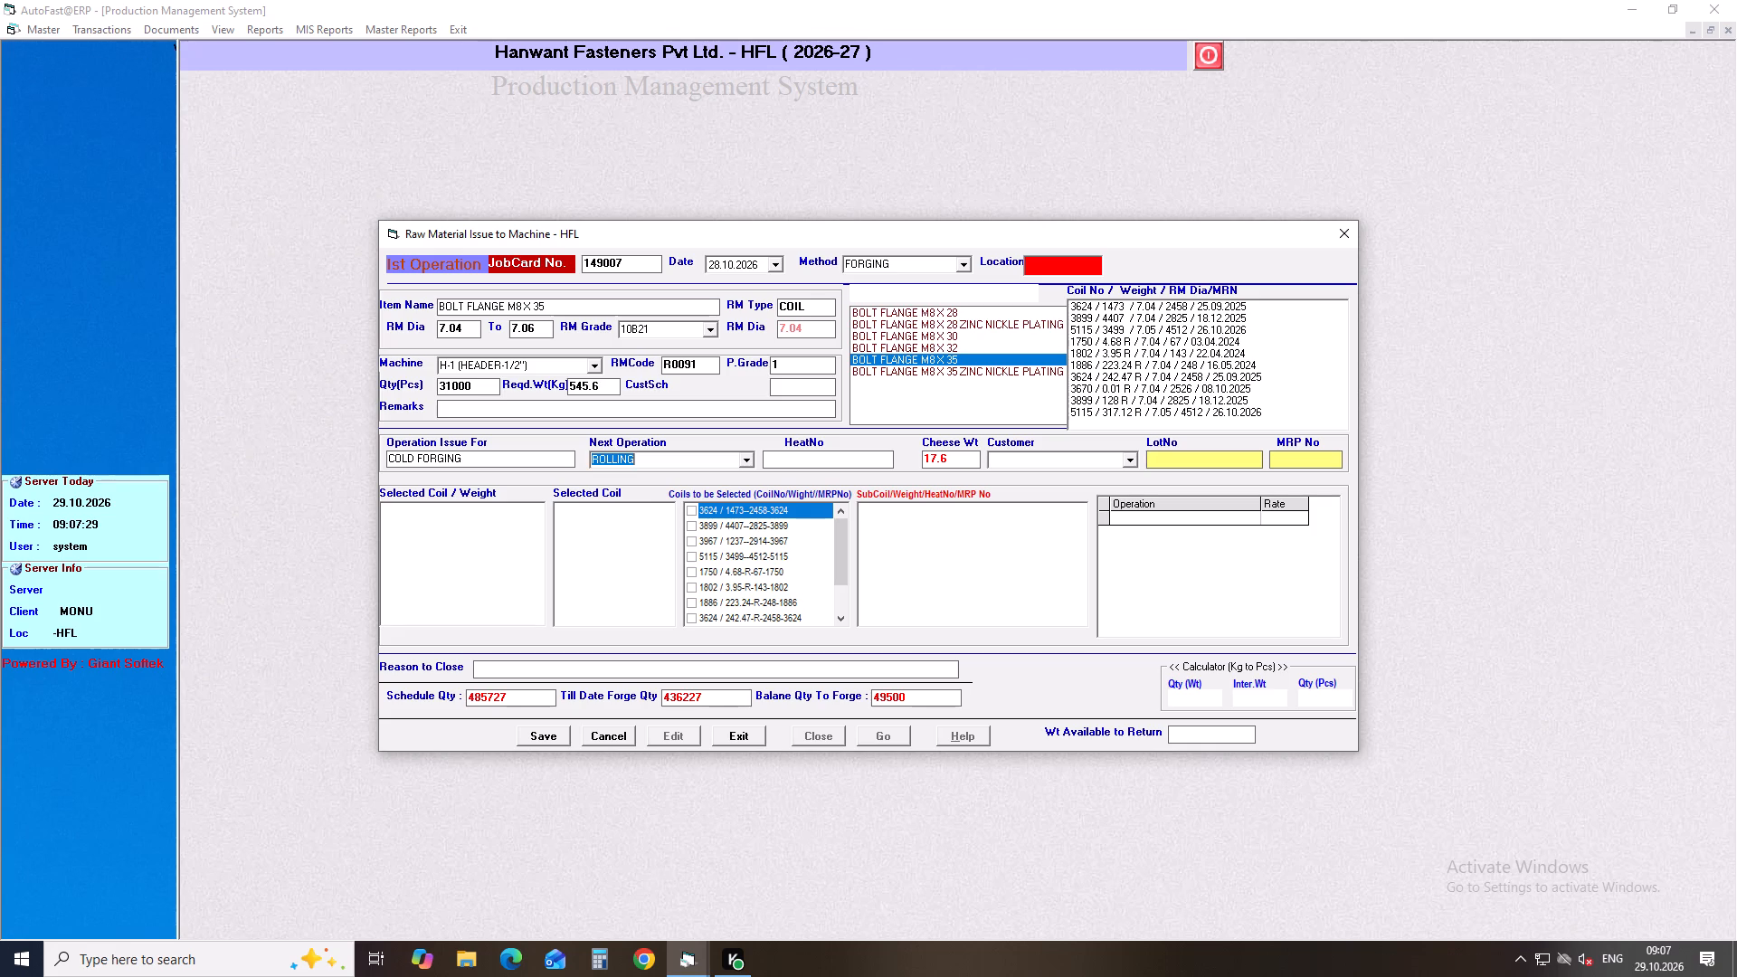
{"action": "key", "text": "Return"}
{"action": "key", "text": "Return"}
{"action": "key", "text": "Return"}
{"action": "key", "text": "Return"}
{"action": "key", "text": "Return"}
{"action": "key", "text": "Return"}
{"action": "key", "text": "Return"}
{"action": "key", "text": "Return"}
{"action": "key", "text": "Return"}
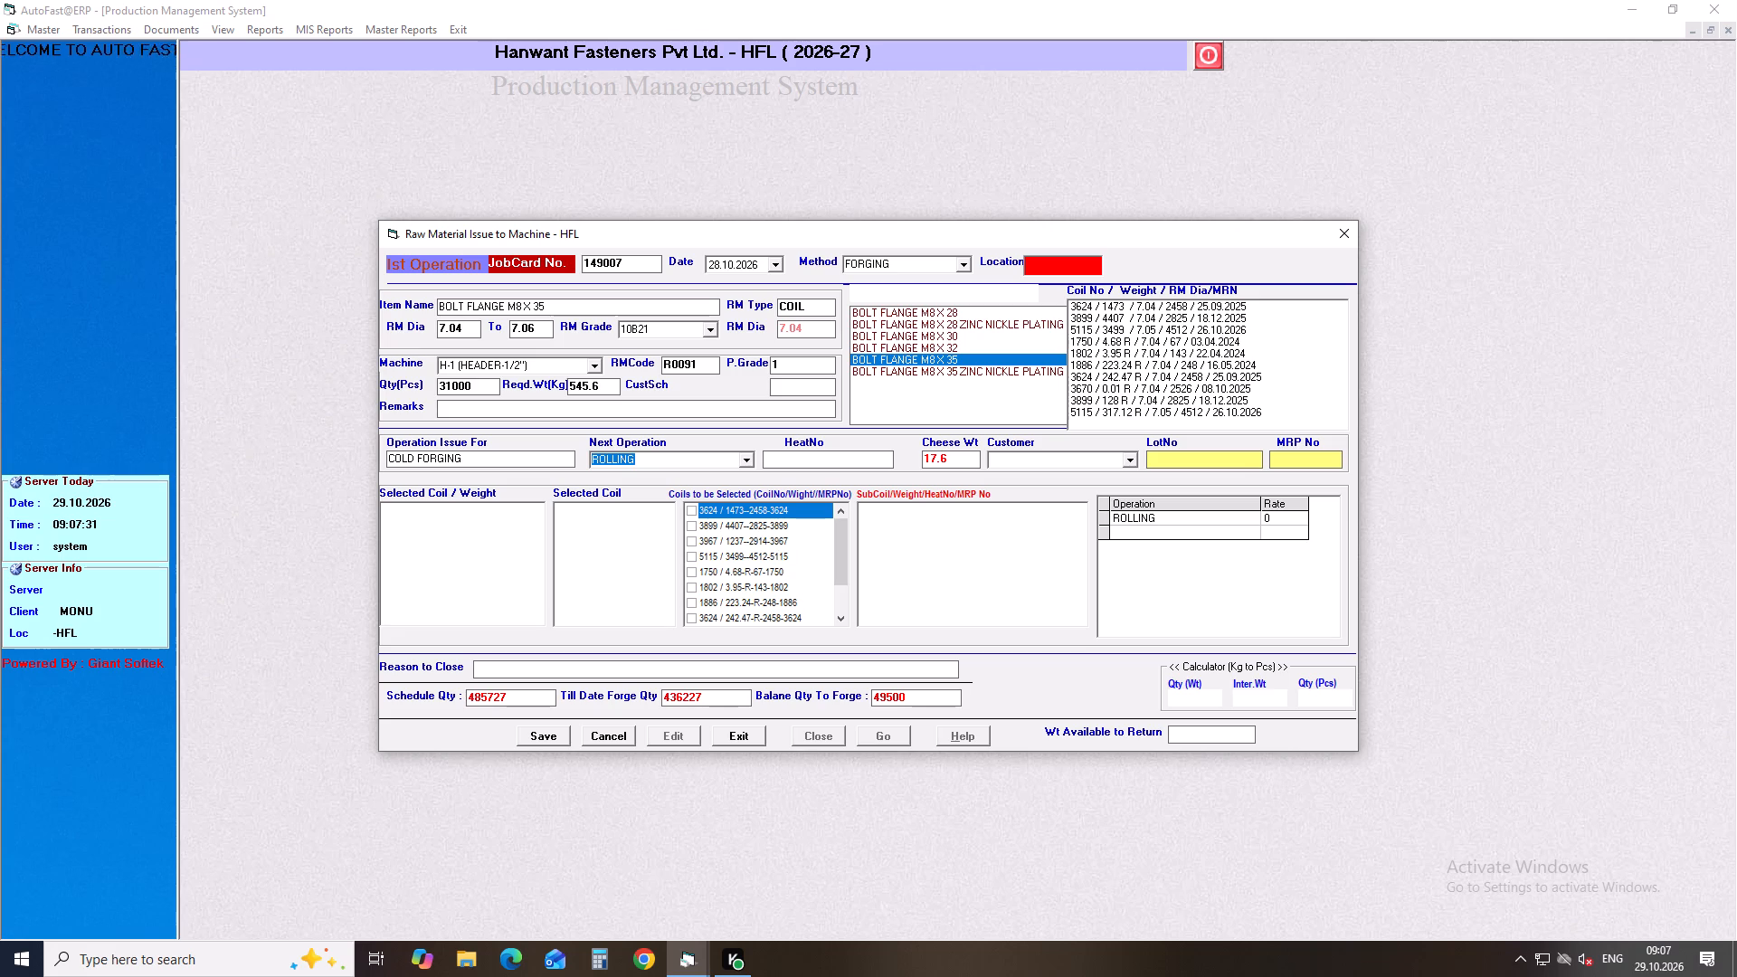
Select sub-coils 5115-2R and 5115-3 from both coil 5115 entries, and save the flange bolt job card.
{"action": "left_click", "coordinate": [842, 622]}
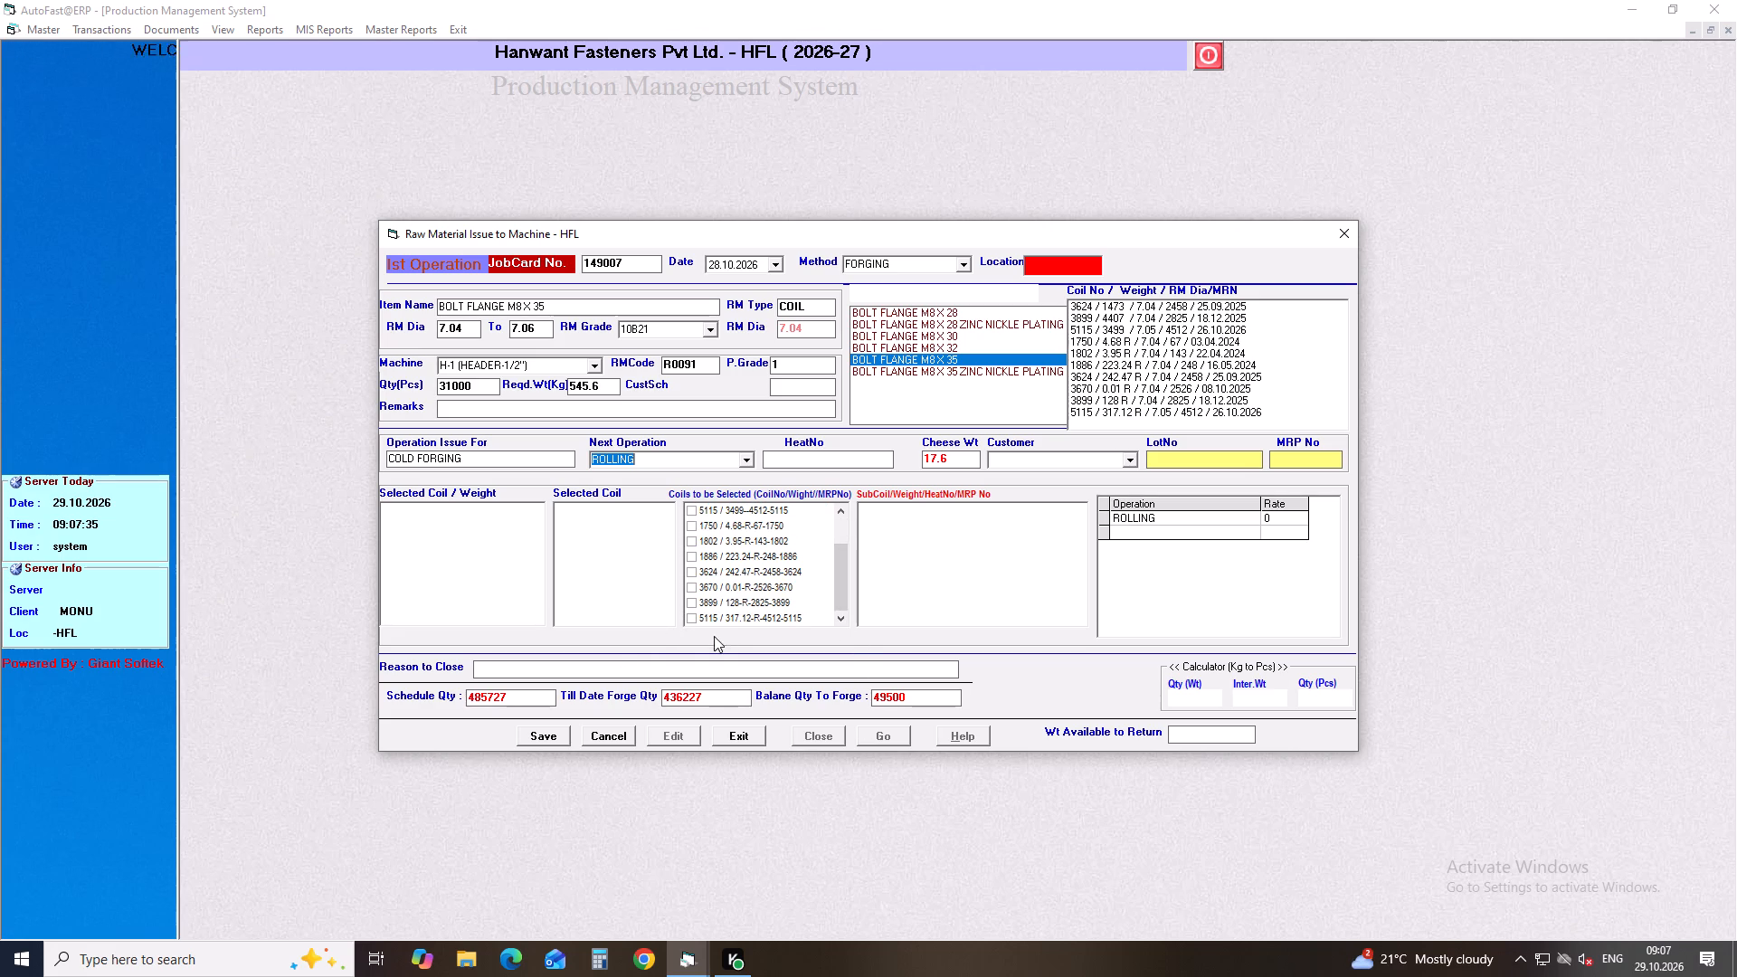
{"action": "left_click", "coordinate": [688, 621]}
{"action": "left_click", "coordinate": [868, 507]}
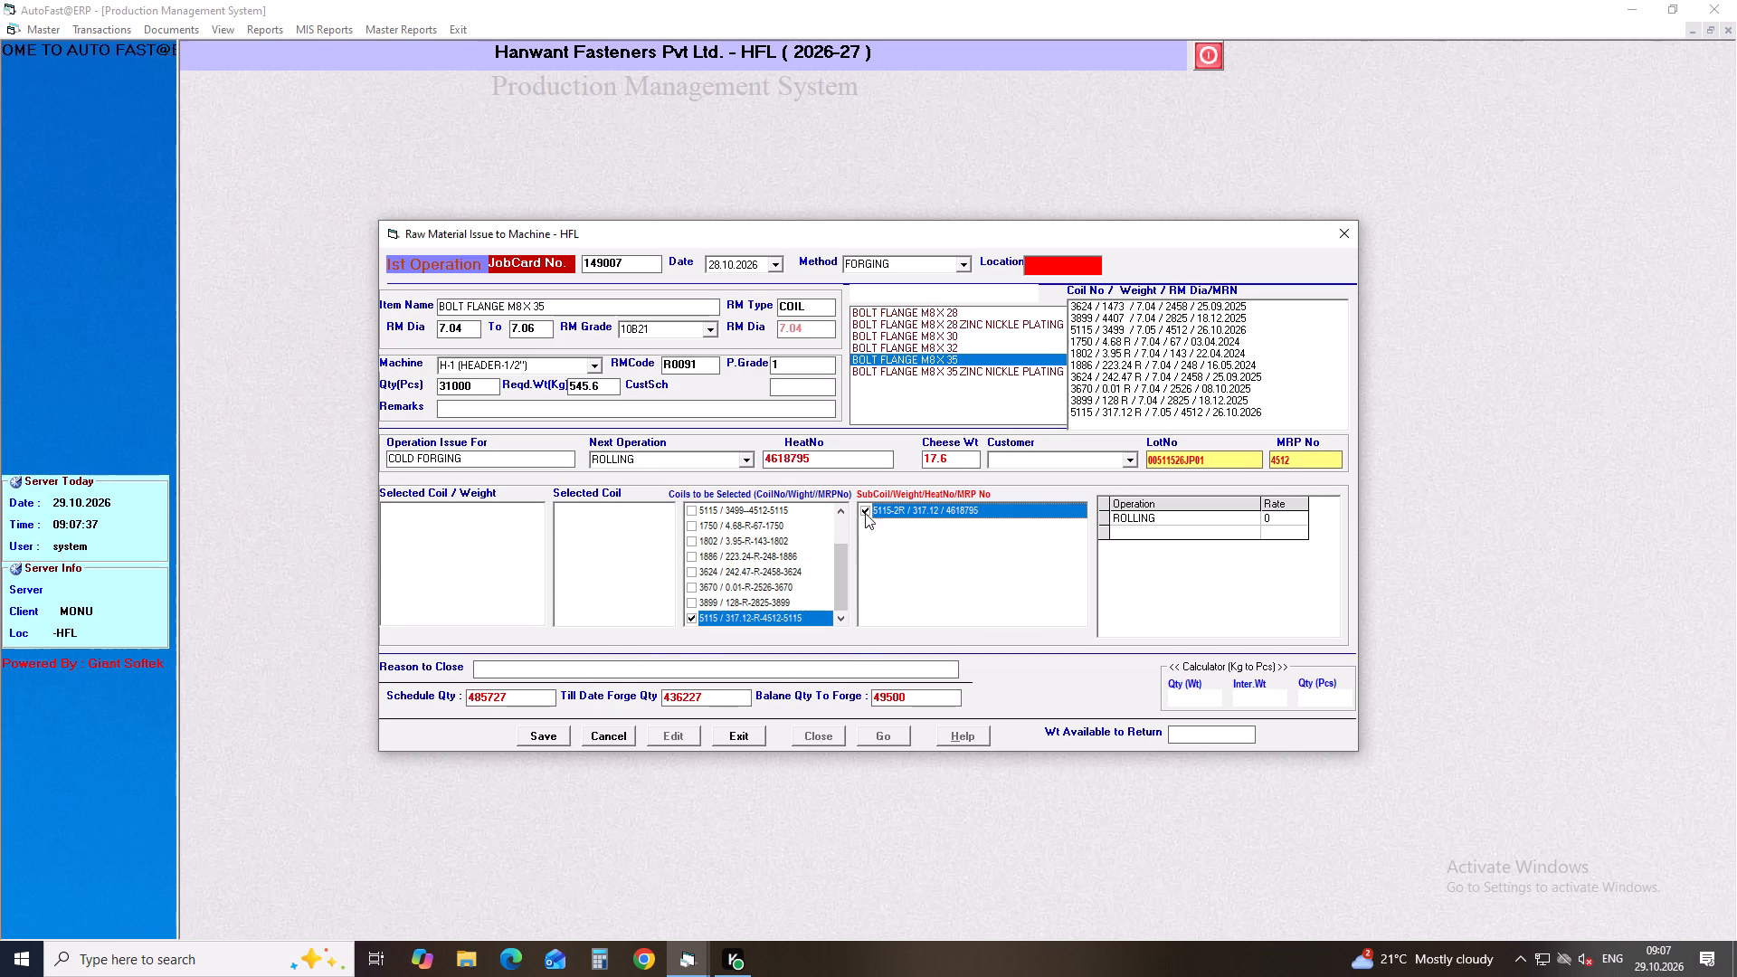
{"action": "left_click", "coordinate": [687, 510]}
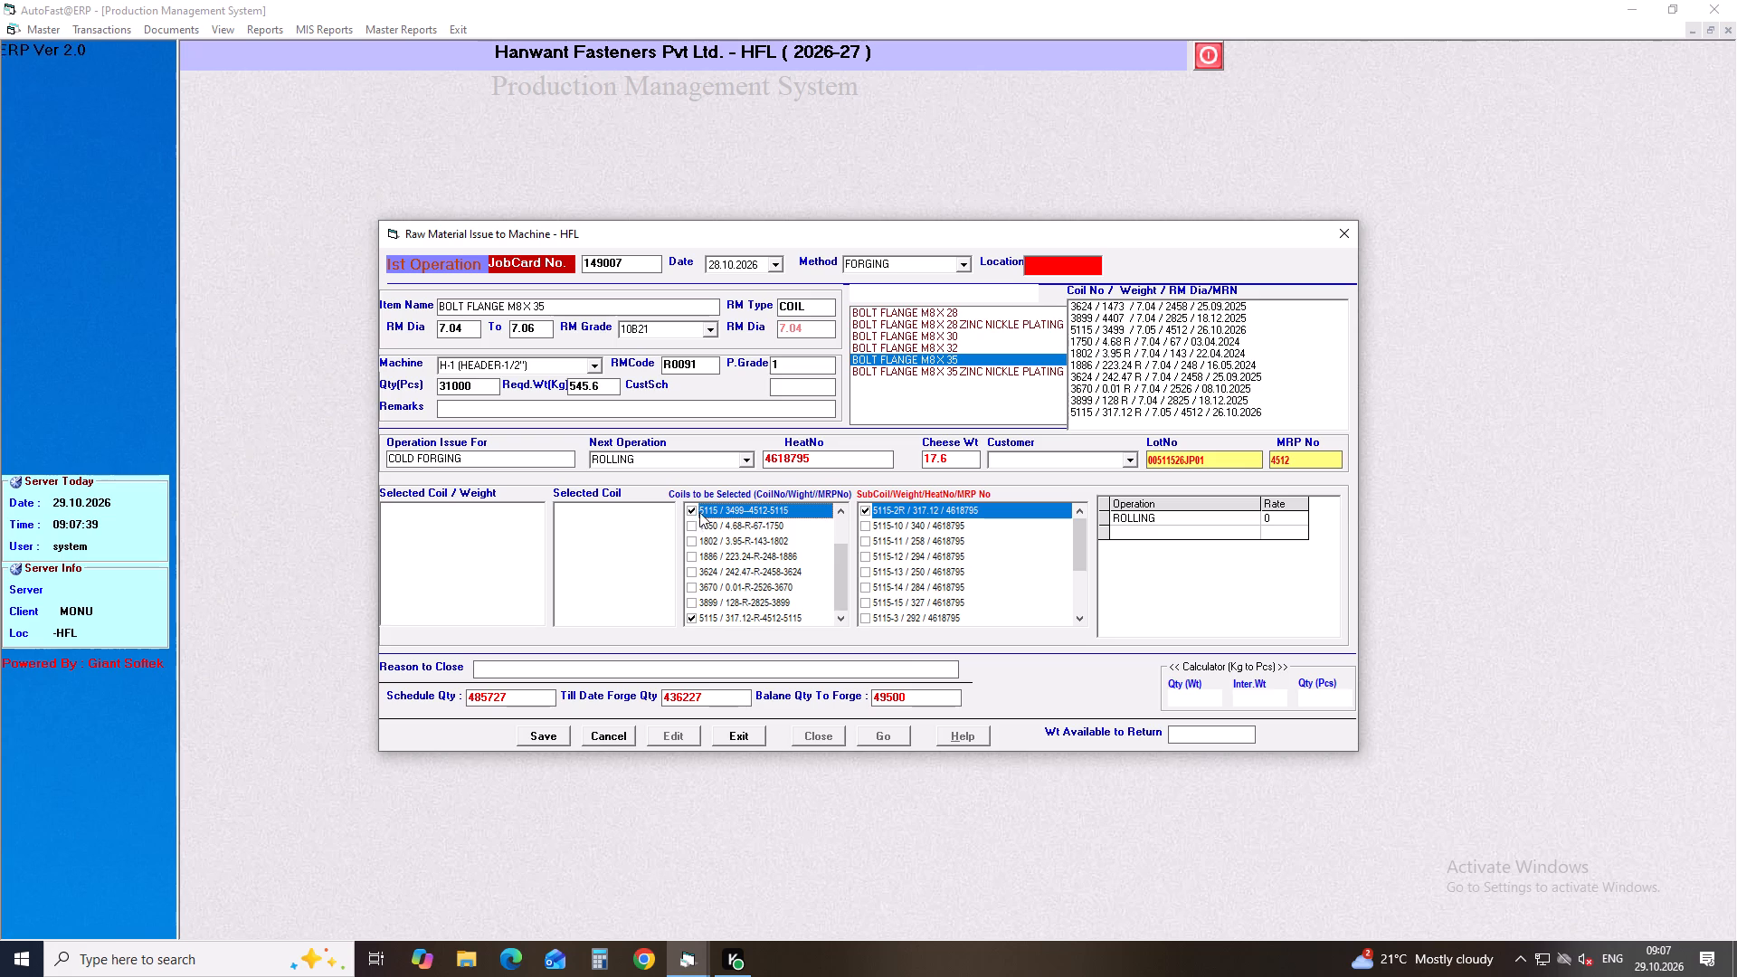
{"action": "left_click", "coordinate": [866, 621]}
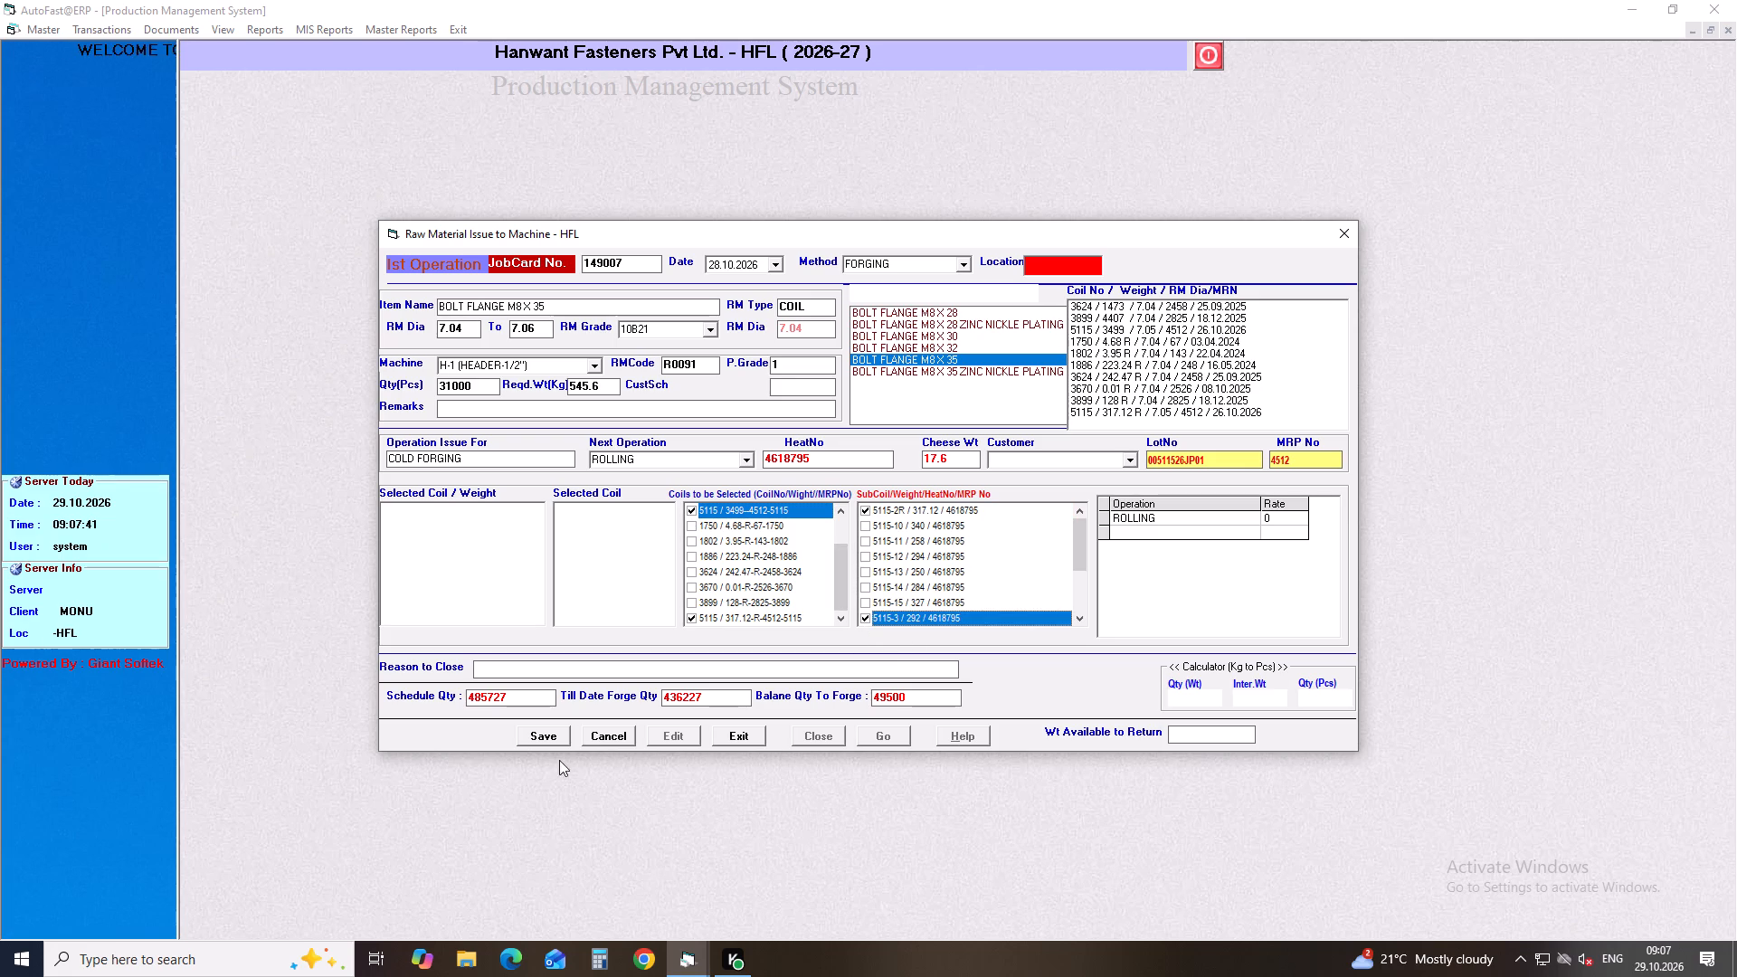
{"action": "left_click", "coordinate": [546, 737]}
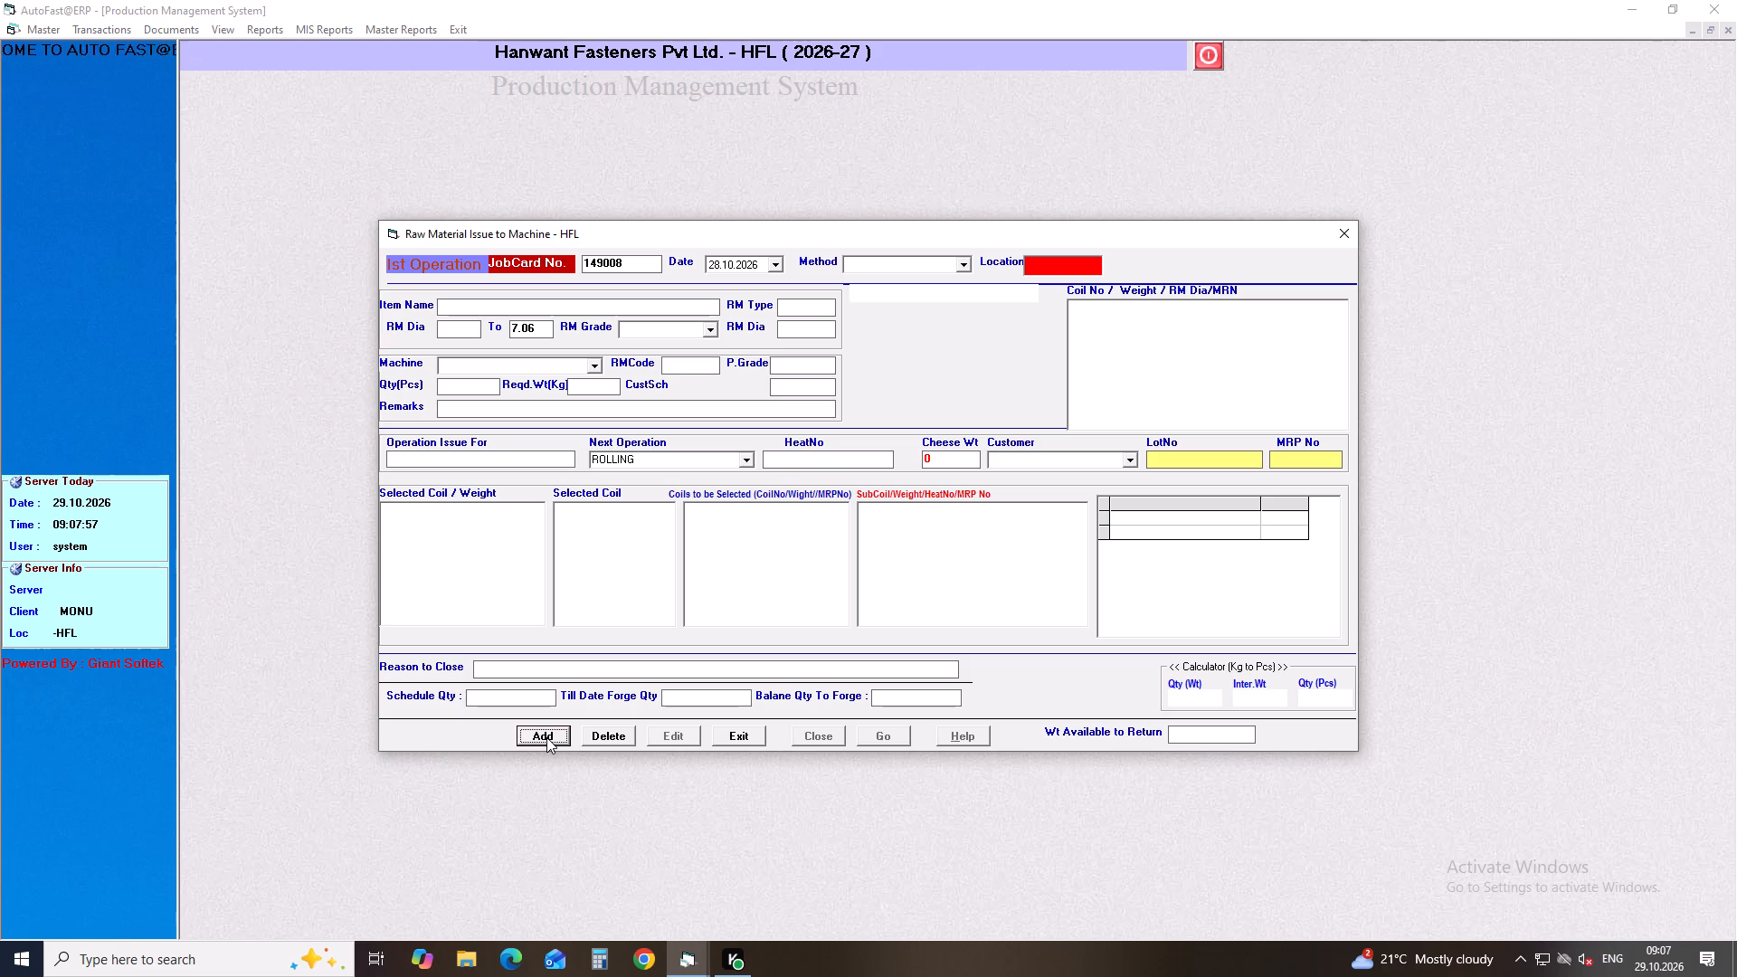
Start another raw material issue job card, keeping the date 28.10.2026 and using the FORGING method.
{"action": "key", "text": "Return"}
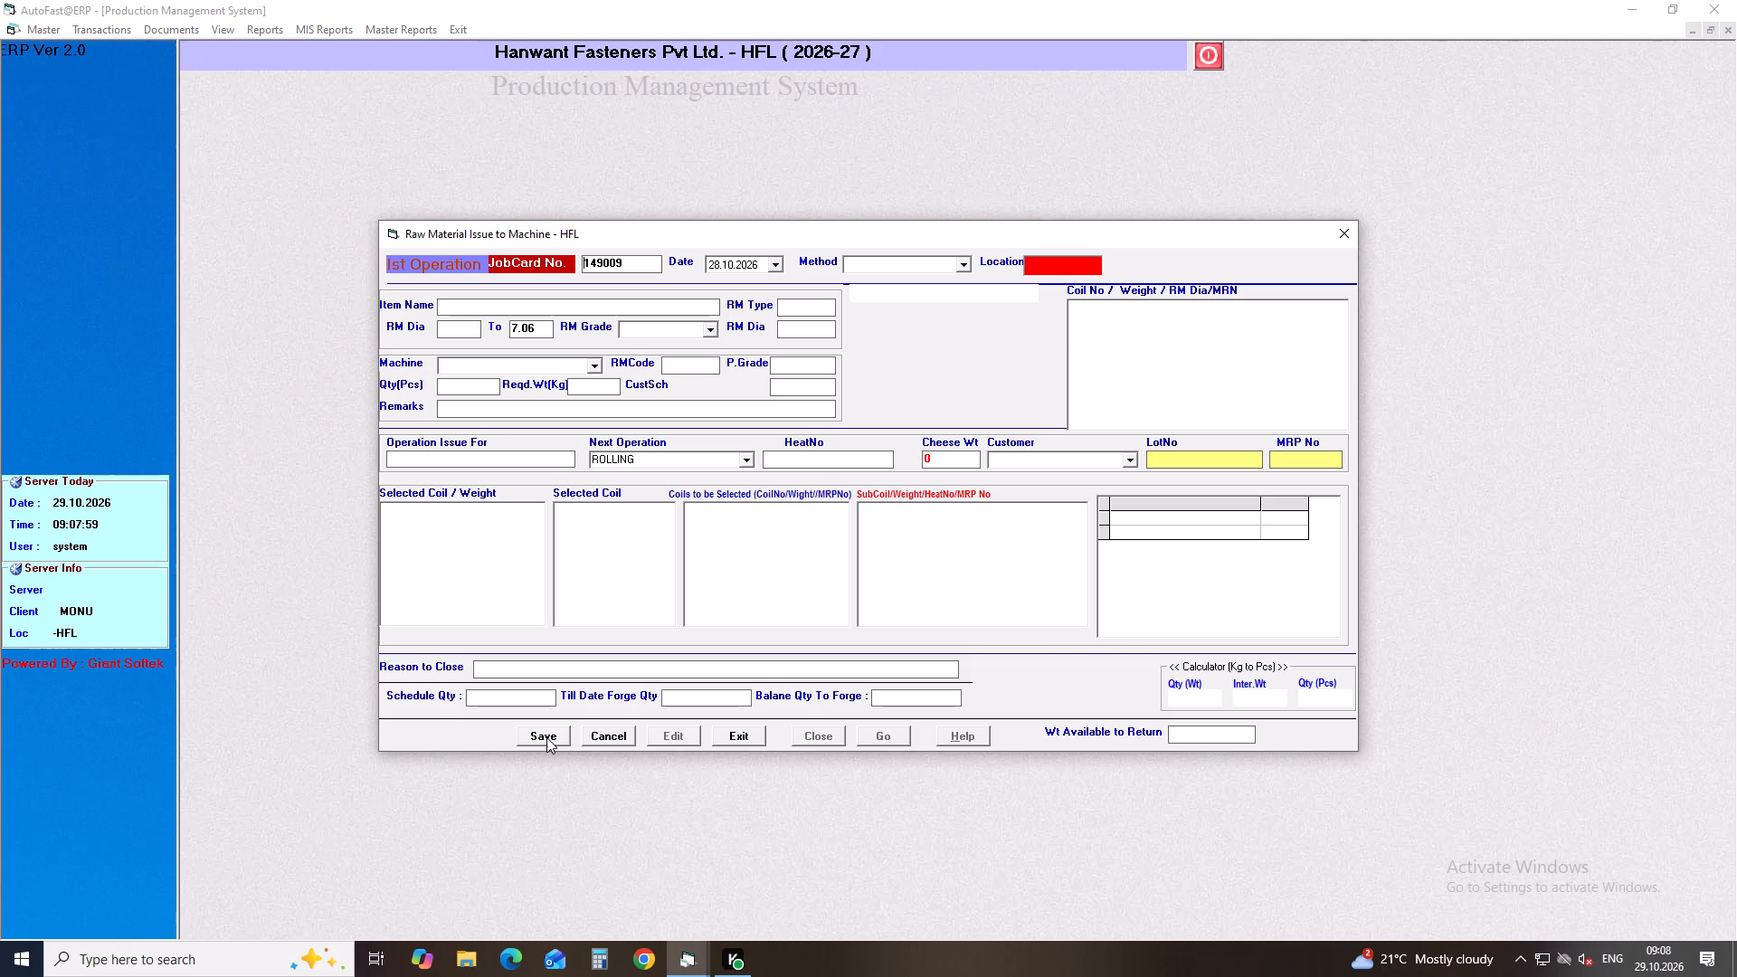
{"action": "key", "text": "Return"}
{"action": "key", "text": "Return"}
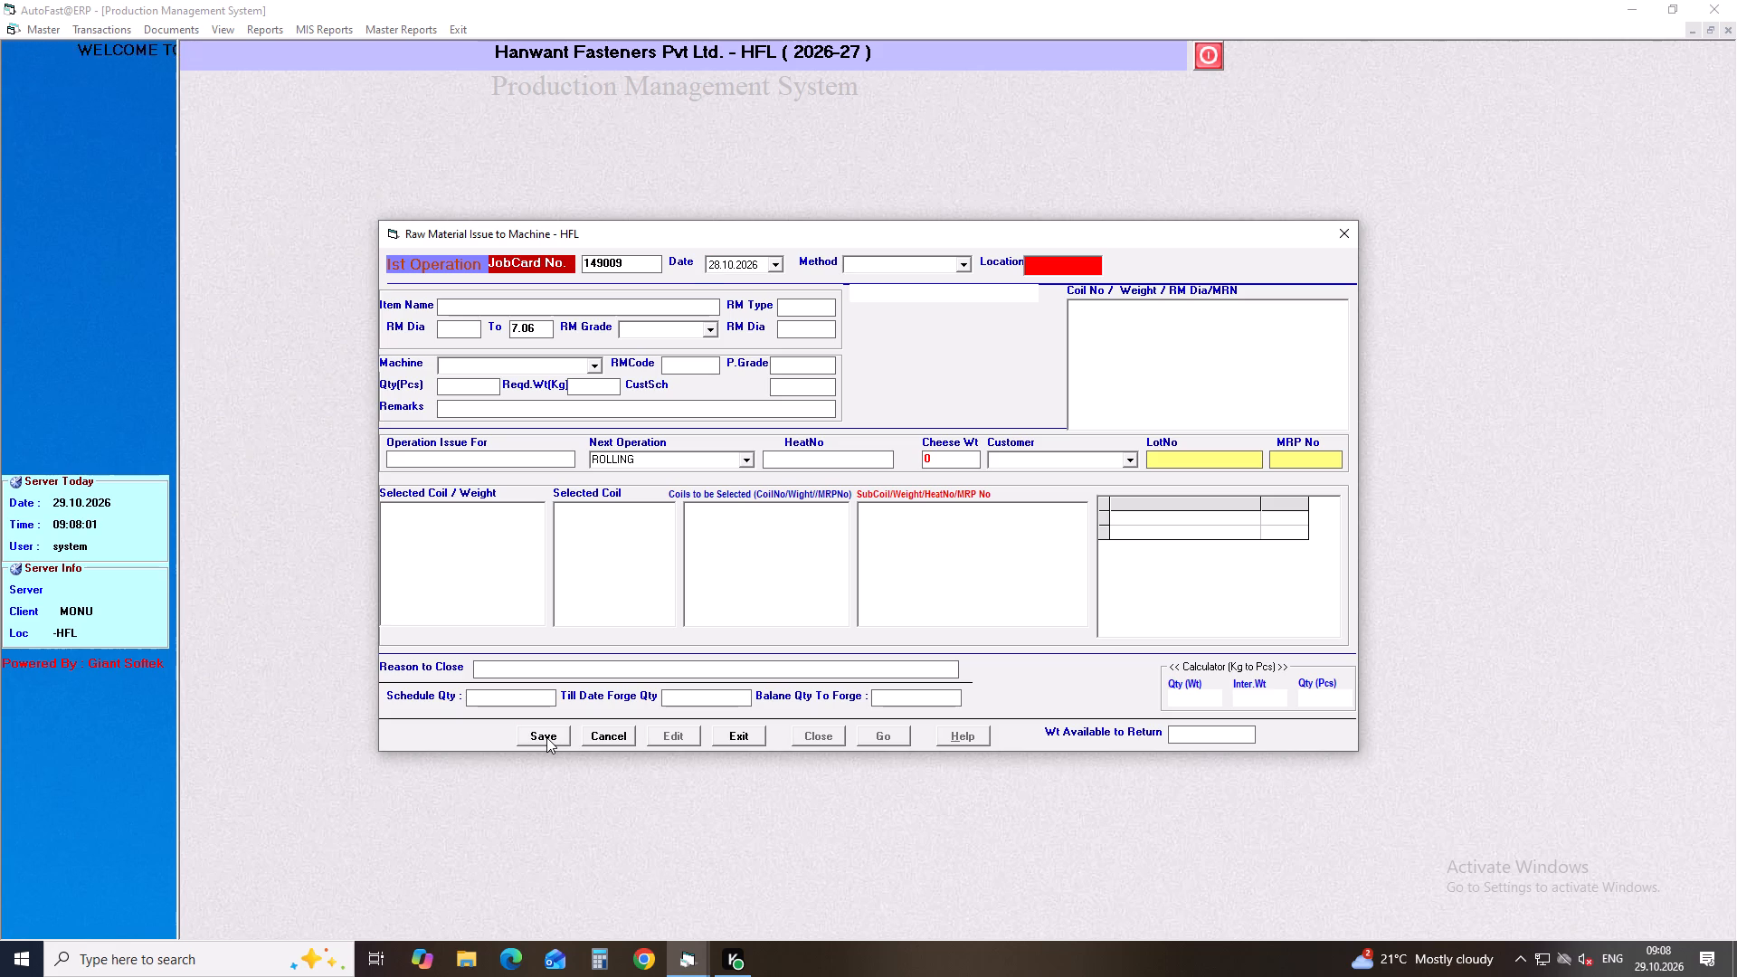
{"action": "key", "text": "Down"}
{"action": "key", "text": "Return"}
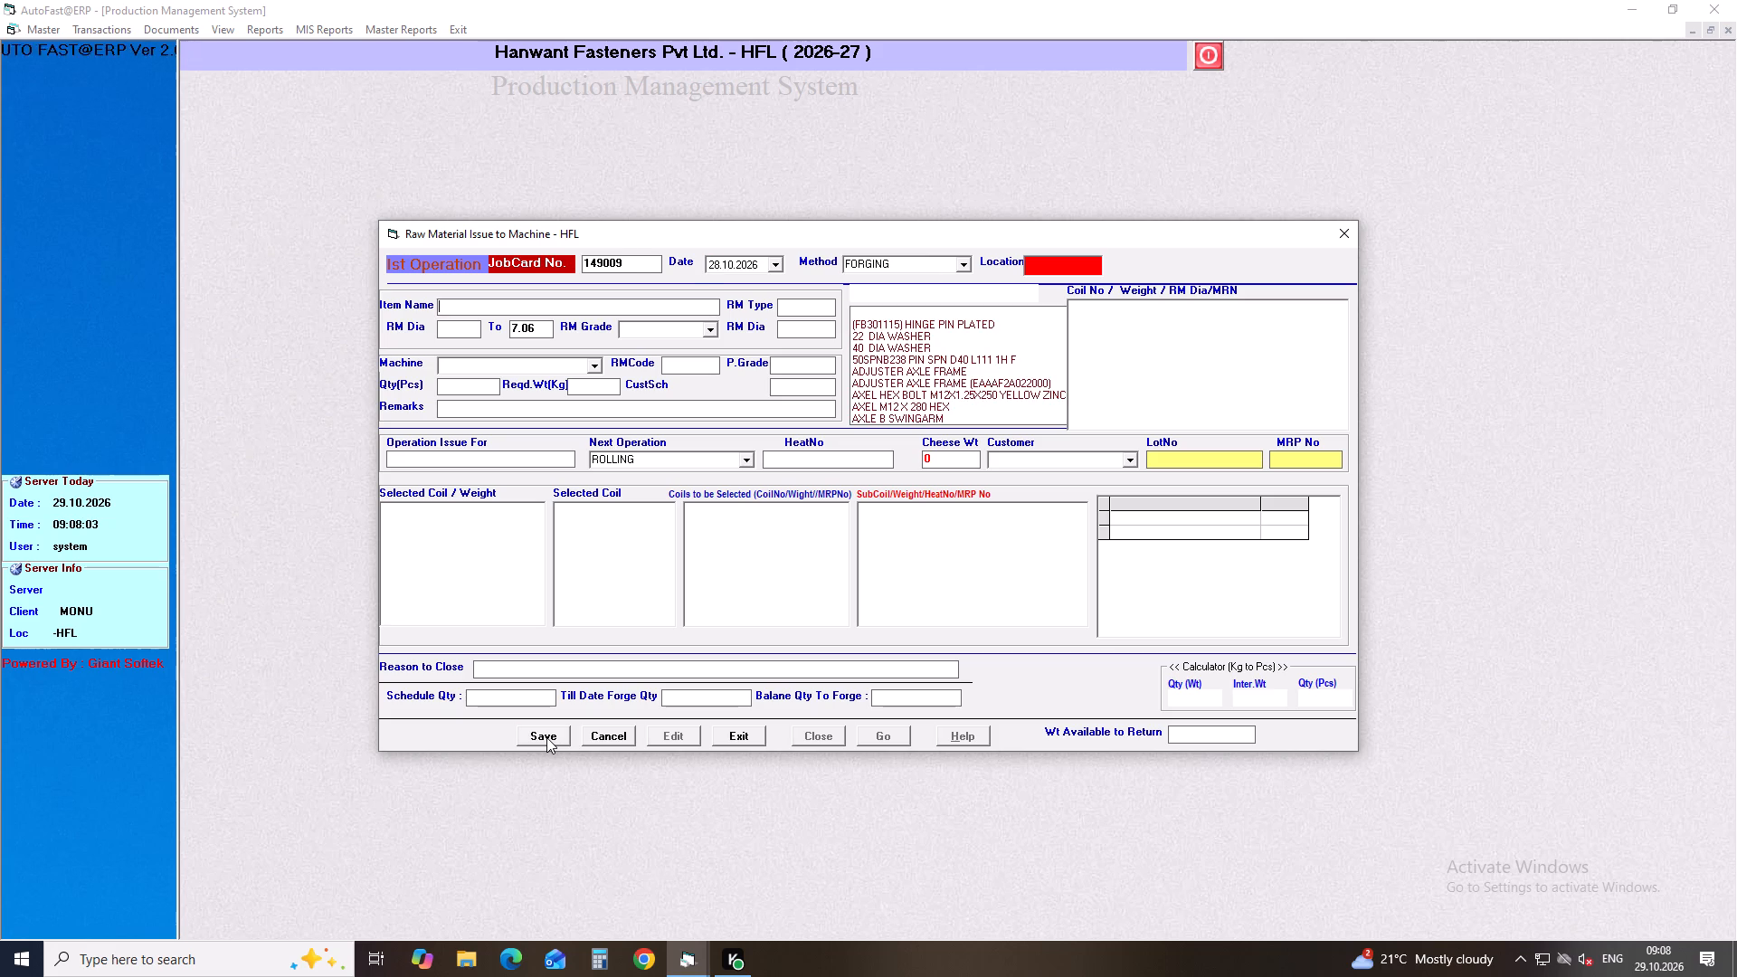
Search for integrated items and choose INTEGRATED WASHER FLAT HD SCREW FOR SALLY M6X22, checking its full name.
{"action": "type", "text": "inte"}
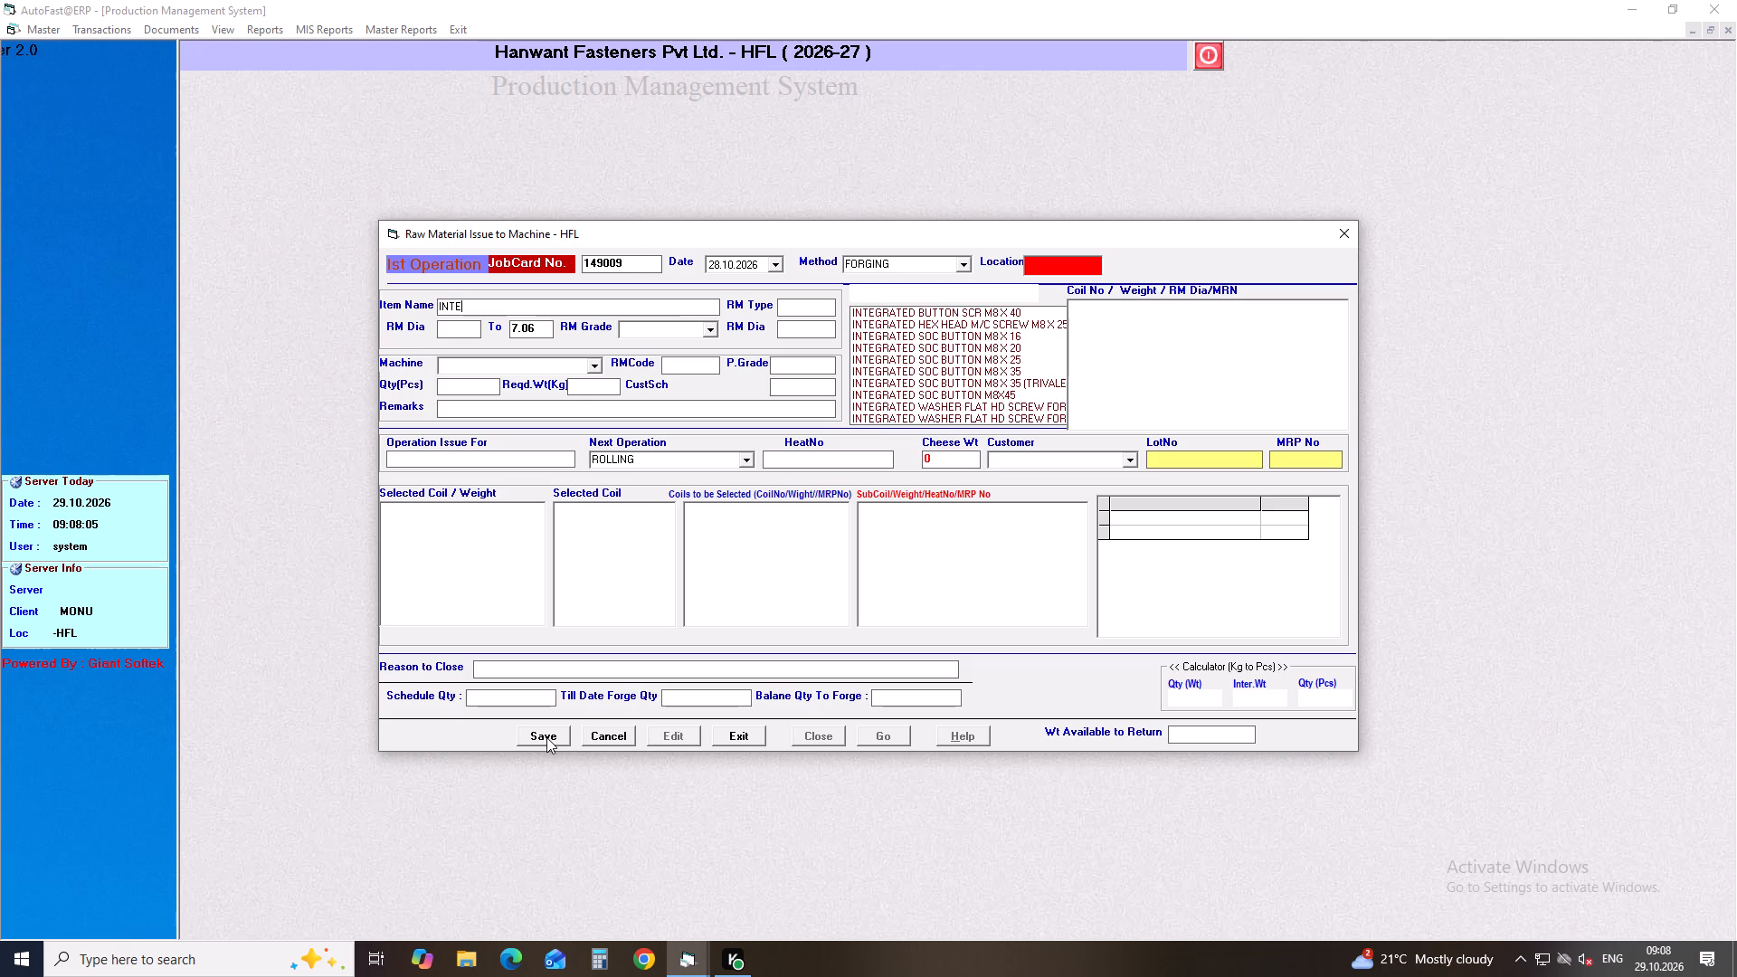
{"action": "key", "text": "Down"}
{"action": "key", "text": "Down"}
{"action": "key", "text": "Down"}
{"action": "key", "text": "Down"}
{"action": "key", "text": "Down"}
{"action": "key", "text": "Down"}
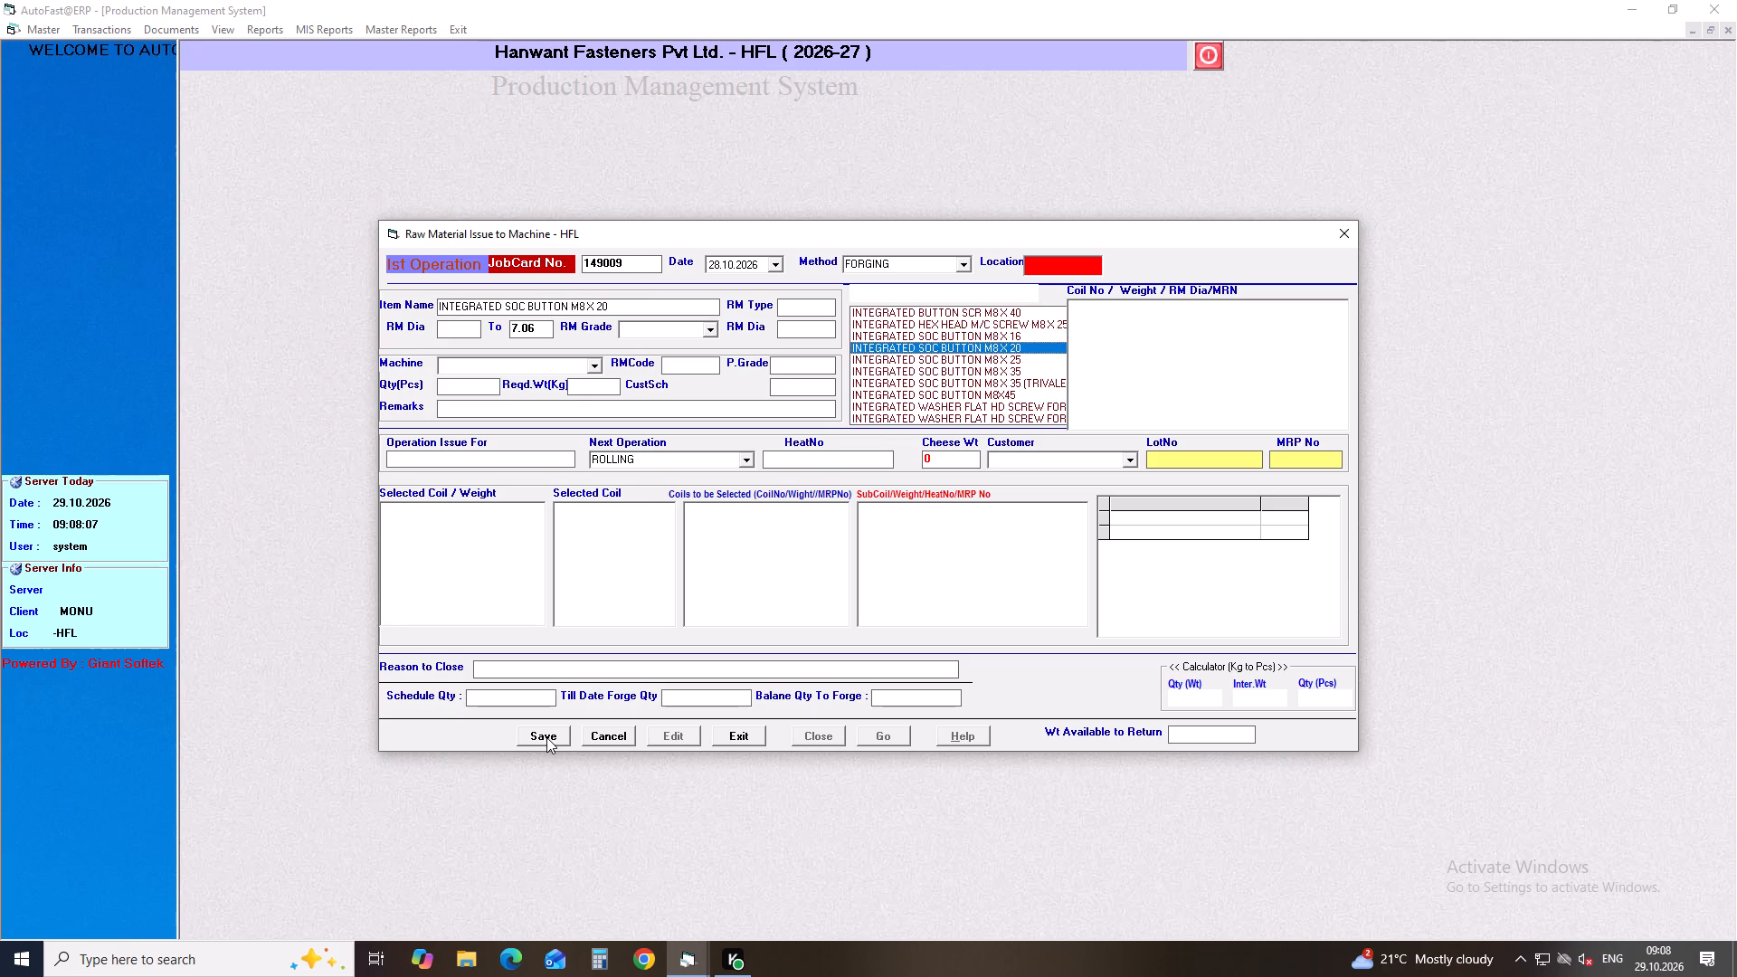
{"action": "key", "text": "Down"}
{"action": "key", "text": "Down"}
{"action": "key", "text": "Down"}
{"action": "key", "text": "Down"}
{"action": "key", "text": "Down"}
{"action": "key", "text": "Return"}
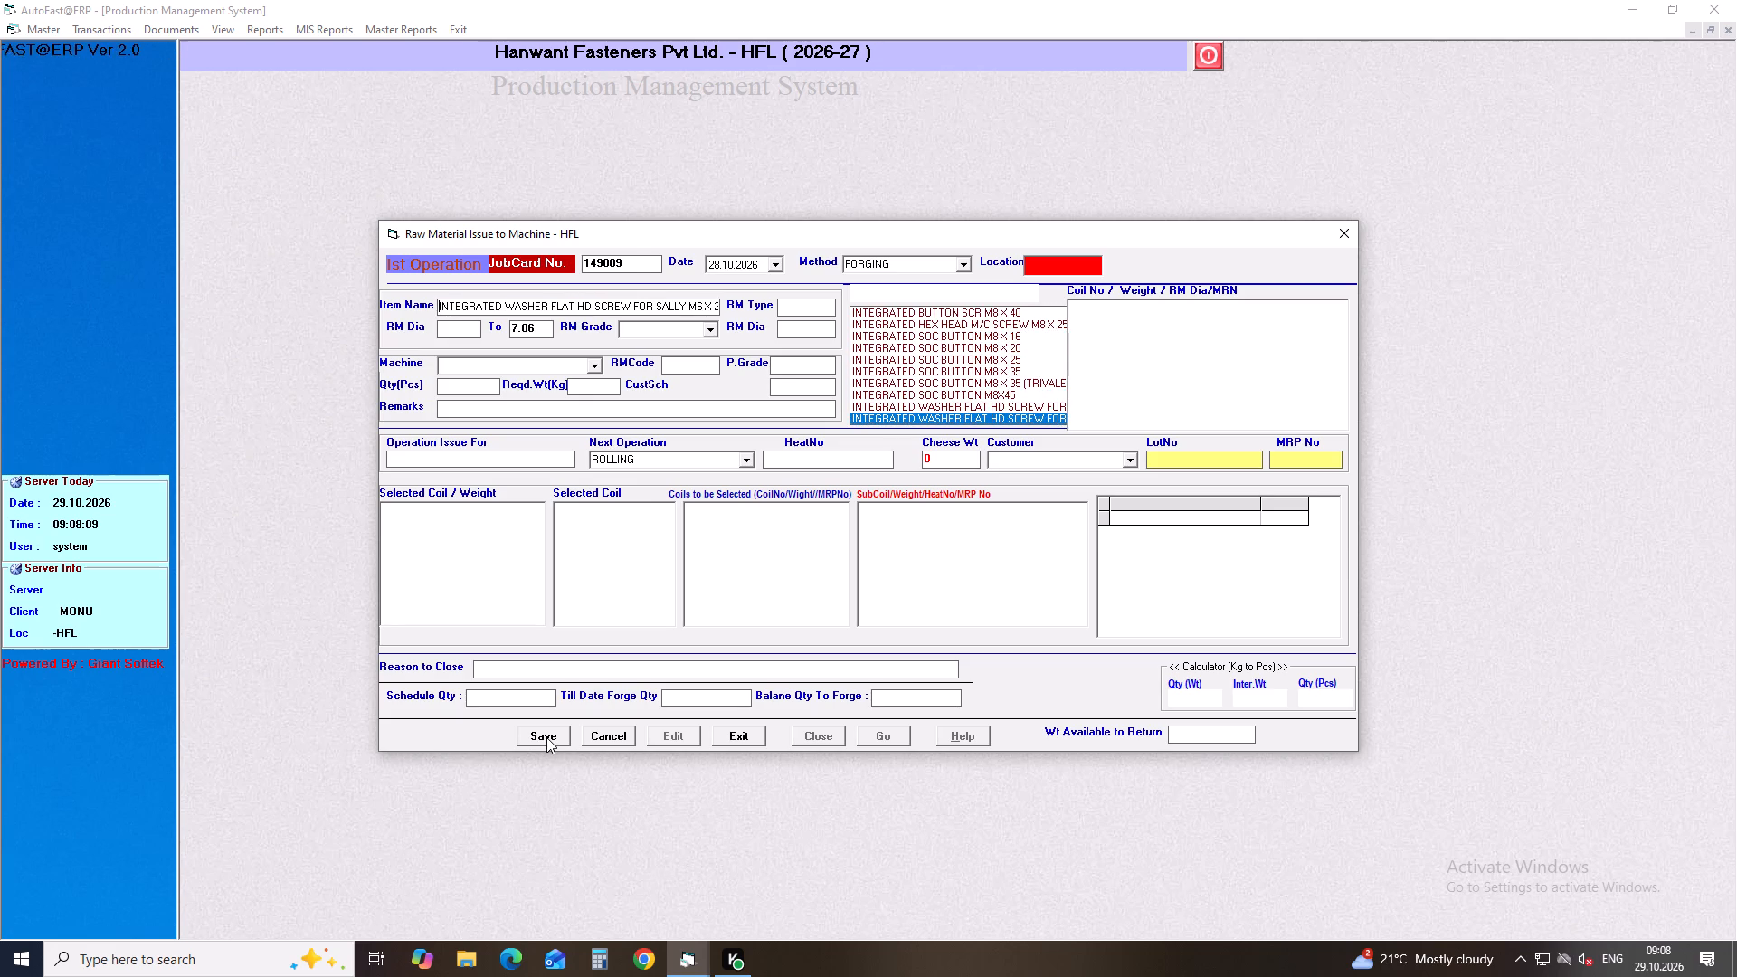
{"action": "key", "text": "Right"}
{"action": "key", "text": "Right"}
{"action": "key", "text": "Right"}
{"action": "key", "text": "Right"}
{"action": "key", "text": "Right"}
{"action": "key", "text": "Right"}
{"action": "key", "text": "Right"}
{"action": "key", "text": "Right"}
{"action": "key", "text": "Right"}
{"action": "key", "text": "Right"}
{"action": "key", "text": "Right"}
{"action": "key", "text": "Right"}
{"action": "key", "text": "Right"}
{"action": "key", "text": "Right"}
{"action": "key", "text": "Right"}
{"action": "key", "text": "Right"}
{"action": "key", "text": "Right"}
{"action": "key", "text": "Right"}
{"action": "key", "text": "Right"}
{"action": "key", "text": "Right"}
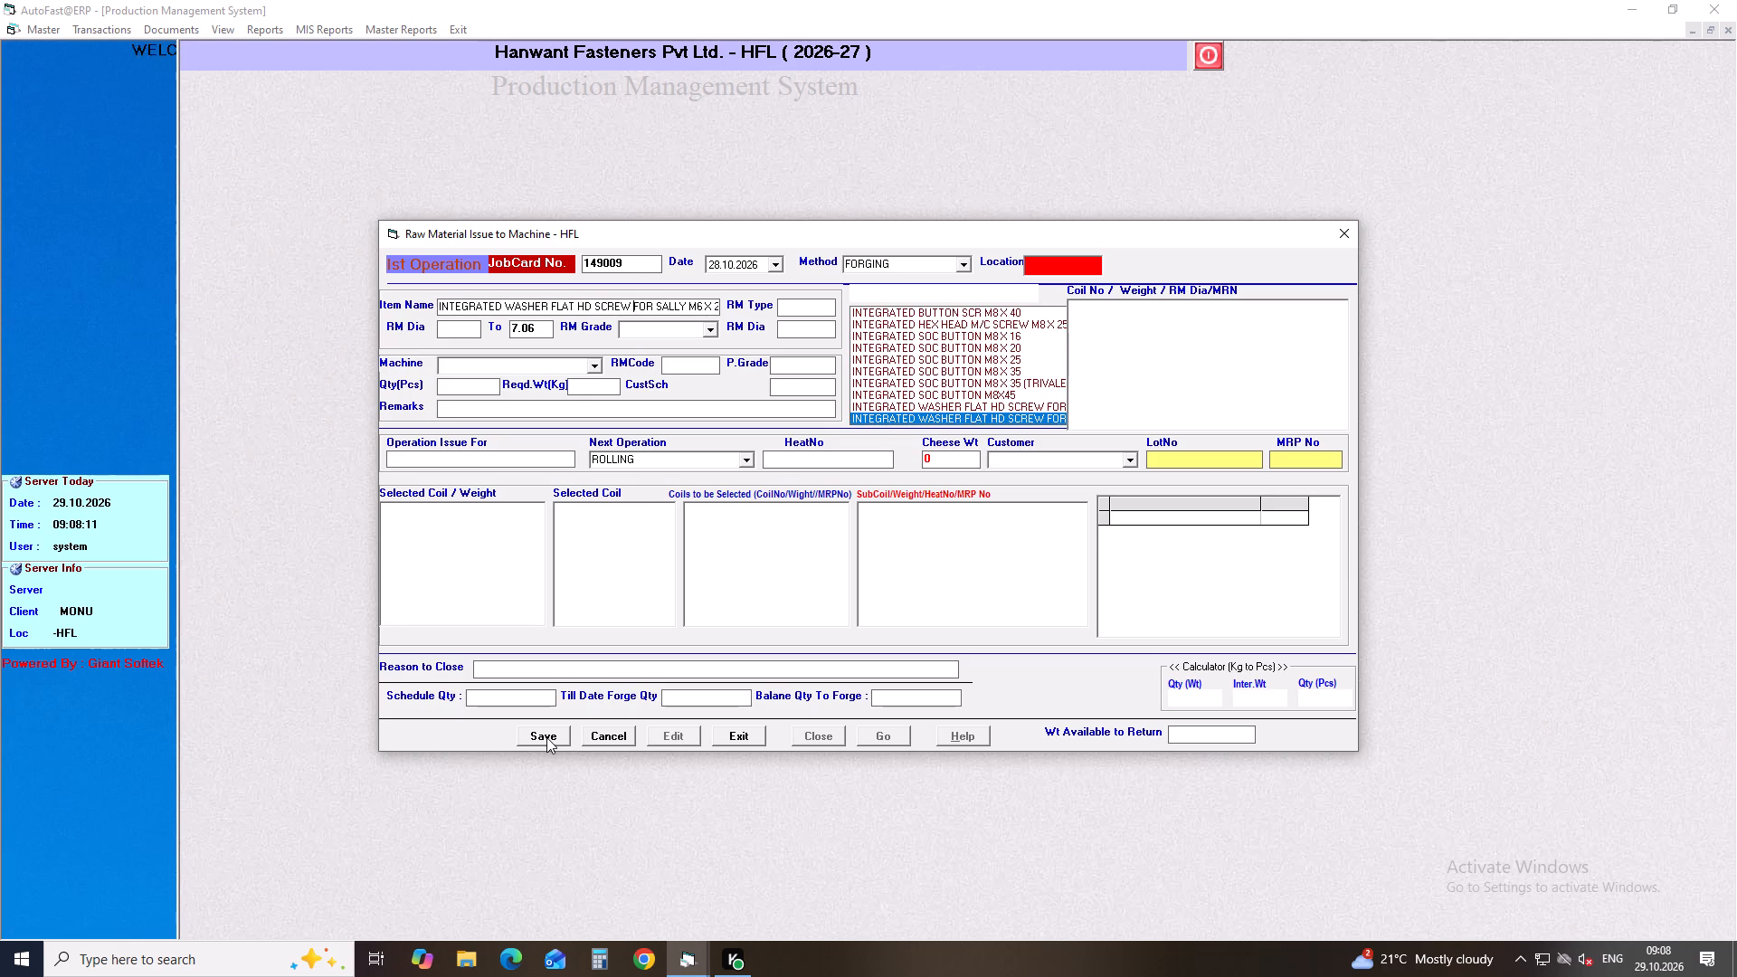
{"action": "key", "text": "Return"}
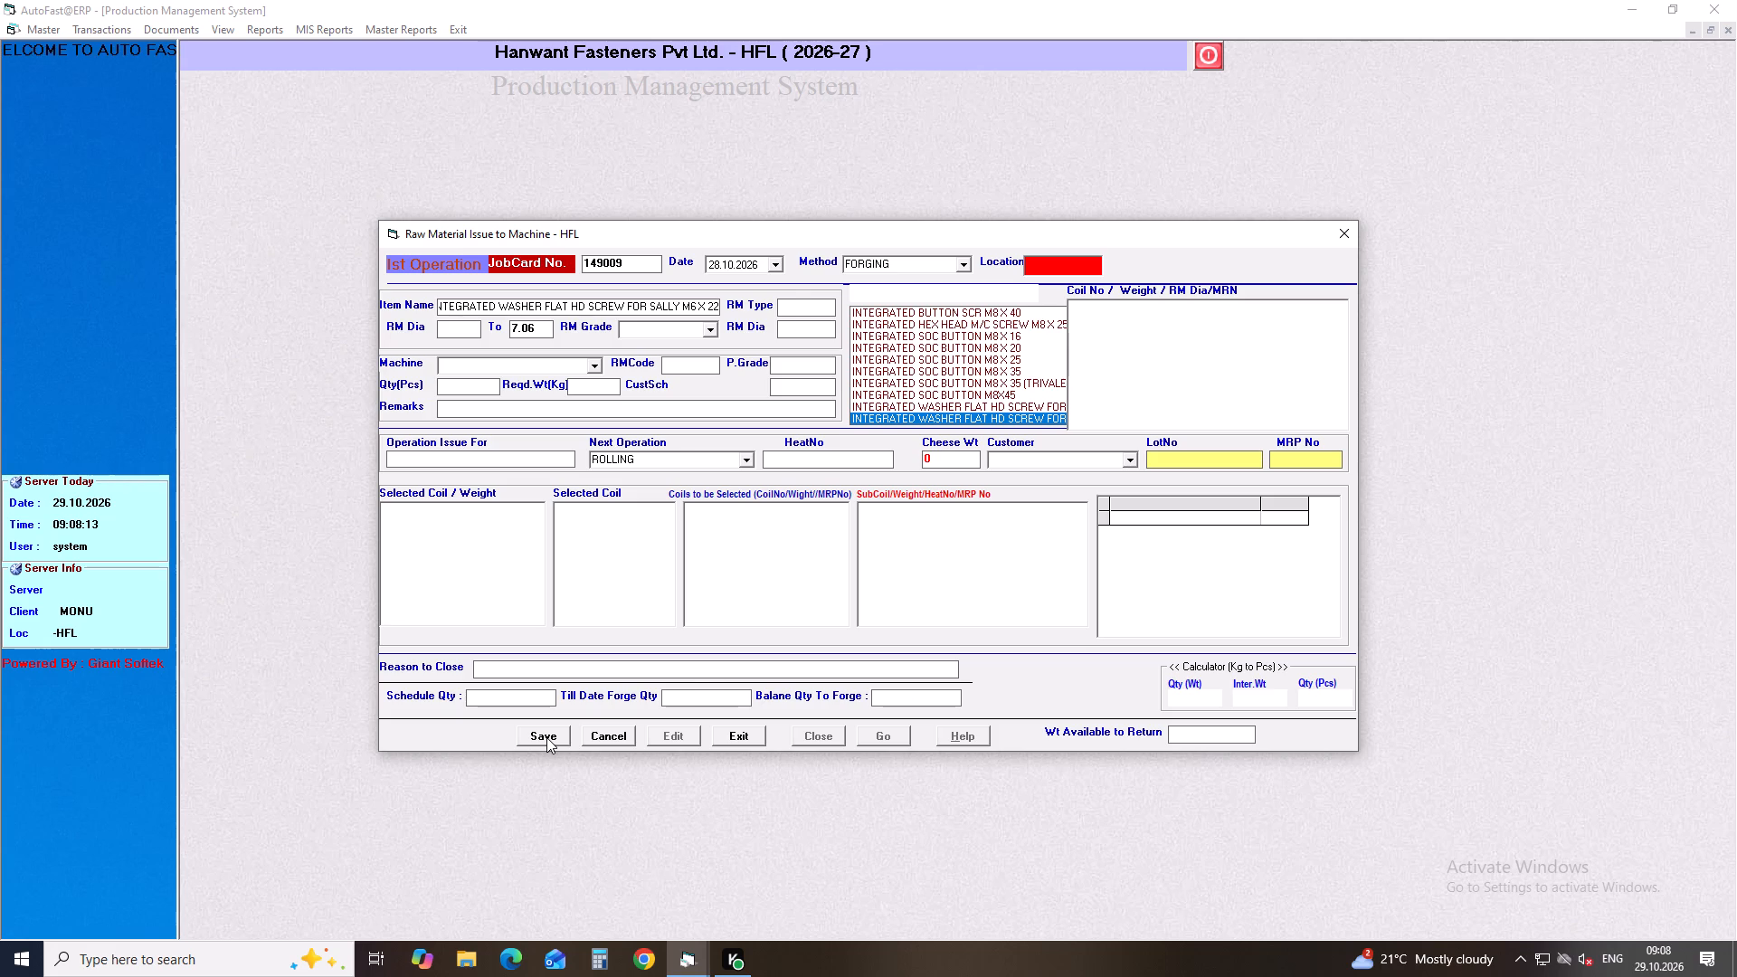
{"action": "key", "text": "Return"}
Set the raw material grade to 10B21 and the machine to H-2 (HEADER 1/4").
{"action": "key", "text": "Down"}
{"action": "key", "text": "Down"}
{"action": "key", "text": "Return"}
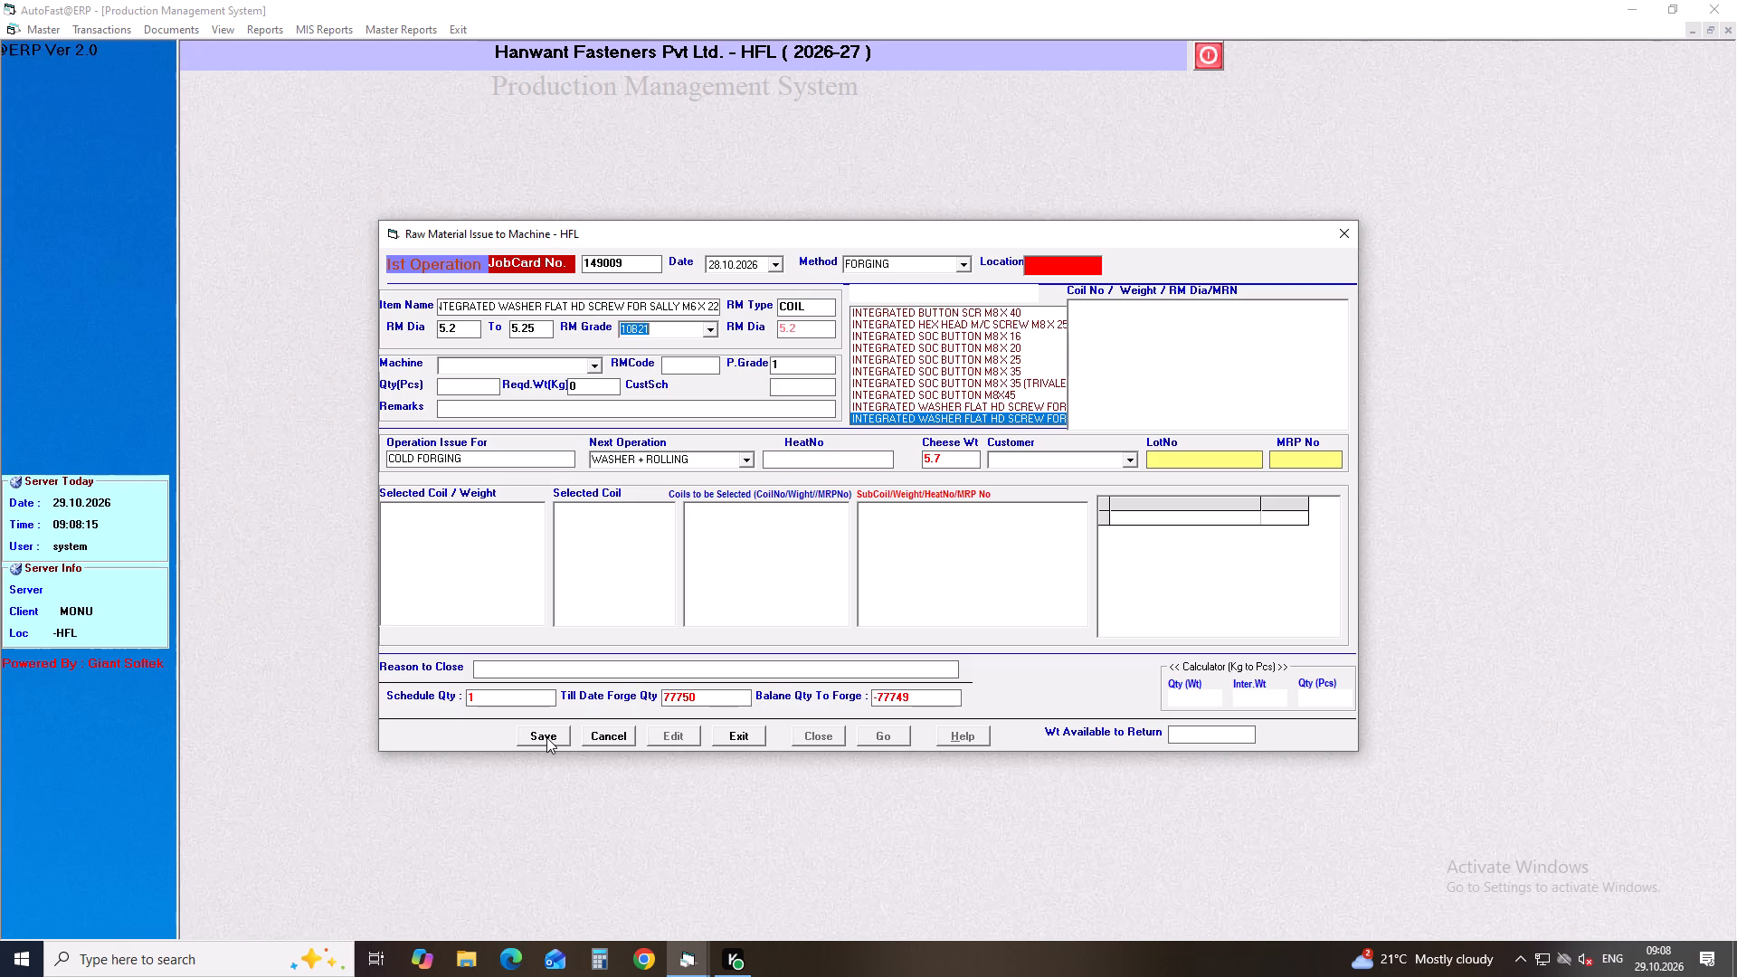
{"action": "key", "text": "Return"}
{"action": "key", "text": "Down"}
{"action": "key", "text": "Down"}
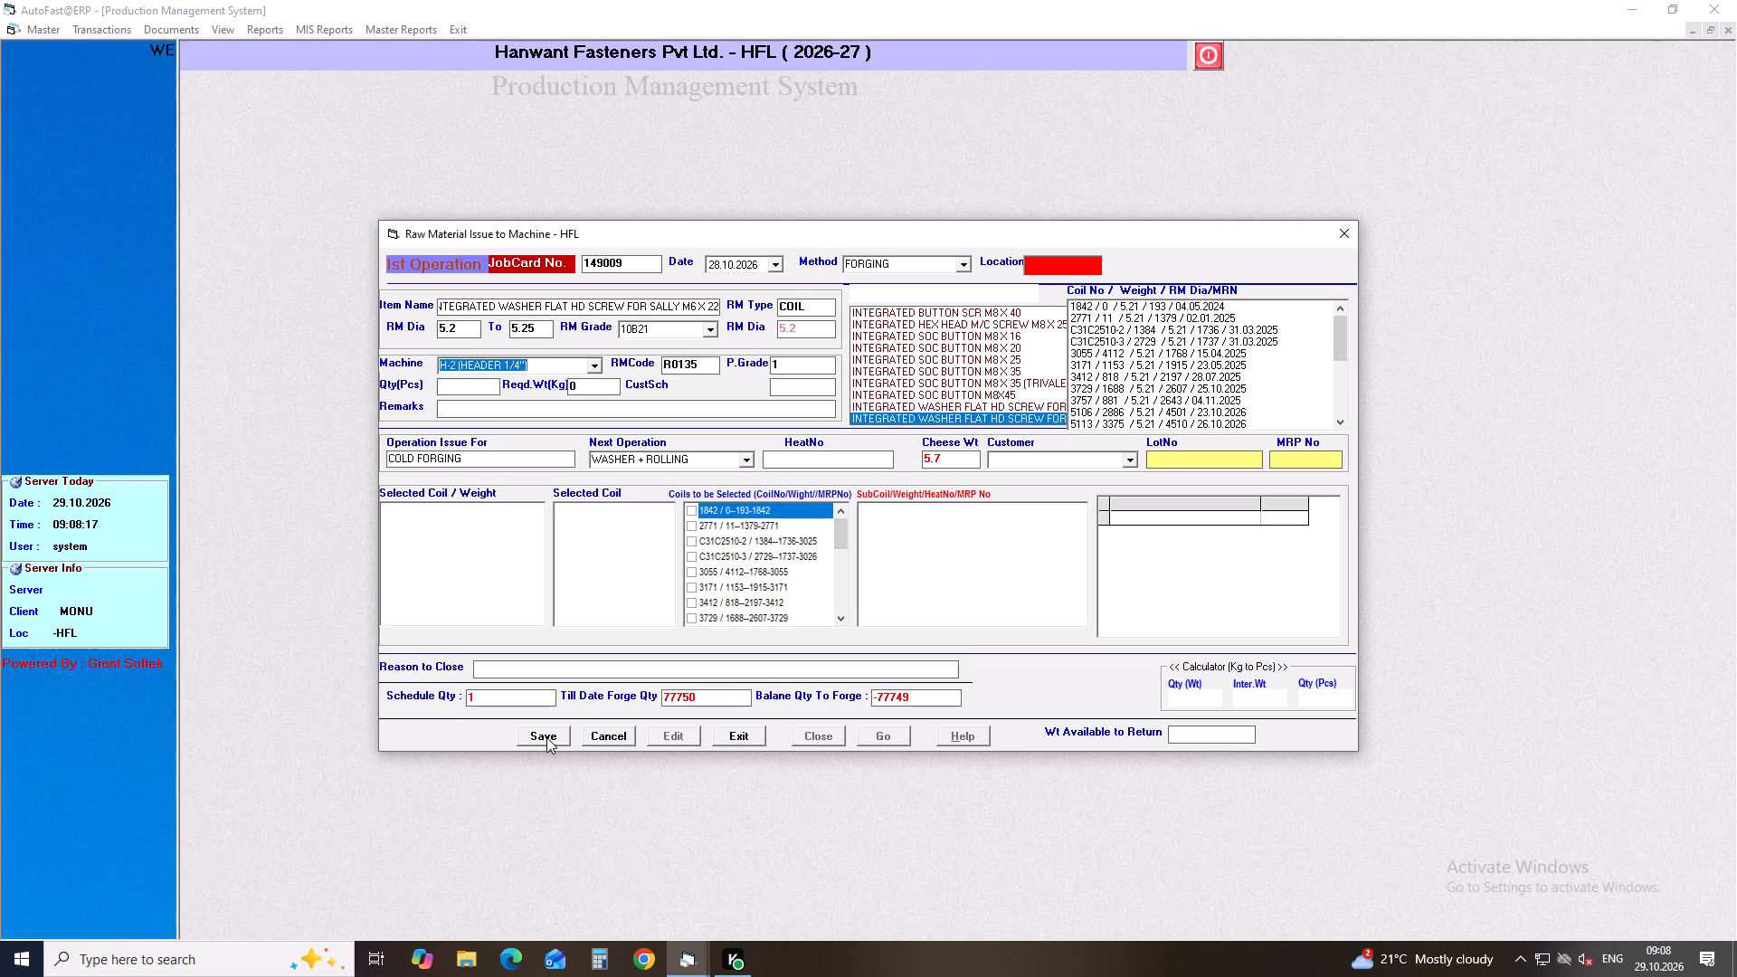
{"action": "key", "text": "Return"}
Set the quantity to 18600 pieces and add WASHER + ROLLING as the next operation.
{"action": "type", "text": "18600"}
{"action": "key", "text": "Return"}
{"action": "key", "text": "Return"}
{"action": "key", "text": "Return"}
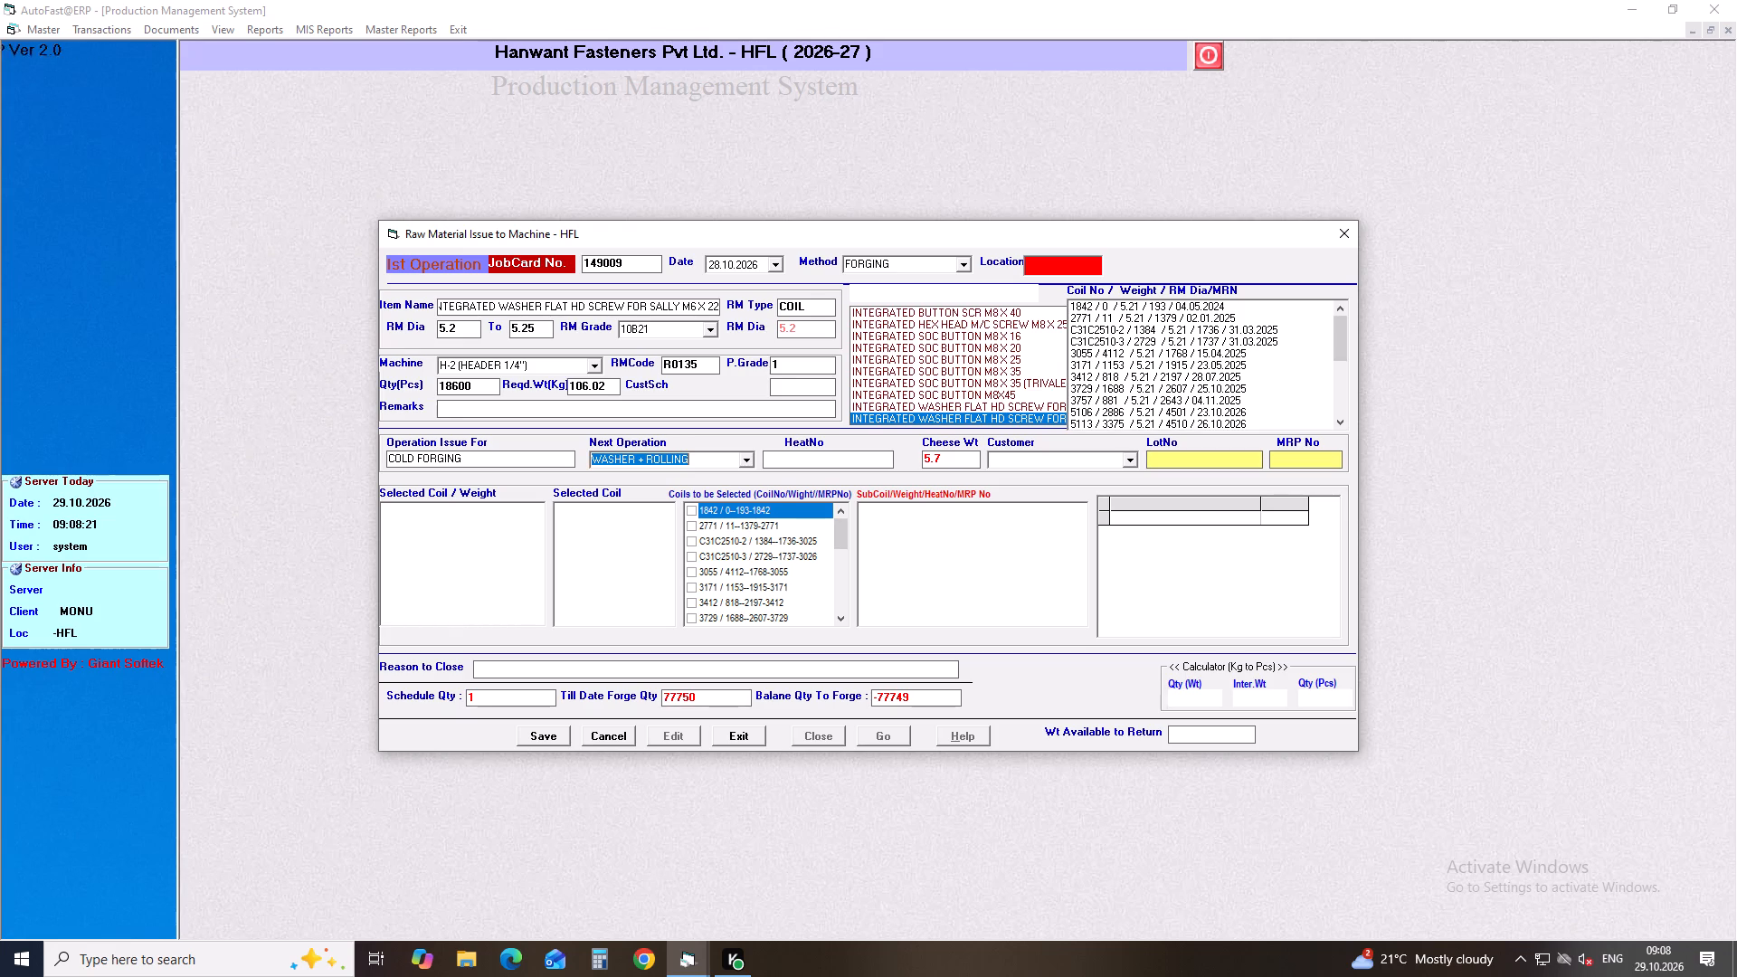
{"action": "key", "text": "Return"}
{"action": "key", "text": "Return"}
{"action": "key", "text": "Return"}
{"action": "key", "text": "Return"}
{"action": "key", "text": "Return"}
{"action": "key", "text": "Return"}
{"action": "key", "text": "Return"}
{"action": "key", "text": "Return"}
{"action": "key", "text": "Return"}
{"action": "key", "text": "Return"}
{"action": "key", "text": "Return"}
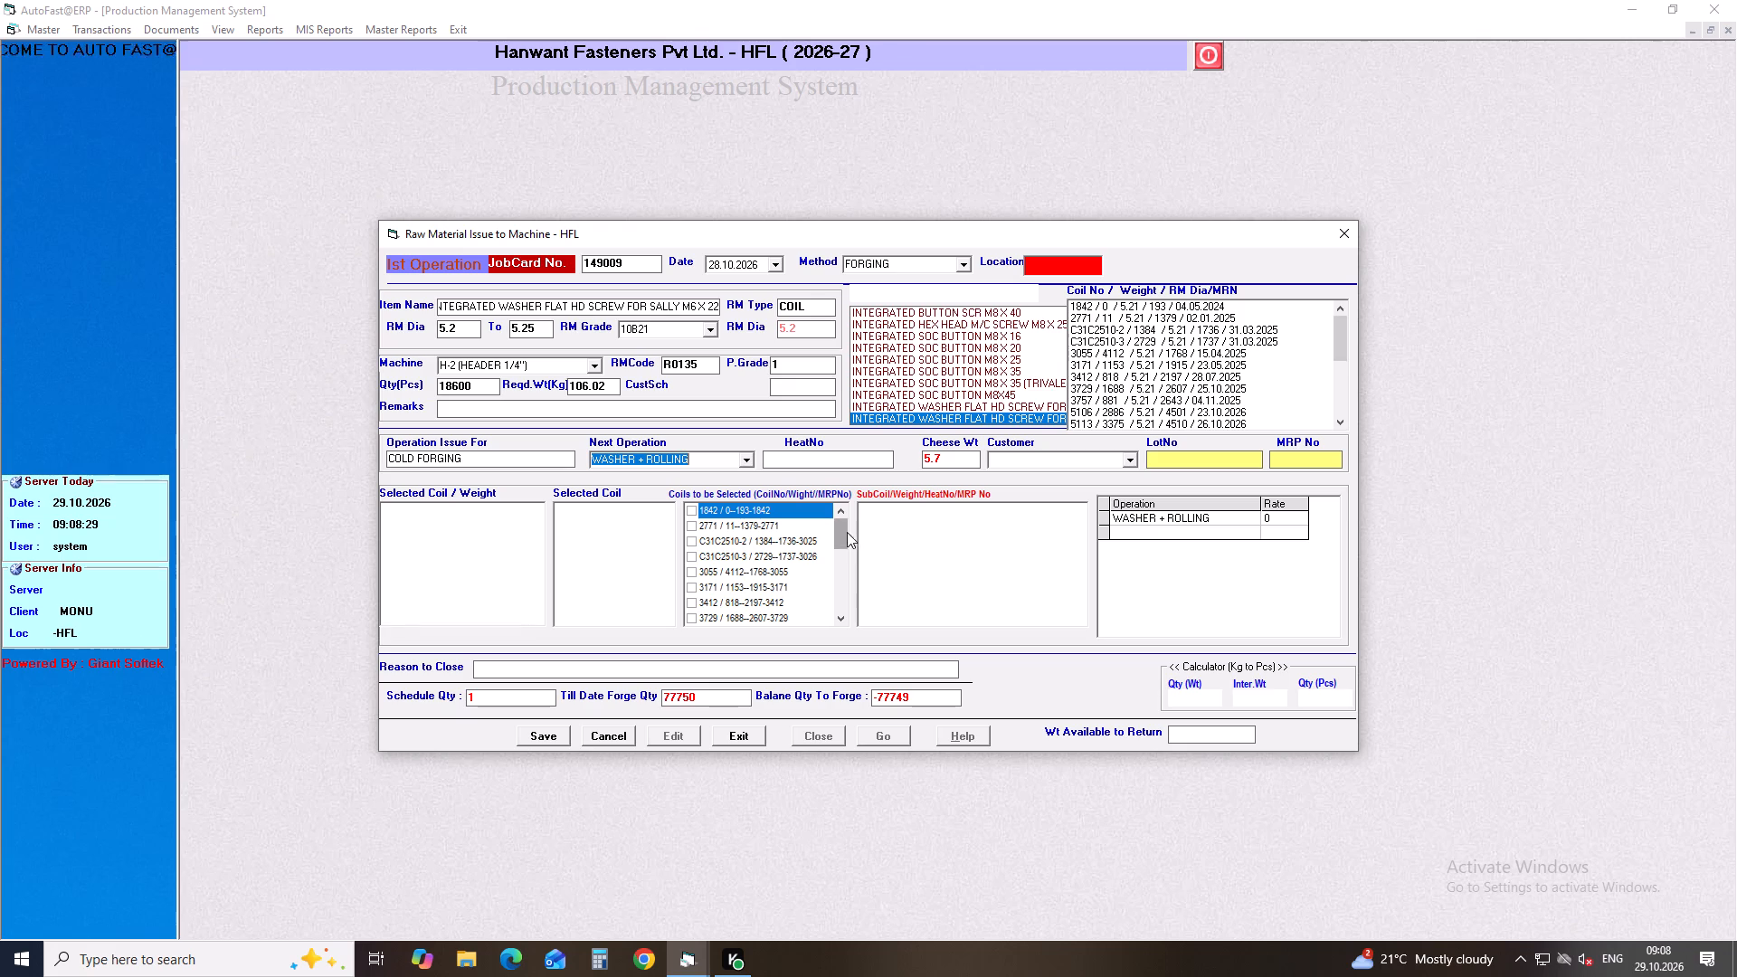
Select sub-coil 4944-13RR under the returned coil 4944 and save the washer screw job card.
{"action": "left_click_drag", "start_coordinate": [844, 529], "coordinate": [847, 641]}
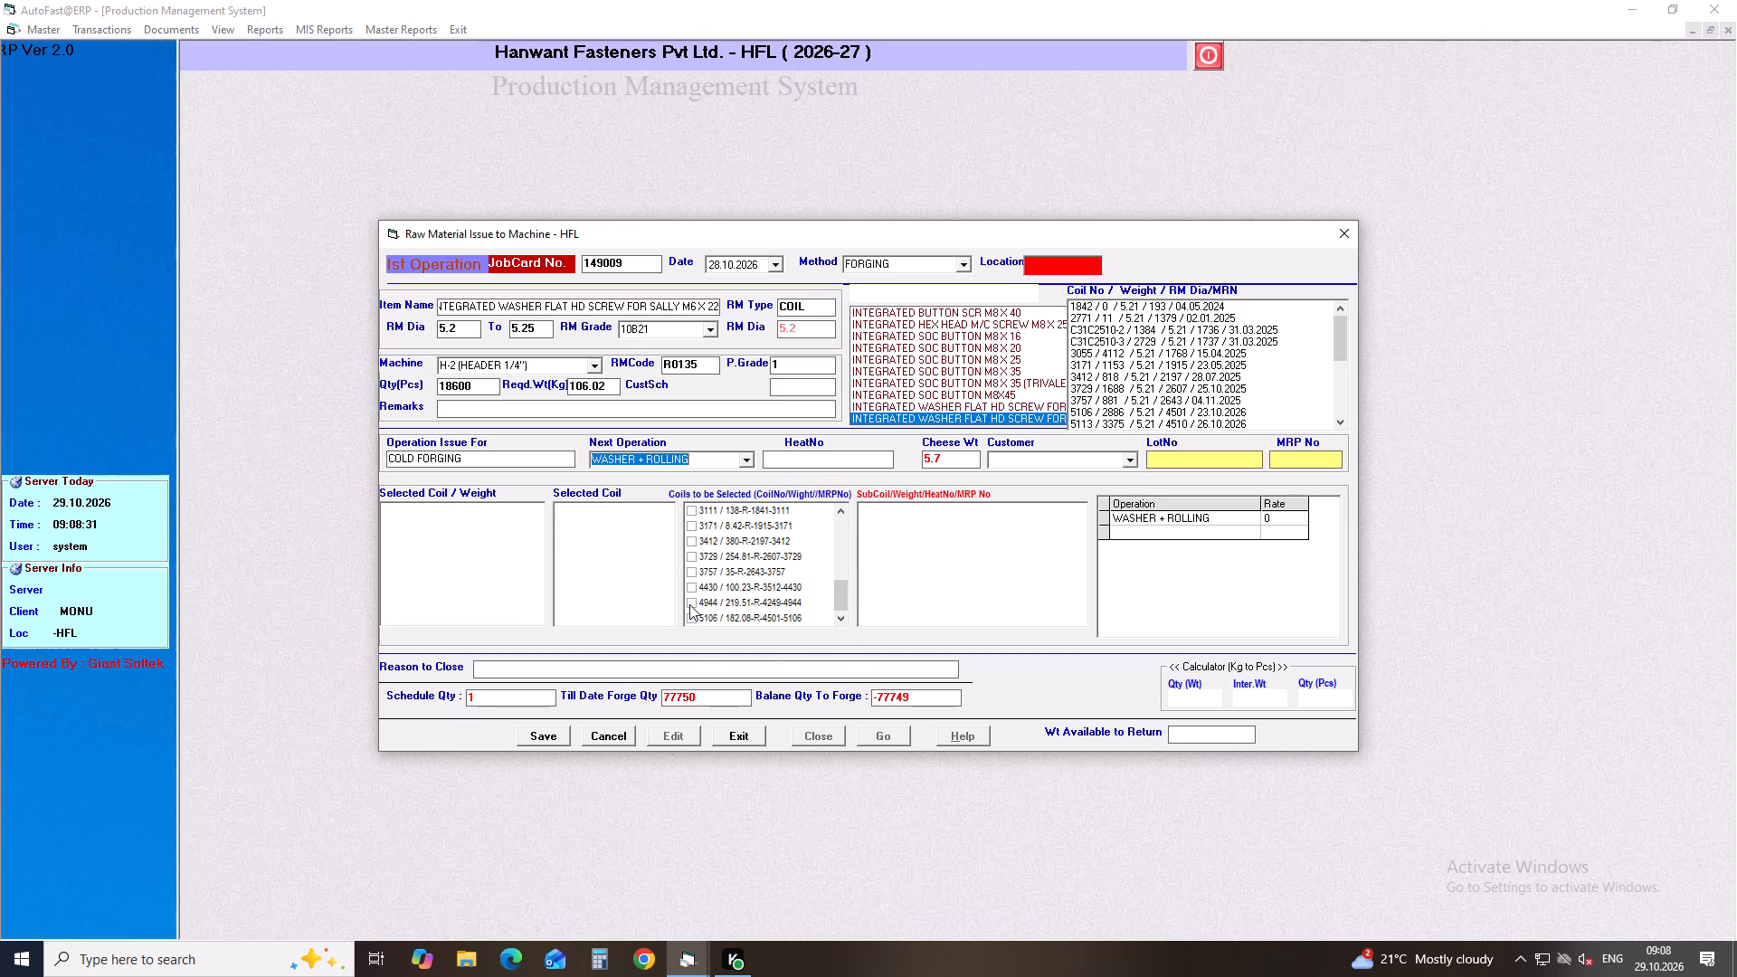
{"action": "left_click", "coordinate": [689, 604]}
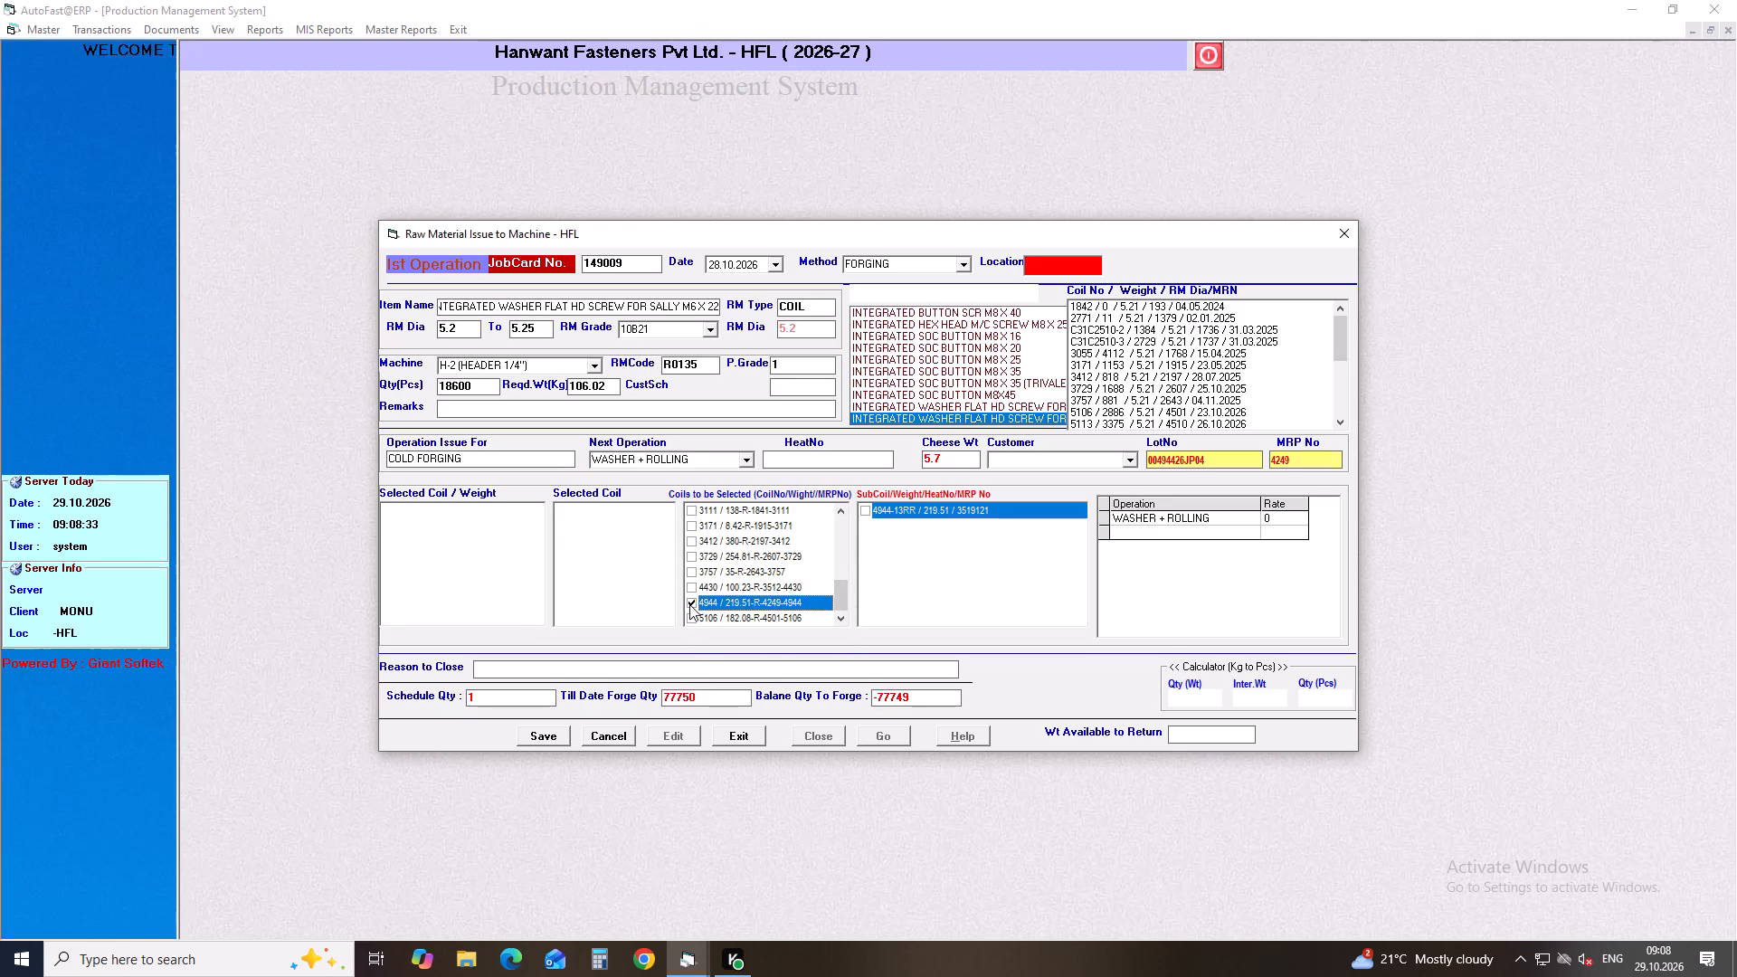
{"action": "left_click", "coordinate": [863, 513]}
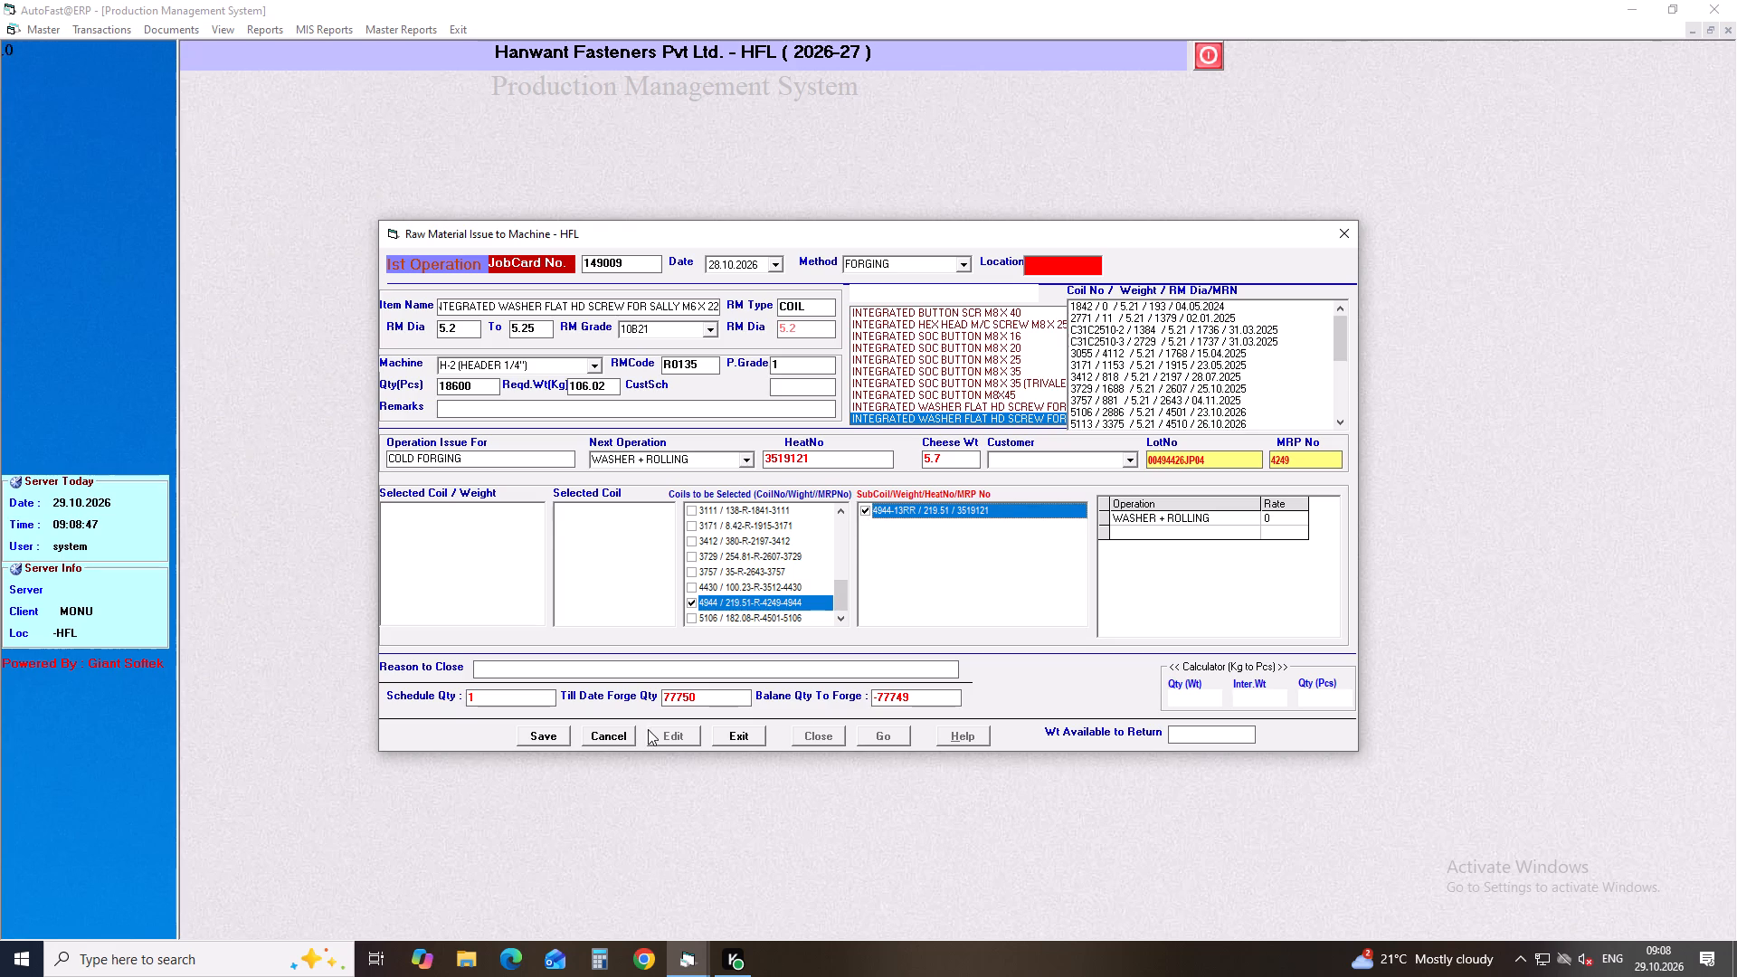
{"action": "left_click", "coordinate": [550, 742]}
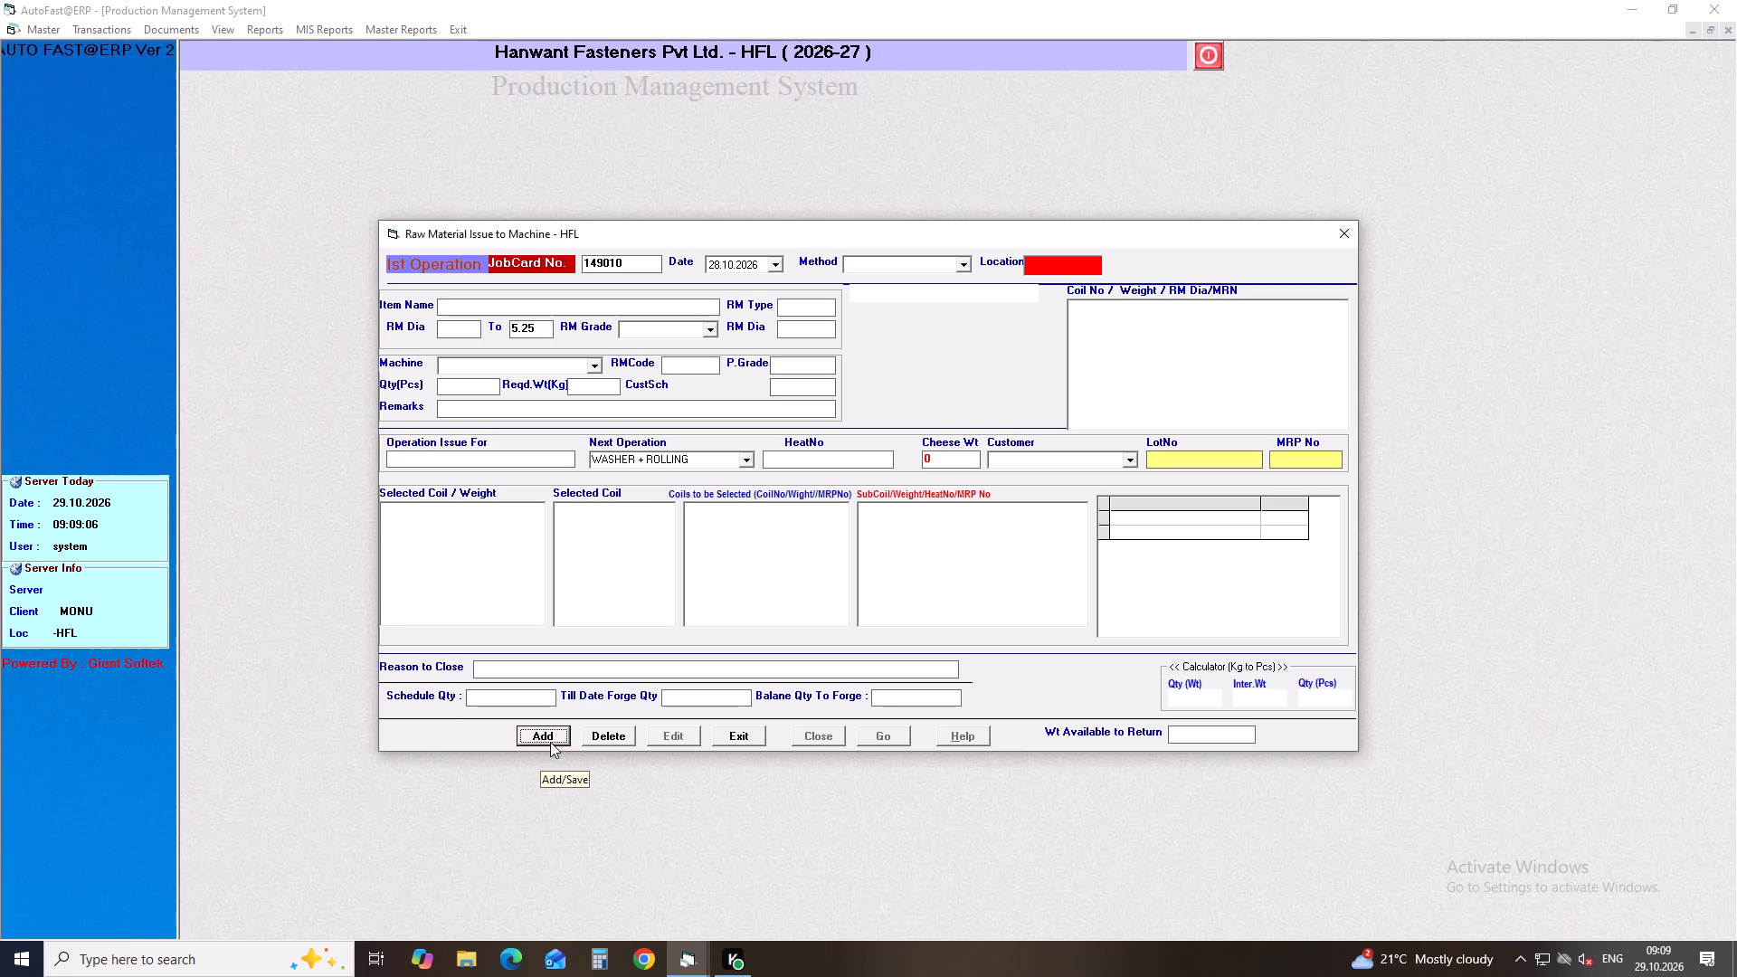
Start a third raw material issue job card dated 28.10.2026 with the FORGING method.
{"action": "key", "text": "Return"}
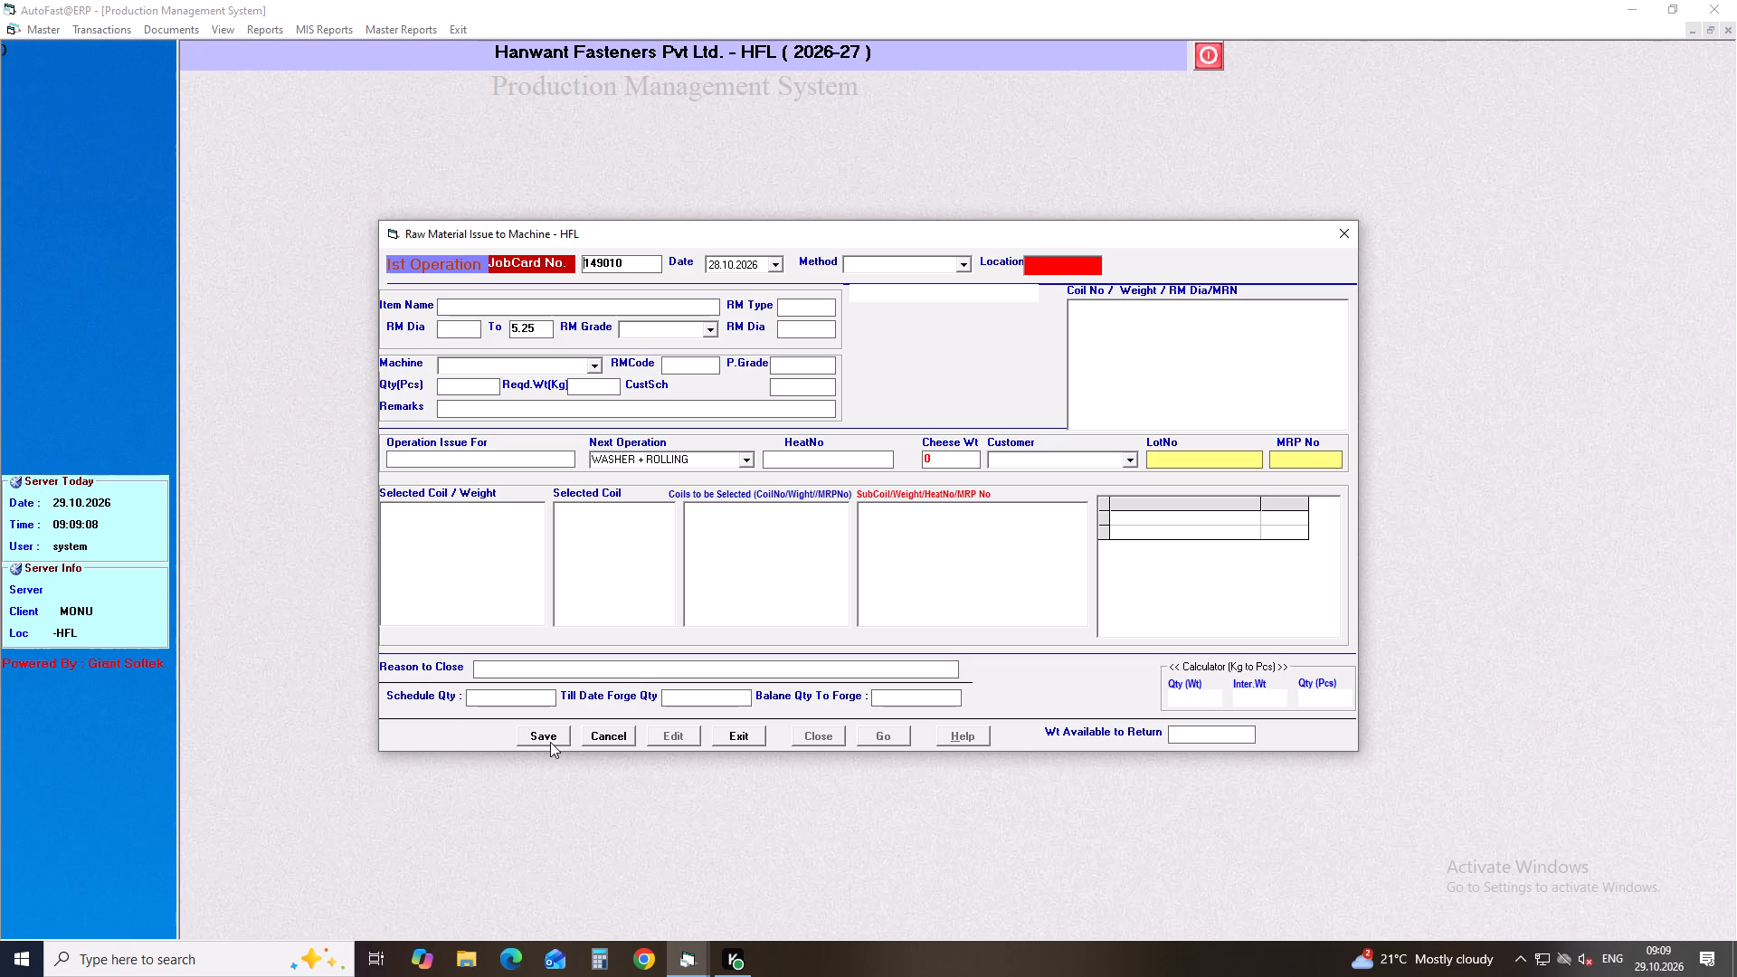
{"action": "key", "text": "Return"}
{"action": "key", "text": "Return"}
{"action": "key", "text": "Left"}
{"action": "key", "text": "Down"}
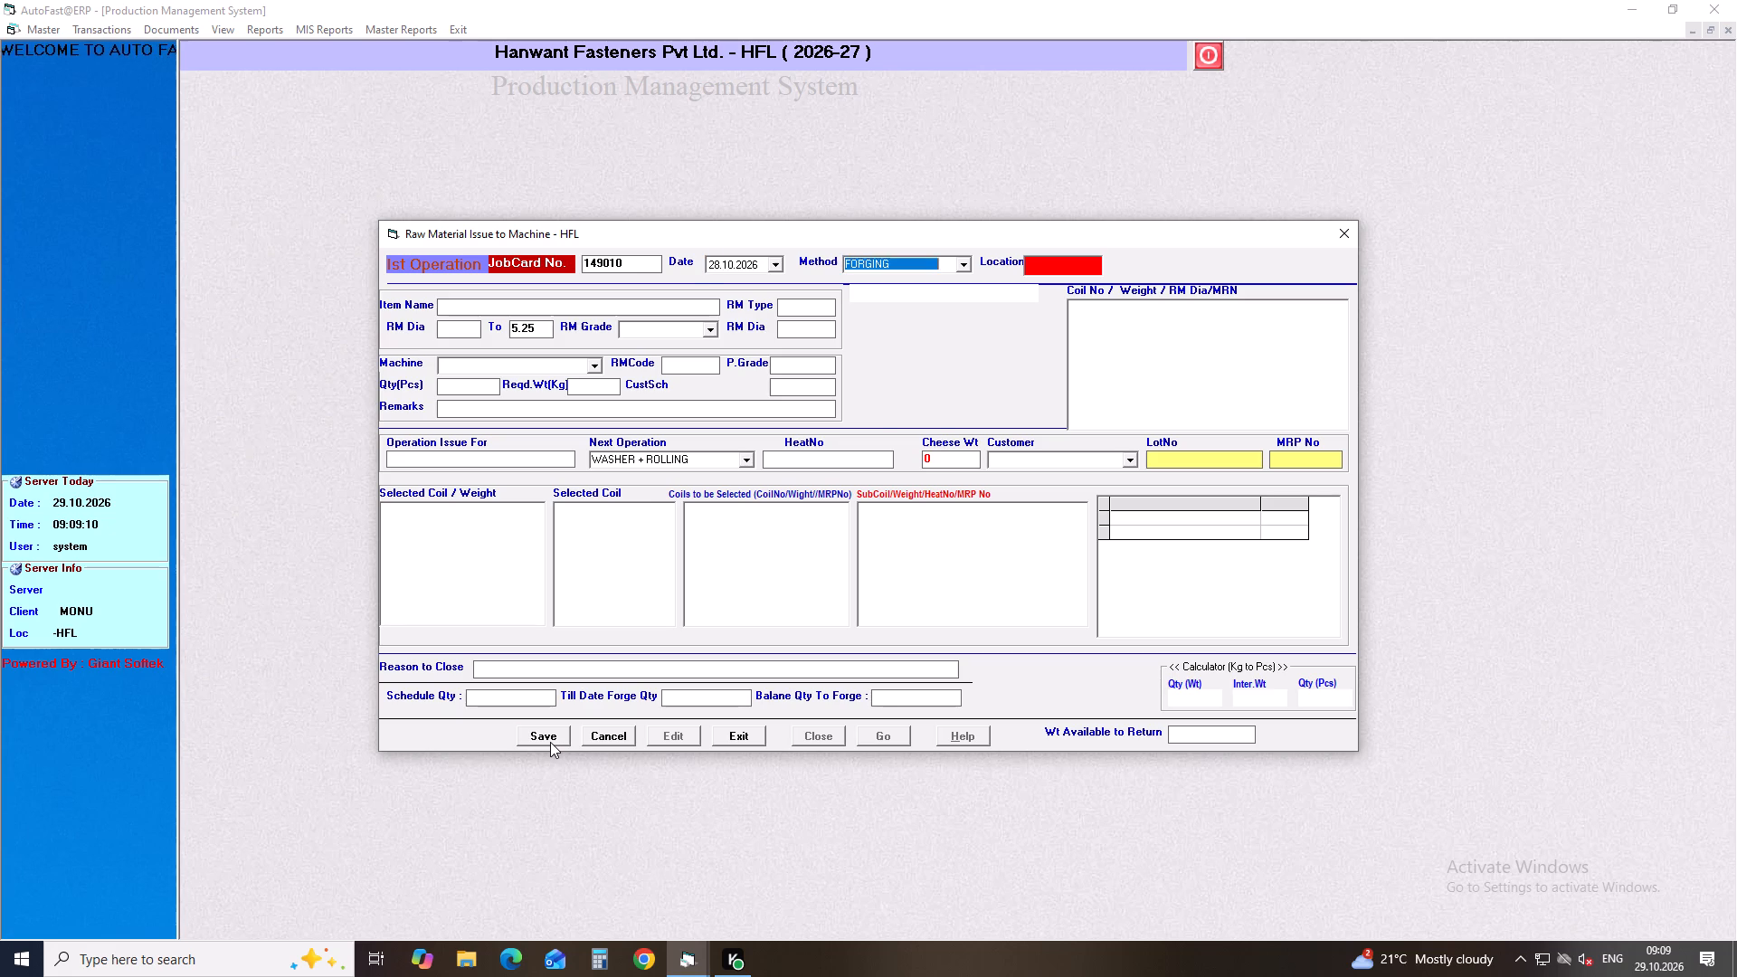
{"action": "key", "text": "Return"}
Search for SCHCS M12 items and choose SCHCS M12X1.75X30 GR 012.9 F/T BLK SEMI-FINISH.
{"action": "type", "text": "schcs"}
{"action": "key", "text": "space"}
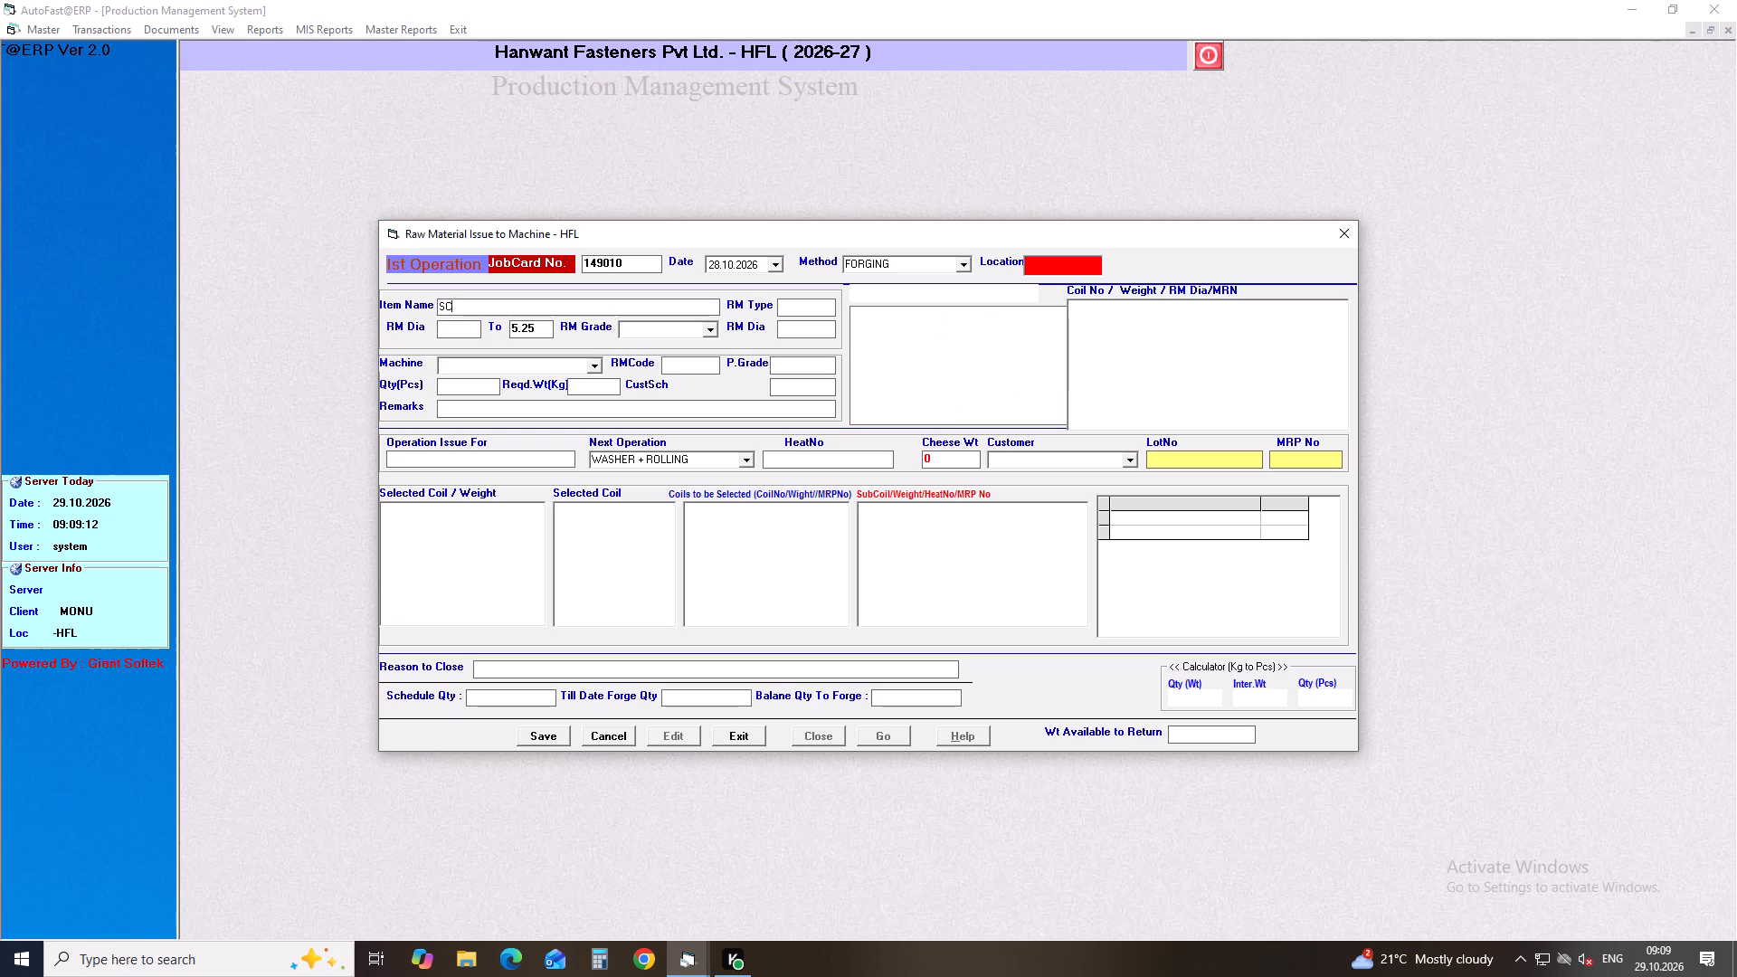
{"action": "type", "text": "m12"}
{"action": "key", "text": "Down"}
{"action": "key", "text": "Down"}
{"action": "key", "text": "Down"}
{"action": "key", "text": "Return"}
{"action": "key", "text": "Return"}
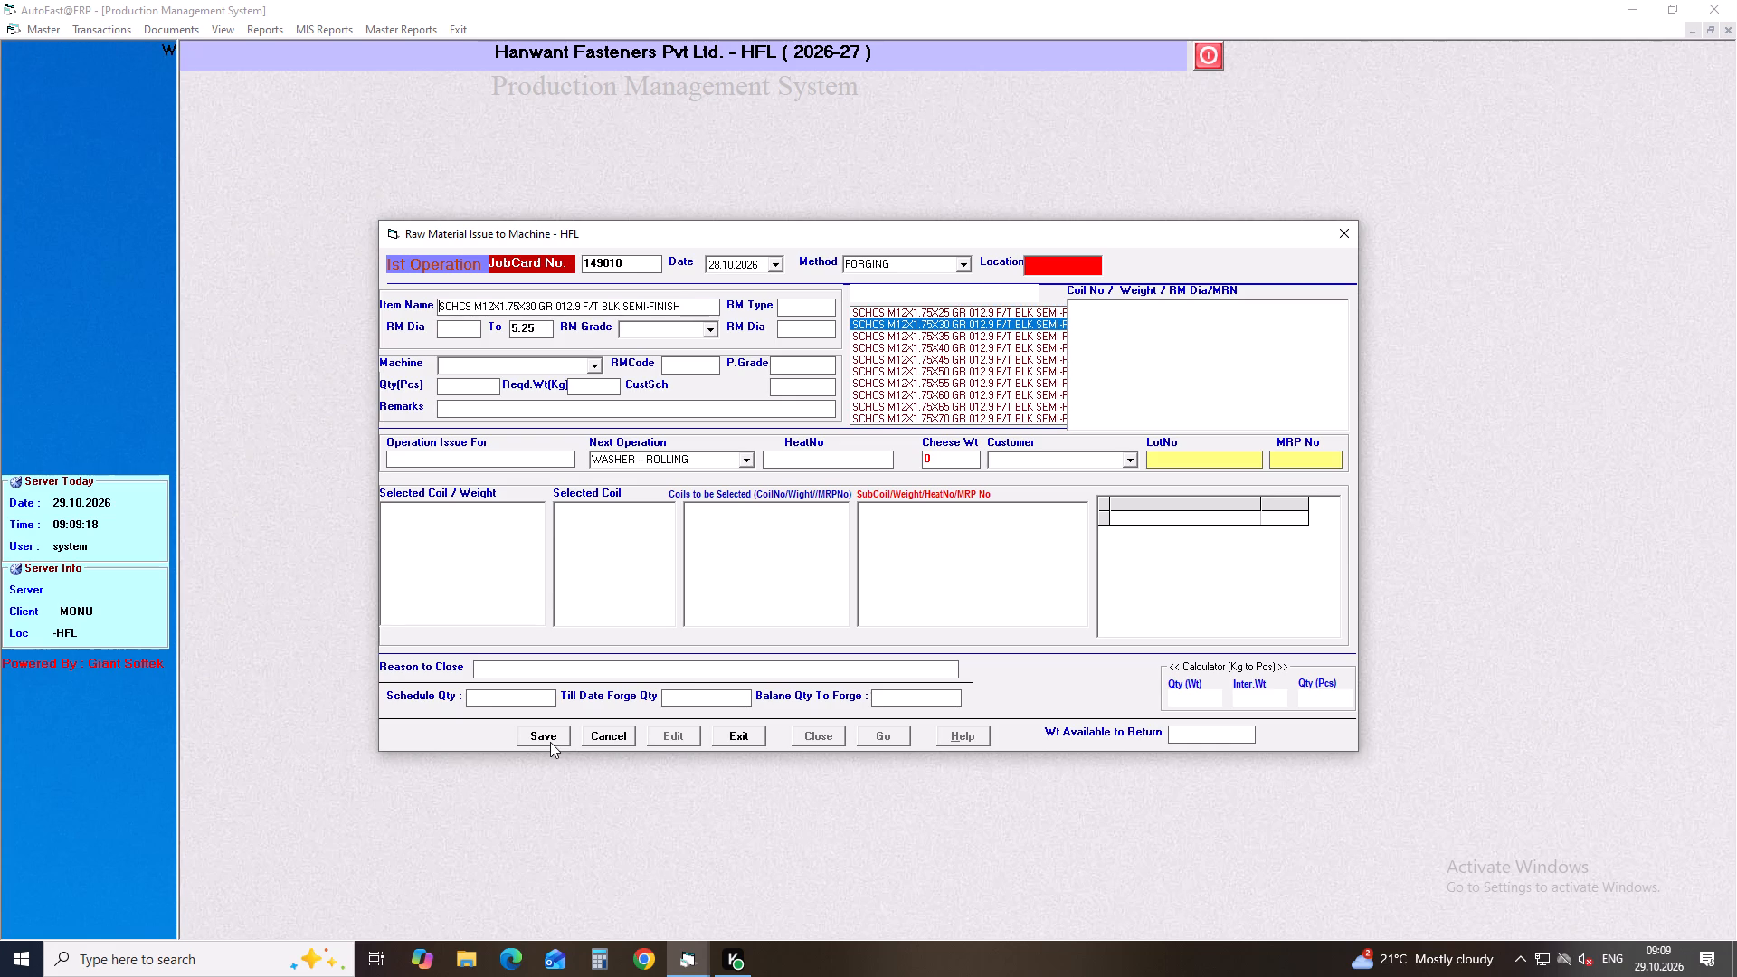
{"action": "key", "text": "Return"}
Set the raw material grade to 51B37 and the machine to H-3 (HEADER 5/8").
{"action": "key", "text": "Down"}
{"action": "key", "text": "Return"}
{"action": "key", "text": "Return"}
{"action": "key", "text": "Down"}
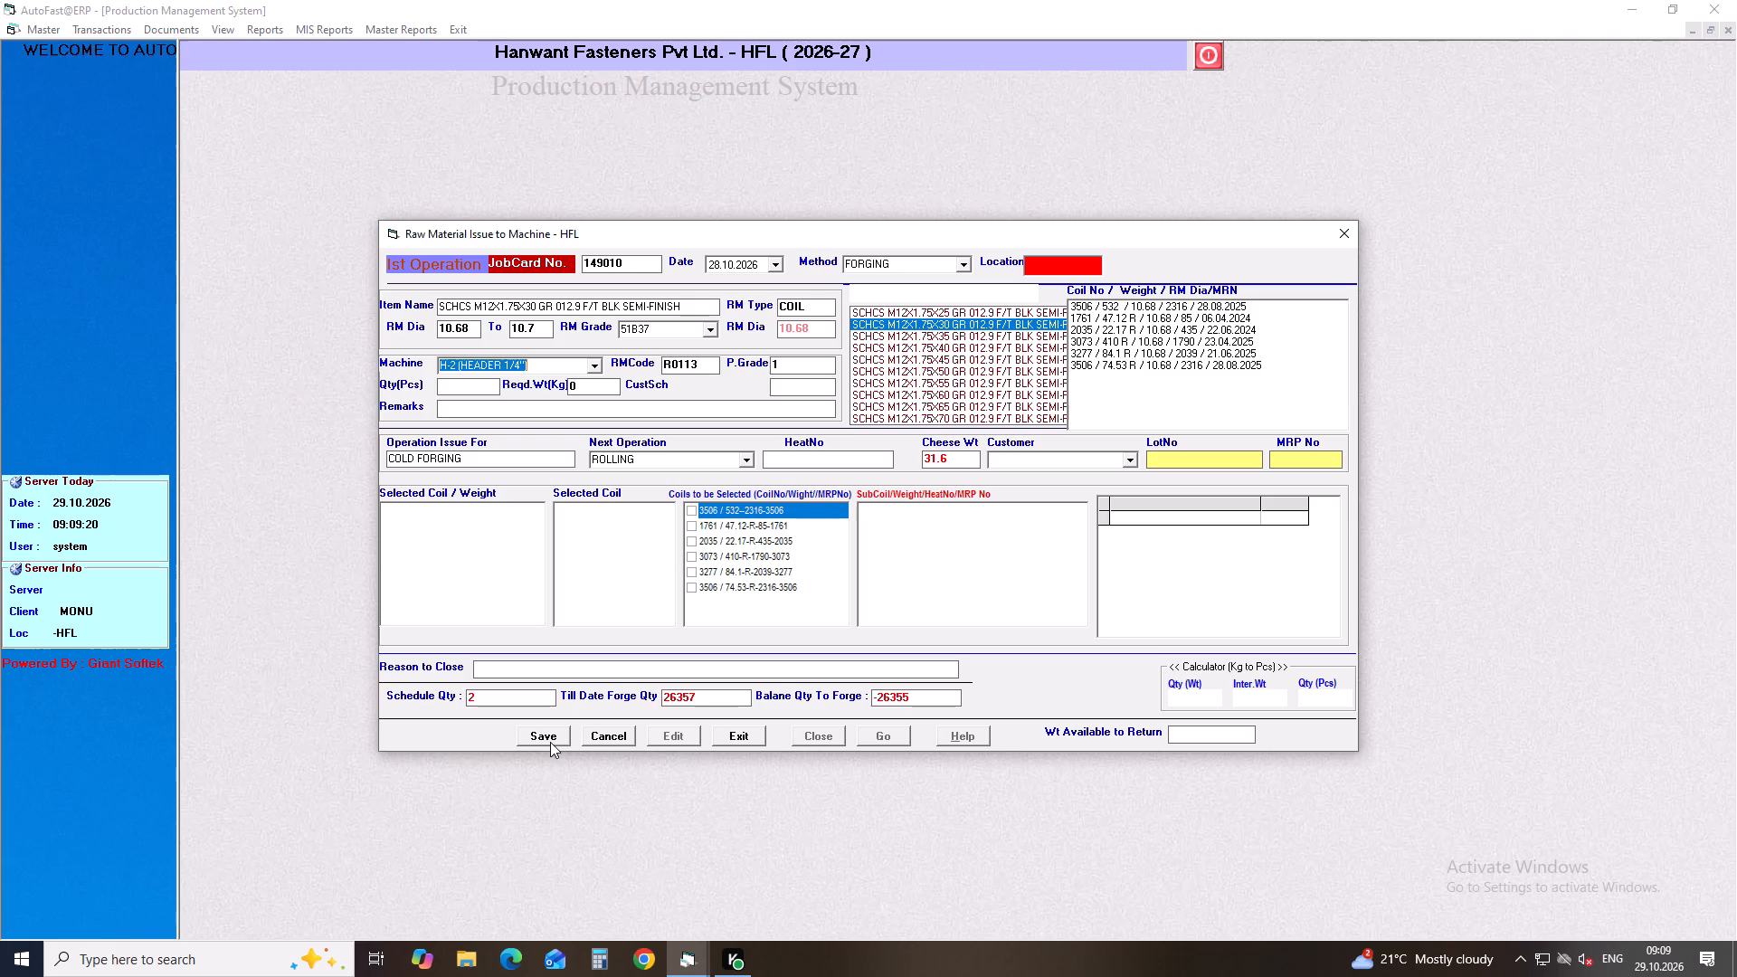
{"action": "key", "text": "Down"}
{"action": "key", "text": "Return"}
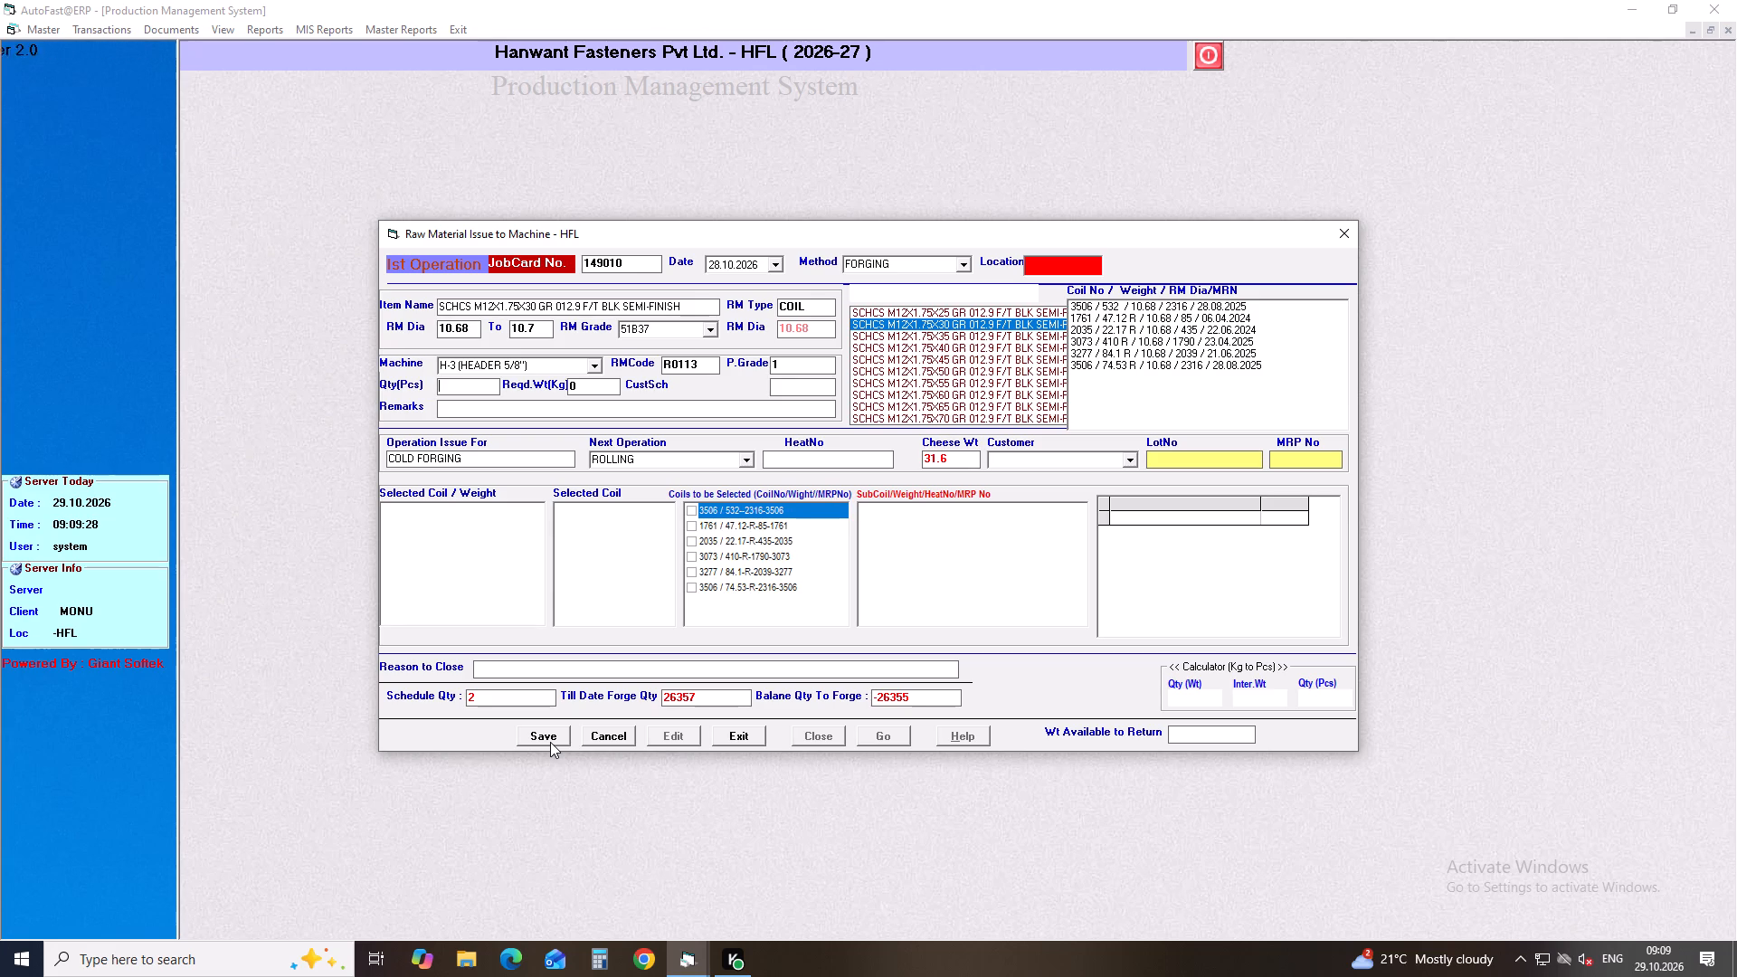
Set the quantity to 6414 pieces and add ROLLING as the next operation.
{"action": "type", "text": "64"}
{"action": "type", "text": "14"}
{"action": "key", "text": "Return"}
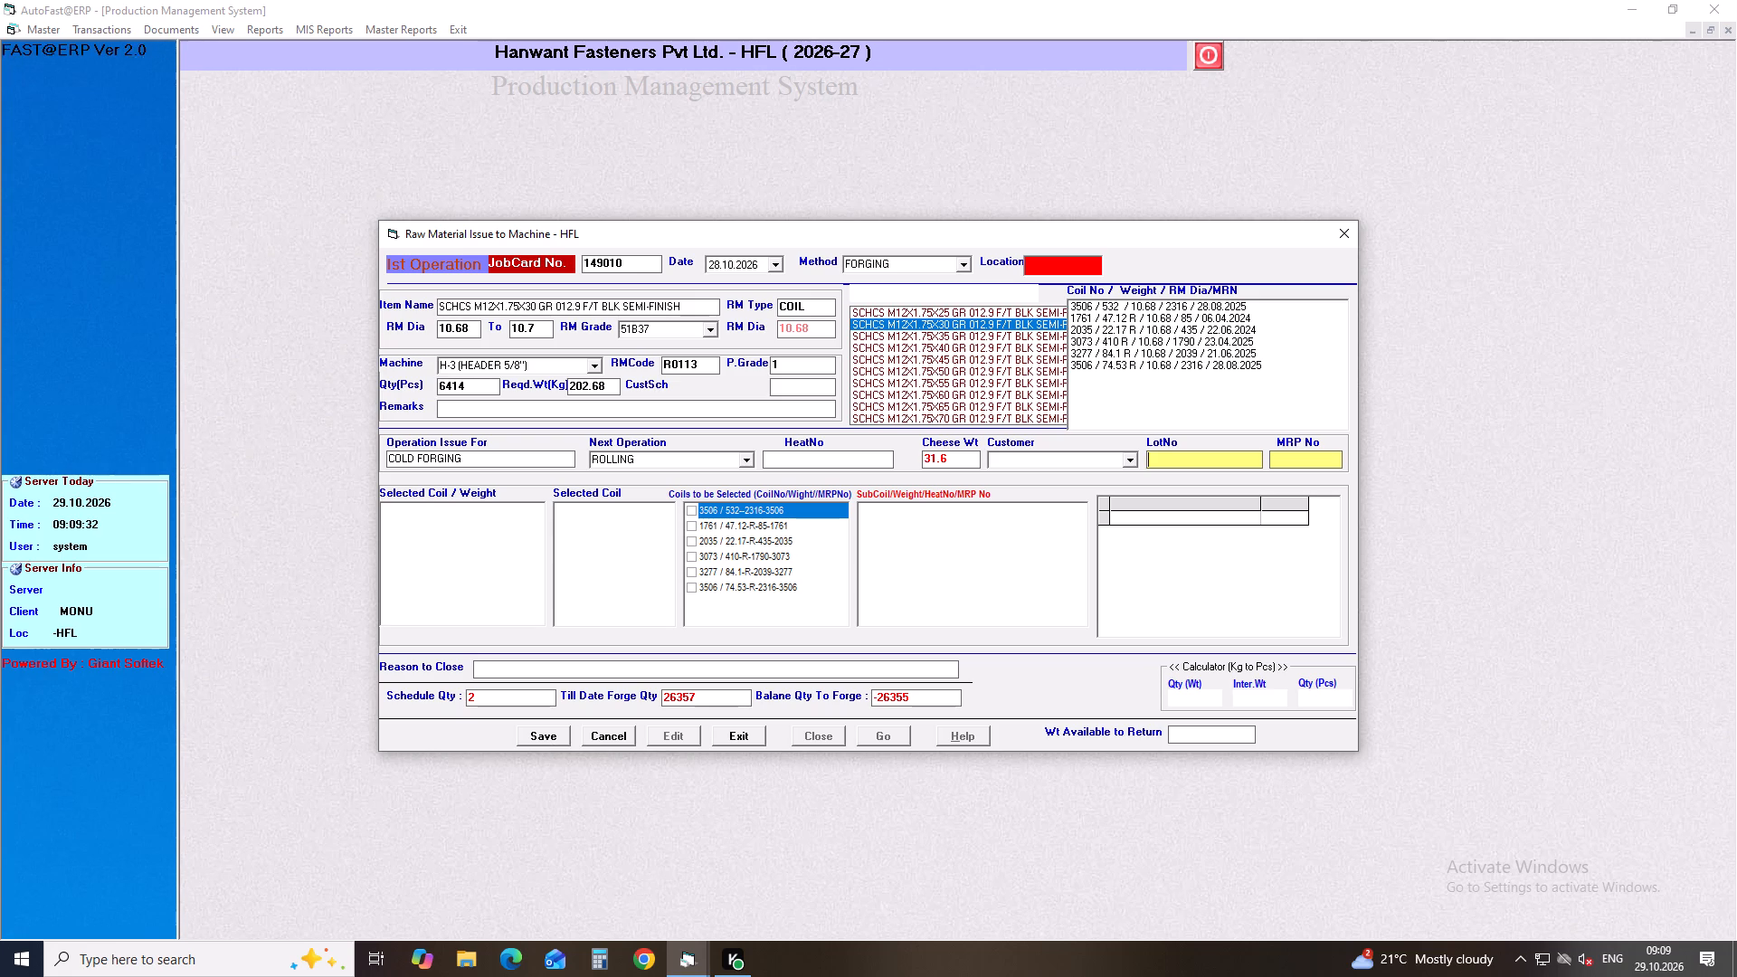
{"action": "key", "text": "Return"}
{"action": "key", "text": "Return"}
{"action": "key", "text": "Return"}
{"action": "key", "text": "Return"}
{"action": "key", "text": "Return"}
{"action": "key", "text": "Return"}
{"action": "key", "text": "Return"}
{"action": "key", "text": "Return"}
{"action": "key", "text": "Return"}
{"action": "key", "text": "Return"}
{"action": "key", "text": "Return"}
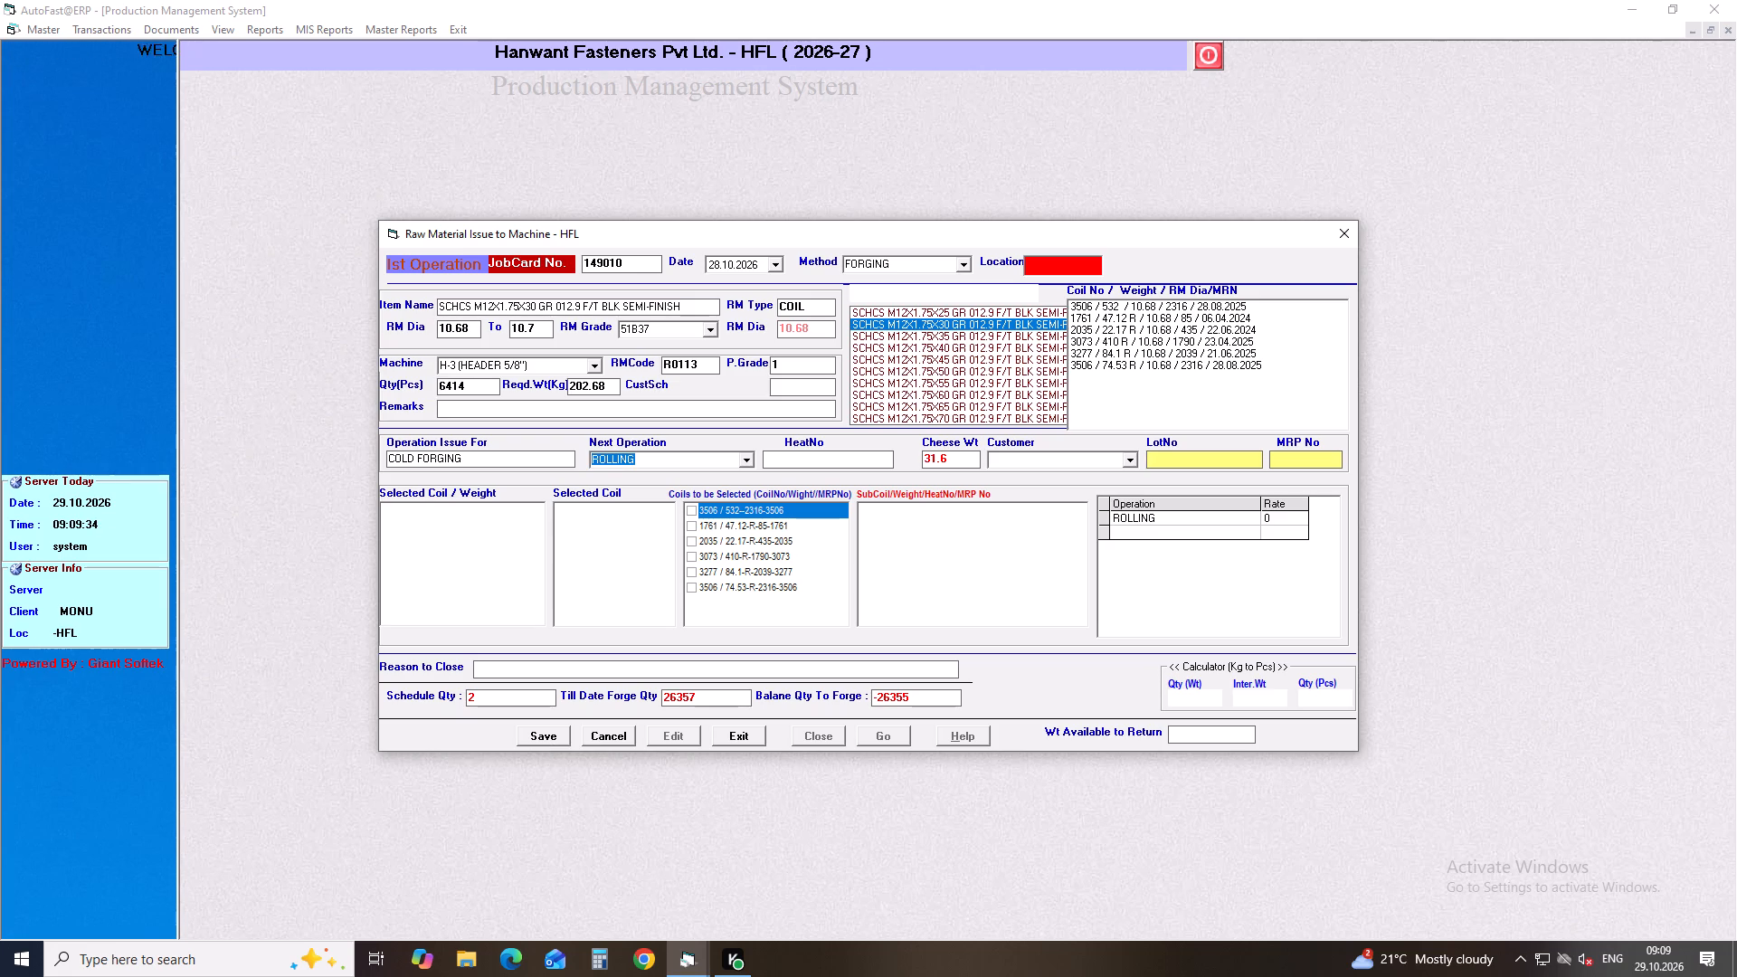
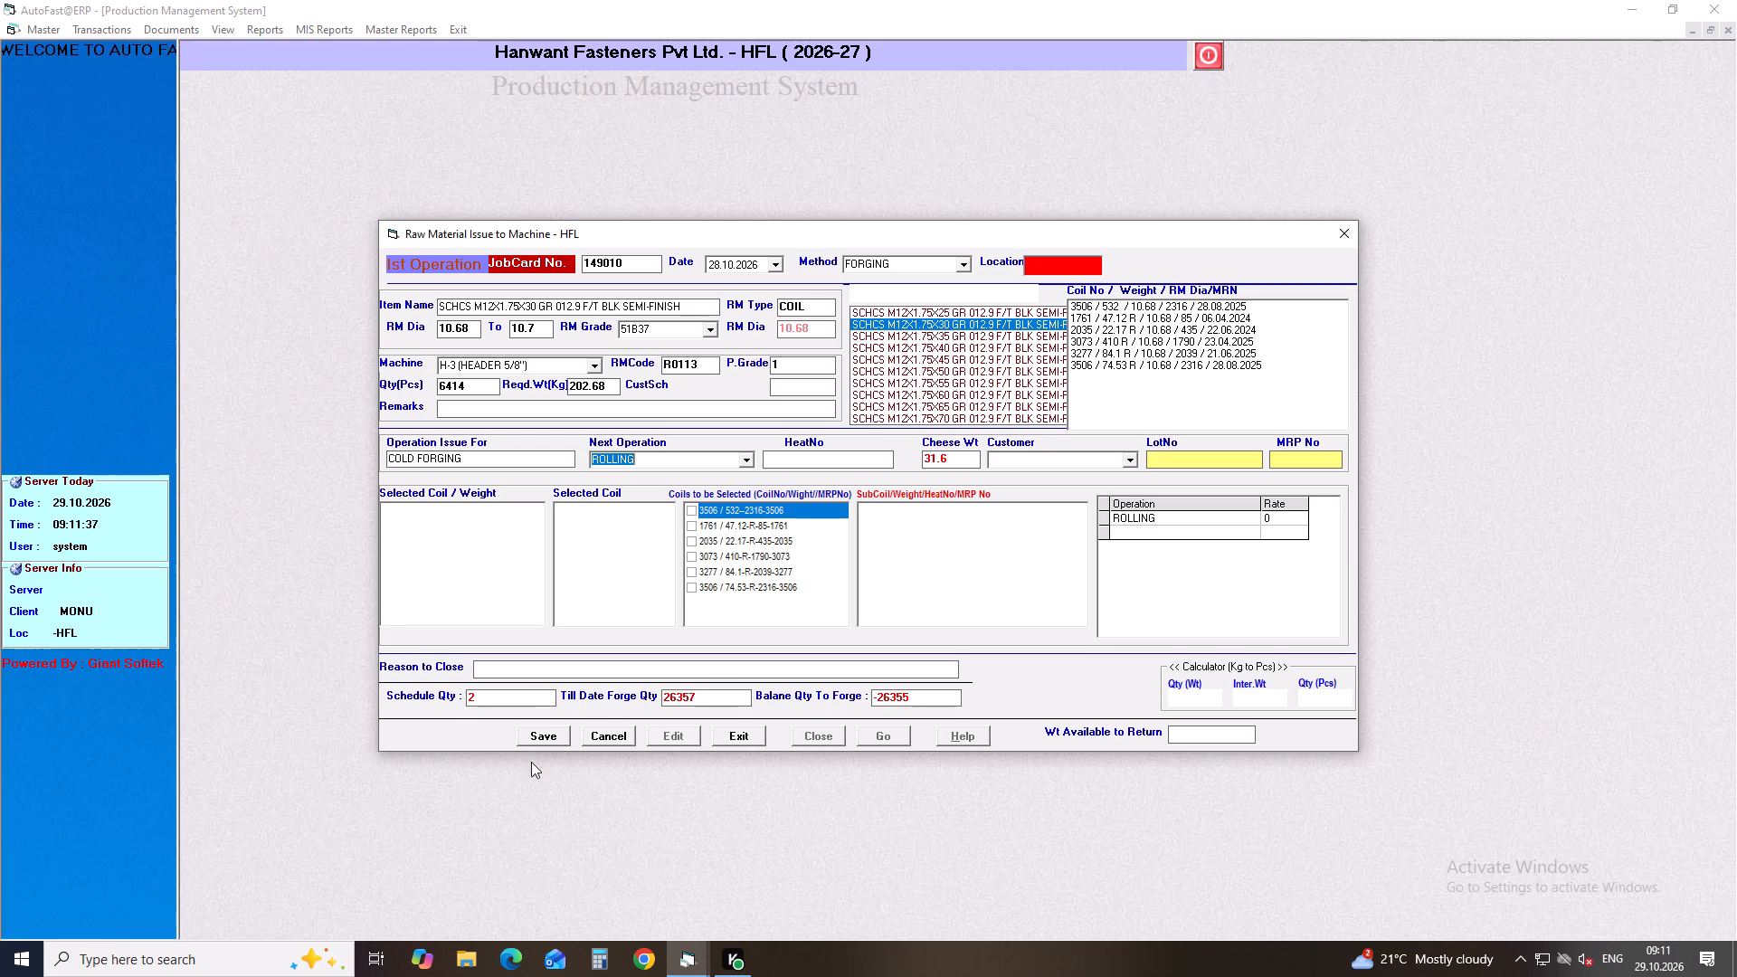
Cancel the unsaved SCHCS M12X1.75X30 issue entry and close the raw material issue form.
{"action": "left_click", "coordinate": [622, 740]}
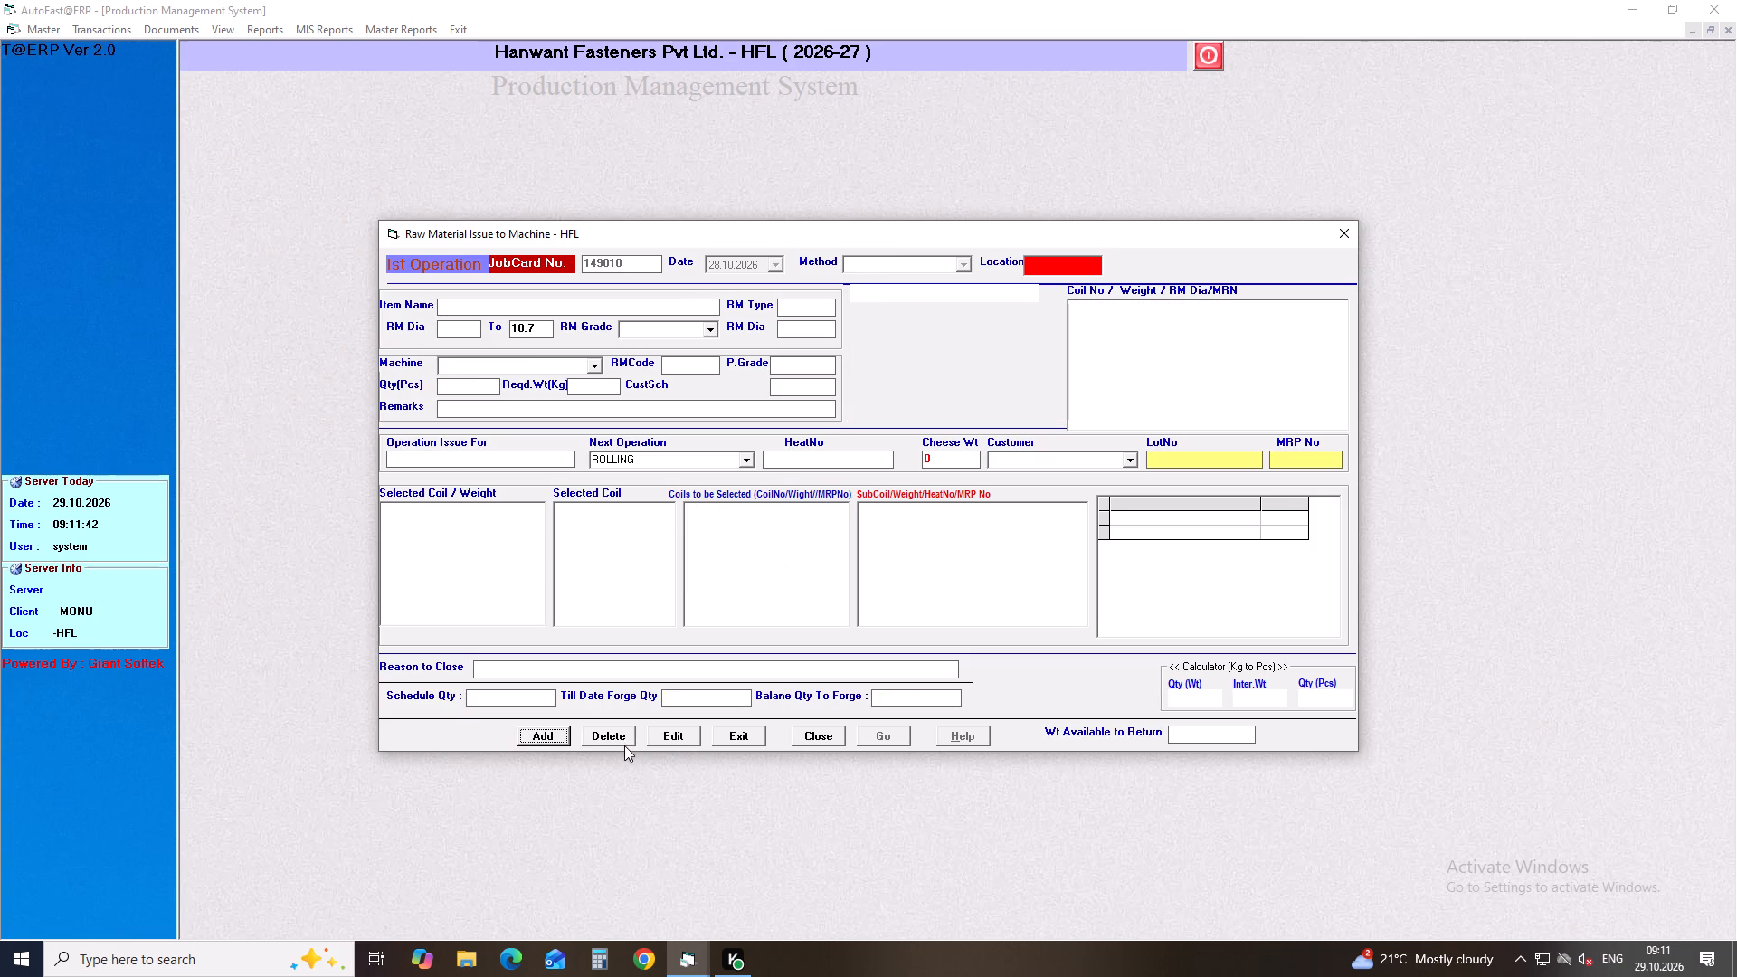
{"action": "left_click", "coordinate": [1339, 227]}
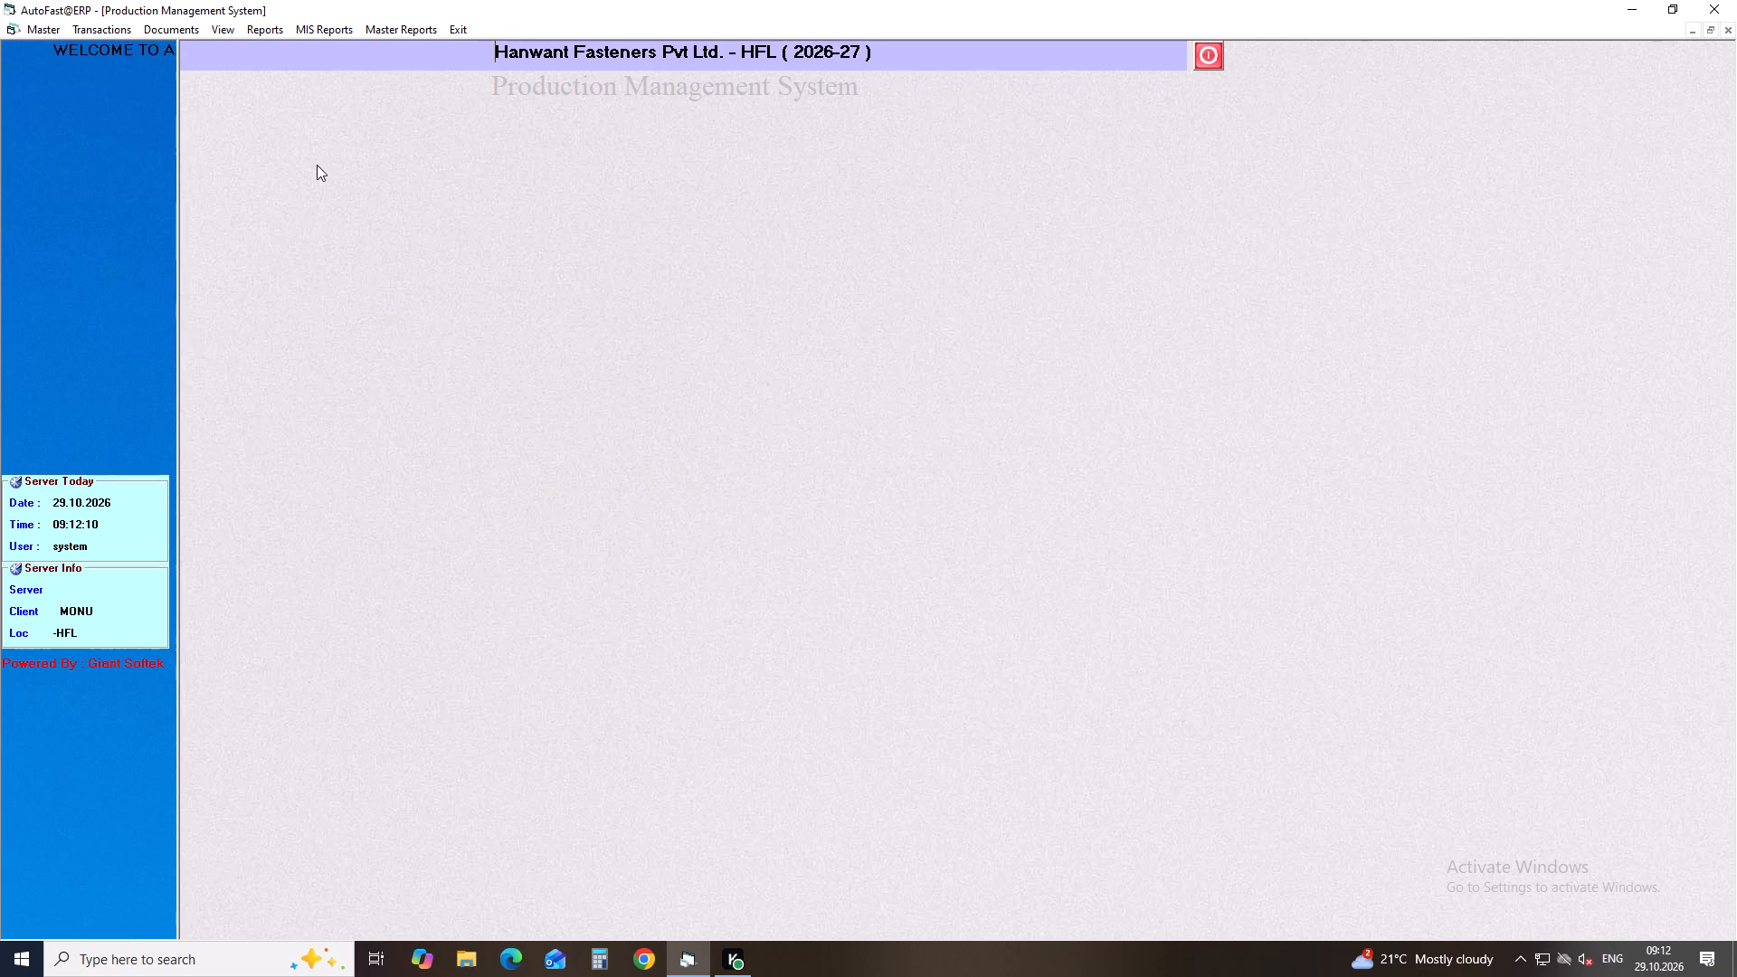
Start a new first-operation coil job card dated 28.10.2026 with the FORGING method.
{"action": "left_click", "coordinate": [99, 29]}
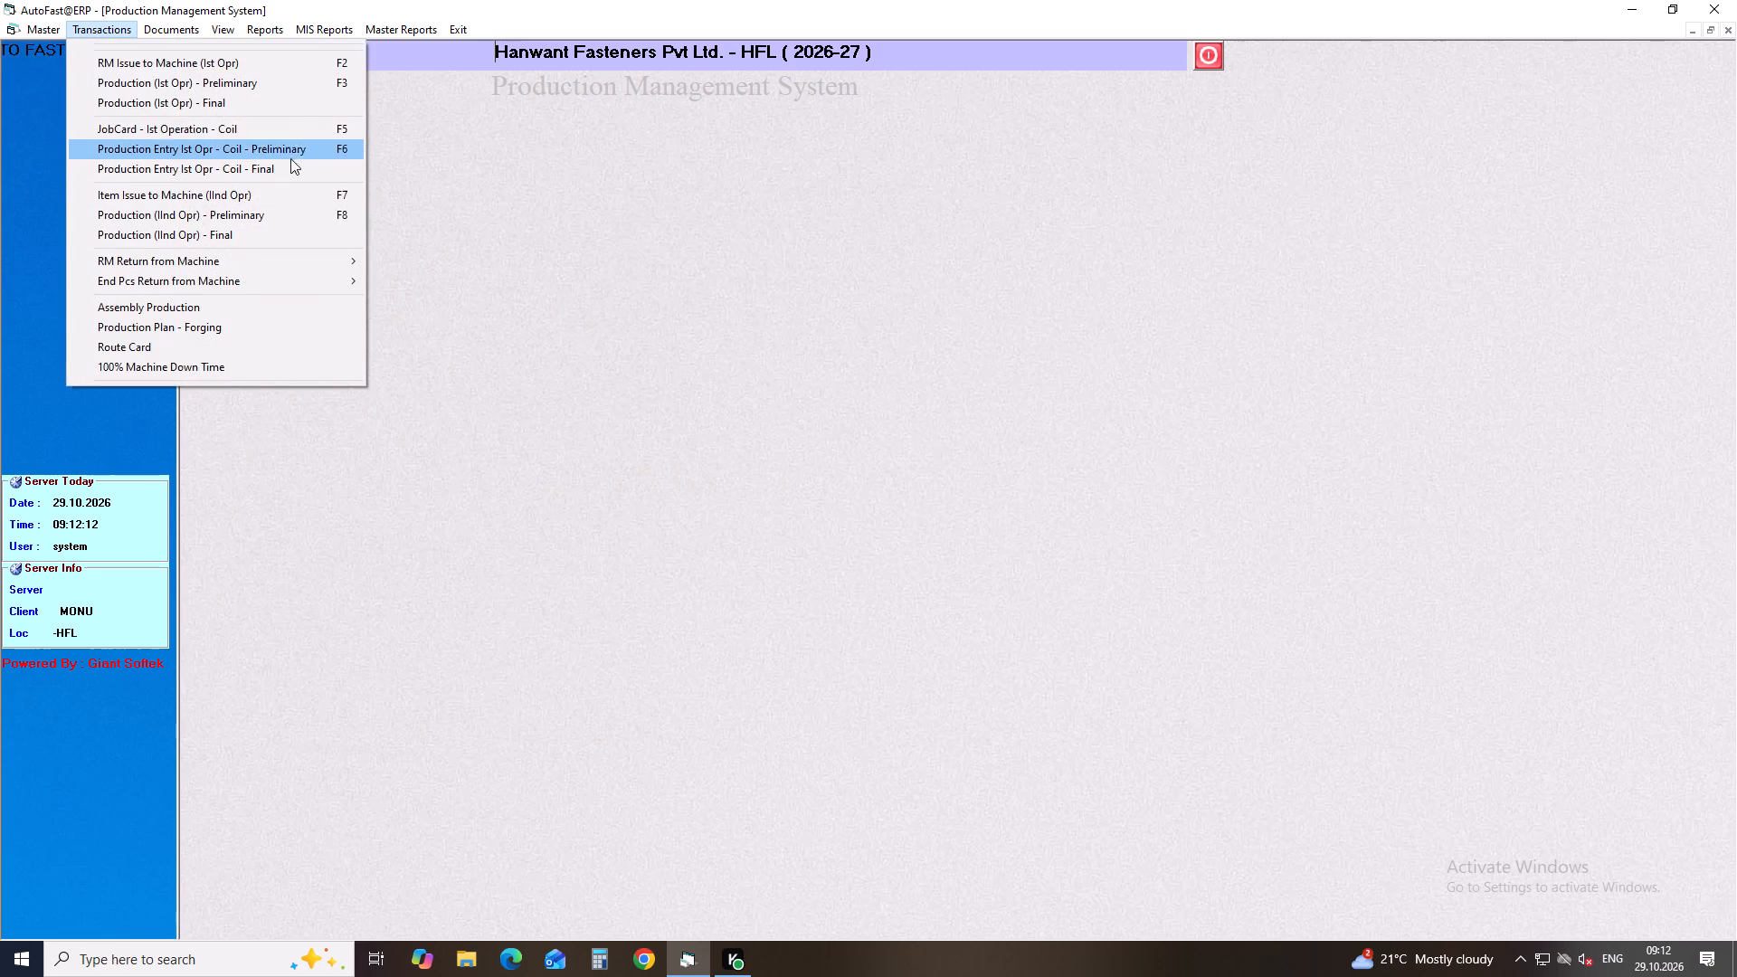
{"action": "left_click", "coordinate": [312, 132]}
{"action": "key", "text": "Return"}
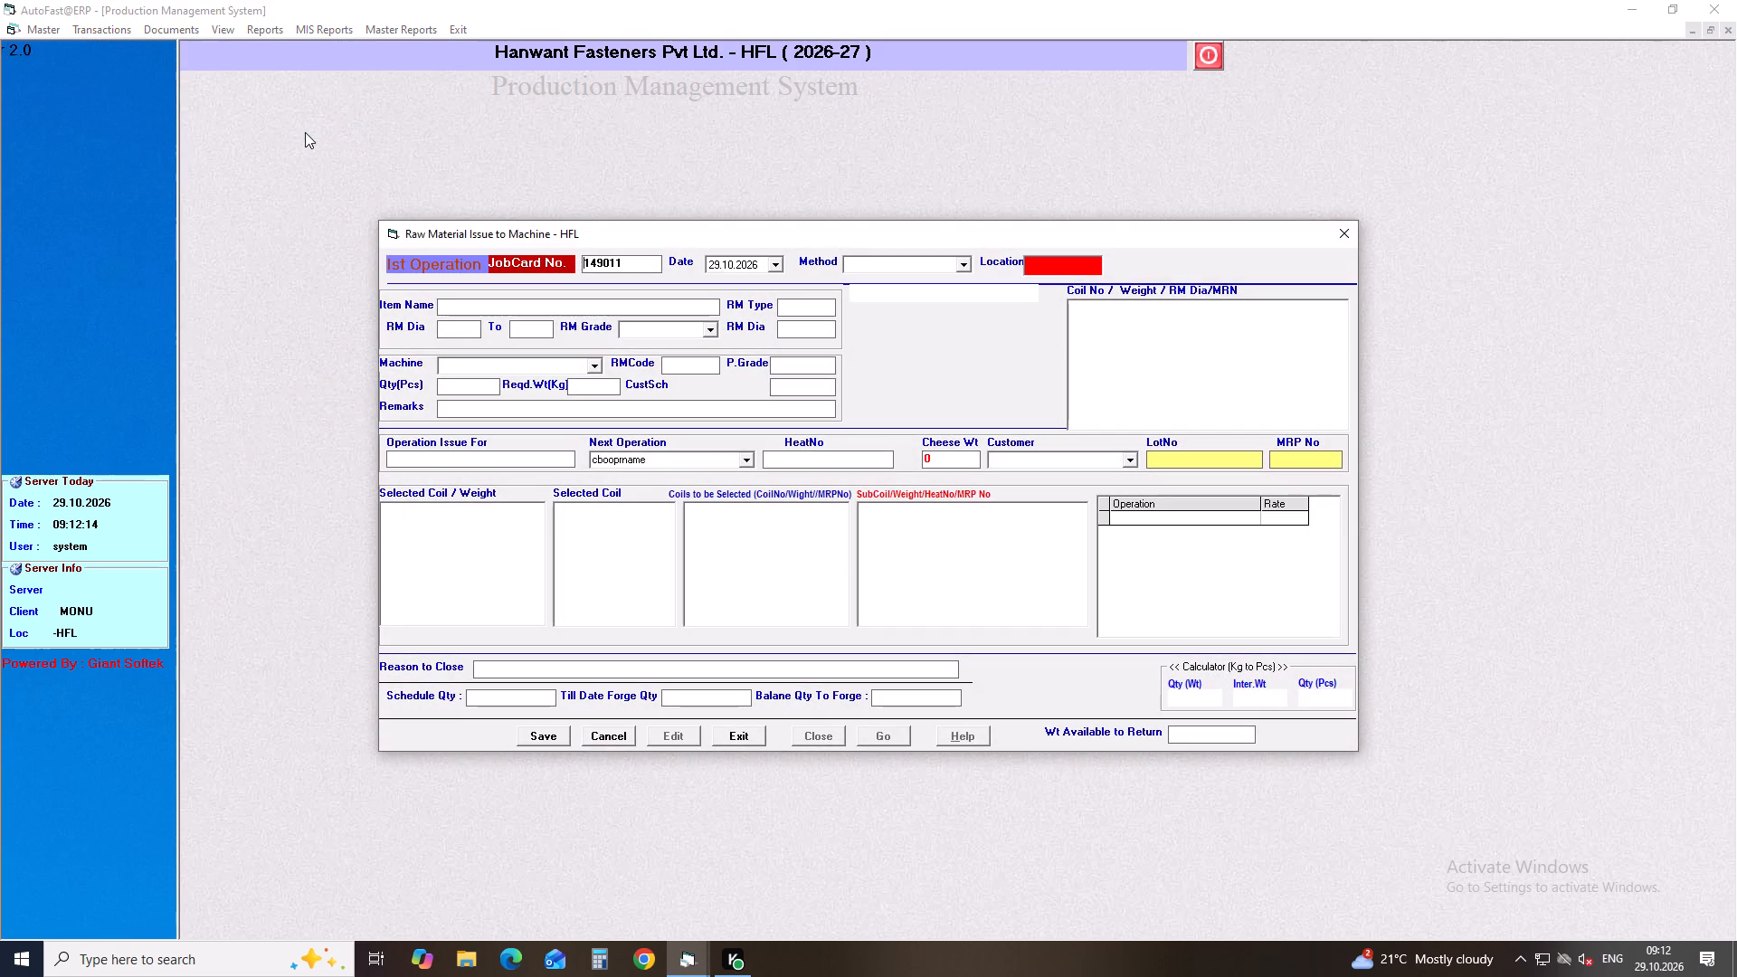
{"action": "key", "text": "Return"}
{"action": "key", "text": "Down"}
{"action": "key", "text": "Return"}
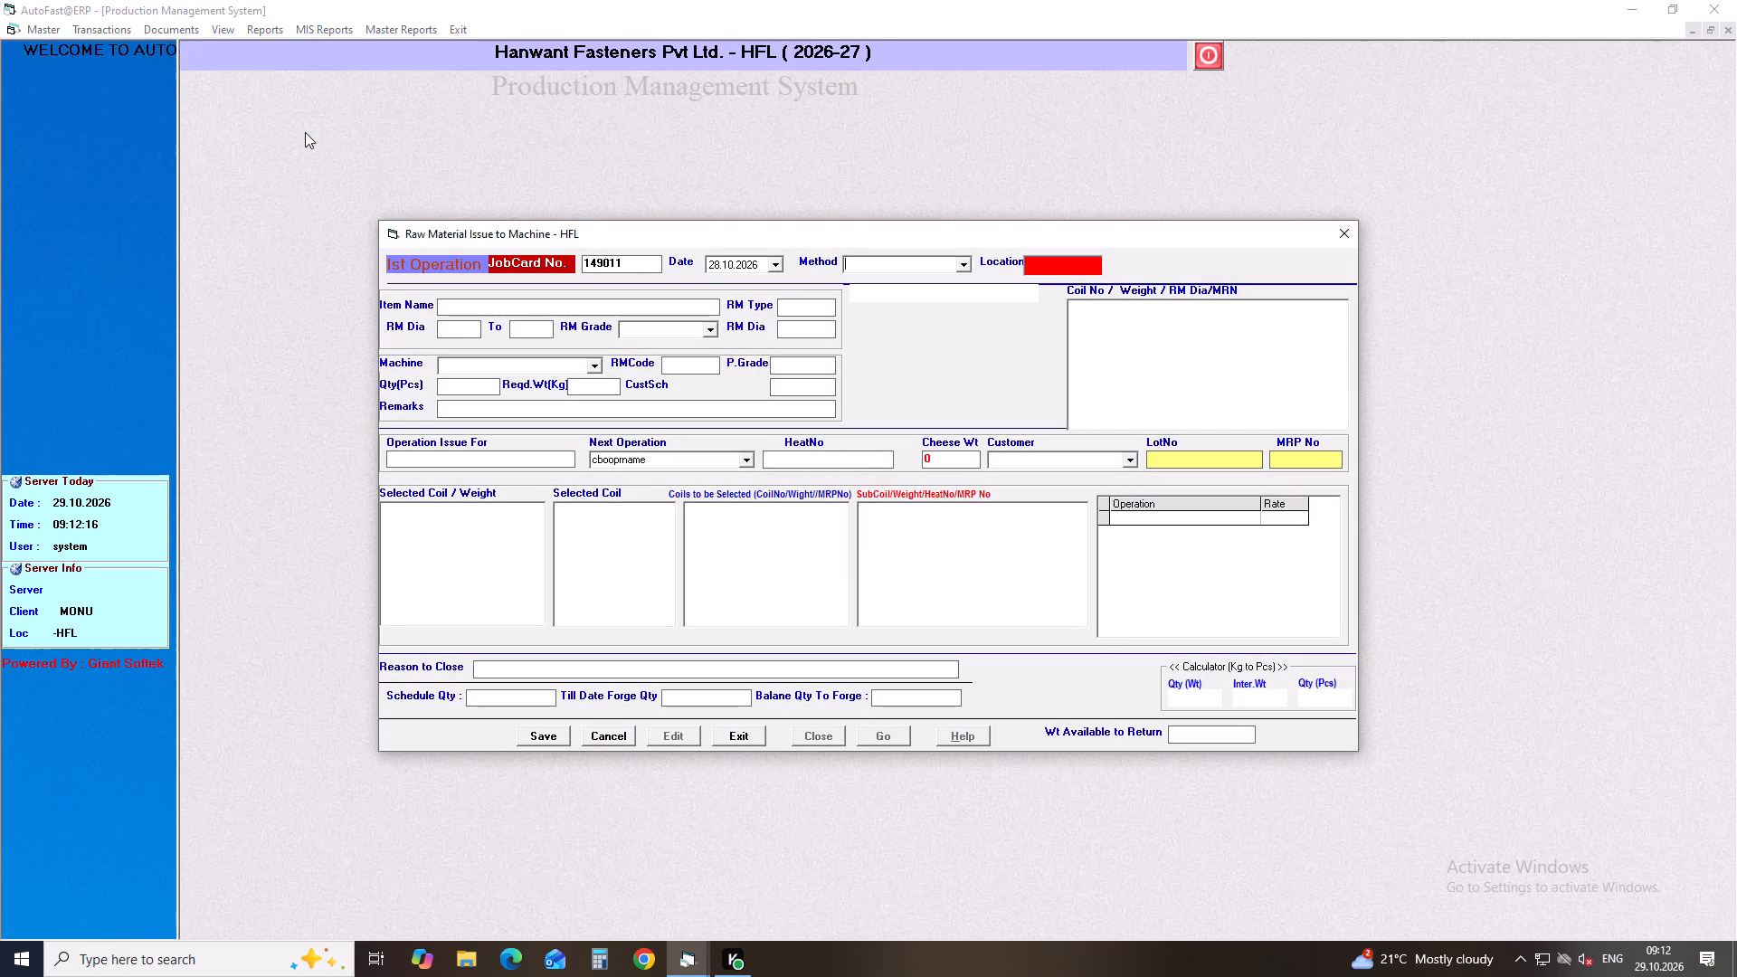
{"action": "key", "text": "Down"}
{"action": "key", "text": "Return"}
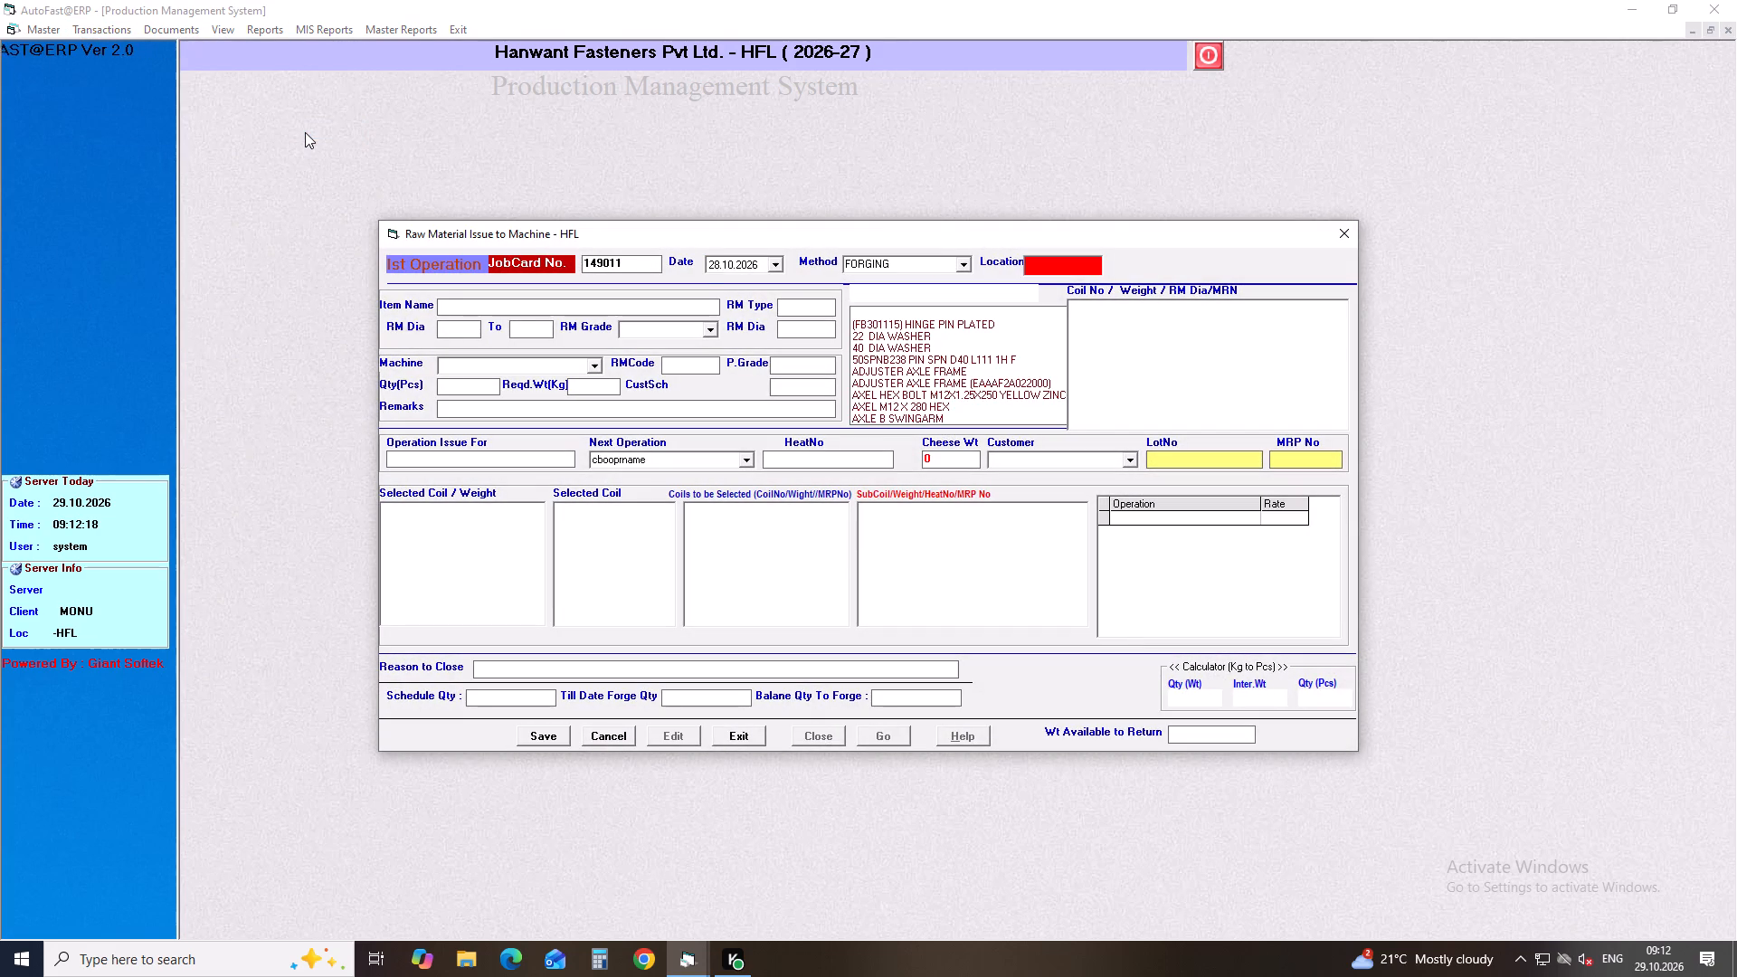
Search for BOLT HEX 6 items and choose BOLT HEX 6 X 25.
{"action": "type", "text": "bolt hex 6"}
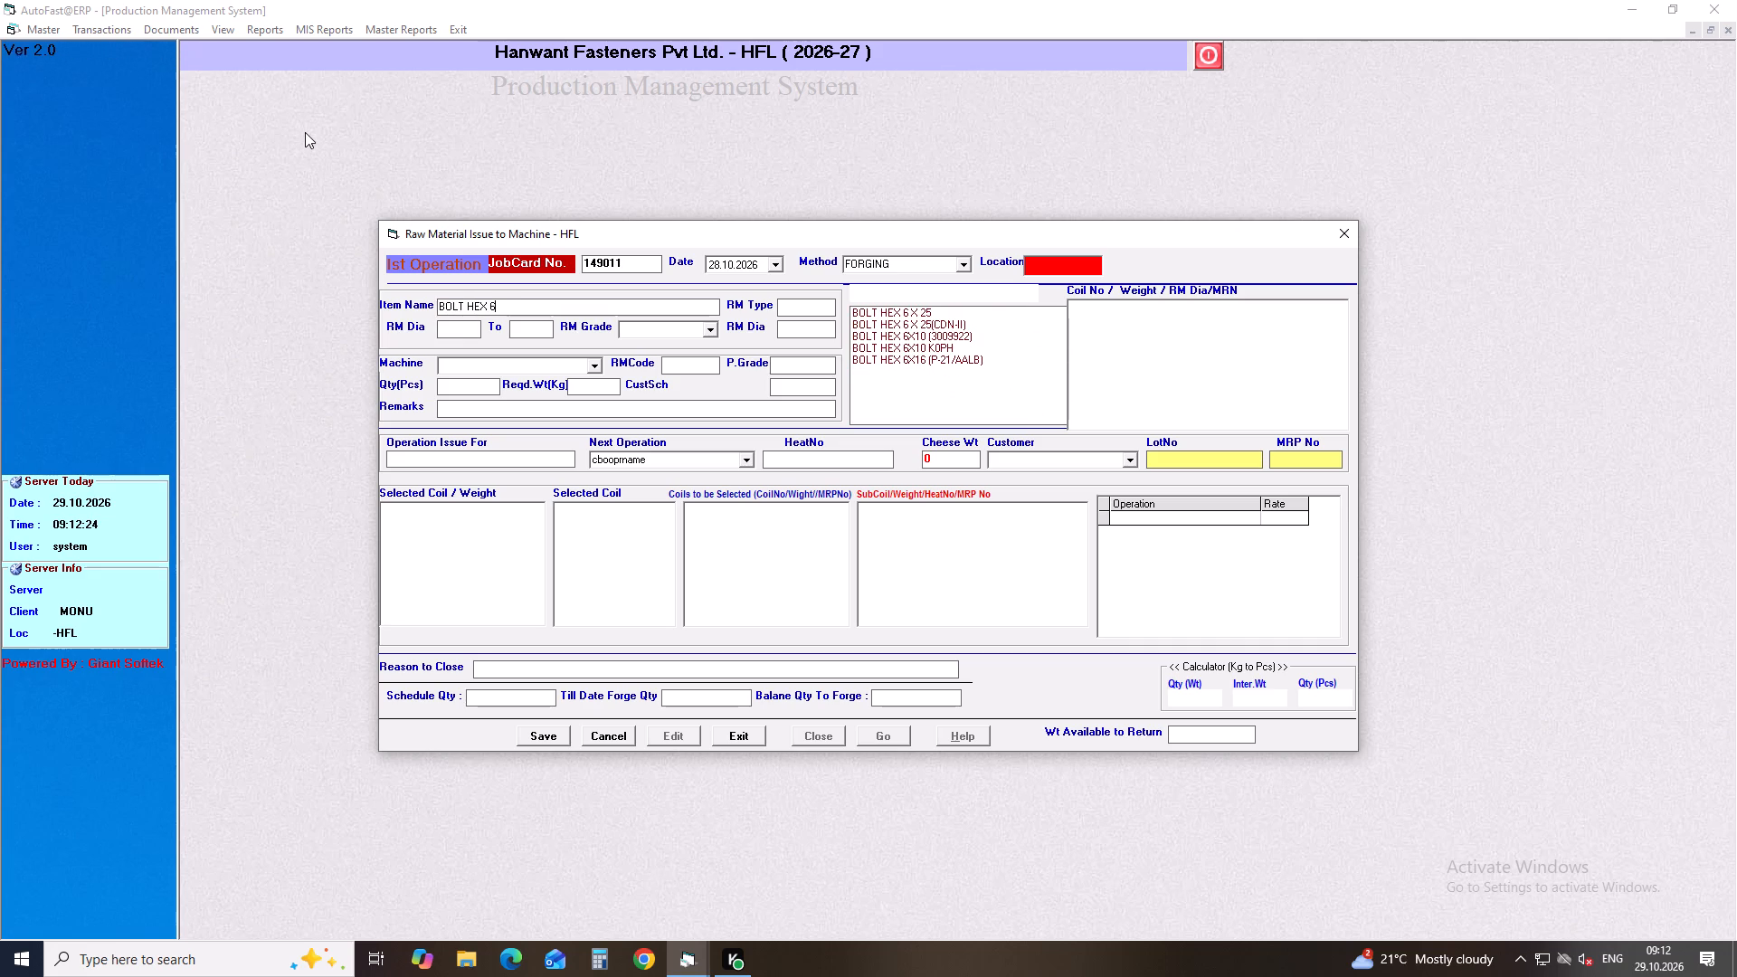
{"action": "key", "text": "Down"}
{"action": "key", "text": "Down"}
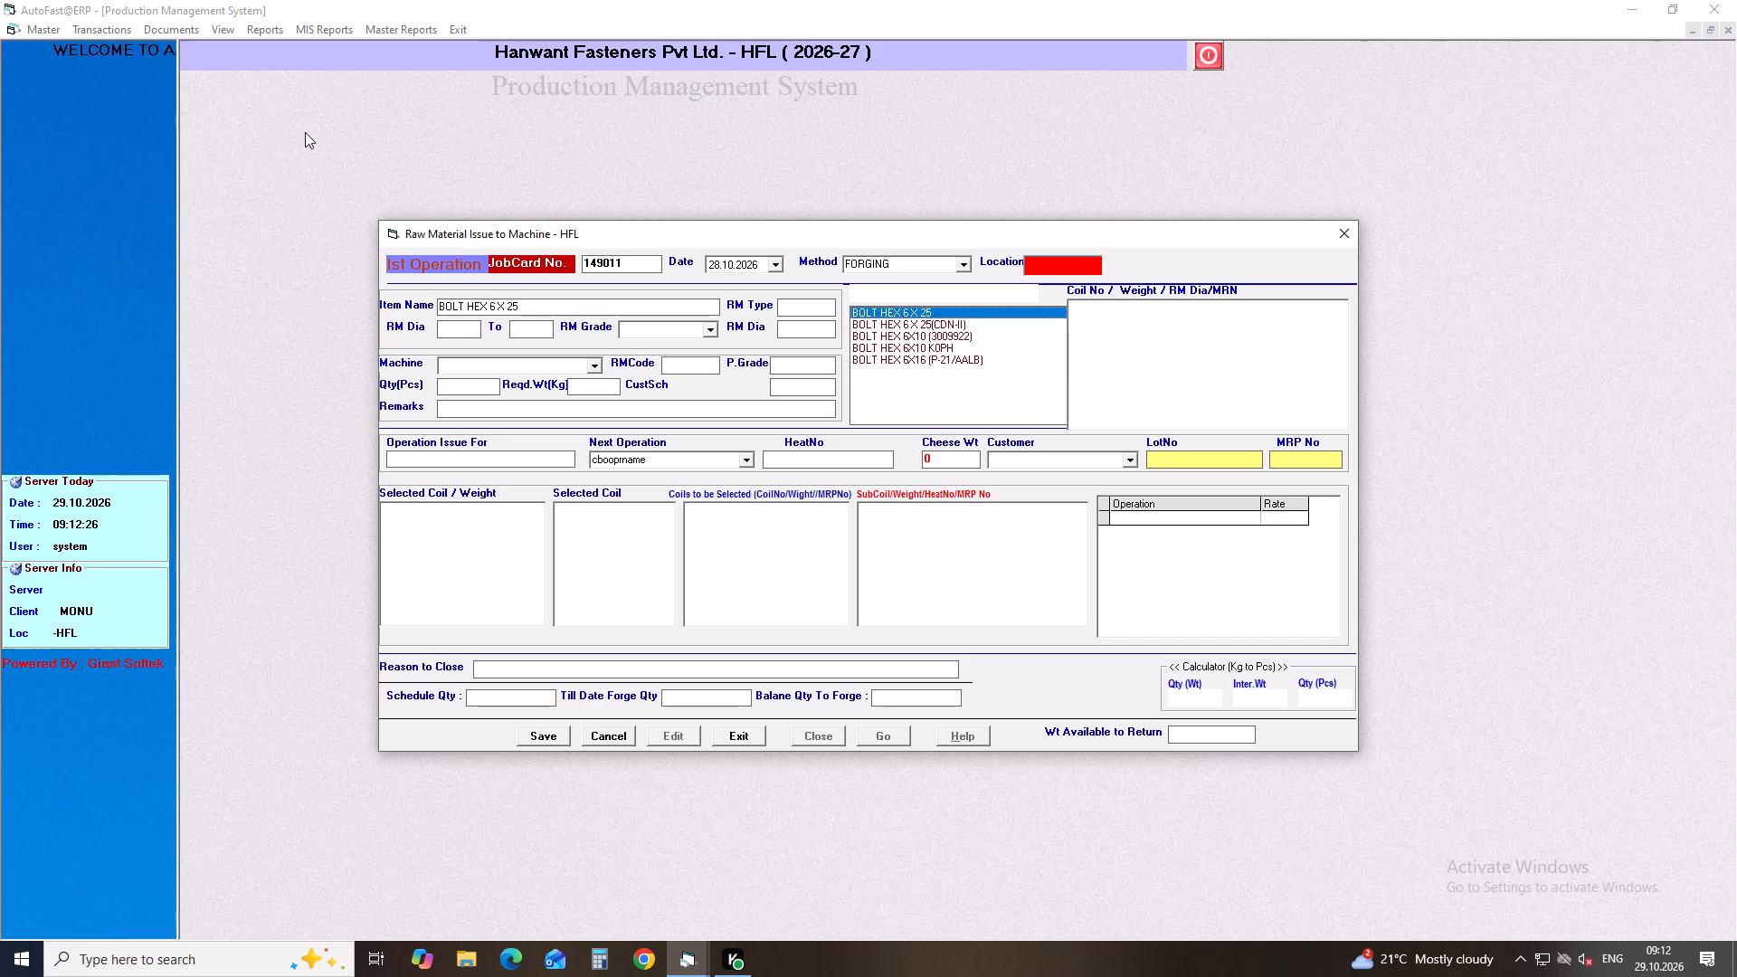
{"action": "key", "text": "Return"}
Set the raw material grade to 10B21 and the machine to H-4 (HEADER 3/8").
{"action": "key", "text": "Return"}
{"action": "key", "text": "Return"}
{"action": "key", "text": "Down"}
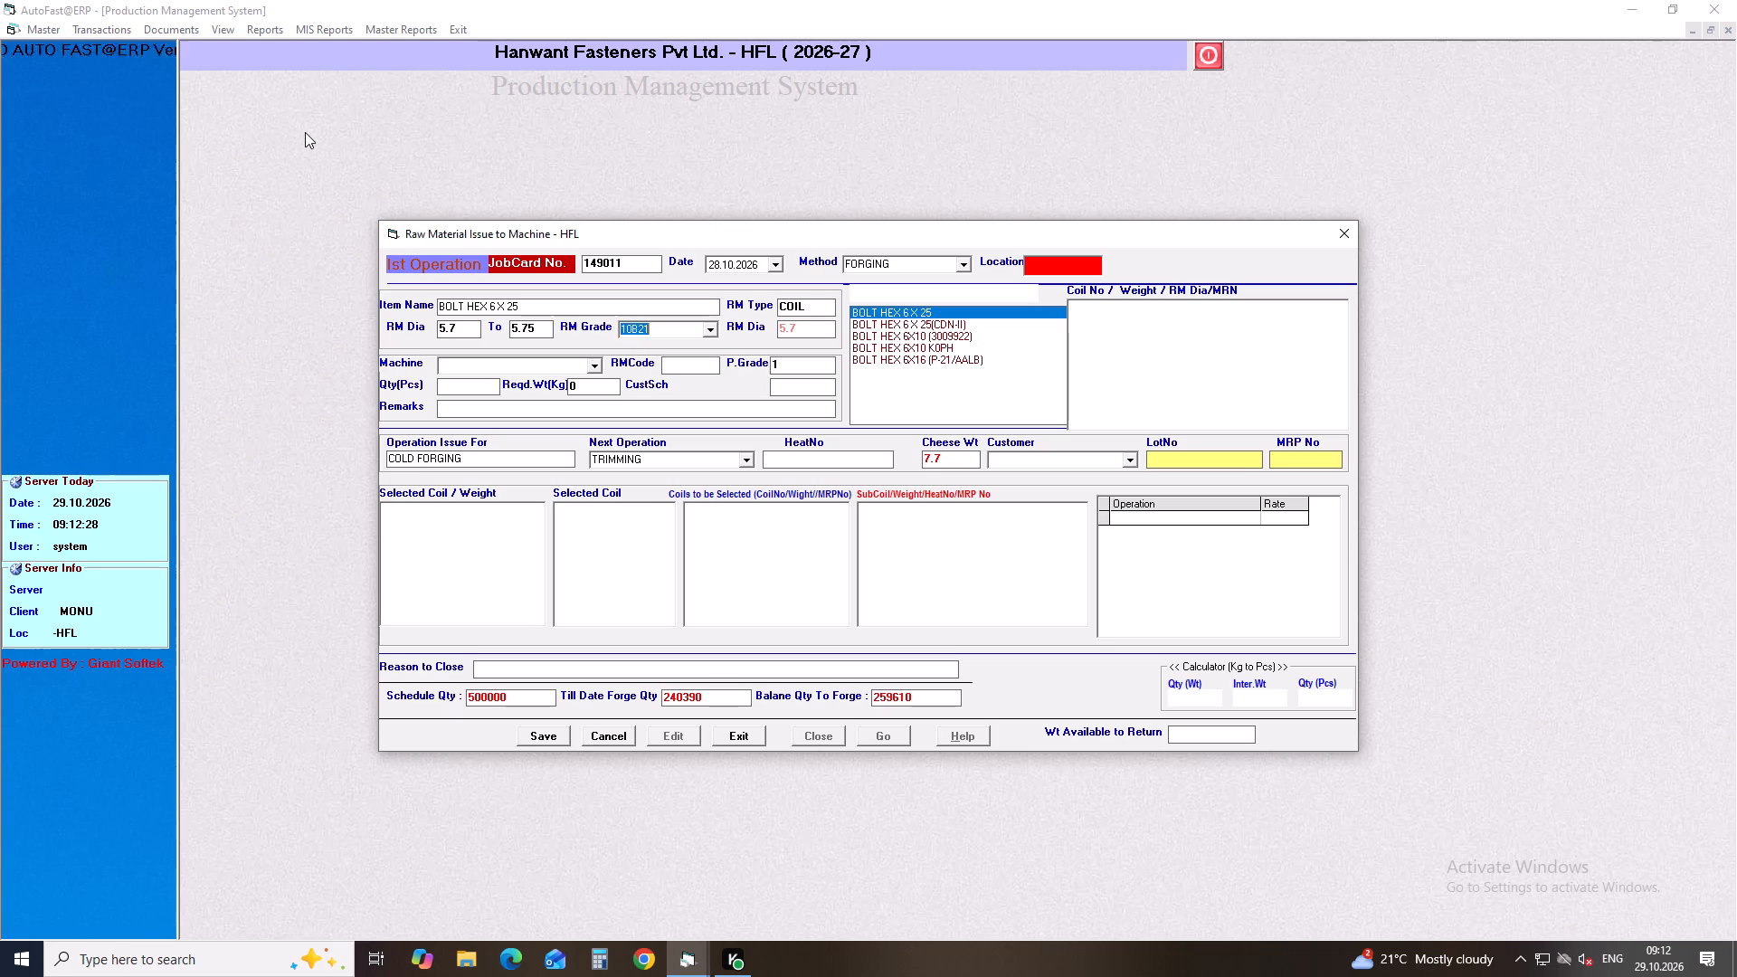
{"action": "key", "text": "Return"}
{"action": "key", "text": "Return"}
{"action": "key", "text": "Down"}
{"action": "key", "text": "Return"}
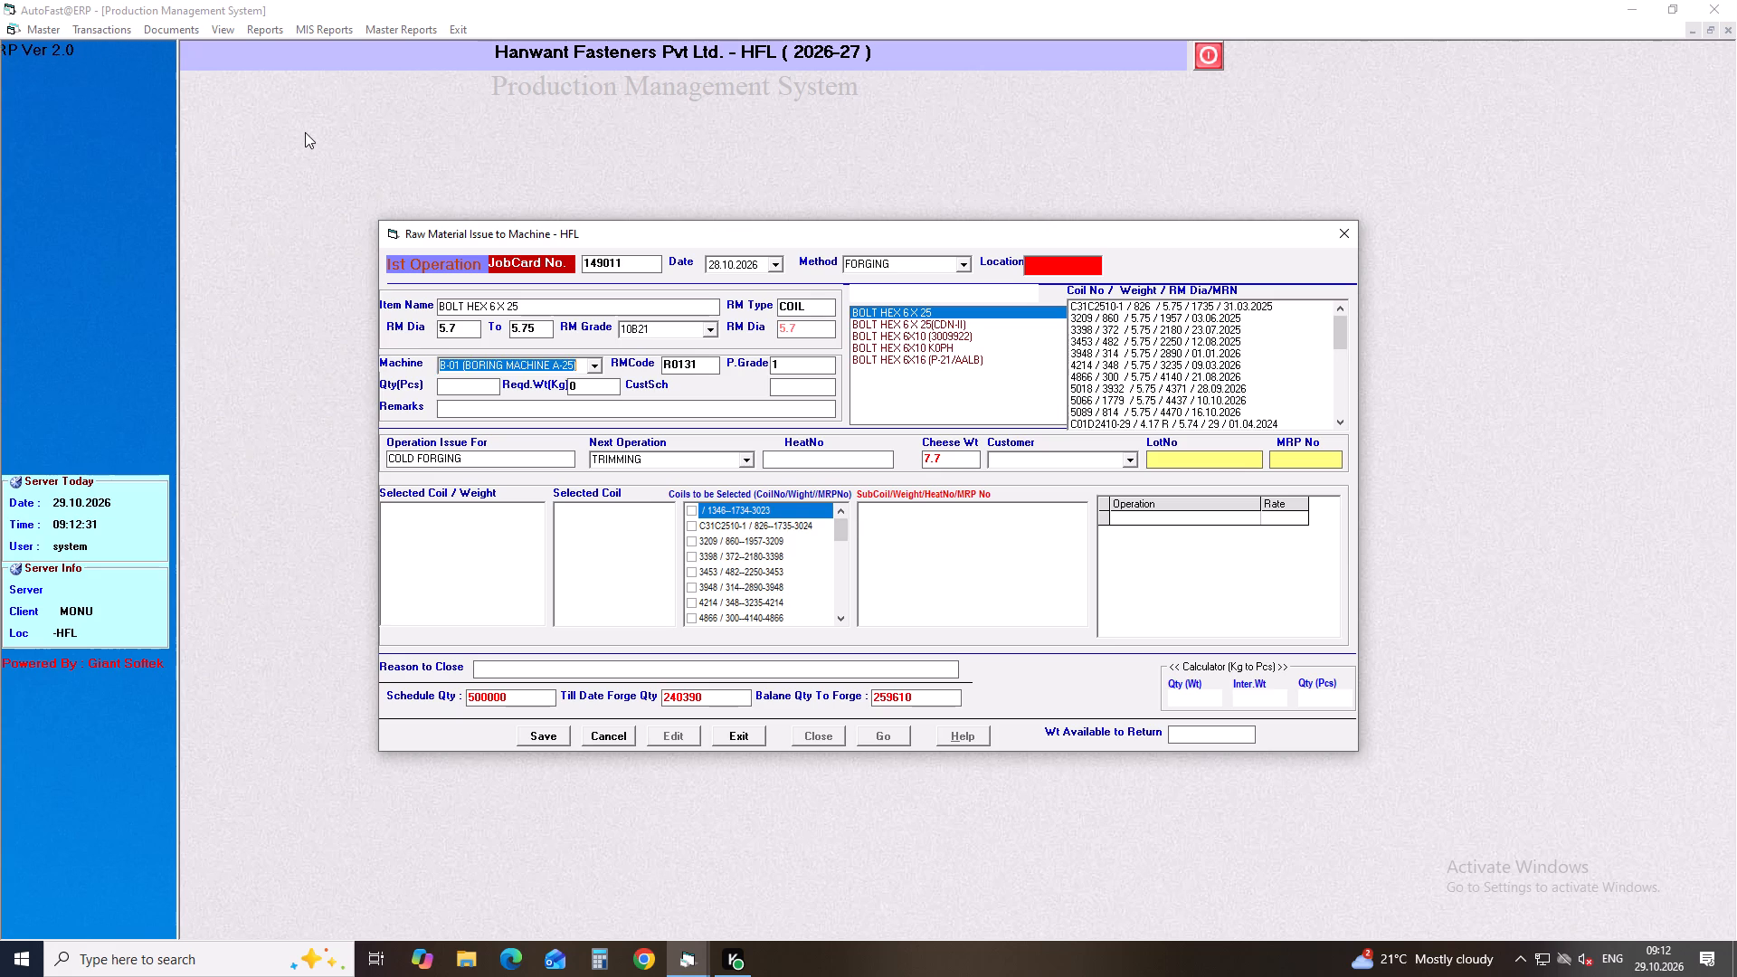
{"action": "left_click_drag", "start_coordinate": [576, 365], "coordinate": [438, 365]}
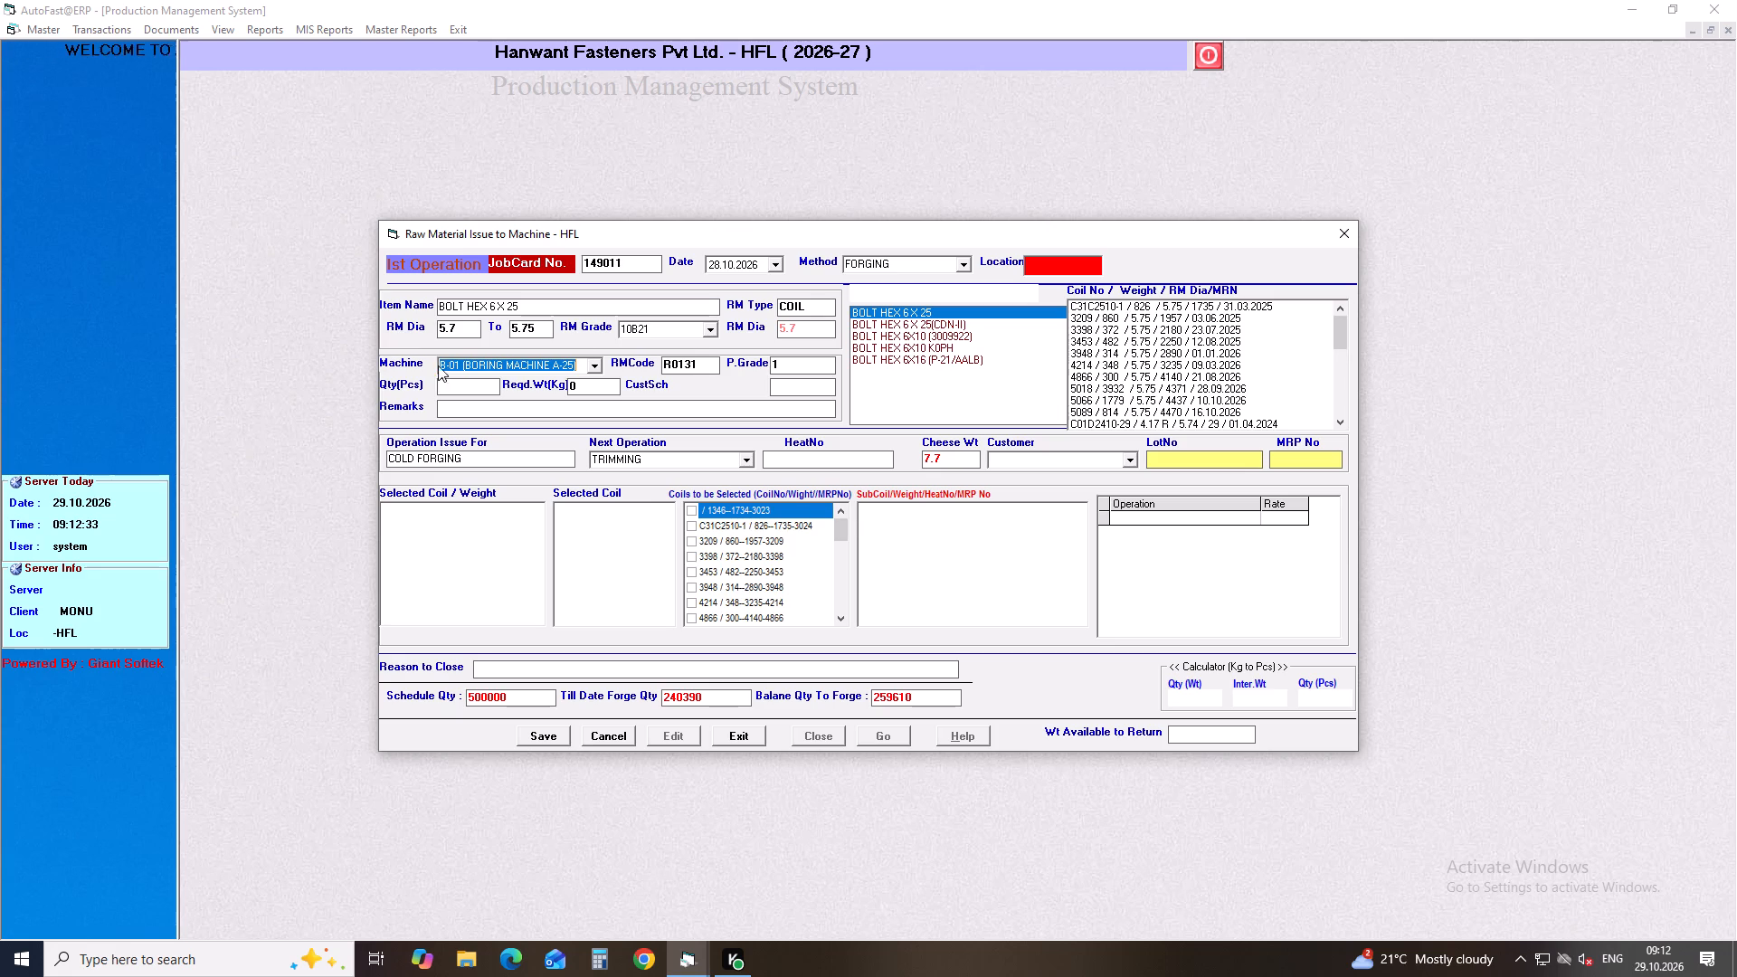
{"action": "left_click_drag", "start_coordinate": [438, 365], "coordinate": [431, 365]}
{"action": "key", "text": "h"}
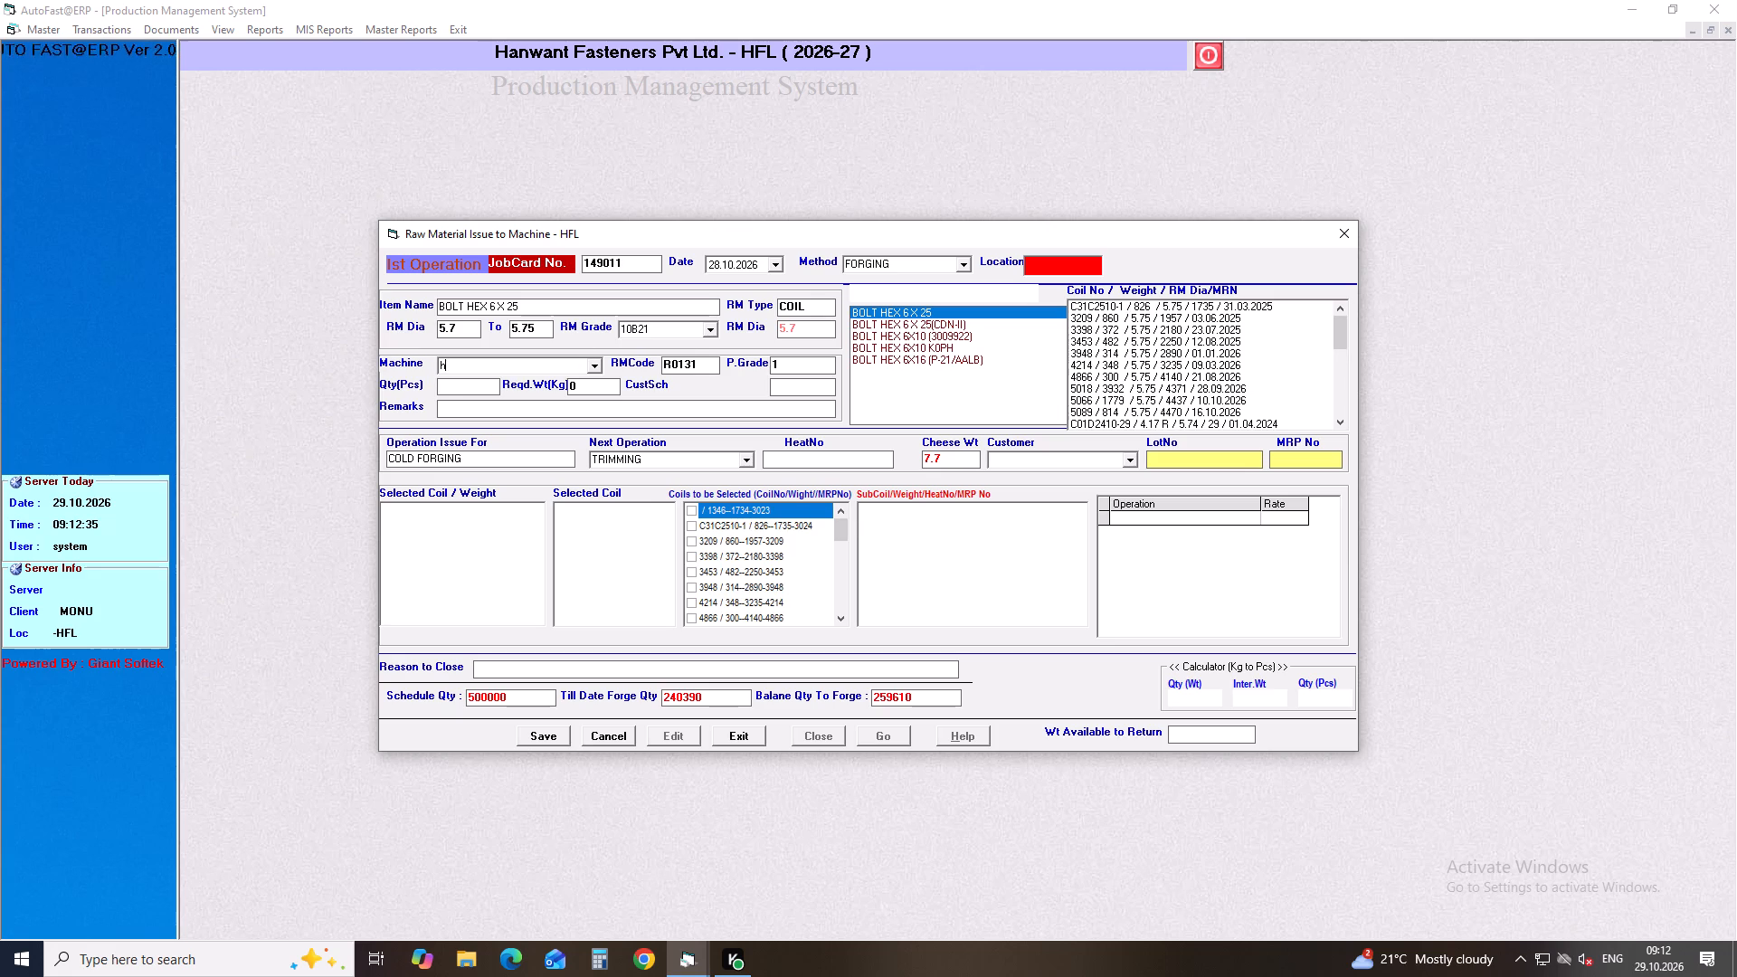
{"action": "key", "text": "Down"}
{"action": "key", "text": "Down"}
{"action": "key", "text": "Down"}
{"action": "key", "text": "Down"}
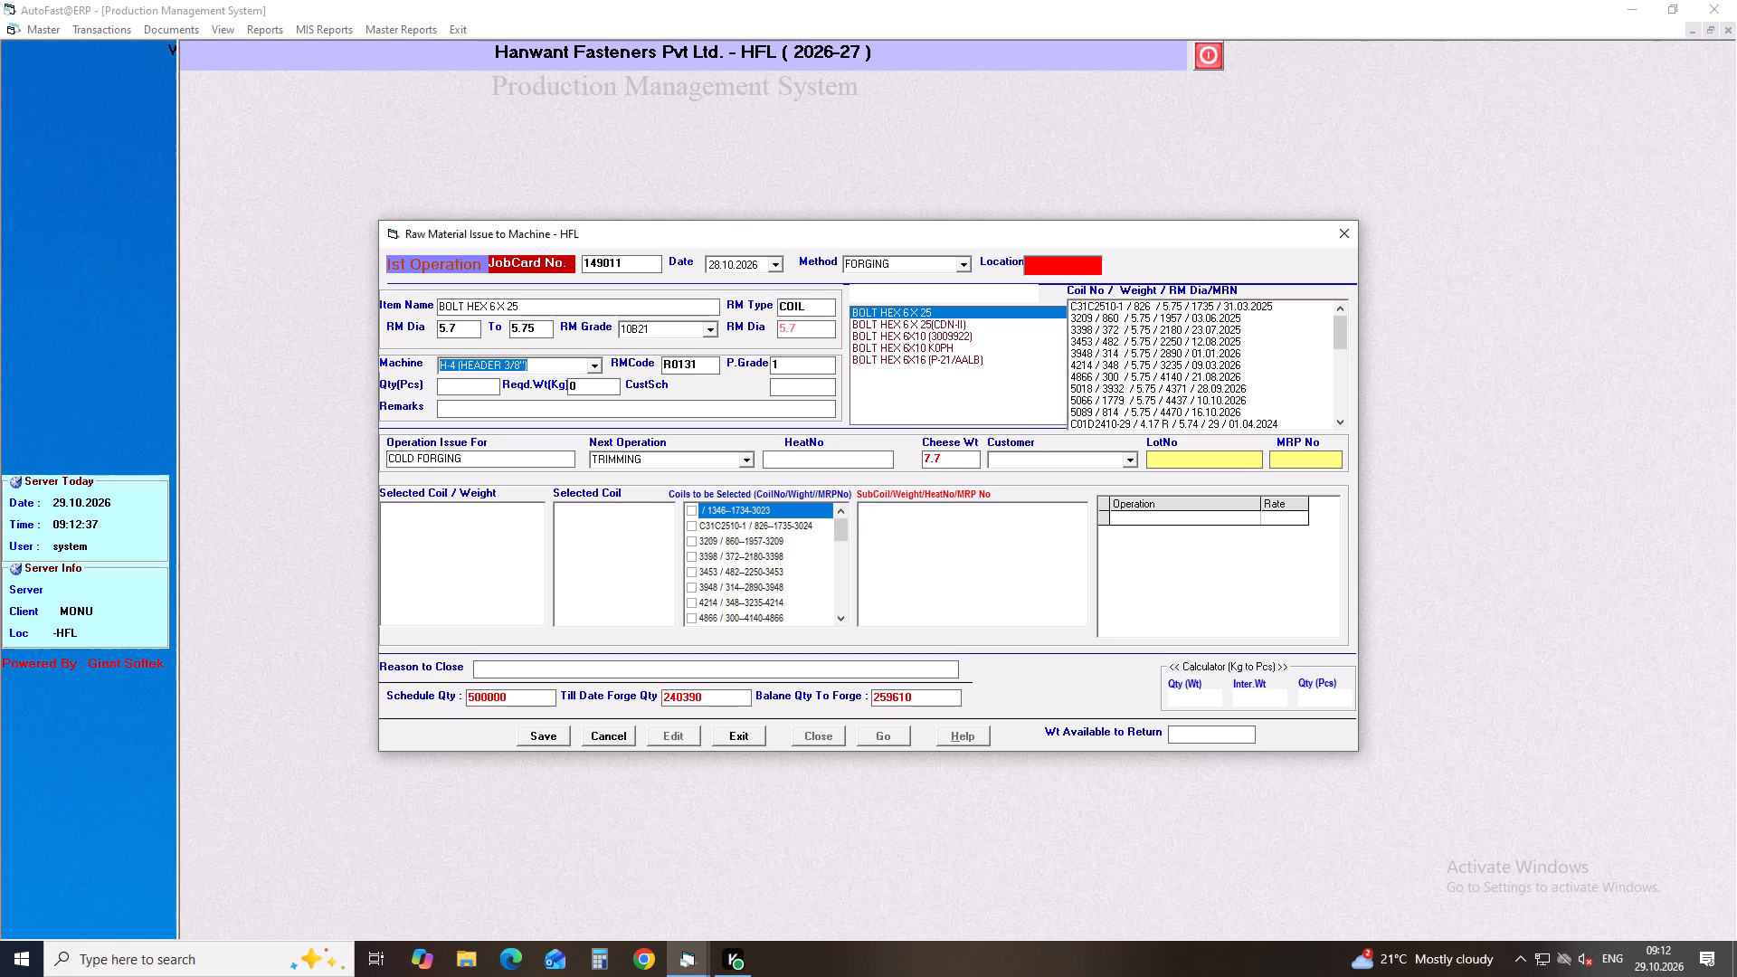
{"action": "key", "text": "Return"}
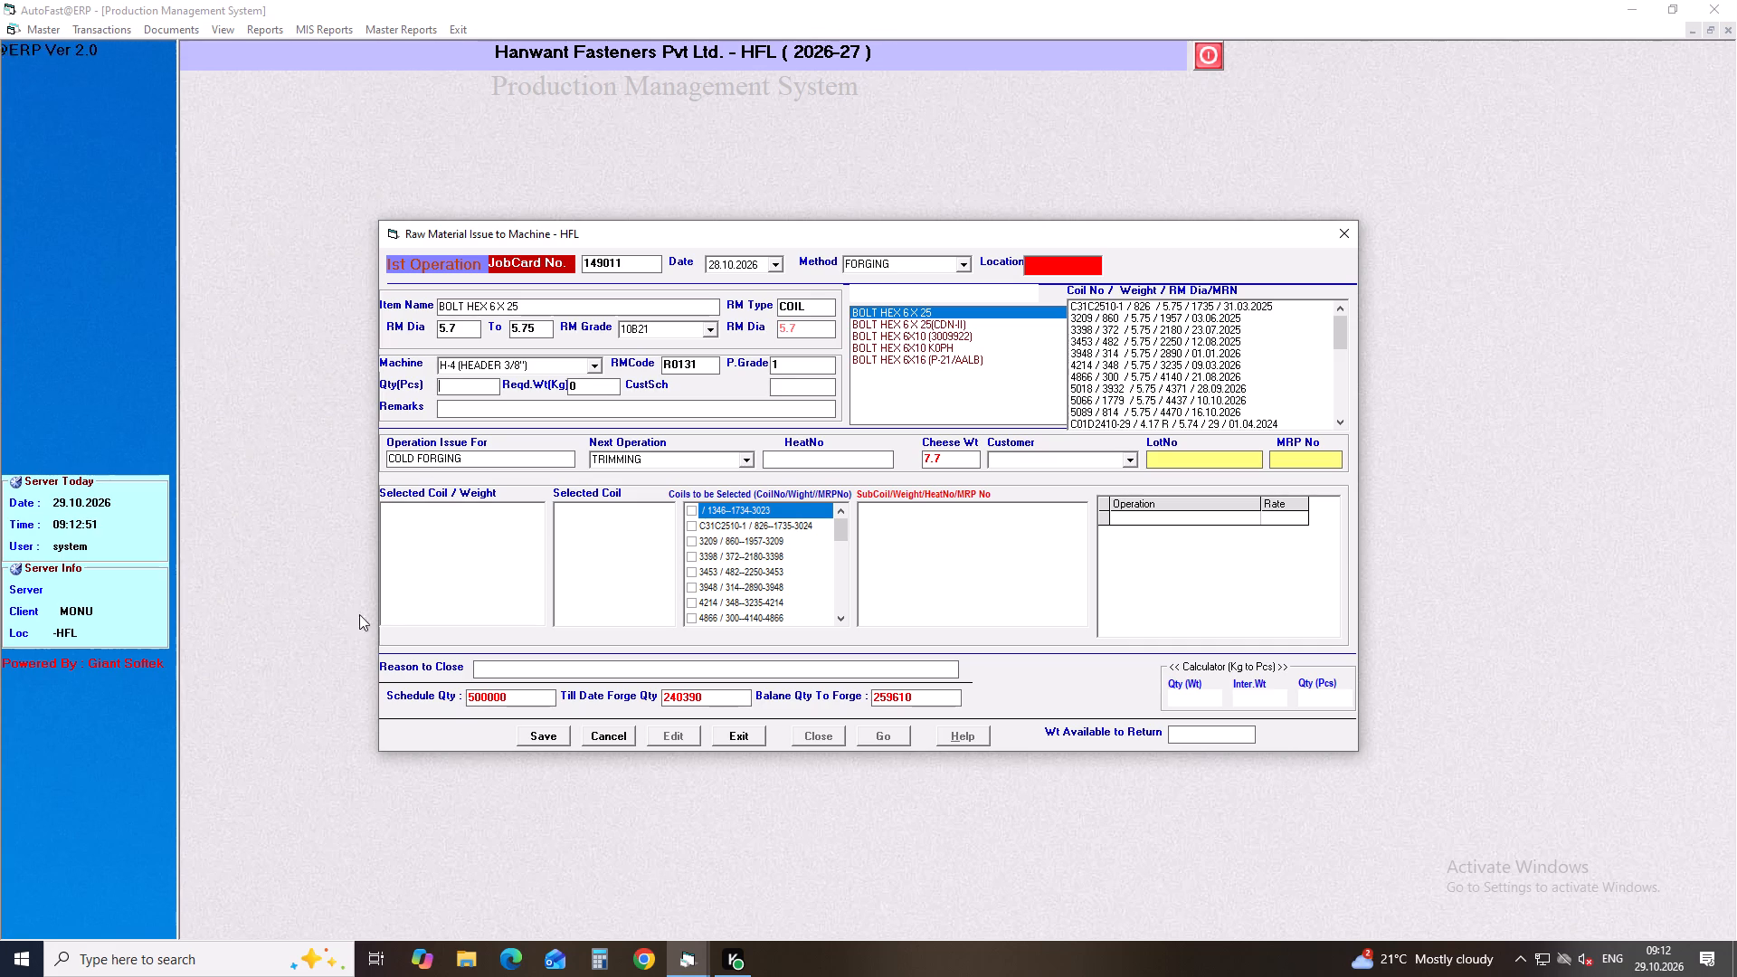
Switch to Calculator and add 28600 and 30510.
{"action": "left_click", "coordinate": [614, 967]}
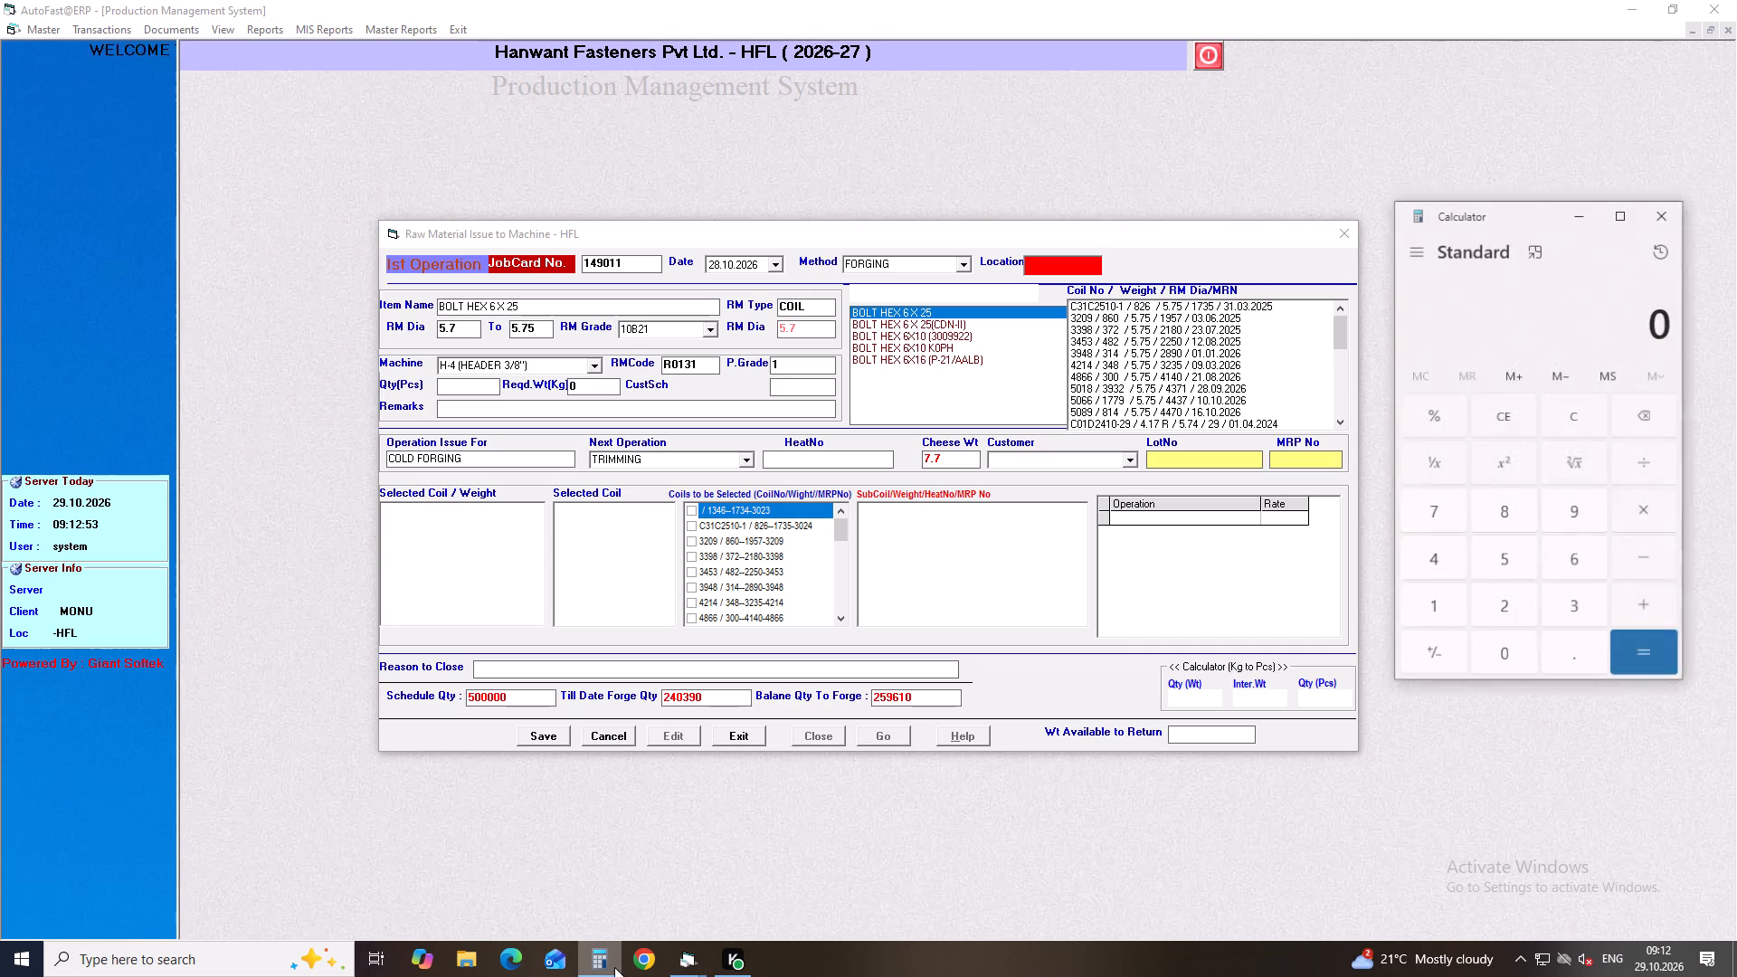
{"action": "type", "text": "28600+"}
{"action": "type", "text": "30"}
{"action": "key", "text": "5"}
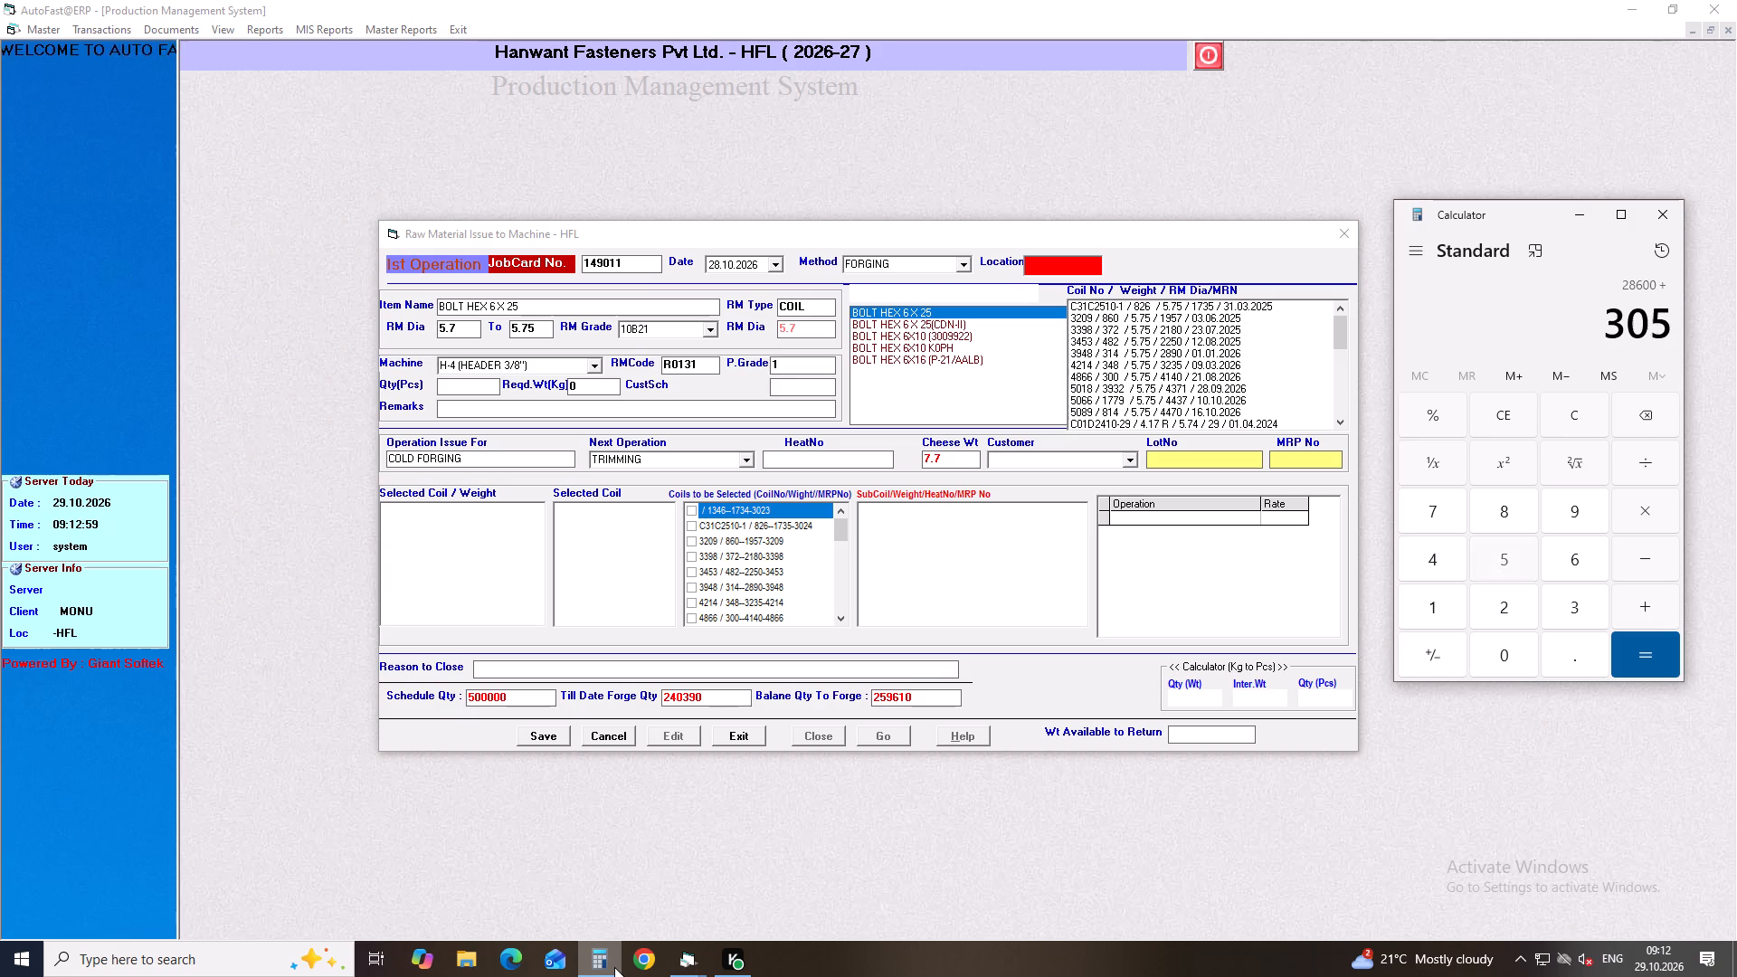
{"action": "type", "text": "10"}
{"action": "key", "text": "Return"}
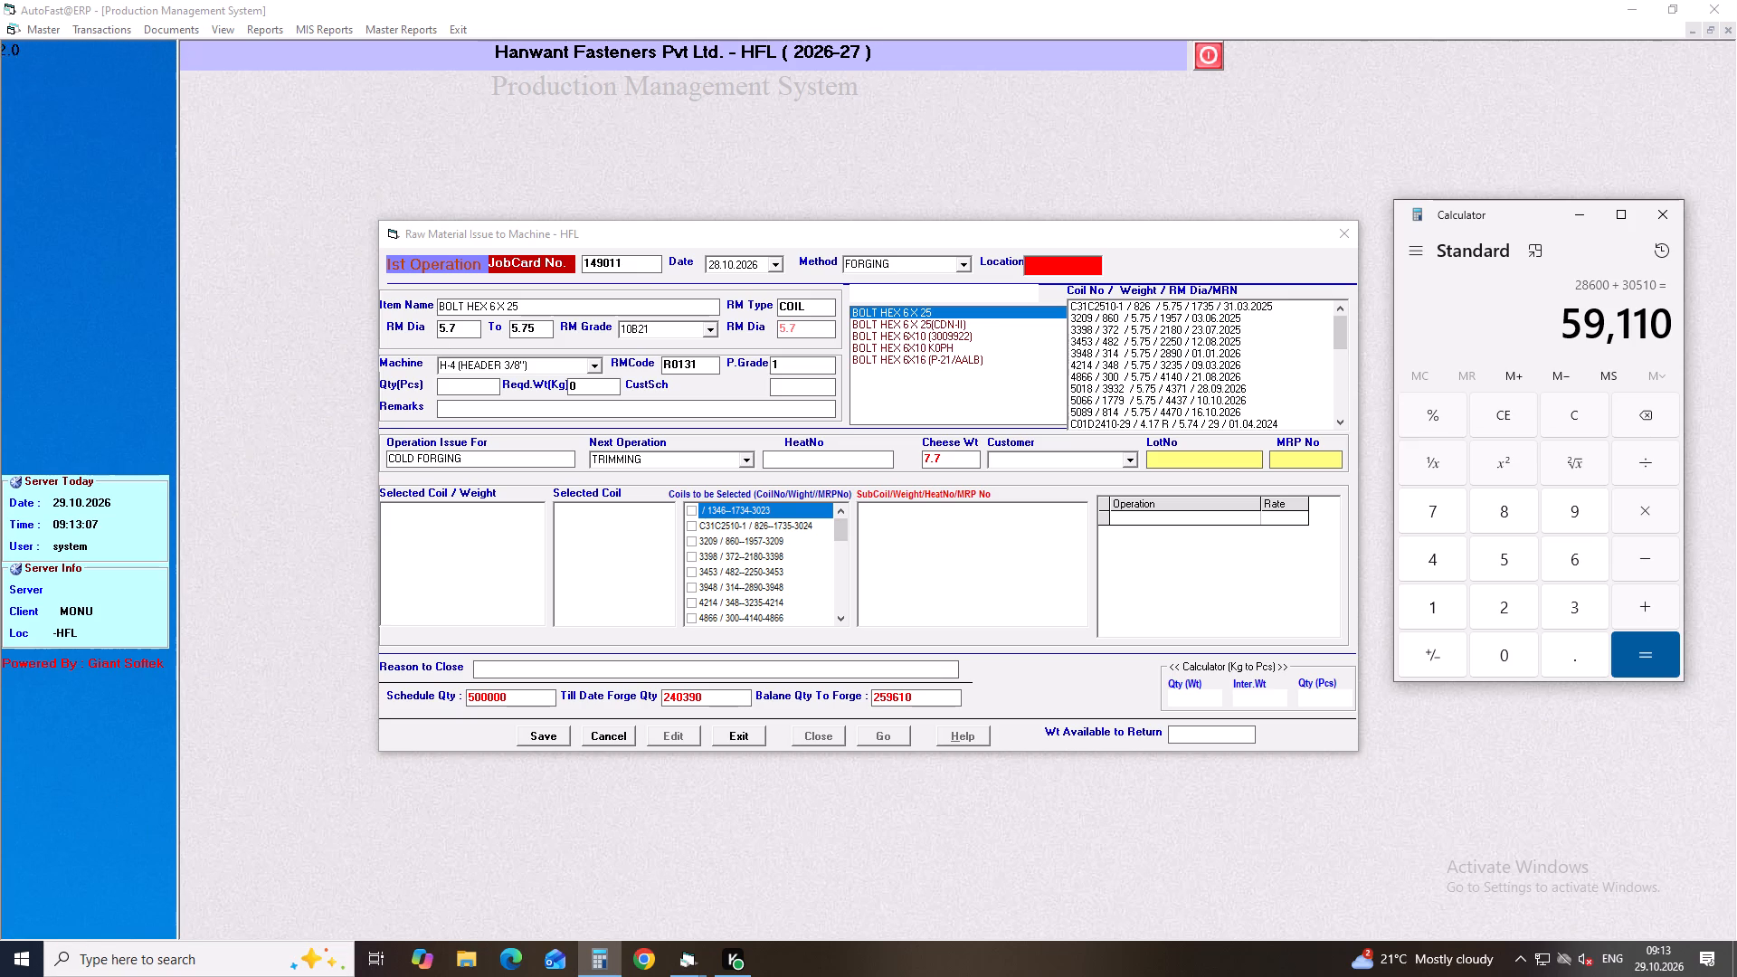
Back in the ERP issue form, set the quantity to 56110 pieces and add TRIMMING as the next operation.
{"action": "left_click", "coordinate": [452, 386]}
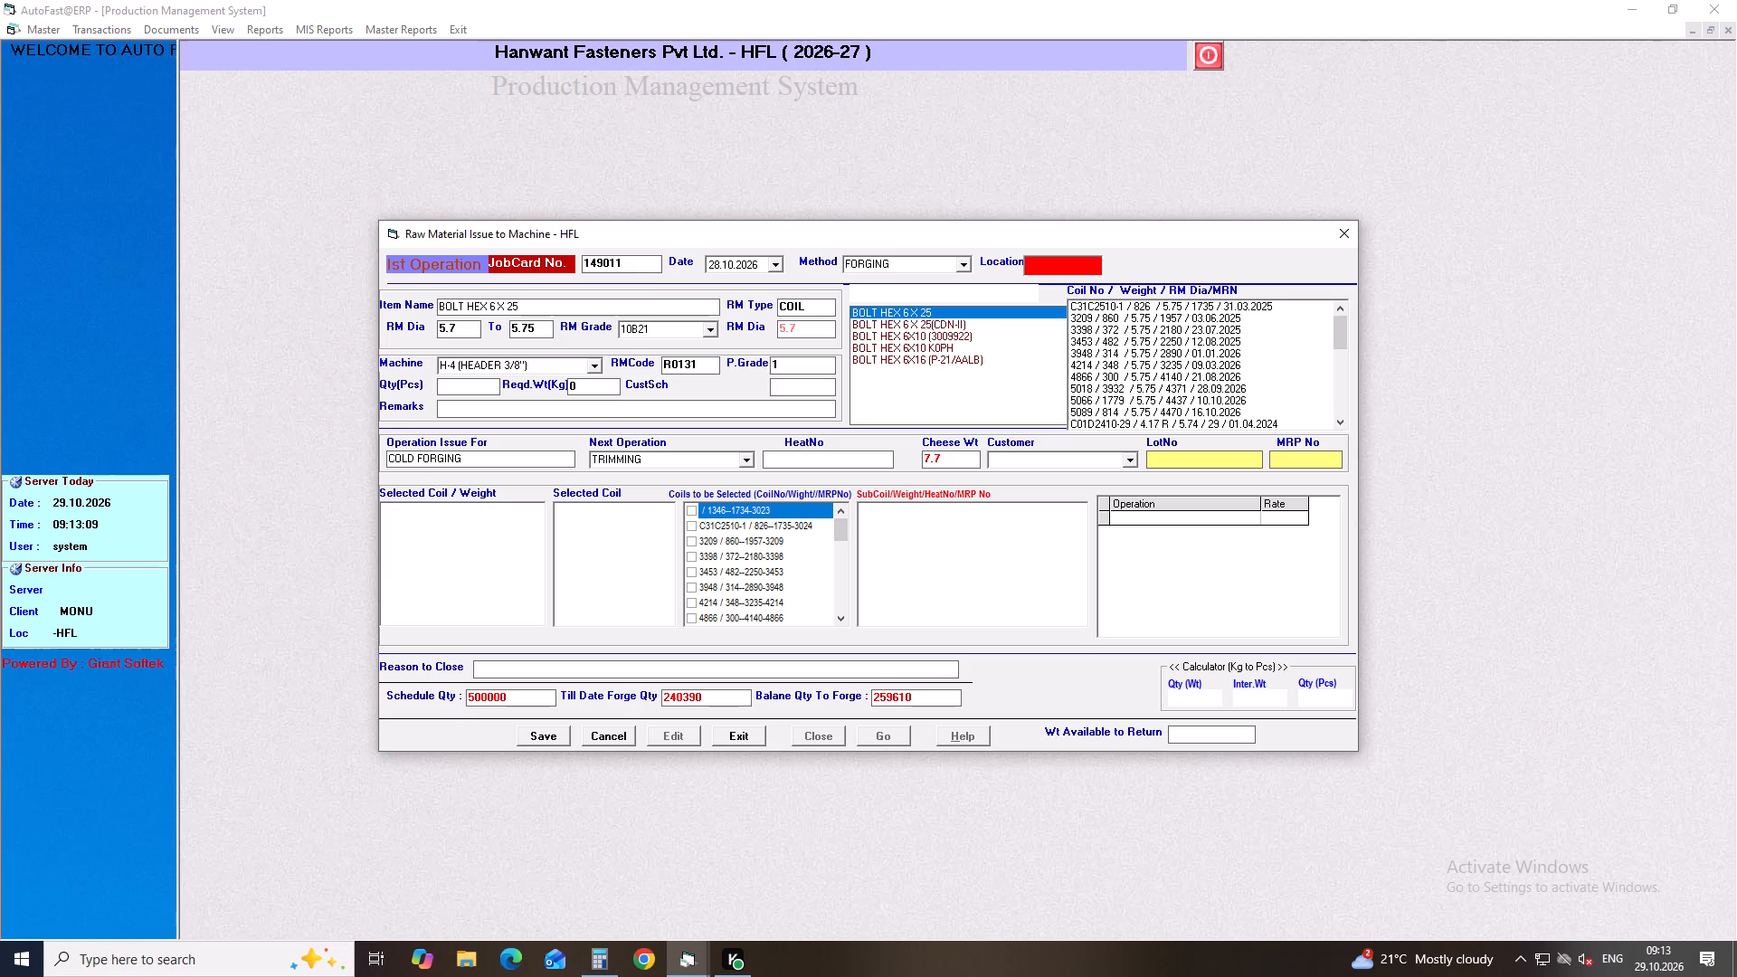
{"action": "type", "text": "56110"}
{"action": "key", "text": "Return"}
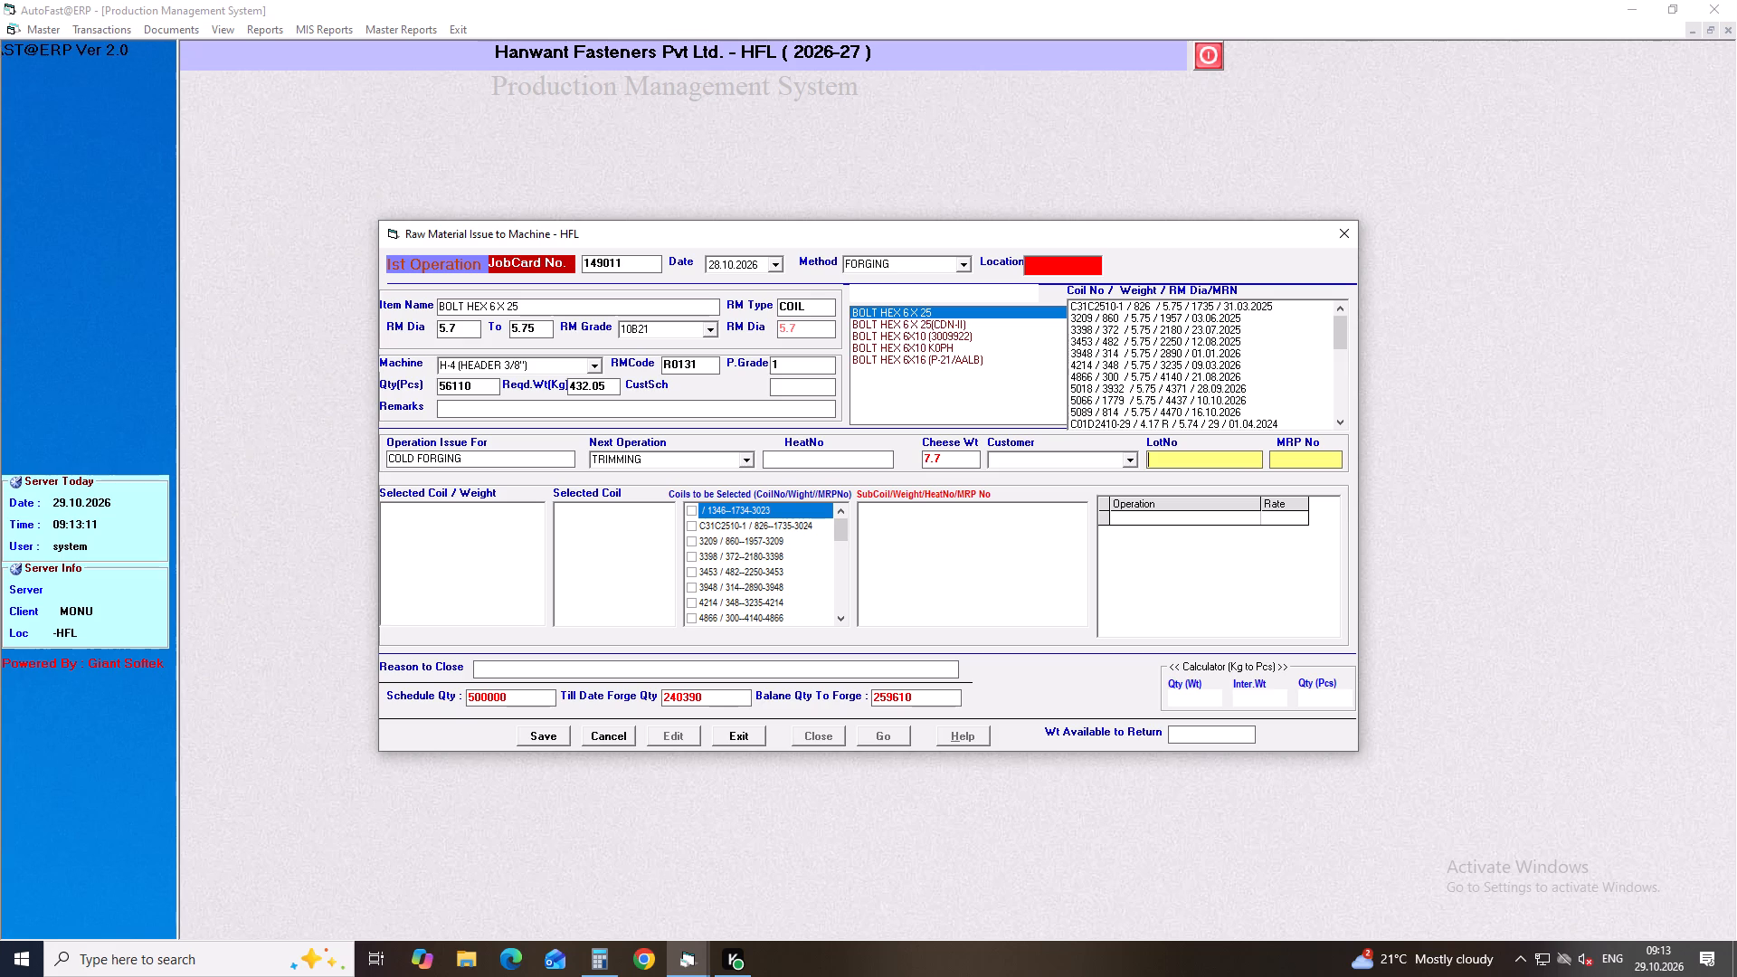
{"action": "key", "text": "Return"}
{"action": "key", "text": "Return"}
{"action": "key", "text": "Return"}
{"action": "key", "text": "Return"}
{"action": "key", "text": "Return"}
{"action": "key", "text": "Return"}
{"action": "key", "text": "Return"}
{"action": "key", "text": "Return"}
{"action": "key", "text": "Return"}
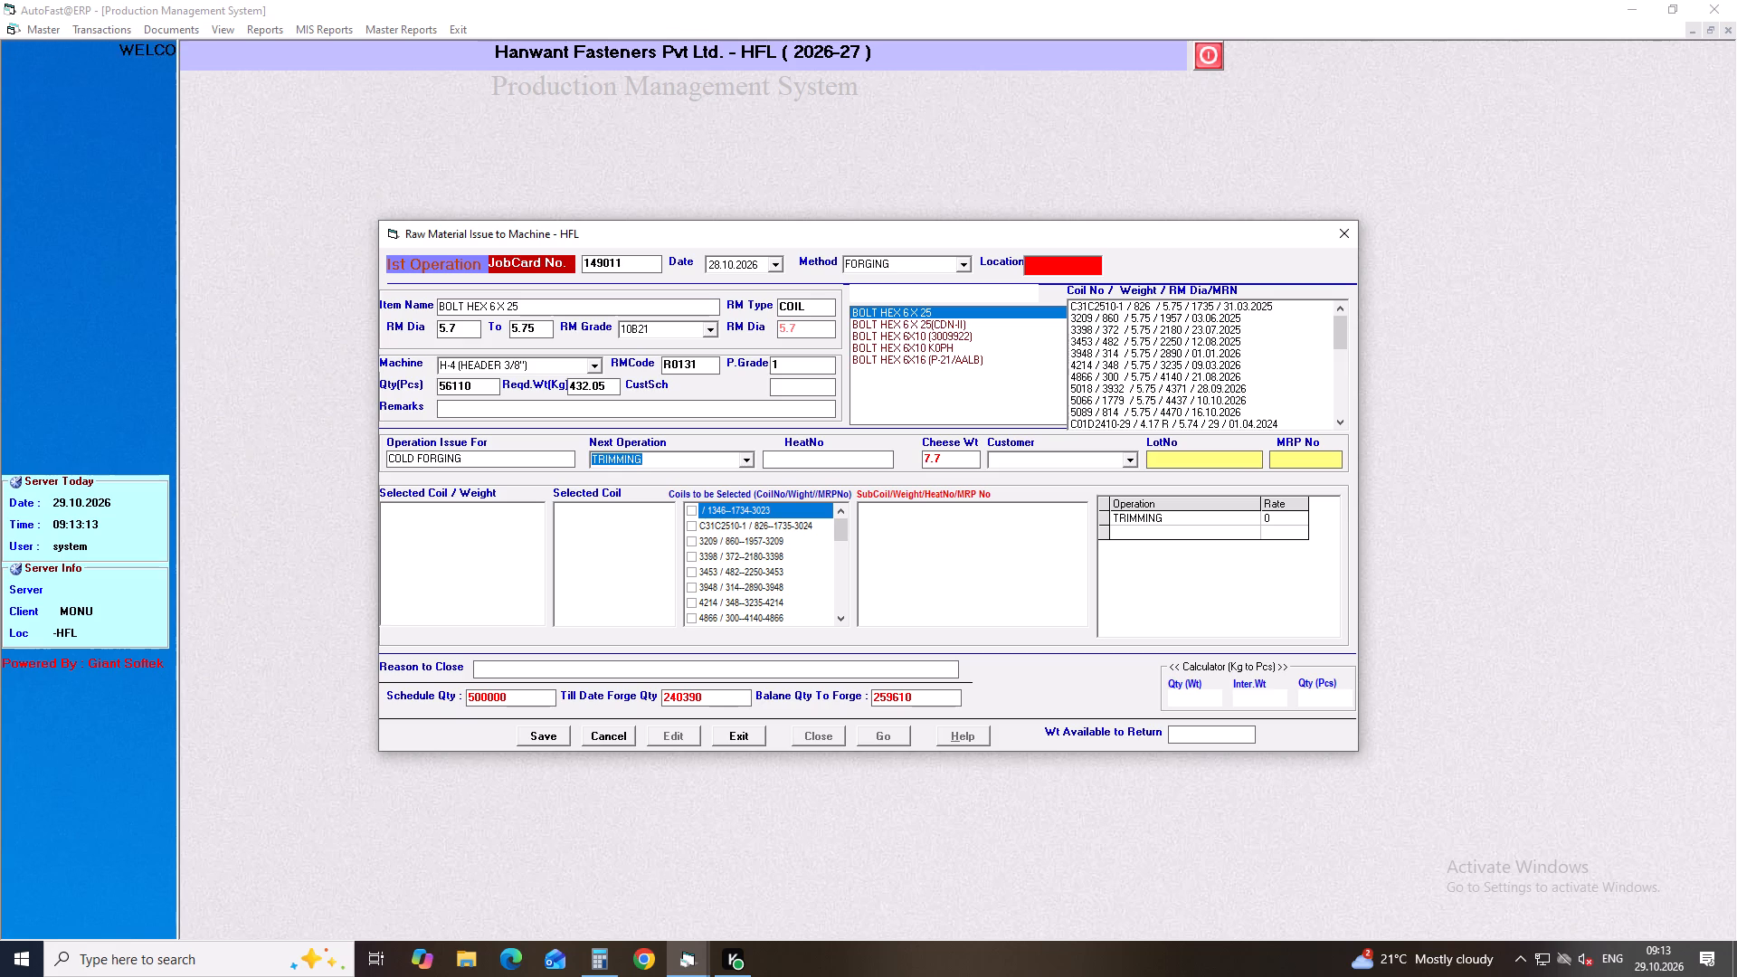
{"action": "key", "text": "Return"}
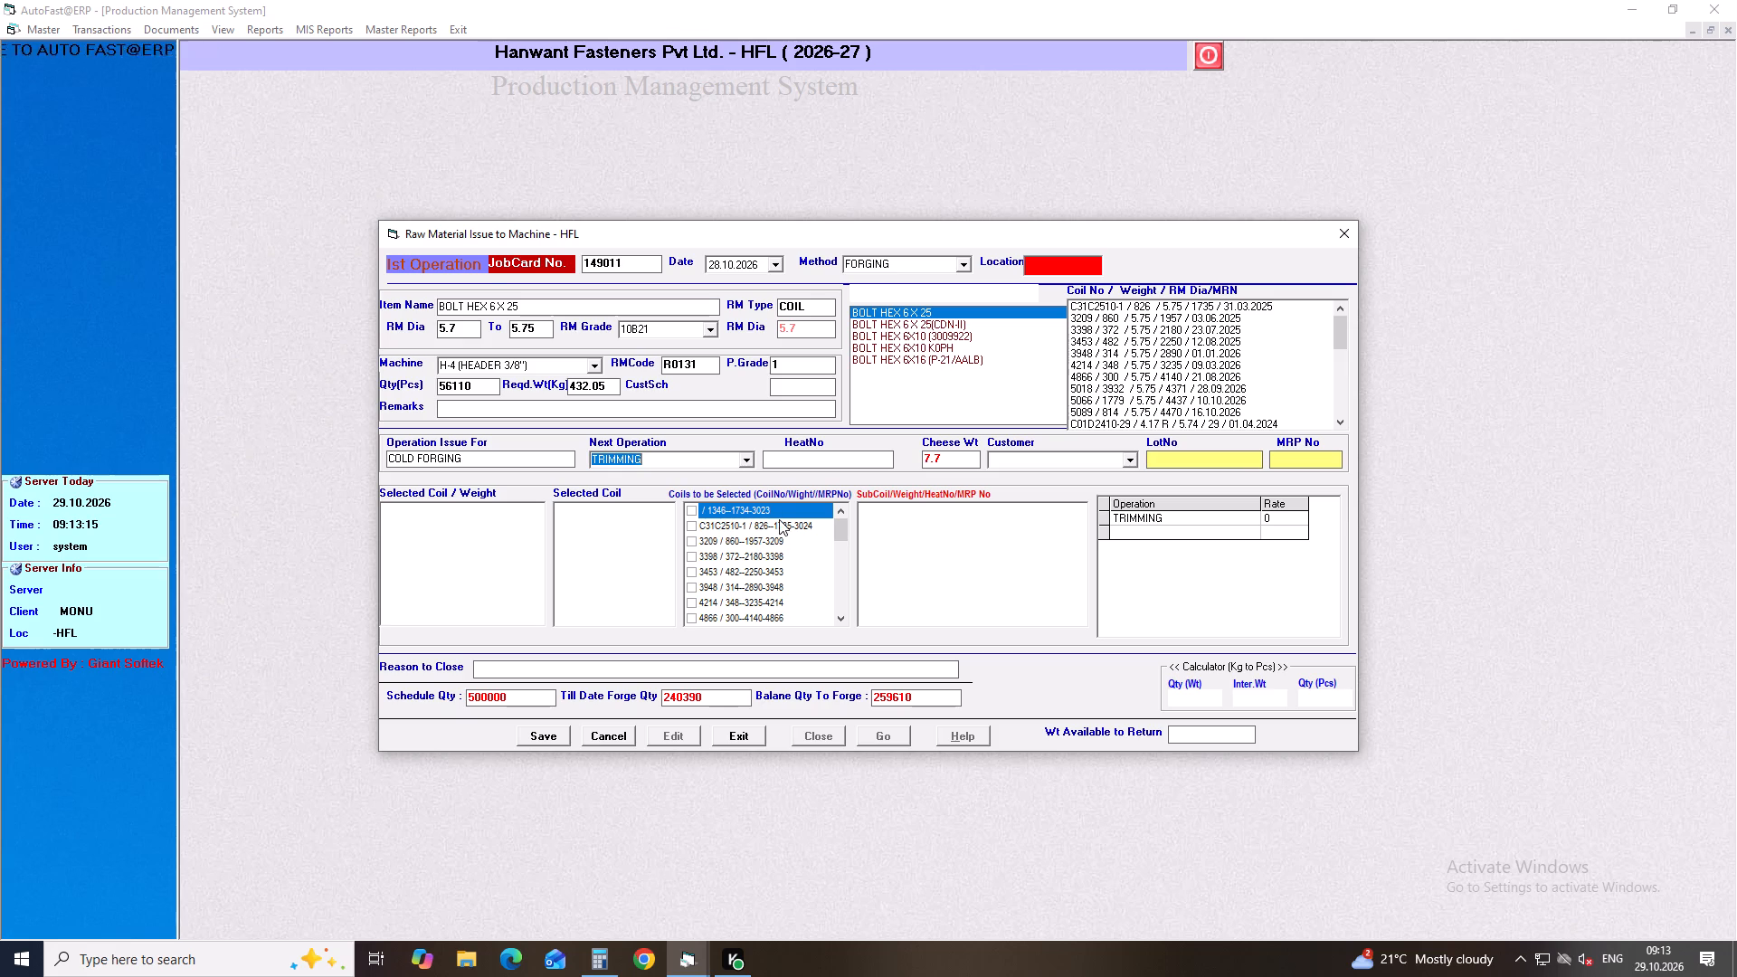
Select sub-coils 5066-6R and 5066-7 from the two coil 5066 entries and save the job card.
{"action": "left_click_drag", "start_coordinate": [837, 532], "coordinate": [838, 648]}
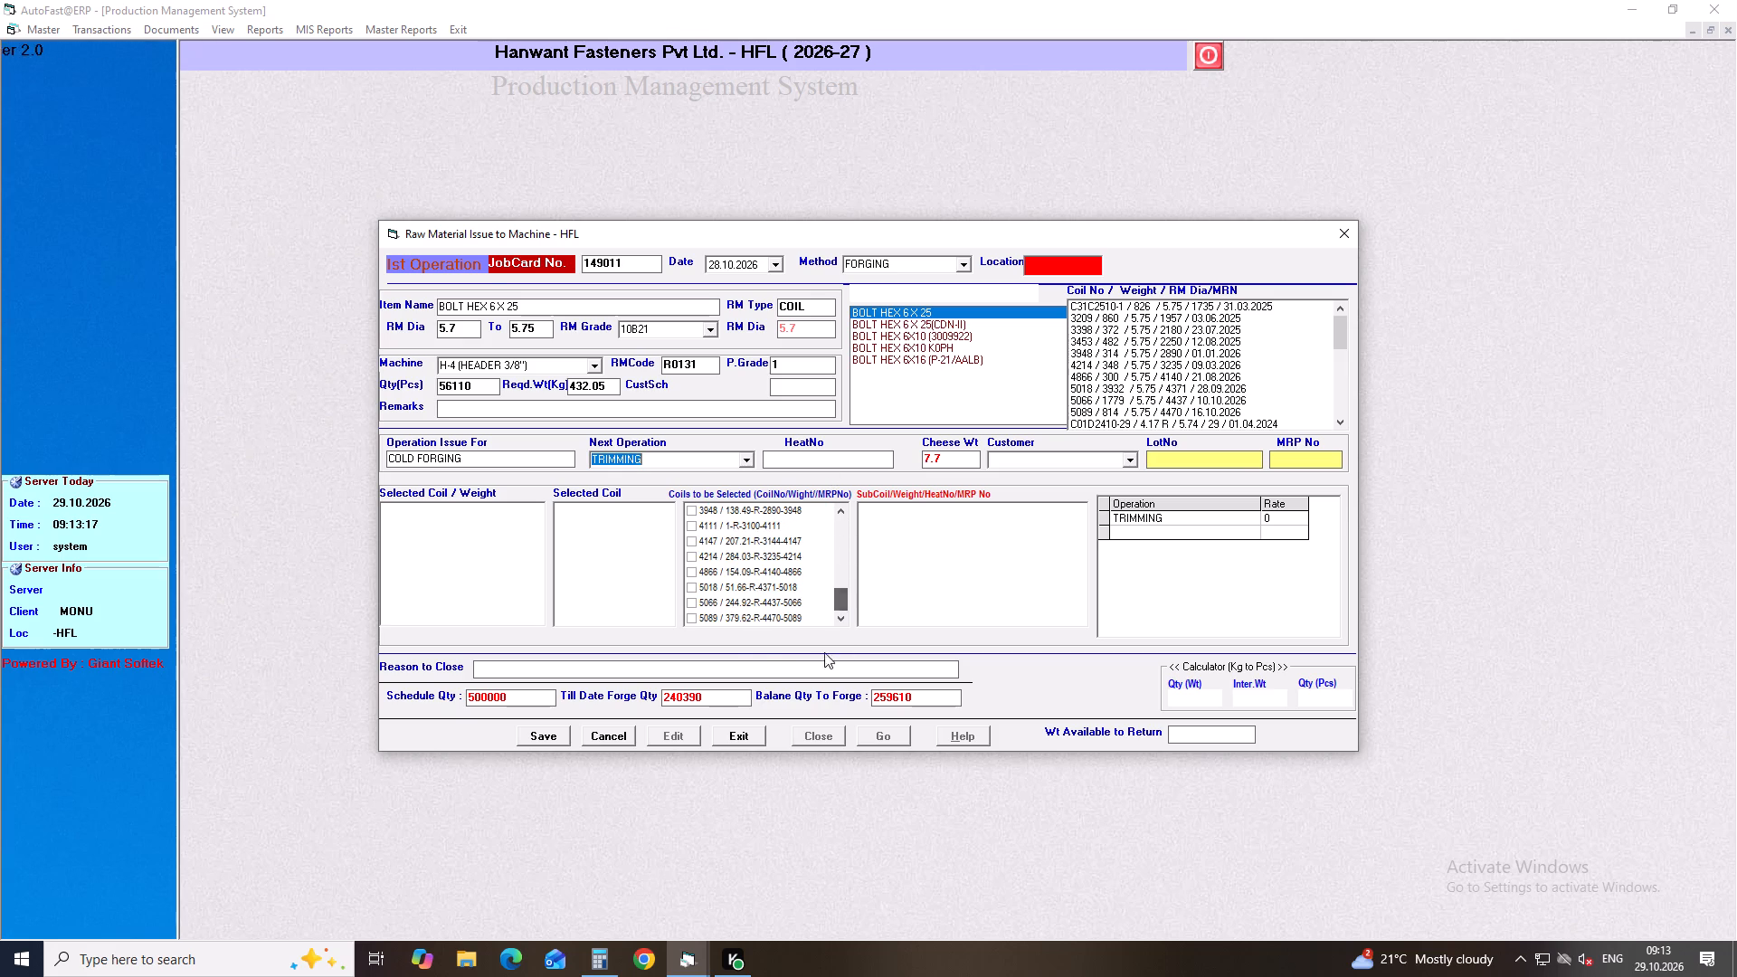
{"action": "left_click", "coordinate": [688, 602]}
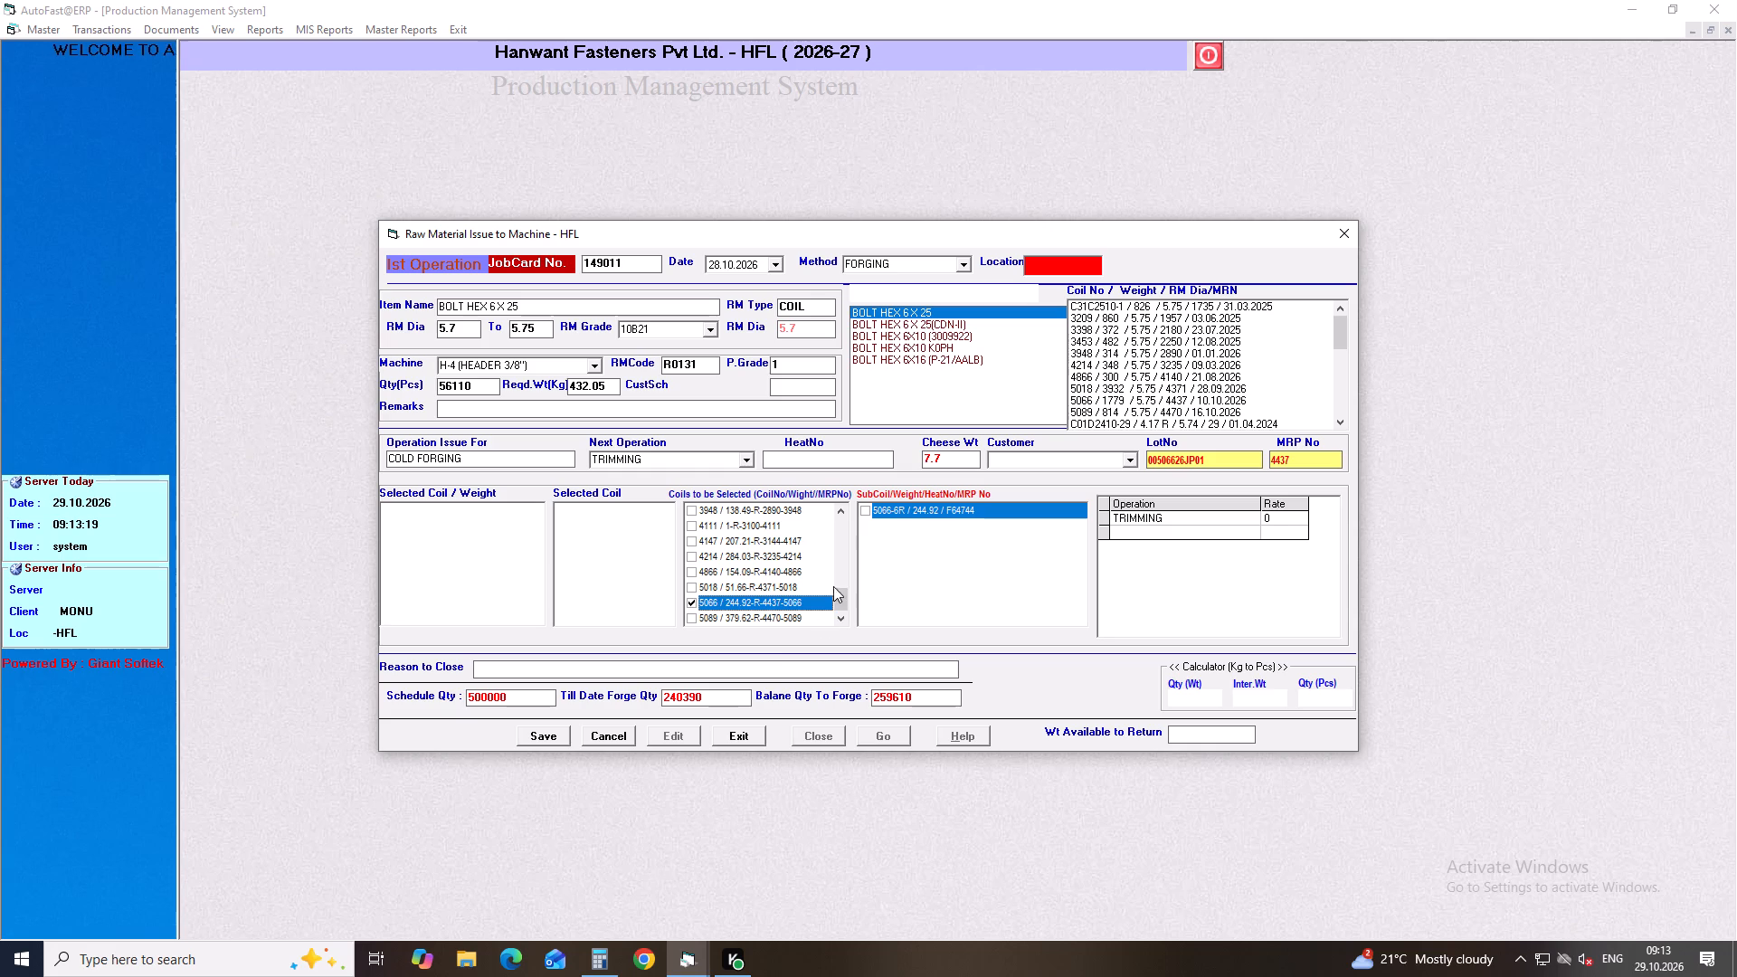
{"action": "left_click", "coordinate": [863, 511]}
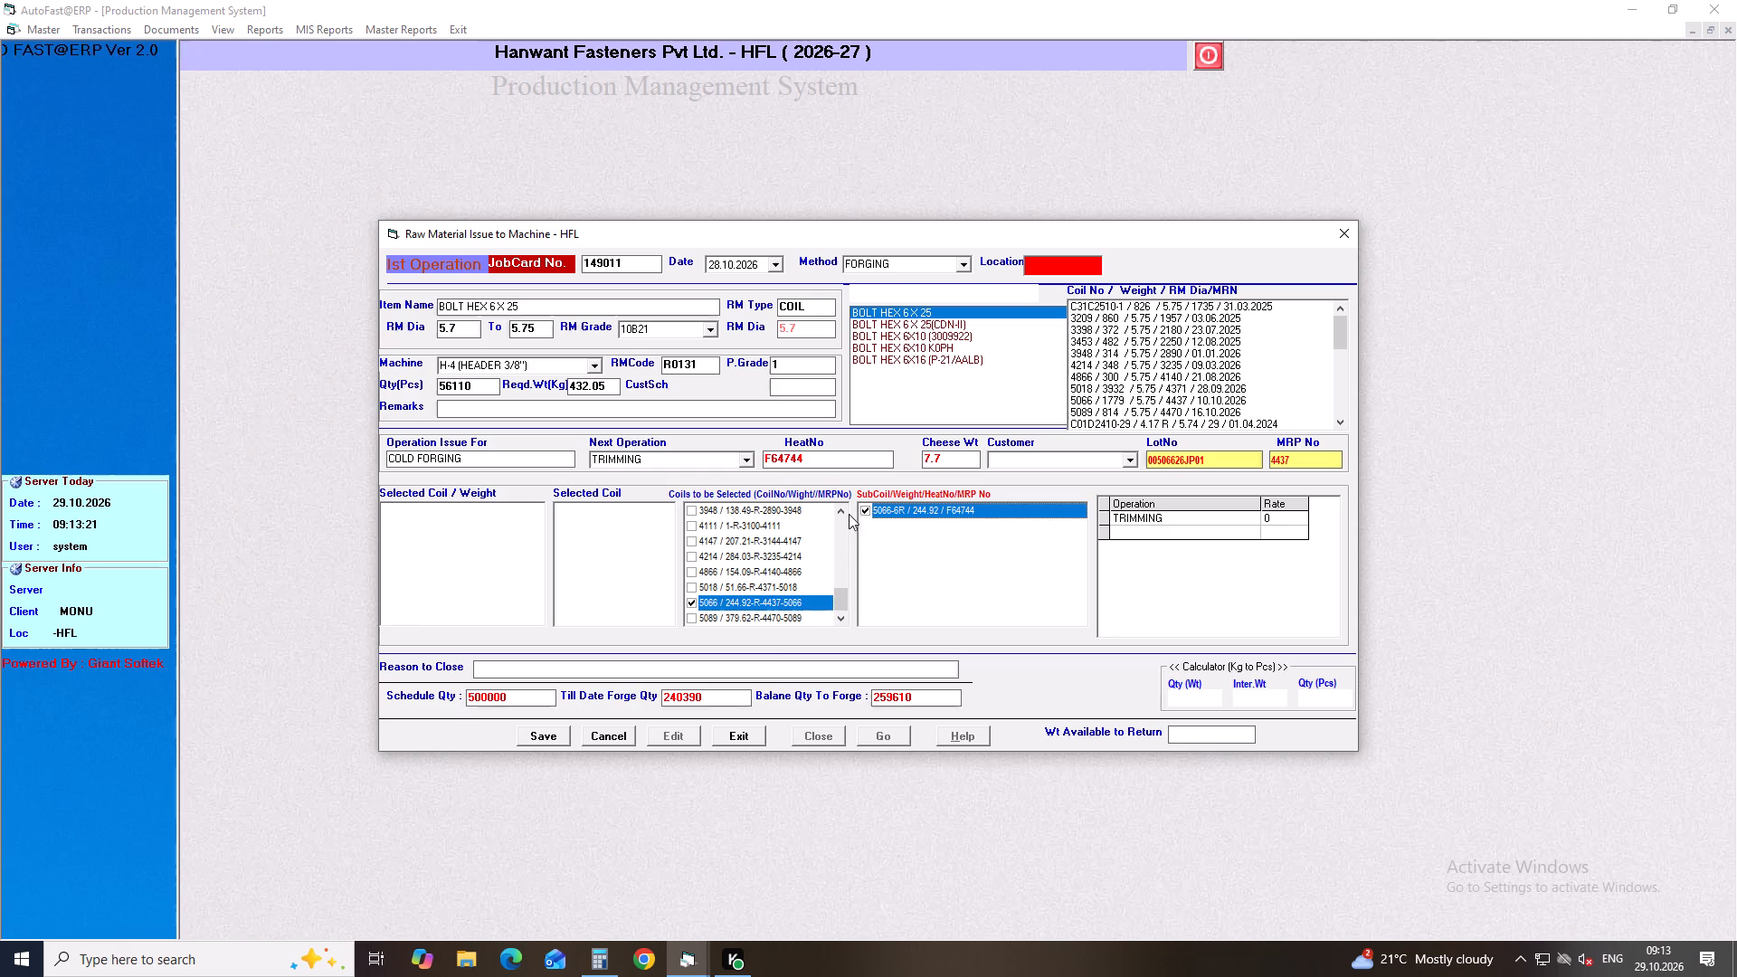
{"action": "left_click", "coordinate": [845, 511]}
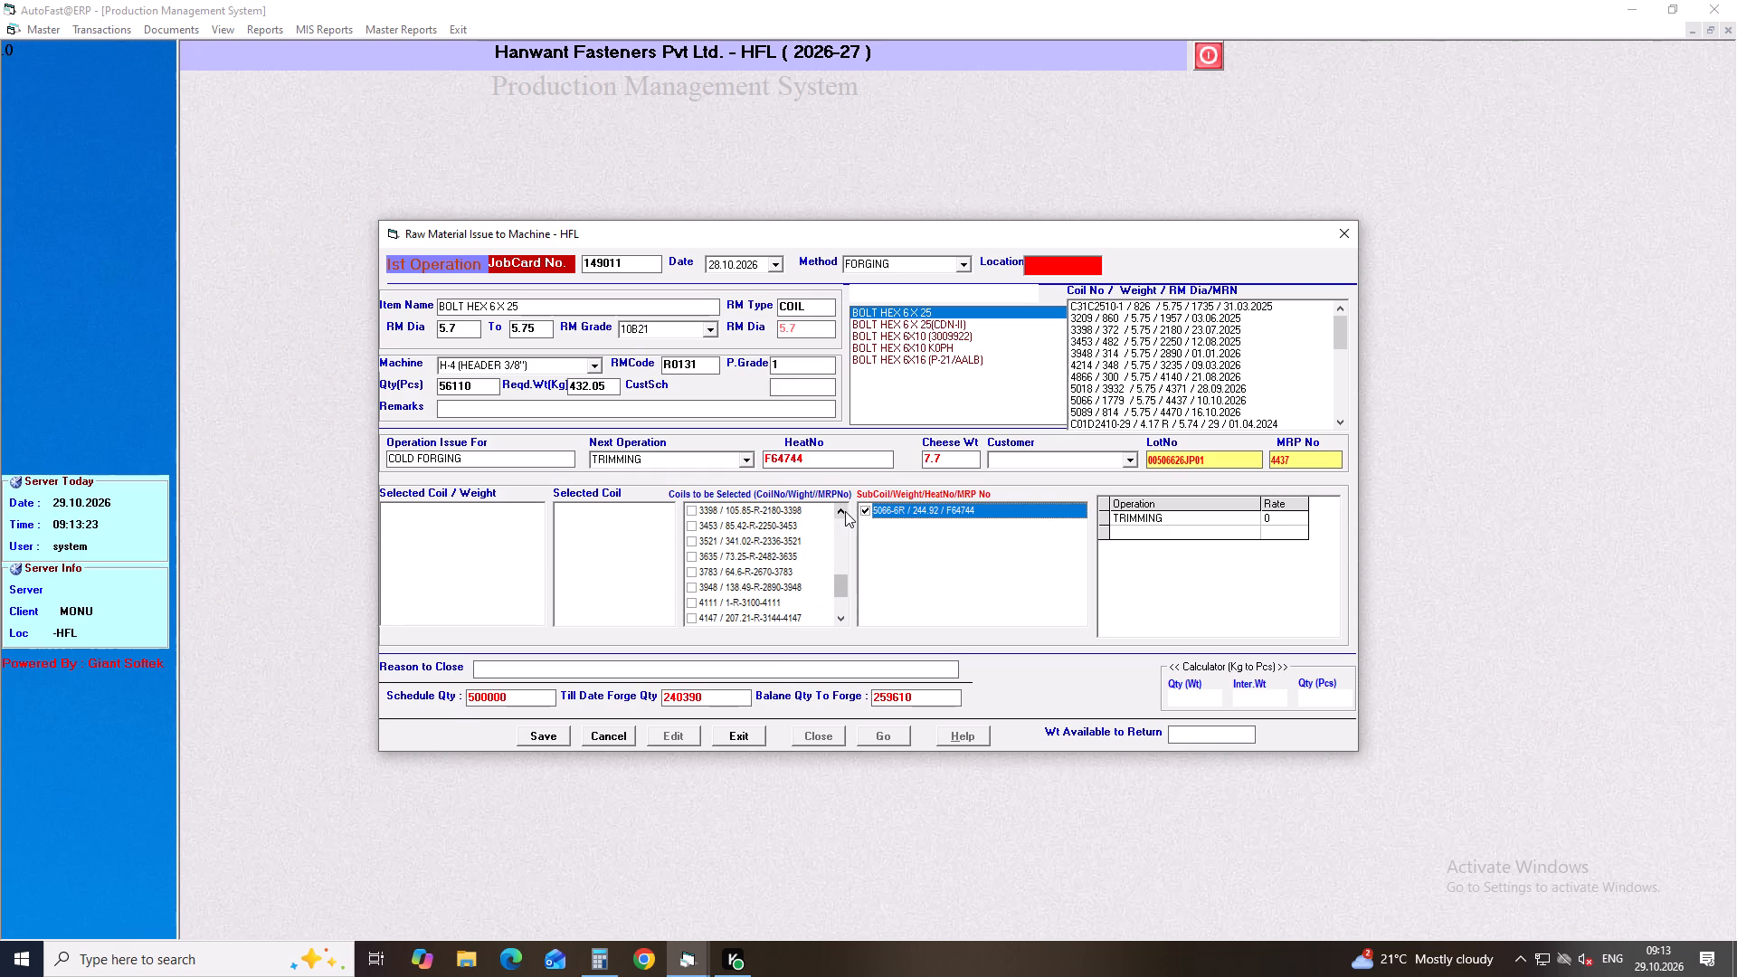
{"action": "left_click", "coordinate": [845, 511]}
{"action": "left_click", "coordinate": [845, 511]}
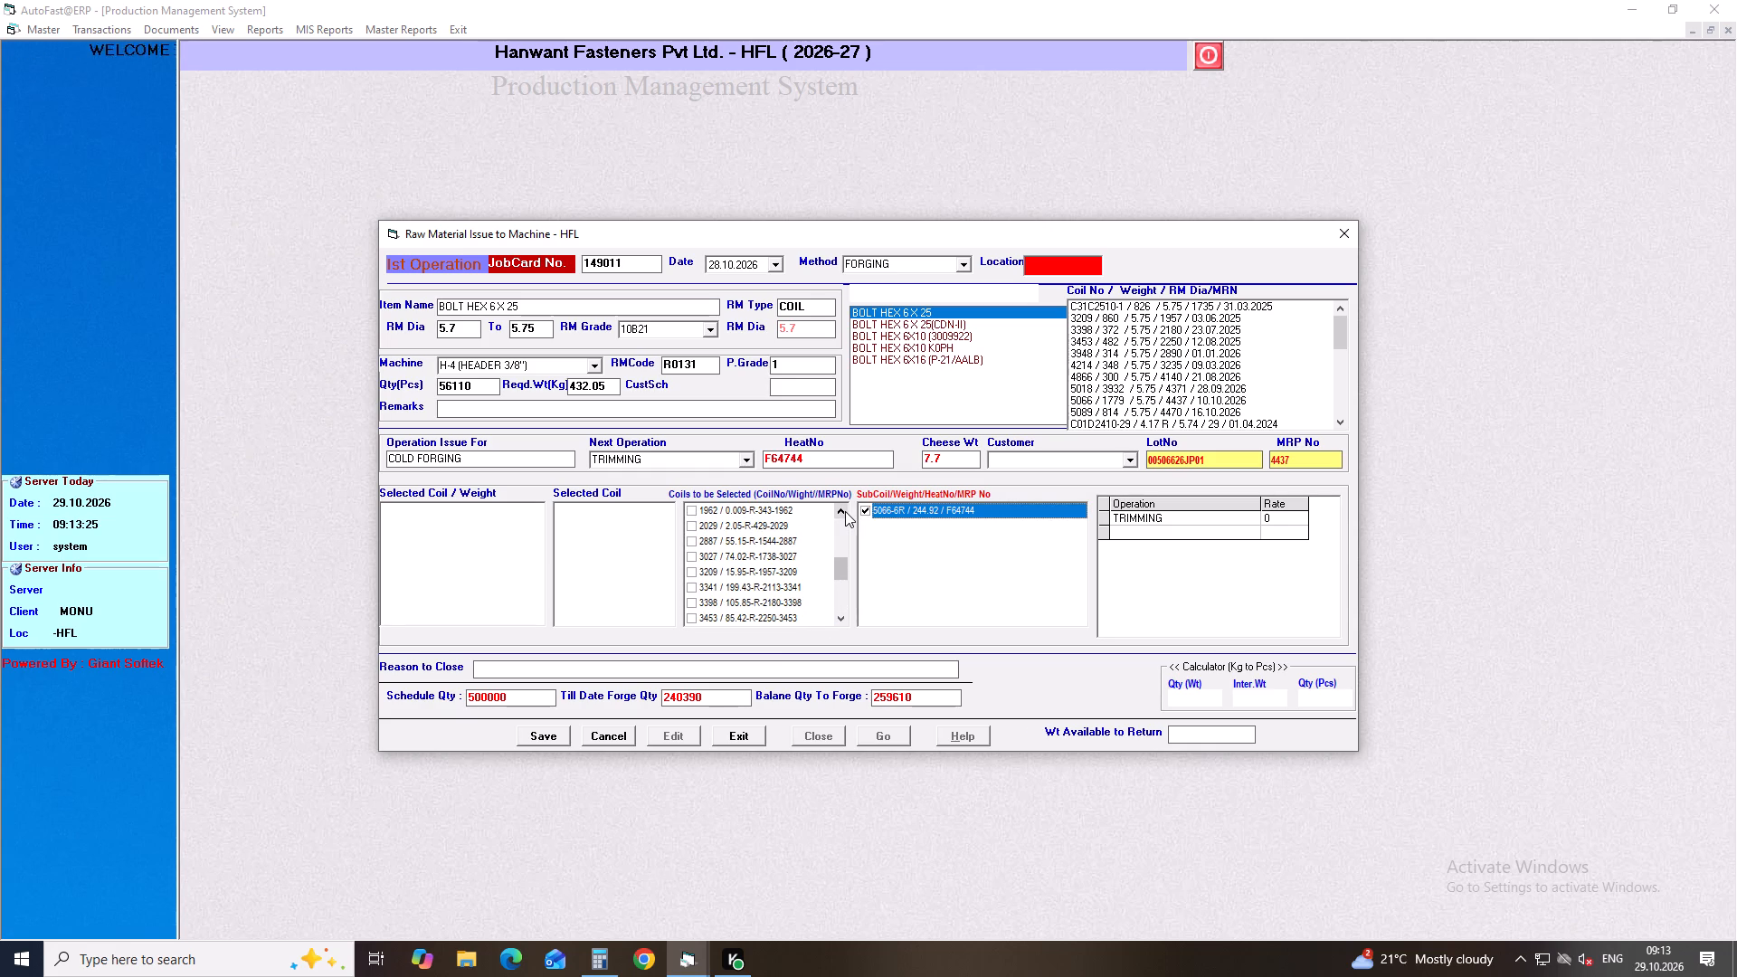
{"action": "left_click", "coordinate": [845, 511]}
{"action": "triple_click", "coordinate": [845, 511]}
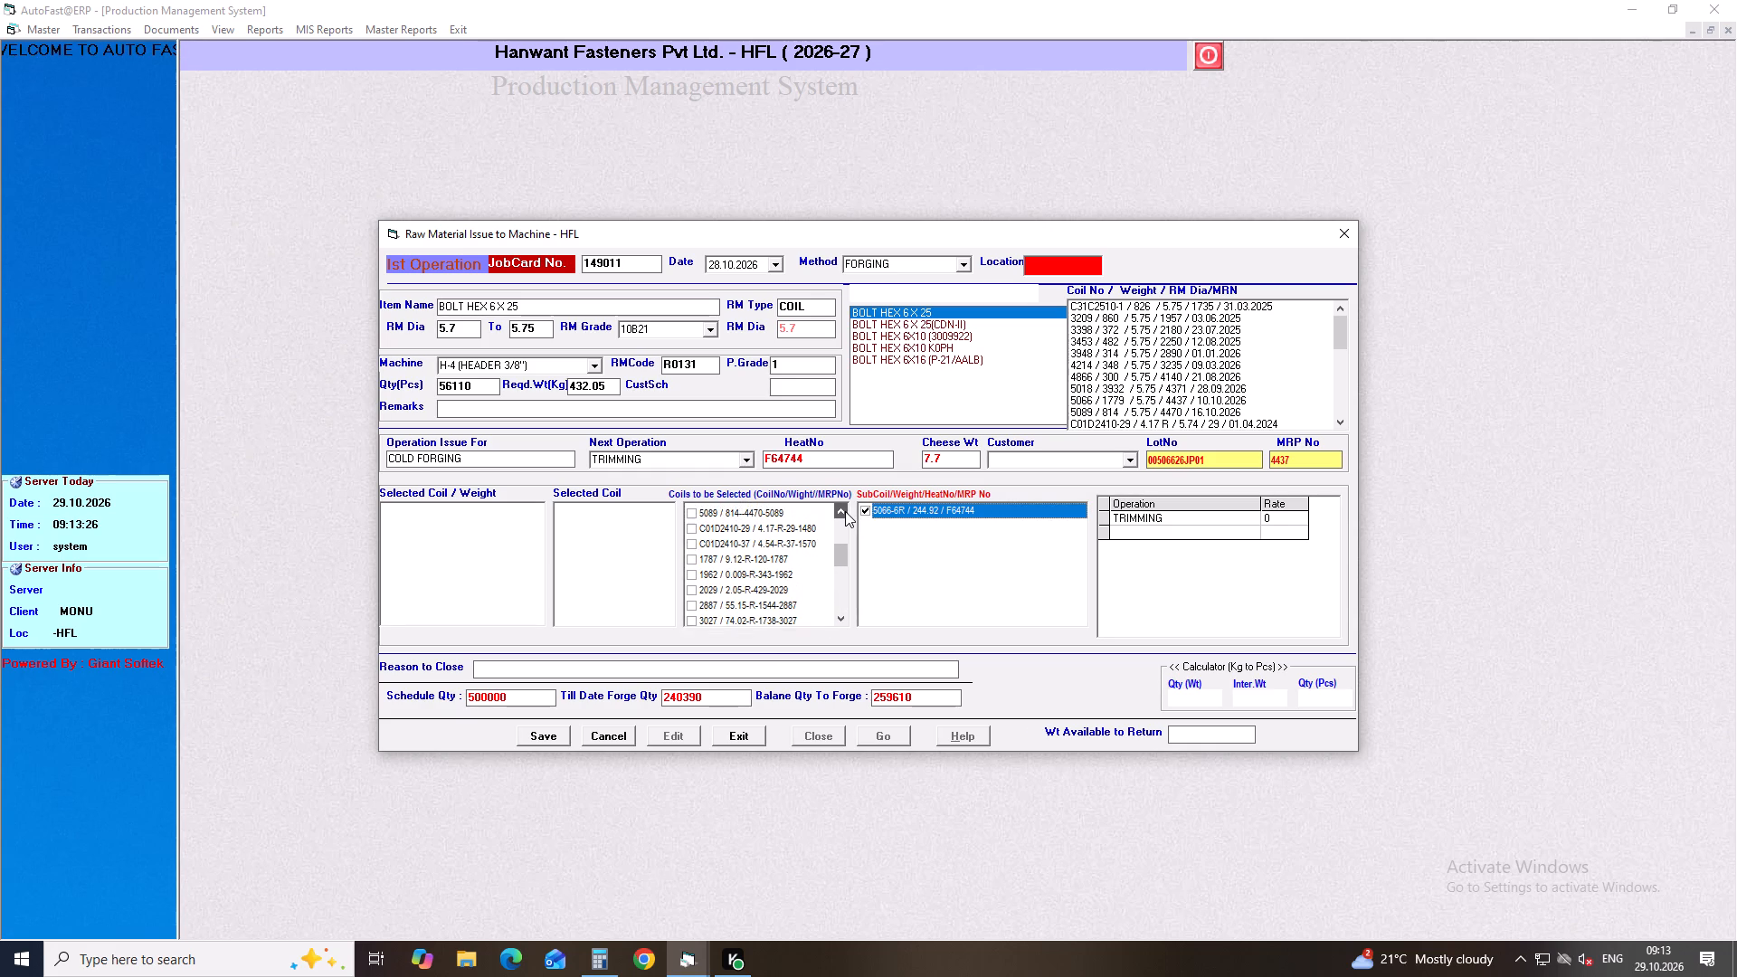
{"action": "left_click", "coordinate": [690, 526]}
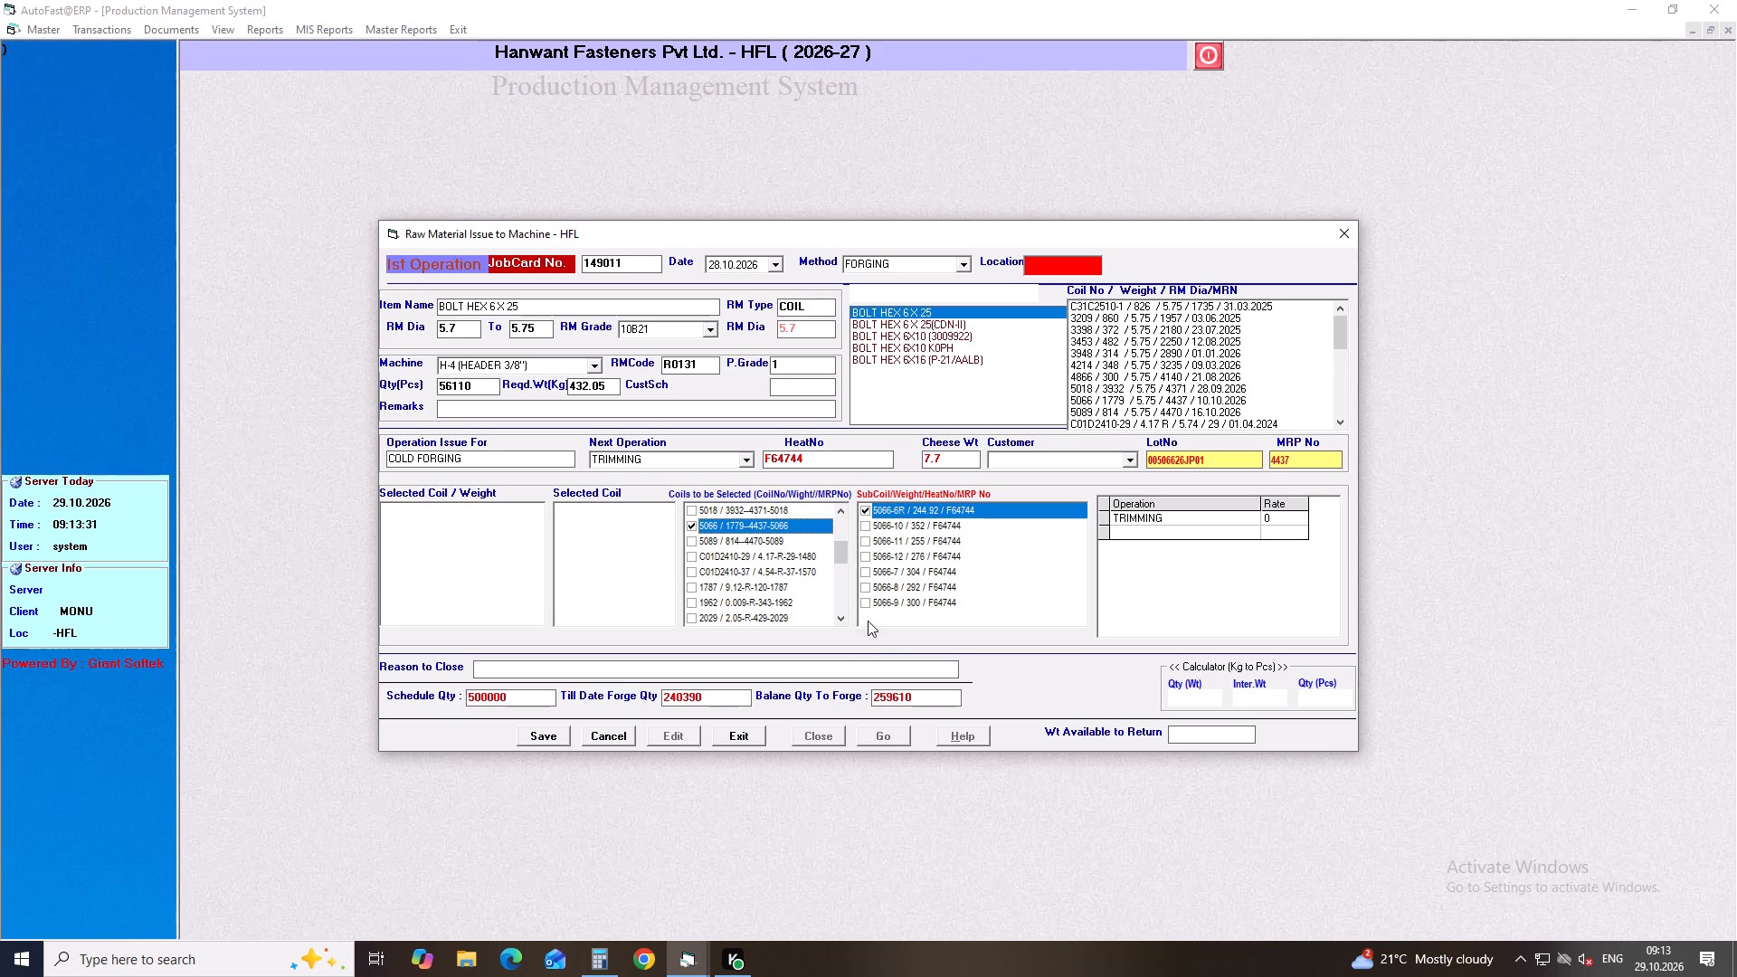
{"action": "left_click", "coordinate": [863, 577]}
{"action": "left_click", "coordinate": [548, 737]}
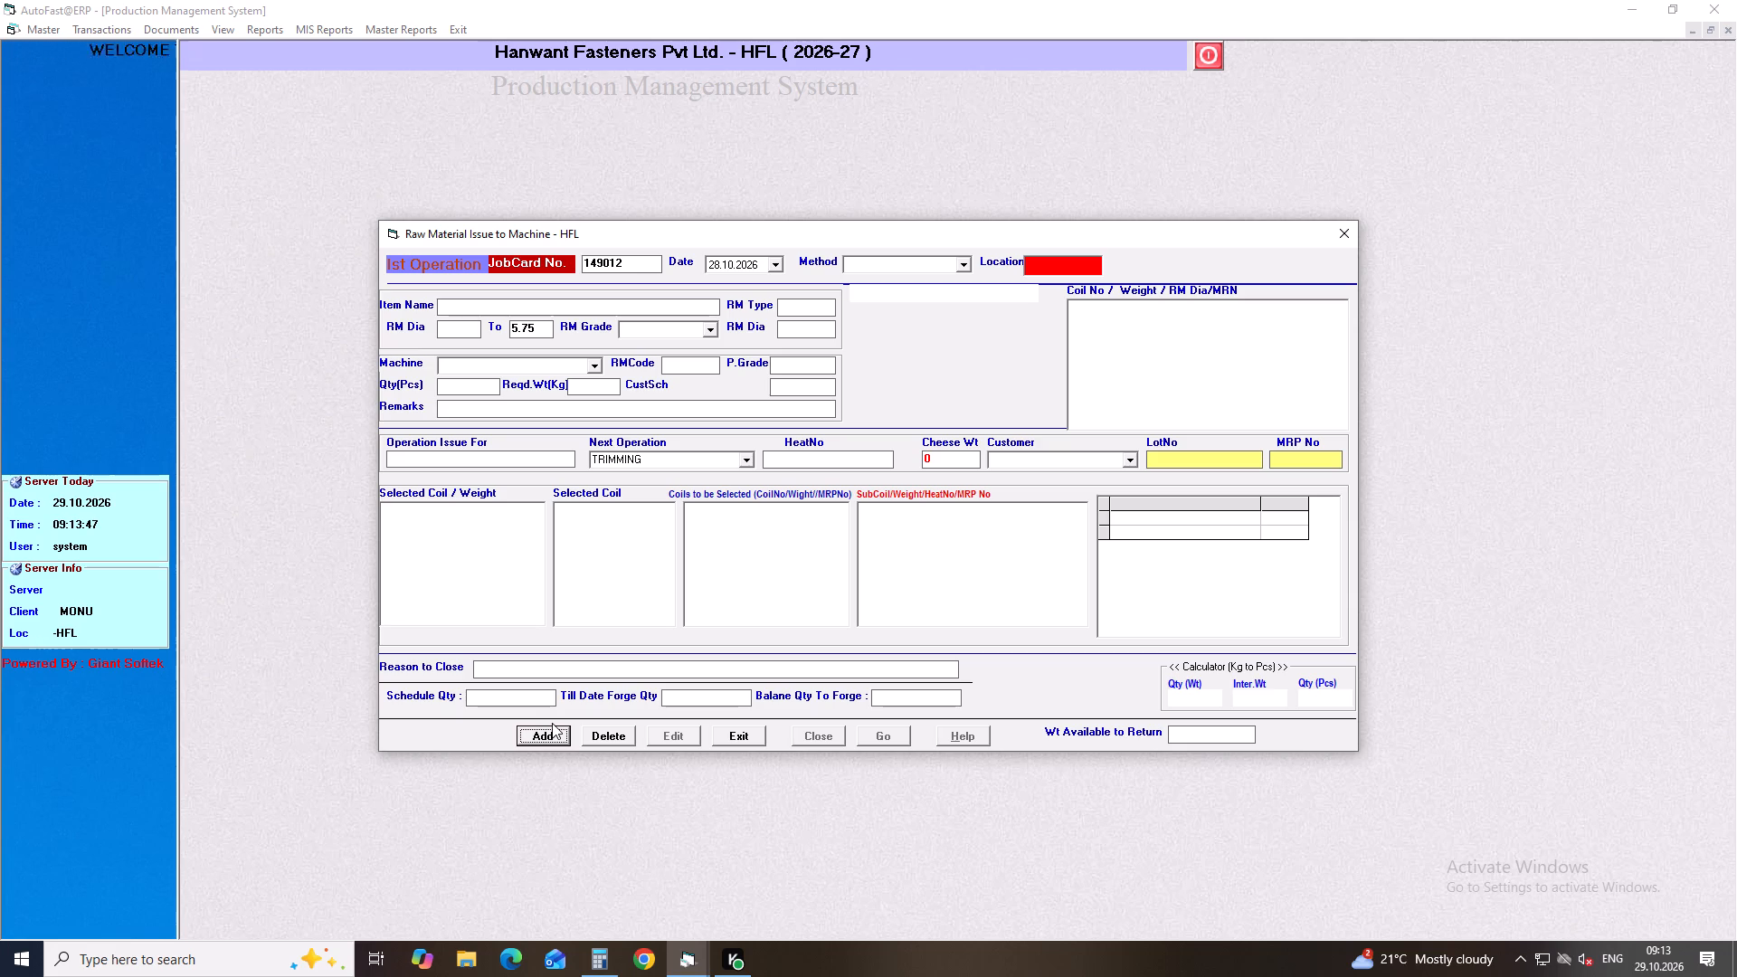
Start another raw material issue job card dated 28.10.2026 with the FORGING method.
{"action": "key", "text": "Return"}
{"action": "key", "text": "Return"}
{"action": "key", "text": "Return"}
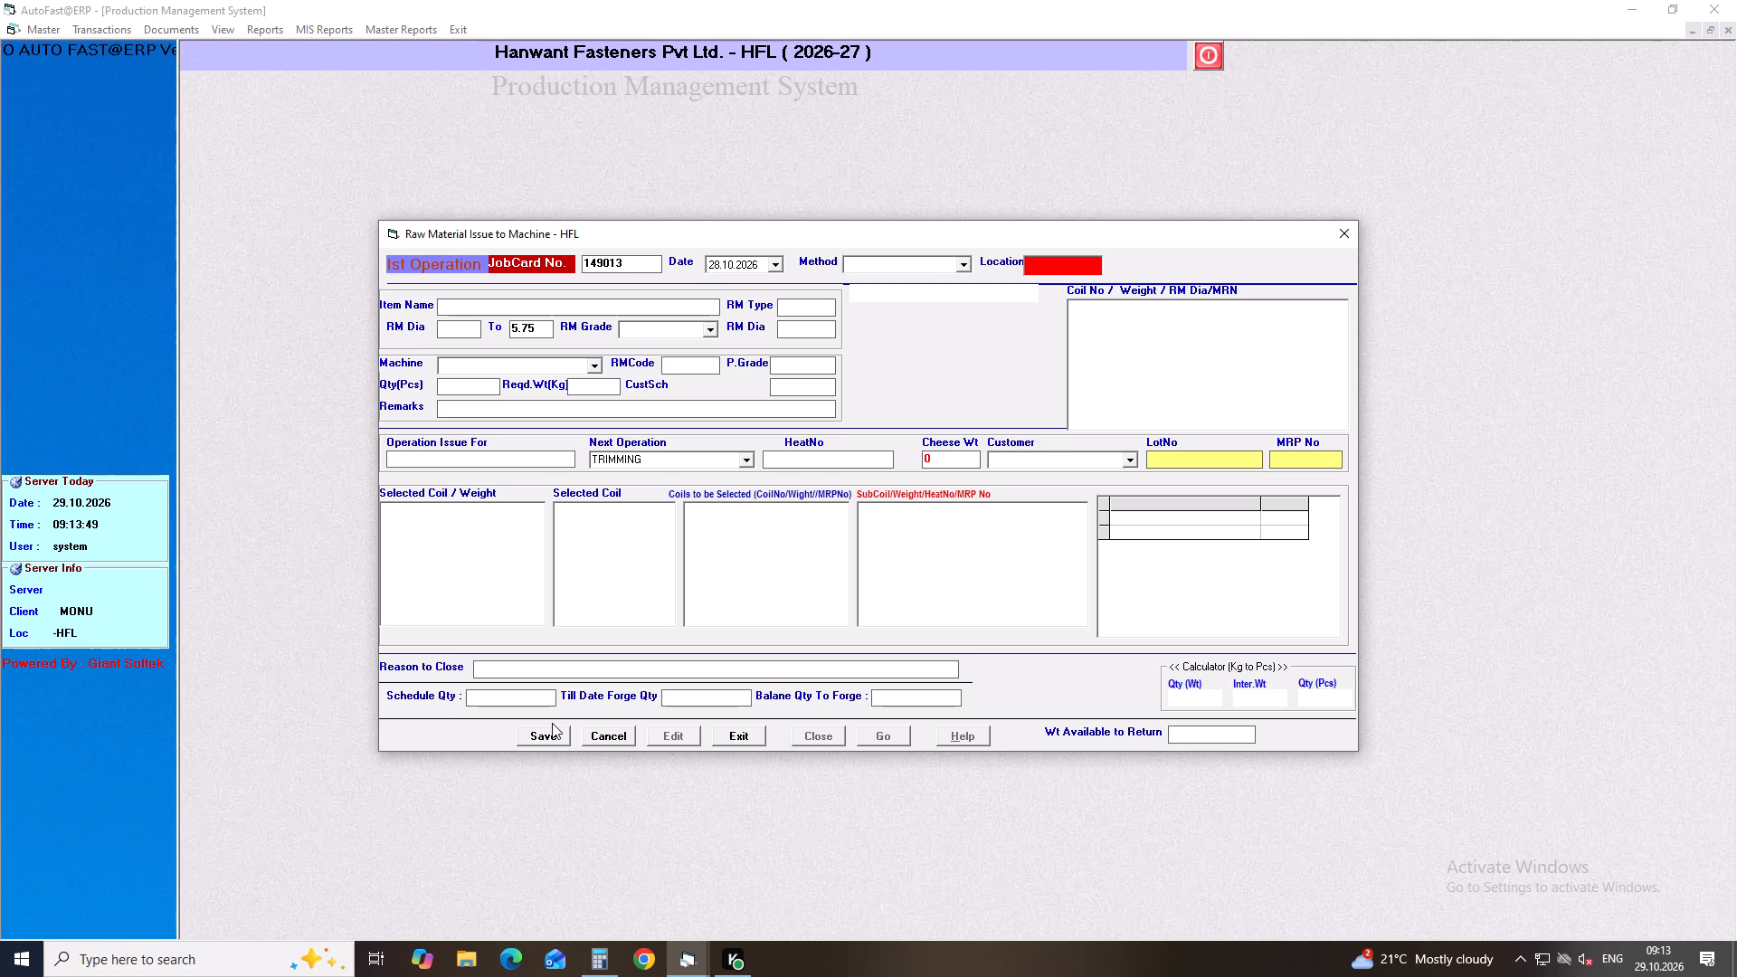
{"action": "key", "text": "Down"}
{"action": "key", "text": "Return"}
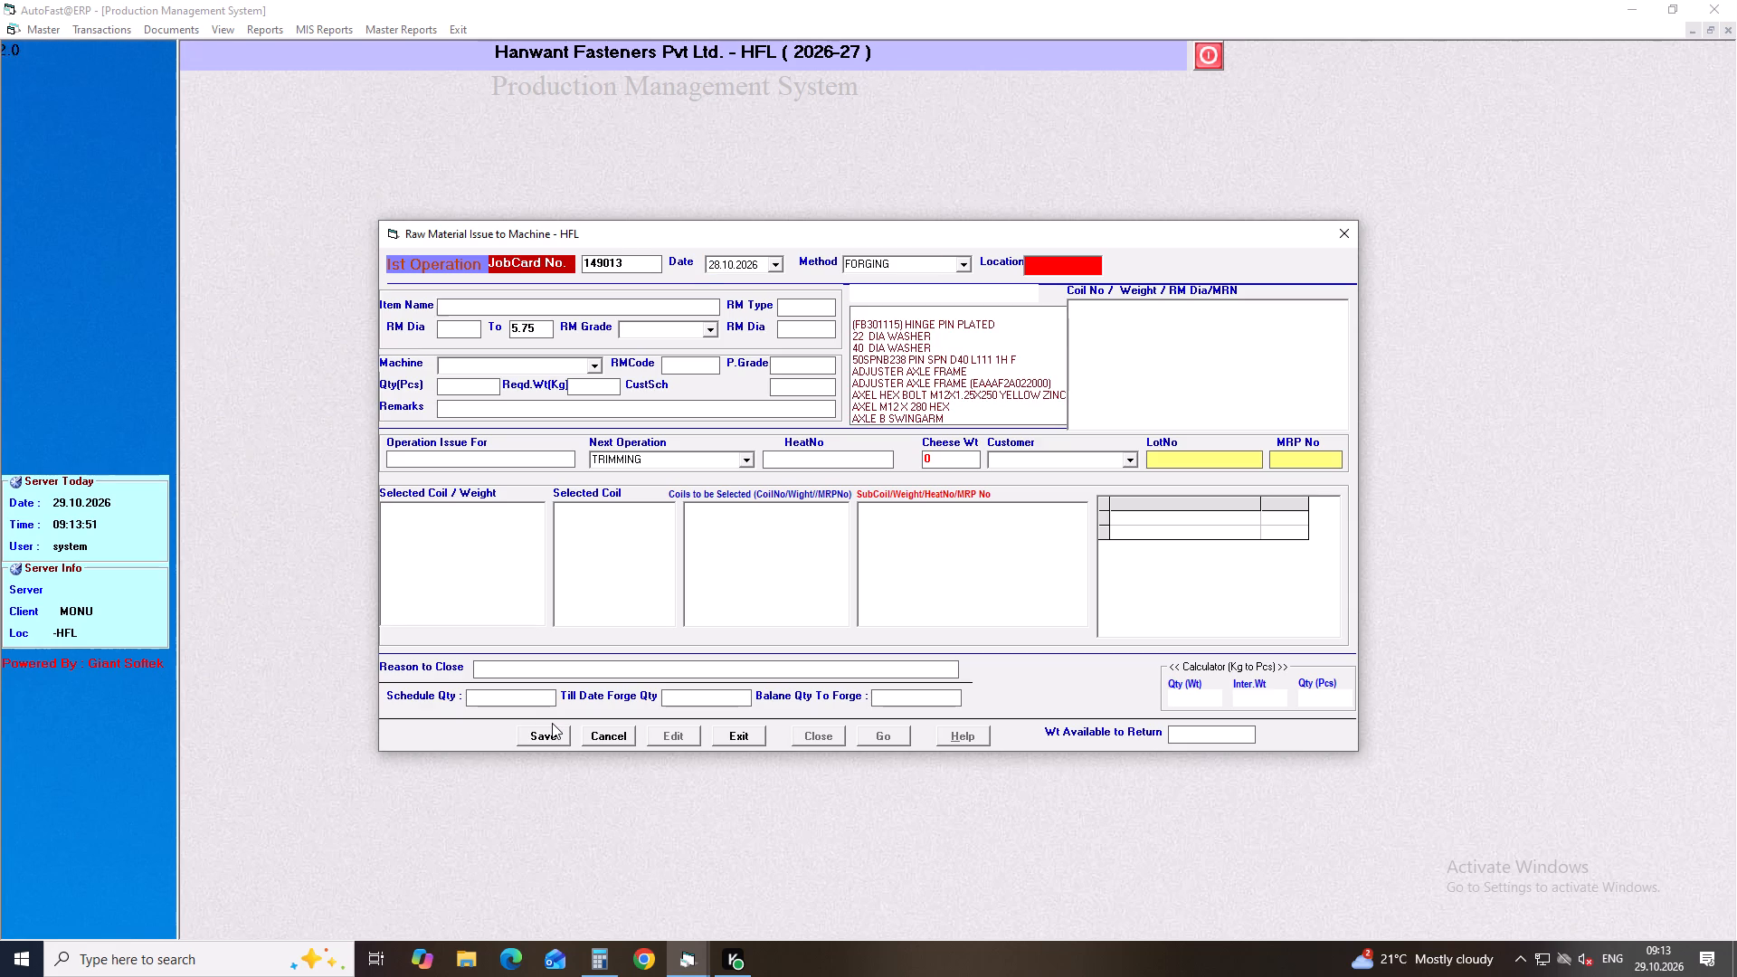
Search for BOLT HEX 6 items and choose BOLT HEX 6X16 (P-21/AALB).
{"action": "type", "text": "bolt hex"}
{"action": "key", "text": "space"}
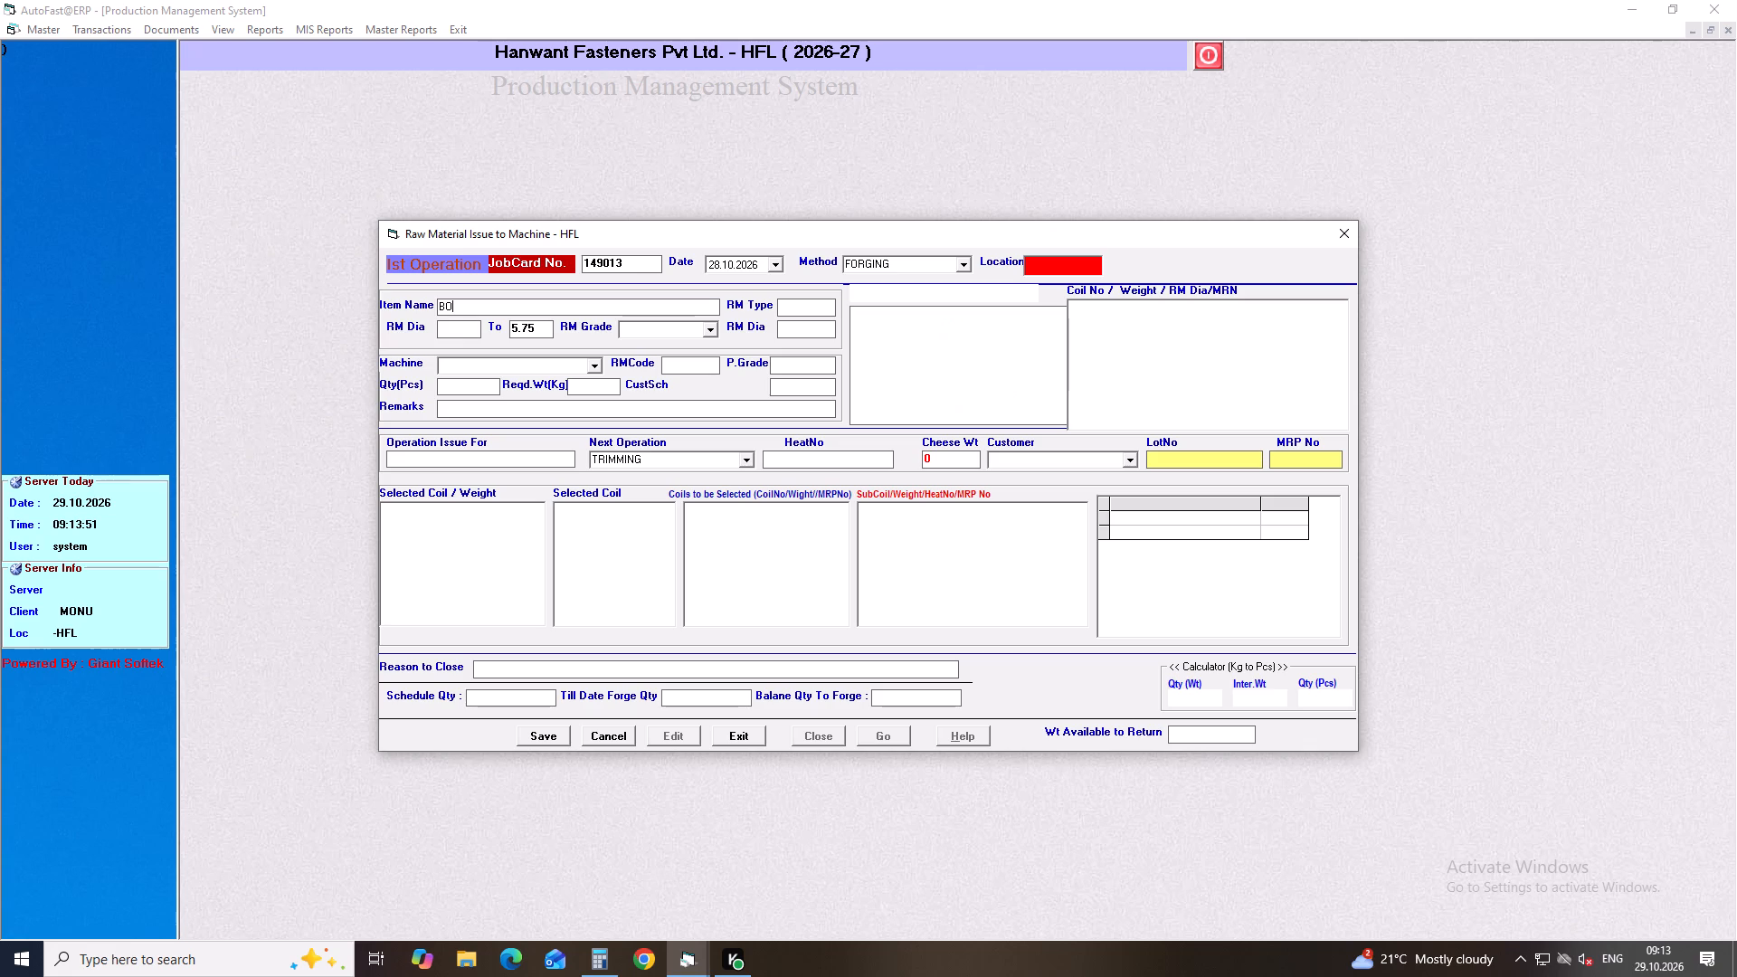
{"action": "key", "text": "6"}
{"action": "key", "text": "Down"}
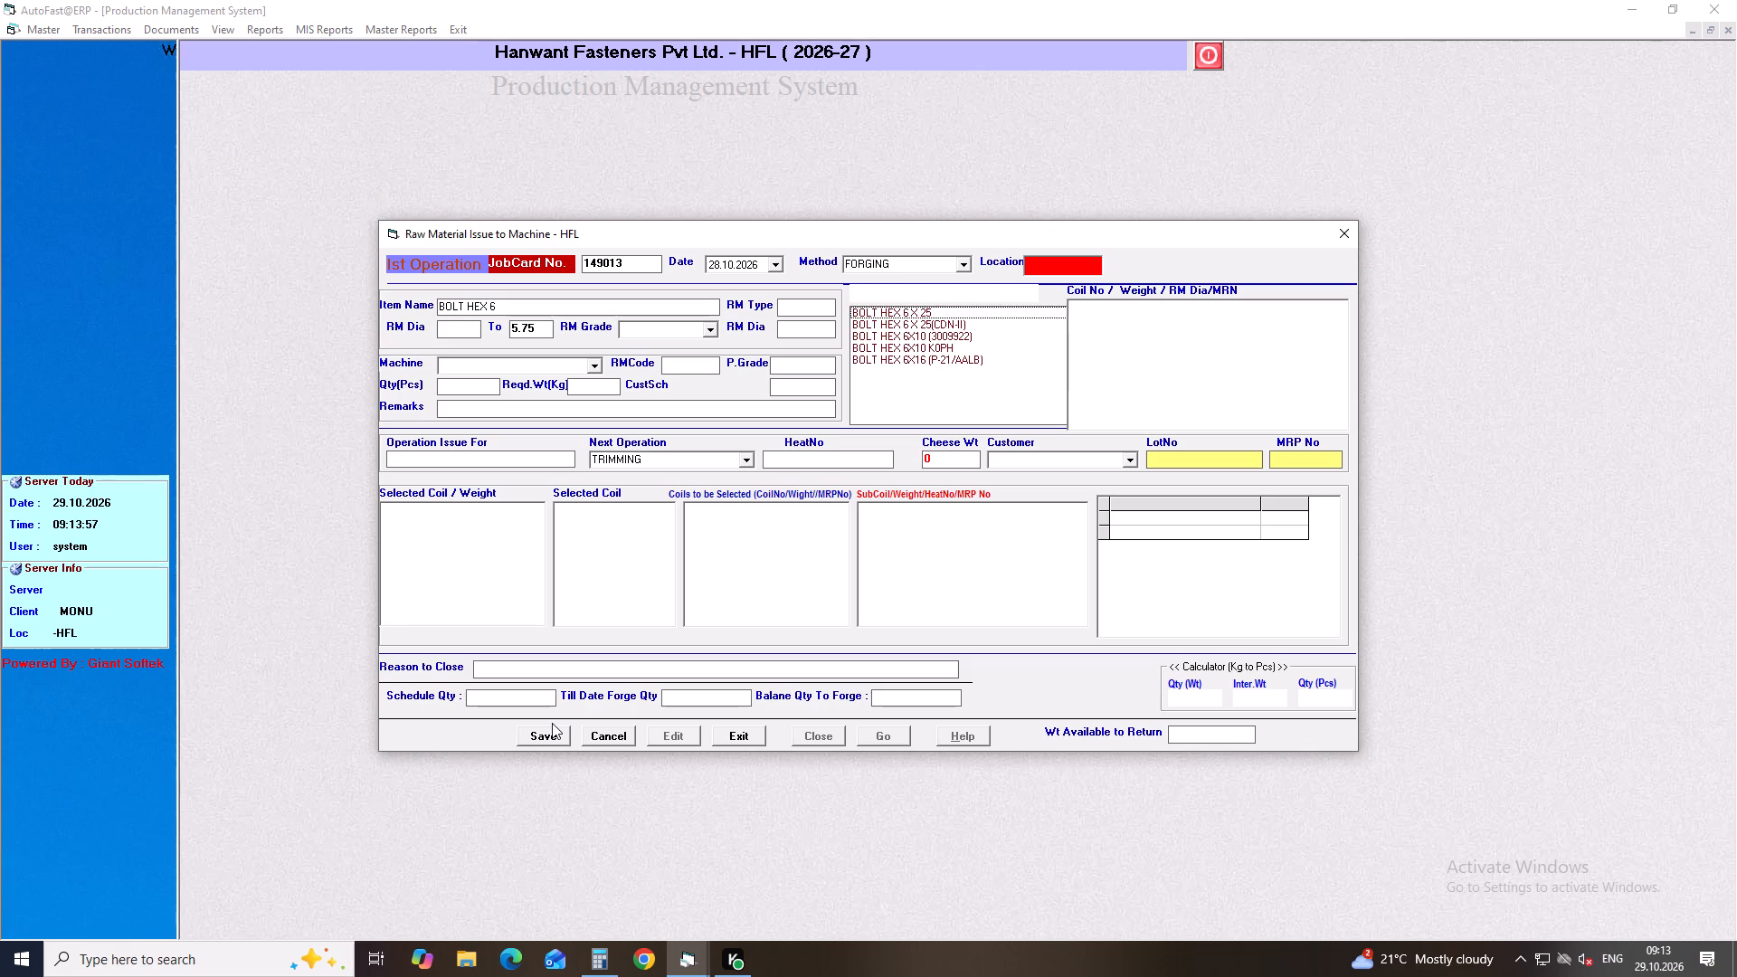
{"action": "key", "text": "Down"}
{"action": "key", "text": "Down"}
{"action": "key", "text": "Down"}
{"action": "key", "text": "Down"}
{"action": "key", "text": "Down"}
{"action": "key", "text": "Return"}
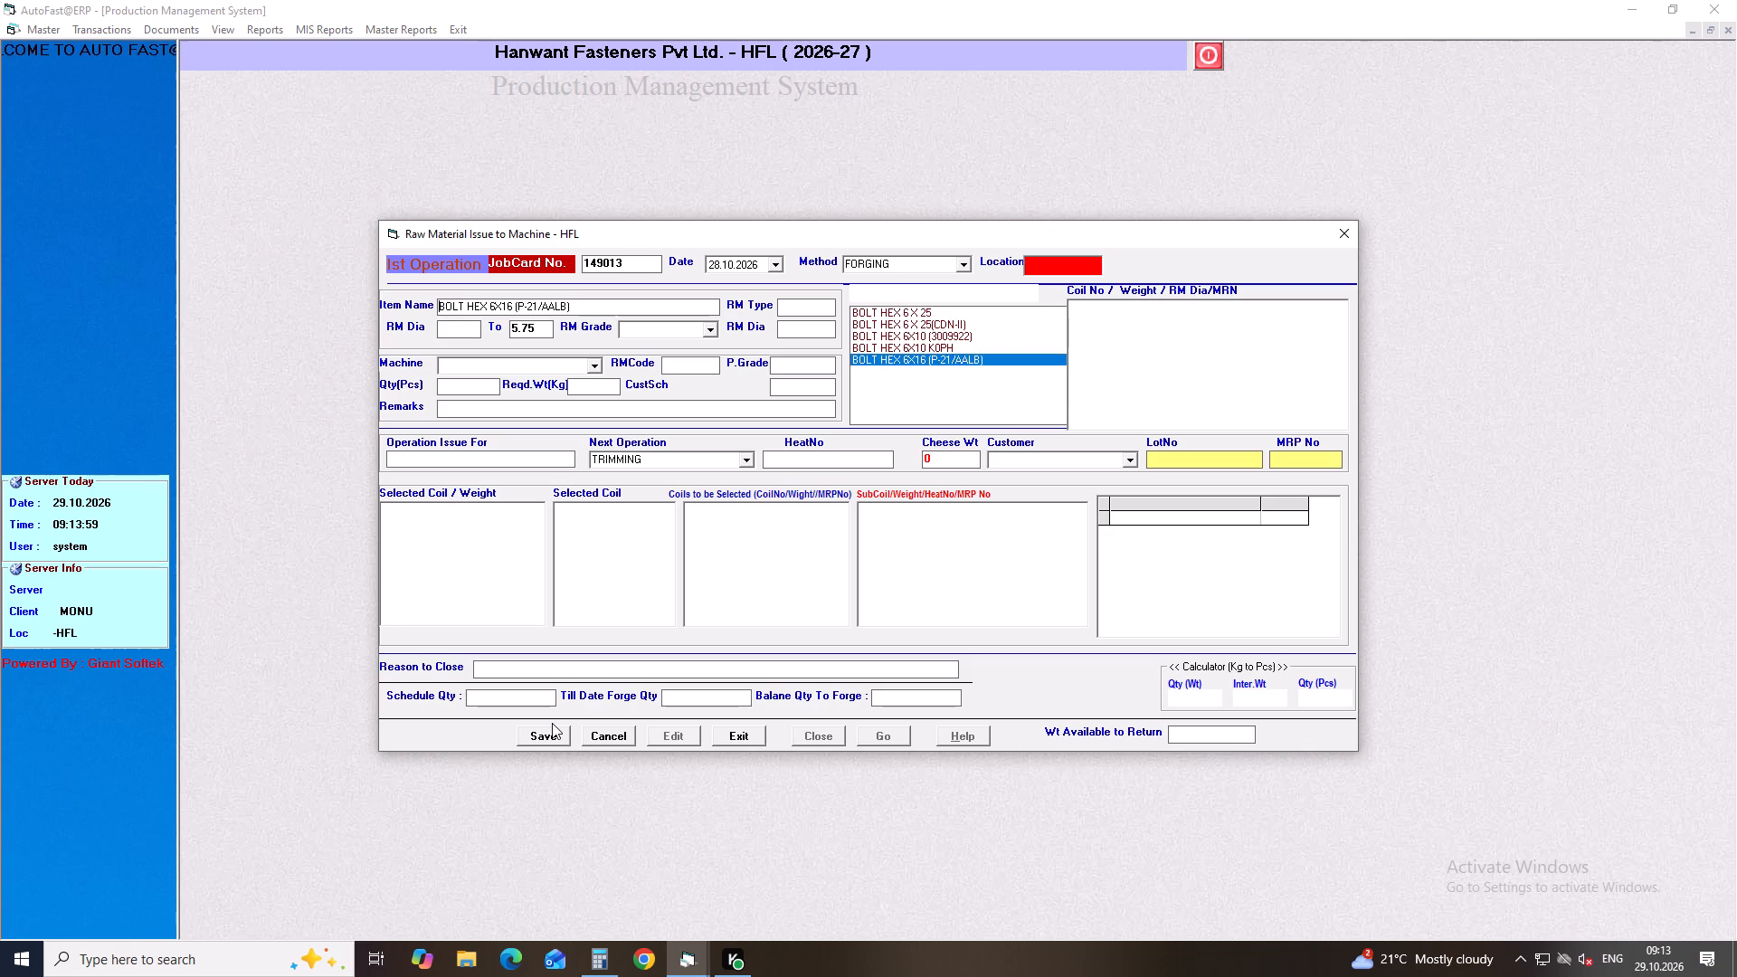
Set the RM grade to 10B21 and the machine to H-5 (HEADER 1/4") for BOLT HEX 6X16 (P-21/AALB).
{"action": "key", "text": "Return"}
{"action": "key", "text": "Return"}
{"action": "key", "text": "Down"}
{"action": "key", "text": "Return"}
{"action": "key", "text": "Return"}
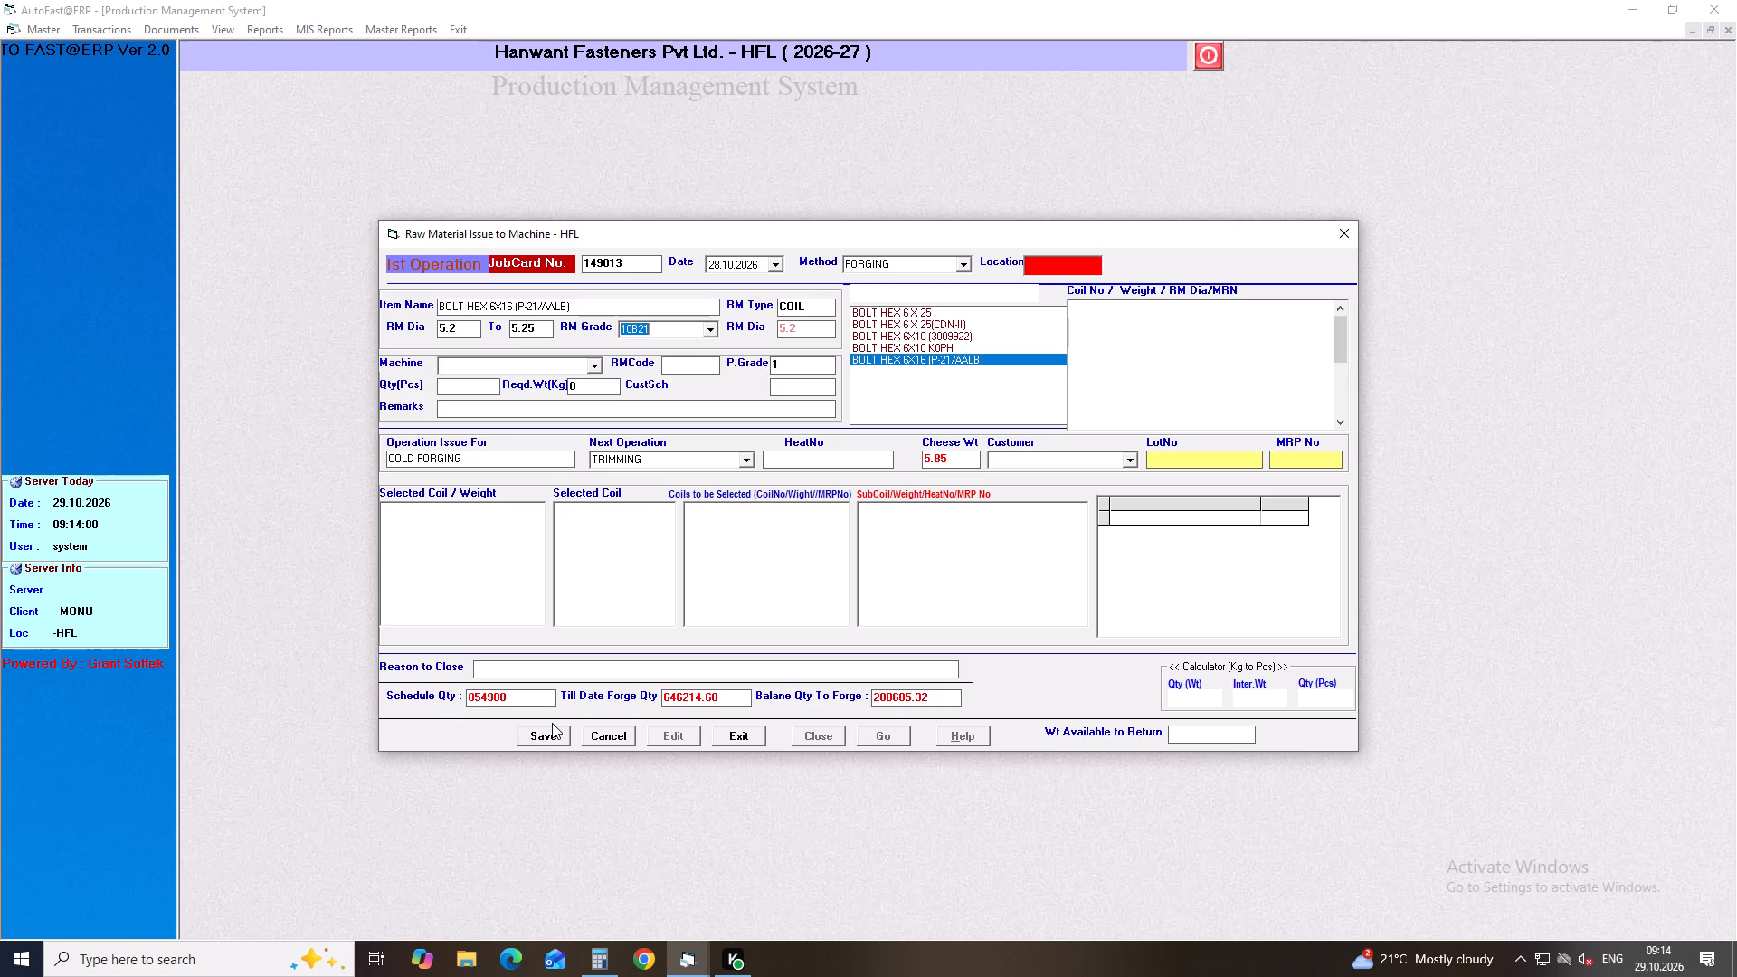
{"action": "key", "text": "Down"}
{"action": "key", "text": "Down"}
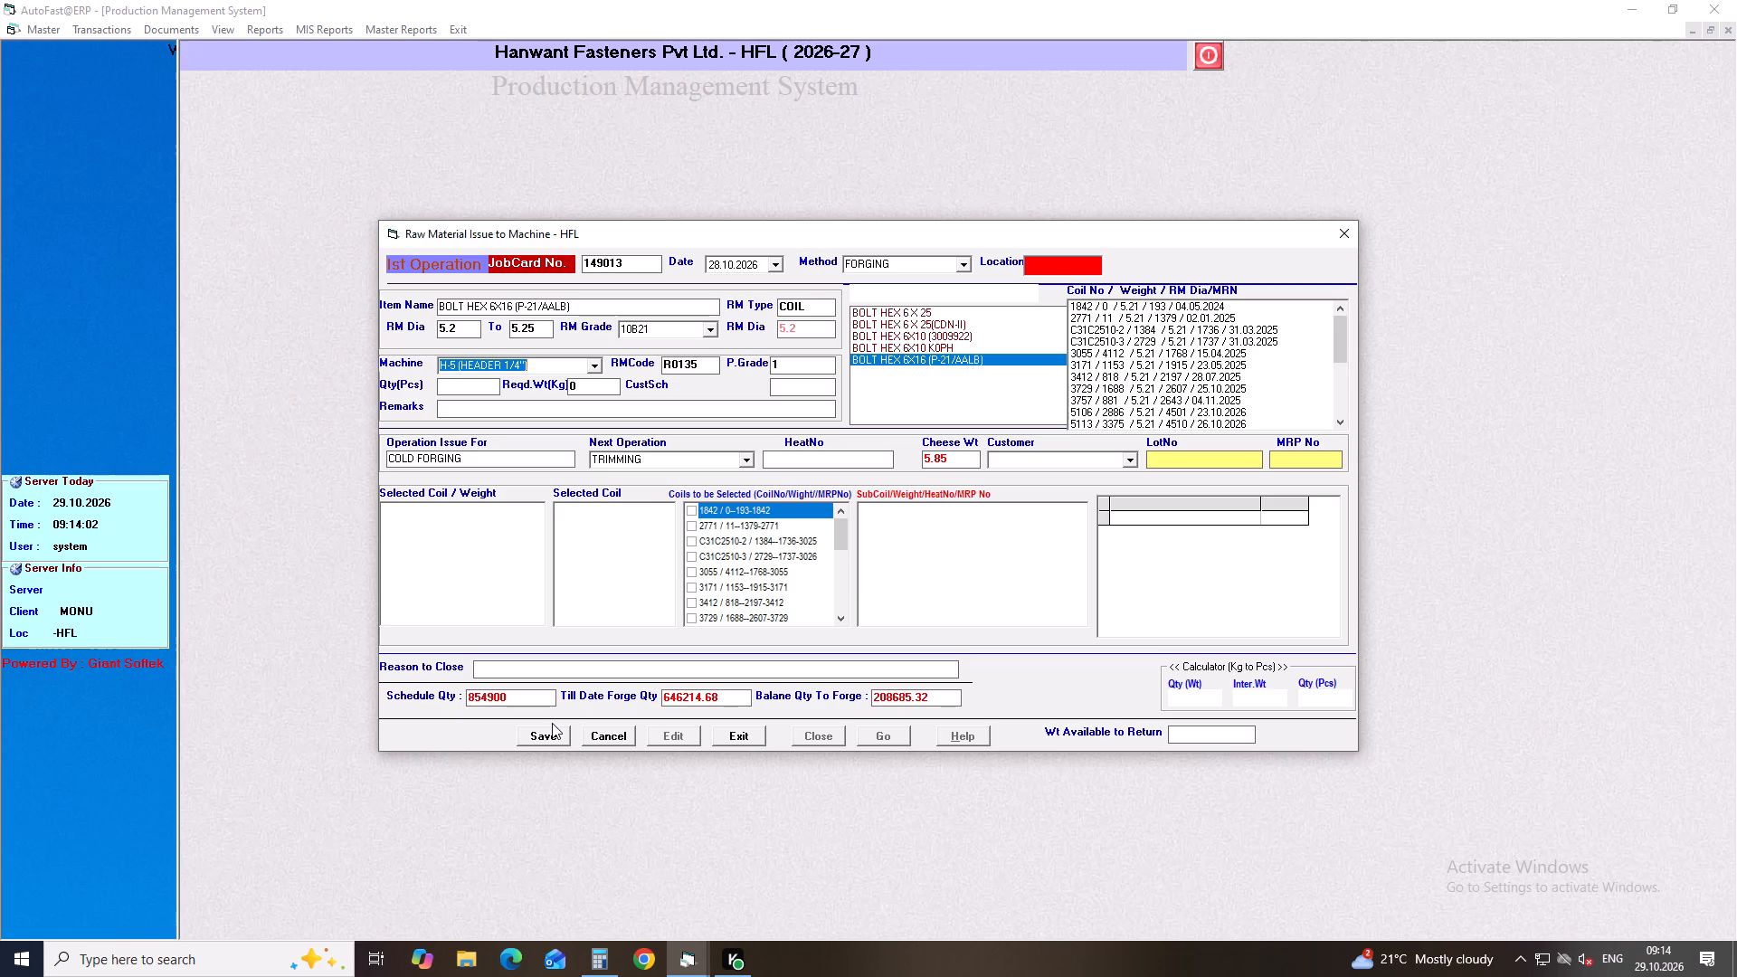
{"action": "key", "text": "Return"}
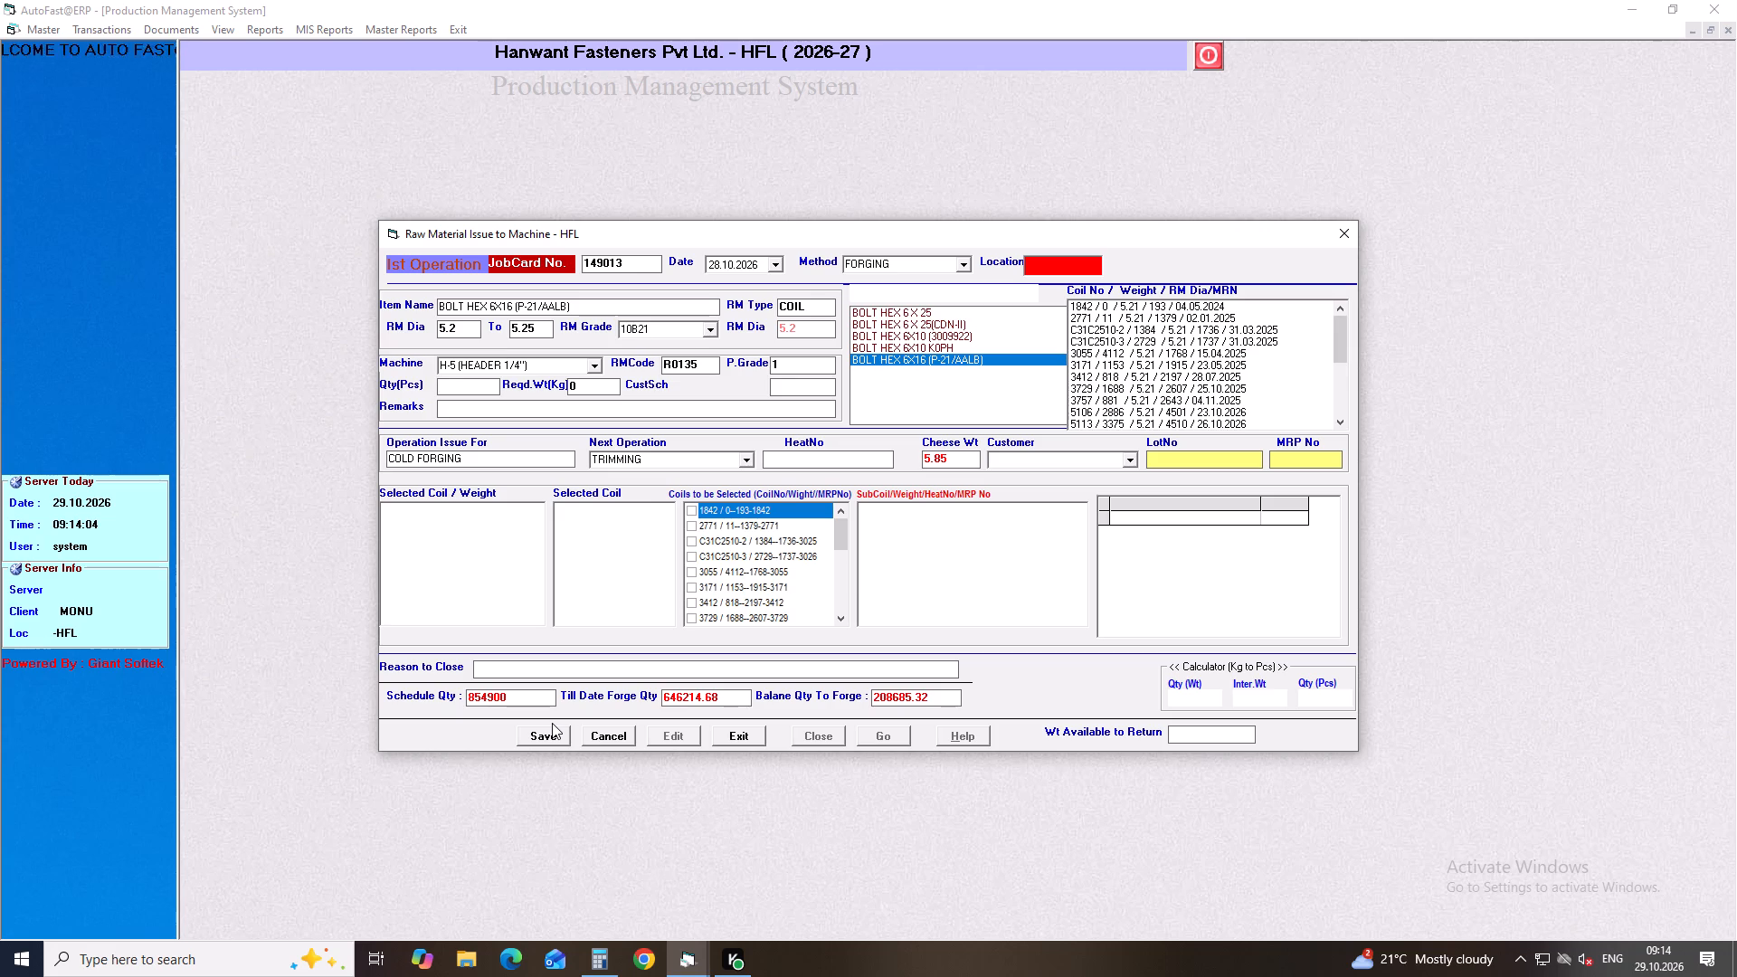
Set the quantity to 32450 pieces and add TRIMMING as the next operation.
{"action": "type", "text": "32450"}
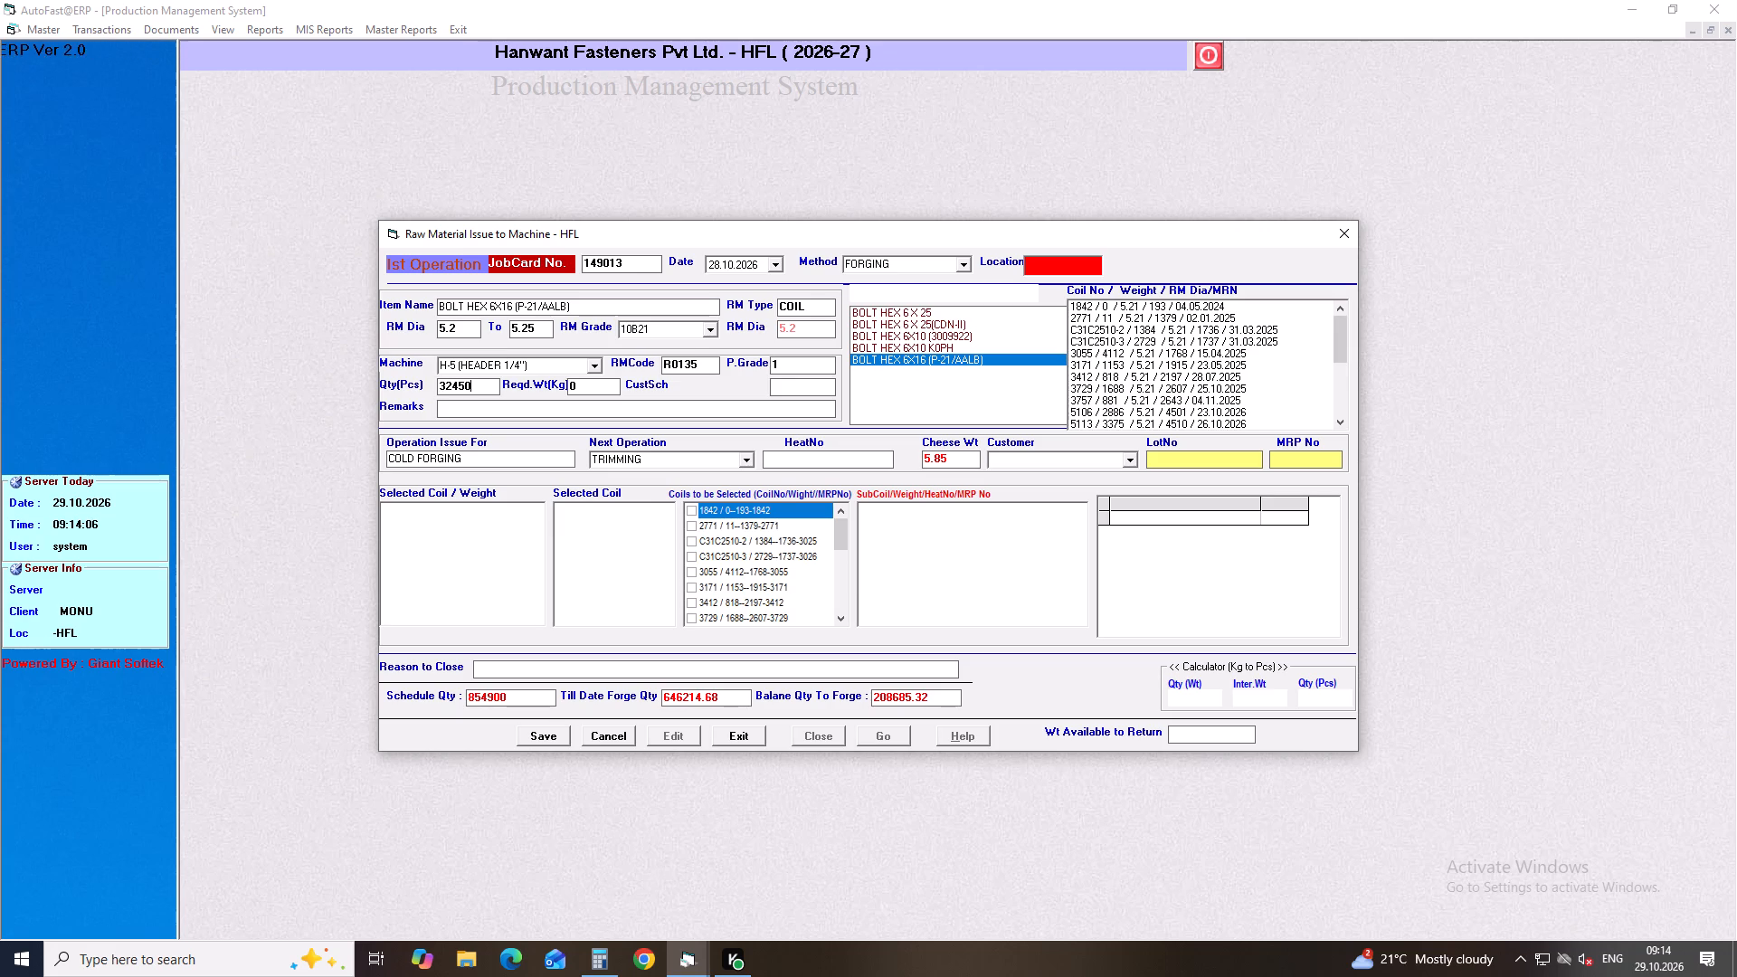
{"action": "key", "text": "Return"}
{"action": "key", "text": "Return"}
{"action": "key", "text": "Return"}
{"action": "key", "text": "Return"}
{"action": "key", "text": "Return"}
{"action": "key", "text": "Return"}
{"action": "key", "text": "Return"}
{"action": "key", "text": "Return"}
{"action": "key", "text": "Return"}
{"action": "key", "text": "Return"}
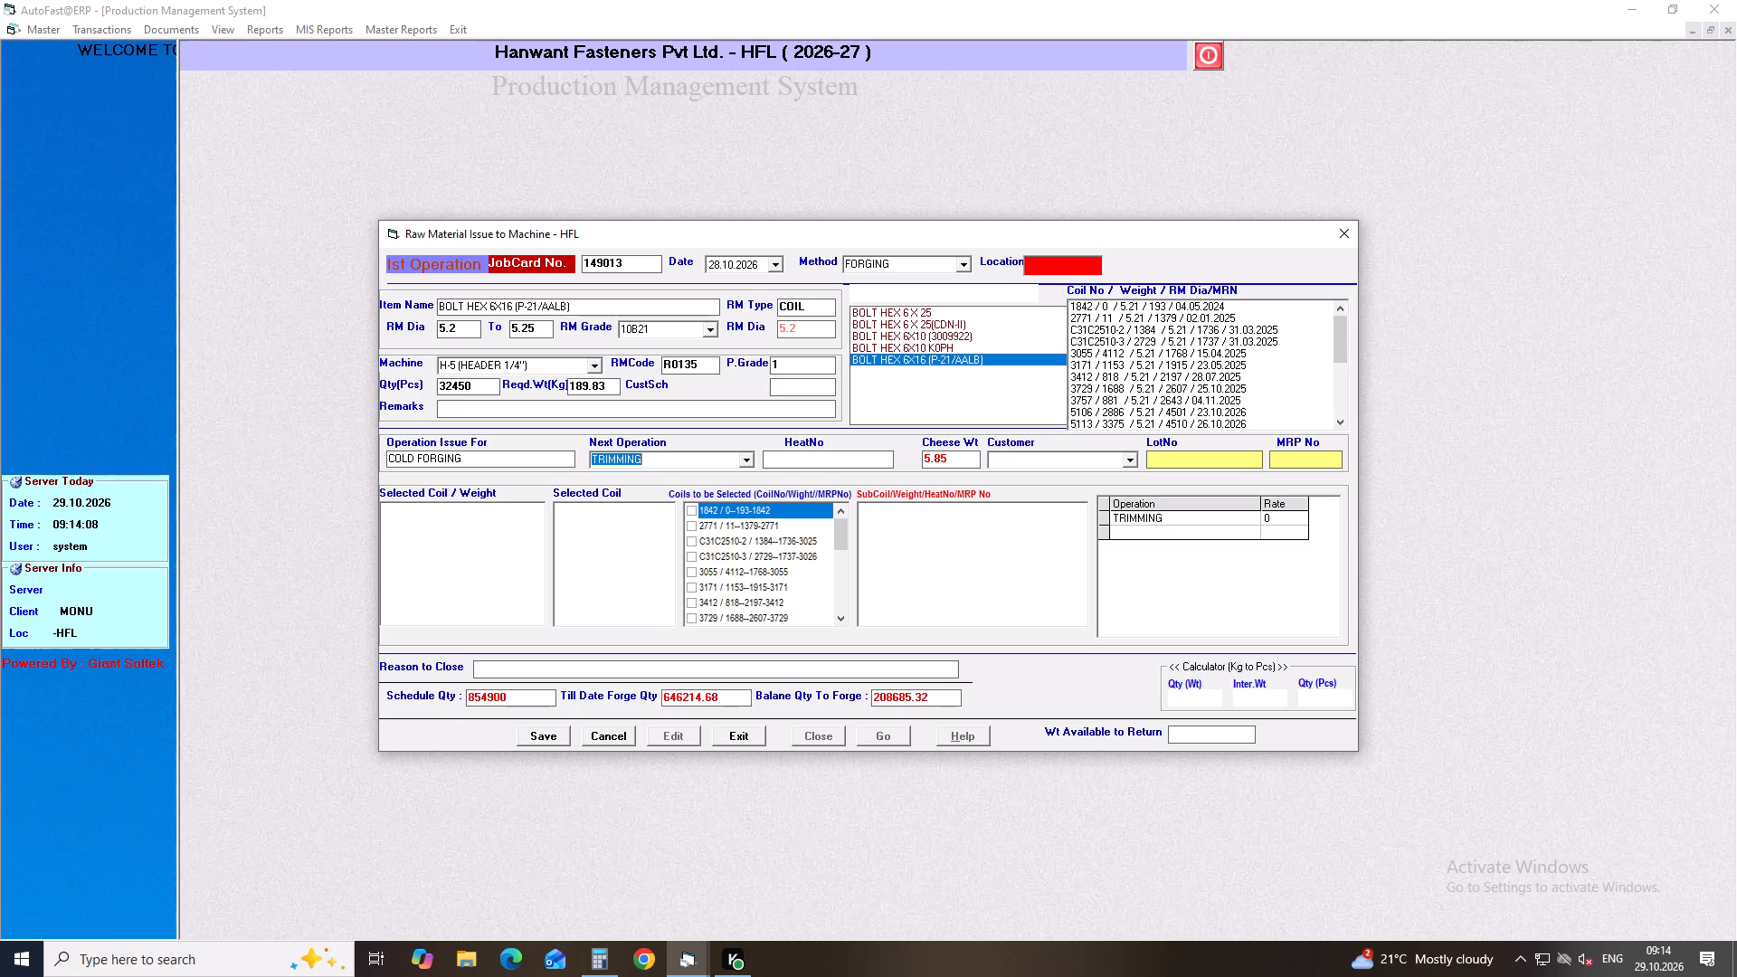
{"action": "key", "text": "Return"}
{"action": "key", "text": "Return"}
{"action": "key", "text": "Return"}
{"action": "key", "text": "Return"}
{"action": "key", "text": "Return"}
{"action": "key", "text": "Return"}
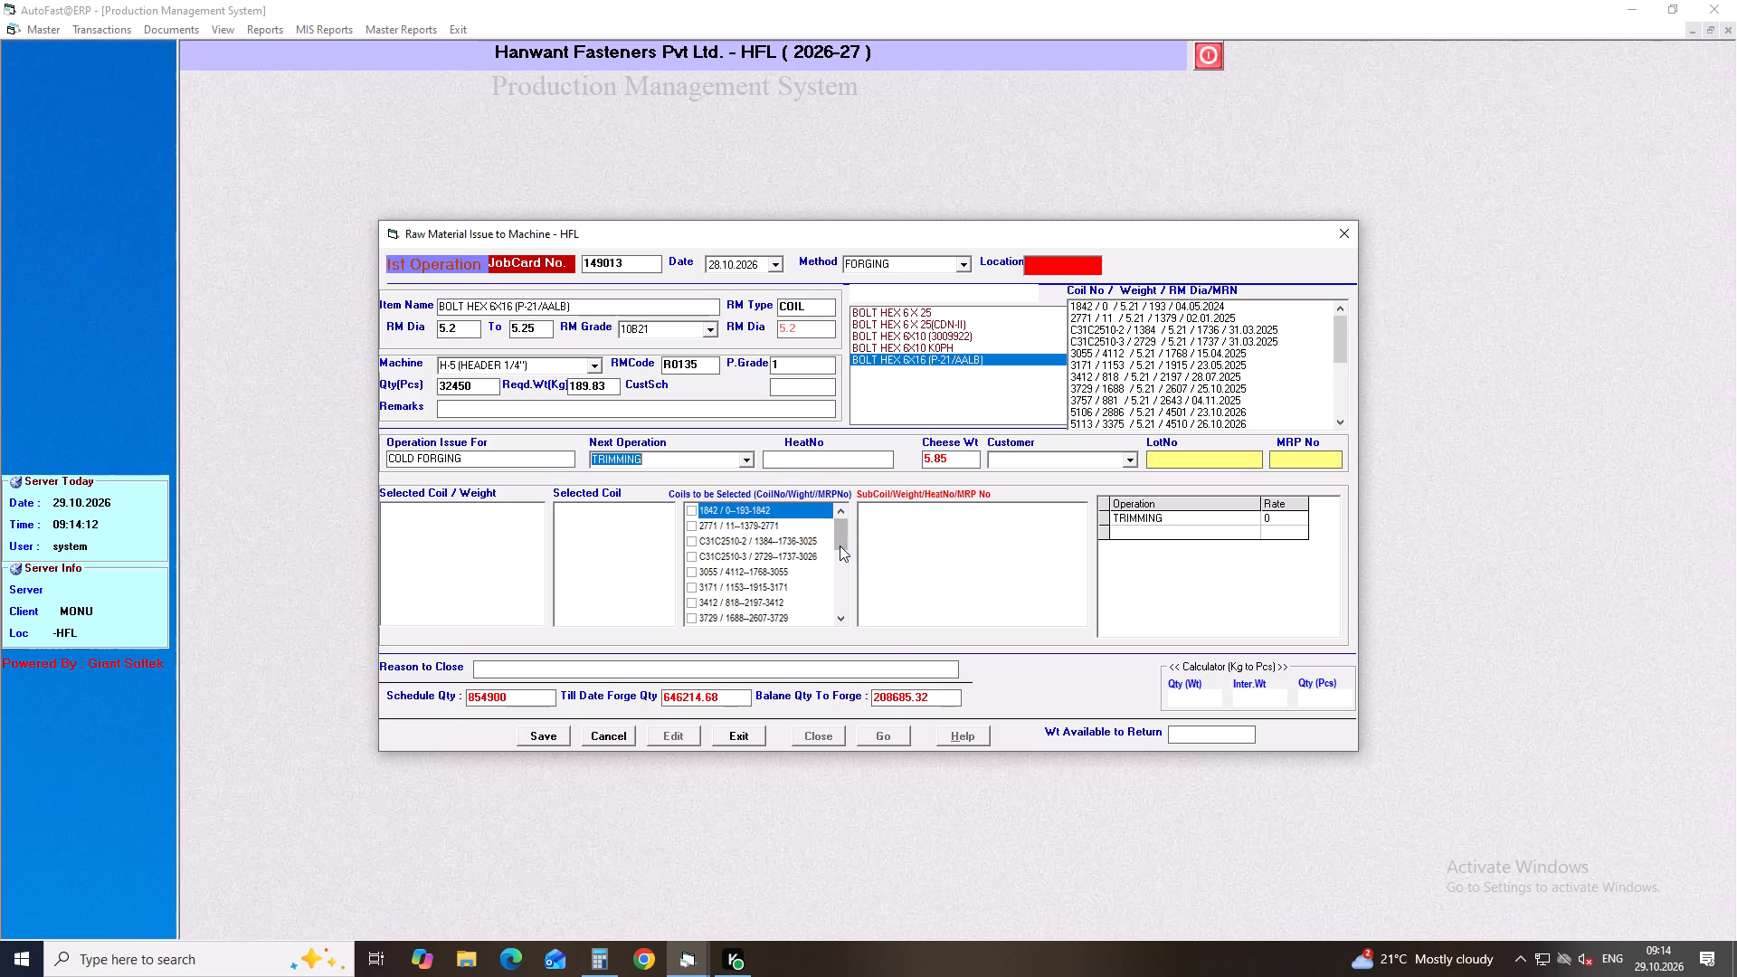
Select sub-coils 5106-2RR and 5106-3 from the two coil 5106 entries and save the job card.
{"action": "left_click_drag", "start_coordinate": [840, 544], "coordinate": [840, 641]}
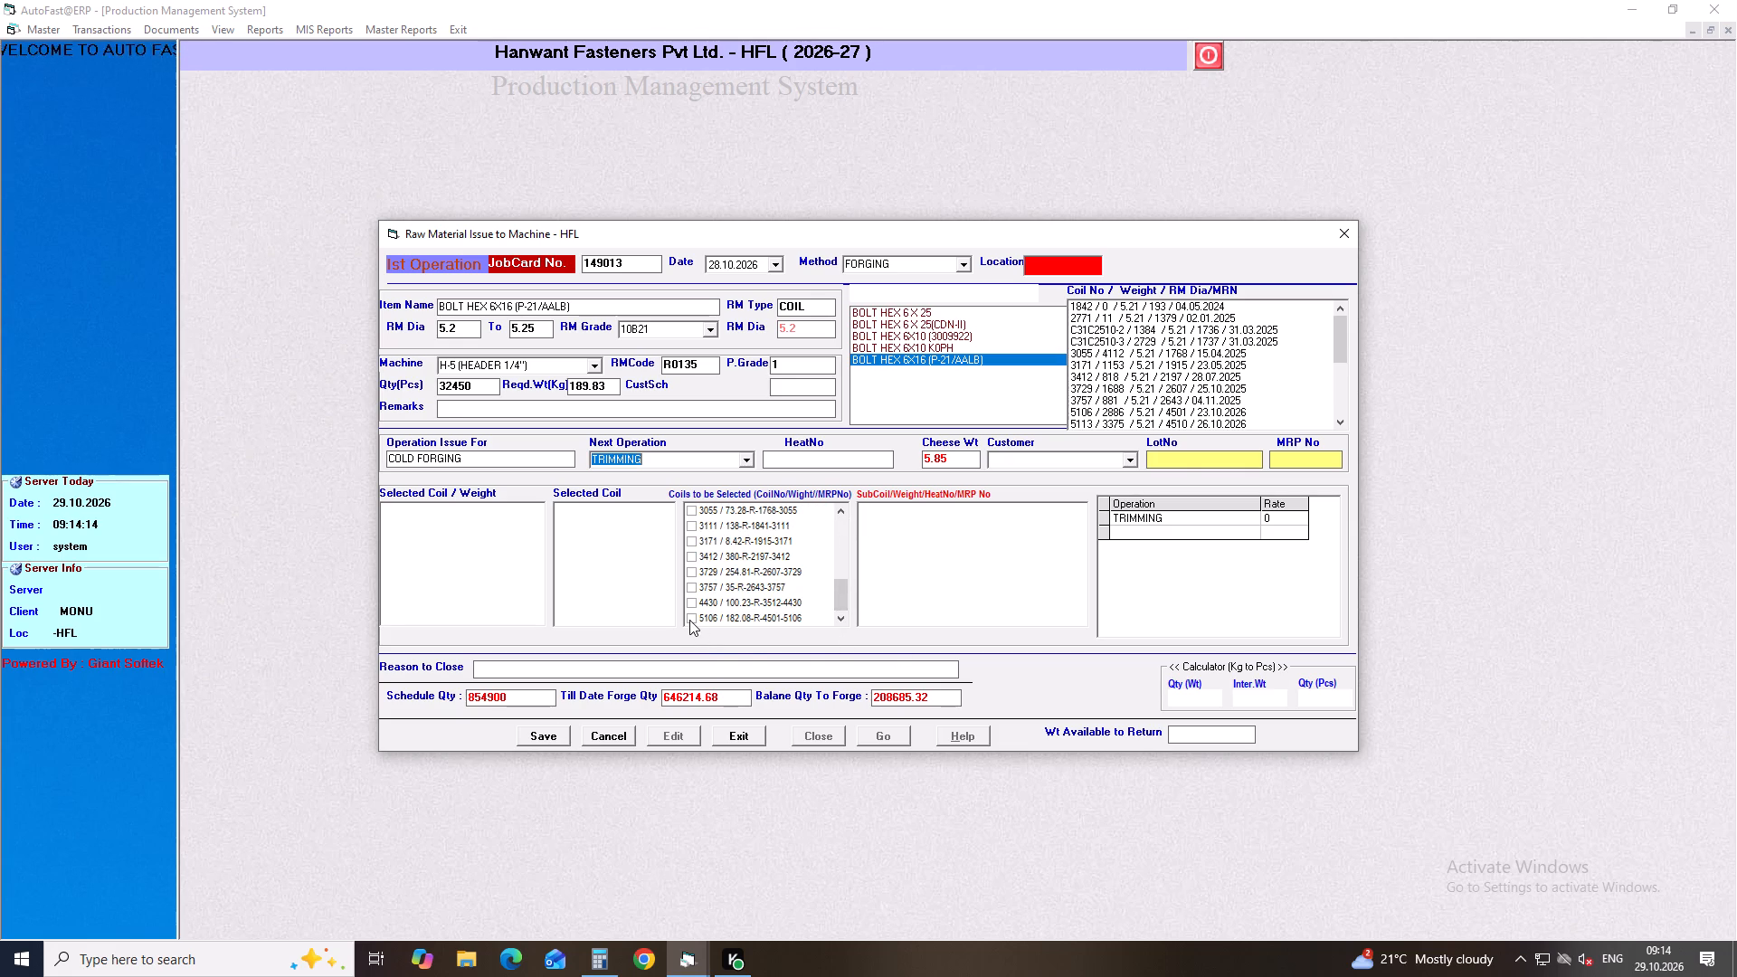
{"action": "left_click", "coordinate": [689, 620]}
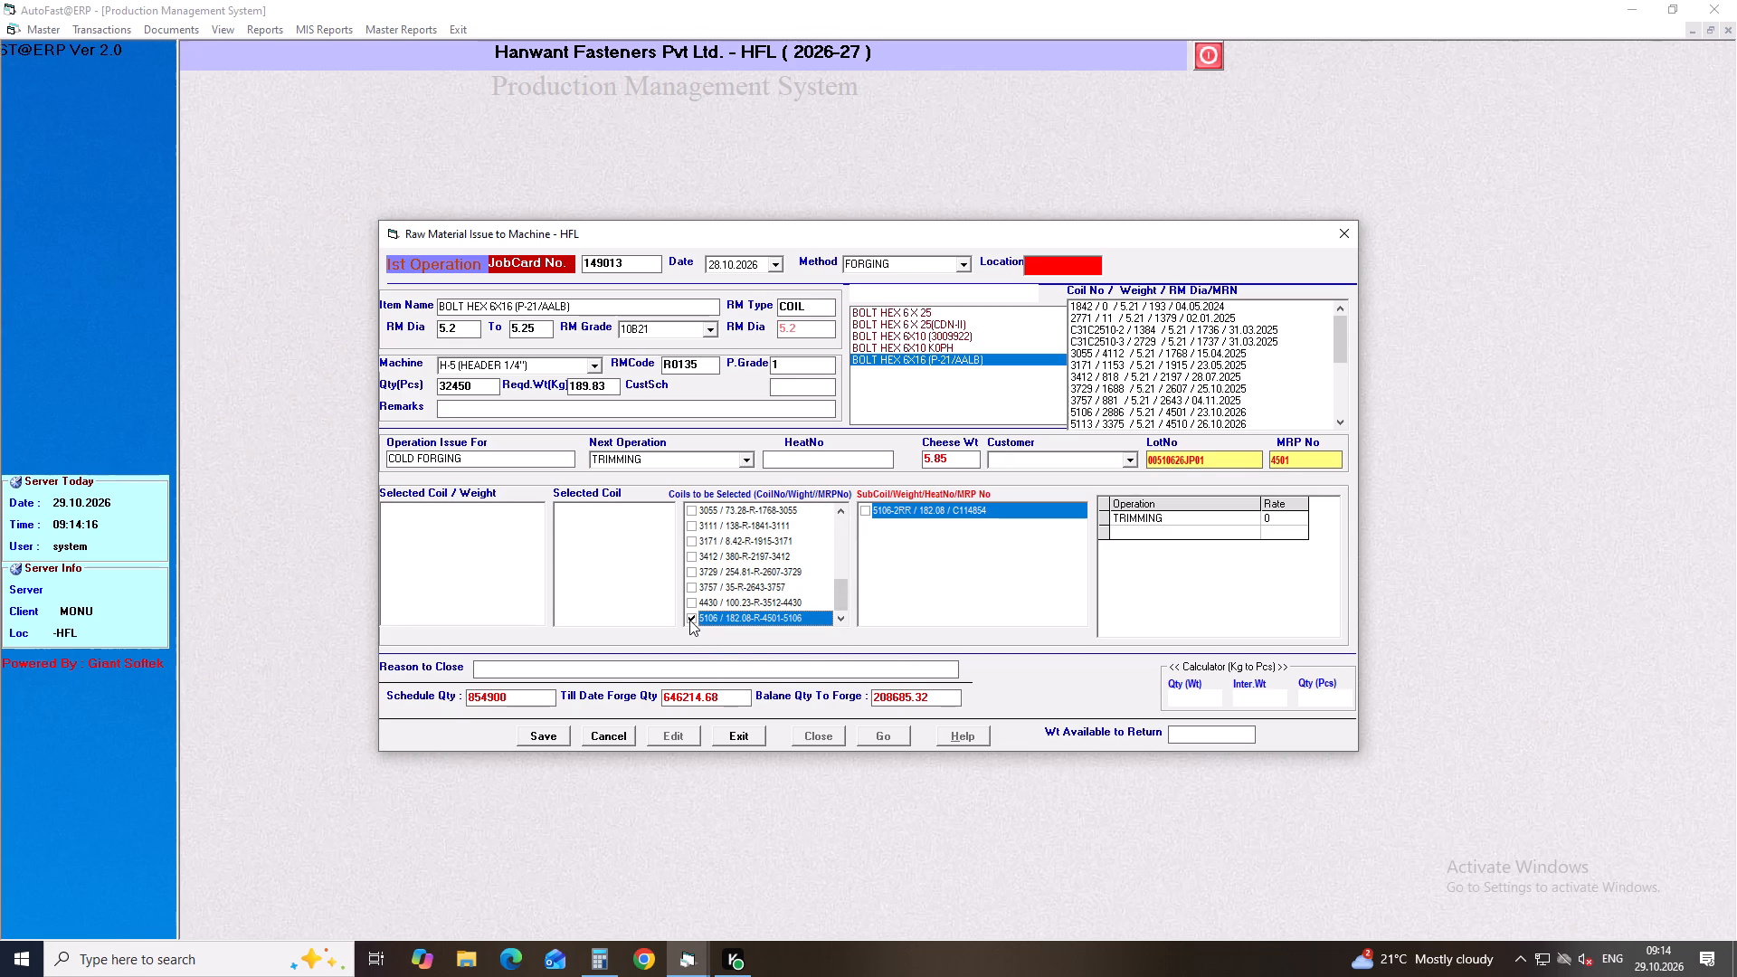
{"action": "left_click", "coordinate": [859, 509]}
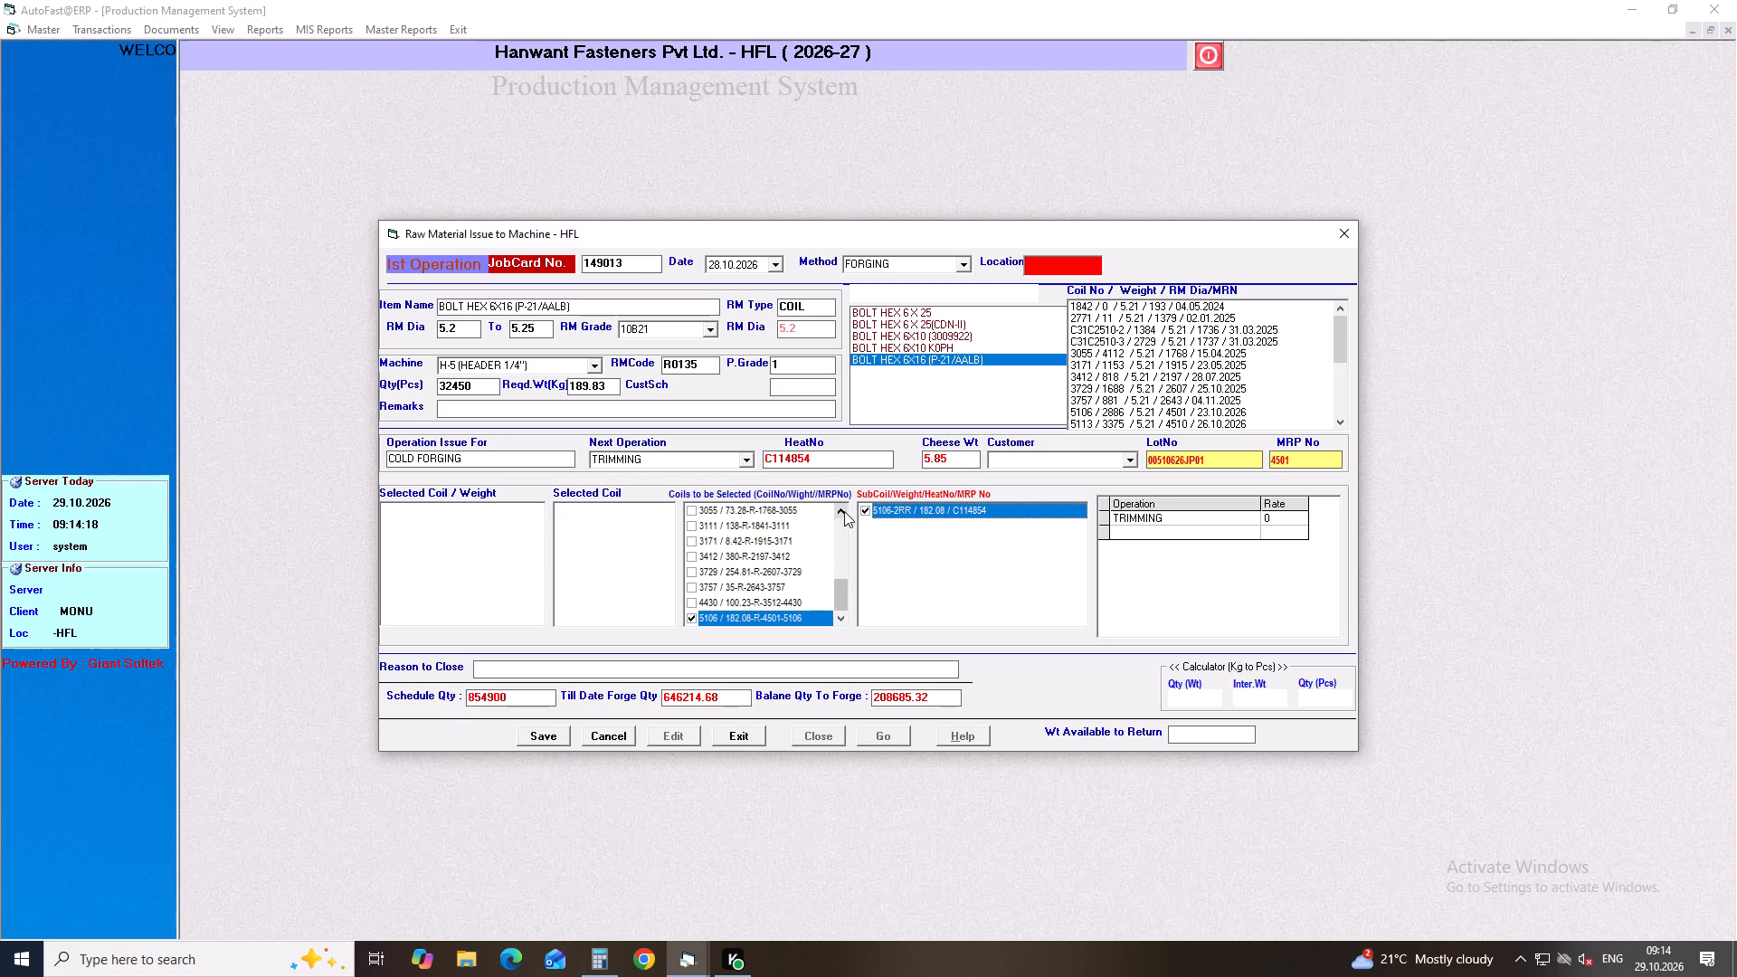
{"action": "left_click", "coordinate": [844, 511]}
{"action": "left_click", "coordinate": [844, 511]}
{"action": "double_click", "coordinate": [844, 511]}
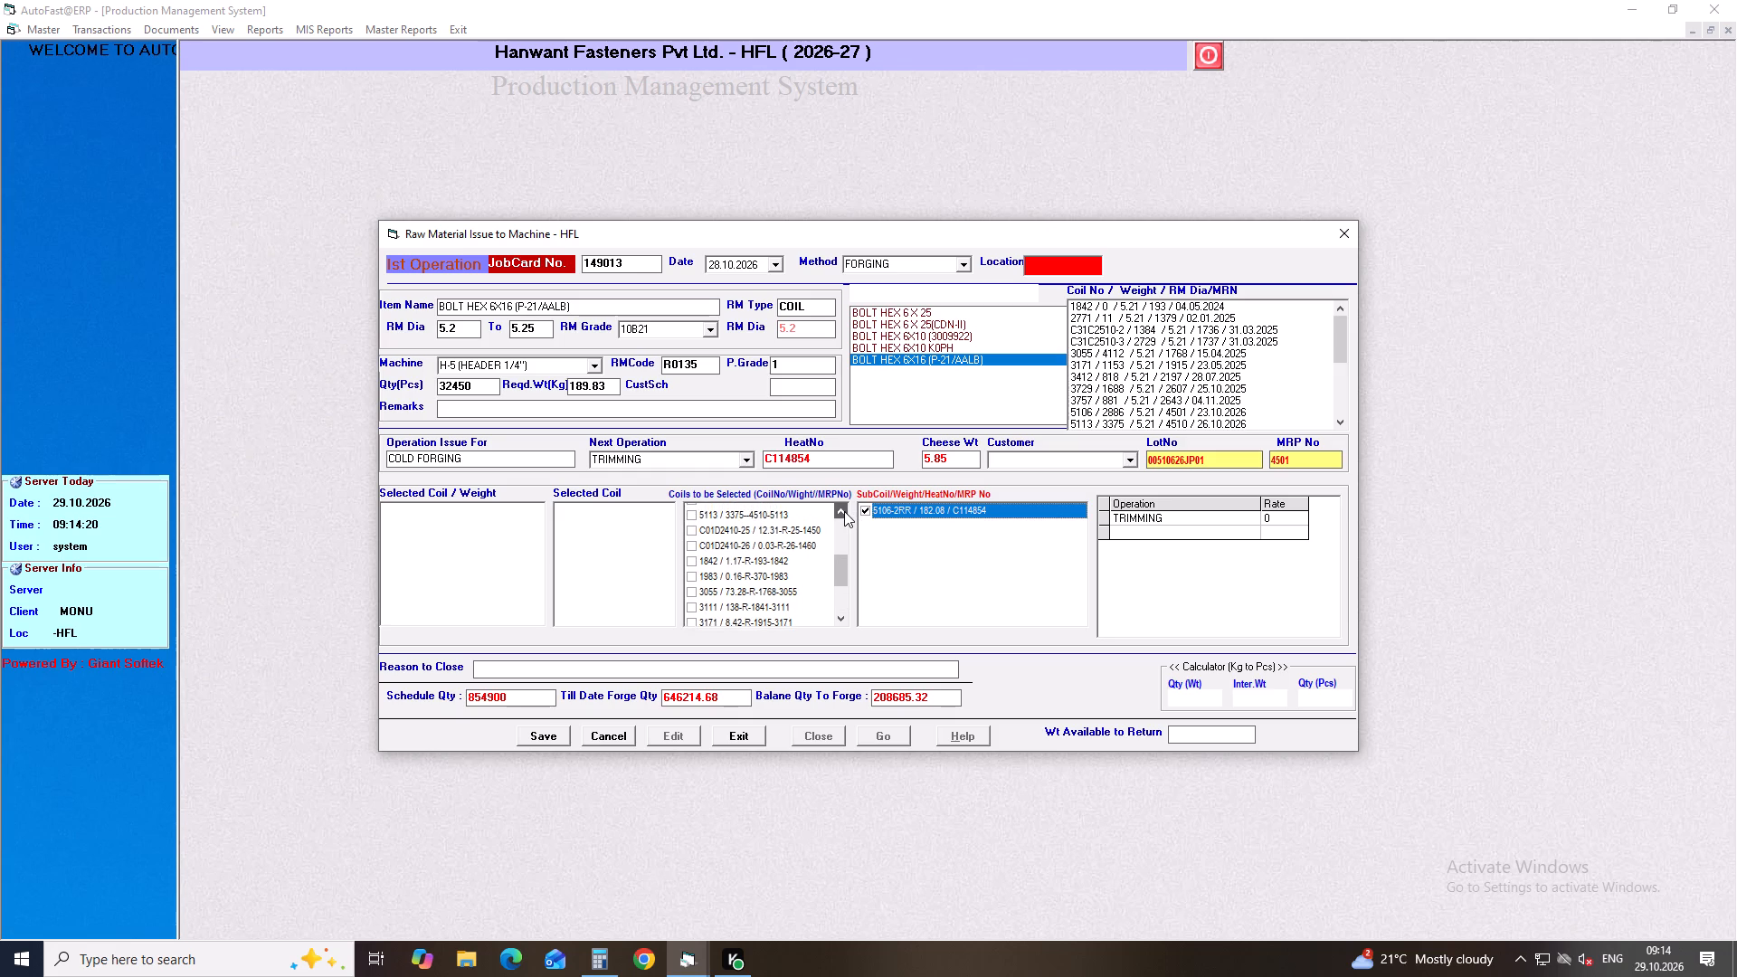
{"action": "left_click", "coordinate": [691, 522]}
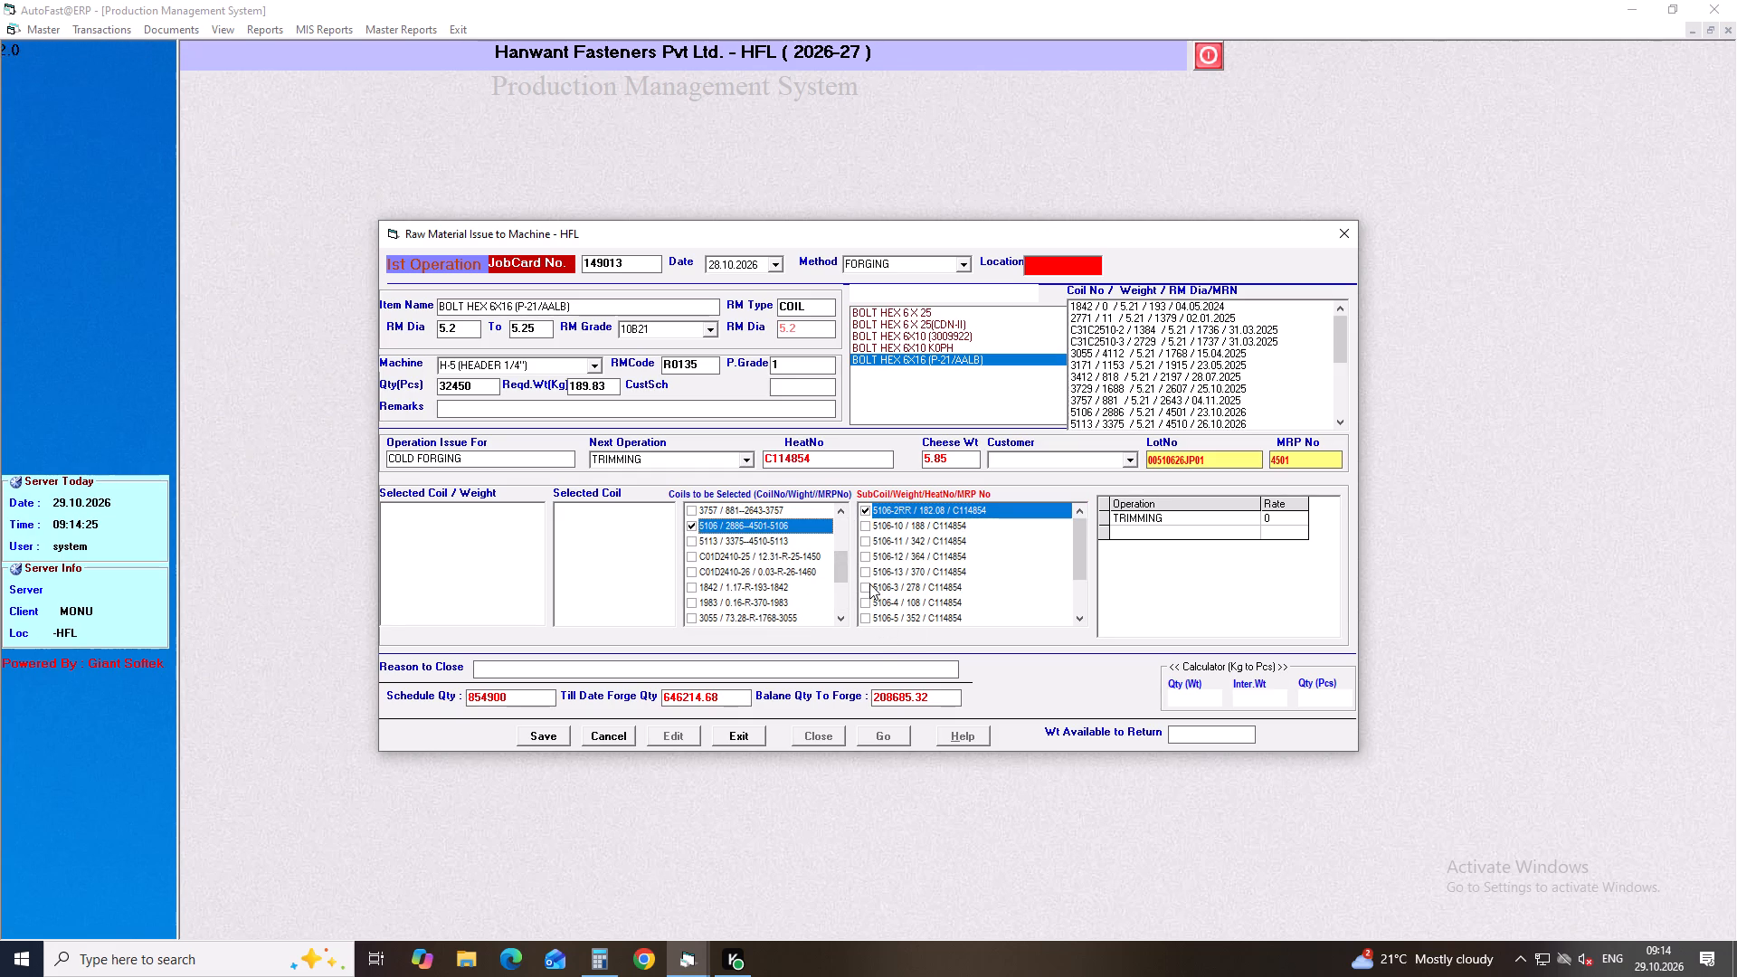
{"action": "left_click", "coordinate": [863, 585]}
{"action": "left_click", "coordinate": [549, 727]}
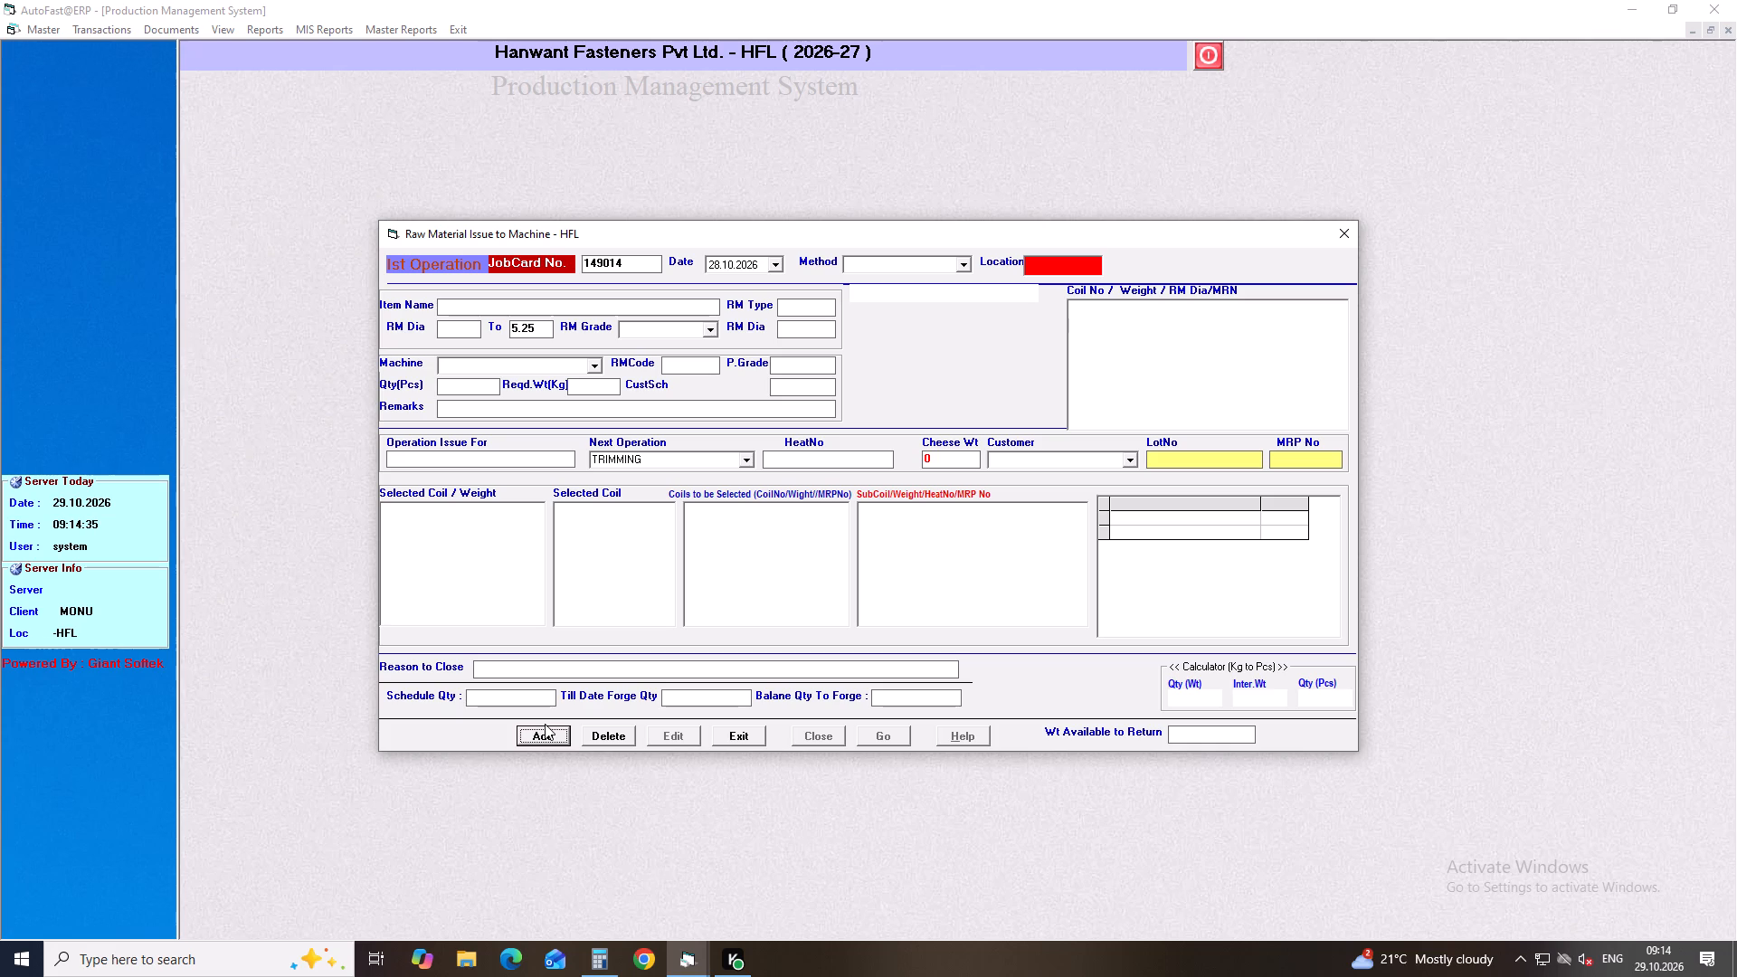
Start another raw material issue job card dated 28.10.2026 with the FORGING method.
{"action": "key", "text": "Return"}
{"action": "key", "text": "Return"}
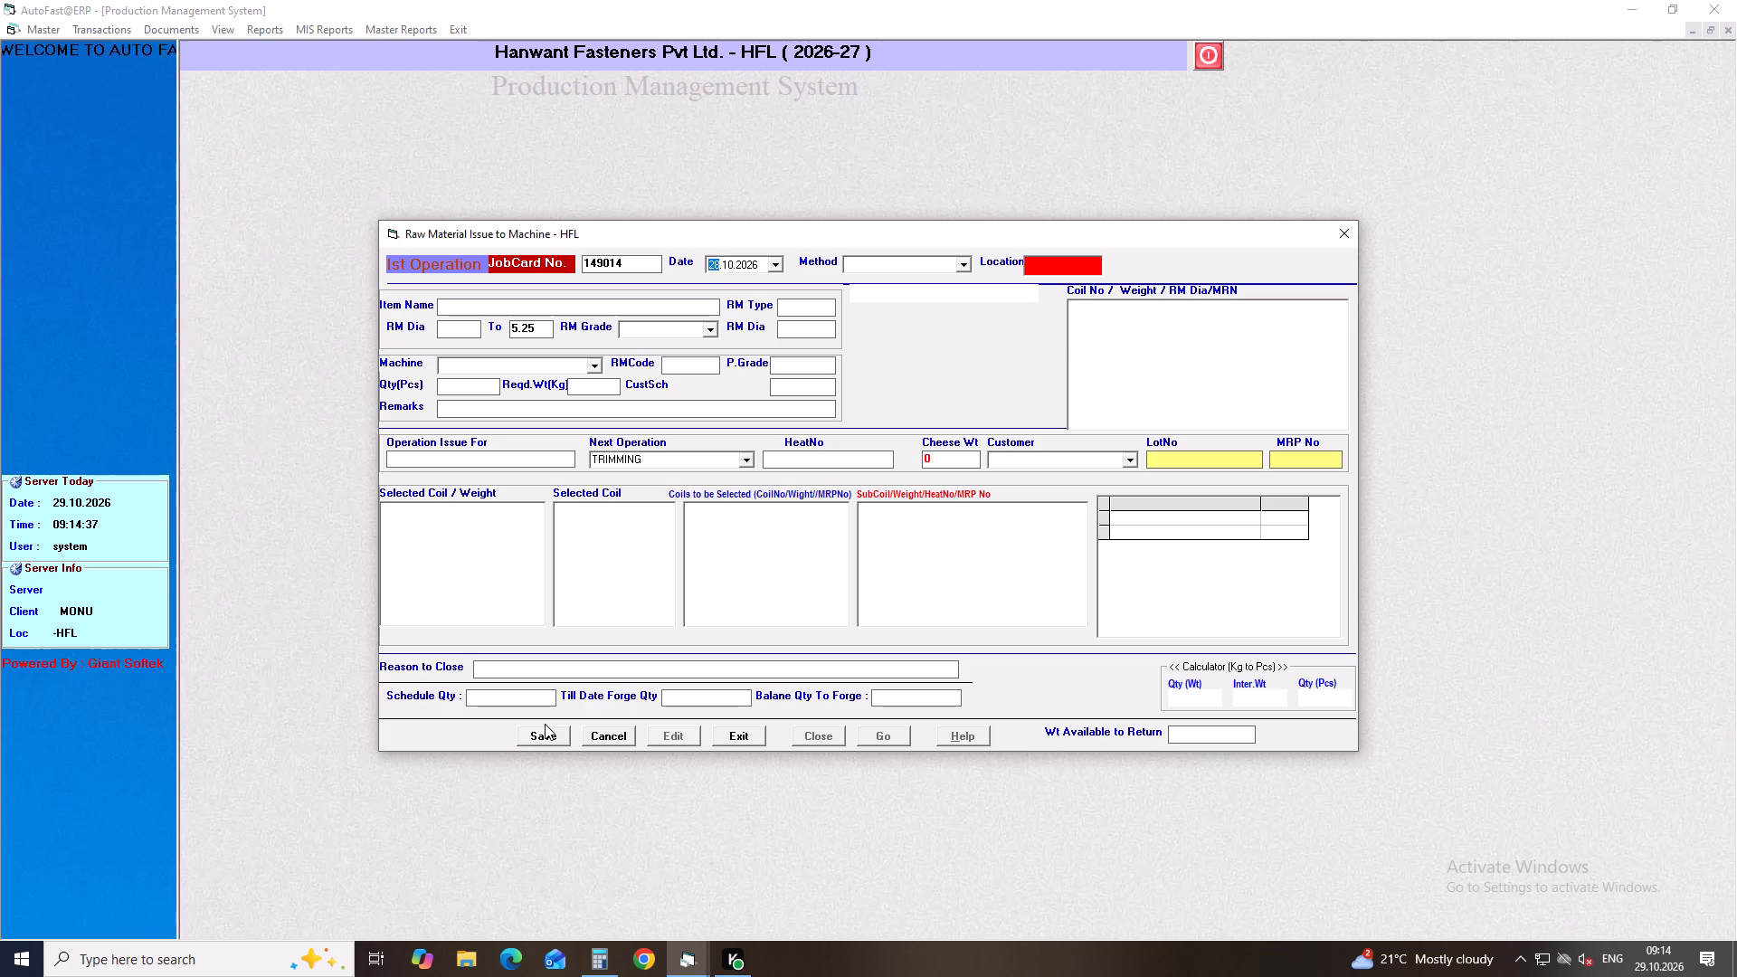
{"action": "key", "text": "Return"}
{"action": "key", "text": "Down"}
{"action": "key", "text": "Return"}
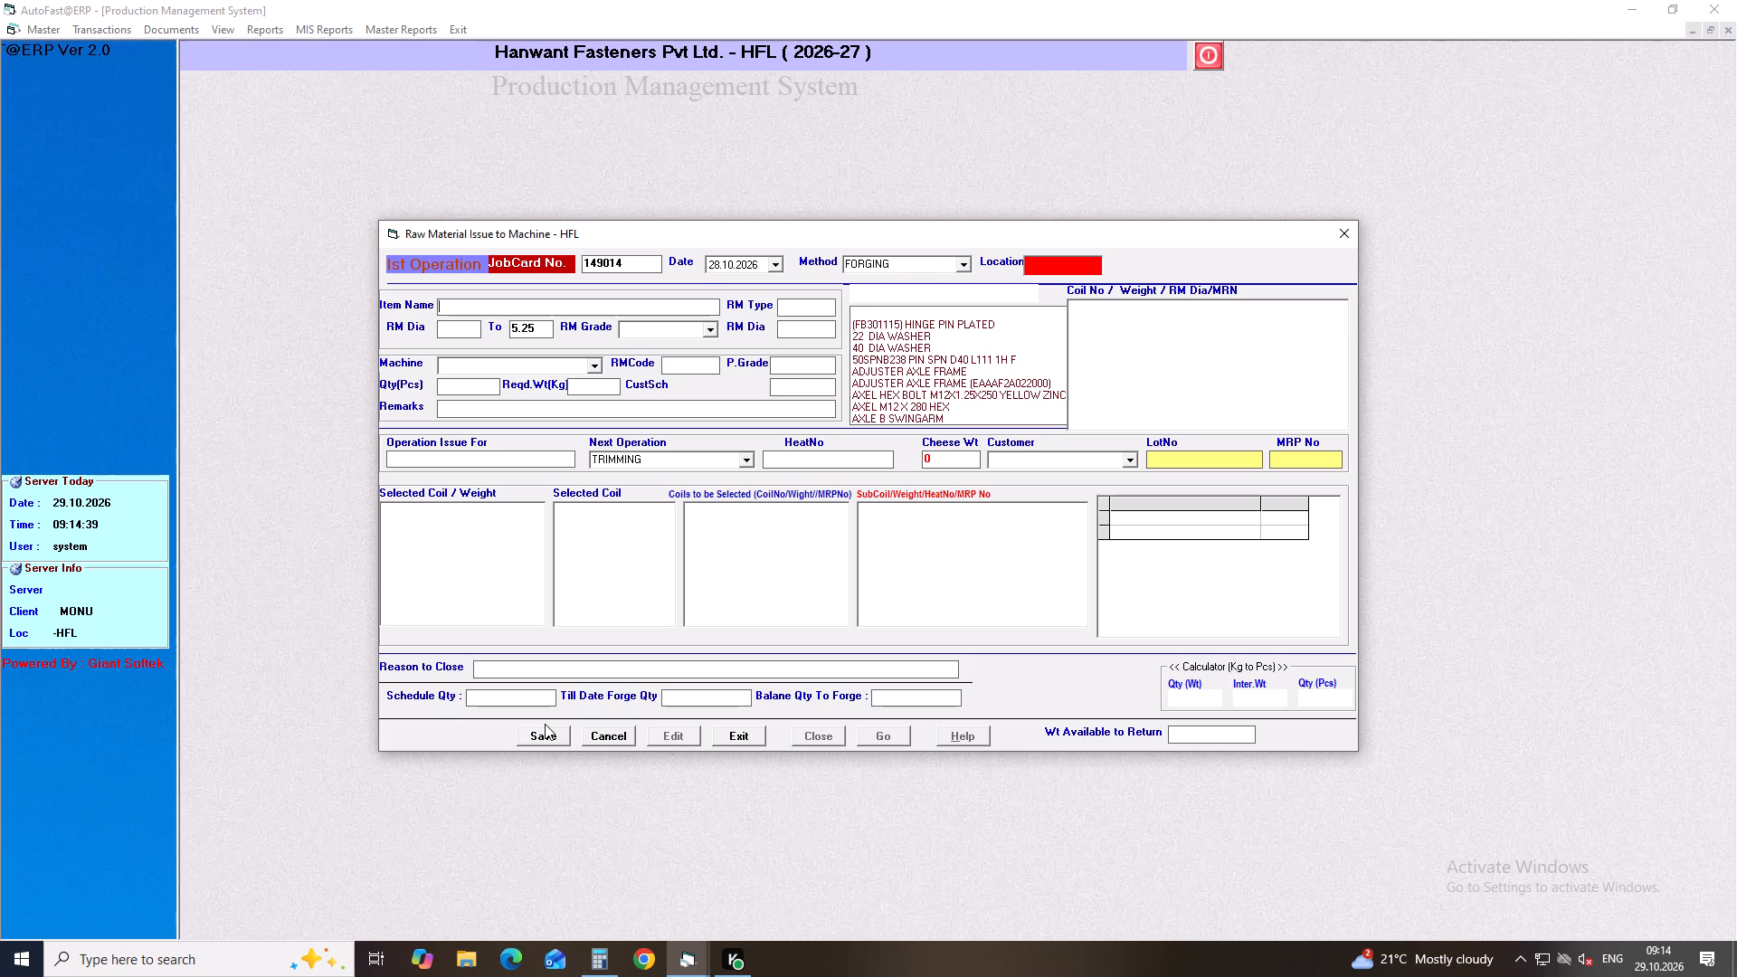
Search for SCREW PAN 5 items and choose SCREW PAN 5X12.
{"action": "type", "text": "screw"}
{"action": "key", "text": "space"}
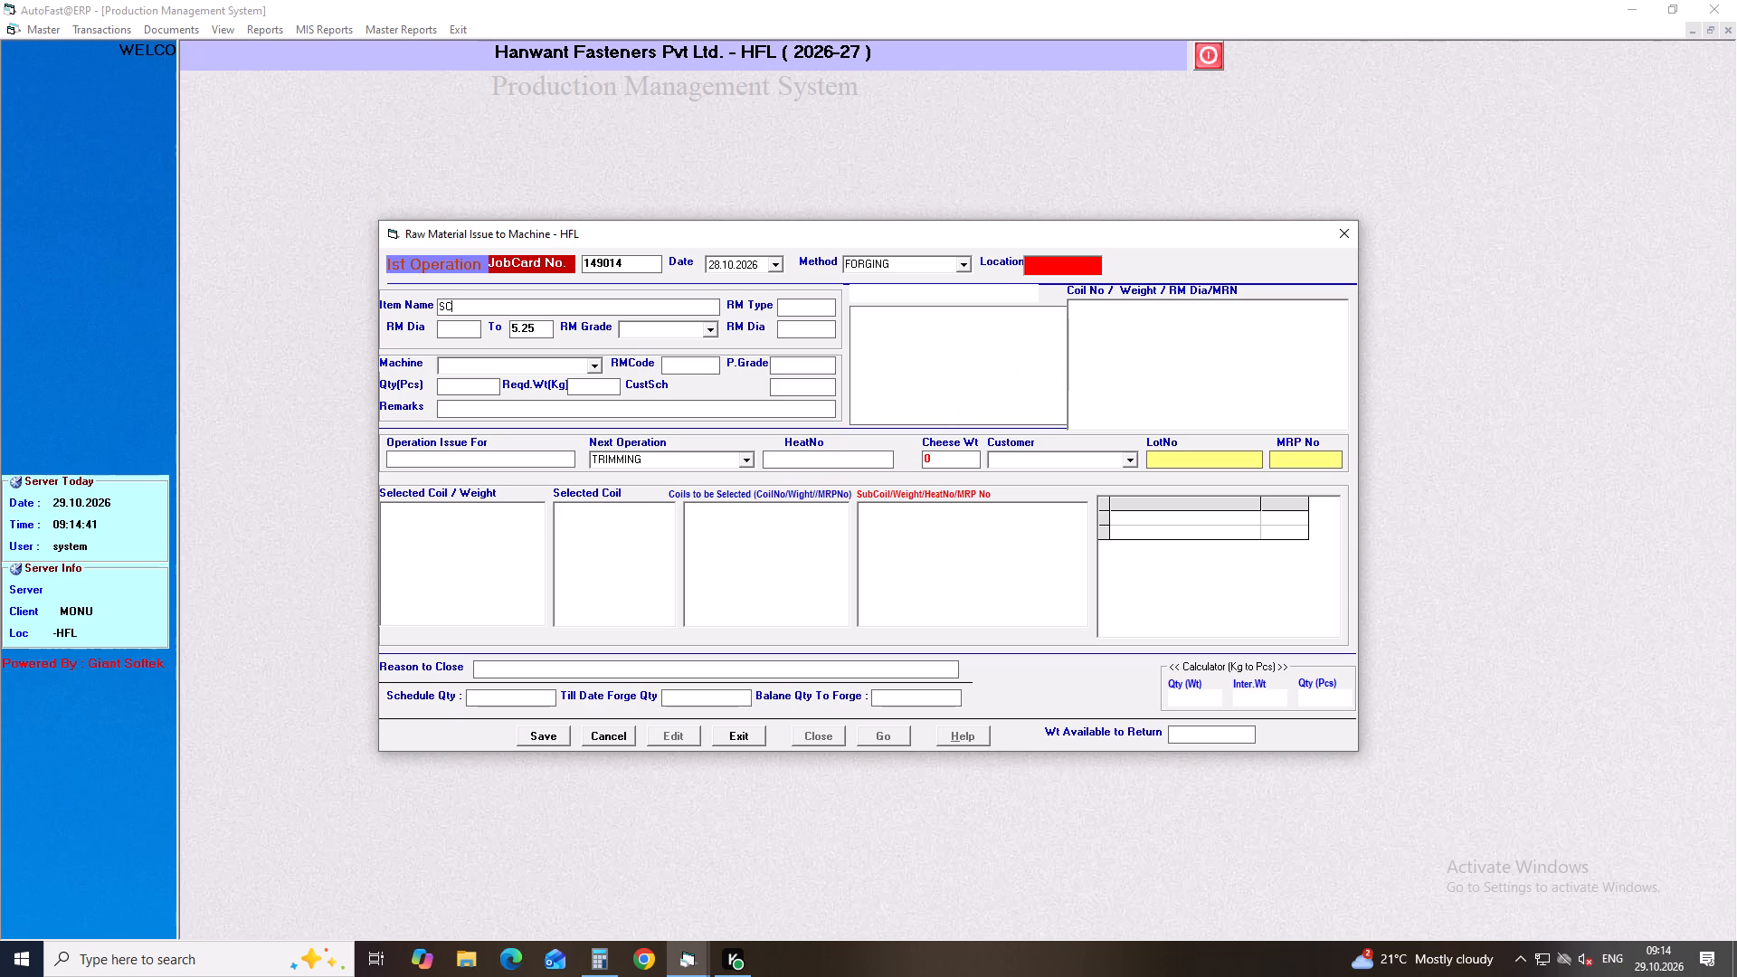
{"action": "type", "text": "pan 5"}
{"action": "key", "text": "Down"}
{"action": "key", "text": "Down"}
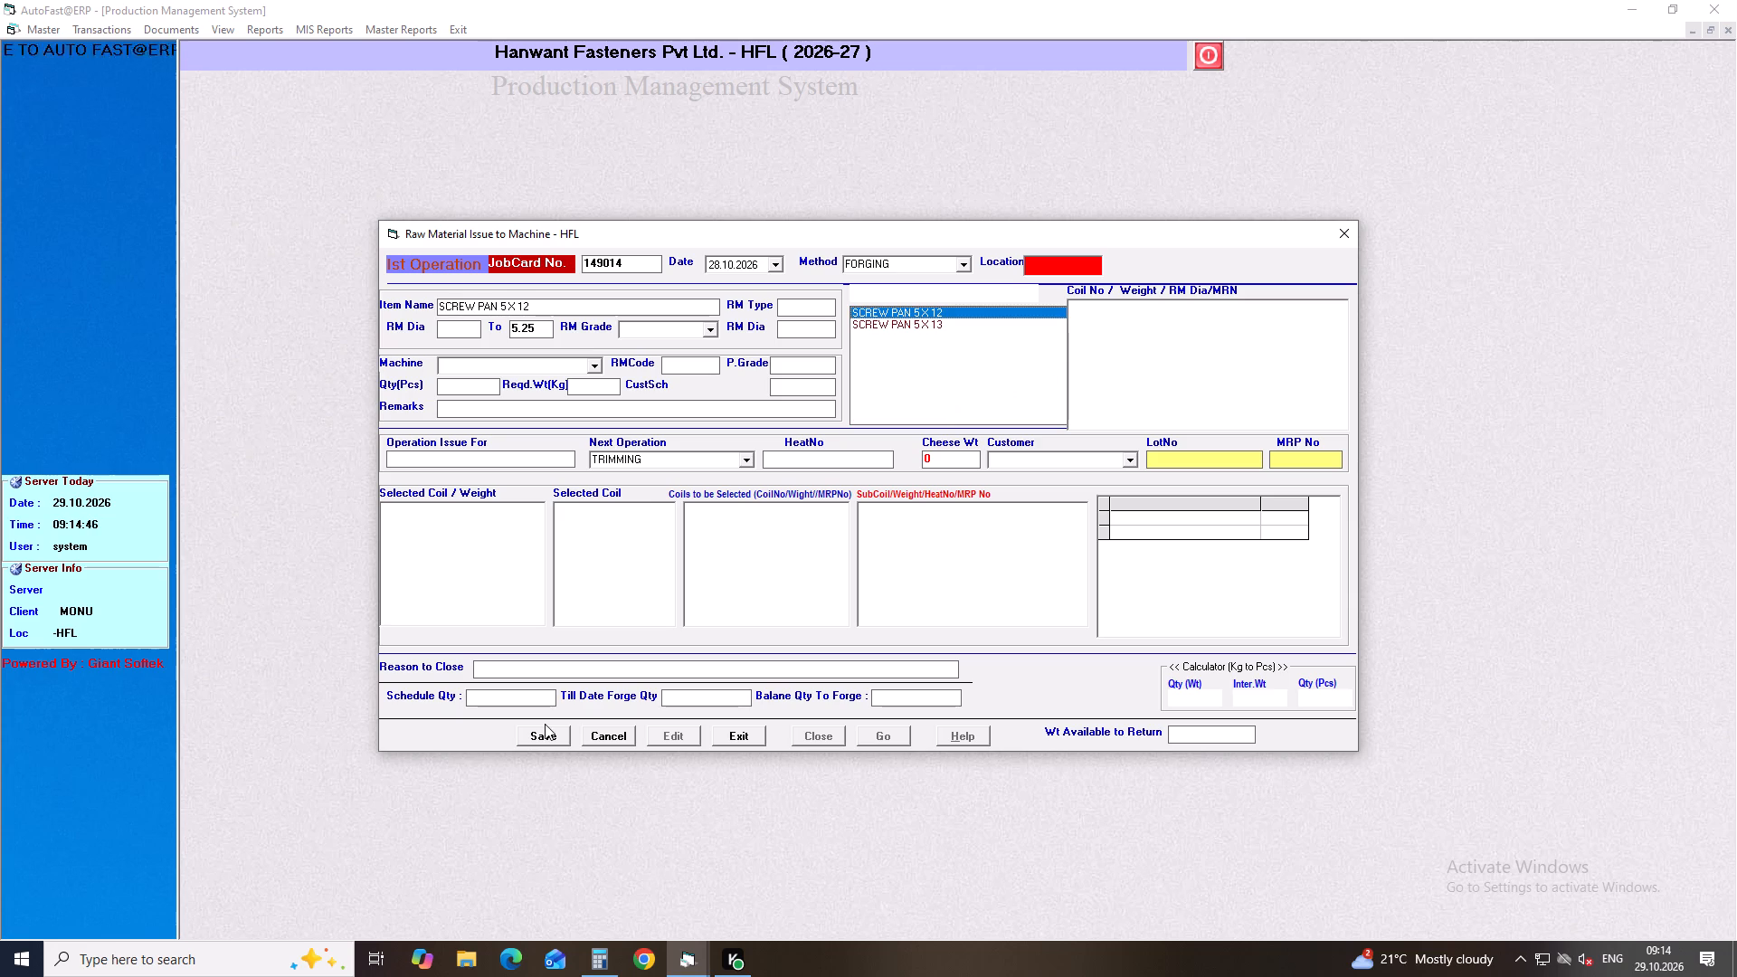
{"action": "key", "text": "Return"}
{"action": "key", "text": "Return"}
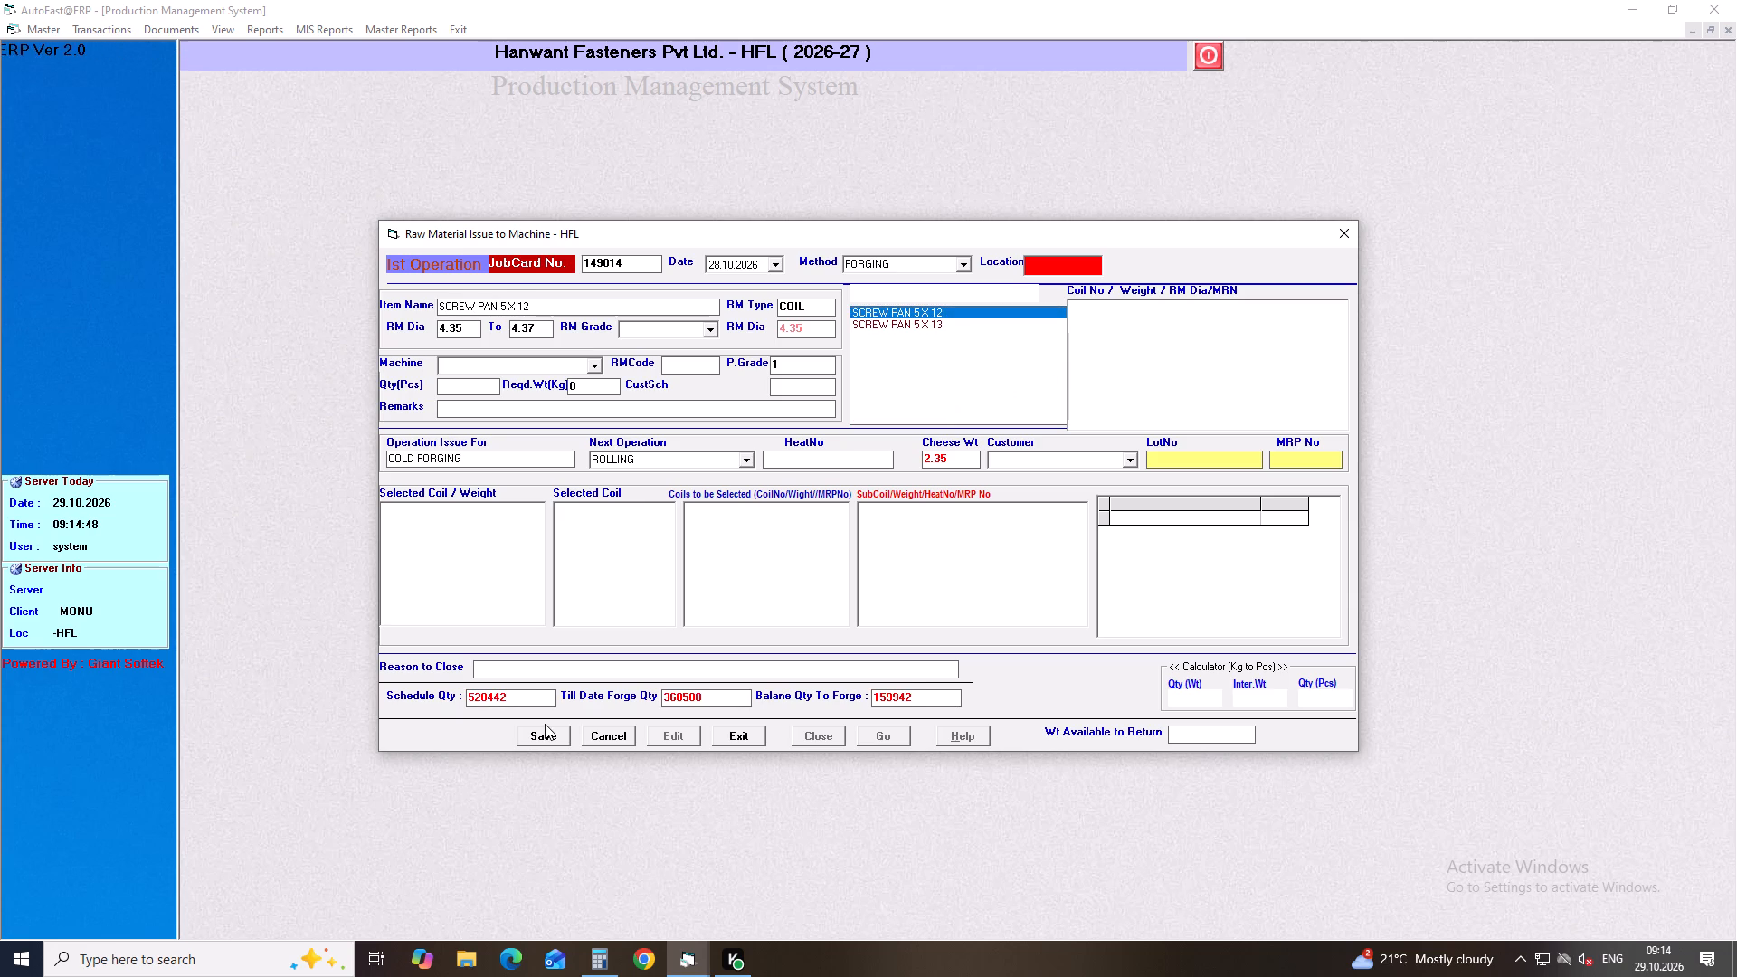
Set the RM grade to 10B21 and the machine to H-7 (HEADER 5MM) for SCREW PAN 5X12.
{"action": "key", "text": "Return"}
{"action": "key", "text": "Down"}
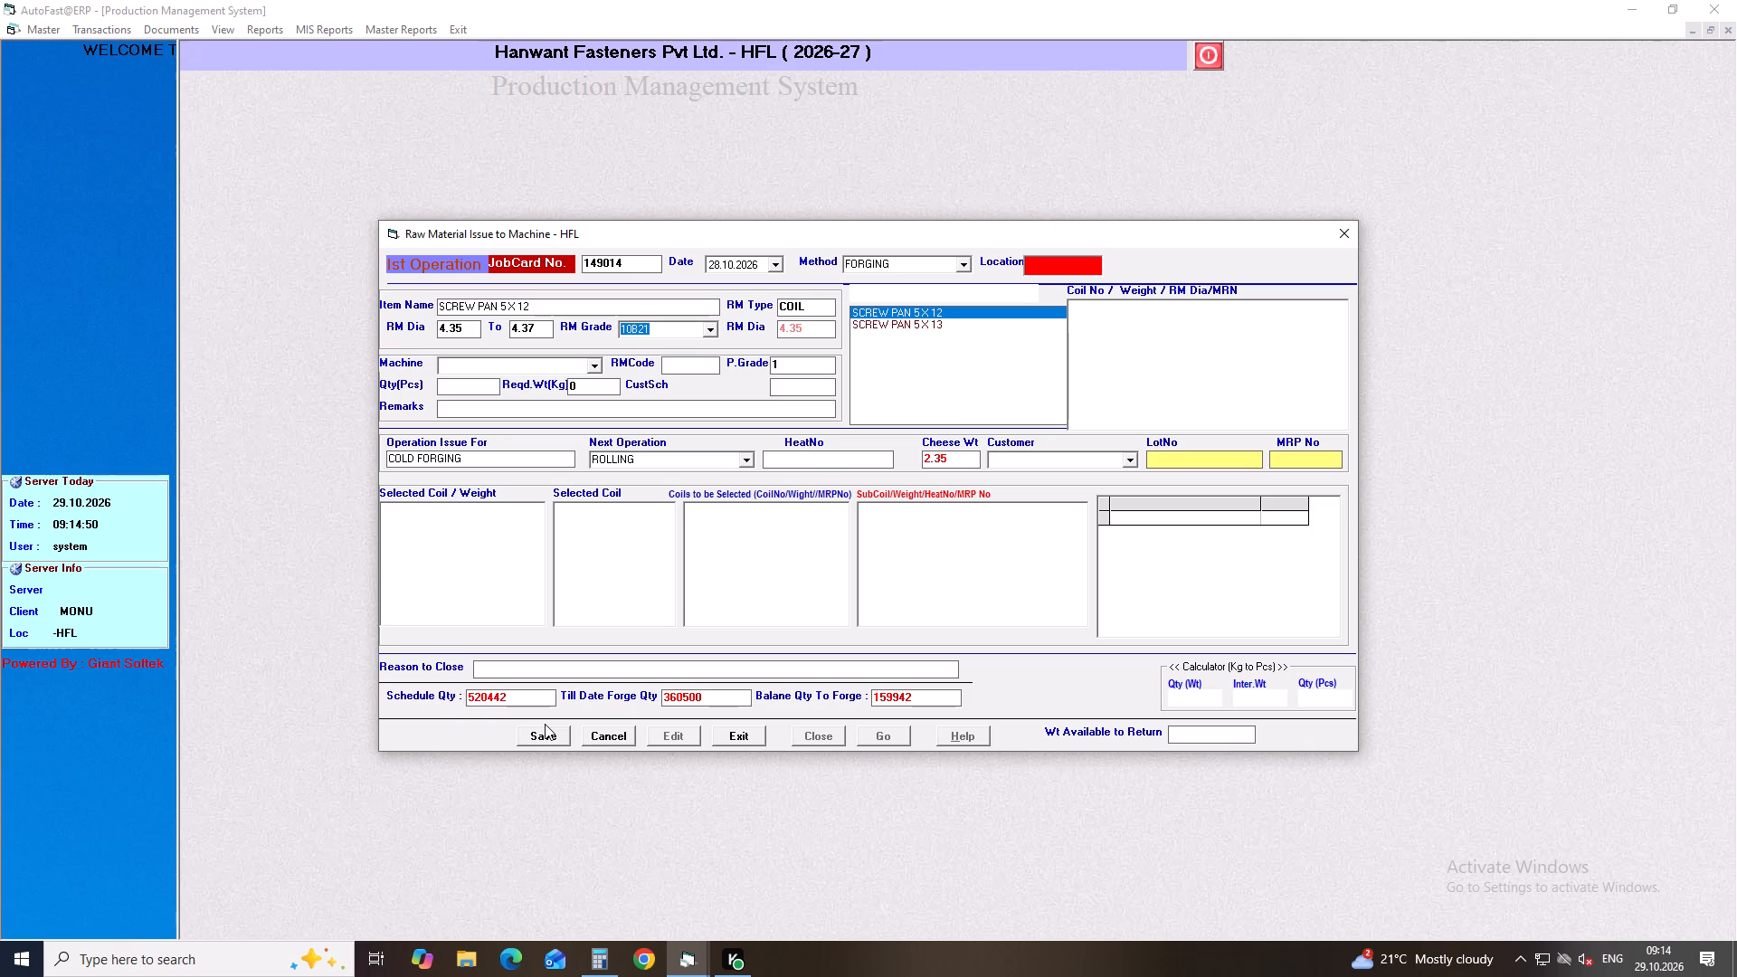
{"action": "key", "text": "Return"}
{"action": "key", "text": "Return"}
{"action": "key", "text": "Down"}
{"action": "key", "text": "Down"}
{"action": "key", "text": "Down"}
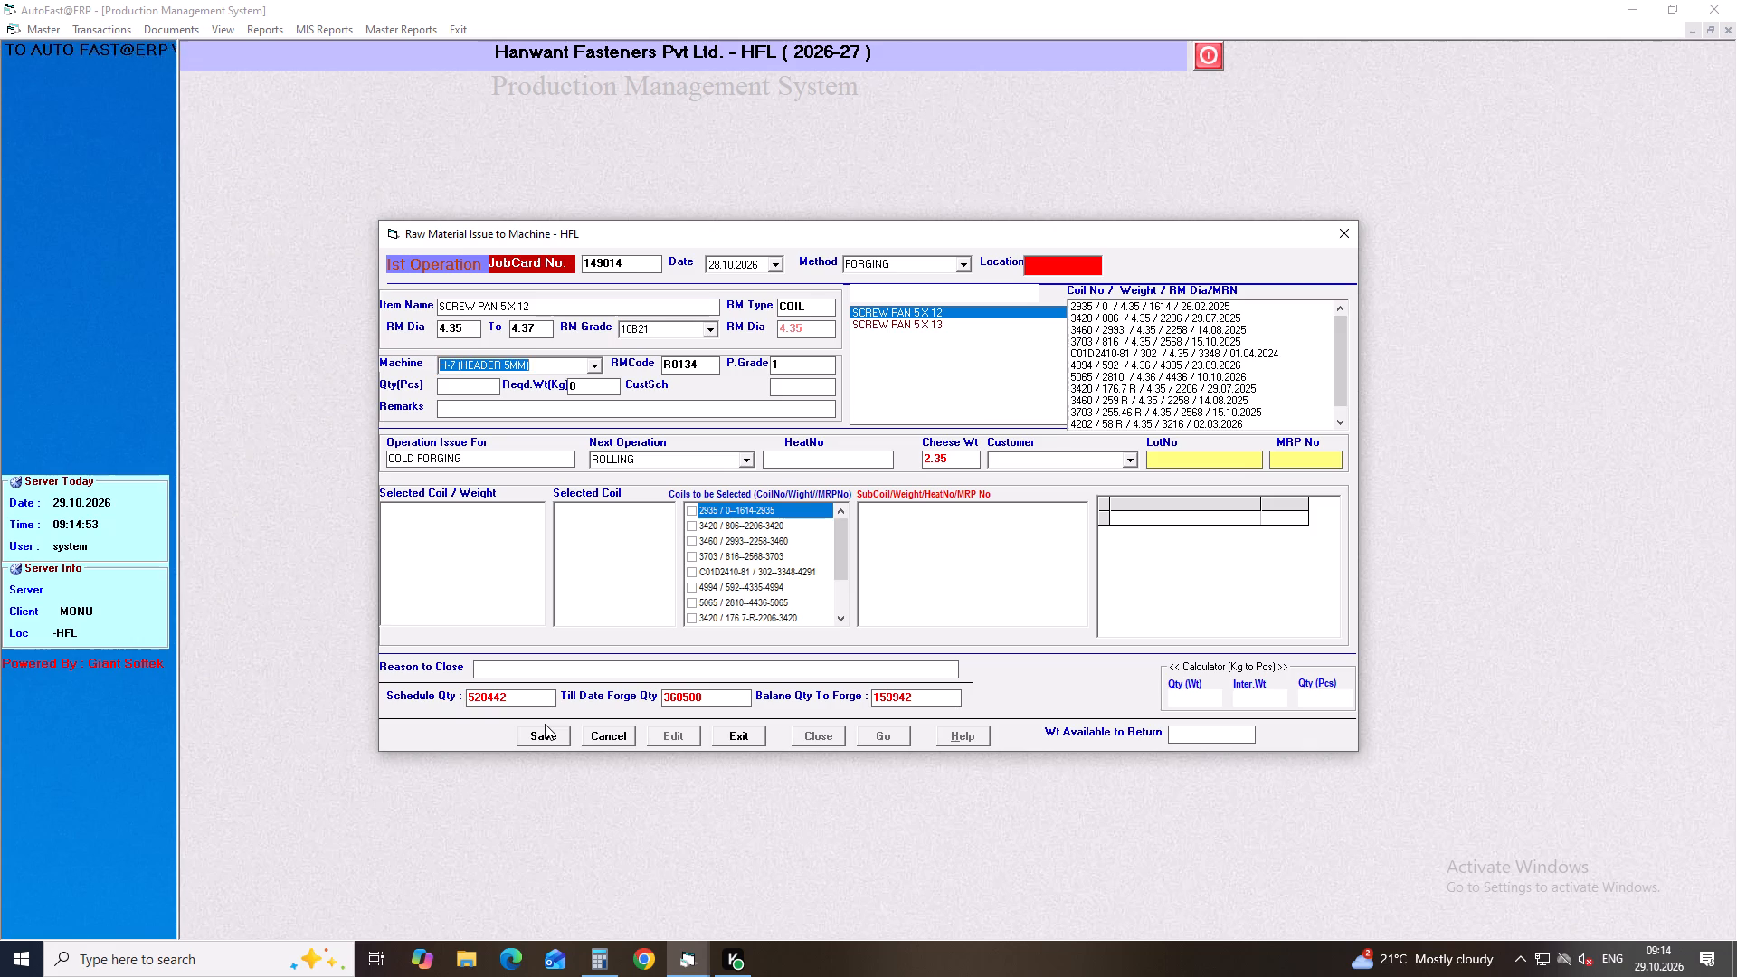
{"action": "key", "text": "Return"}
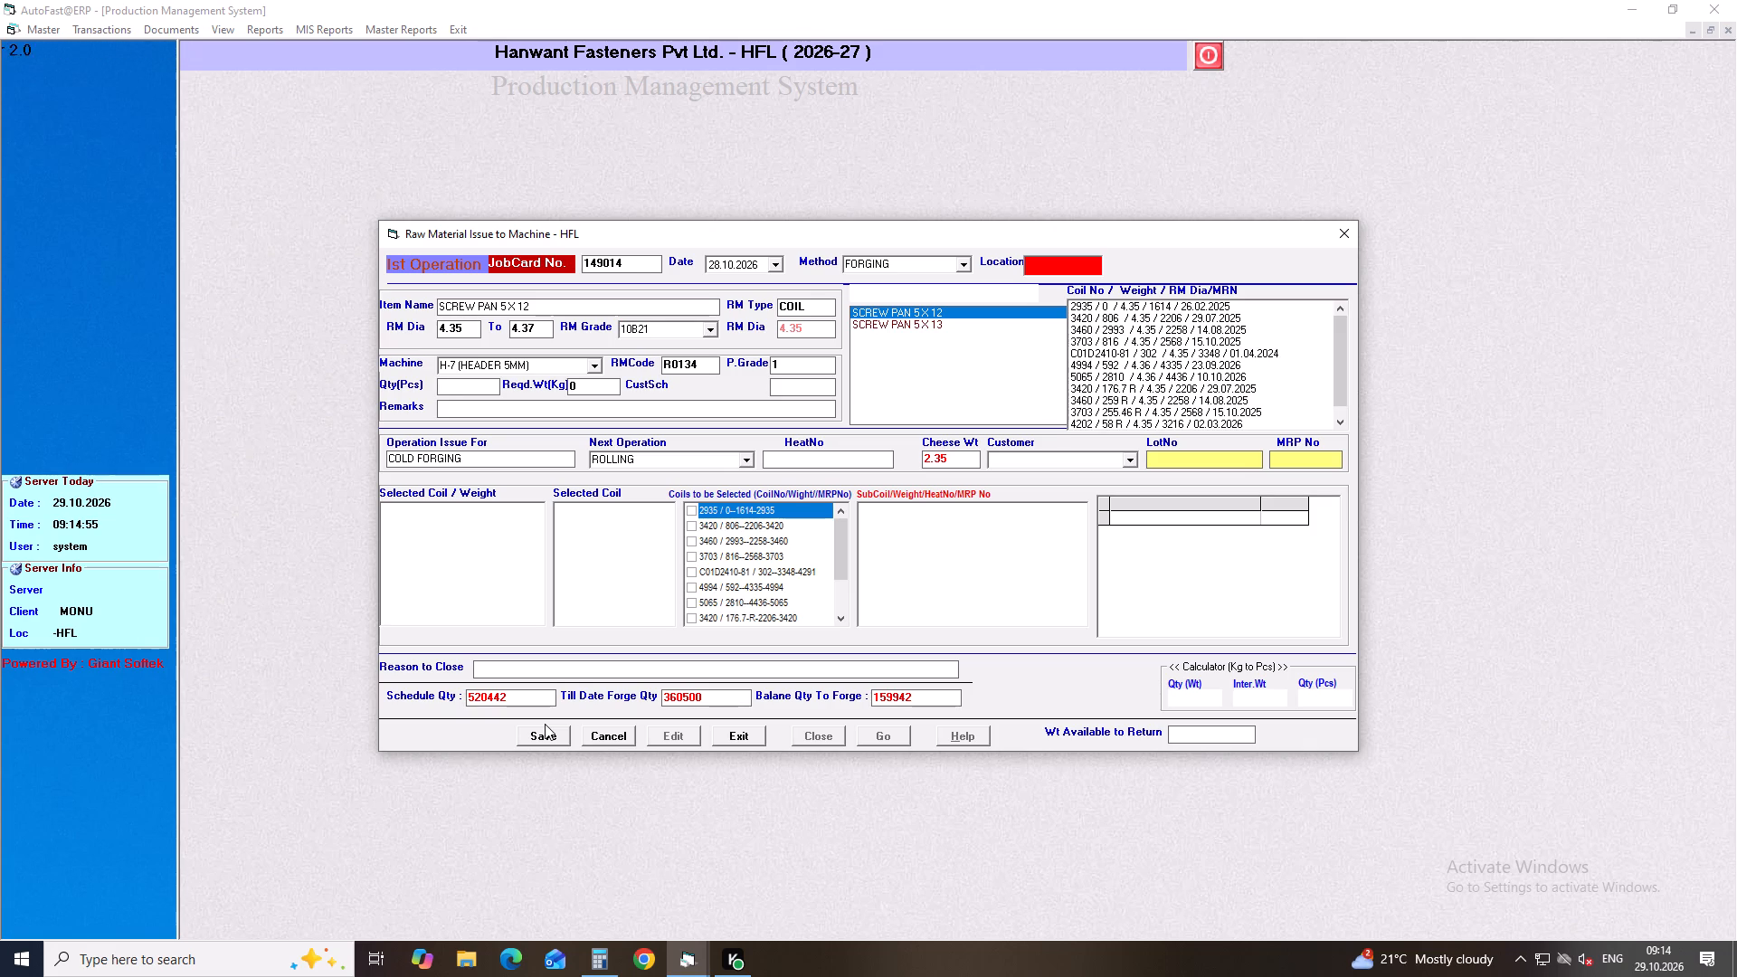
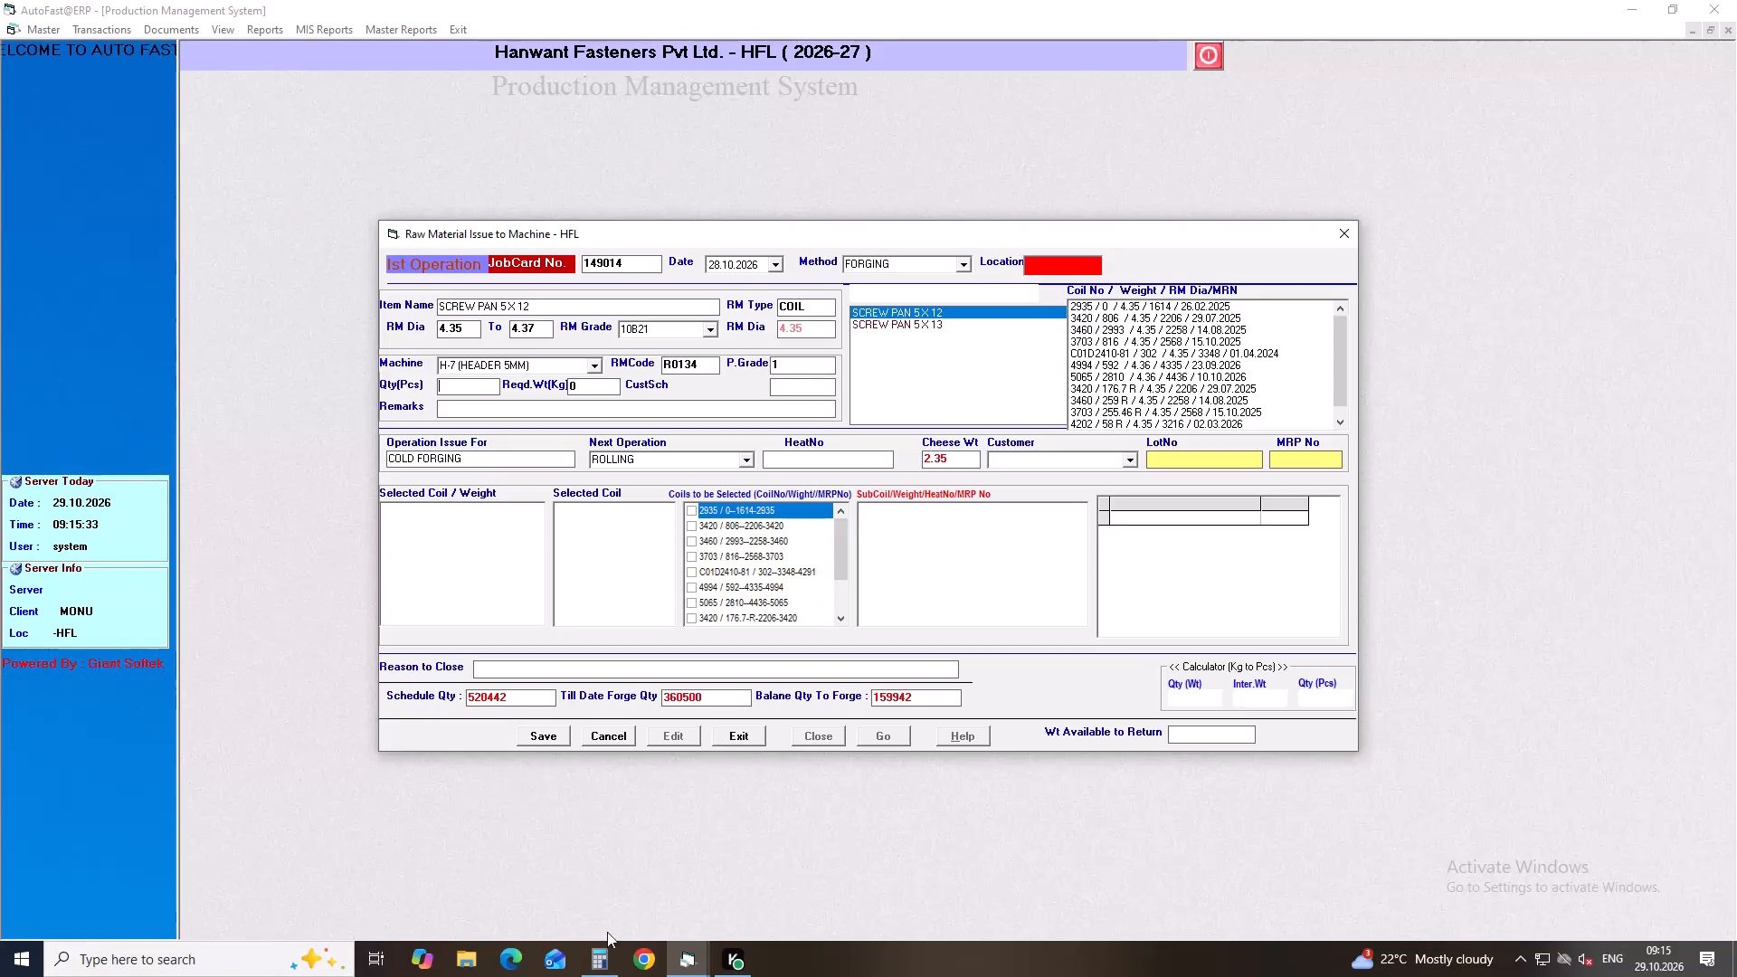
Switch to Calculator and add 52500 and 45600.
{"action": "left_click", "coordinate": [599, 963]}
{"action": "type", "text": "52500"}
{"action": "key", "text": "plus"}
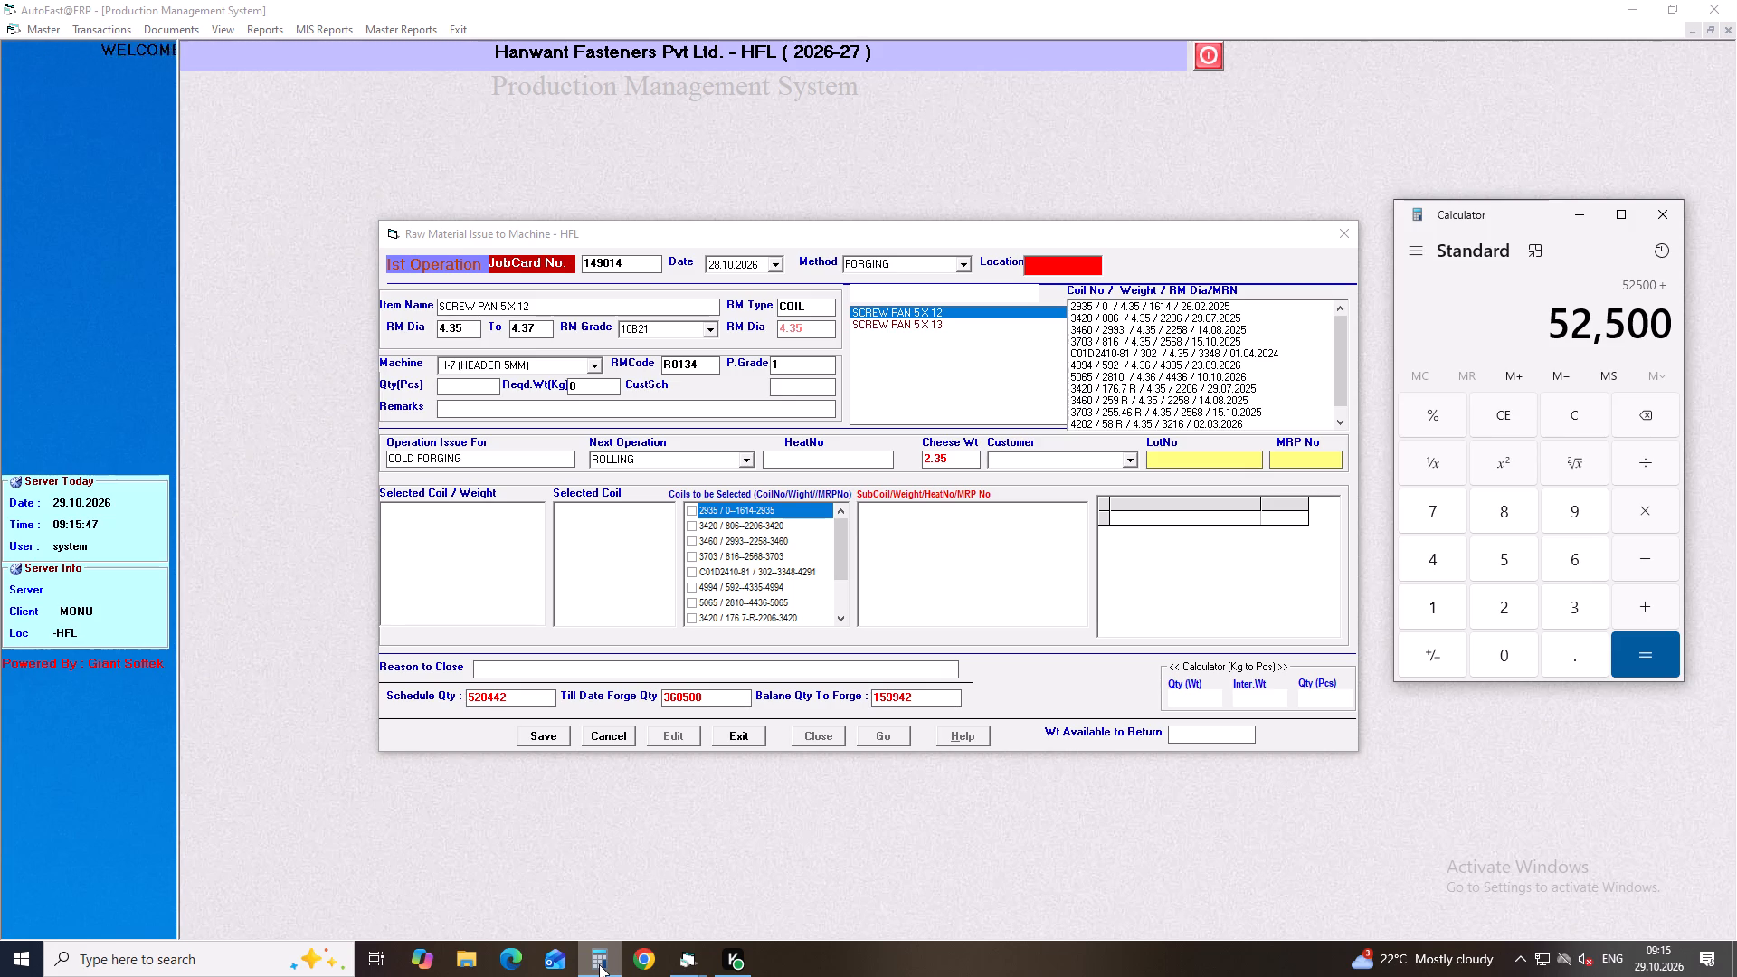
{"action": "type", "text": "+45600"}
{"action": "key", "text": "Return"}
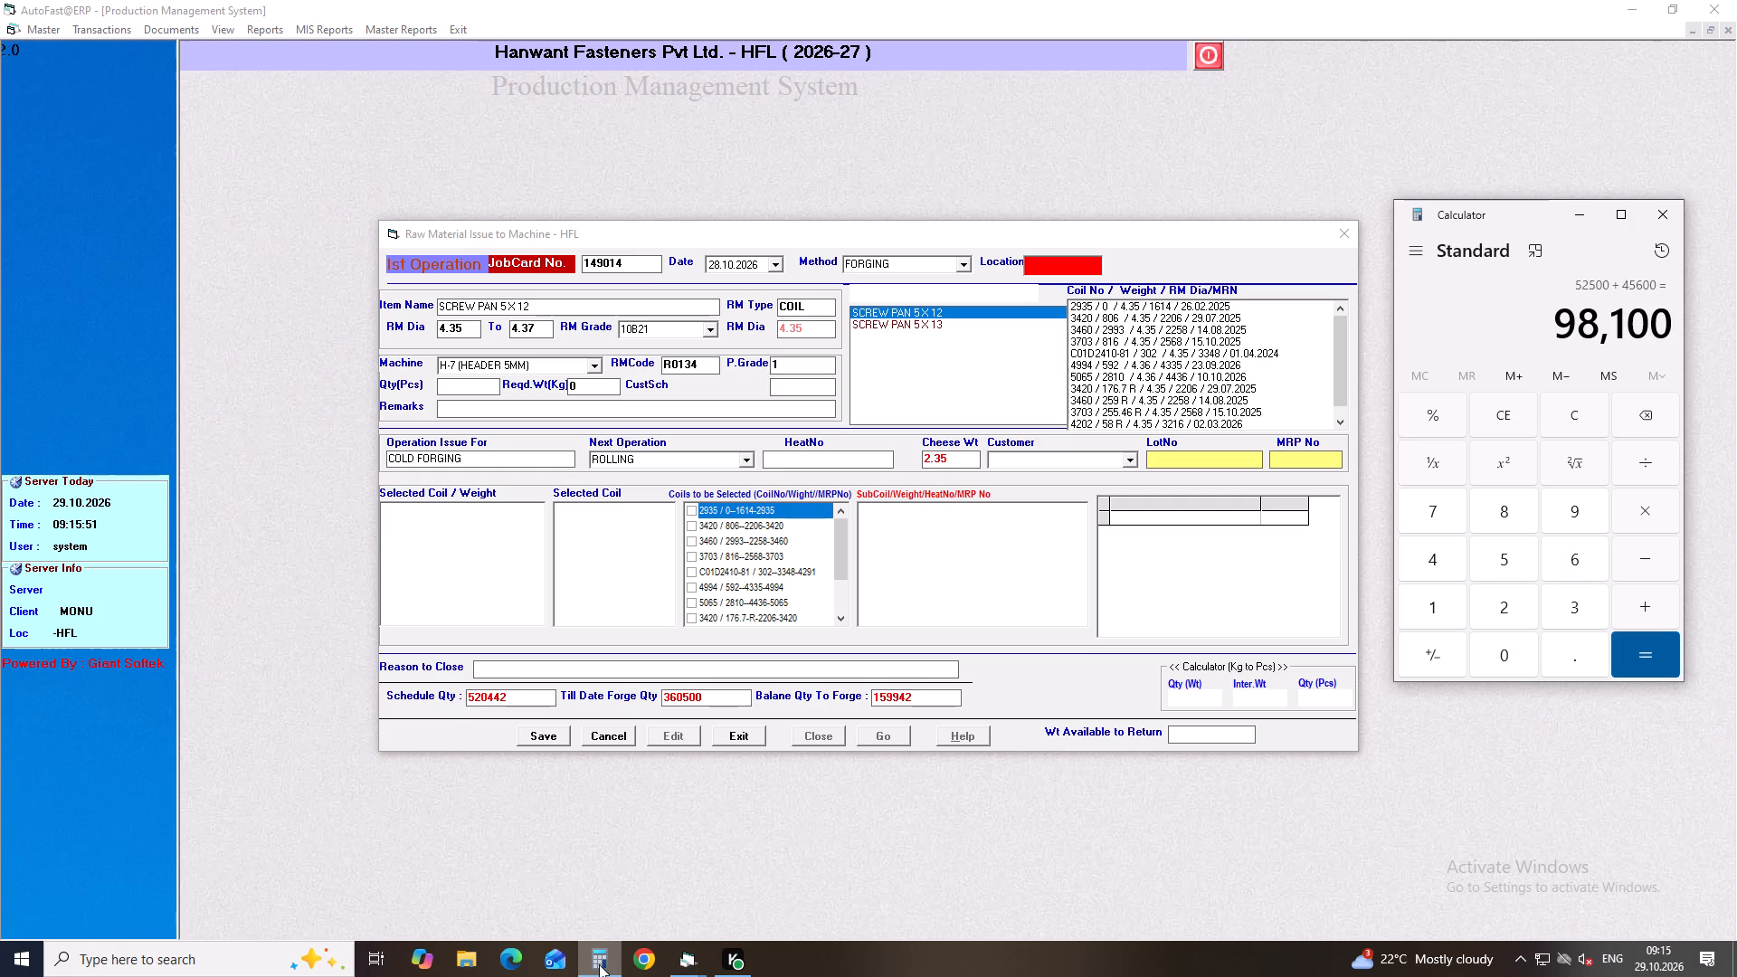
Back in the ERP, set the SCREW PAN 5X12 quantity to 98100 pcs, with ROLLING as the next operation.
{"action": "left_click", "coordinate": [452, 398]}
{"action": "left_click", "coordinate": [456, 389]}
{"action": "type", "text": "98"}
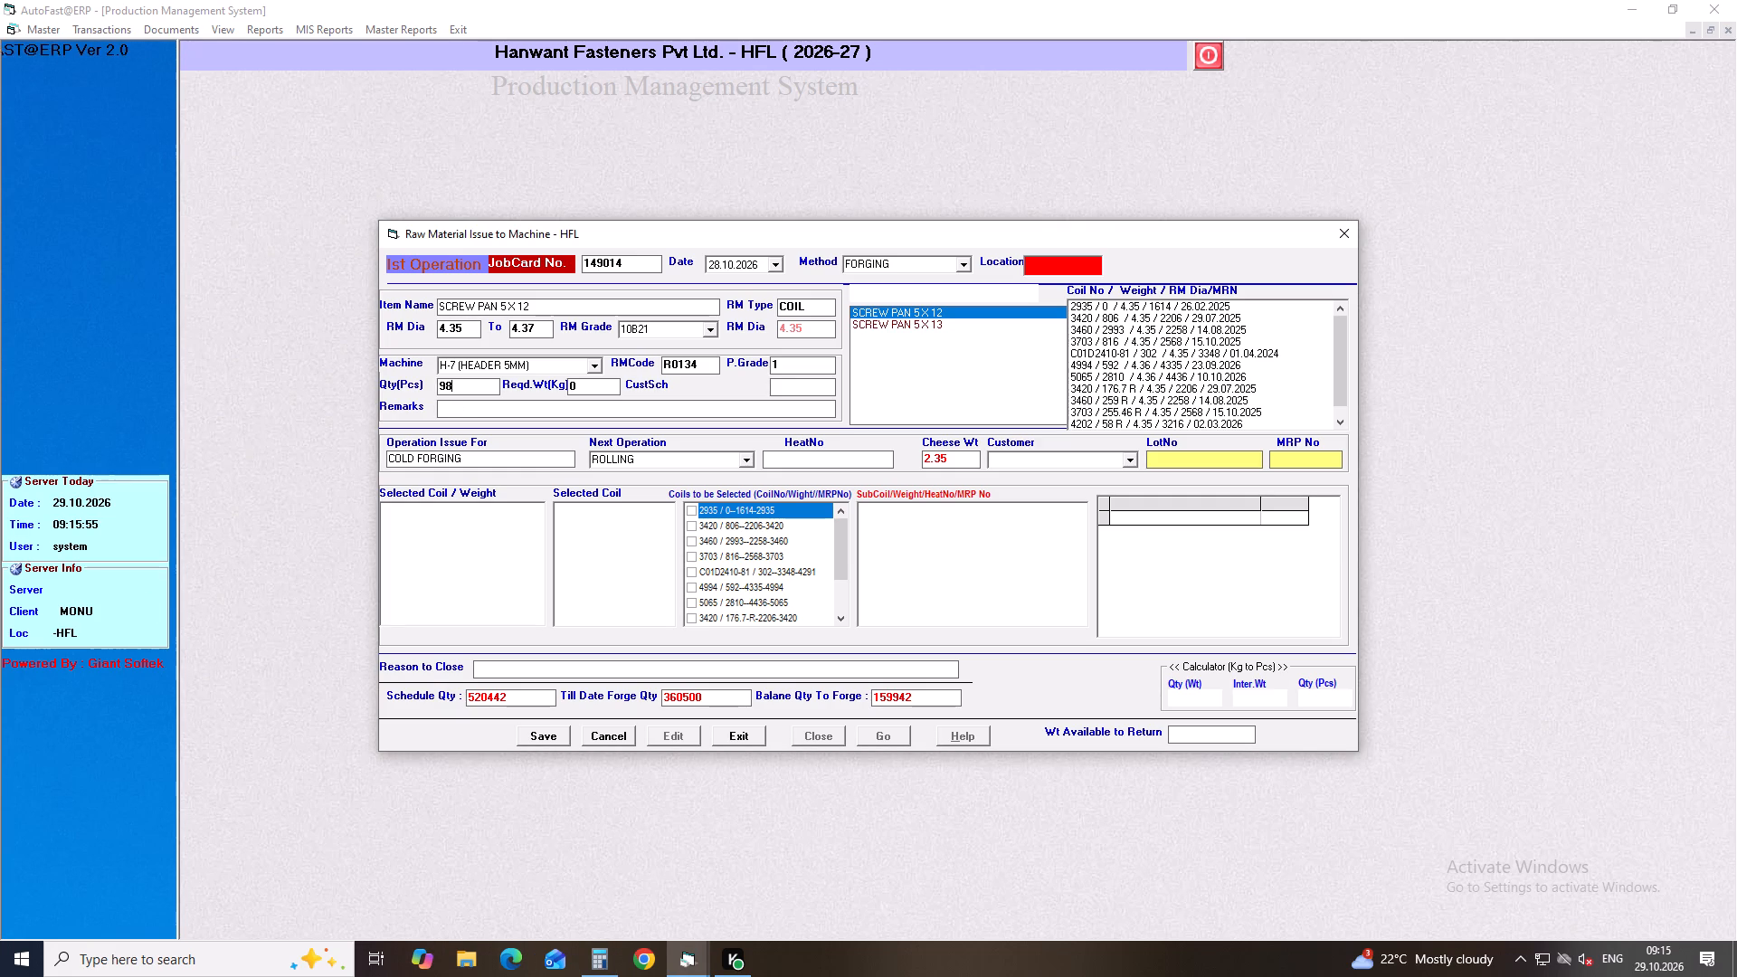
{"action": "type", "text": "100"}
{"action": "key", "text": "Return"}
{"action": "key", "text": "Return"}
{"action": "key", "text": "Return"}
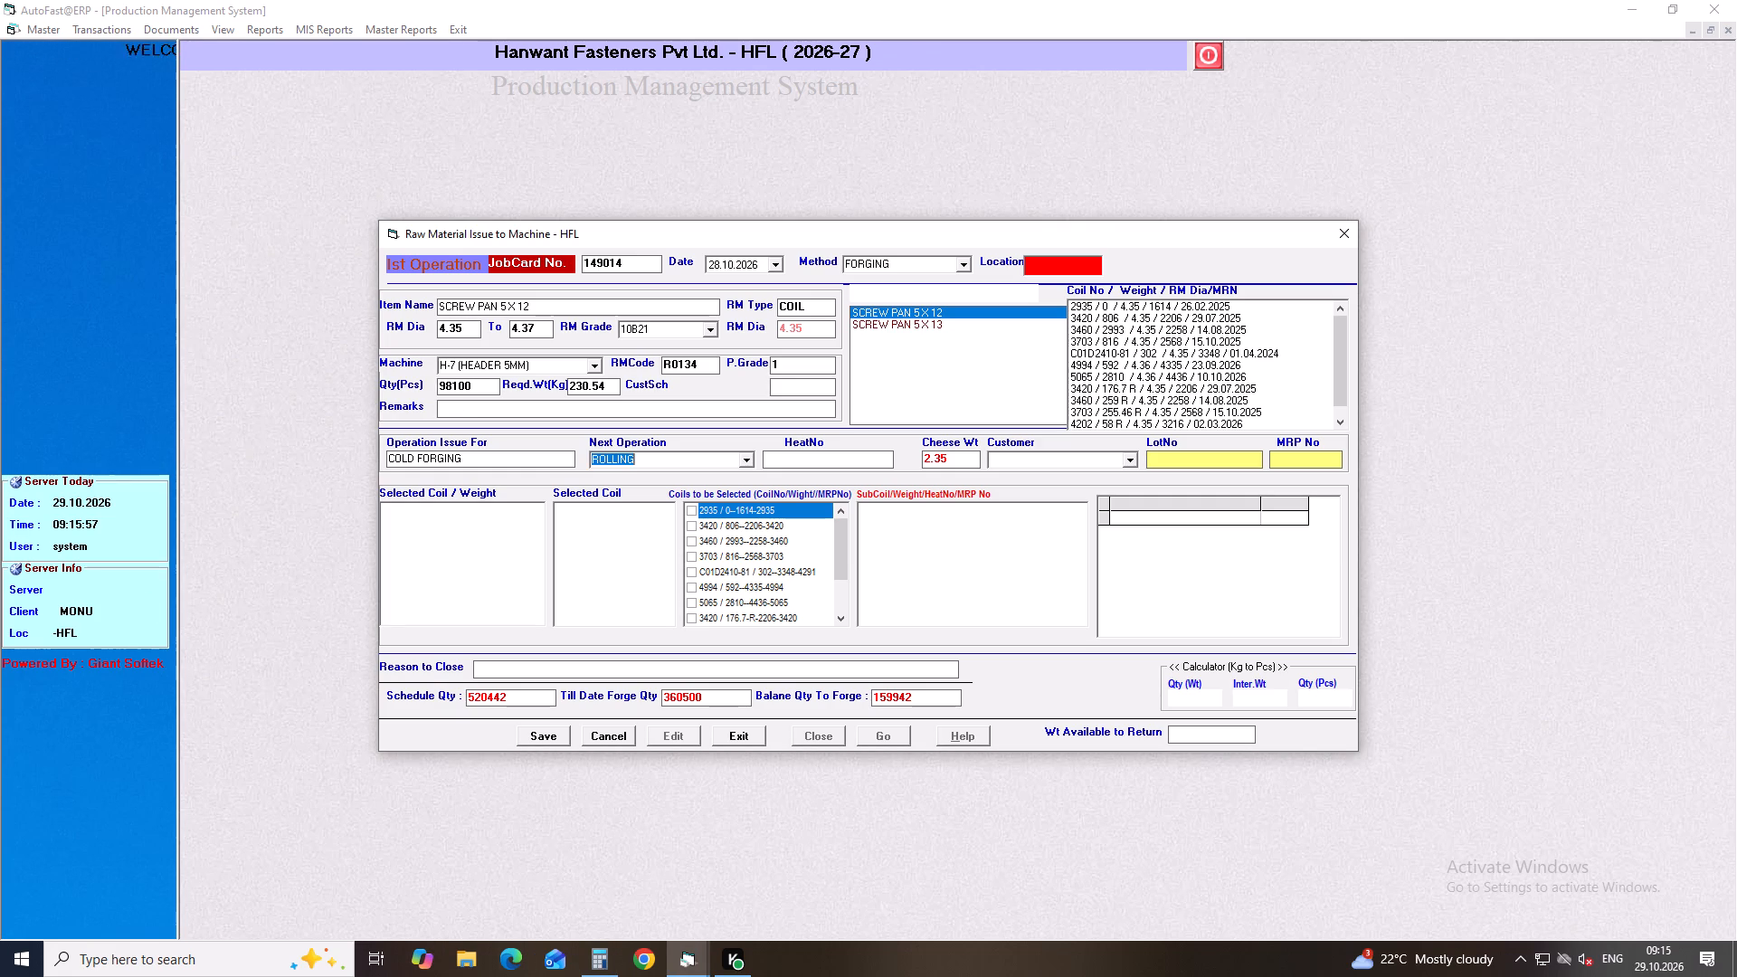
{"action": "key", "text": "Return"}
{"action": "key", "text": "Return"}
{"action": "key", "text": "Return"}
{"action": "key", "text": "Return"}
{"action": "key", "text": "Return"}
{"action": "key", "text": "Return"}
{"action": "key", "text": "Return"}
{"action": "key", "text": "Return"}
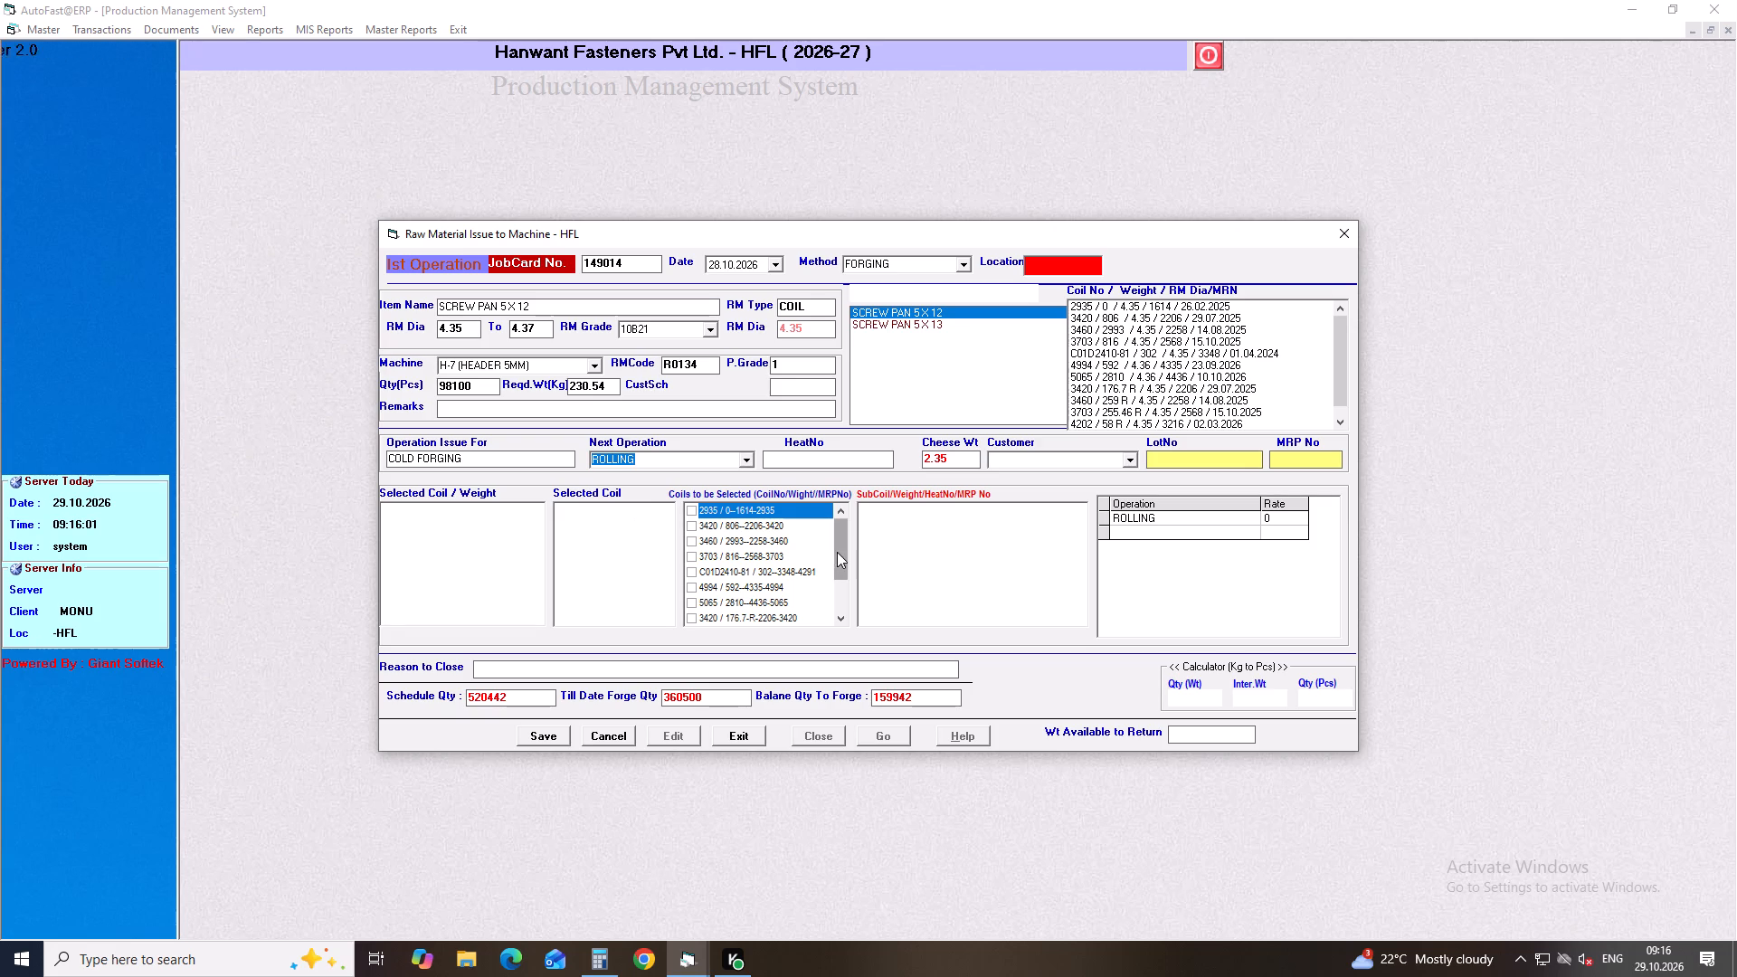
Select sub-coils 4994-17R and 4994-18R from the 4994 / 365.02-R coil entry and save the job card.
{"action": "left_click_drag", "start_coordinate": [837, 552], "coordinate": [833, 617]}
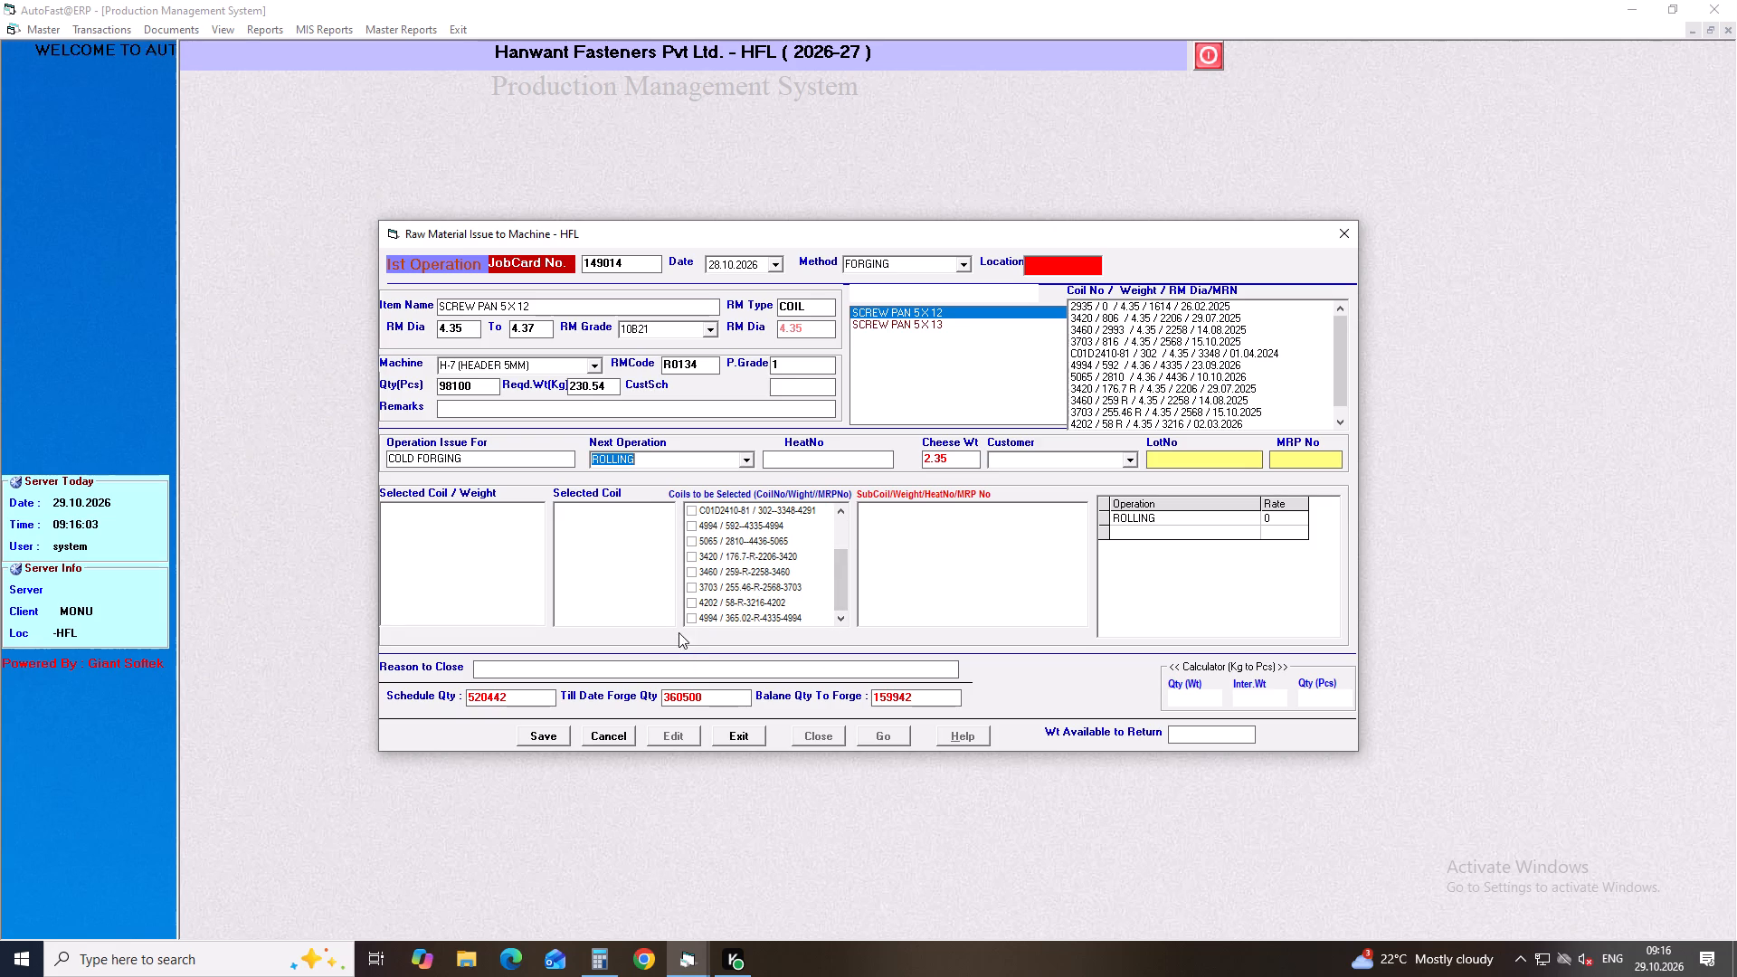
{"action": "left_click", "coordinate": [690, 622]}
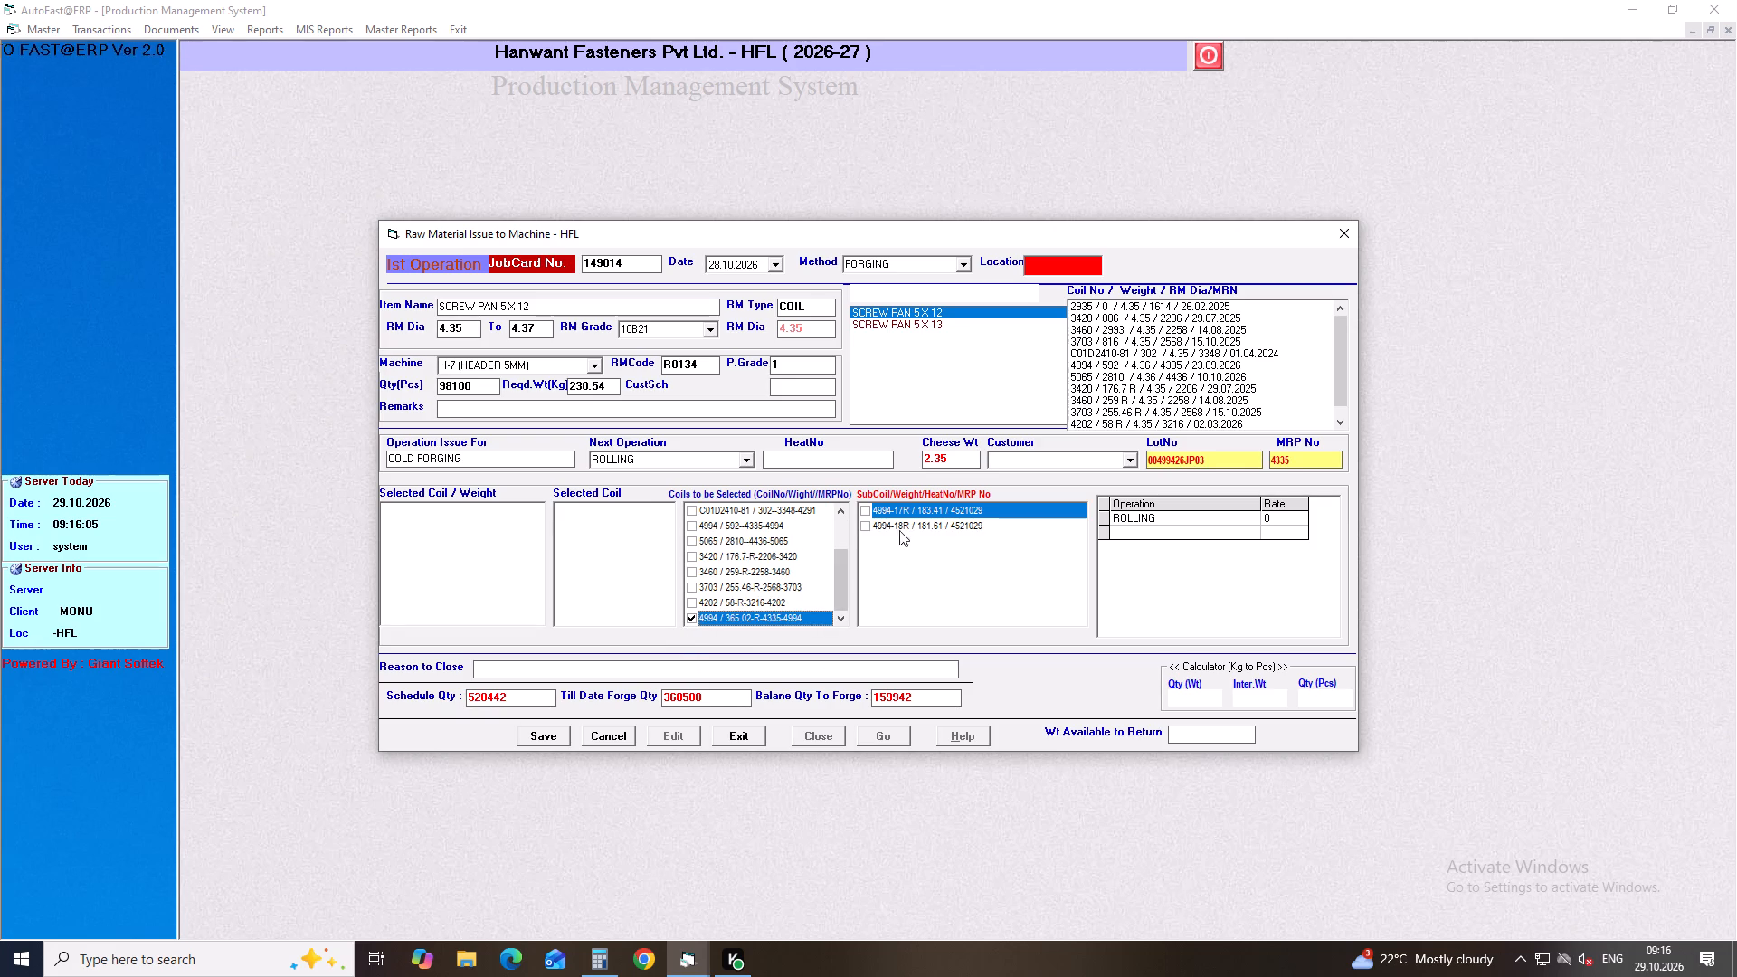
{"action": "left_click", "coordinate": [866, 509]}
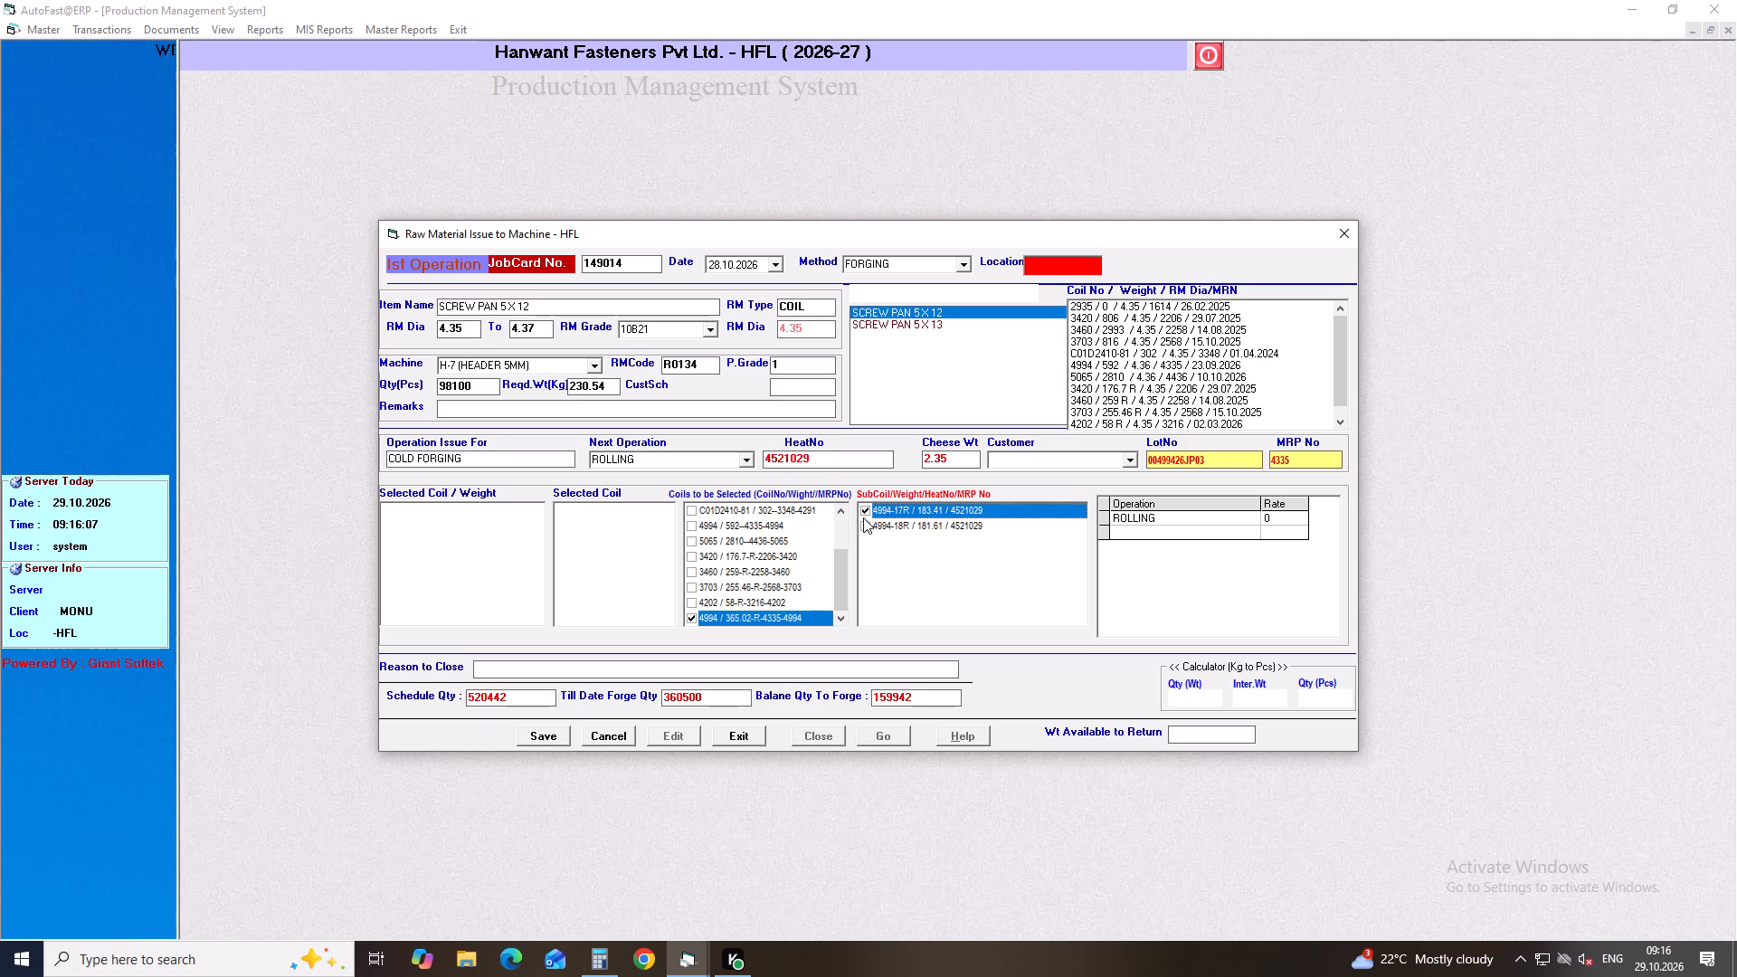
{"action": "left_click", "coordinate": [865, 527]}
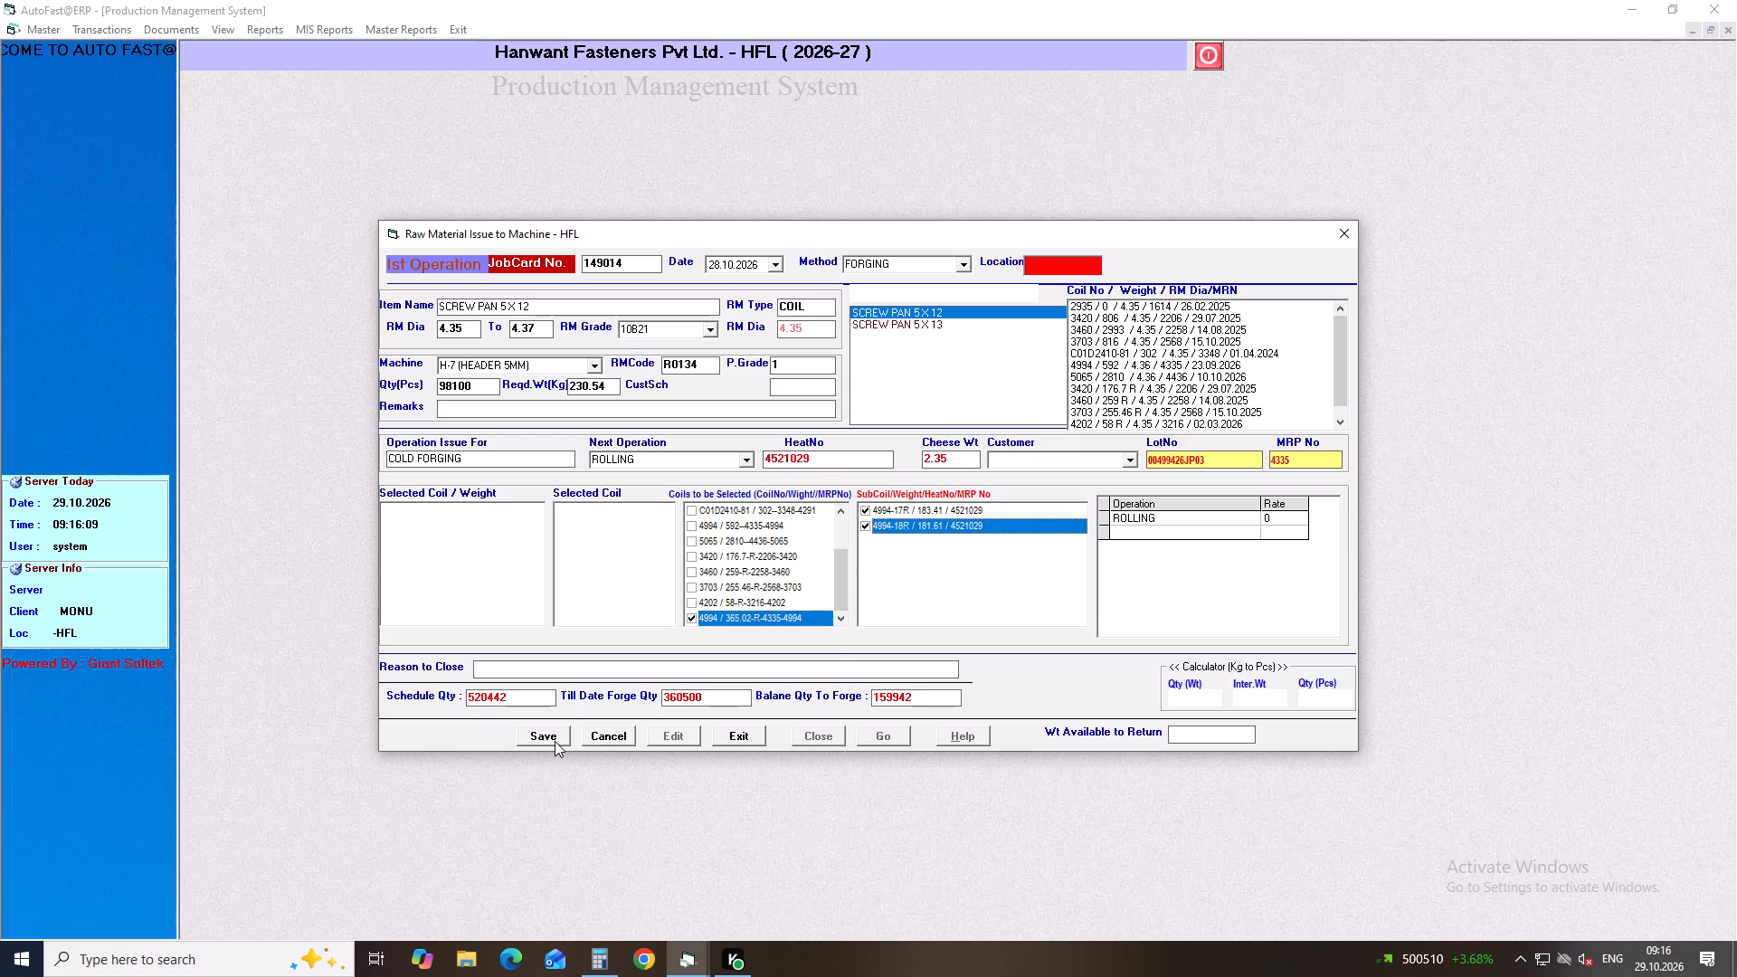
{"action": "left_click", "coordinate": [555, 741]}
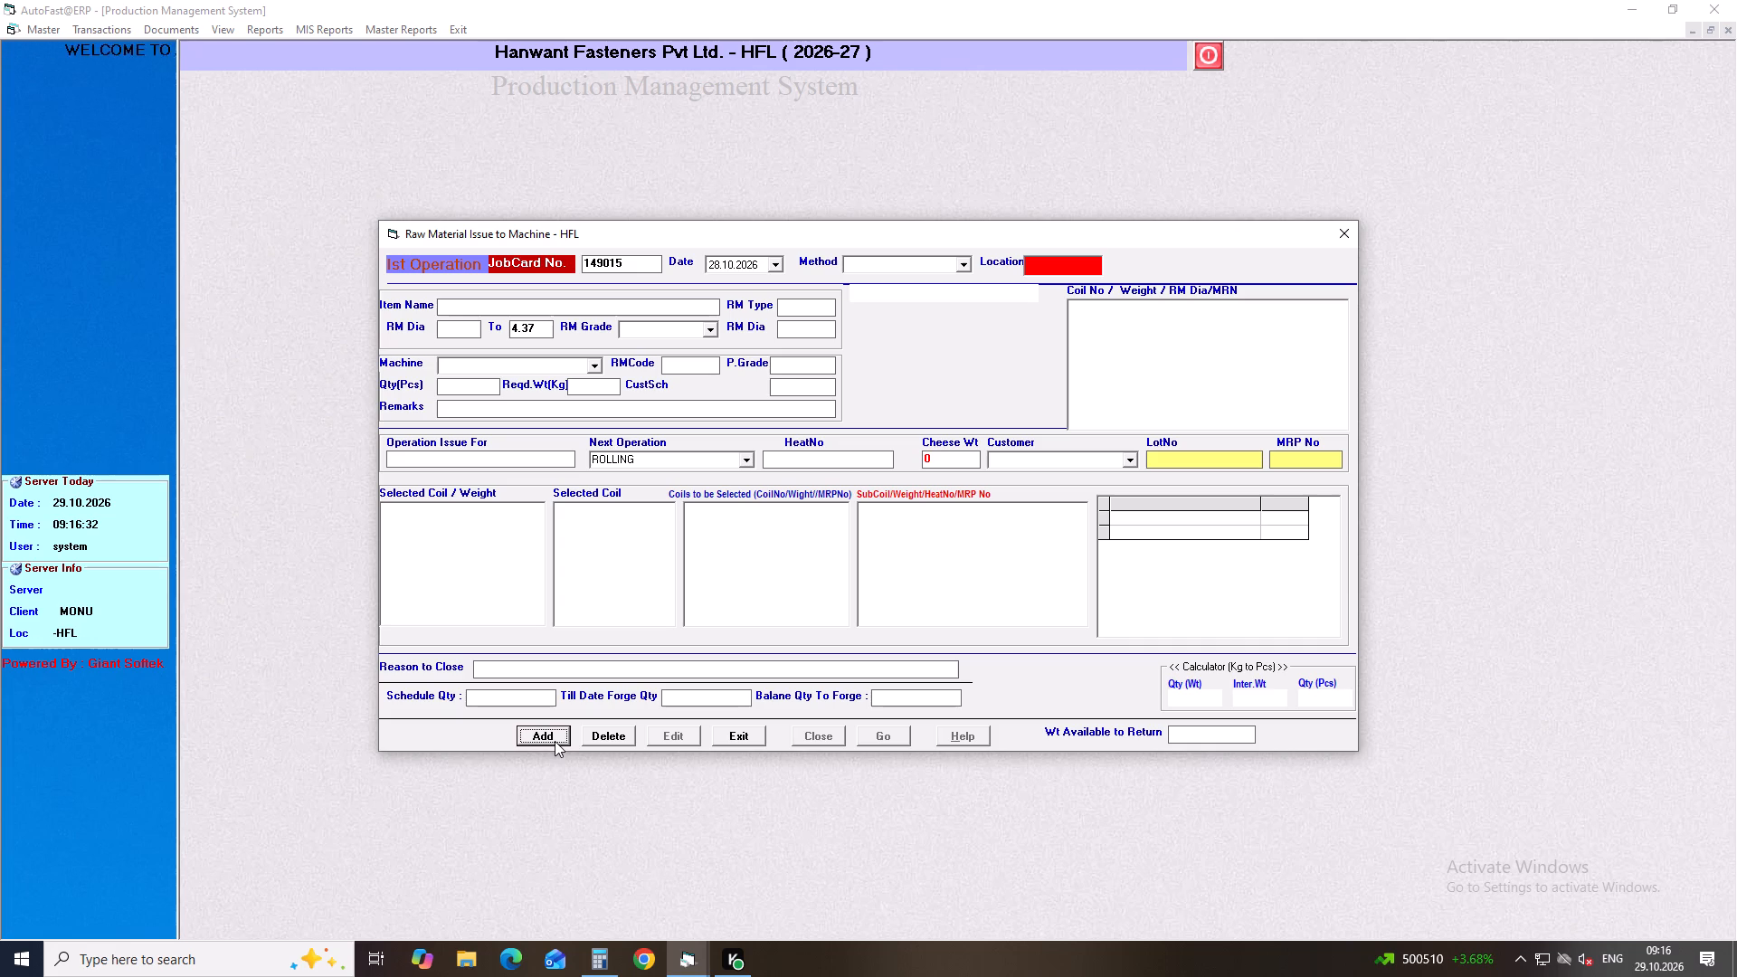
Start another raw material issue job card dated 28.10.2026 with the FORGING method.
{"action": "key", "text": "Return"}
{"action": "key", "text": "Return"}
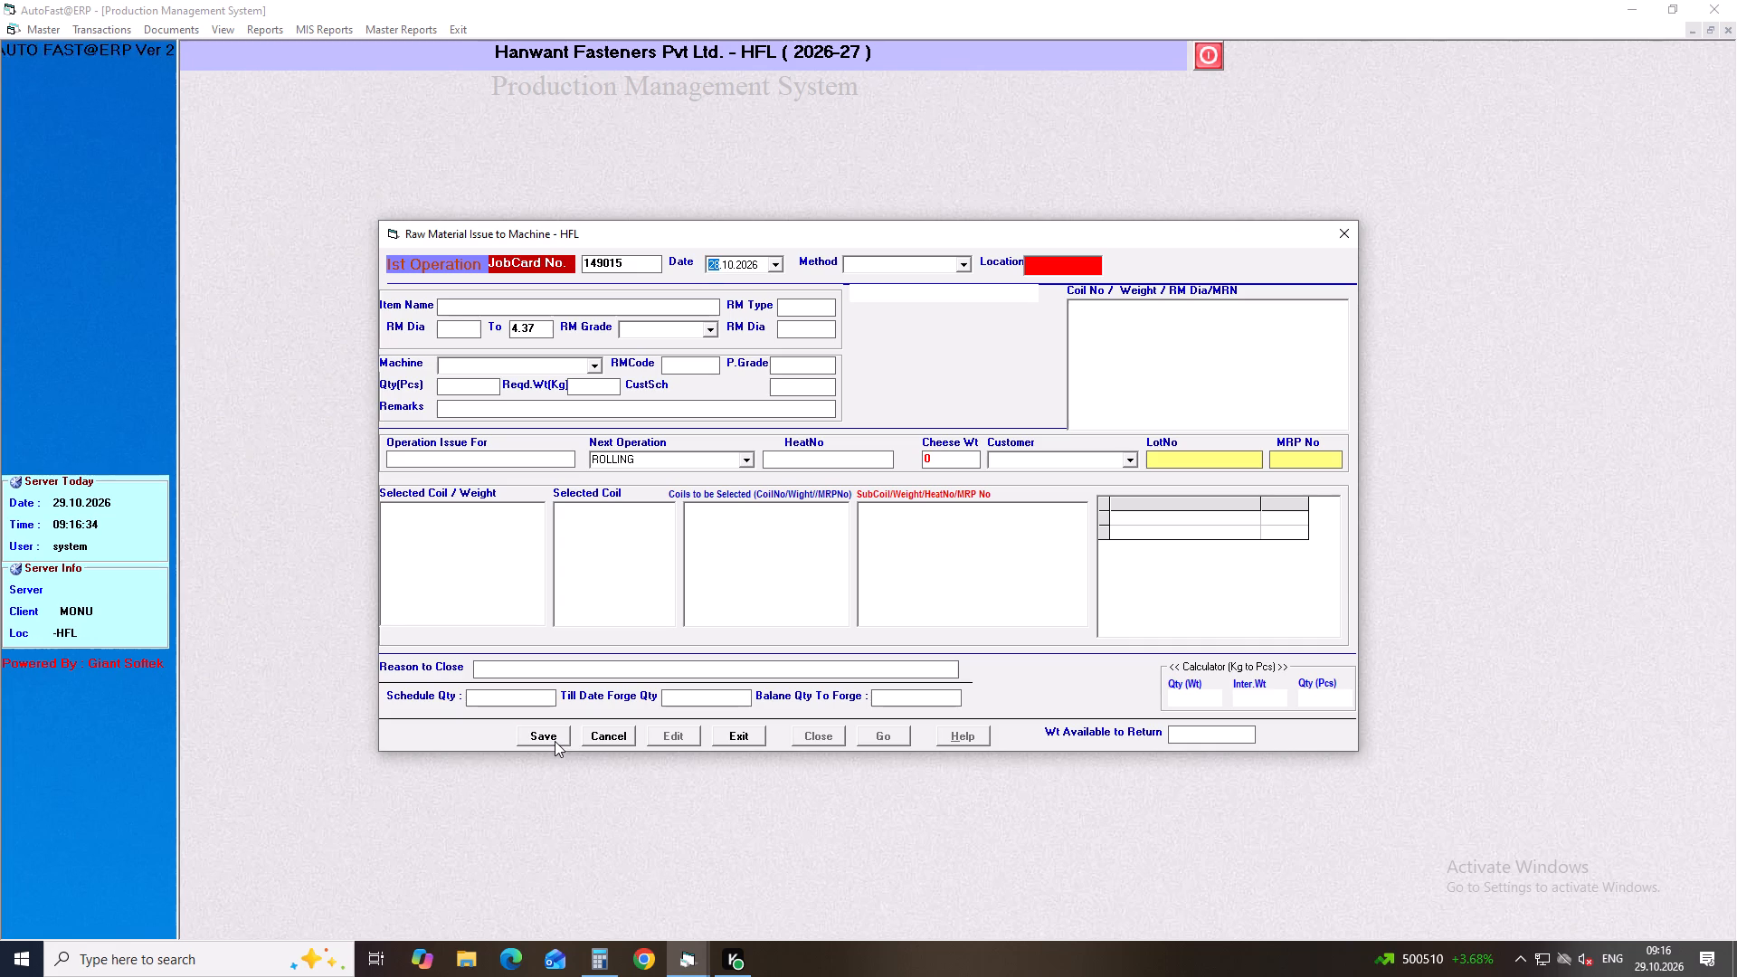
{"action": "key", "text": "Return"}
{"action": "key", "text": "Down"}
{"action": "key", "text": "Return"}
{"action": "type", "text": "screw t"}
{"action": "key", "text": "Down"}
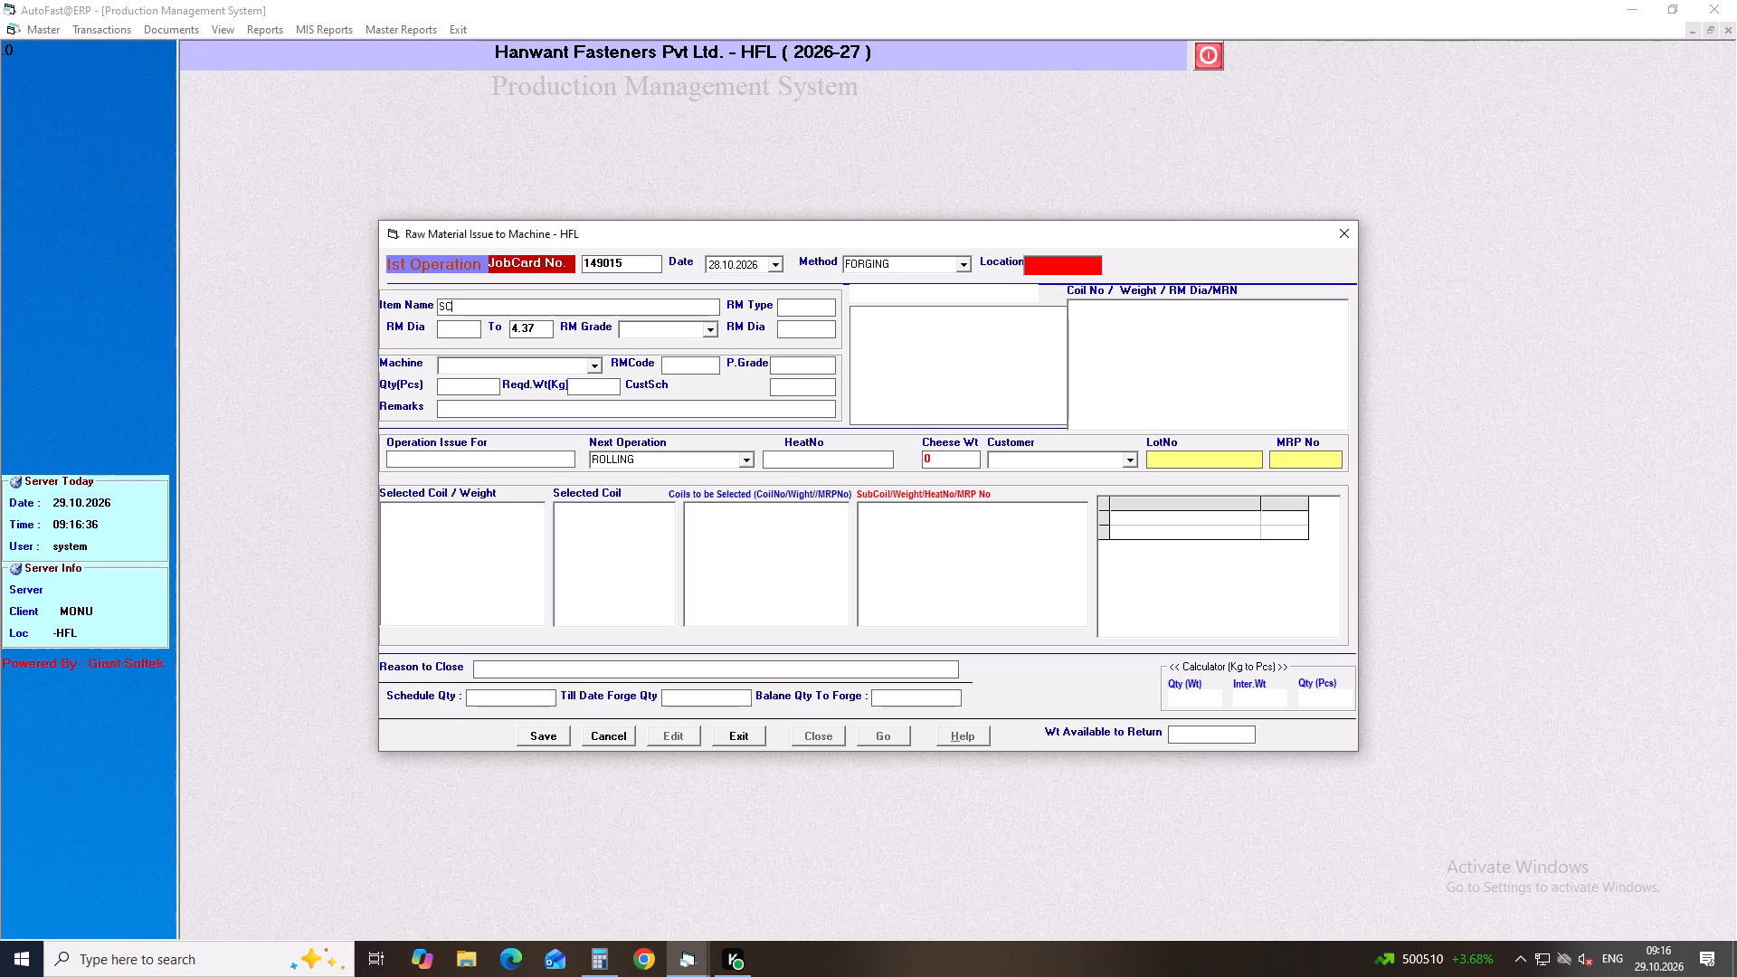
{"action": "key", "text": "Down"}
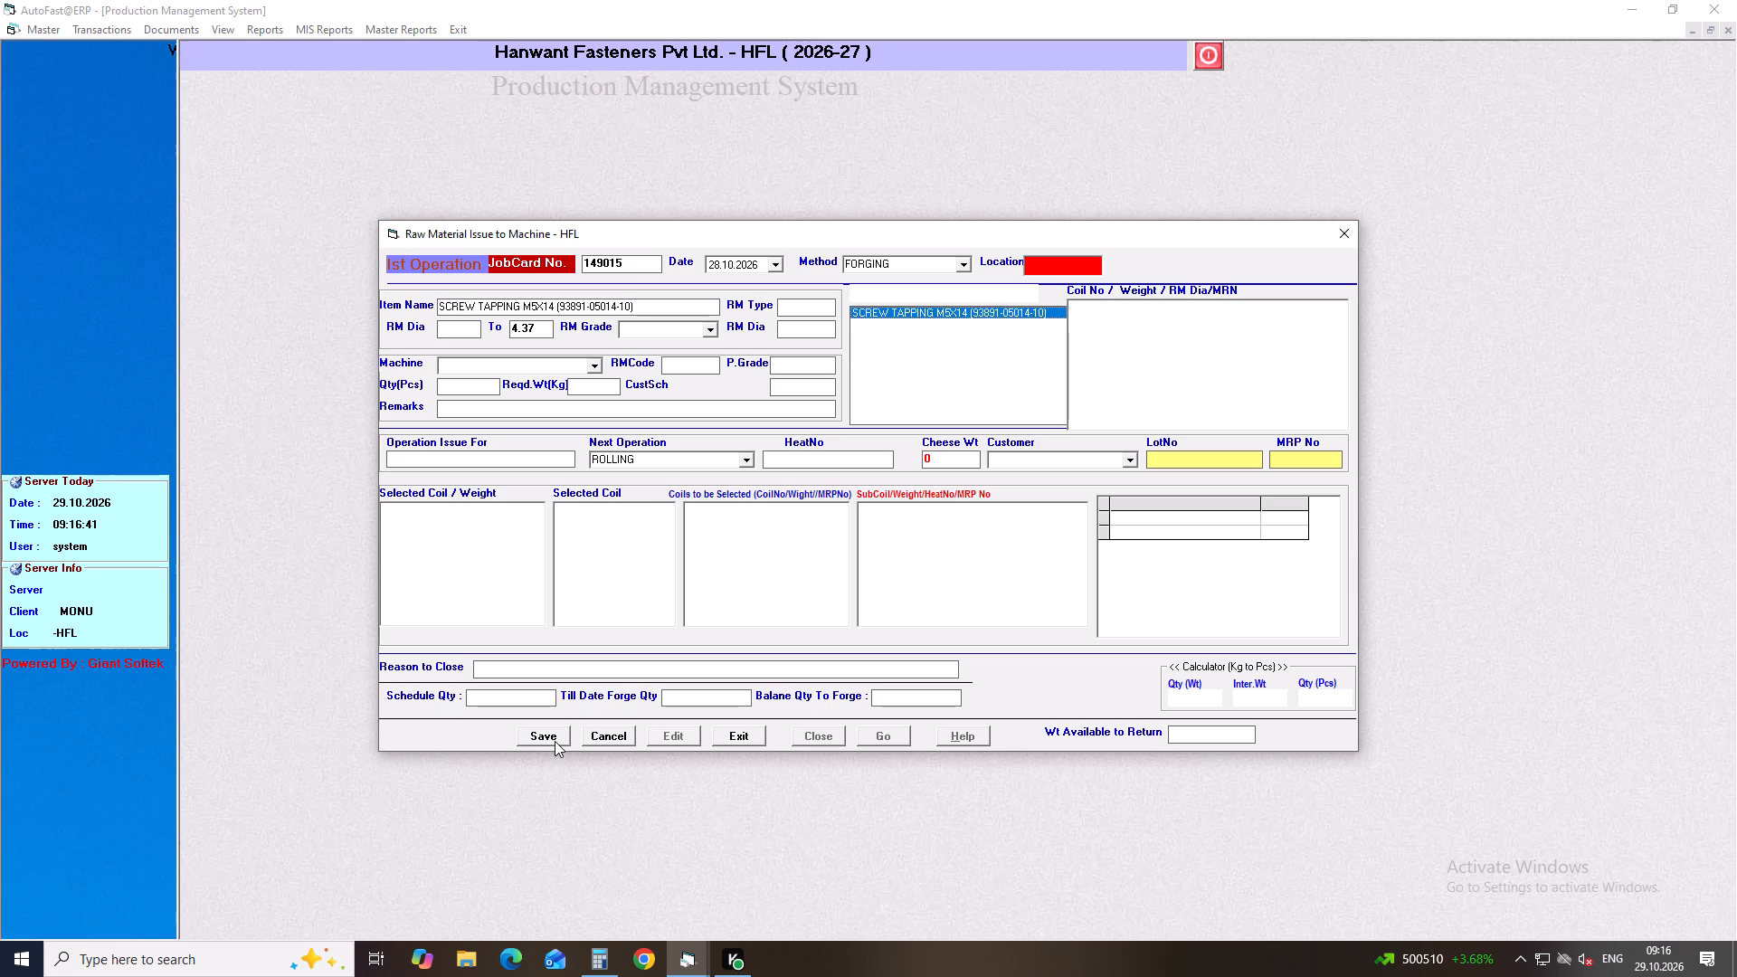
{"action": "key", "text": "Return"}
{"action": "key", "text": "Return"}
{"action": "key", "text": "Return"}
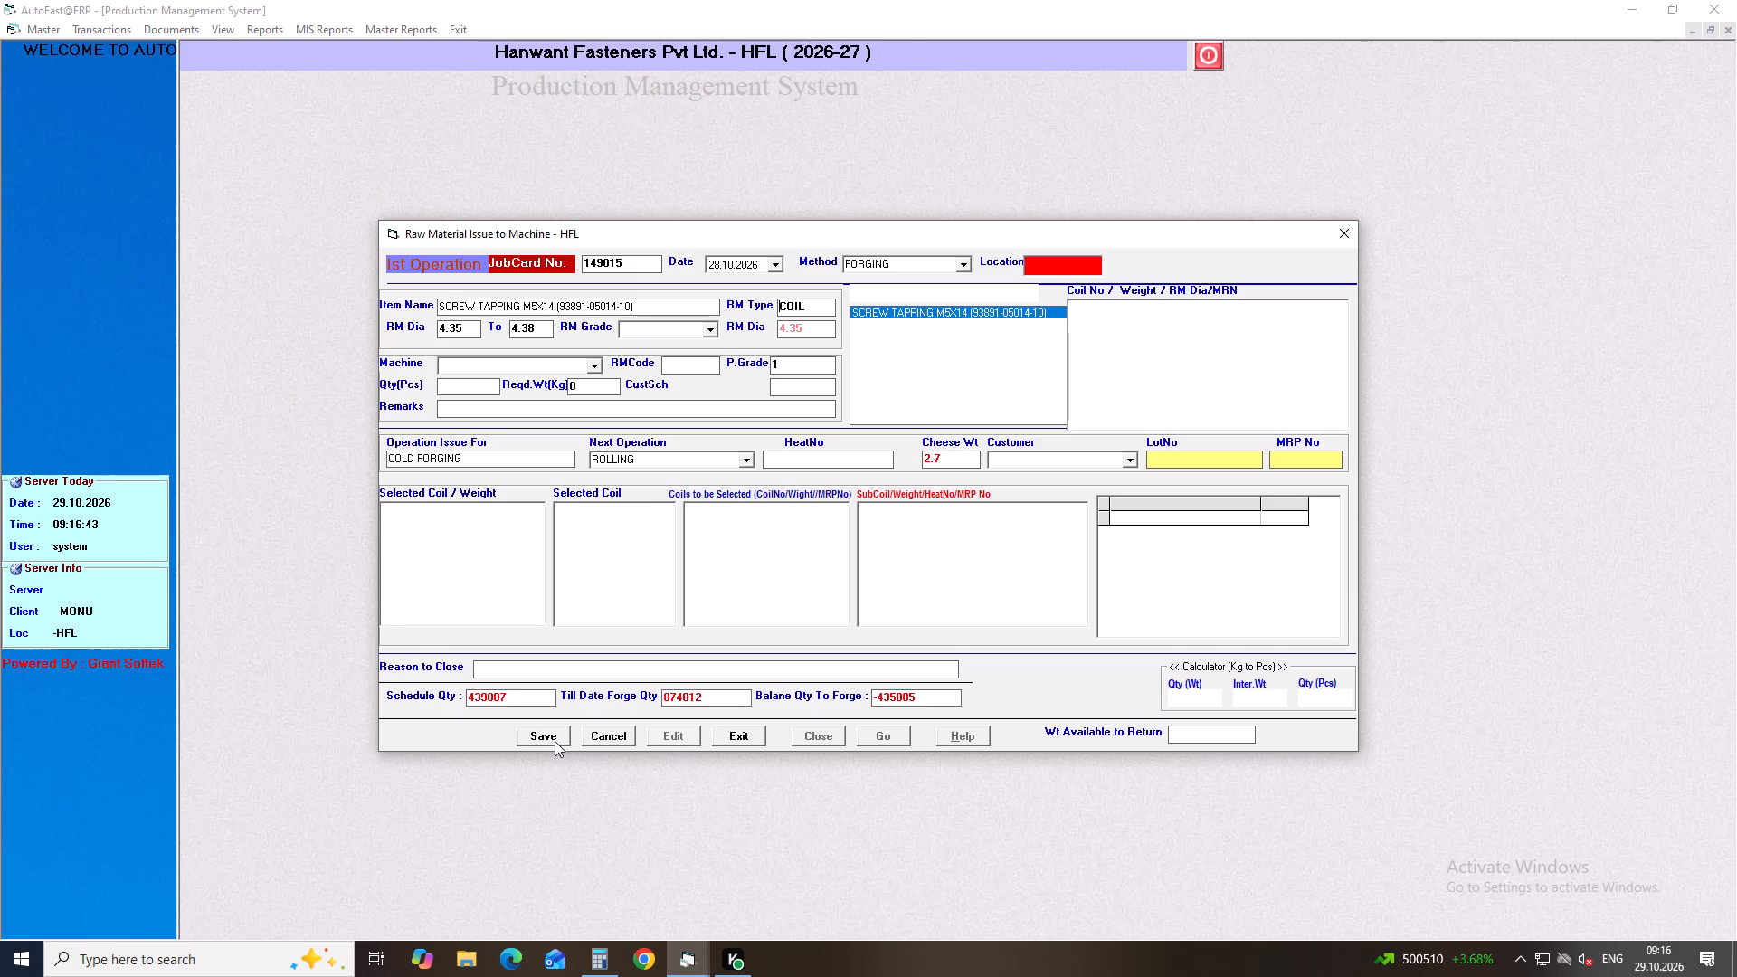
Set the RM grade to 10B21 and the machine to H-8 (HEADER 5MM) for SCREW TAPPING M5X14.
{"action": "key", "text": "Down"}
{"action": "key", "text": "Return"}
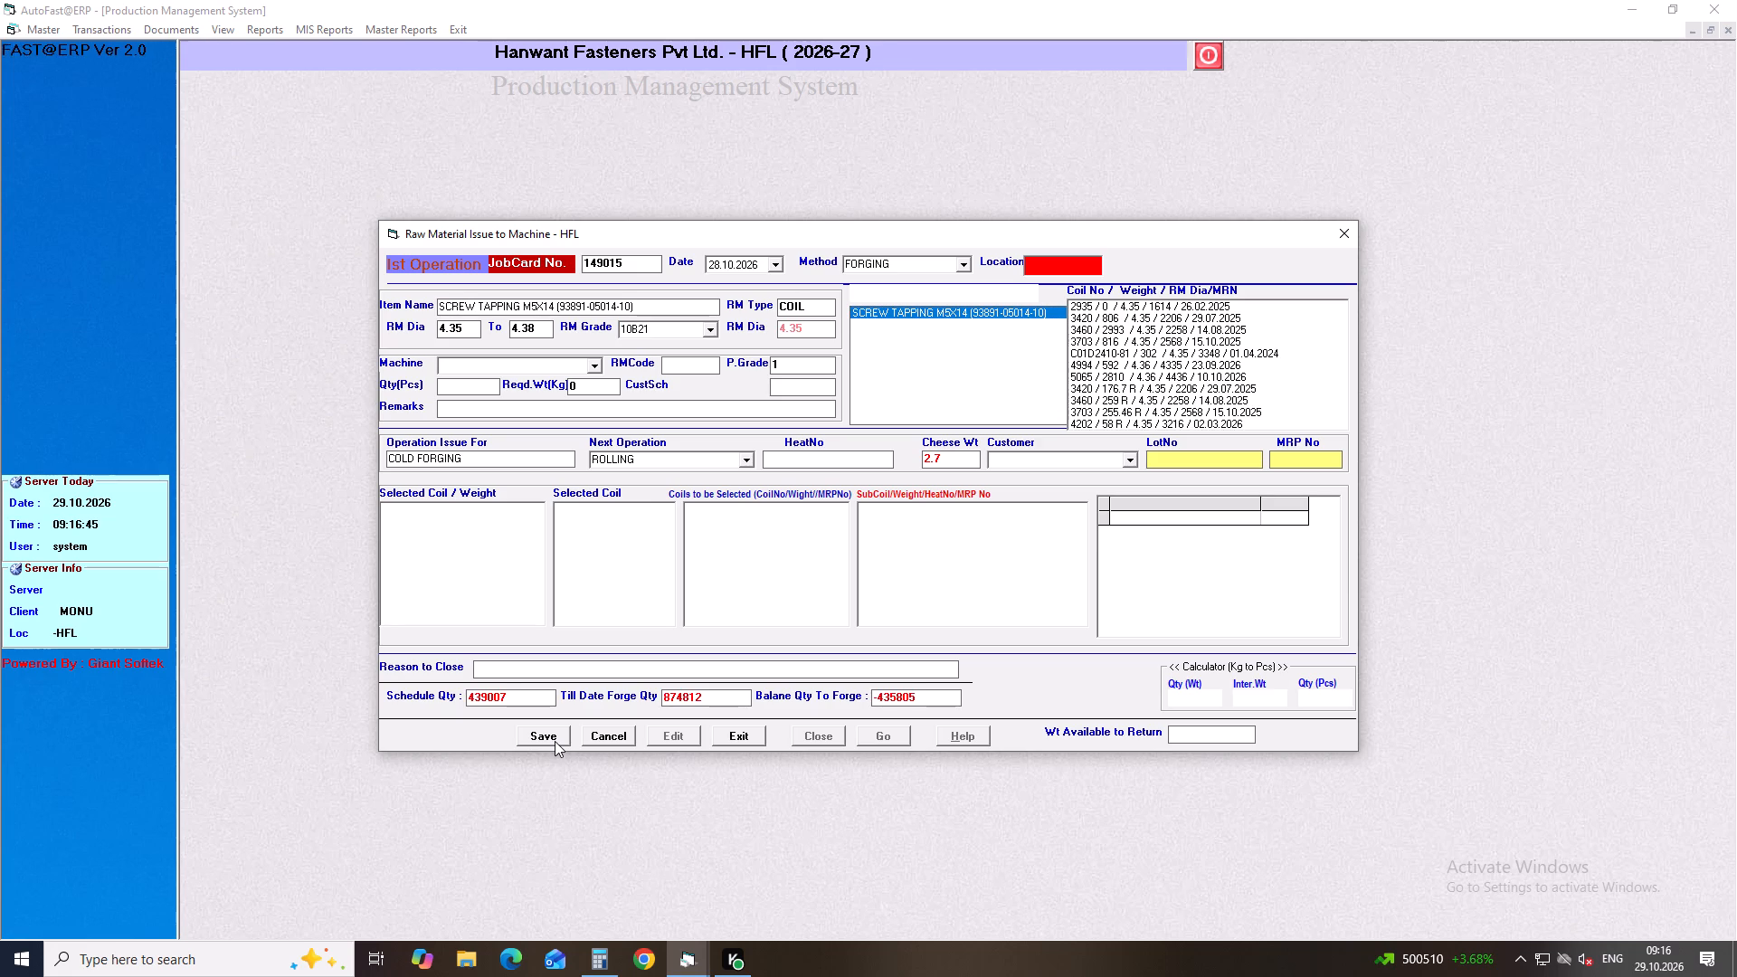
{"action": "key", "text": "Return"}
{"action": "key", "text": "Down"}
{"action": "key", "text": "Down"}
{"action": "key", "text": "Return"}
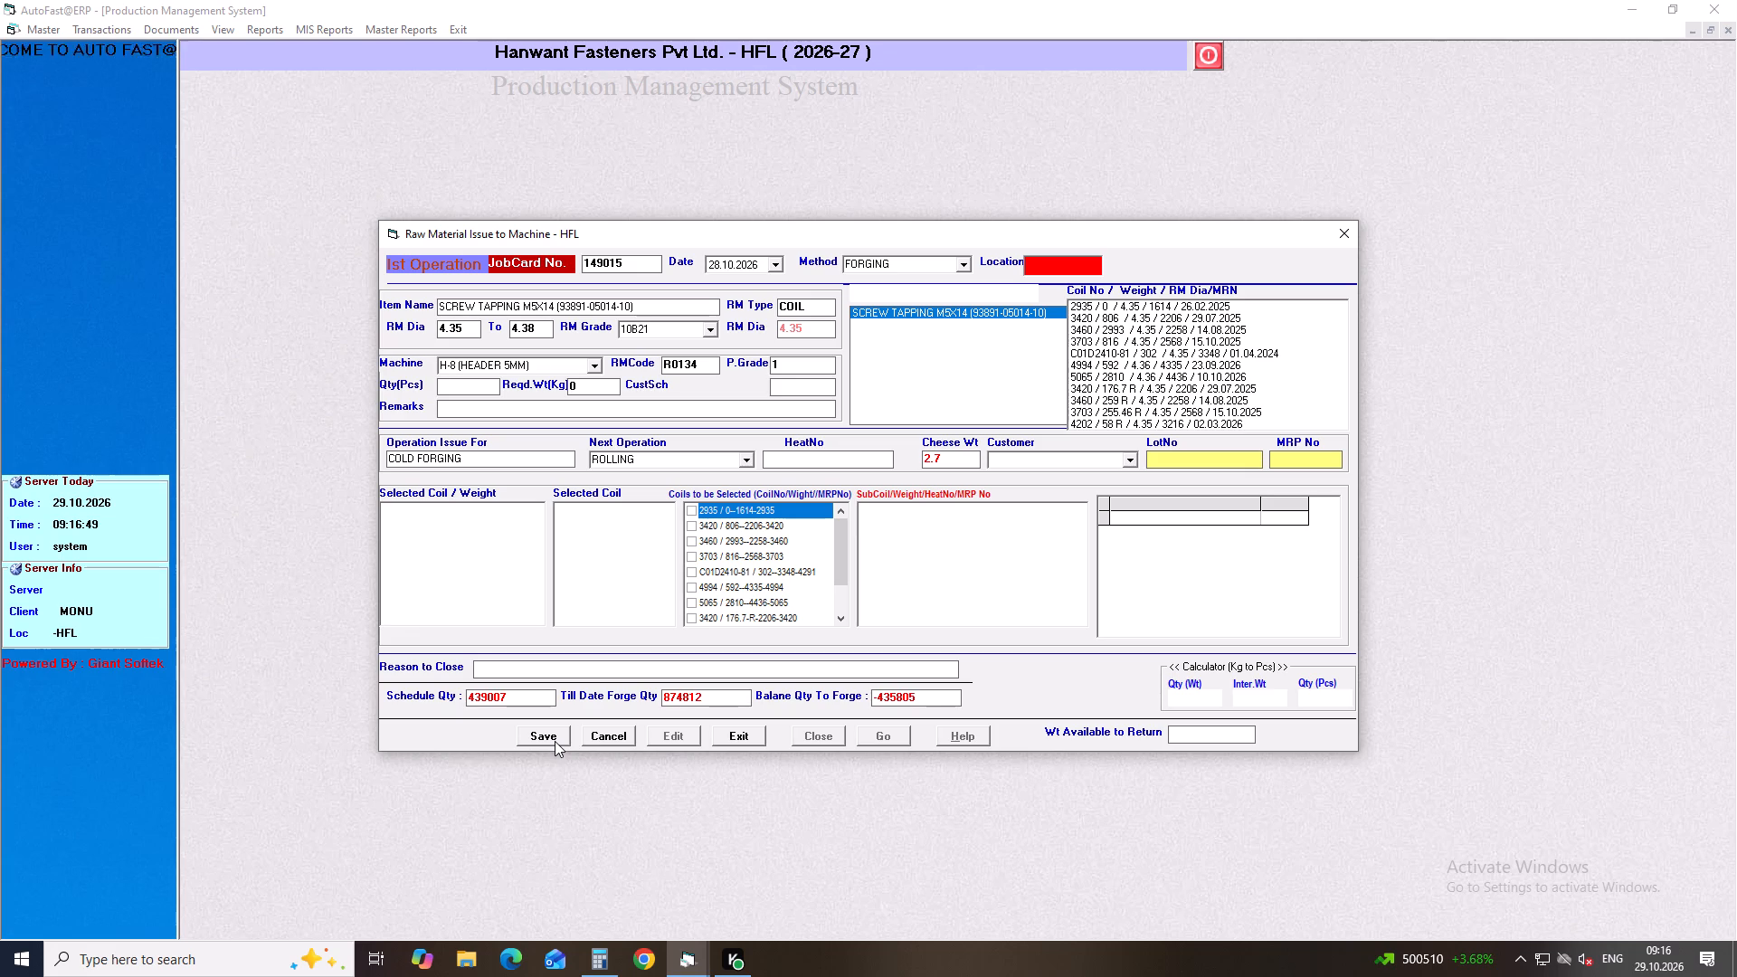
Switch to Calculator, clear the previous total and add 37500 and 33660.
{"action": "left_click", "coordinate": [602, 958]}
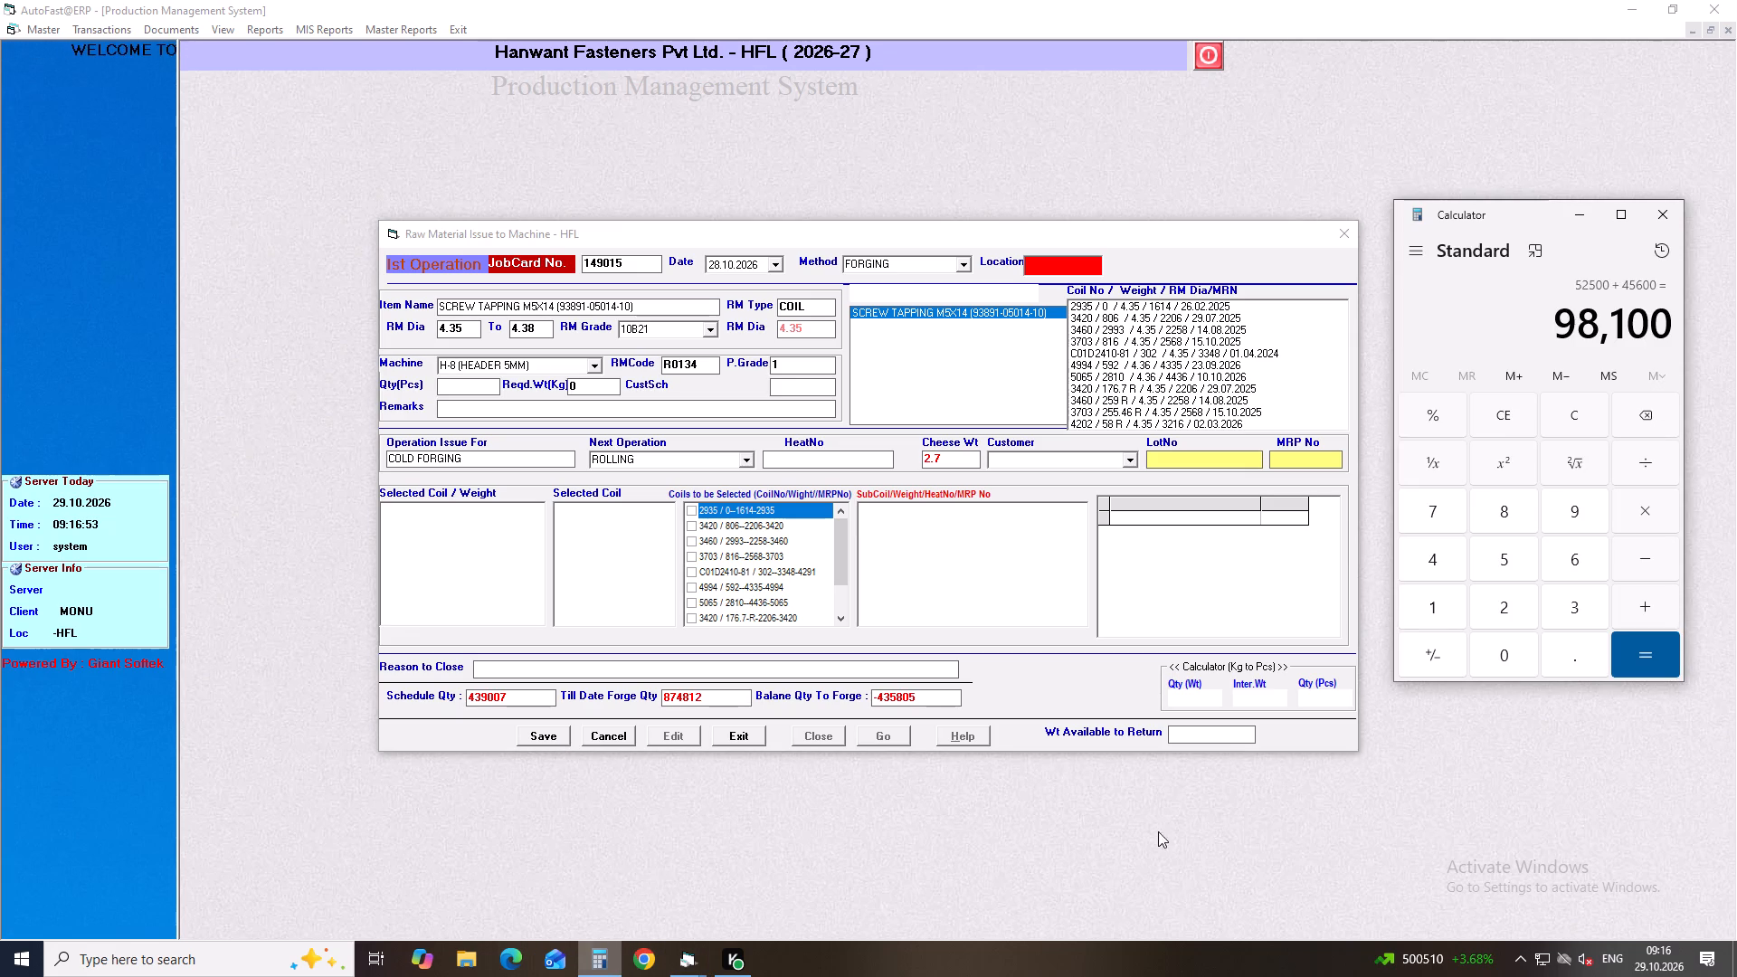
{"action": "left_click", "coordinate": [1568, 409]}
{"action": "type", "text": "37500+"}
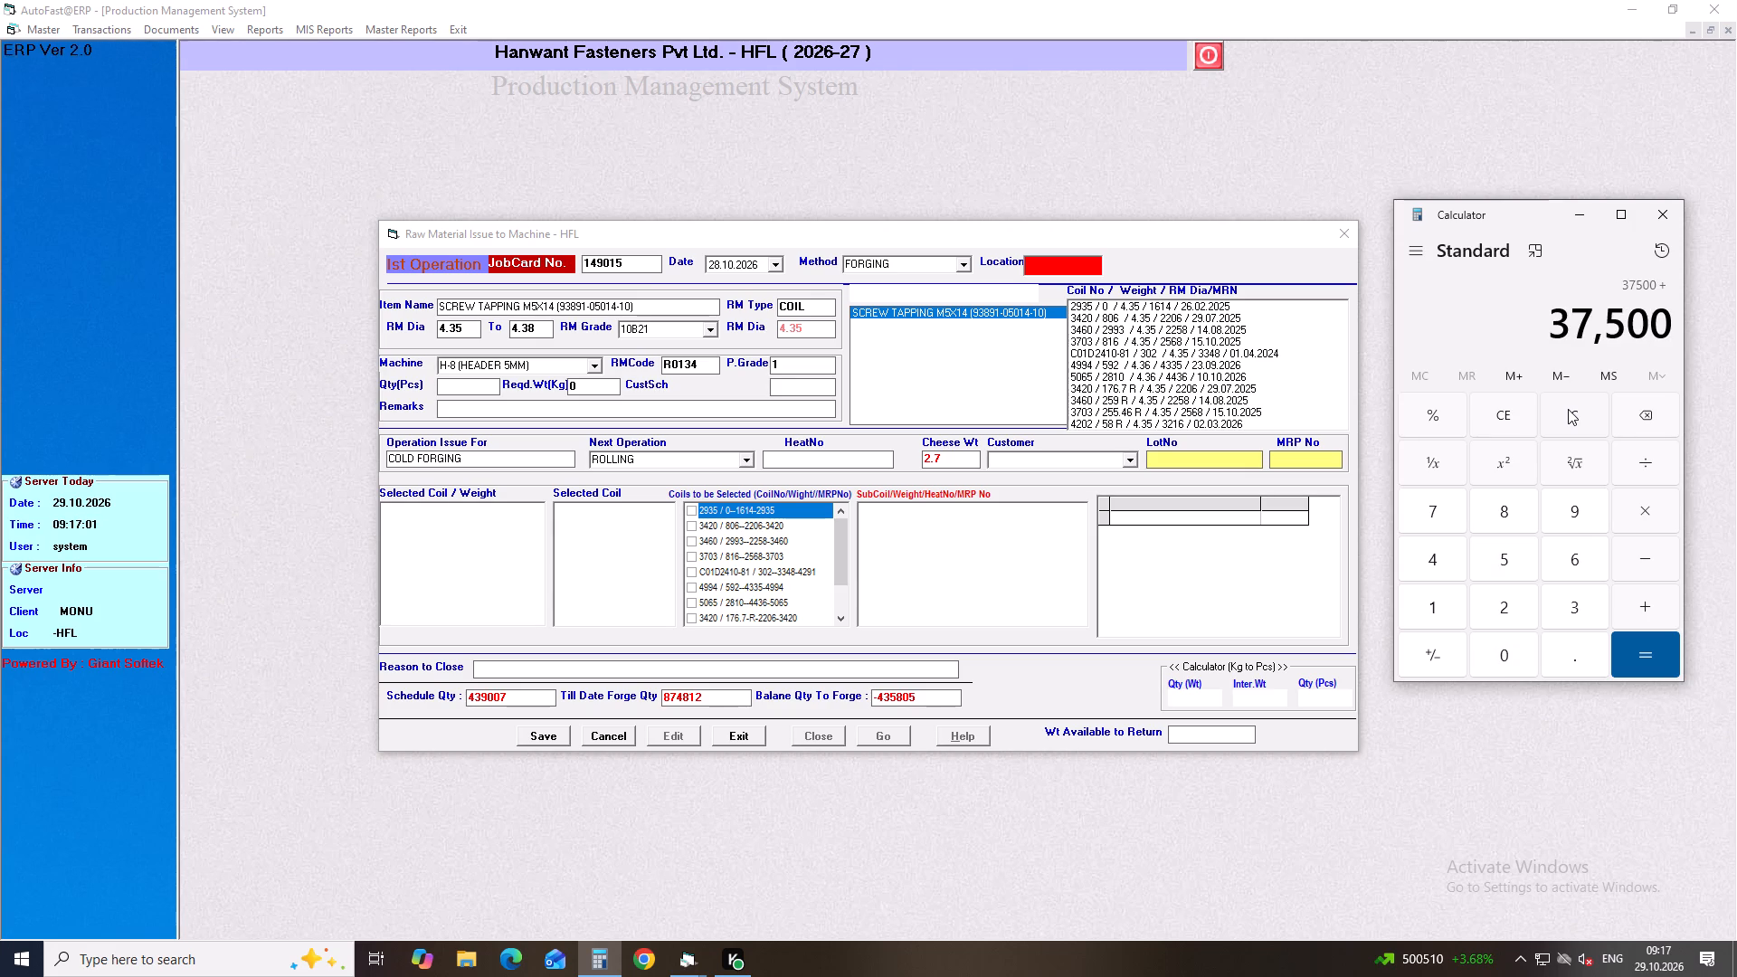
{"action": "type", "text": "33660"}
{"action": "key", "text": "Return"}
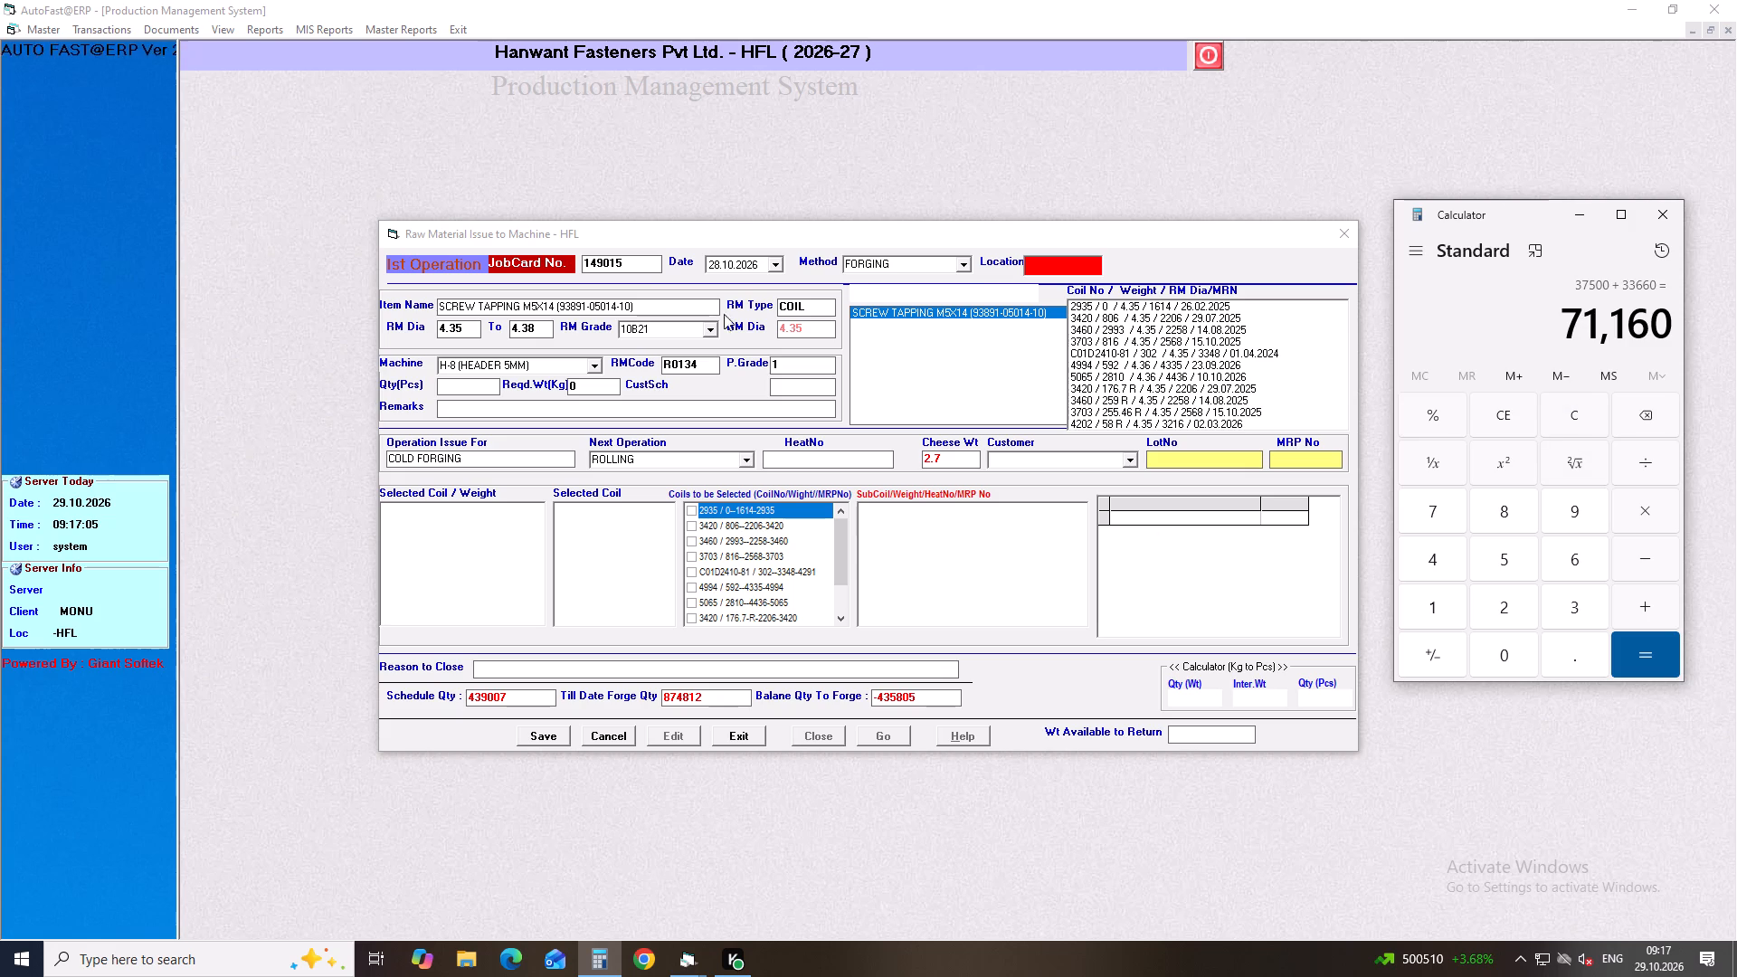
Back in the ERP, set the SCREW TAPPING M5X14 quantity to 71160 pcs, with ROLLING as the next operation.
{"action": "left_click", "coordinate": [468, 393]}
{"action": "type", "text": "71160"}
{"action": "key", "text": "Return"}
{"action": "key", "text": "Return"}
{"action": "key", "text": "Return"}
{"action": "key", "text": "Return"}
{"action": "key", "text": "Return"}
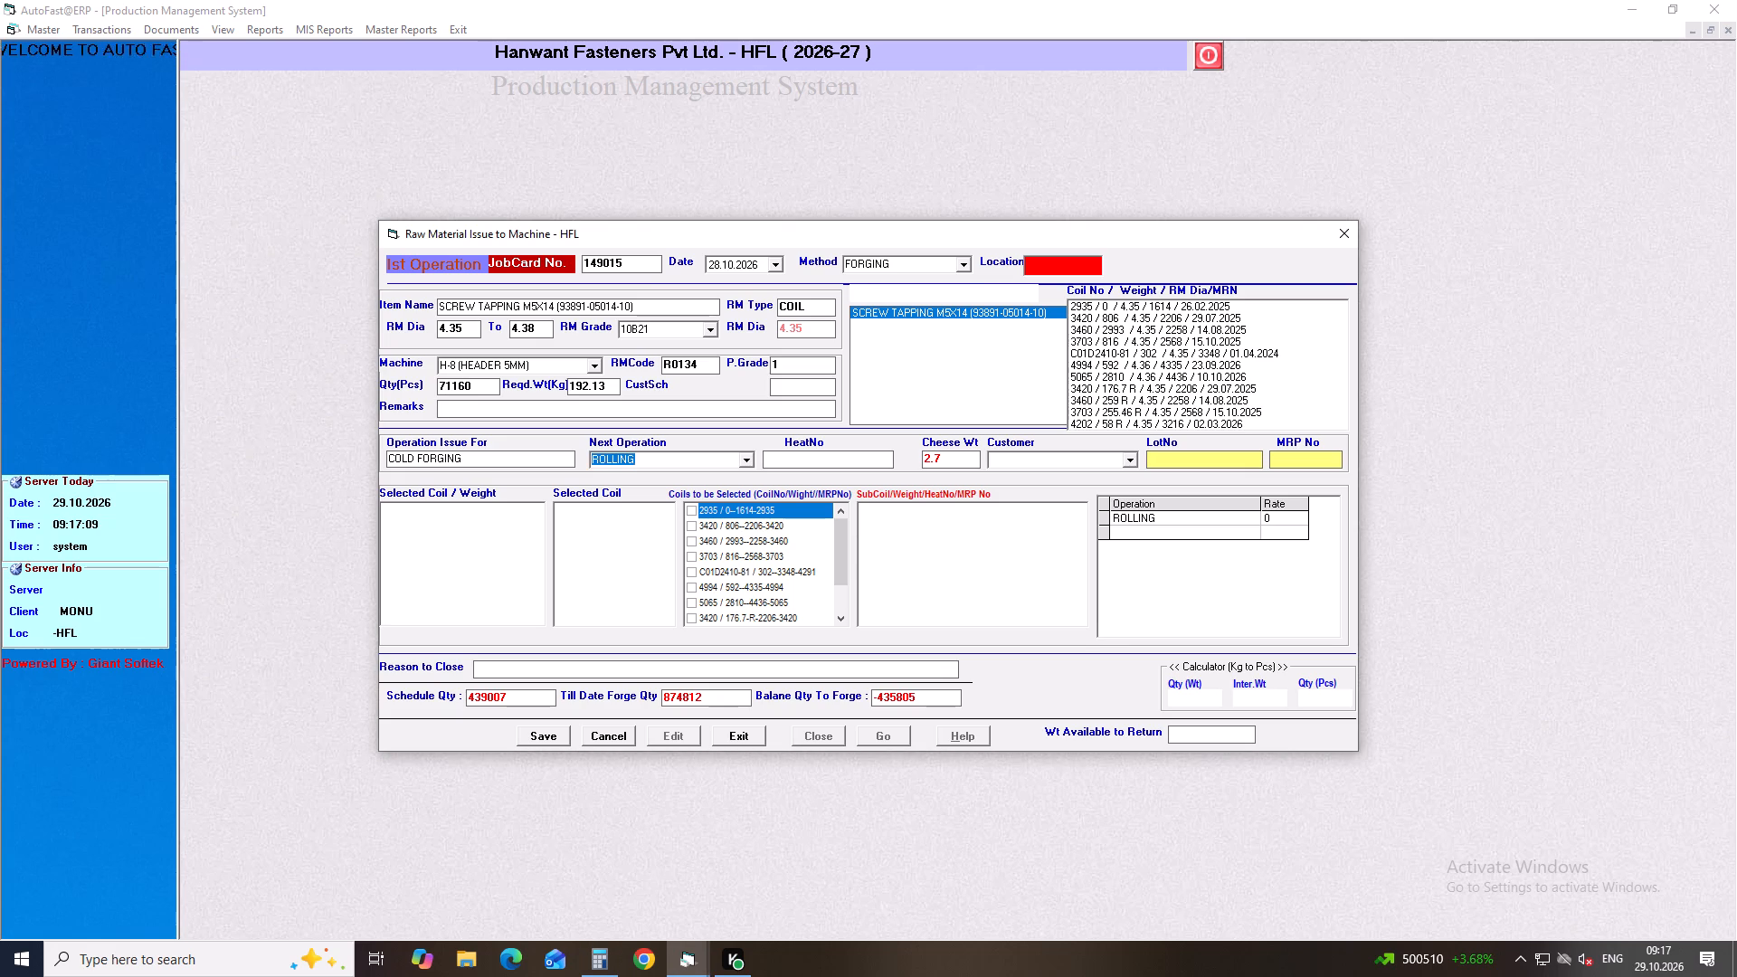
{"action": "key", "text": "Return"}
{"action": "key", "text": "Return"}
{"action": "key", "text": "Return"}
{"action": "key", "text": "Return"}
{"action": "key", "text": "Return"}
{"action": "key", "text": "Return"}
{"action": "key", "text": "Return"}
{"action": "key", "text": "Return"}
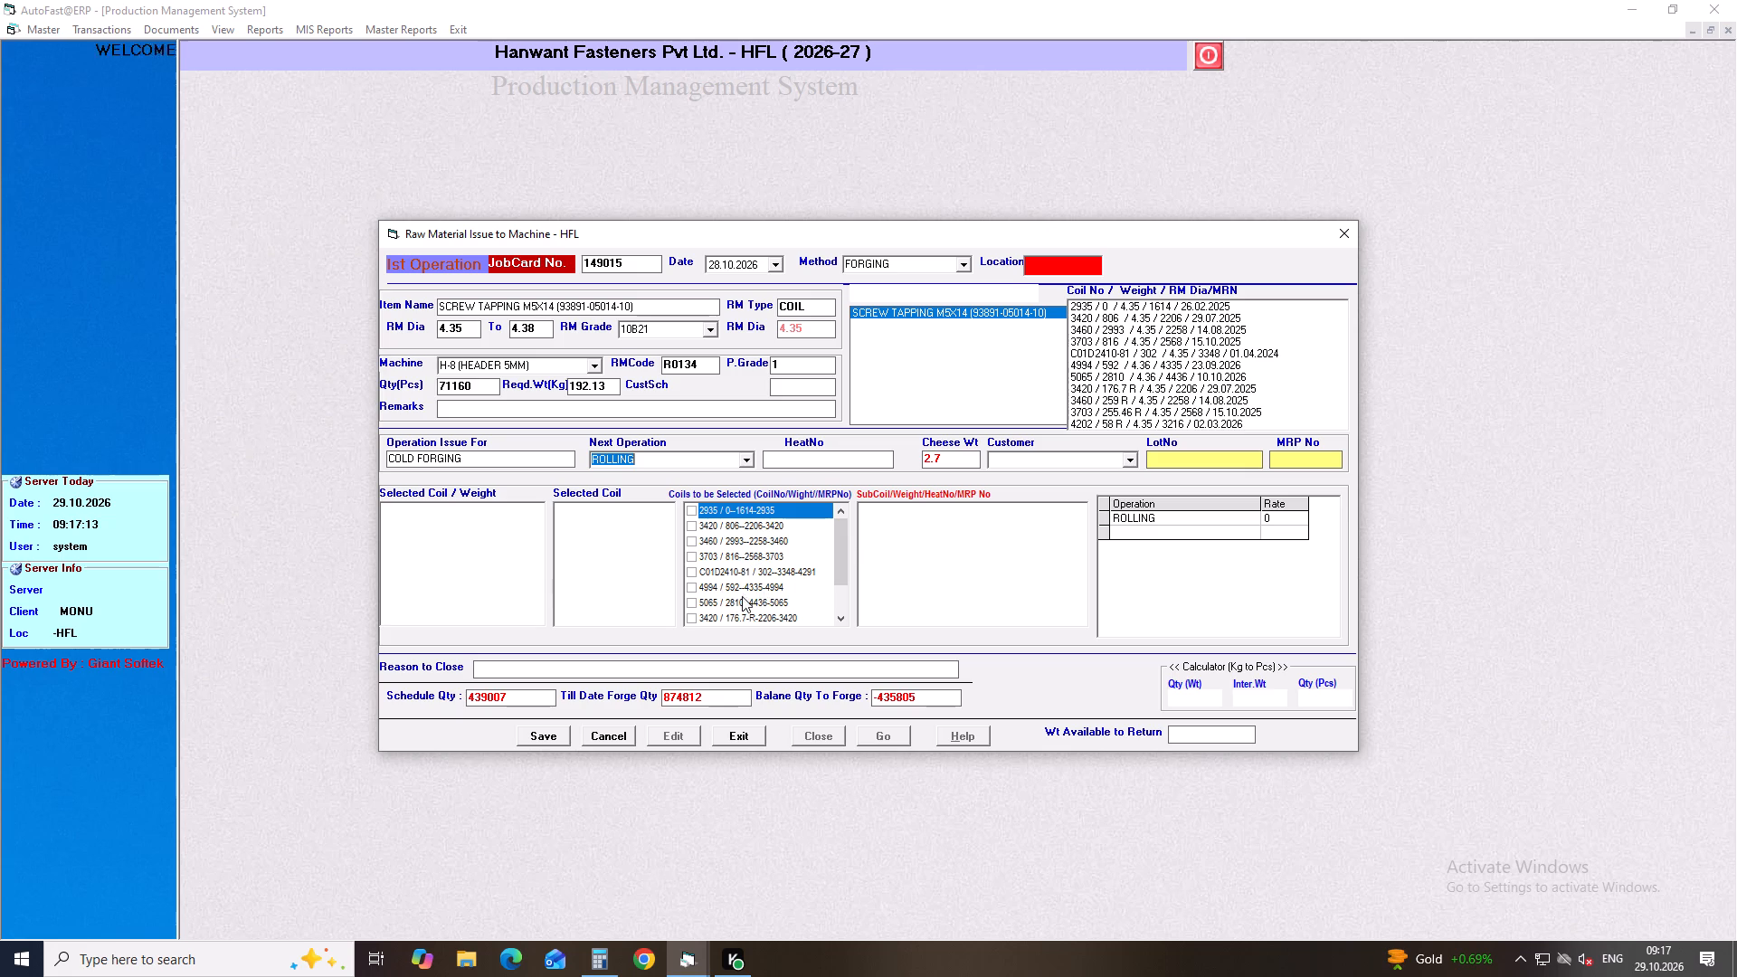
Select sub-coil 4994-19 from the 4994 / 592 coil entry and save the job card.
{"action": "left_click", "coordinate": [687, 591]}
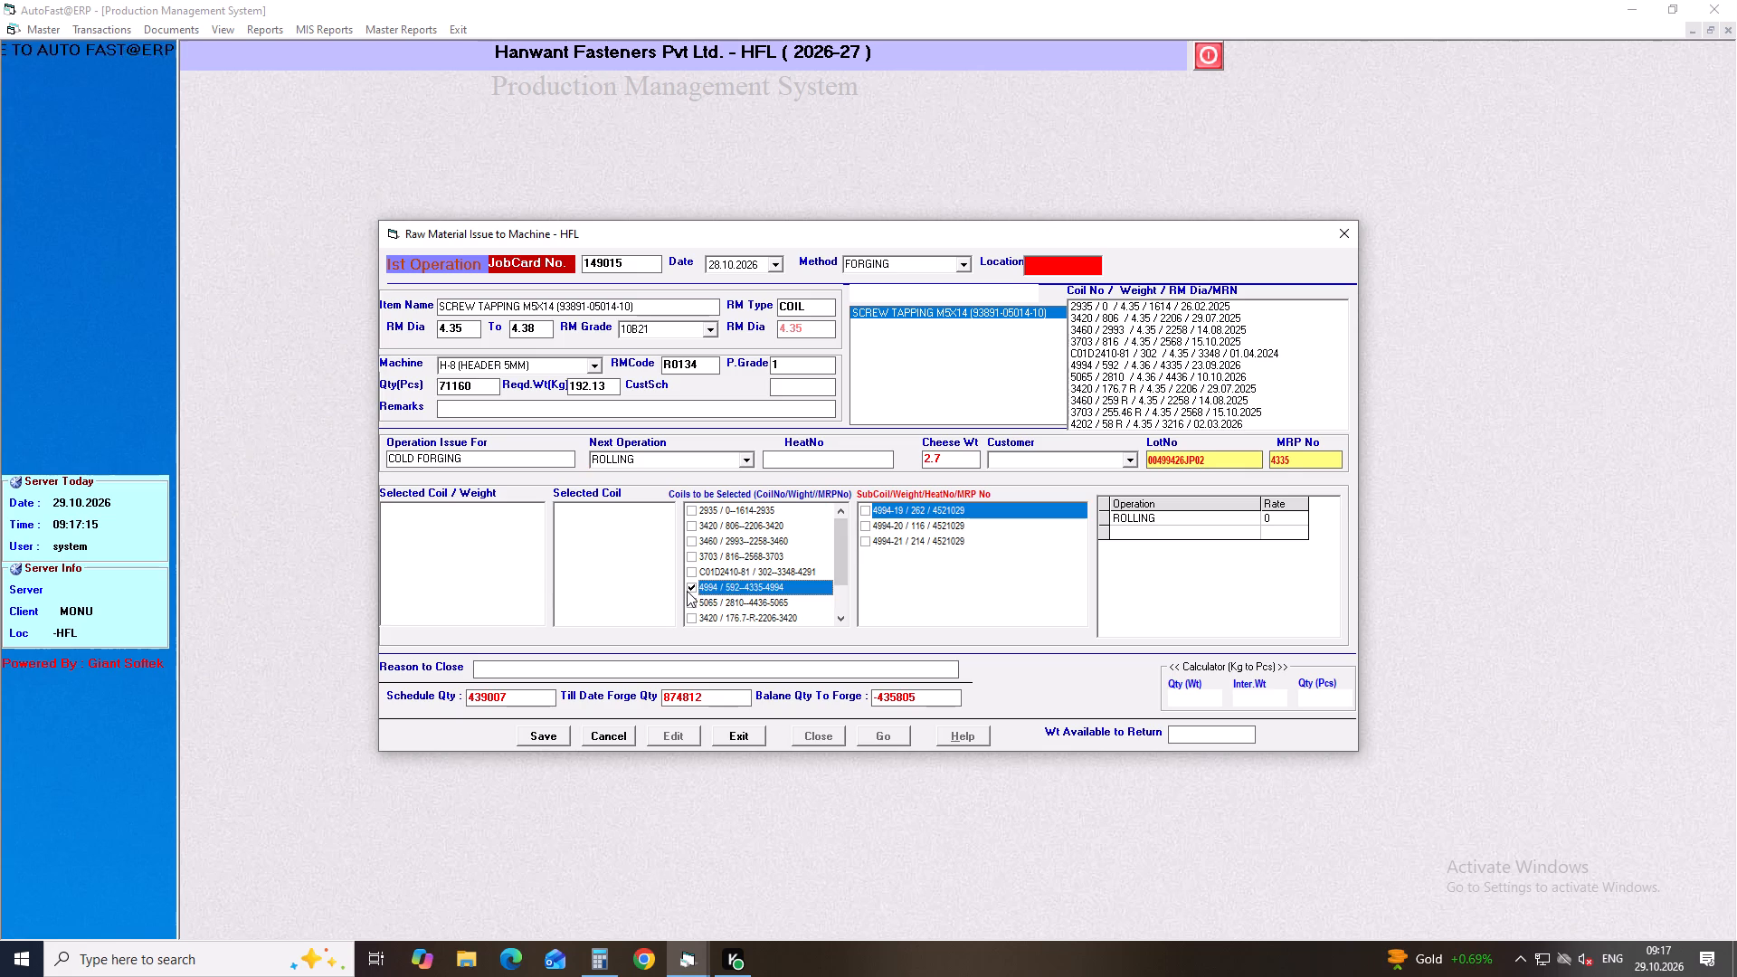
{"action": "left_click", "coordinate": [860, 511]}
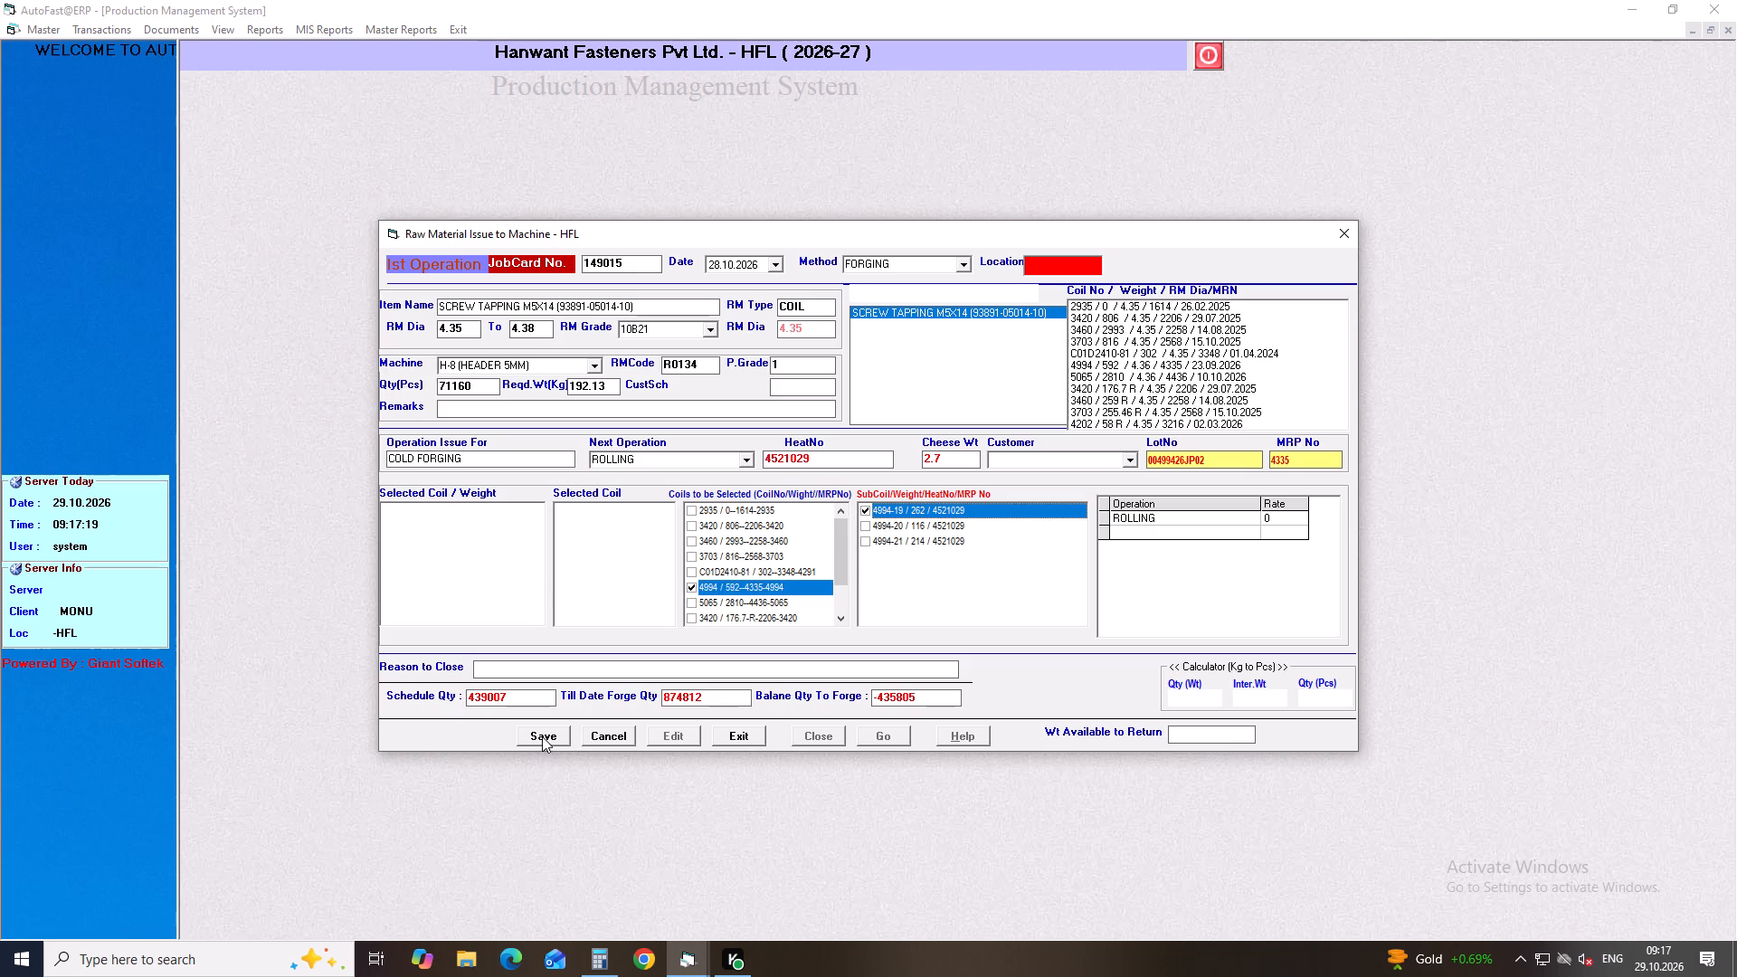
{"action": "left_click", "coordinate": [542, 735]}
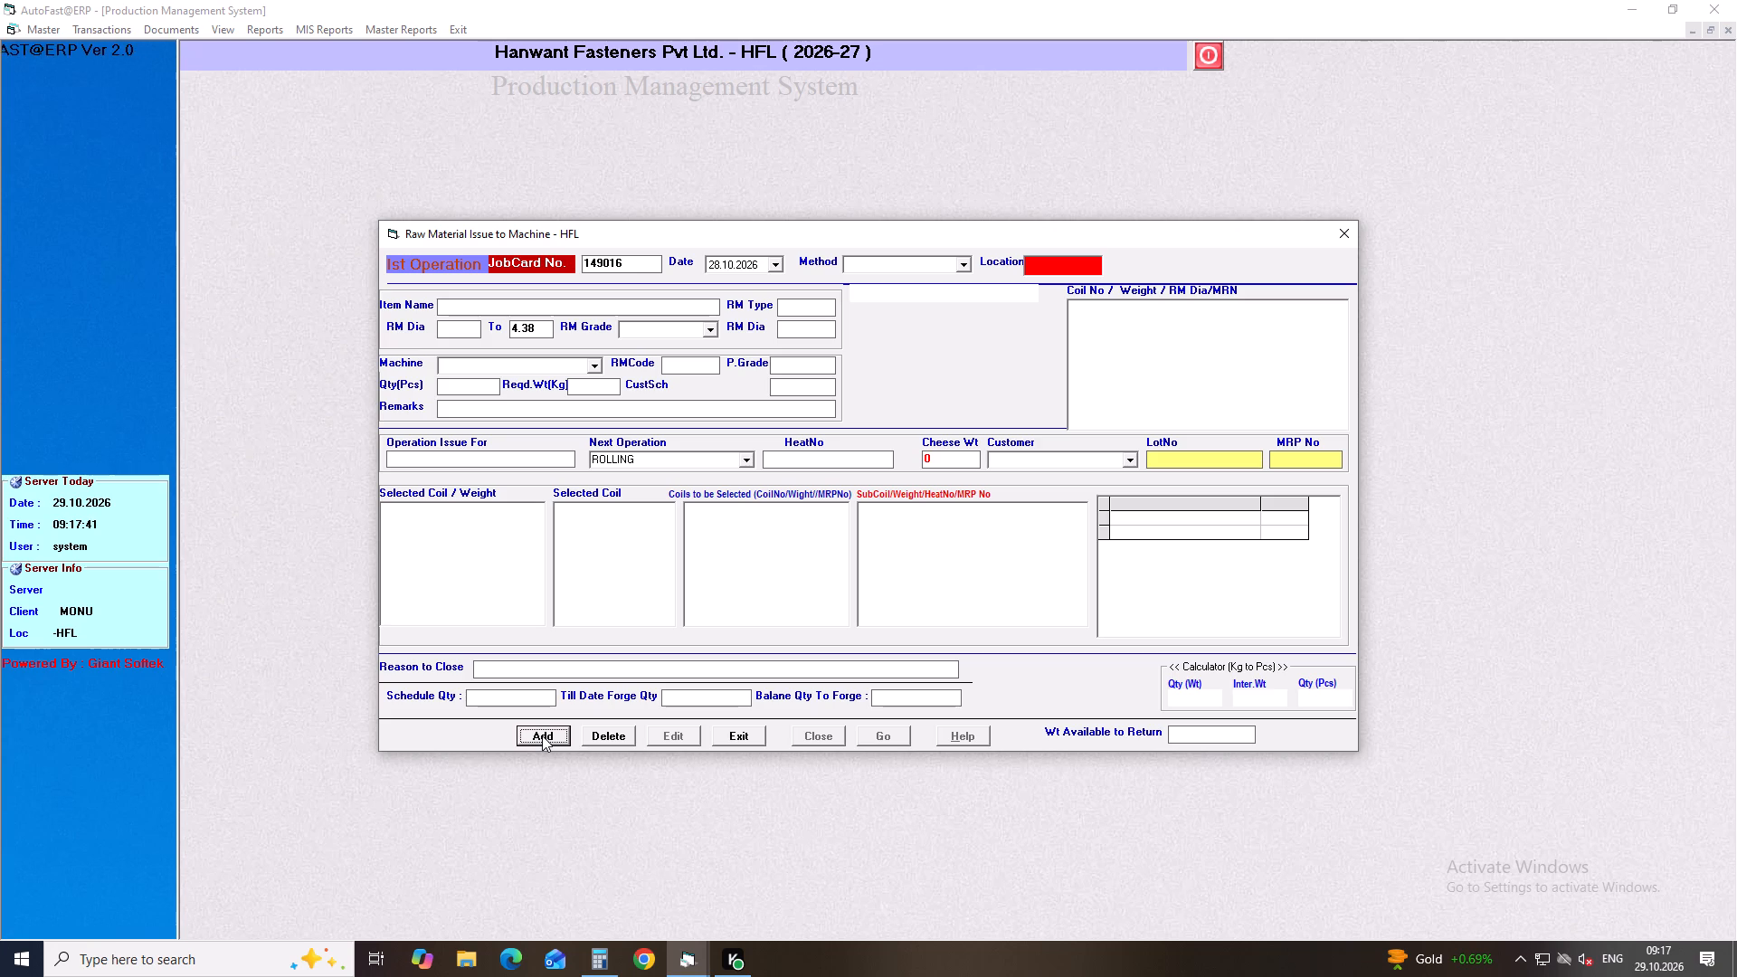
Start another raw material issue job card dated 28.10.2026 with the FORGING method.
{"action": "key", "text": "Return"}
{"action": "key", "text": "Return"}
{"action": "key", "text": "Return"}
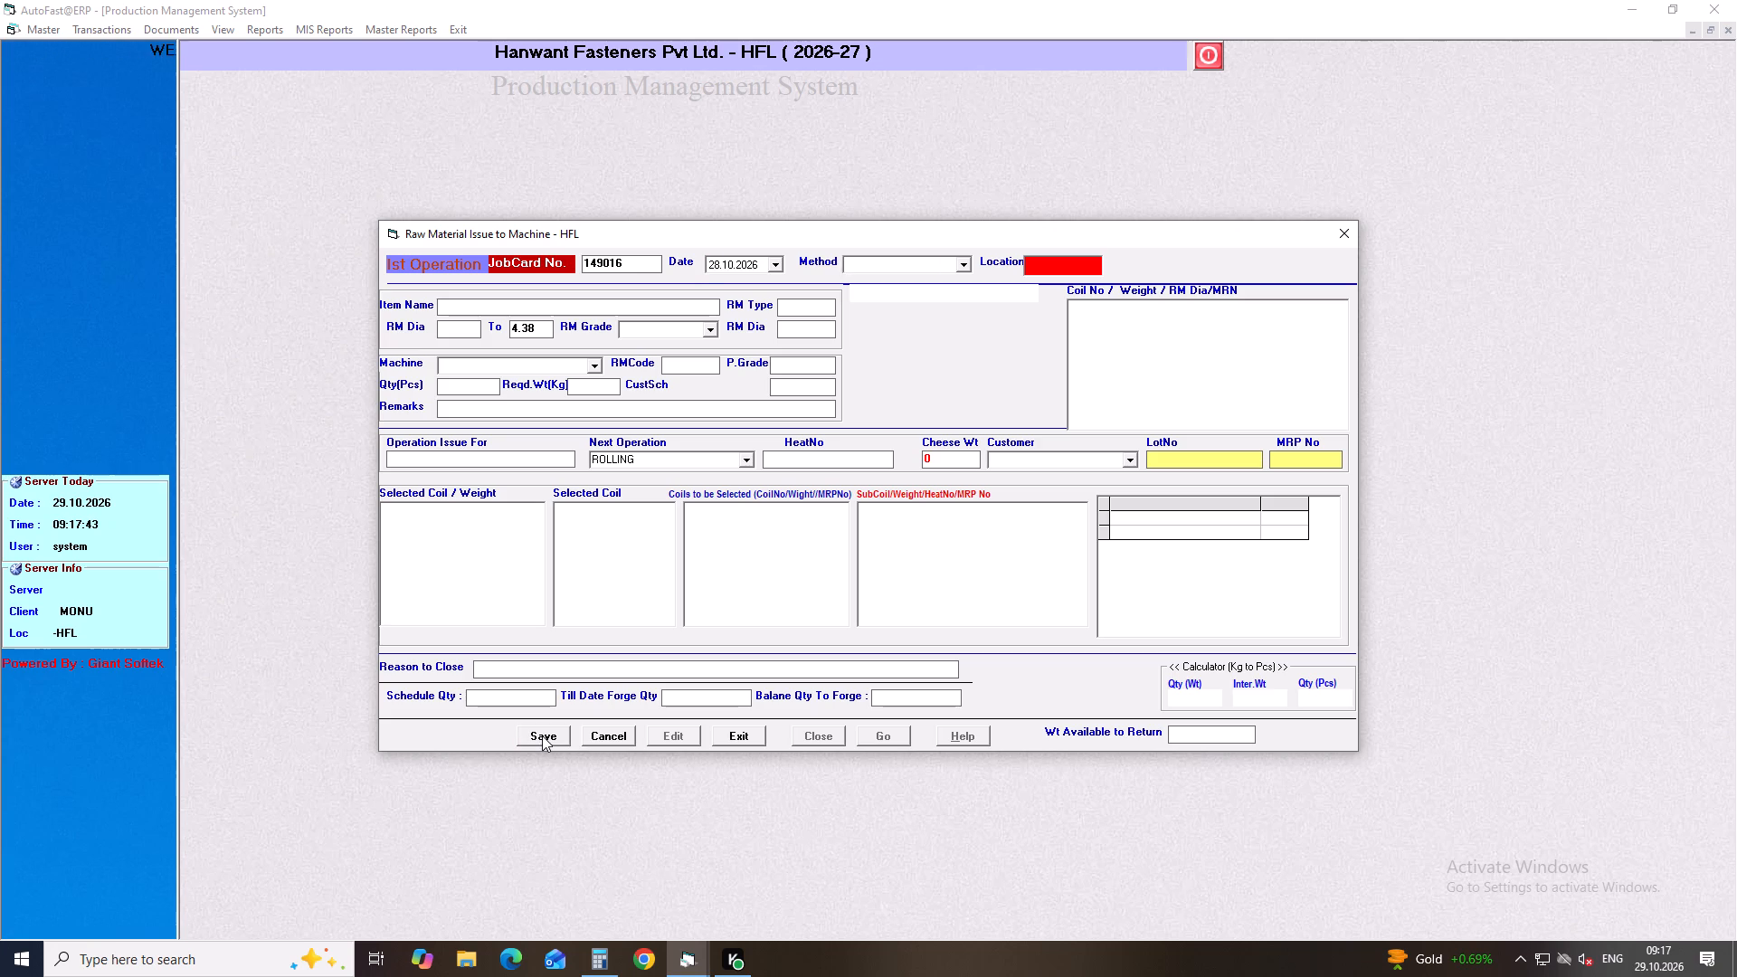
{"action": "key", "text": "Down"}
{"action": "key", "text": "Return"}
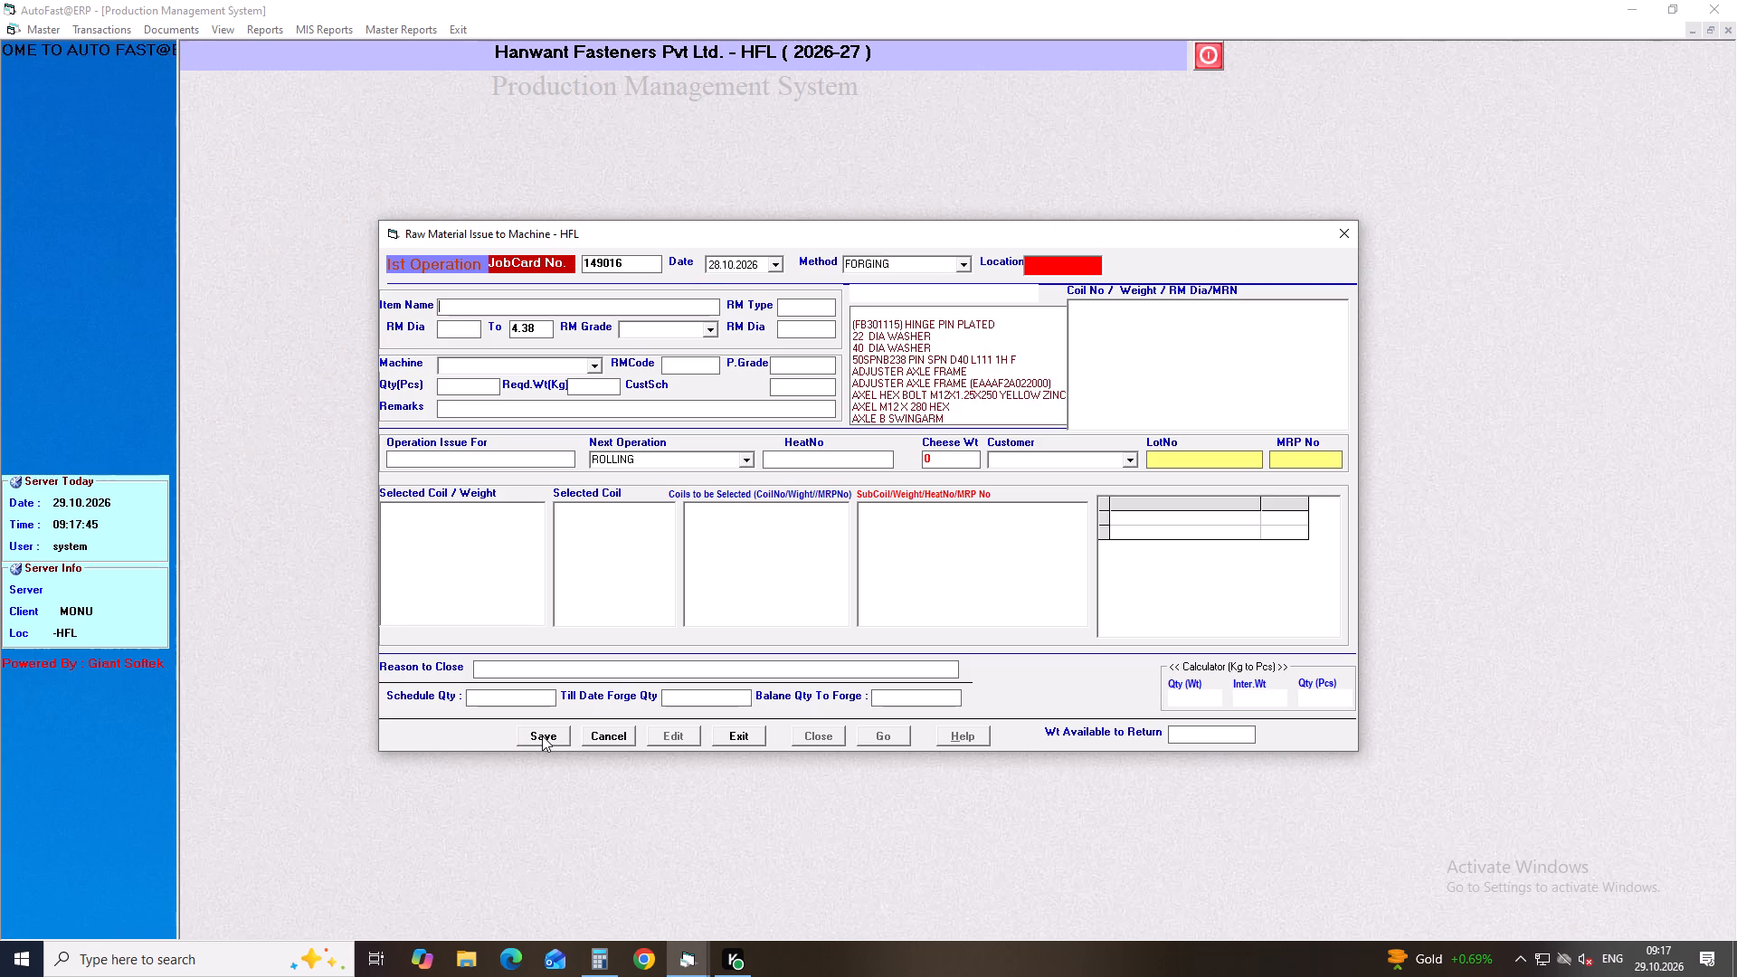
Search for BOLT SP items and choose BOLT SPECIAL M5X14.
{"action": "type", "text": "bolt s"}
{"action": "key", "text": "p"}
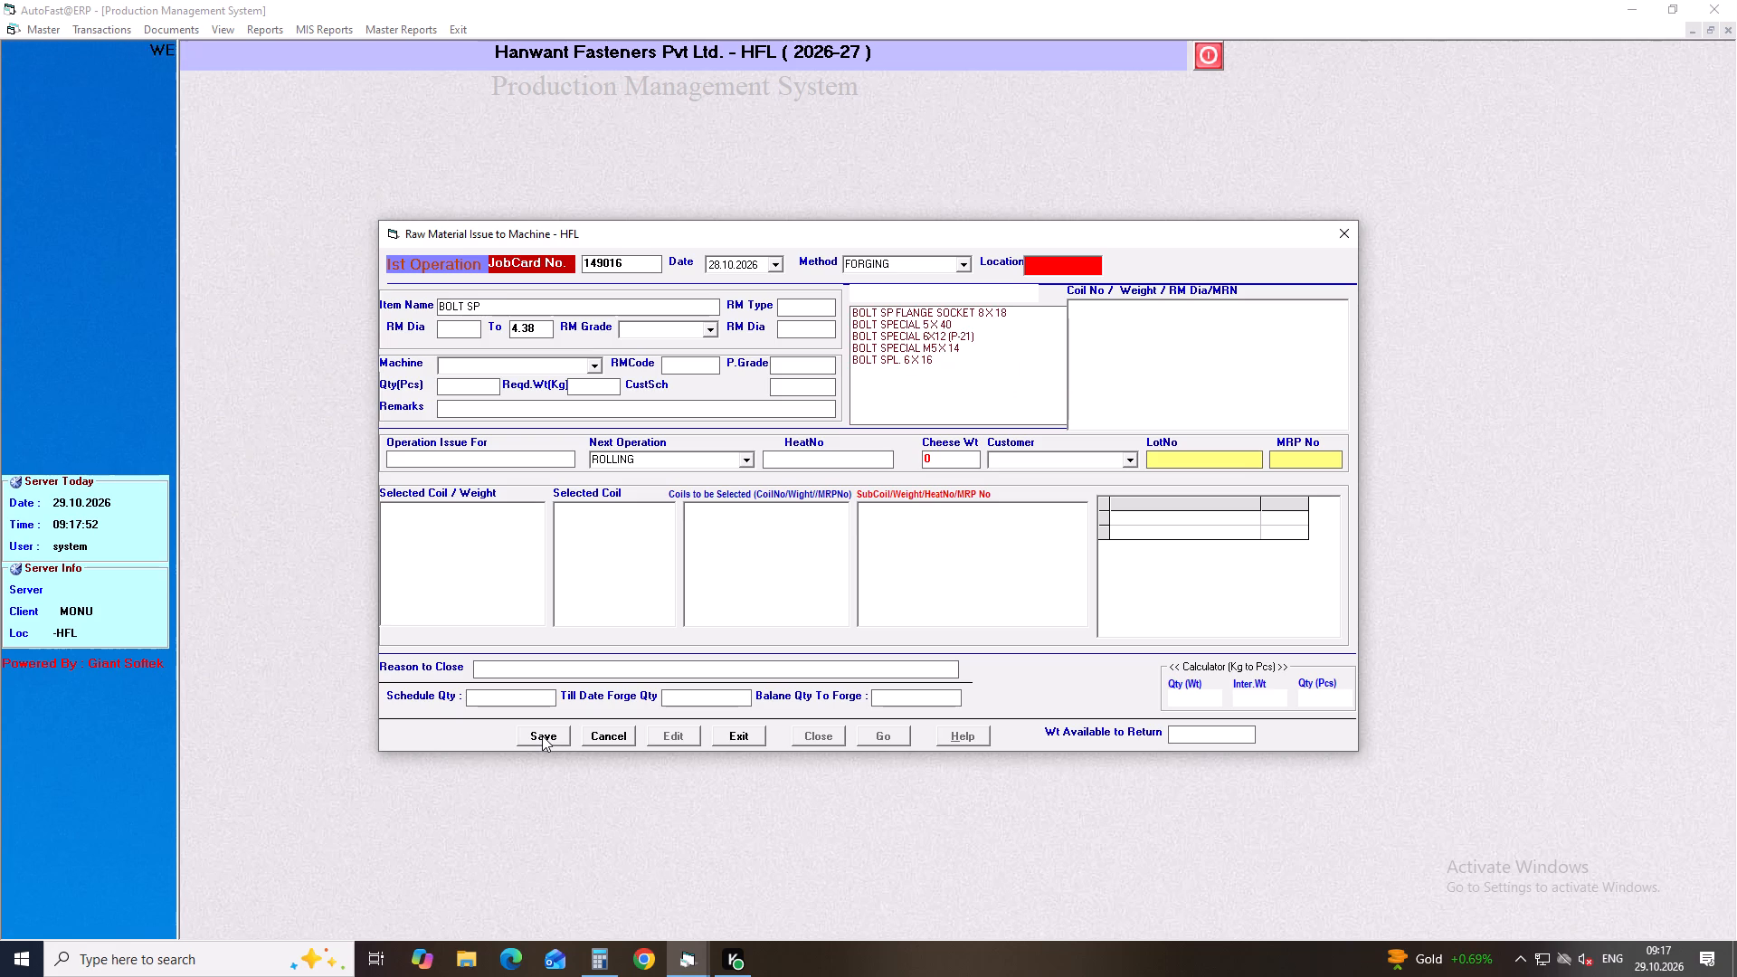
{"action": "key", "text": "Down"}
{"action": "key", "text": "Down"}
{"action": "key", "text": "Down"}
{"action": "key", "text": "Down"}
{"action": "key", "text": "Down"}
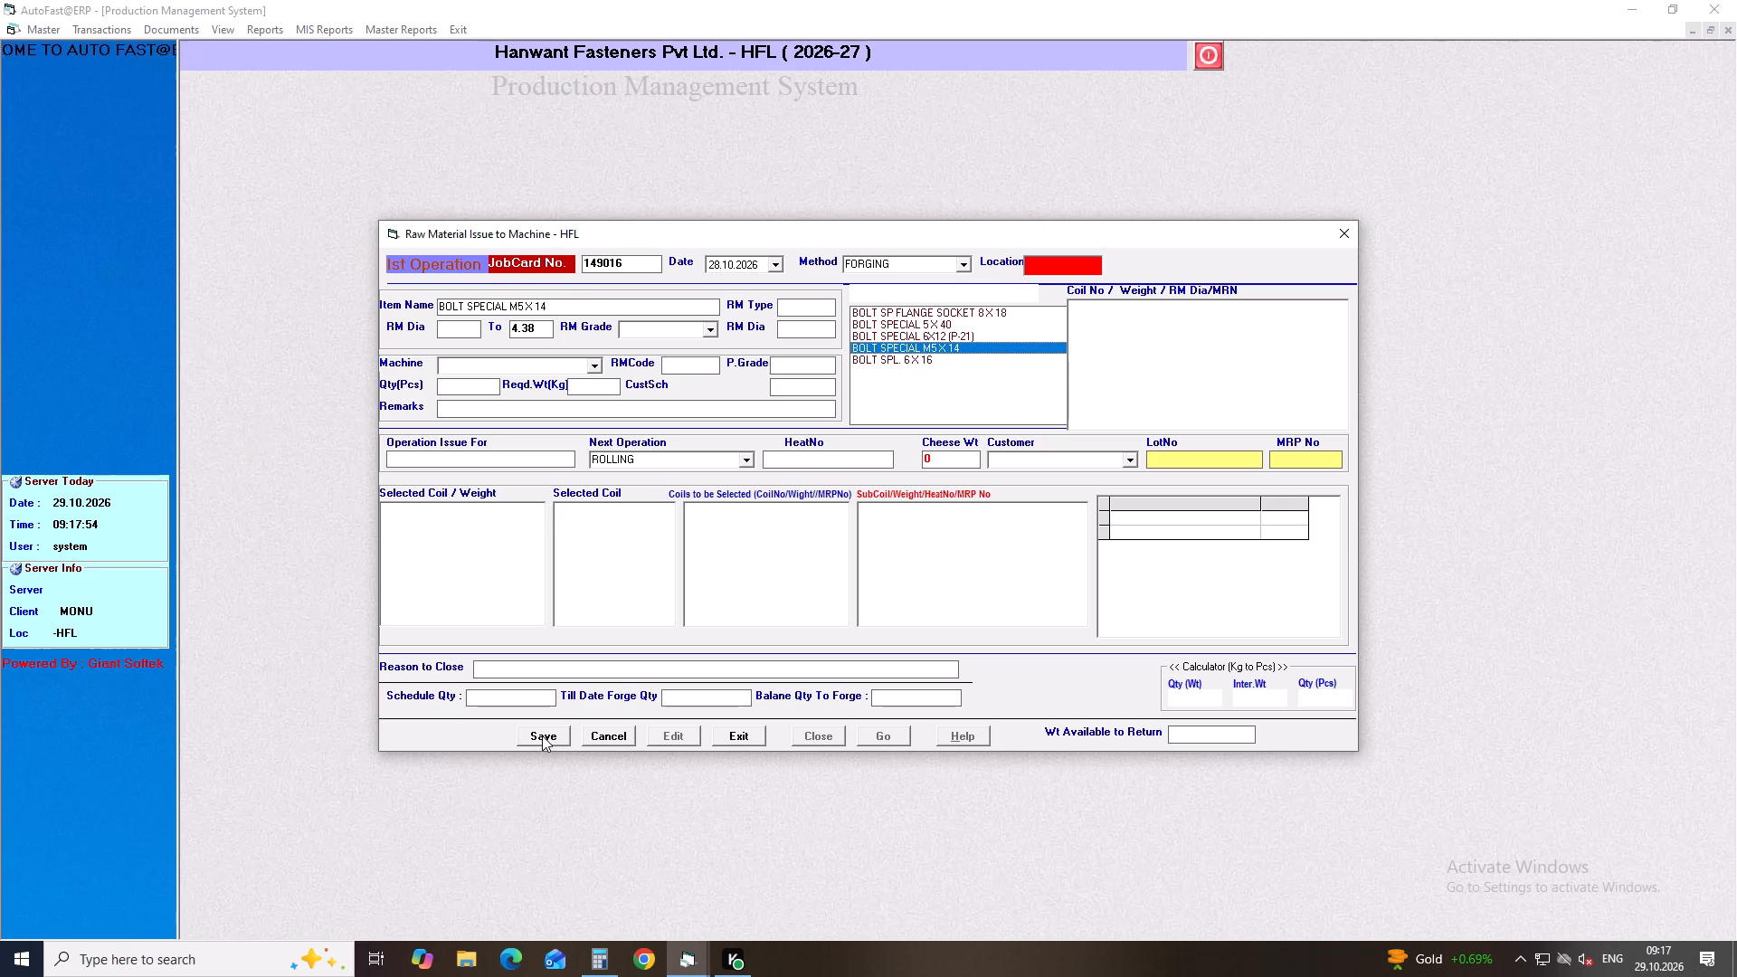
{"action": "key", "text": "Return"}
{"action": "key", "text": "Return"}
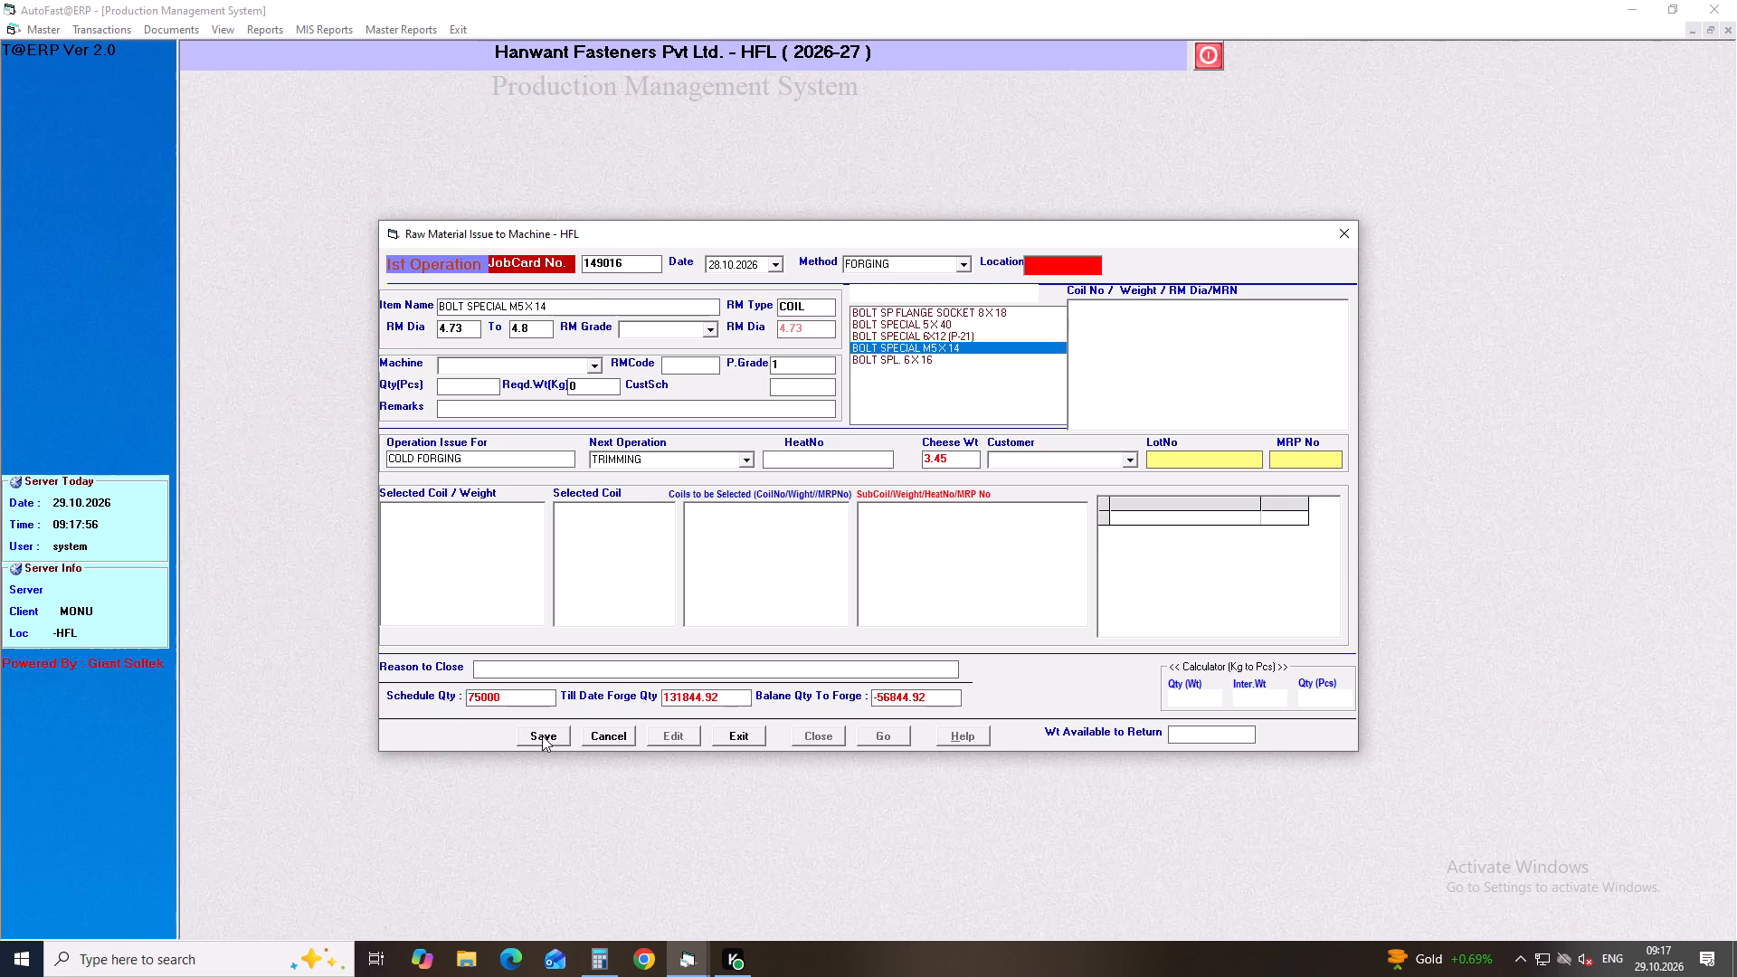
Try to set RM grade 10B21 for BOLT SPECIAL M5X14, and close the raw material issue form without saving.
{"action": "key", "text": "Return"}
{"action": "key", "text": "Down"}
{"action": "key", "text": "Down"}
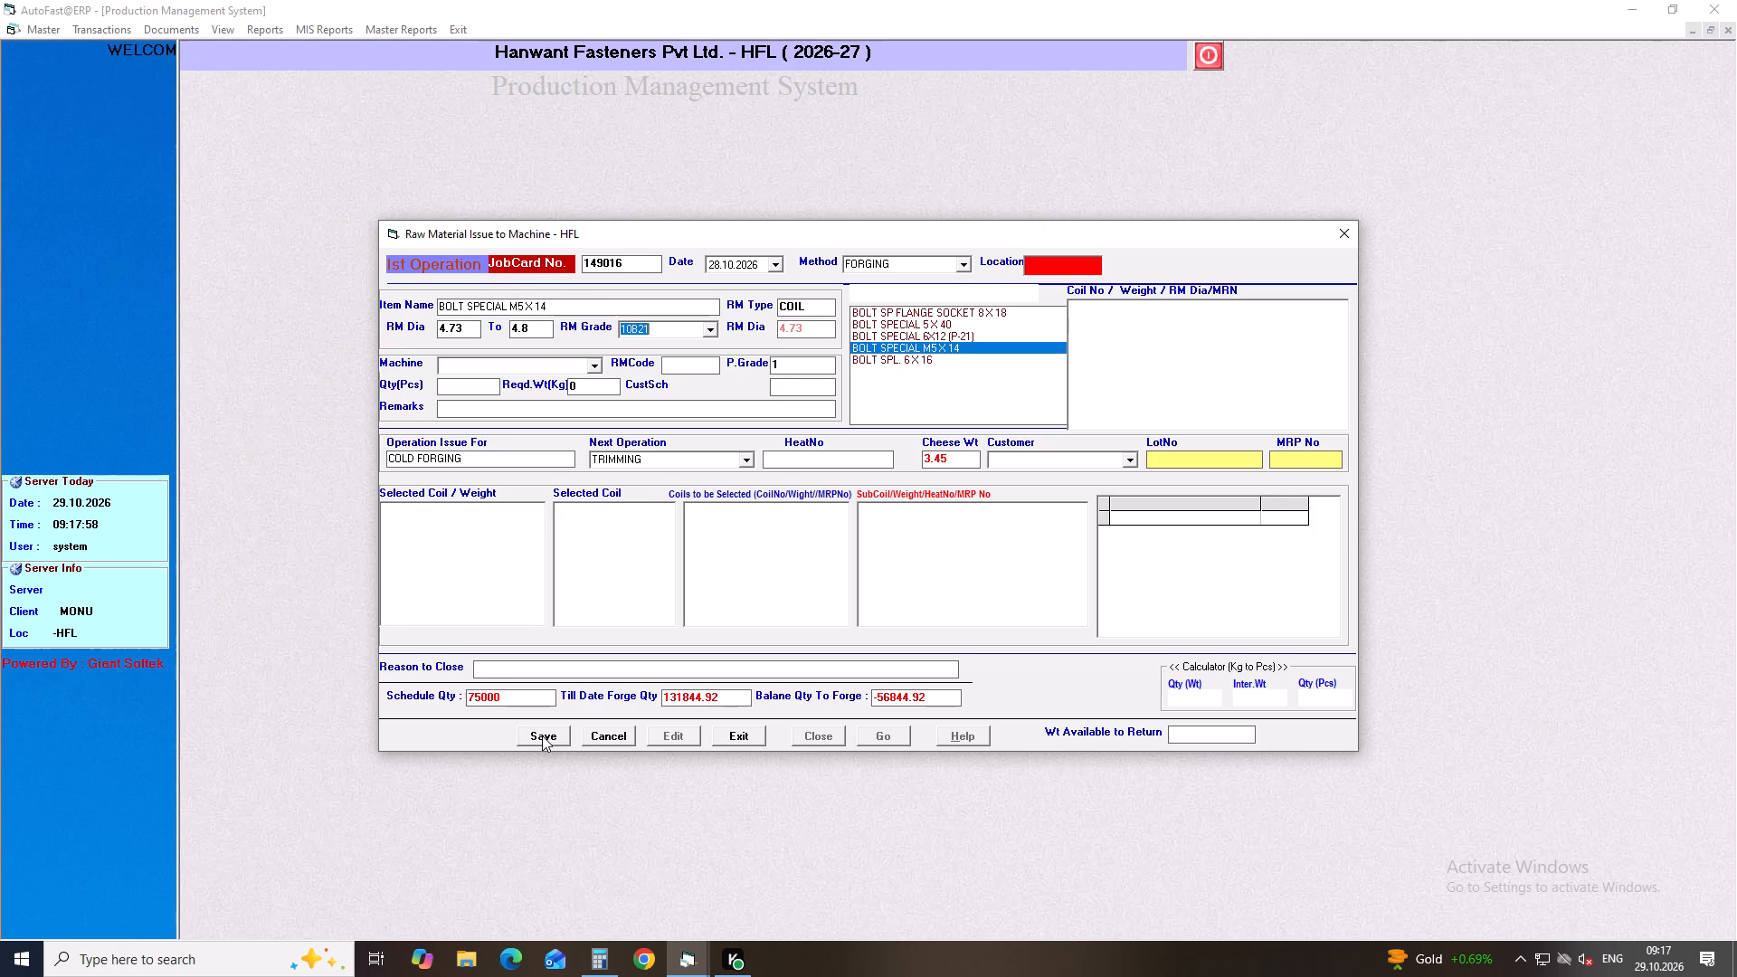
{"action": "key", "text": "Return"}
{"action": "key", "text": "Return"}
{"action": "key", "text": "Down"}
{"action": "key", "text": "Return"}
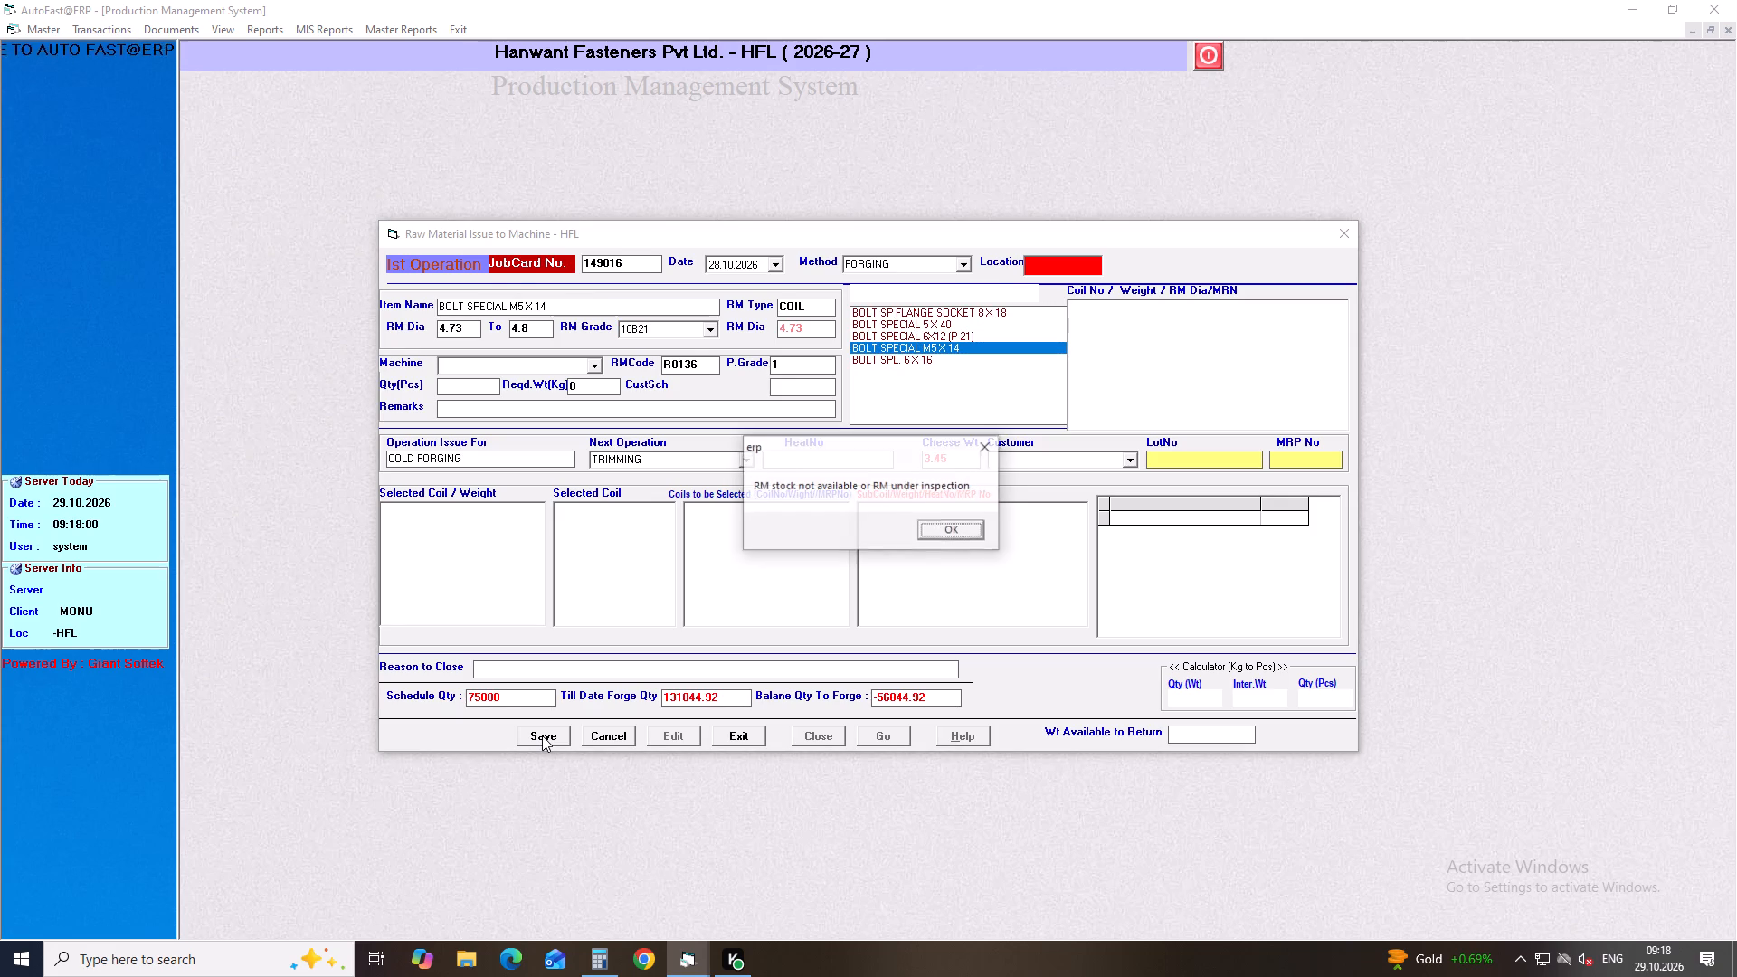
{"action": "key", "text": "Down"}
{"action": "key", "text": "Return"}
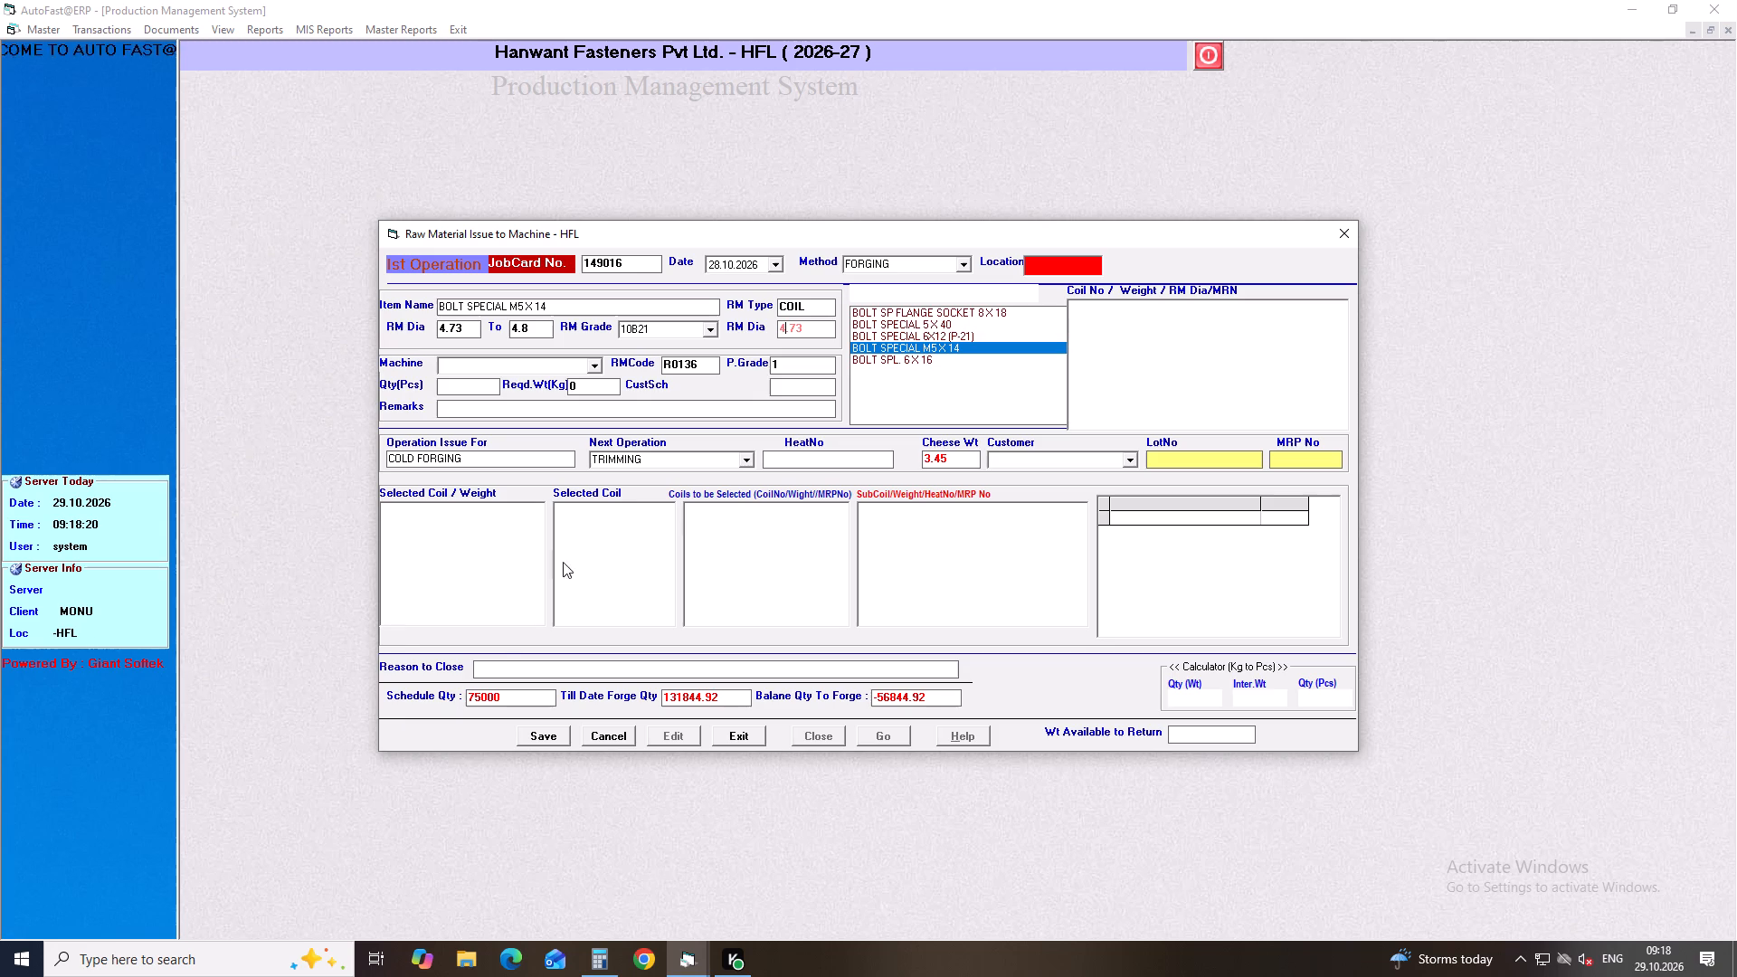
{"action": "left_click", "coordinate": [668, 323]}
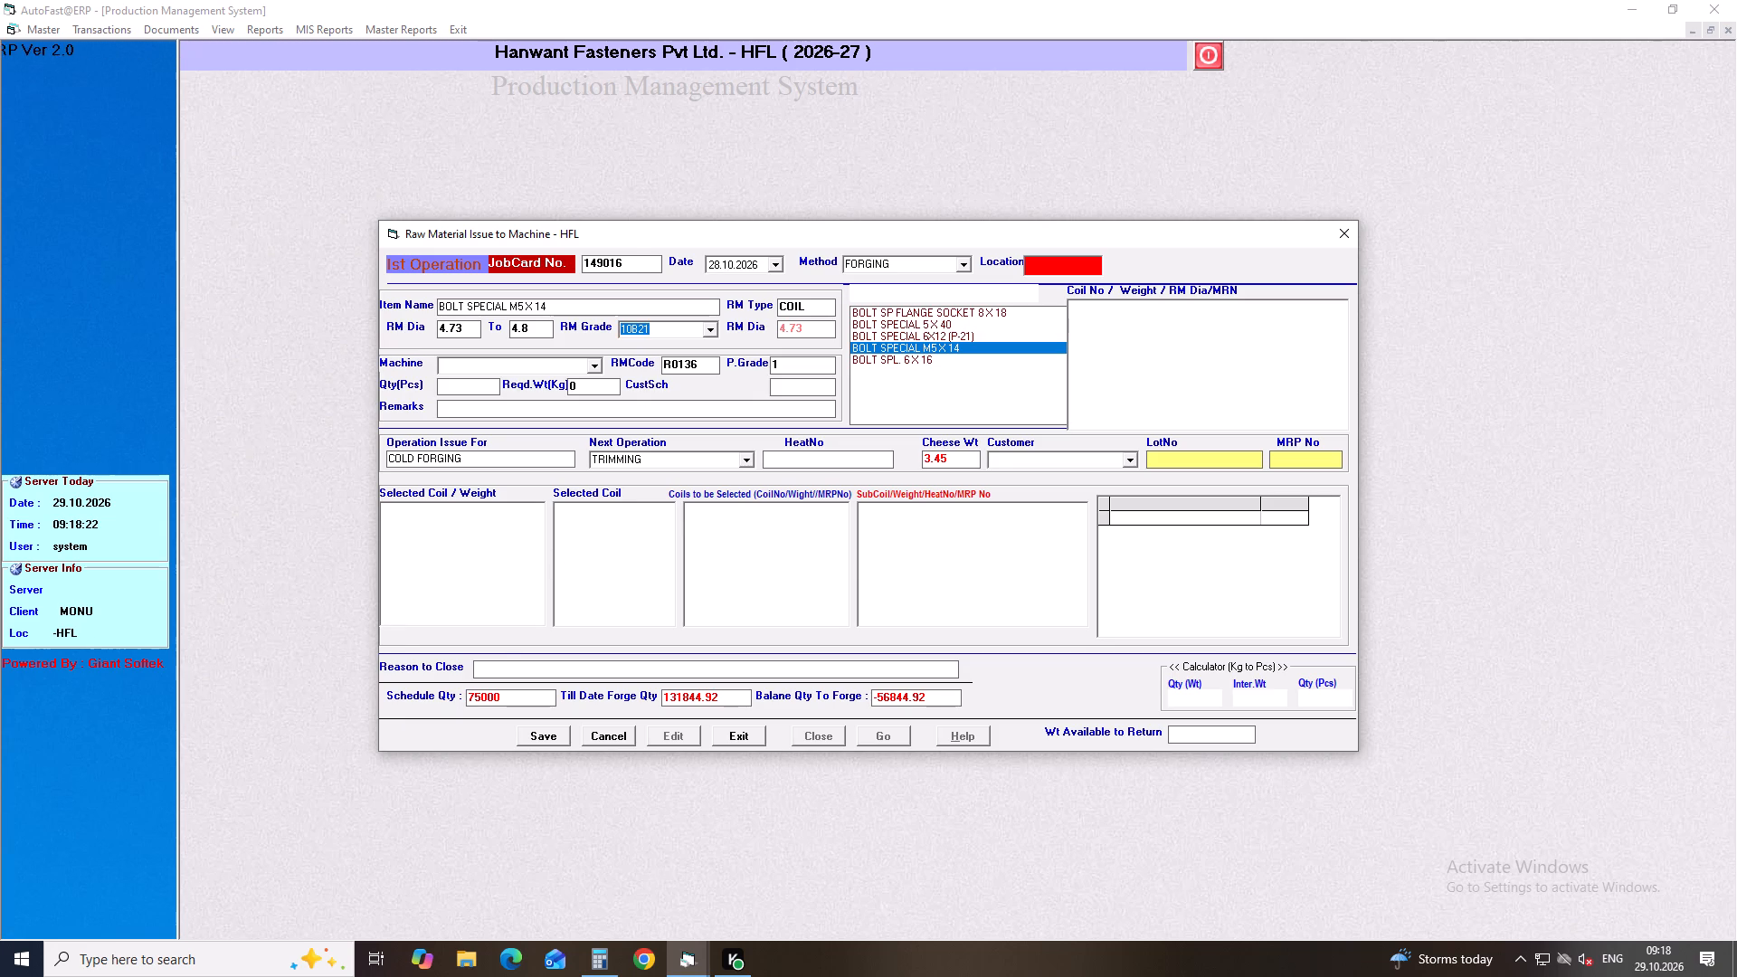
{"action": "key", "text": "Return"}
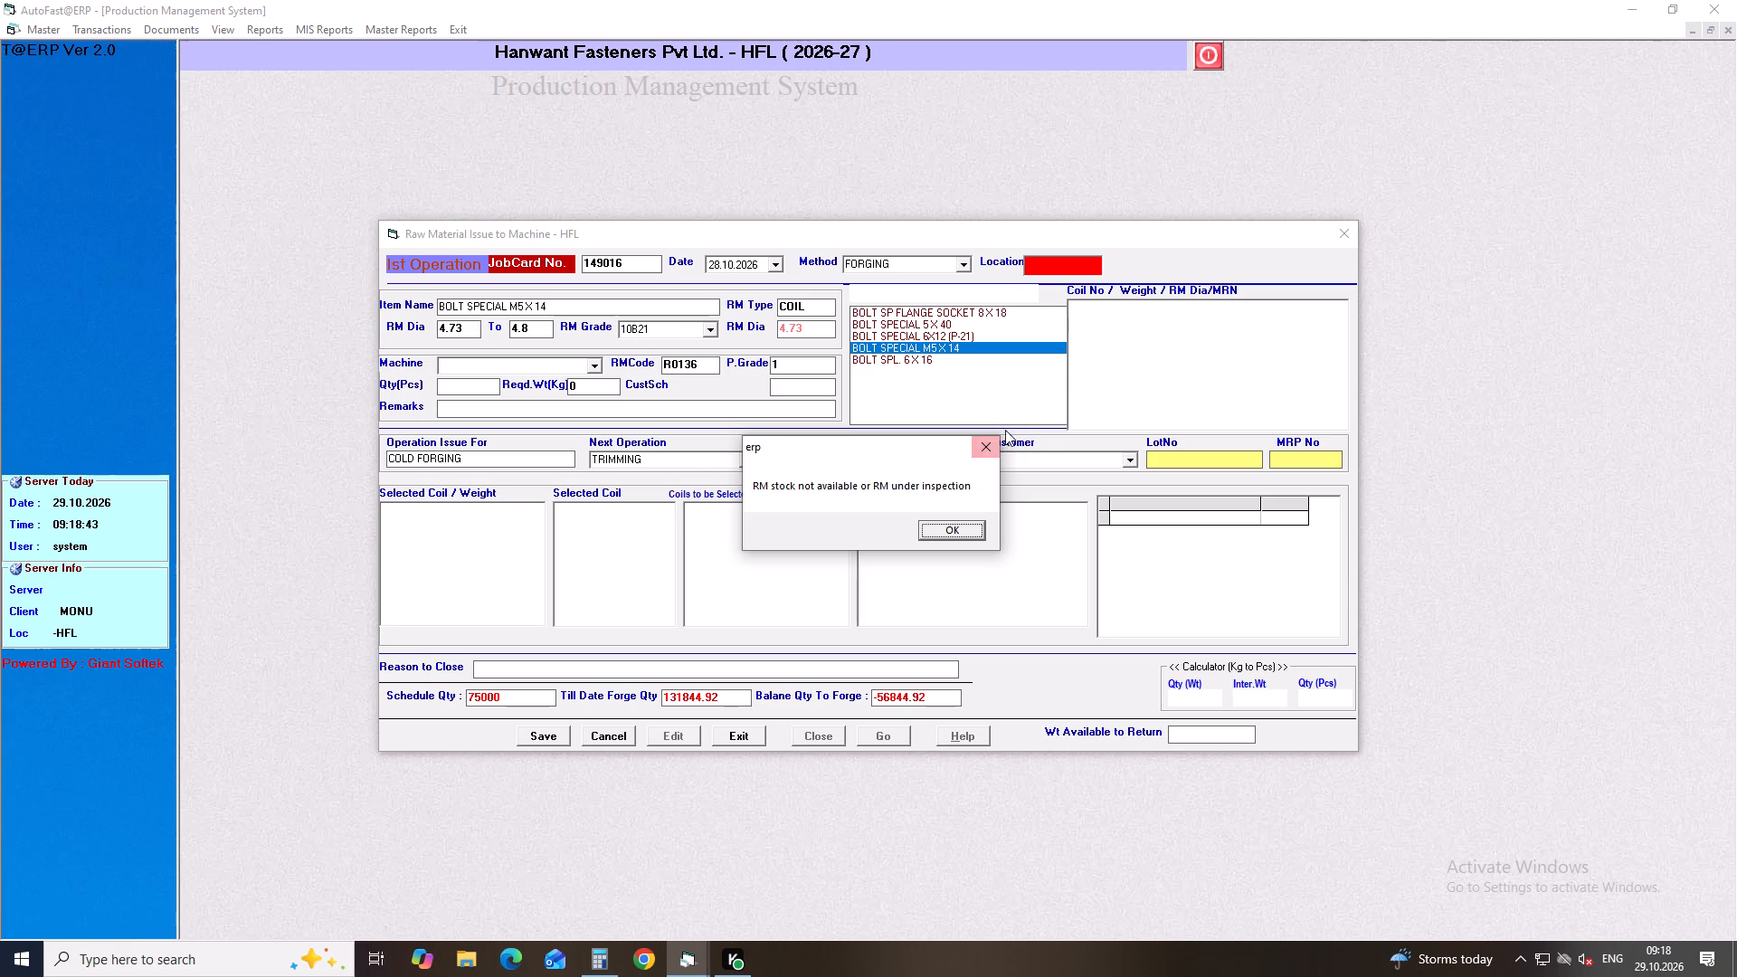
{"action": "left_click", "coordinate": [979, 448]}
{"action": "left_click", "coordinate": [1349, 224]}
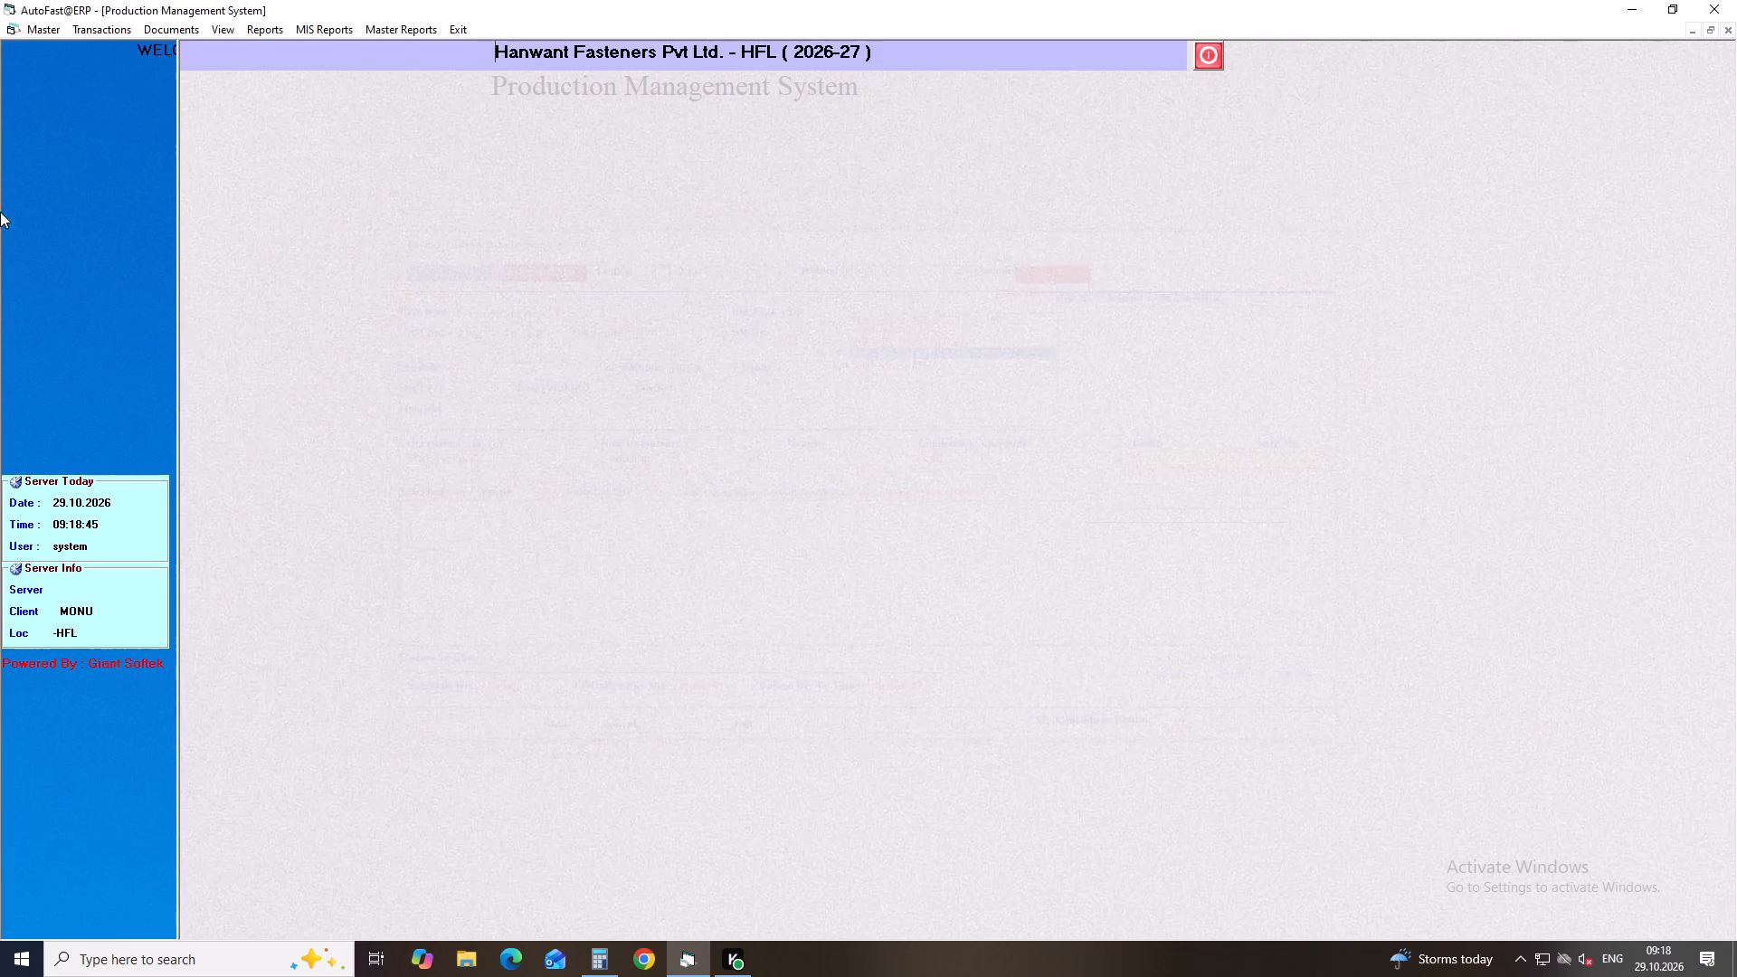
Open the preliminary first-operation coil production entry and start a new record dated 28.10.2026.
{"action": "left_click", "coordinate": [108, 23]}
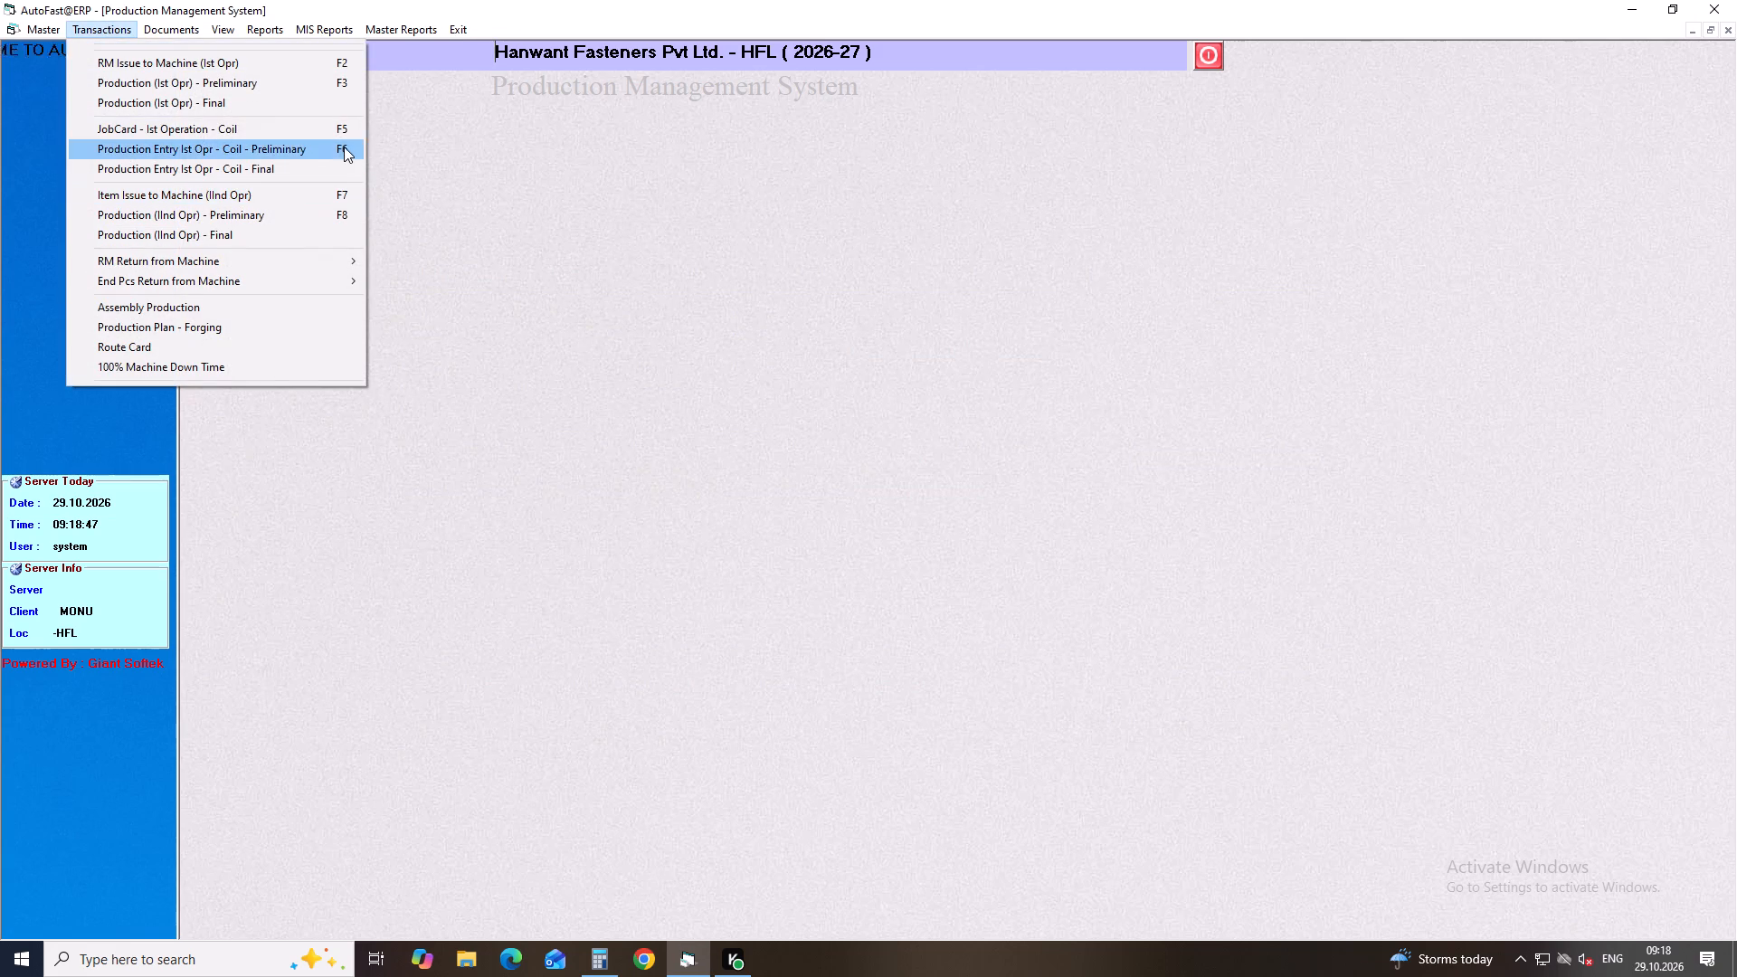
{"action": "left_click", "coordinate": [345, 154]}
{"action": "key", "text": "Return"}
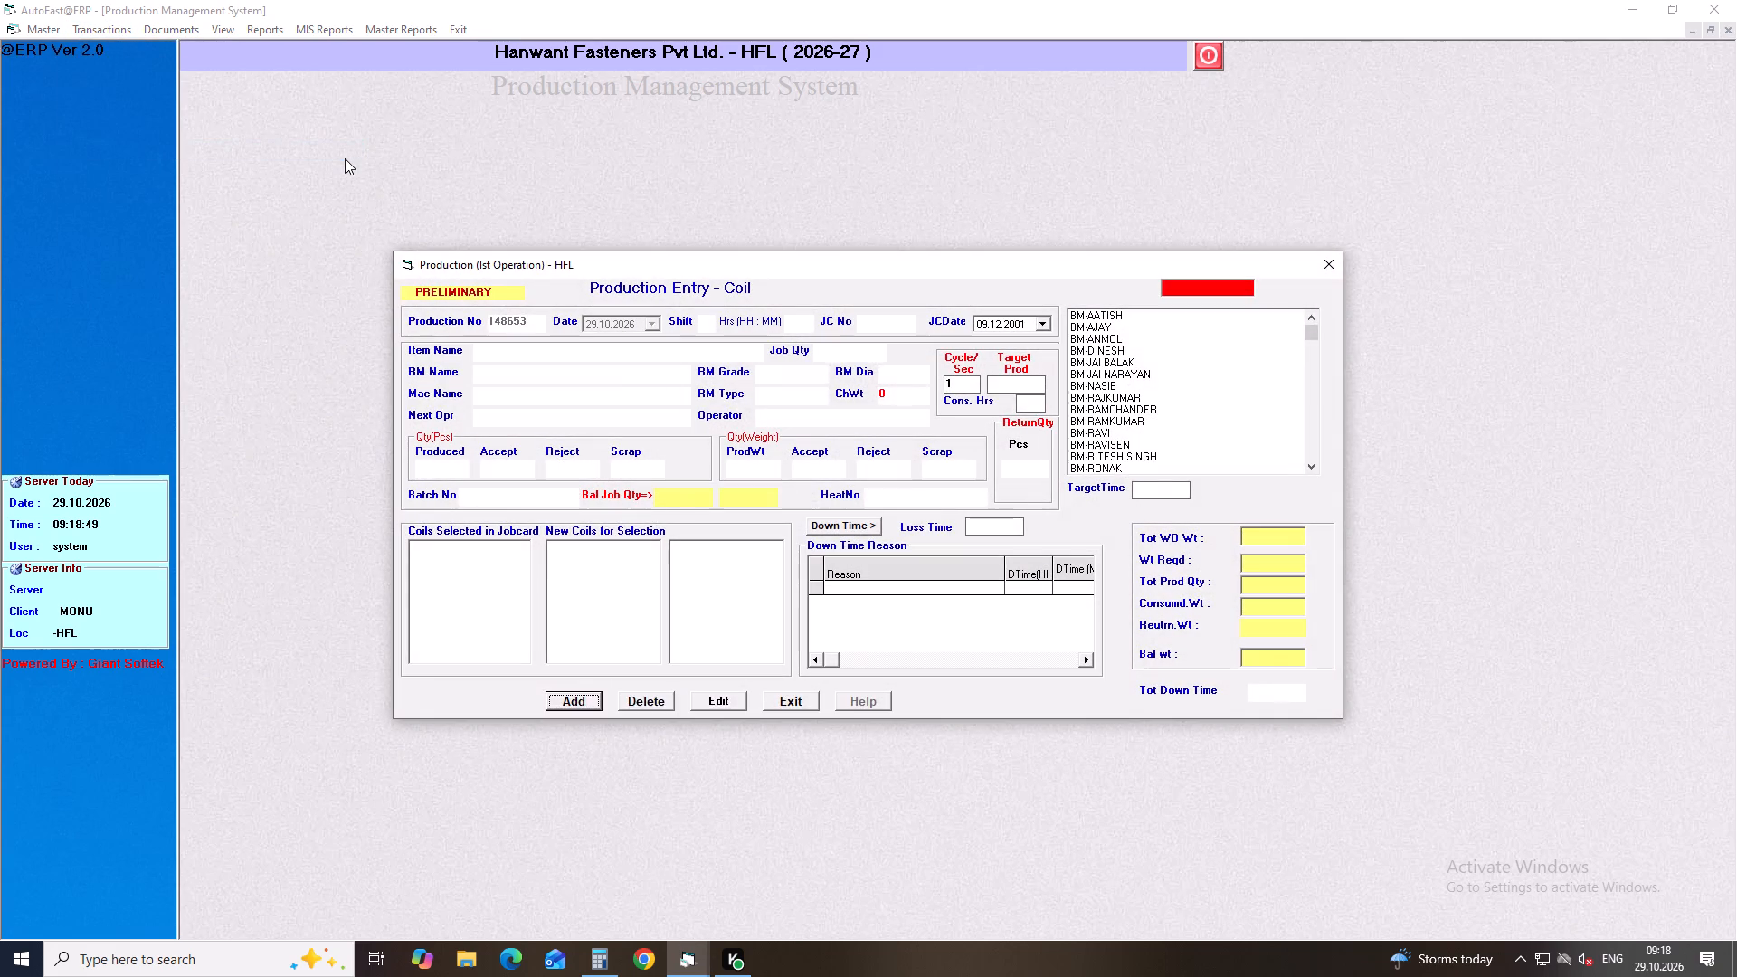
{"action": "key", "text": "Return"}
{"action": "key", "text": "Down"}
{"action": "key", "text": "Return"}
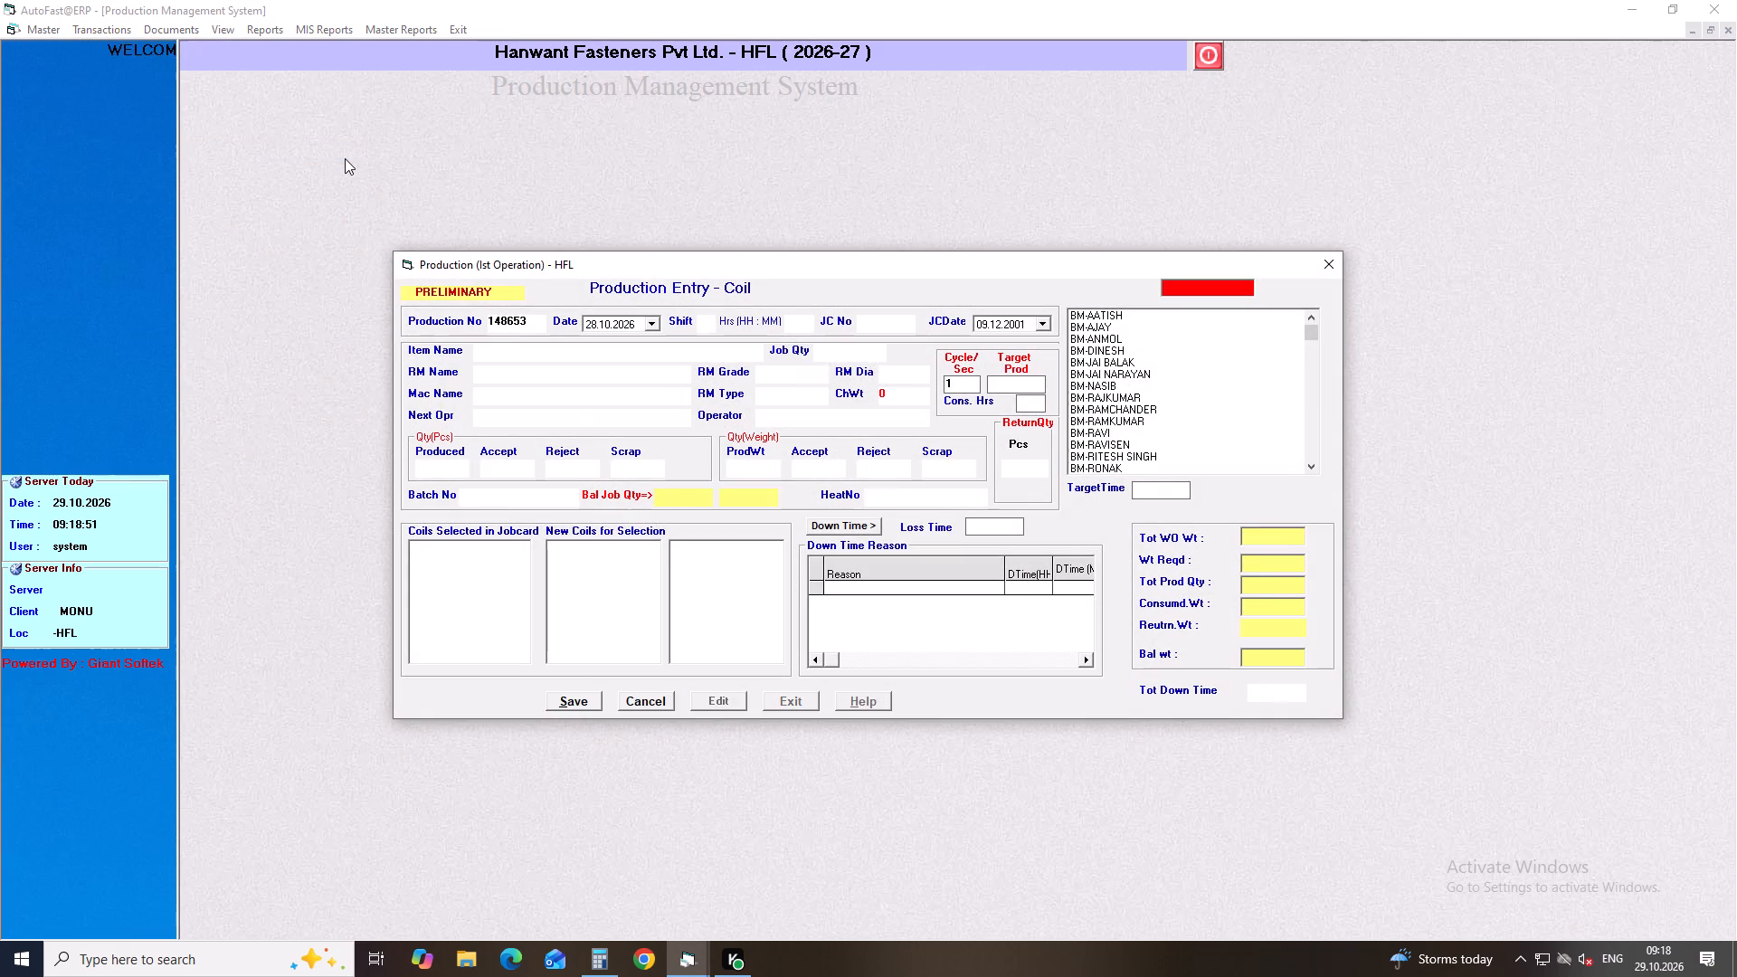
Set the production entry's shift to A and its hours to 9.5.
{"action": "key", "text": "a"}
{"action": "key", "text": "Return"}
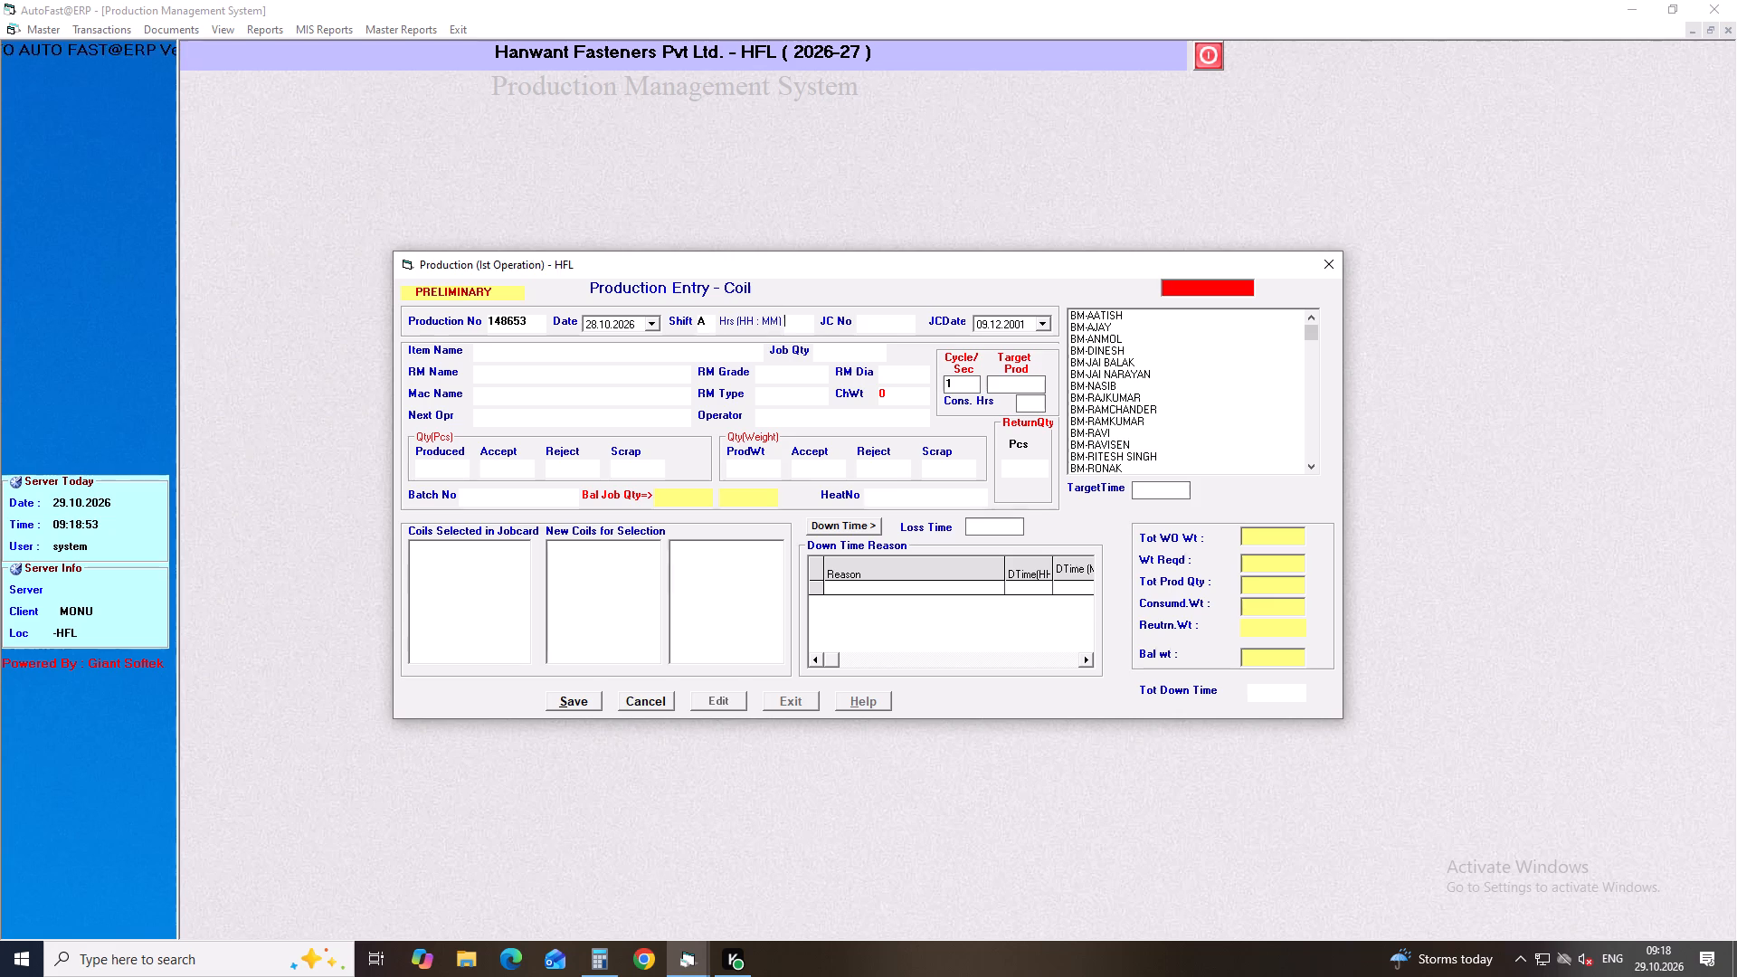
{"action": "type", "text": "9.5"}
{"action": "key", "text": "Return"}
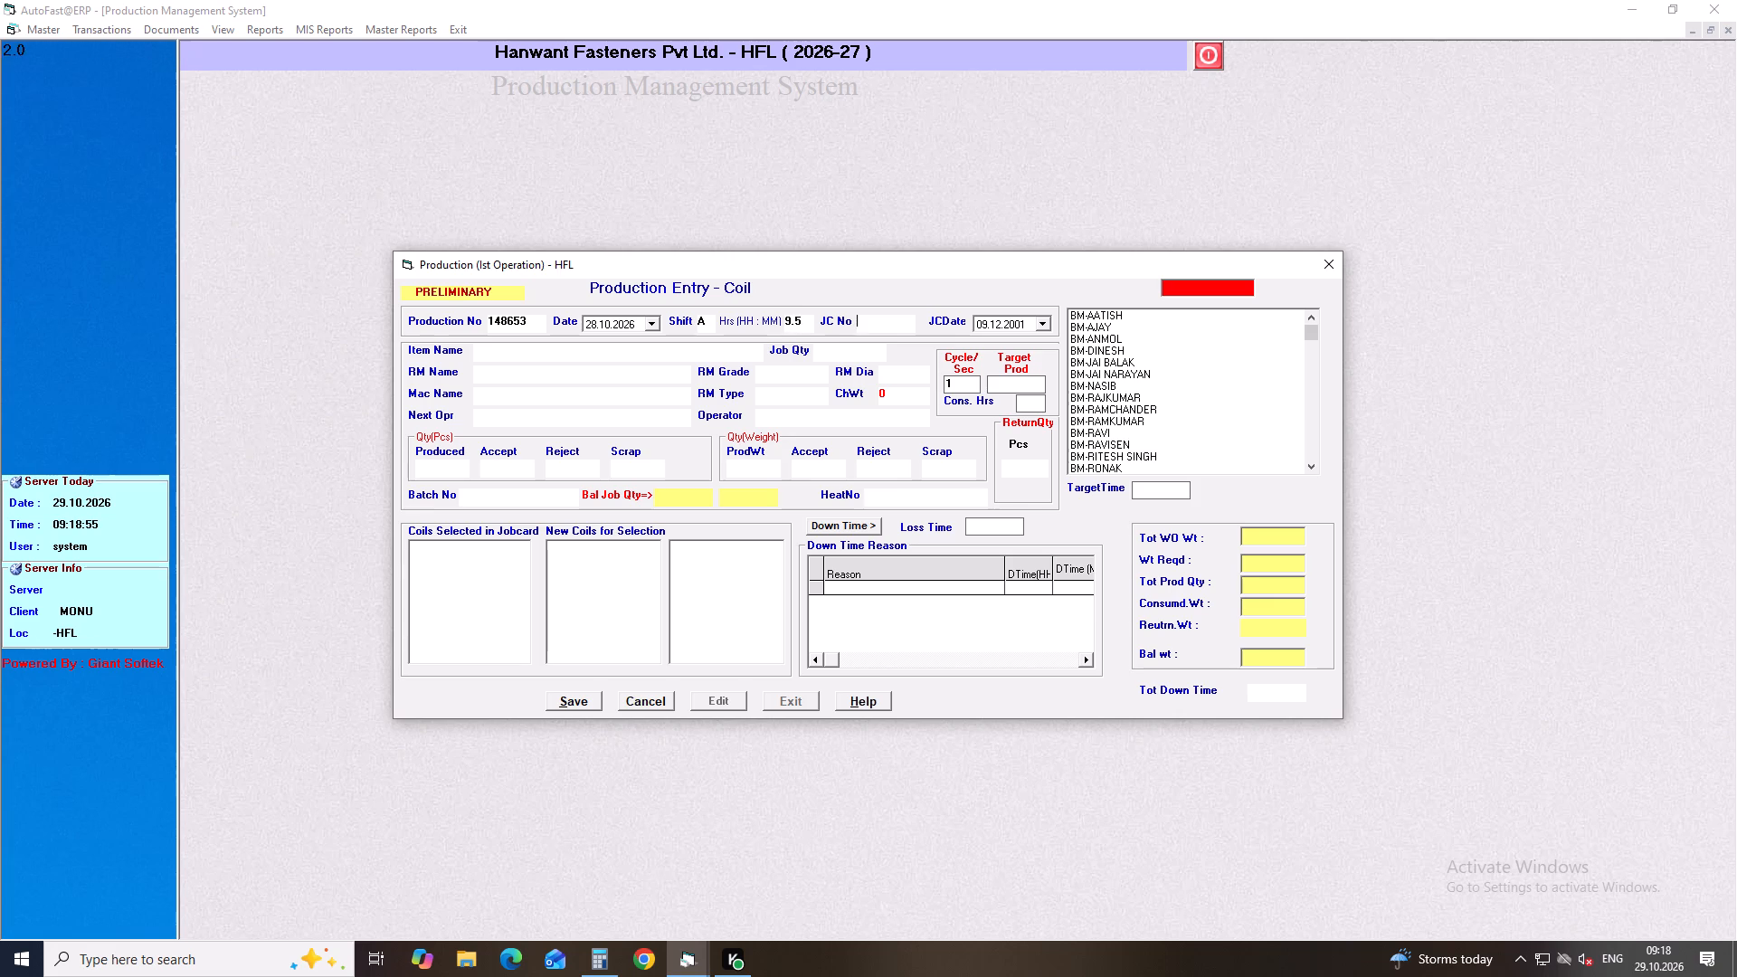
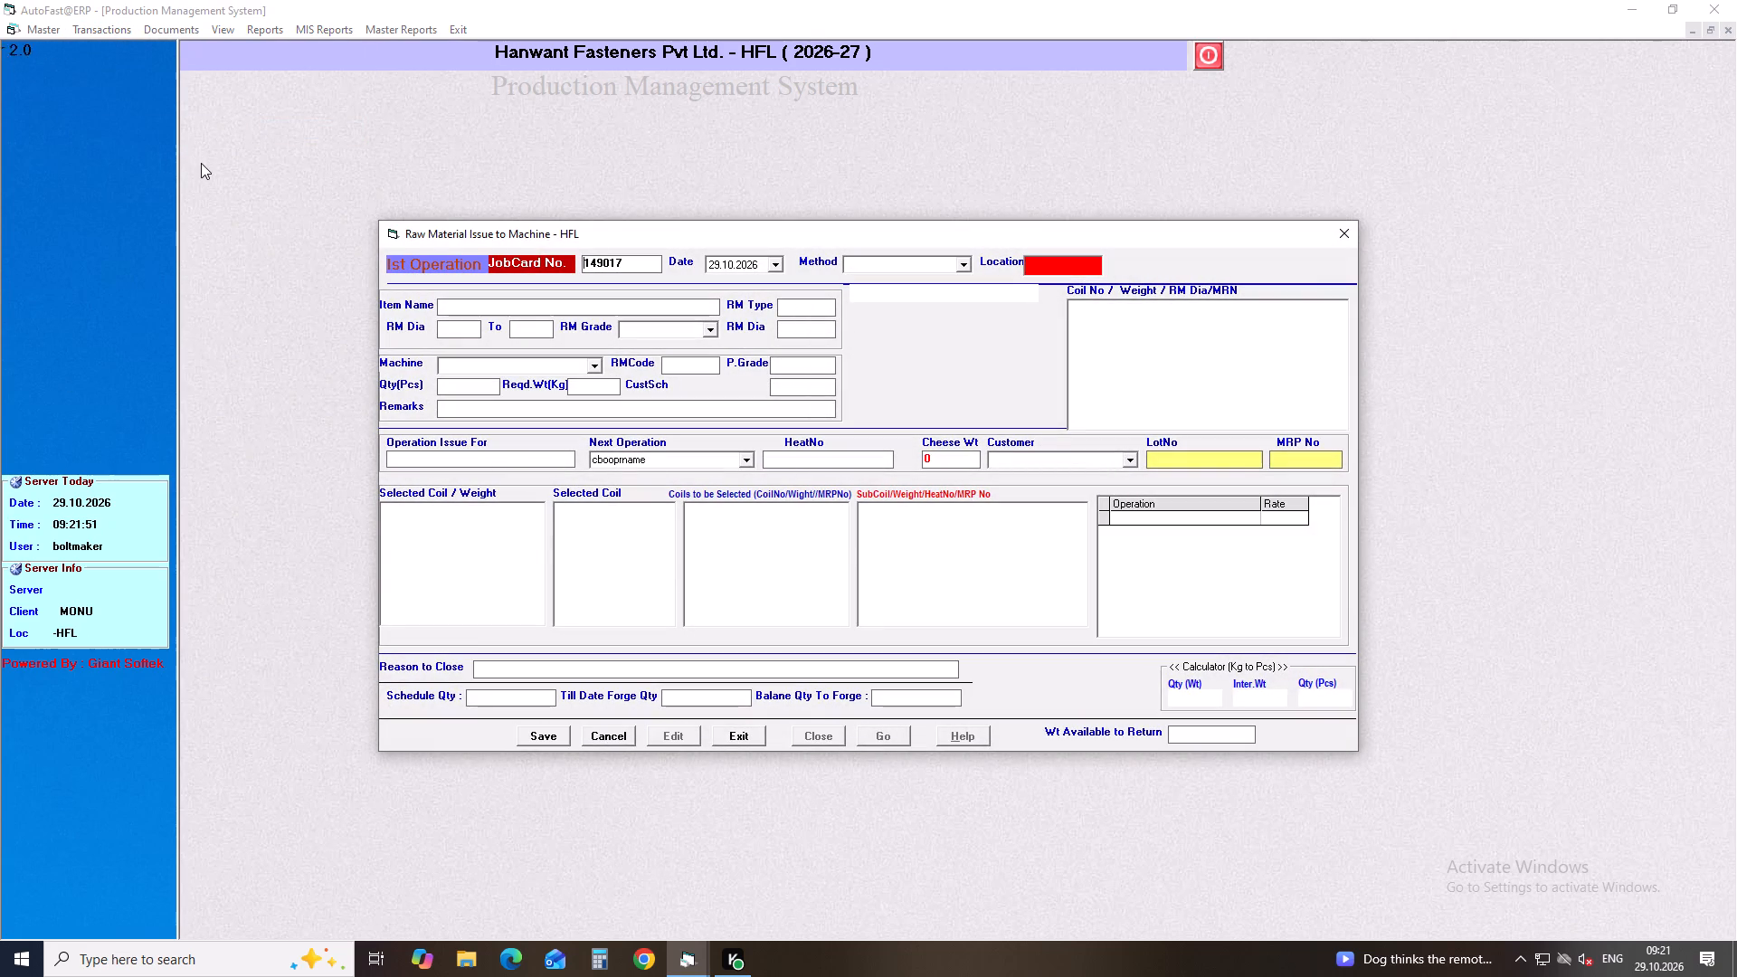
Date the new job card 28.10.2026, set the method to FORGING and choose item NUT INSERT 5 MM P-11.
{"action": "key", "text": "Return"}
{"action": "key", "text": "Down"}
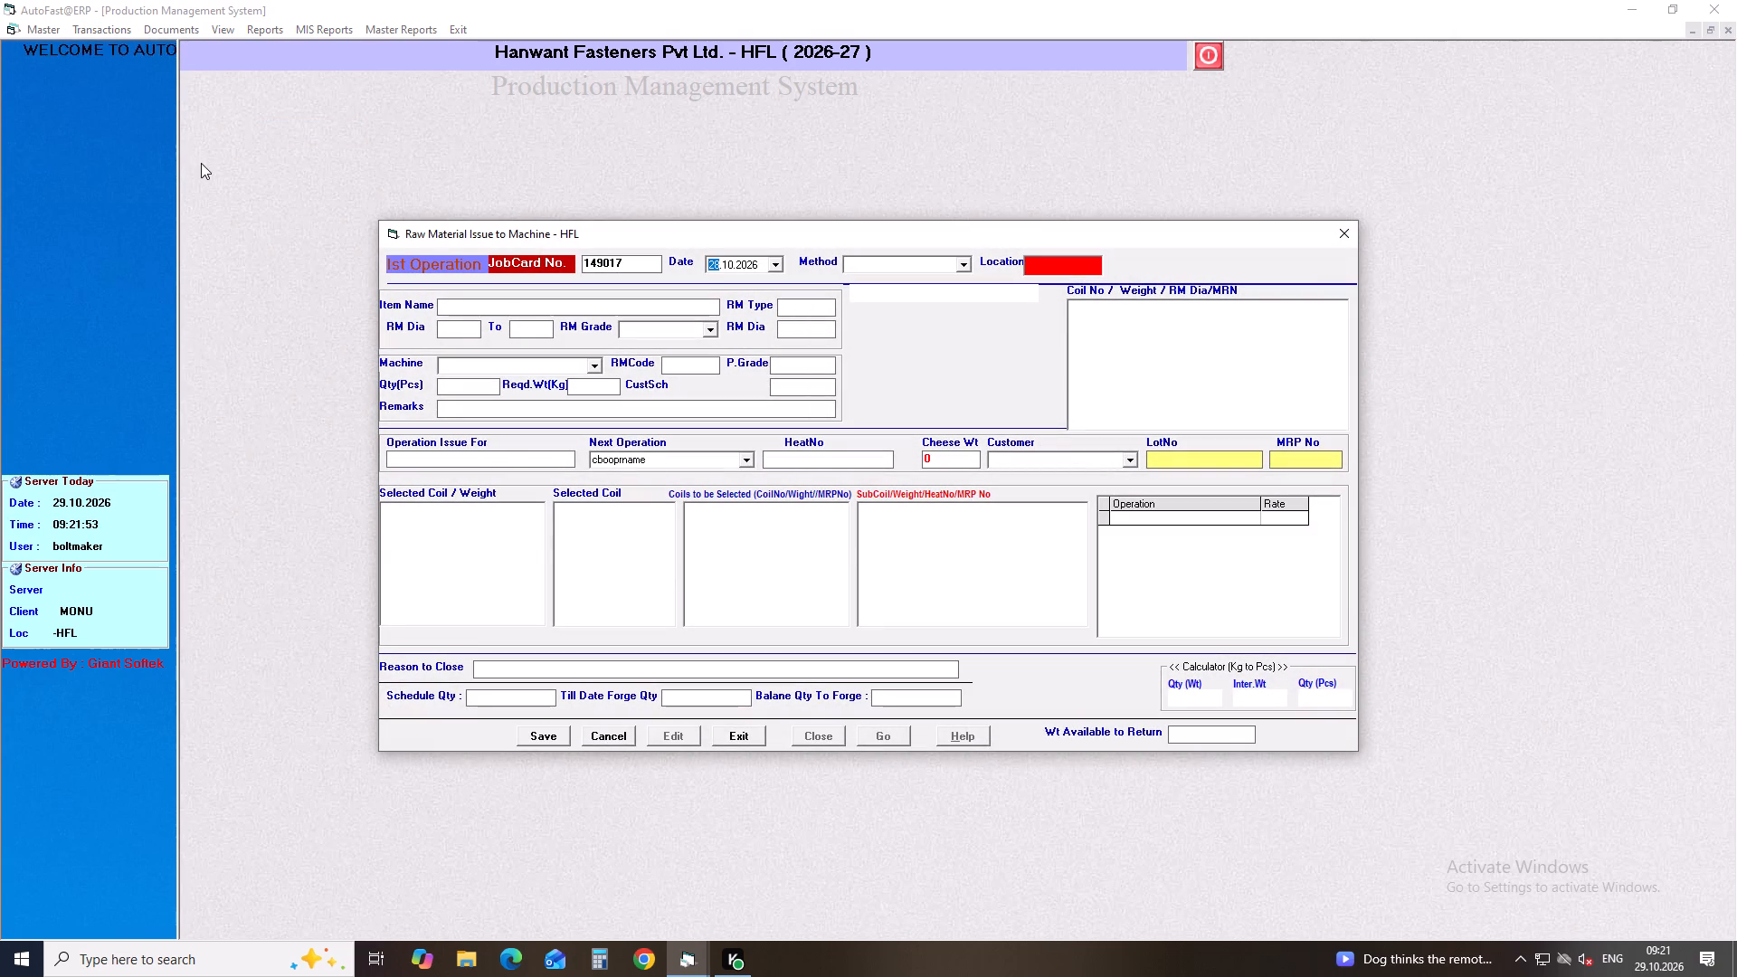
{"action": "key", "text": "Return"}
{"action": "key", "text": "Down"}
{"action": "key", "text": "Return"}
{"action": "type", "text": "NUT"}
{"action": "key", "text": "Down"}
{"action": "key", "text": "Left"}
{"action": "key", "text": "Left"}
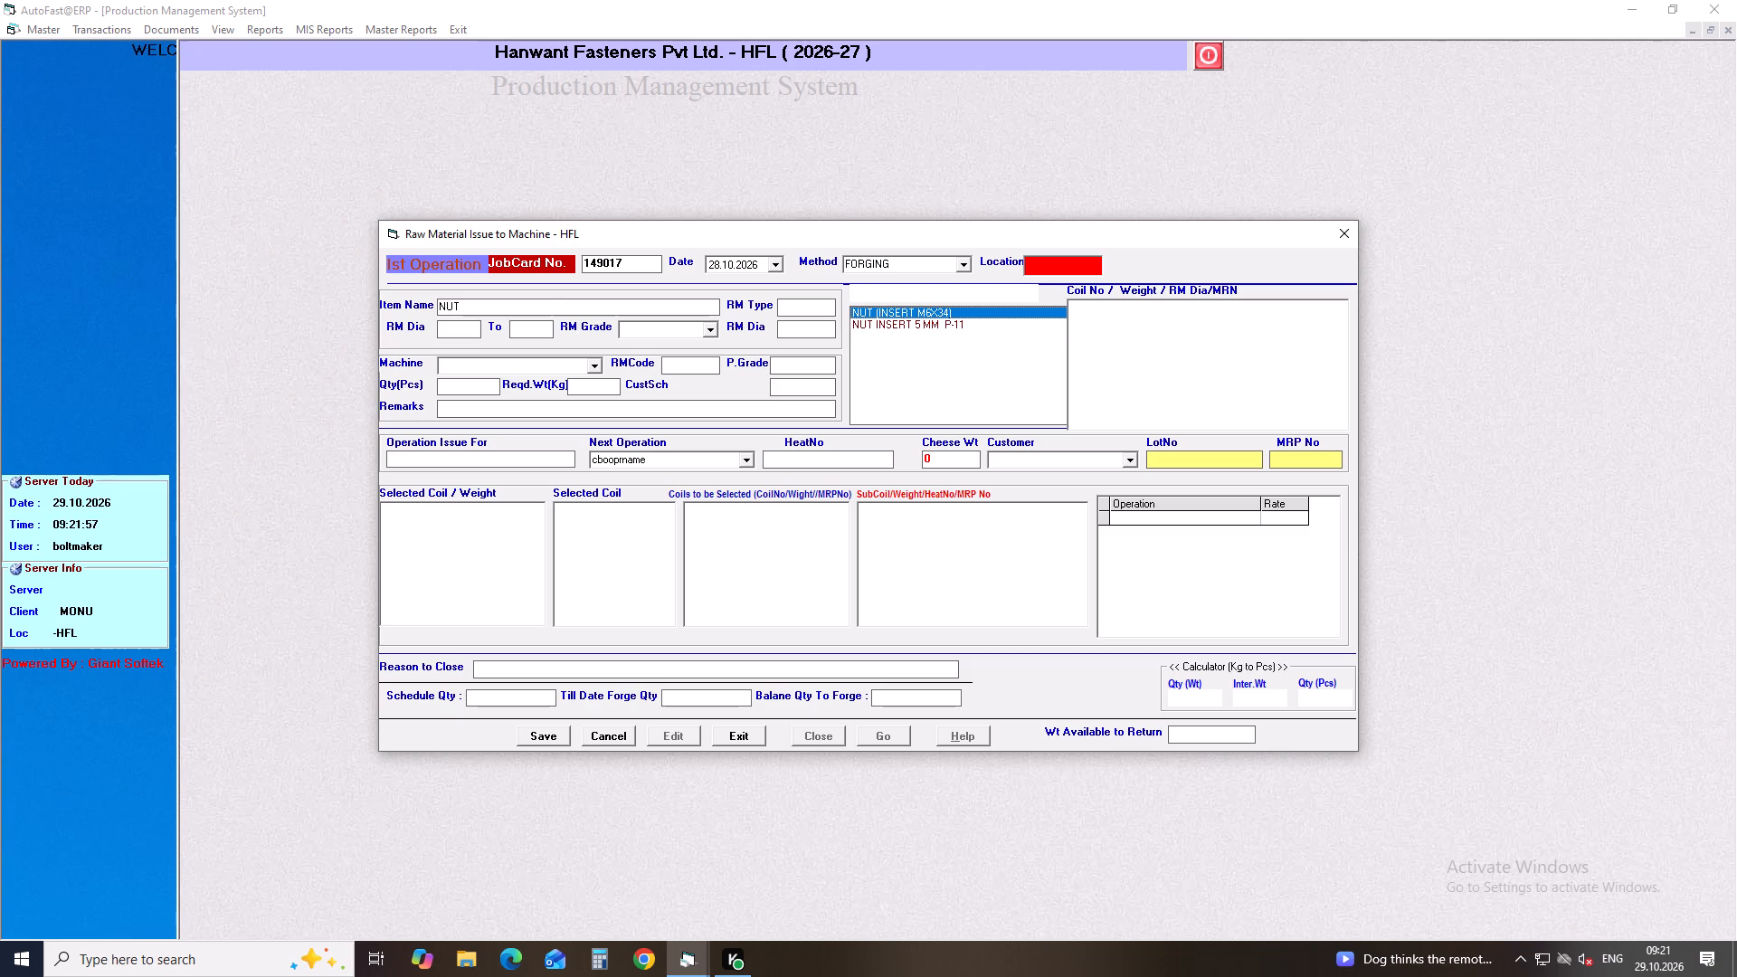
{"action": "key", "text": "Down"}
{"action": "key", "text": "Return"}
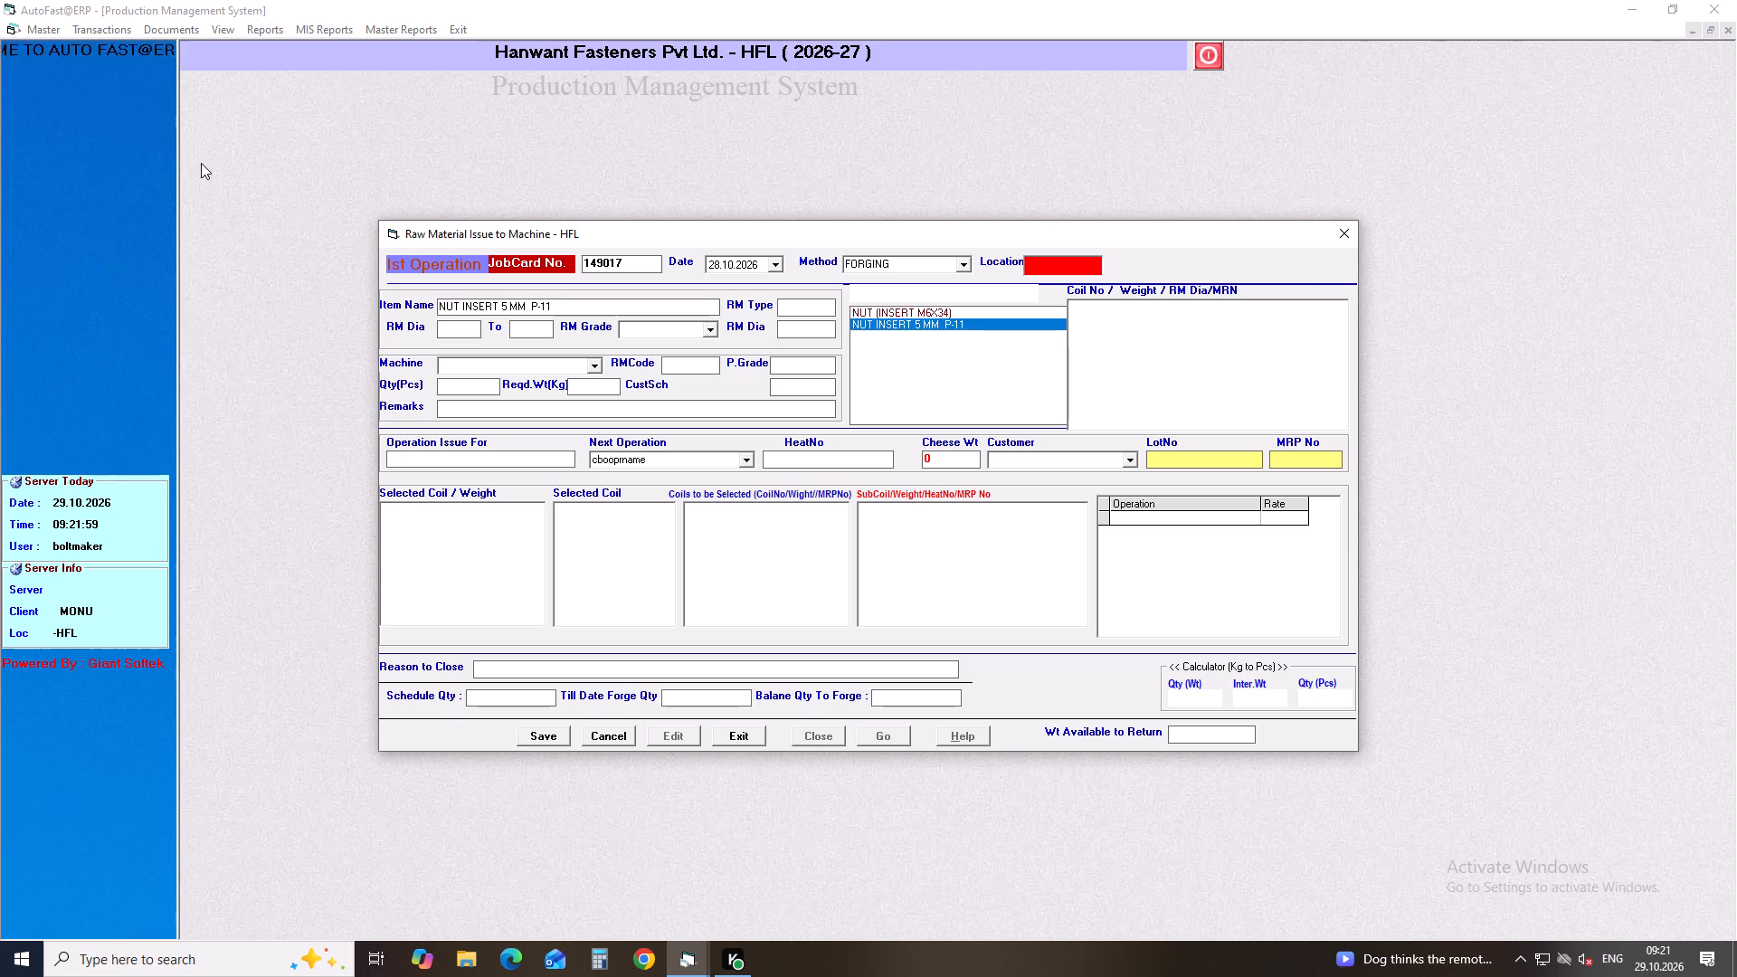
{"action": "key", "text": "Return"}
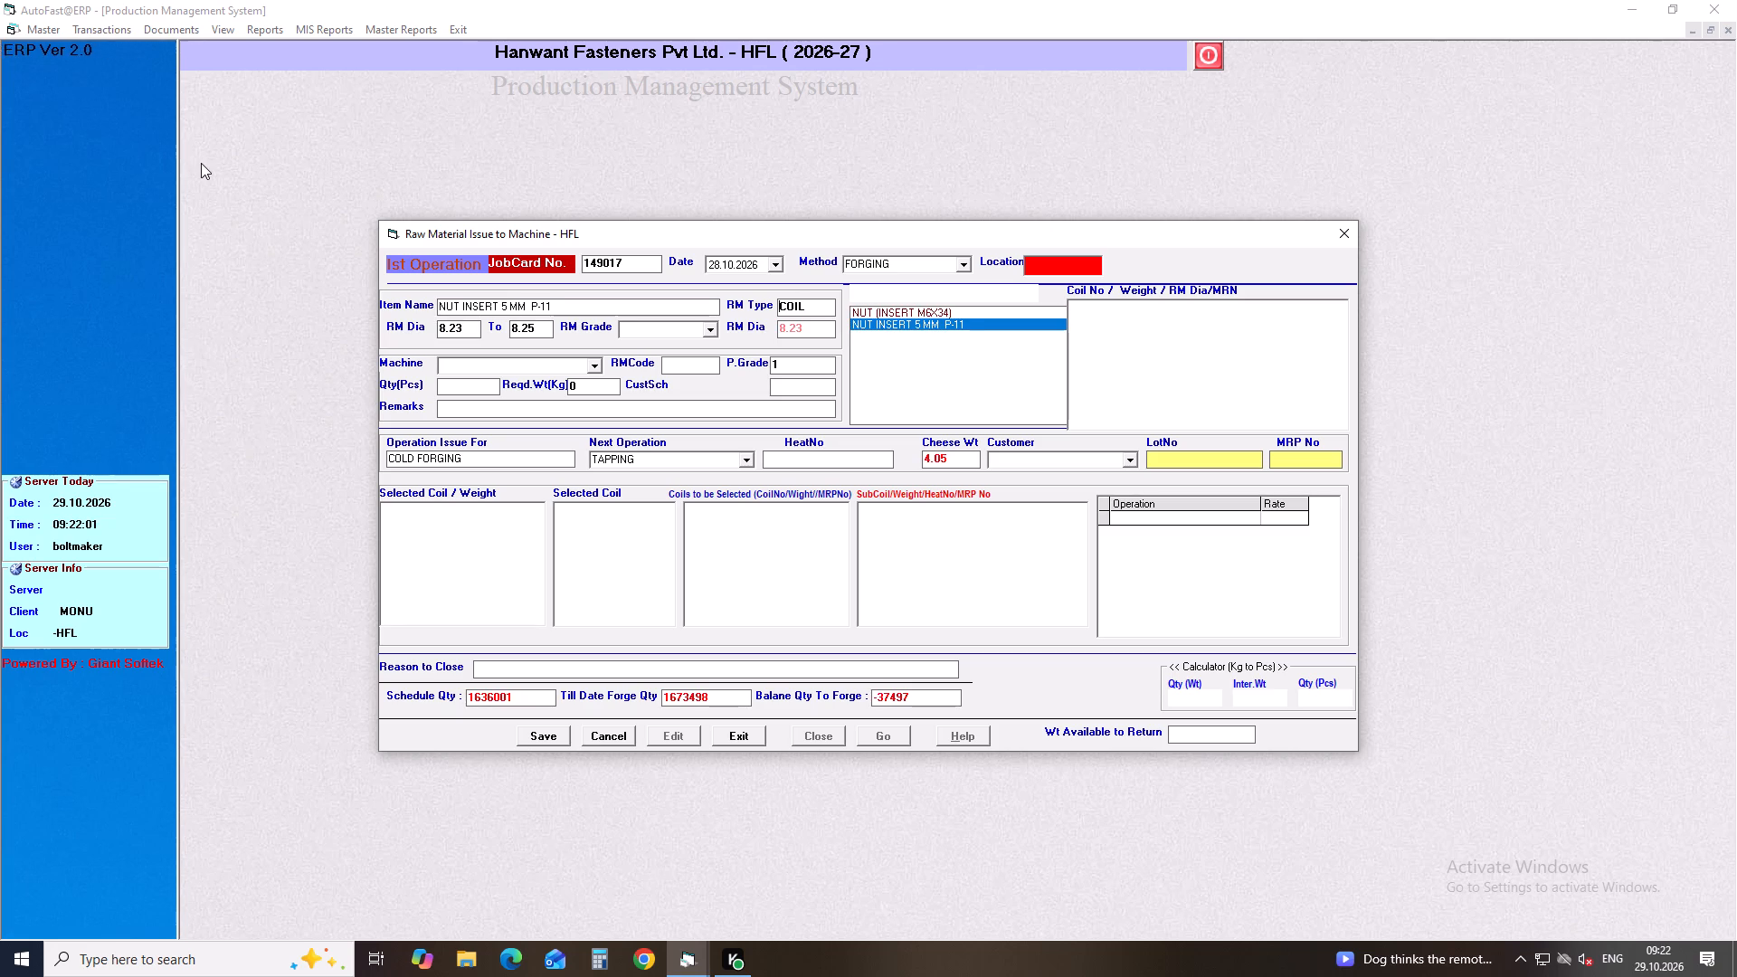
Set RM grade 1018 and machine NF-01 for the NUT INSERT 5 MM P-11 issue.
{"action": "key", "text": "Return"}
{"action": "key", "text": "Right"}
{"action": "key", "text": "Down"}
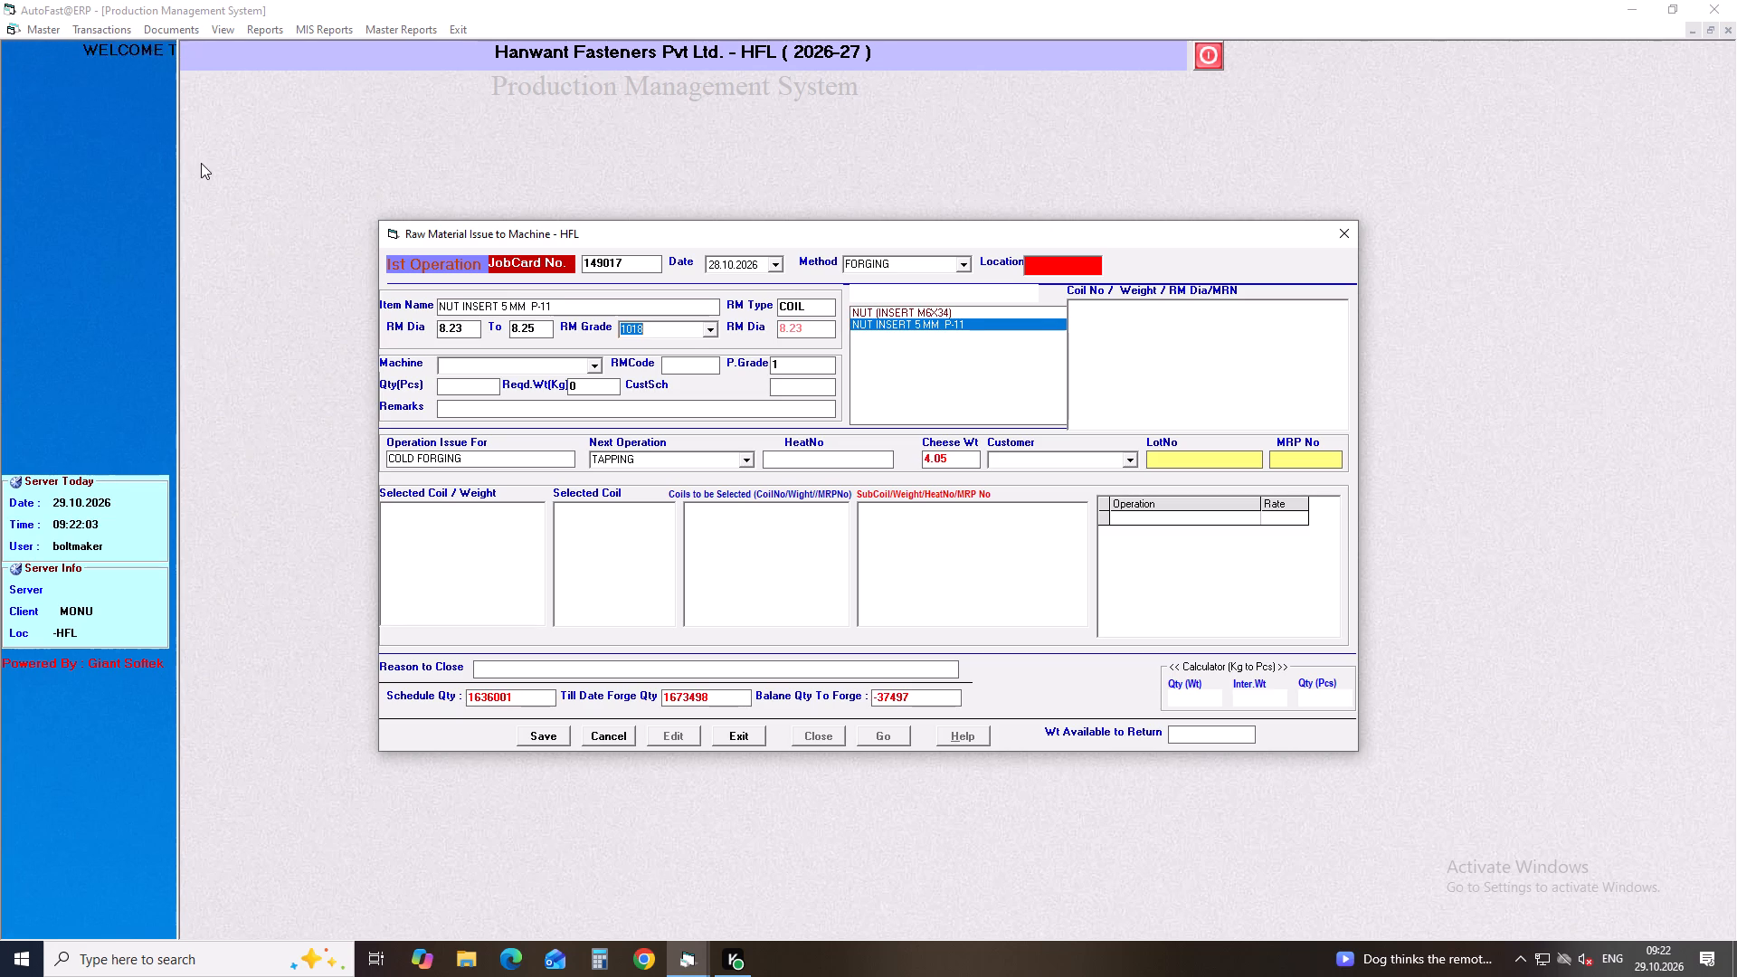
{"action": "key", "text": "Return"}
{"action": "key", "text": "Return"}
{"action": "type", "text": "NF"}
{"action": "key", "text": "Down"}
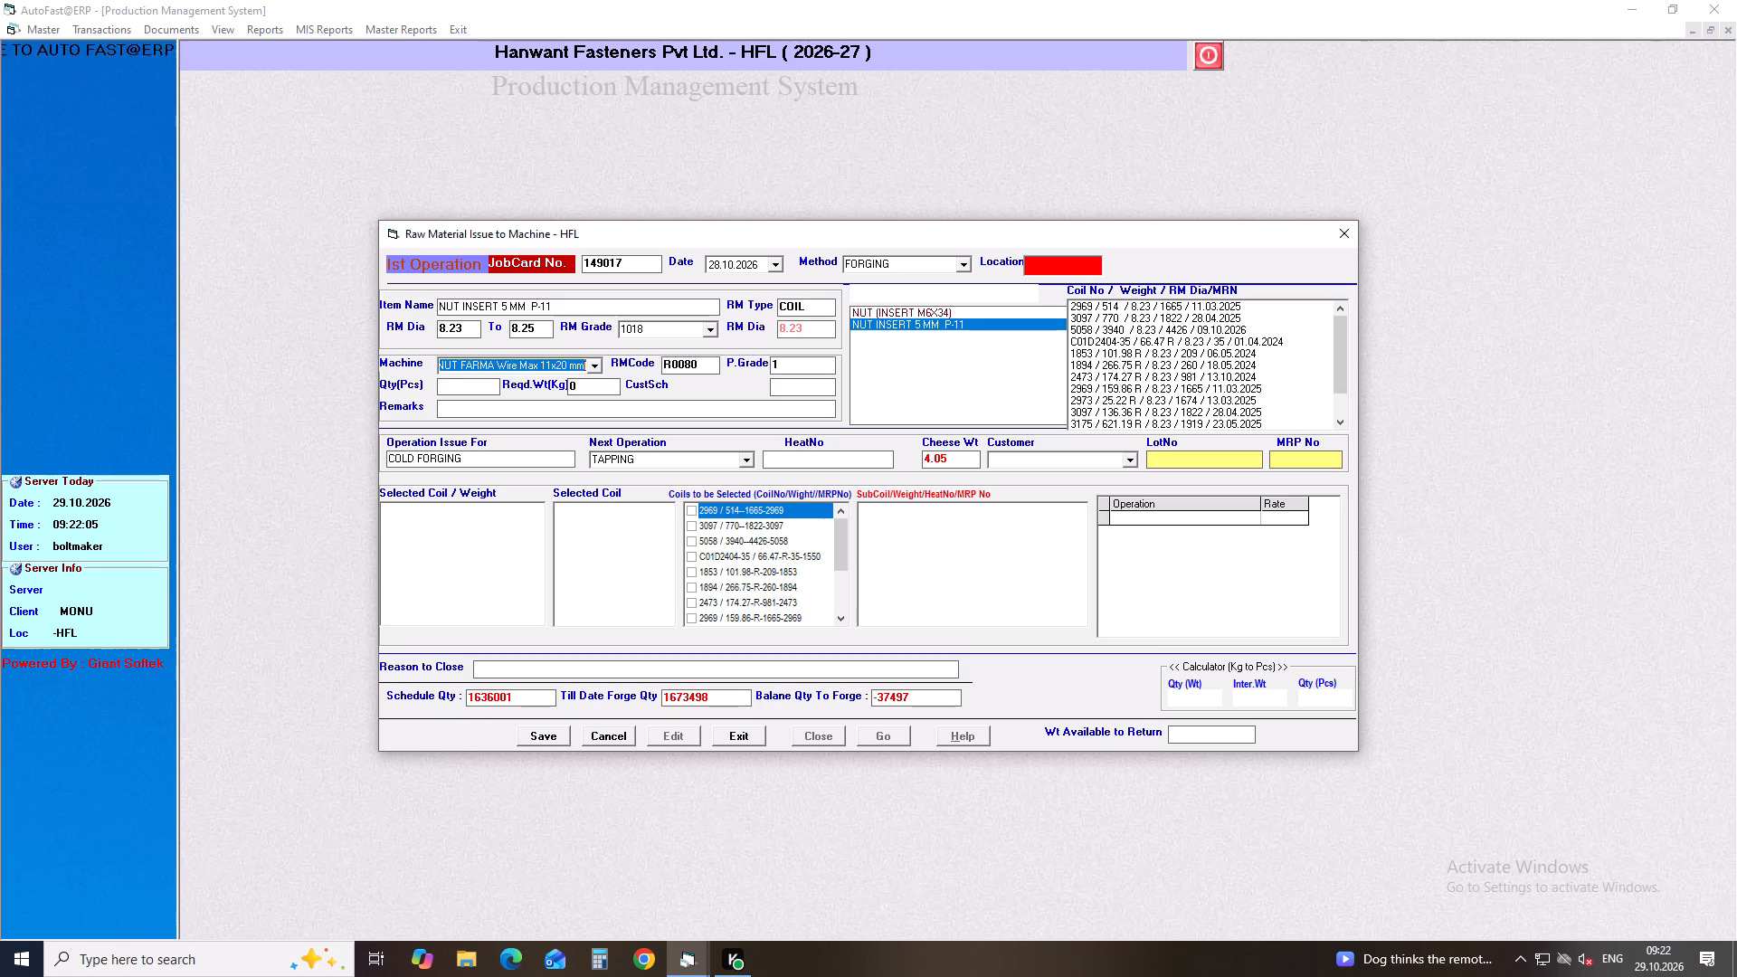
{"action": "key", "text": "Return"}
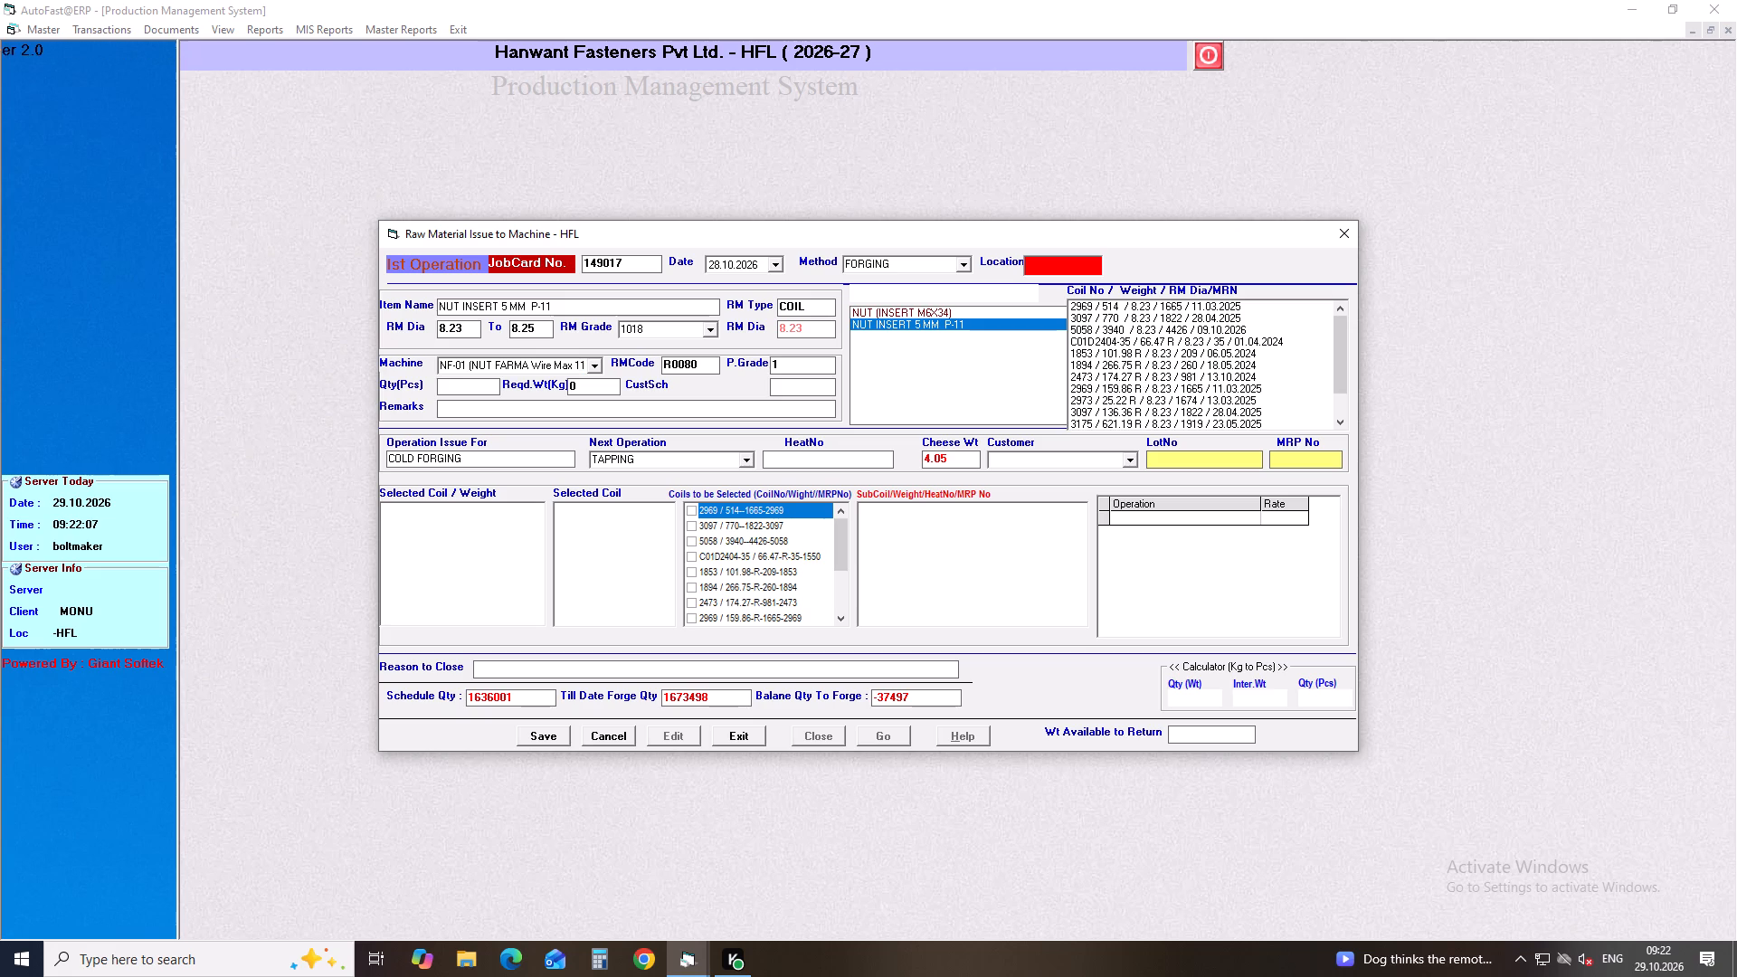
Enter a quantity of 43005 pieces and accept TAPPING as the nut insert's next operation.
{"action": "type", "text": "43"}
{"action": "type", "text": "005"}
{"action": "key", "text": "Return"}
{"action": "key", "text": "Return"}
{"action": "key", "text": "Return"}
{"action": "key", "text": "Return"}
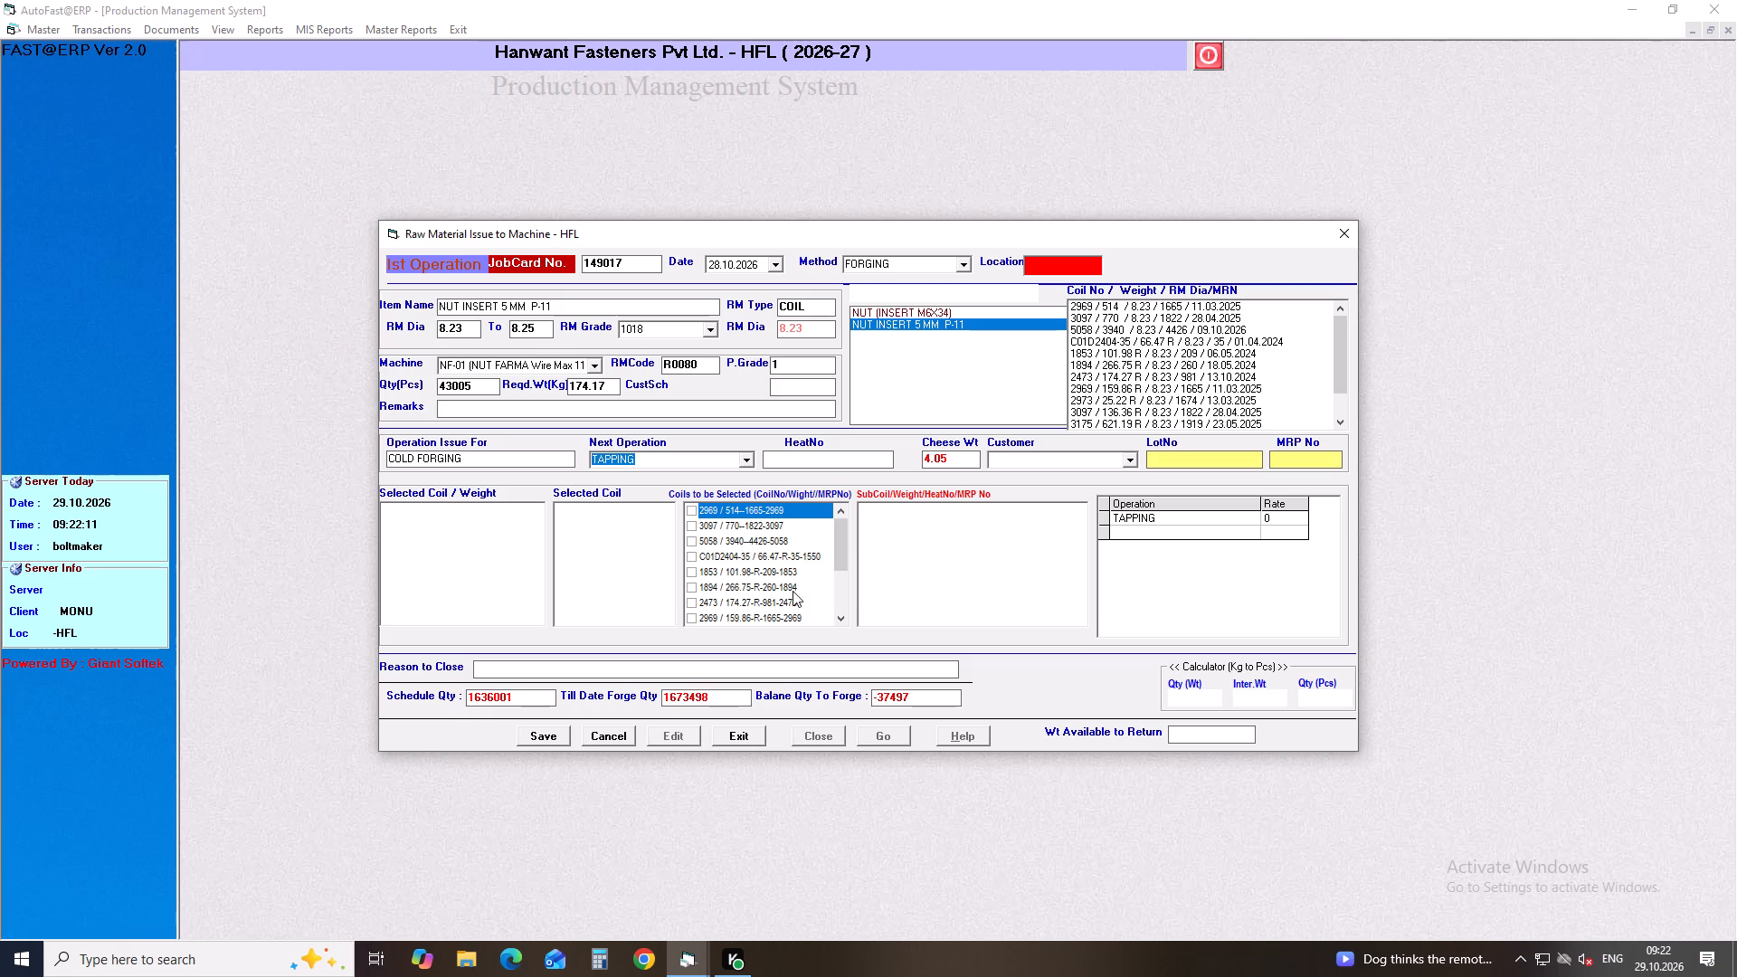
Select returned coil 5058 with sub-coil 5058-10R for the nut insert and save the job card.
{"action": "left_click_drag", "start_coordinate": [842, 529], "coordinate": [833, 604]}
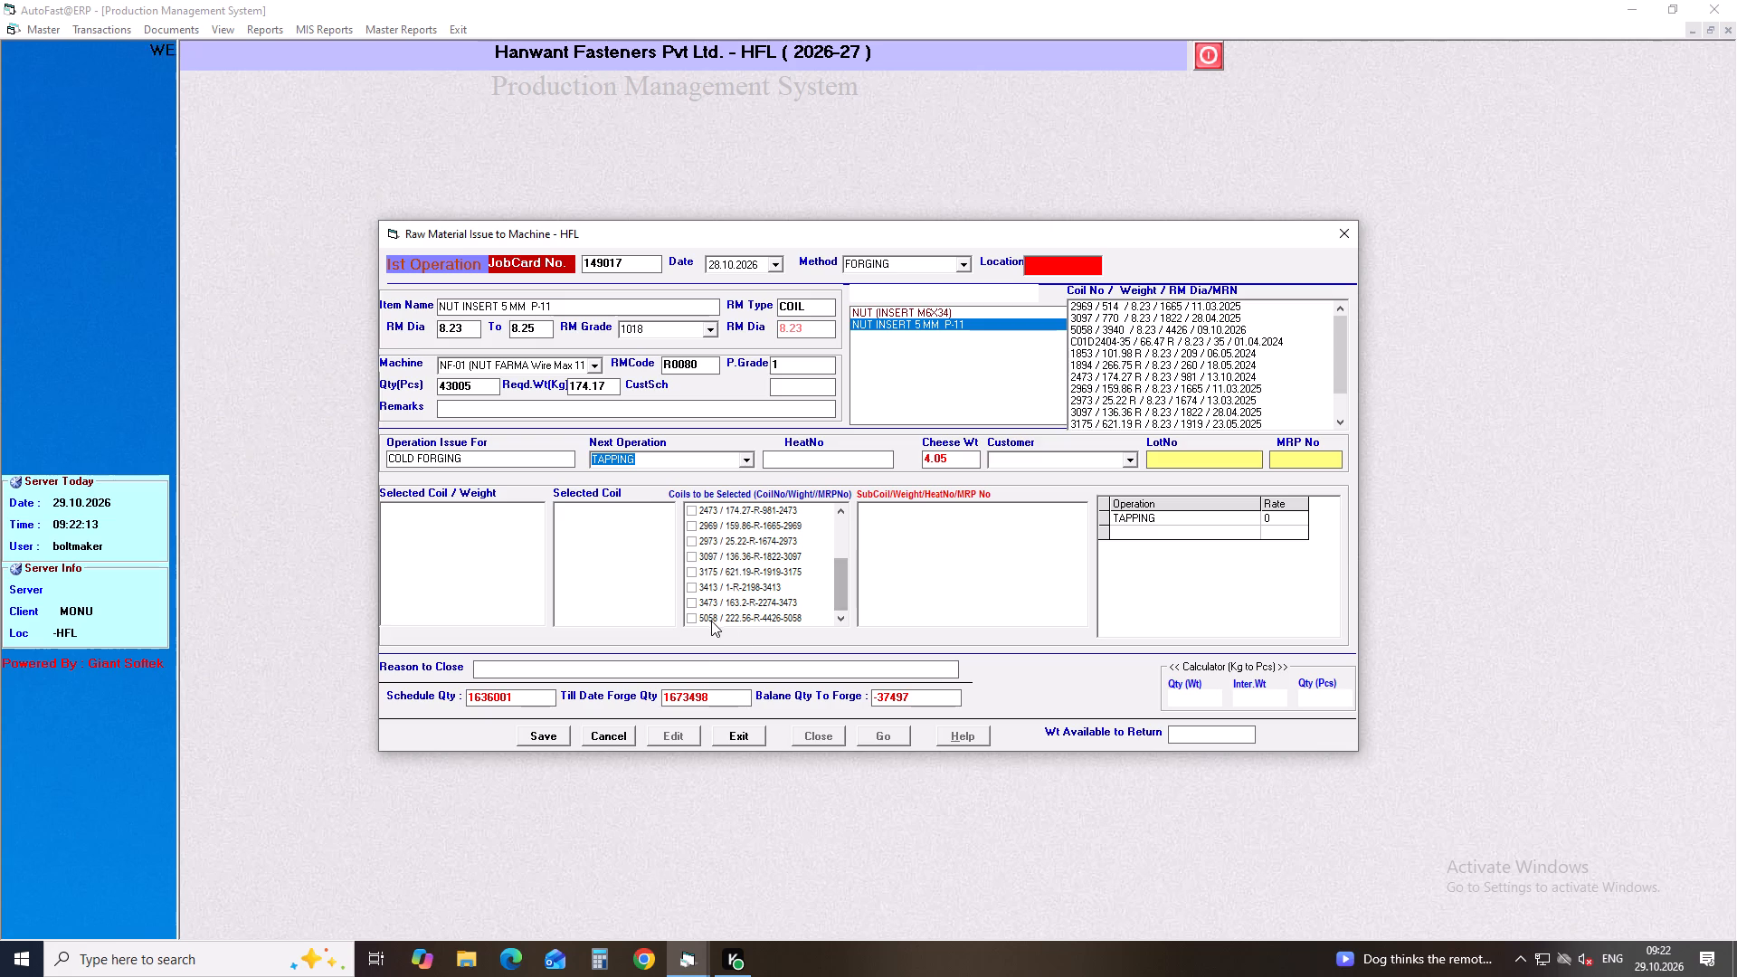
{"action": "left_click", "coordinate": [688, 616]}
{"action": "left_click", "coordinate": [859, 508]}
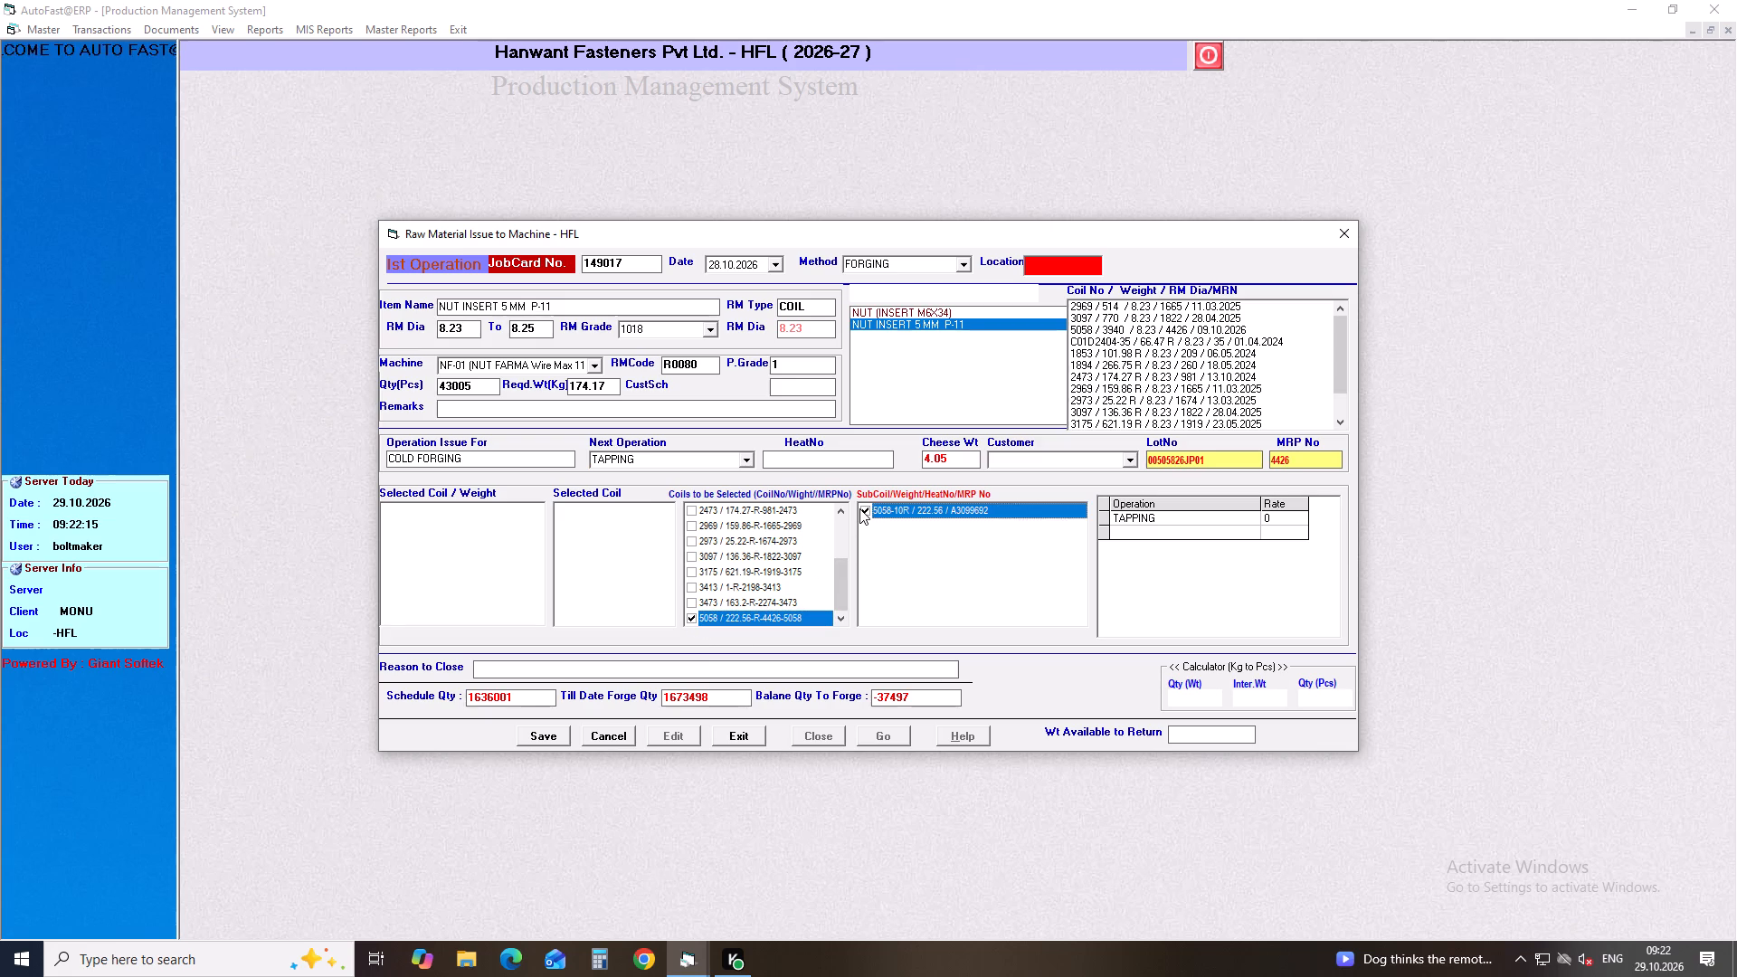
{"action": "left_click", "coordinate": [530, 729]}
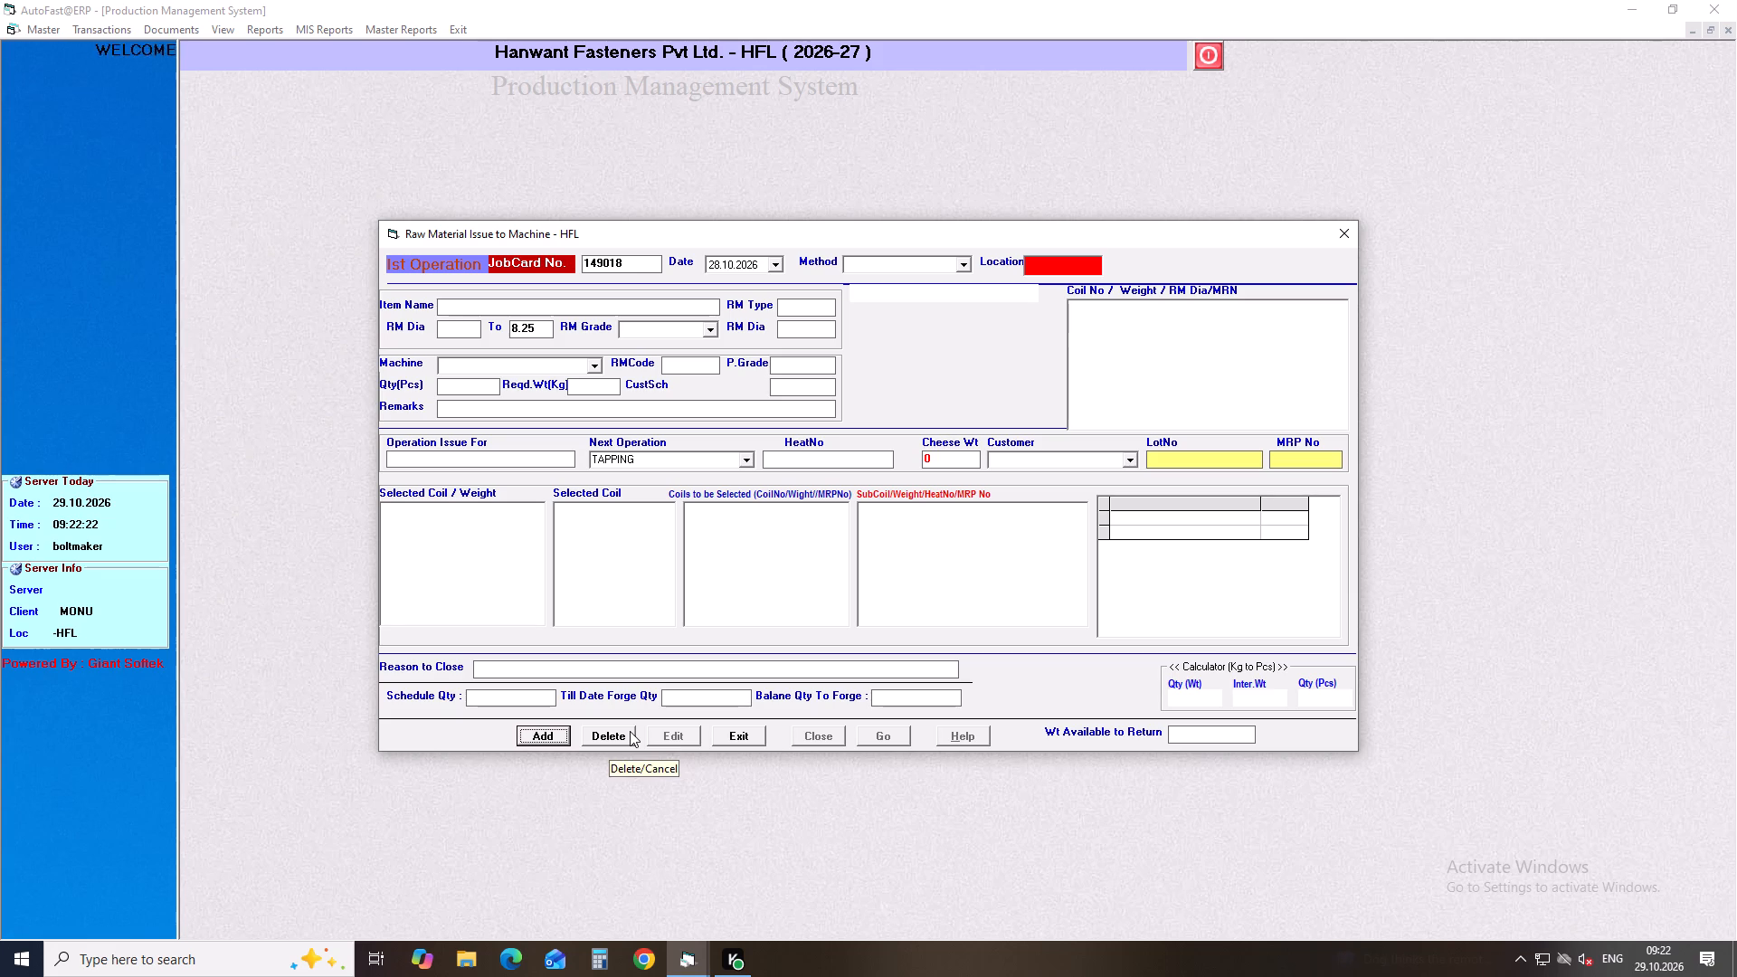
Start a new job card dated 28.10.2026 with method FORGING and choose item BOLT M6X10X1.0MM (AAGG).
{"action": "key", "text": "Return"}
{"action": "key", "text": "Return"}
{"action": "key", "text": "Return"}
{"action": "key", "text": "Down"}
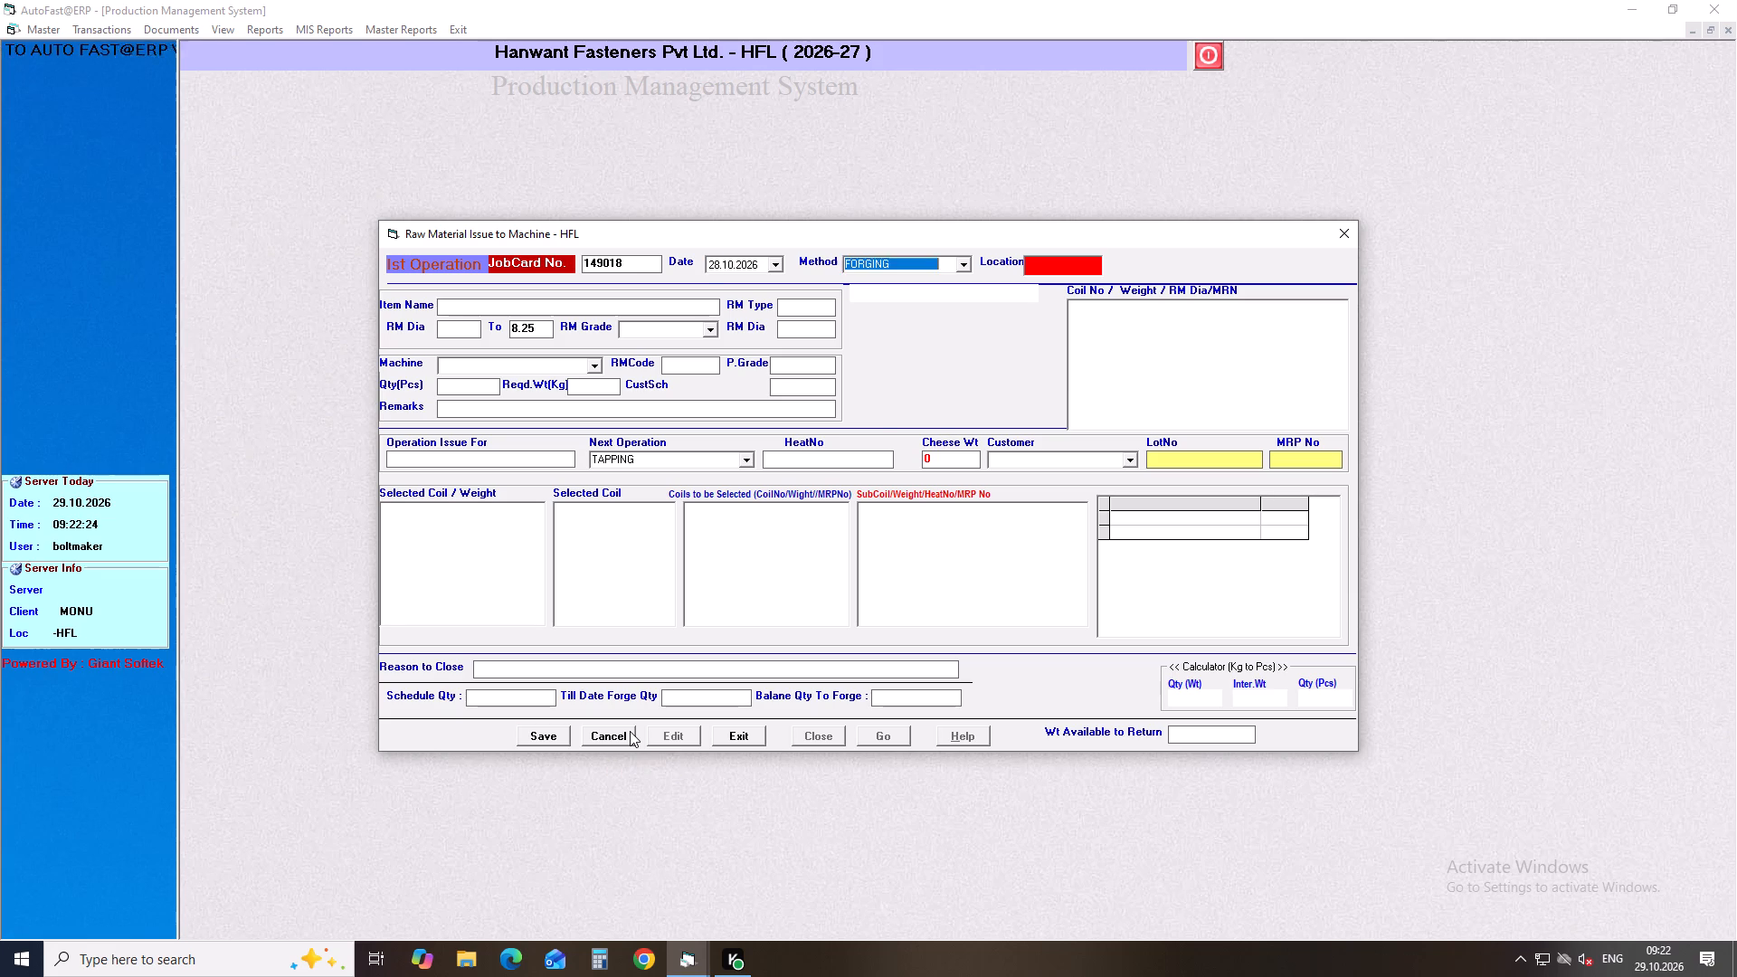
{"action": "key", "text": "Return"}
{"action": "type", "text": "BOLT M6"}
{"action": "key", "text": "Down"}
{"action": "key", "text": "Down"}
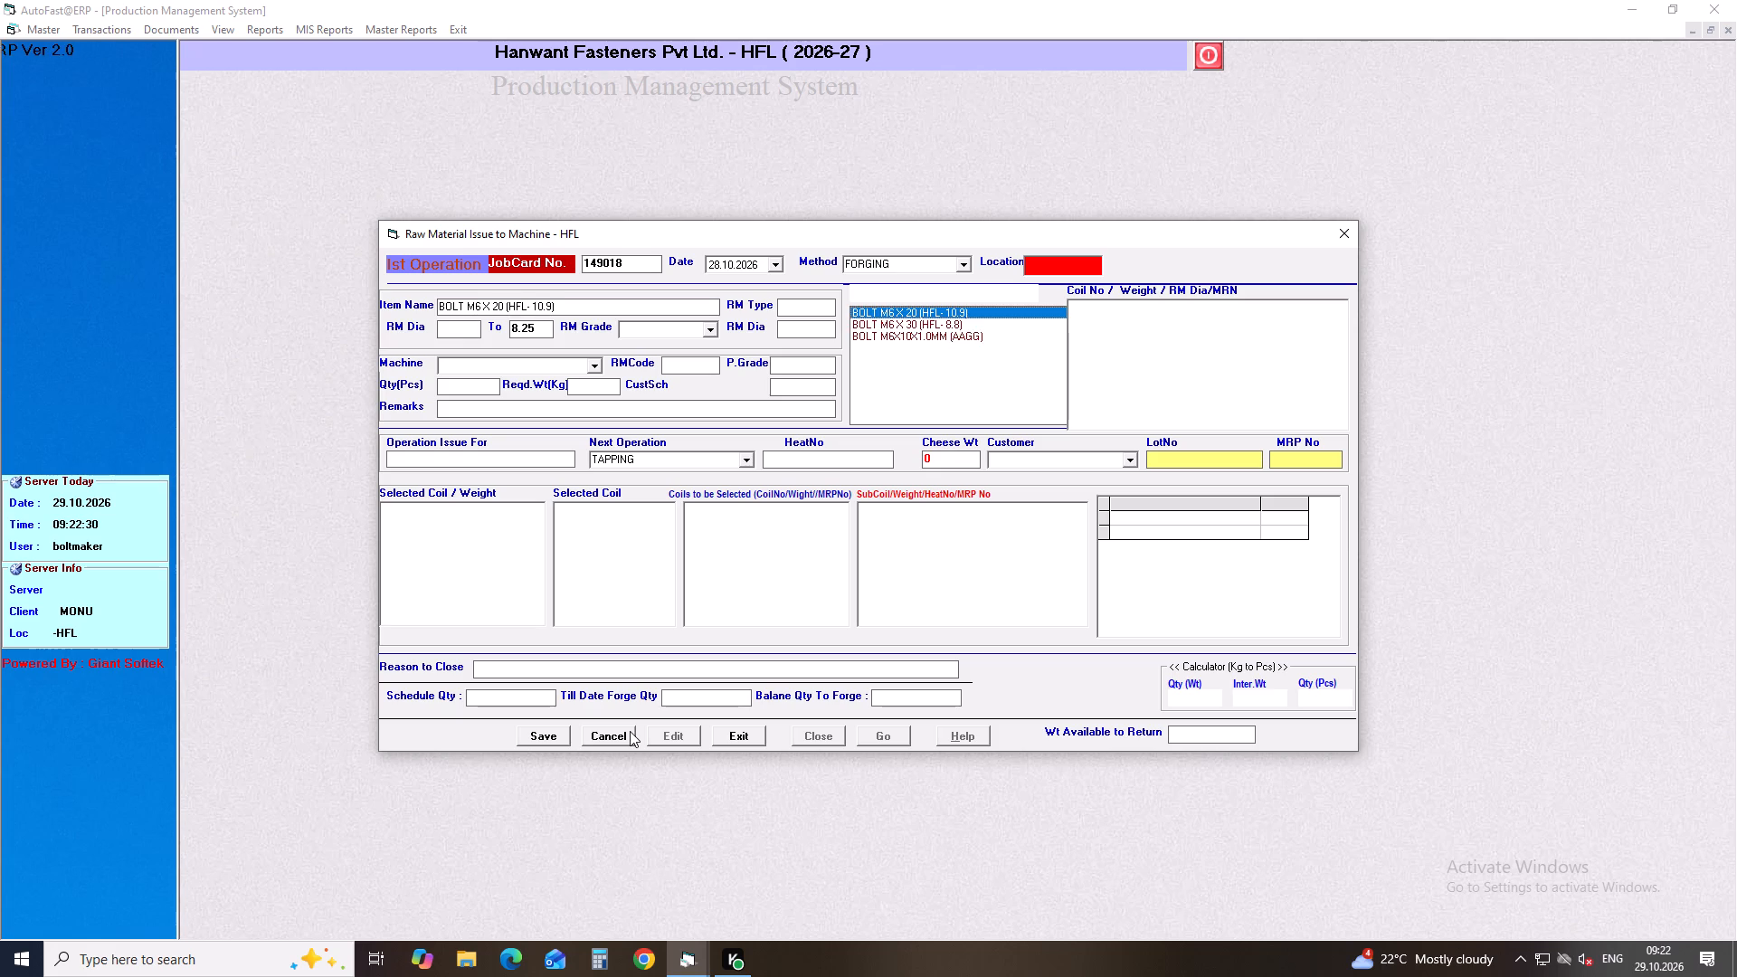
{"action": "key", "text": "Down"}
{"action": "key", "text": "Down"}
{"action": "key", "text": "Return"}
{"action": "key", "text": "Return"}
Set RM grade 1010 and machine BM-01 for the BOLT M6X10X1.0MM (AAGG) issue.
{"action": "key", "text": "Return"}
{"action": "key", "text": "Down"}
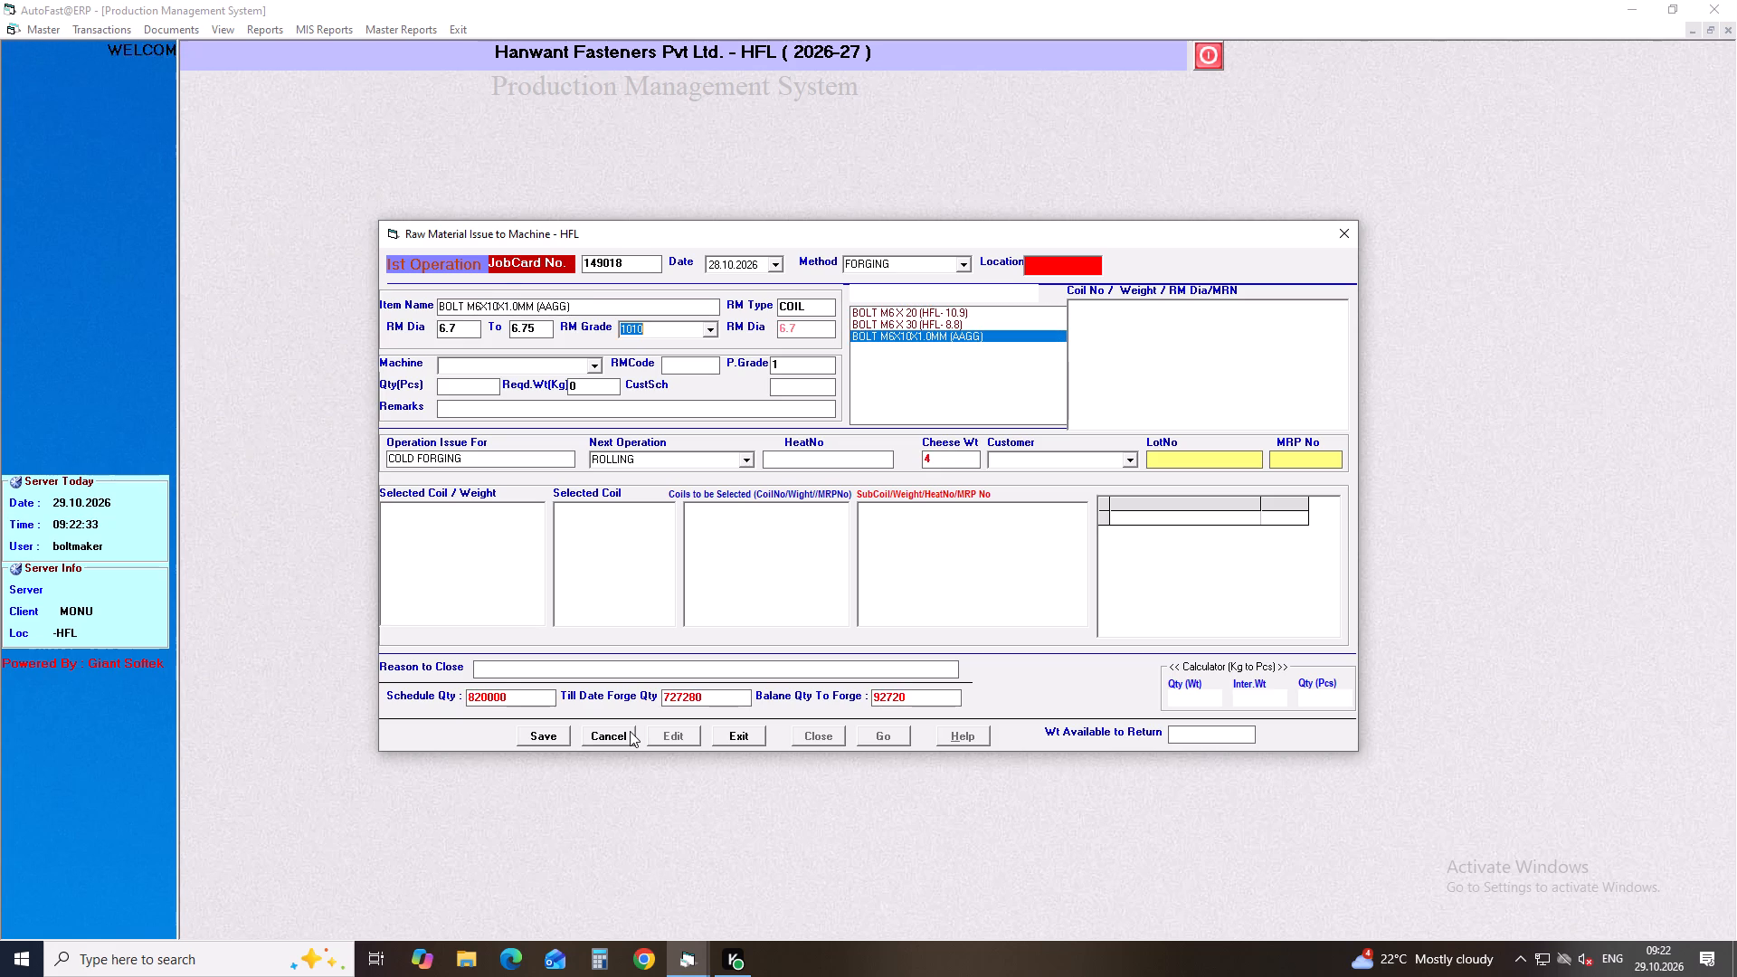
{"action": "key", "text": "Return"}
{"action": "key", "text": "Return"}
{"action": "type", "text": "BM"}
{"action": "key", "text": "Down"}
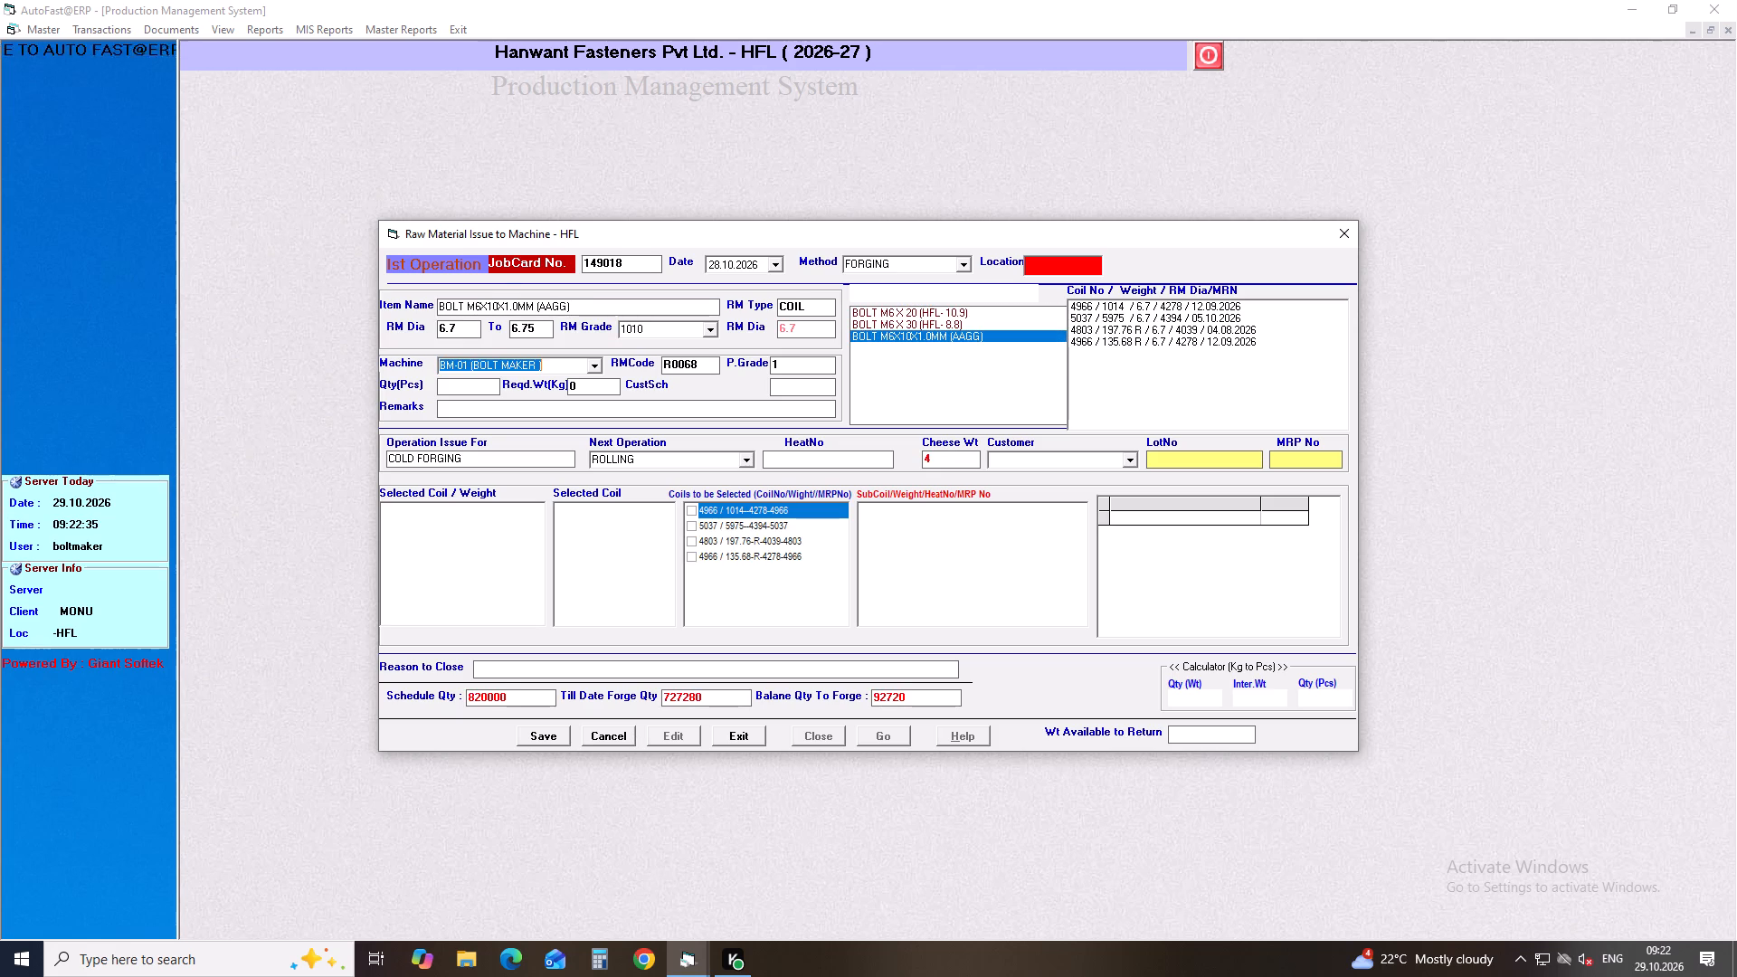
{"action": "key", "text": "Return"}
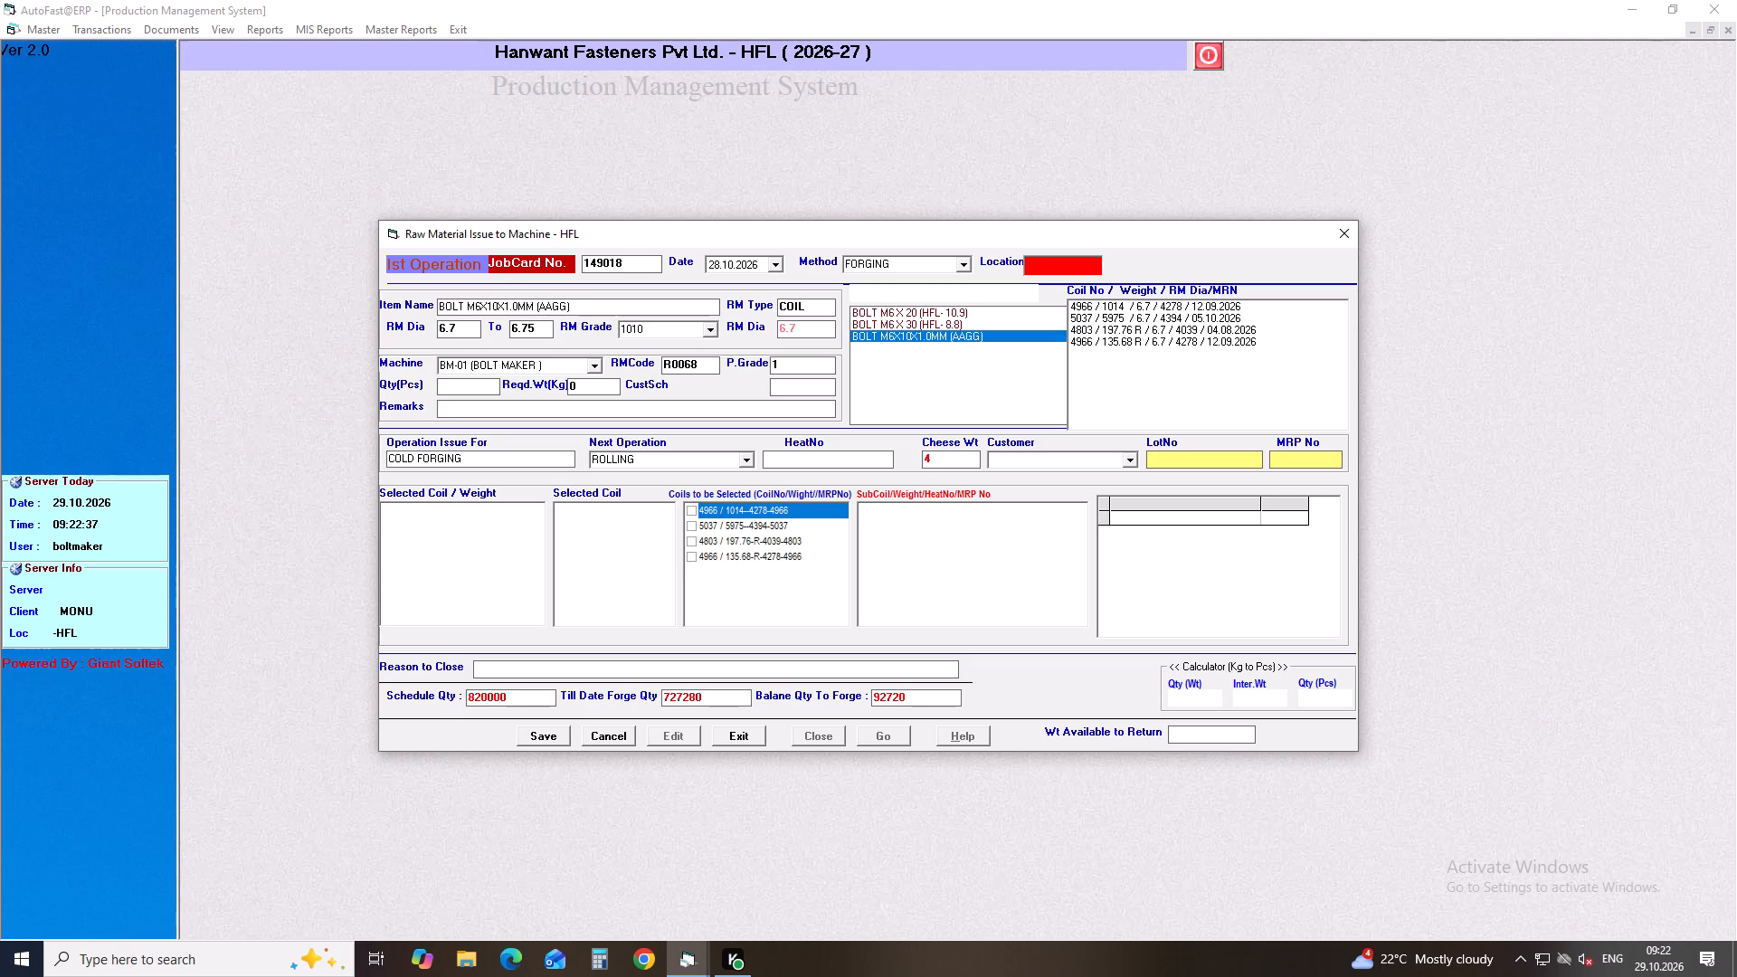
Enter a quantity of 43005 pieces and accept ROLLING as the next operation for BOLT M6X10X1.0MM (AAGG).
{"action": "type", "text": "43"}
{"action": "type", "text": "00"}
{"action": "key", "text": "5"}
{"action": "key", "text": "Return"}
{"action": "key", "text": "Return"}
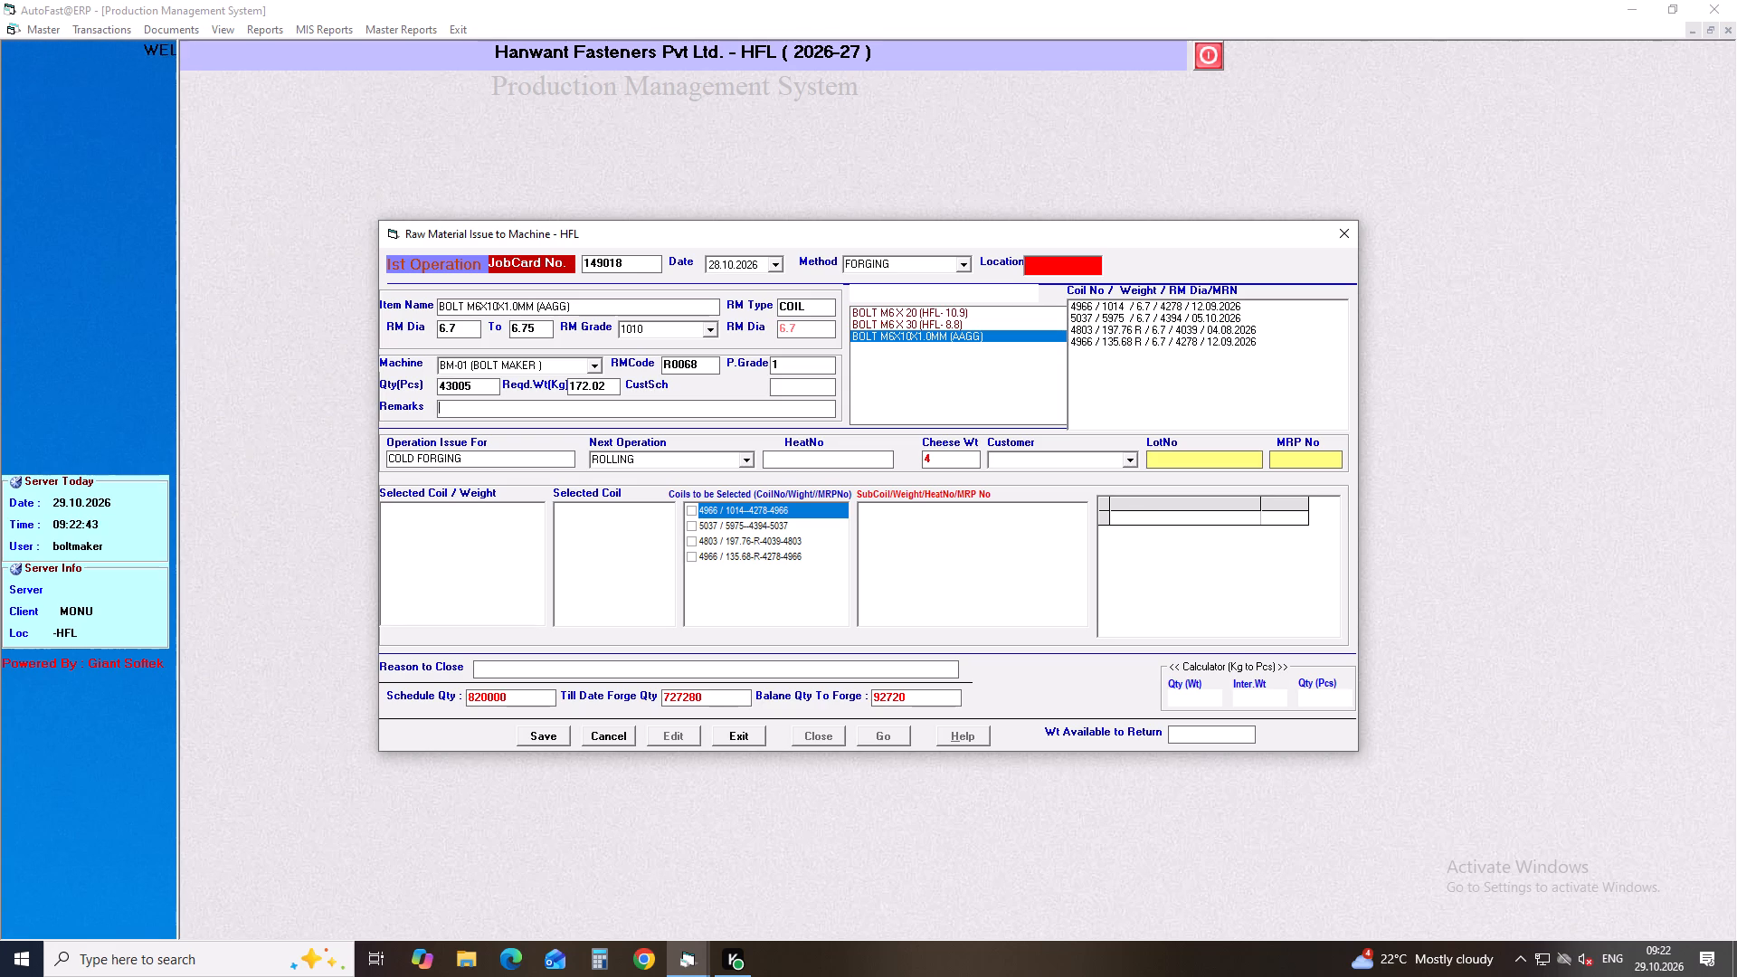
{"action": "key", "text": "Return"}
{"action": "key", "text": "Return"}
{"action": "key", "text": "Return"}
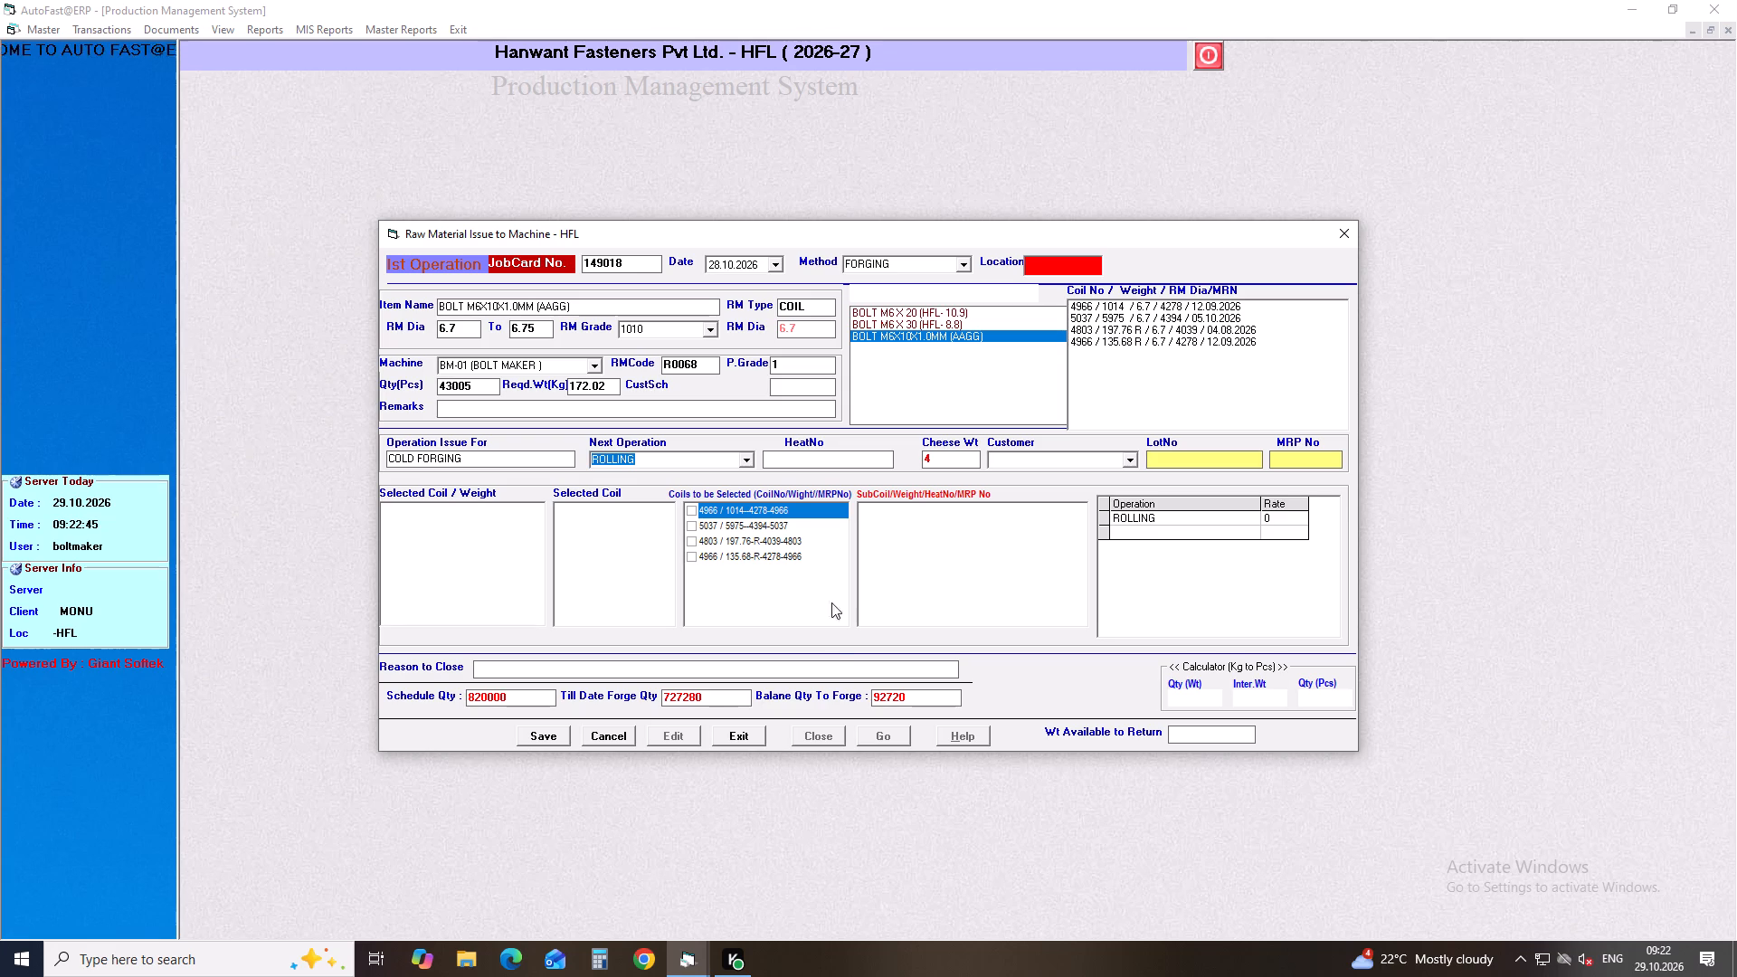
Select both coil 4966 entries with sub-coils 4966-4R and 4966-5, and save the job card.
{"action": "left_click", "coordinate": [692, 558]}
{"action": "left_click", "coordinate": [688, 512]}
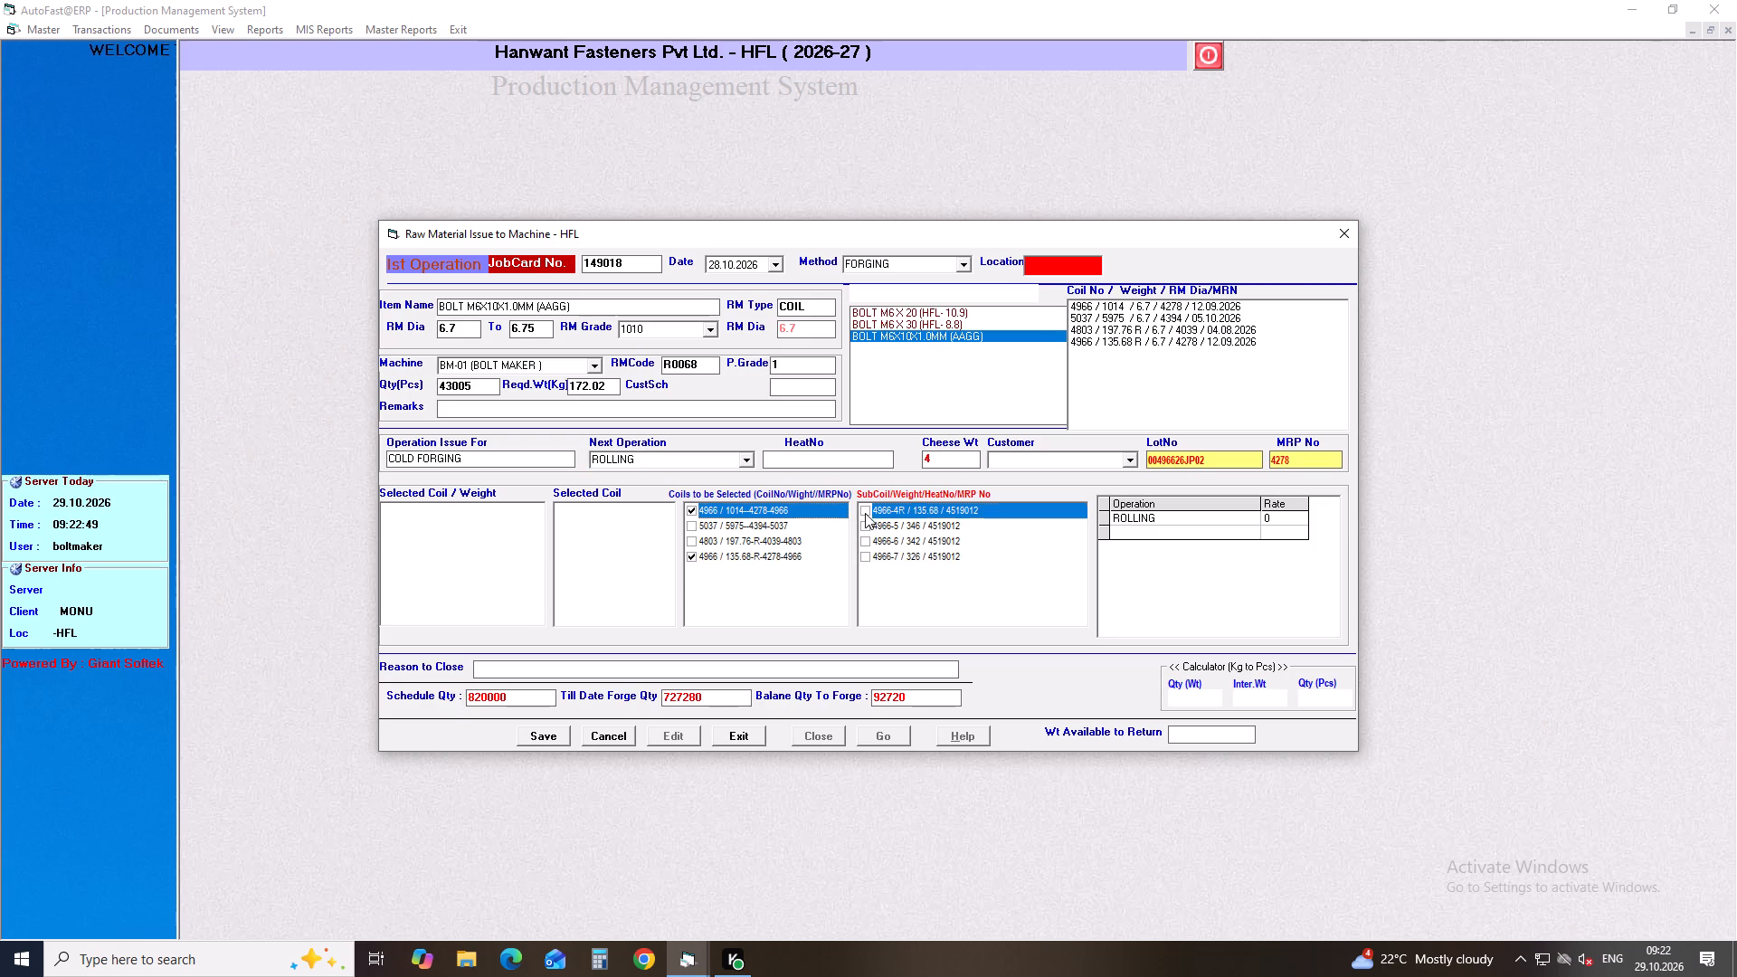
{"action": "left_click", "coordinate": [865, 513]}
{"action": "left_click", "coordinate": [863, 525]}
{"action": "left_click", "coordinate": [542, 742]}
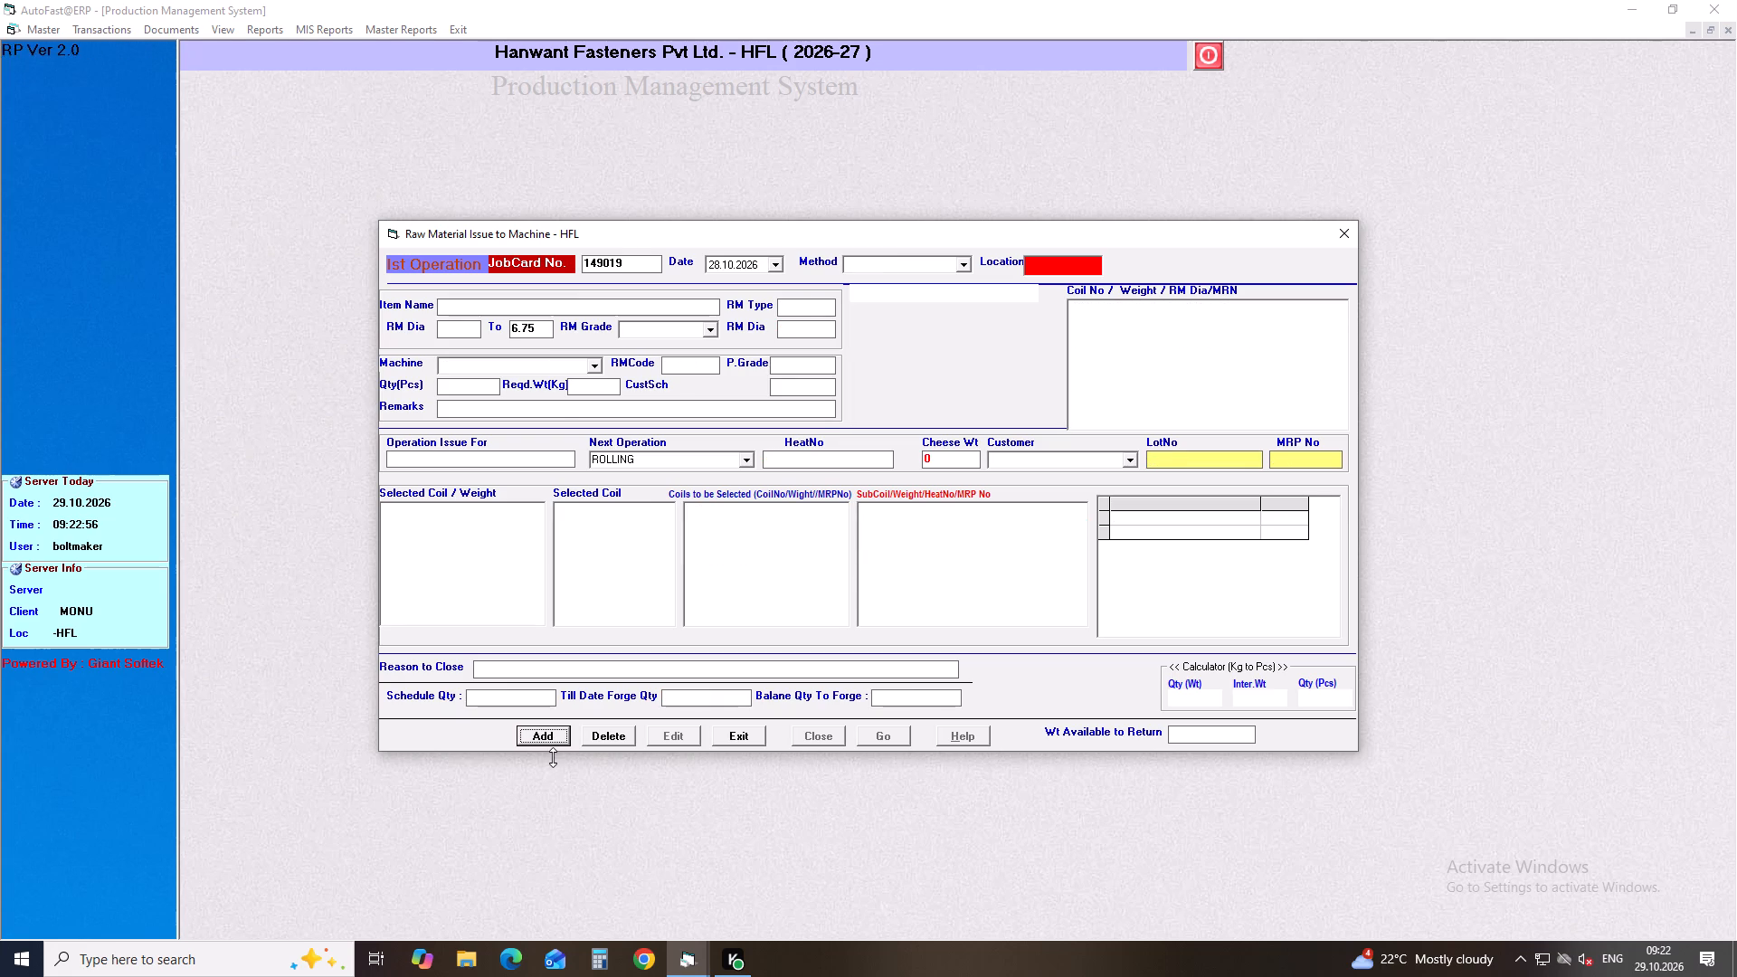
Start a new job card dated 28.10.2026 with method FORGING and choose item BOLT BODY COVER SET M6X10.
{"action": "key", "text": "Return"}
{"action": "key", "text": "Return"}
{"action": "key", "text": "Return"}
{"action": "key", "text": "Down"}
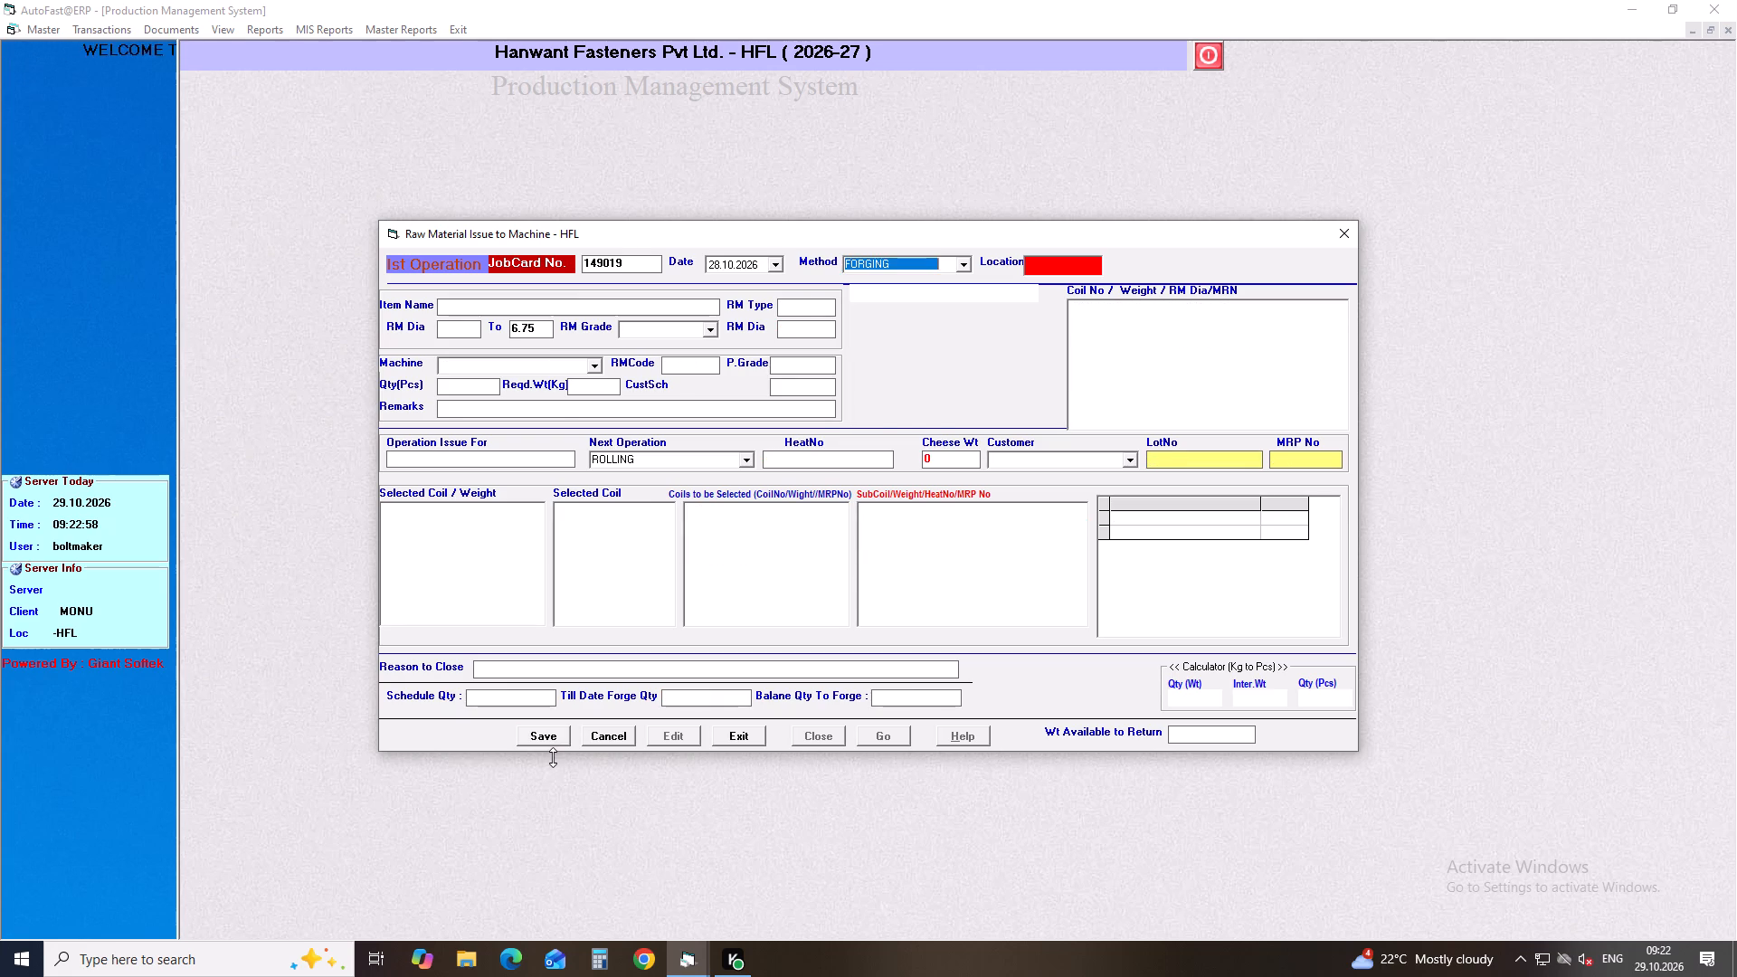
{"action": "key", "text": "Return"}
{"action": "type", "text": "BOLT B"}
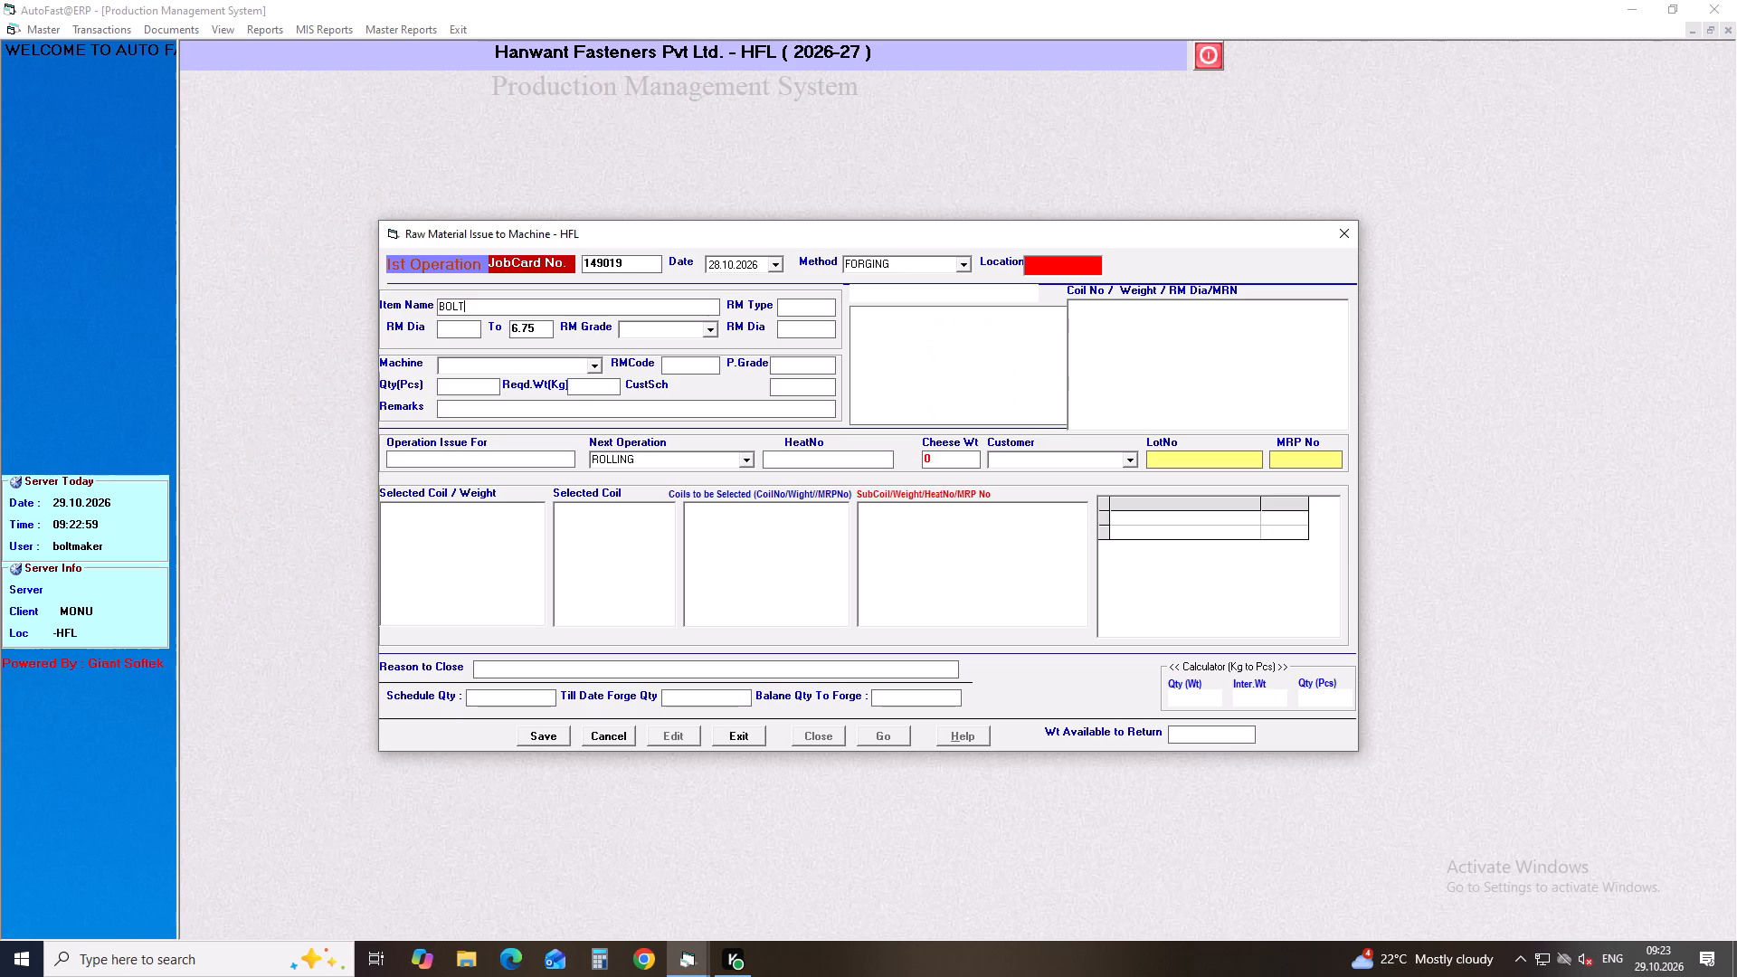
{"action": "key", "text": "Down"}
{"action": "key", "text": "Down"}
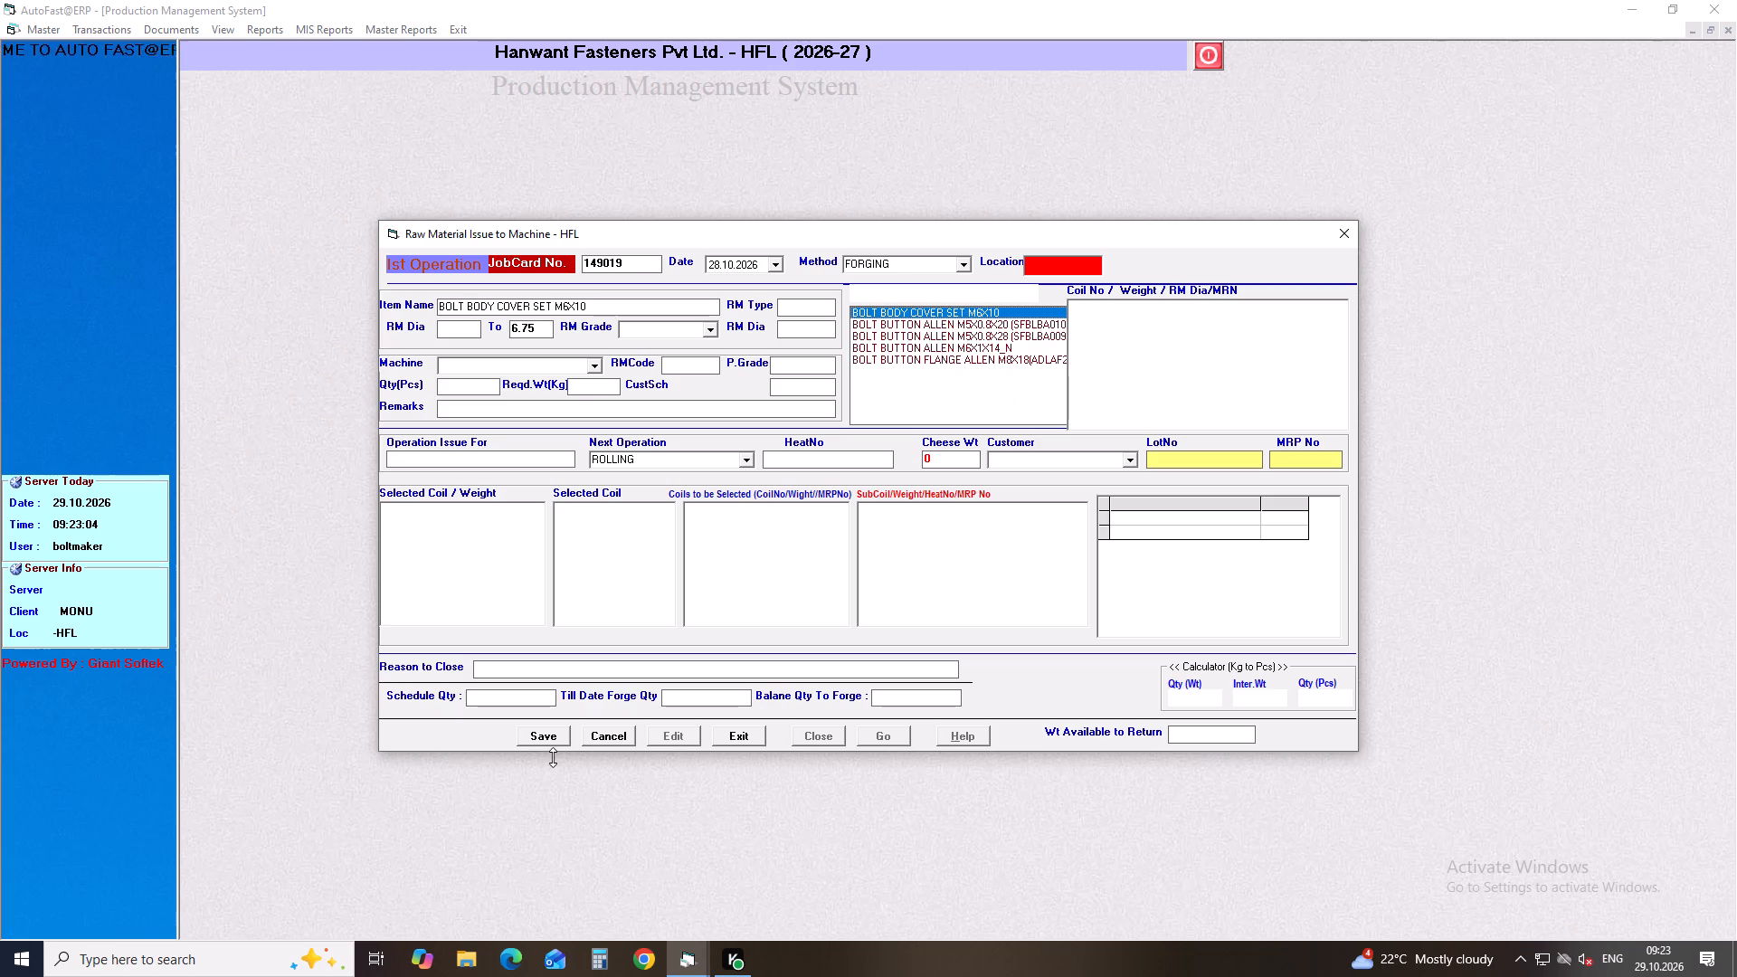
{"action": "key", "text": "Return"}
{"action": "key", "text": "Return"}
Set RM grade 10B21 and machine BM-02 for the BOLT BODY COVER SET M6X10 issue.
{"action": "key", "text": "Return"}
{"action": "key", "text": "Down"}
{"action": "key", "text": "Return"}
{"action": "key", "text": "Return"}
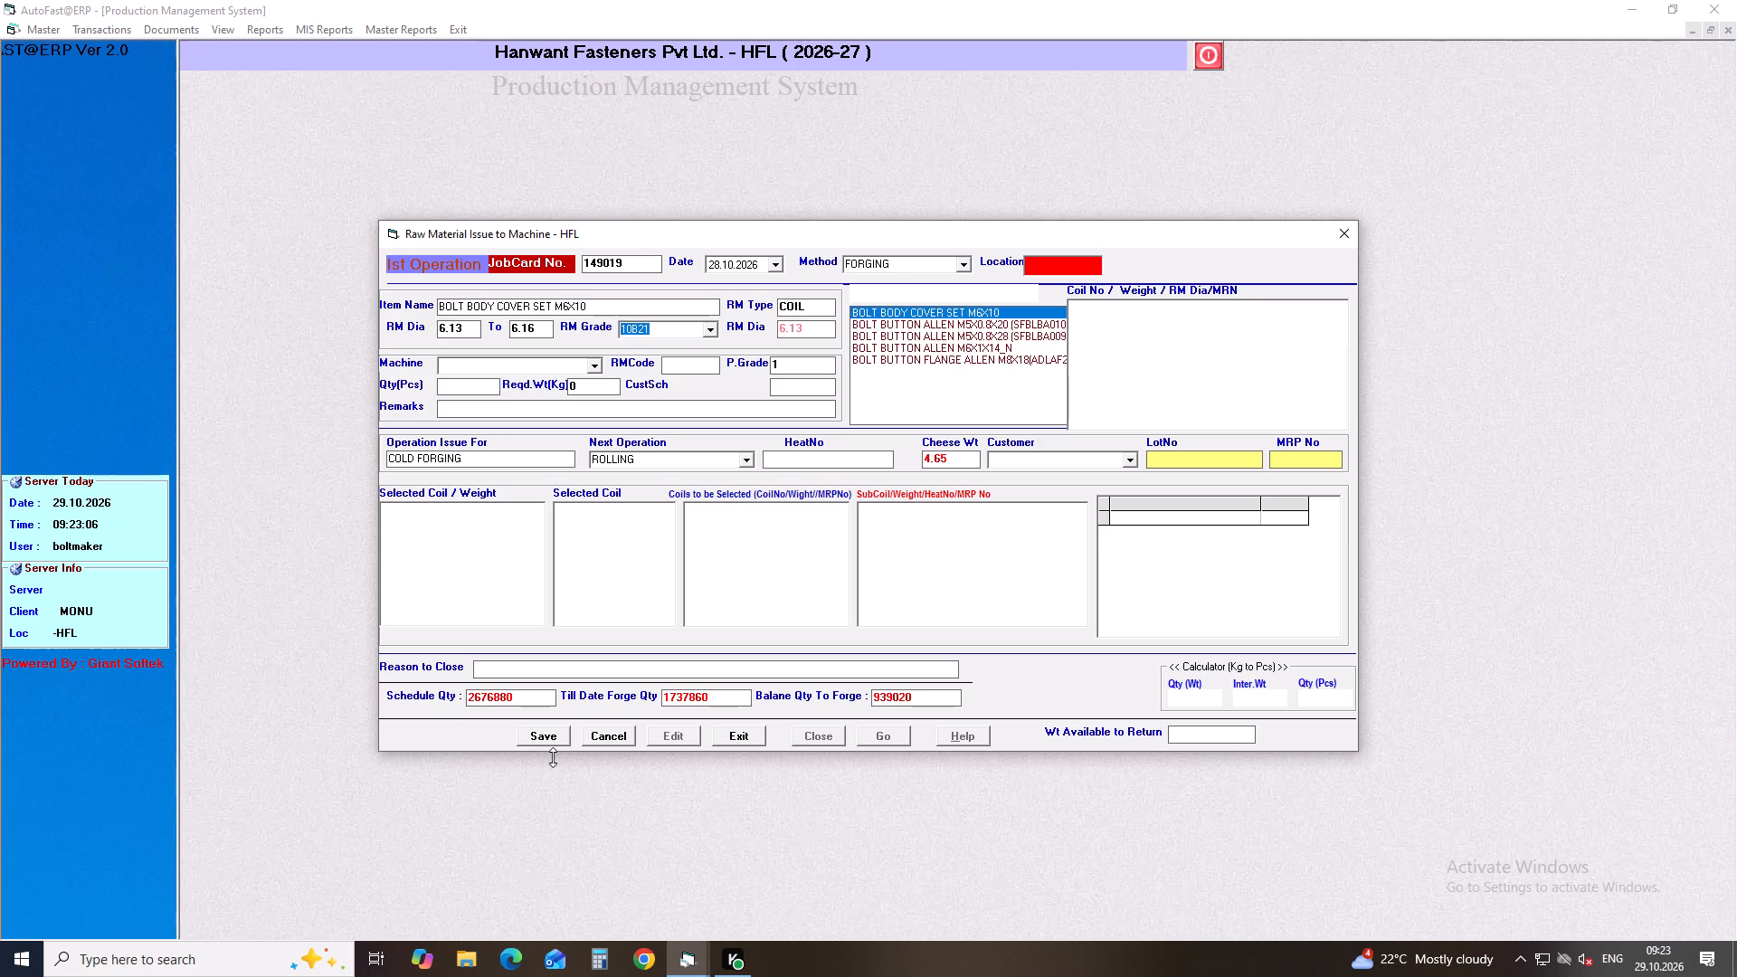
{"action": "type", "text": "BM"}
{"action": "key", "text": "Down"}
{"action": "key", "text": "Down"}
{"action": "key", "text": "Return"}
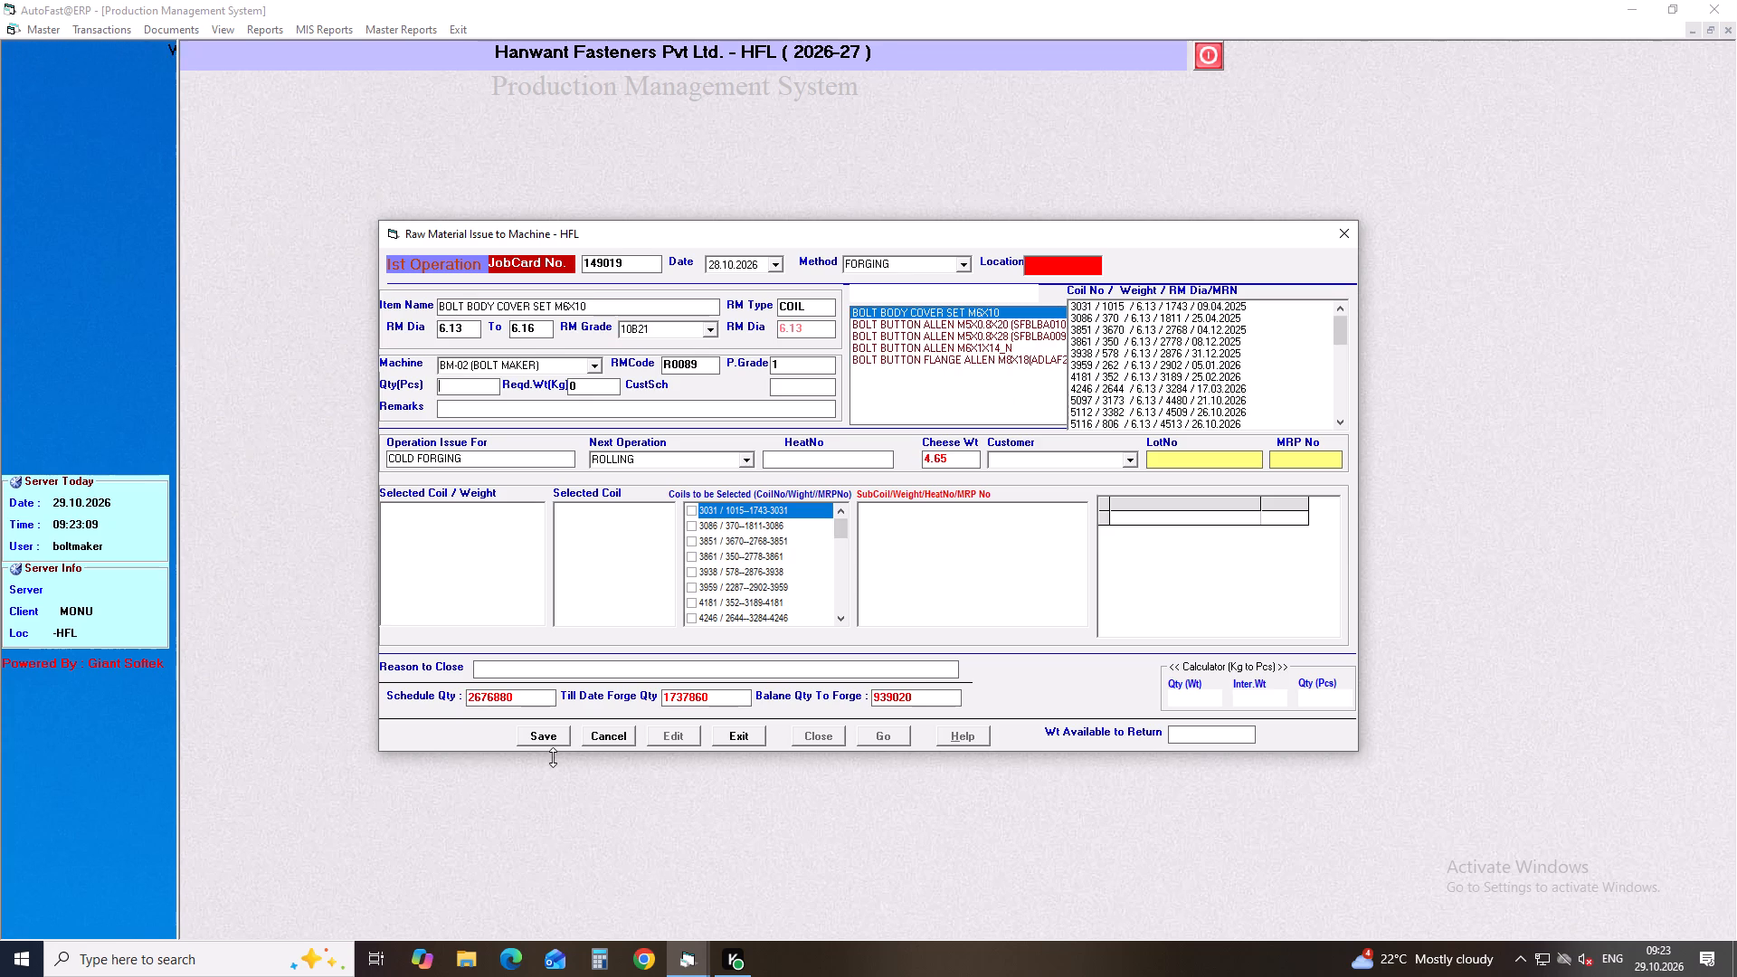
Enter a quantity of 43005 pieces and accept ROLLING as the body cover bolt's next operation.
{"action": "type", "text": "43005"}
{"action": "key", "text": "Return"}
{"action": "key", "text": "Return"}
{"action": "key", "text": "Return"}
{"action": "key", "text": "Return"}
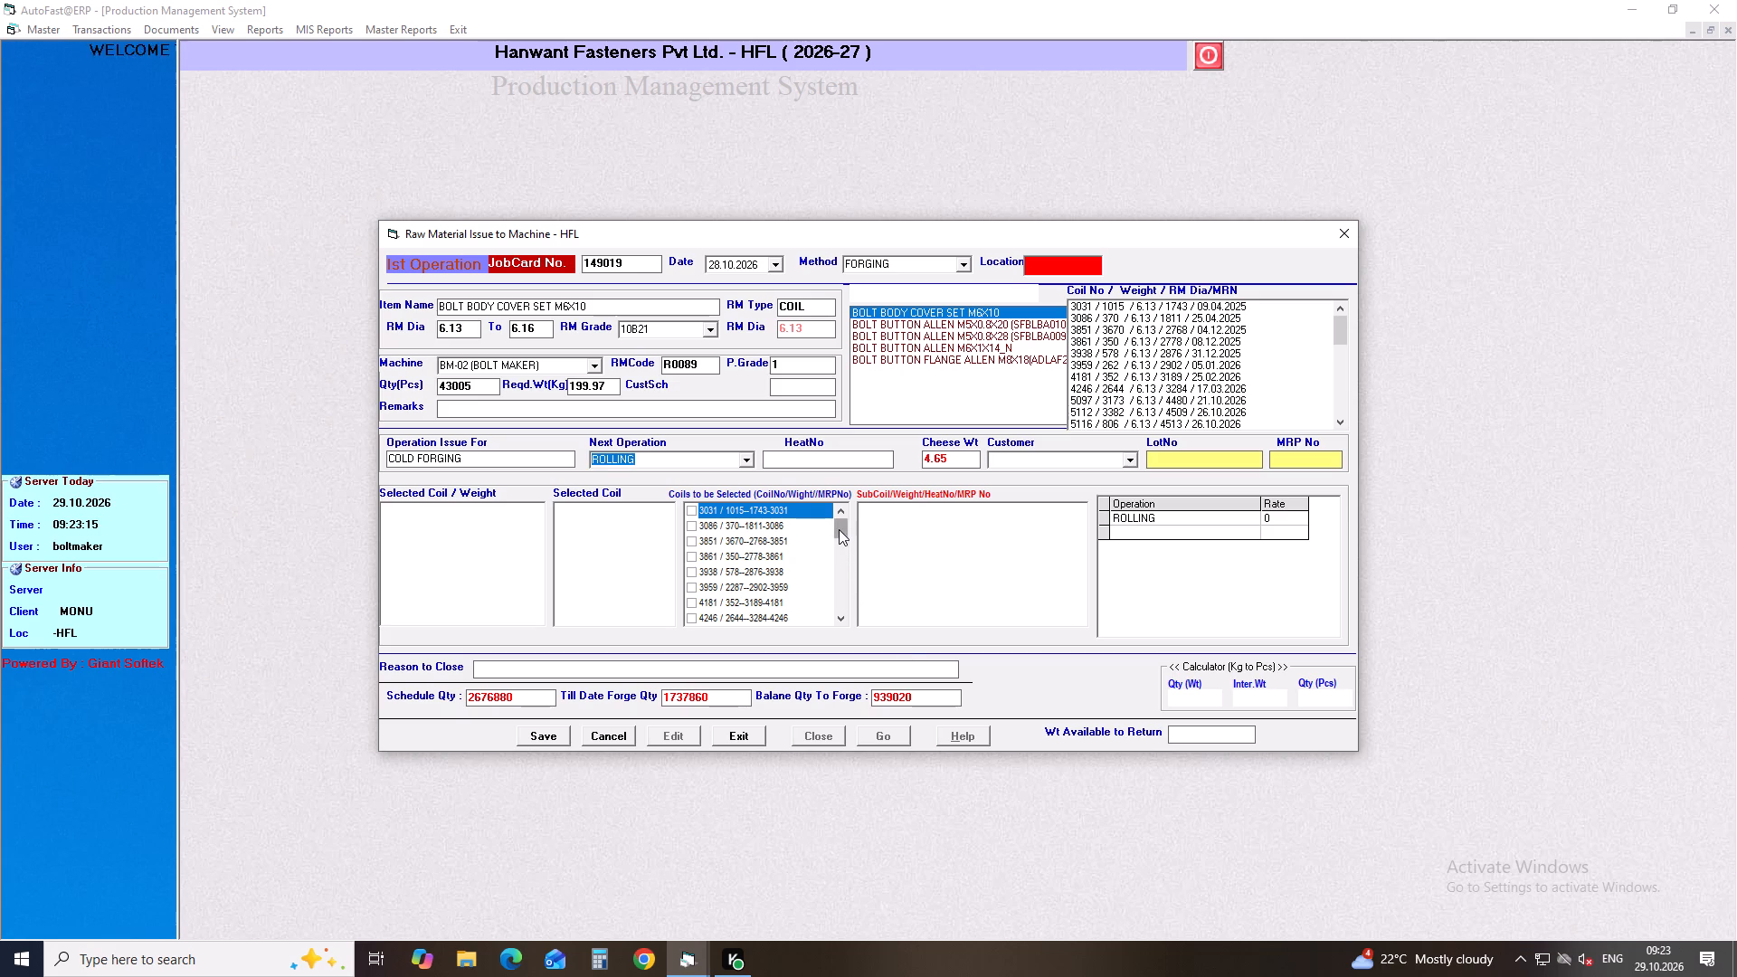
Select returned coil 5097 with sub-coil 5097-14R for the body cover bolt and save the job card.
{"action": "left_click_drag", "start_coordinate": [839, 529], "coordinate": [843, 631]}
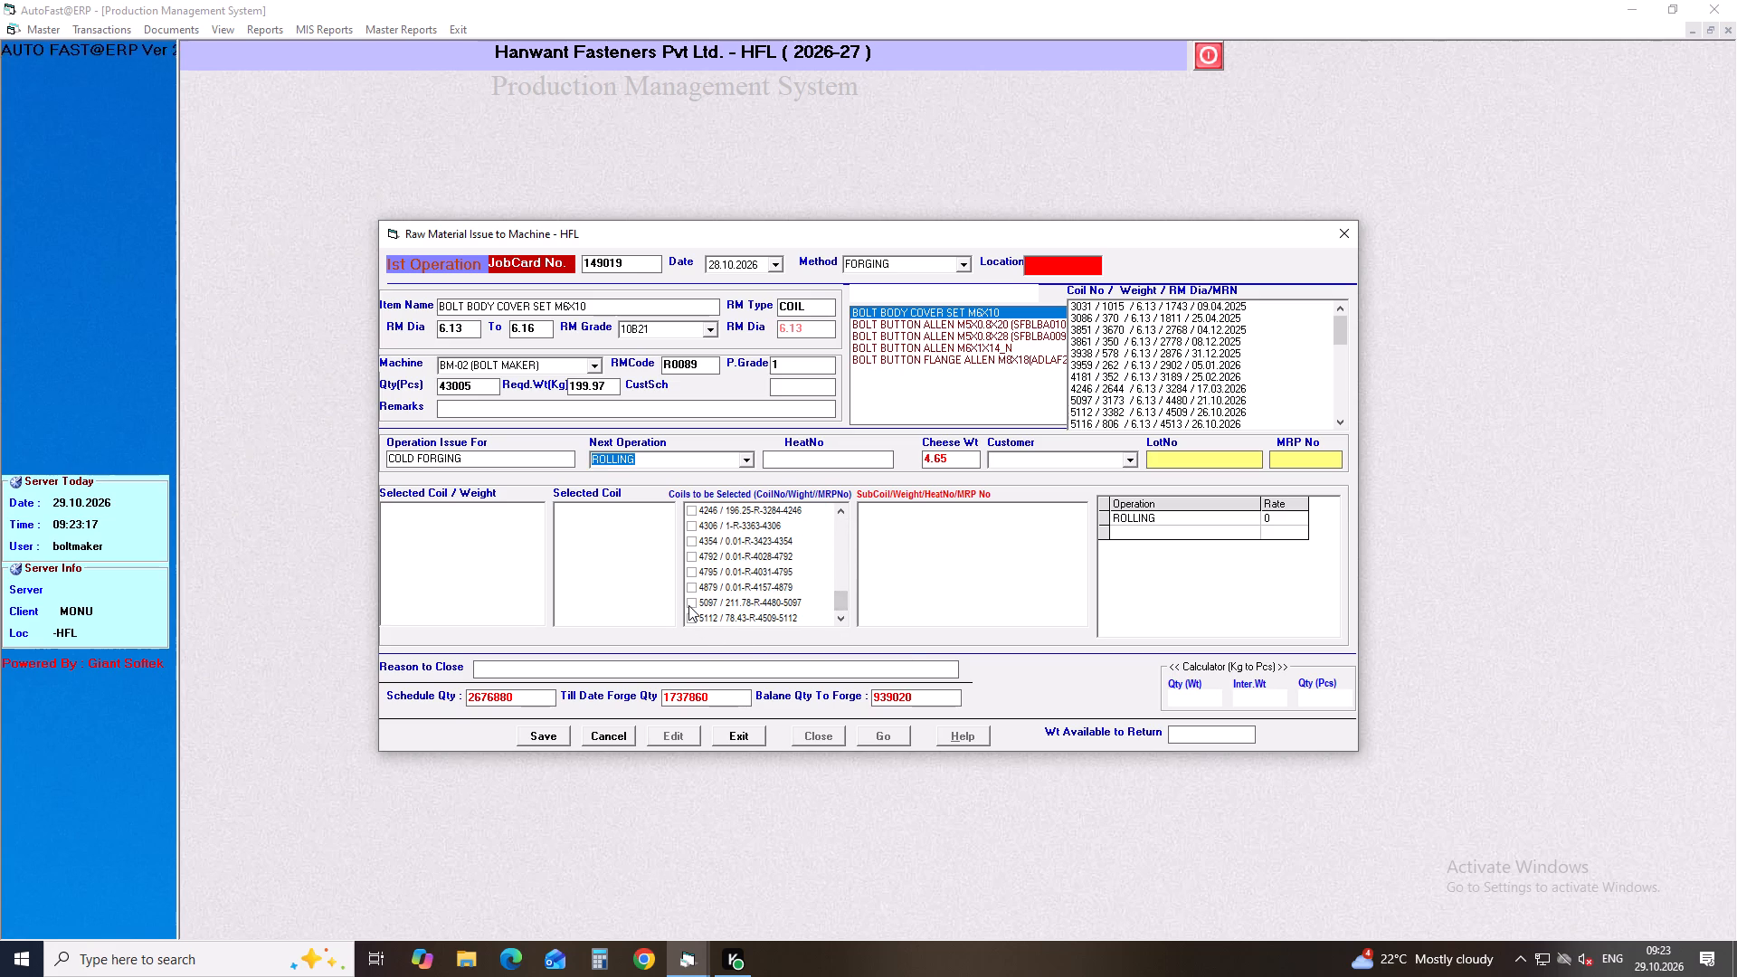
{"action": "left_click", "coordinate": [688, 605]}
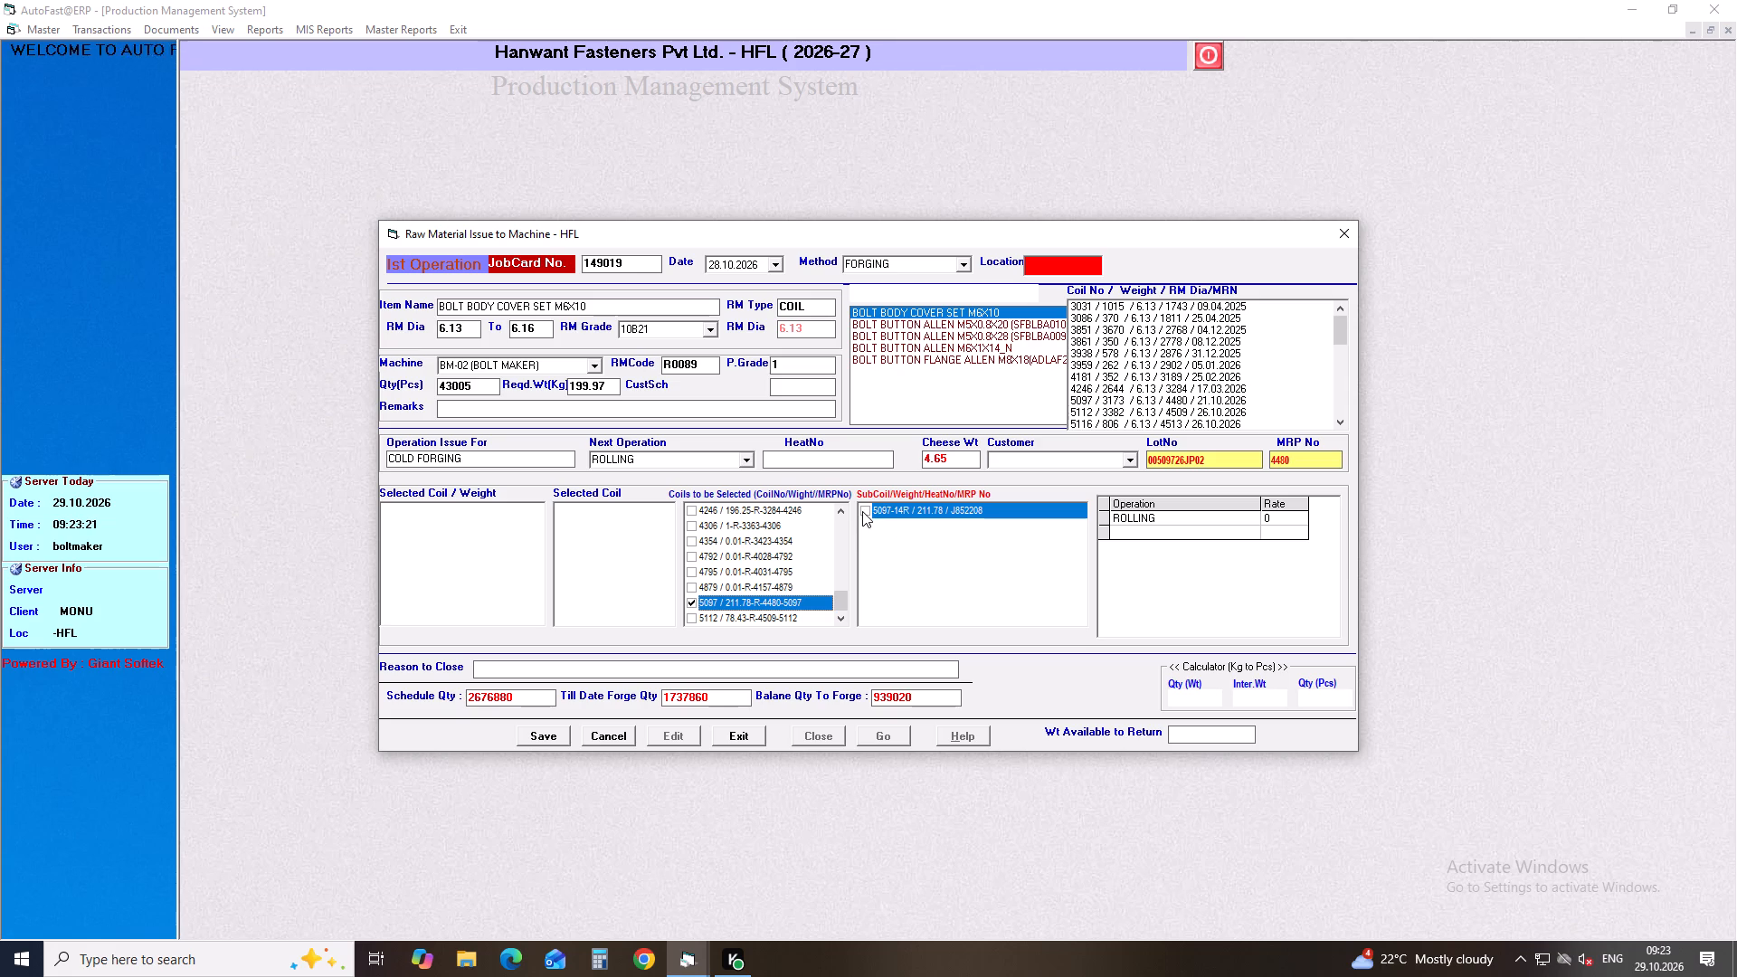
{"action": "left_click", "coordinate": [862, 511]}
{"action": "left_click", "coordinate": [520, 740]}
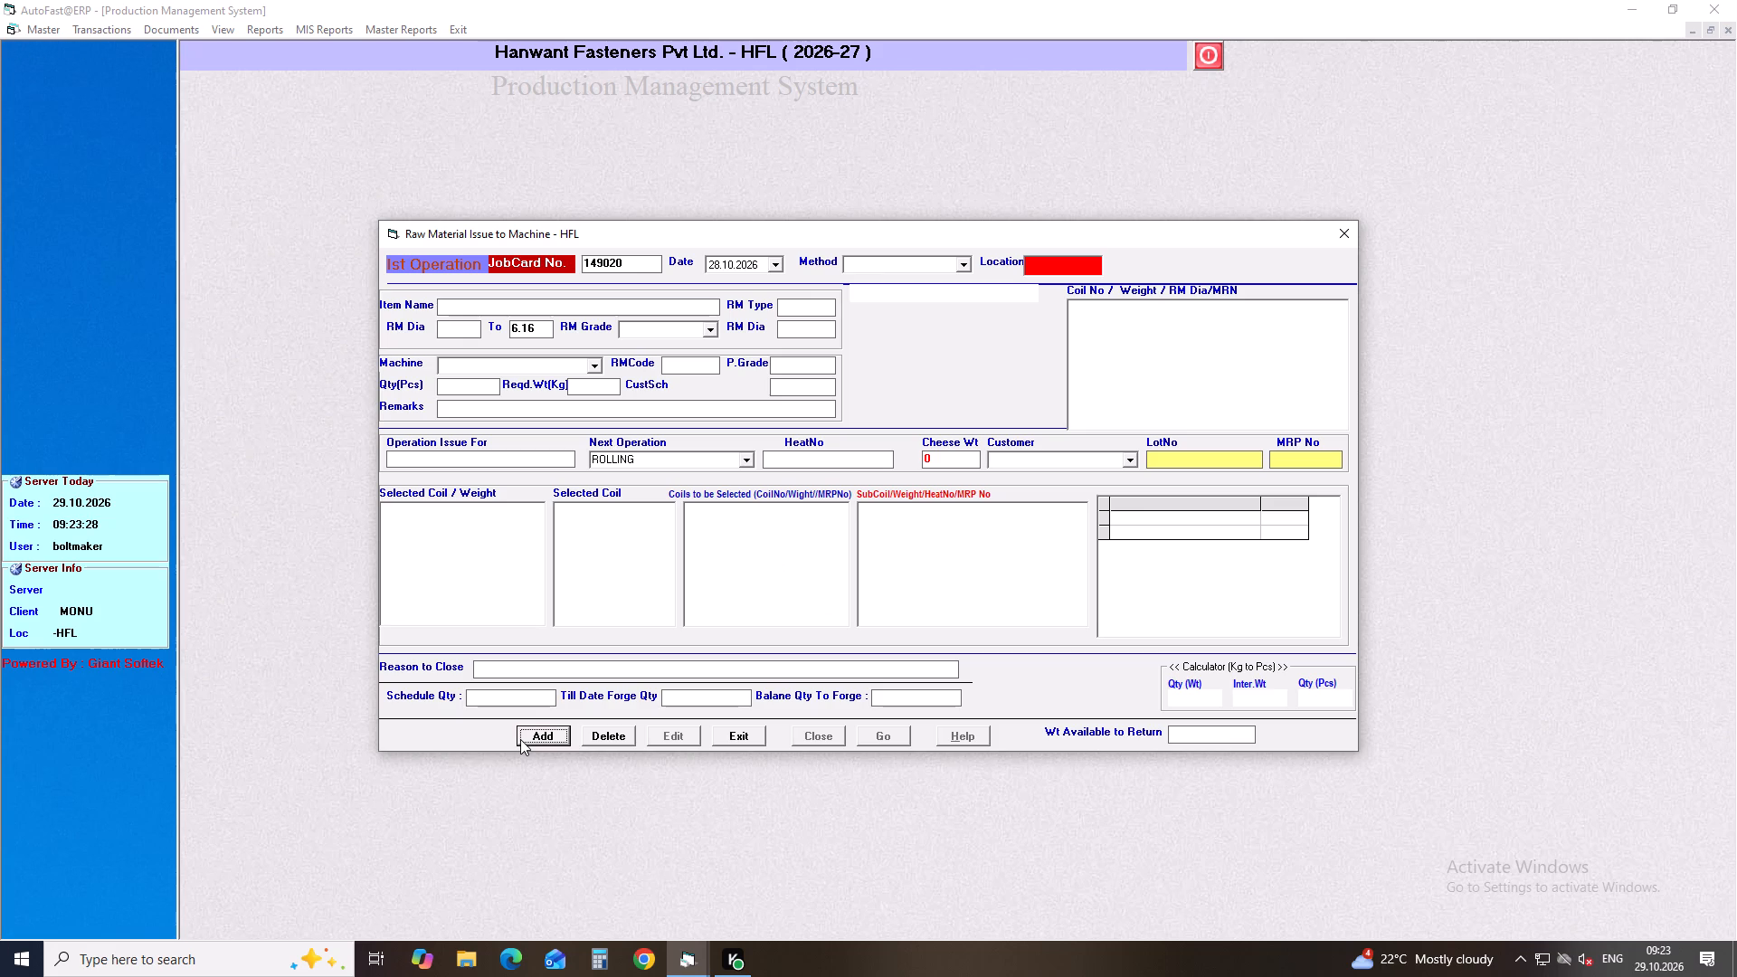
Start a new FORGING job card dated 28.10.2026 and choose item SHCS M08X1.25X20 GR 12.9 F/T BLK SEMI-FINISH.
{"action": "key", "text": "Return"}
{"action": "key", "text": "Return"}
{"action": "key", "text": "Return"}
{"action": "key", "text": "Down"}
{"action": "key", "text": "Left"}
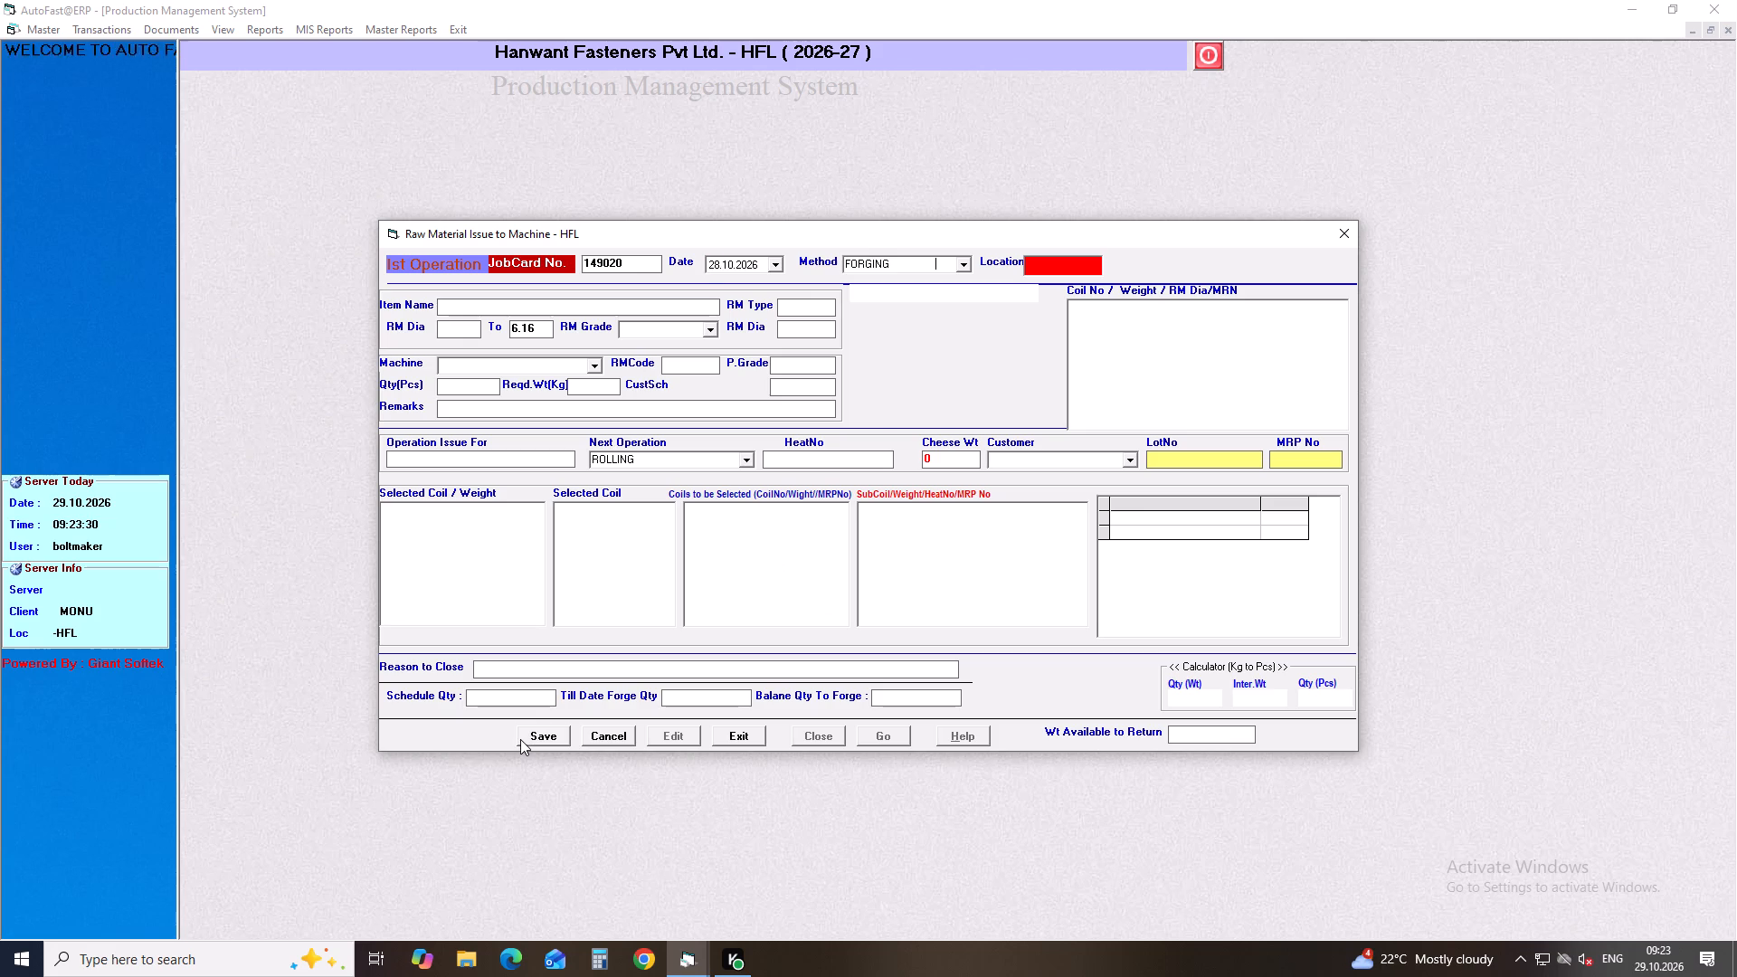
{"action": "key", "text": "Return"}
{"action": "type", "text": "SHCS M08"}
{"action": "key", "text": "Down"}
{"action": "key", "text": "Down"}
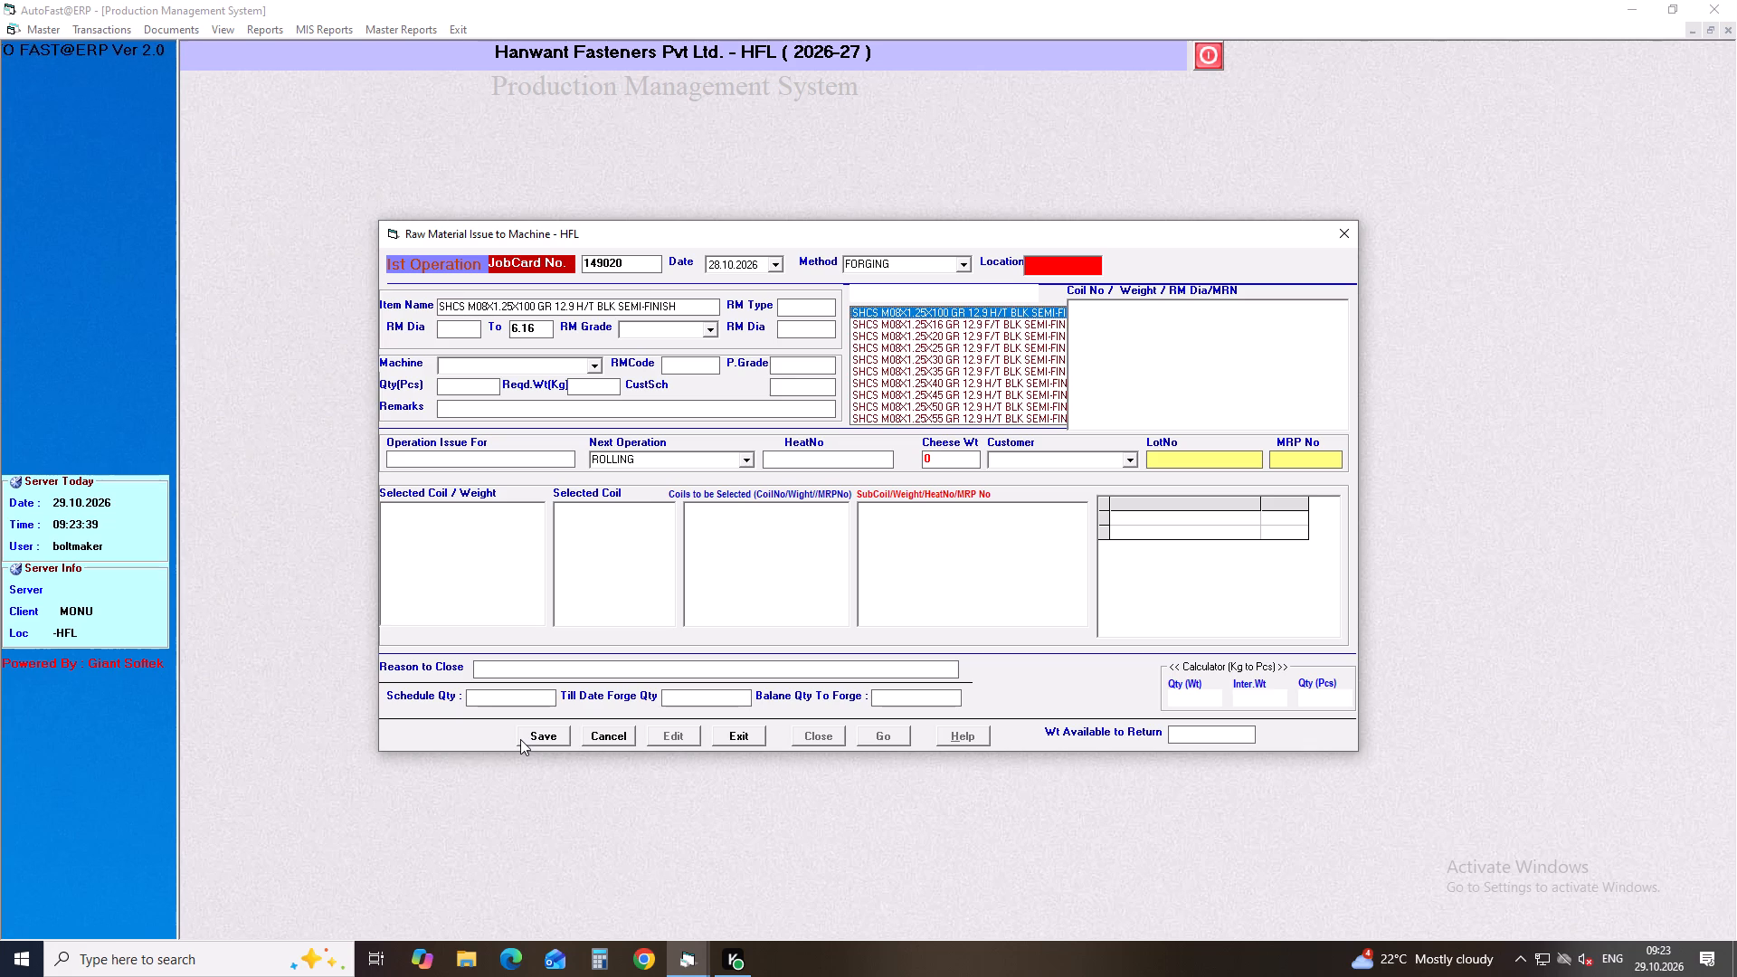
{"action": "key", "text": "Down"}
{"action": "key", "text": "Down"}
{"action": "key", "text": "Return"}
{"action": "key", "text": "Return"}
Set RM grade 51B37 and machine BM-10 for the SHCS M08X1.25X20 issue.
{"action": "key", "text": "Return"}
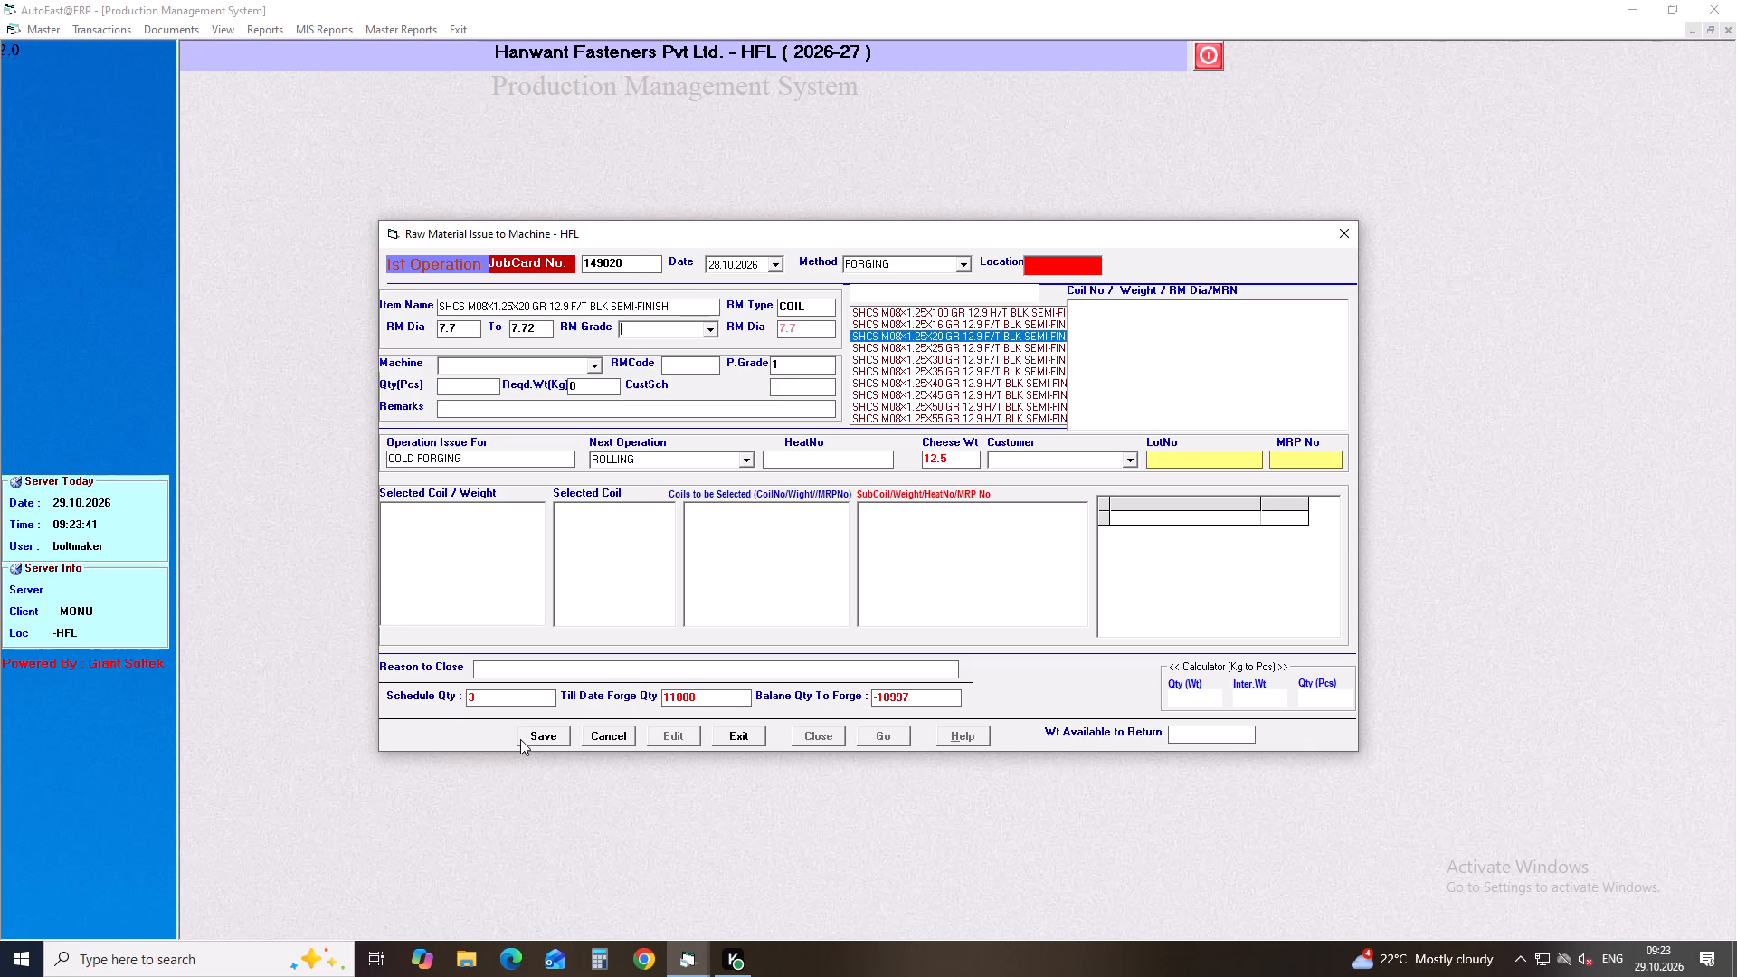
{"action": "key", "text": "Down"}
{"action": "key", "text": "Return"}
{"action": "key", "text": "Return"}
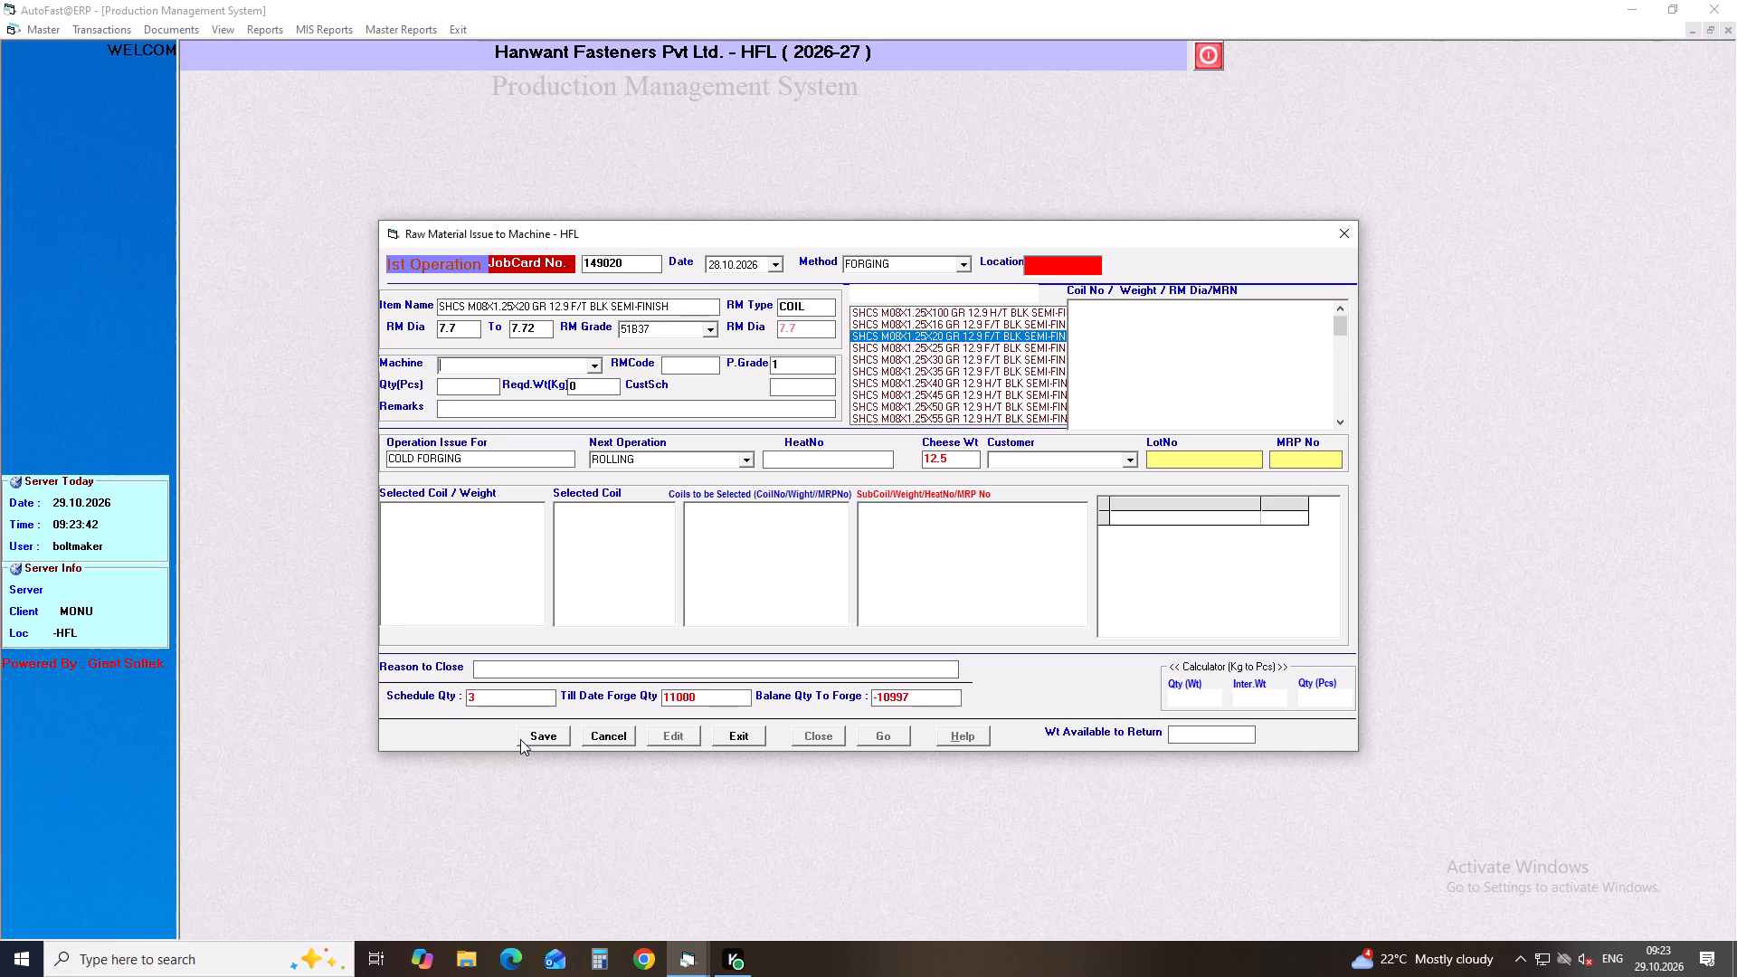
{"action": "type", "text": "BM"}
{"action": "key", "text": "Down"}
{"action": "key", "text": "Down"}
{"action": "key", "text": "Down"}
{"action": "key", "text": "Down"}
{"action": "key", "text": "Down"}
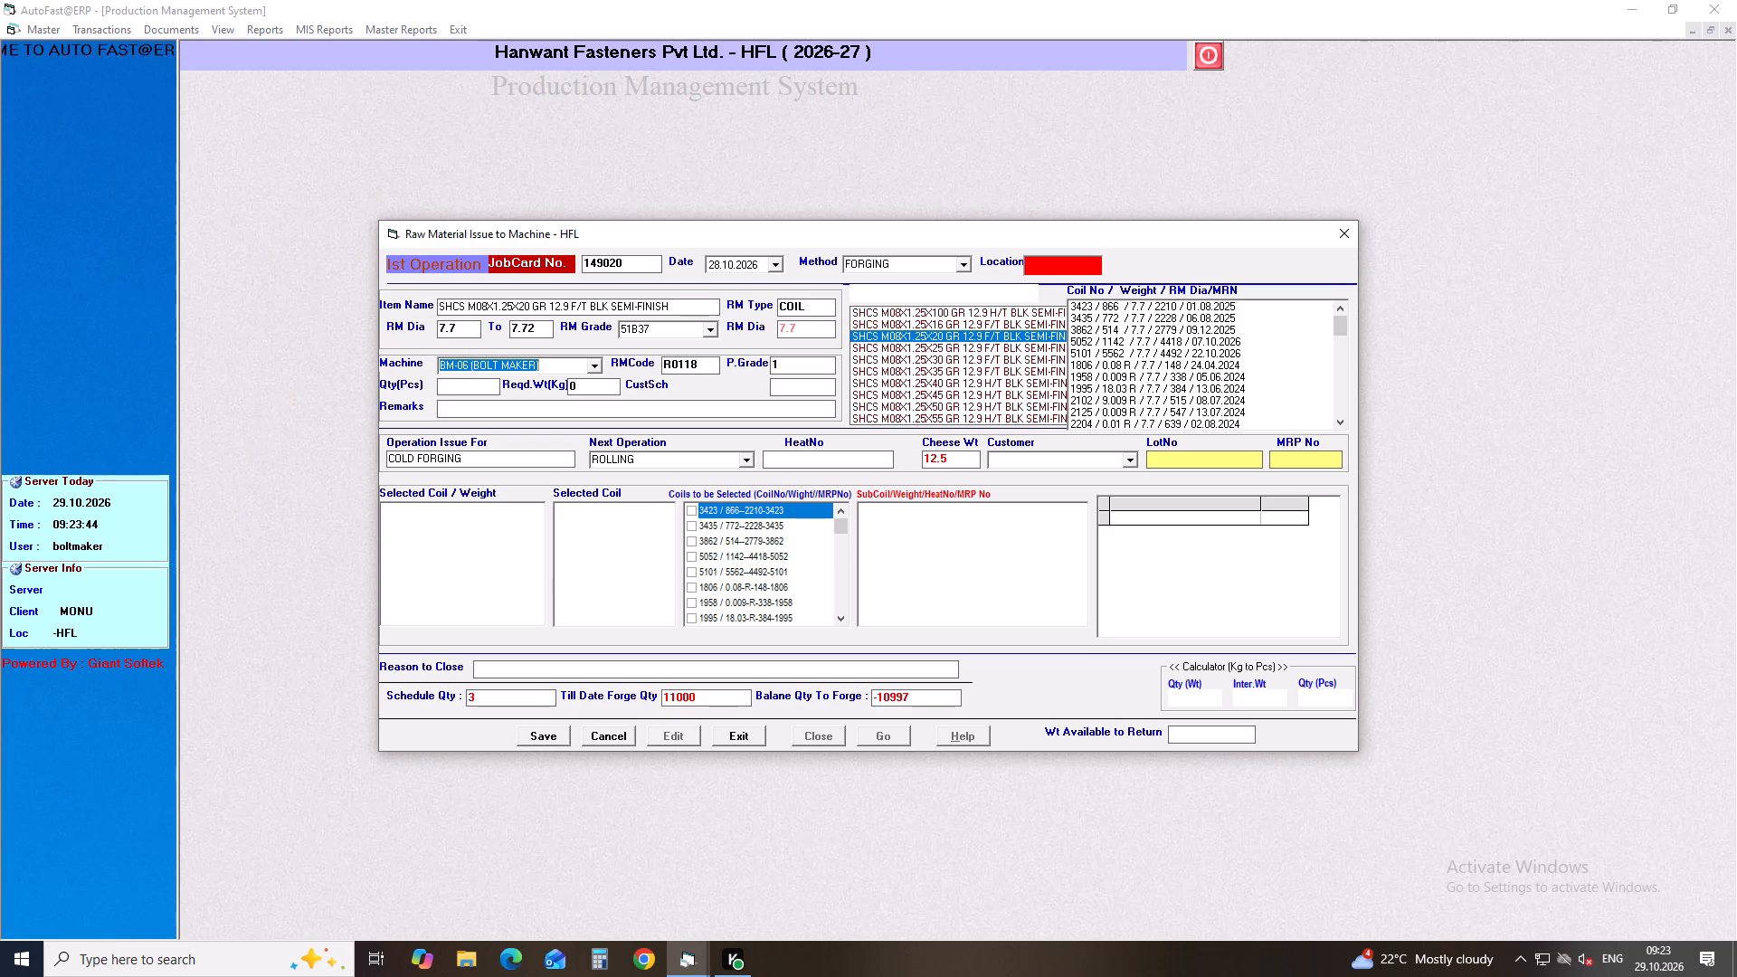
{"action": "key", "text": "Down"}
{"action": "key", "text": "Down"}
{"action": "key", "text": "Down"}
{"action": "key", "text": "Down"}
{"action": "key", "text": "Down"}
{"action": "key", "text": "Return"}
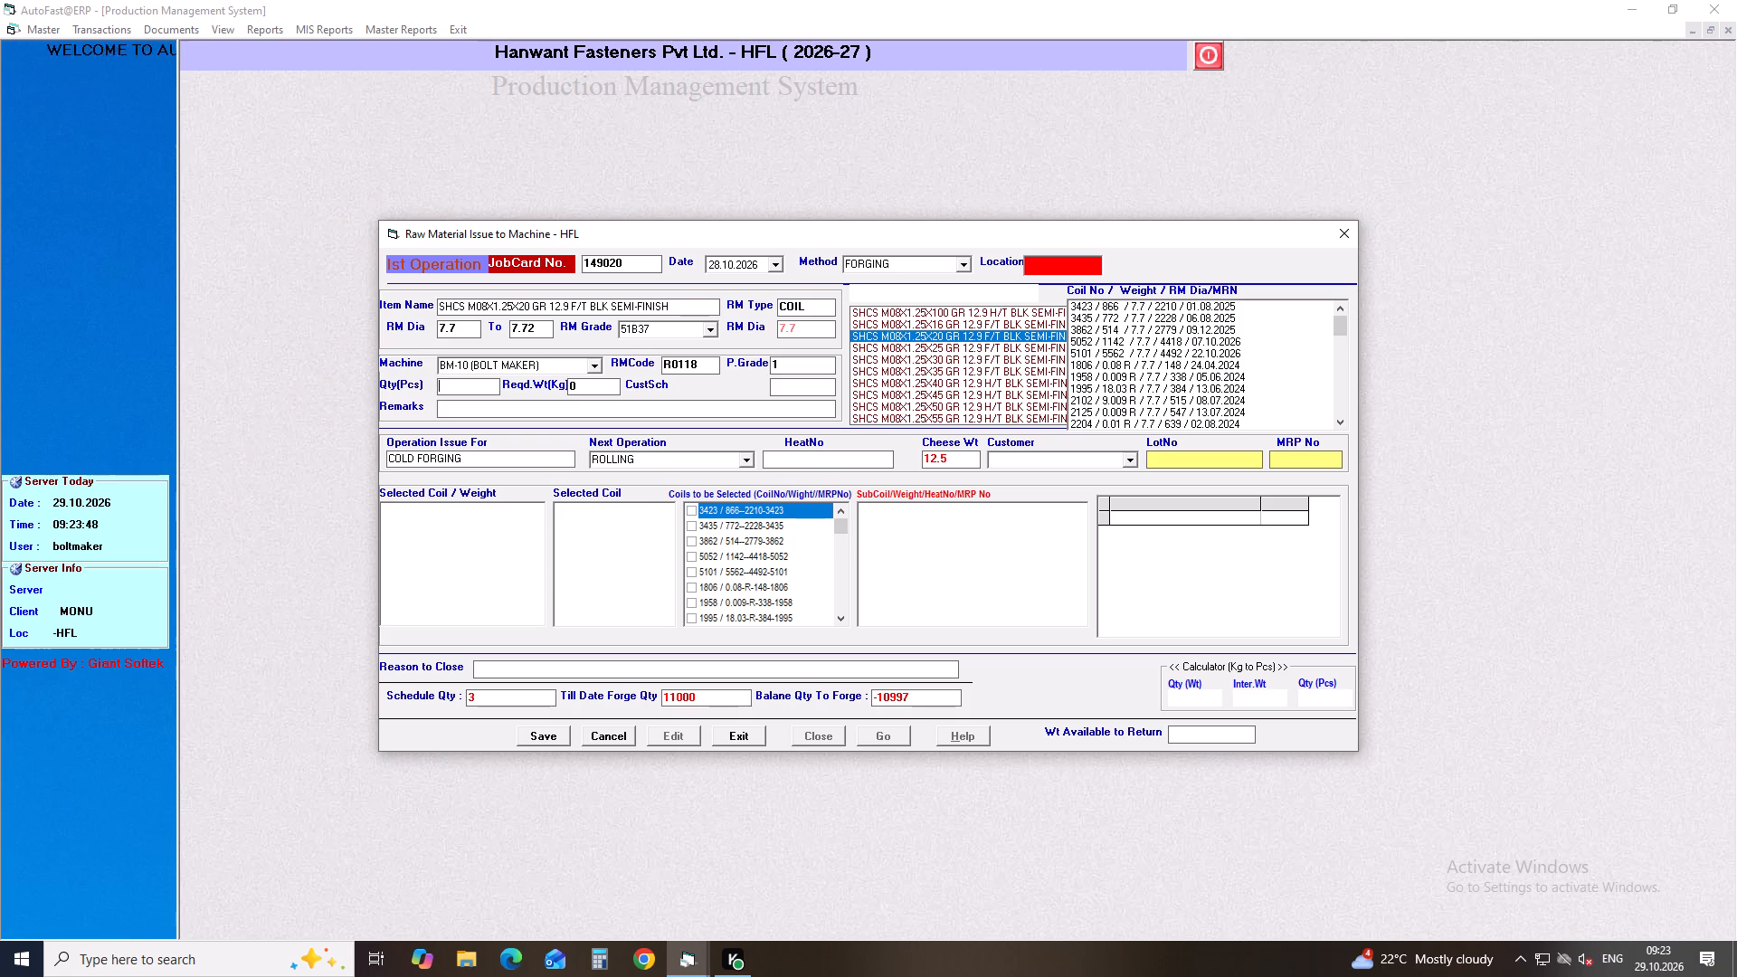
Enter a quantity of 5197 pieces and accept ROLLING as the SHCS M08X1.25X20 issue's next operation.
{"action": "type", "text": "5197"}
{"action": "key", "text": "Return"}
{"action": "key", "text": "Return"}
{"action": "key", "text": "Return"}
{"action": "key", "text": "Return"}
{"action": "key", "text": "Return"}
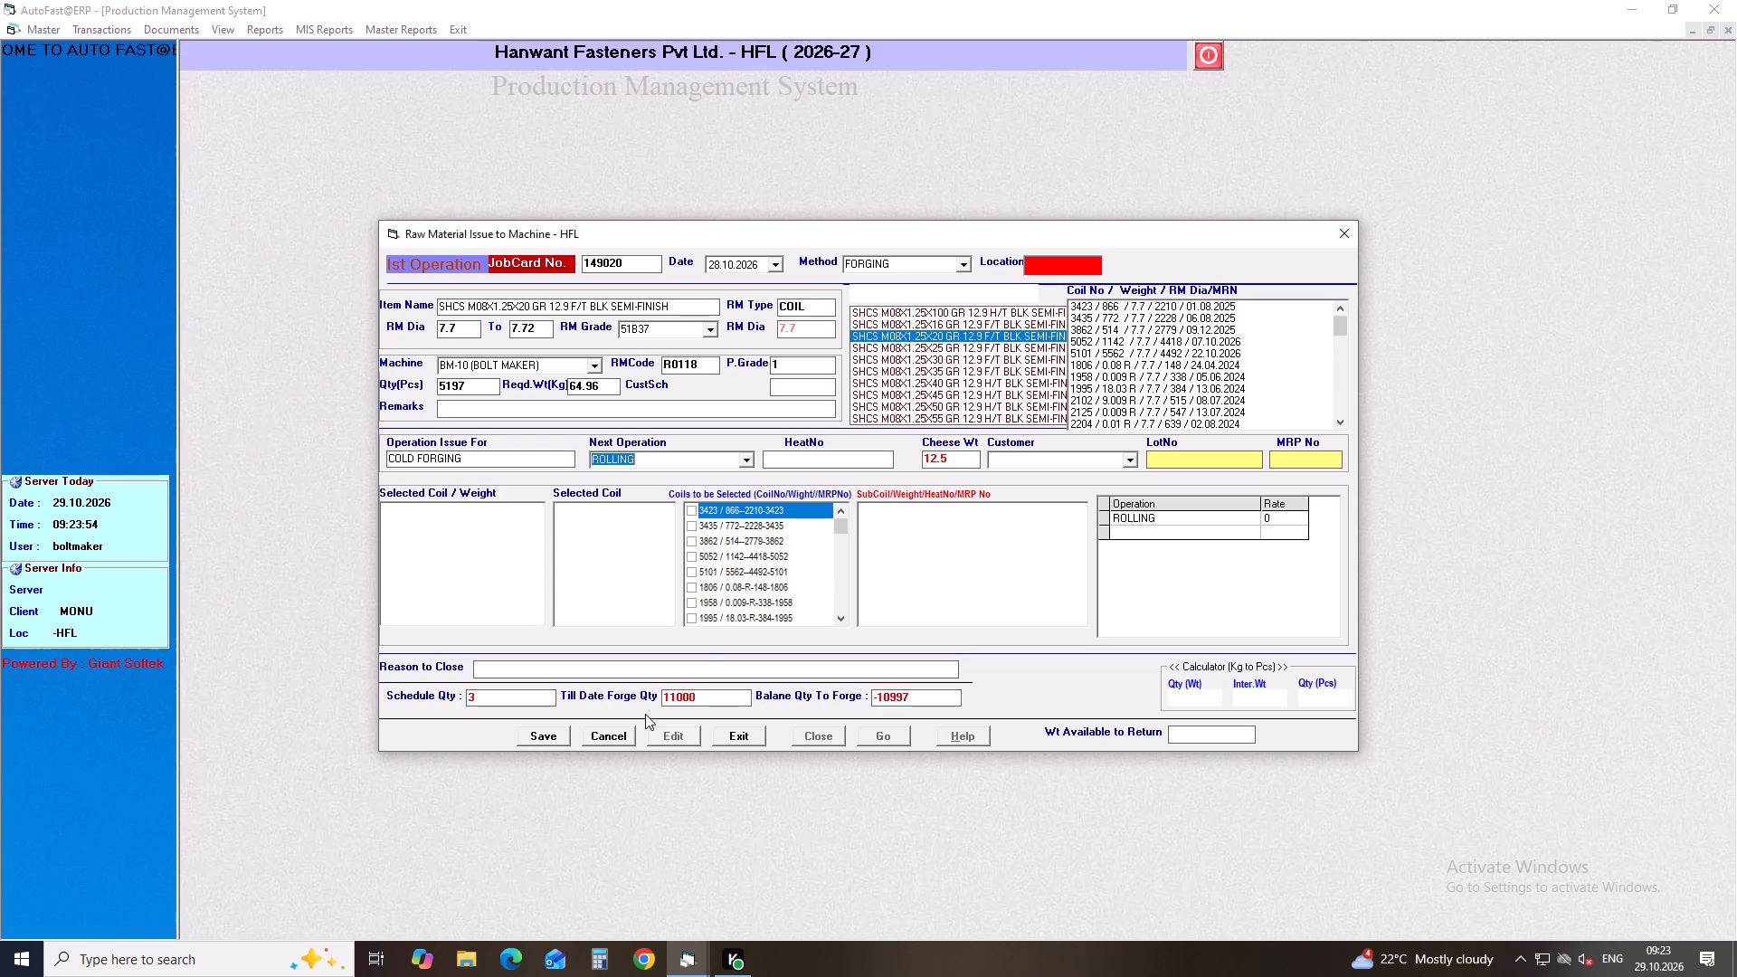
Select returned coil 5101 with sub-coil 5101-11R for the SHCS M08X1.25X20 and save the job card.
{"action": "left_click_drag", "start_coordinate": [843, 522], "coordinate": [843, 621]}
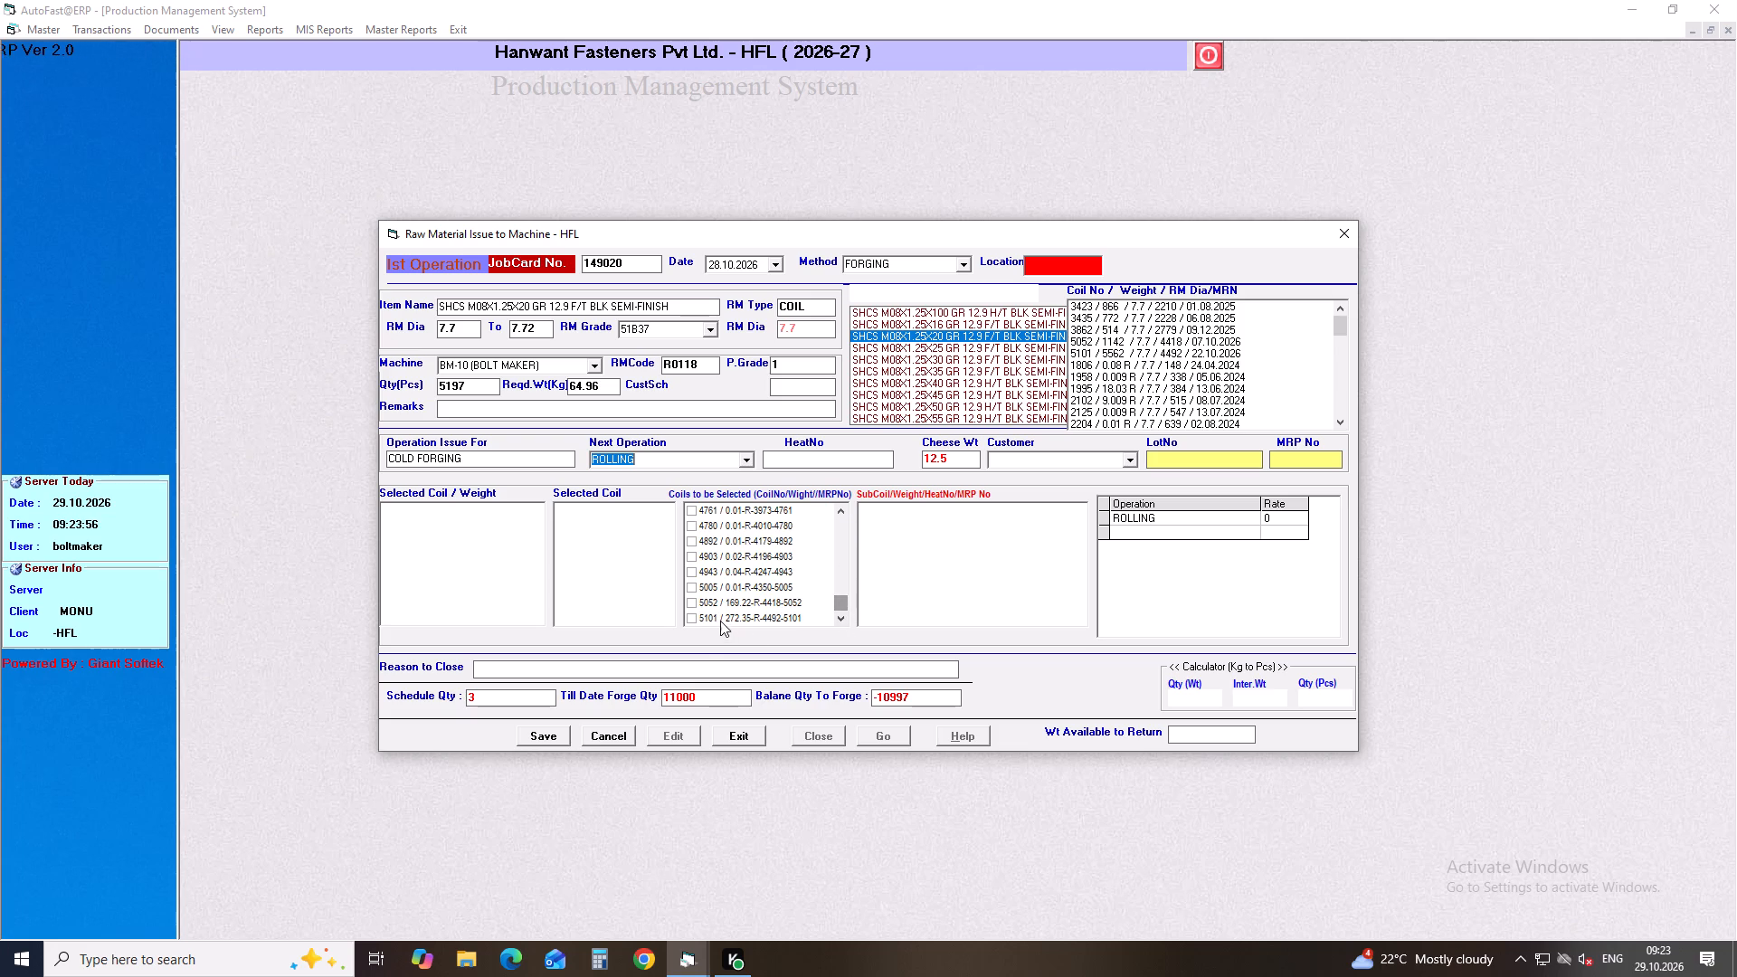
{"action": "left_click", "coordinate": [693, 617]}
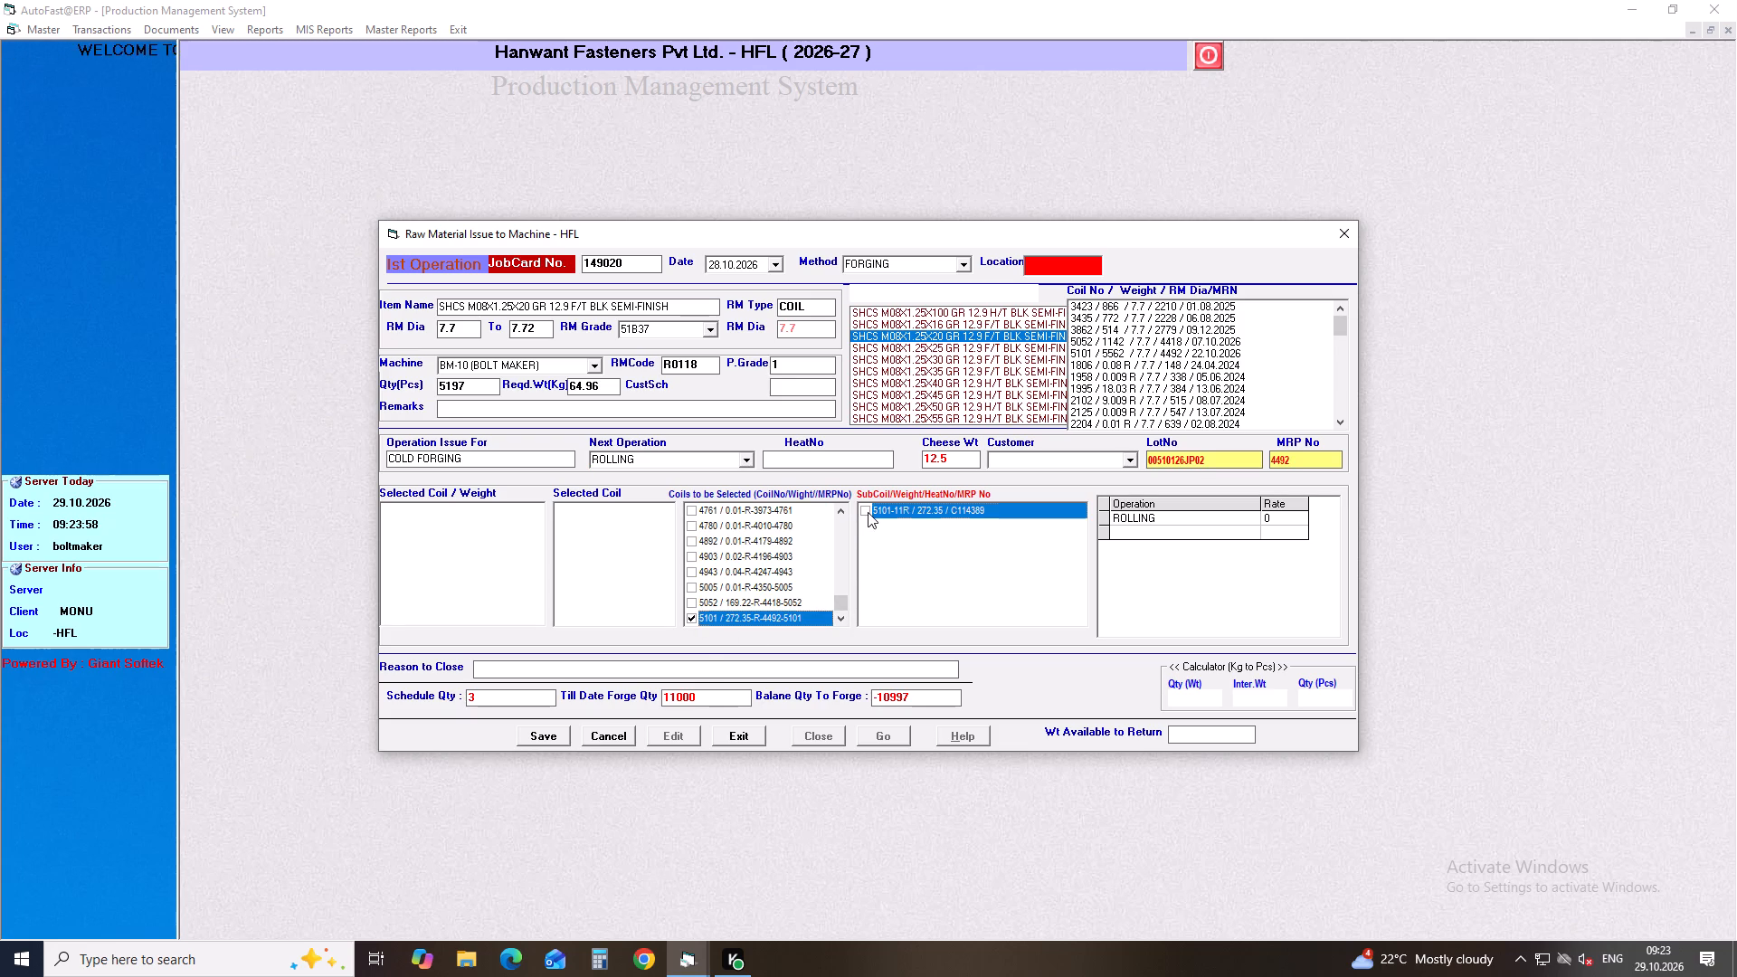
{"action": "left_click", "coordinate": [868, 512]}
{"action": "left_click", "coordinate": [556, 732]}
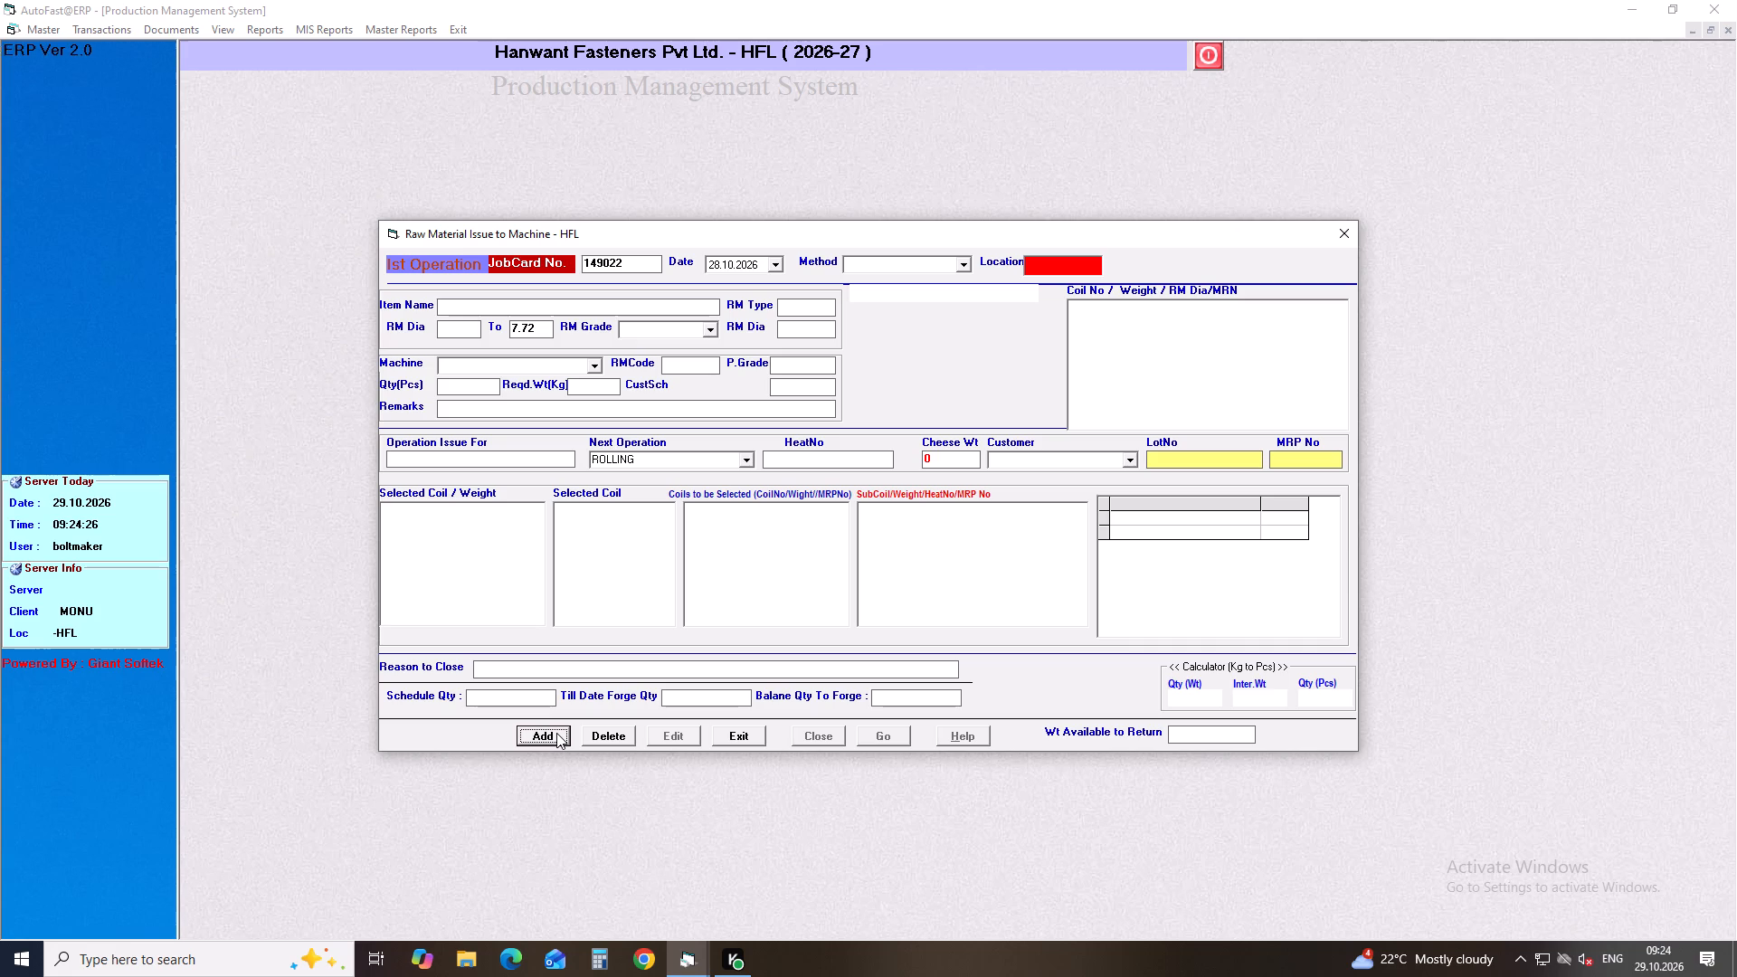
Start another FORGING job card dated 28.10.2026 and choose item SHCS M08X1.25X20 GR 12.9 F/T BLK SEMI-FINISH.
{"action": "key", "text": "Return"}
{"action": "key", "text": "Return"}
{"action": "key", "text": "Return"}
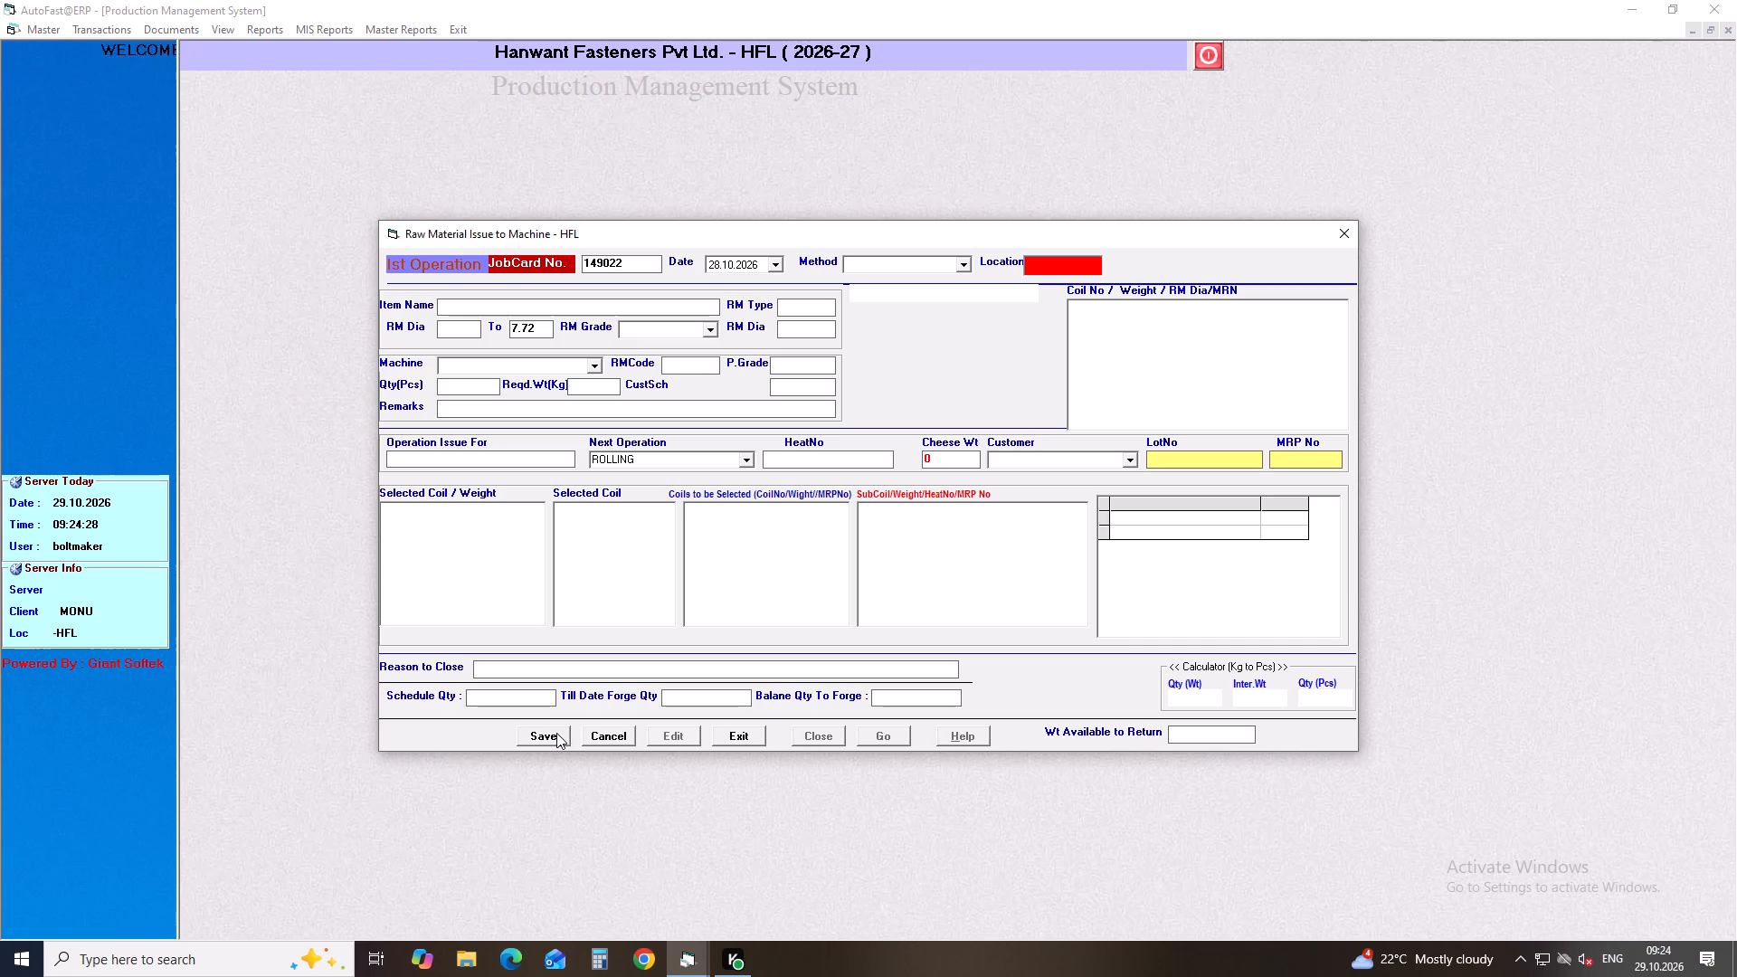
{"action": "key", "text": "Down"}
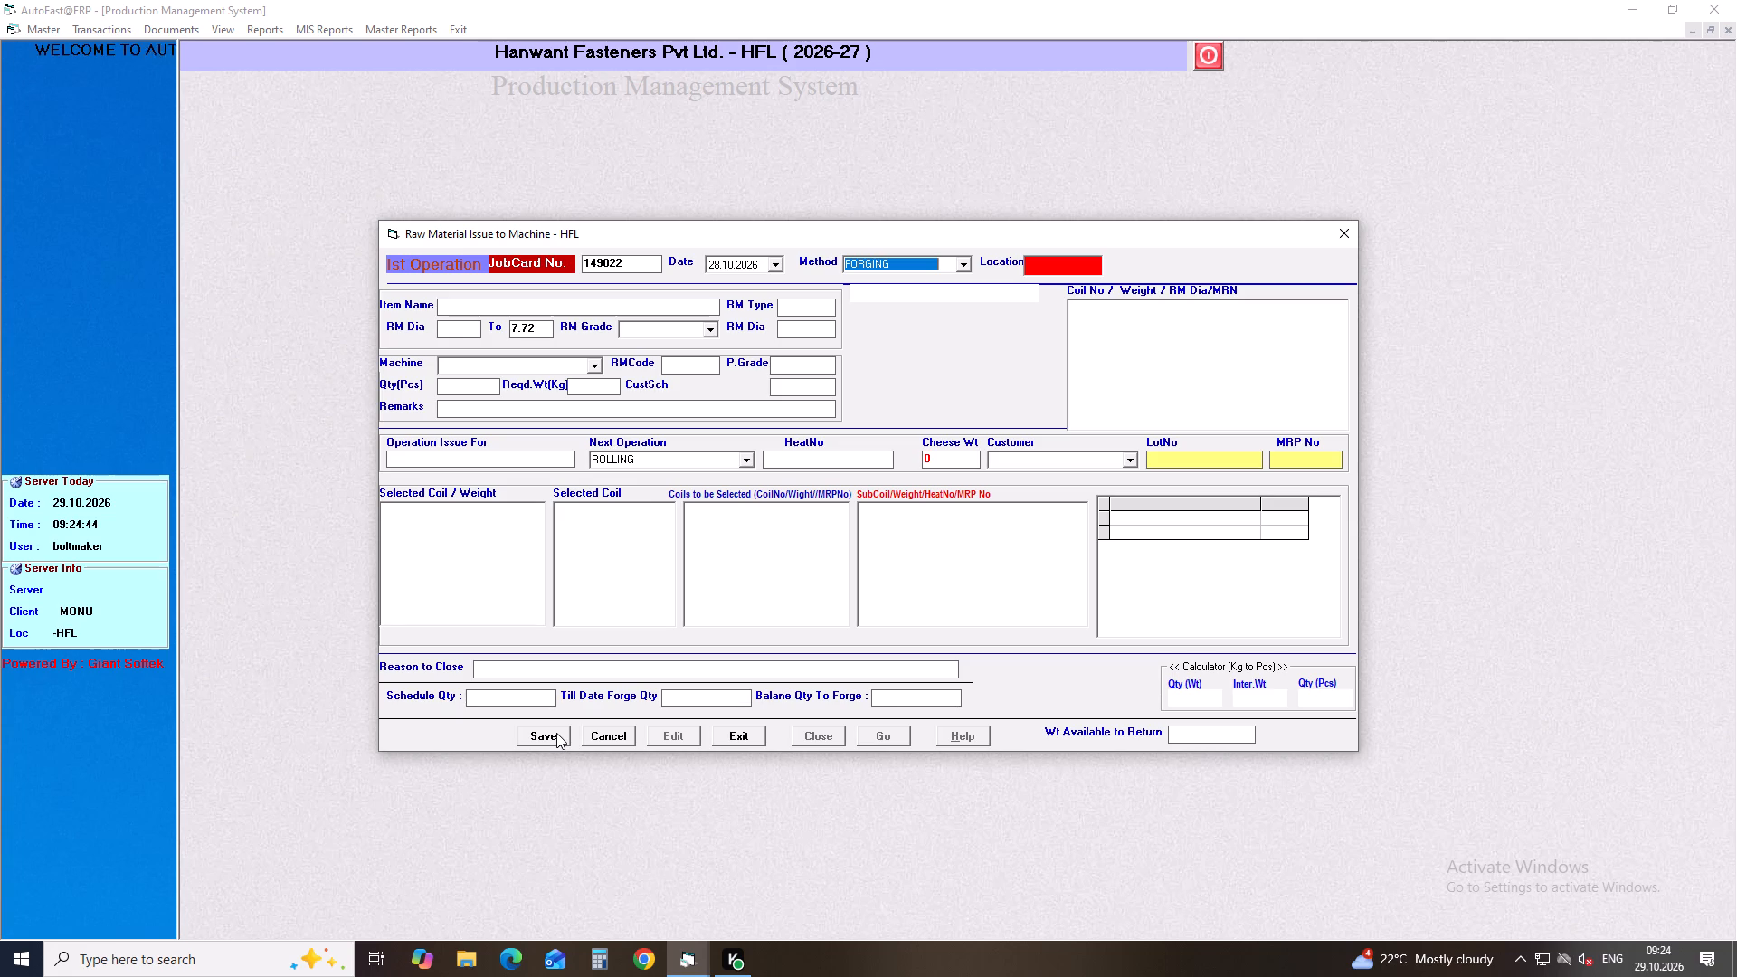
{"action": "key", "text": "Return"}
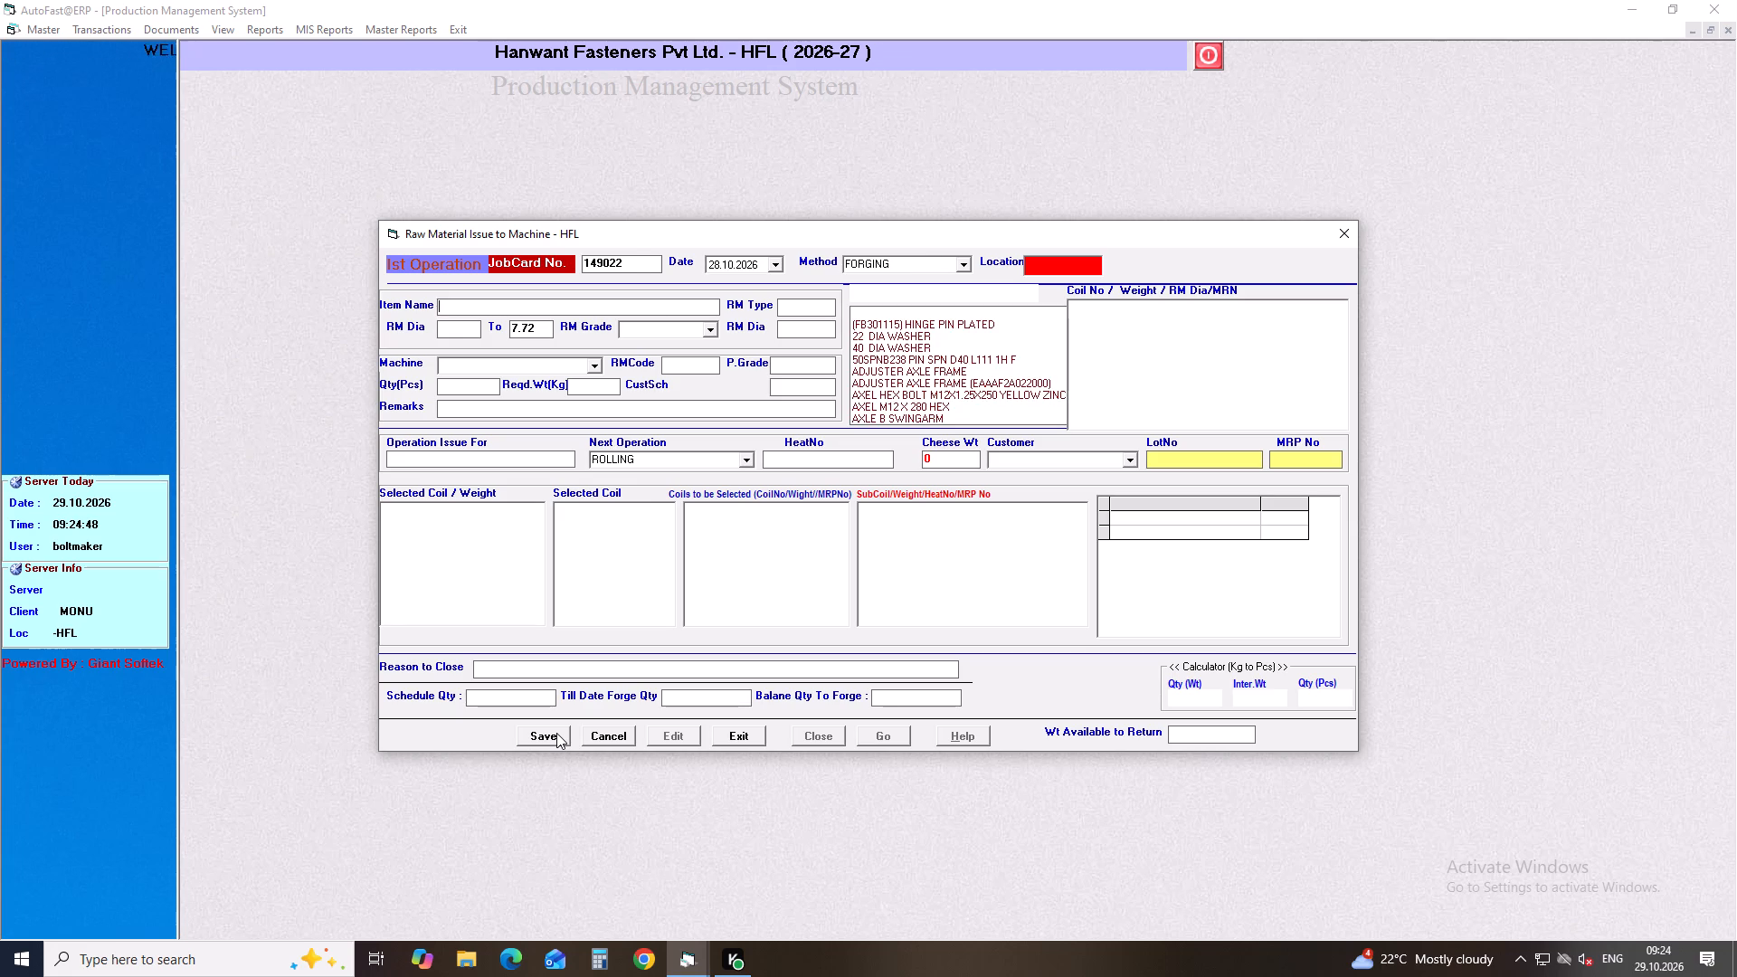
{"action": "type", "text": "SHCS M08"}
{"action": "key", "text": "Down"}
{"action": "key", "text": "Down"}
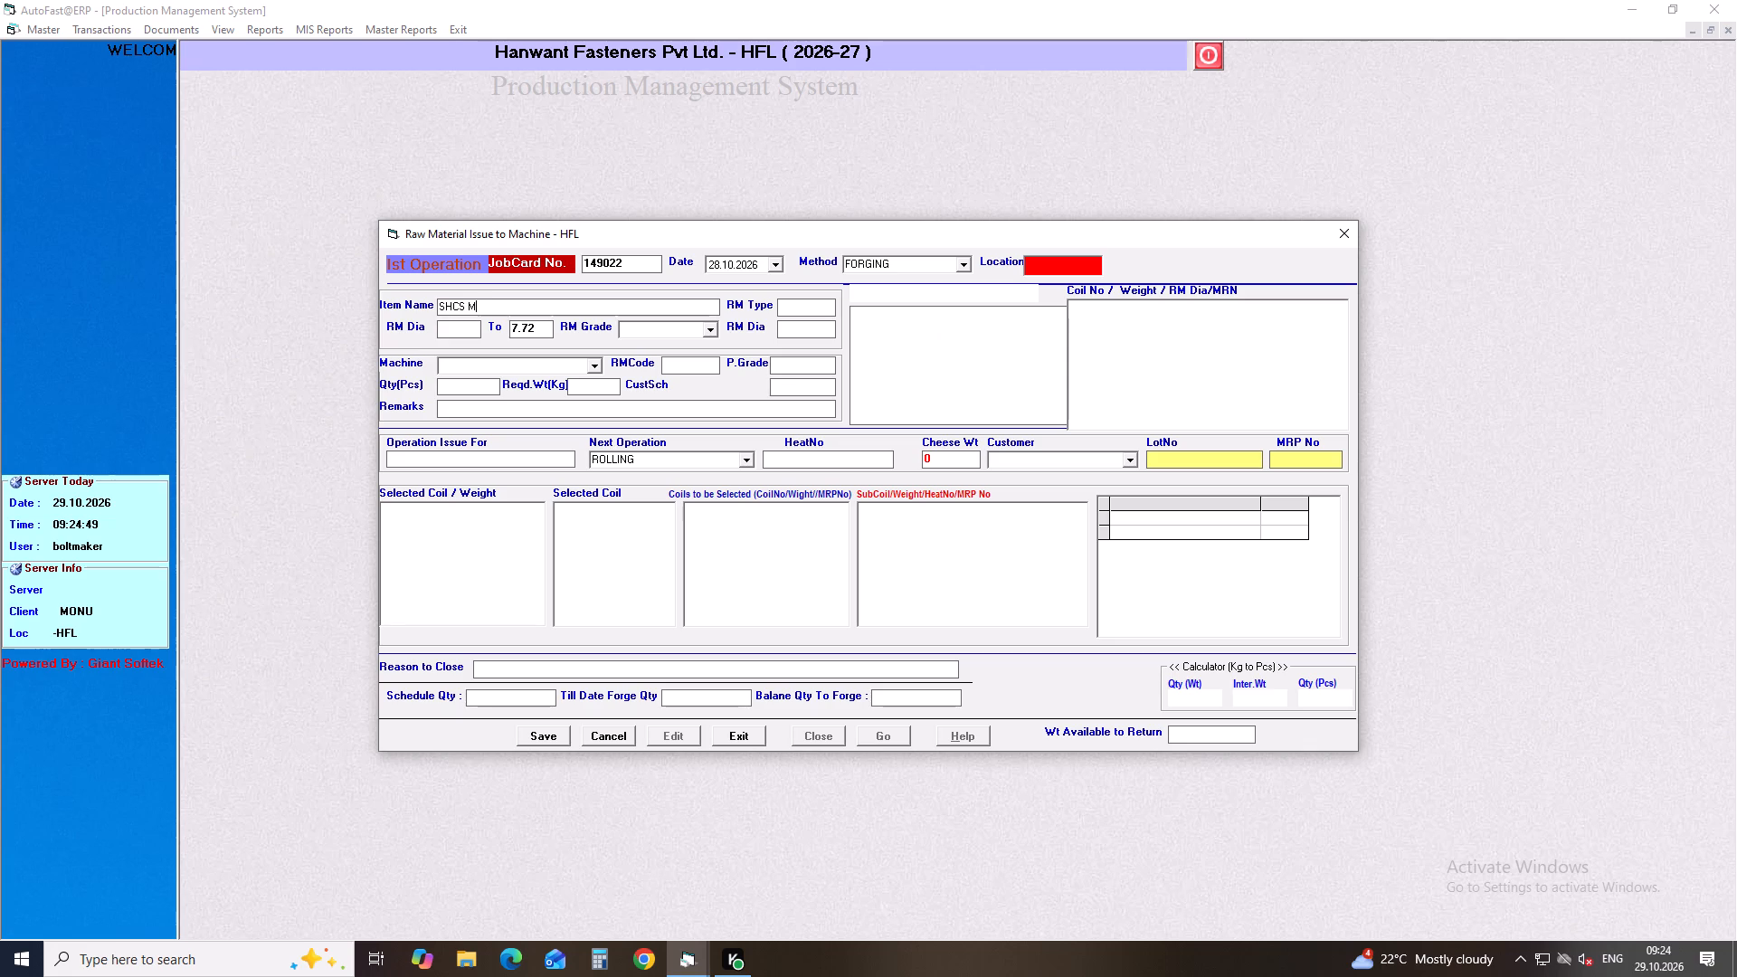
{"action": "key", "text": "Down"}
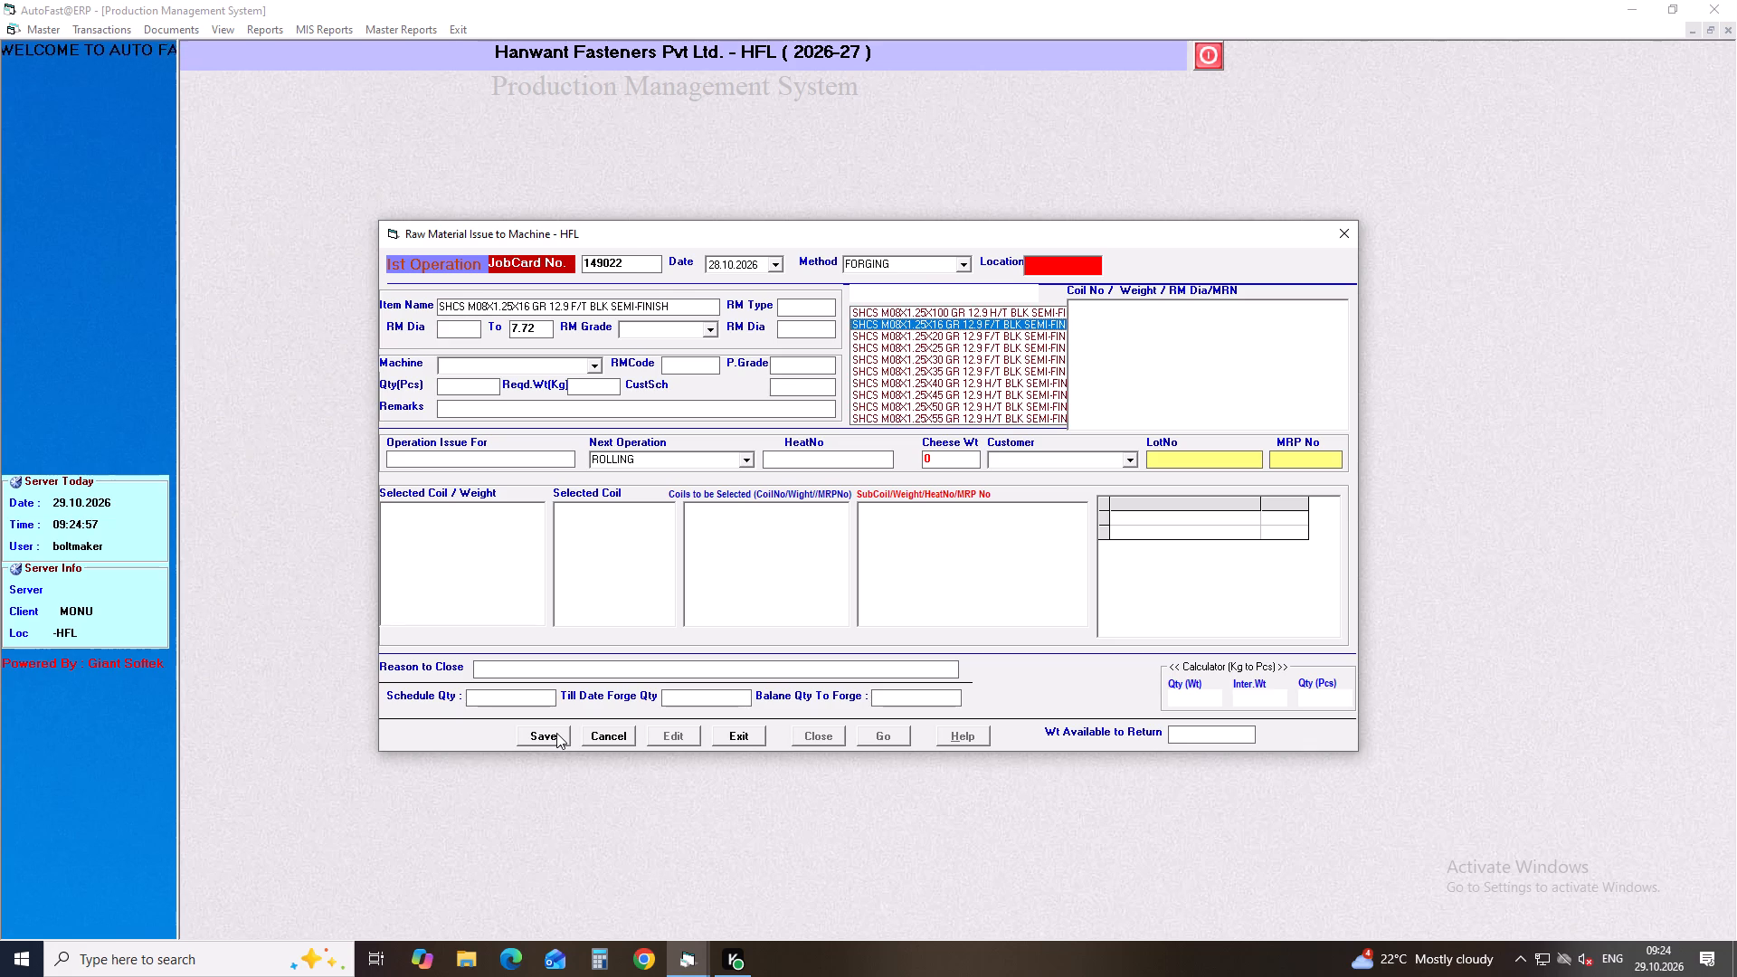
{"action": "key", "text": "Down"}
{"action": "key", "text": "Return"}
Set RM grade 51B37 and machine BM-10 (BOLT MAKER) for the second SHCS M08X1.25X20 issue.
{"action": "key", "text": "Return"}
{"action": "key", "text": "Return"}
{"action": "key", "text": "Down"}
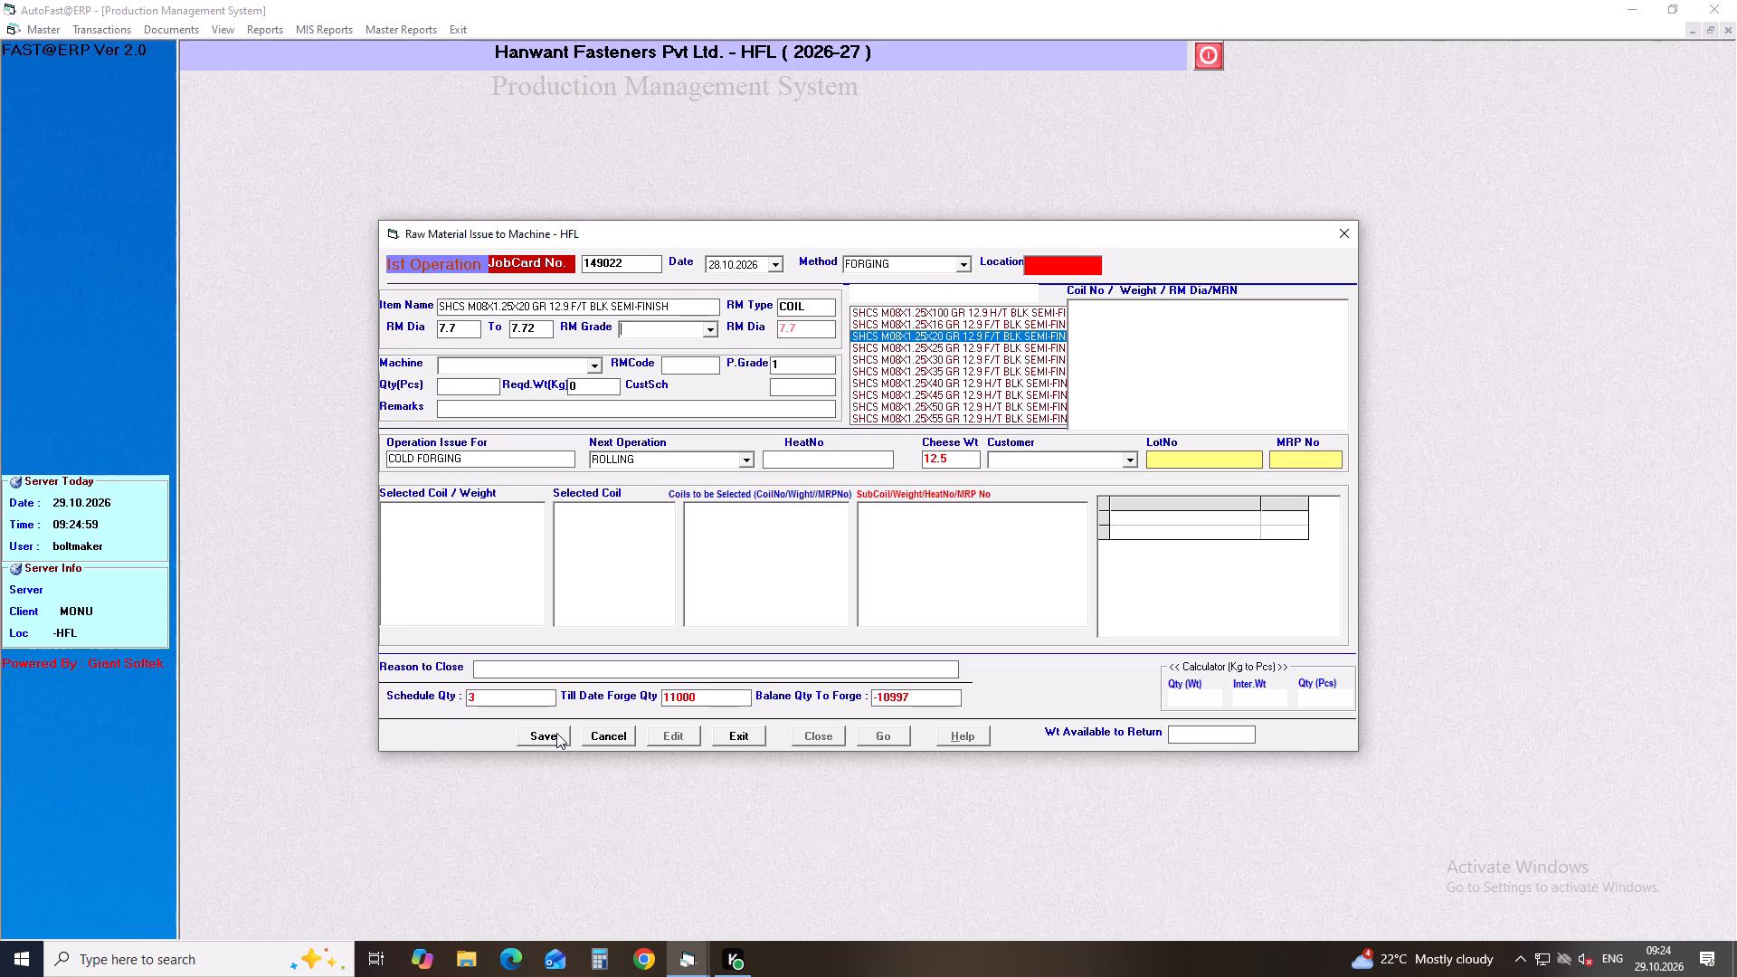
{"action": "key", "text": "Return"}
{"action": "key", "text": "Return"}
{"action": "type", "text": "BM"}
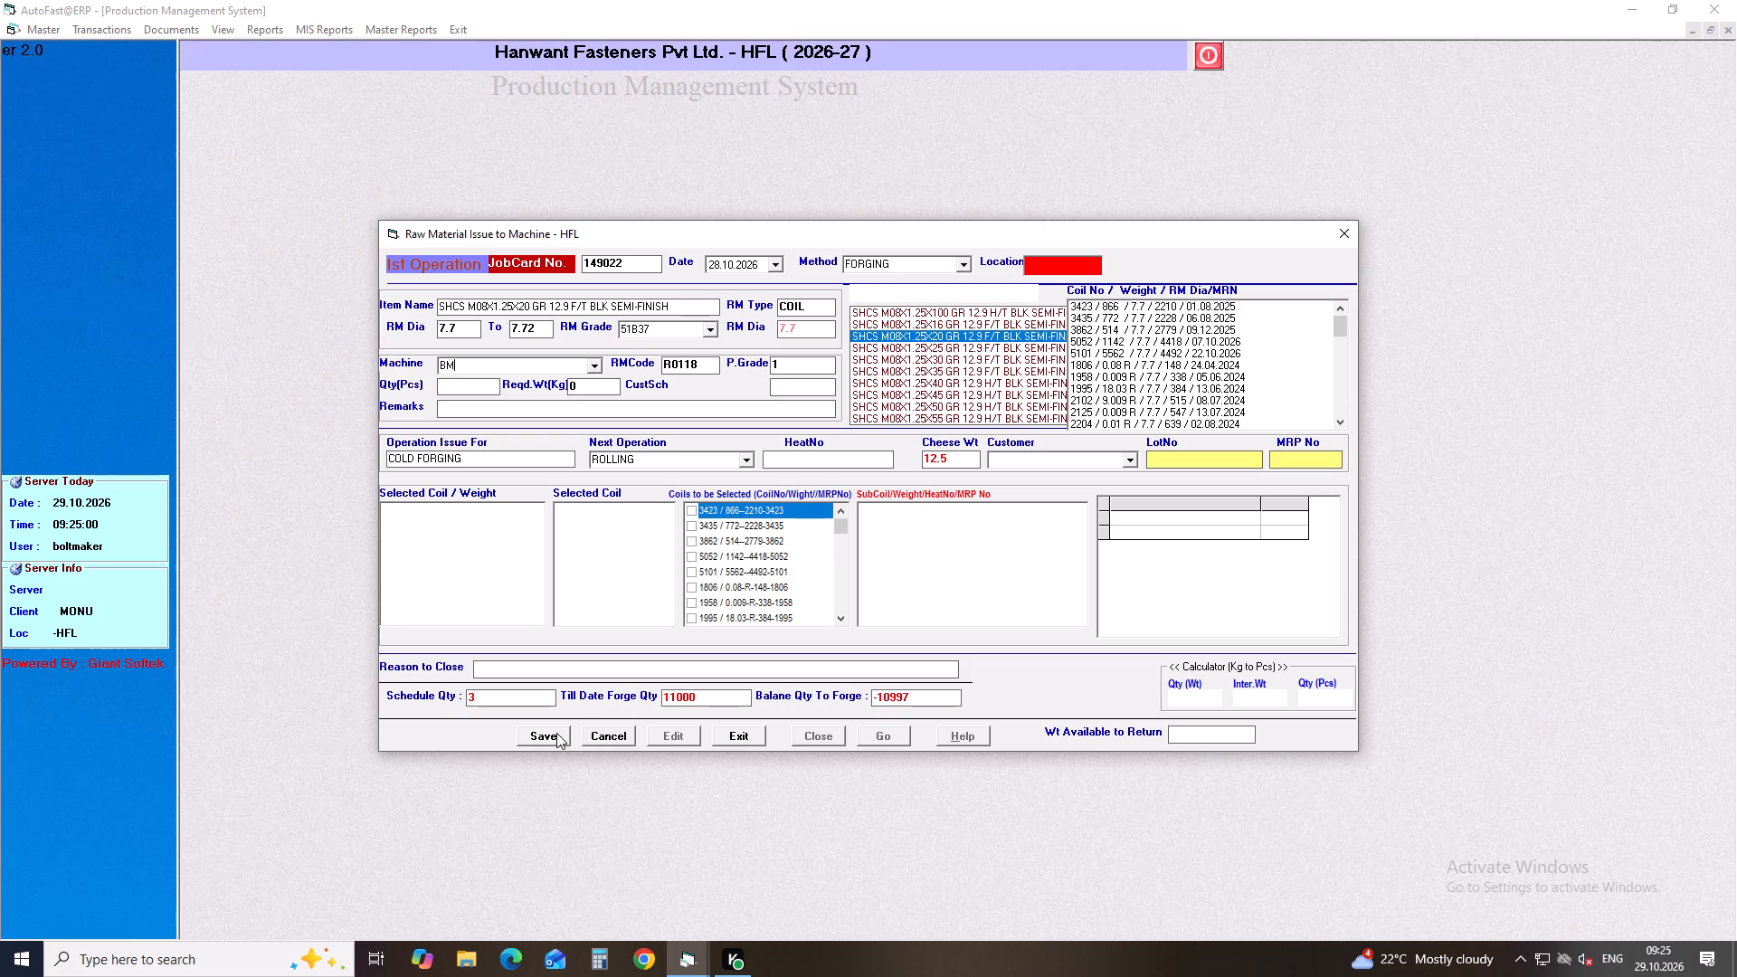
{"action": "key", "text": "Down"}
{"action": "key", "text": "Down"}
{"action": "key", "text": "Down"}
{"action": "key", "text": "Down"}
{"action": "key", "text": "Down"}
{"action": "key", "text": "Down"}
{"action": "key", "text": "Down"}
{"action": "key", "text": "Down"}
{"action": "key", "text": "Down"}
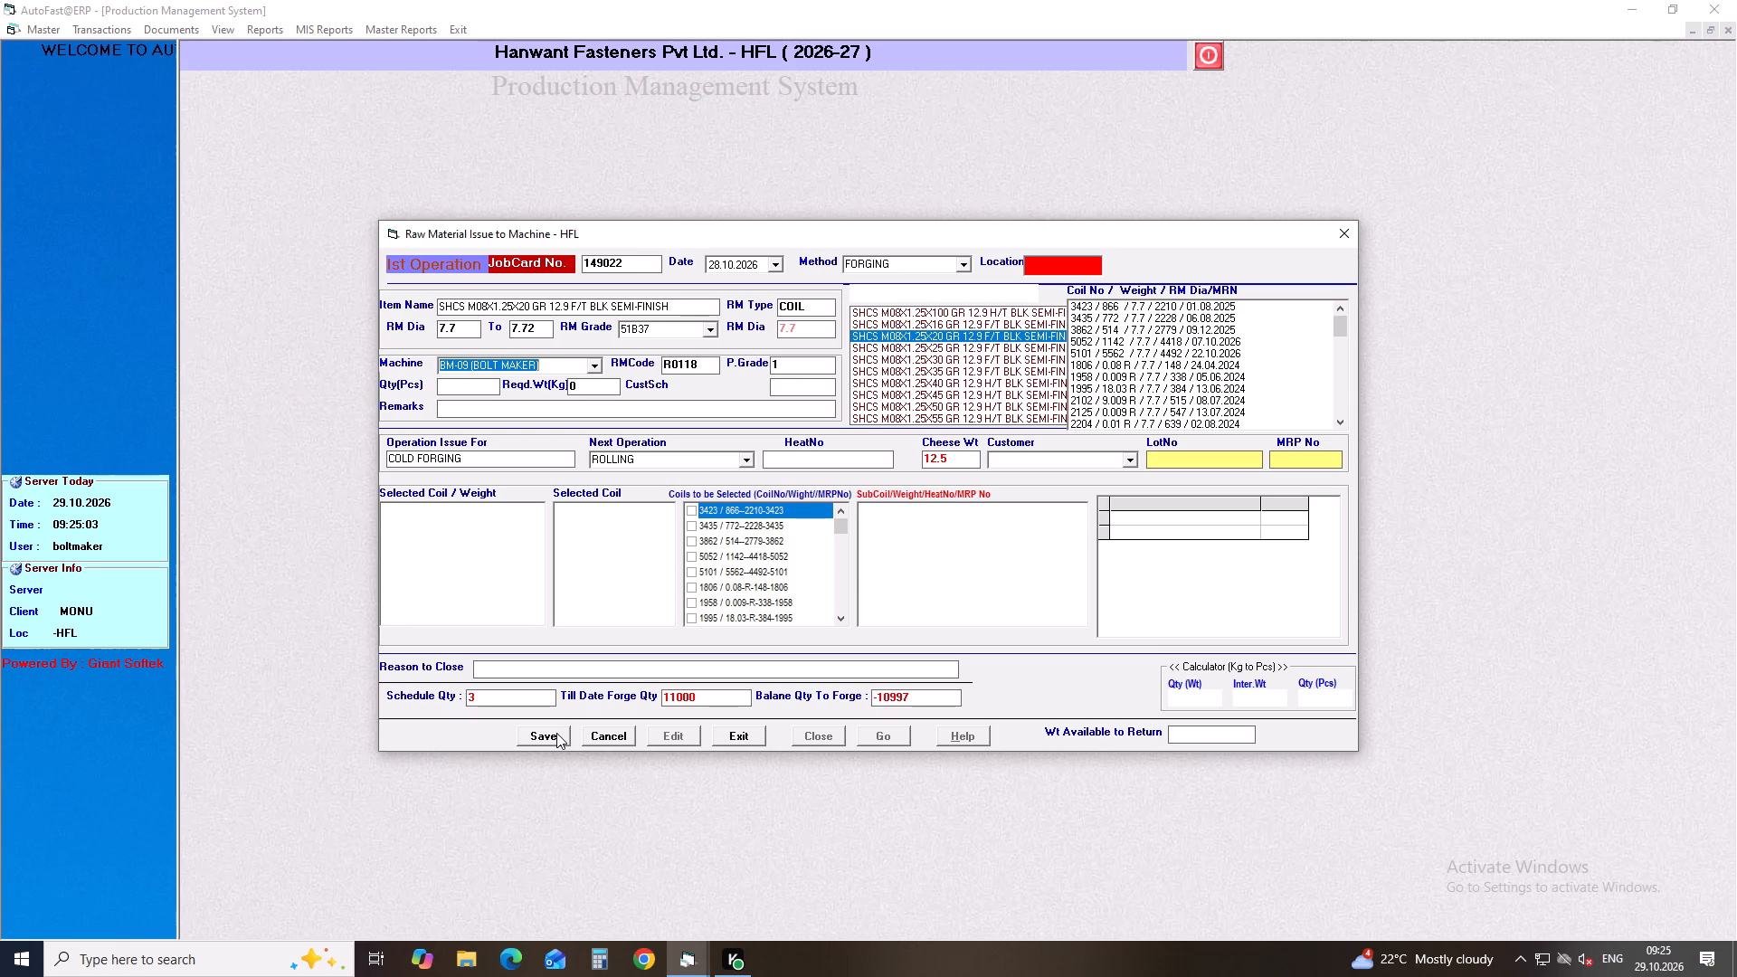
{"action": "key", "text": "Down"}
{"action": "key", "text": "Return"}
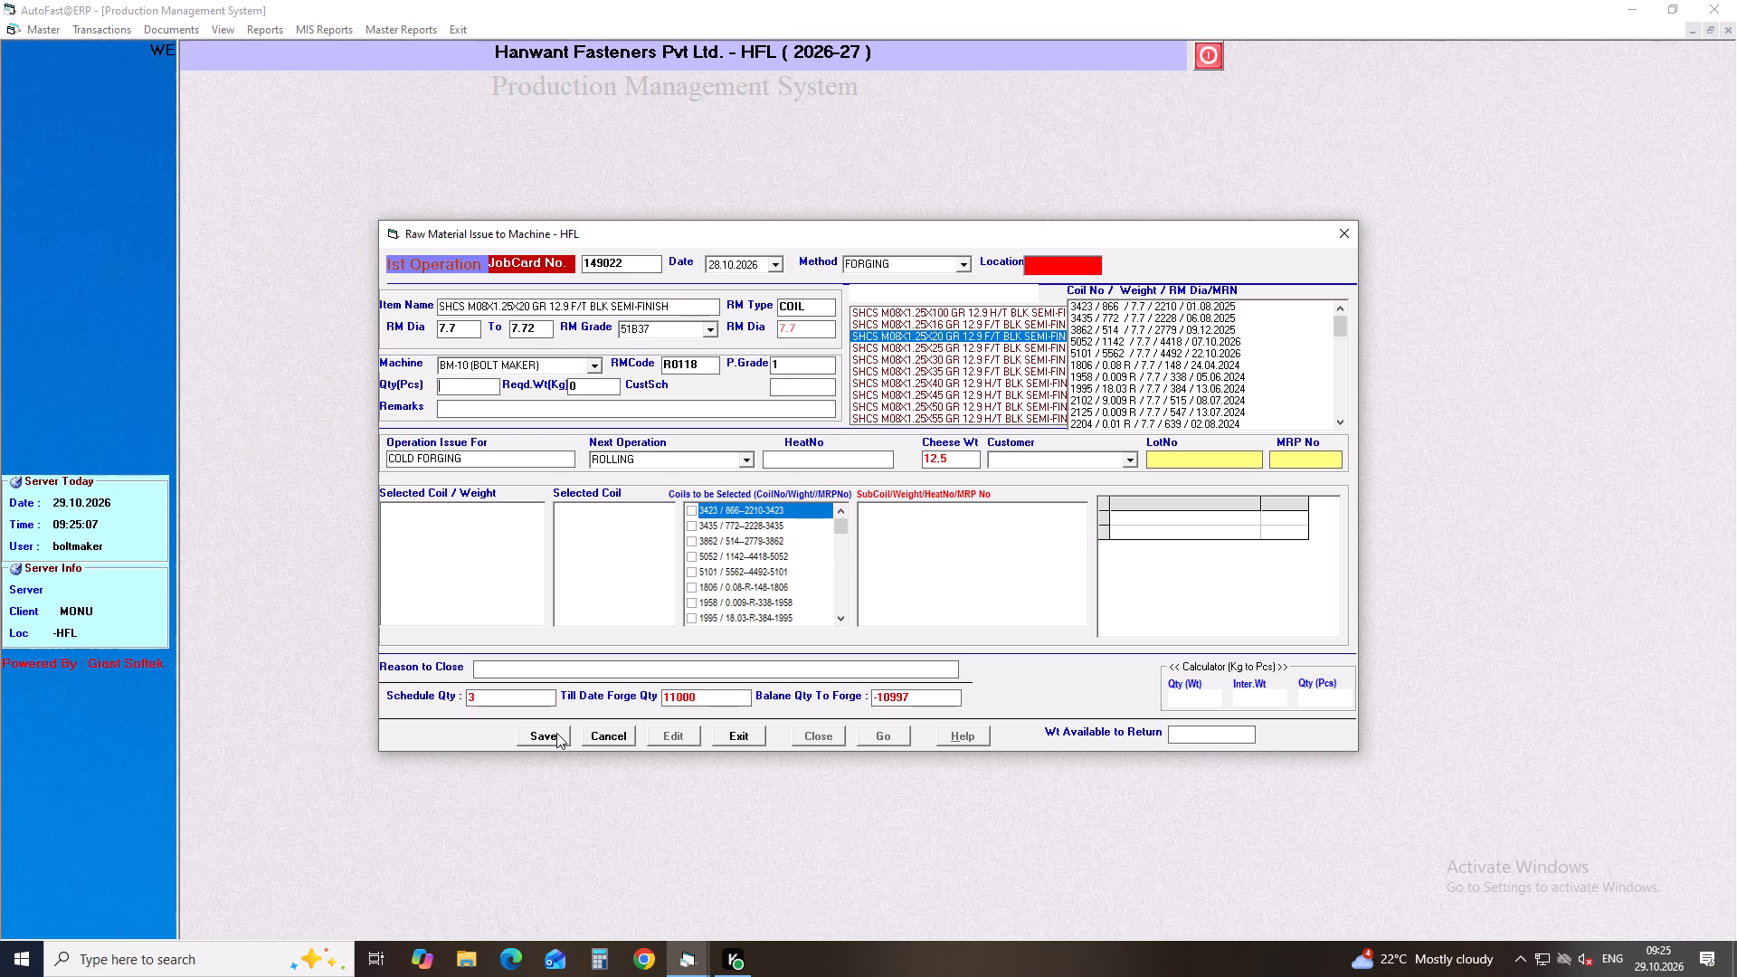
Enter a quantity of 29853 pieces and accept ROLLING as the next operation.
{"action": "type", "text": "29"}
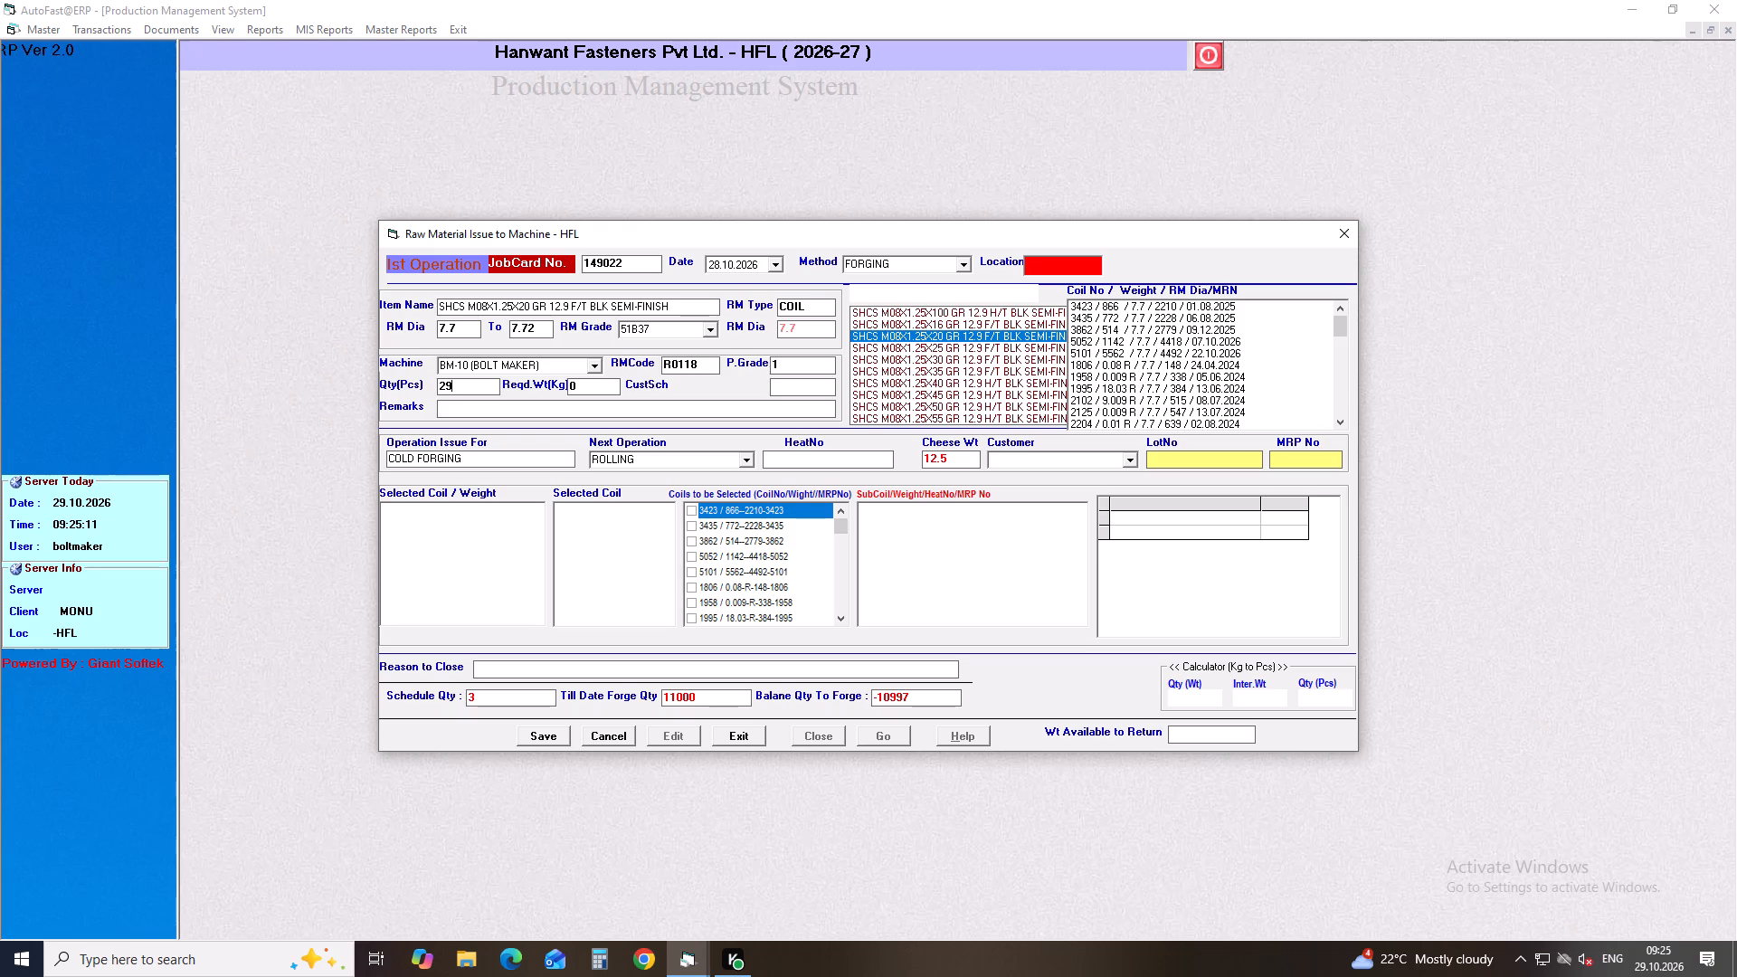
{"action": "type", "text": "853"}
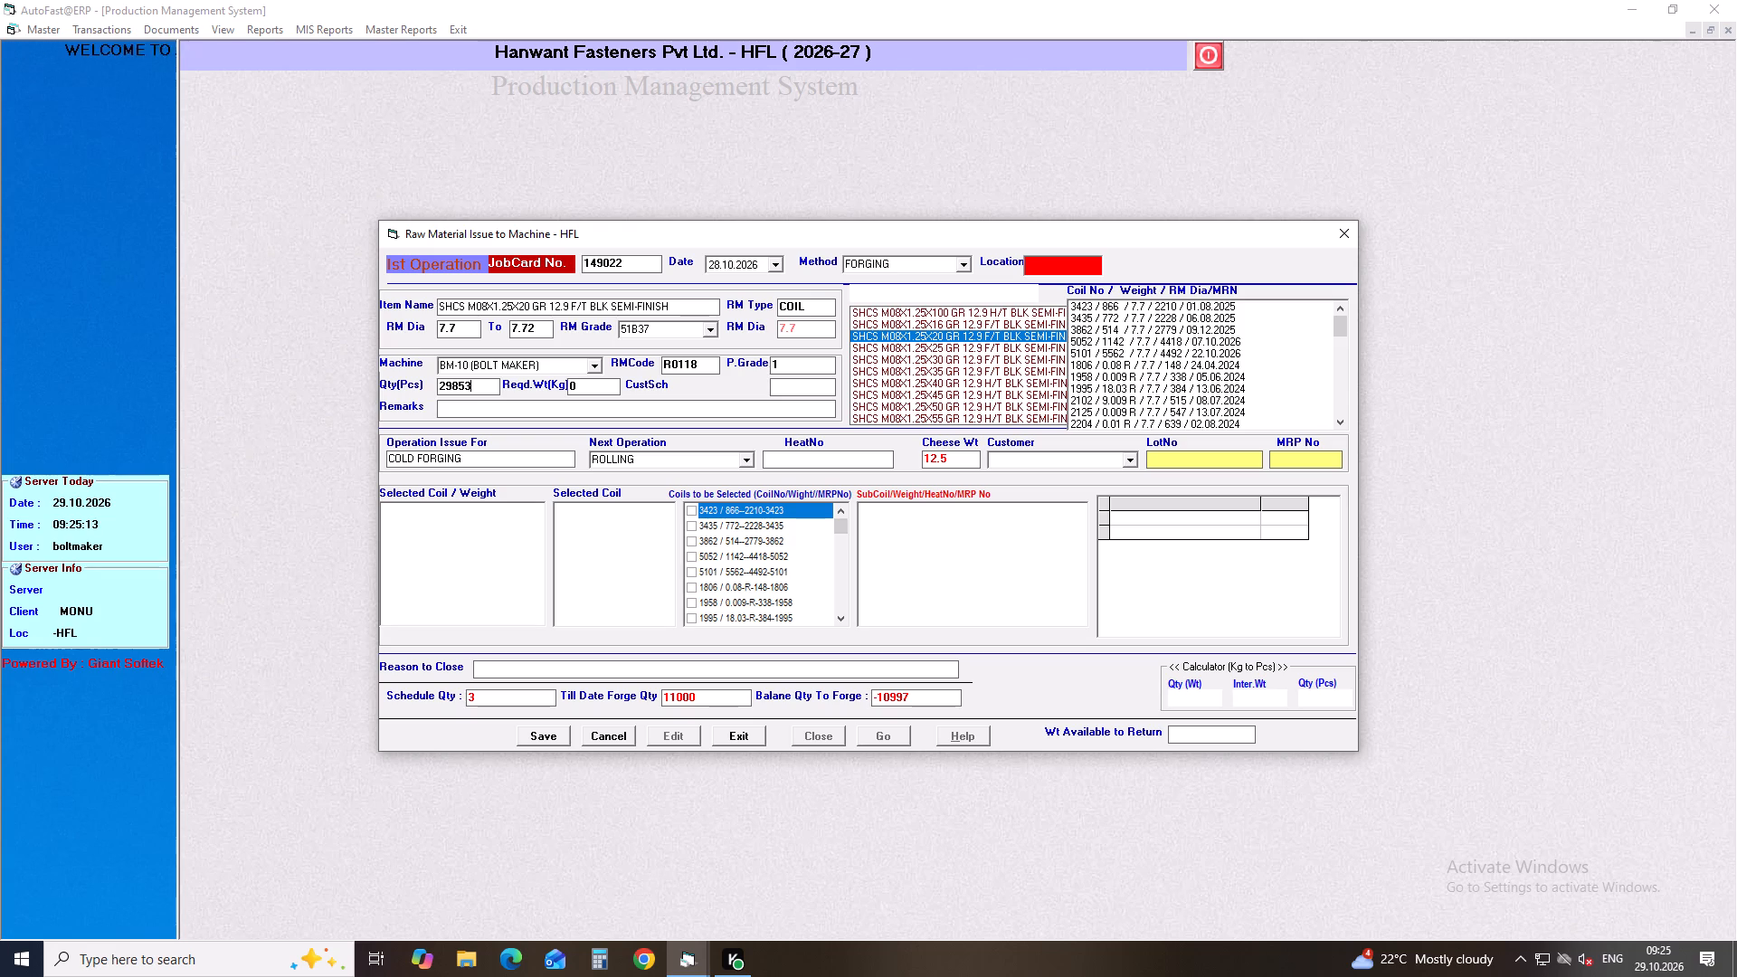
{"action": "key", "text": "Return"}
{"action": "key", "text": "Return"}
{"action": "key", "text": "Return"}
{"action": "key", "text": "Return"}
{"action": "key", "text": "Return"}
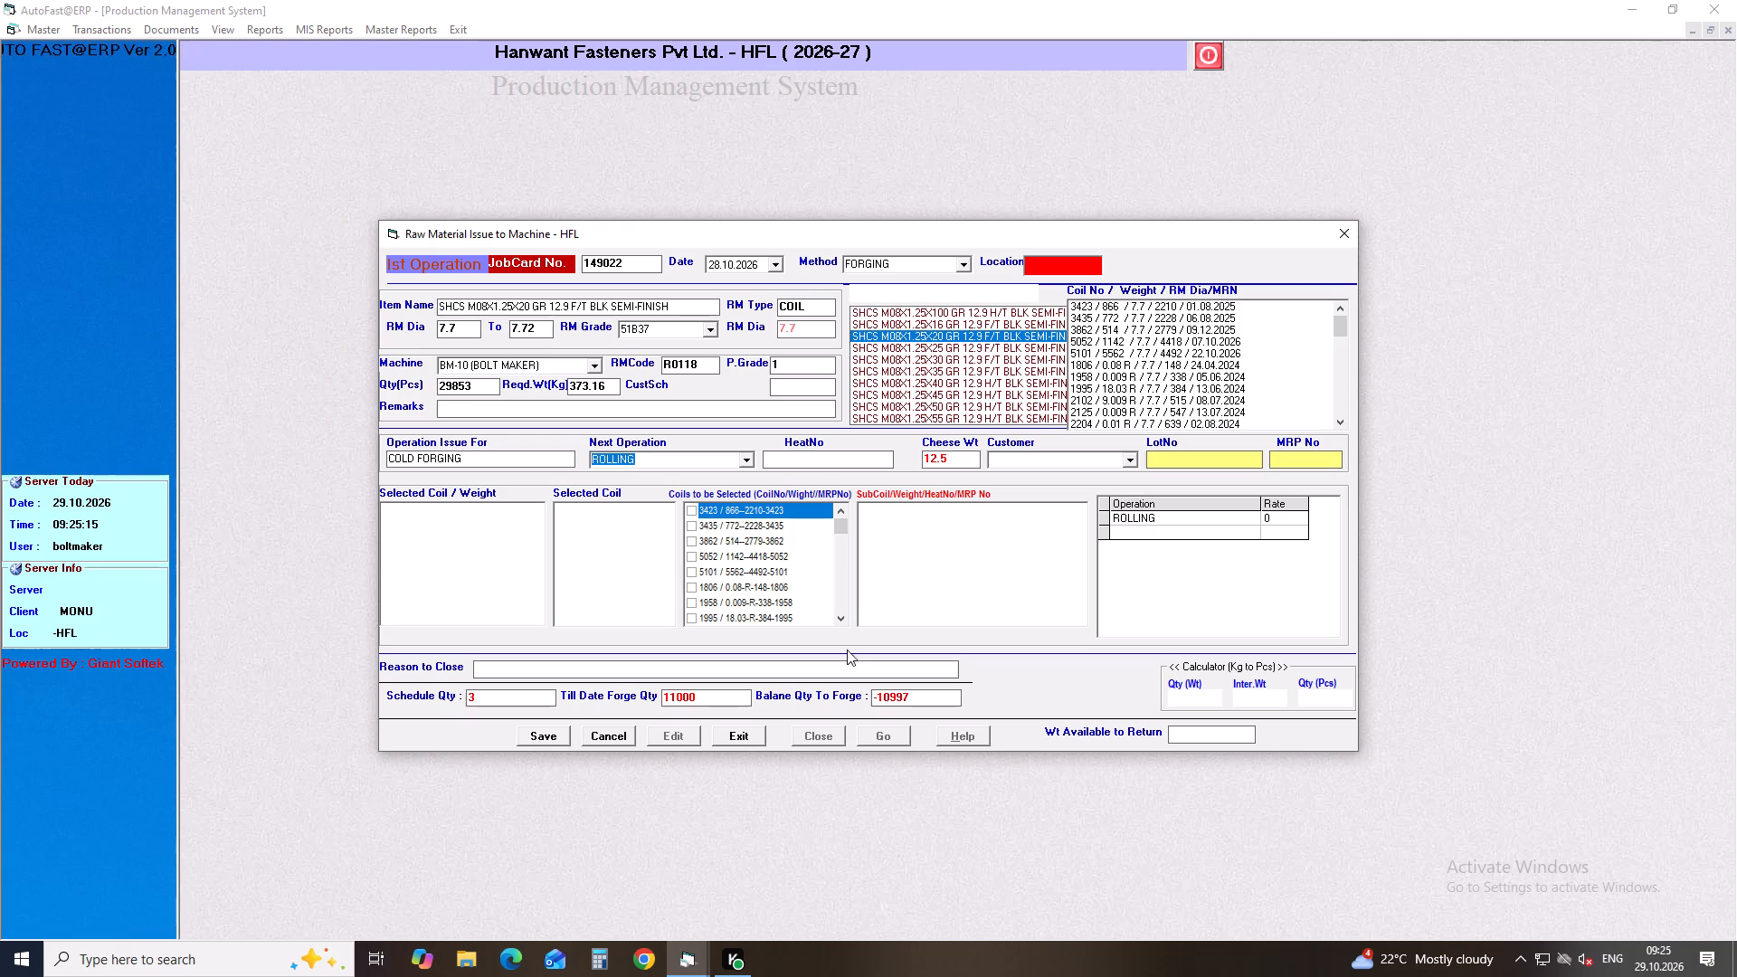
Select the returned and fresh entries of coil 5052 with sub-coils 5052-4R and 5052-6, and save the job card.
{"action": "left_click_drag", "start_coordinate": [840, 526], "coordinate": [840, 622]}
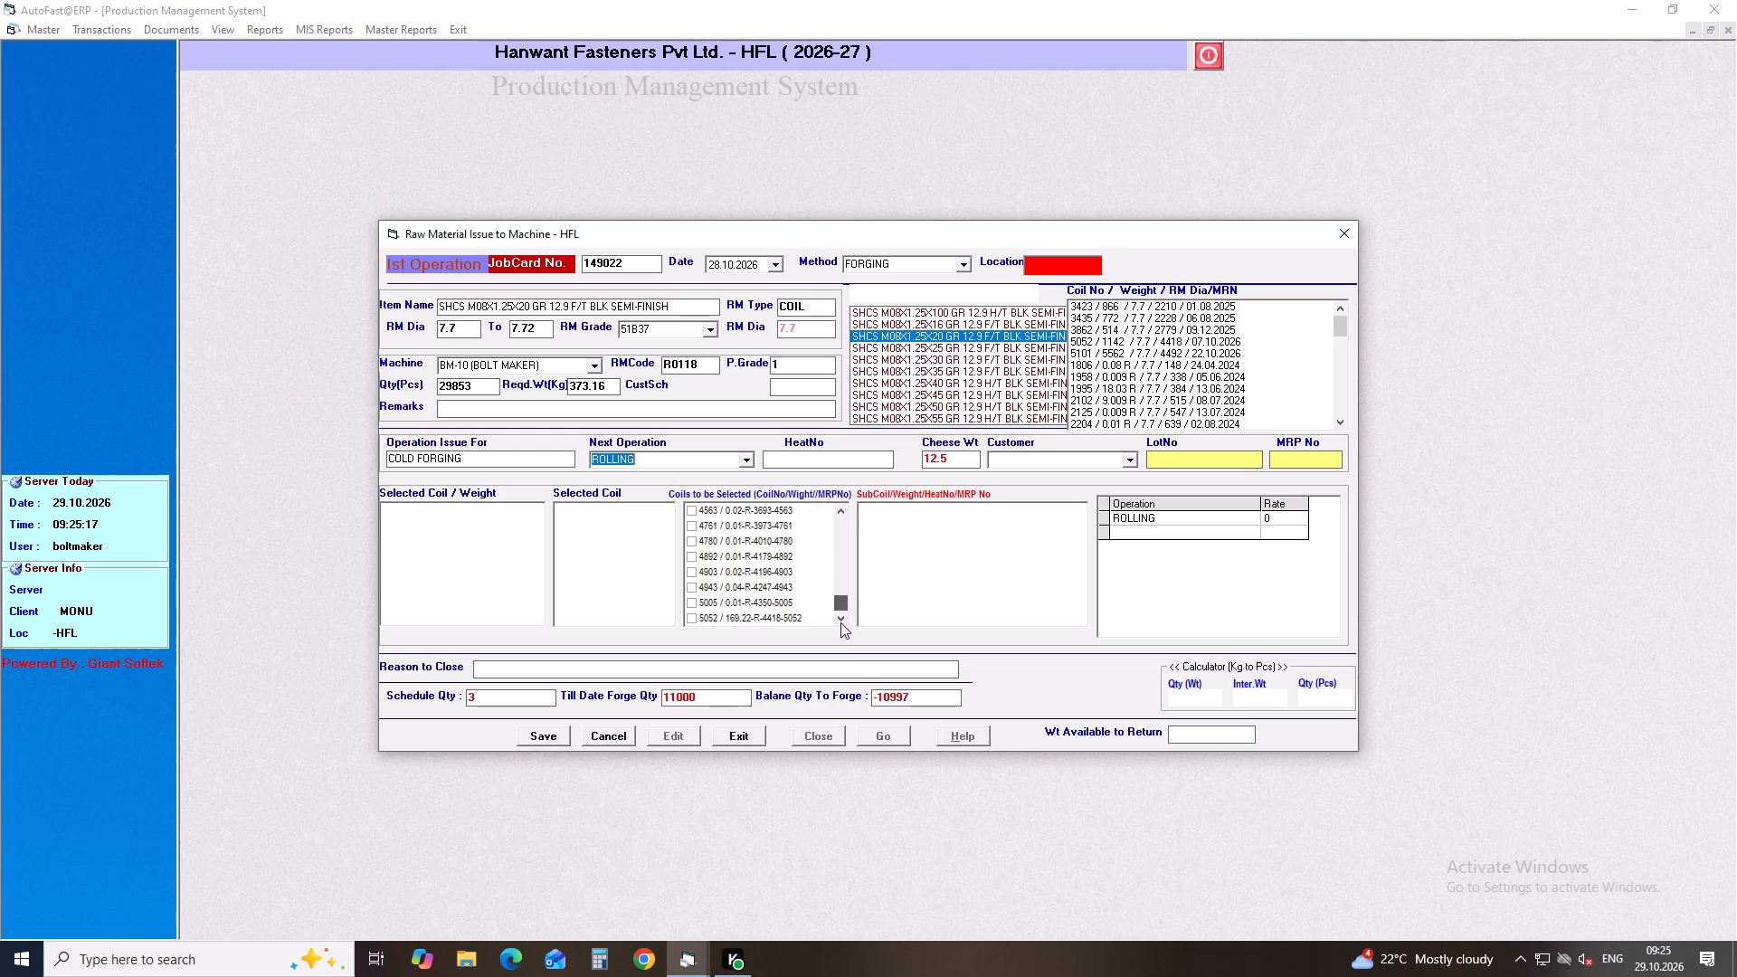
{"action": "left_click_drag", "start_coordinate": [840, 622], "coordinate": [840, 624]}
{"action": "left_click", "coordinate": [688, 621]}
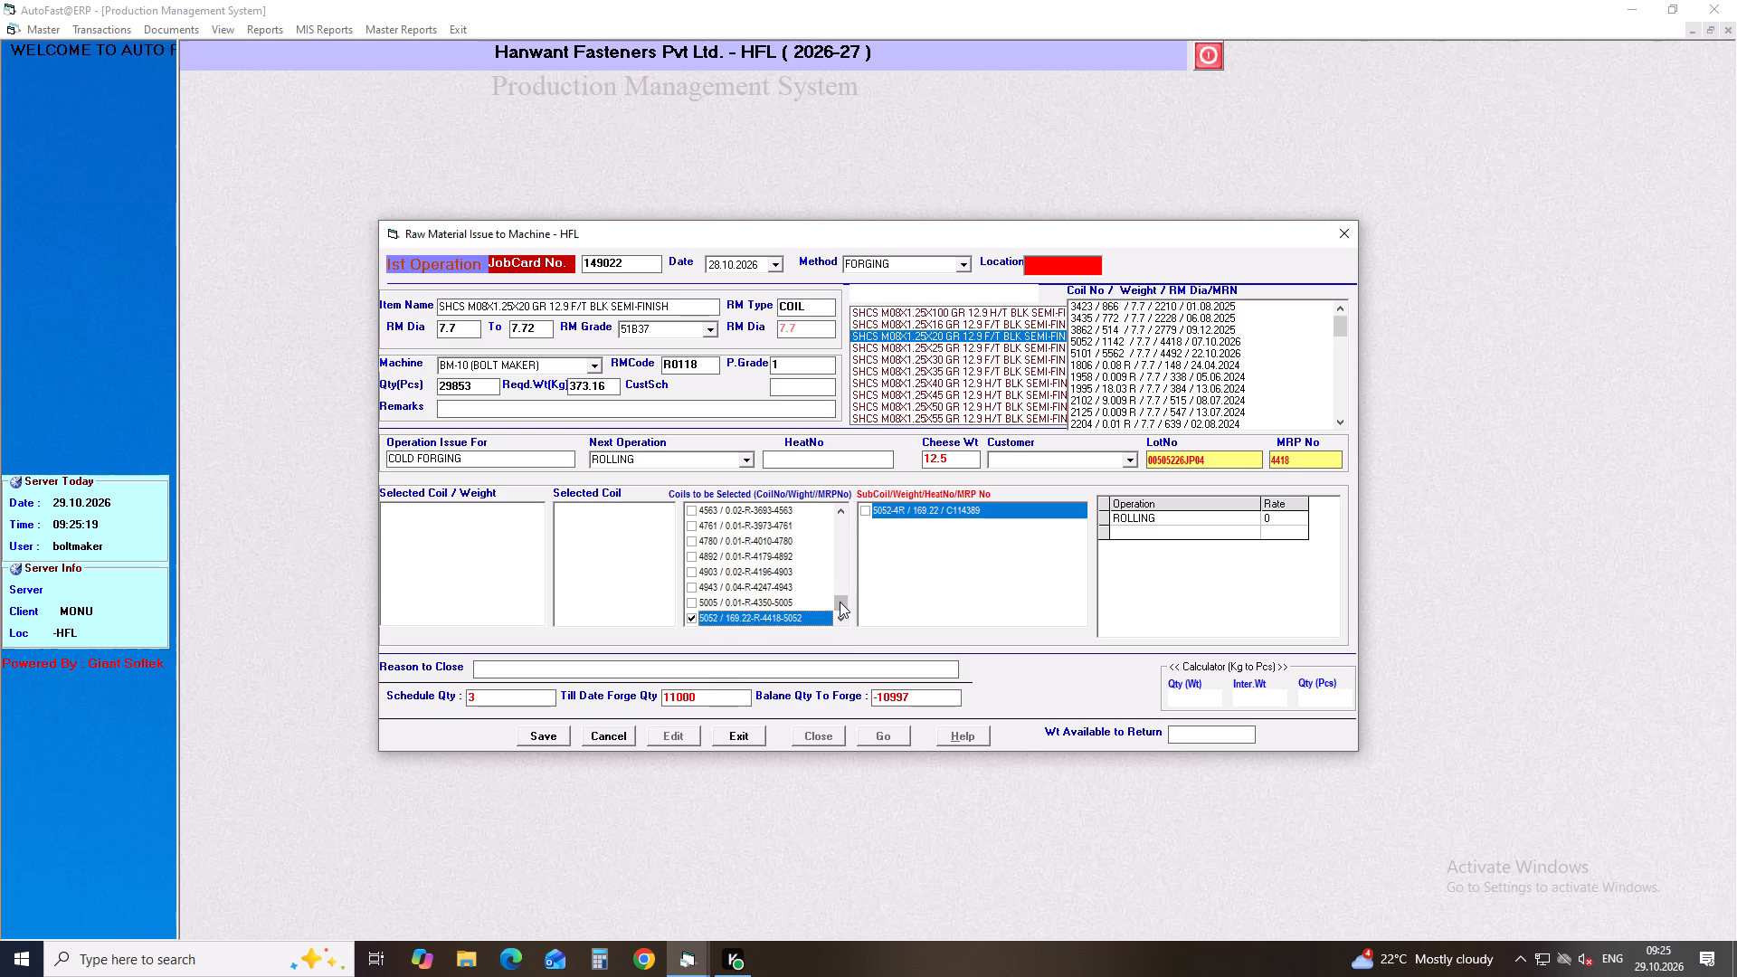
{"action": "left_click_drag", "start_coordinate": [840, 602], "coordinate": [831, 521]}
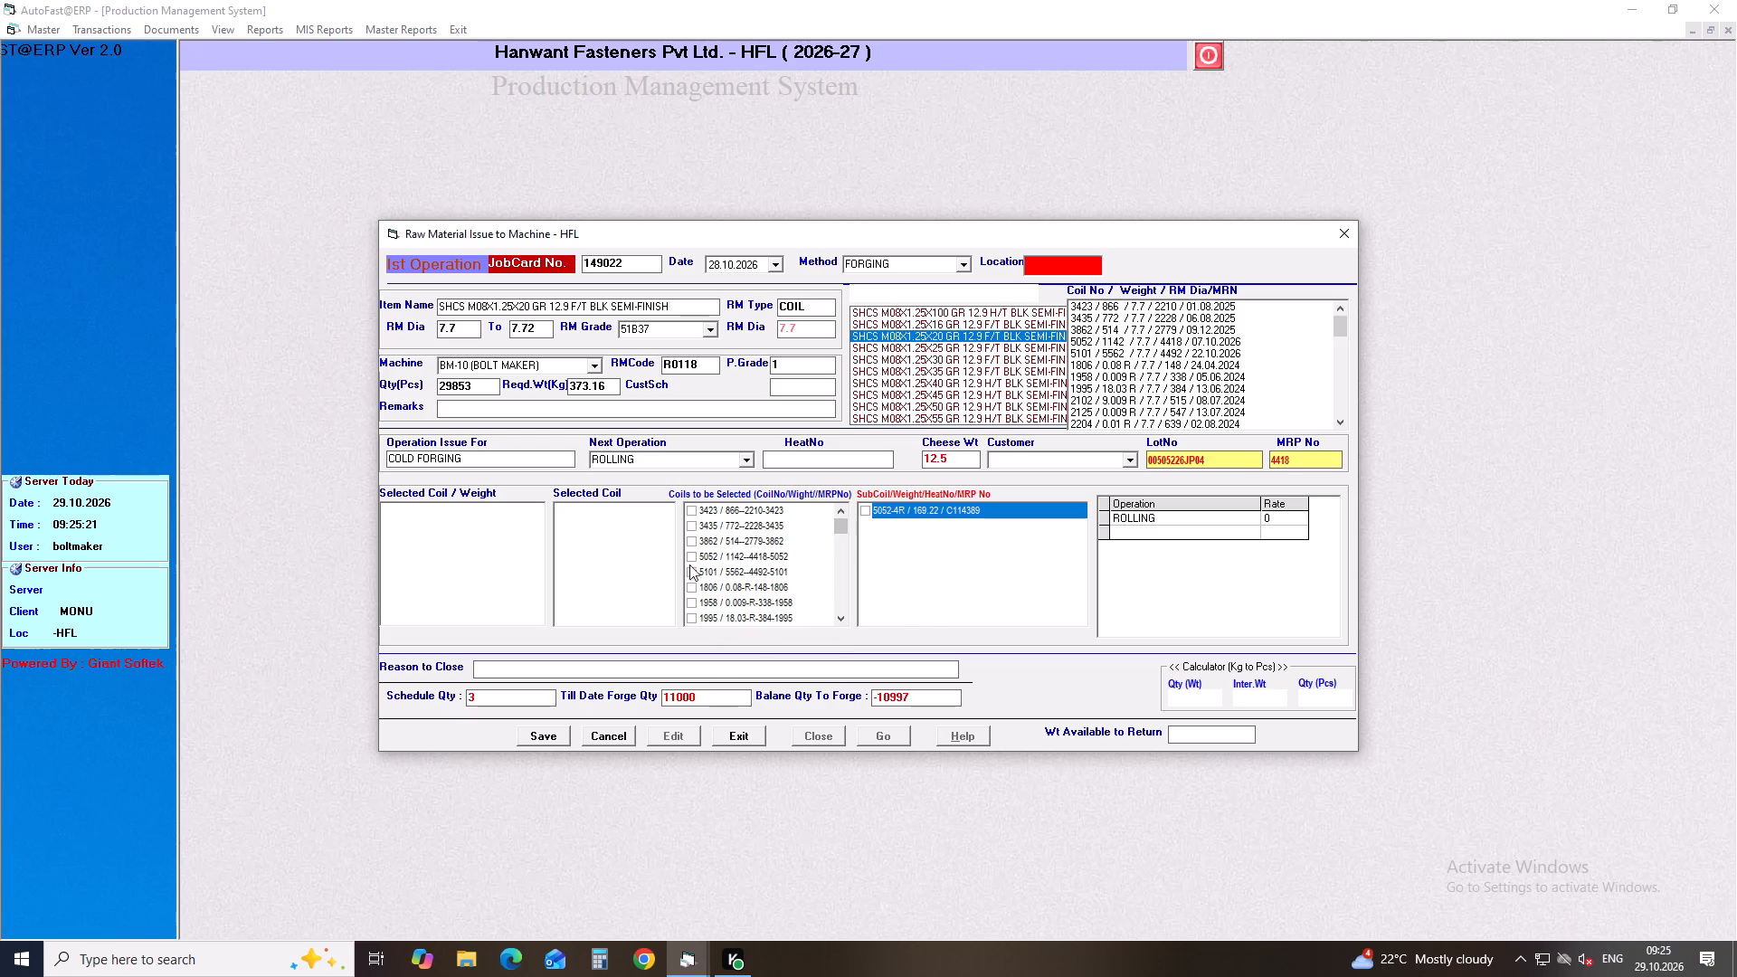
{"action": "left_click", "coordinate": [689, 554]}
{"action": "left_click", "coordinate": [864, 514]}
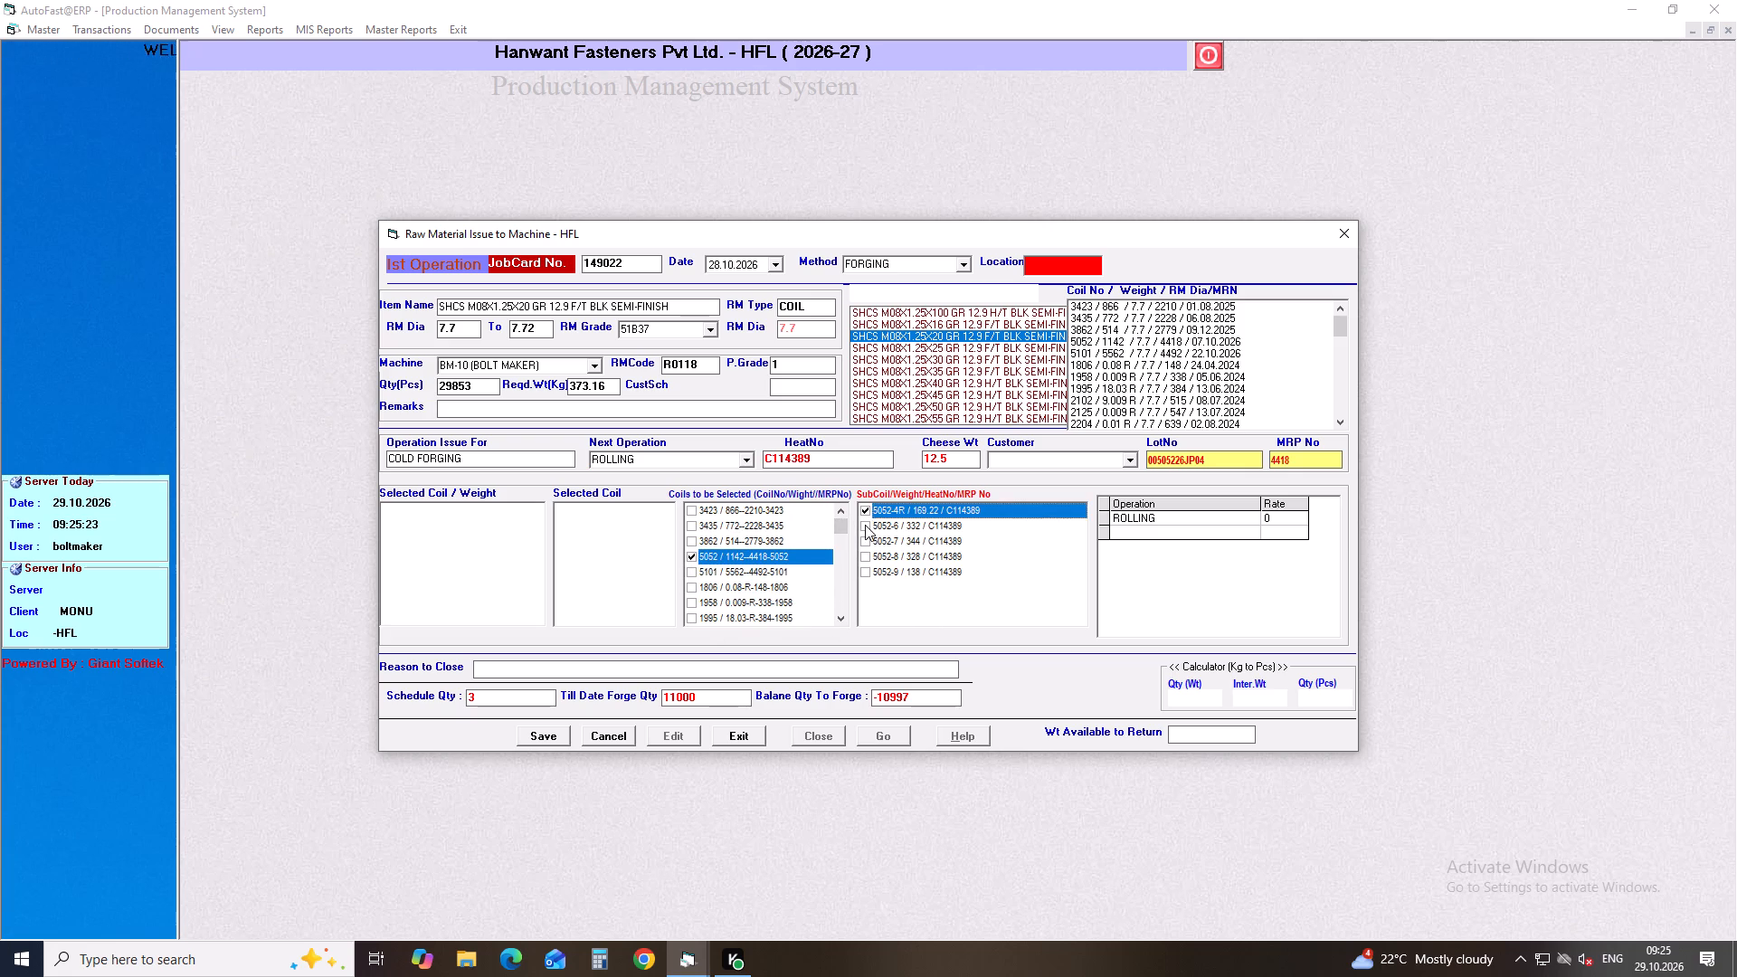
{"action": "left_click", "coordinate": [865, 525]}
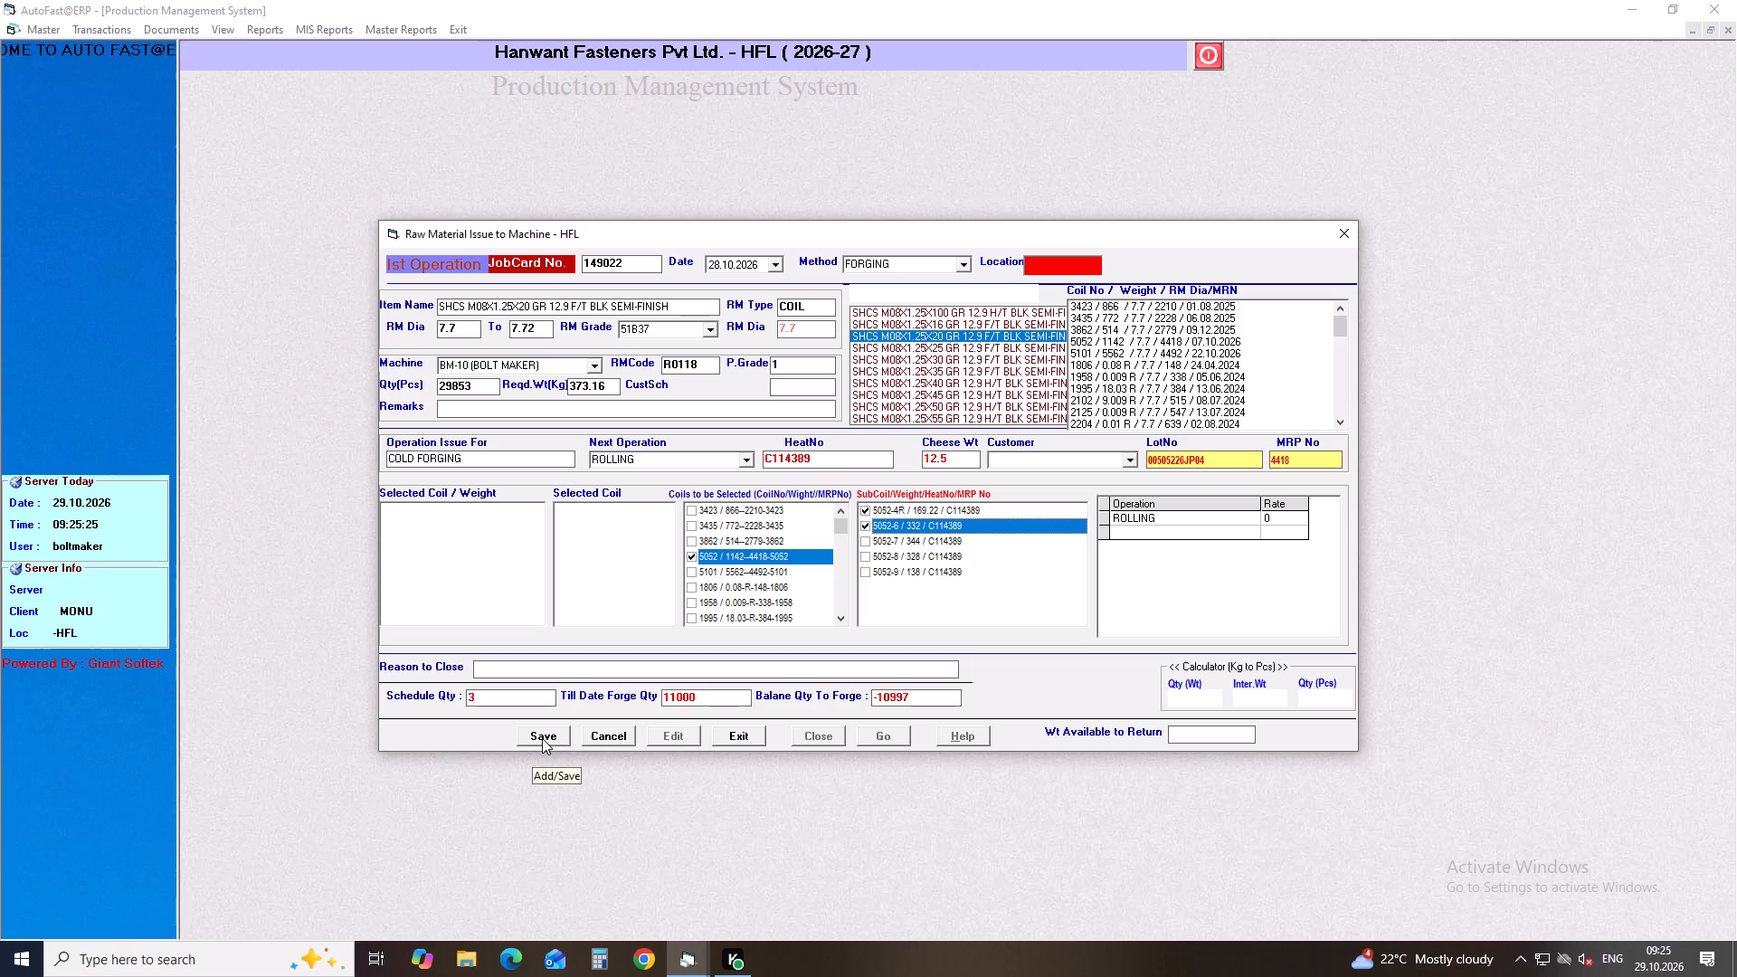
{"action": "left_click", "coordinate": [542, 738]}
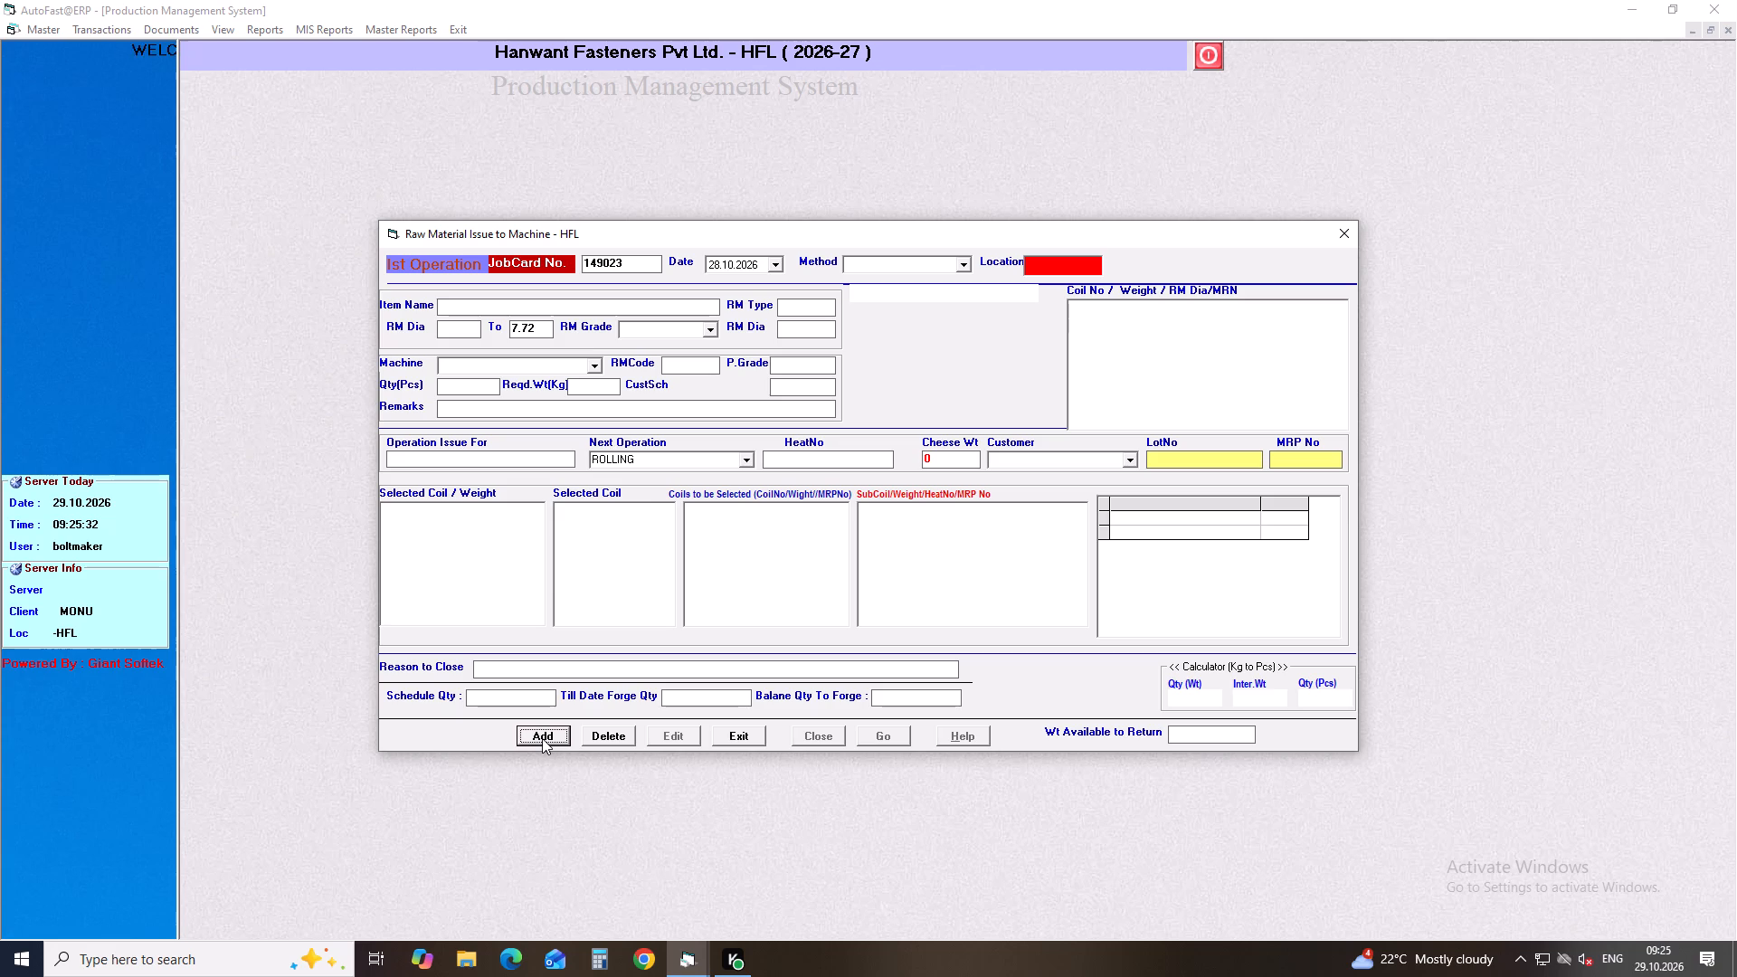
Start a new FORGING job card dated 28.10.2026 and choose item SHCS M10X1.5X50 GR 12.9 H/T BLK SEMI-FINISH.
{"action": "key", "text": "Return"}
{"action": "key", "text": "Return"}
{"action": "key", "text": "Return"}
{"action": "key", "text": "Left"}
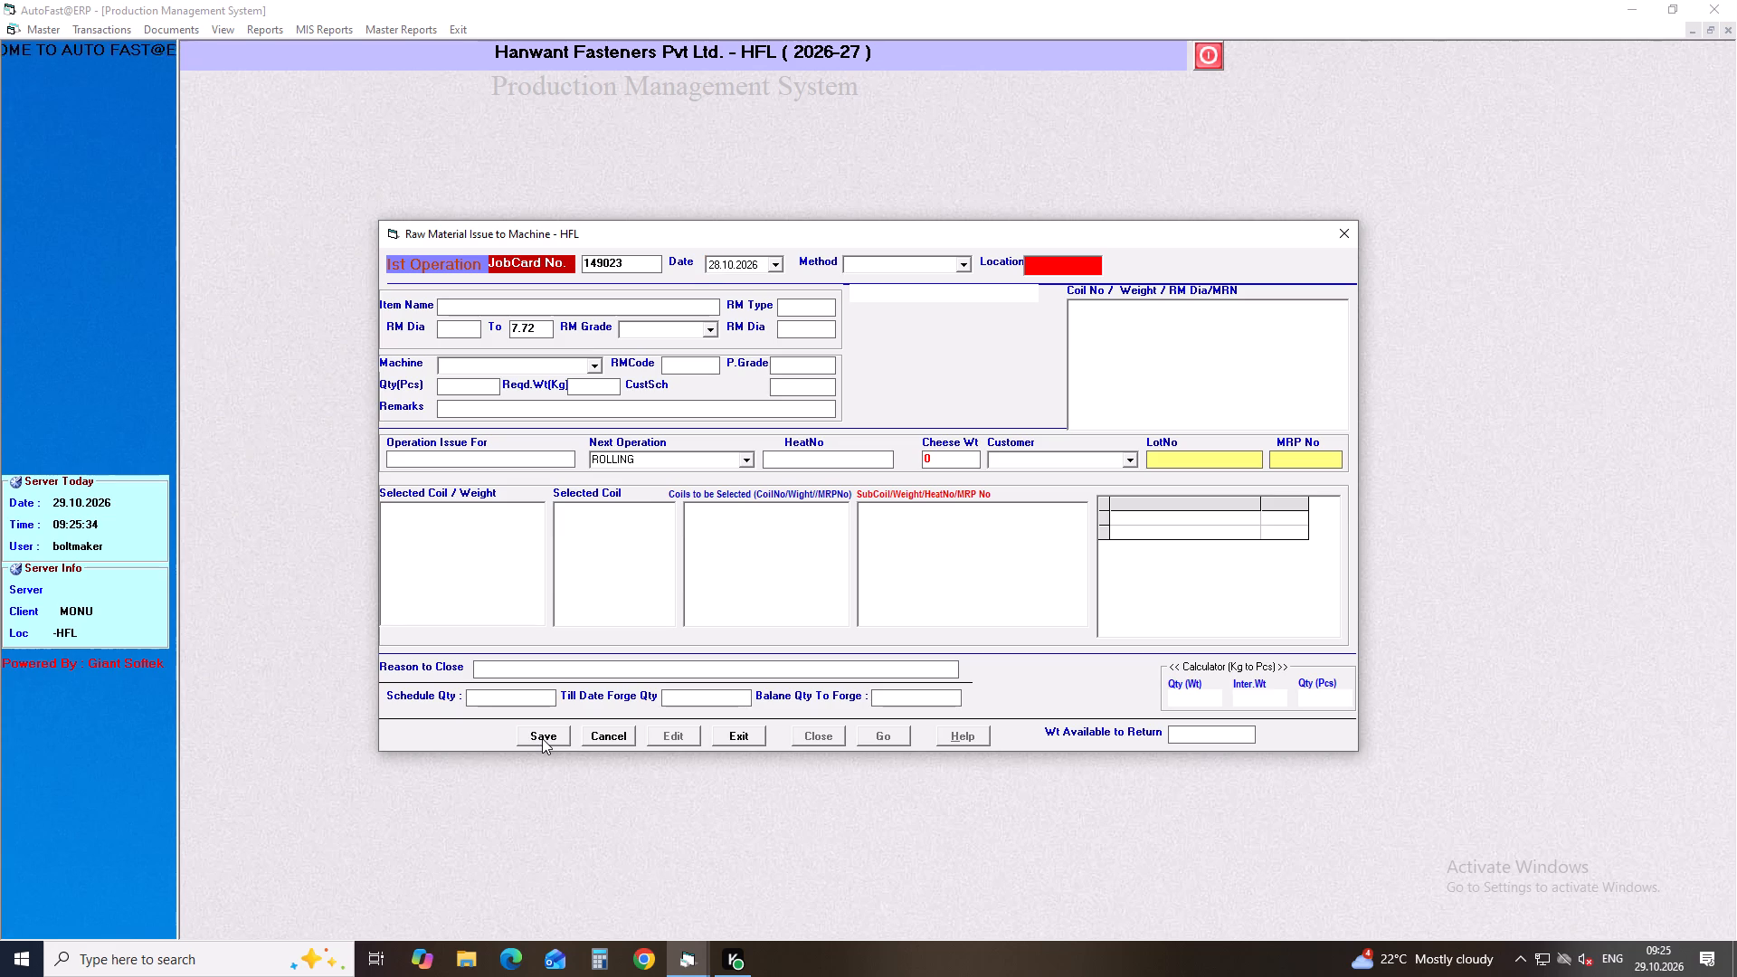
{"action": "key", "text": "Down"}
{"action": "key", "text": "Return"}
{"action": "type", "text": "SHCS M"}
{"action": "type", "text": "10"}
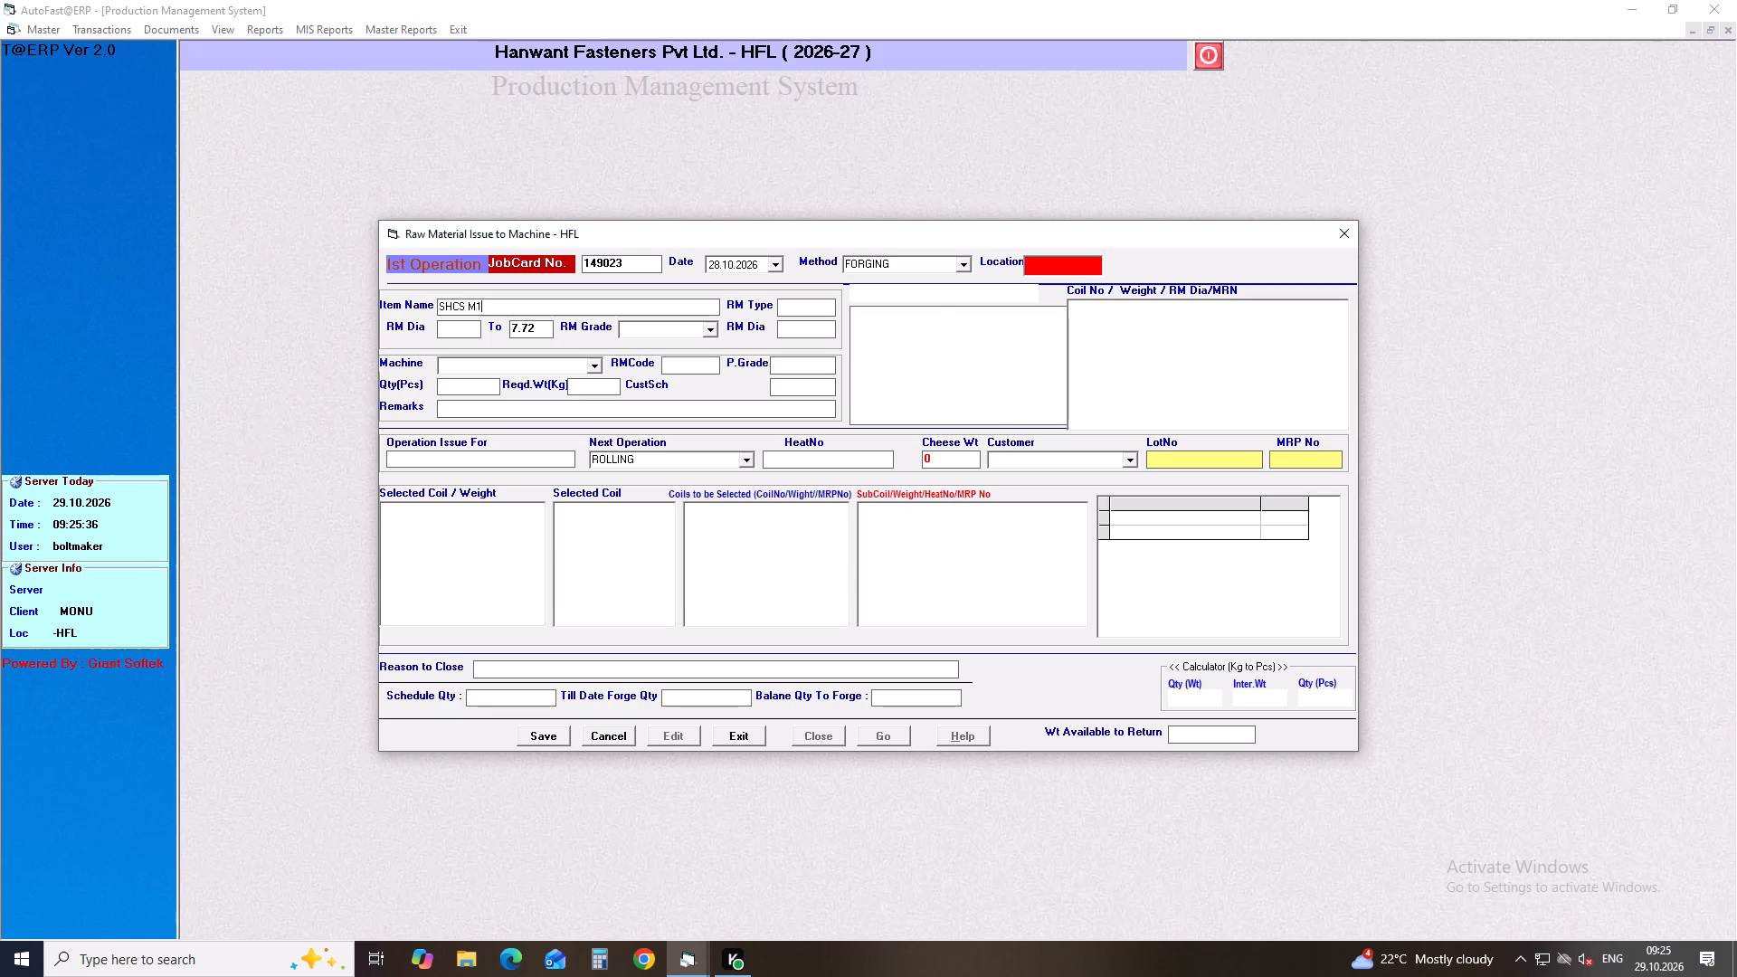
{"action": "key", "text": "Down"}
{"action": "key", "text": "Down"}
{"action": "key", "text": "Down"}
{"action": "key", "text": "Down"}
{"action": "key", "text": "Down"}
{"action": "key", "text": "Down"}
{"action": "key", "text": "Down"}
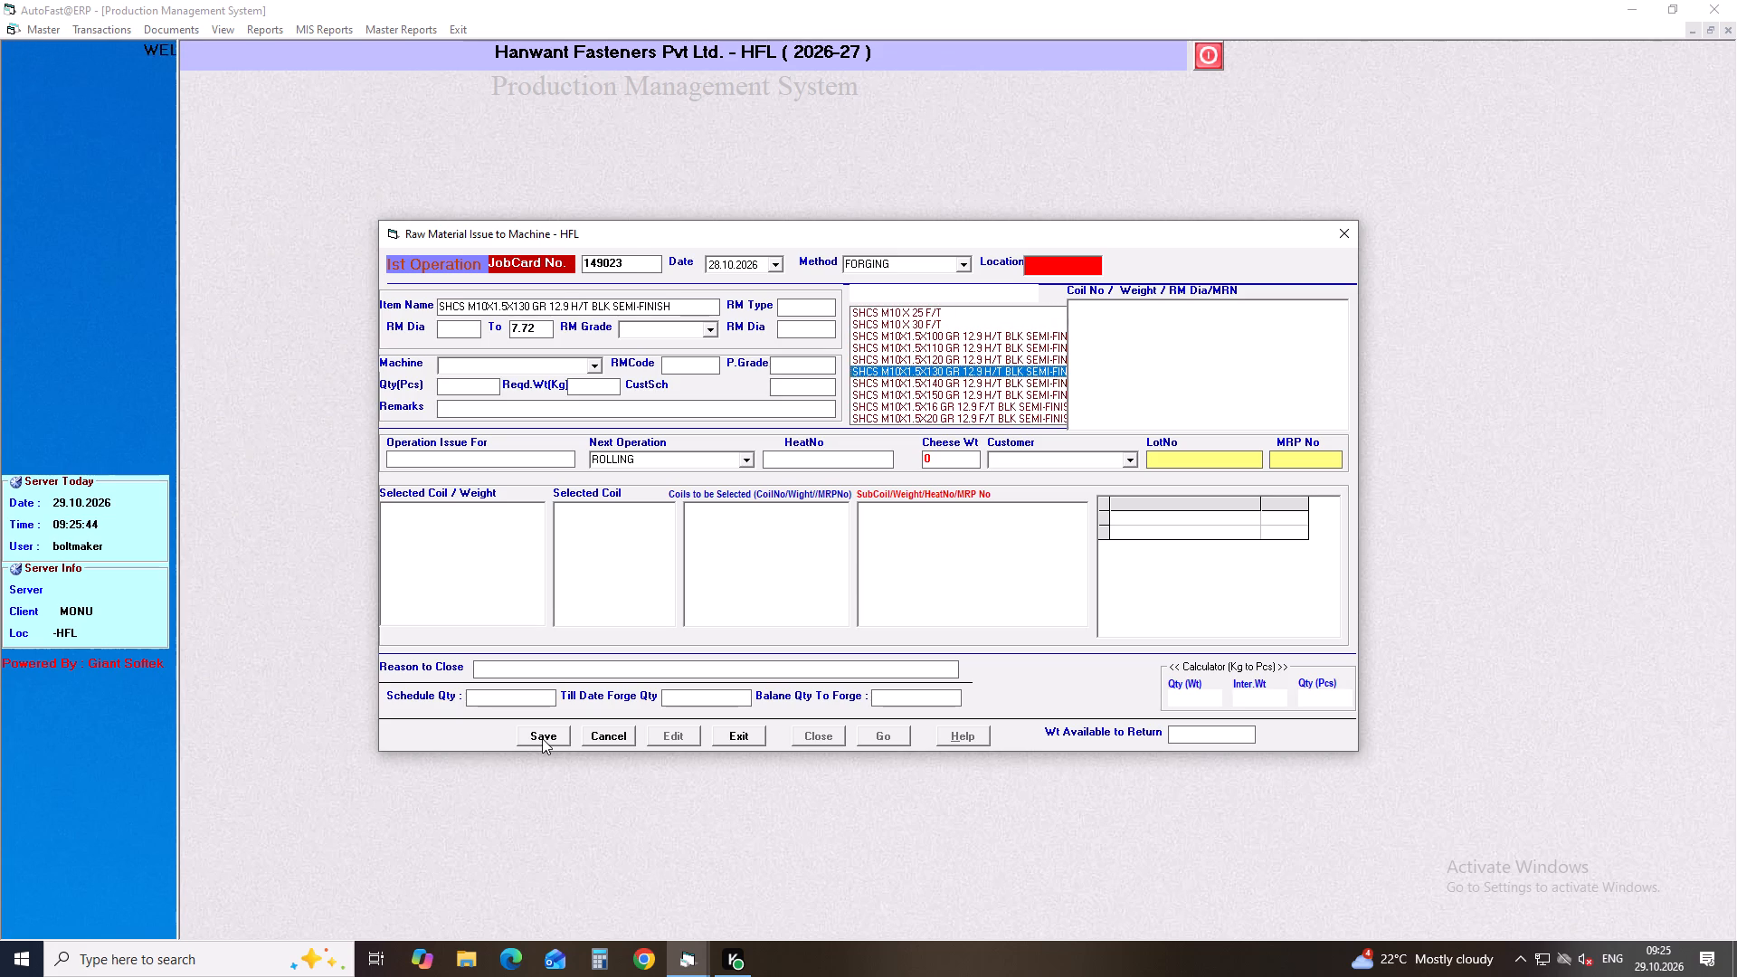
{"action": "key", "text": "Down"}
{"action": "key", "text": "Down"}
{"action": "key", "text": "Down"}
{"action": "key", "text": "Down"}
{"action": "key", "text": "Down"}
{"action": "key", "text": "Down"}
{"action": "key", "text": "Down"}
{"action": "key", "text": "Down"}
{"action": "key", "text": "Down"}
{"action": "key", "text": "Down"}
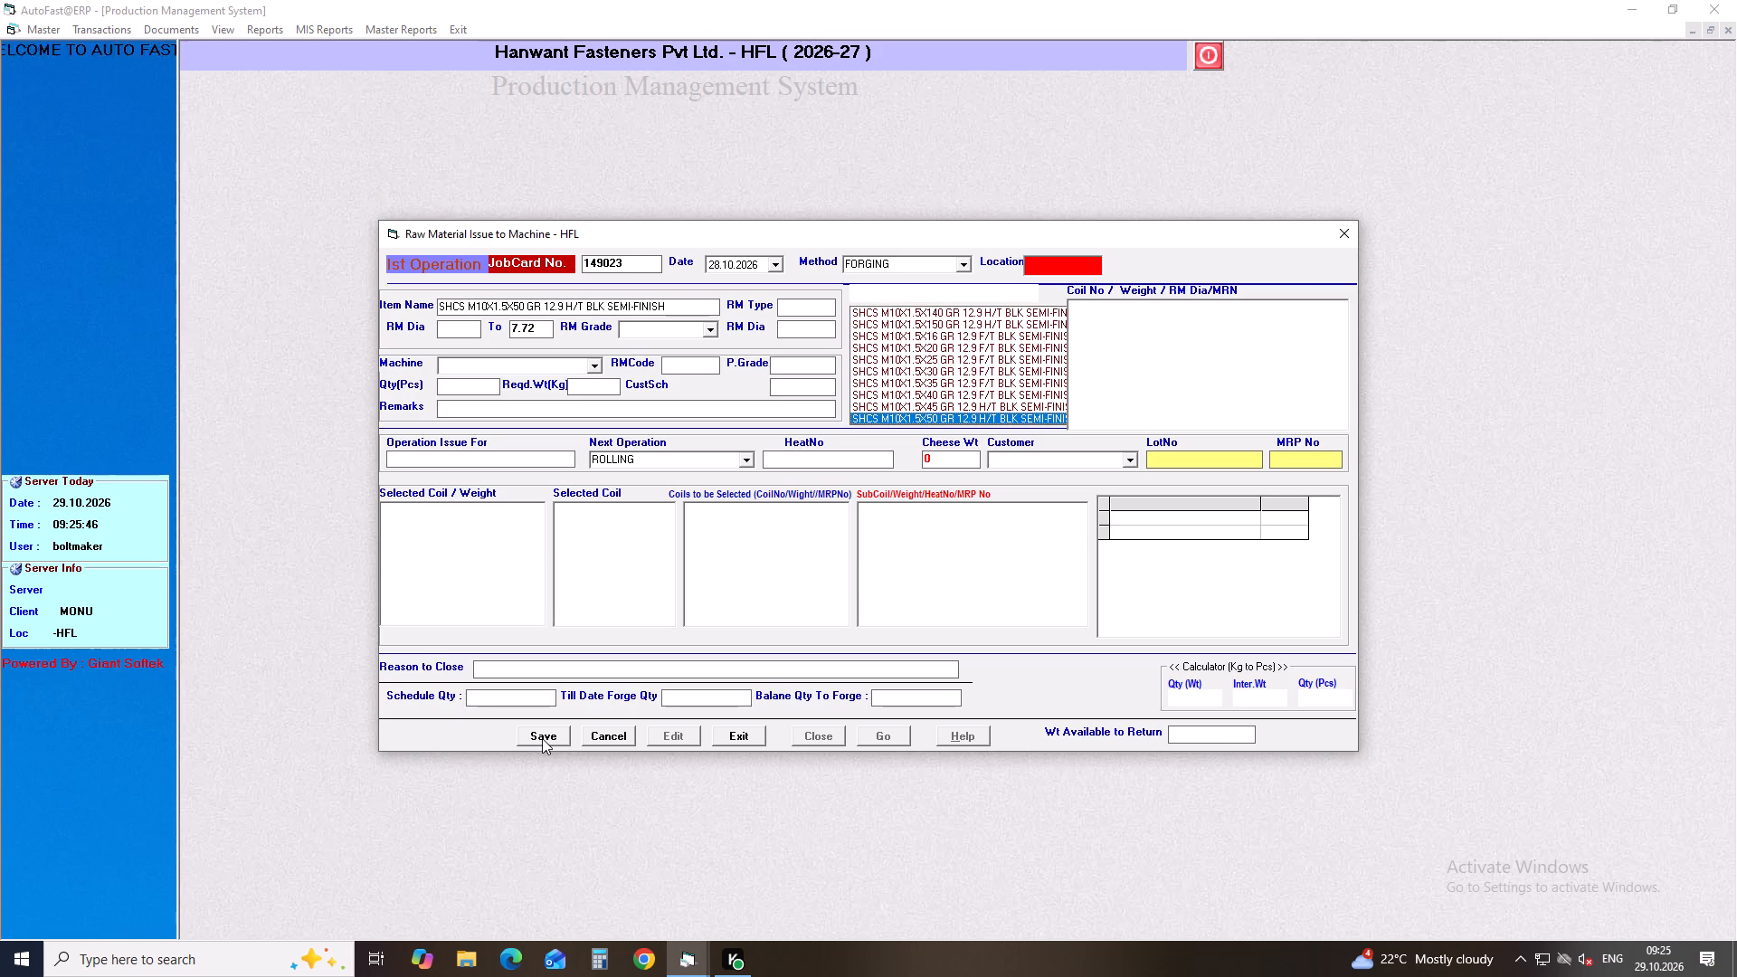
{"action": "key", "text": "Return"}
Set RM grade 51B37 and machine BM-05 (BOLT MAKER) for the SHCS M10X1.5X50 issue.
{"action": "key", "text": "Return"}
{"action": "key", "text": "Return"}
{"action": "key", "text": "Right"}
{"action": "key", "text": "Down"}
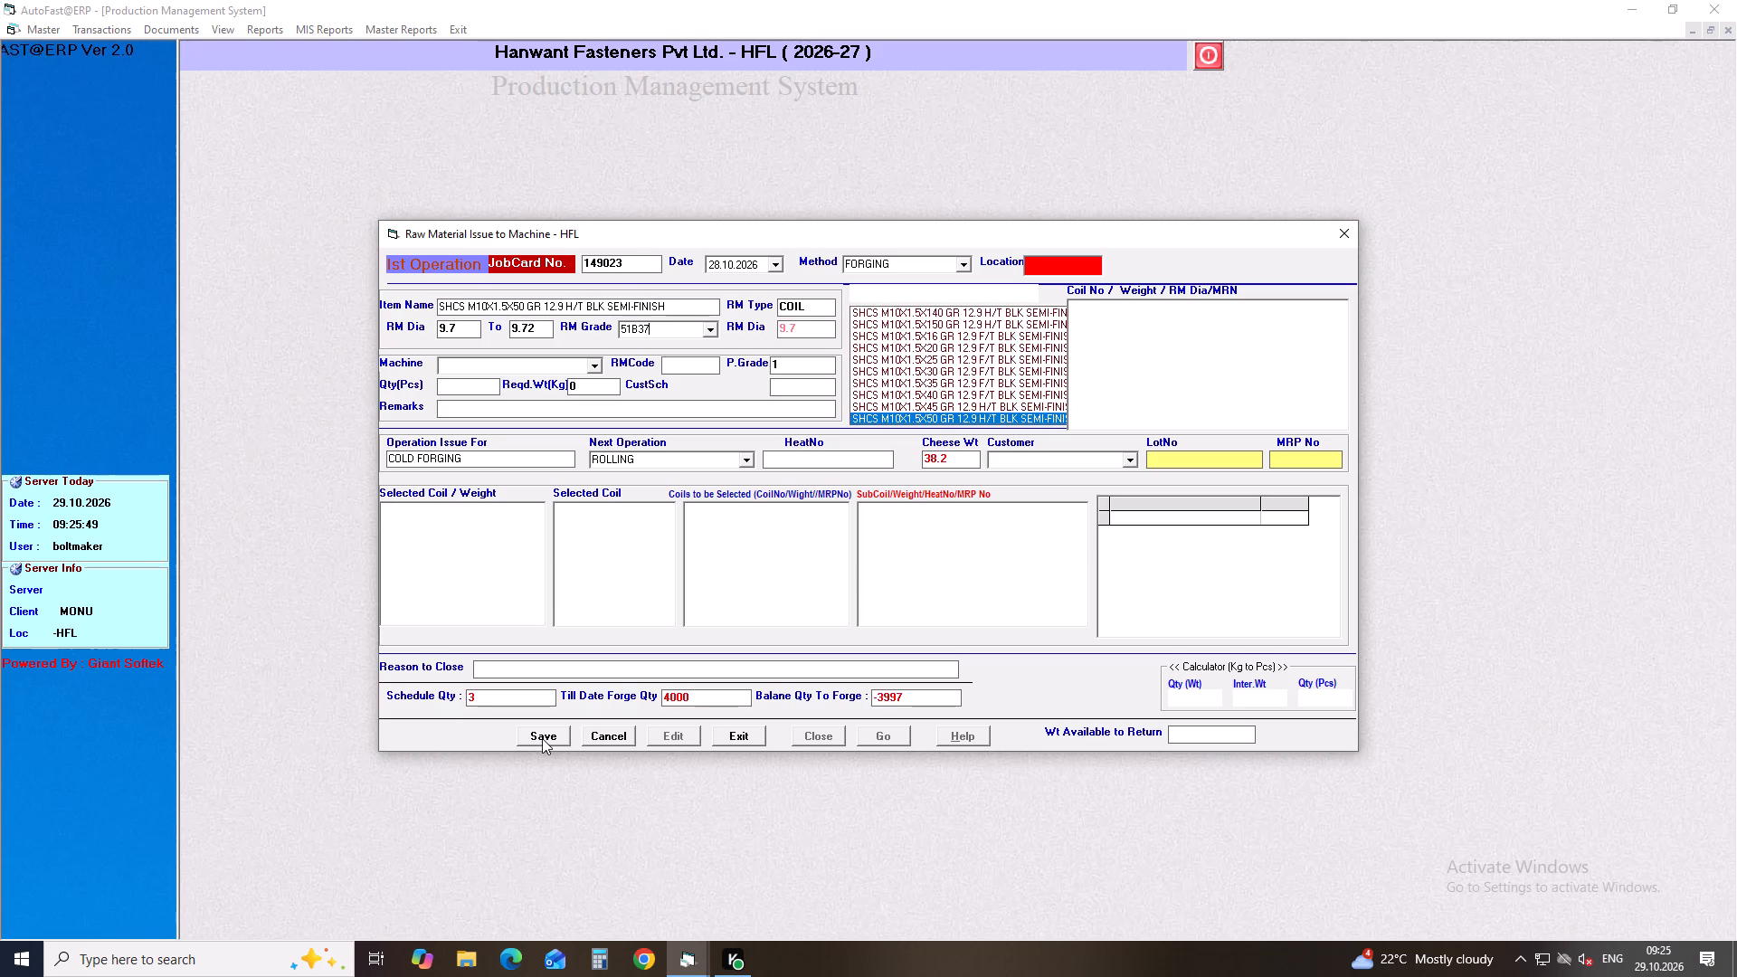
{"action": "key", "text": "Return"}
{"action": "key", "text": "Return"}
{"action": "type", "text": "BM"}
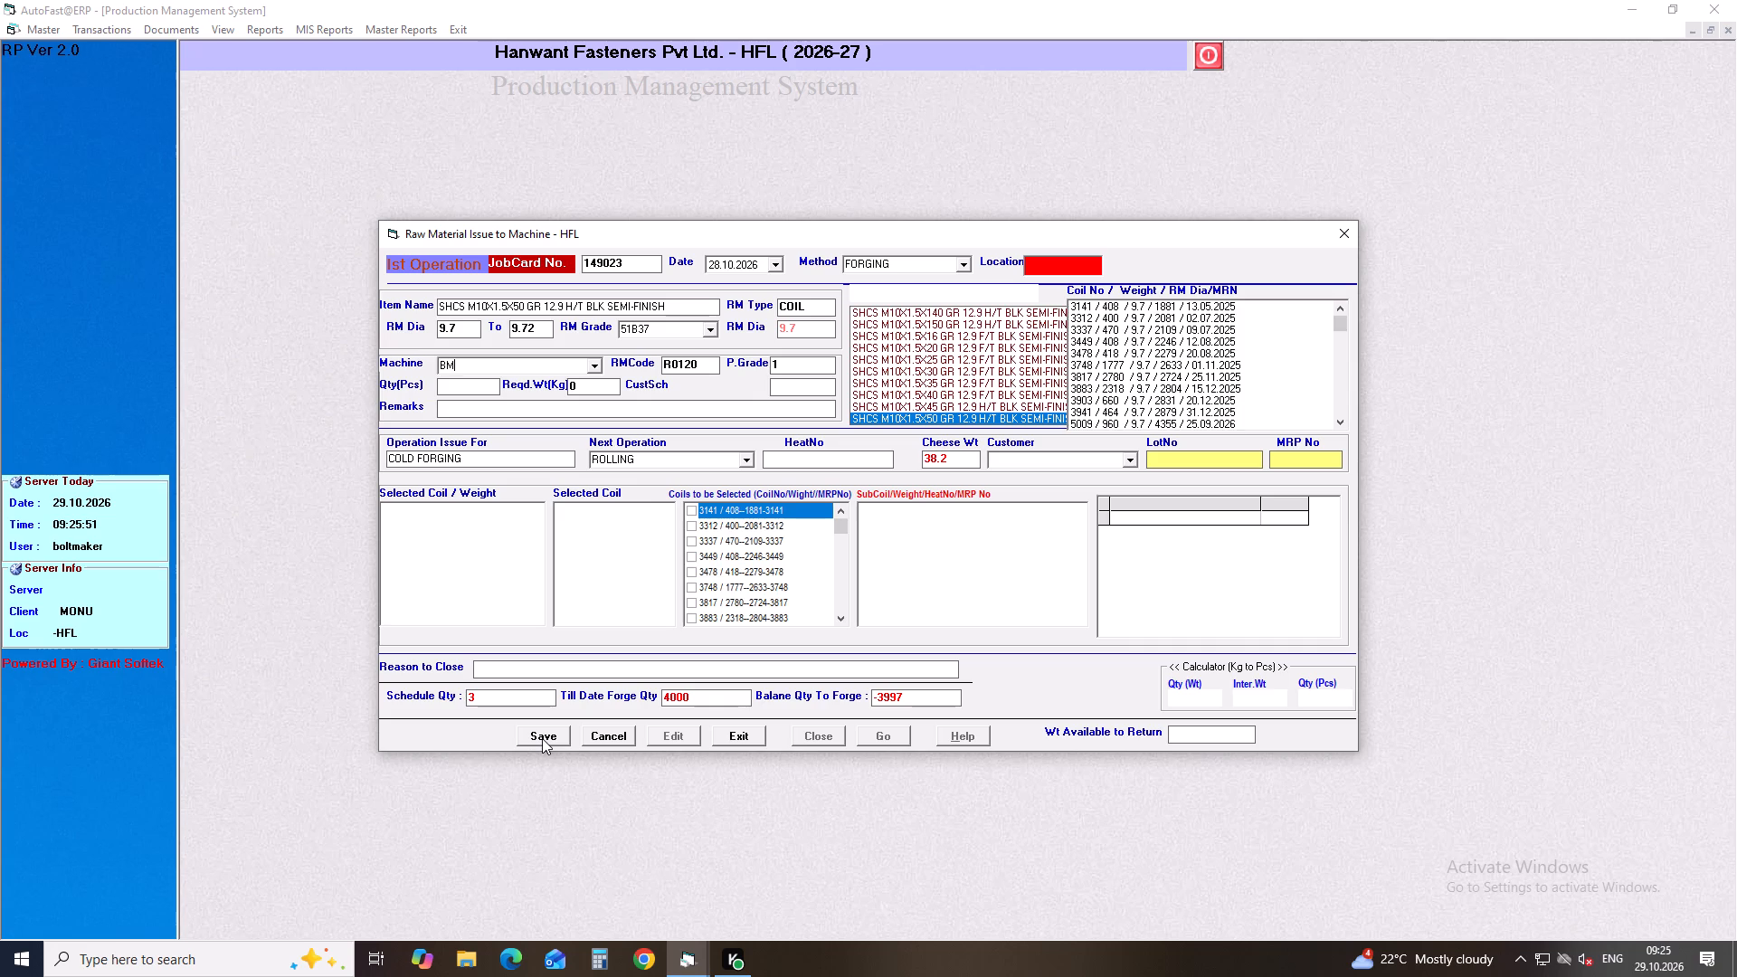
{"action": "key", "text": "Down"}
{"action": "key", "text": "Down"}
{"action": "key", "text": "Down"}
{"action": "key", "text": "Down"}
{"action": "key", "text": "Down"}
{"action": "key", "text": "Return"}
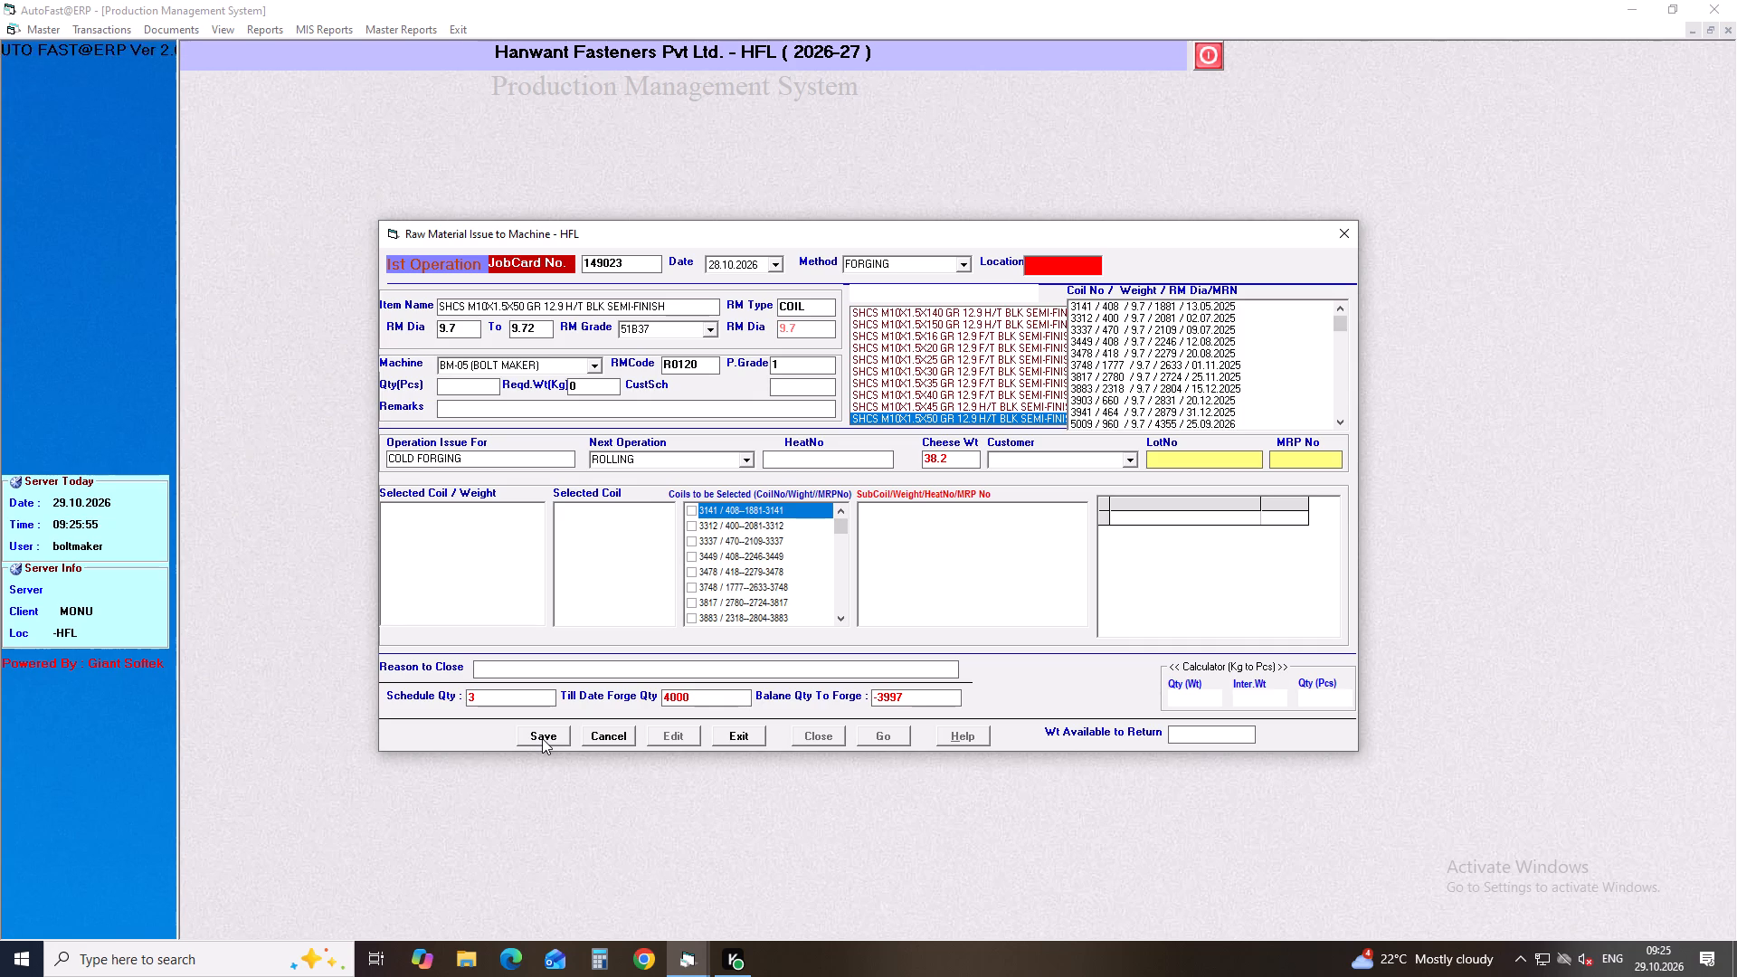
Enter a quantity of 27008 pieces and accept ROLLING as the SHCS M10X1.5X50 issue's next operation.
{"action": "type", "text": "27008"}
{"action": "key", "text": "Return"}
{"action": "key", "text": "Return"}
{"action": "key", "text": "Return"}
{"action": "key", "text": "Return"}
{"action": "key", "text": "Return"}
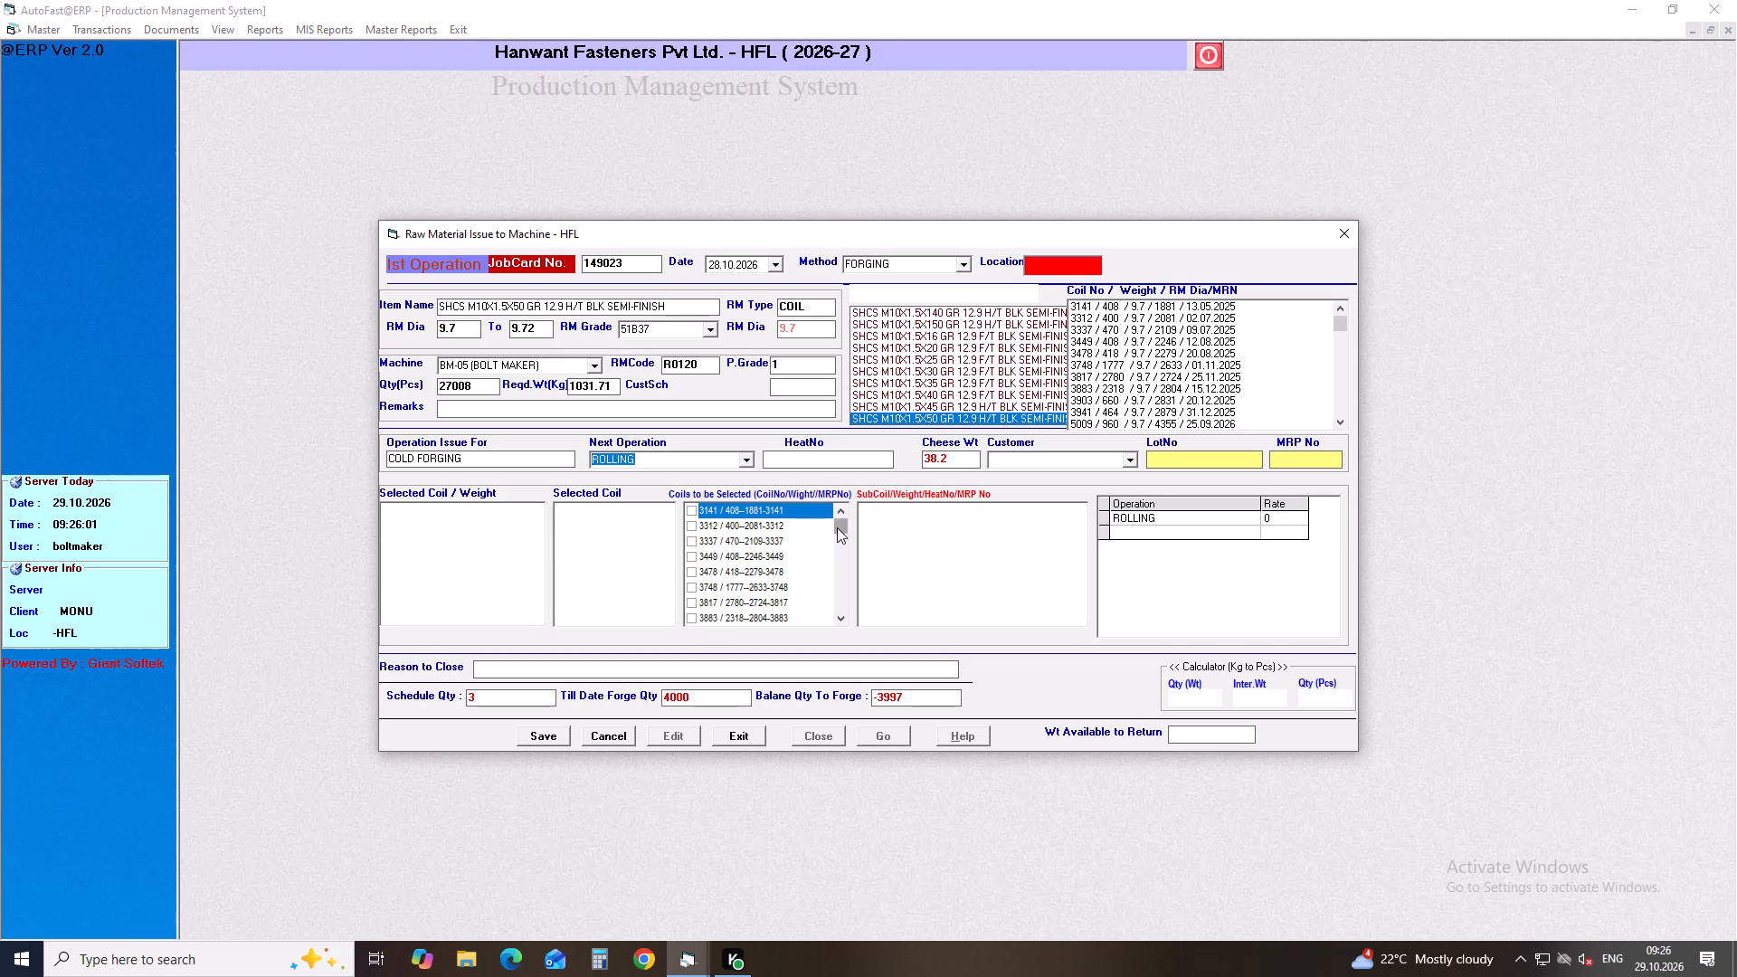
Select the returned and fresh entries of coil 5067 with sub-coils 5067-13R, 5067-14R, 5067-15 and 5067-16, and save the job card.
{"action": "left_click_drag", "start_coordinate": [837, 527], "coordinate": [850, 626]}
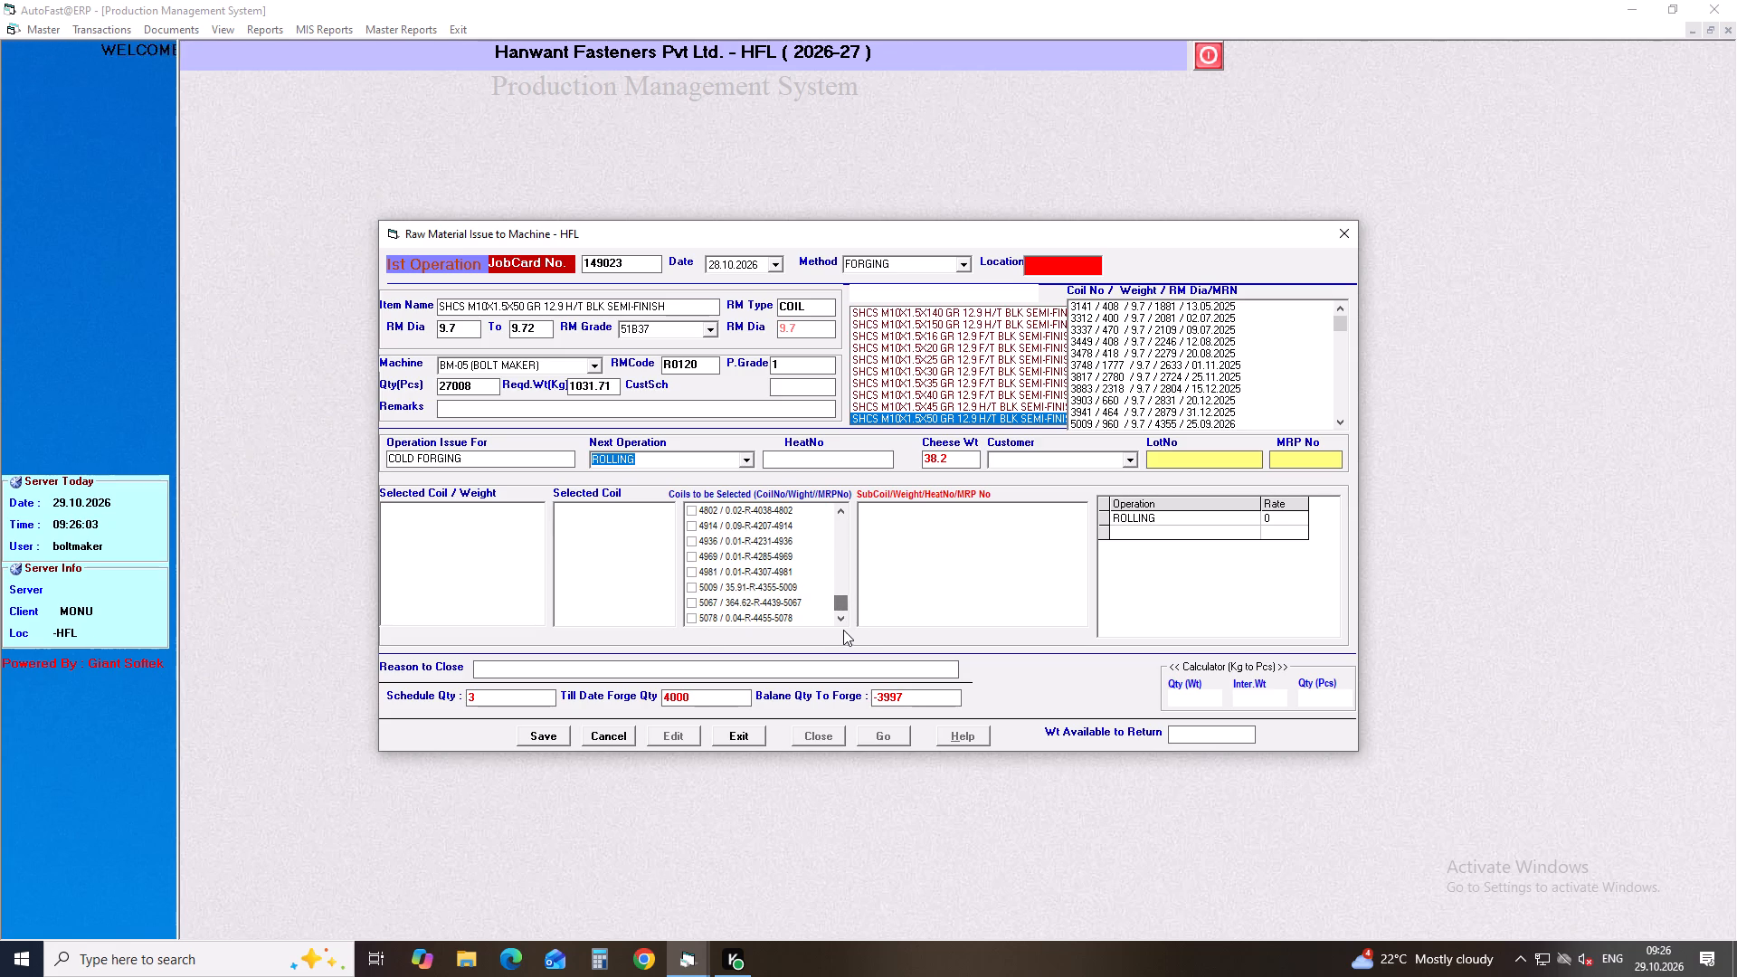
{"action": "left_click", "coordinate": [690, 598]}
{"action": "left_click_drag", "start_coordinate": [840, 599], "coordinate": [837, 532]}
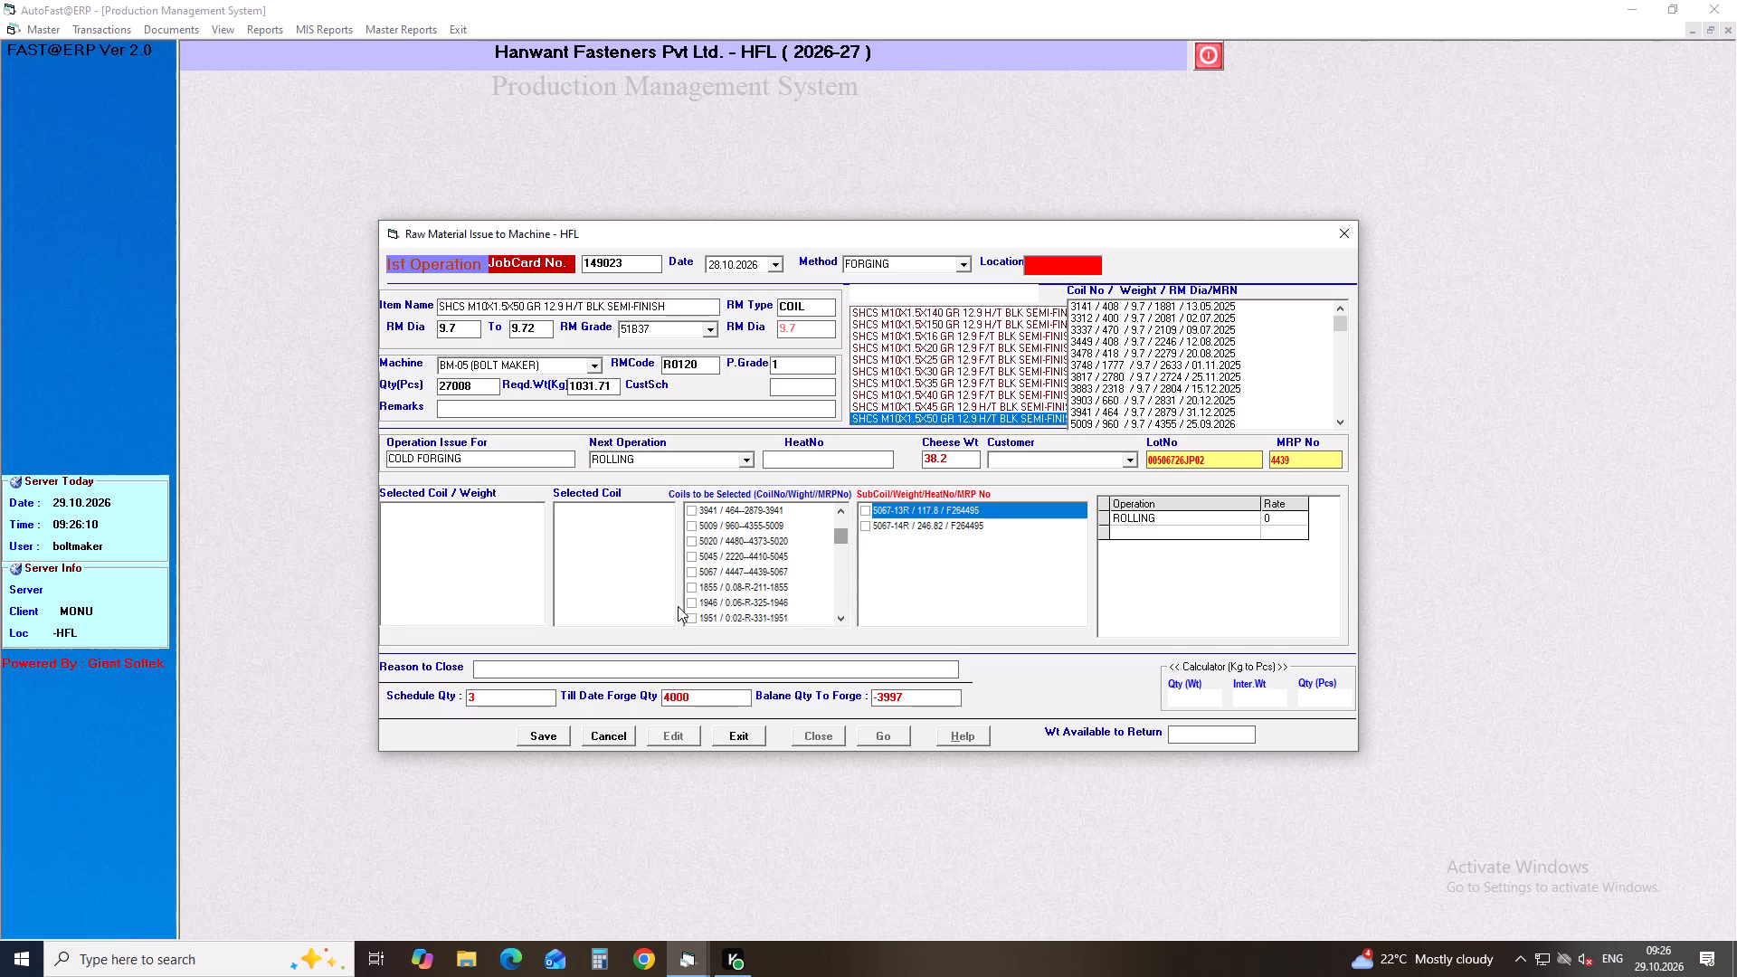
{"action": "left_click", "coordinate": [684, 571]}
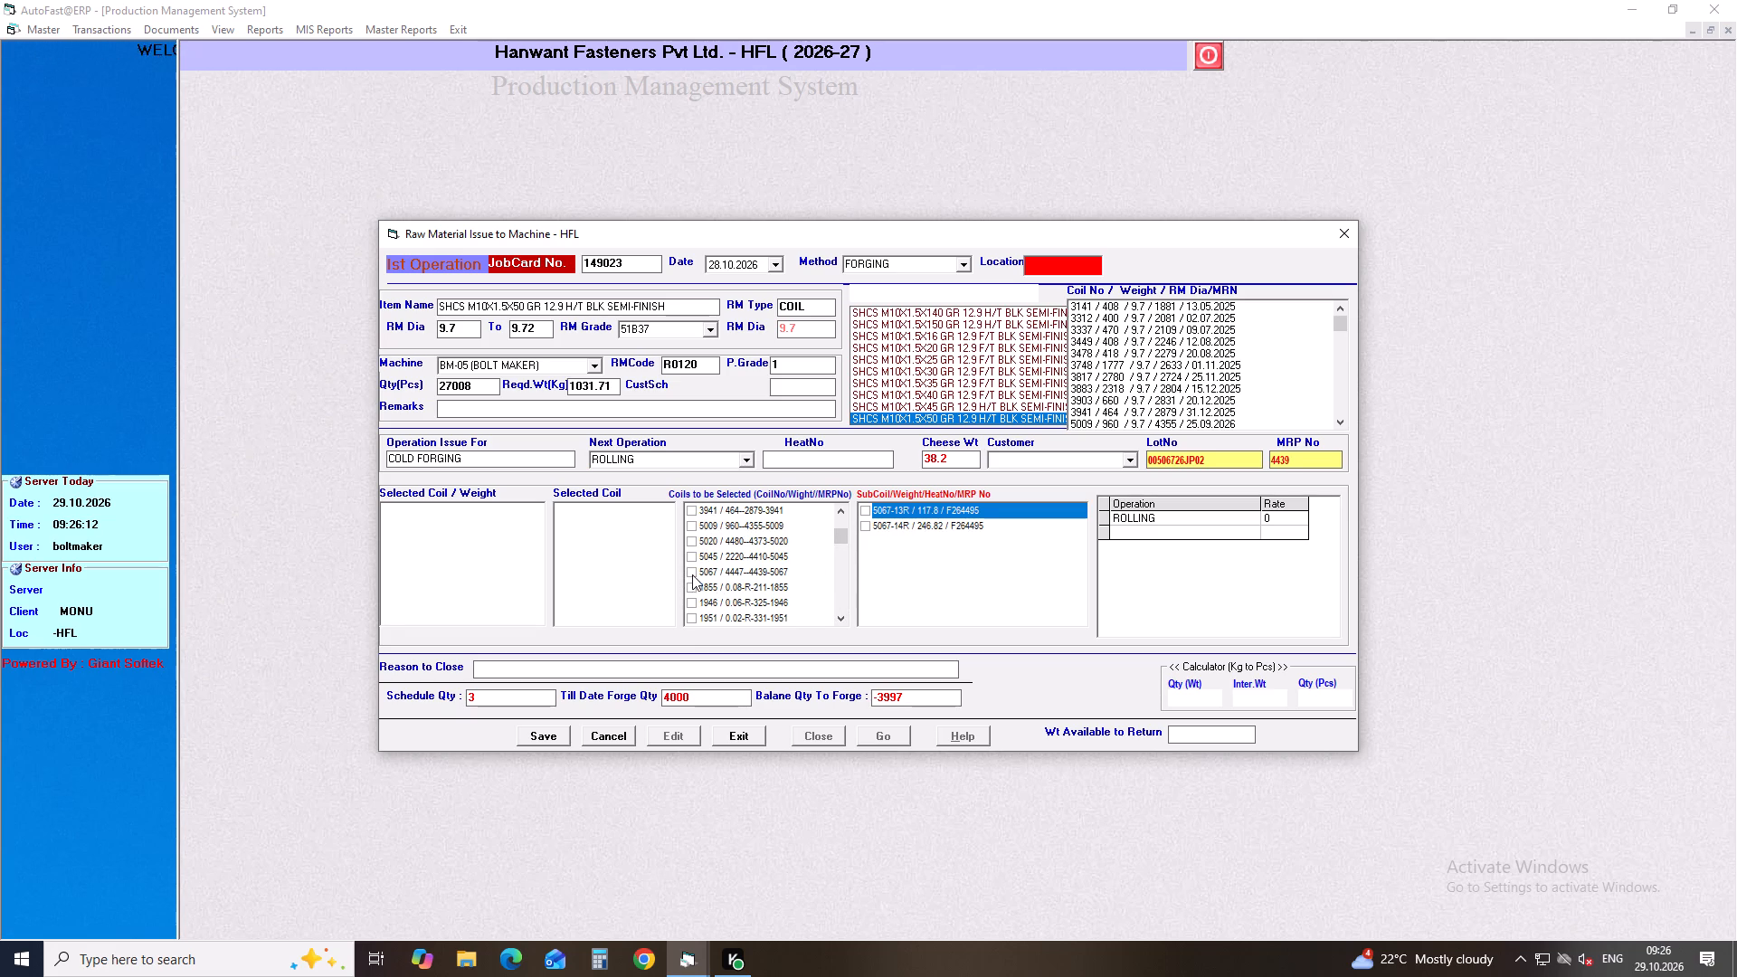
{"action": "left_click", "coordinate": [690, 574]}
{"action": "left_click", "coordinate": [860, 509]}
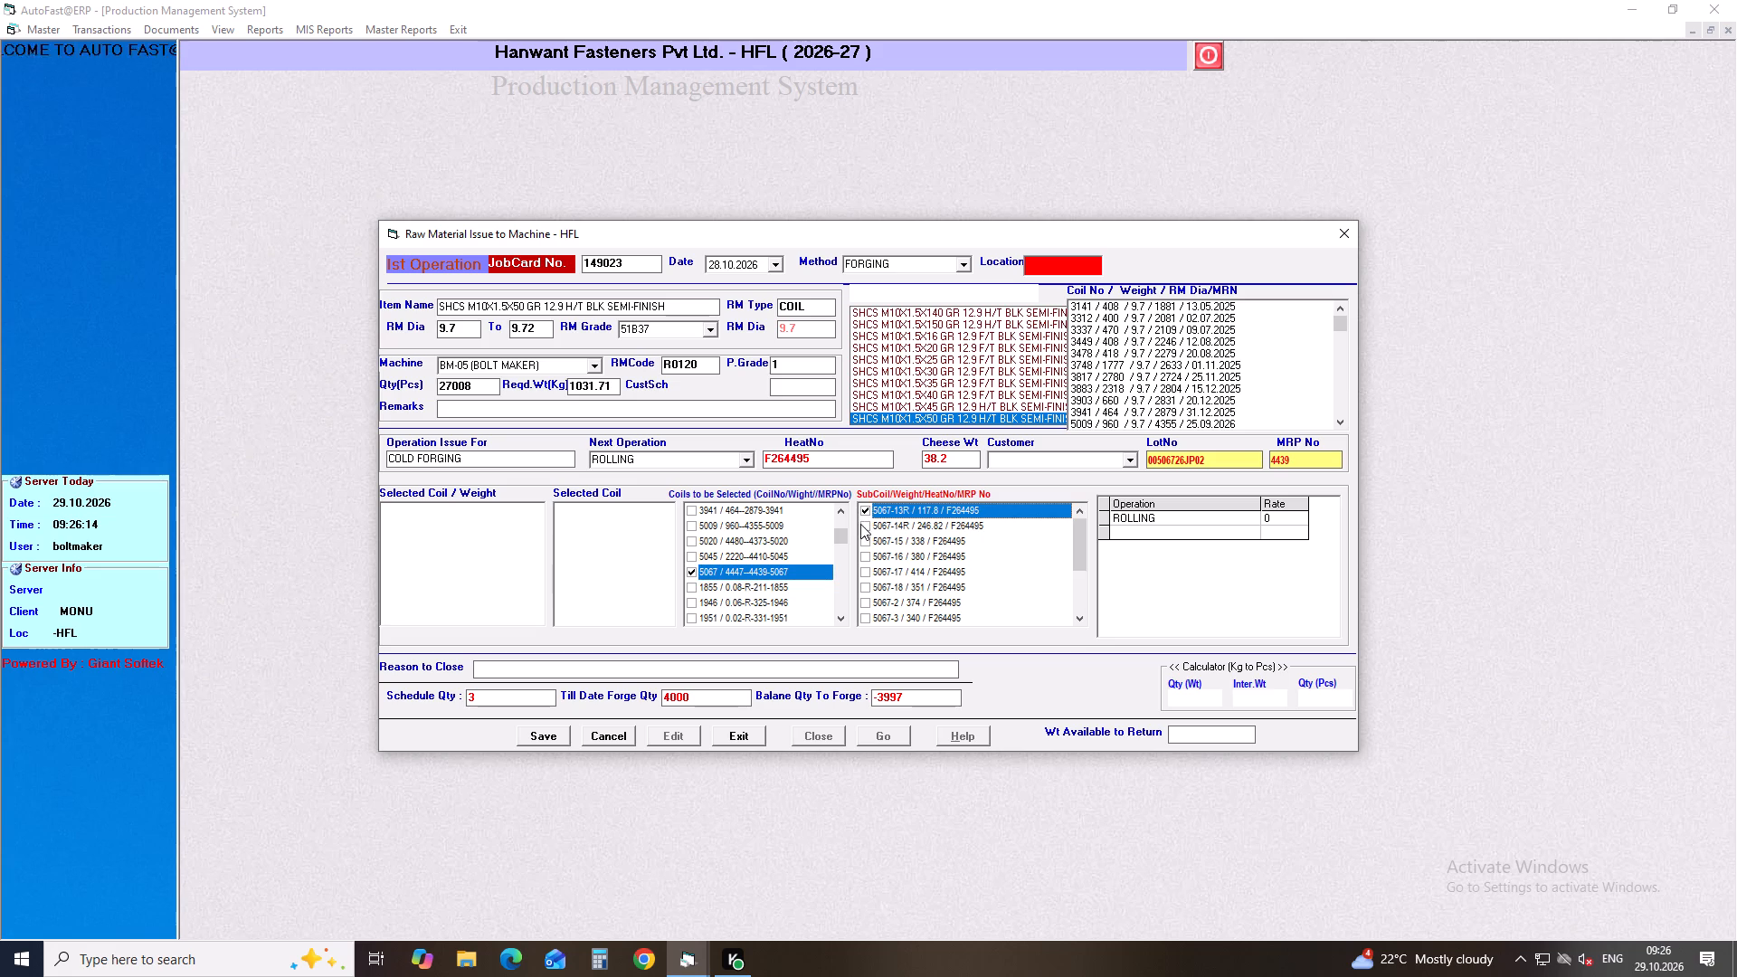
{"action": "left_click", "coordinate": [862, 526]}
{"action": "left_click", "coordinate": [865, 539]}
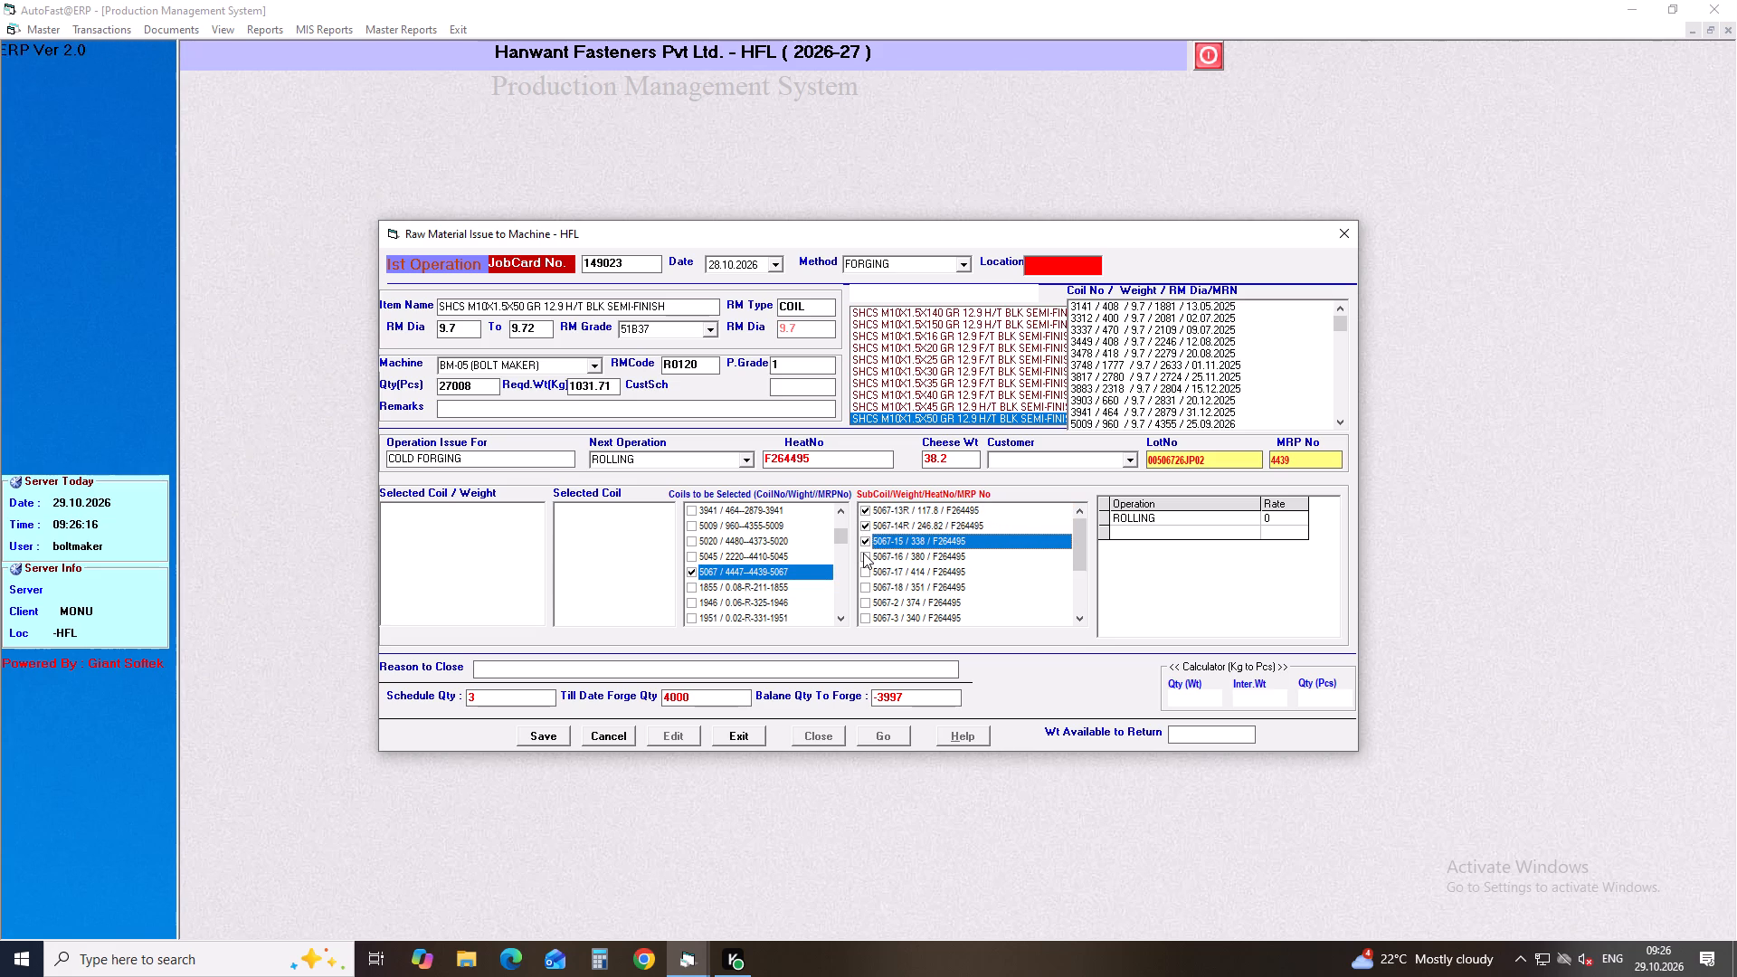
{"action": "left_click", "coordinate": [863, 553]}
{"action": "left_click", "coordinate": [564, 732]}
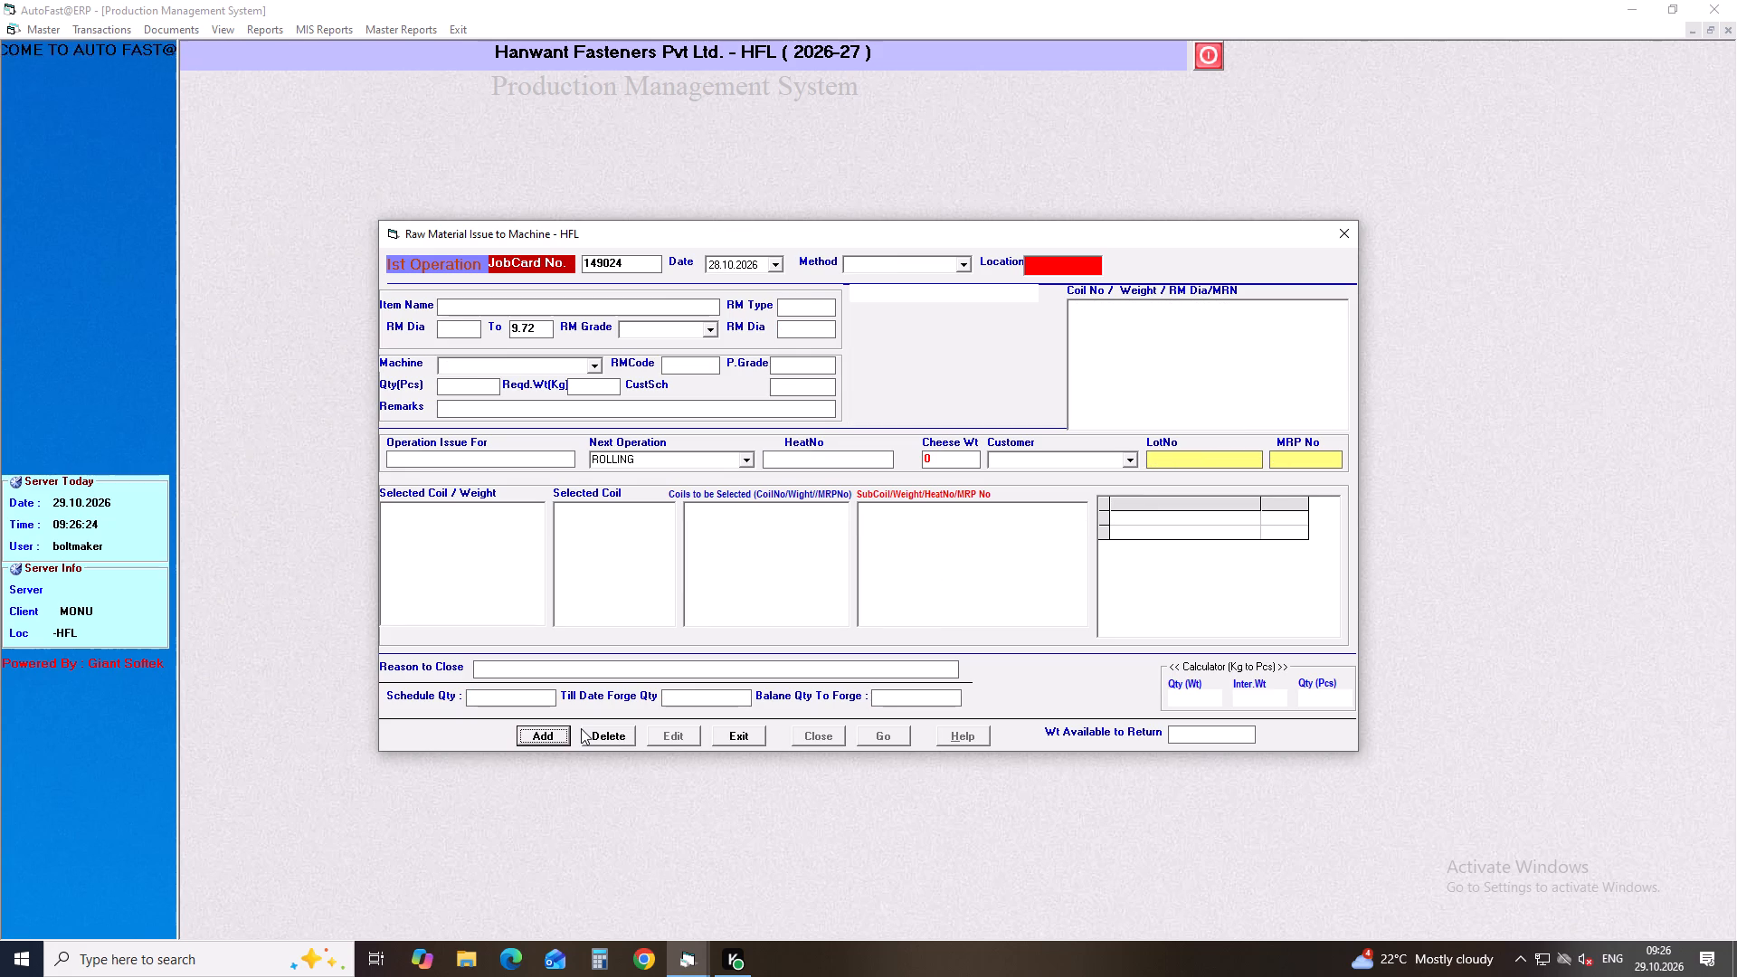
Start a new FORGING job card dated 28.10.2026 and look up its item among the SHCS M12 entries.
{"action": "key", "text": "Return"}
{"action": "key", "text": "Return"}
{"action": "key", "text": "Return"}
{"action": "key", "text": "Down"}
{"action": "key", "text": "Return"}
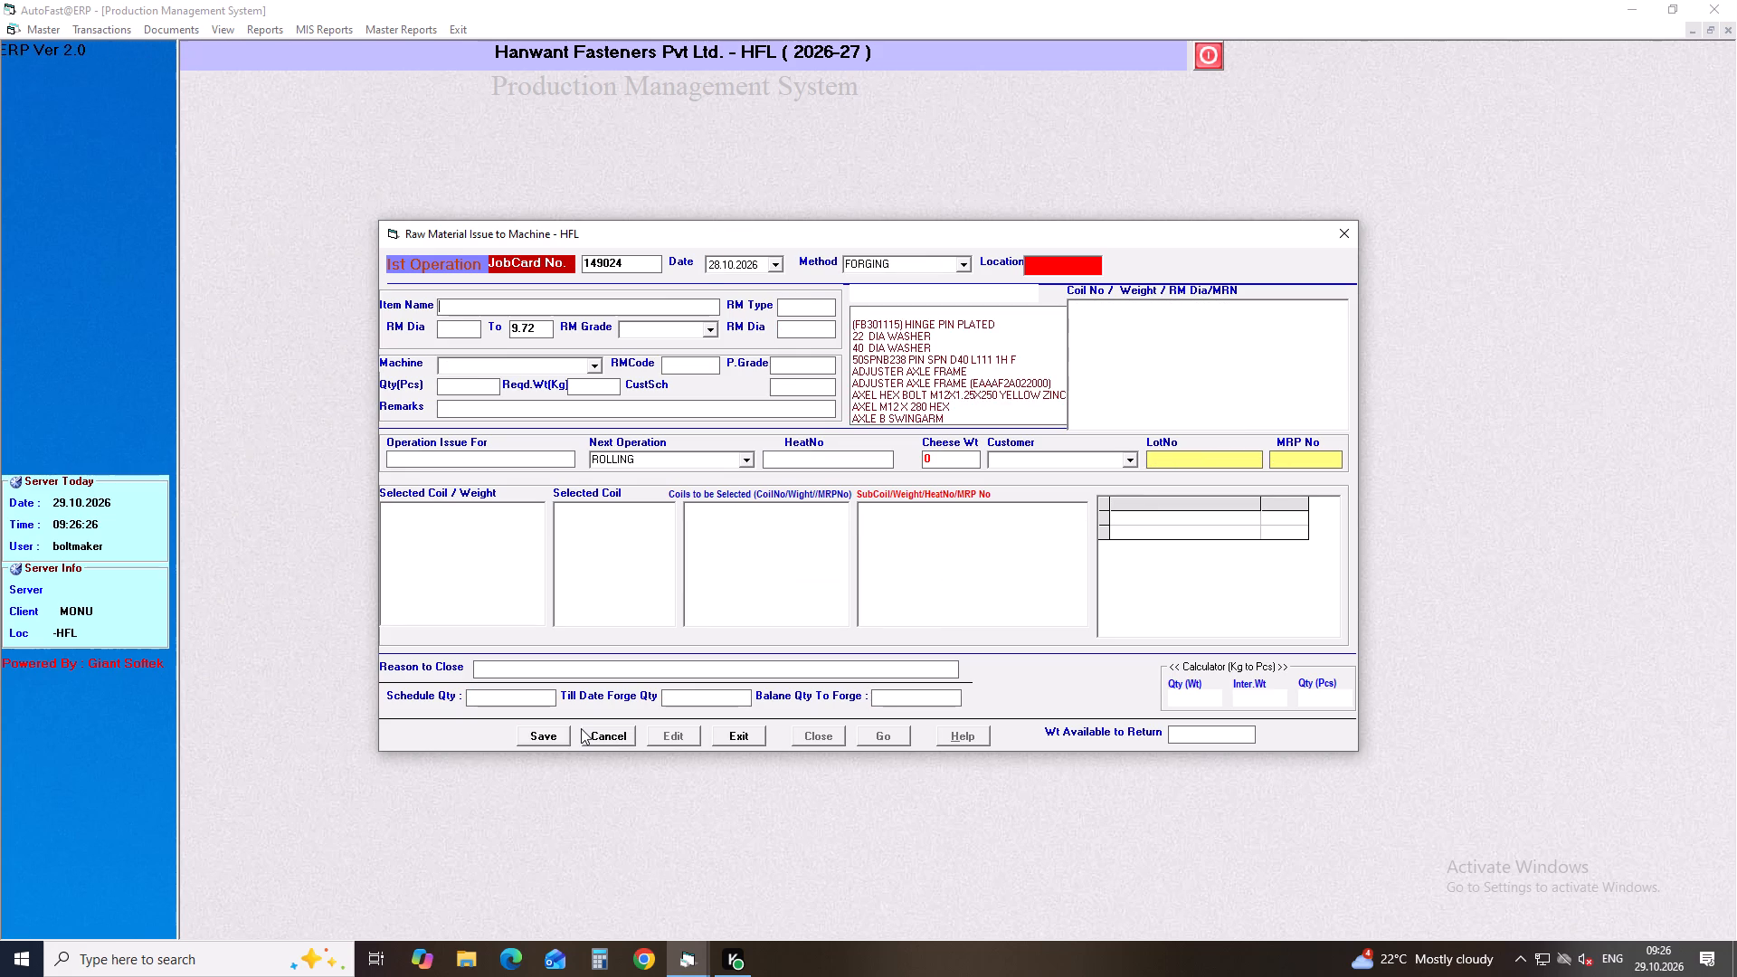
{"action": "type", "text": "SHCS M12"}
{"action": "key", "text": "Down"}
{"action": "key", "text": "Down"}
{"action": "key", "text": "Down"}
{"action": "key", "text": "Down"}
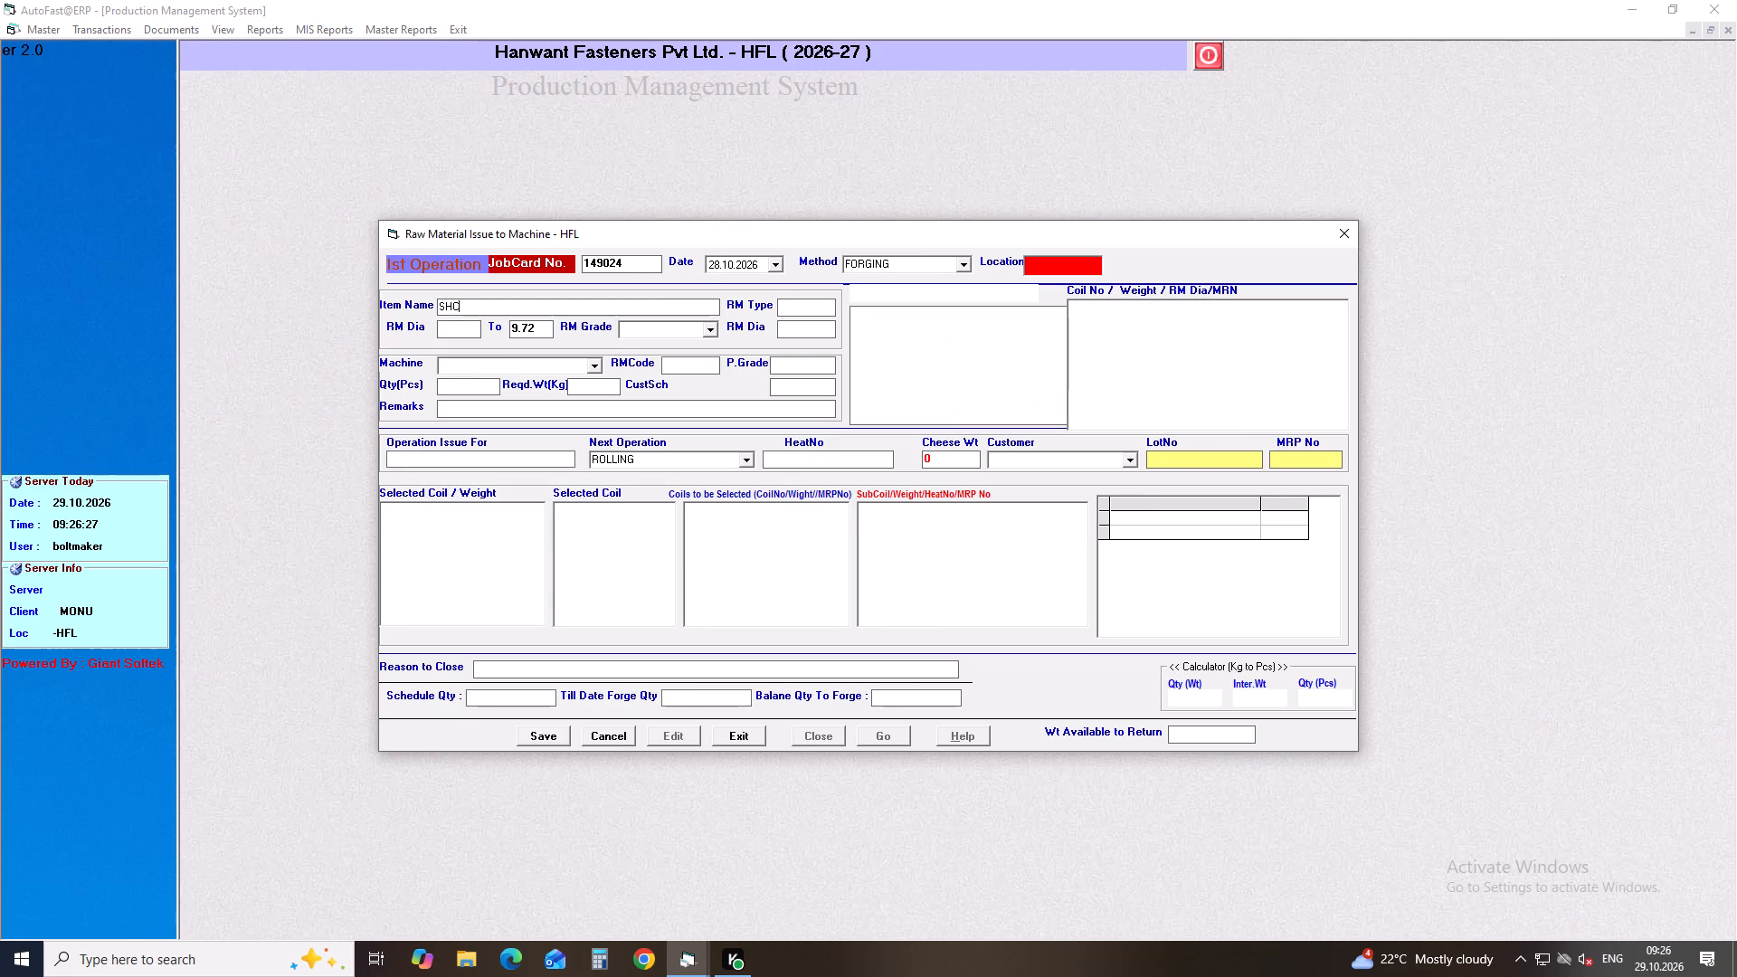
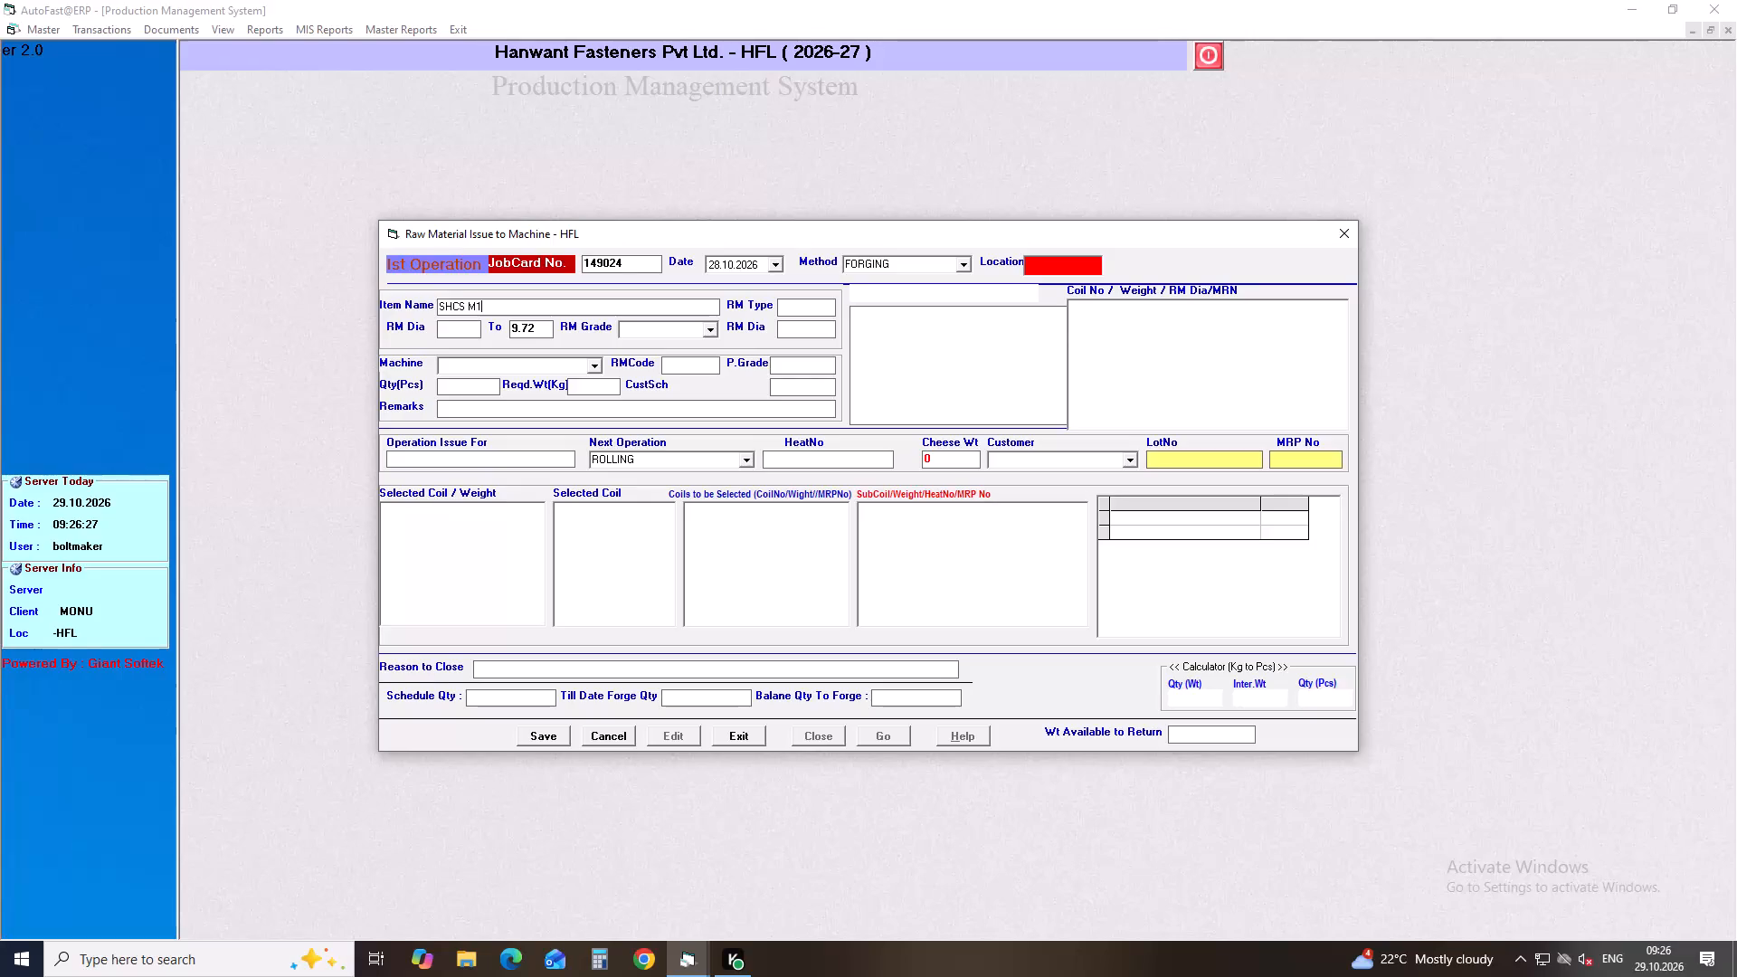
Choose SHCS M12X1.75X50 GR 12.9 F/T BLK SEMI-FINISH as the job card's item.
{"action": "key", "text": "Down"}
{"action": "key", "text": "Down"}
{"action": "key", "text": "Down"}
{"action": "key", "text": "Down"}
{"action": "key", "text": "Down"}
{"action": "key", "text": "Down"}
{"action": "key", "text": "Down"}
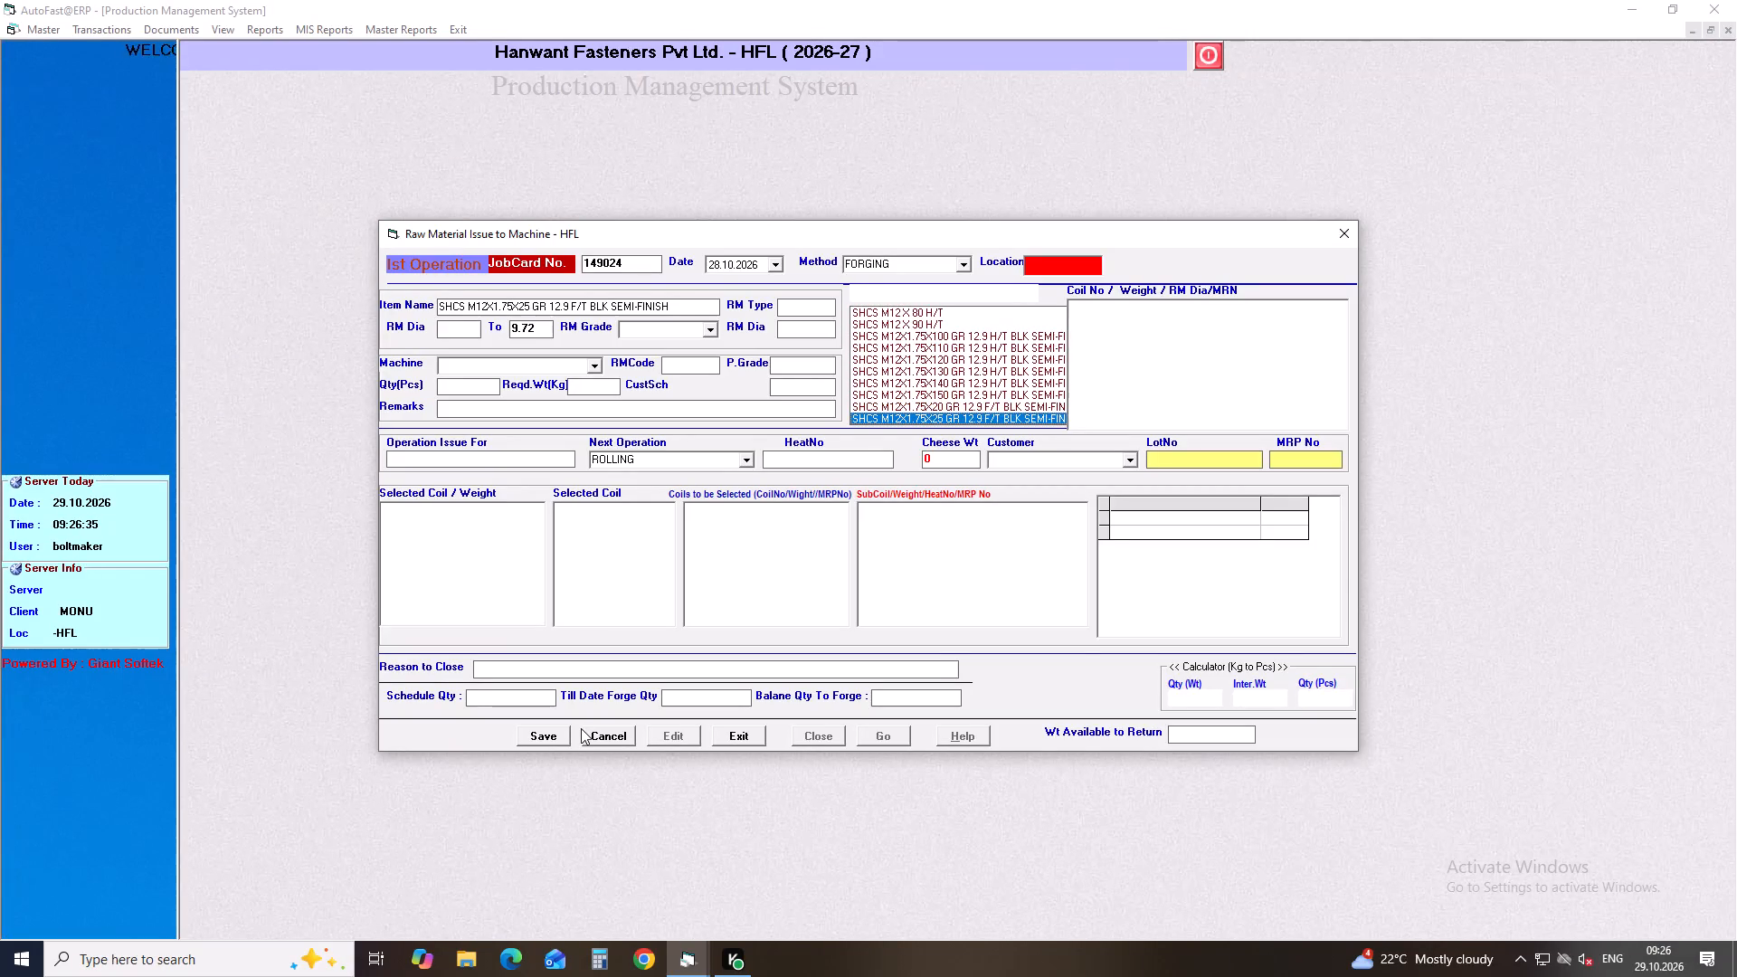
{"action": "key", "text": "Down"}
{"action": "key", "text": "Down"}
{"action": "key", "text": "Down"}
{"action": "key", "text": "Down"}
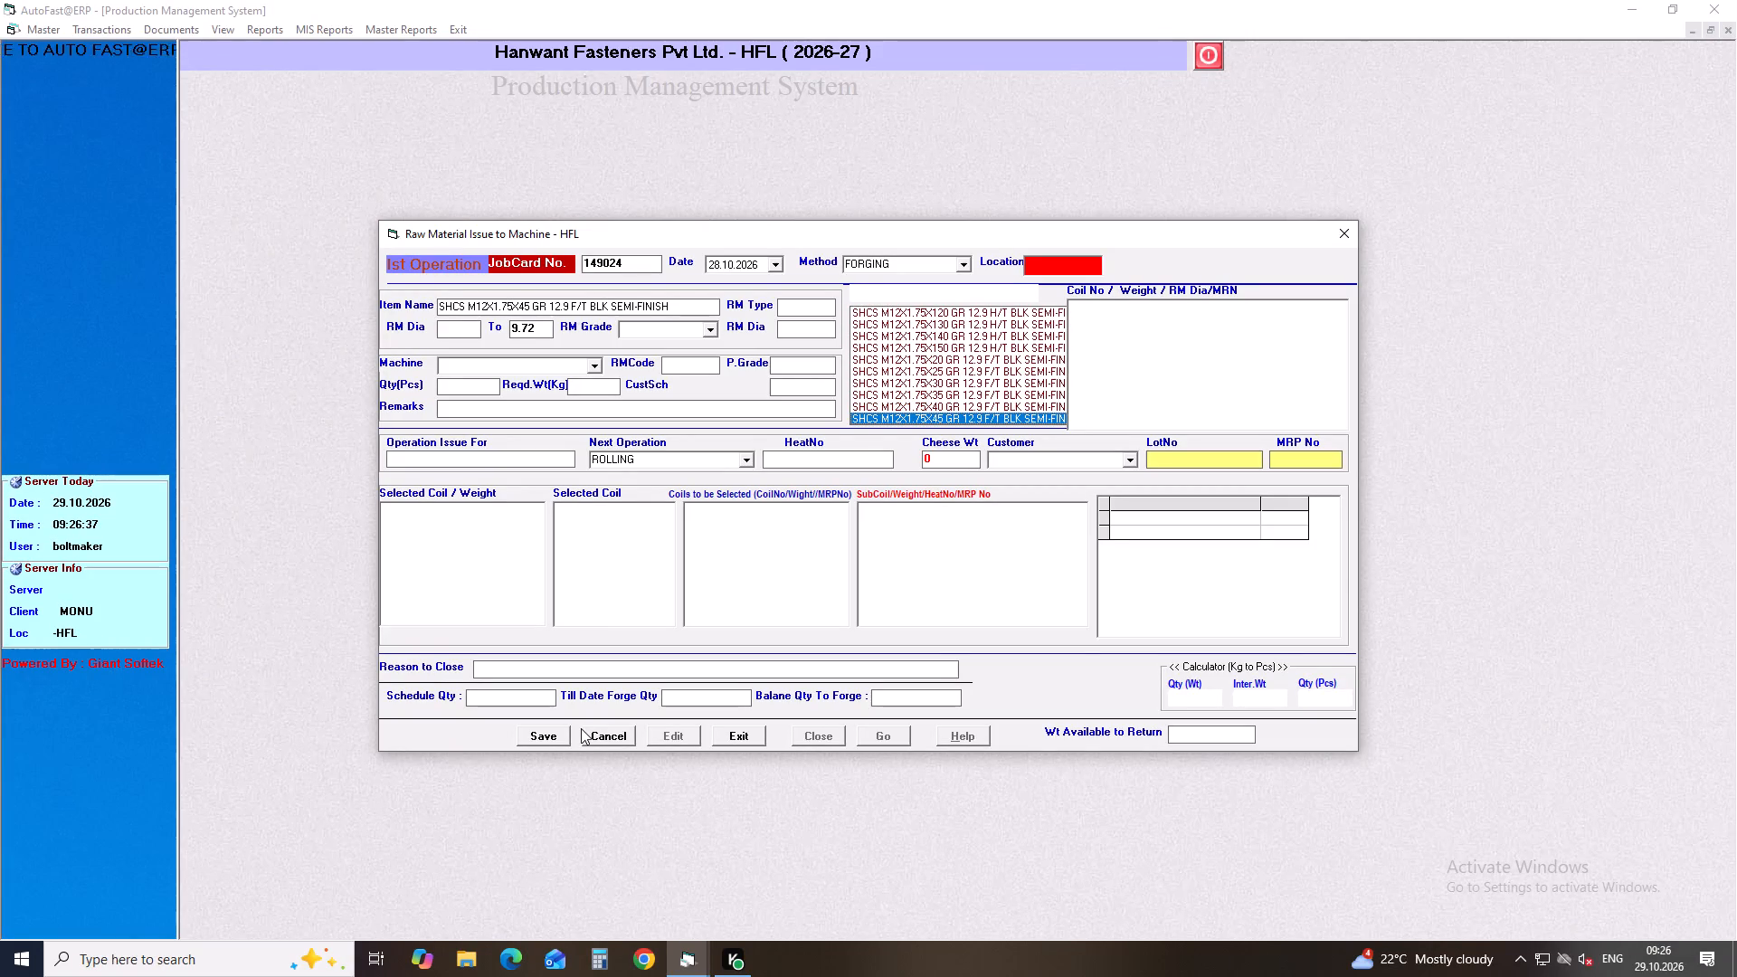
{"action": "key", "text": "Down"}
{"action": "key", "text": "Return"}
{"action": "key", "text": "Return"}
Set RM grade 51B37 and machine BM-06 (BOLT MAKER) for the SHCS M12X1.75X50 issue.
{"action": "key", "text": "Down"}
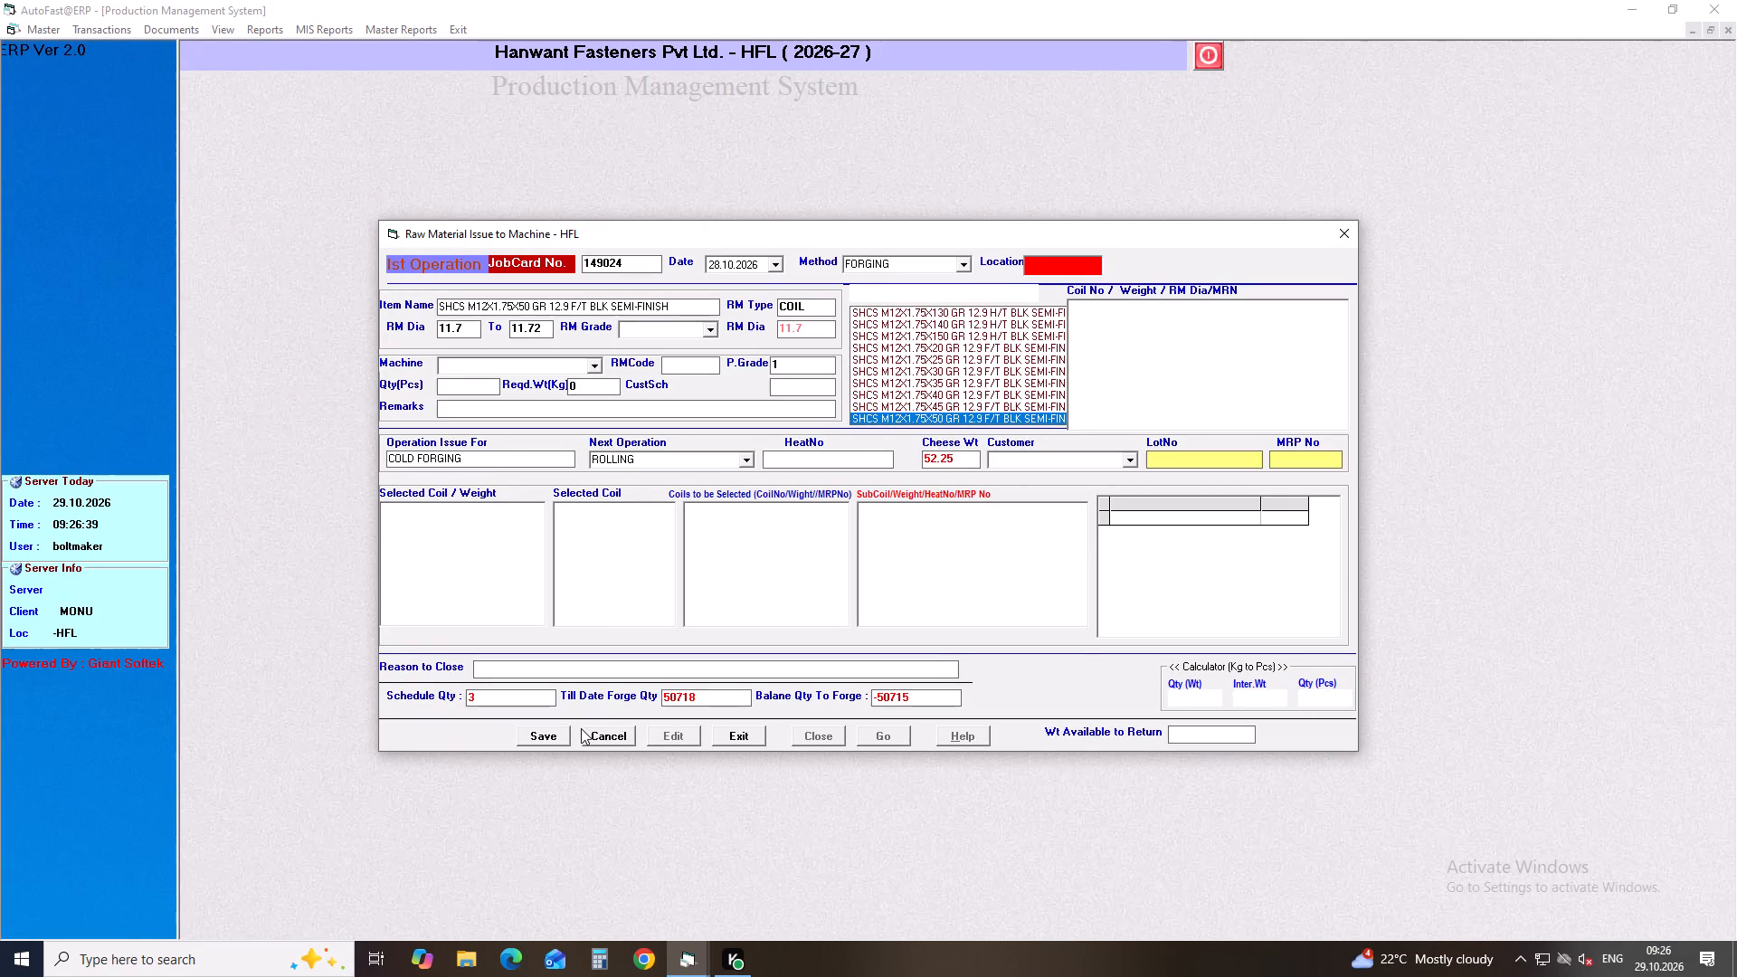
{"action": "key", "text": "Return"}
{"action": "key", "text": "Down"}
{"action": "key", "text": "Return"}
{"action": "key", "text": "Return"}
{"action": "type", "text": "BM"}
{"action": "key", "text": "Down"}
{"action": "key", "text": "Down"}
{"action": "key", "text": "Down"}
{"action": "key", "text": "Down"}
{"action": "key", "text": "Down"}
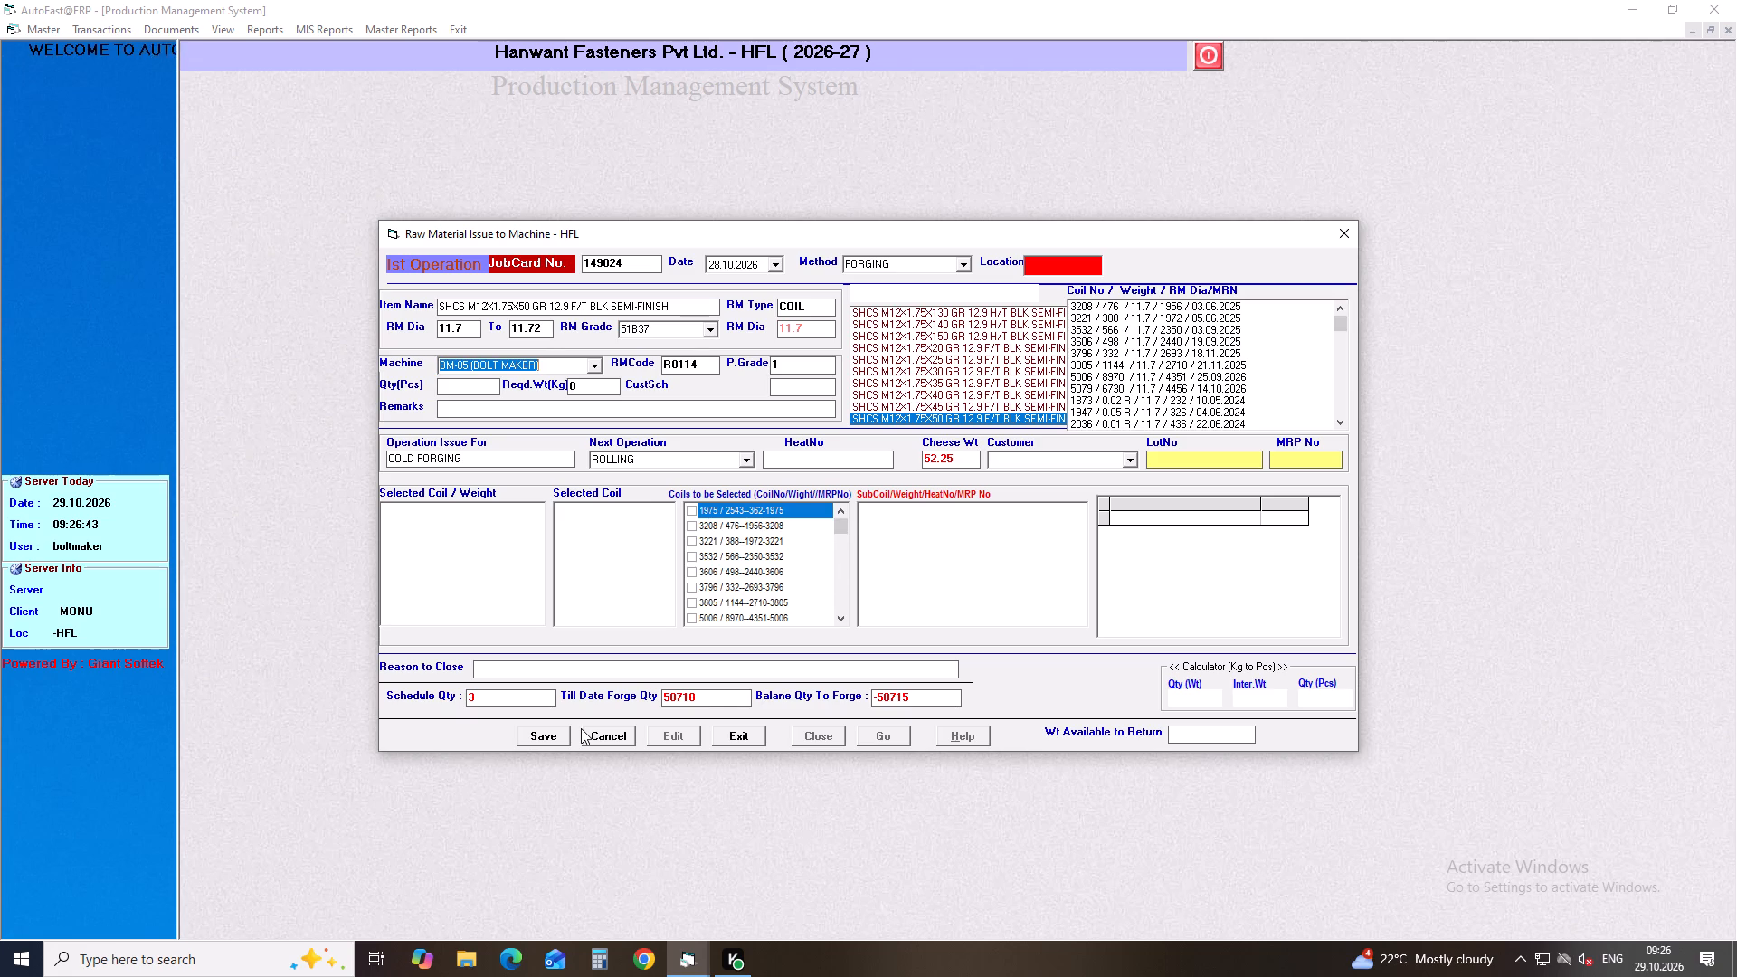
{"action": "key", "text": "Down"}
{"action": "key", "text": "Return"}
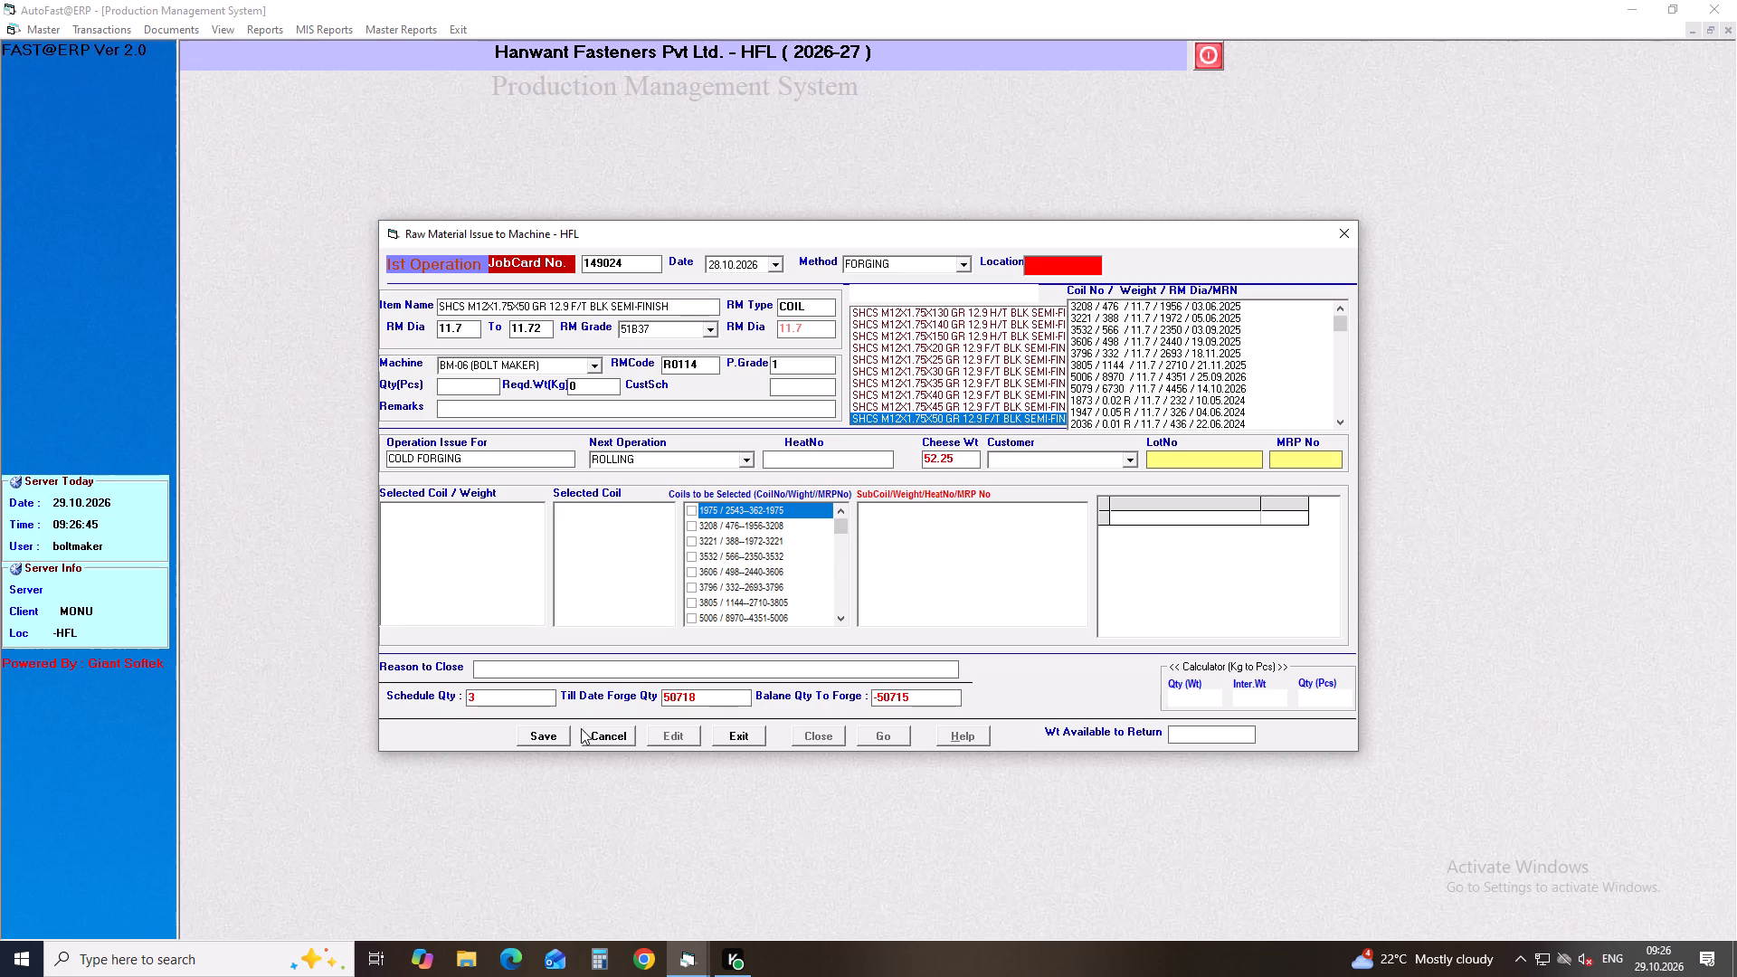
Enter a quantity of 18010 pieces and accept ROLLING as the SHCS M12X1.75X50 issue's next operation.
{"action": "type", "text": "18010"}
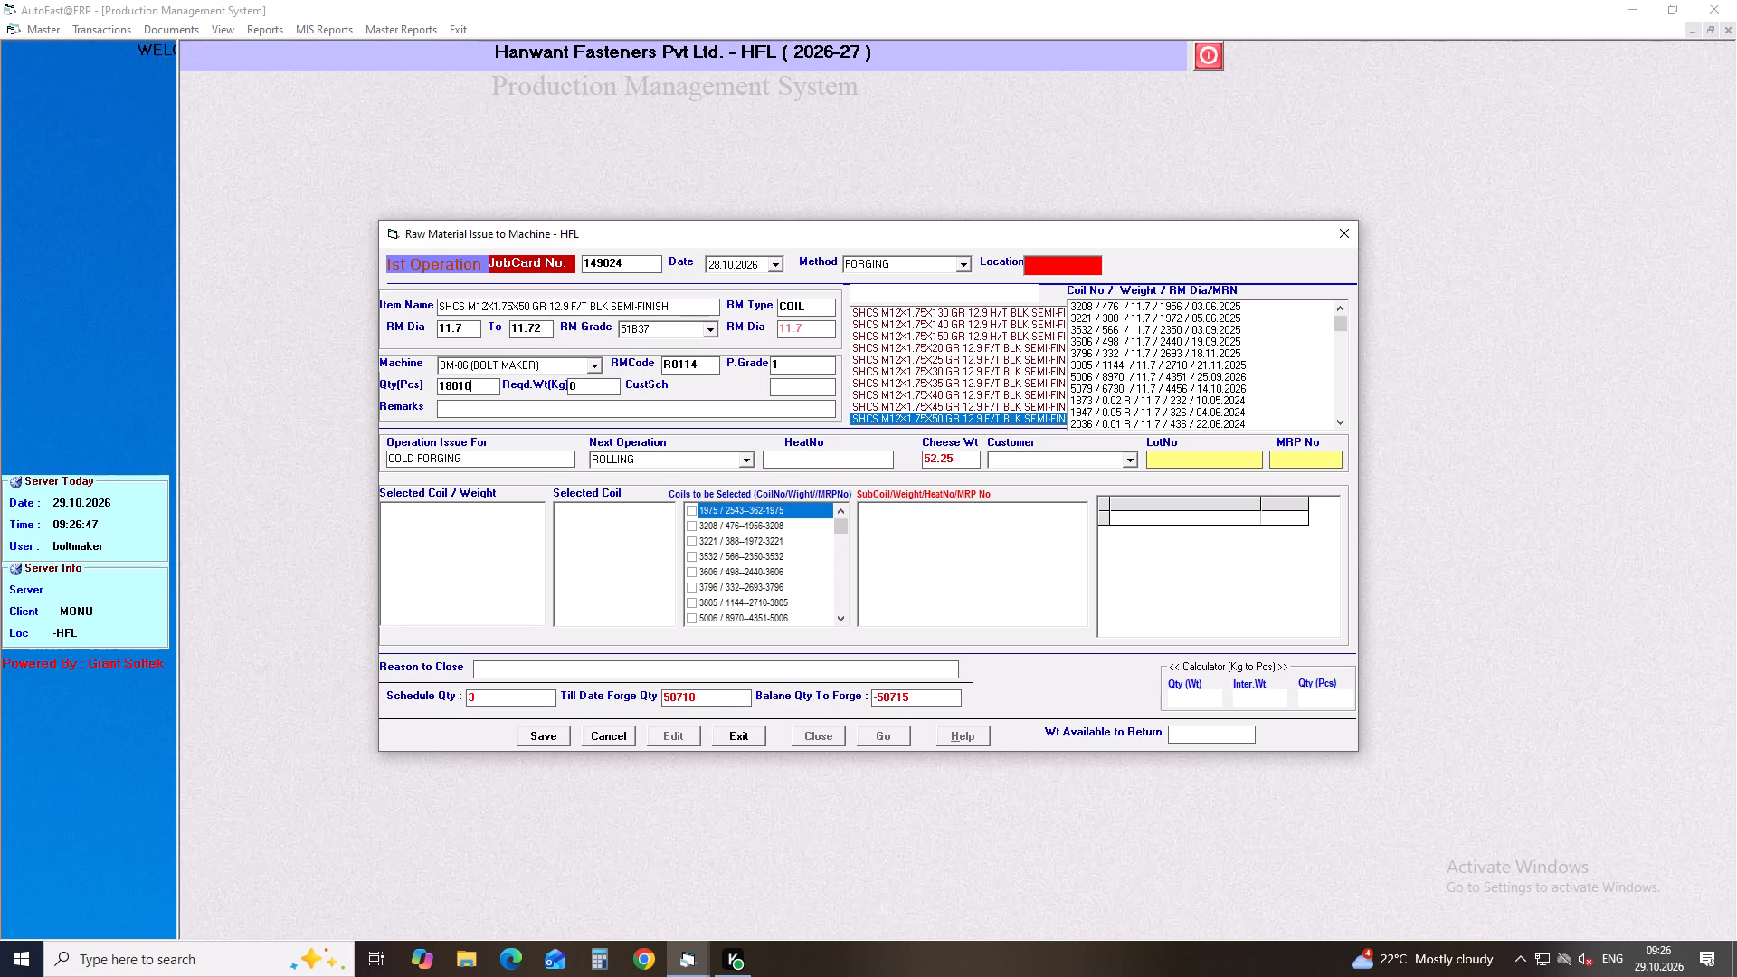
{"action": "key", "text": "Return"}
{"action": "key", "text": "Return"}
{"action": "key", "text": "Return"}
{"action": "key", "text": "Return"}
{"action": "key", "text": "Return"}
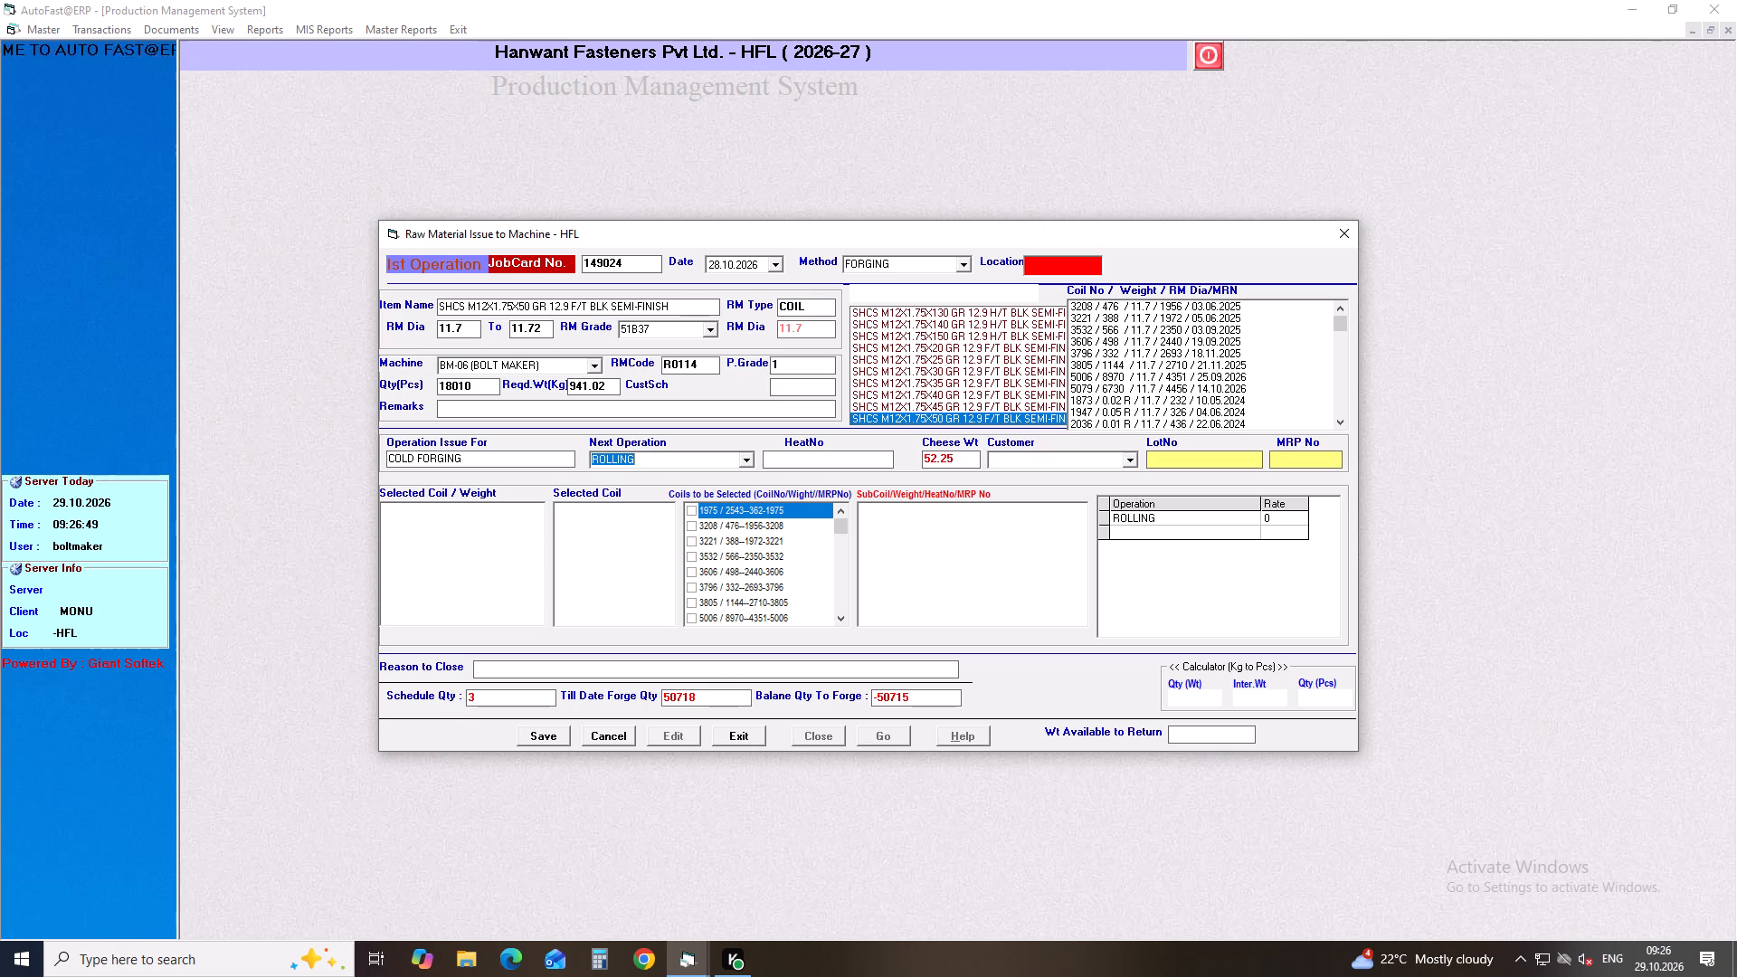
Select coil 5006 with sub-coils 5006-1, 5006-10 and 5006-11, and save the SHCS M12X1.75X50 job card.
{"action": "left_click_drag", "start_coordinate": [837, 526], "coordinate": [838, 627]}
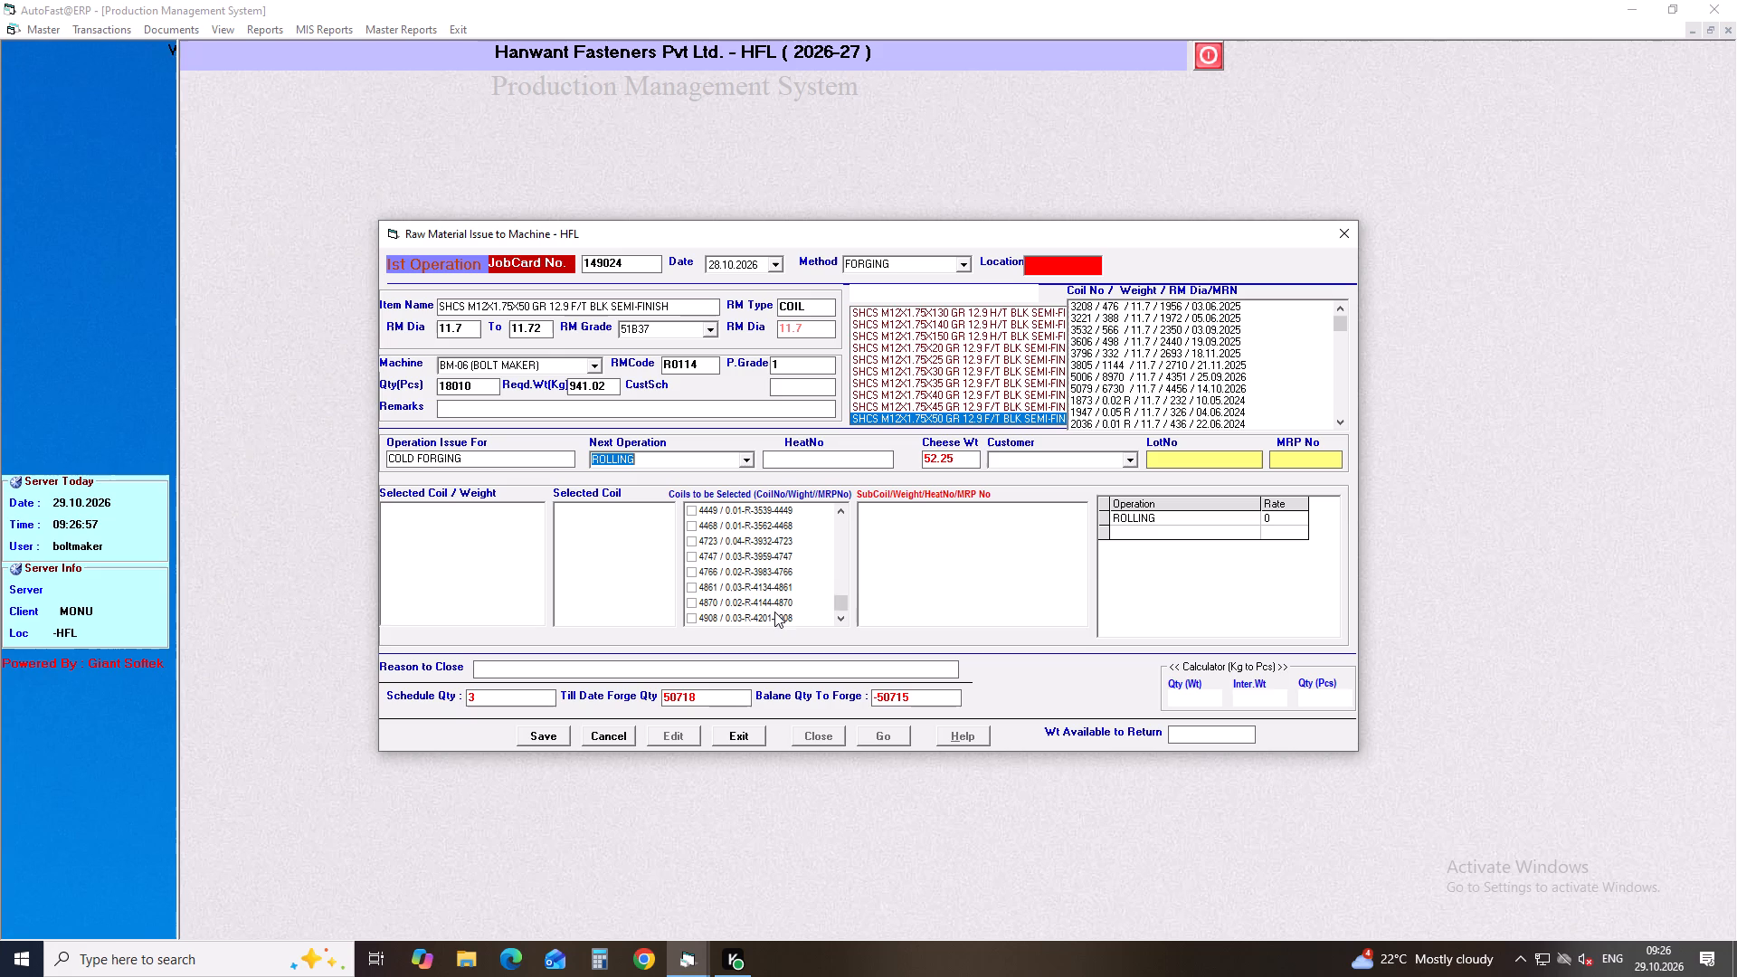
{"action": "left_click_drag", "start_coordinate": [840, 602], "coordinate": [838, 583]}
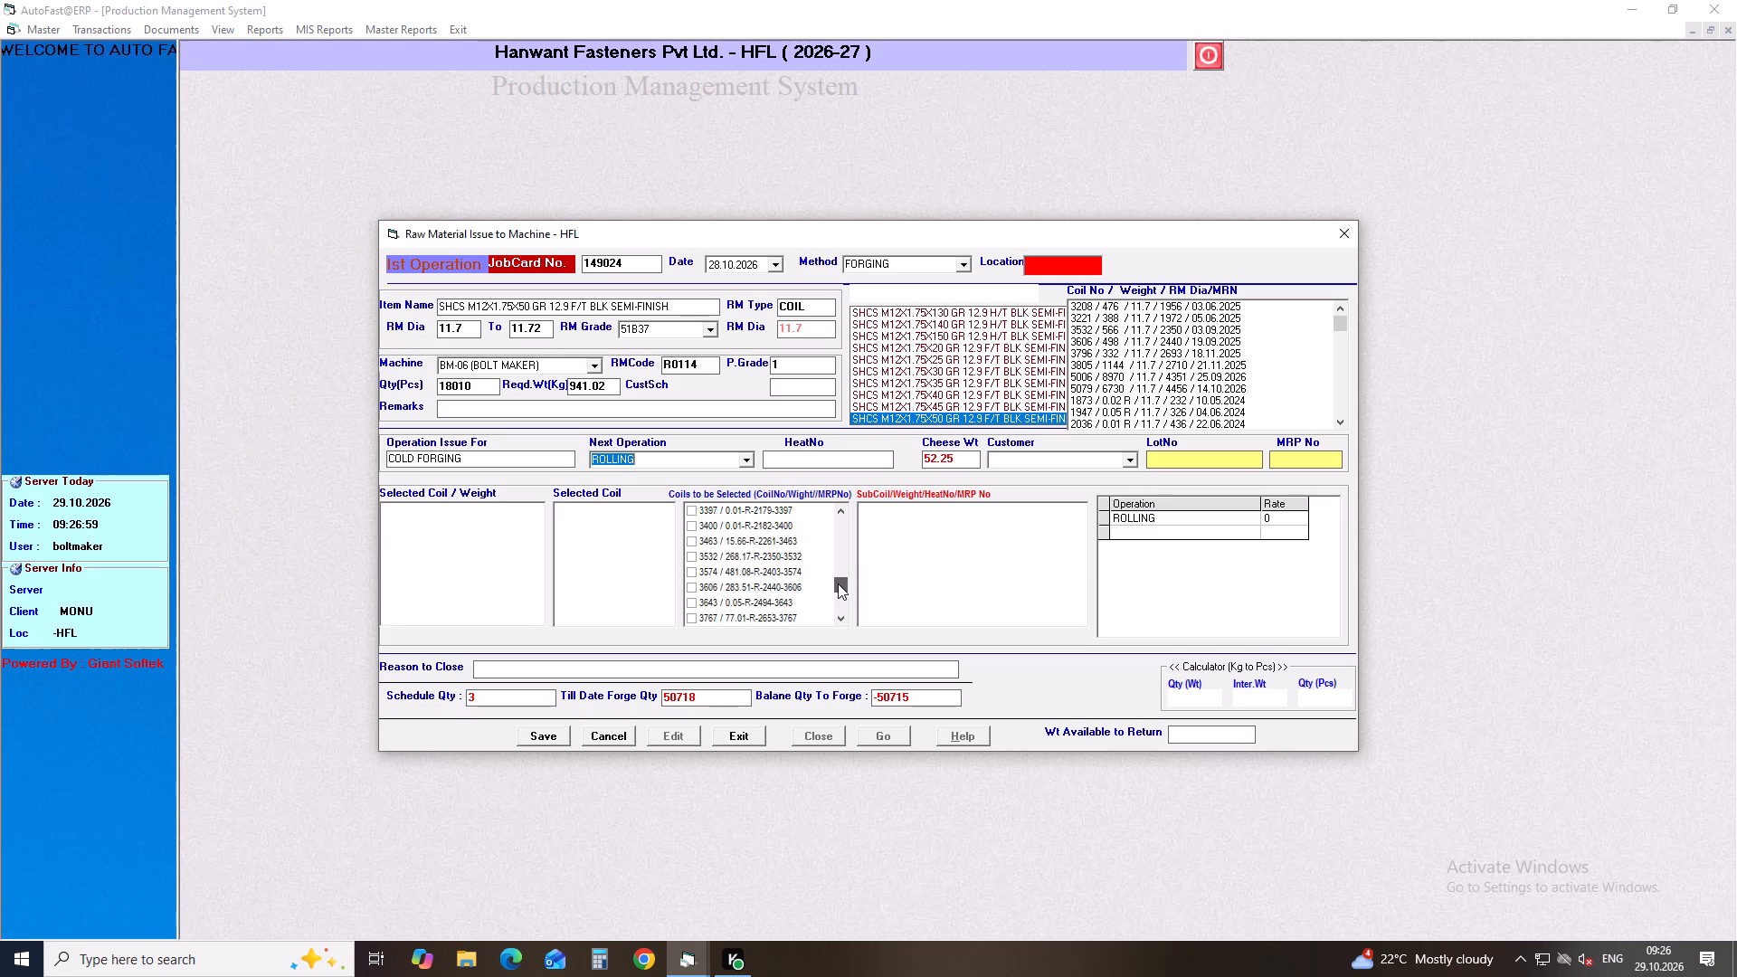
{"action": "left_click_drag", "start_coordinate": [838, 583], "coordinate": [824, 549]}
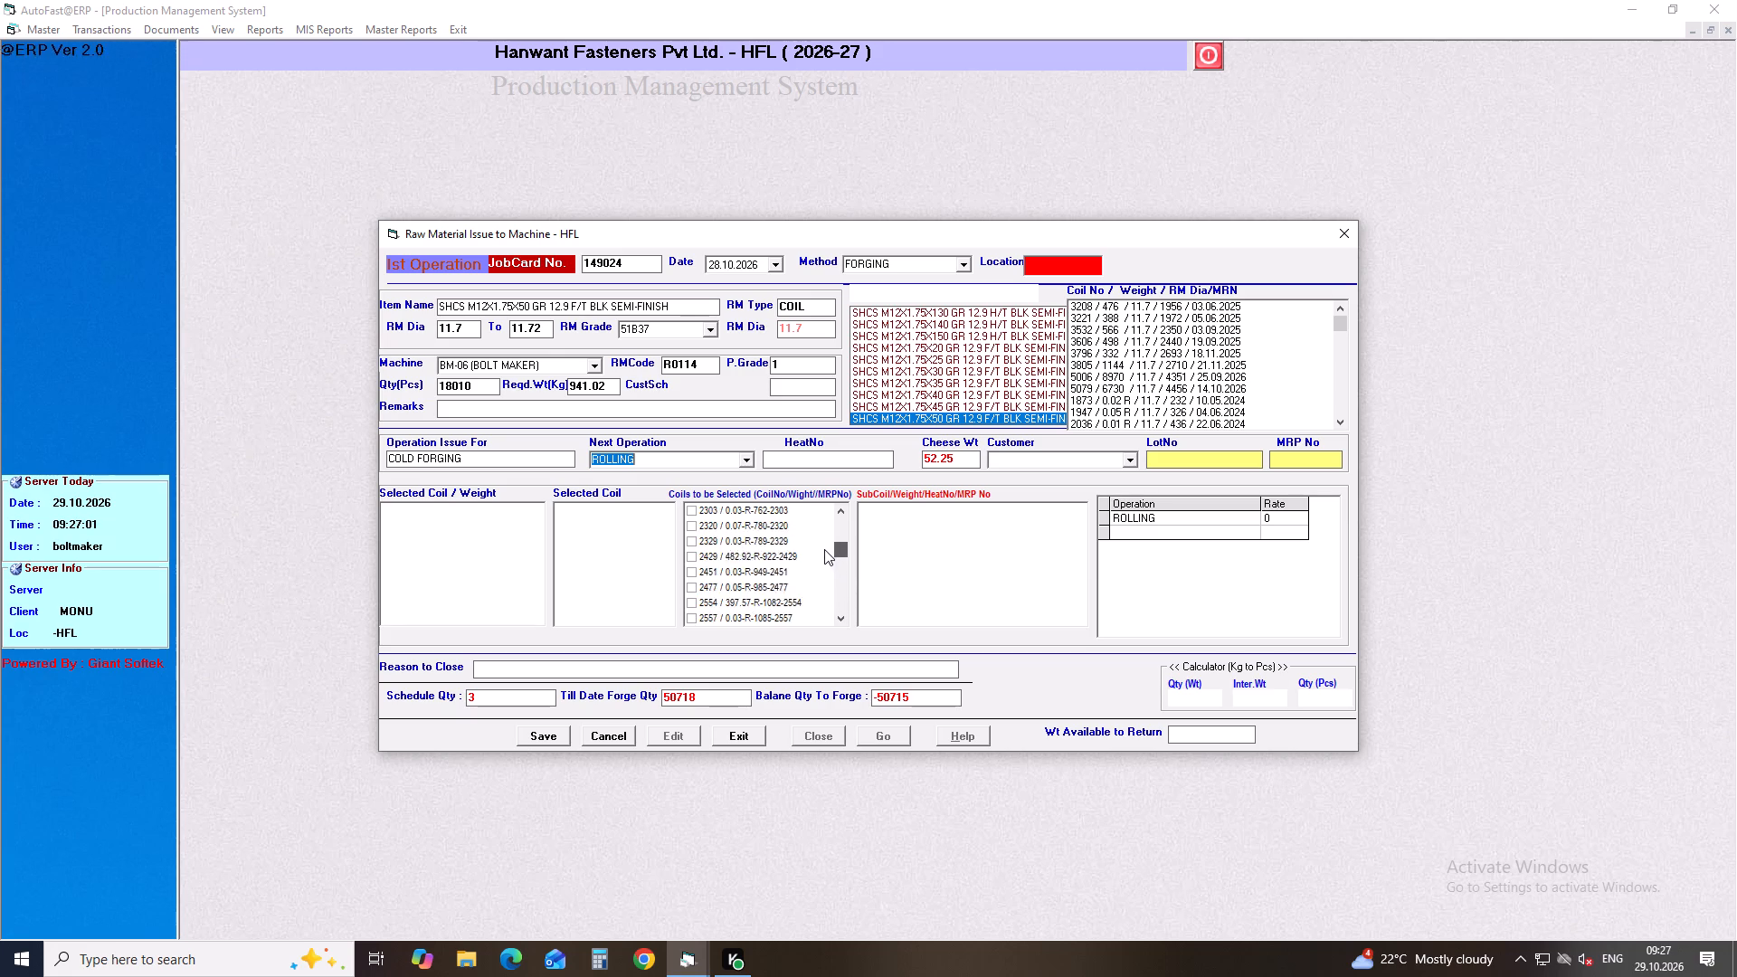
{"action": "left_click_drag", "start_coordinate": [824, 549], "coordinate": [819, 528]}
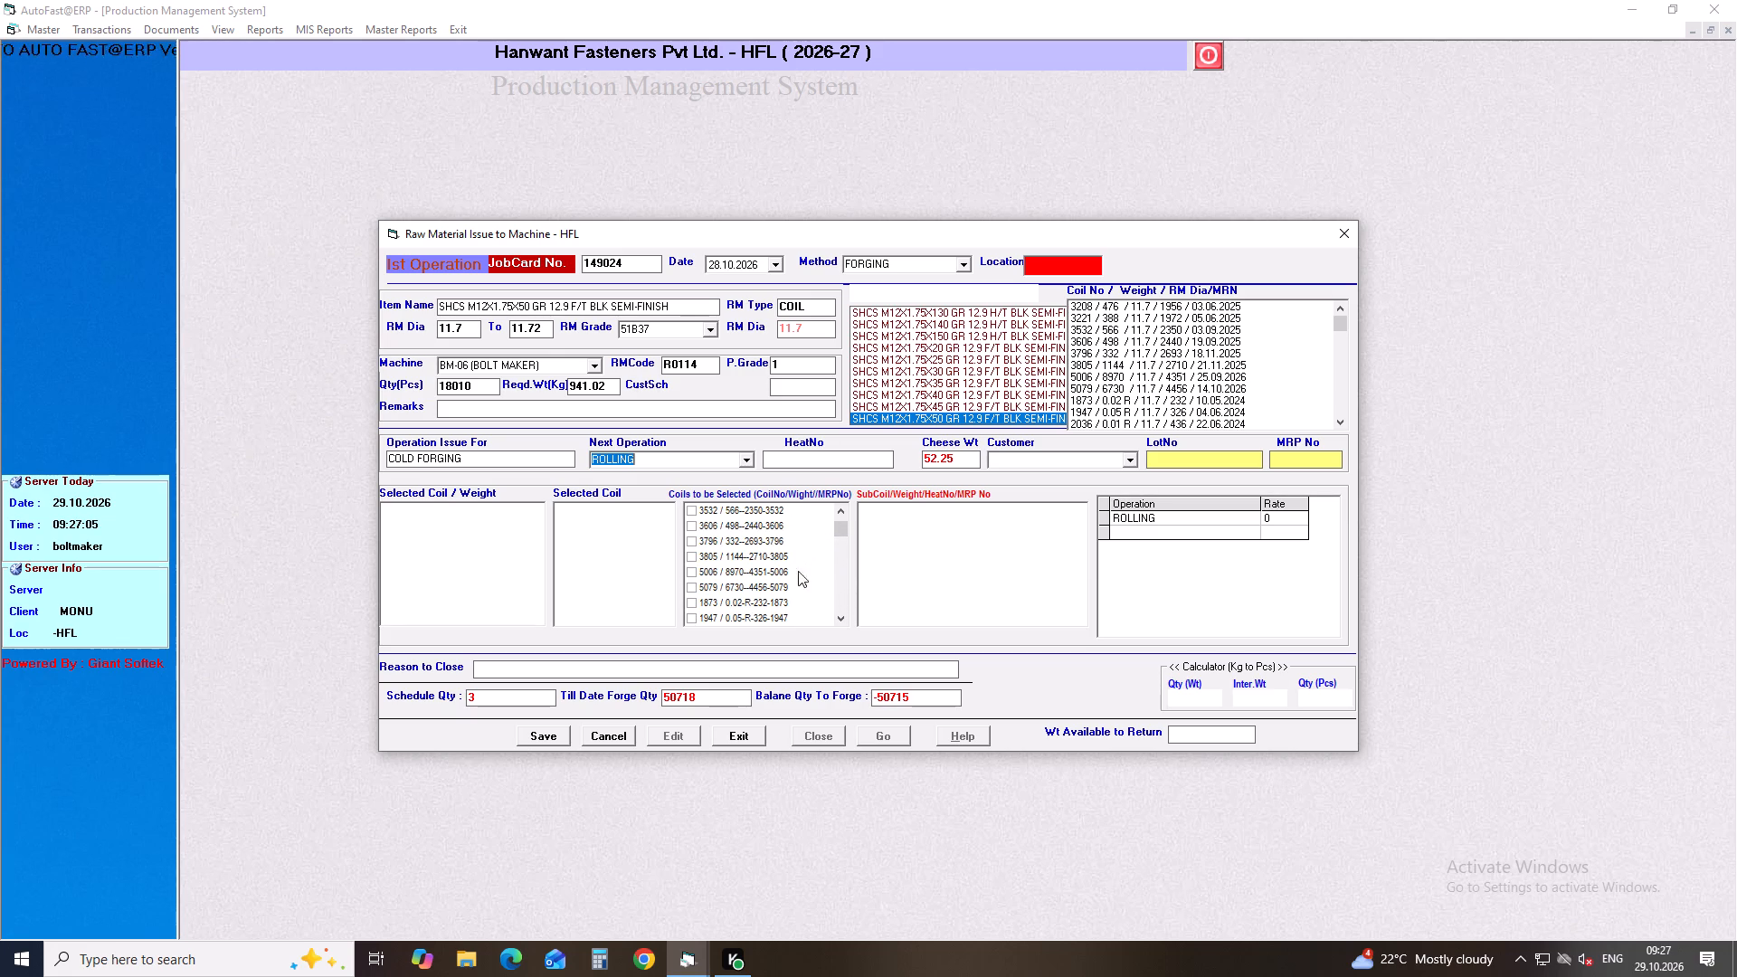
{"action": "left_click", "coordinate": [690, 568]}
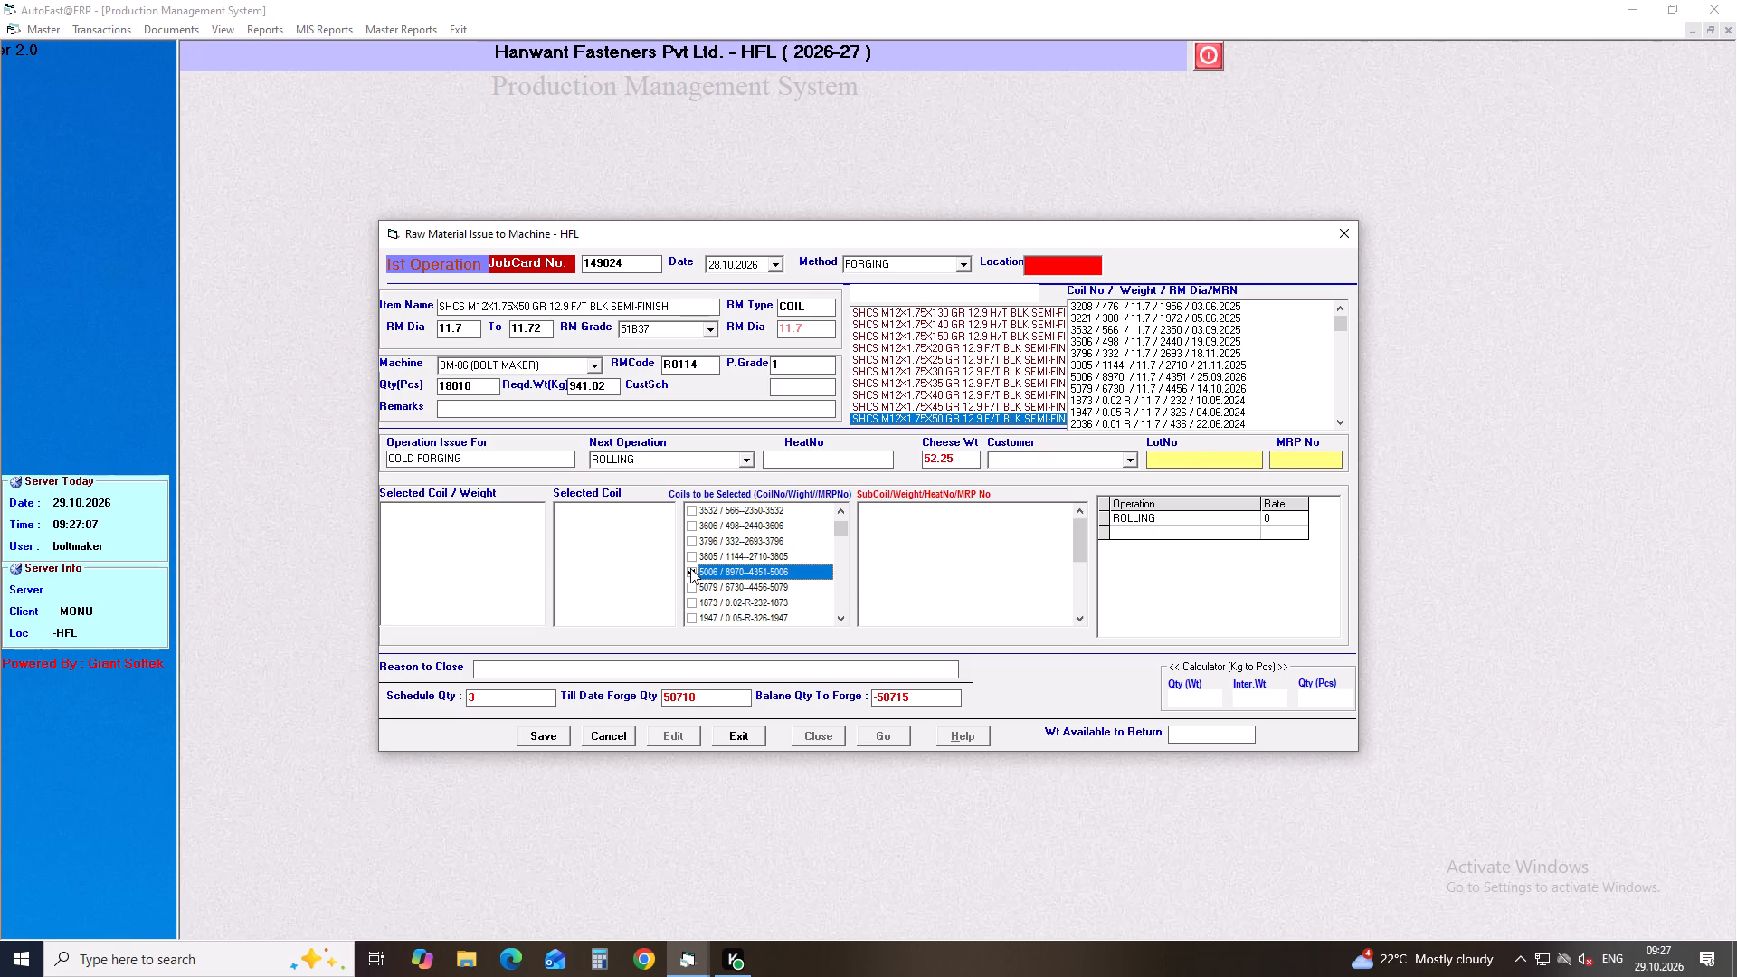
{"action": "left_click", "coordinate": [864, 508]}
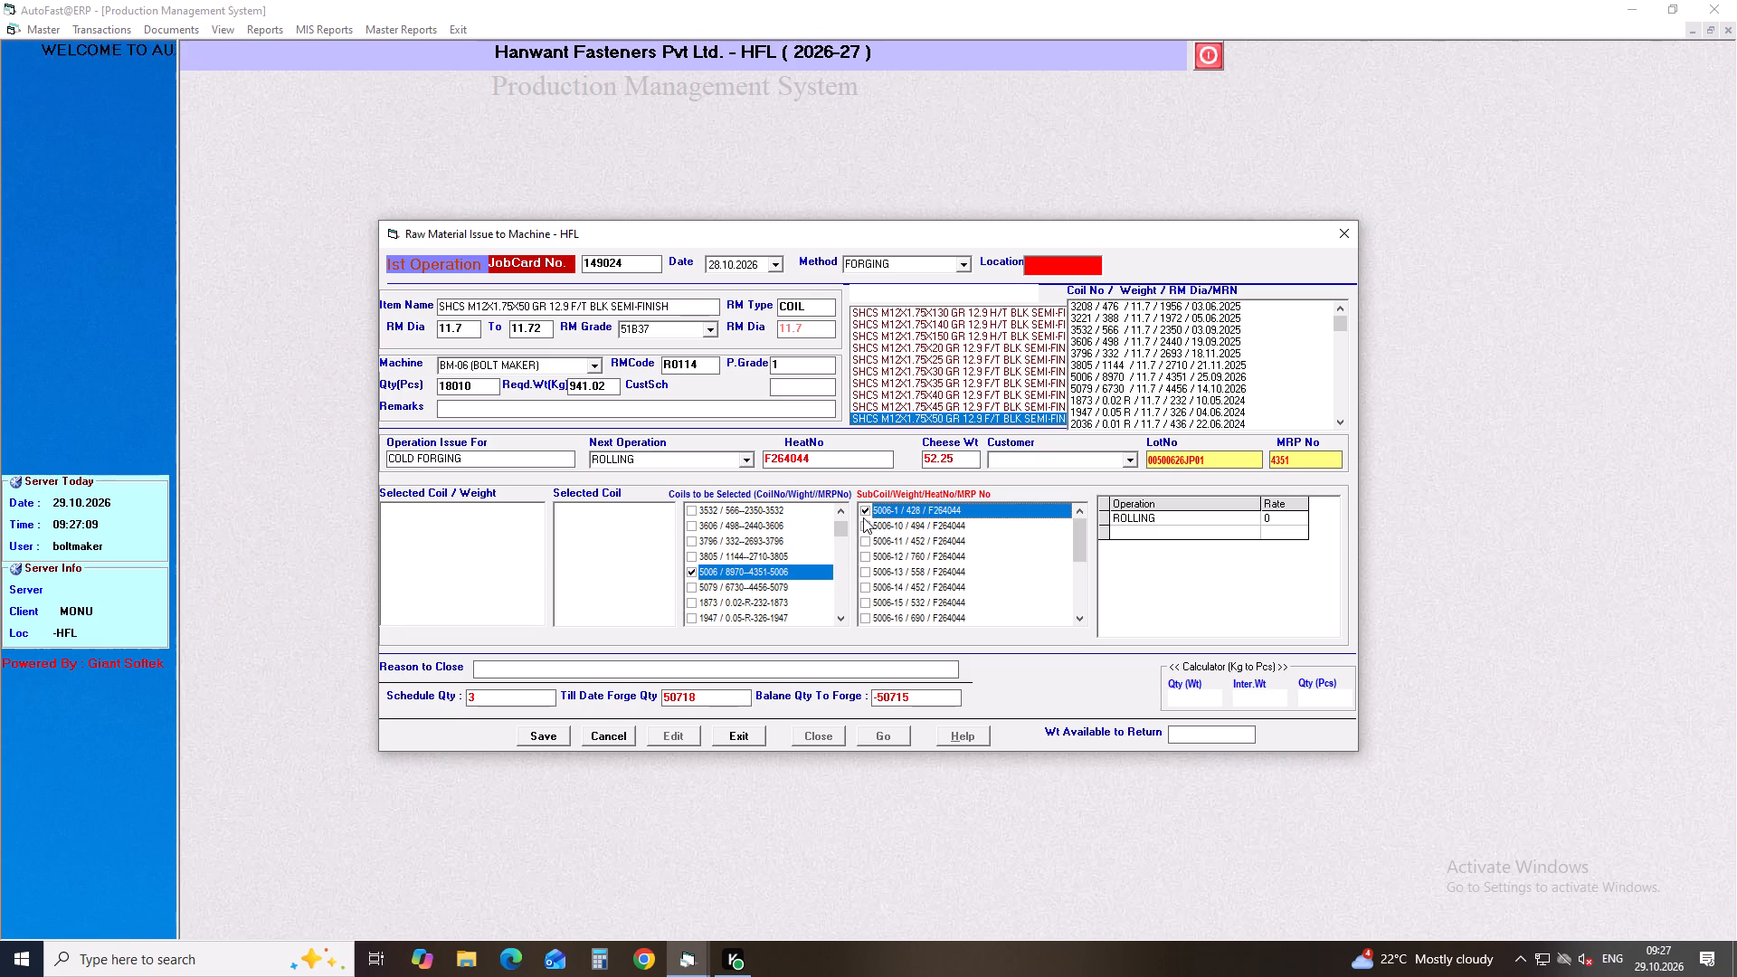
{"action": "left_click", "coordinate": [863, 518]}
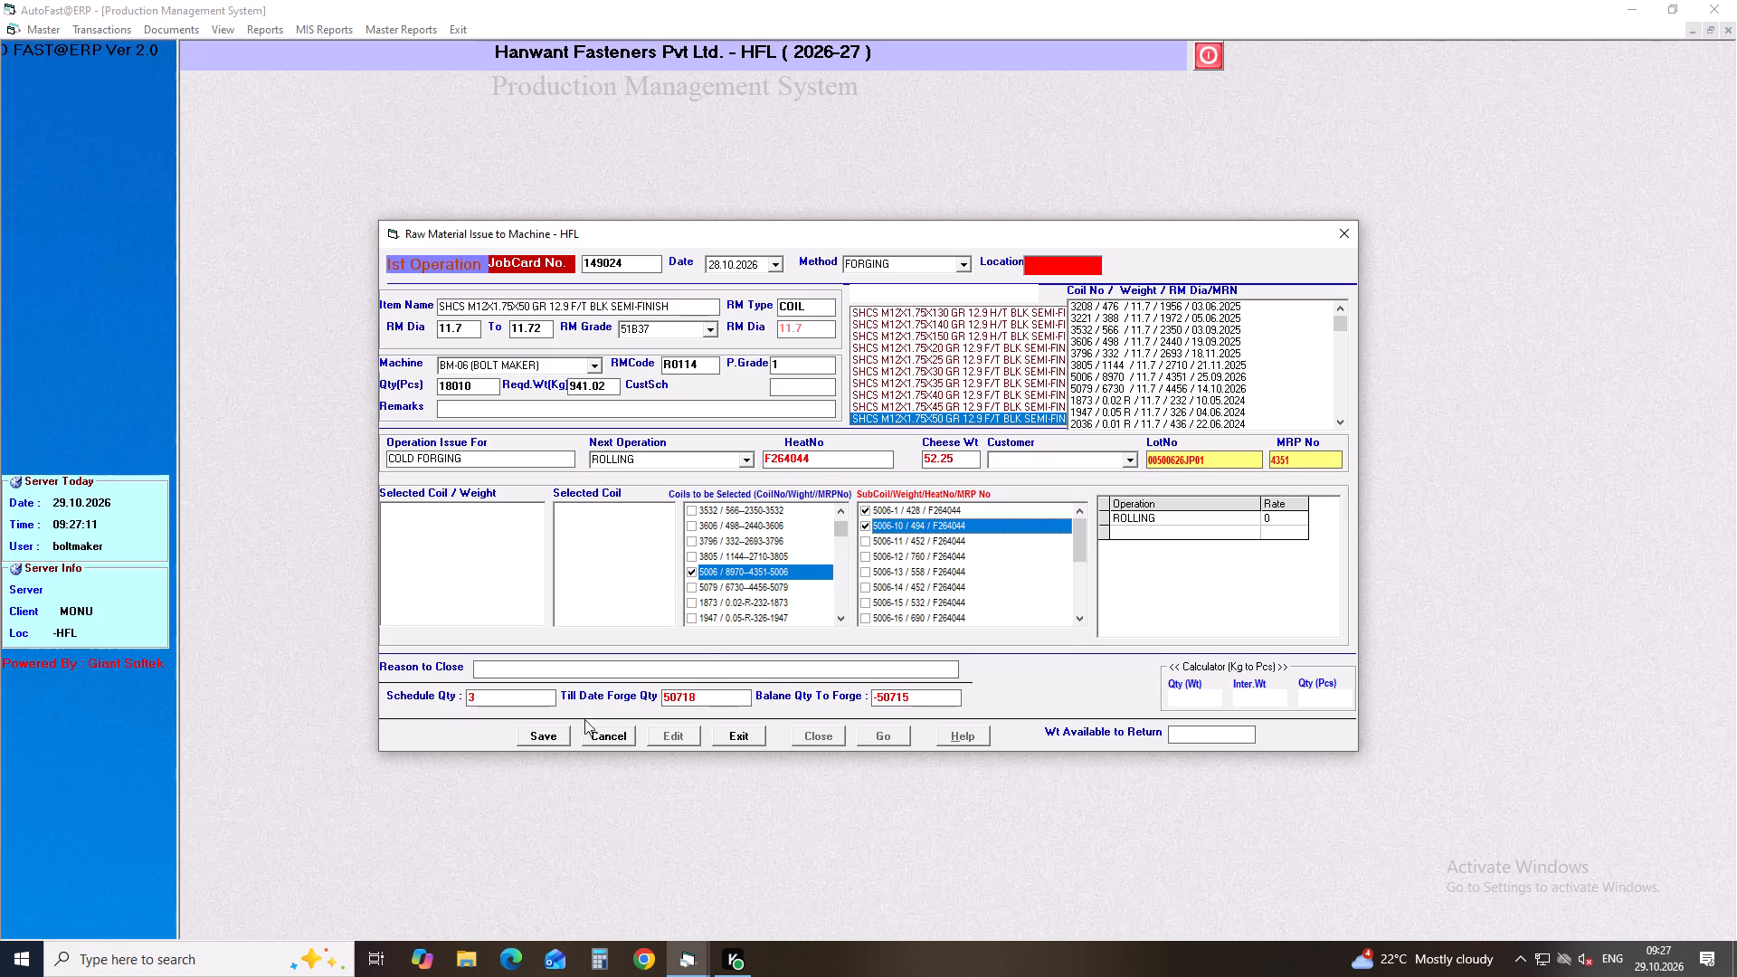
{"action": "left_click", "coordinate": [537, 734]}
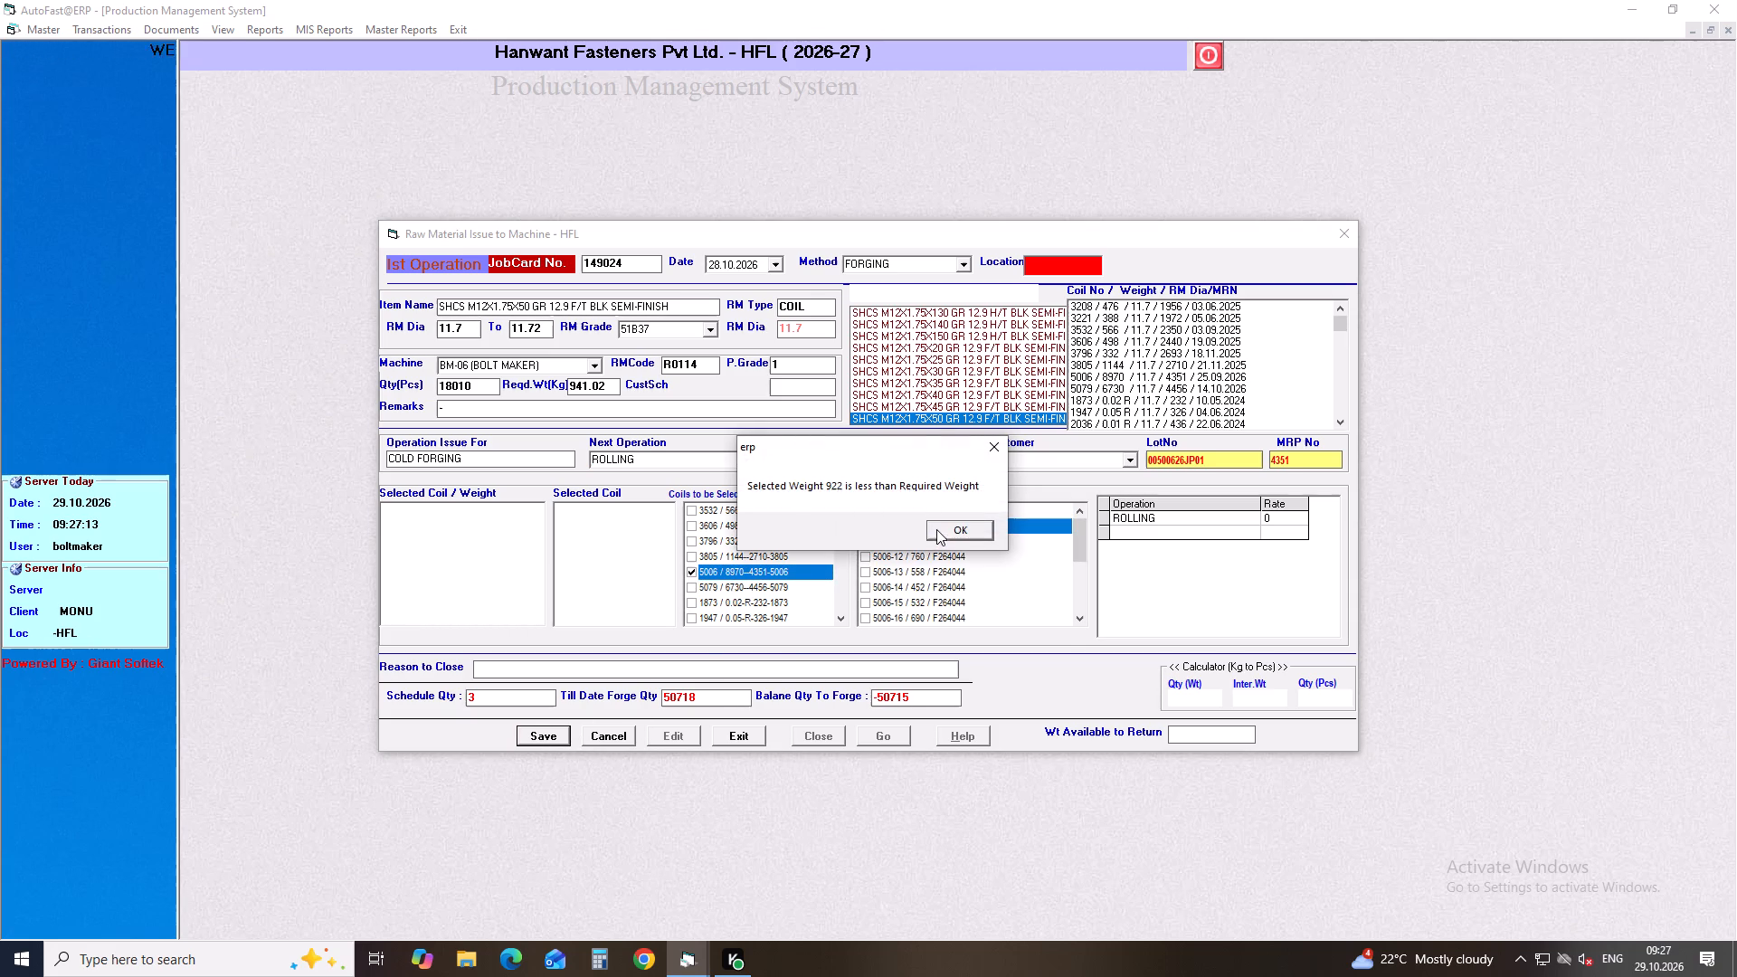
{"action": "left_click", "coordinate": [936, 529]}
{"action": "left_click", "coordinate": [861, 544]}
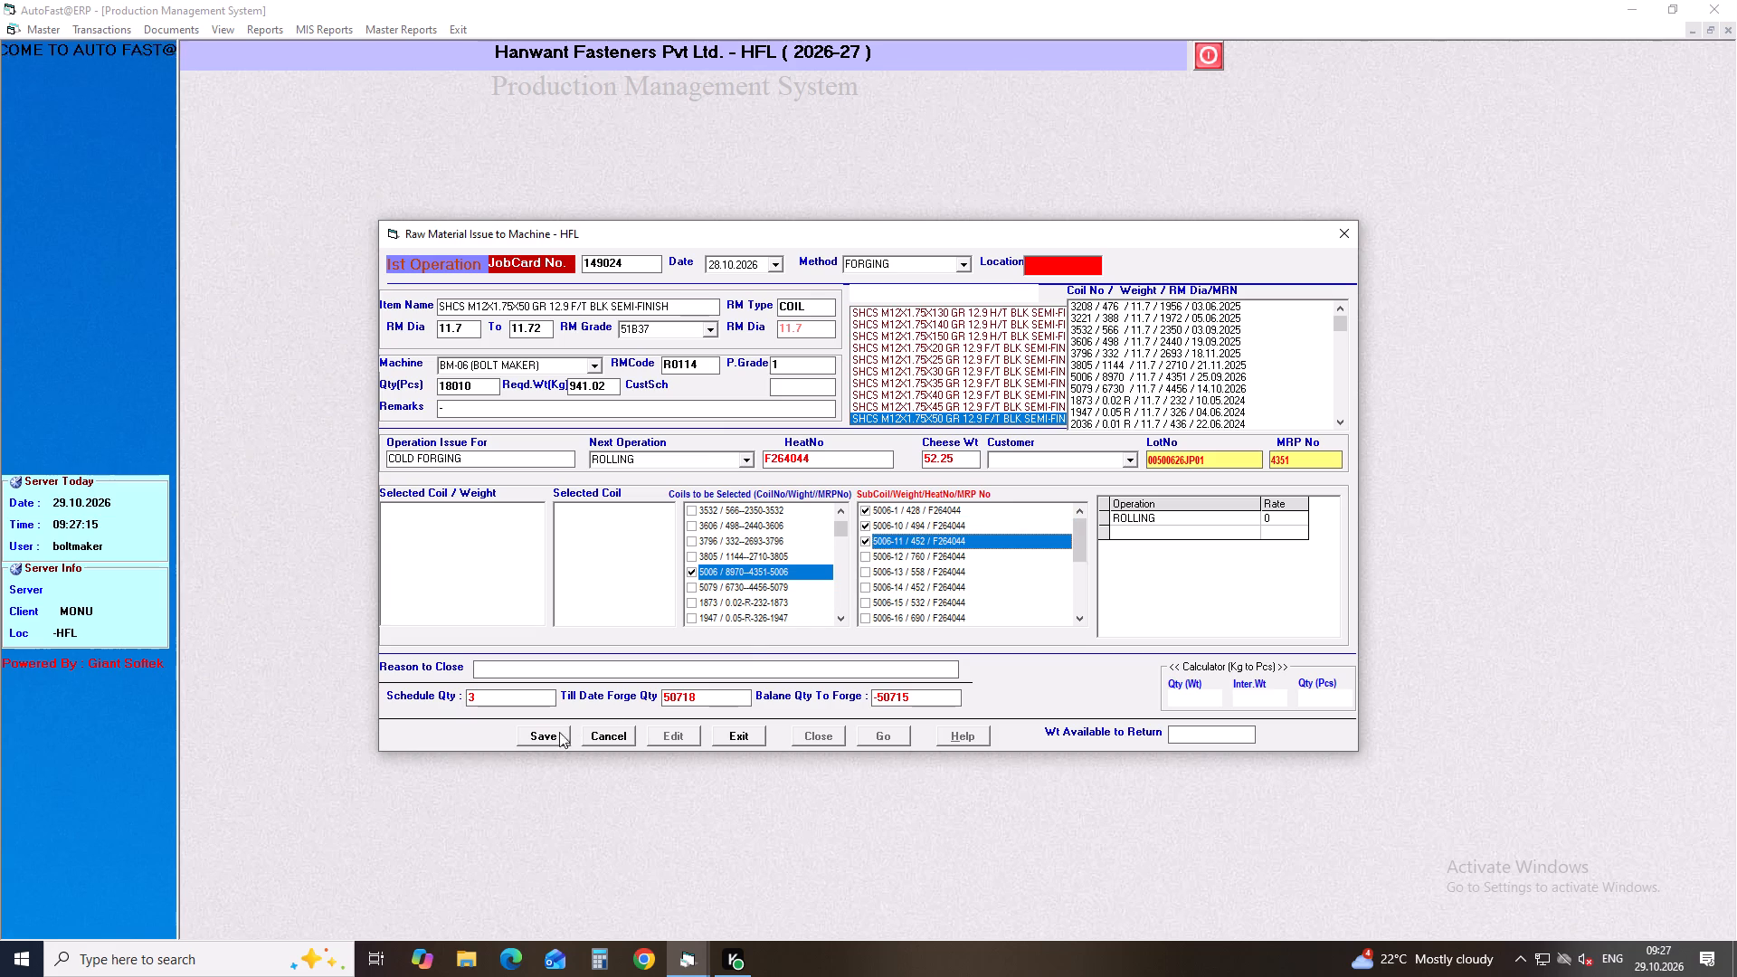
{"action": "left_click", "coordinate": [559, 734]}
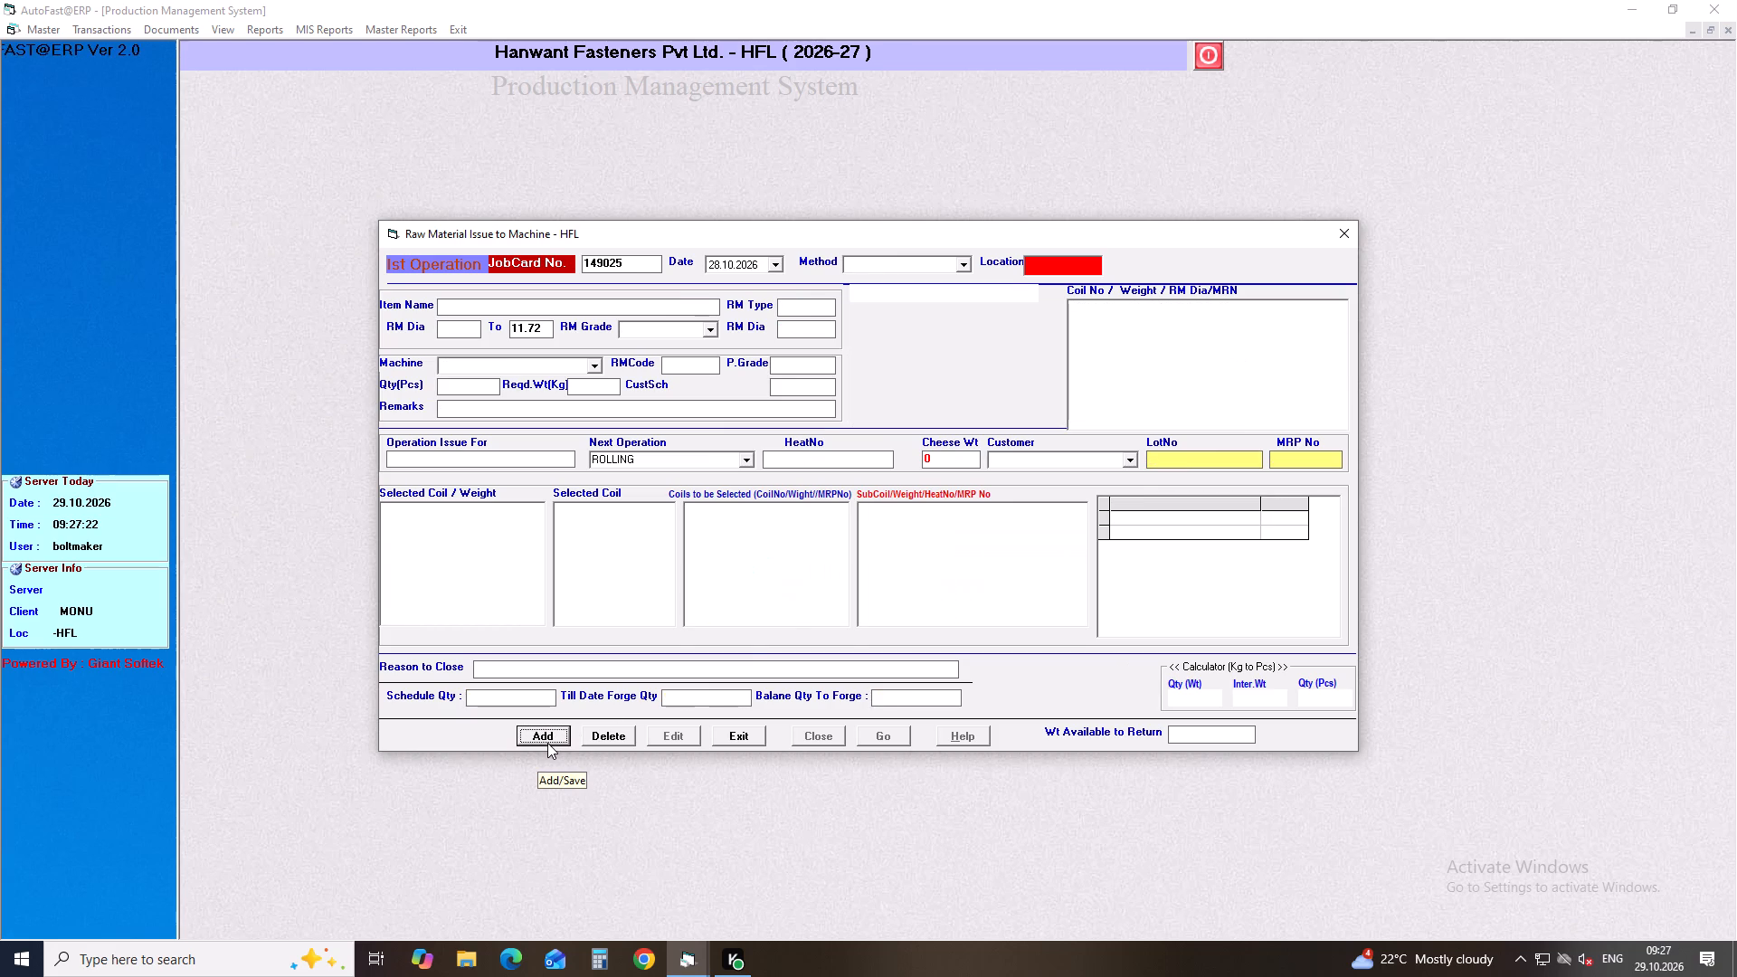
Start a new FORGING job card dated 28.10.2026 for item BOLT FLANGE SH 6X12 L BRIGHT.
{"action": "key", "text": "Return"}
{"action": "key", "text": "Return"}
{"action": "key", "text": "Return"}
{"action": "key", "text": "Down"}
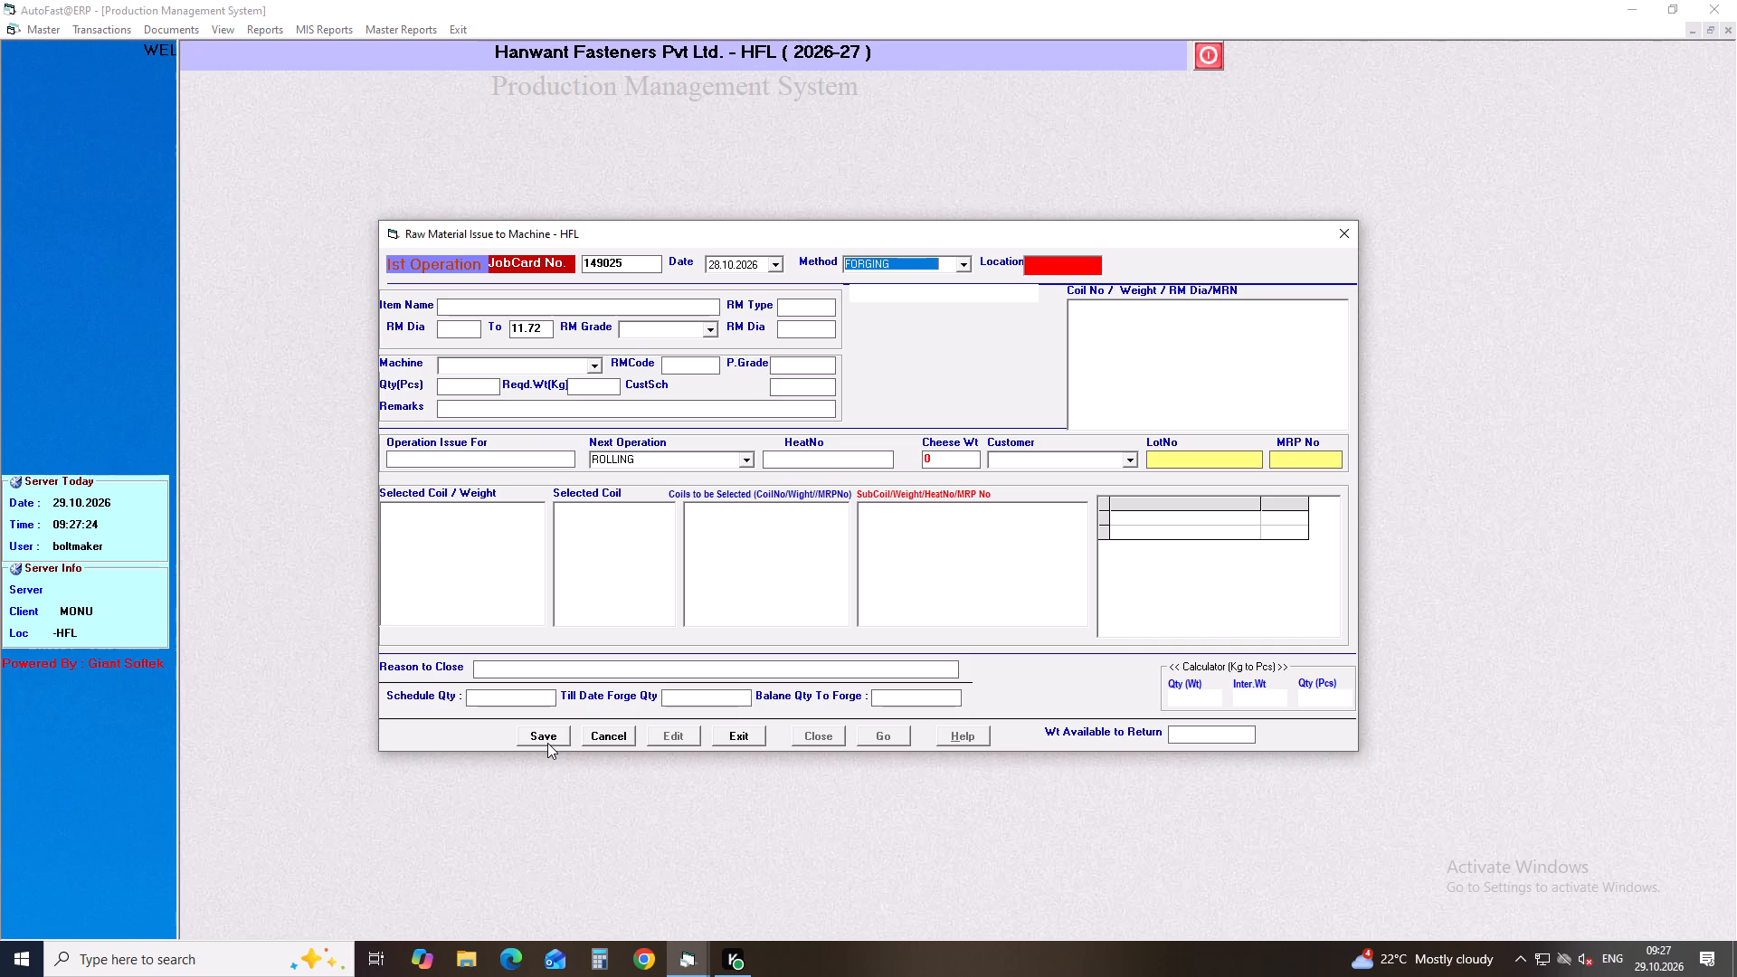
{"action": "key", "text": "Return"}
{"action": "type", "text": "BOLT FLANGE SH 6"}
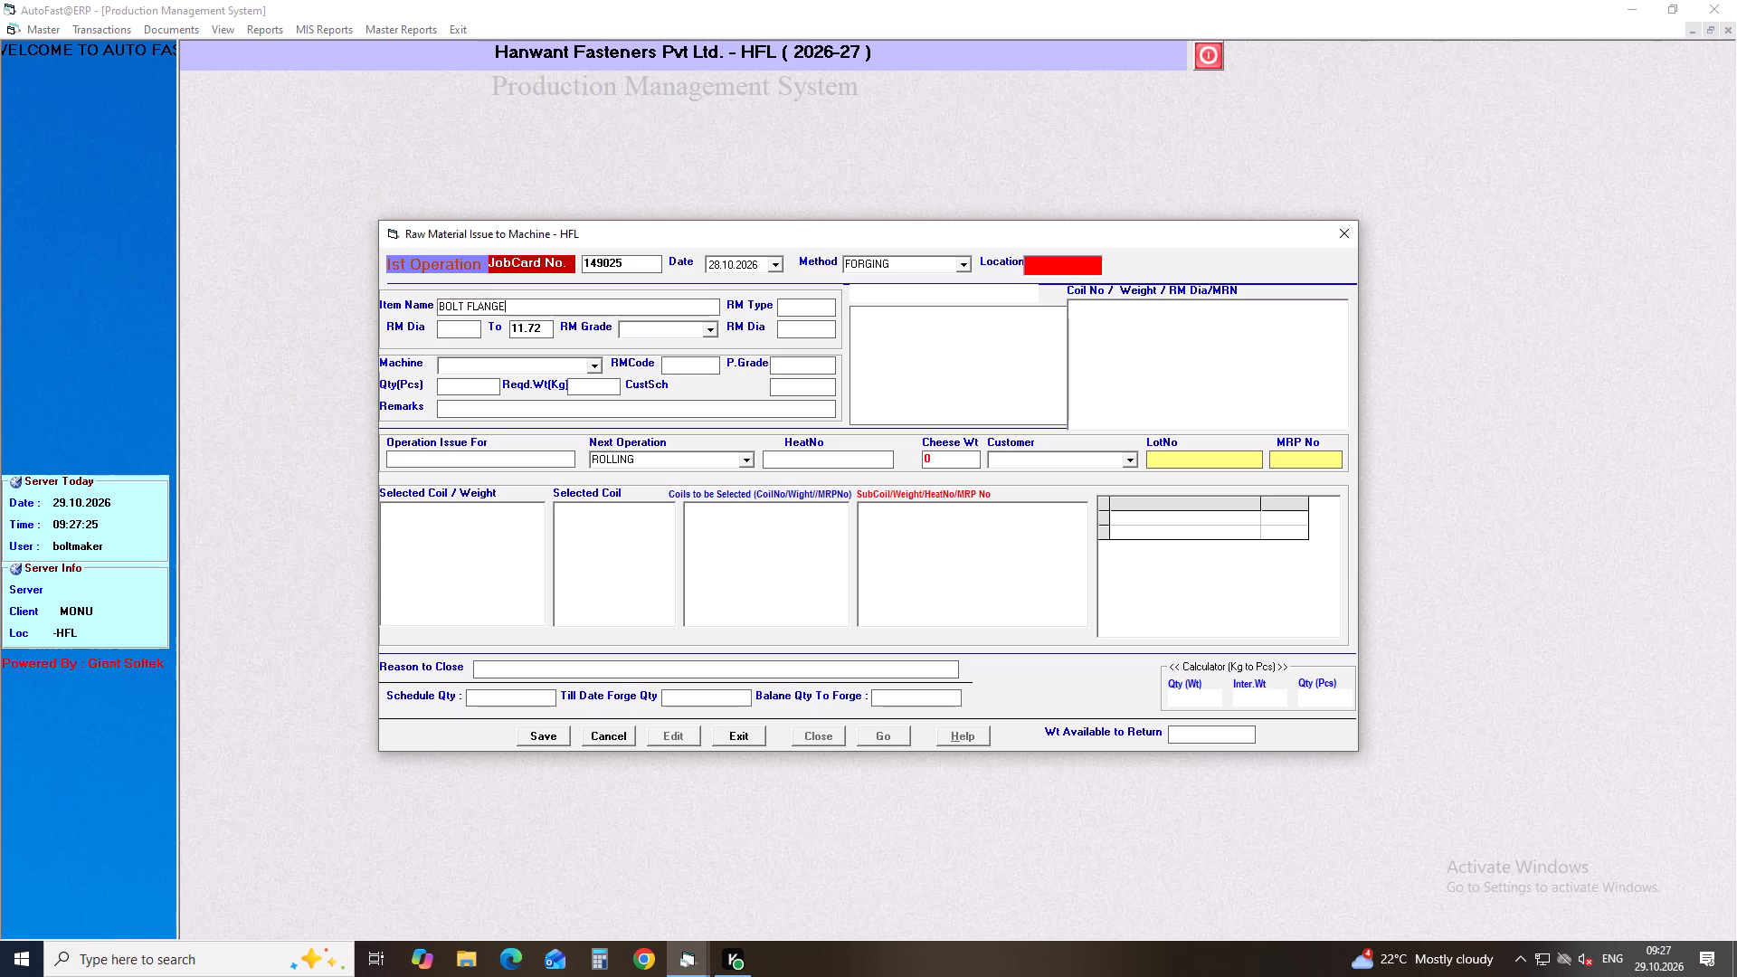
{"action": "key", "text": "Down"}
{"action": "key", "text": "Down"}
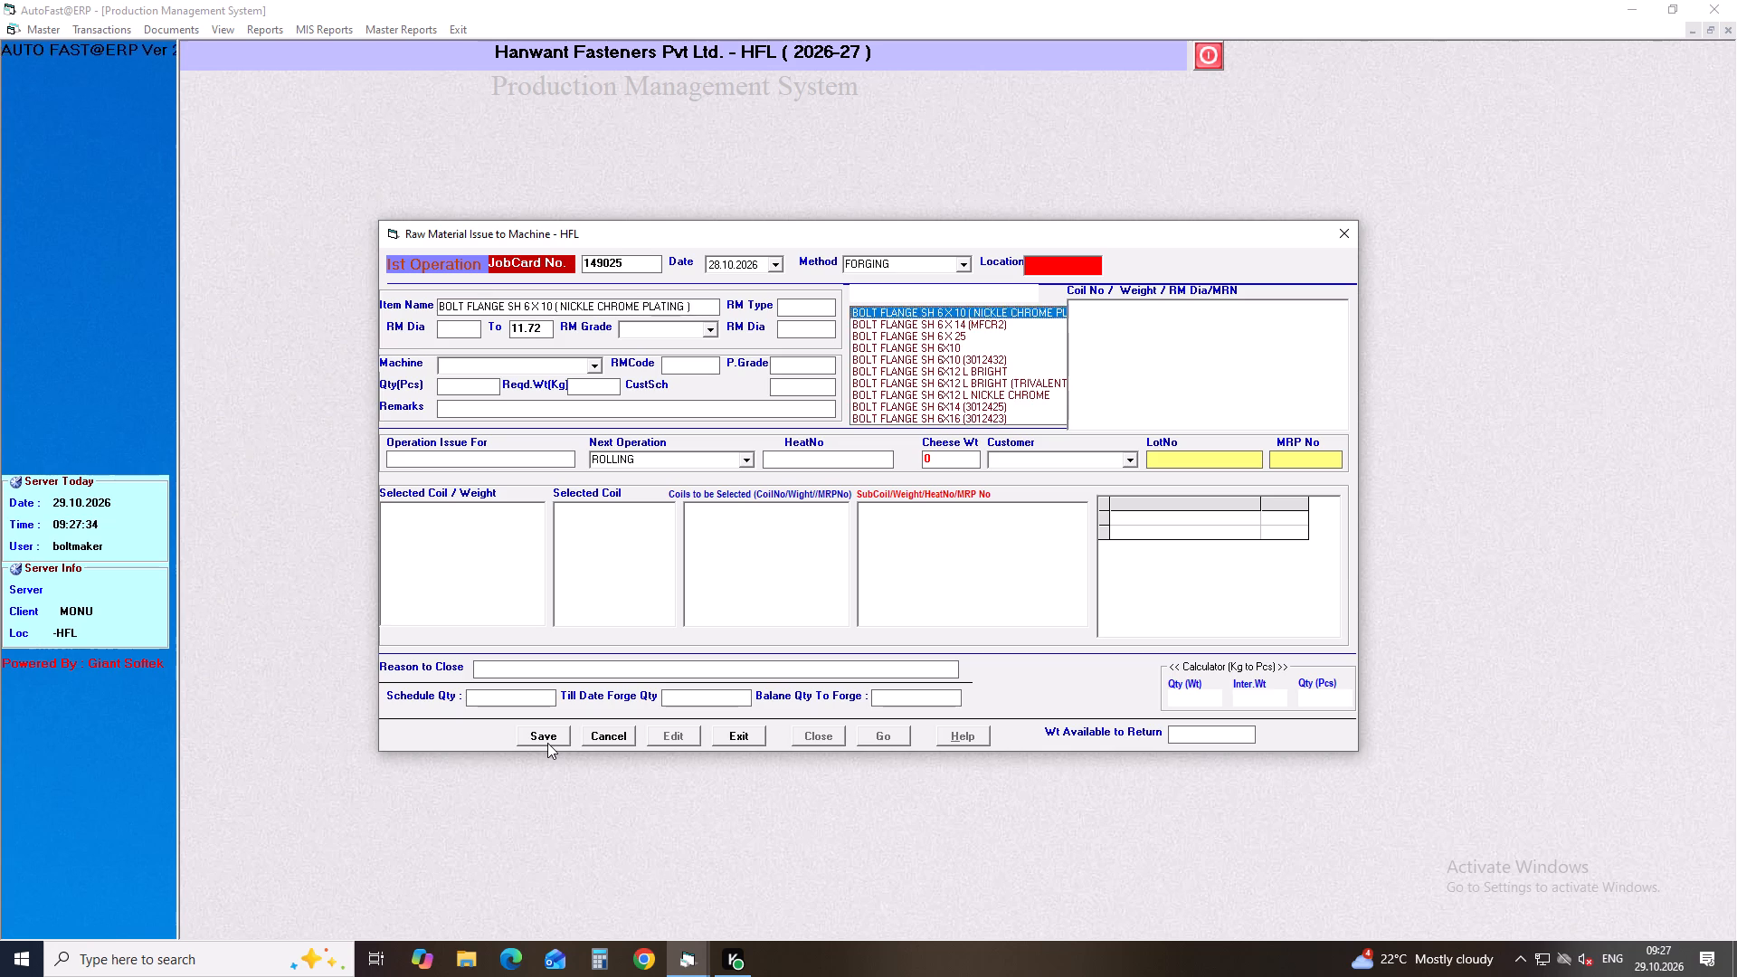
{"action": "key", "text": "Down"}
{"action": "key", "text": "Down"}
{"action": "key", "text": "Down"}
{"action": "key", "text": "Down"}
{"action": "key", "text": "Down"}
{"action": "key", "text": "Return"}
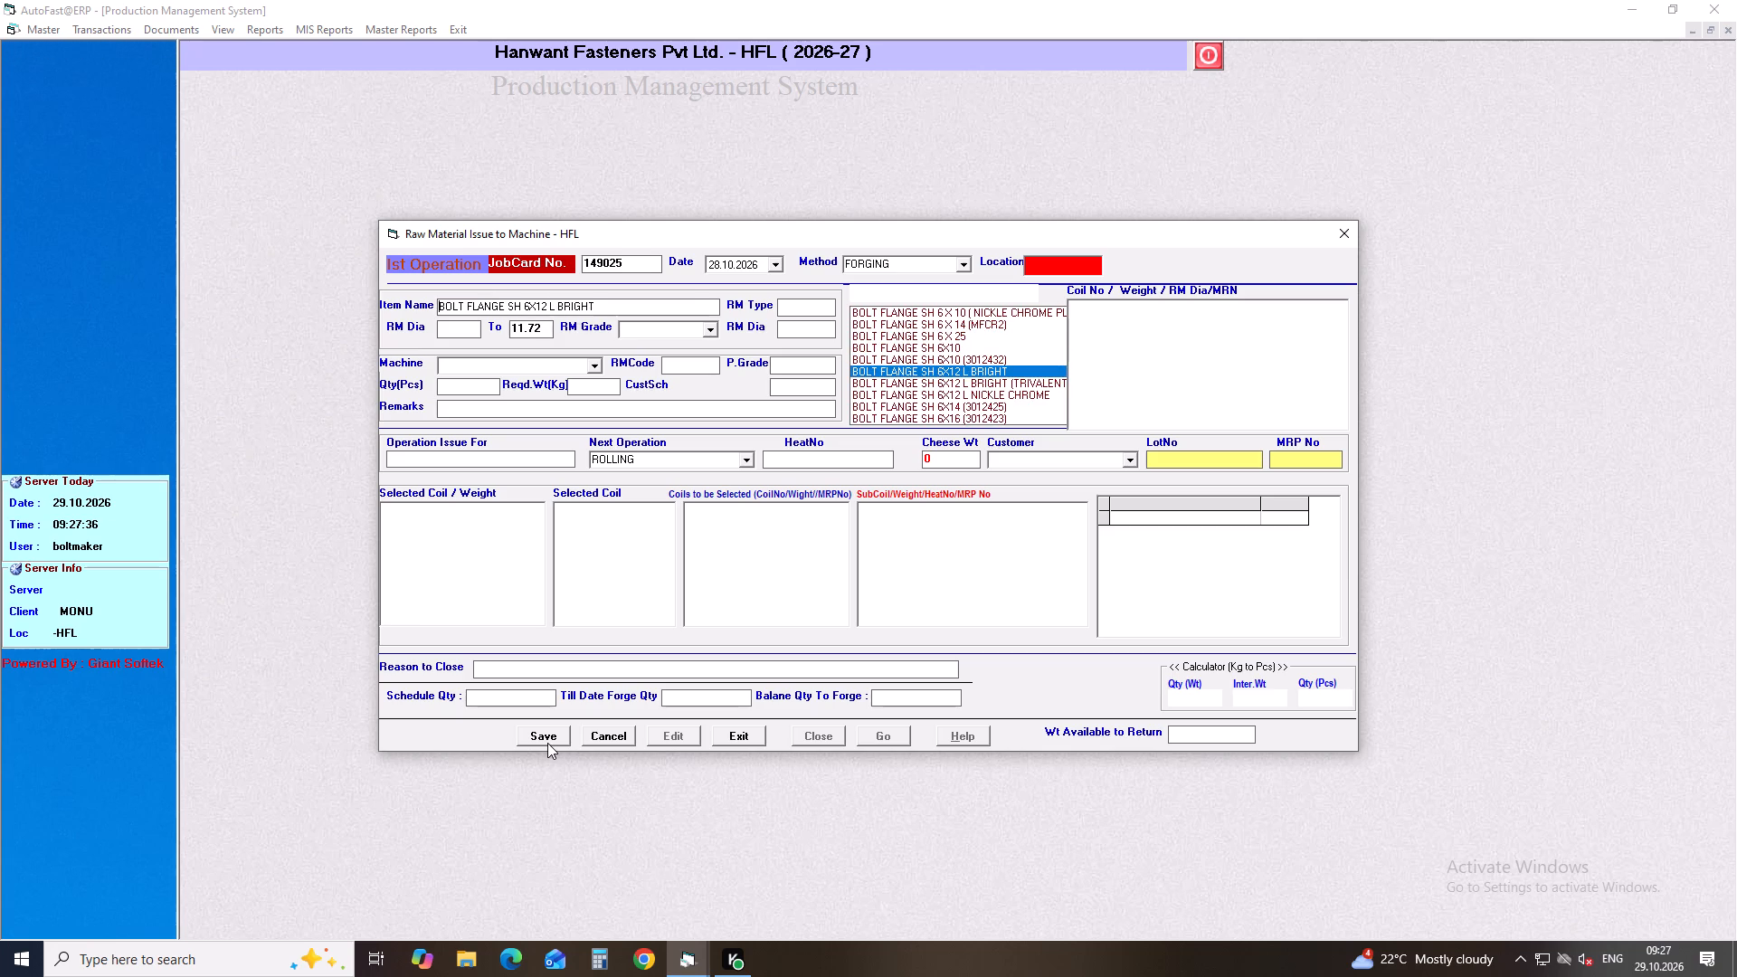
{"action": "key", "text": "Return"}
Set RM grade 10B21 and machine BM-09 (BOLT MAKER) for the BOLT FLANGE SH 6X12 L BRIGHT issue.
{"action": "key", "text": "Return"}
{"action": "key", "text": "Left"}
{"action": "key", "text": "Down"}
{"action": "key", "text": "Down"}
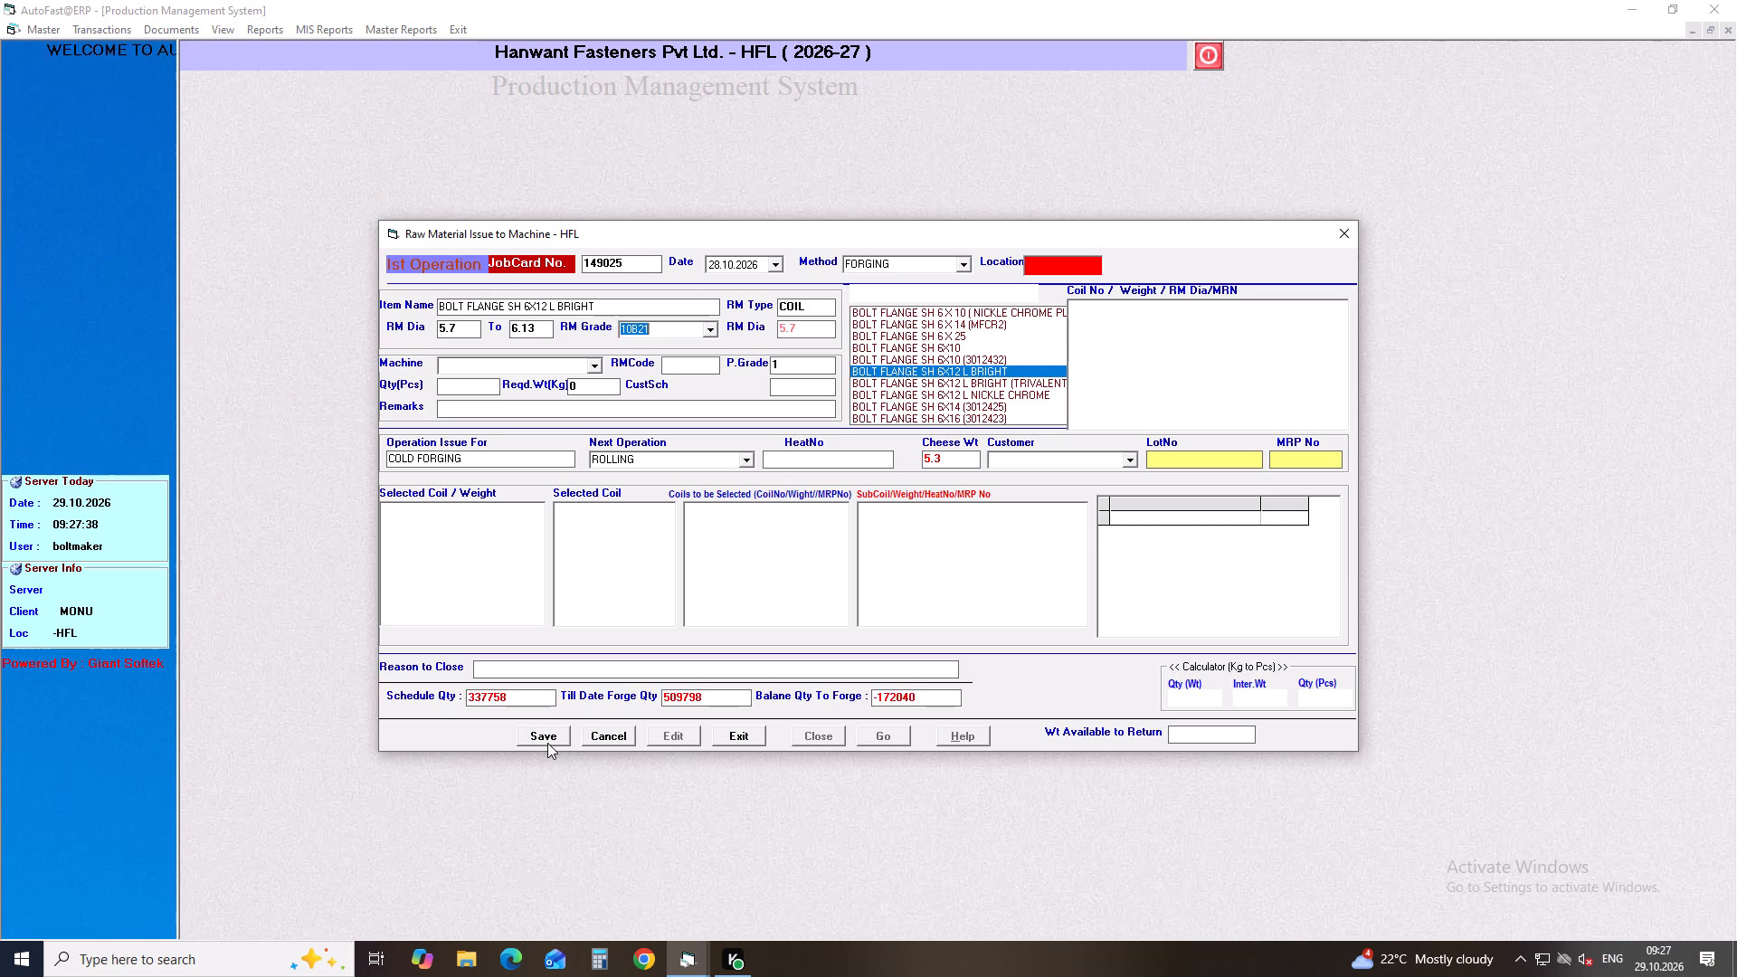
{"action": "key", "text": "Return"}
{"action": "key", "text": "Return"}
{"action": "type", "text": "BM"}
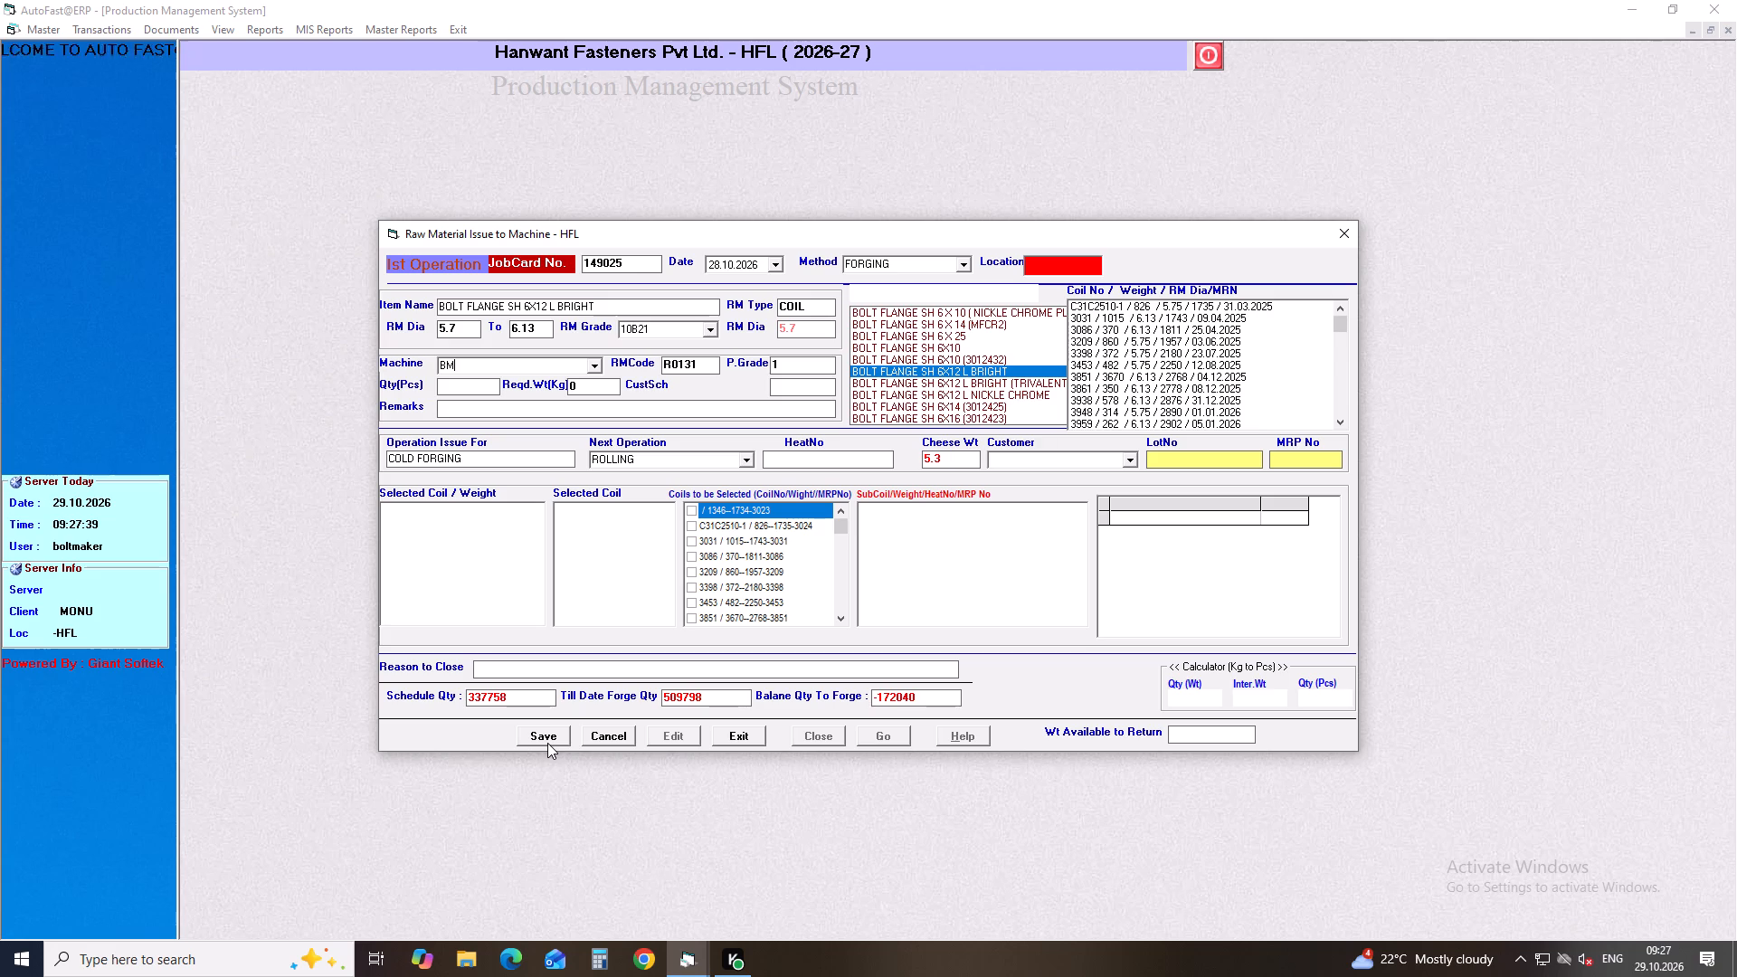
{"action": "key", "text": "Down"}
{"action": "key", "text": "Down"}
{"action": "key", "text": "Down"}
{"action": "key", "text": "Down"}
{"action": "key", "text": "Down"}
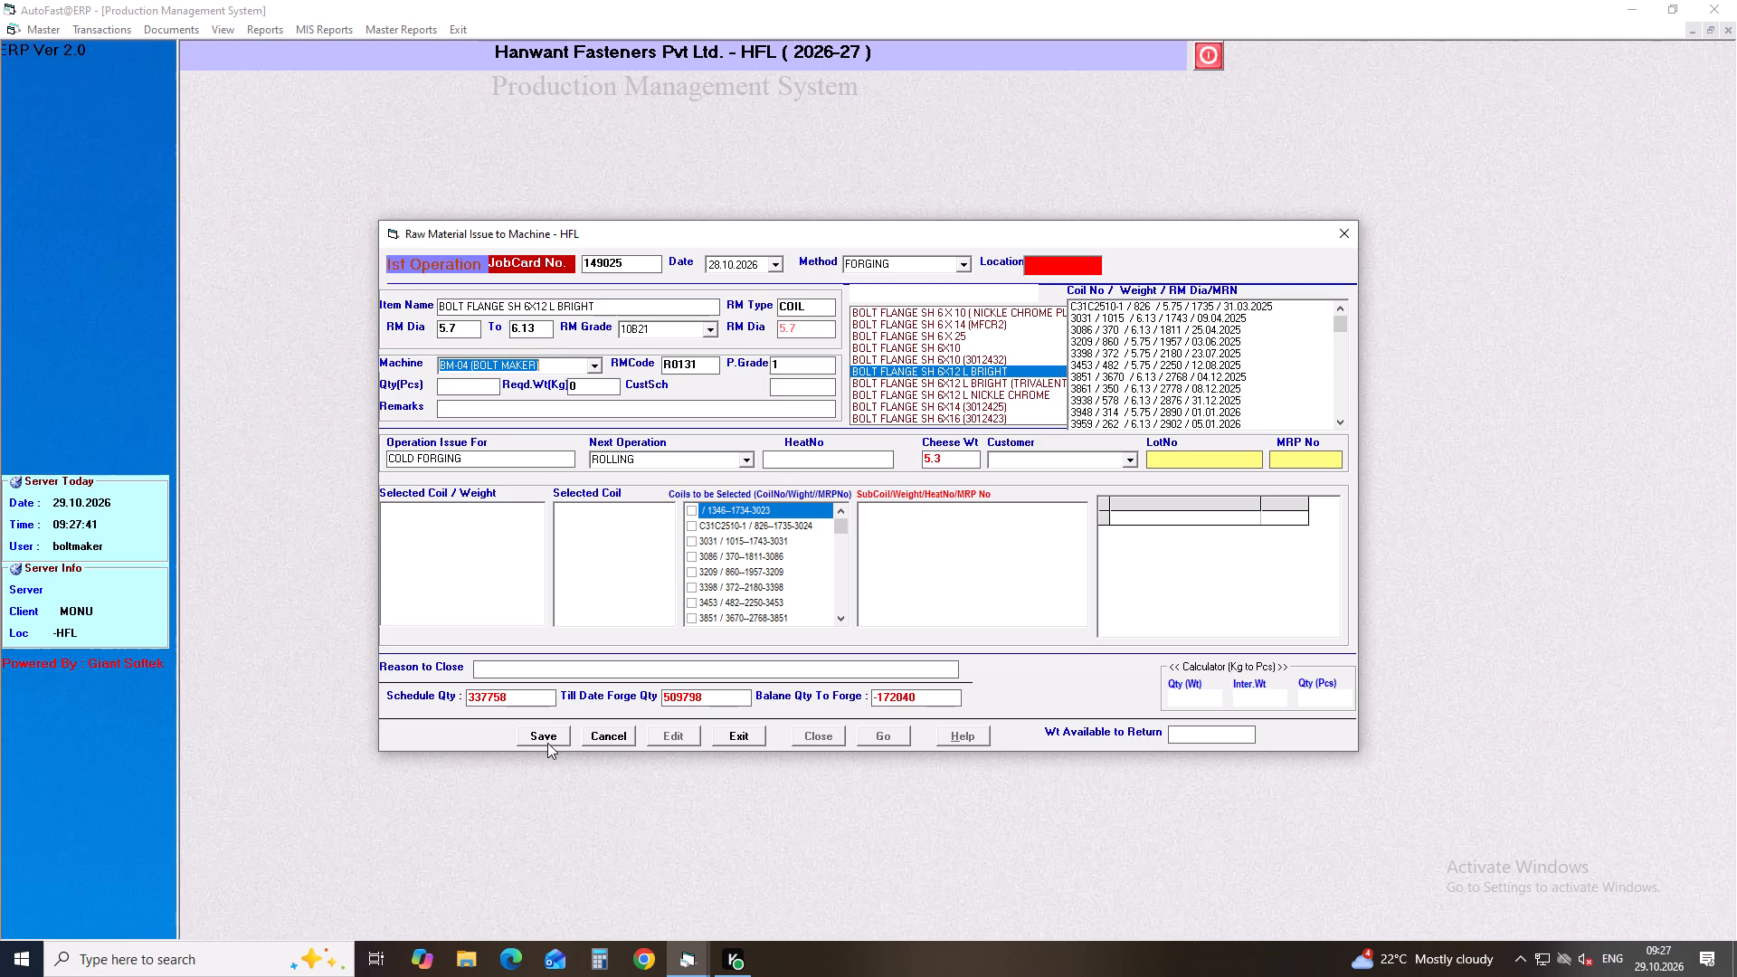
{"action": "key", "text": "Down"}
{"action": "key", "text": "Down"}
{"action": "key", "text": "Down"}
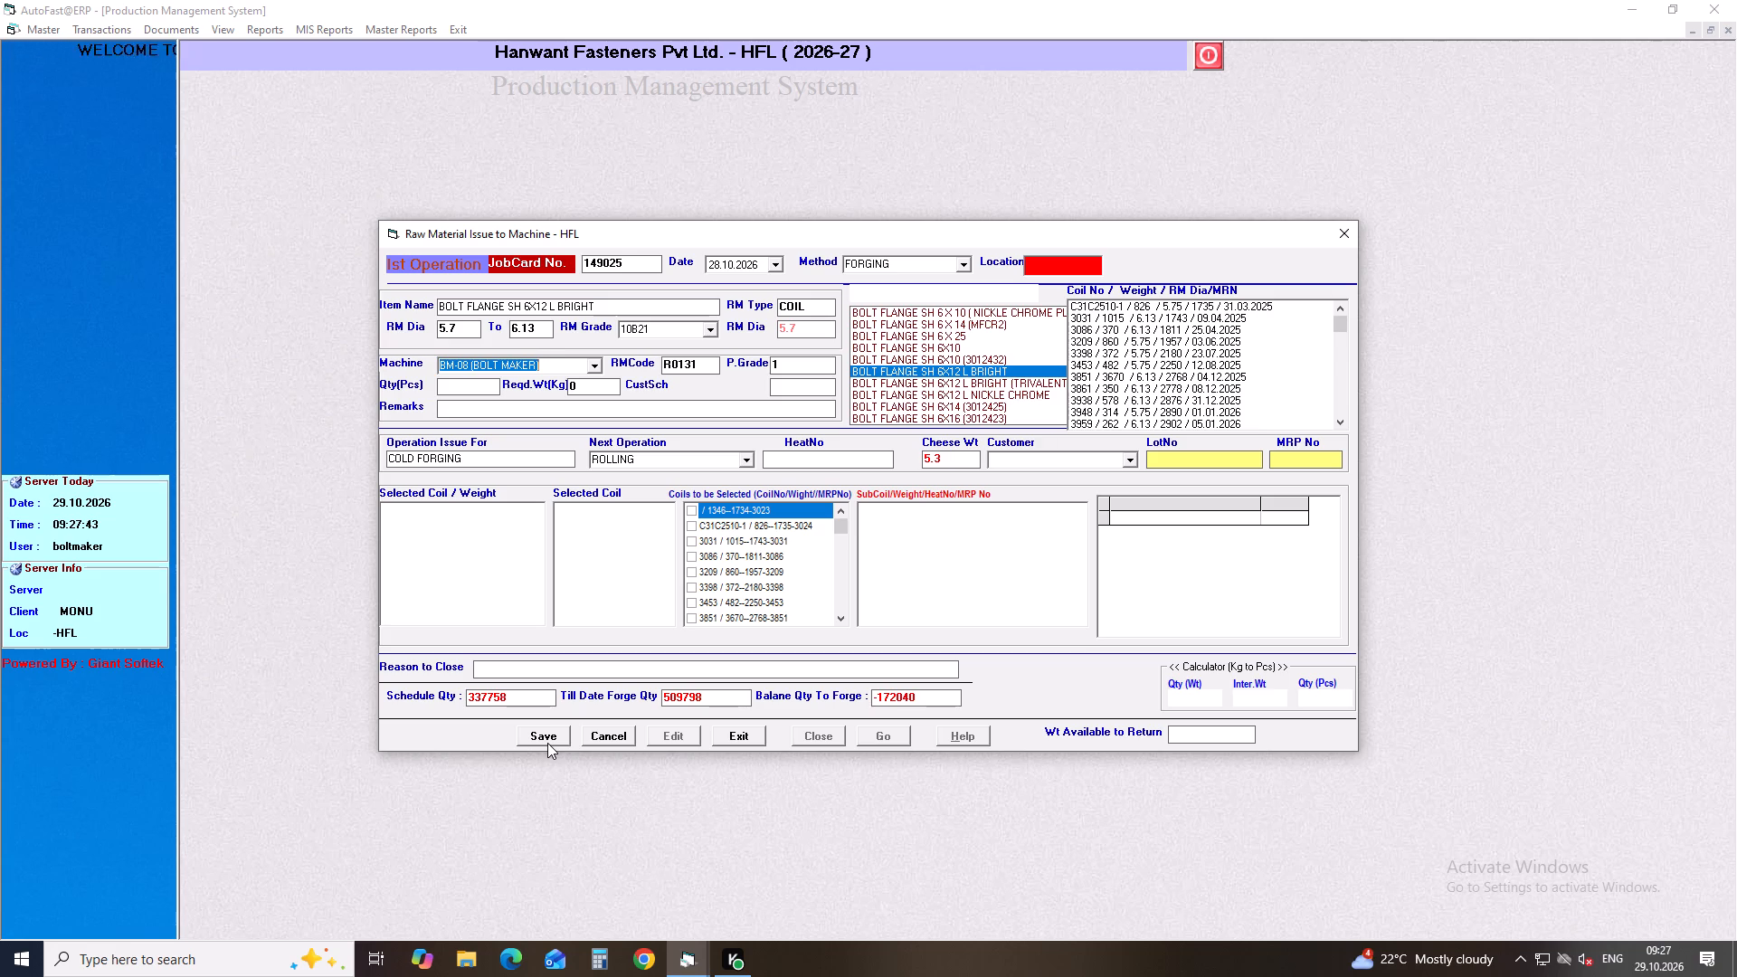
{"action": "key", "text": "Down"}
{"action": "key", "text": "Return"}
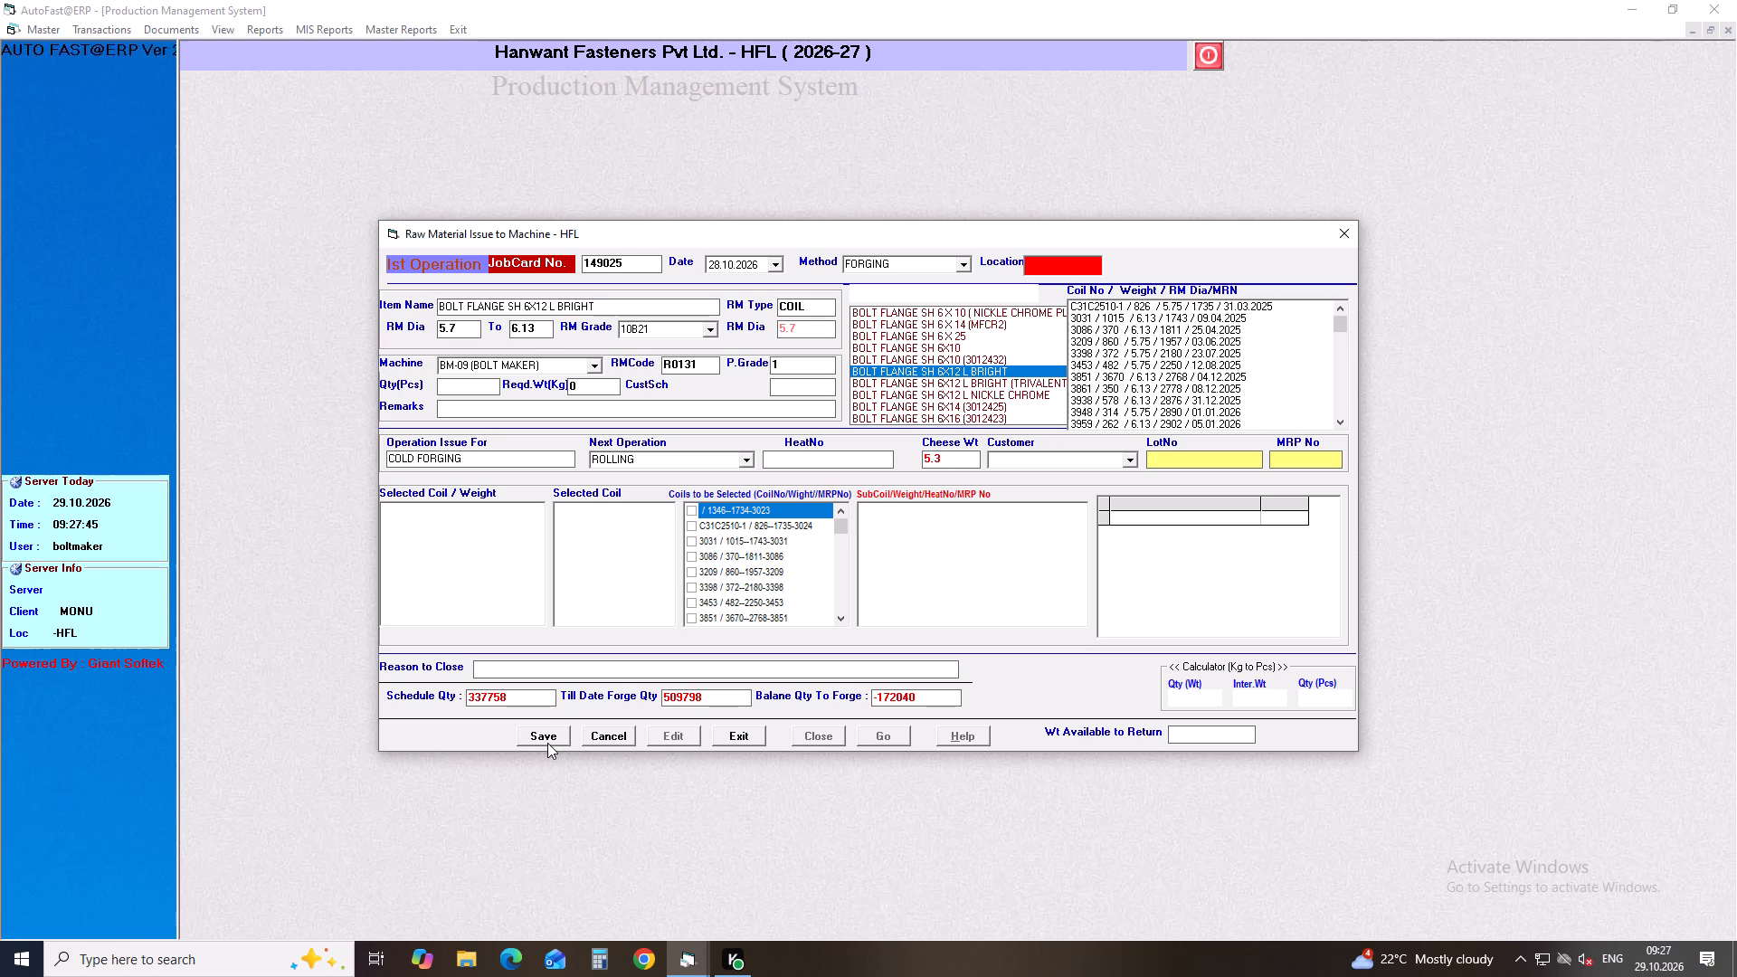
Enter a quantity of 45020 pieces and accept ROLLING as the BOLT FLANGE SH 6X12 L BRIGHT issue's next operation.
{"action": "type", "text": "45"}
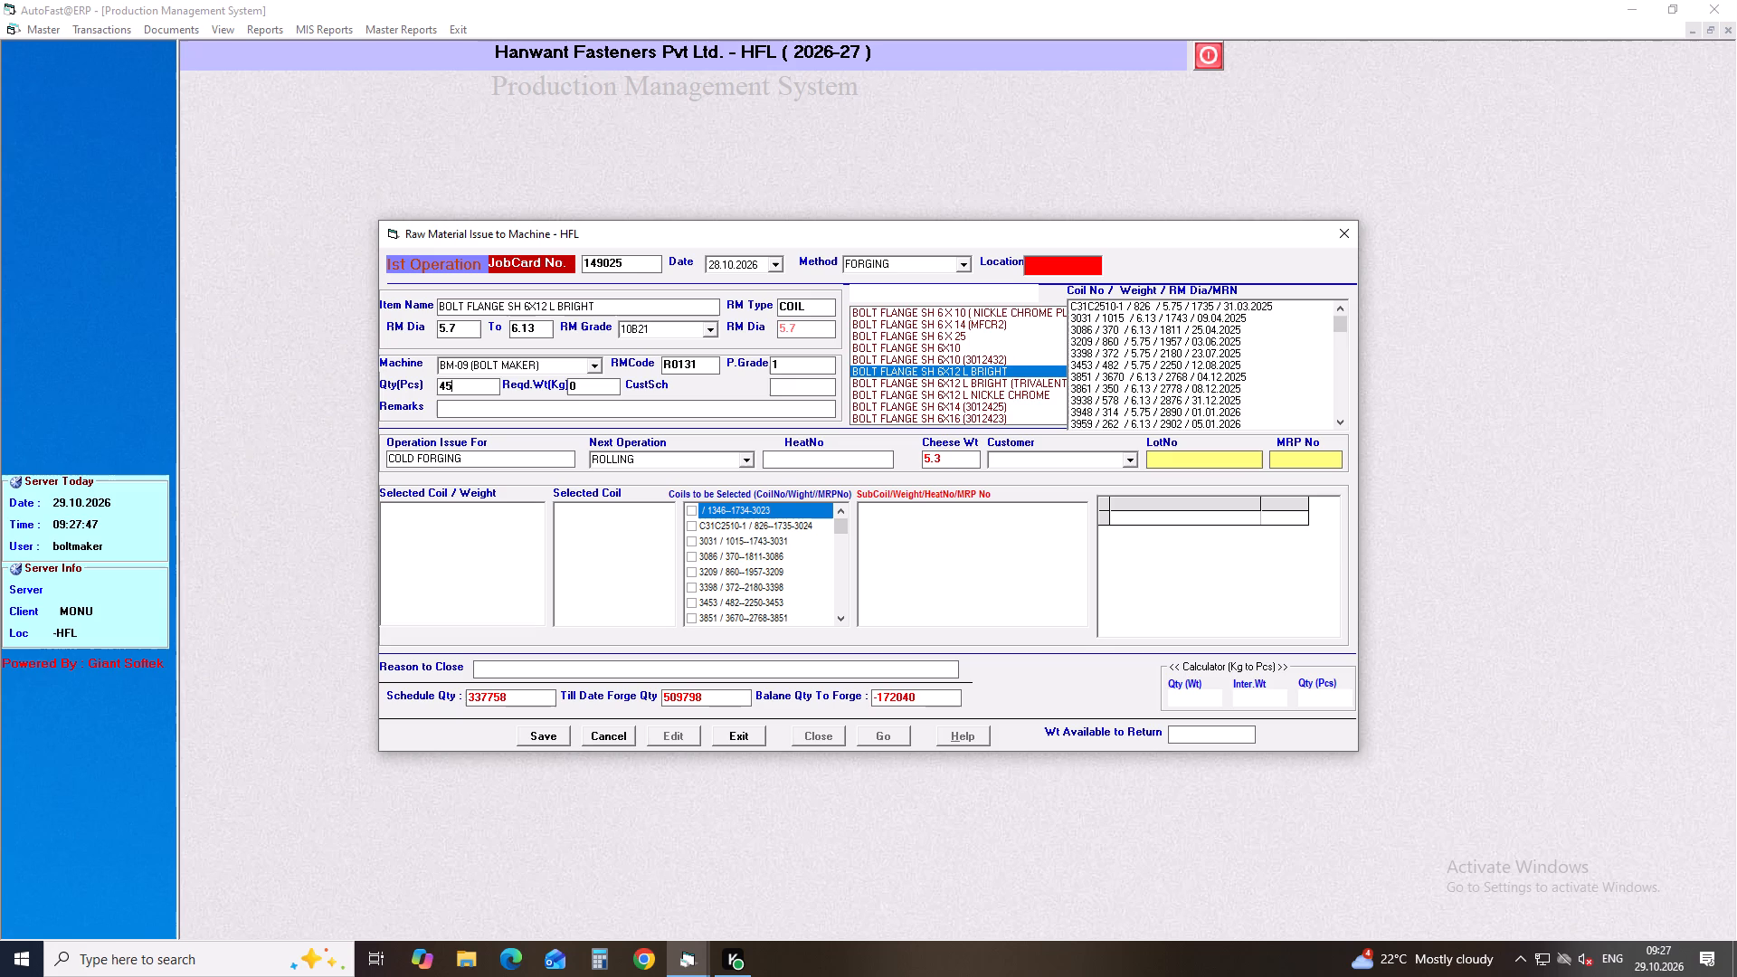
{"action": "type", "text": "020"}
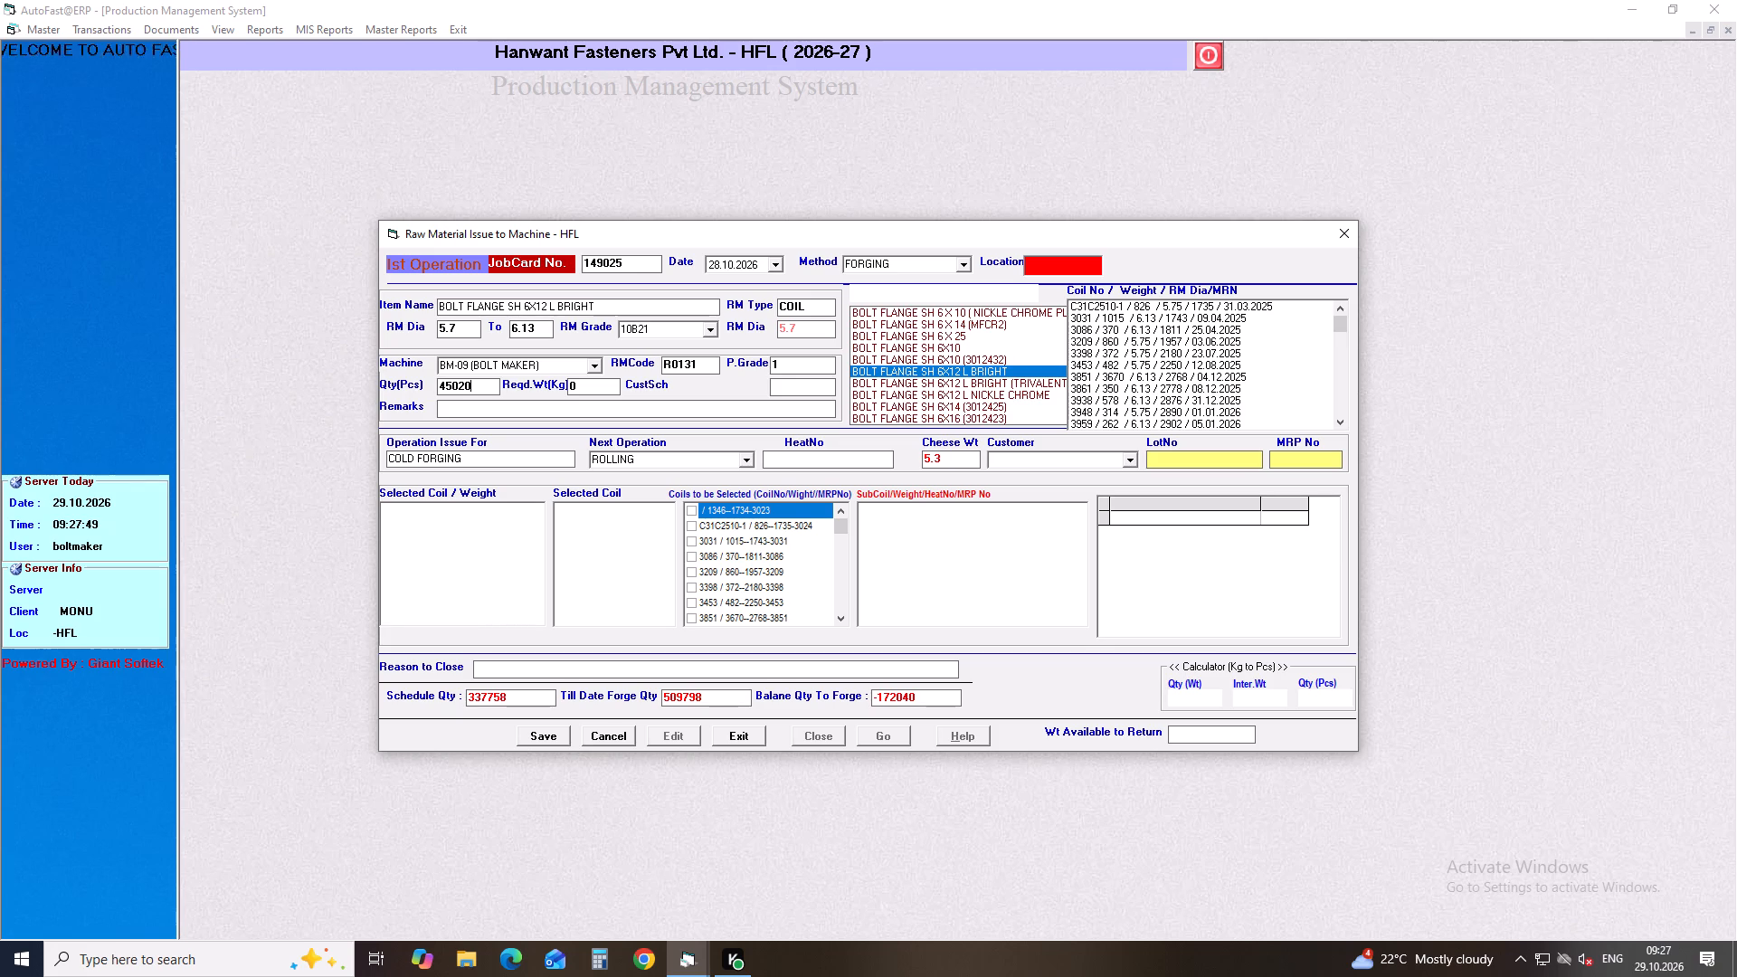
{"action": "key", "text": "Return"}
{"action": "key", "text": "Return"}
{"action": "key", "text": "Return"}
{"action": "key", "text": "Return"}
{"action": "key", "text": "Return"}
{"action": "key", "text": "Return"}
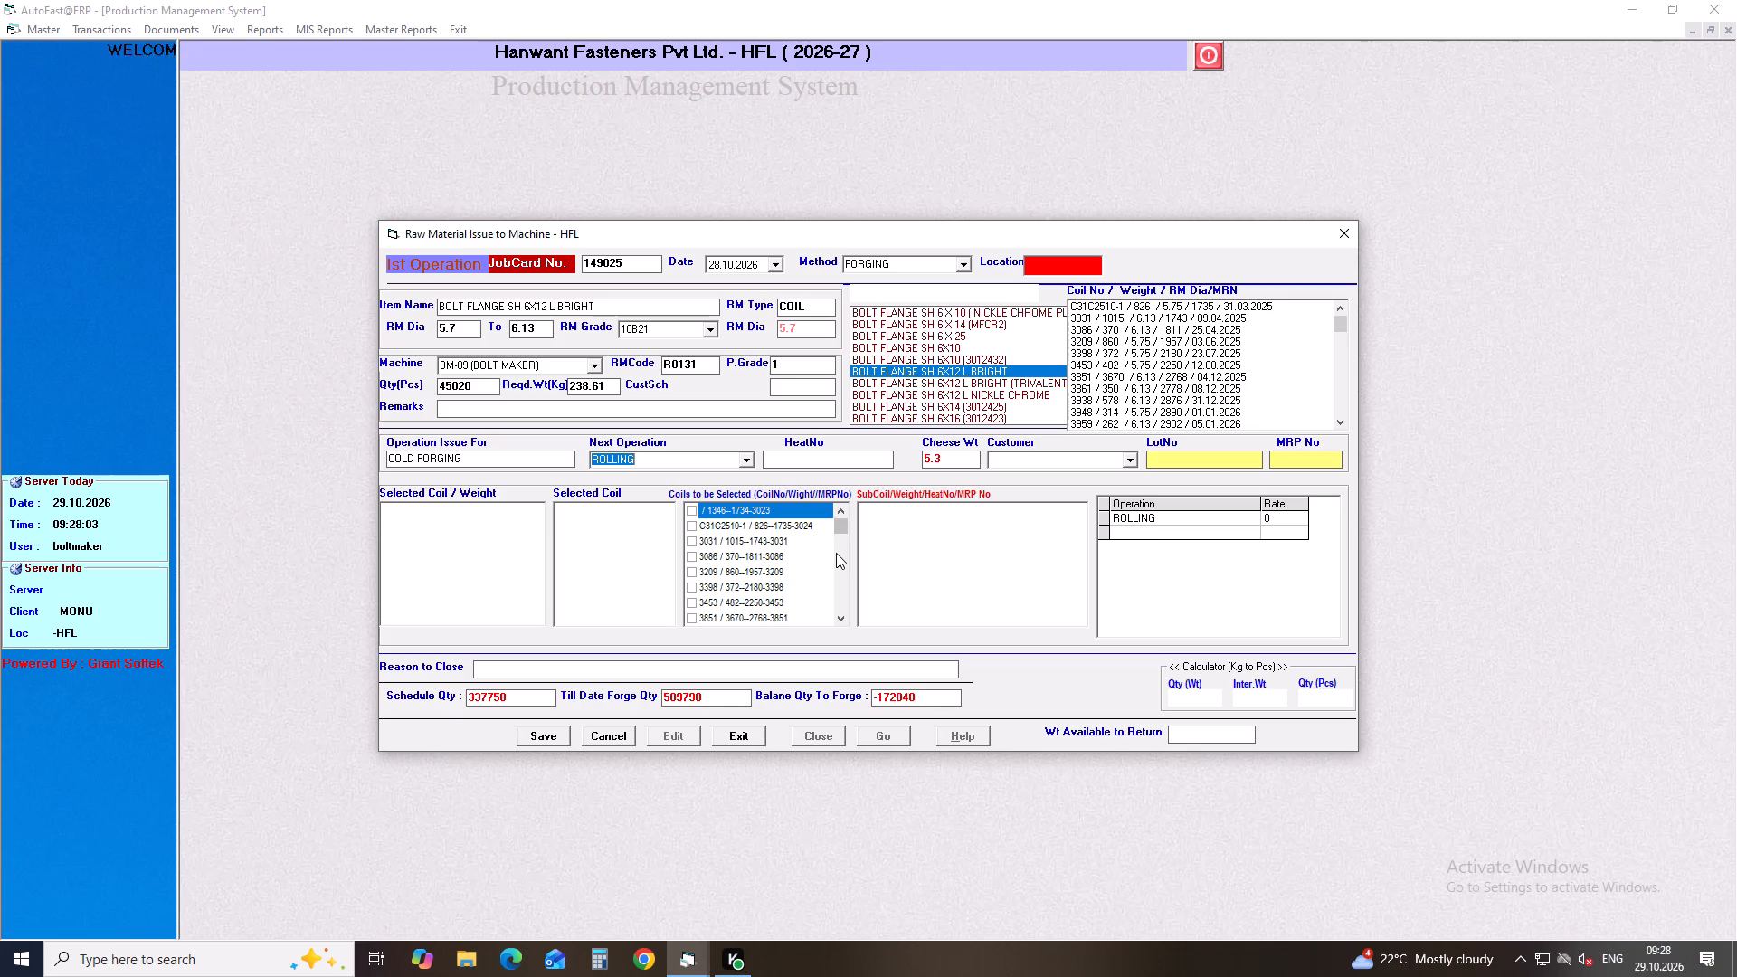
Select the returned entry of coil 5089 with sub-coils 5089-5RR and 5089-6R, save the job card and close the raw material issue form.
{"action": "left_click_drag", "start_coordinate": [840, 528], "coordinate": [828, 595]}
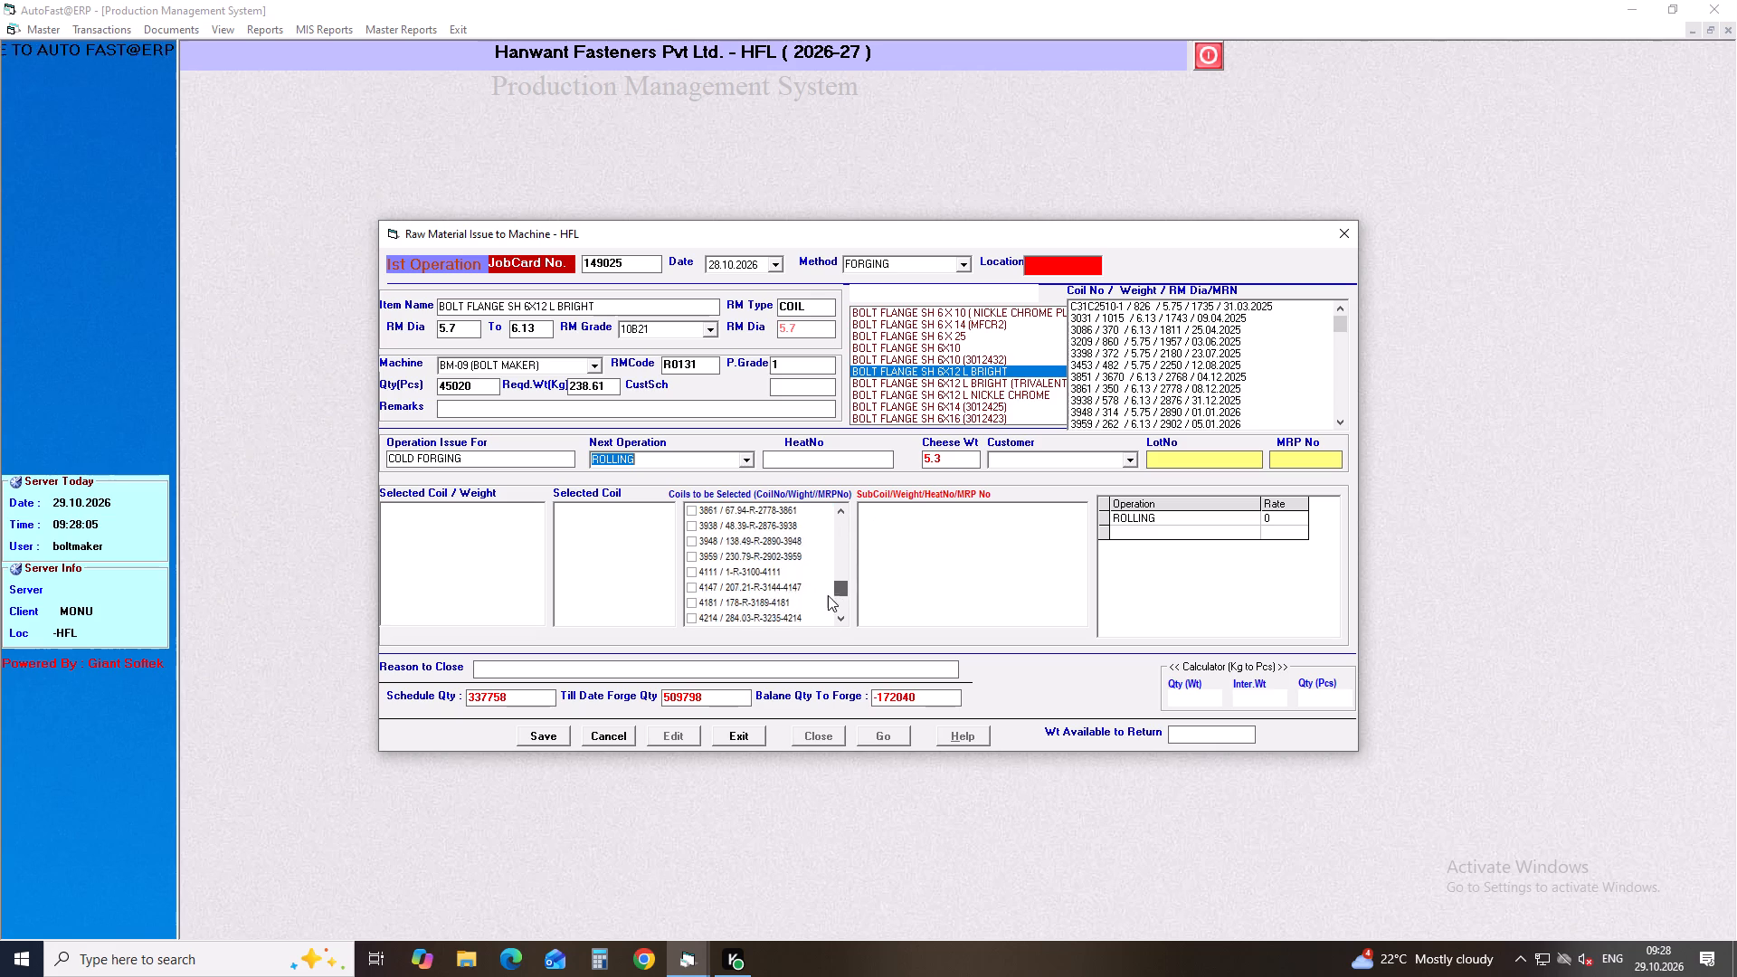
{"action": "left_click_drag", "start_coordinate": [828, 595], "coordinate": [828, 639]}
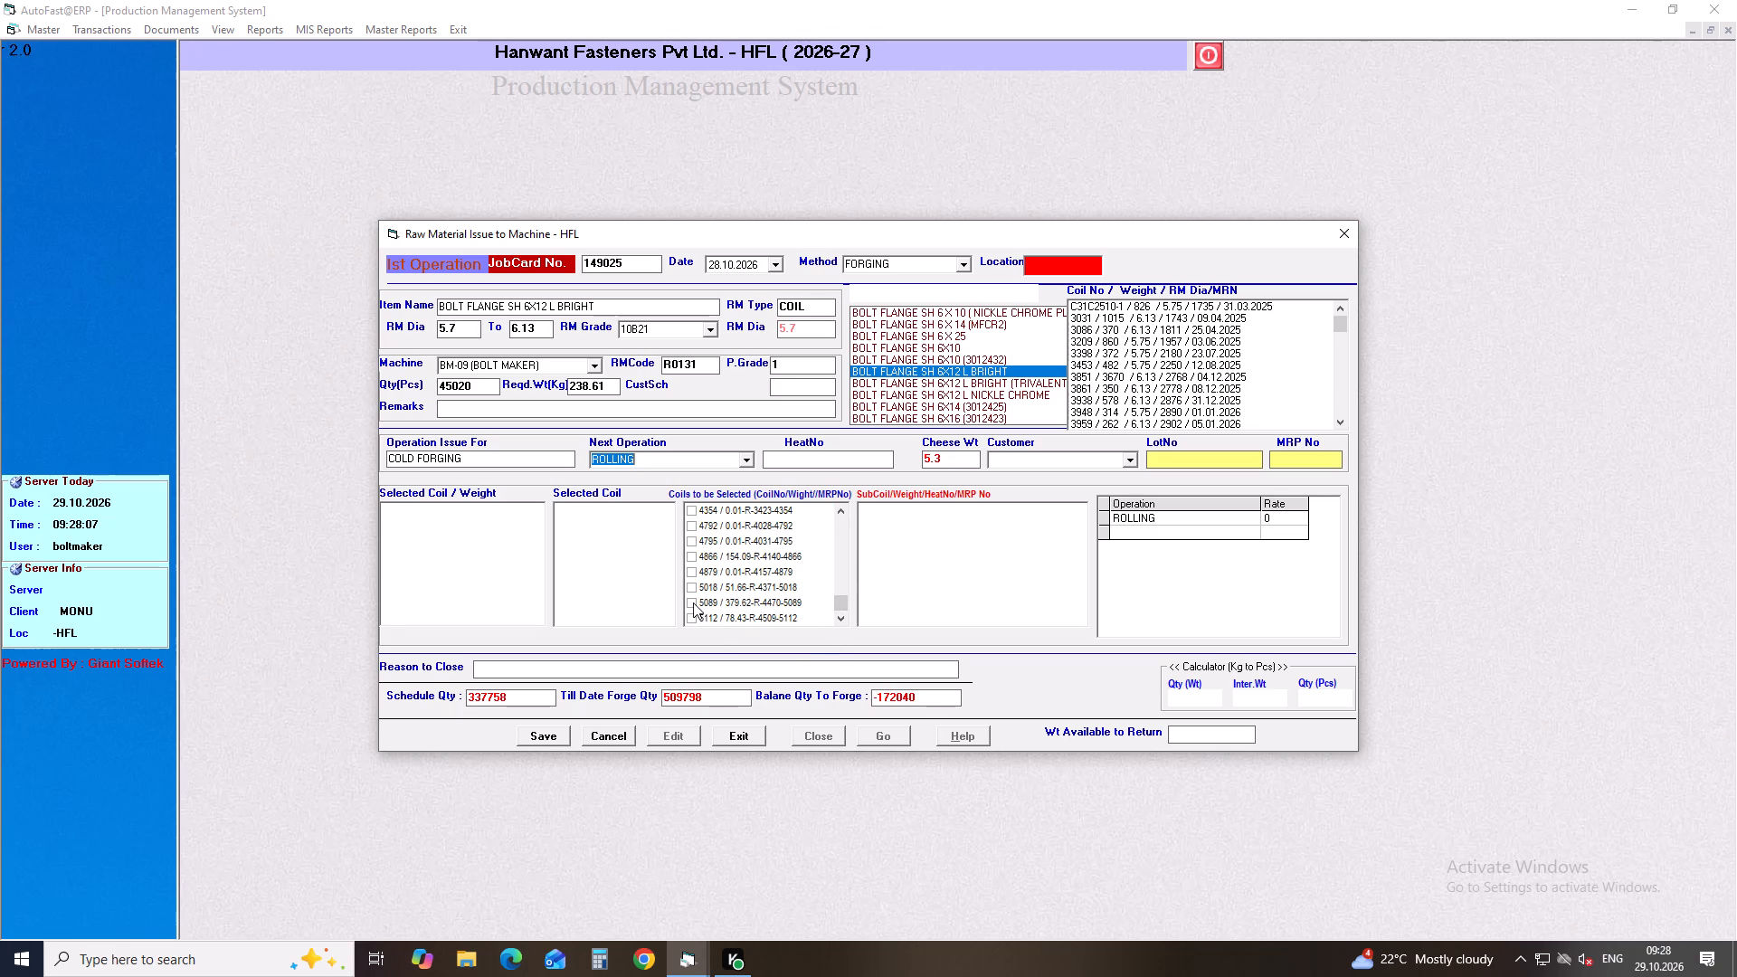
{"action": "left_click", "coordinate": [689, 603]}
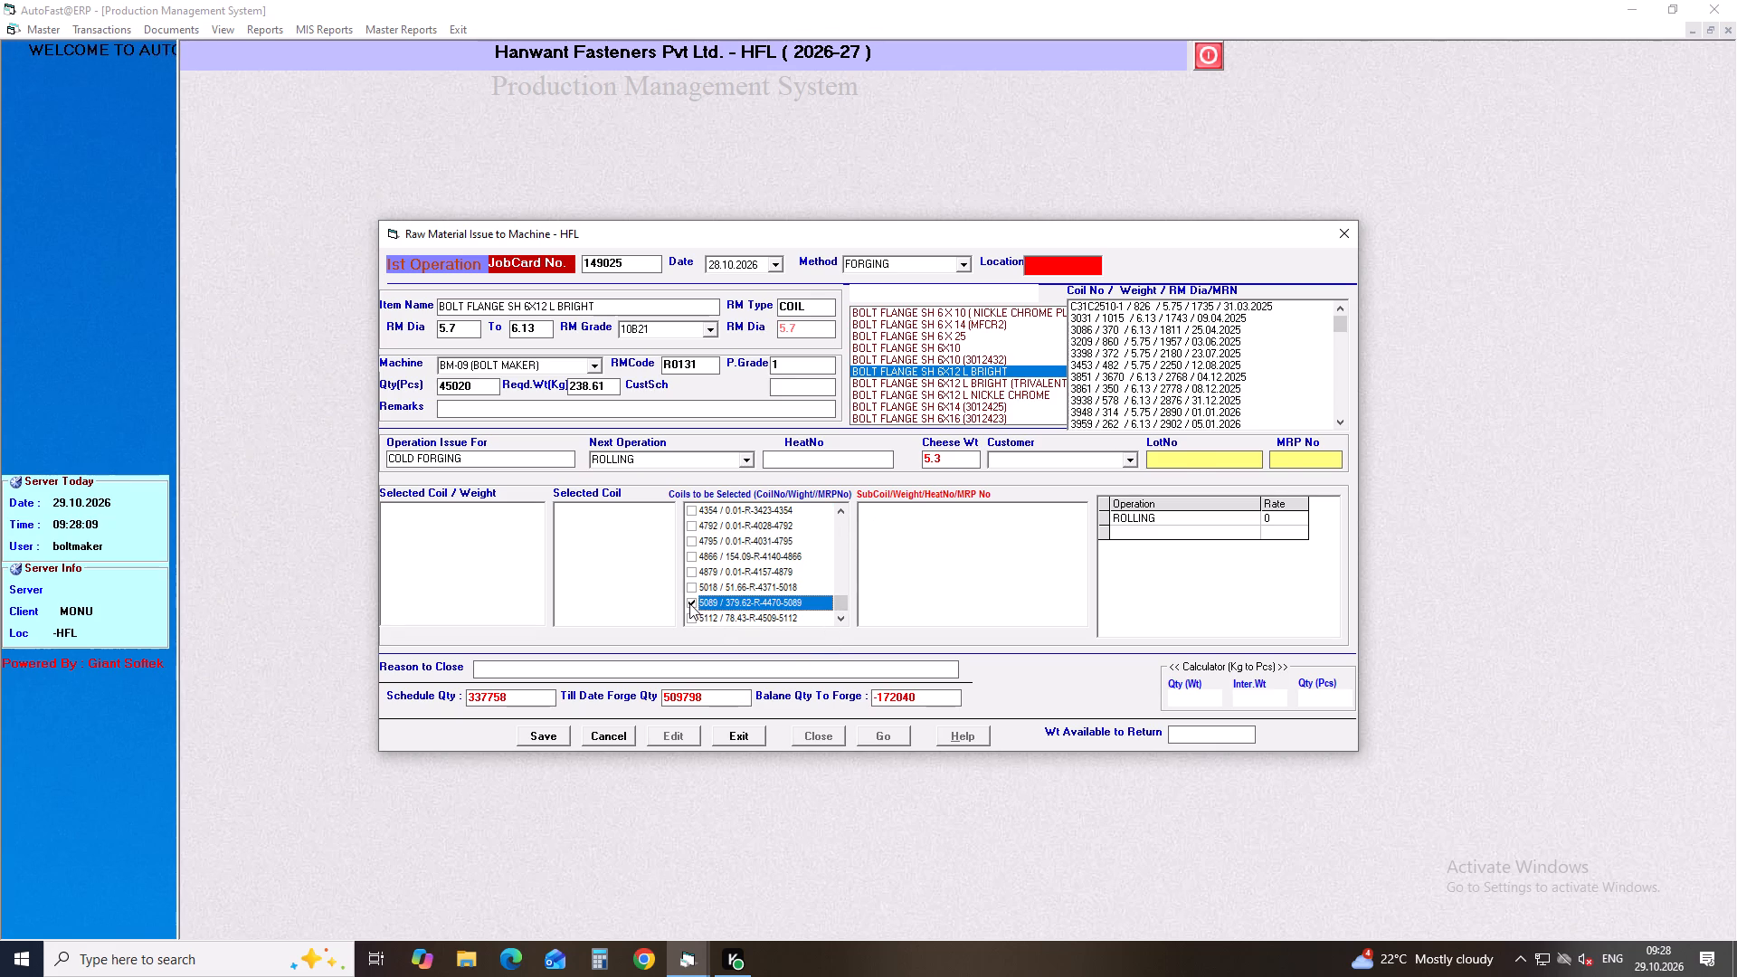
{"action": "left_click", "coordinate": [864, 505]}
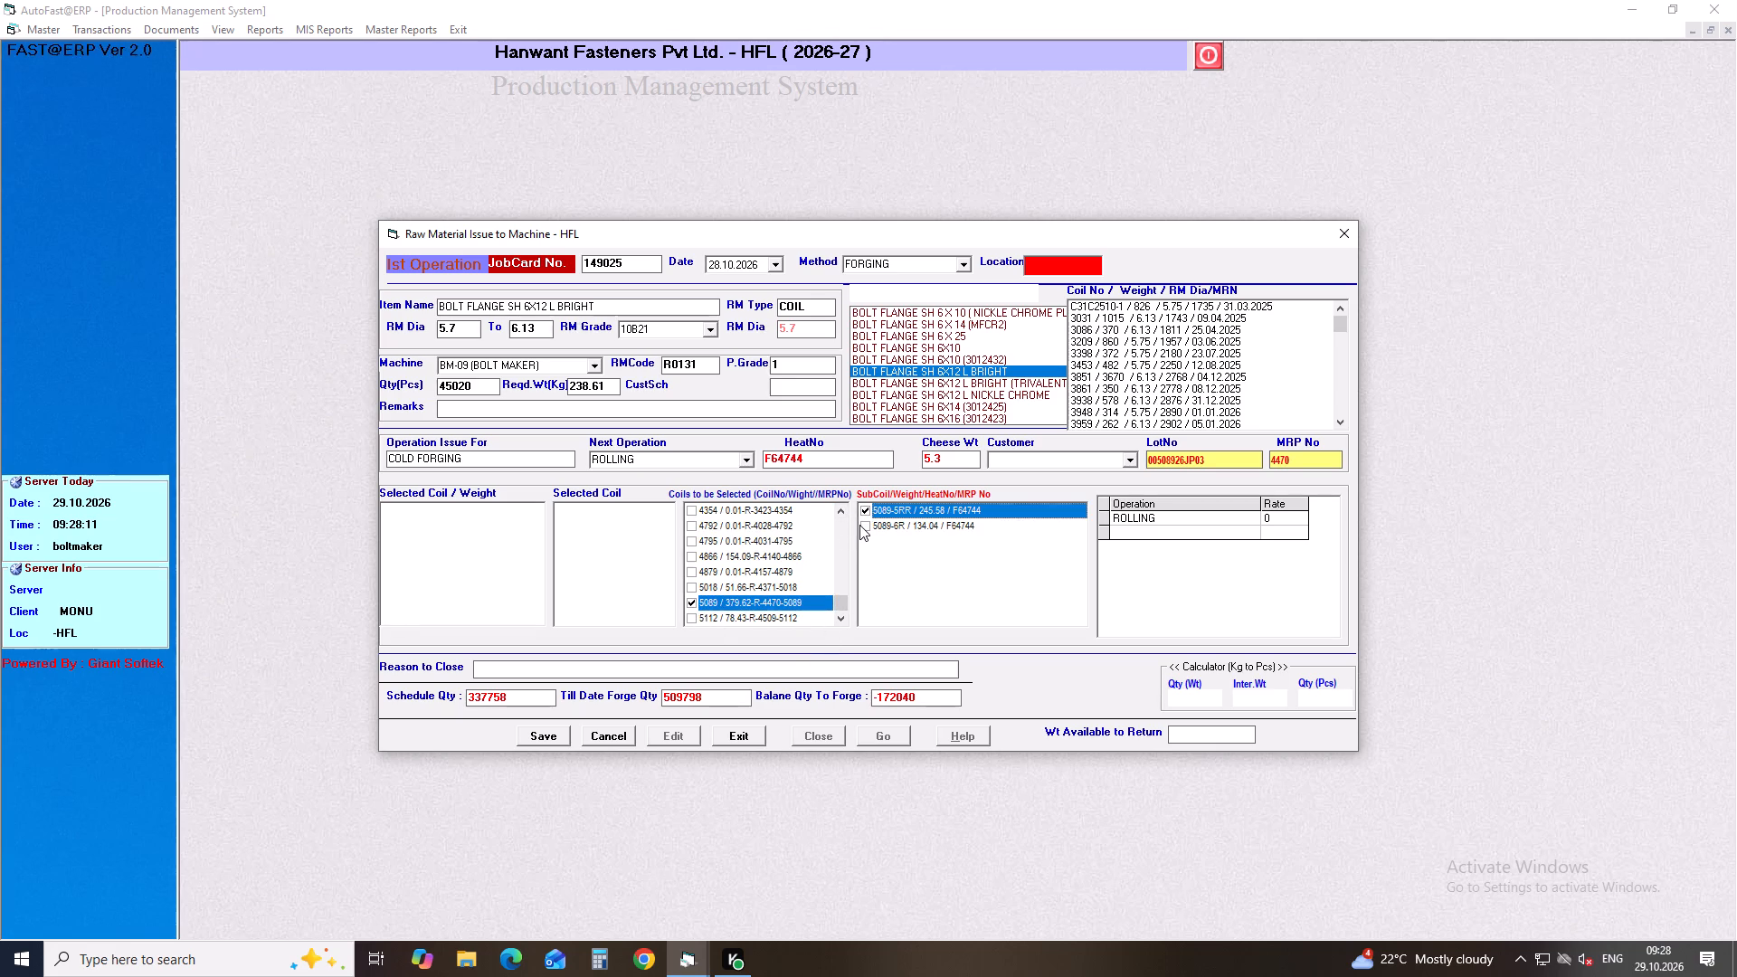
{"action": "left_click", "coordinate": [862, 526]}
{"action": "left_click", "coordinate": [537, 735]}
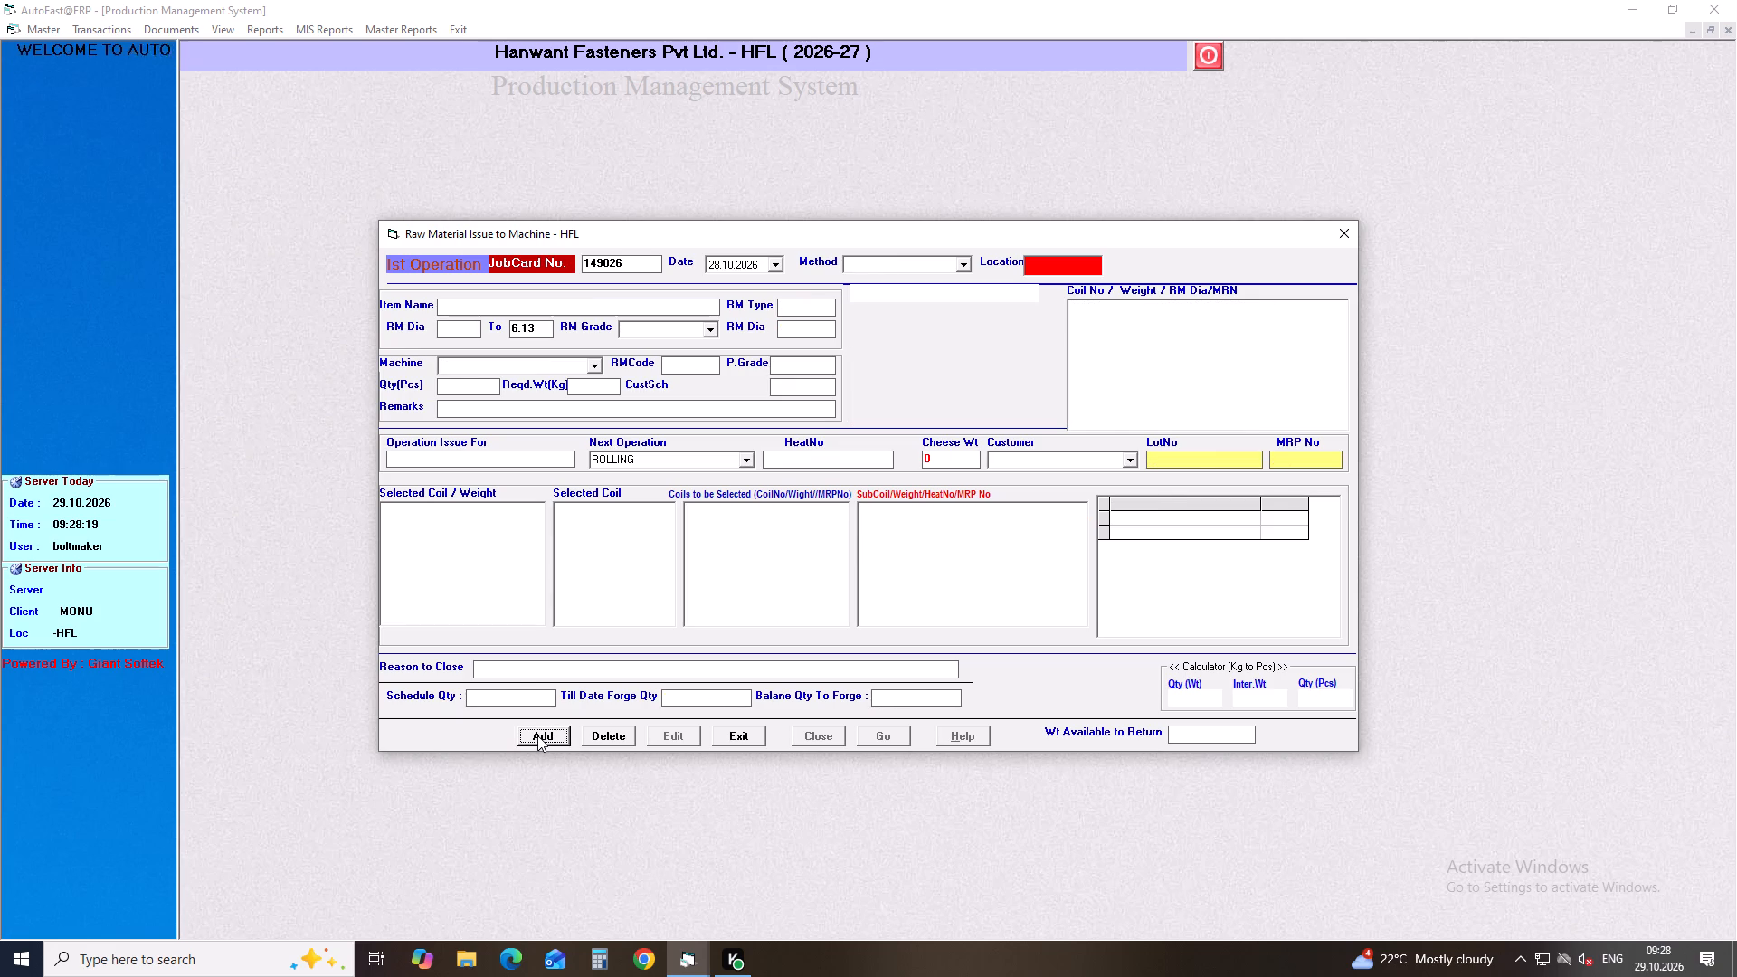
{"action": "left_click", "coordinate": [1348, 236]}
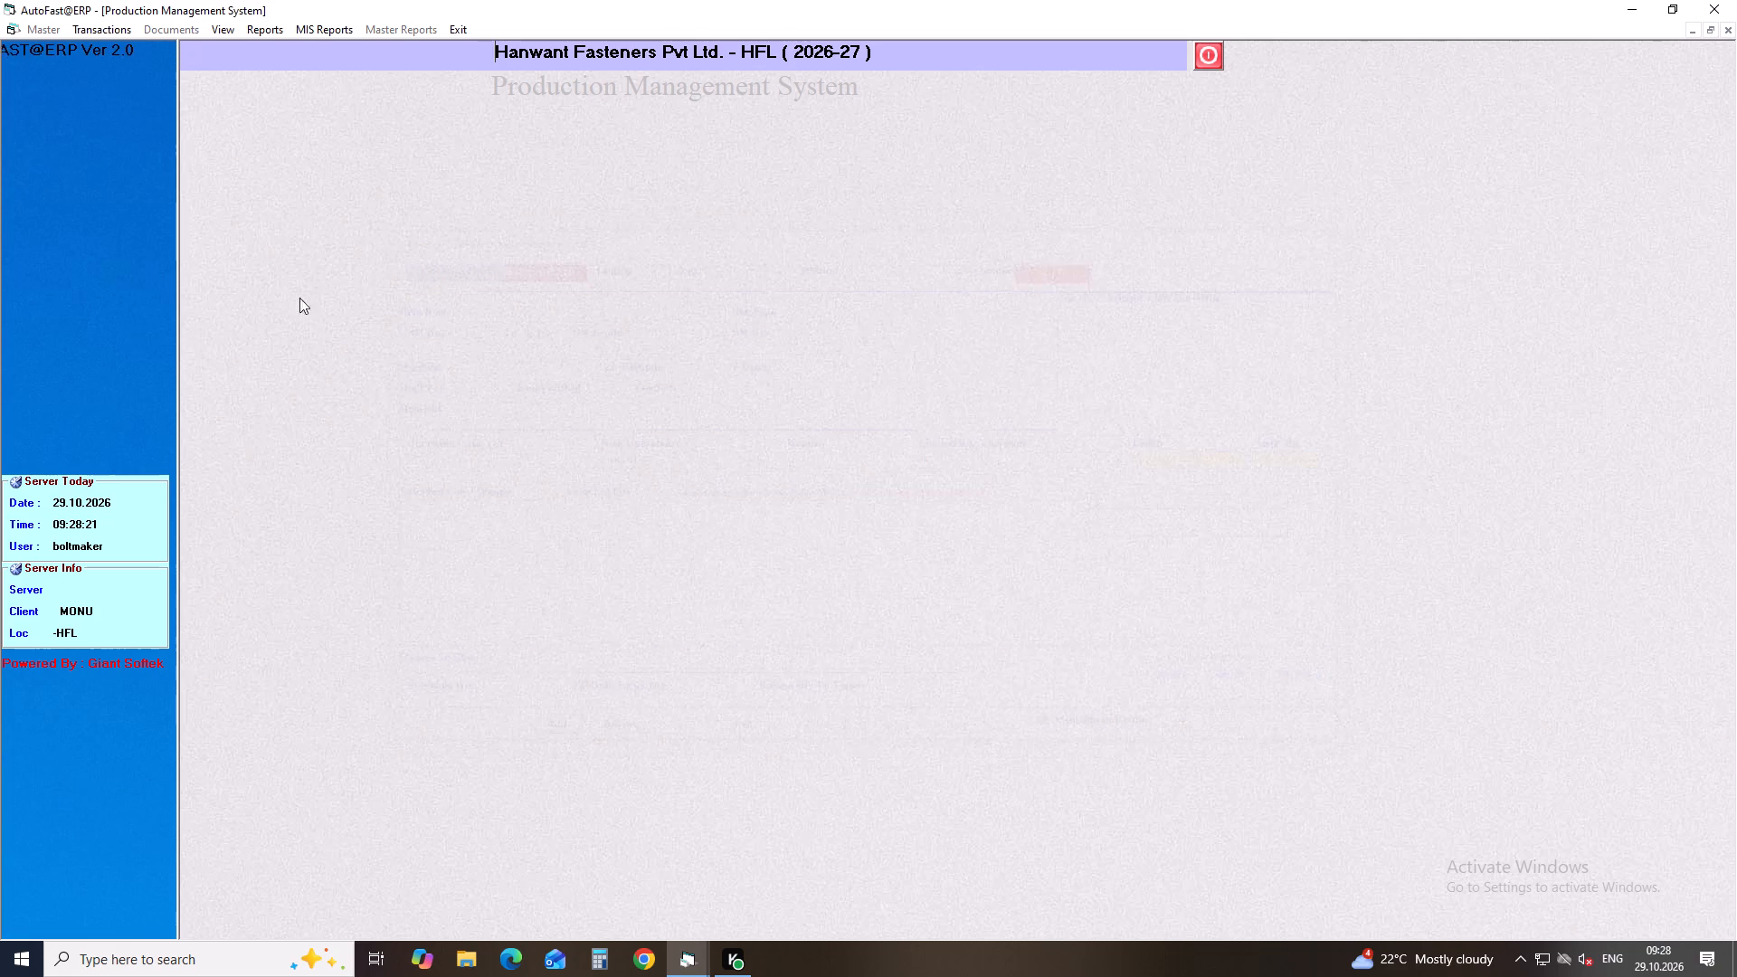
Start a preliminary first-operation coil production entry dated 28.10.2026 for shift B with 8.0 hours.
{"action": "left_click", "coordinate": [110, 35]}
{"action": "left_click", "coordinate": [151, 149]}
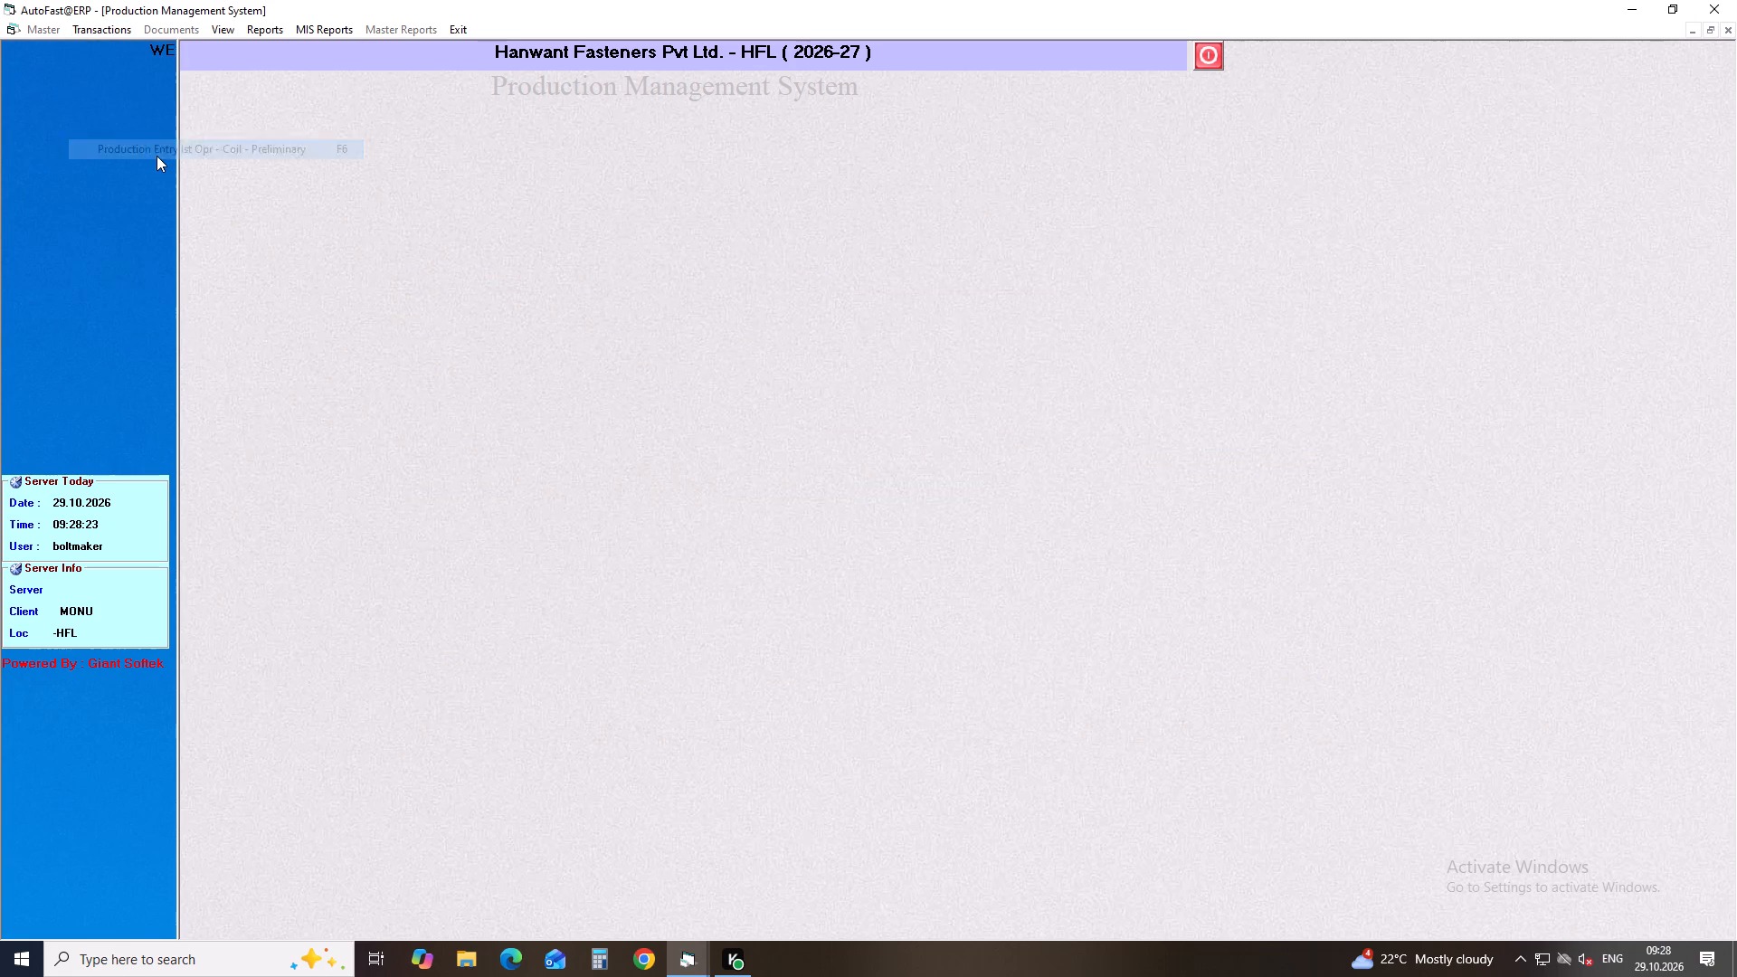
{"action": "key", "text": "Return"}
{"action": "key", "text": "Return"}
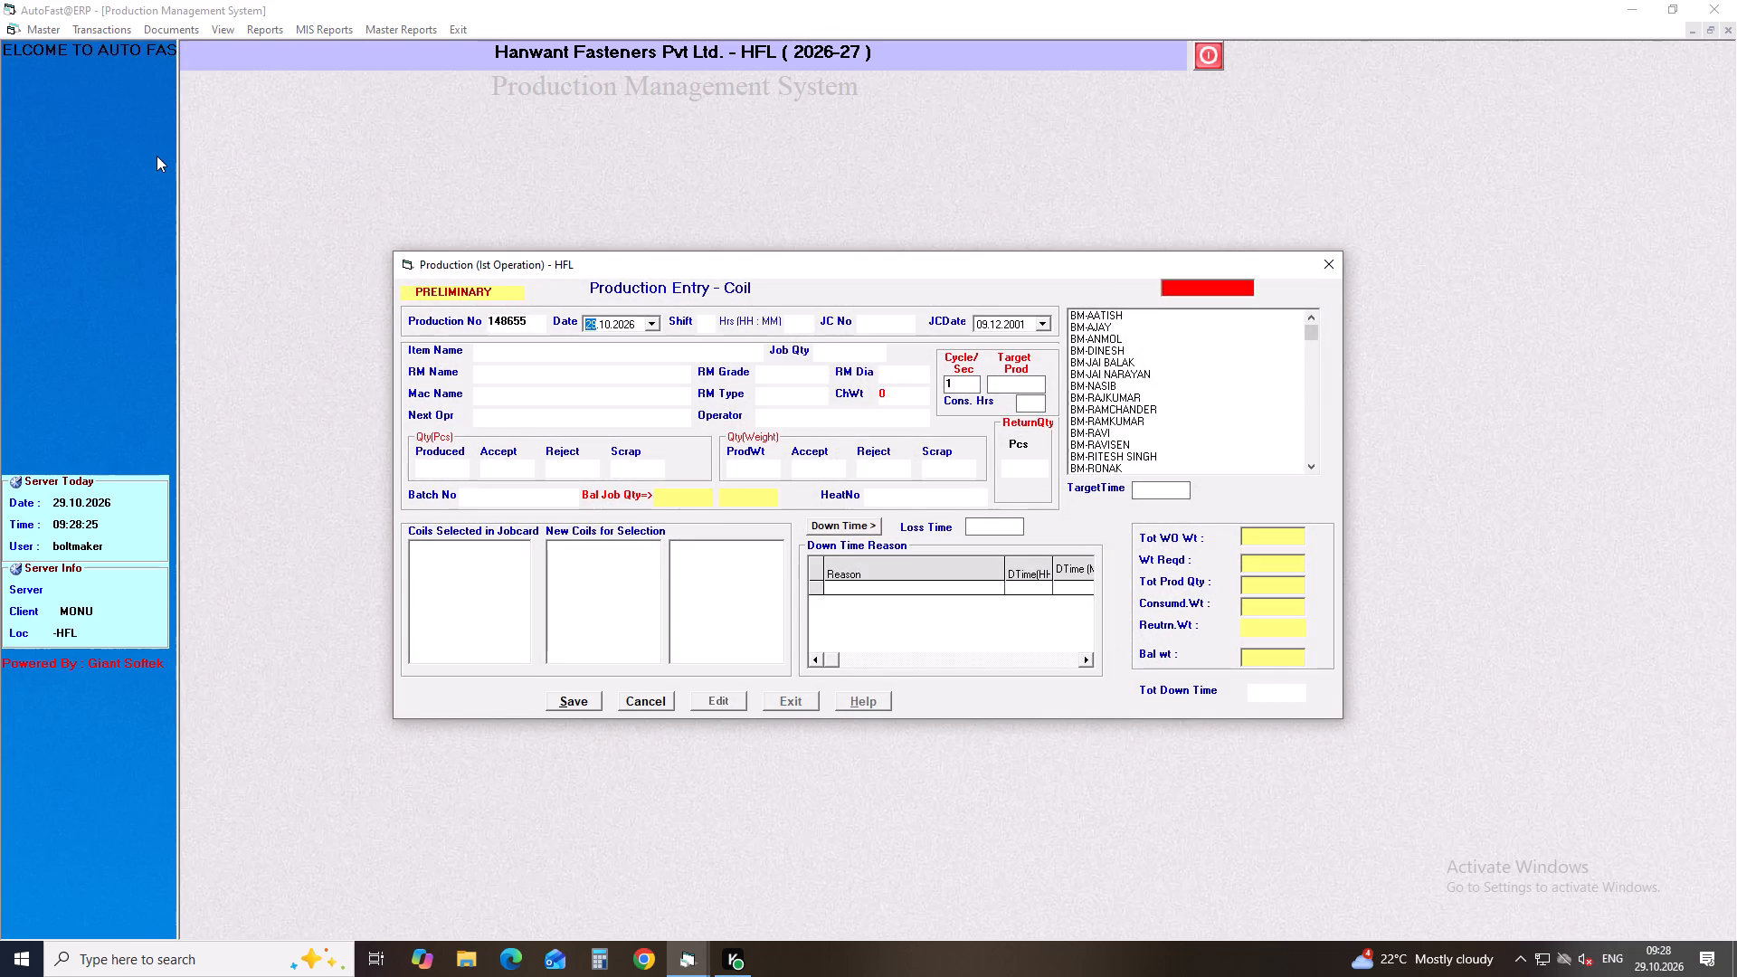
{"action": "key", "text": "Down"}
{"action": "key", "text": "Return"}
{"action": "key", "text": "b"}
{"action": "key", "text": "Return"}
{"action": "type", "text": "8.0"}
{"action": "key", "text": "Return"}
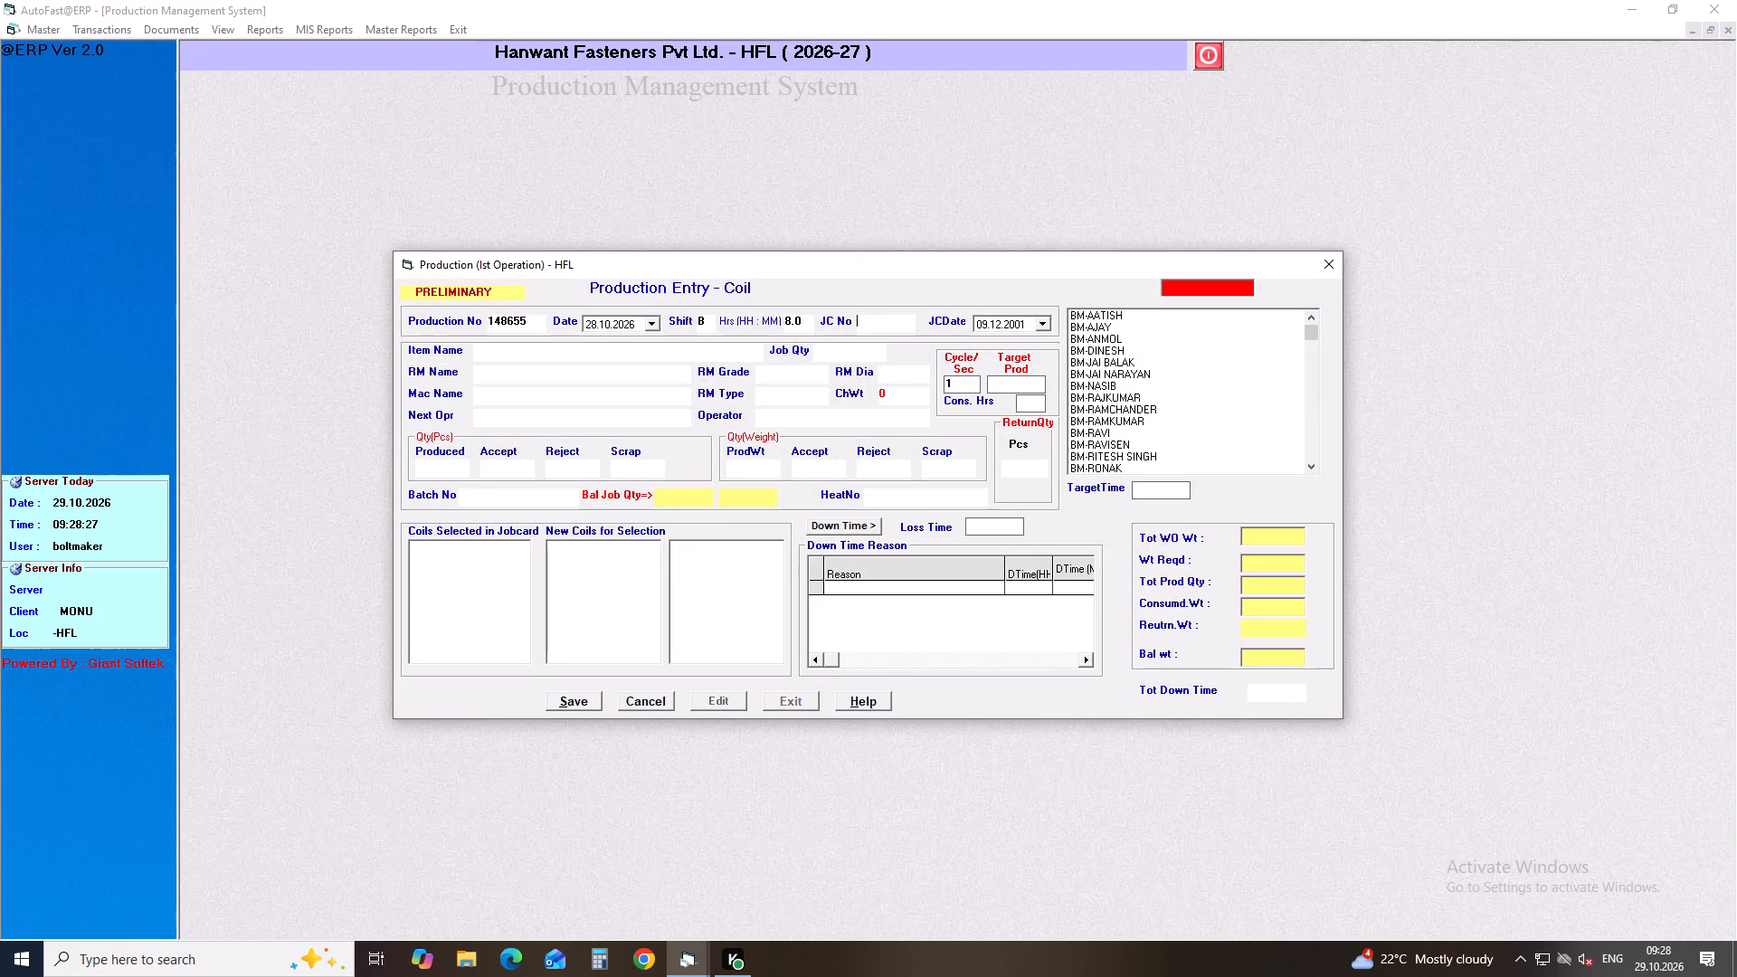
Load job card 149017 into the production entry and accept its machine and next operation.
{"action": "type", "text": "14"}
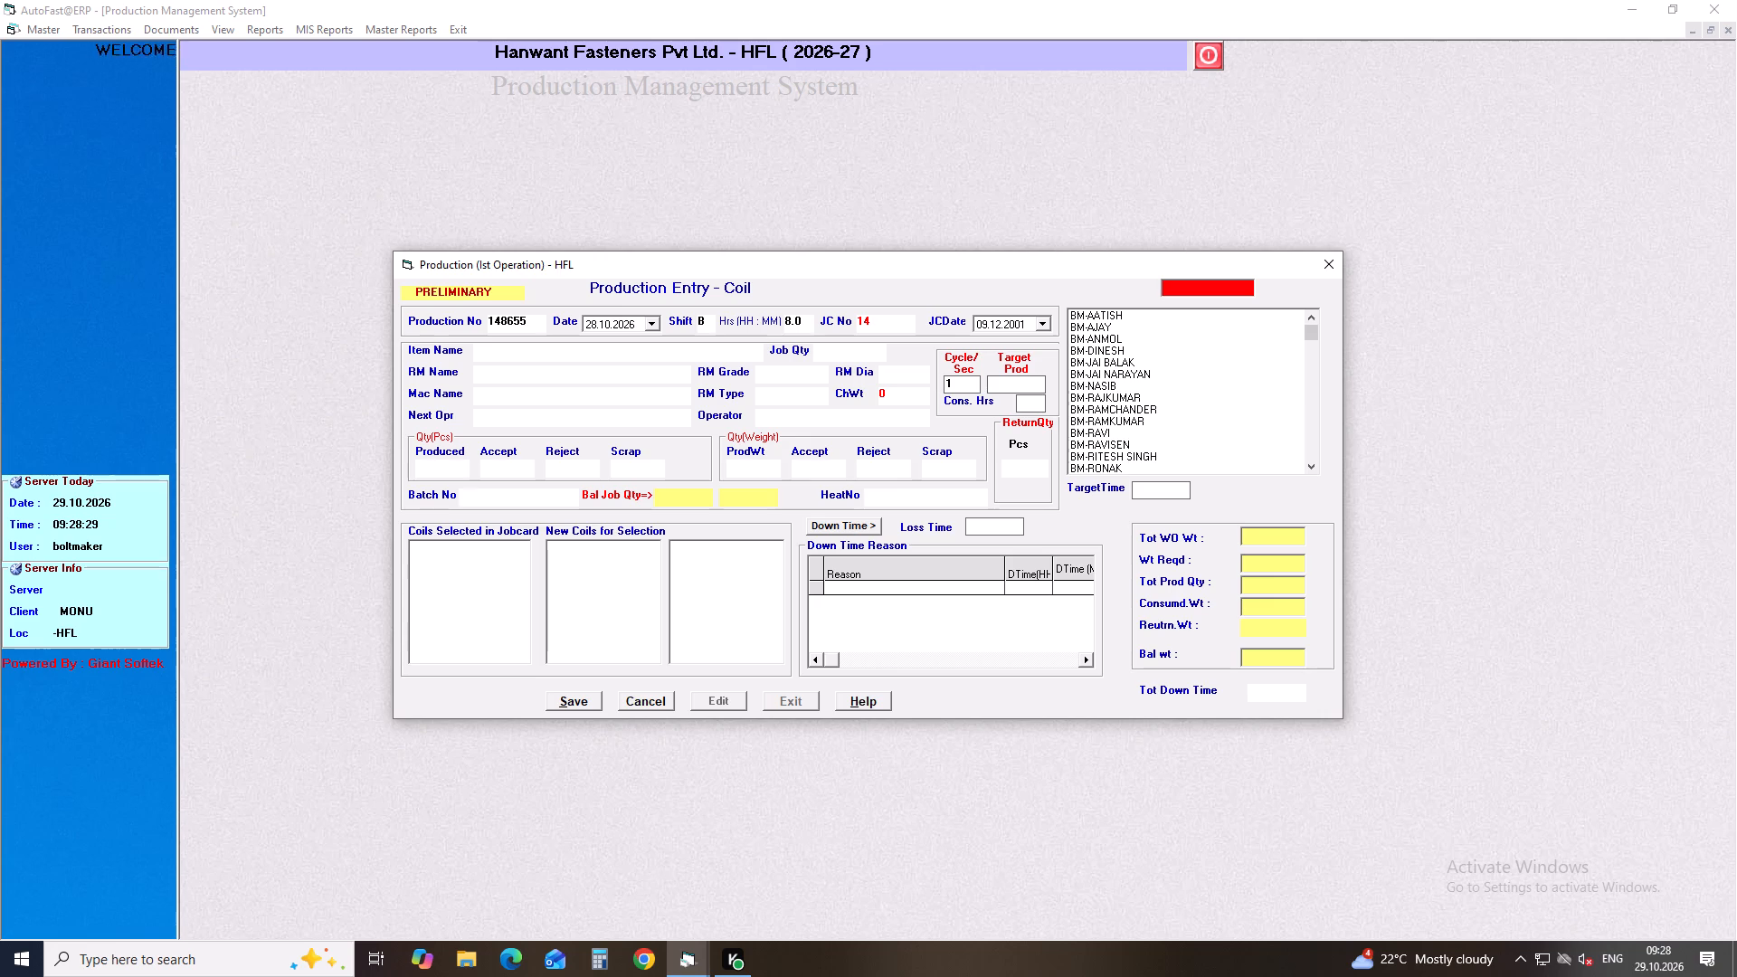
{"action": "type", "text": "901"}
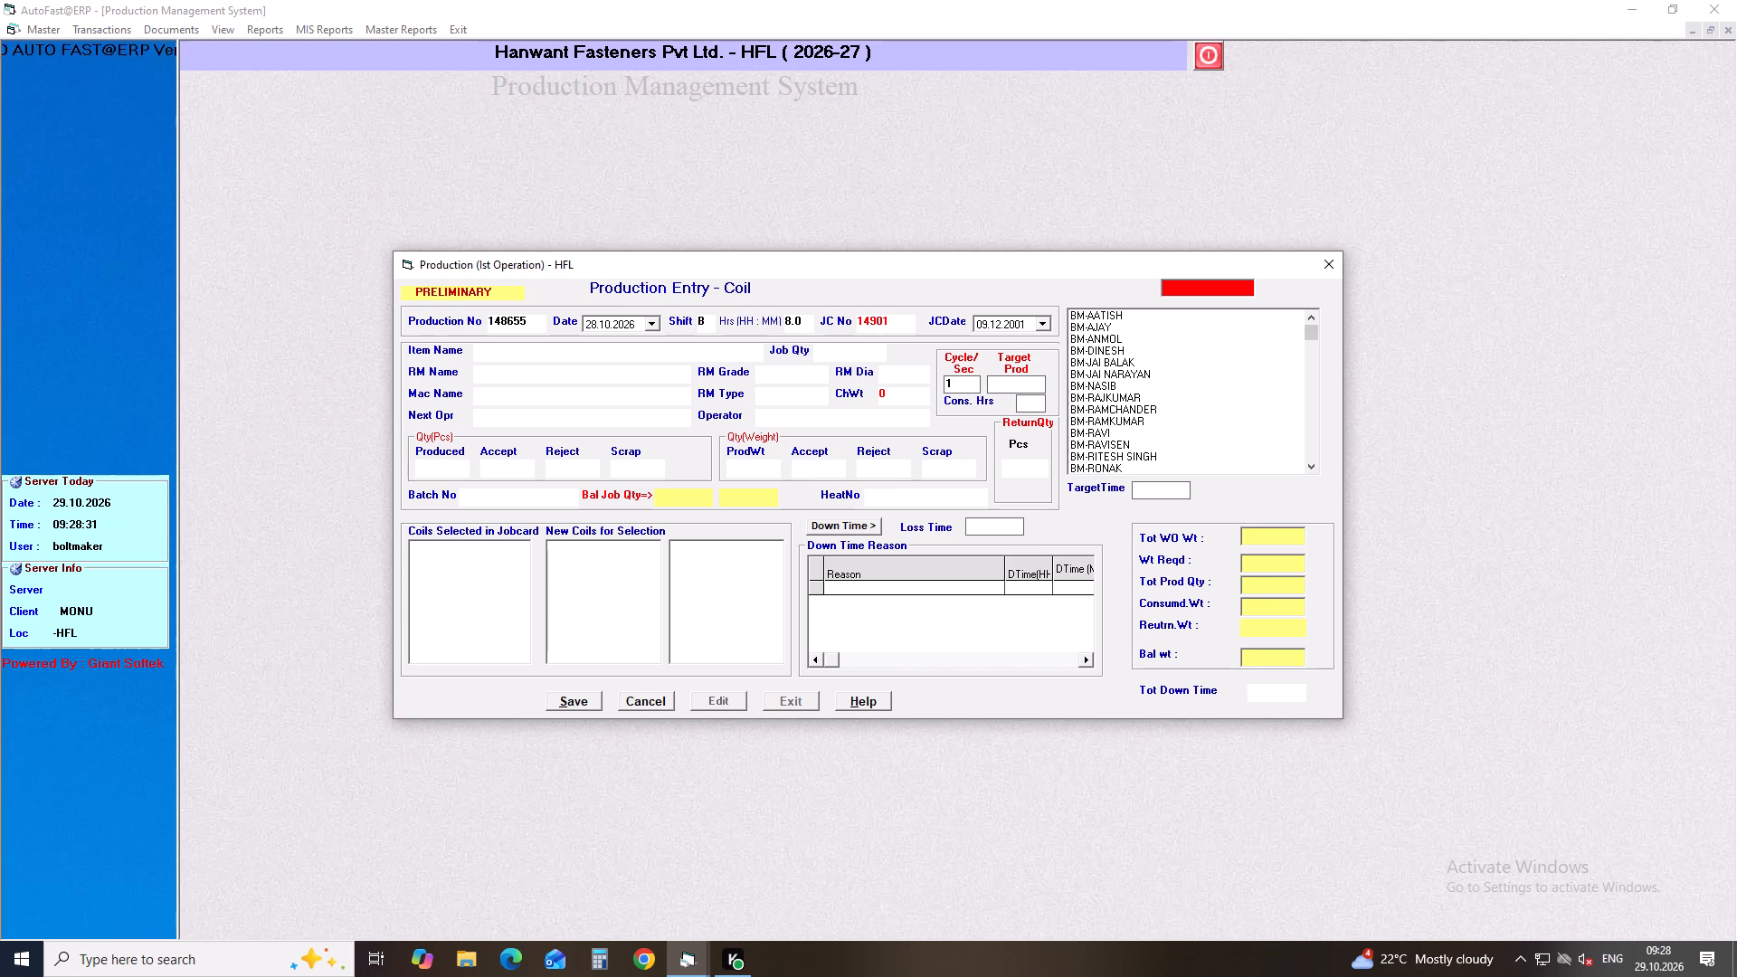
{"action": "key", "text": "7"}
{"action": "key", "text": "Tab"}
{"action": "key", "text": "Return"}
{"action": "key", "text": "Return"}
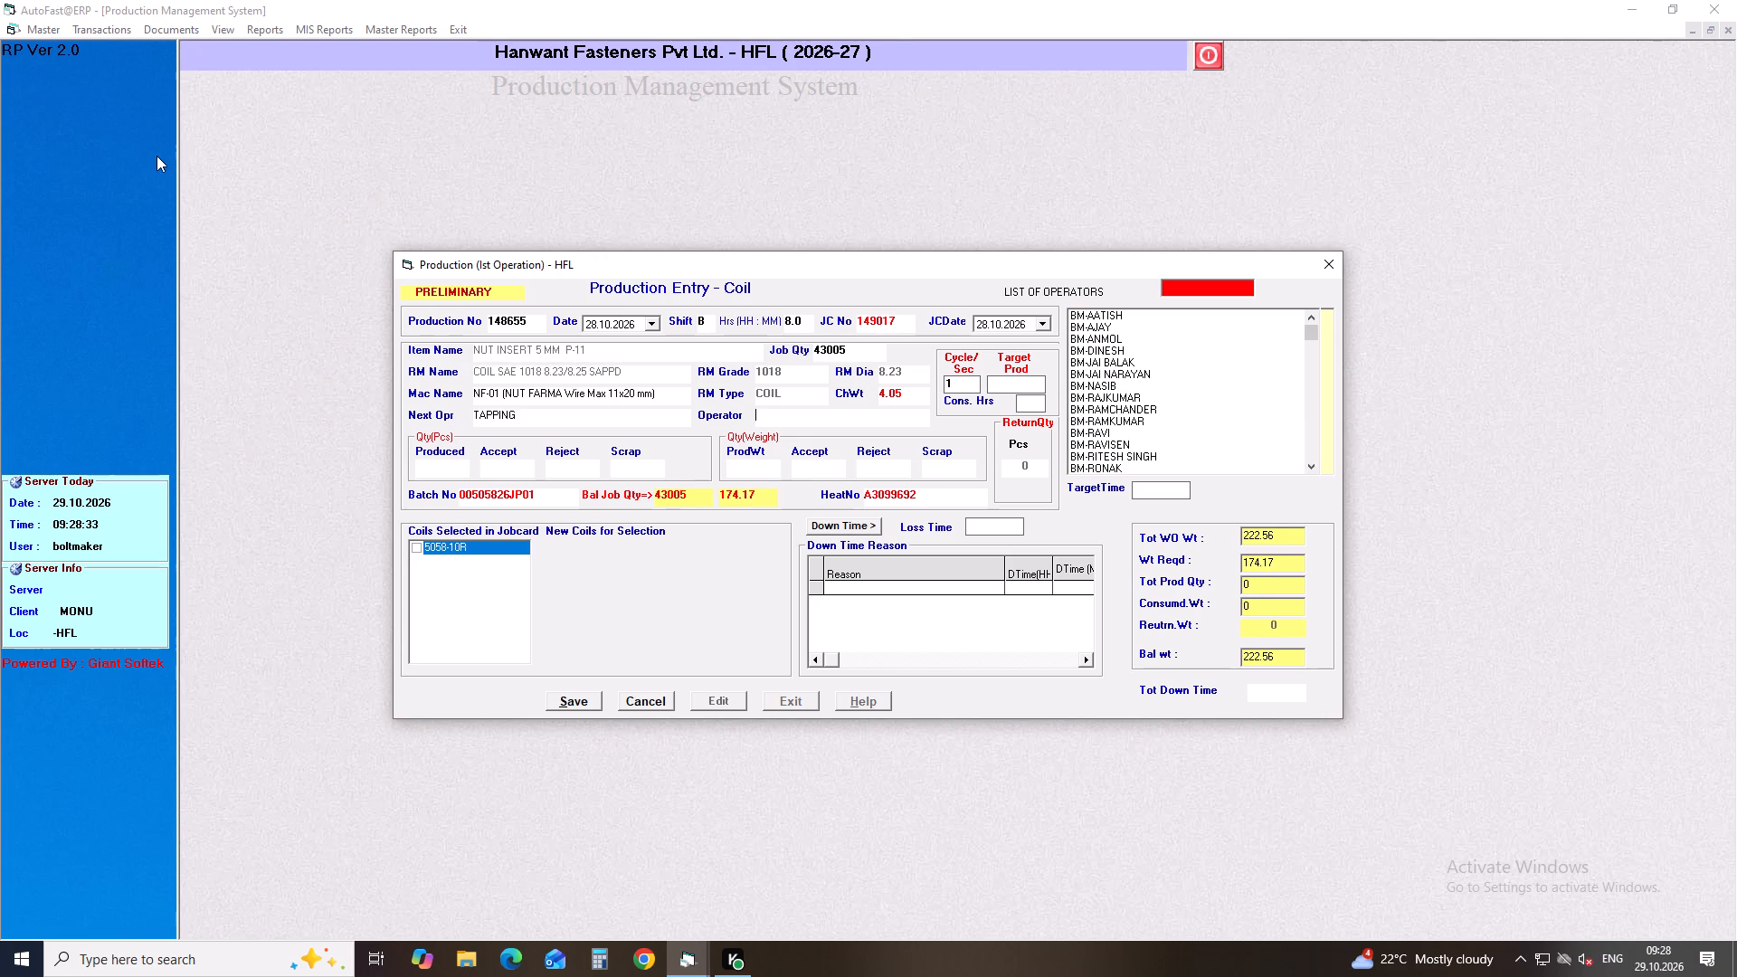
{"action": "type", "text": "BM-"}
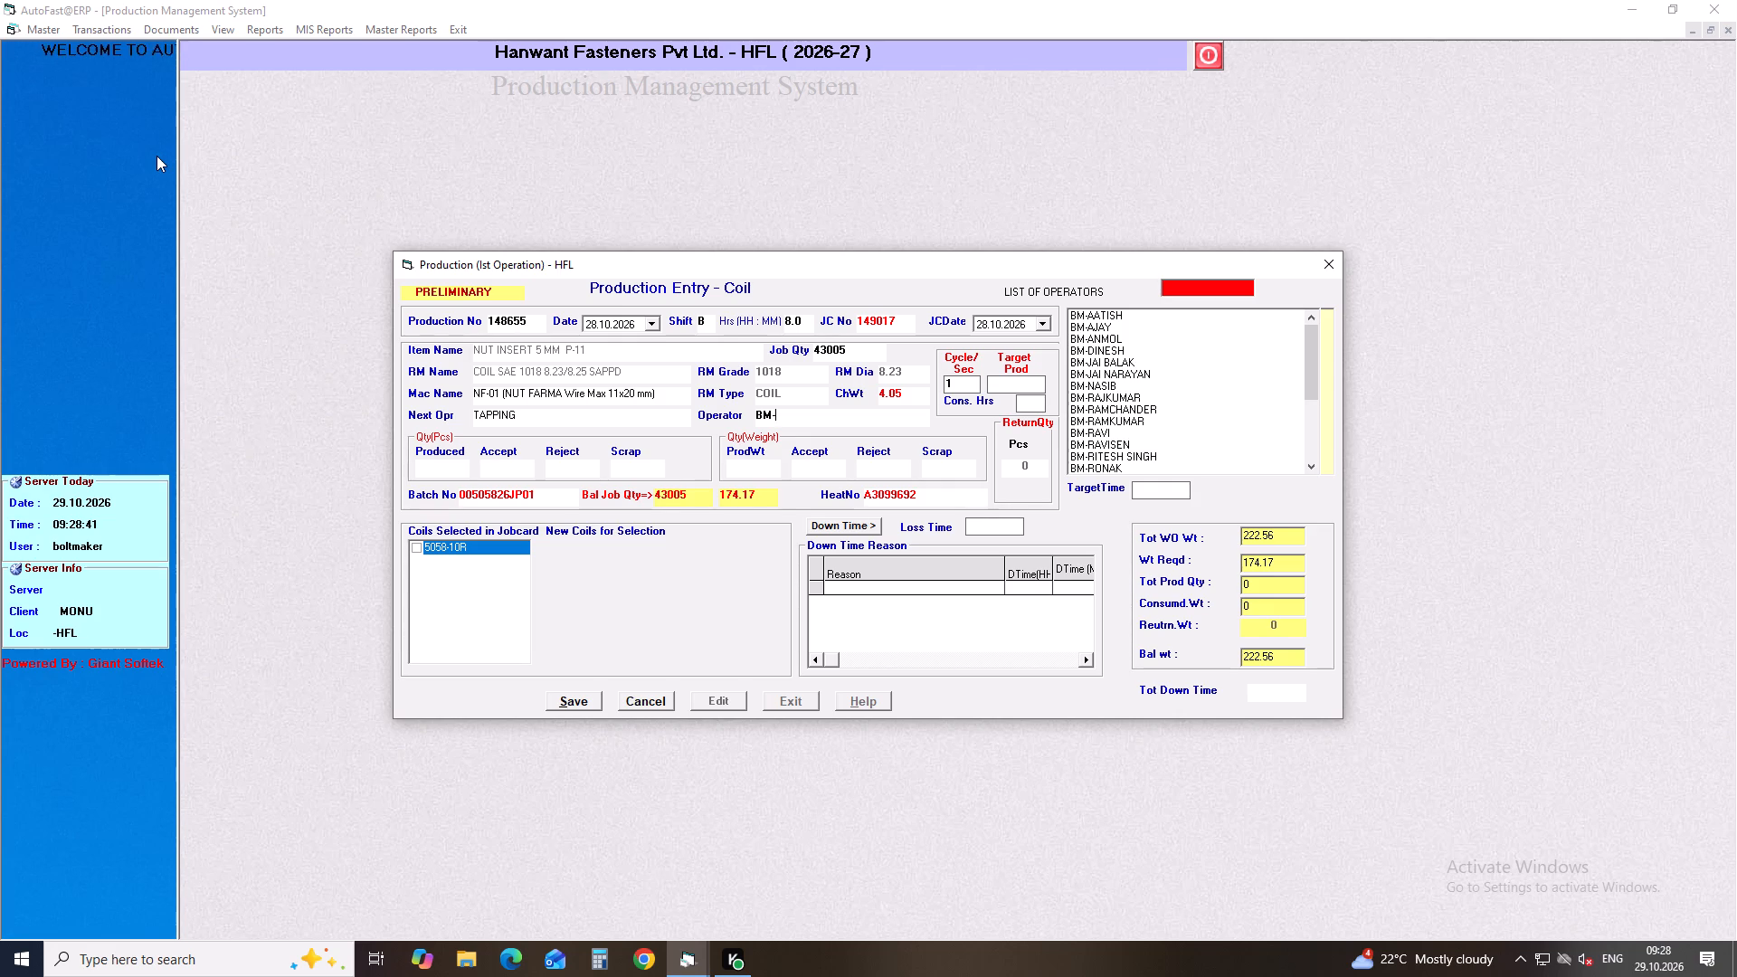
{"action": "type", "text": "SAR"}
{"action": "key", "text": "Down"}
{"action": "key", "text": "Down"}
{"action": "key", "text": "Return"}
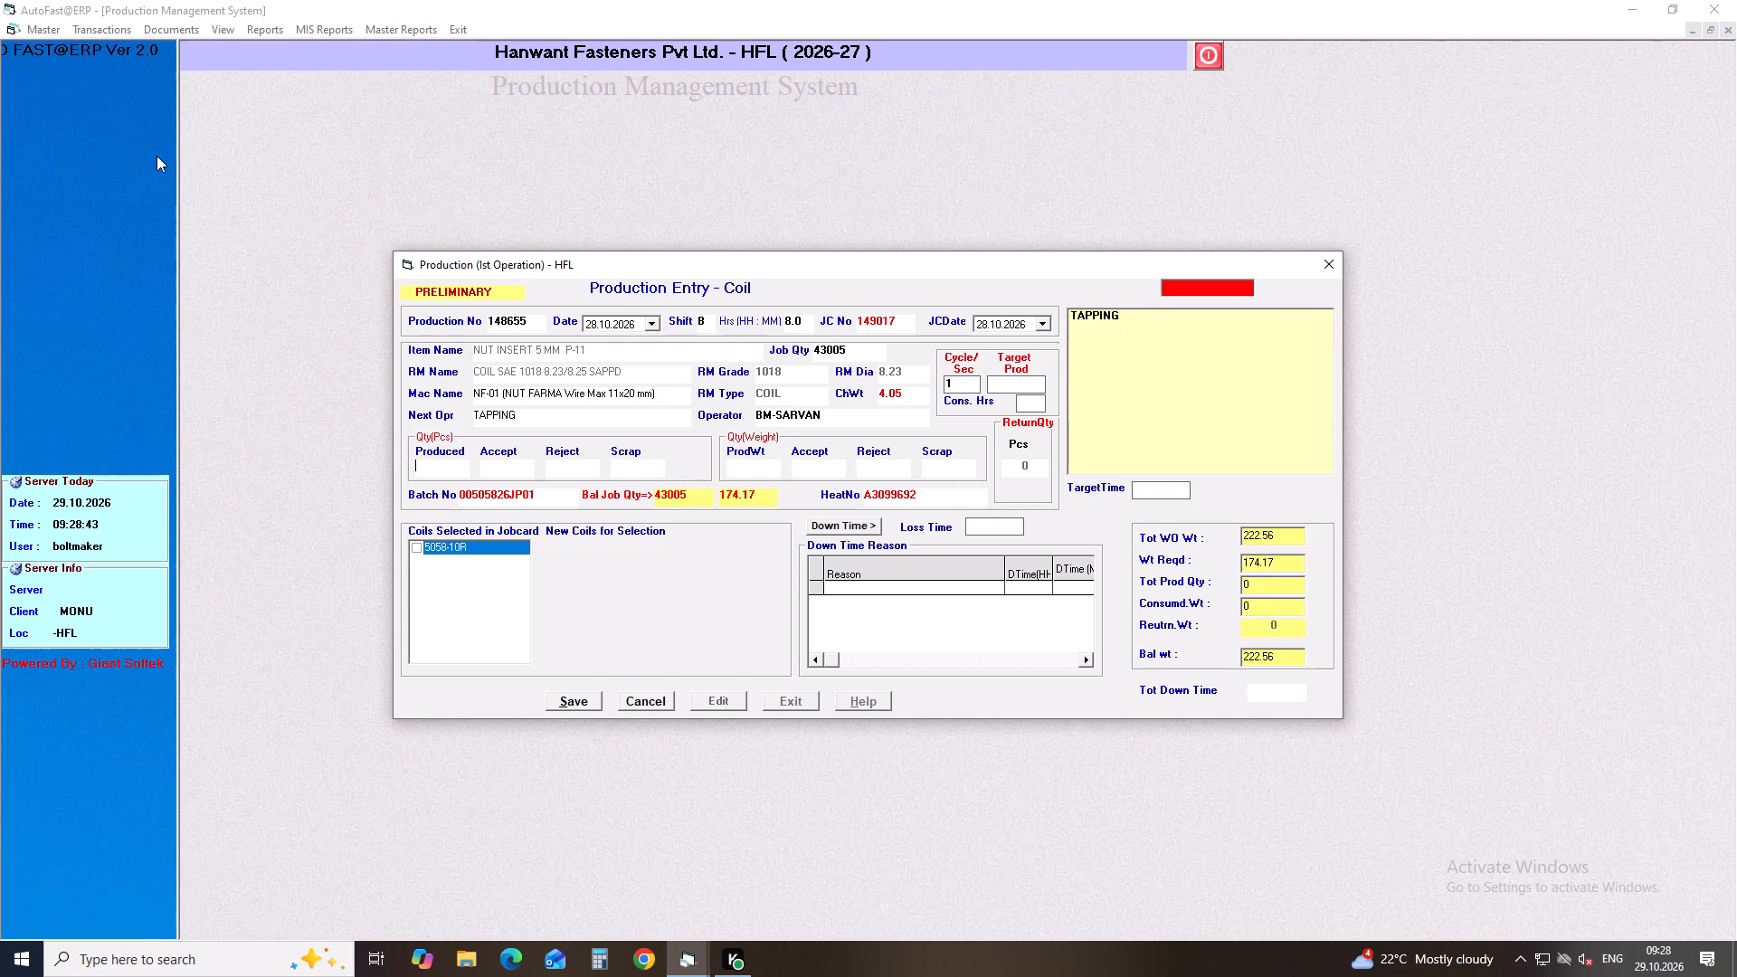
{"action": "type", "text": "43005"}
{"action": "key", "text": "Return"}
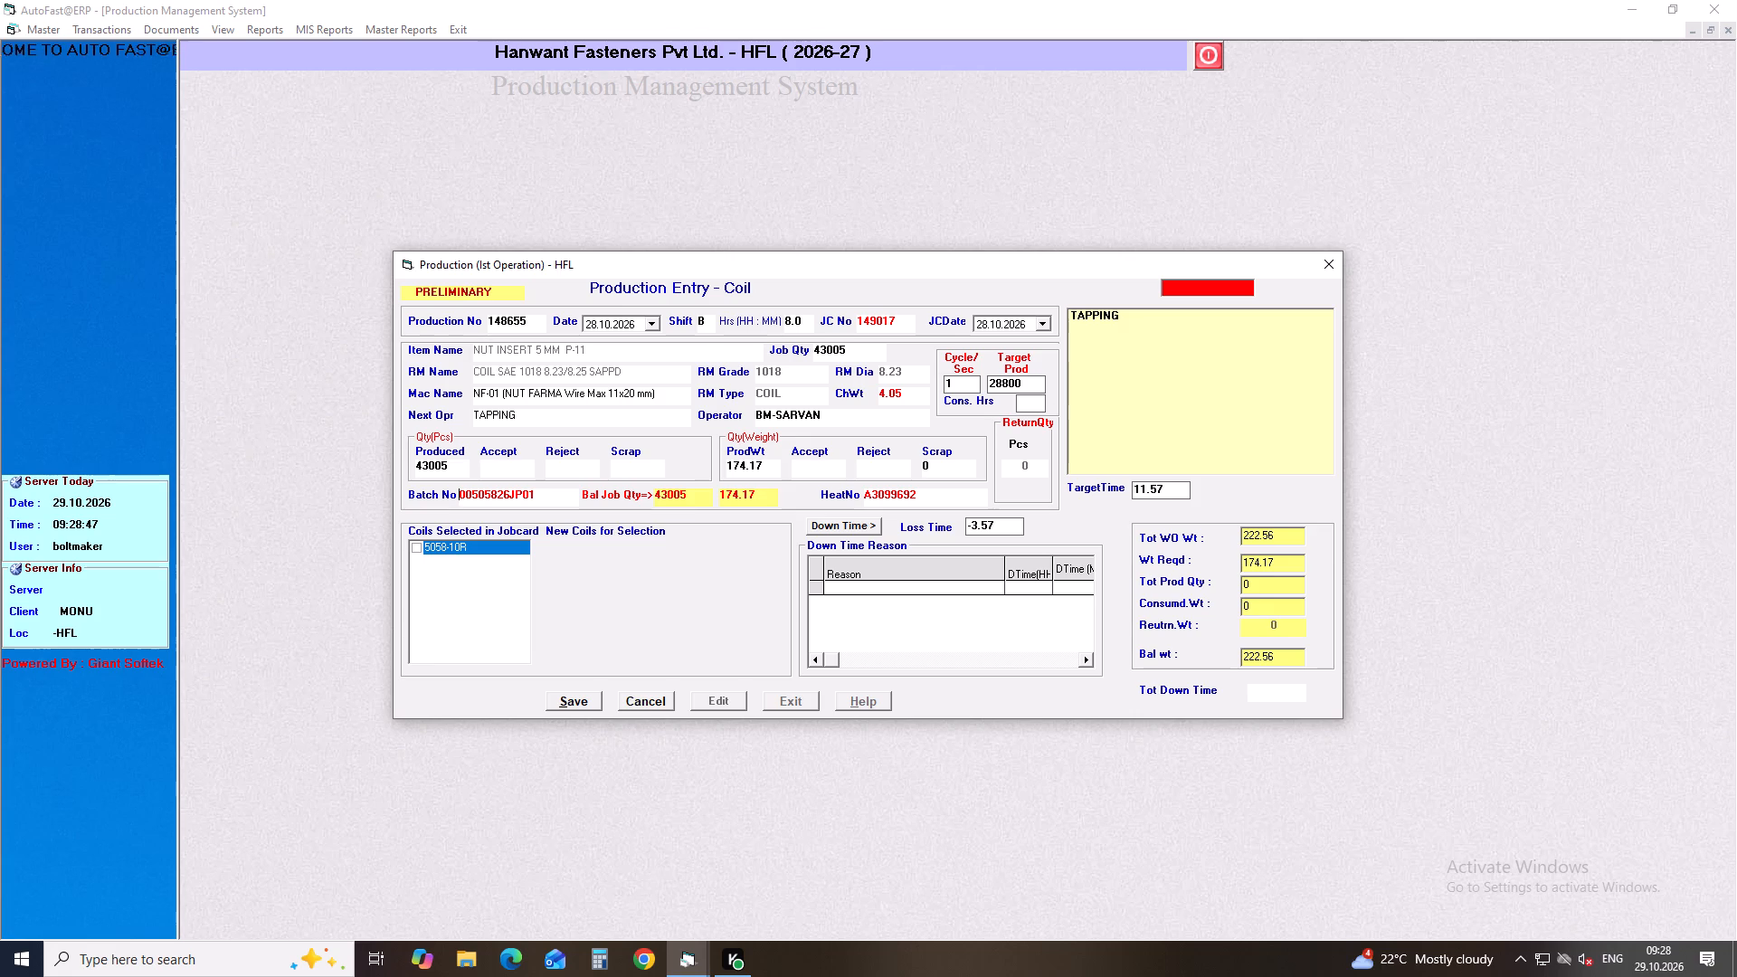
Set the cycle time to 0.65 seconds, select coil 5058-10R and save the production entry for job card 149017.
{"action": "left_click_drag", "start_coordinate": [956, 380], "coordinate": [919, 387]}
{"action": "type", "text": "0.65"}
{"action": "key", "text": "Return"}
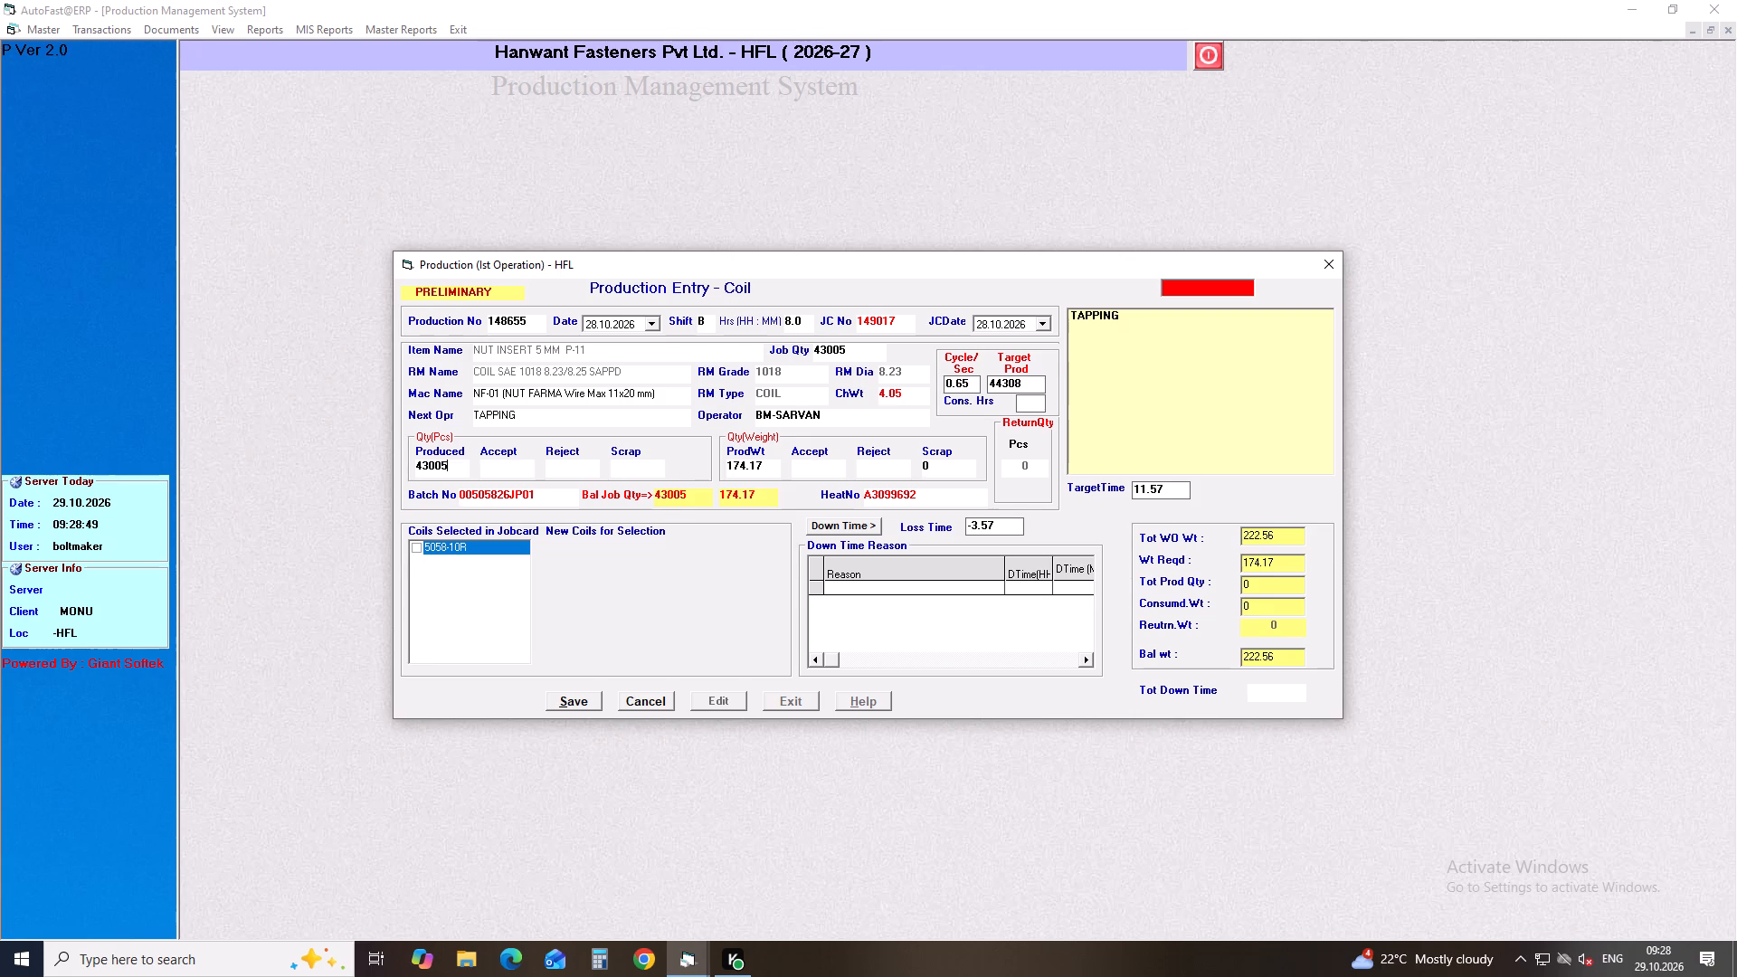
{"action": "key", "text": "Return"}
{"action": "key", "text": "Return"}
{"action": "key", "text": "Return"}
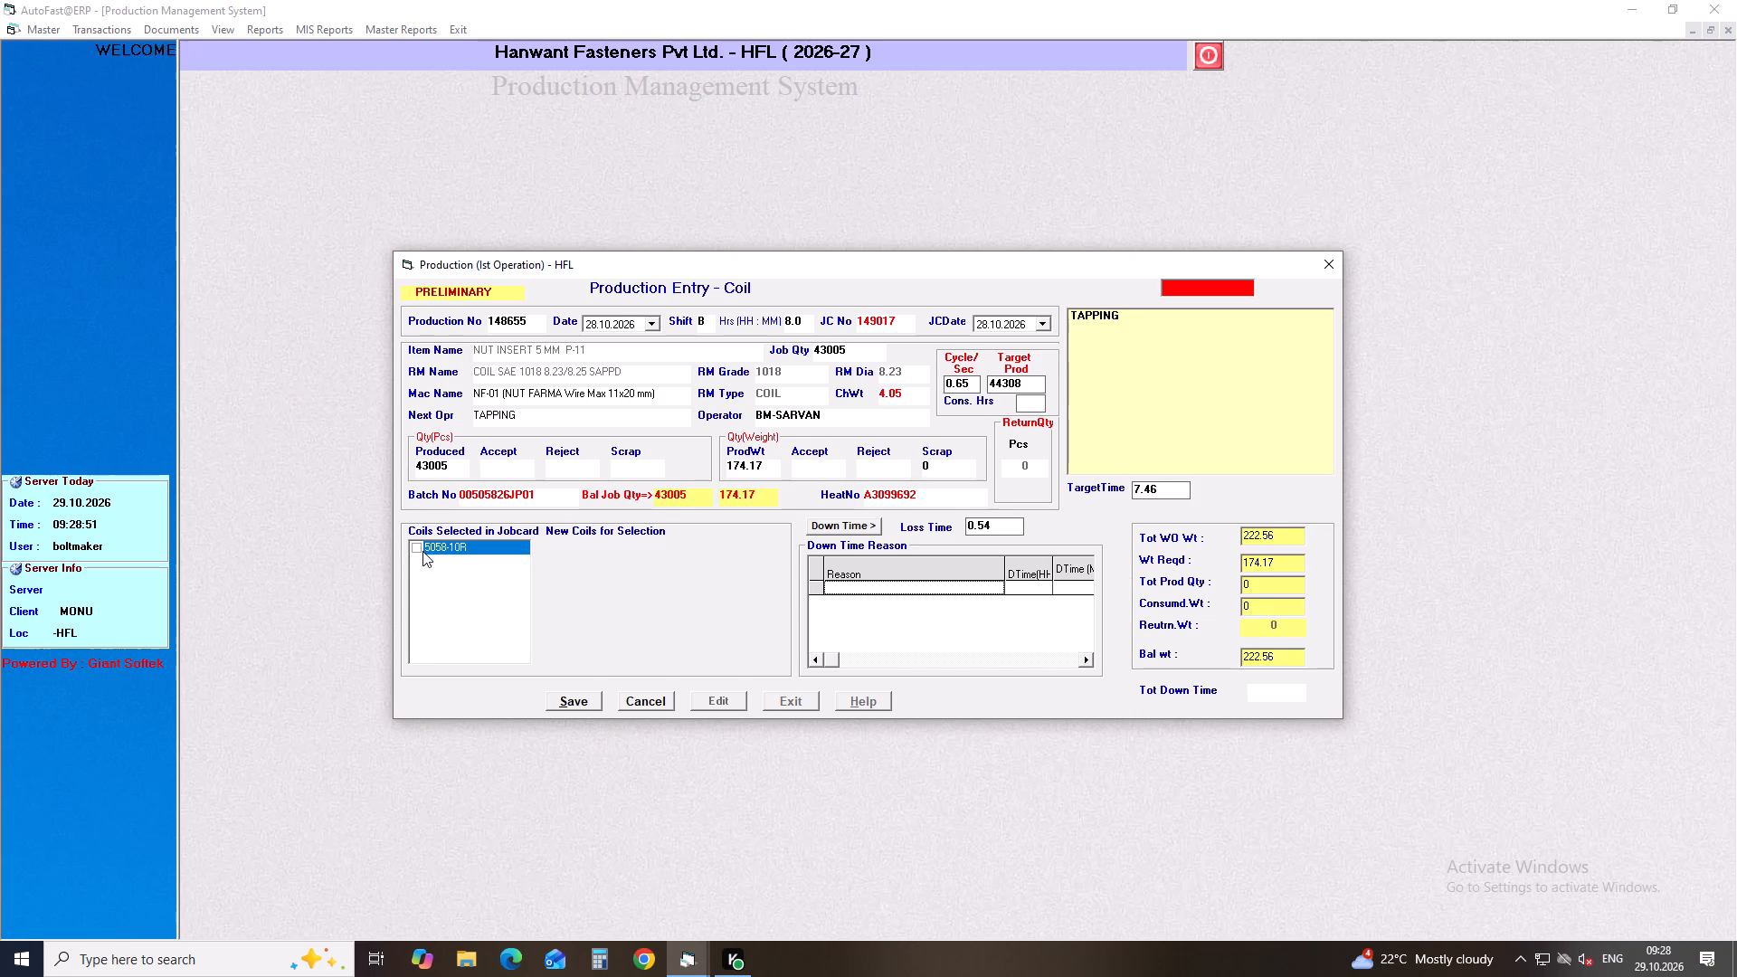
{"action": "left_click", "coordinate": [417, 551]}
{"action": "left_click", "coordinate": [560, 697]}
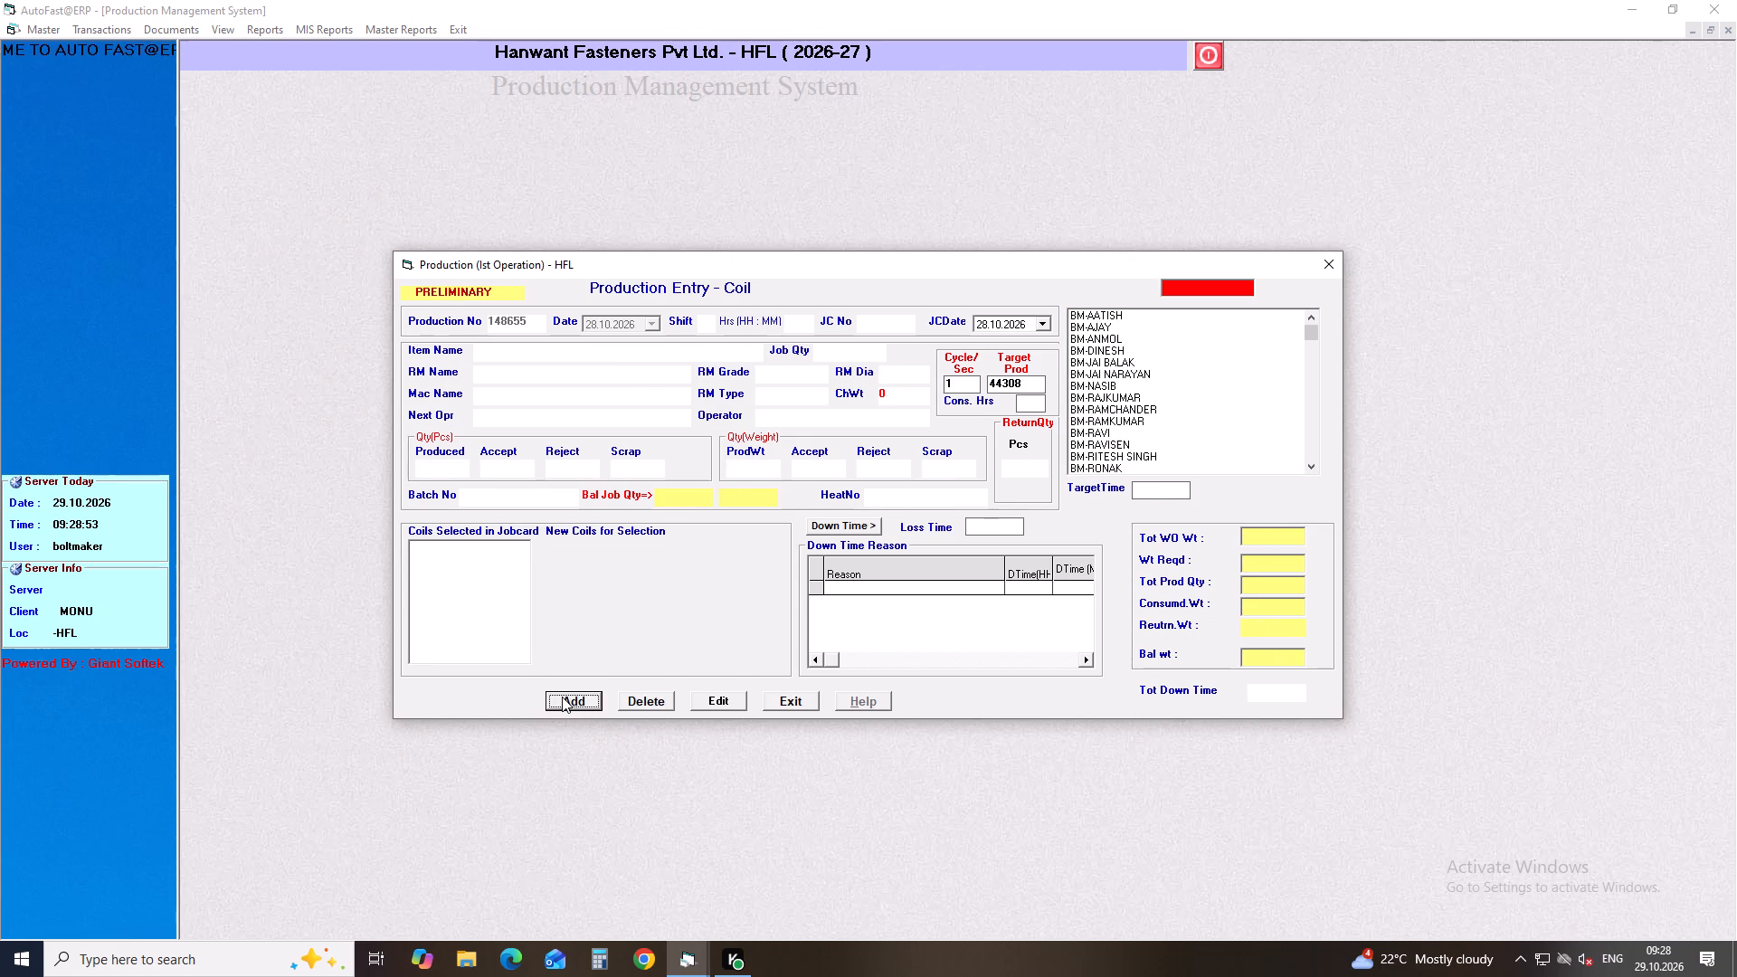
Start a new production entry dated 28.10.2026 for shift B, 8.0 hours, on job card 149018.
{"action": "key", "text": "Return"}
{"action": "key", "text": "Return"}
{"action": "key", "text": "Down"}
{"action": "key", "text": "Return"}
{"action": "key", "text": "b"}
{"action": "key", "text": "Return"}
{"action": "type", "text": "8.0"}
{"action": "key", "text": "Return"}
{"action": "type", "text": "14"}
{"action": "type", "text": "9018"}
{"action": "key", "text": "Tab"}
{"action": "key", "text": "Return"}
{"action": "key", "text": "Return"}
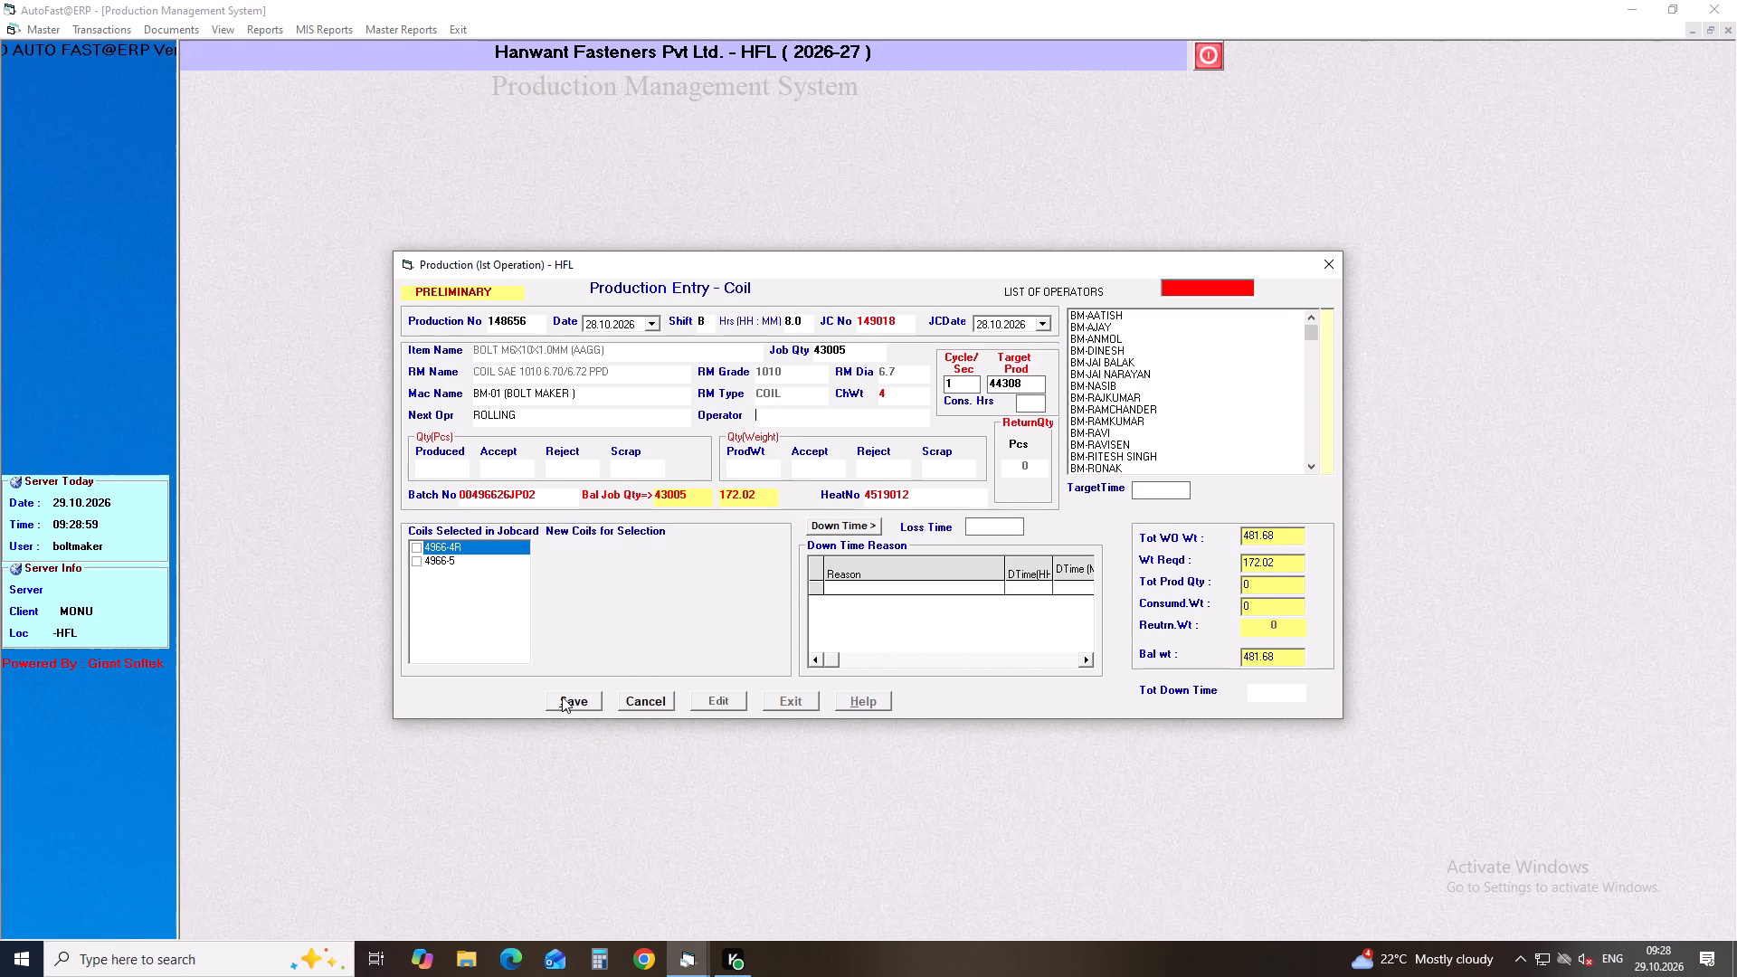
Set operator BM-ZABBAR and a produced quantity of 43005 pieces for job card 149018.
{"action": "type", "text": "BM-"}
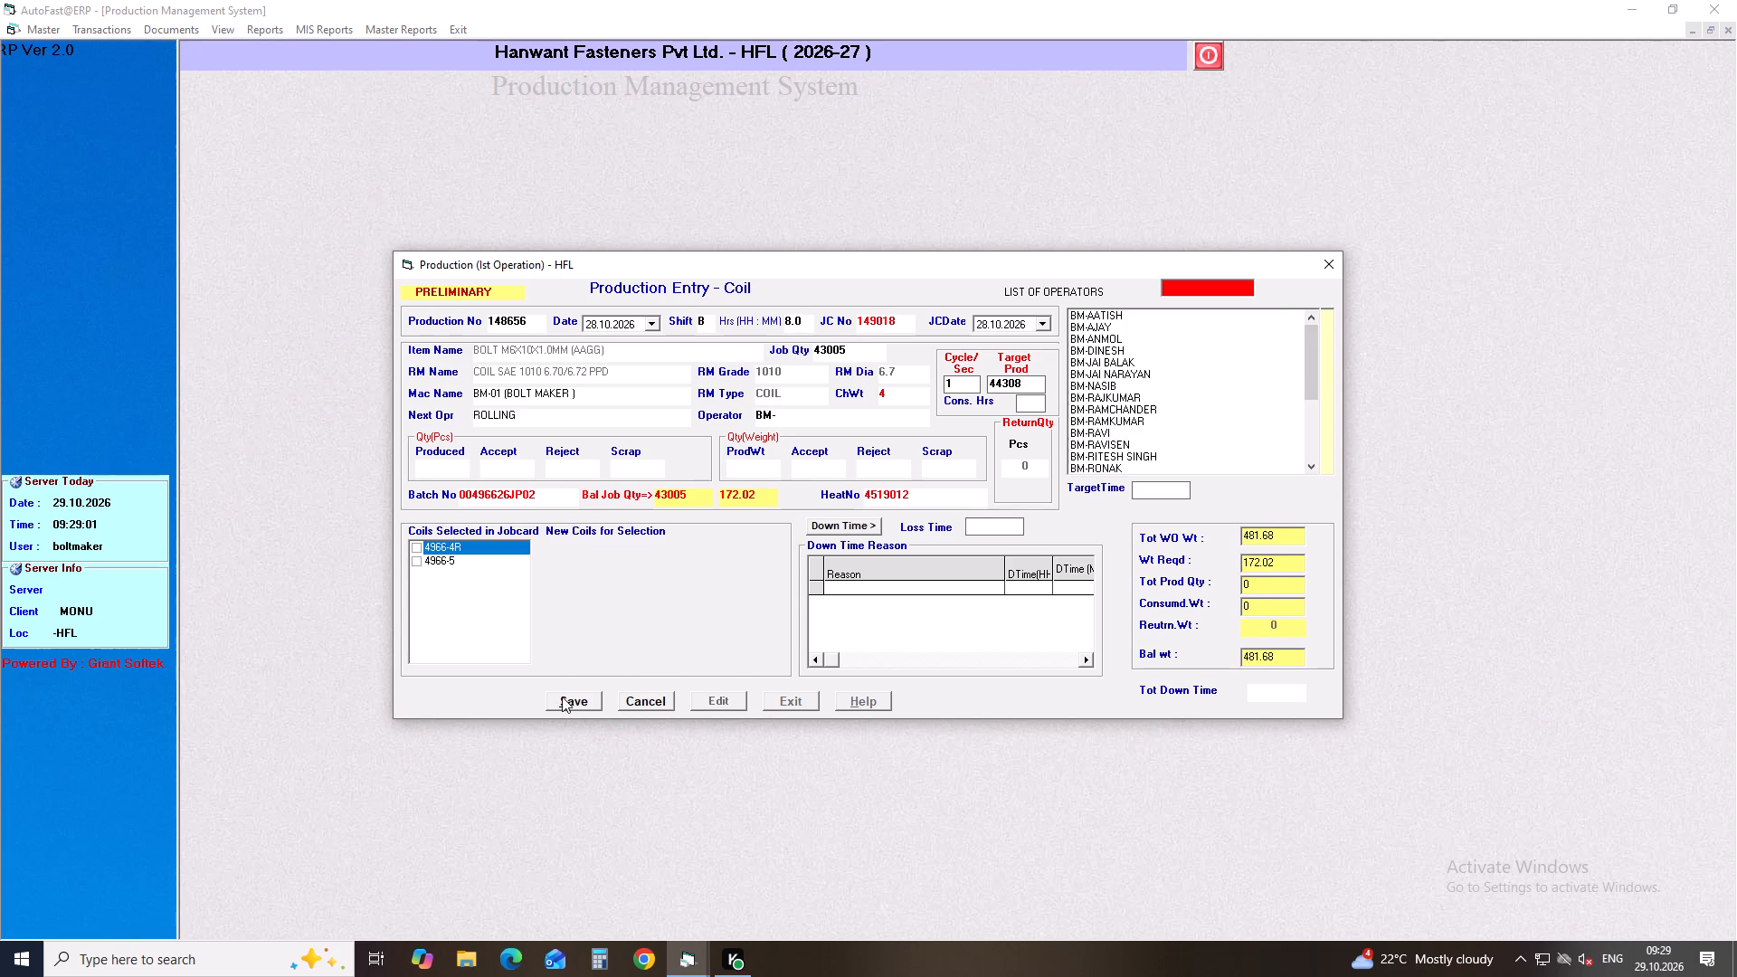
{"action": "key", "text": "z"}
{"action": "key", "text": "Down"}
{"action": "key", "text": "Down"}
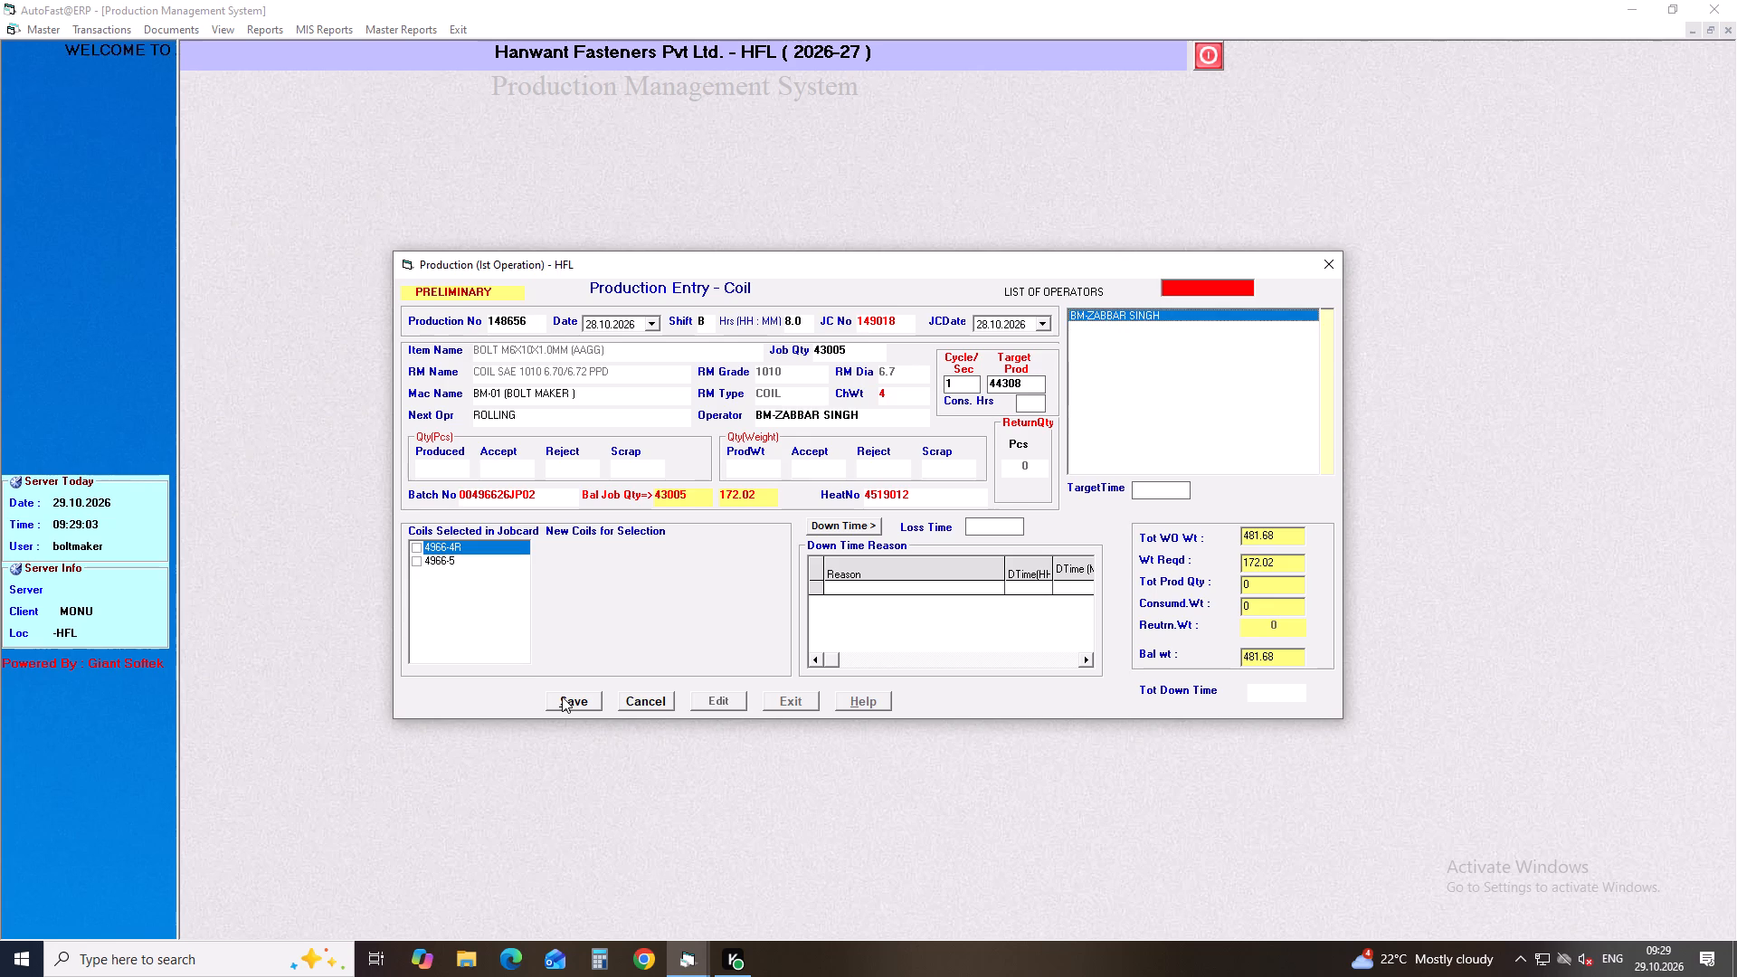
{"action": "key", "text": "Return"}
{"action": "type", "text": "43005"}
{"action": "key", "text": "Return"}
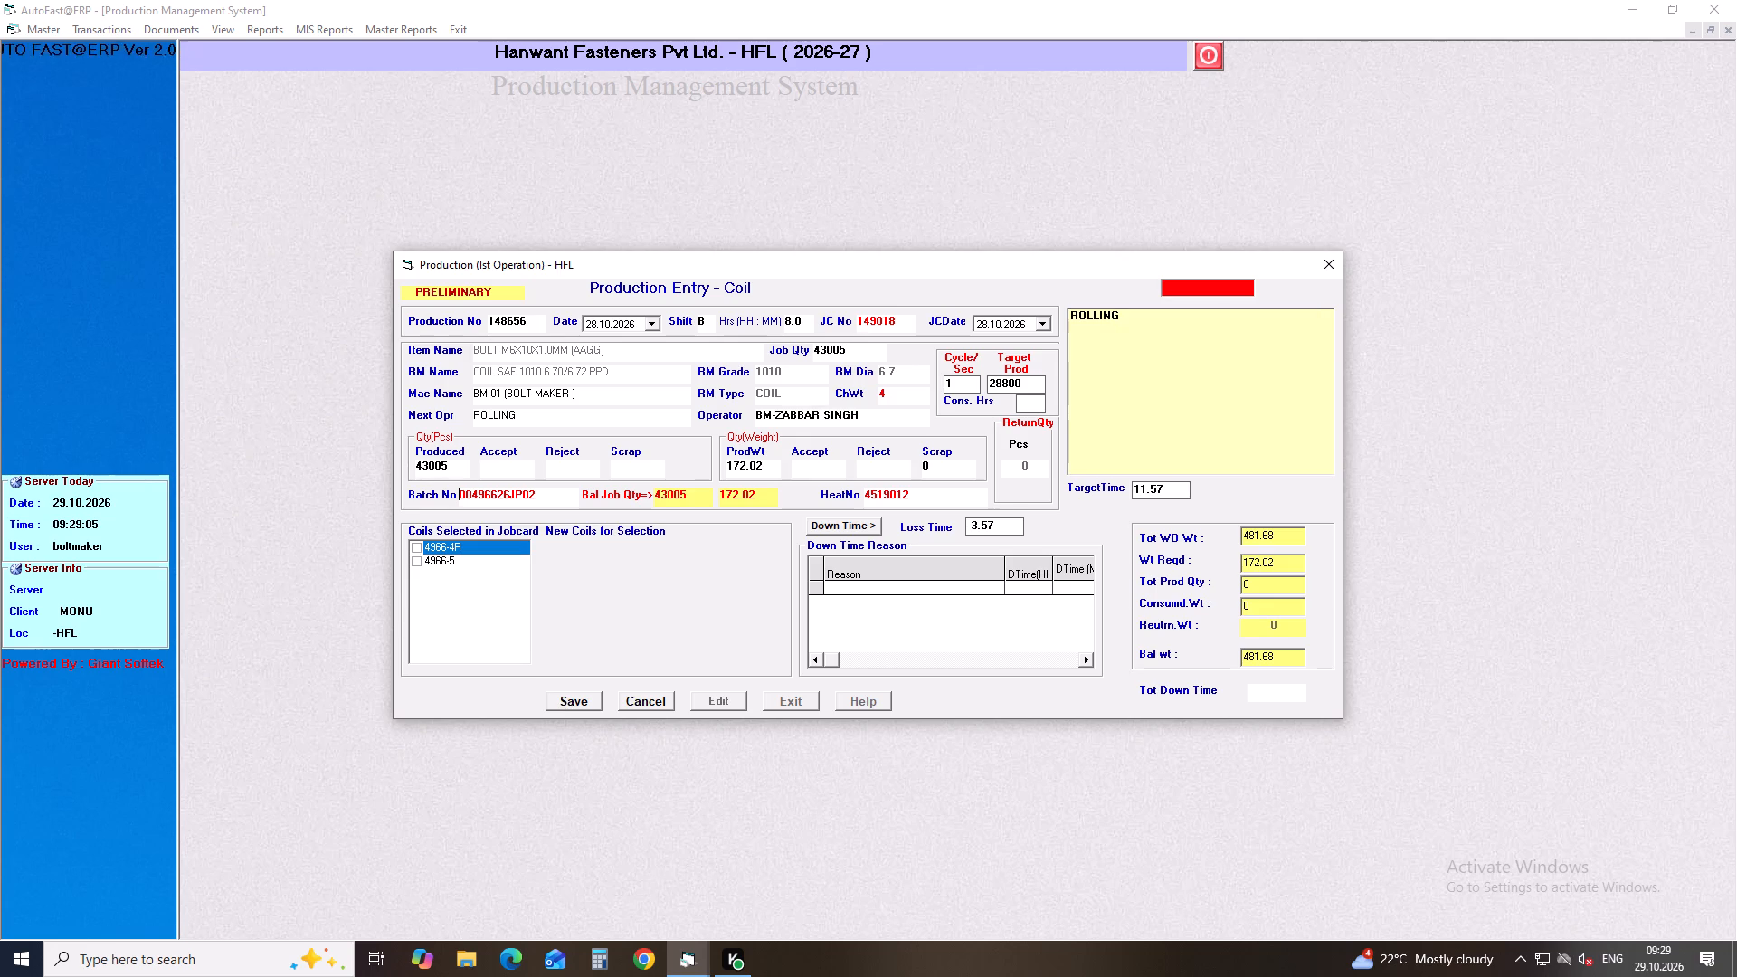
Set the cycle time to 0.65 seconds, select coils 4966-4R and 4966-5 and save the entry for job card 149018.
{"action": "left_click_drag", "start_coordinate": [960, 384], "coordinate": [930, 391]}
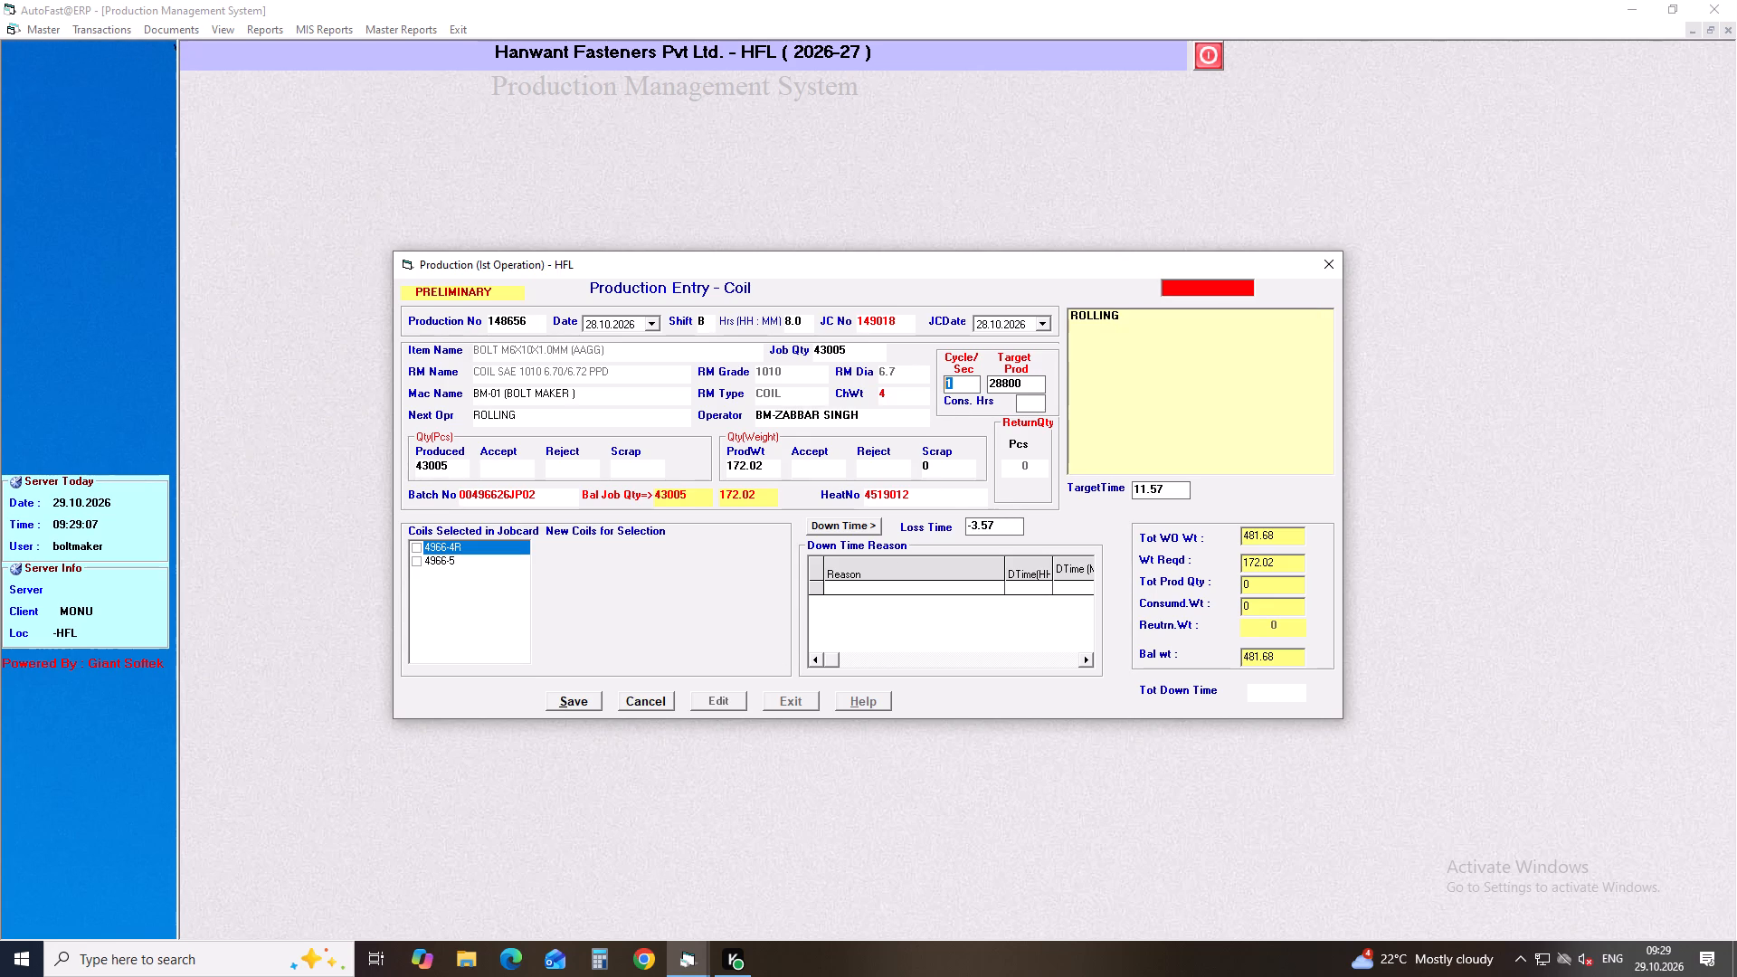
{"action": "type", "text": "0.65"}
{"action": "key", "text": "Return"}
{"action": "key", "text": "Return"}
{"action": "key", "text": "Return"}
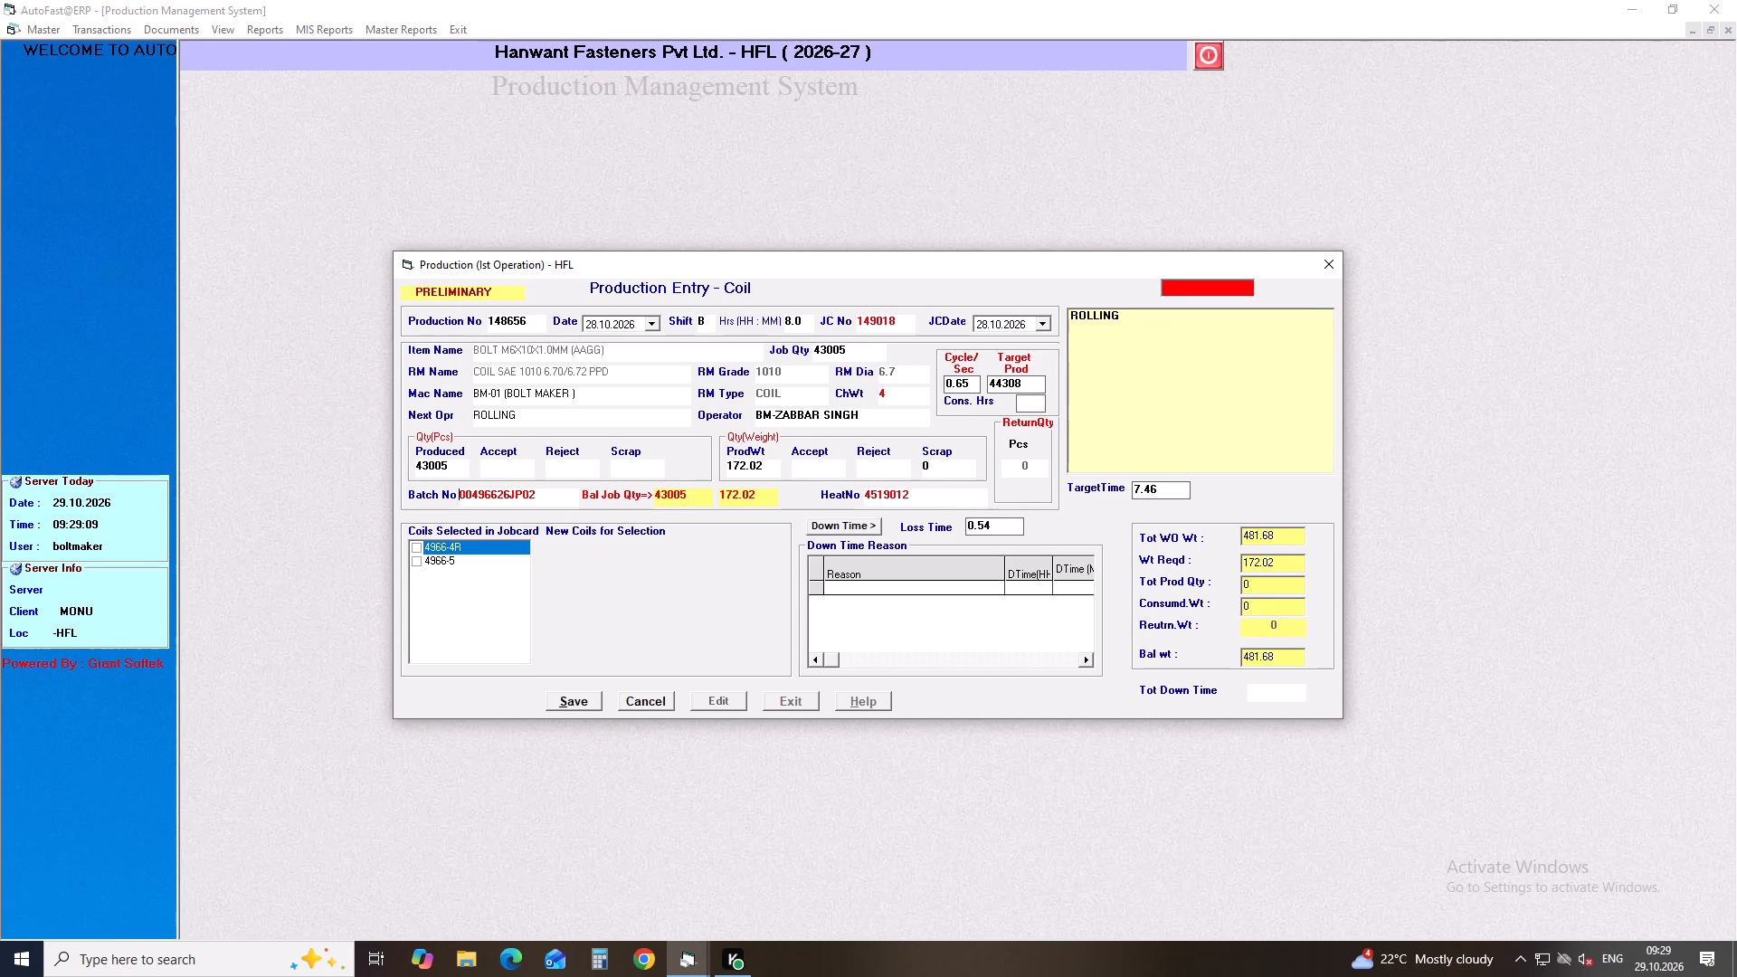
{"action": "left_click", "coordinate": [413, 549]}
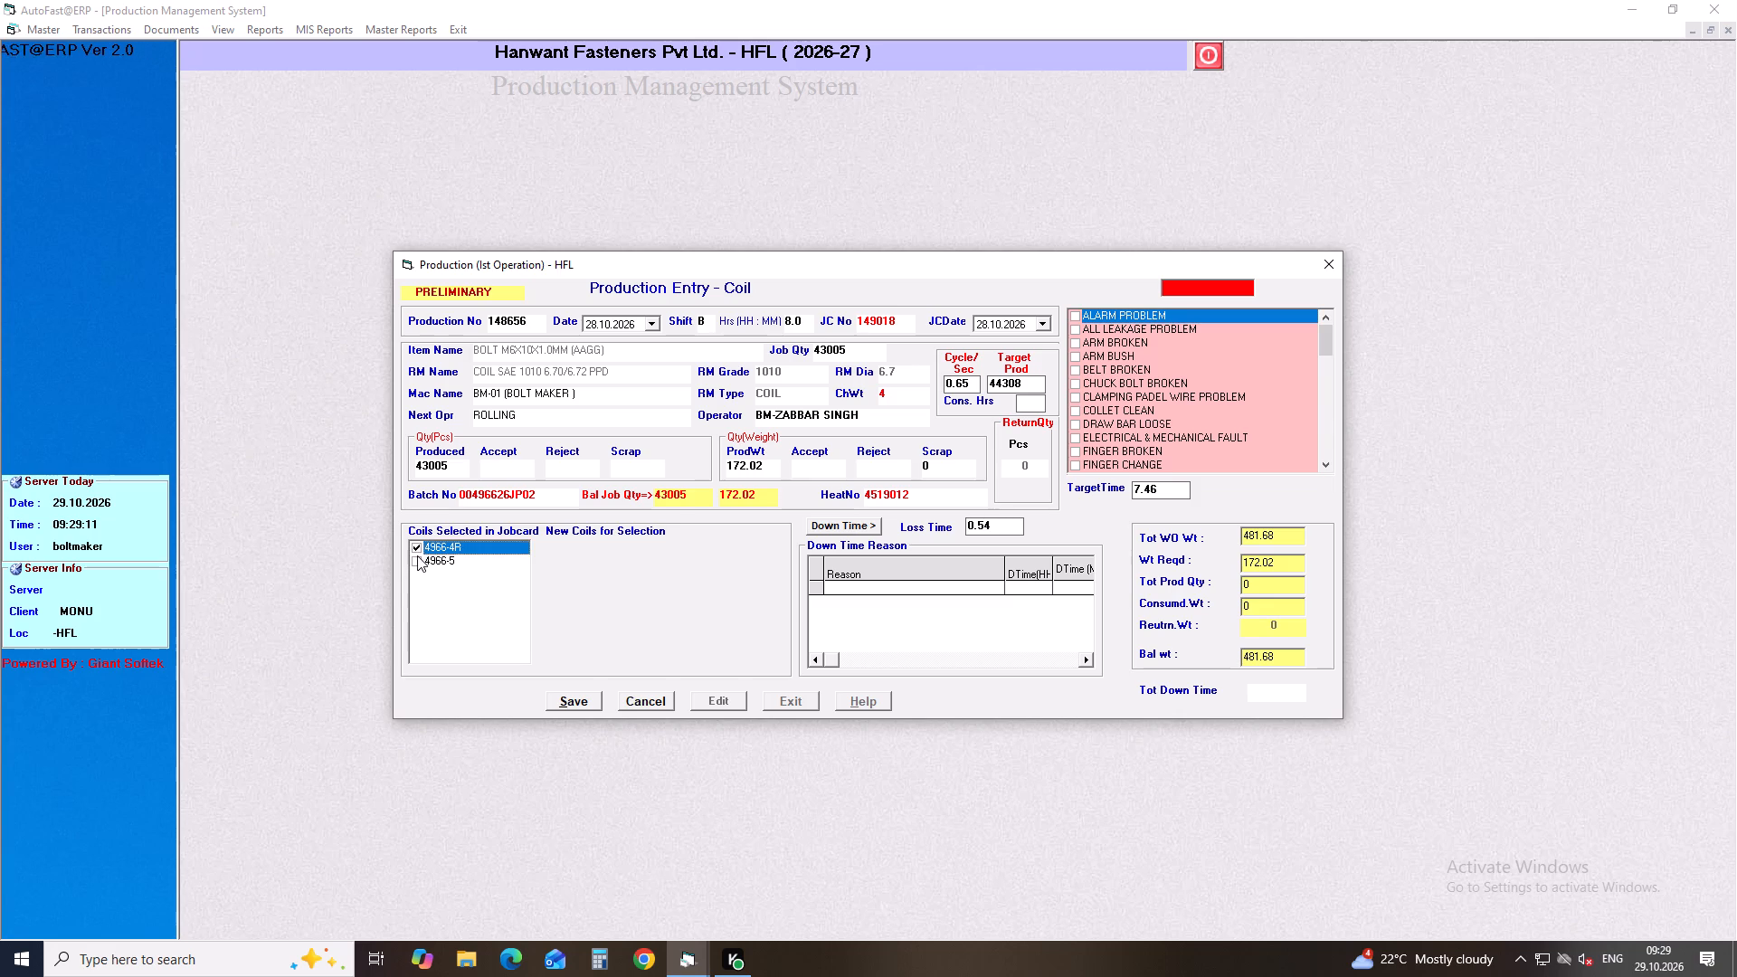
{"action": "left_click", "coordinate": [416, 556]}
{"action": "left_click", "coordinate": [580, 697]}
Start a new production entry dated 28.10.2026 for shift B, 8.0 hours, on job card 149019.
{"action": "key", "text": "Return"}
{"action": "key", "text": "Return"}
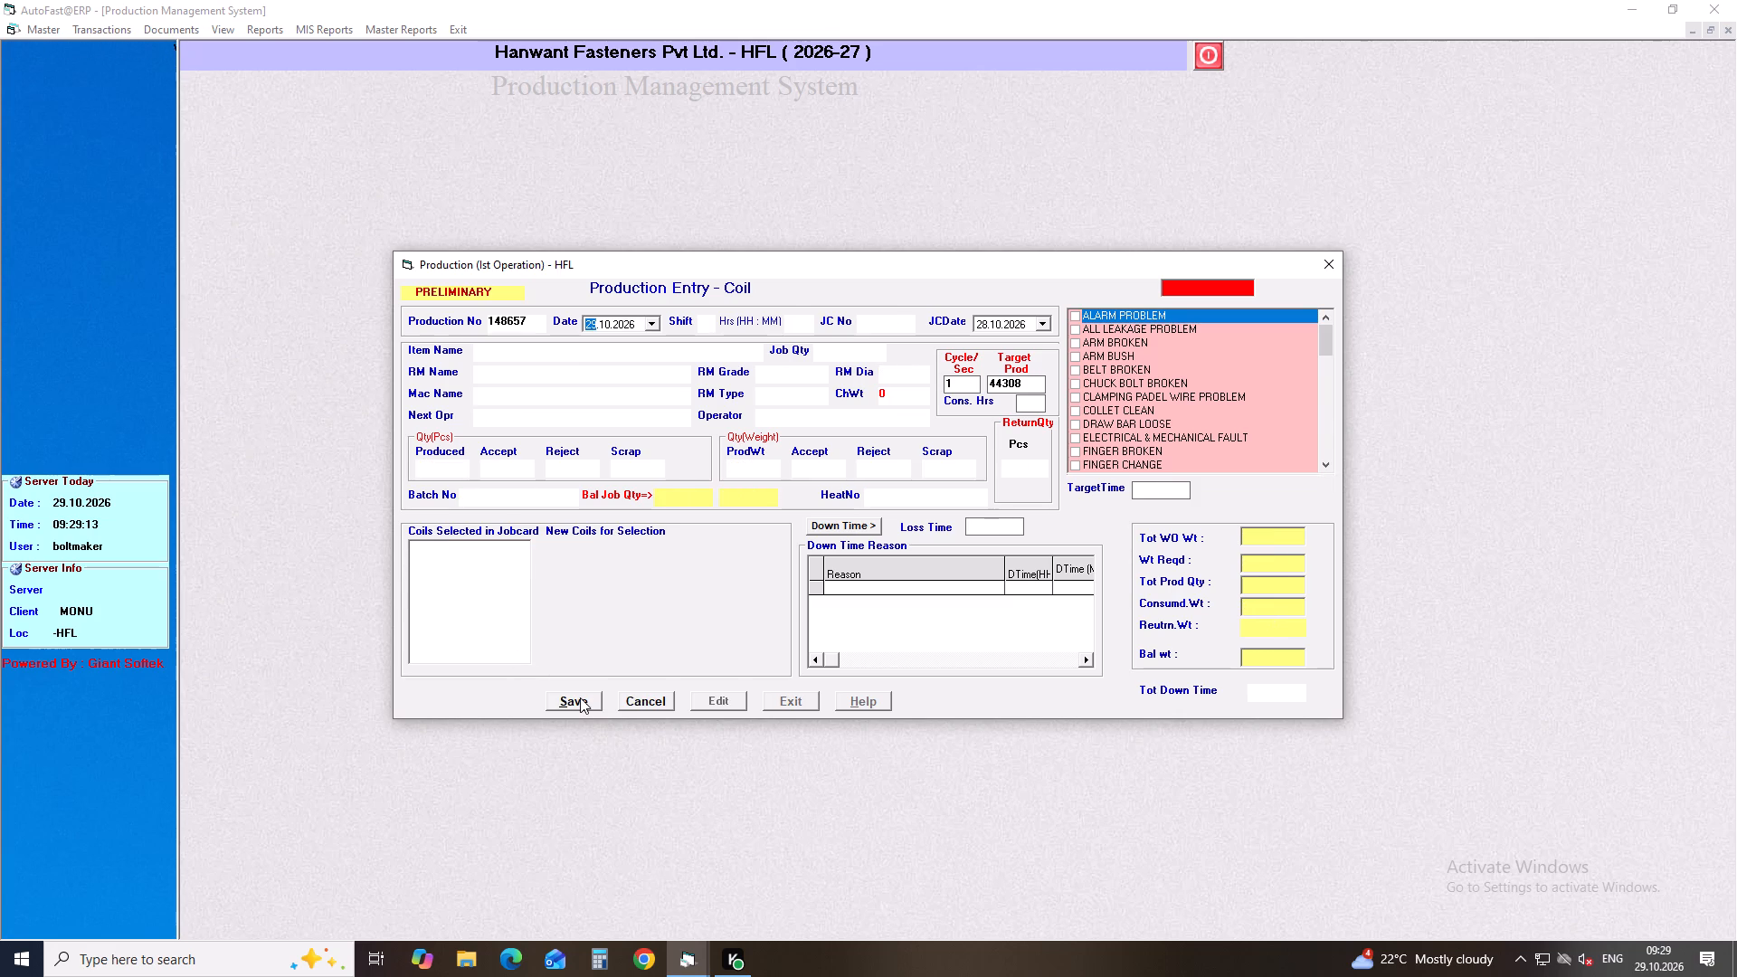
{"action": "key", "text": "Down"}
{"action": "key", "text": "Return"}
{"action": "key", "text": "b"}
{"action": "key", "text": "Return"}
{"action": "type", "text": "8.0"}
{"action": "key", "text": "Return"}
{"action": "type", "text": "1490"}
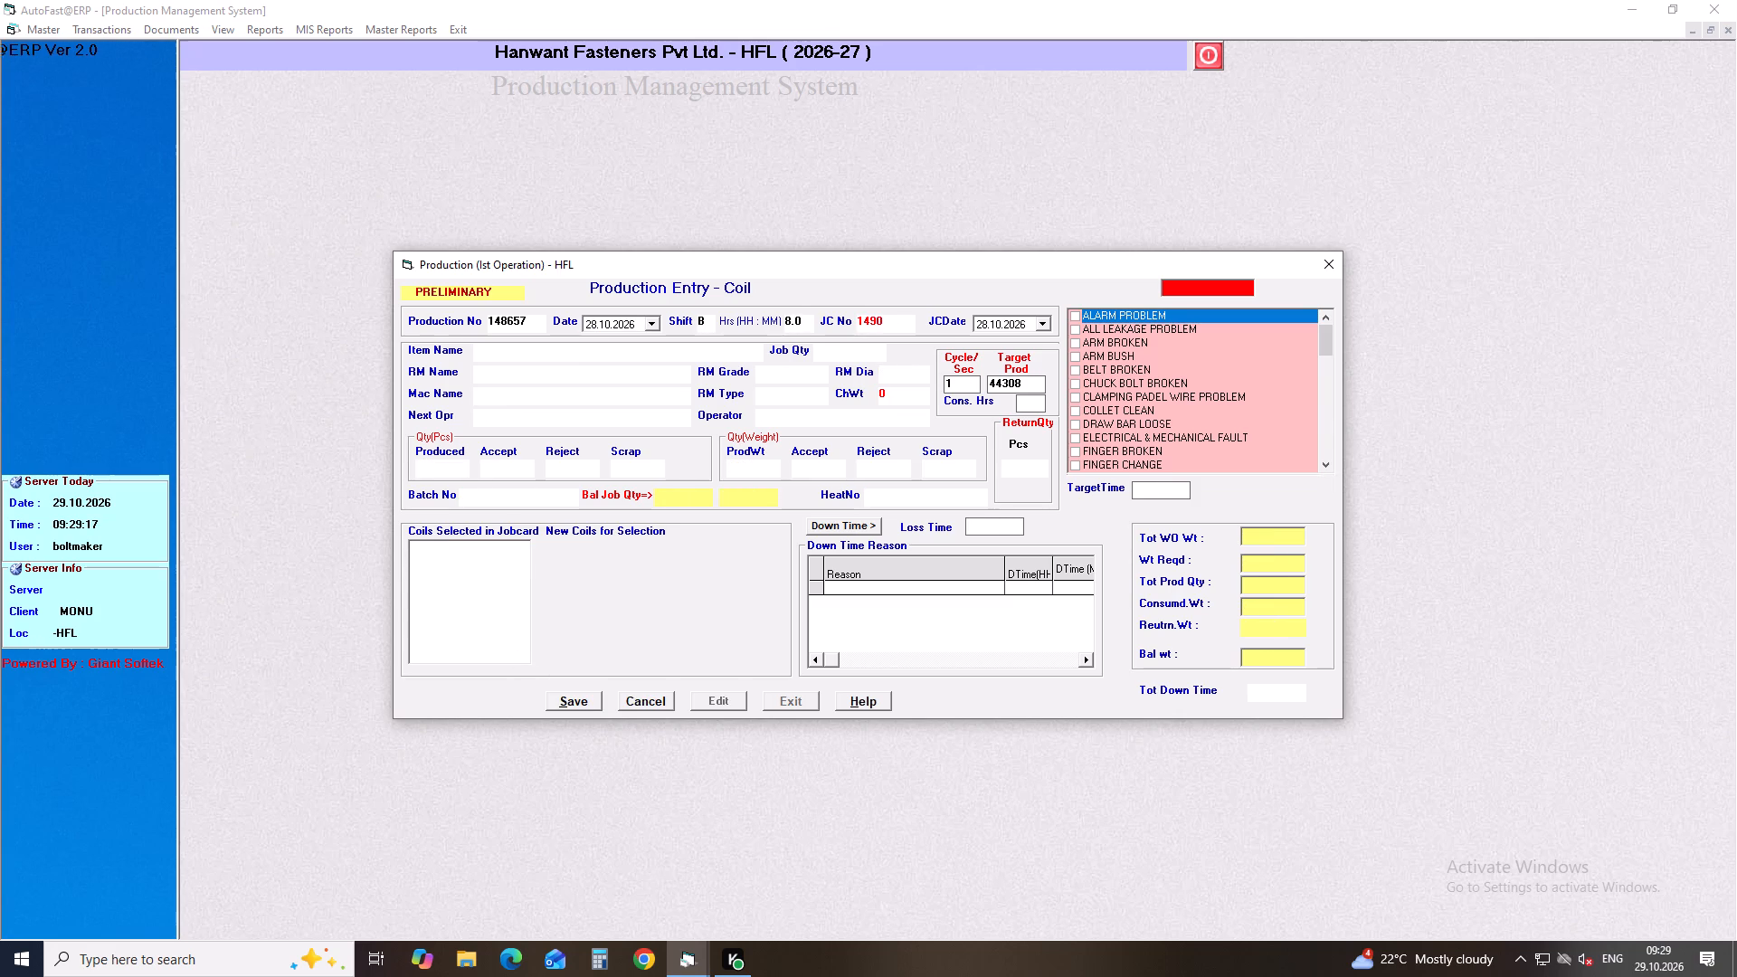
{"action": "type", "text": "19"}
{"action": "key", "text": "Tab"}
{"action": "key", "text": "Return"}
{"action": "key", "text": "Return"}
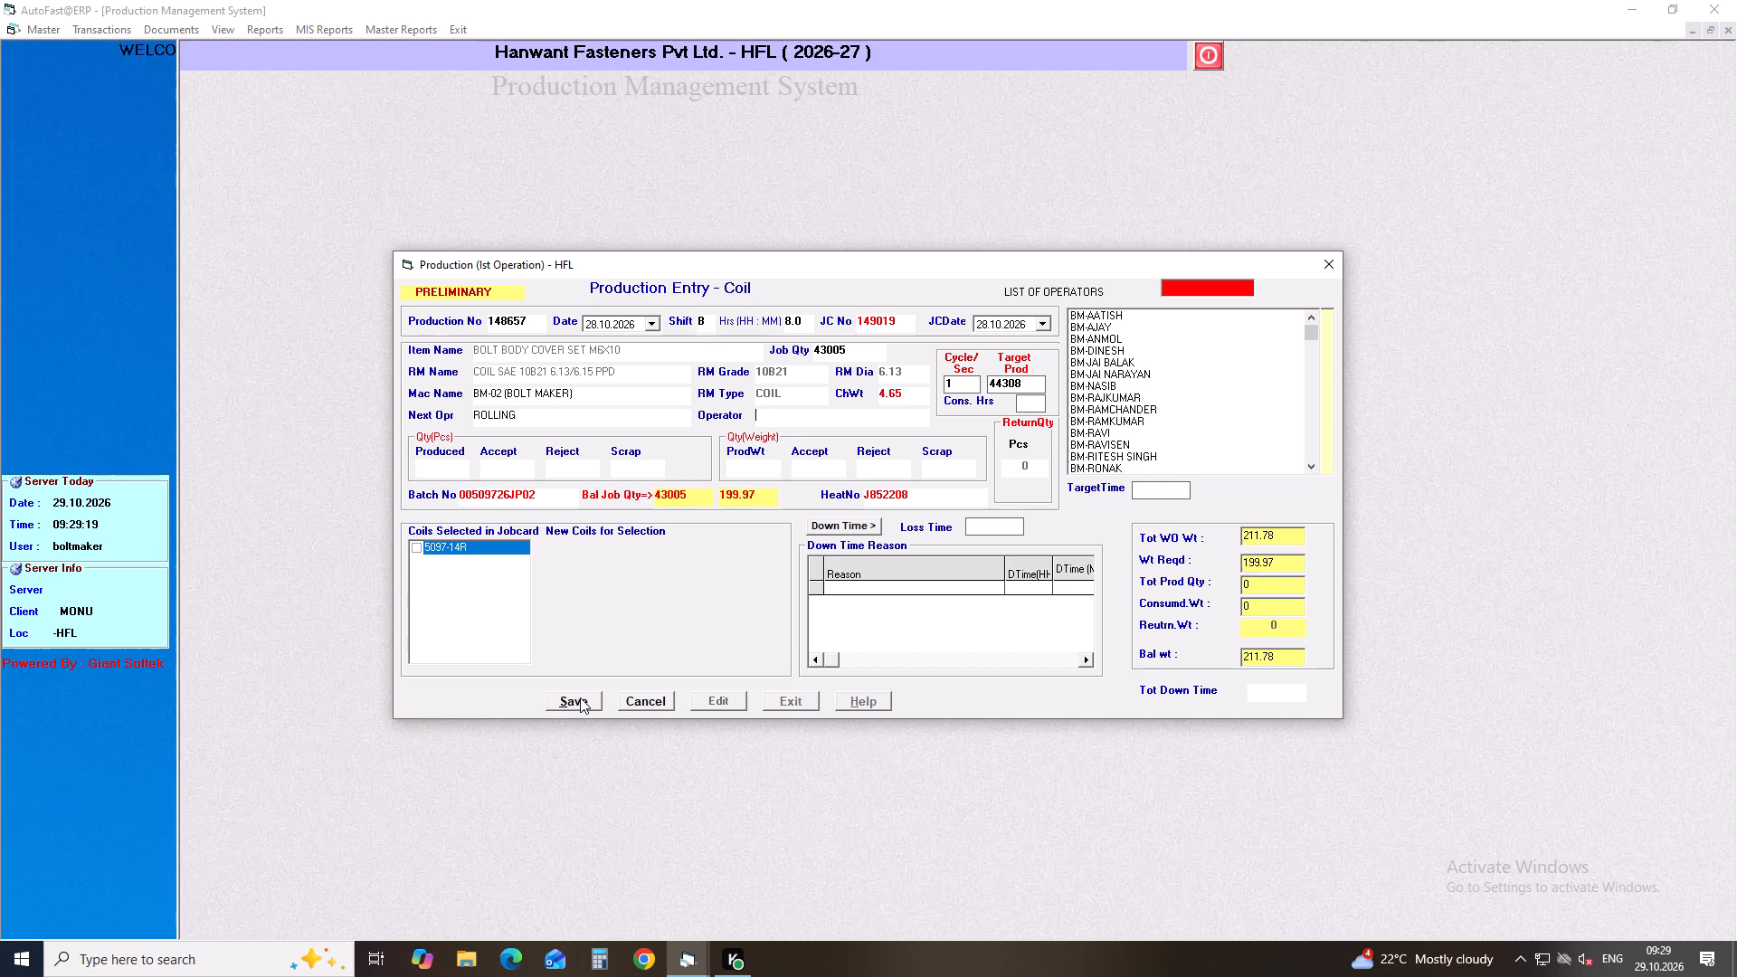
Set operator BM-UMESH and a produced quantity of 43005 pieces for job card 149019.
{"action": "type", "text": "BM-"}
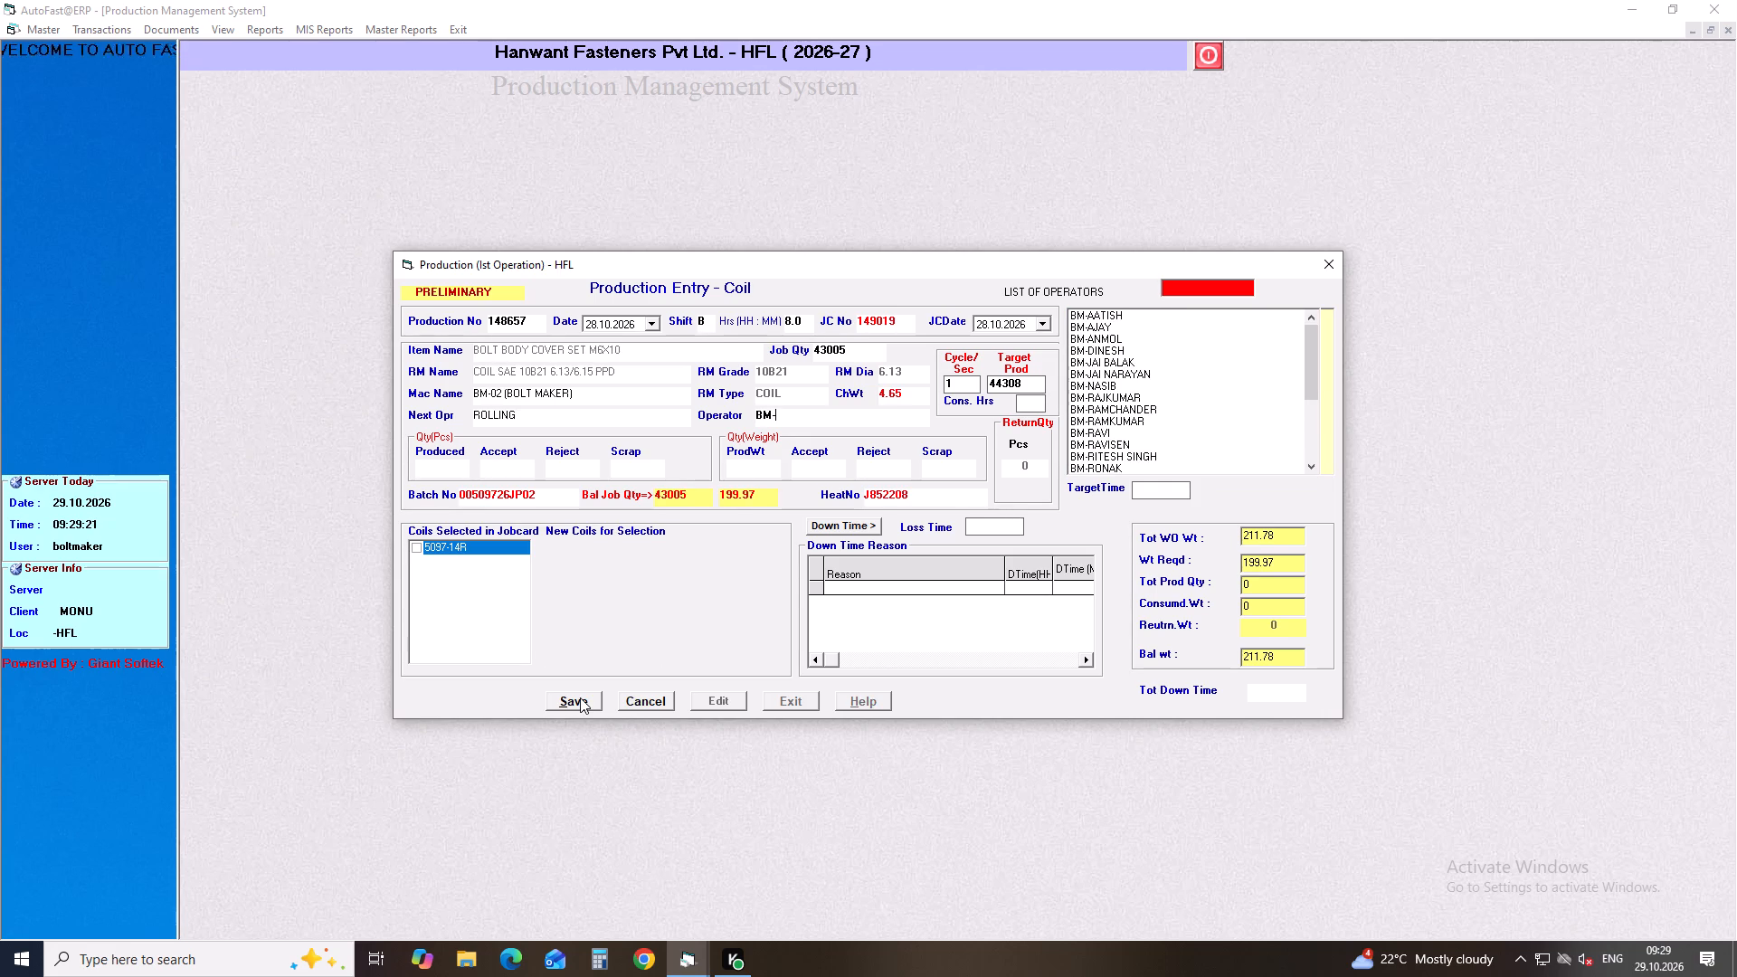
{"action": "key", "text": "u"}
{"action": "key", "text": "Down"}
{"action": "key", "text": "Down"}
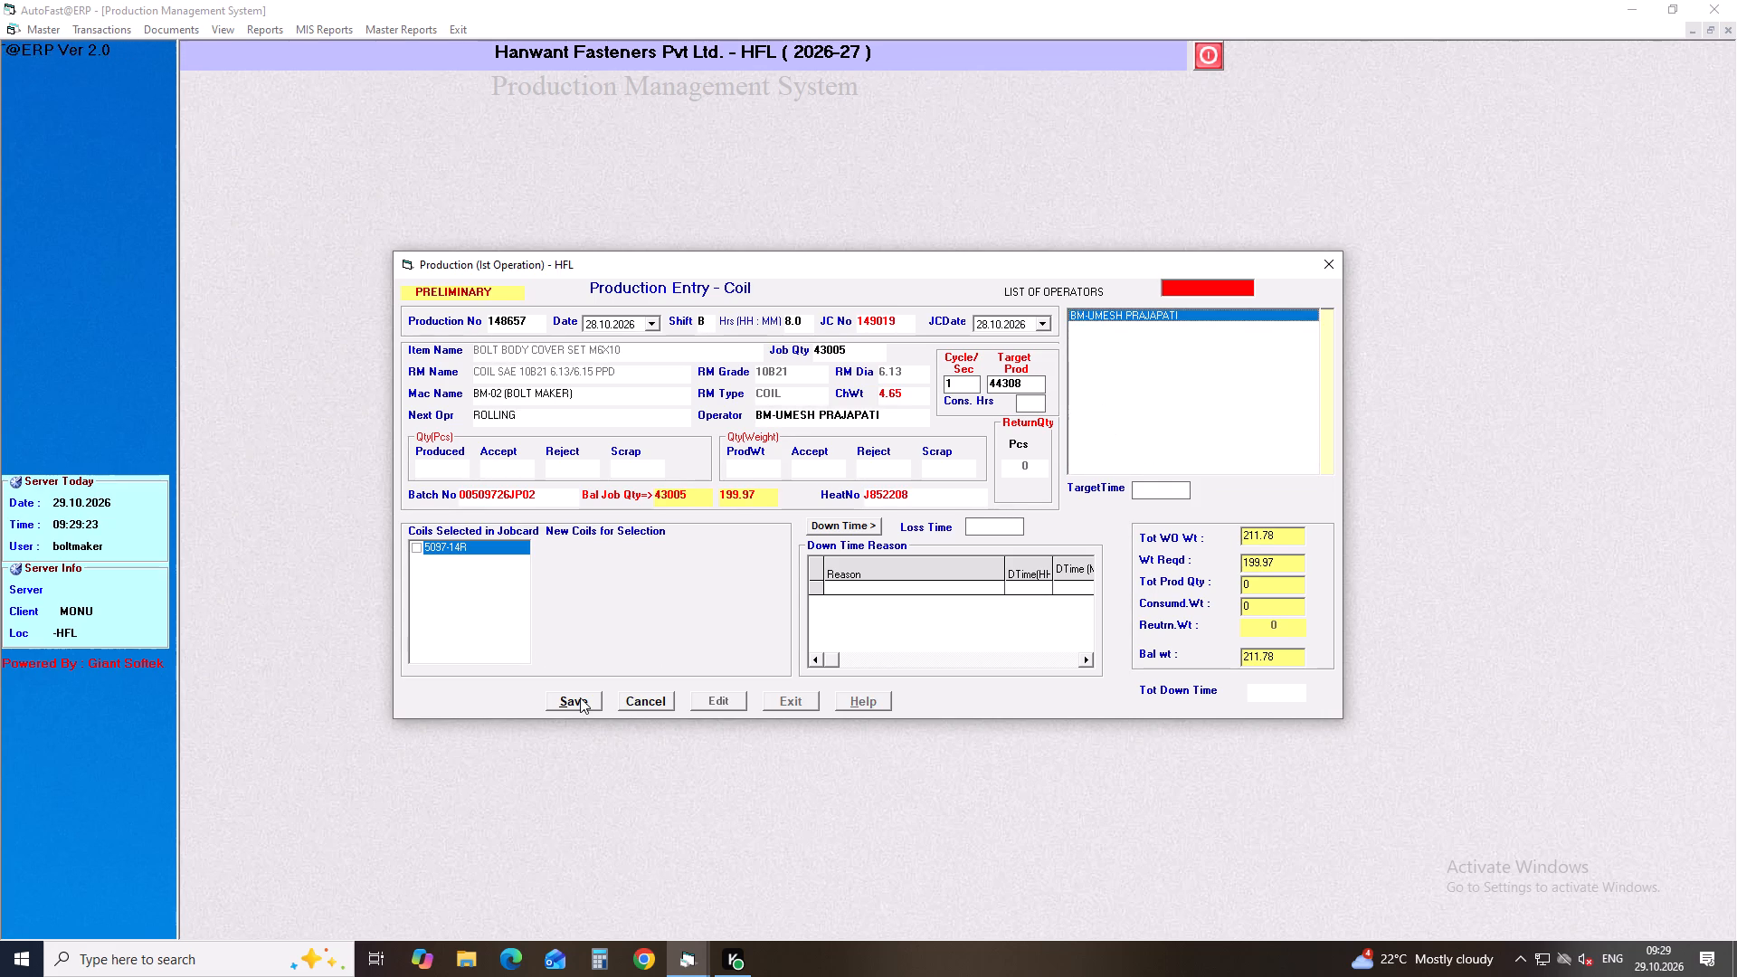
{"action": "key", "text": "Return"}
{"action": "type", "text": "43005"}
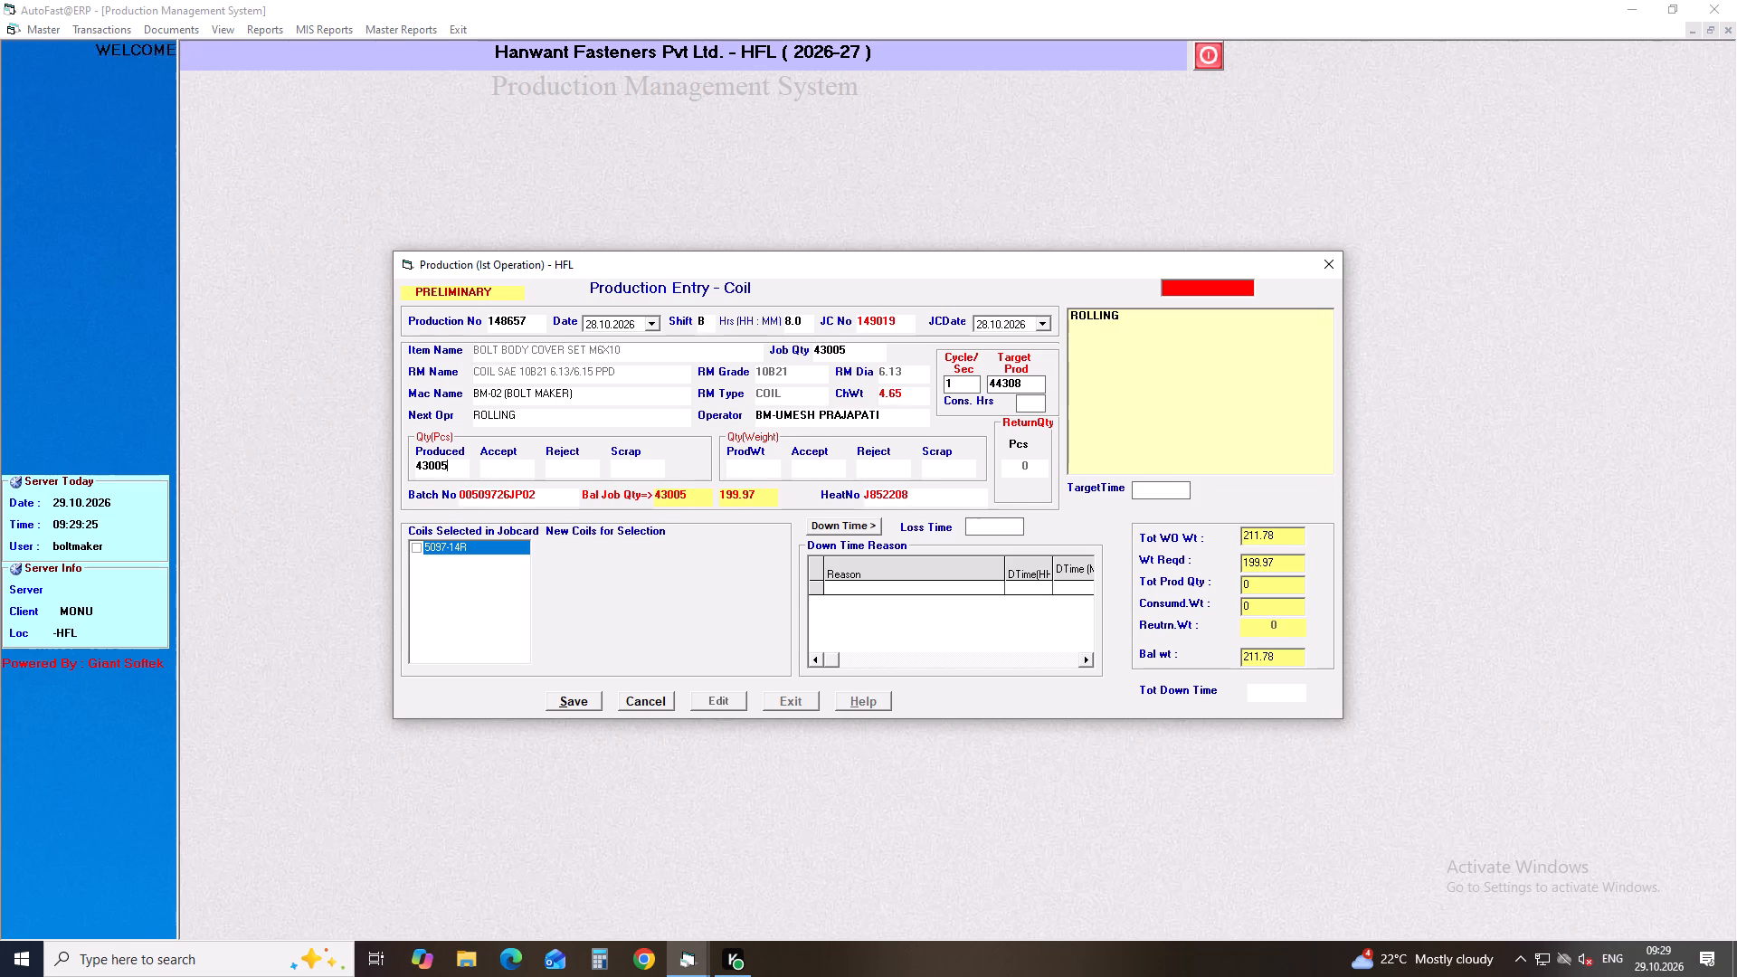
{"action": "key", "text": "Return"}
Set the cycle time to 0.65 seconds, select coil 5097-14R and save the production entry for job card 149019.
{"action": "left_click_drag", "start_coordinate": [973, 382], "coordinate": [887, 389]}
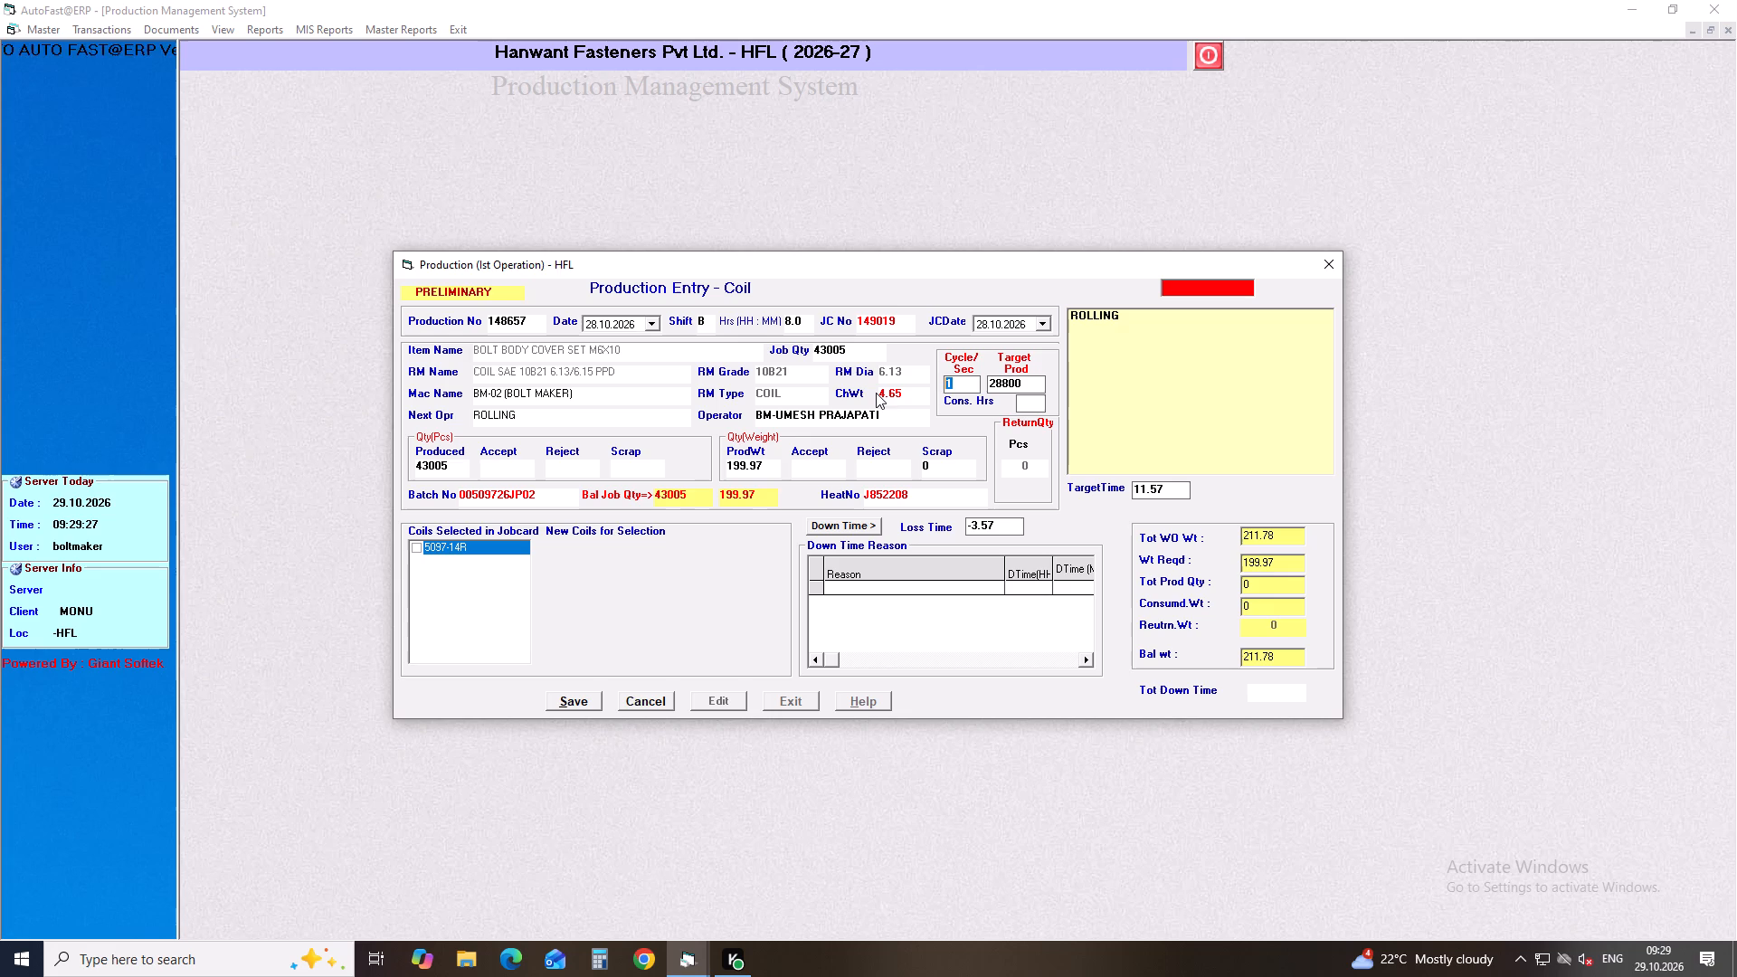
{"action": "type", "text": "0.65"}
{"action": "key", "text": "Return"}
{"action": "key", "text": "Return"}
{"action": "key", "text": "Return"}
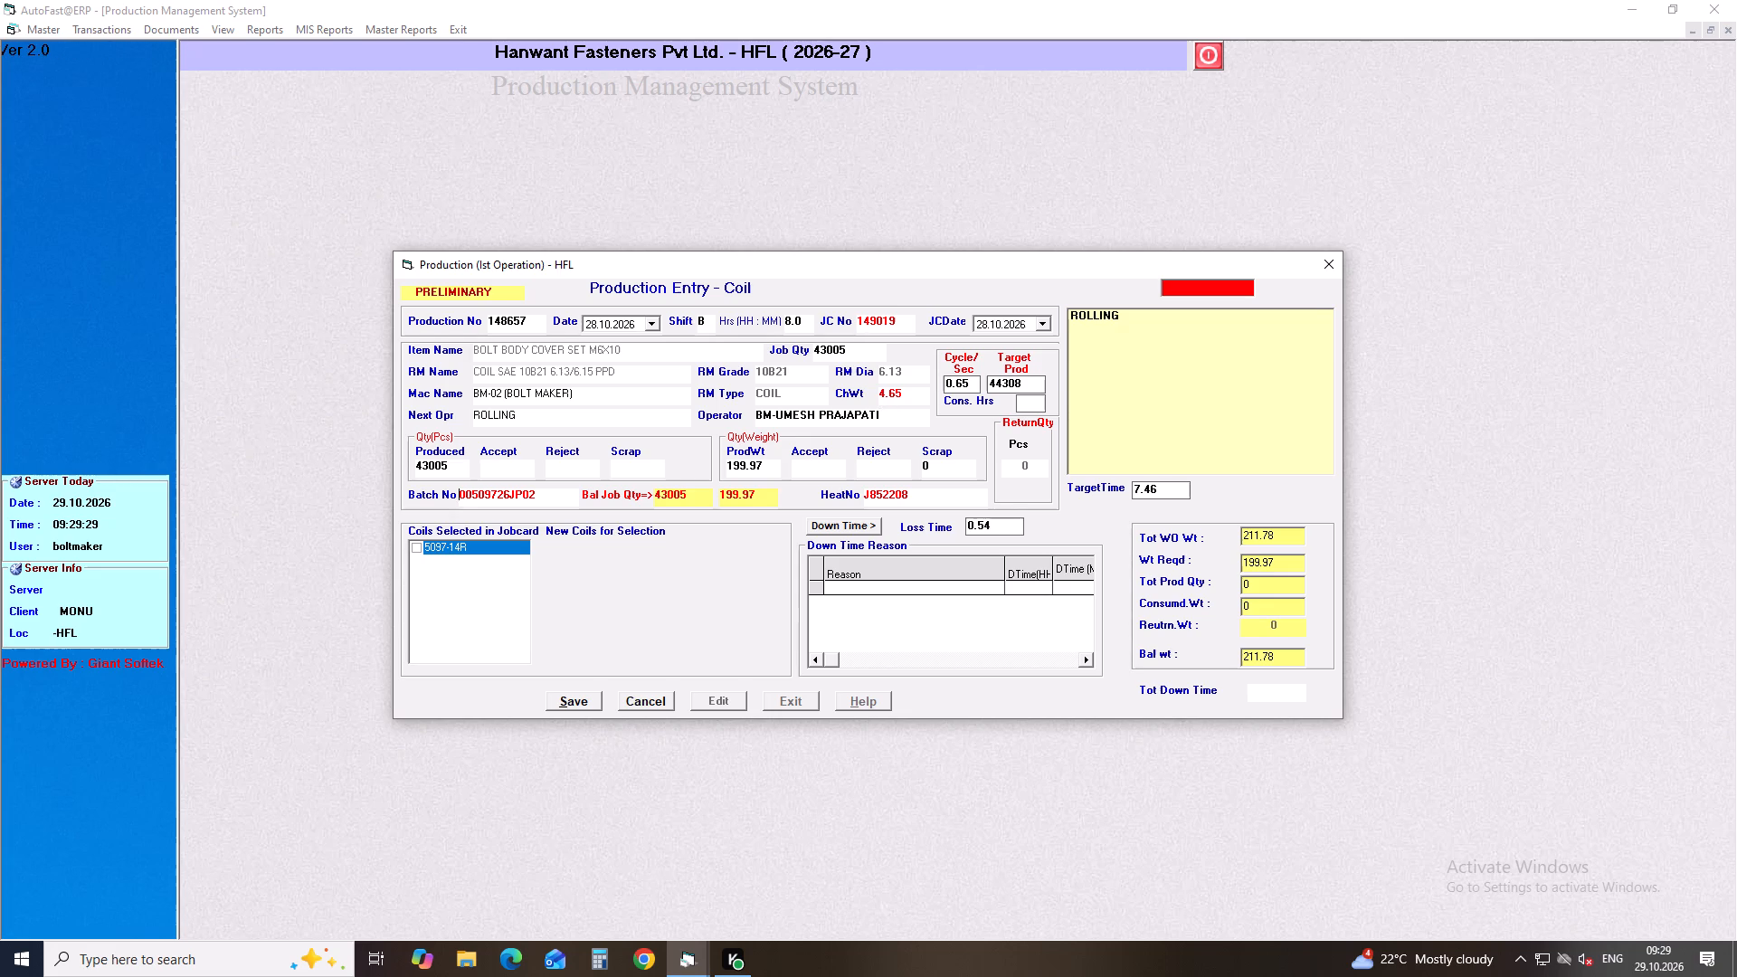
{"action": "left_click", "coordinate": [417, 548]}
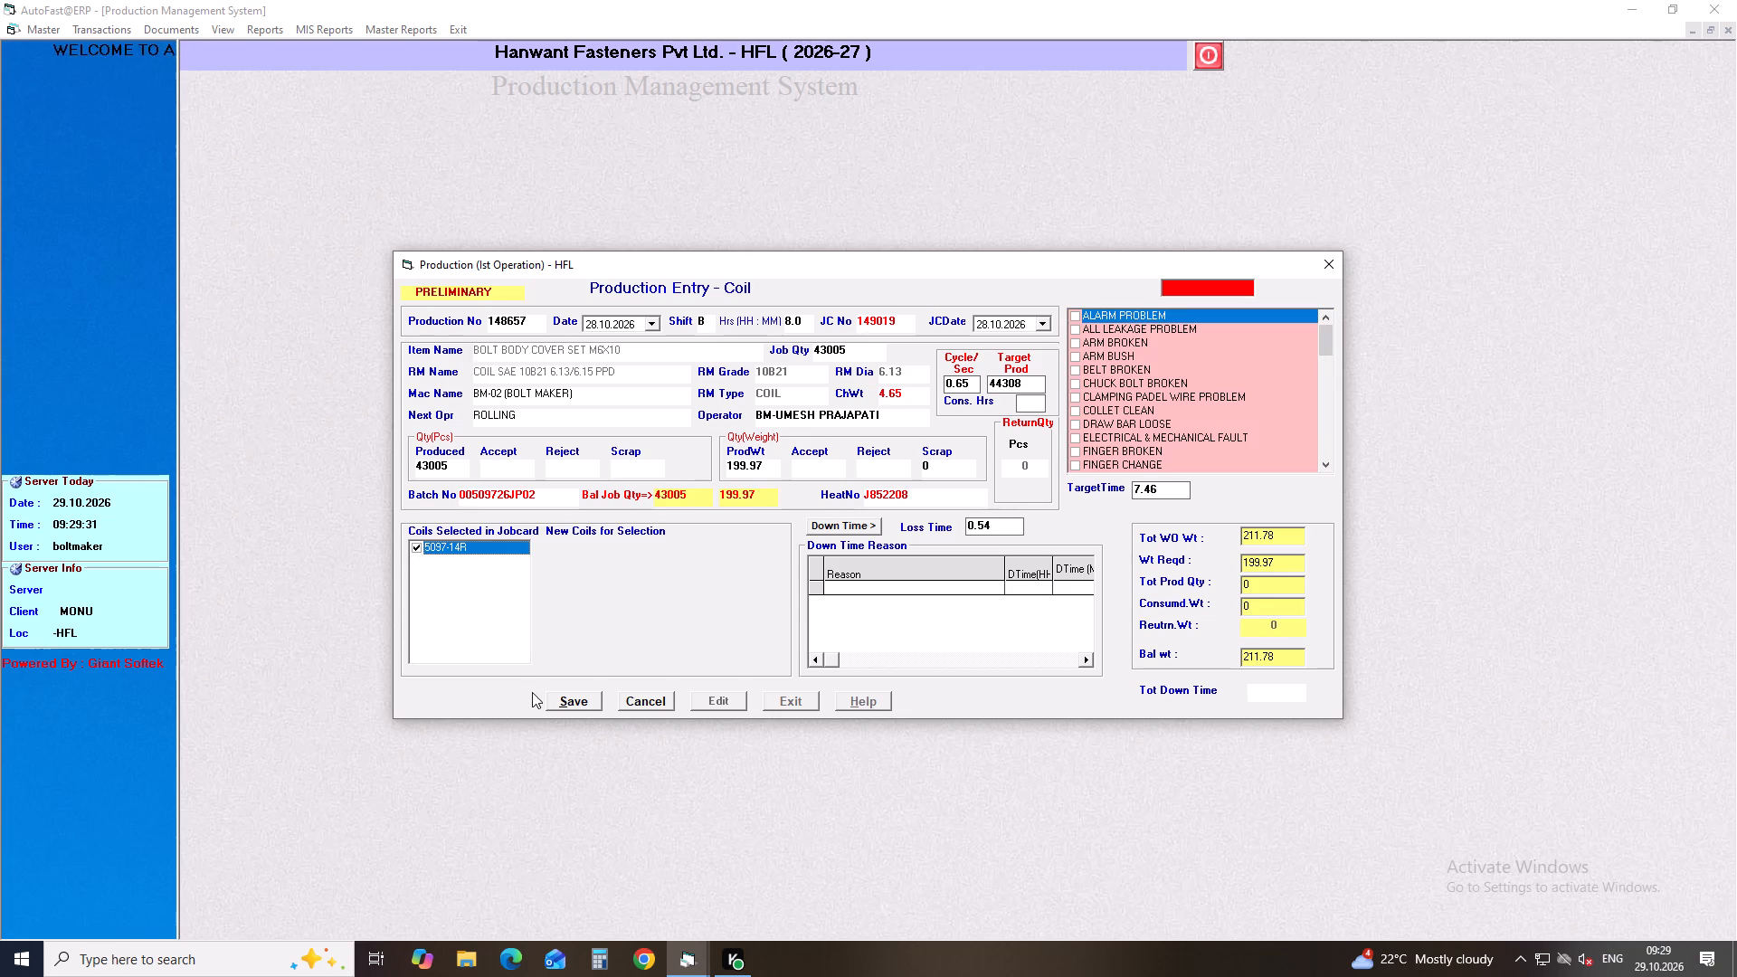
{"action": "left_click", "coordinate": [574, 698]}
Start a new production entry dated 28.10.2026 for shift B, 2.0 hours, on job card 149021.
{"action": "key", "text": "Return"}
{"action": "key", "text": "Return"}
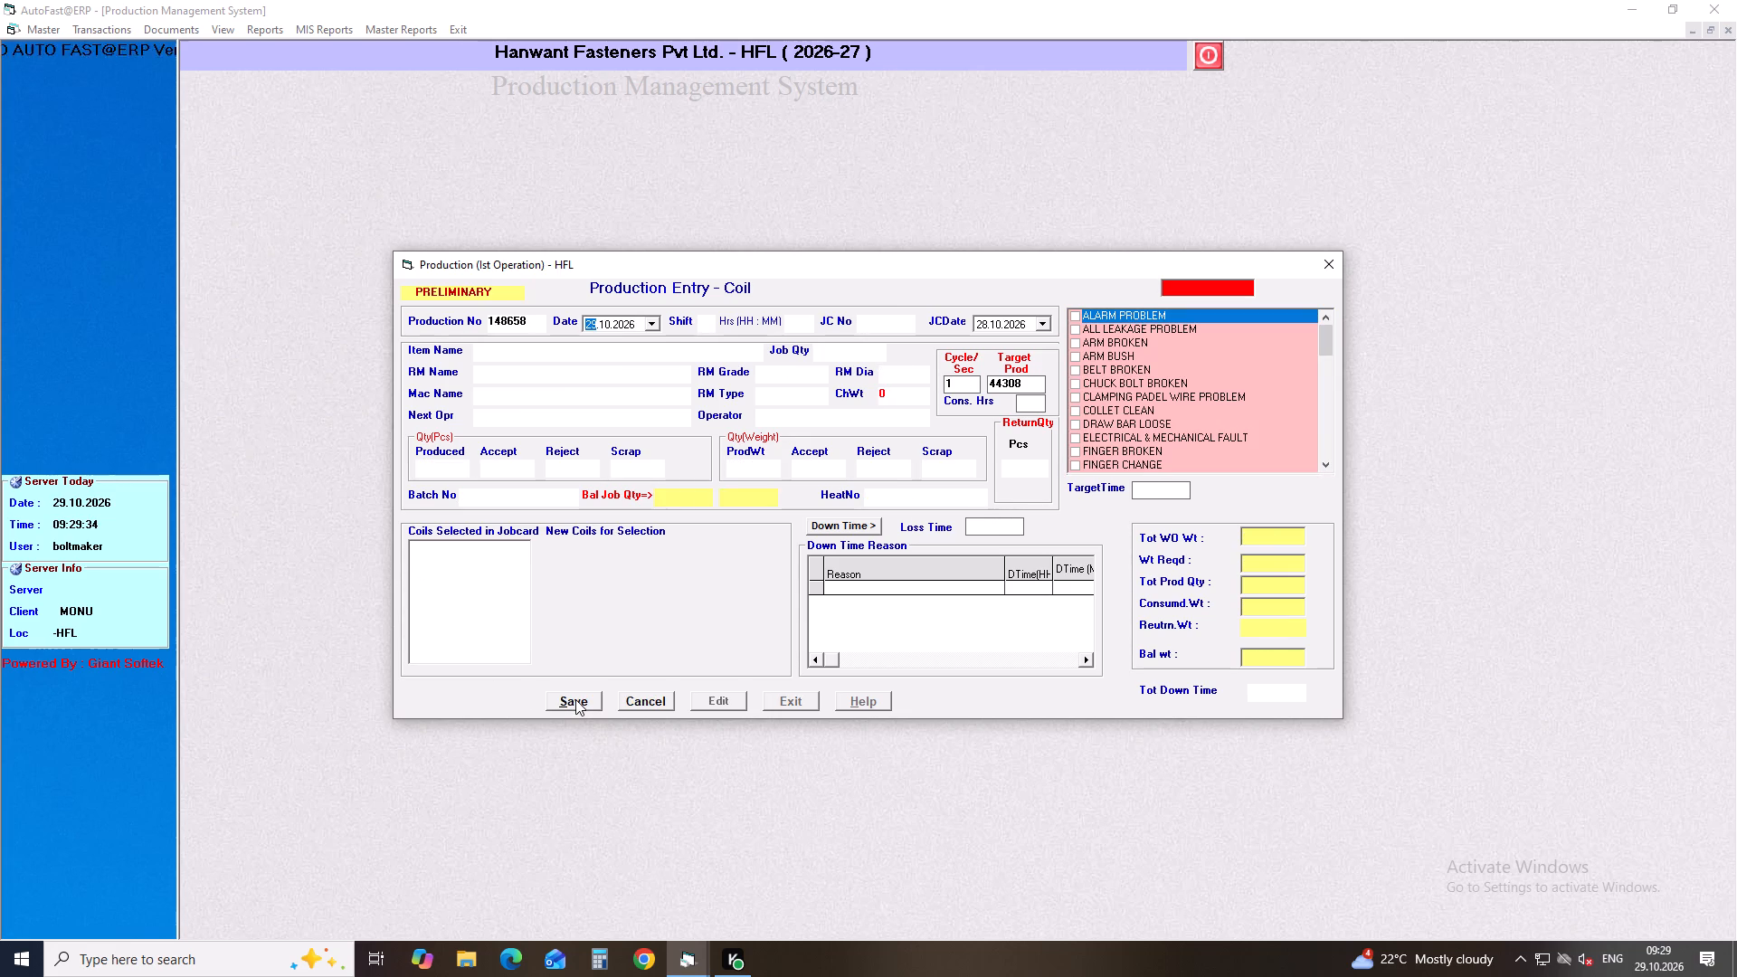
{"action": "key", "text": "Down"}
{"action": "key", "text": "Return"}
{"action": "key", "text": "b"}
{"action": "key", "text": "Return"}
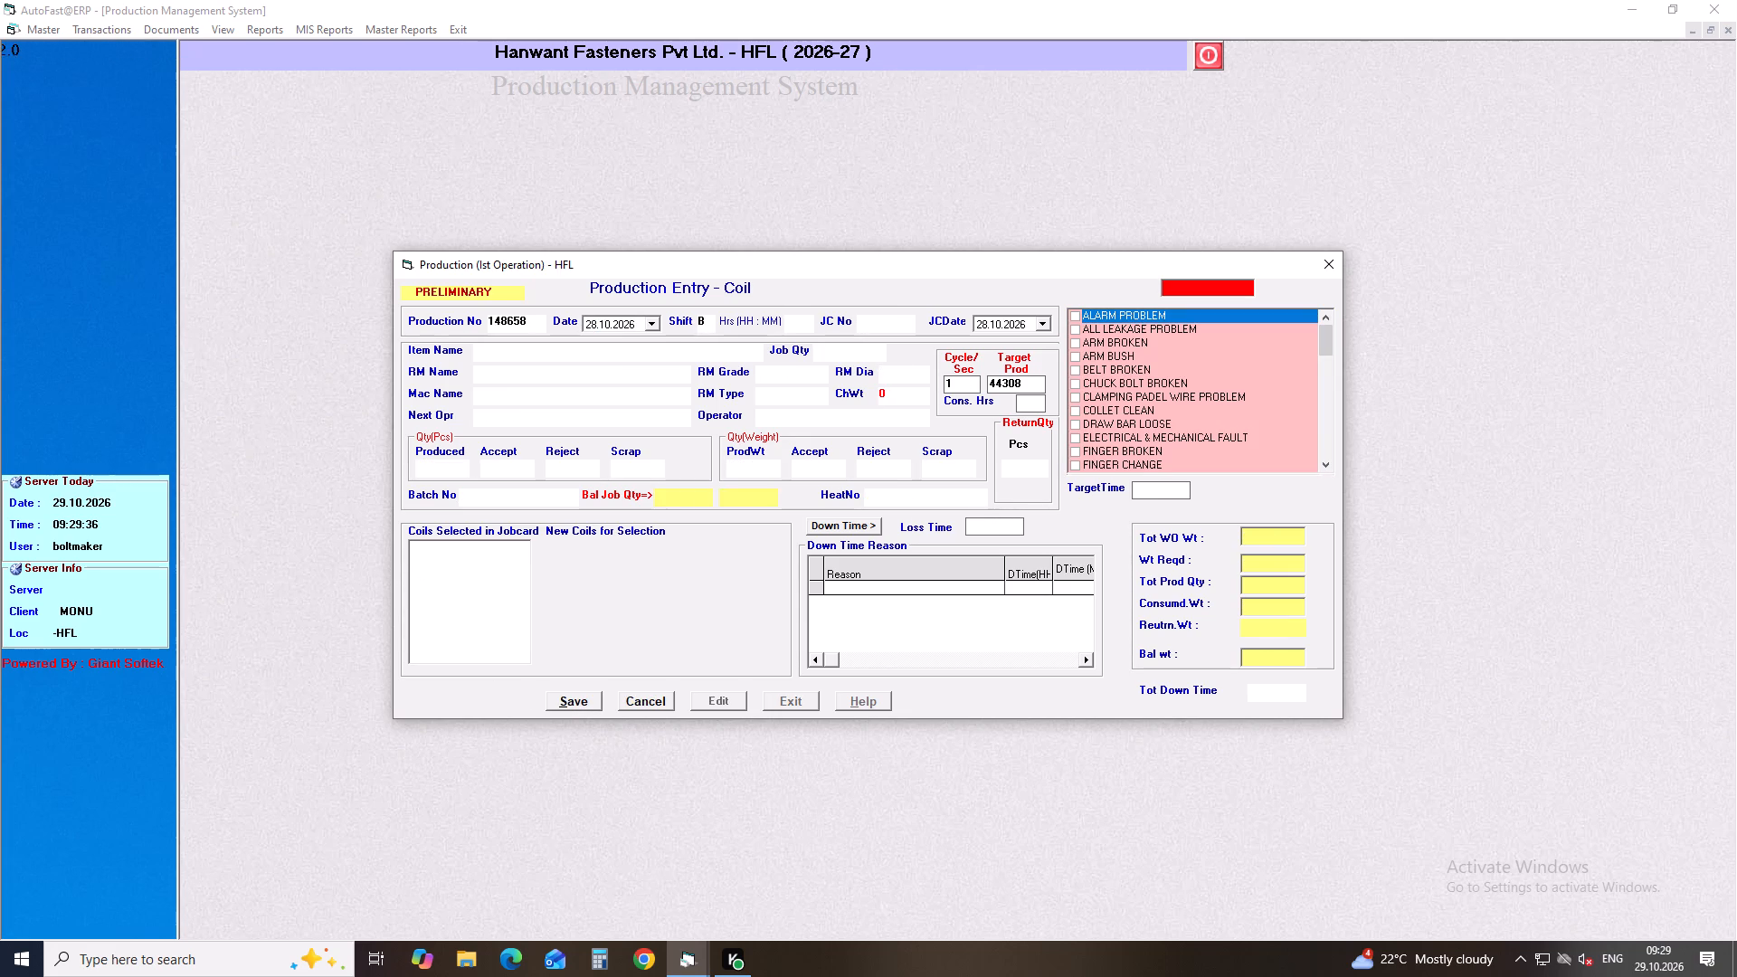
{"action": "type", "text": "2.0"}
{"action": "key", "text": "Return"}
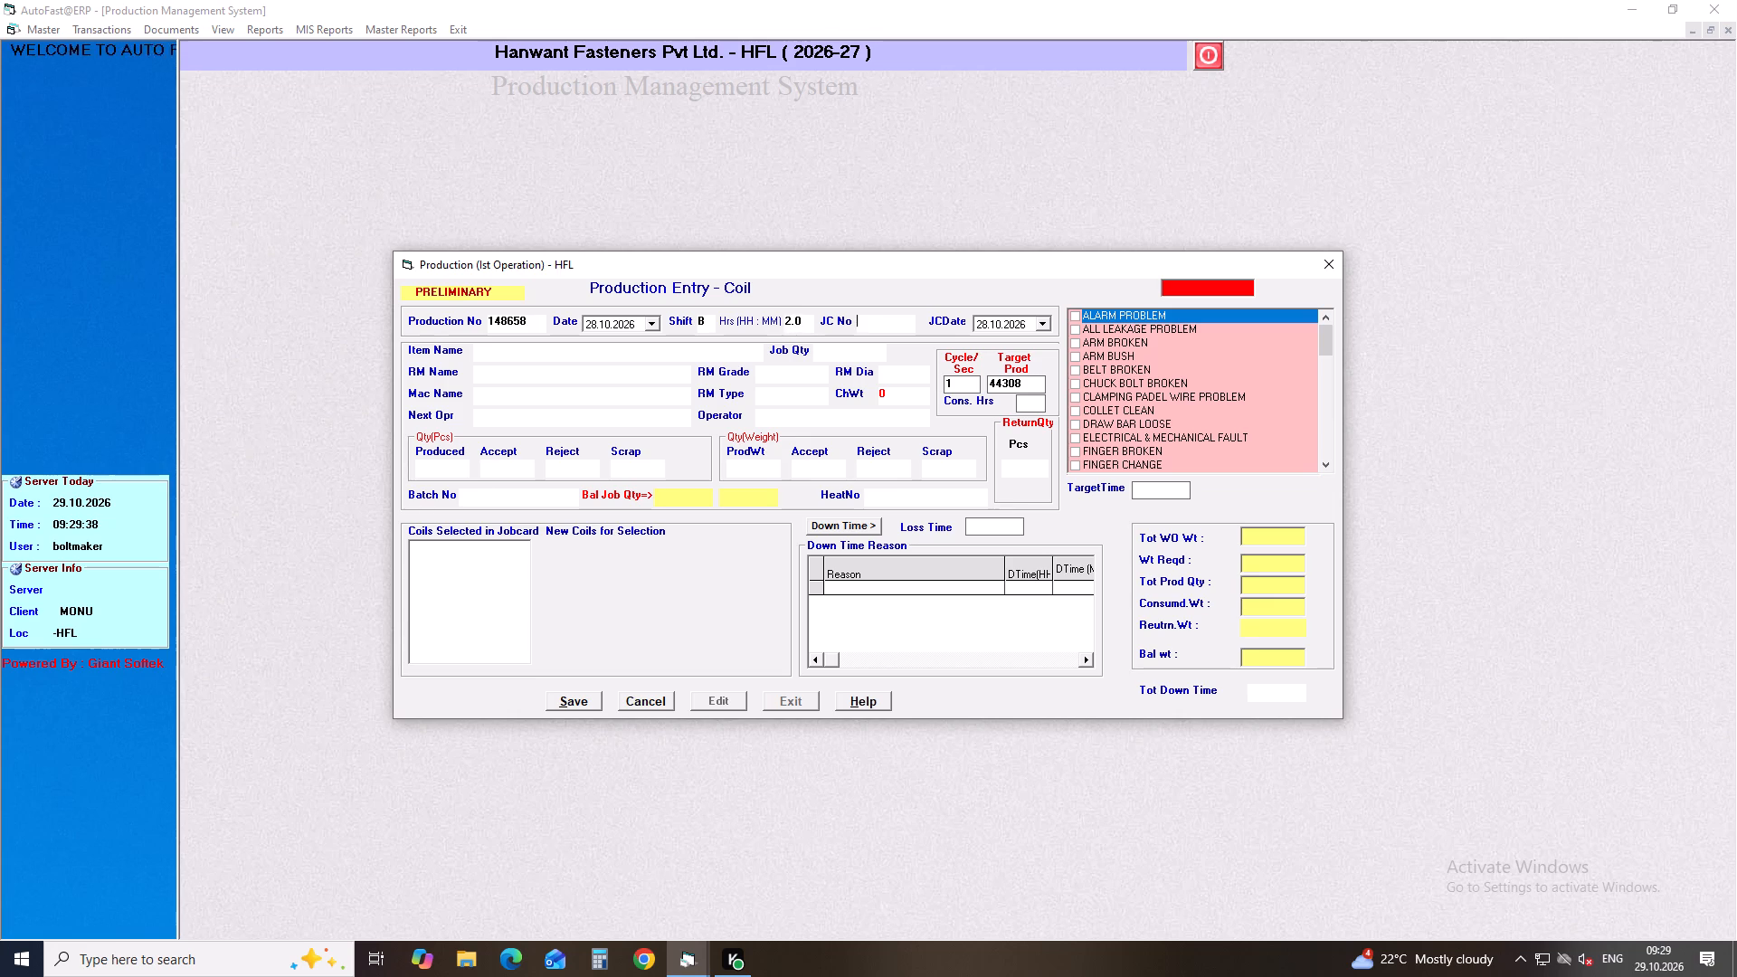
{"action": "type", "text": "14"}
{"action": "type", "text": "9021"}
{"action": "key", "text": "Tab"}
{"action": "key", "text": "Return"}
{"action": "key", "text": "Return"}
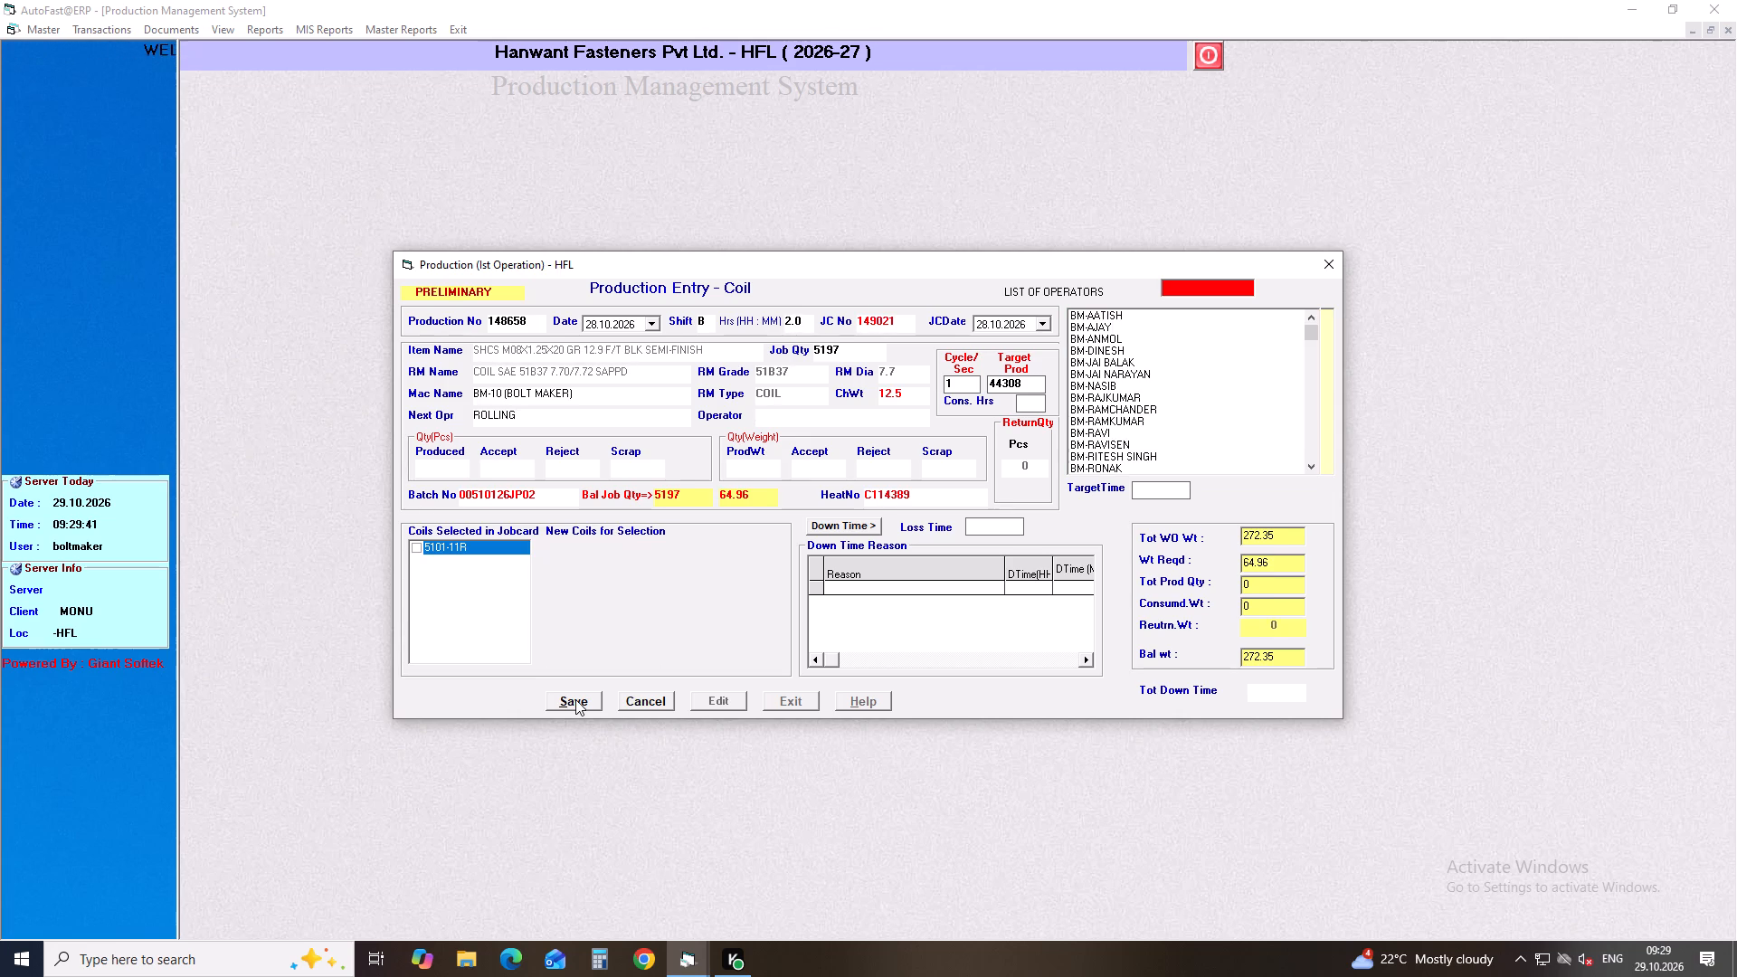
Set operator BM-AATISH and a produced quantity of 5197 pieces for job card 149021.
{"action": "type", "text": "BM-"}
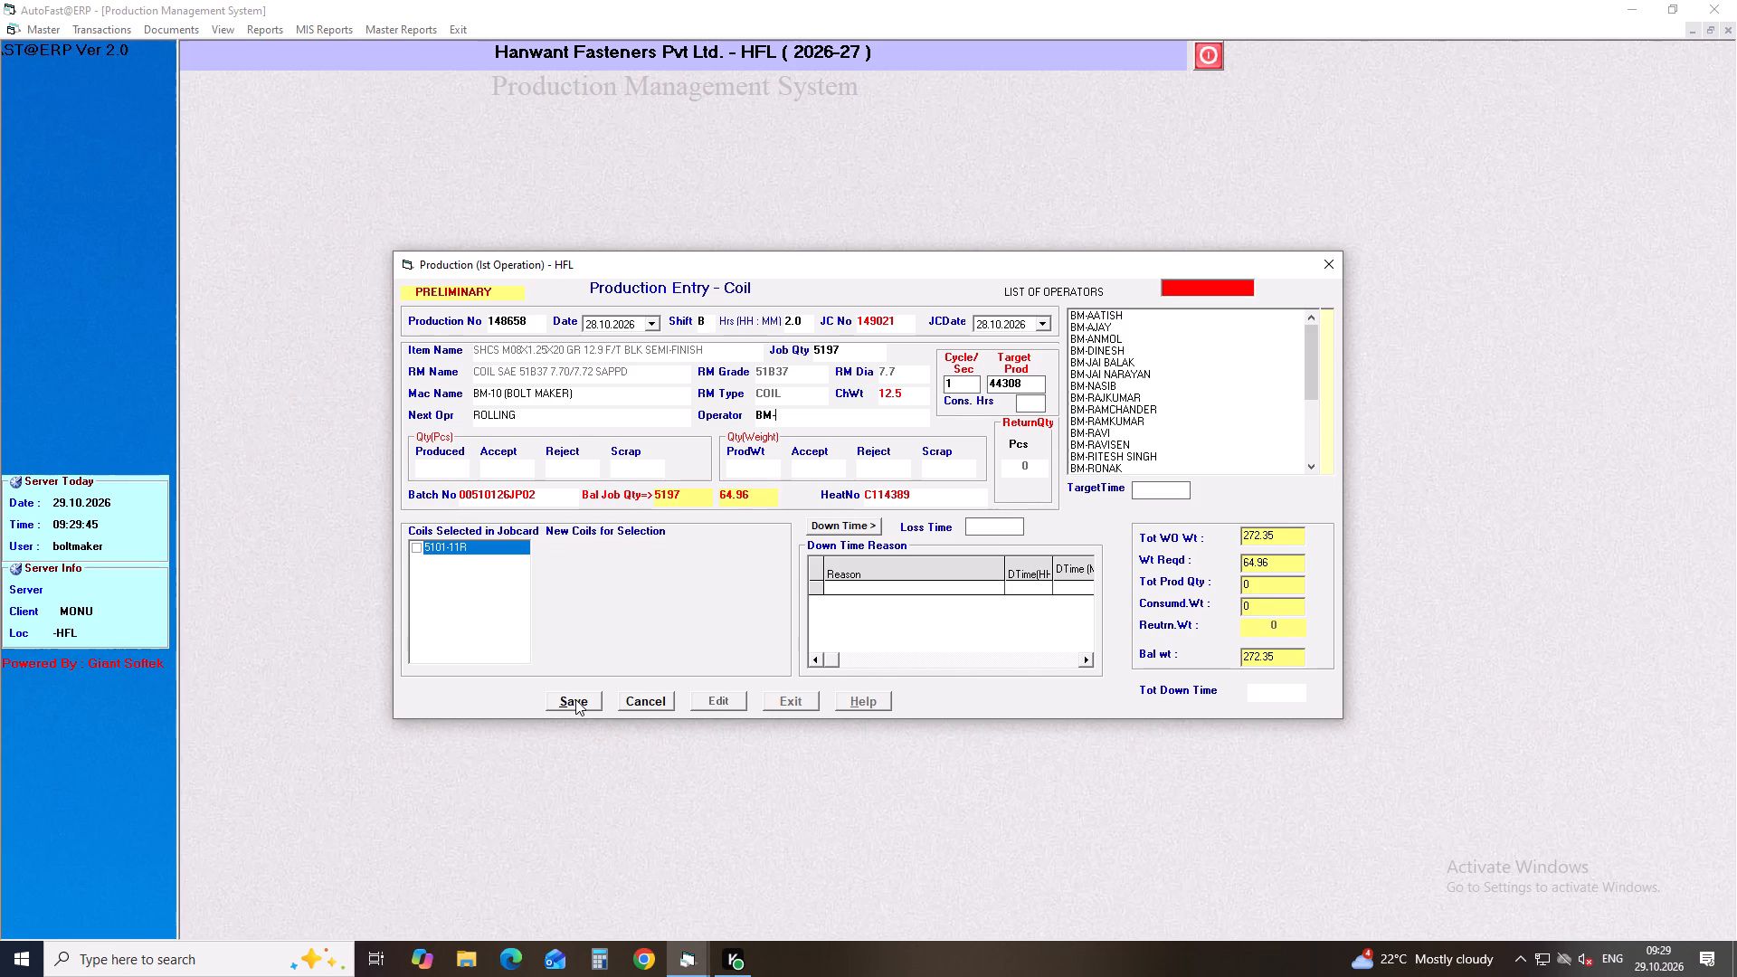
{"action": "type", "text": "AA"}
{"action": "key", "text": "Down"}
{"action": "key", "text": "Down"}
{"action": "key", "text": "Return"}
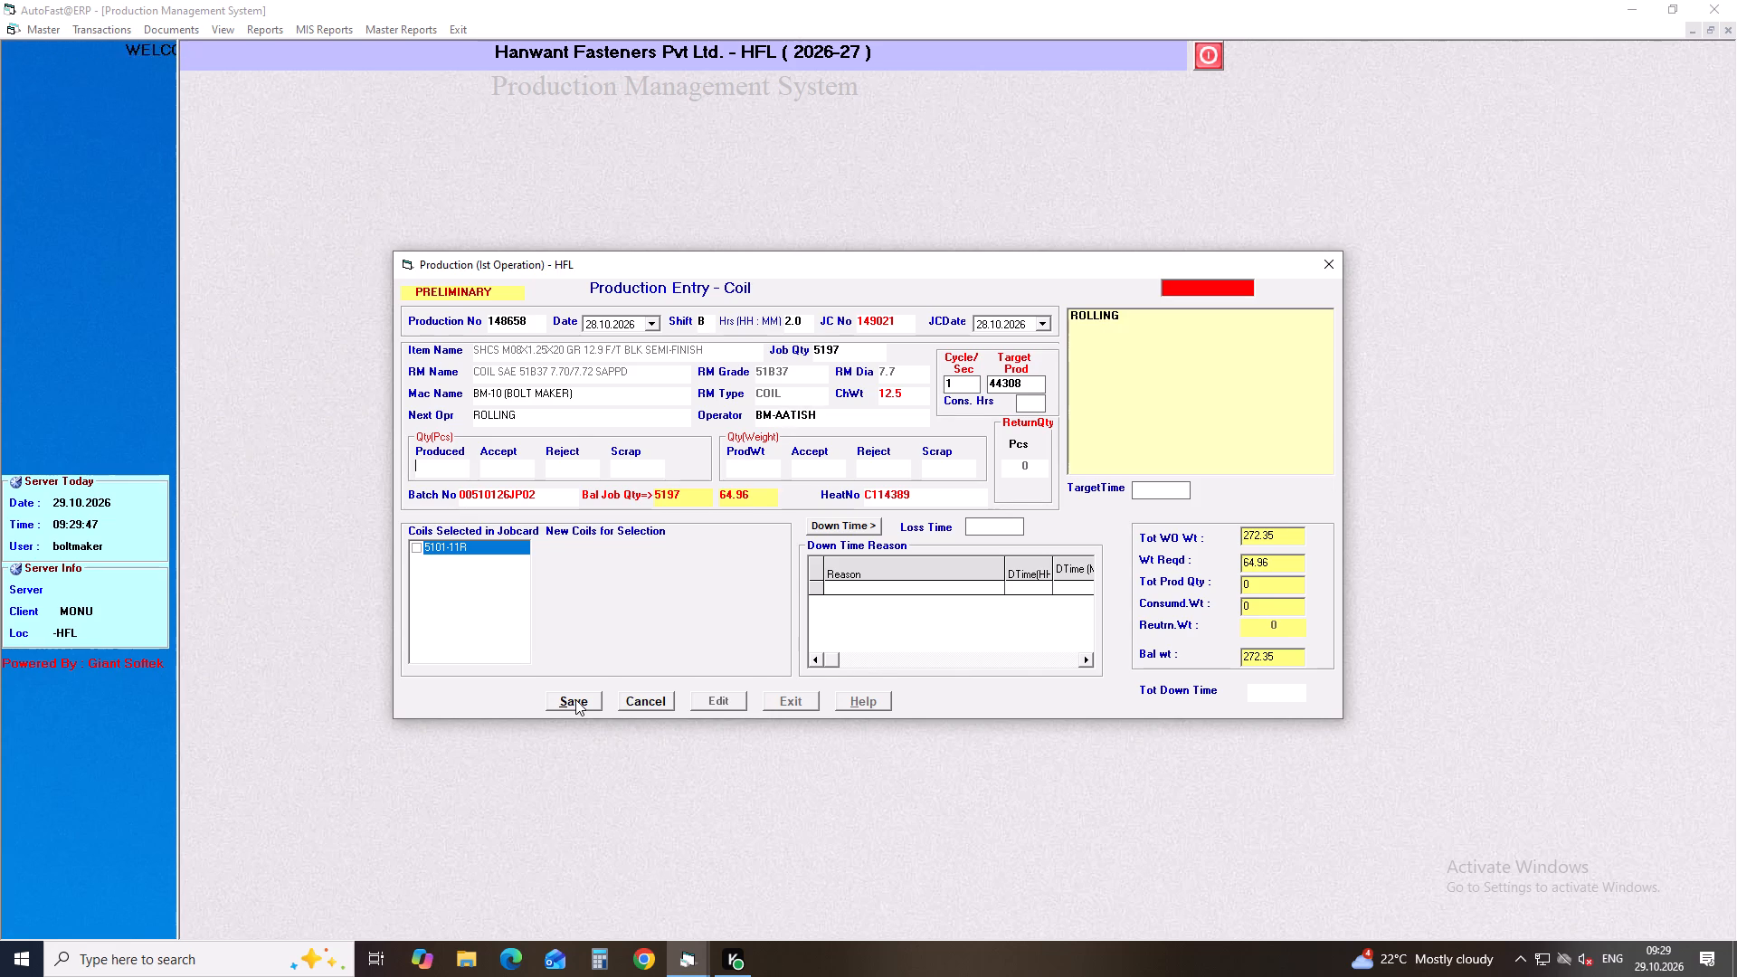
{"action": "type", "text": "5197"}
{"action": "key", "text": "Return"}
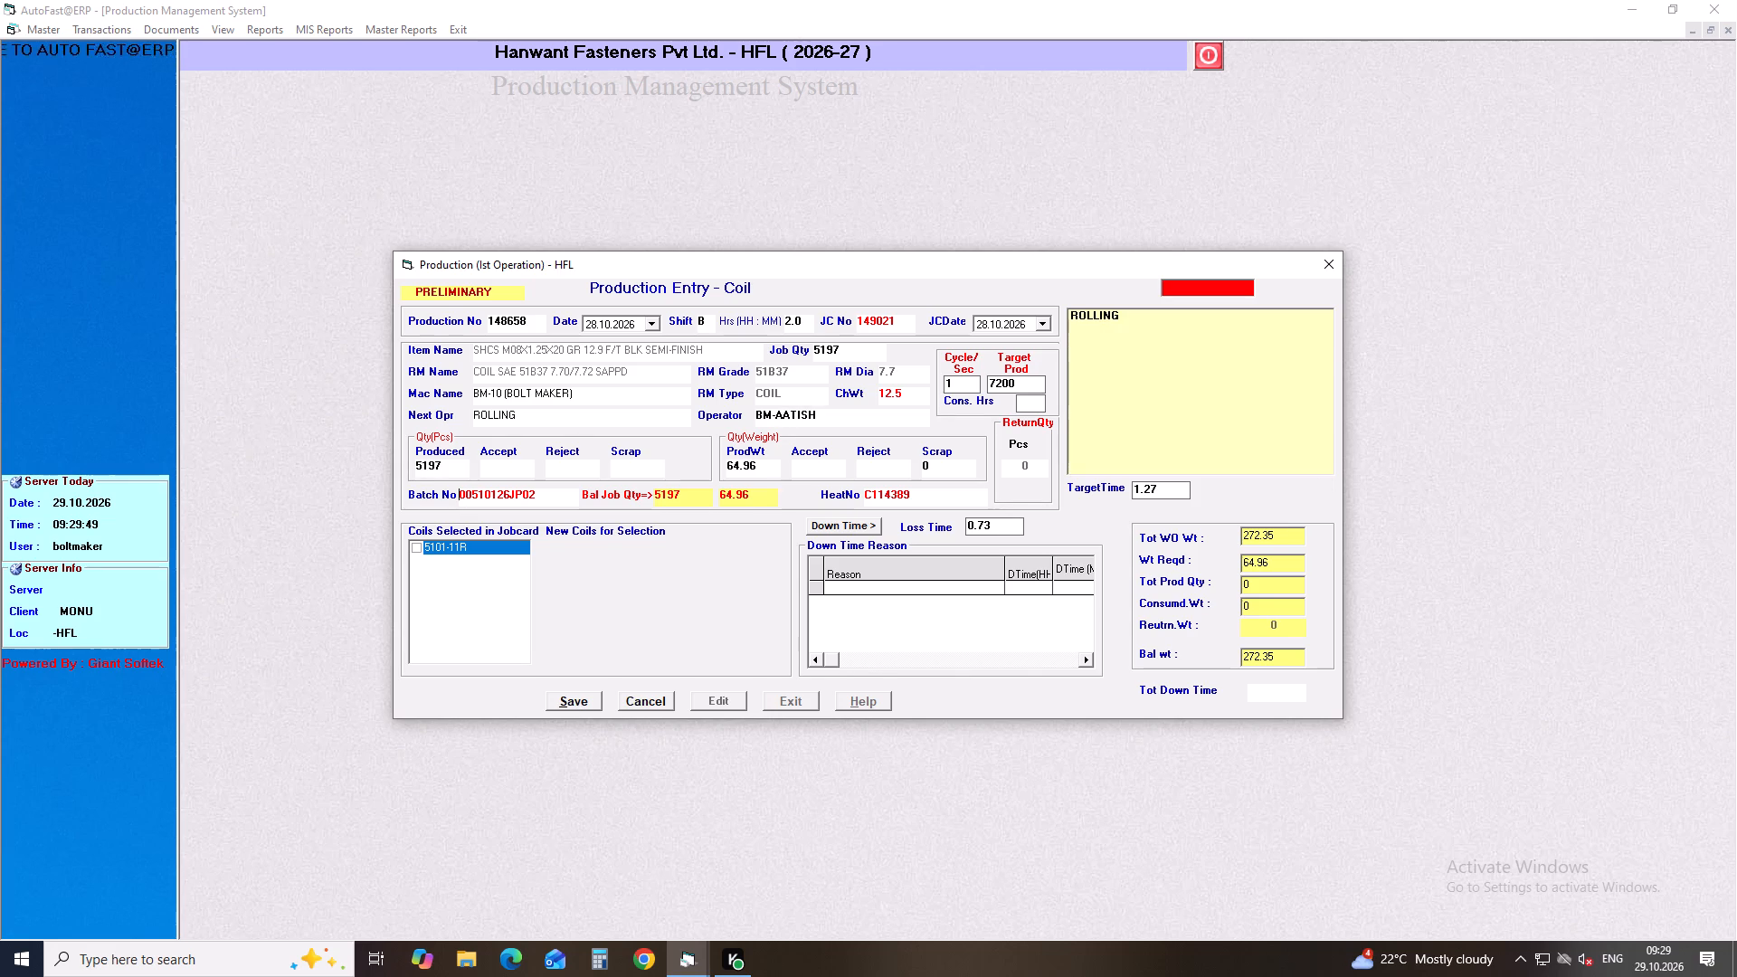
Select coil 5101-11R and save the production entry for job card 149021.
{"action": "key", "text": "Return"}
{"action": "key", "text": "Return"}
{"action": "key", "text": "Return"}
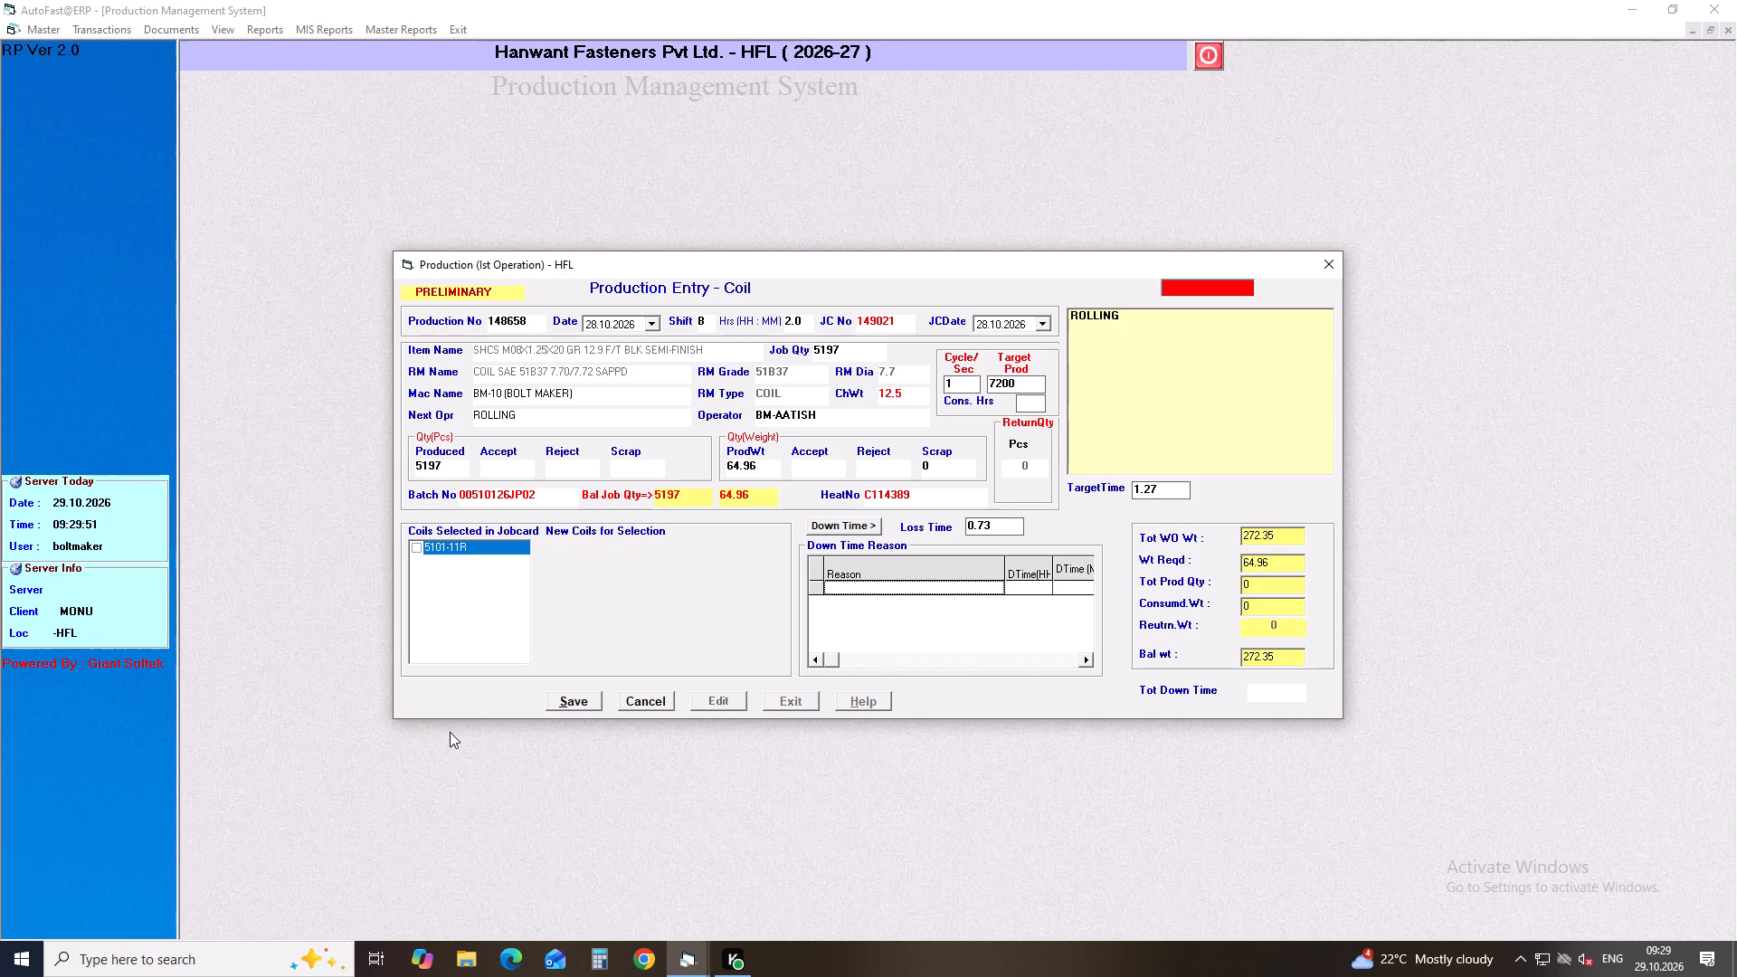
{"action": "left_click", "coordinate": [416, 546]}
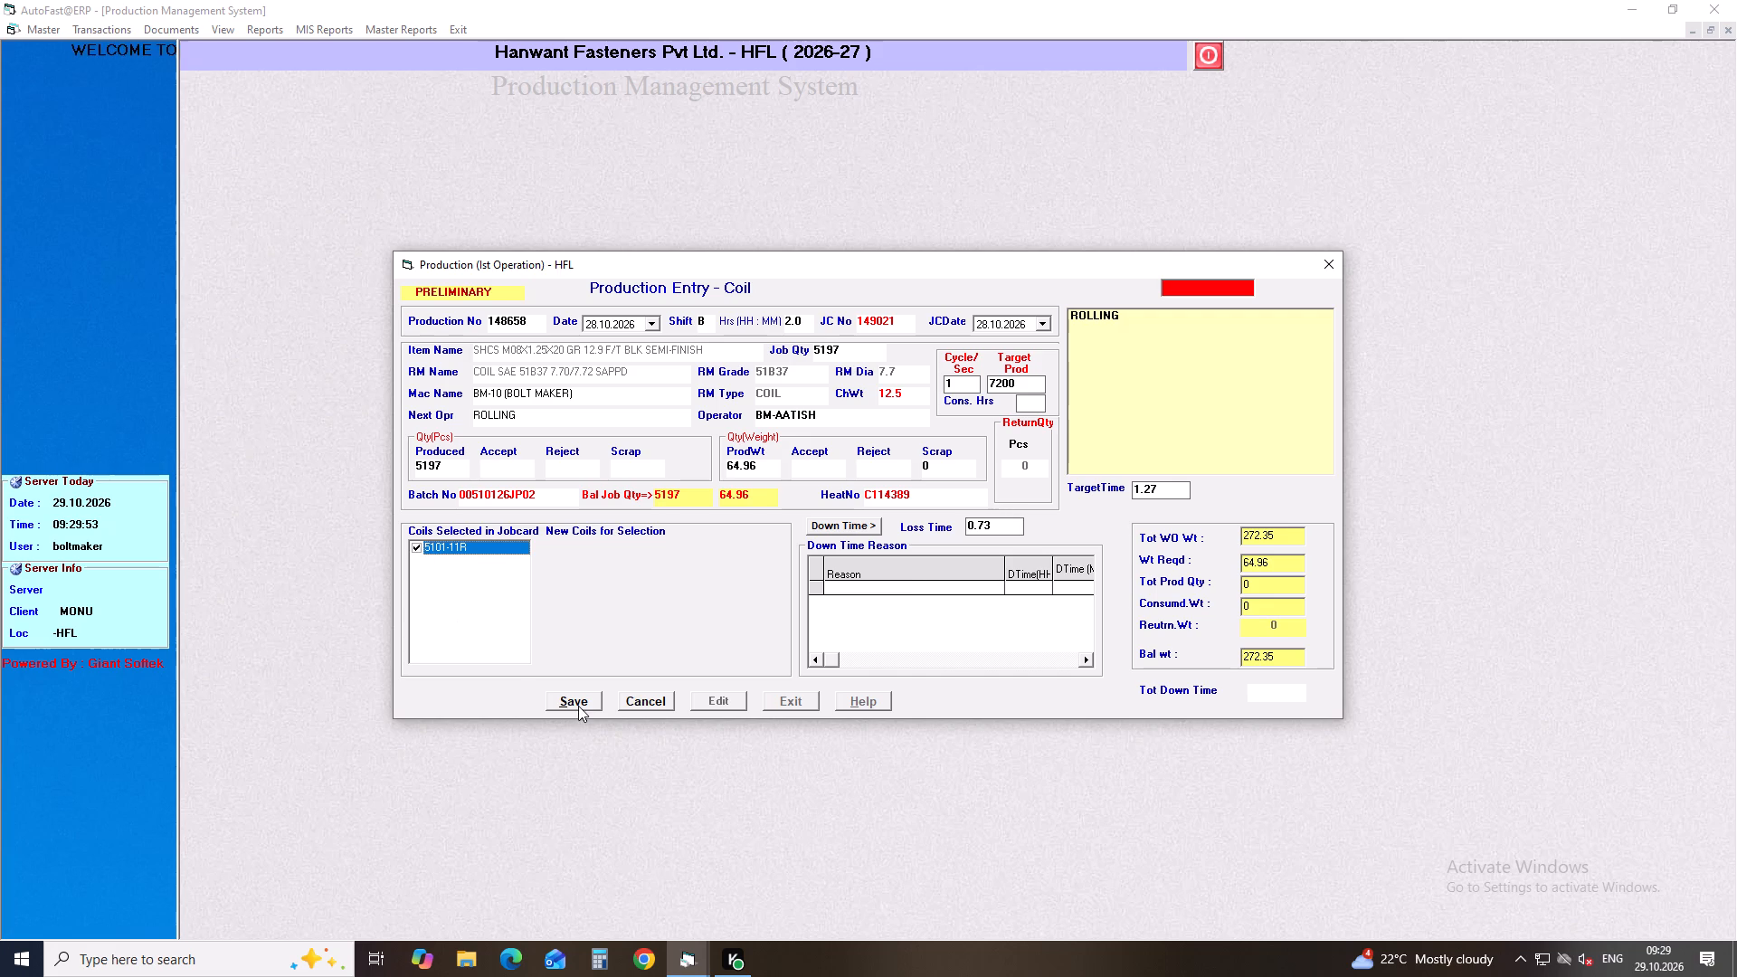
{"action": "left_click", "coordinate": [578, 702]}
{"action": "key", "text": "Return"}
Start a new production entry dated 28.10.2026 for shift B, 9.5 hours, on job card 149022.
{"action": "key", "text": "Return"}
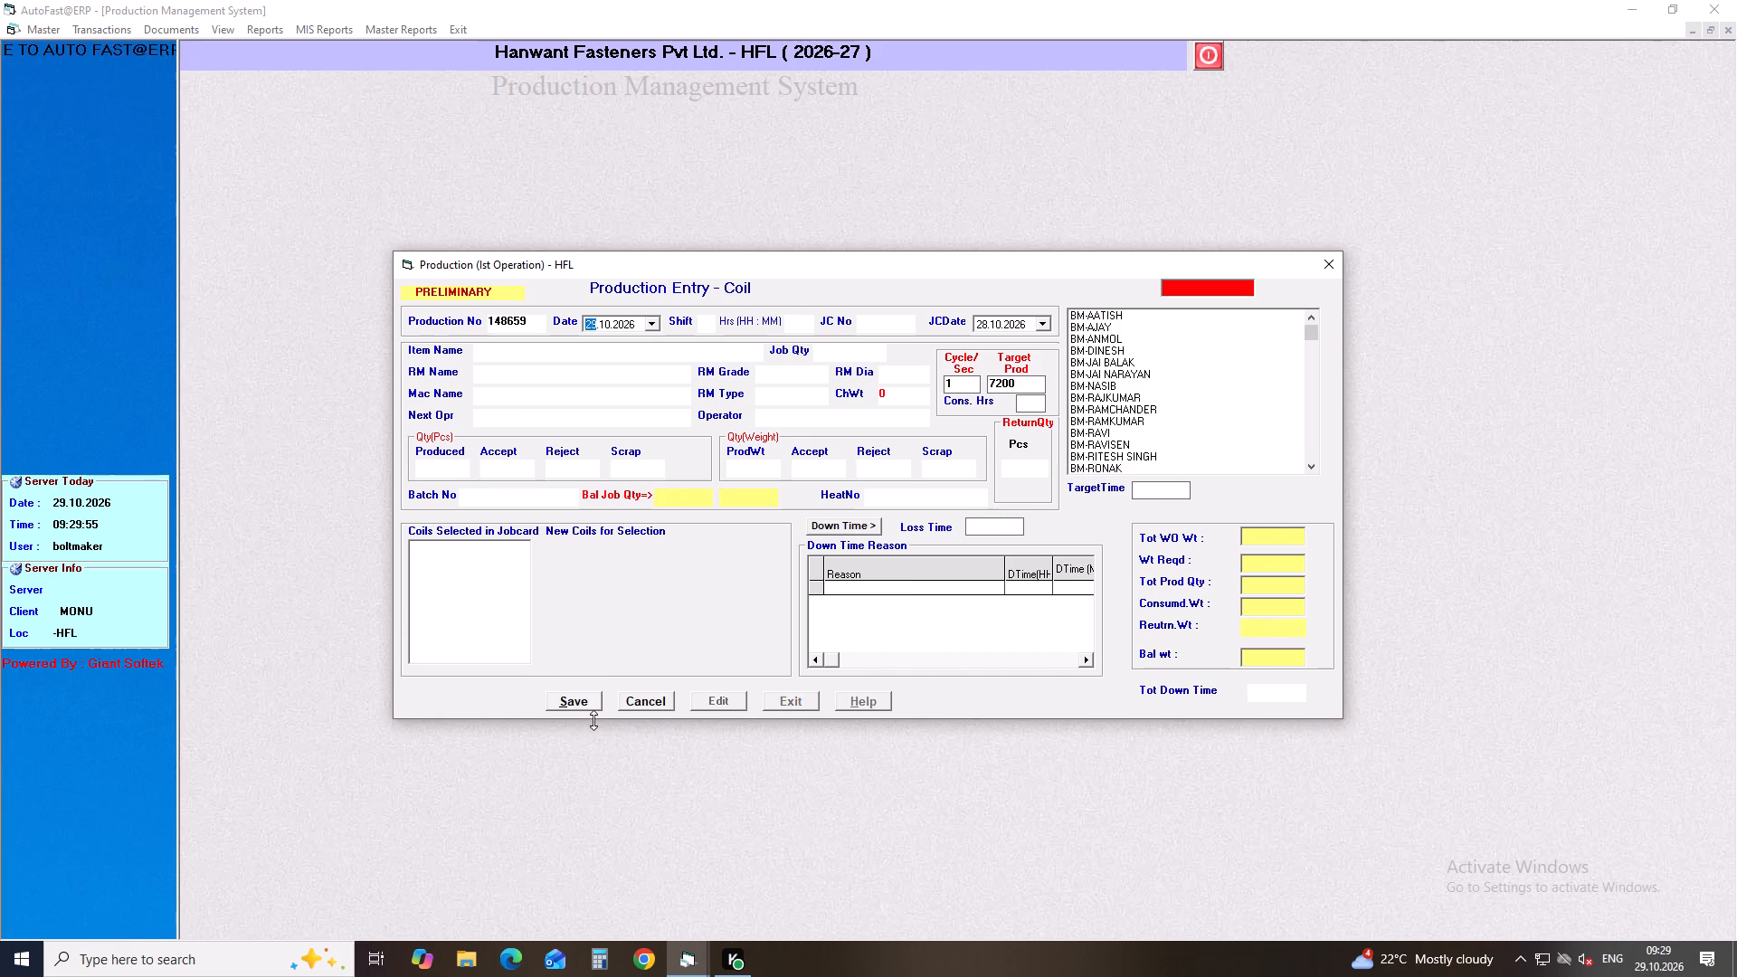
{"action": "key", "text": "Down"}
{"action": "key", "text": "Return"}
{"action": "key", "text": "b"}
{"action": "key", "text": "Return"}
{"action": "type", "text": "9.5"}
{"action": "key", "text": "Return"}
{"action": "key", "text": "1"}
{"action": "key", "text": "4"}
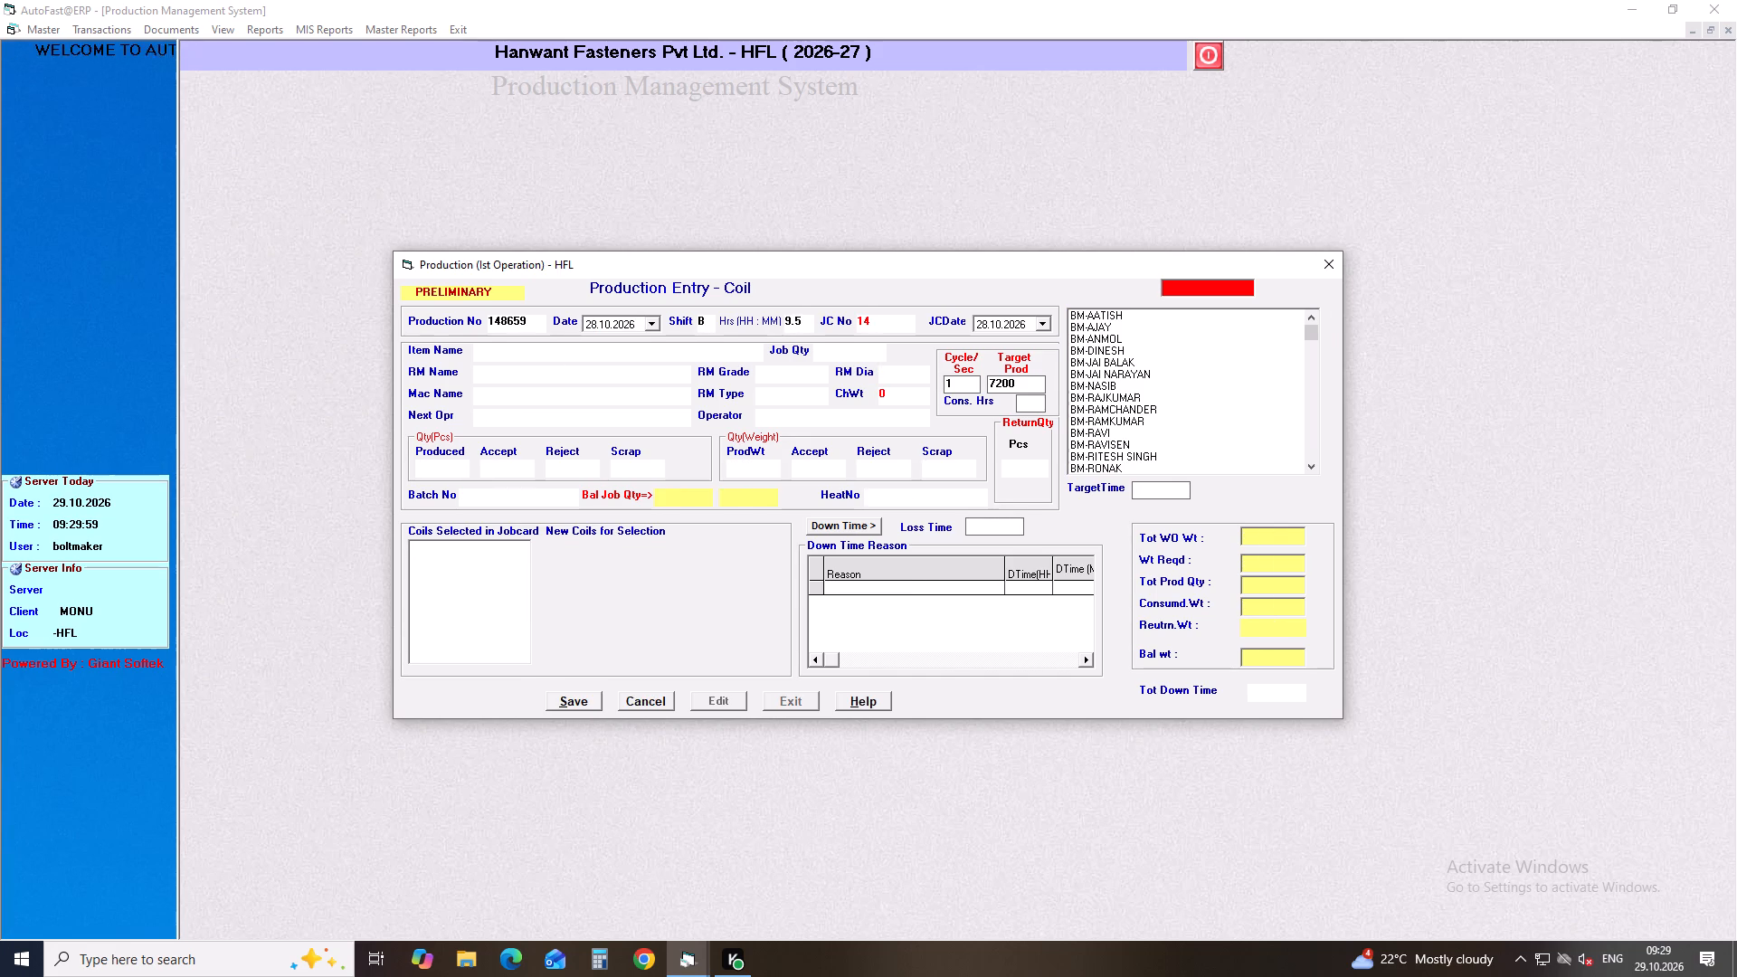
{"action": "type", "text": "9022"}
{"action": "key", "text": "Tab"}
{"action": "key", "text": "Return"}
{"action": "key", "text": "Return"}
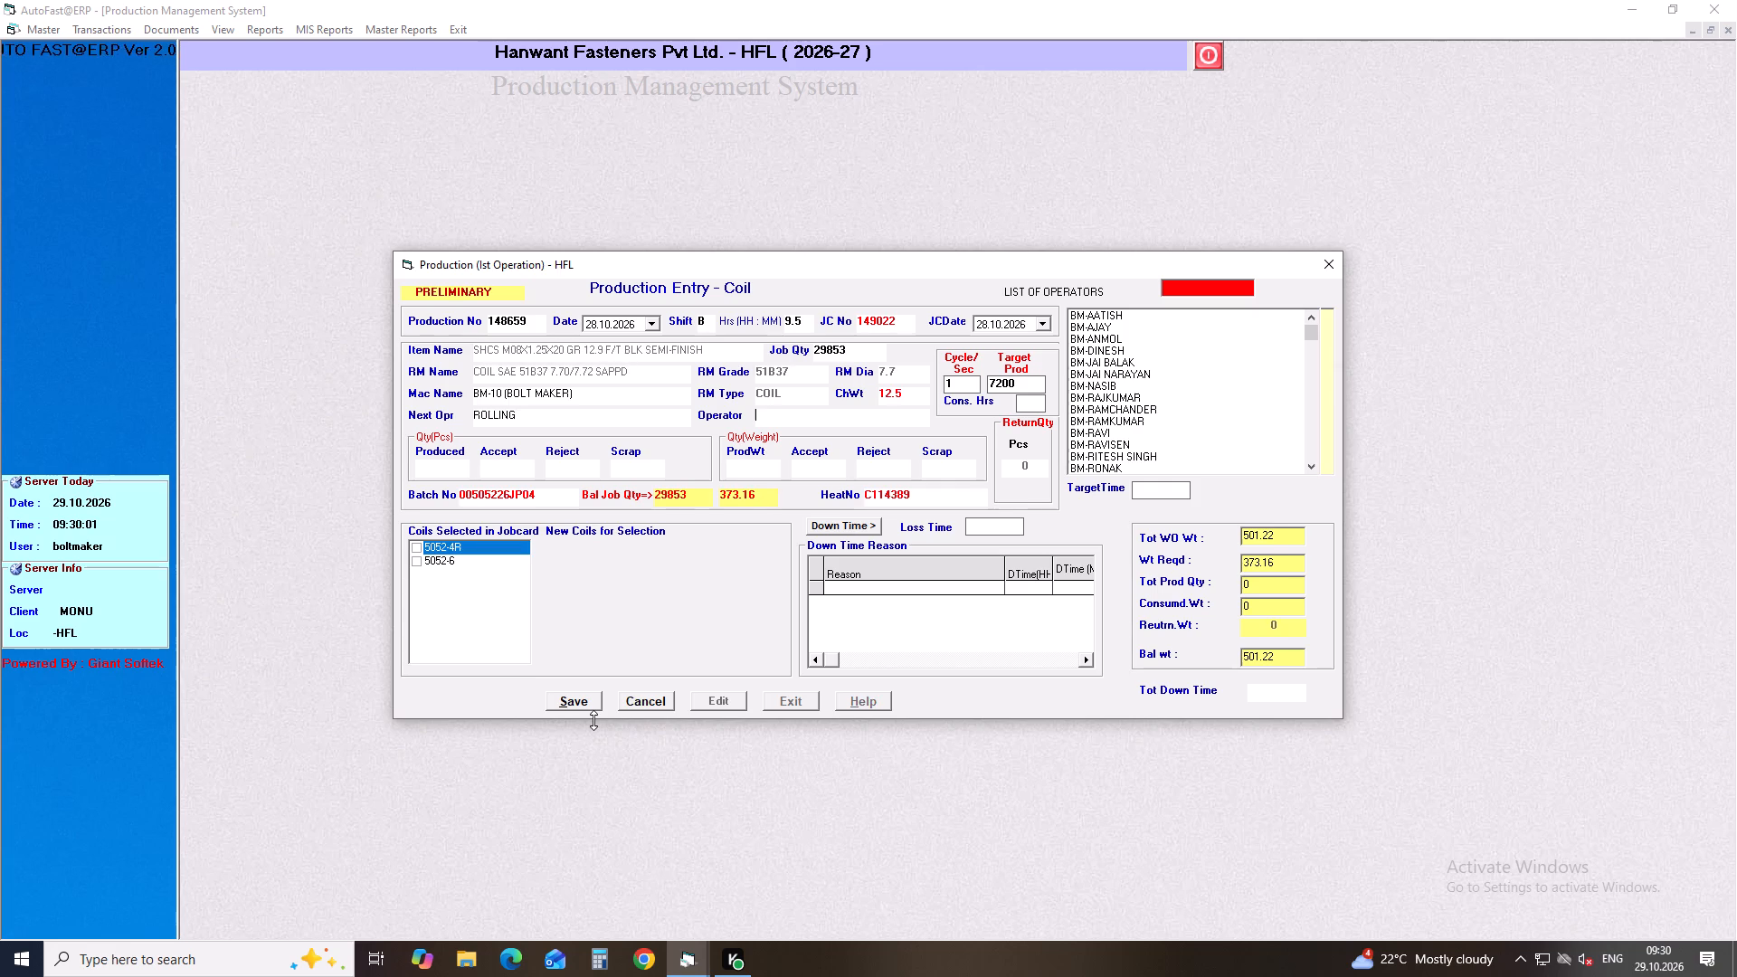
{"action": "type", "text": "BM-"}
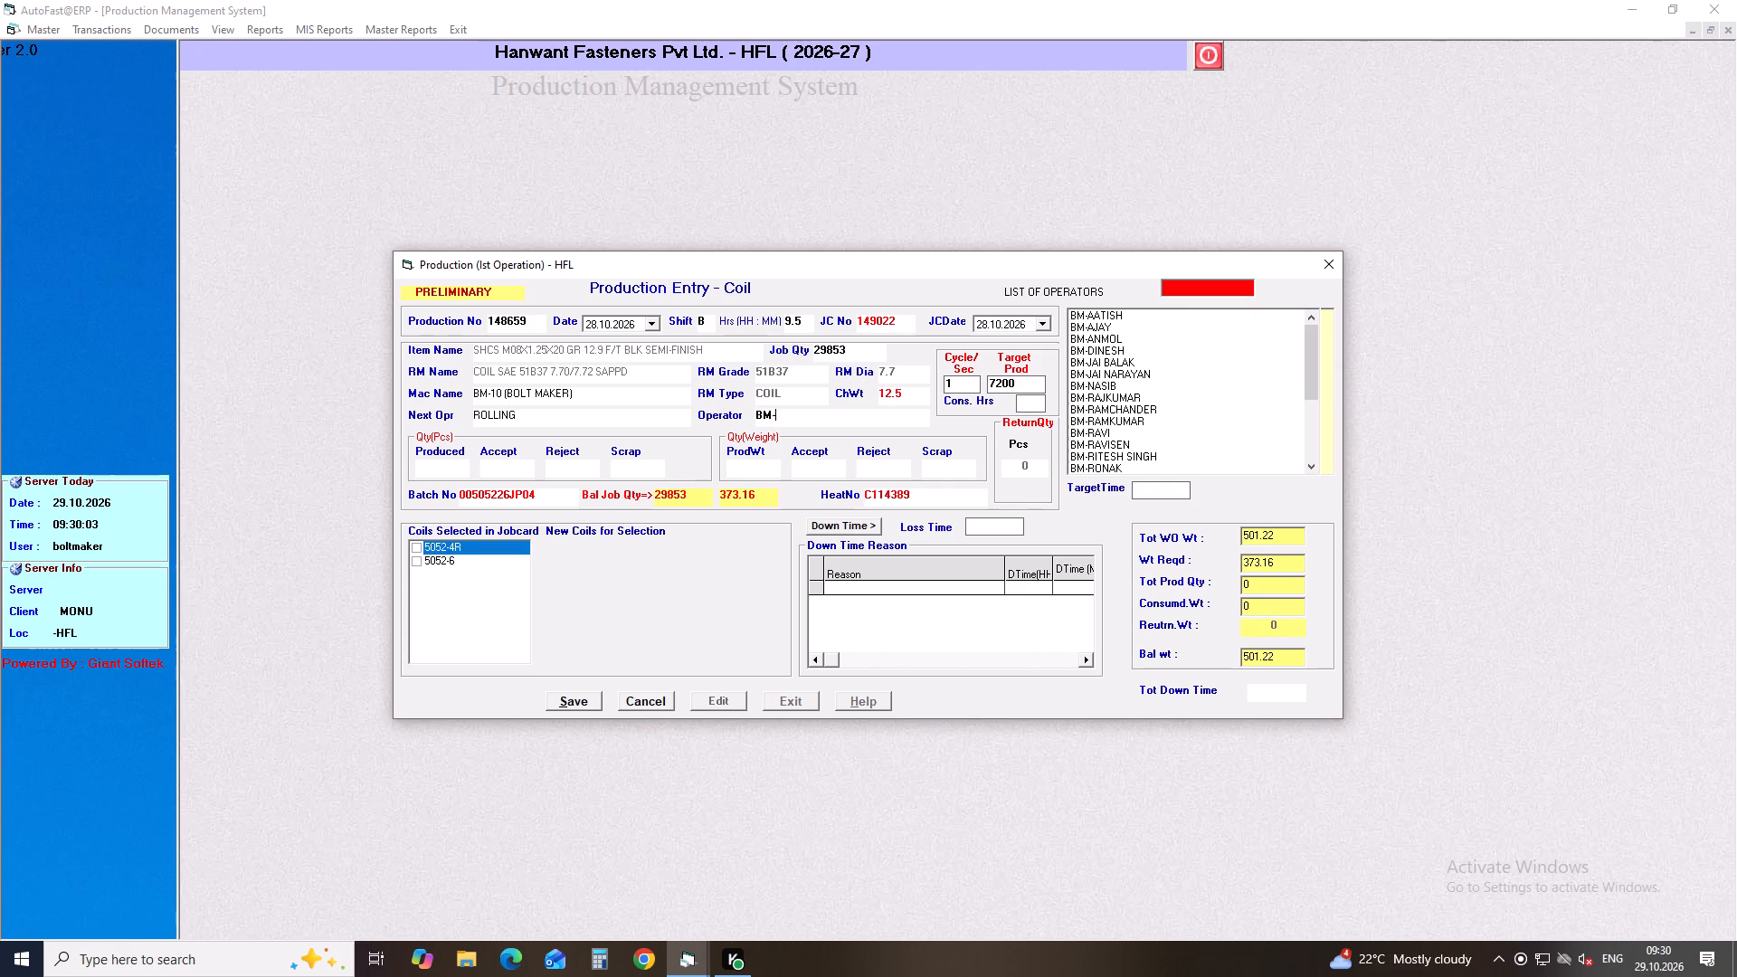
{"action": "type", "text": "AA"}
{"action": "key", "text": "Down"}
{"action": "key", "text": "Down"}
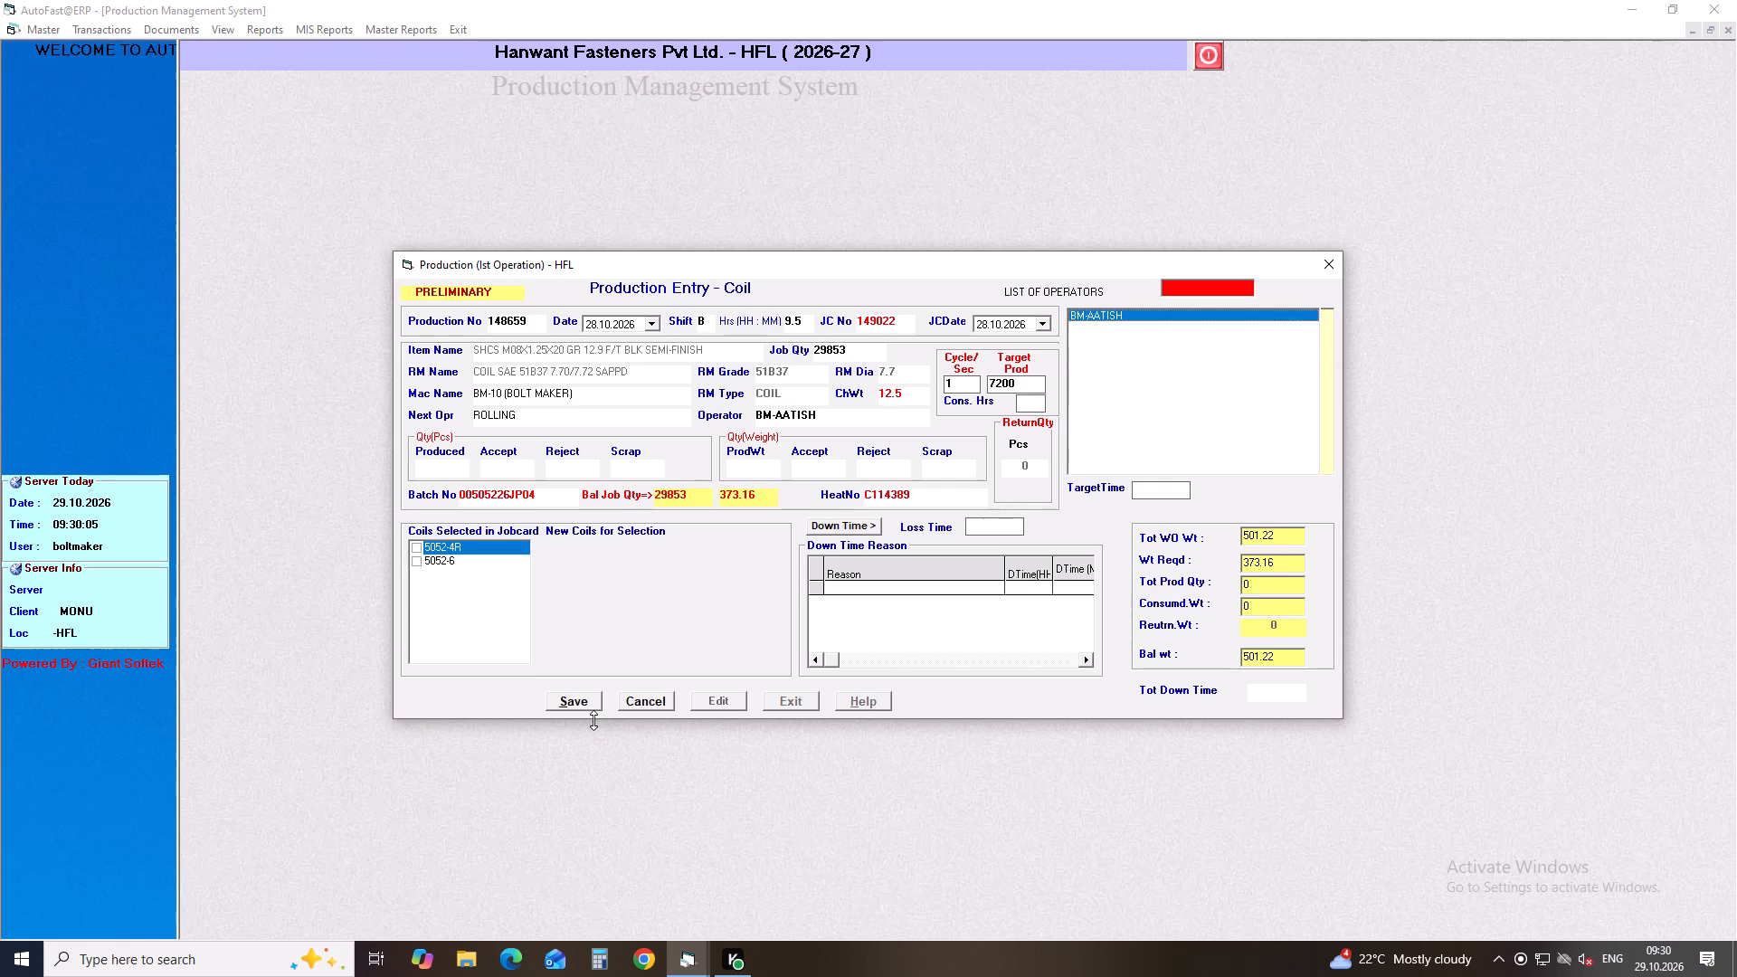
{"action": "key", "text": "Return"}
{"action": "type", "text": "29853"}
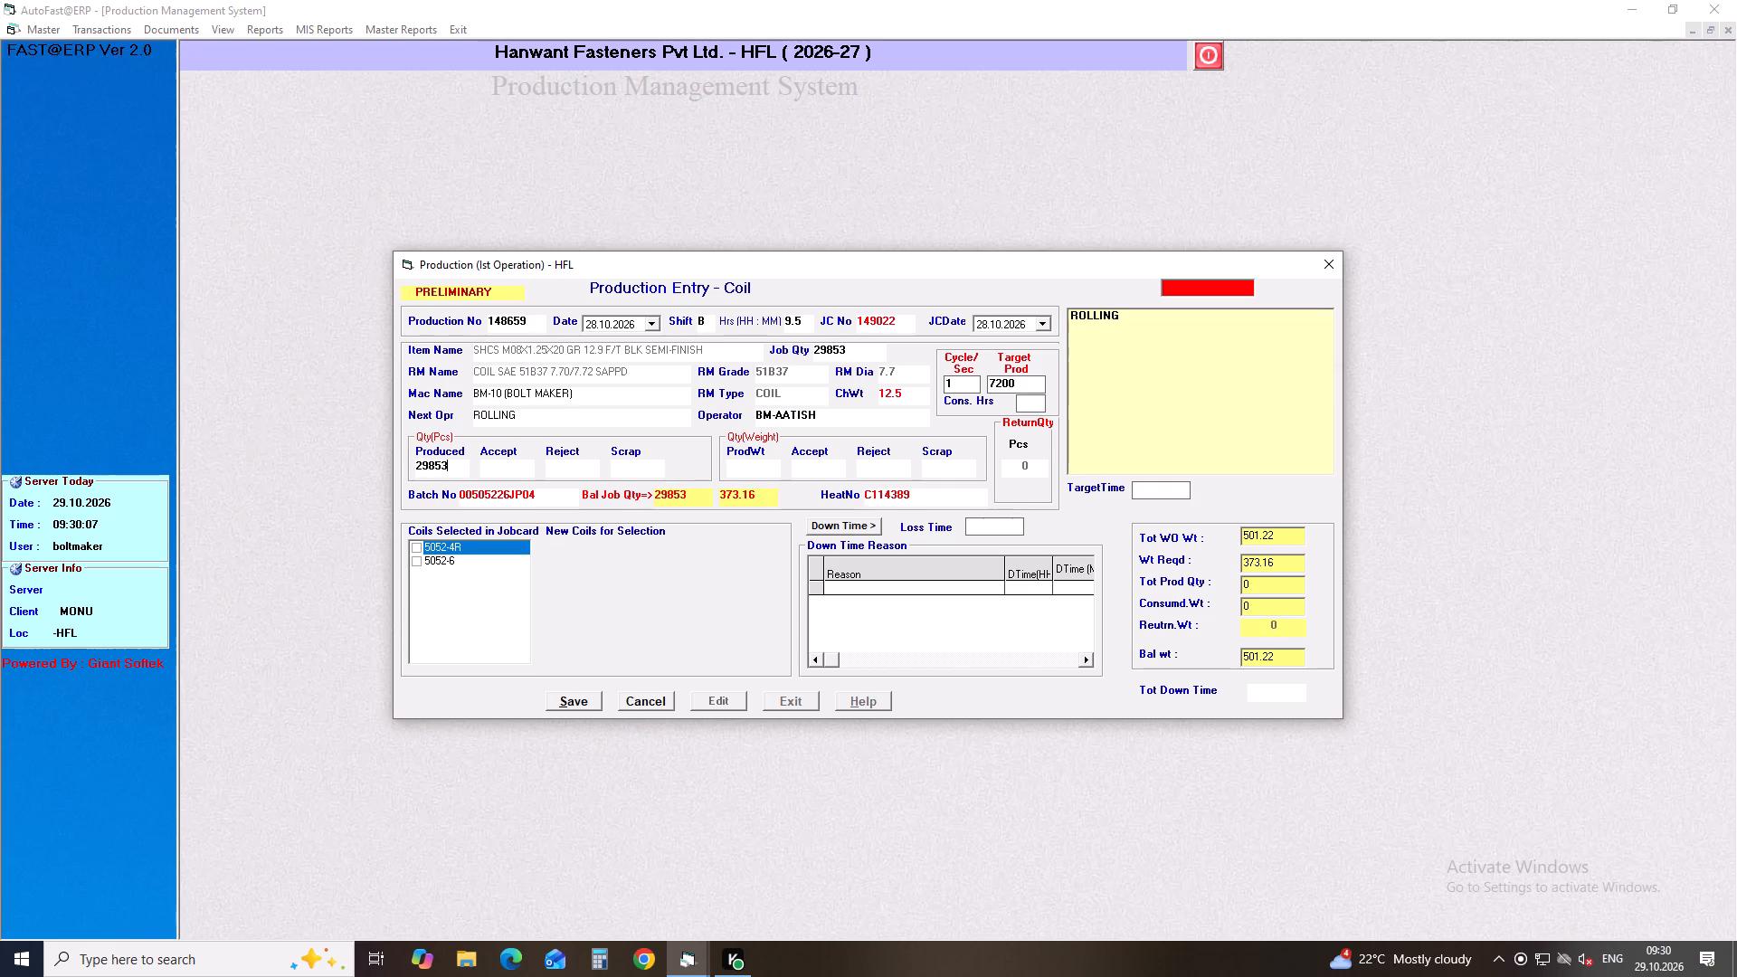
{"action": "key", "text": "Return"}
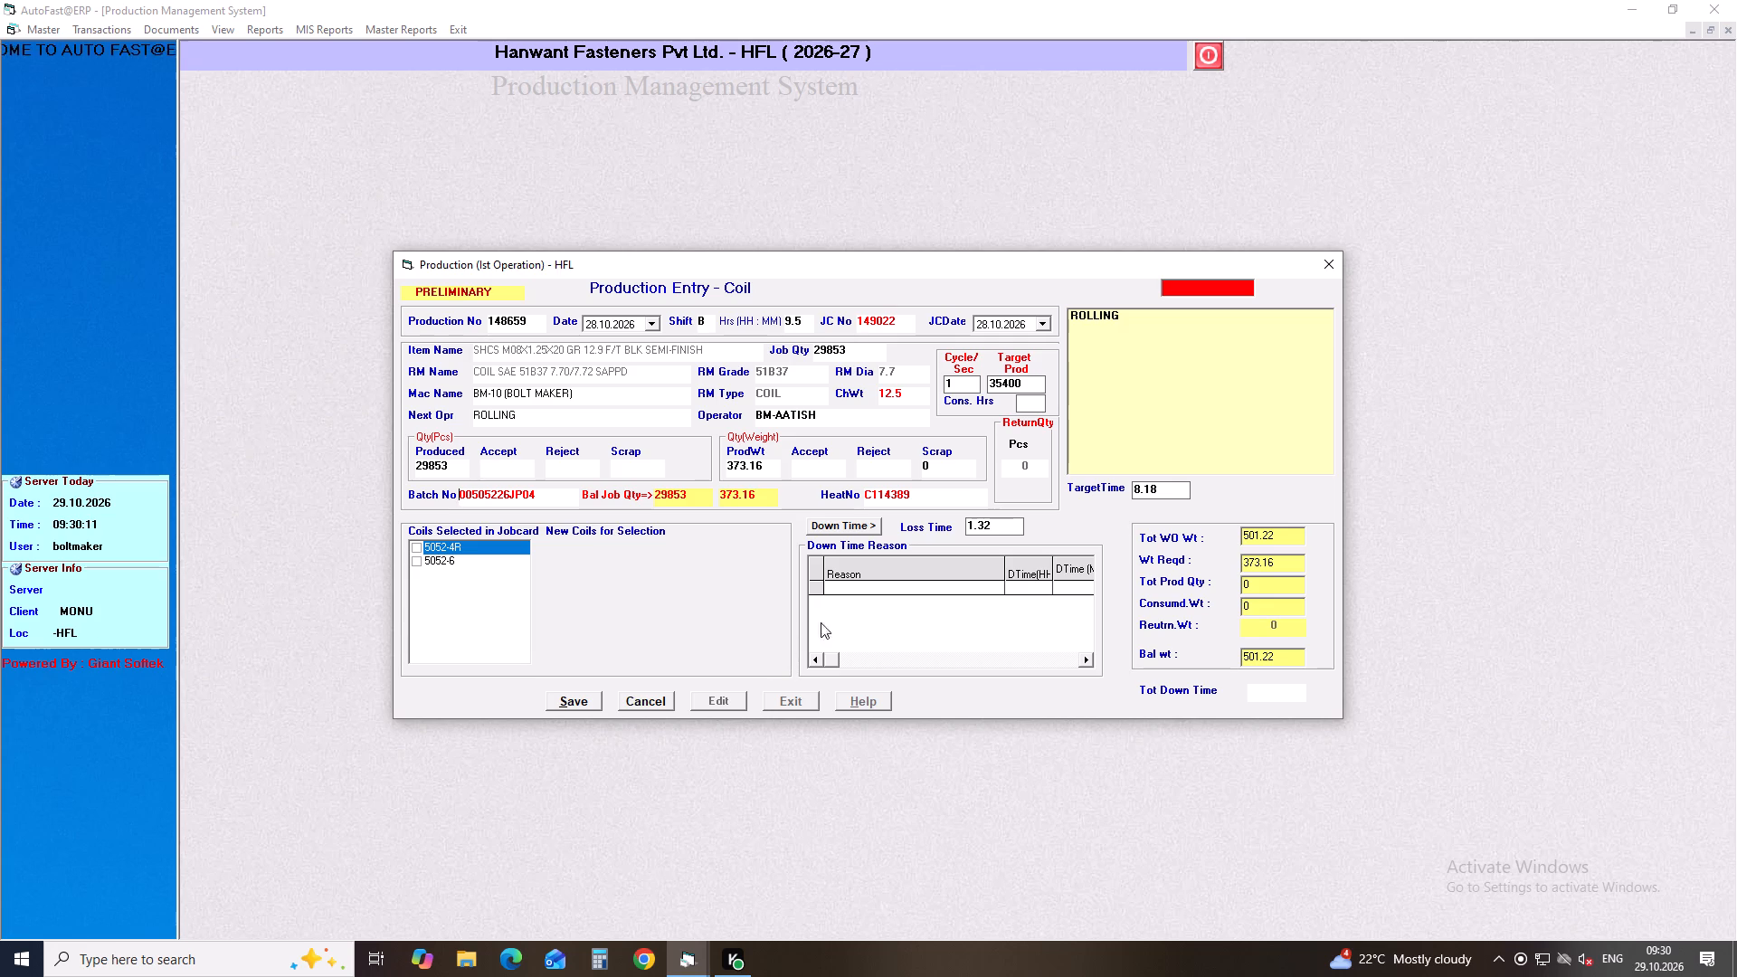
Set the cycle time to 0.90 seconds and record a TOOL CHANGE down time of 2.0 hours for job card 149022.
{"action": "left_click_drag", "start_coordinate": [954, 388], "coordinate": [932, 395]}
{"action": "type", "text": "0.90"}
{"action": "key", "text": "Return"}
{"action": "key", "text": "Return"}
{"action": "key", "text": "Return"}
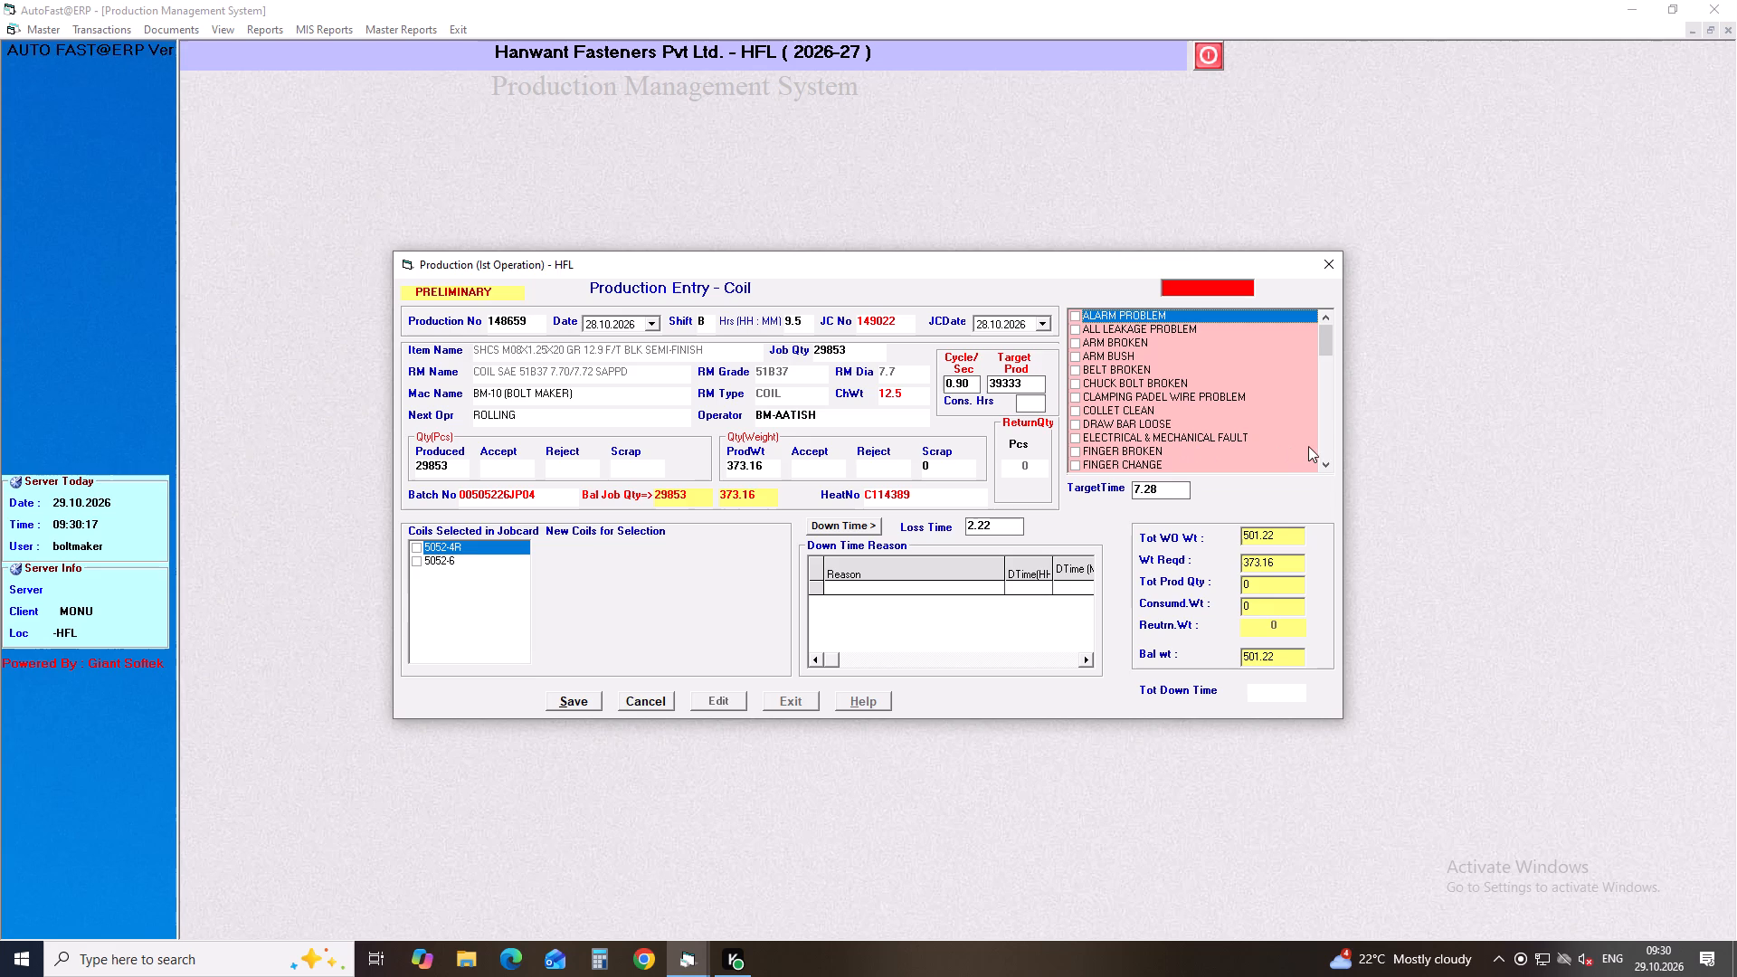
{"action": "left_click_drag", "start_coordinate": [1328, 337], "coordinate": [1323, 428]}
{"action": "left_click", "coordinate": [1073, 400]}
{"action": "key", "text": "Return"}
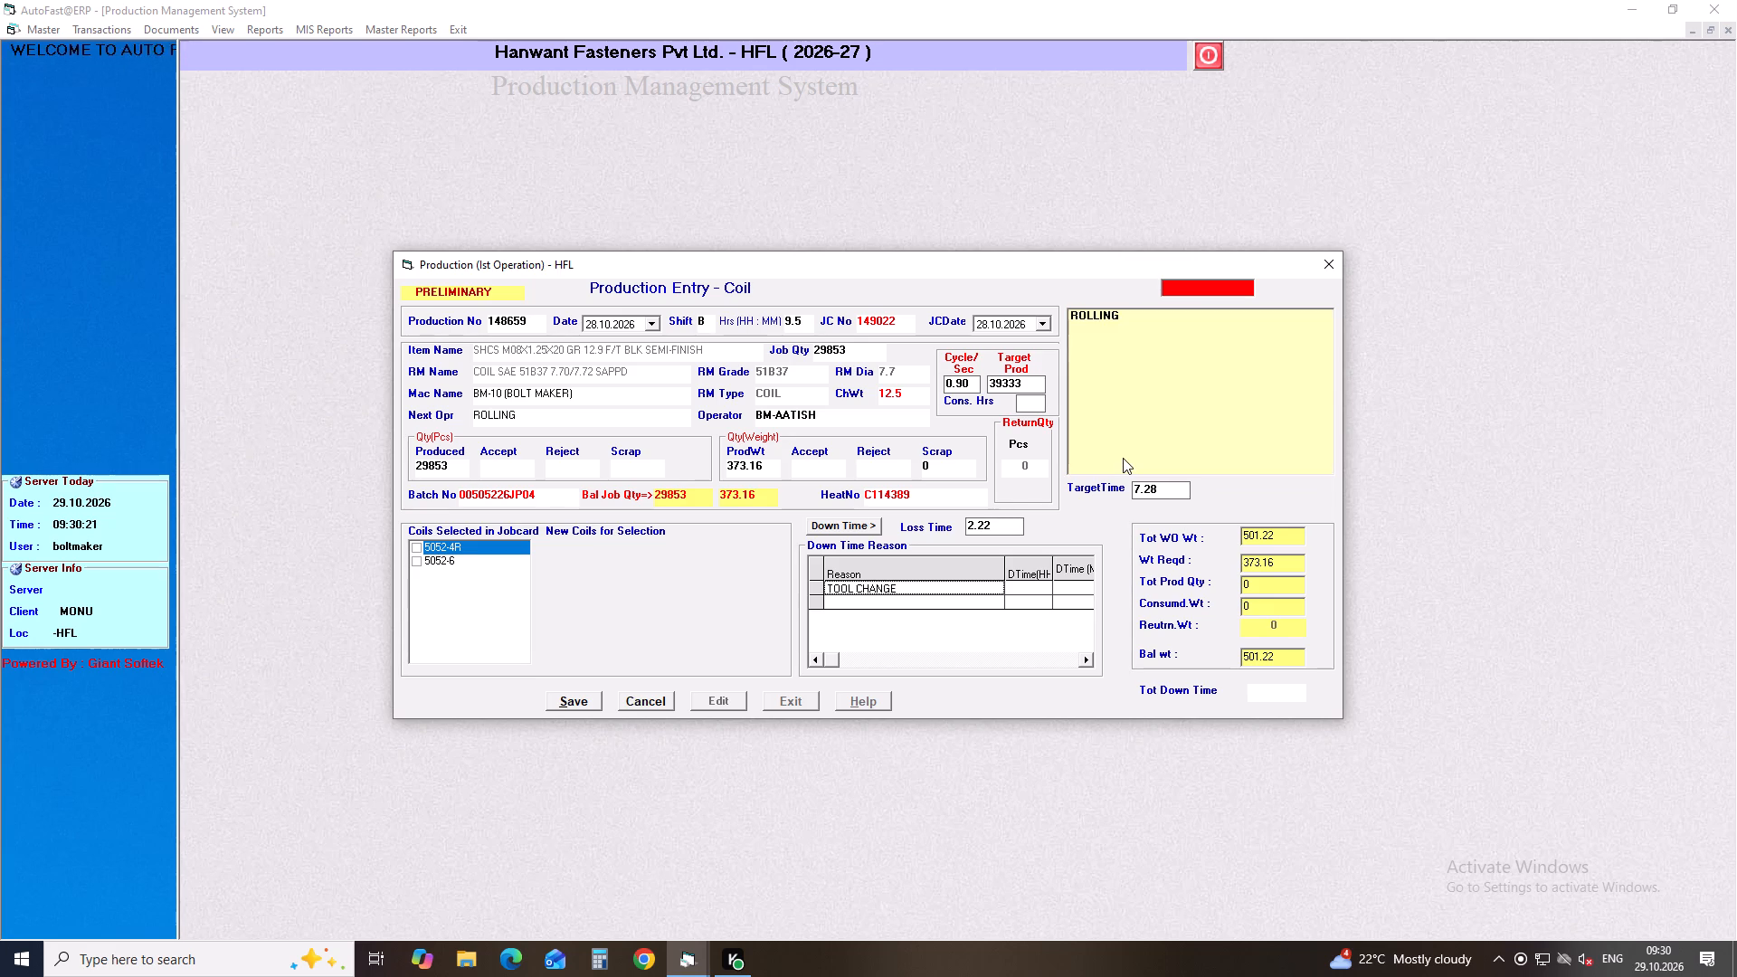
{"action": "key", "text": "Right"}
{"action": "type", "text": "2.0"}
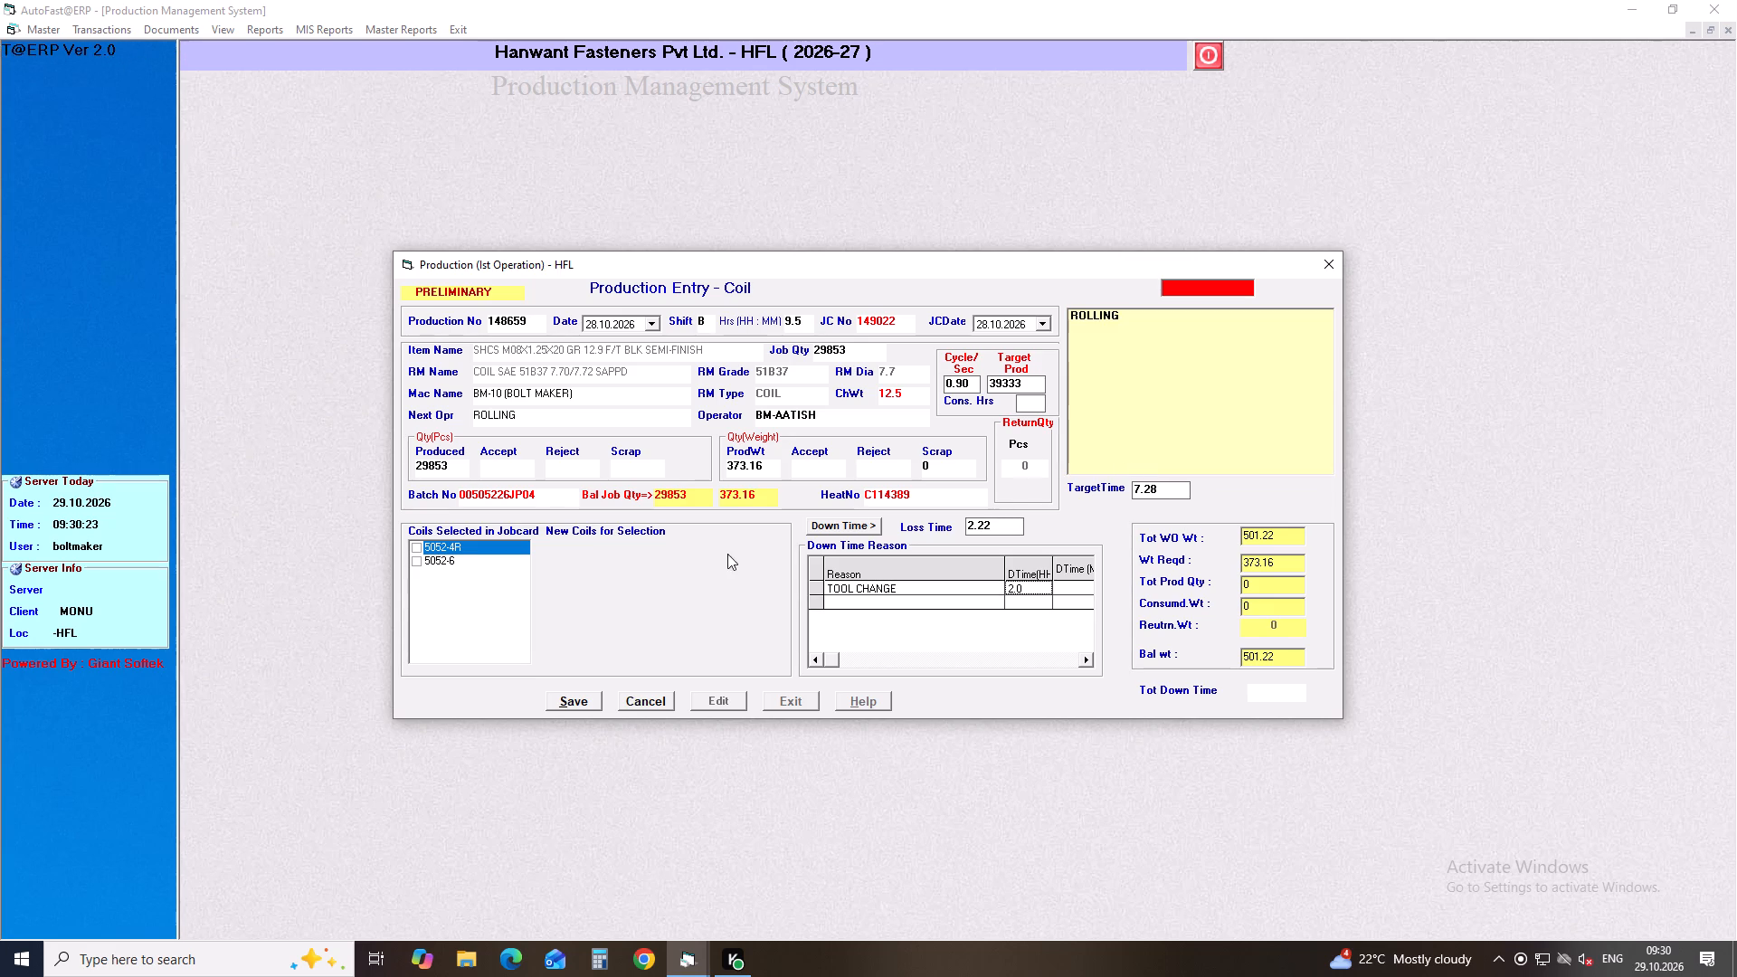
Select coils 5052-4R and 5052-6 and save the production entry for job card 149022.
{"action": "left_click", "coordinate": [418, 546]}
{"action": "left_click", "coordinate": [412, 560]}
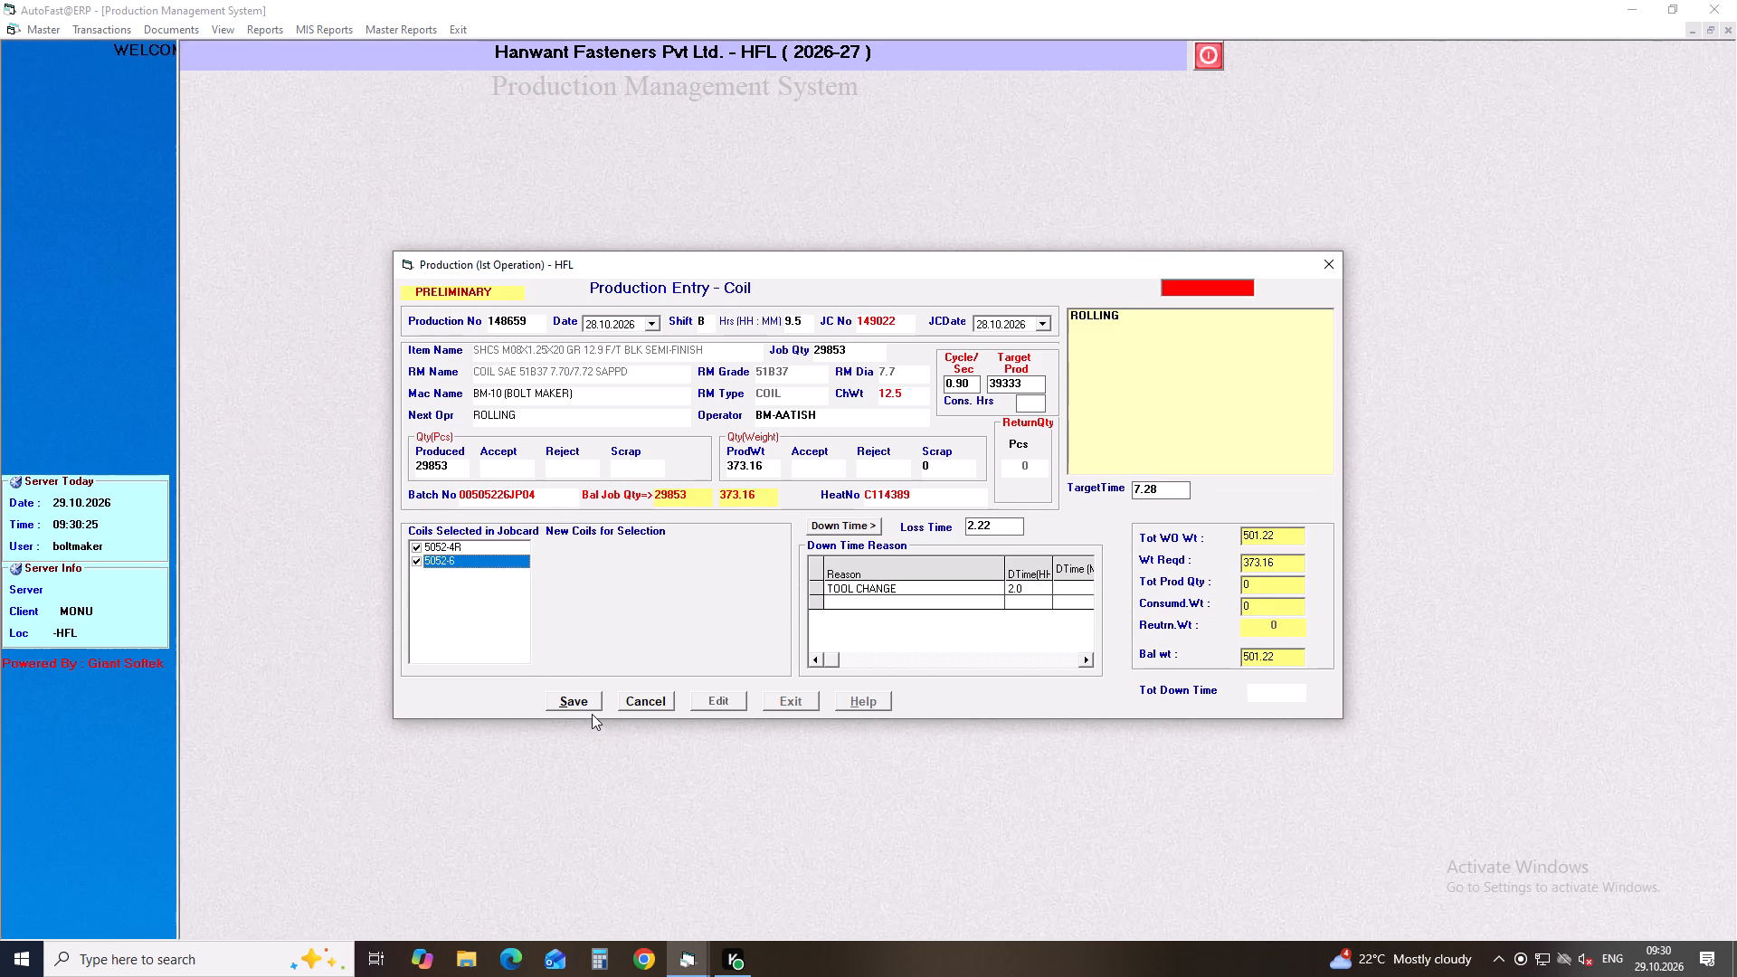
{"action": "left_click", "coordinate": [593, 715]}
{"action": "left_click", "coordinate": [586, 701]}
{"action": "key", "text": "Return"}
Start a new production entry dated 28.10.2026 for shift B, 8.0 hours, on job card 149023.
{"action": "key", "text": "Return"}
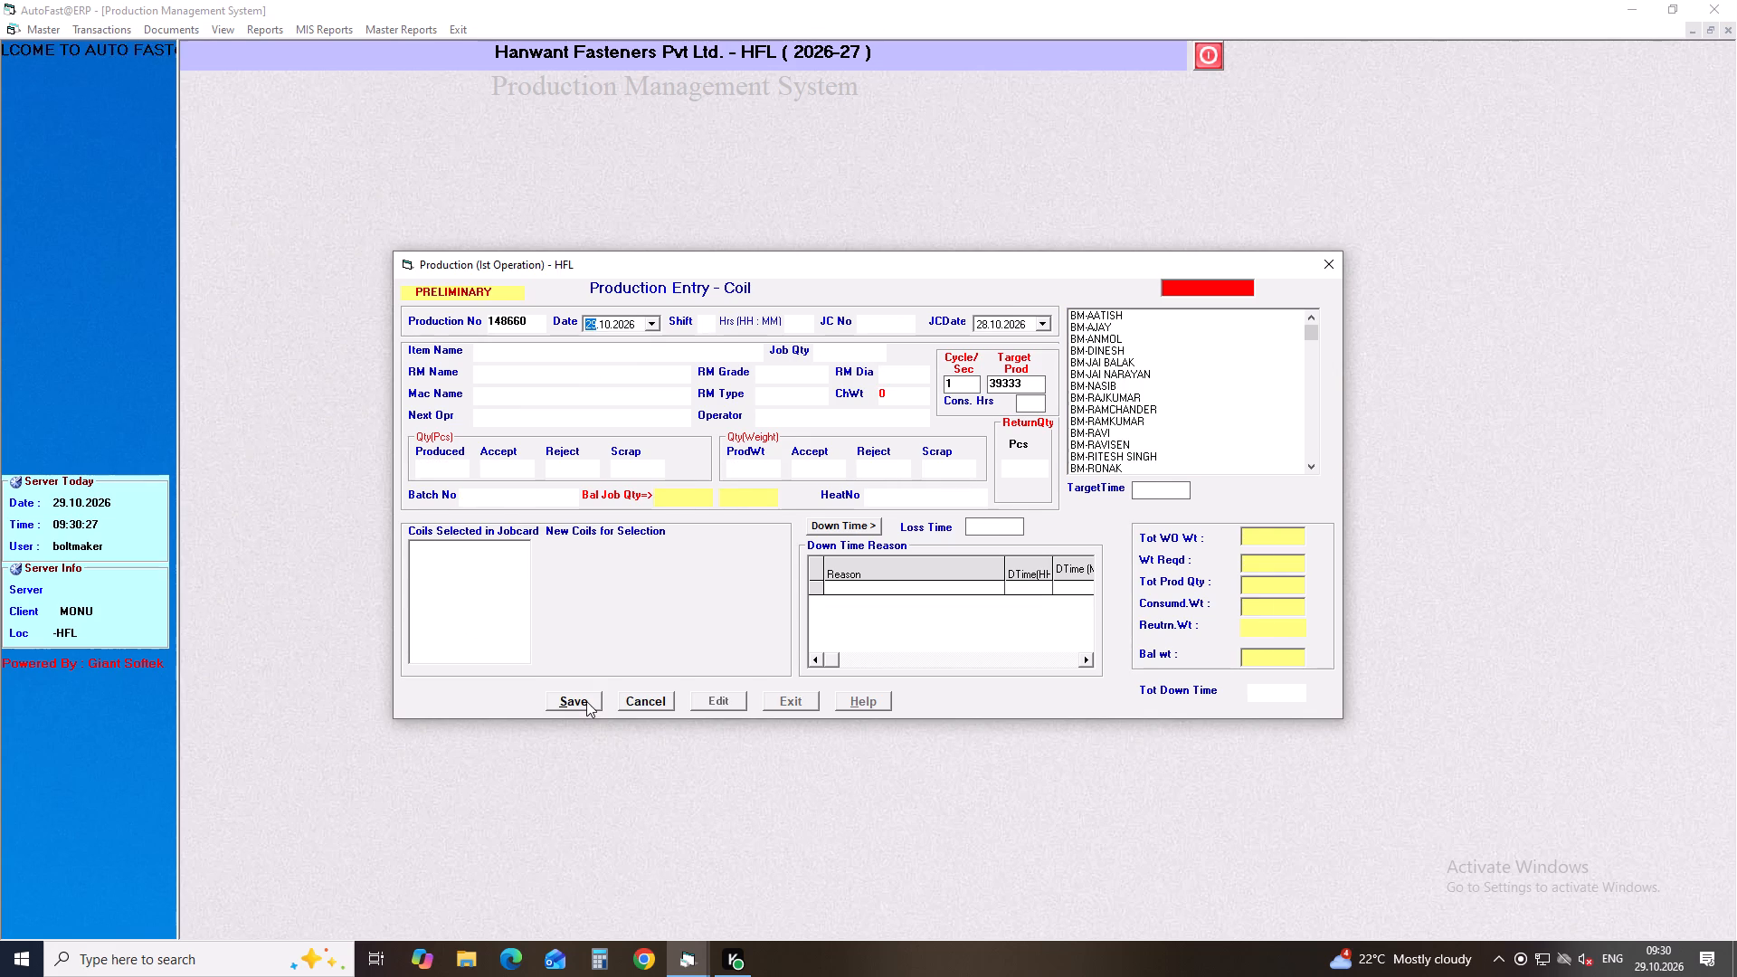
{"action": "key", "text": "Down"}
{"action": "key", "text": "Return"}
{"action": "key", "text": "b"}
{"action": "key", "text": "Return"}
{"action": "key", "text": "8"}
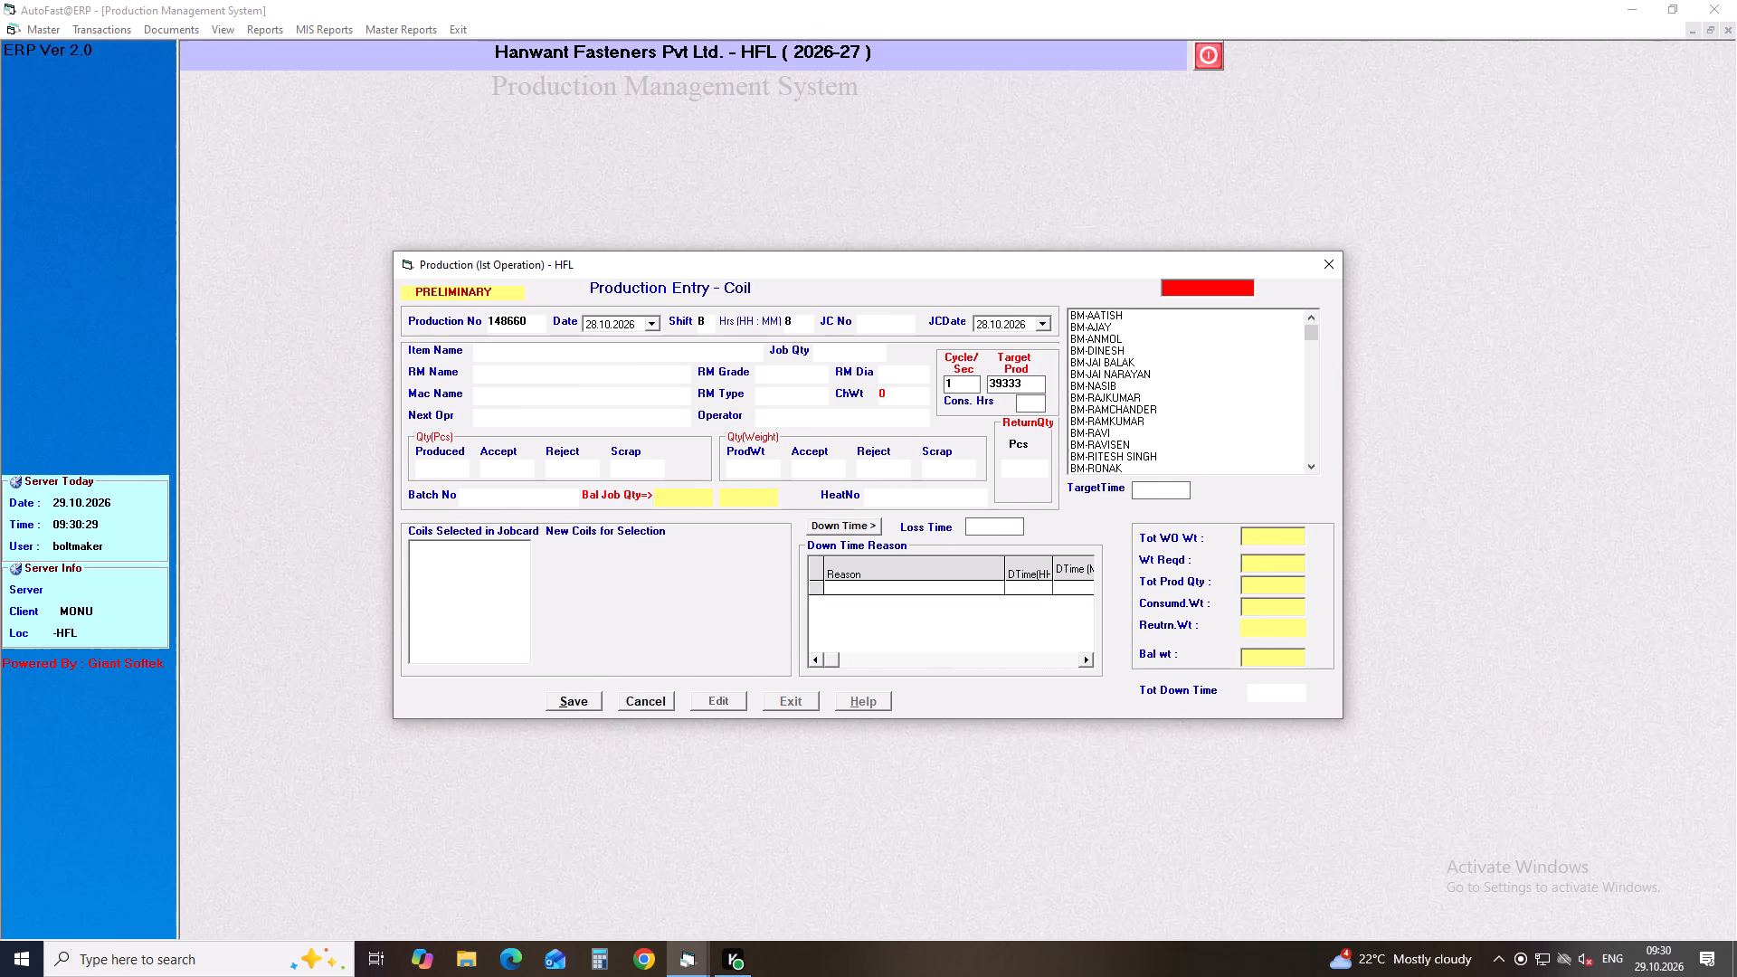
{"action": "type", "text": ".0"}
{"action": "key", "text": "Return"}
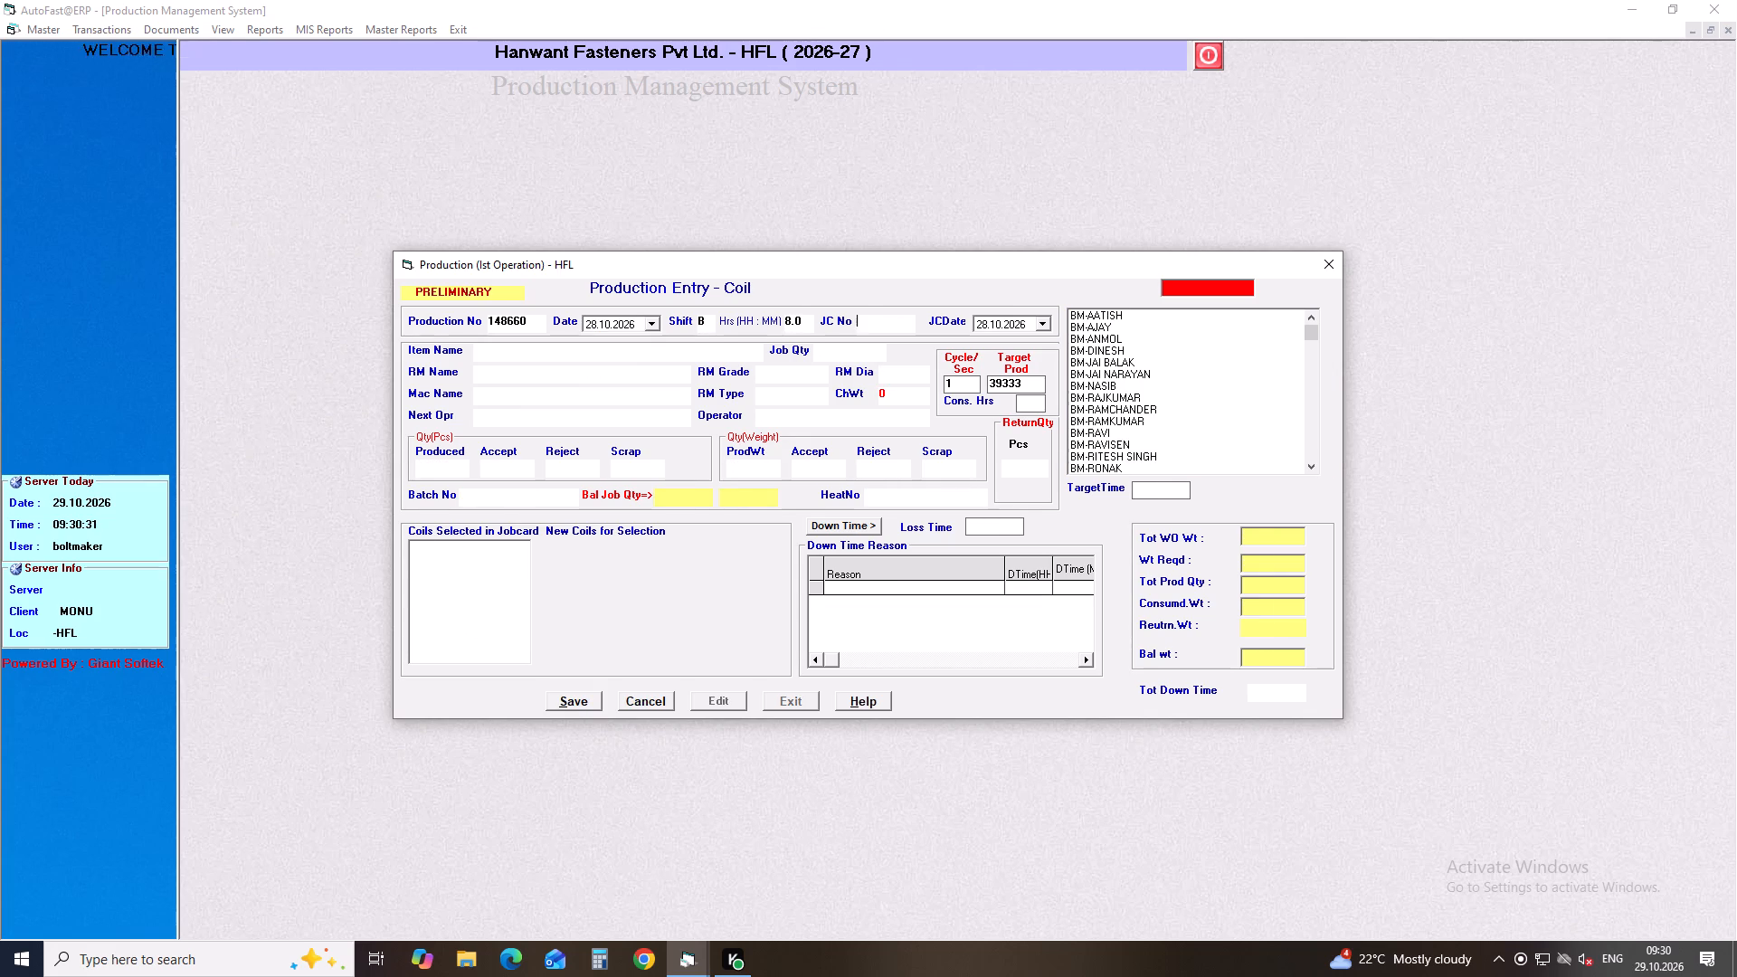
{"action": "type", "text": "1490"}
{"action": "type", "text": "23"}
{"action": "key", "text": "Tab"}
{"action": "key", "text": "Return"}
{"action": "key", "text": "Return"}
Set operator BM-VIPIN and a produced quantity of 27008 pieces for job card 149023.
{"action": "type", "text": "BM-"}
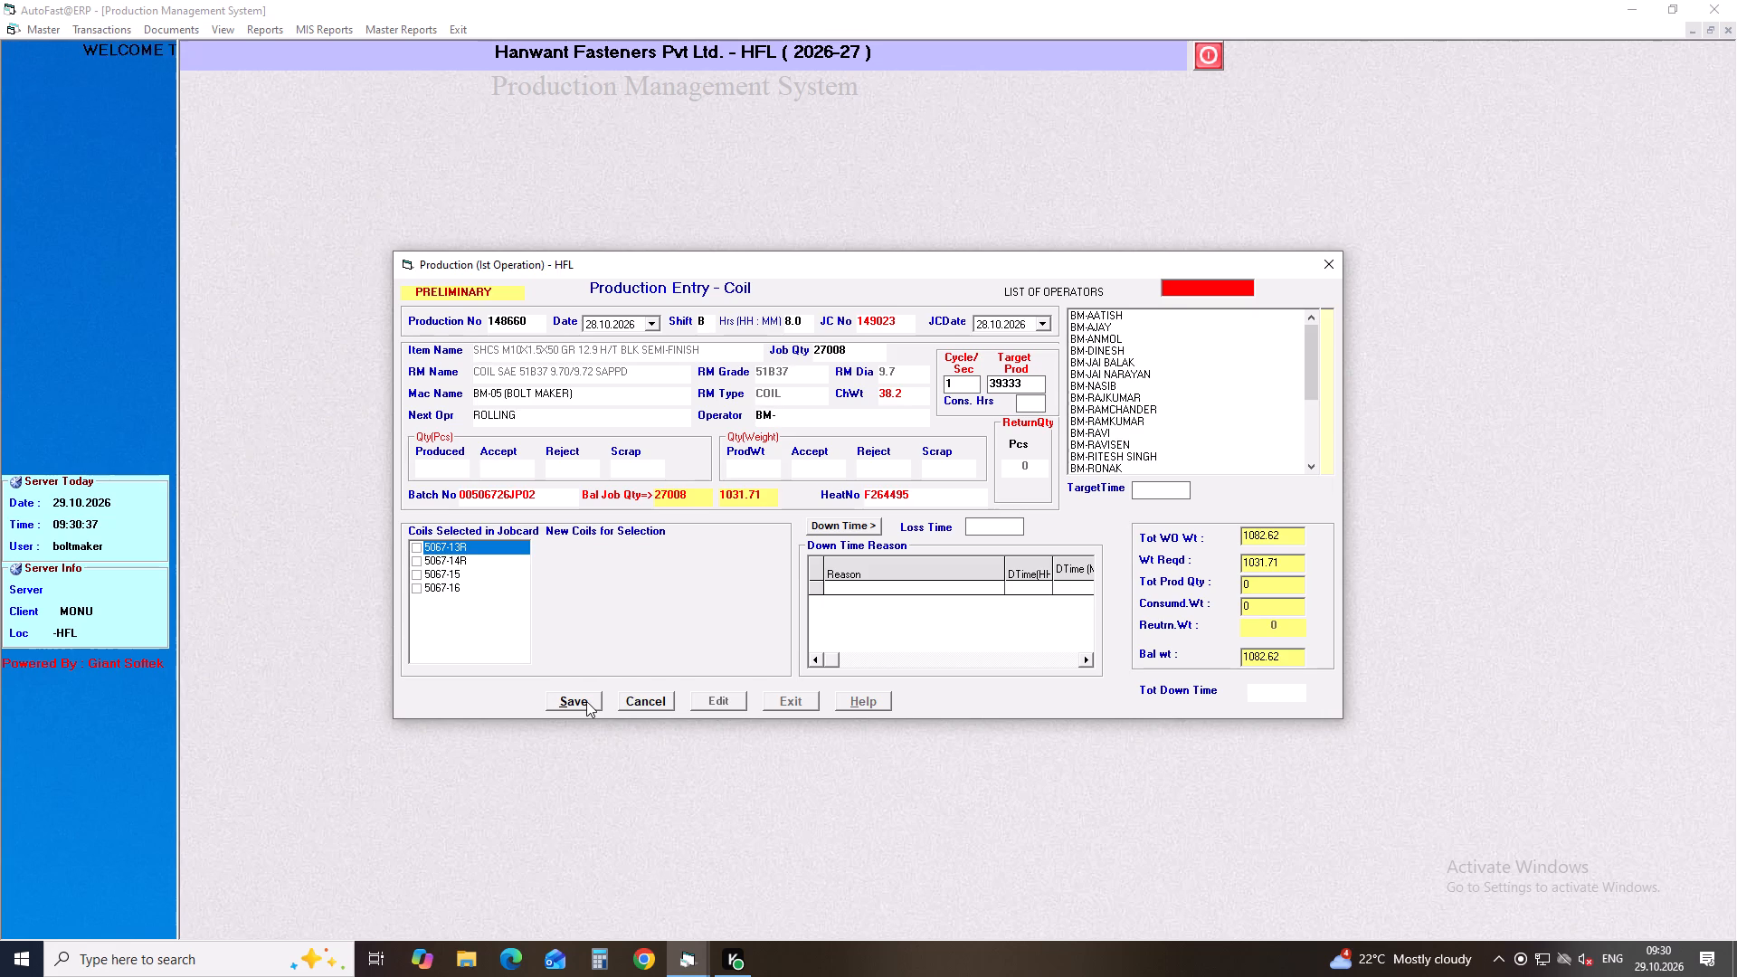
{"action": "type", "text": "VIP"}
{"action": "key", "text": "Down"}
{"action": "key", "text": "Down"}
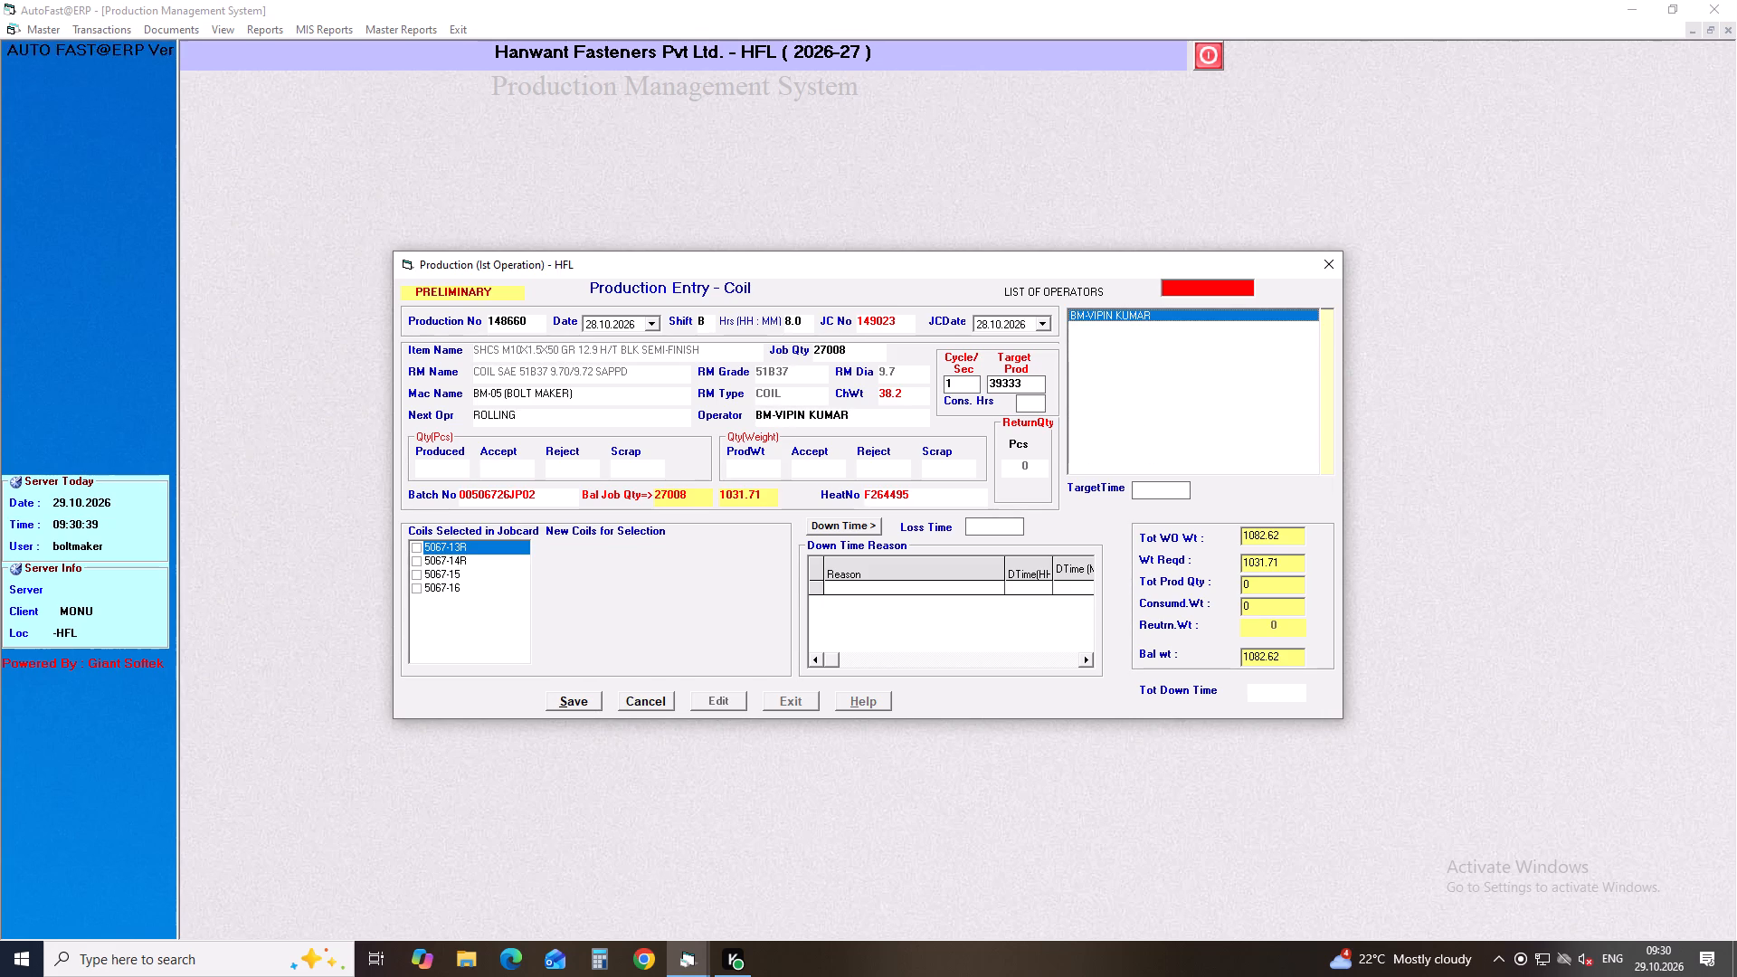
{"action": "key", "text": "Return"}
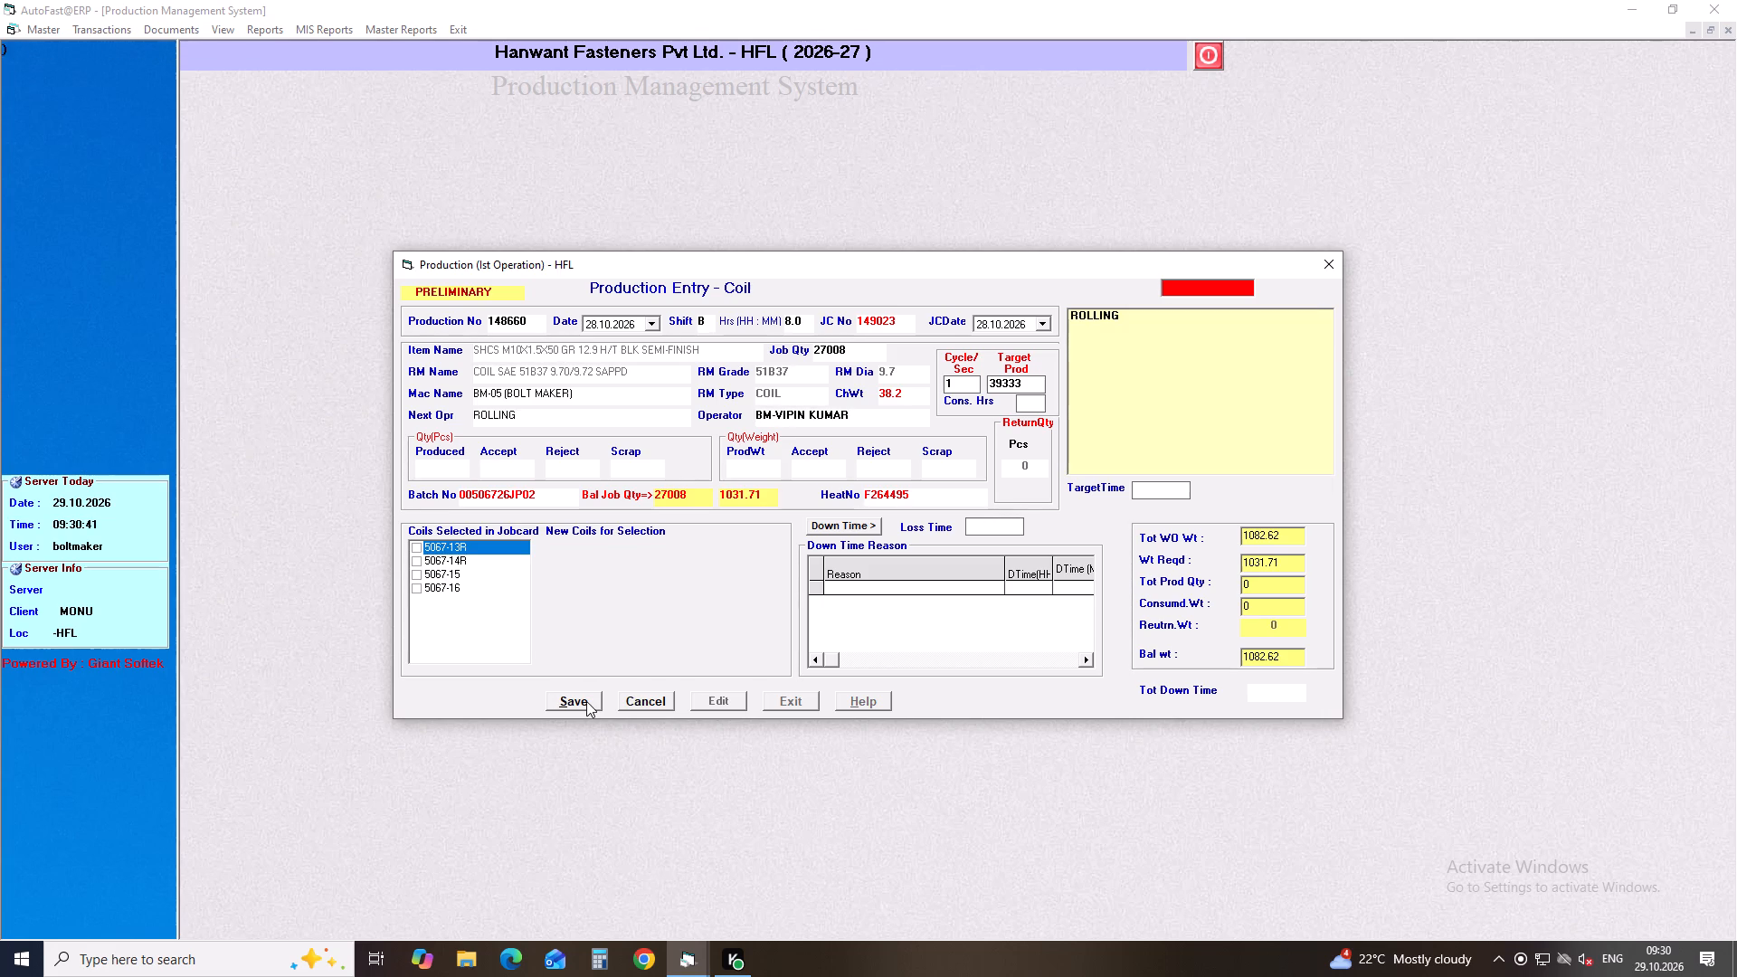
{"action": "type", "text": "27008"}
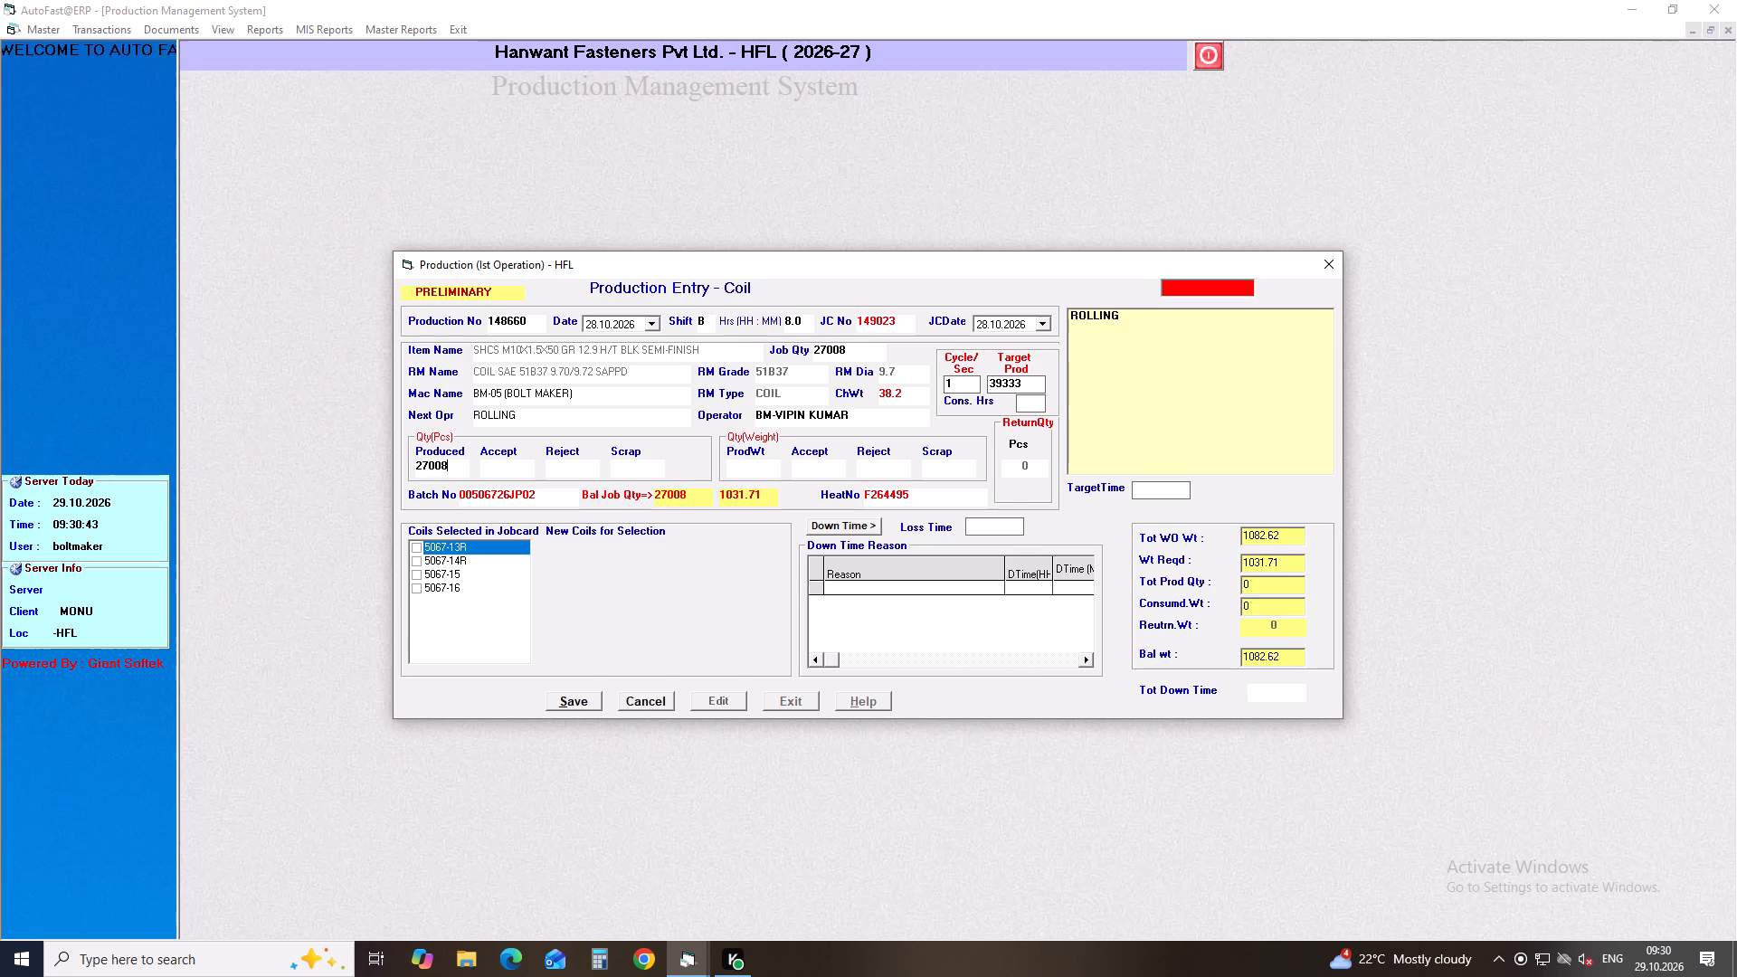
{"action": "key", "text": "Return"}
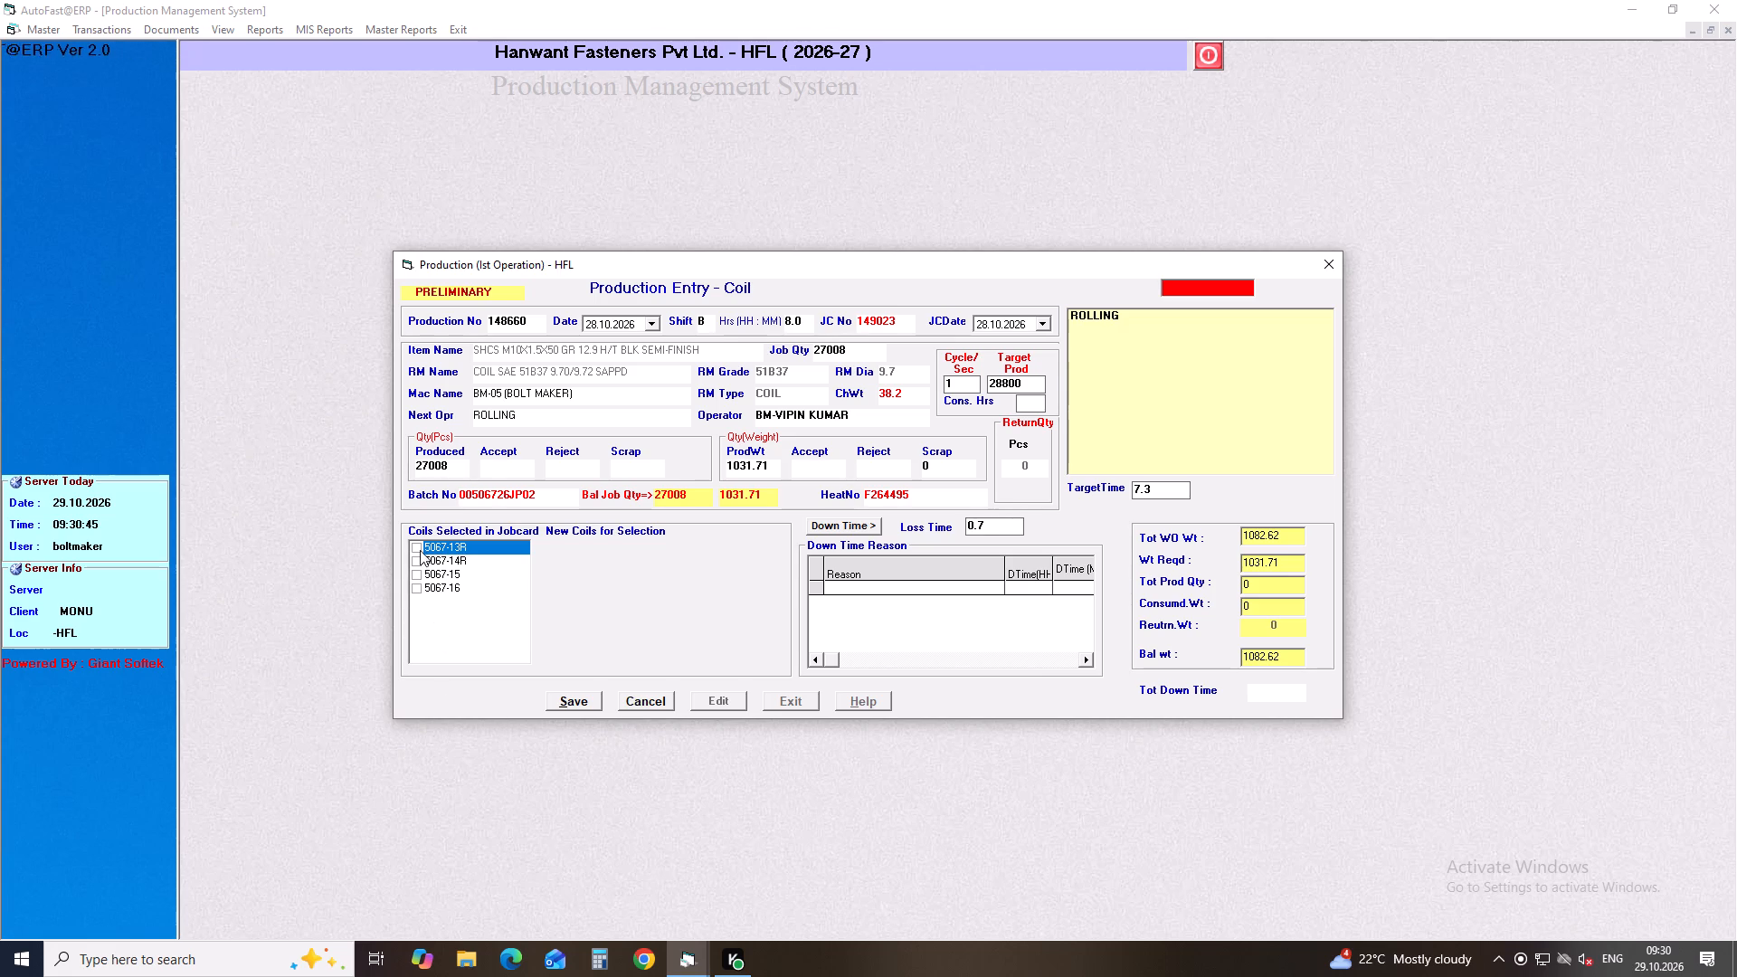
Select coils 5067-13R, 5067-14R, 5067-15 and 5067-16 and save the production entry for job card 149023.
{"action": "left_click", "coordinate": [419, 549]}
{"action": "left_click", "coordinate": [419, 557]}
{"action": "left_click", "coordinate": [415, 575]}
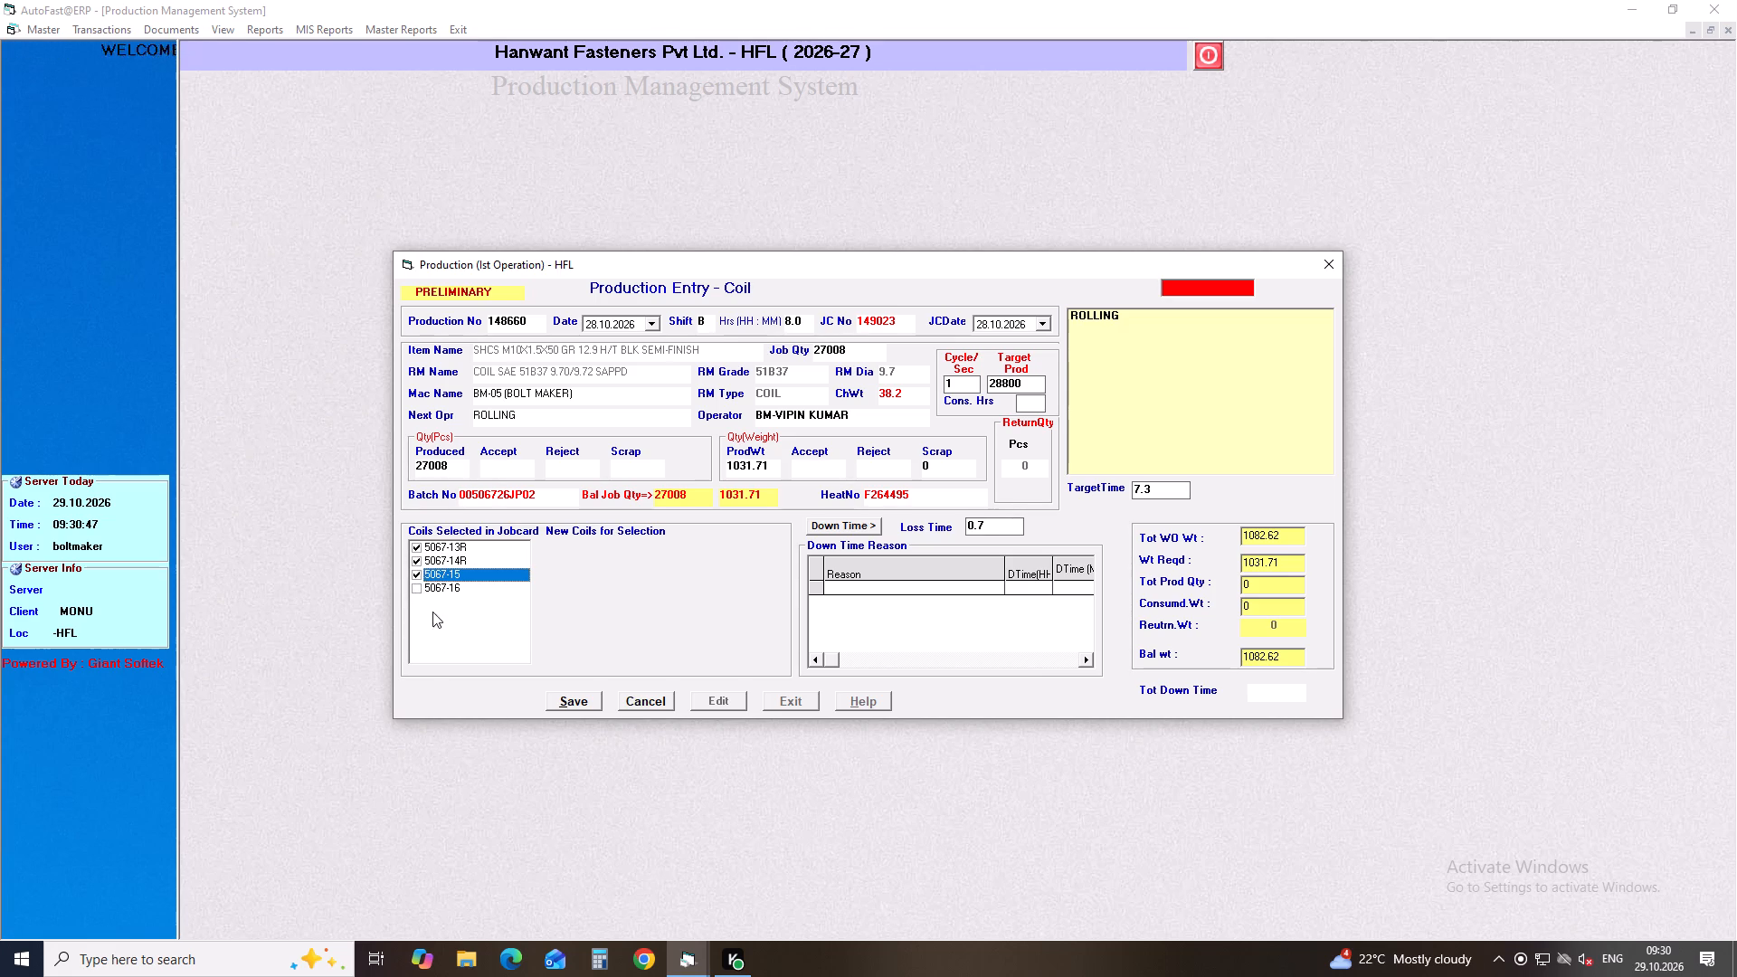
{"action": "left_click", "coordinate": [418, 588]}
{"action": "left_click", "coordinate": [576, 696]}
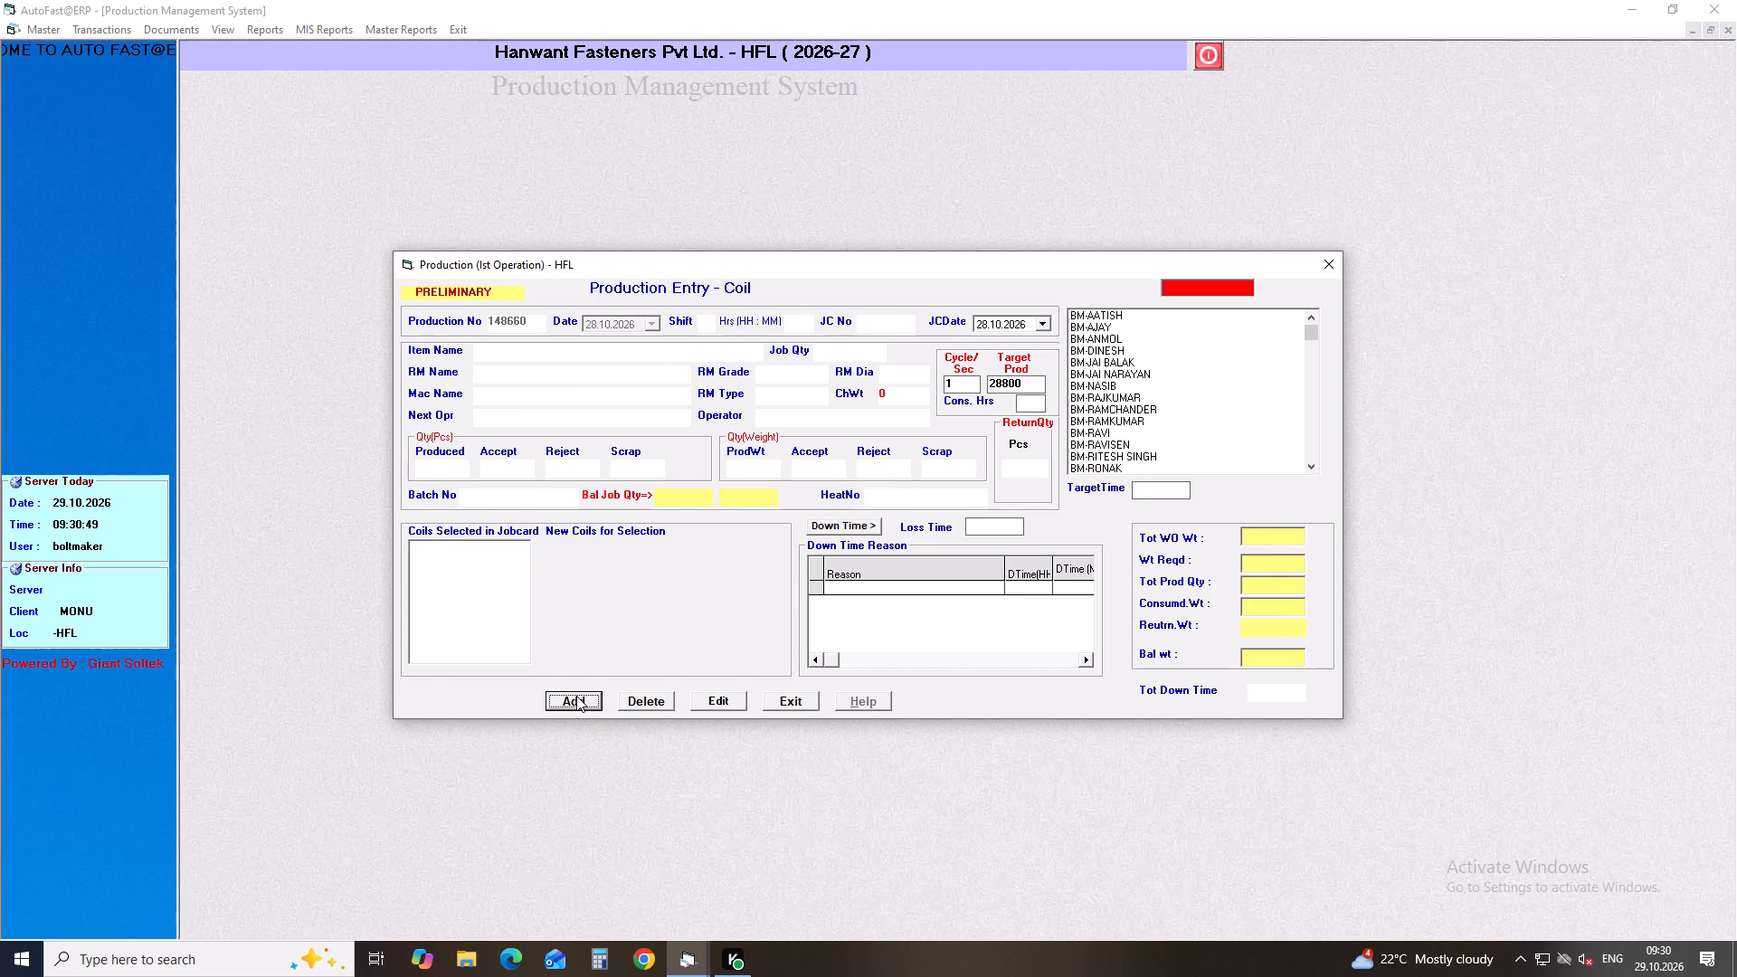
{"action": "key", "text": "Return"}
Start a new production entry dated 28.10.2026 for shift B, 8.0 hours, on job card 149024.
{"action": "key", "text": "Return"}
{"action": "key", "text": "Down"}
{"action": "key", "text": "Return"}
{"action": "key", "text": "b"}
{"action": "key", "text": "Return"}
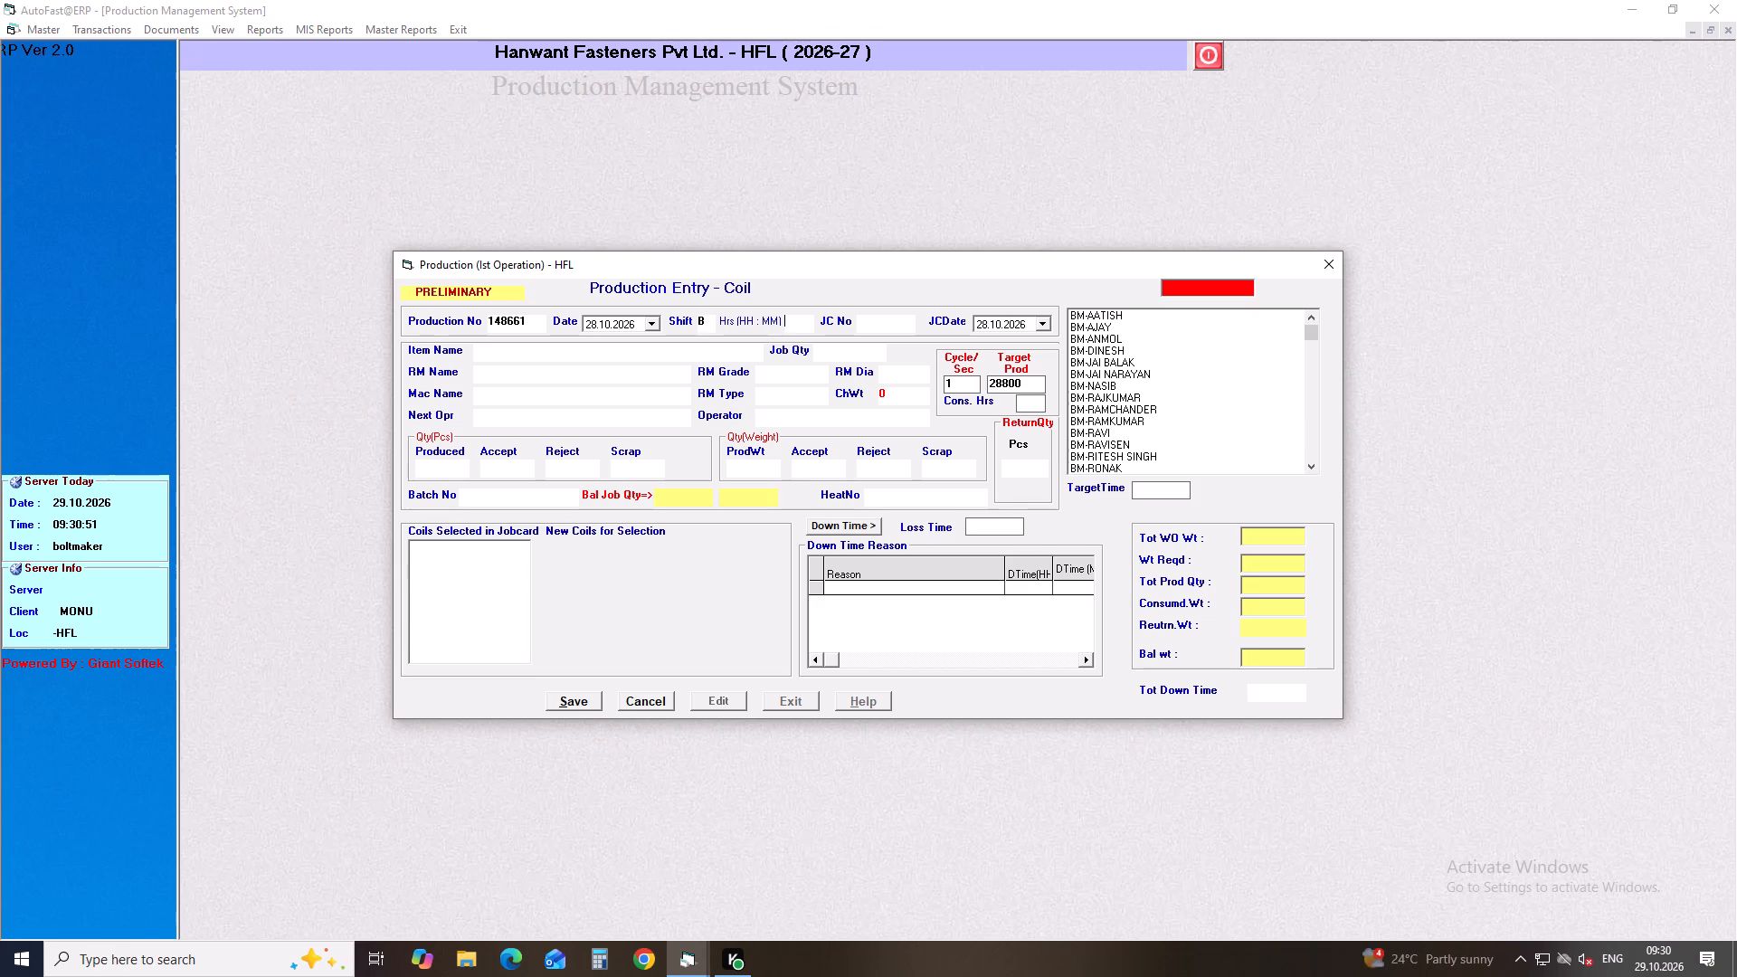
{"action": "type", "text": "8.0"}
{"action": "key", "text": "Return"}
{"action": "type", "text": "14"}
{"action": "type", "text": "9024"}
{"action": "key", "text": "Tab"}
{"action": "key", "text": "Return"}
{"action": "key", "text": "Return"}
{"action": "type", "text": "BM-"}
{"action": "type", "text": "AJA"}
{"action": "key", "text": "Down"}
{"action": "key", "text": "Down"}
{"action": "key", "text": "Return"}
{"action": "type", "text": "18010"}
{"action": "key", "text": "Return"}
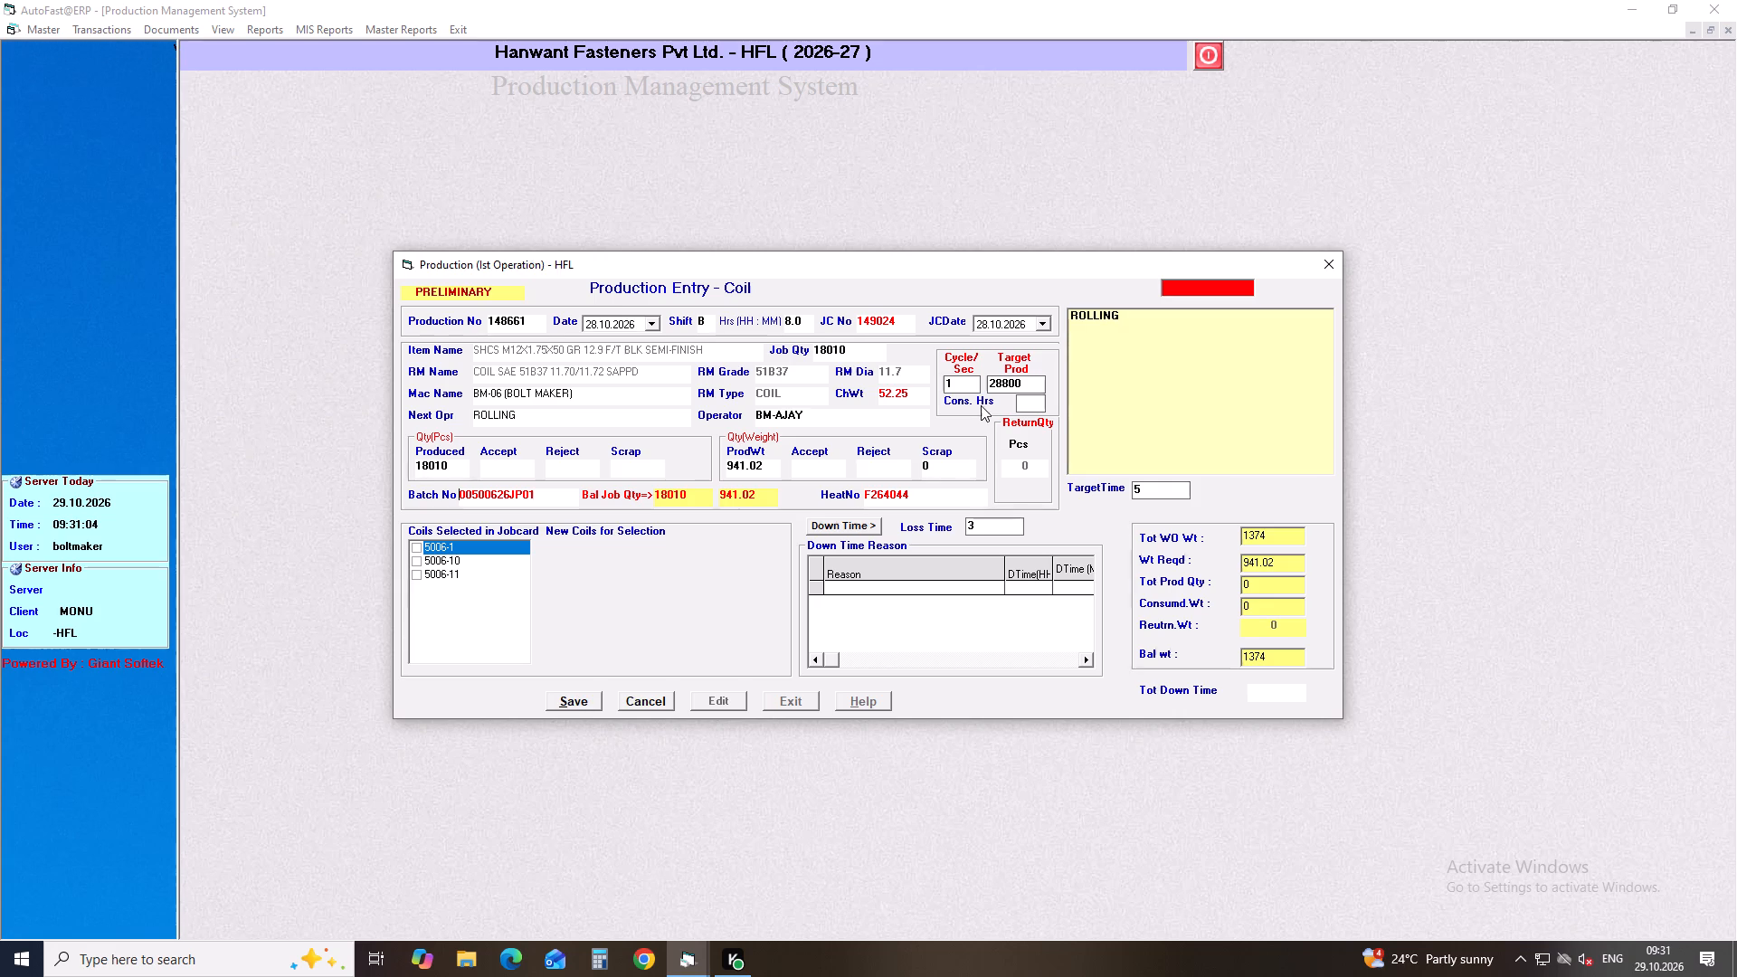
Set the cycle time to 1.5 seconds, select coils 5006-1, 5006-10 and 5006-11 and save the production entry for job card 149024.
{"action": "left_click", "coordinate": [953, 389]}
{"action": "type", "text": ".5"}
{"action": "key", "text": "Return"}
{"action": "key", "text": "Return"}
{"action": "key", "text": "Return"}
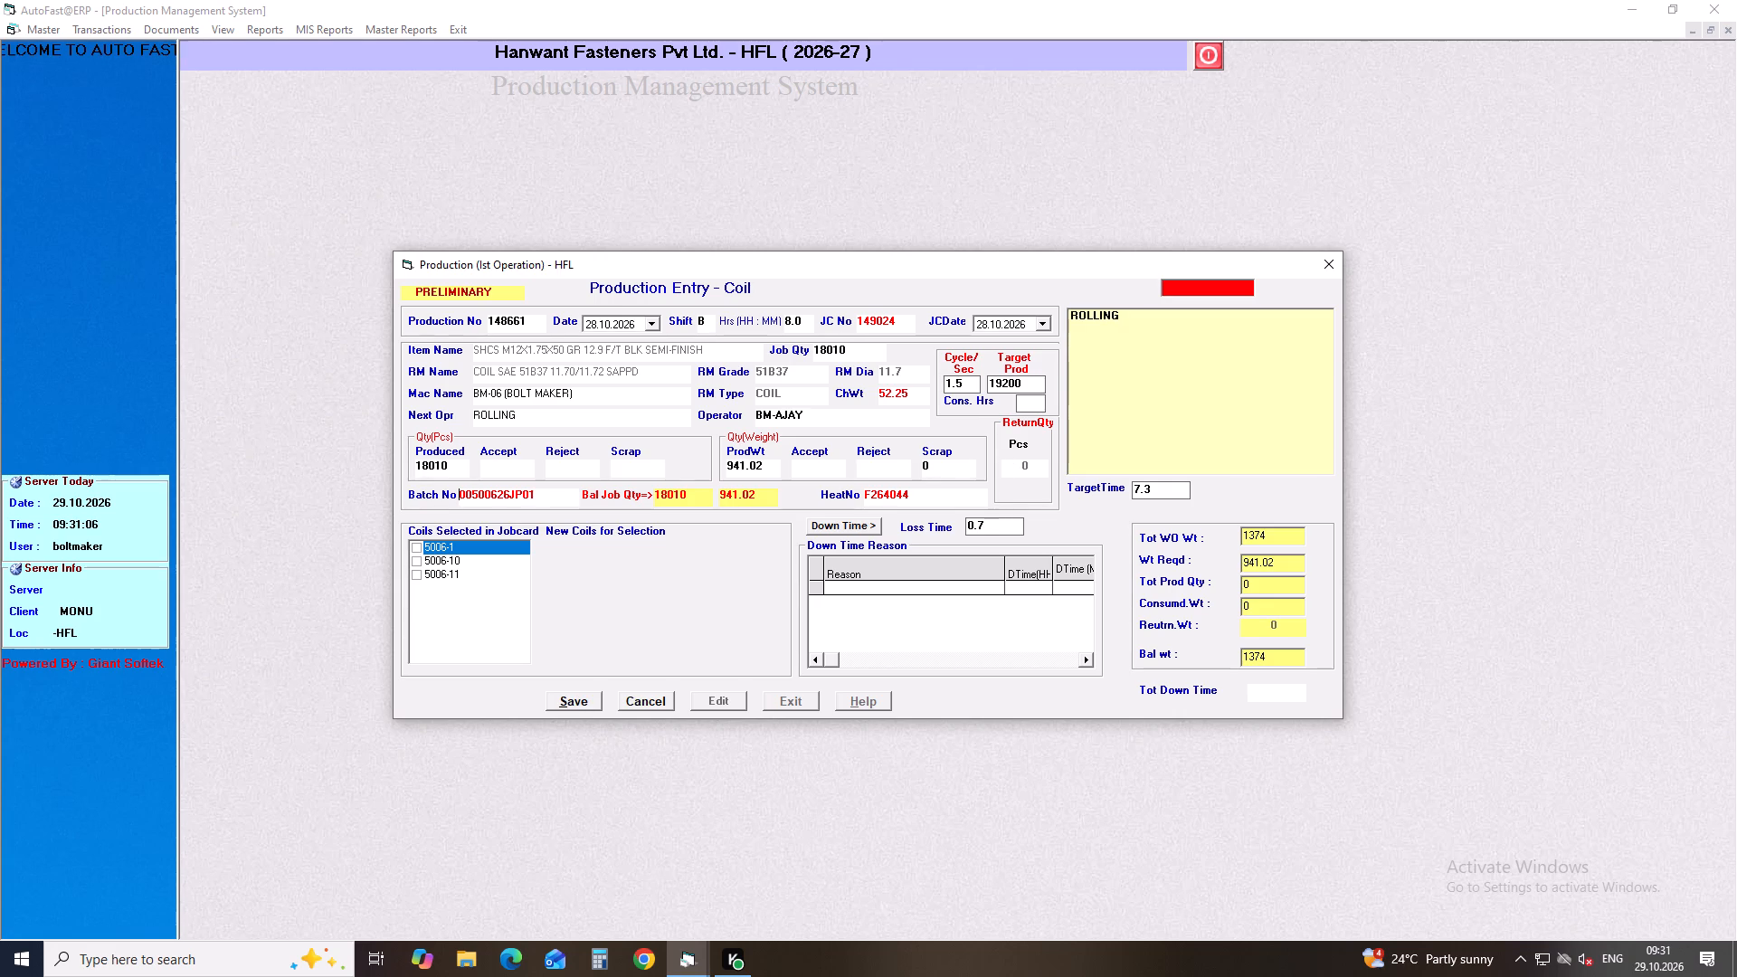
{"action": "key", "text": "Return"}
{"action": "left_click", "coordinate": [415, 552]}
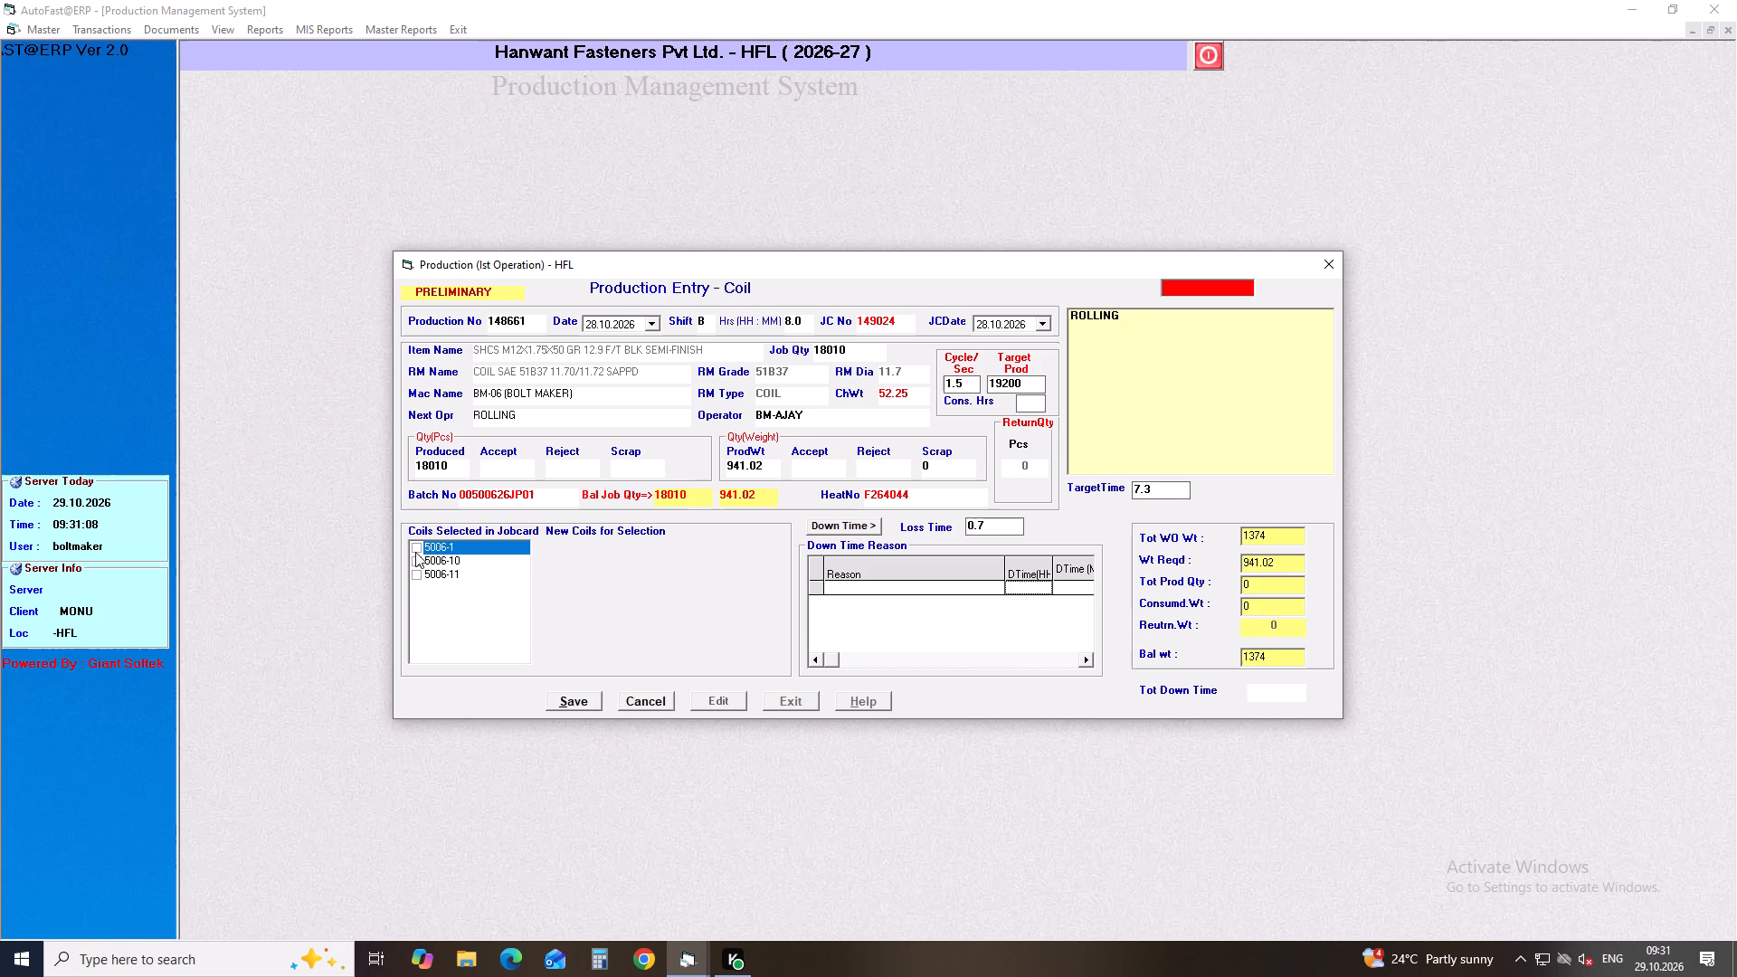
{"action": "left_click", "coordinate": [415, 561]}
{"action": "left_click", "coordinate": [415, 571]}
{"action": "left_click", "coordinate": [576, 701]}
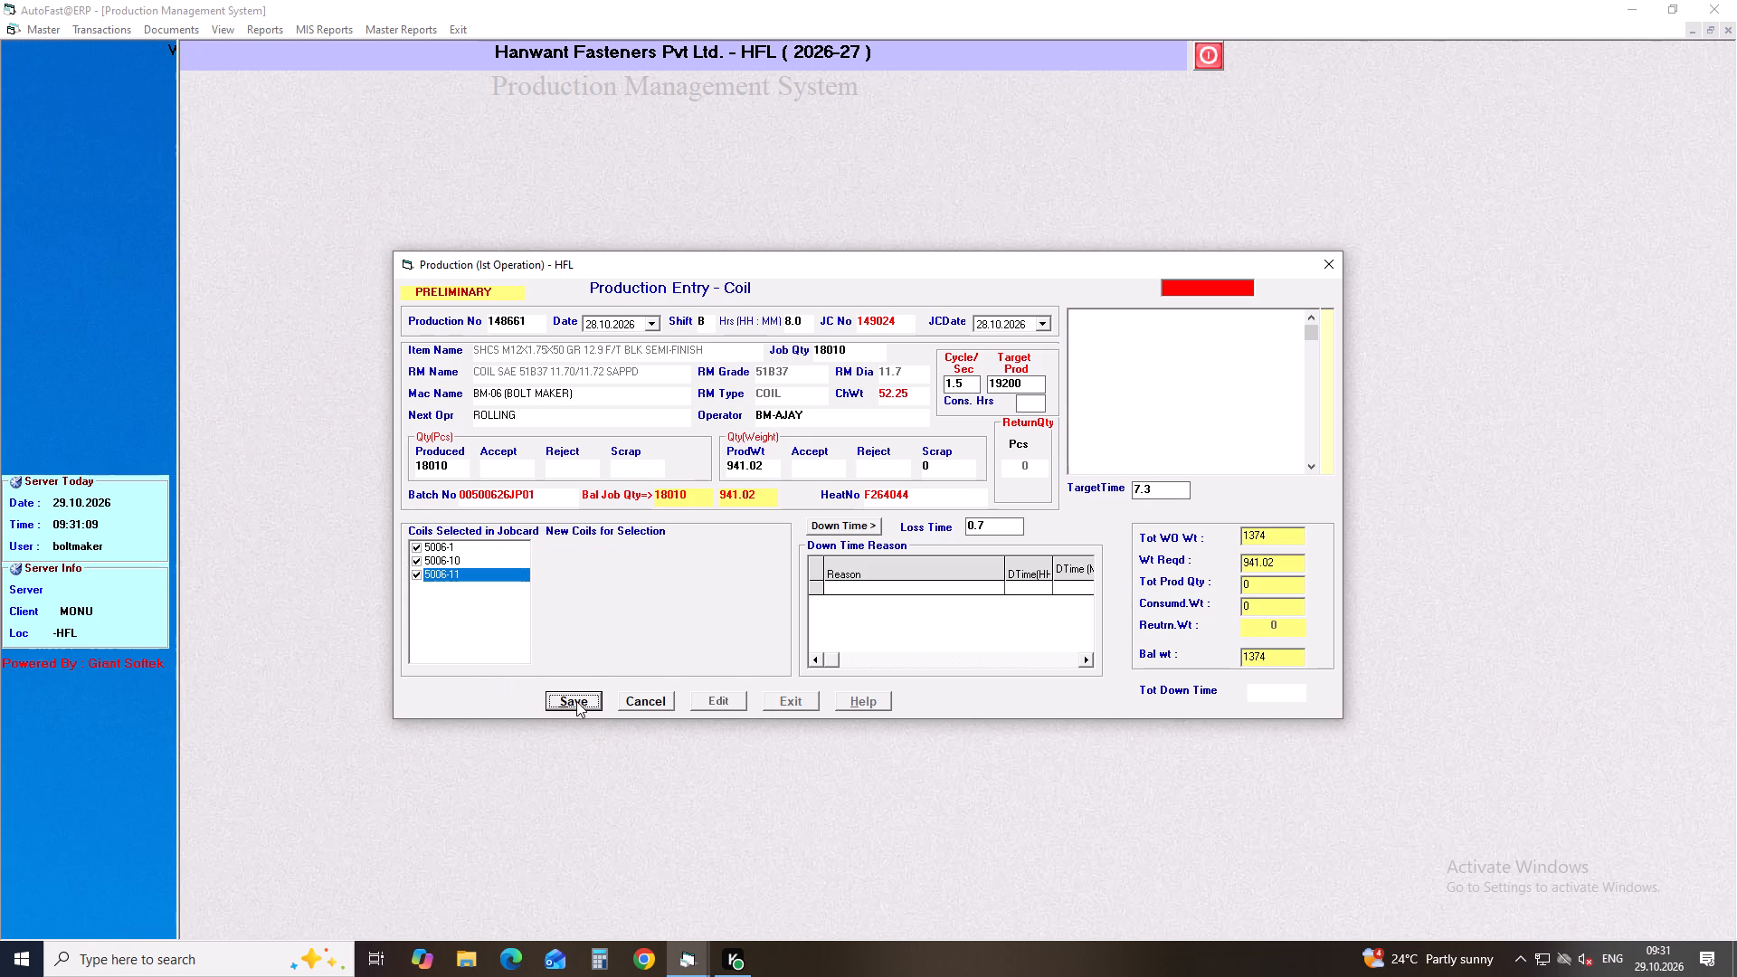
{"action": "key", "text": "Return"}
Start a new production entry dated 28.10.2026 for shift B, 11.5 hours, on job card 149025.
{"action": "key", "text": "Return"}
{"action": "key", "text": "Down"}
{"action": "key", "text": "Return"}
{"action": "key", "text": "b"}
{"action": "key", "text": "Return"}
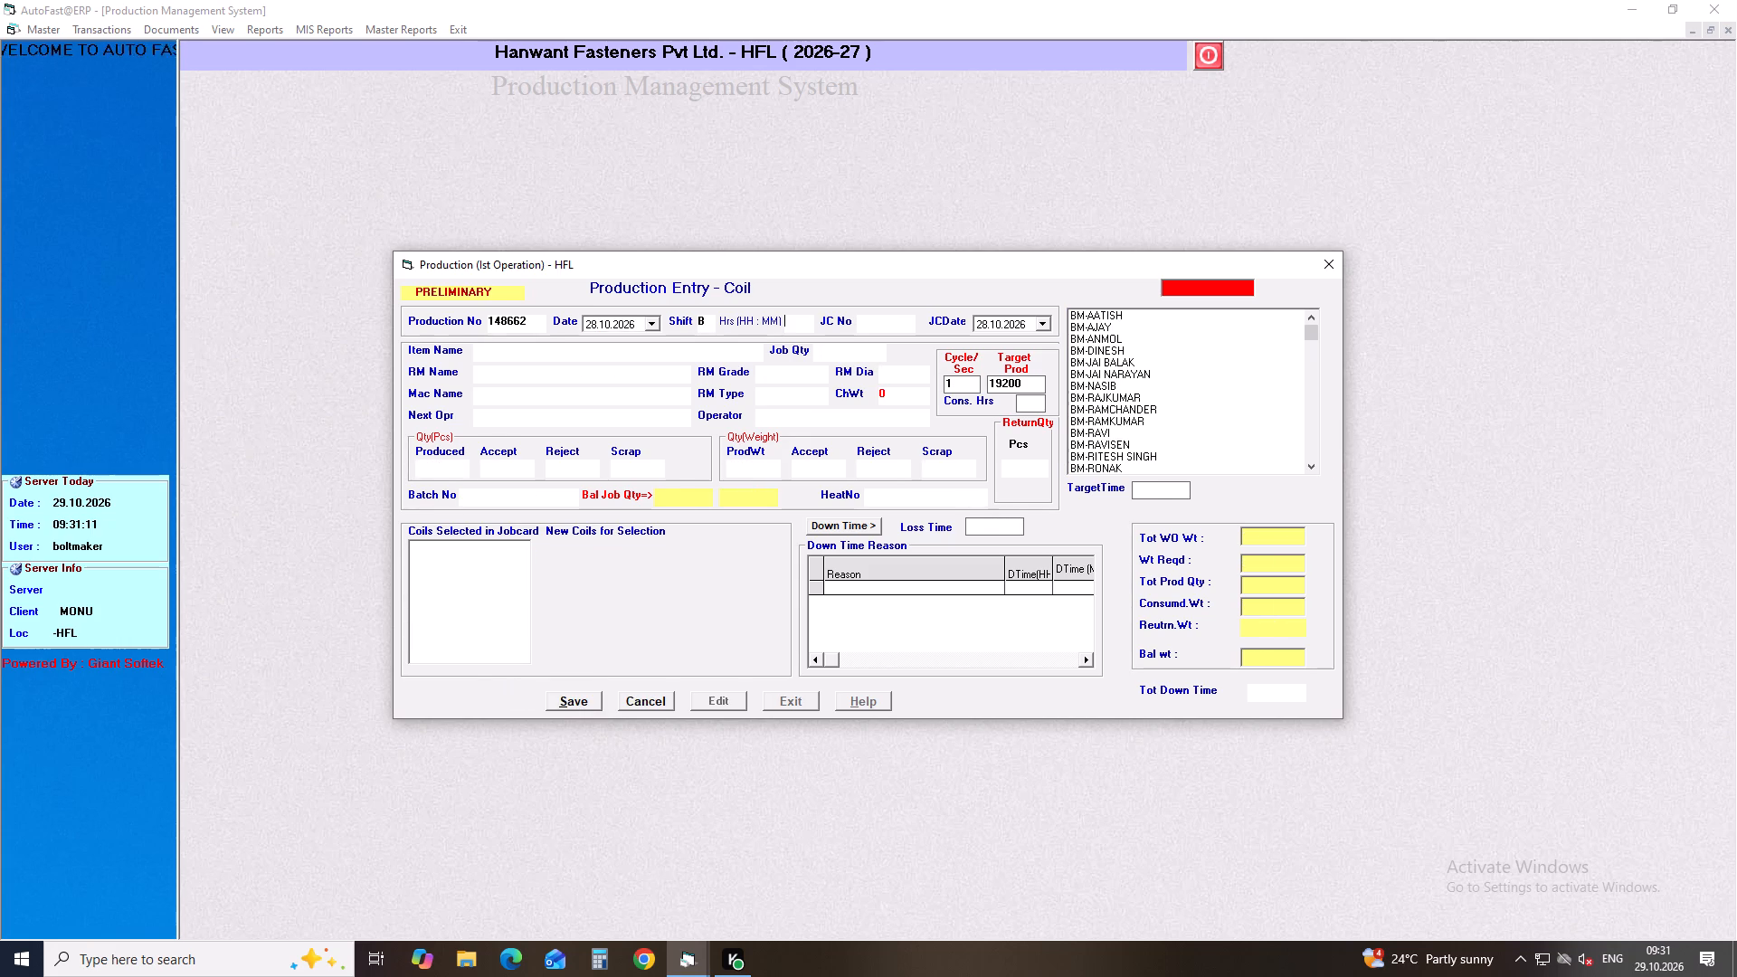
{"action": "key", "text": "1"}
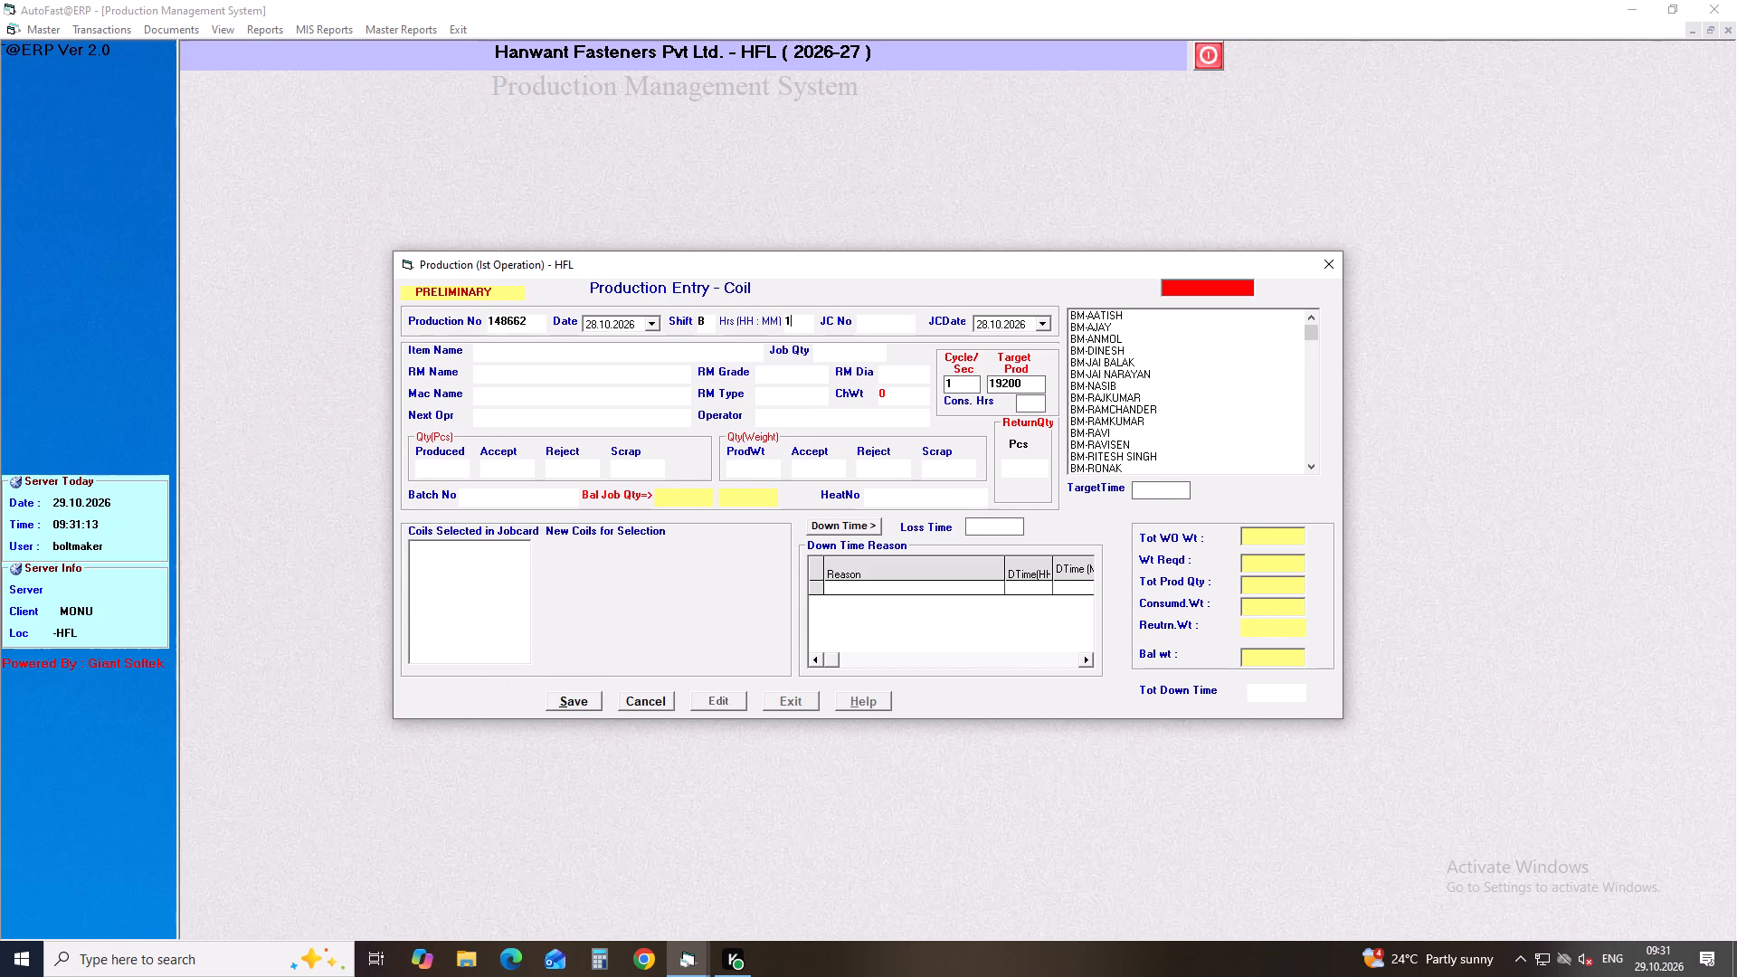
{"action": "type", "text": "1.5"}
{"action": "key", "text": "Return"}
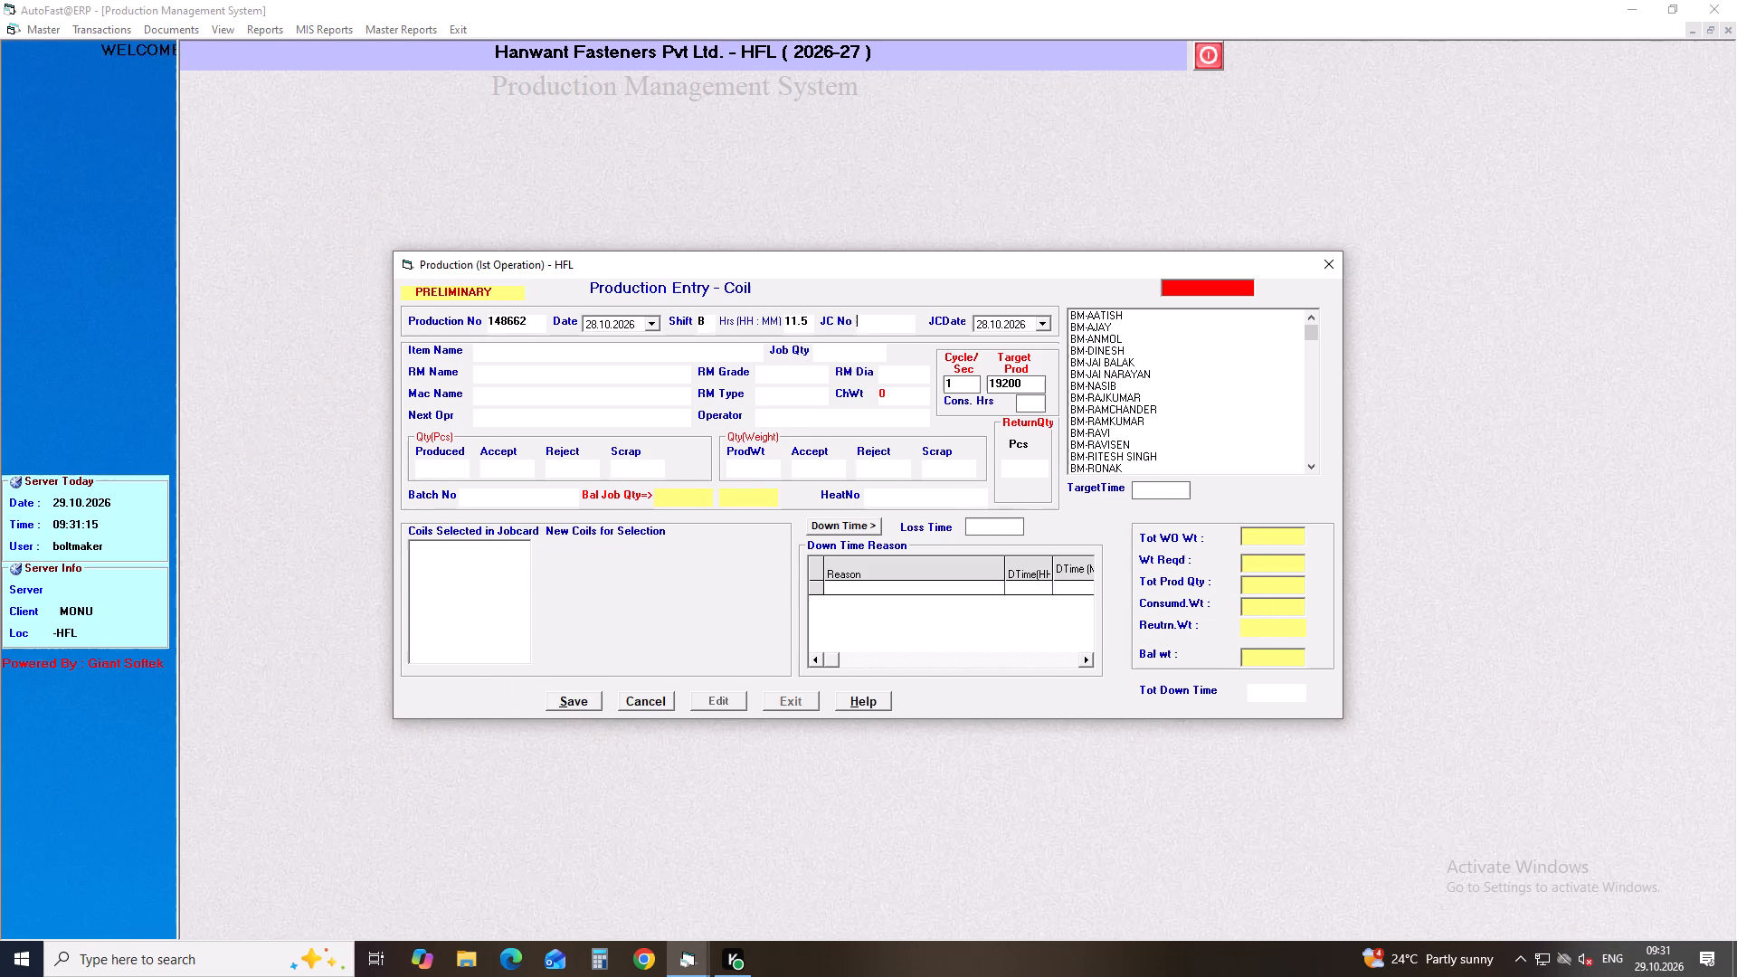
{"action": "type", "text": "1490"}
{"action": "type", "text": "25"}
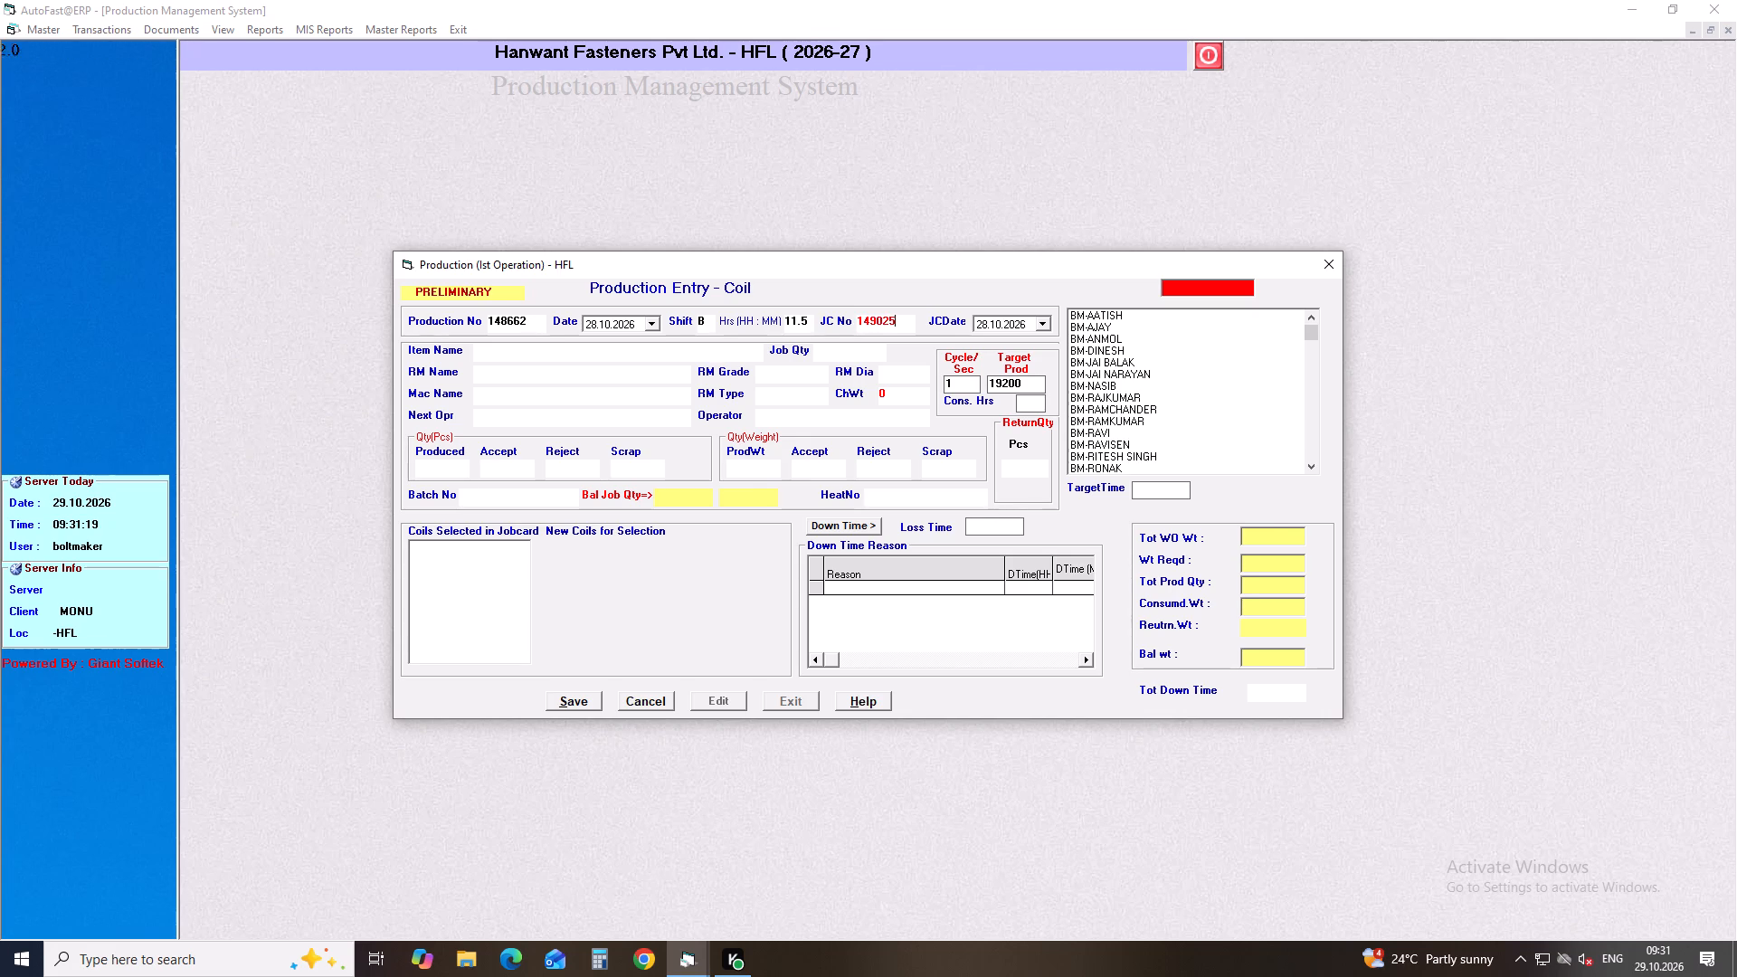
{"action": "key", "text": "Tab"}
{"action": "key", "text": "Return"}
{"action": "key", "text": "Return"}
Set operator BM-SANOJ and a produced quantity of 45020 pieces for job card 149025.
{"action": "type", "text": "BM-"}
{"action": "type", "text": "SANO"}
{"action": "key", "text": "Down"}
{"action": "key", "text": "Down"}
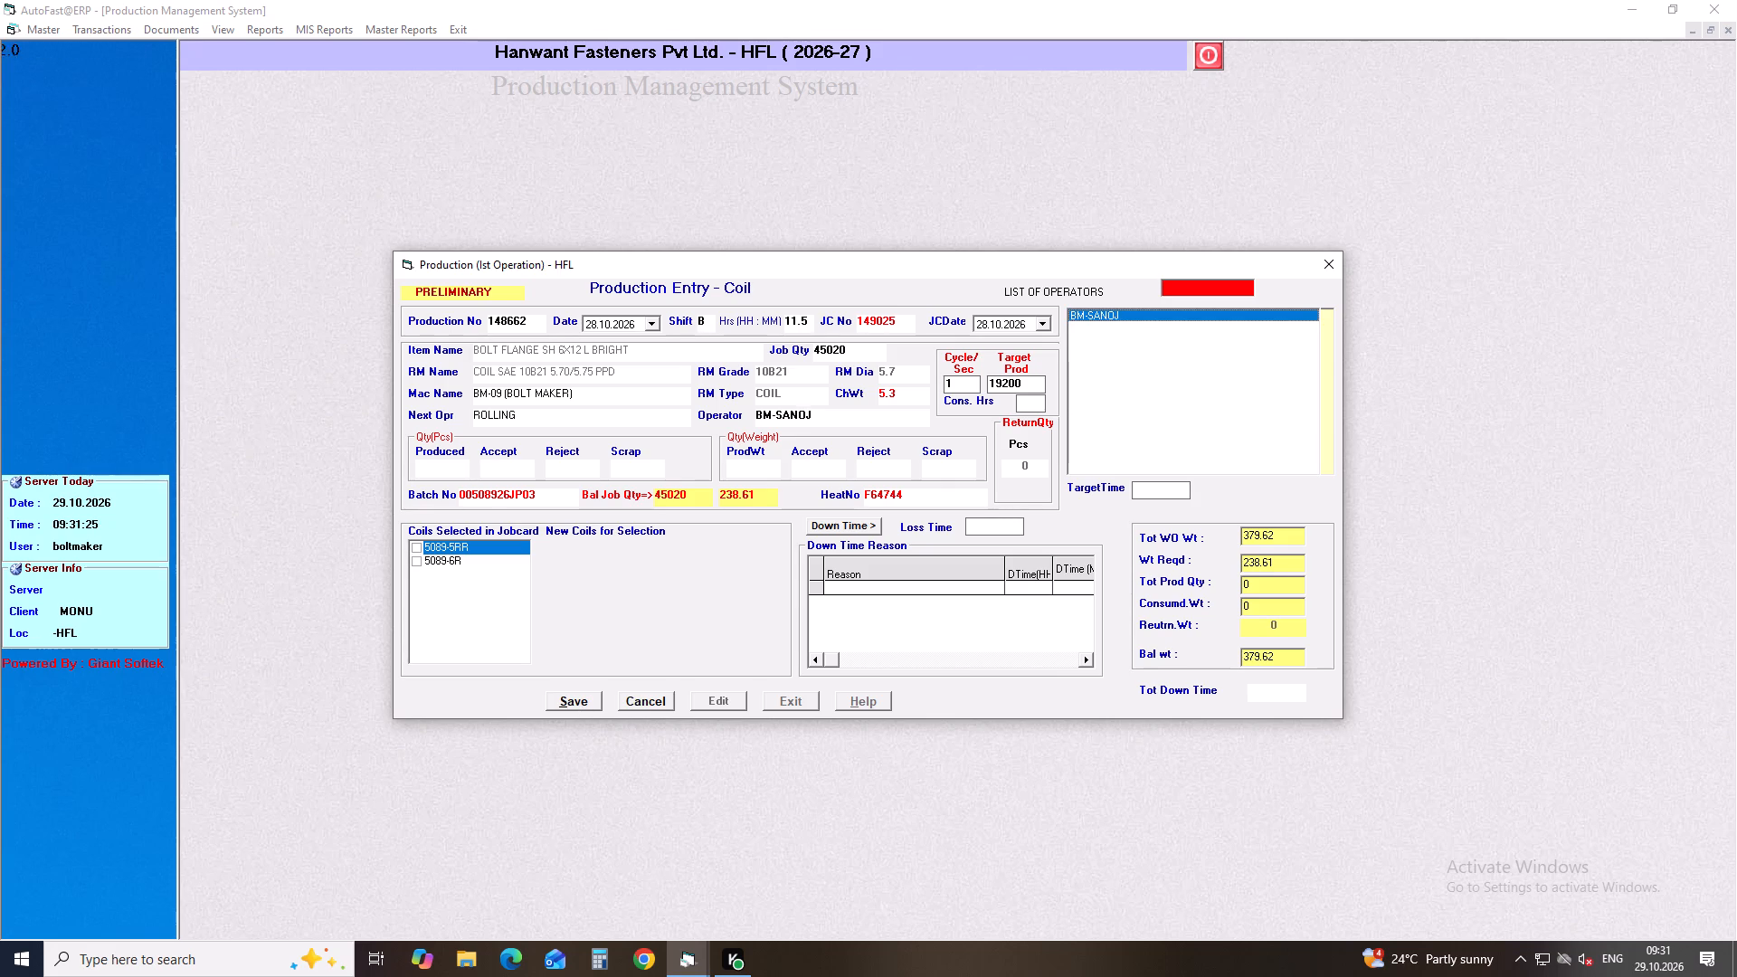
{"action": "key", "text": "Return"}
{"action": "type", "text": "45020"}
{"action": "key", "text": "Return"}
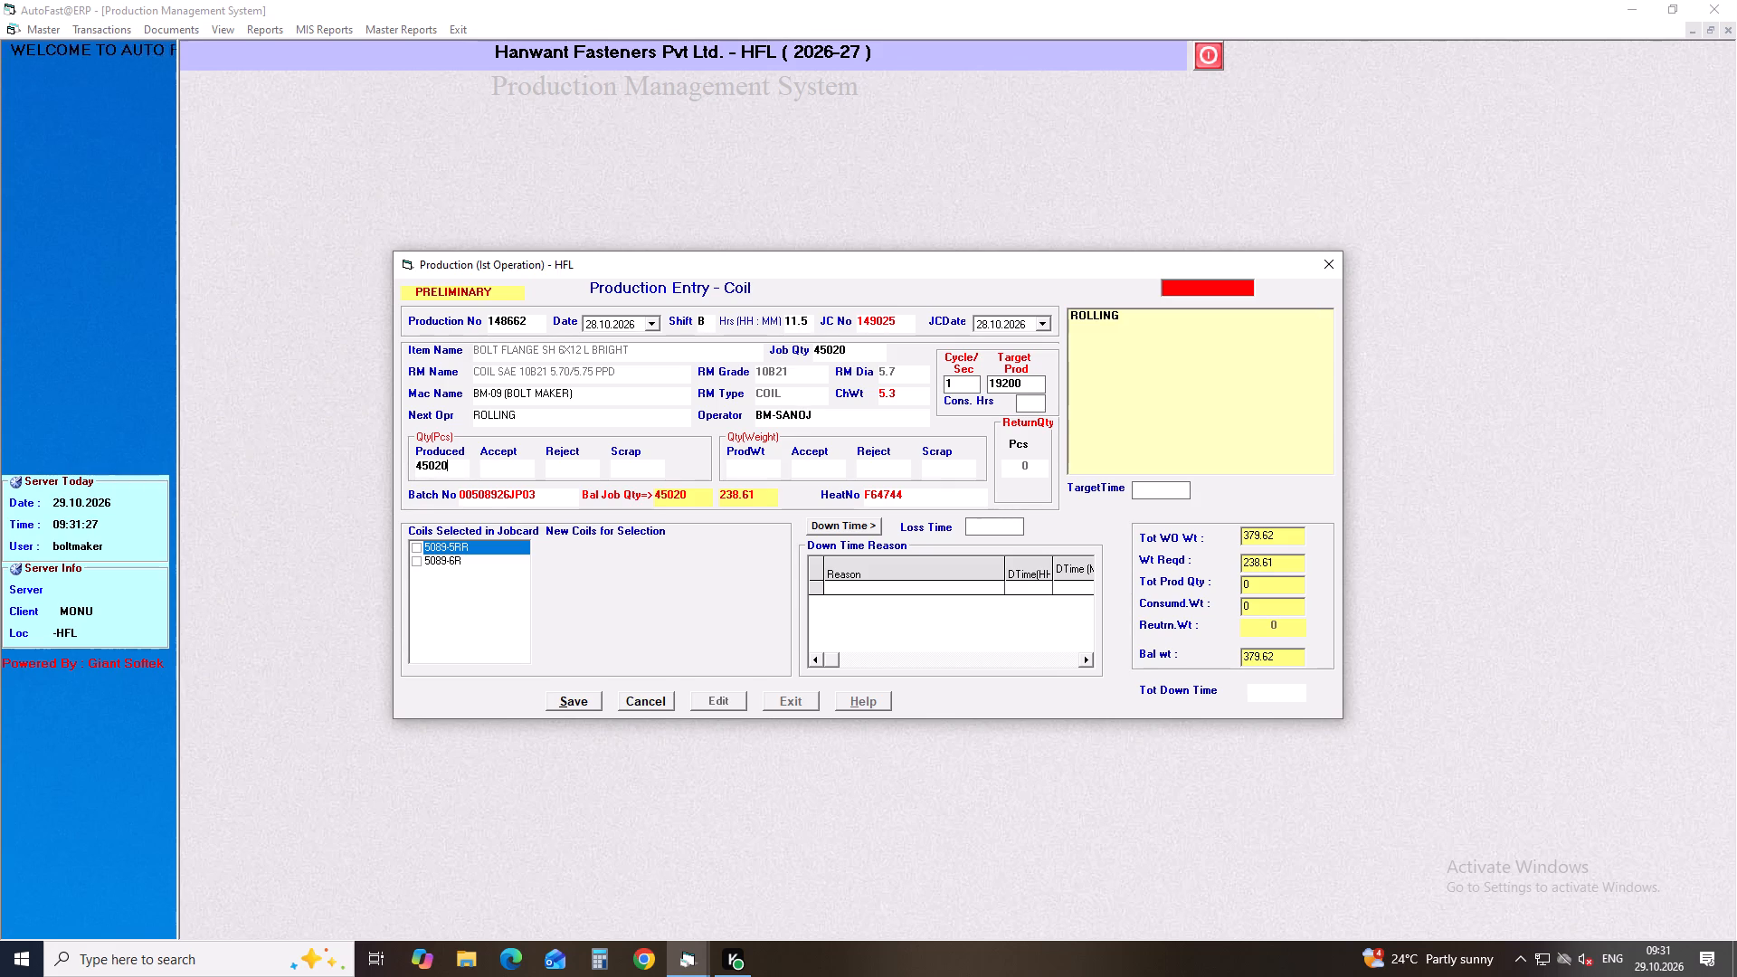
Set the cycle time to 0.90 seconds, select coils 5089-5RR and 5089-6R, save the production entry for job card 149025 and close the form.
{"action": "left_click_drag", "start_coordinate": [964, 384], "coordinate": [896, 384]}
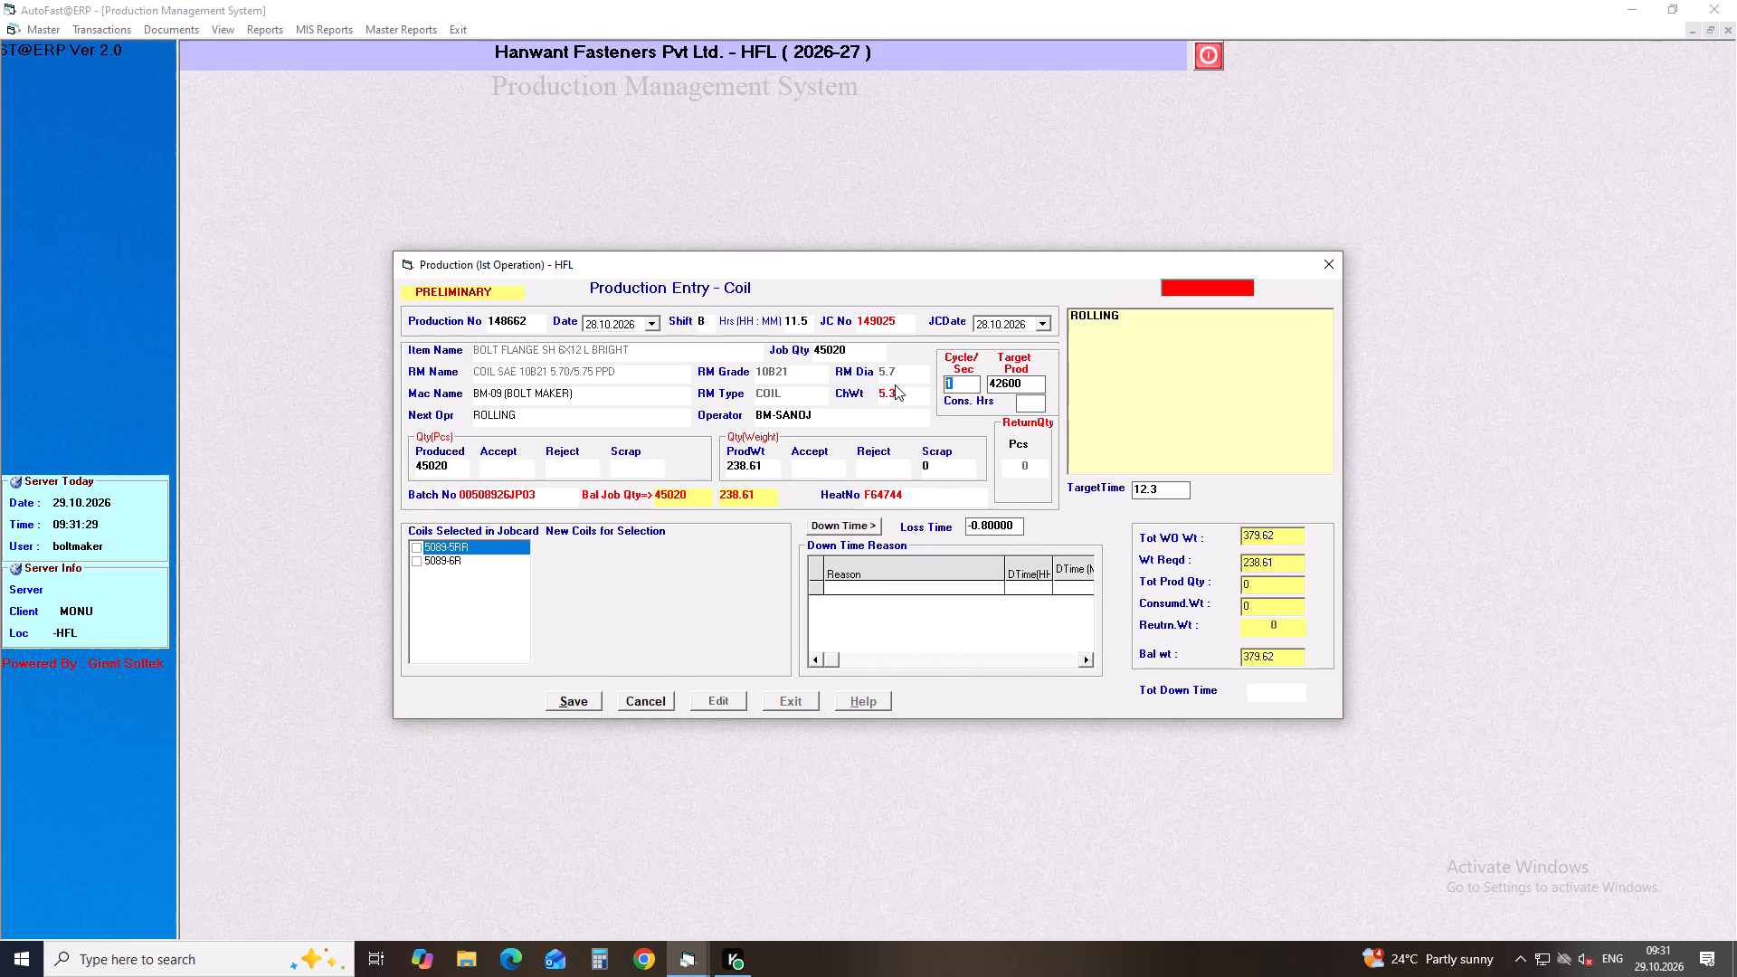
{"action": "type", "text": "0.90"}
{"action": "key", "text": "Return"}
{"action": "key", "text": "Return"}
{"action": "key", "text": "Return"}
{"action": "key", "text": "Return"}
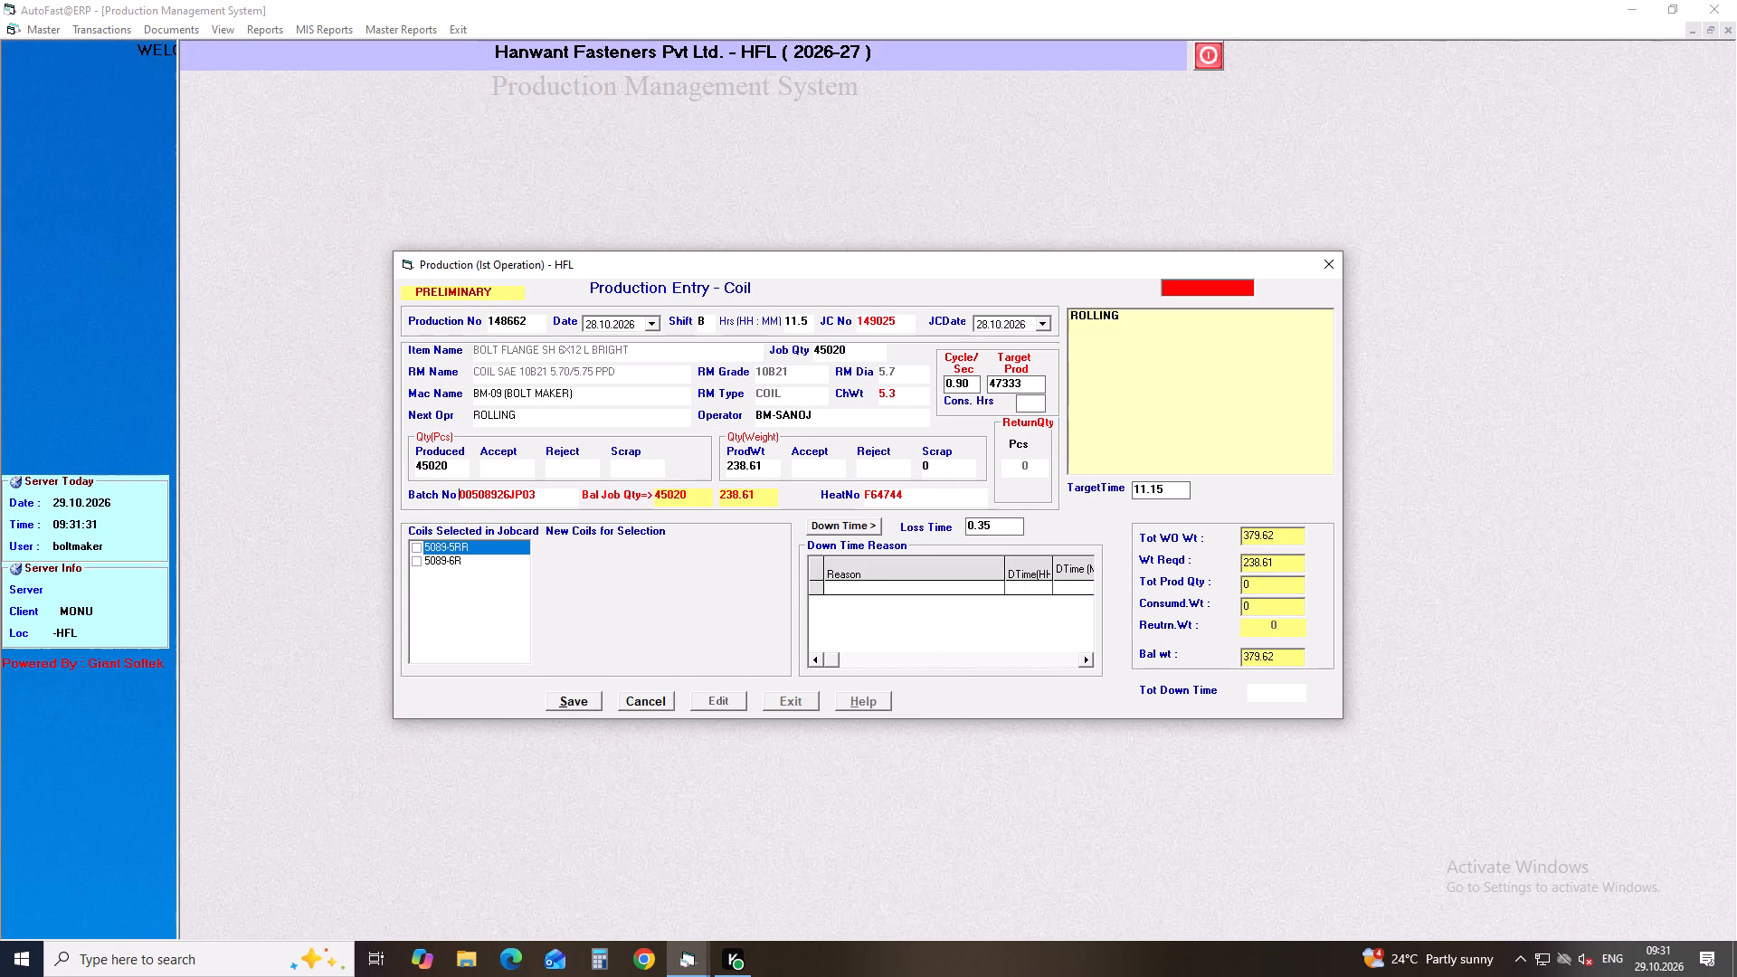
{"action": "left_click", "coordinate": [420, 546]}
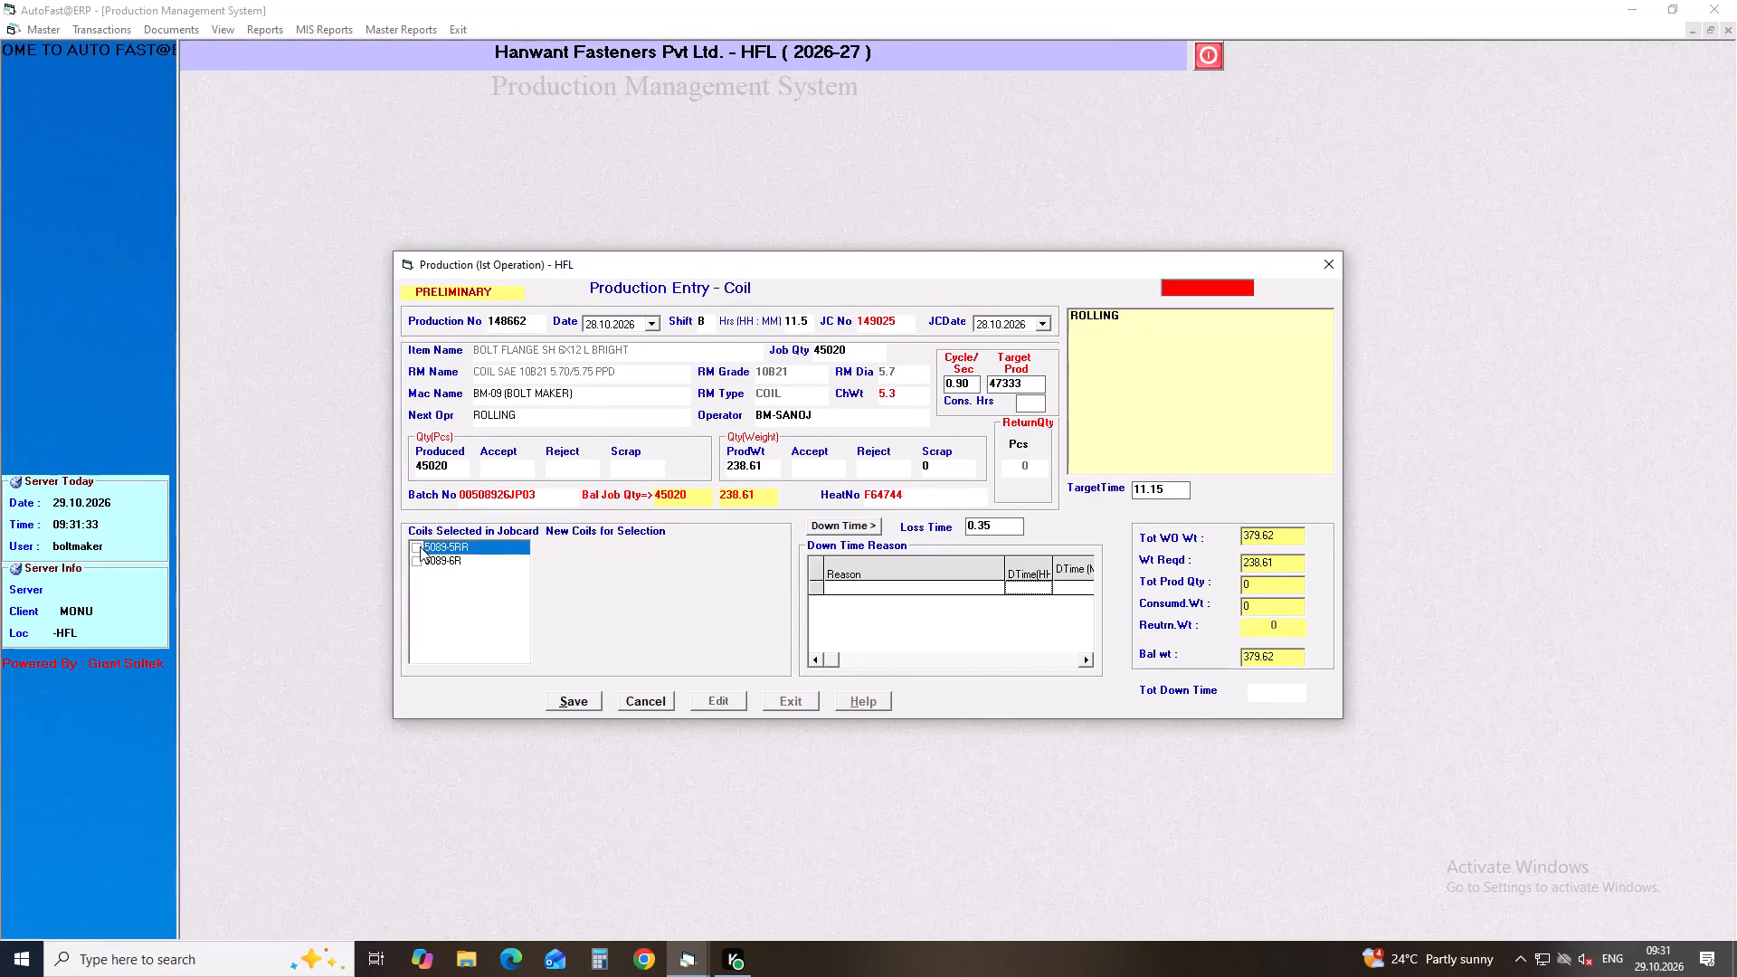
{"action": "left_click", "coordinate": [415, 560]}
{"action": "left_click", "coordinate": [571, 695]}
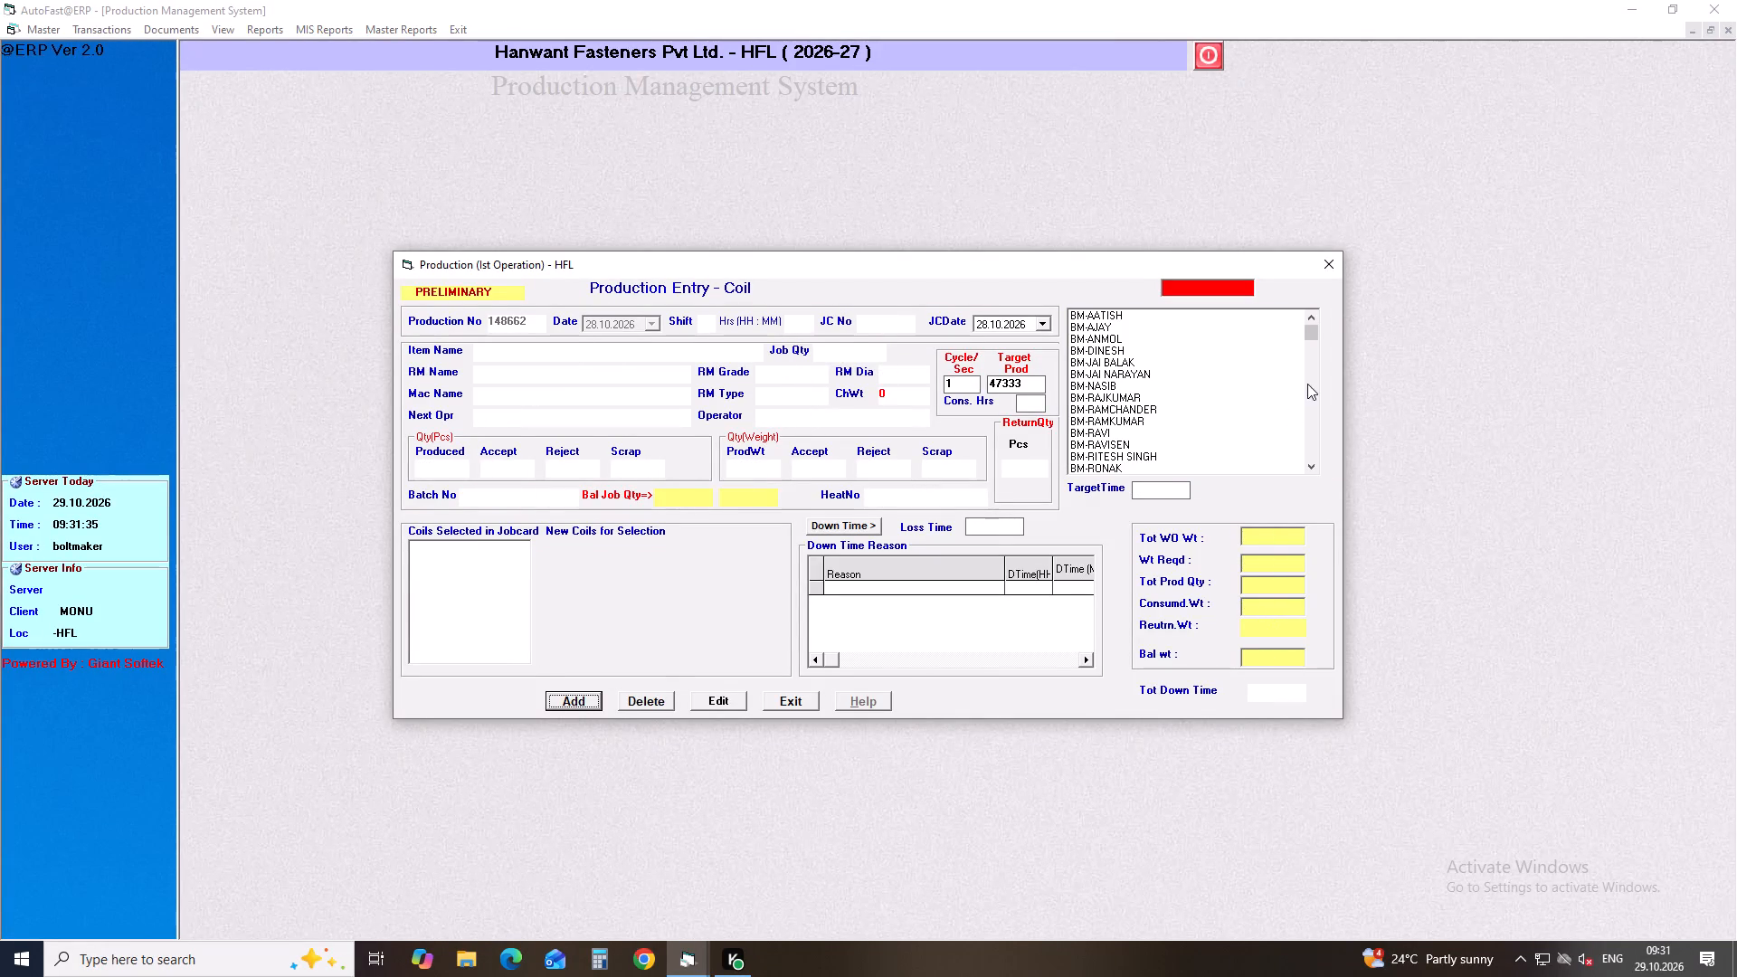
{"action": "left_click", "coordinate": [1333, 262]}
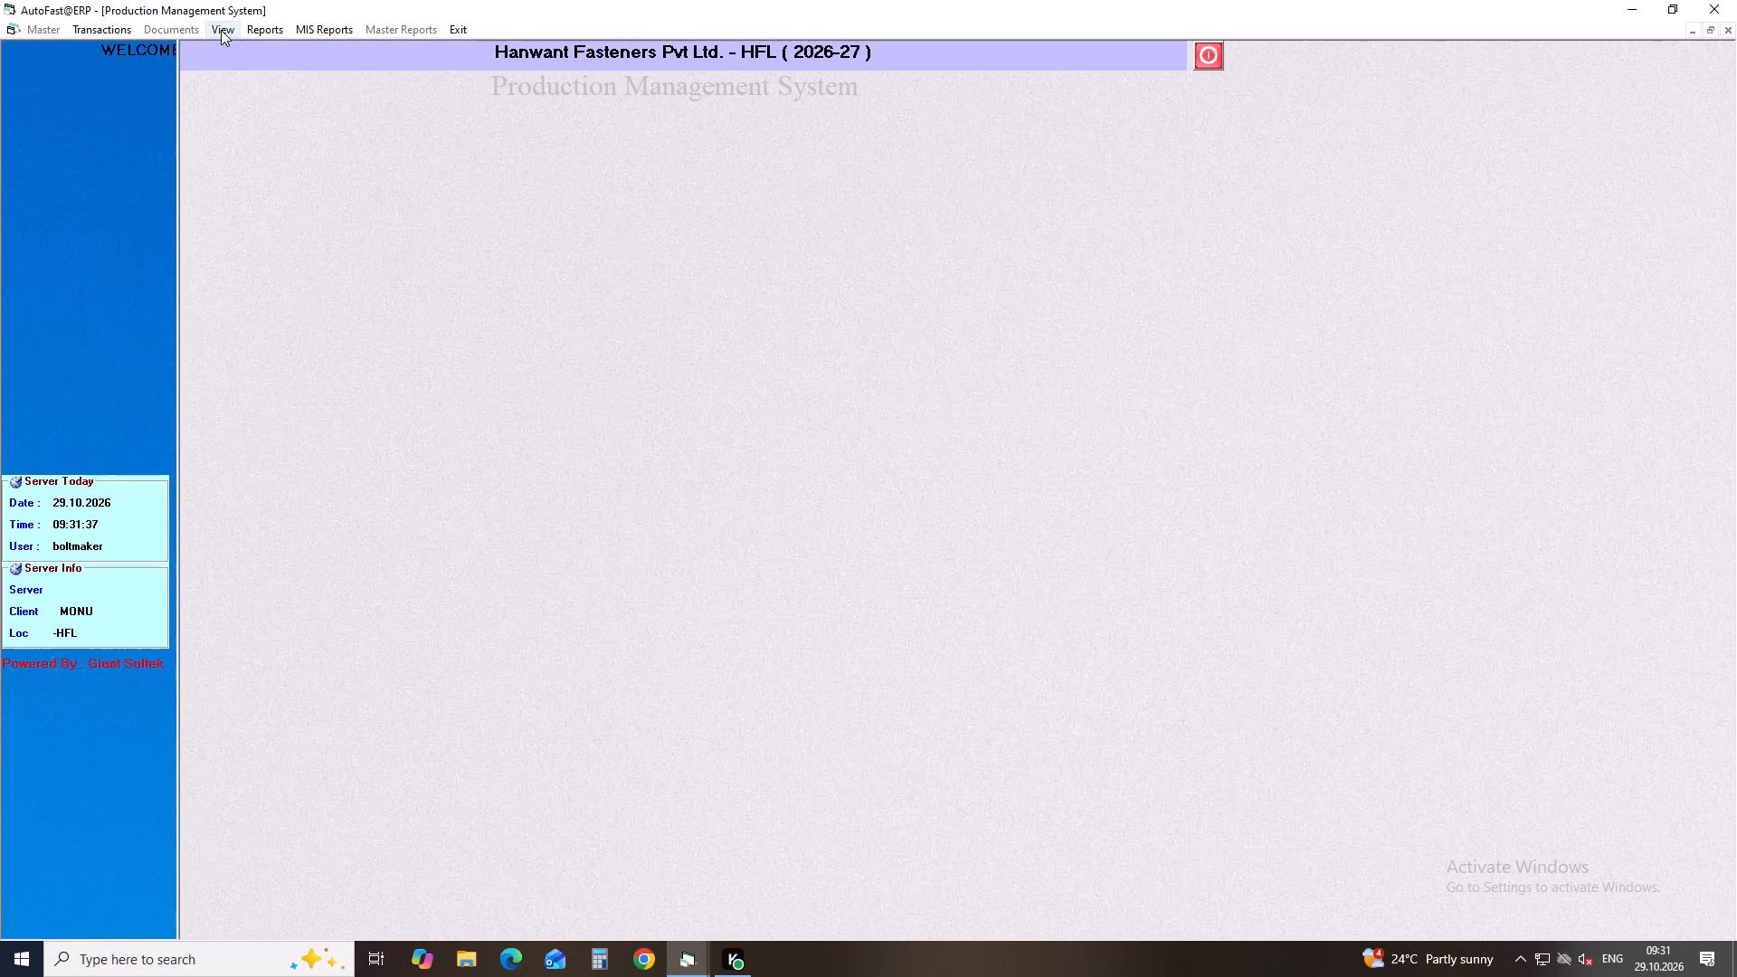
List all in-house production items pending for inspection as on 29.10.2026, covering all operations.
{"action": "left_click", "coordinate": [221, 30]}
{"action": "left_click", "coordinate": [235, 49]}
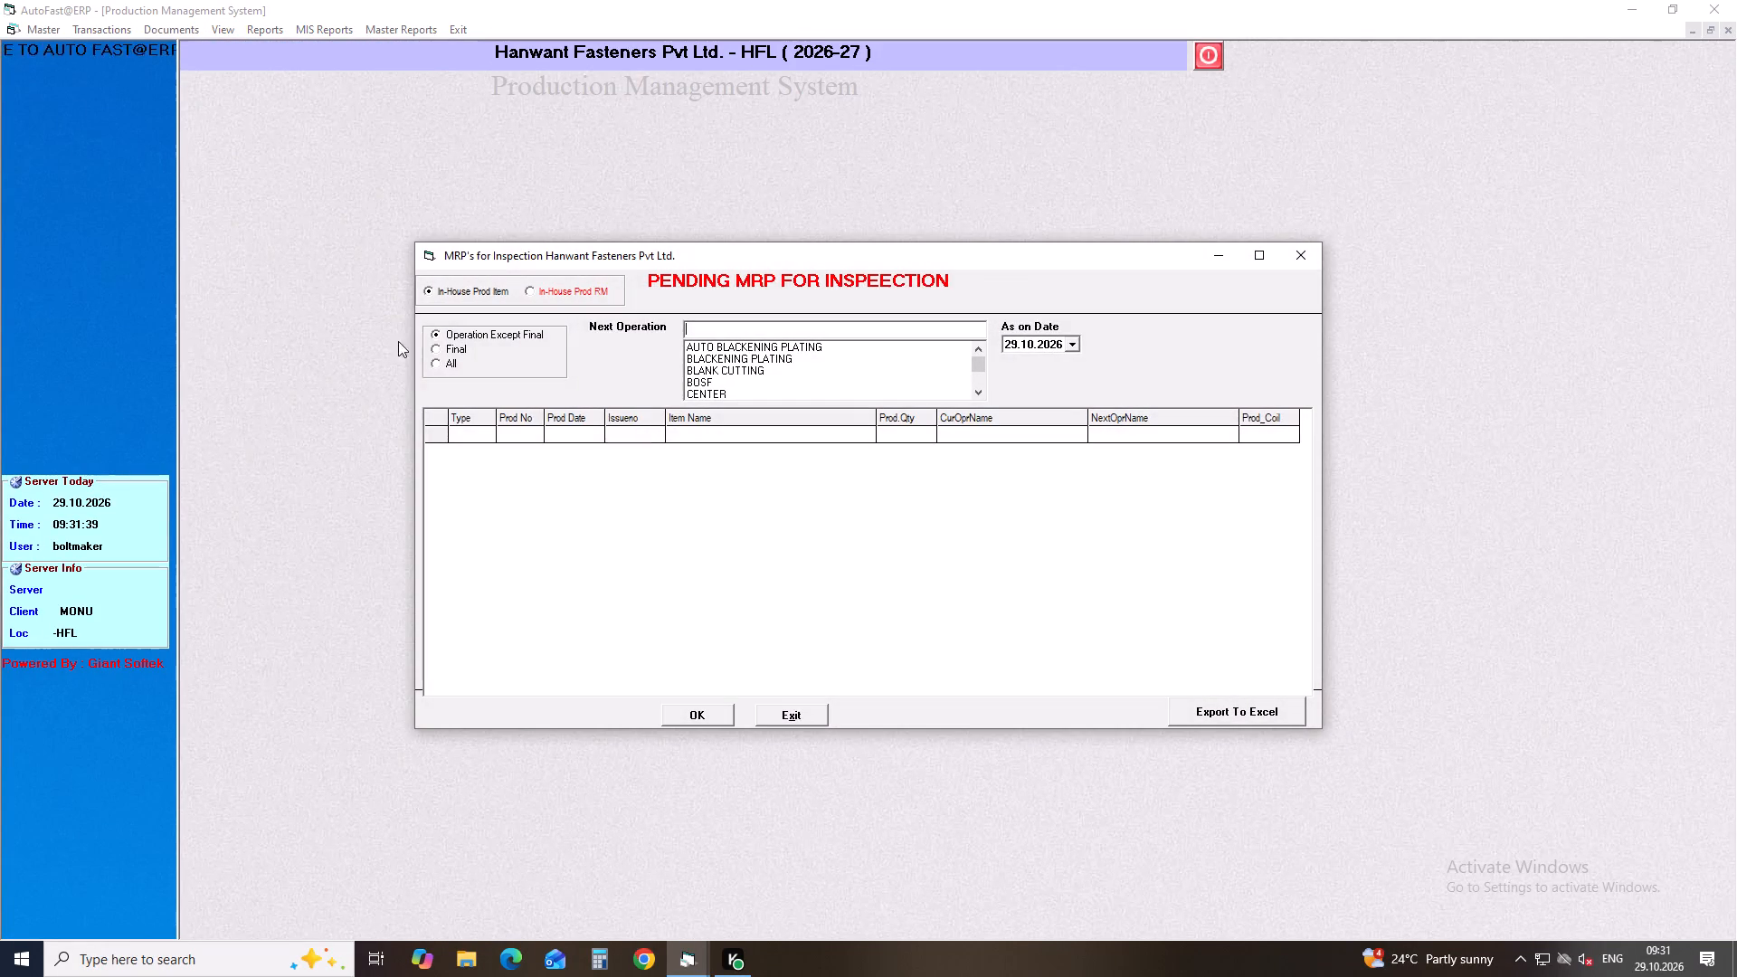
{"action": "left_click", "coordinate": [448, 365]}
{"action": "key", "text": "Return"}
{"action": "key", "text": "Return"}
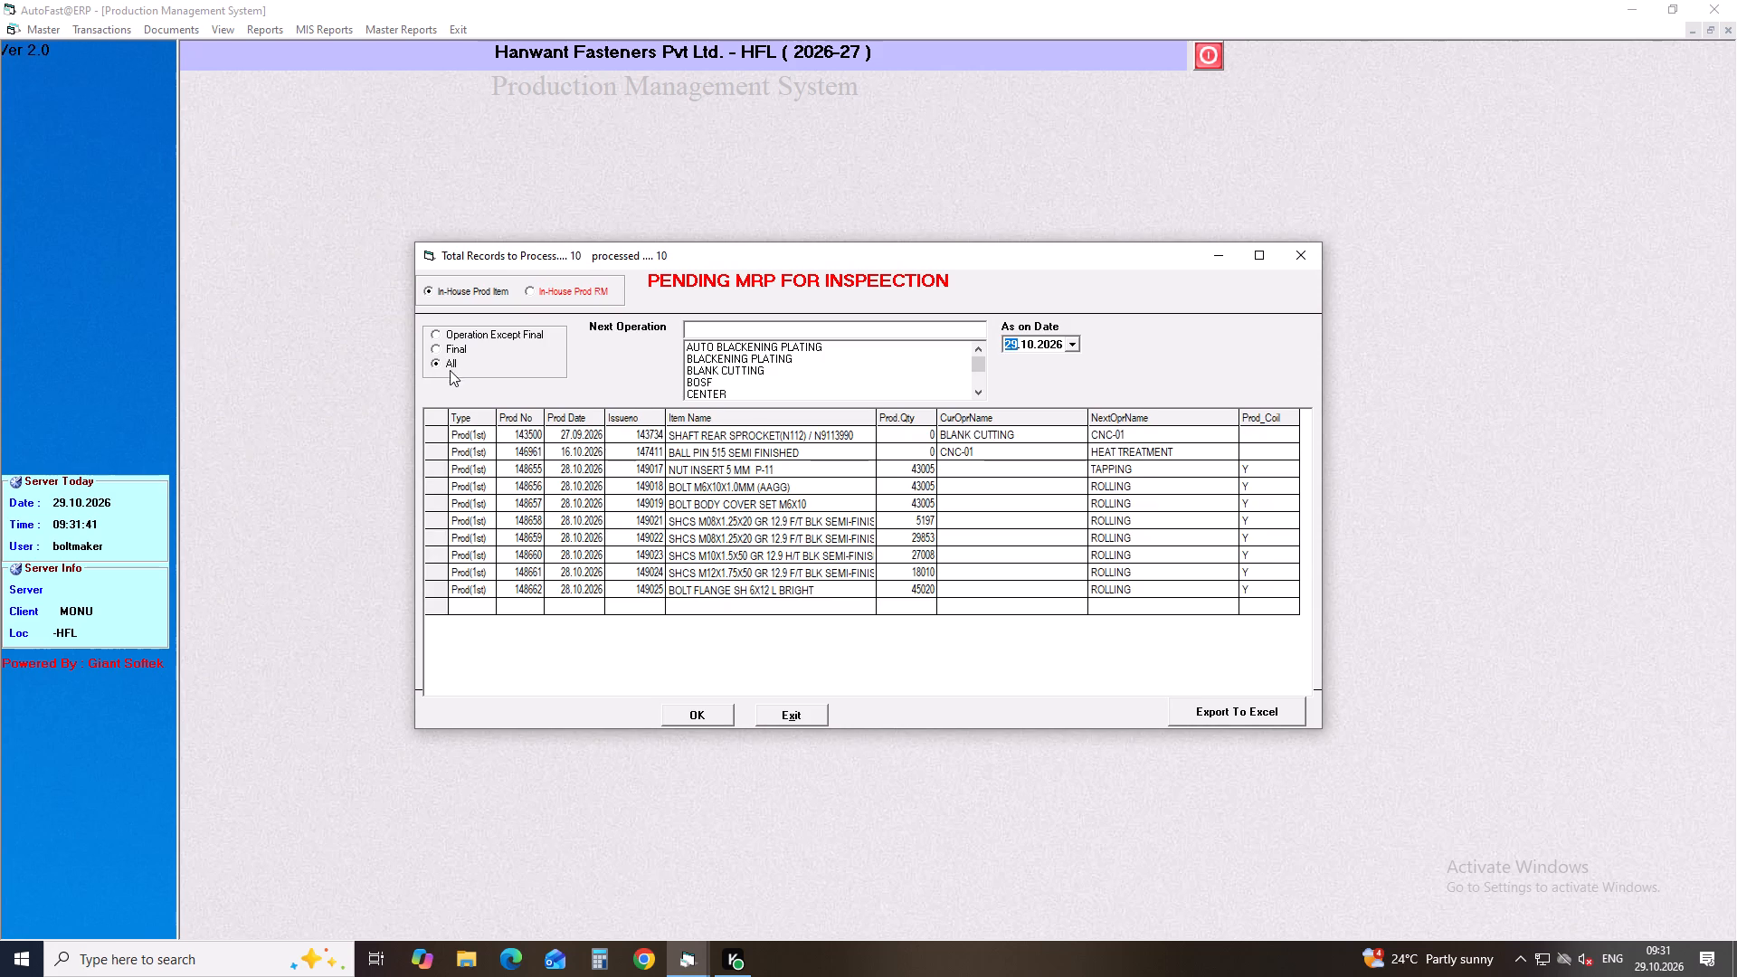
Open production 148655 (job card 149017) for final editing and set re-work to 0 and scrap to 5 pieces, all under reason CUTT OFF.
{"action": "left_click", "coordinate": [739, 469]}
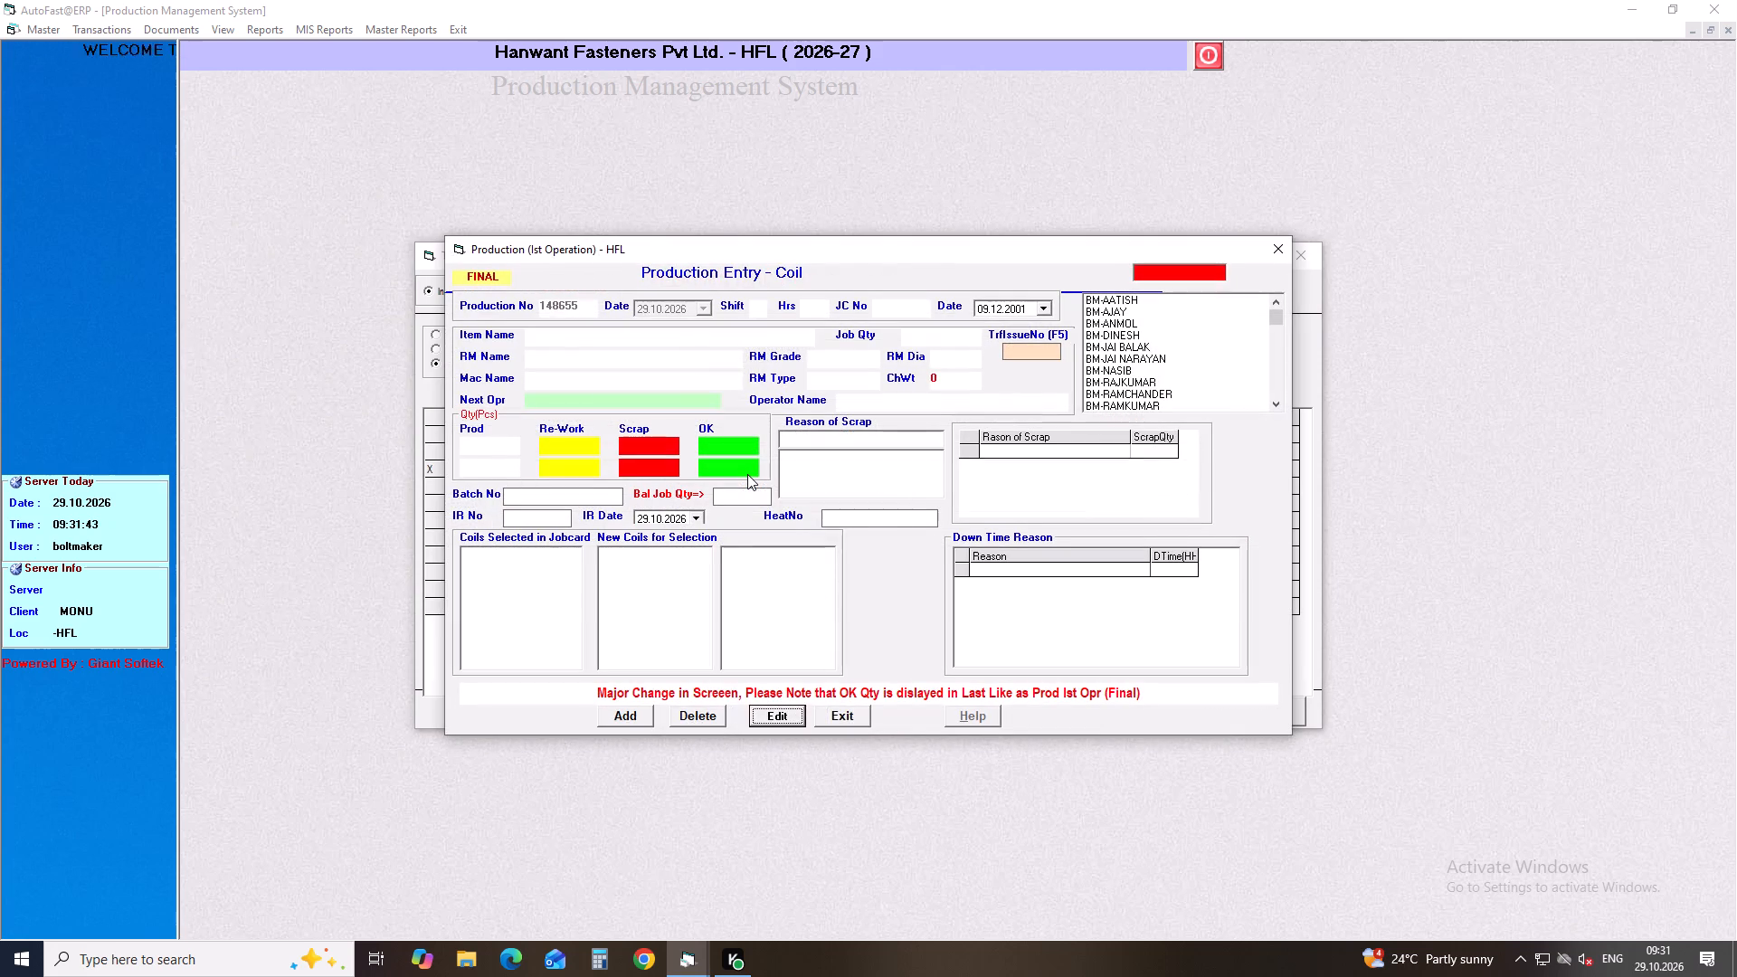
{"action": "key", "text": "Return"}
{"action": "key", "text": "Return"}
{"action": "left_click", "coordinate": [794, 708]}
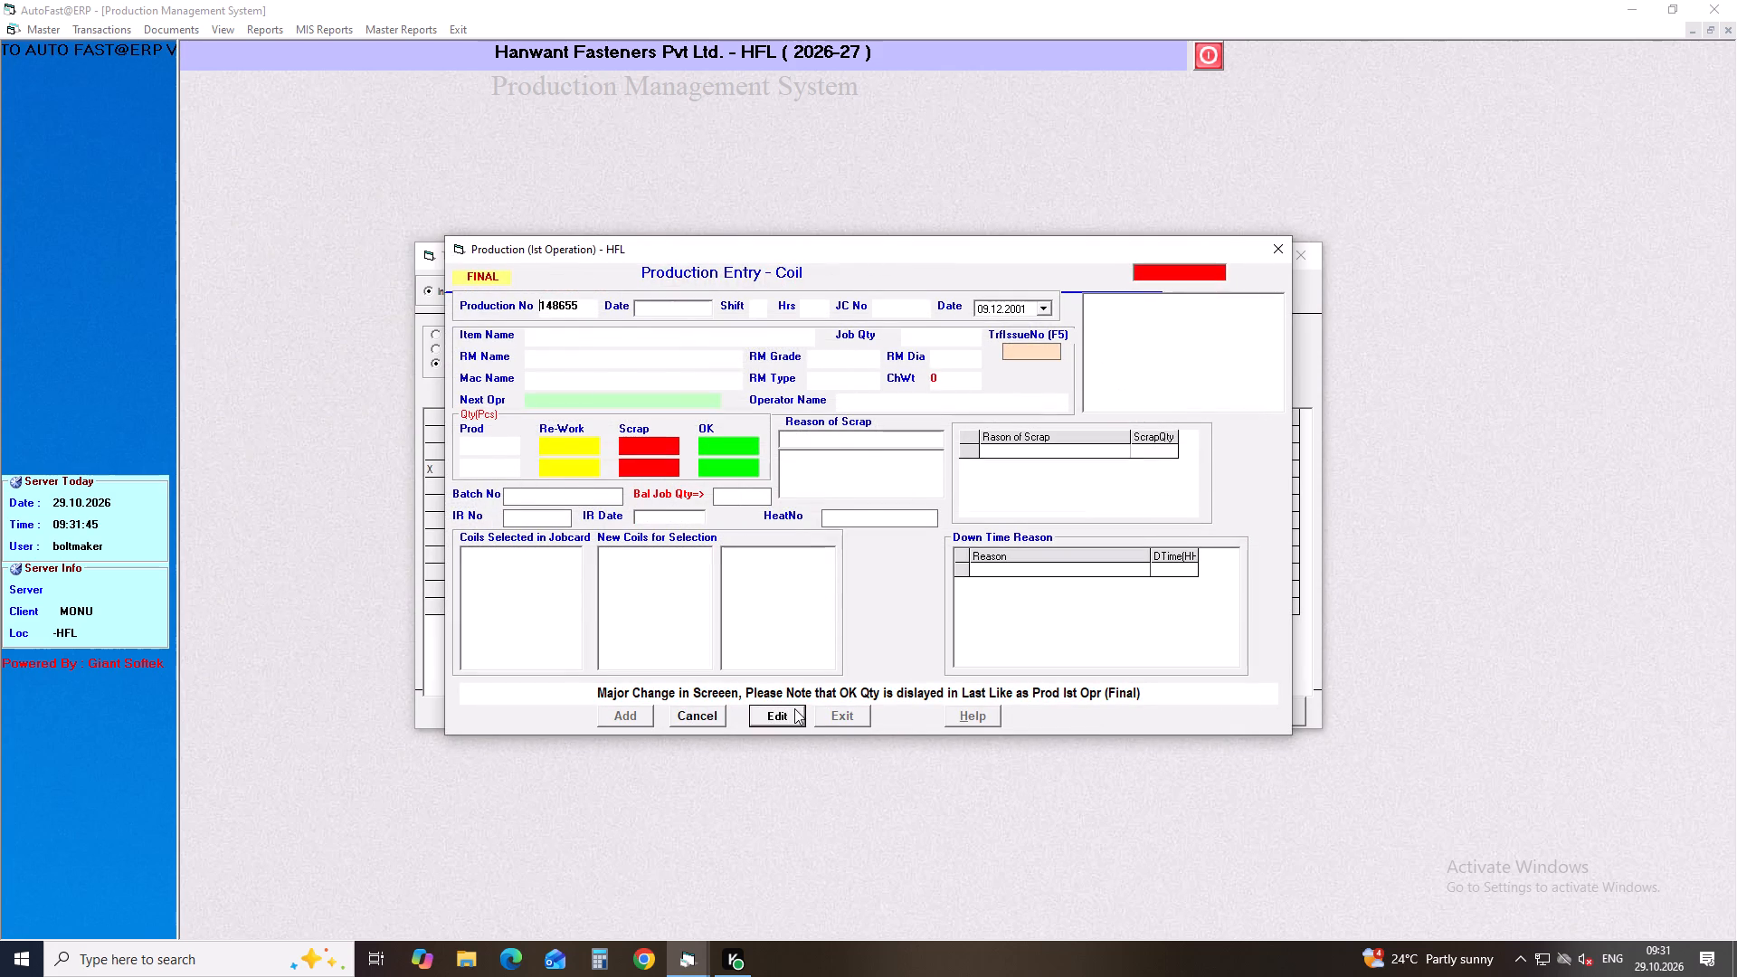
{"action": "key", "text": "Return"}
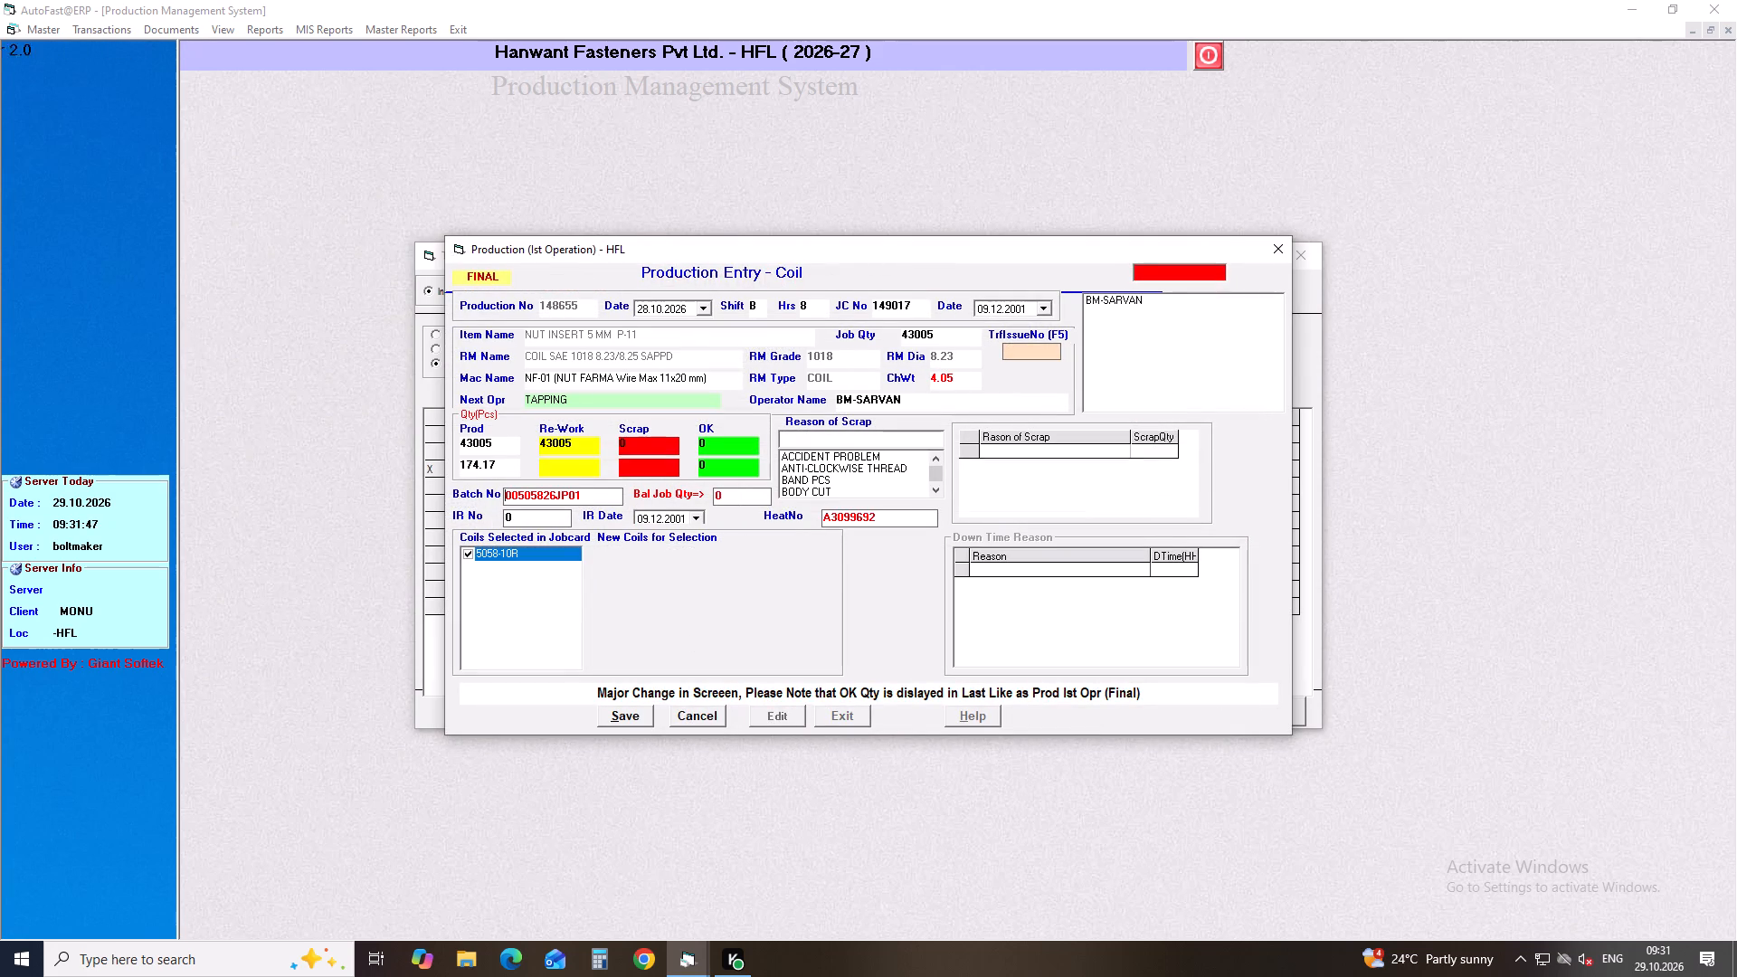
{"action": "left_click_drag", "start_coordinate": [585, 447], "coordinate": [462, 448]}
{"action": "key", "text": "0"}
{"action": "key", "text": "Return"}
{"action": "key", "text": "Delete"}
{"action": "key", "text": "5"}
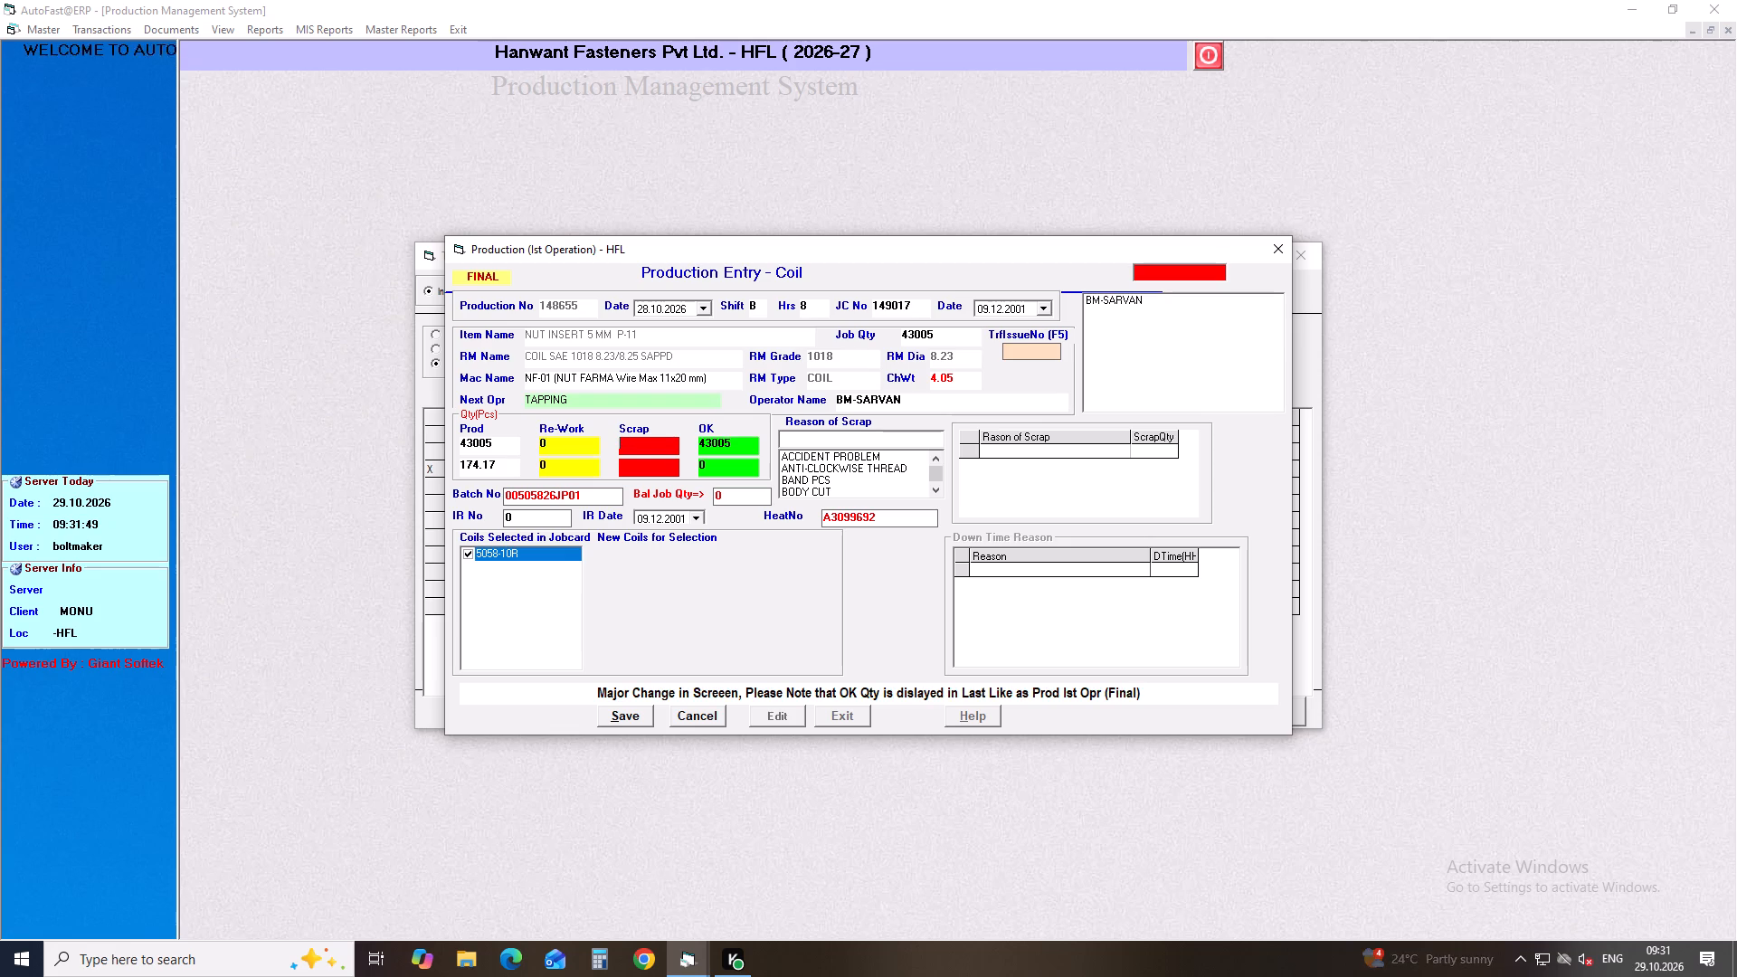
{"action": "key", "text": "Return"}
{"action": "type", "text": "CU"}
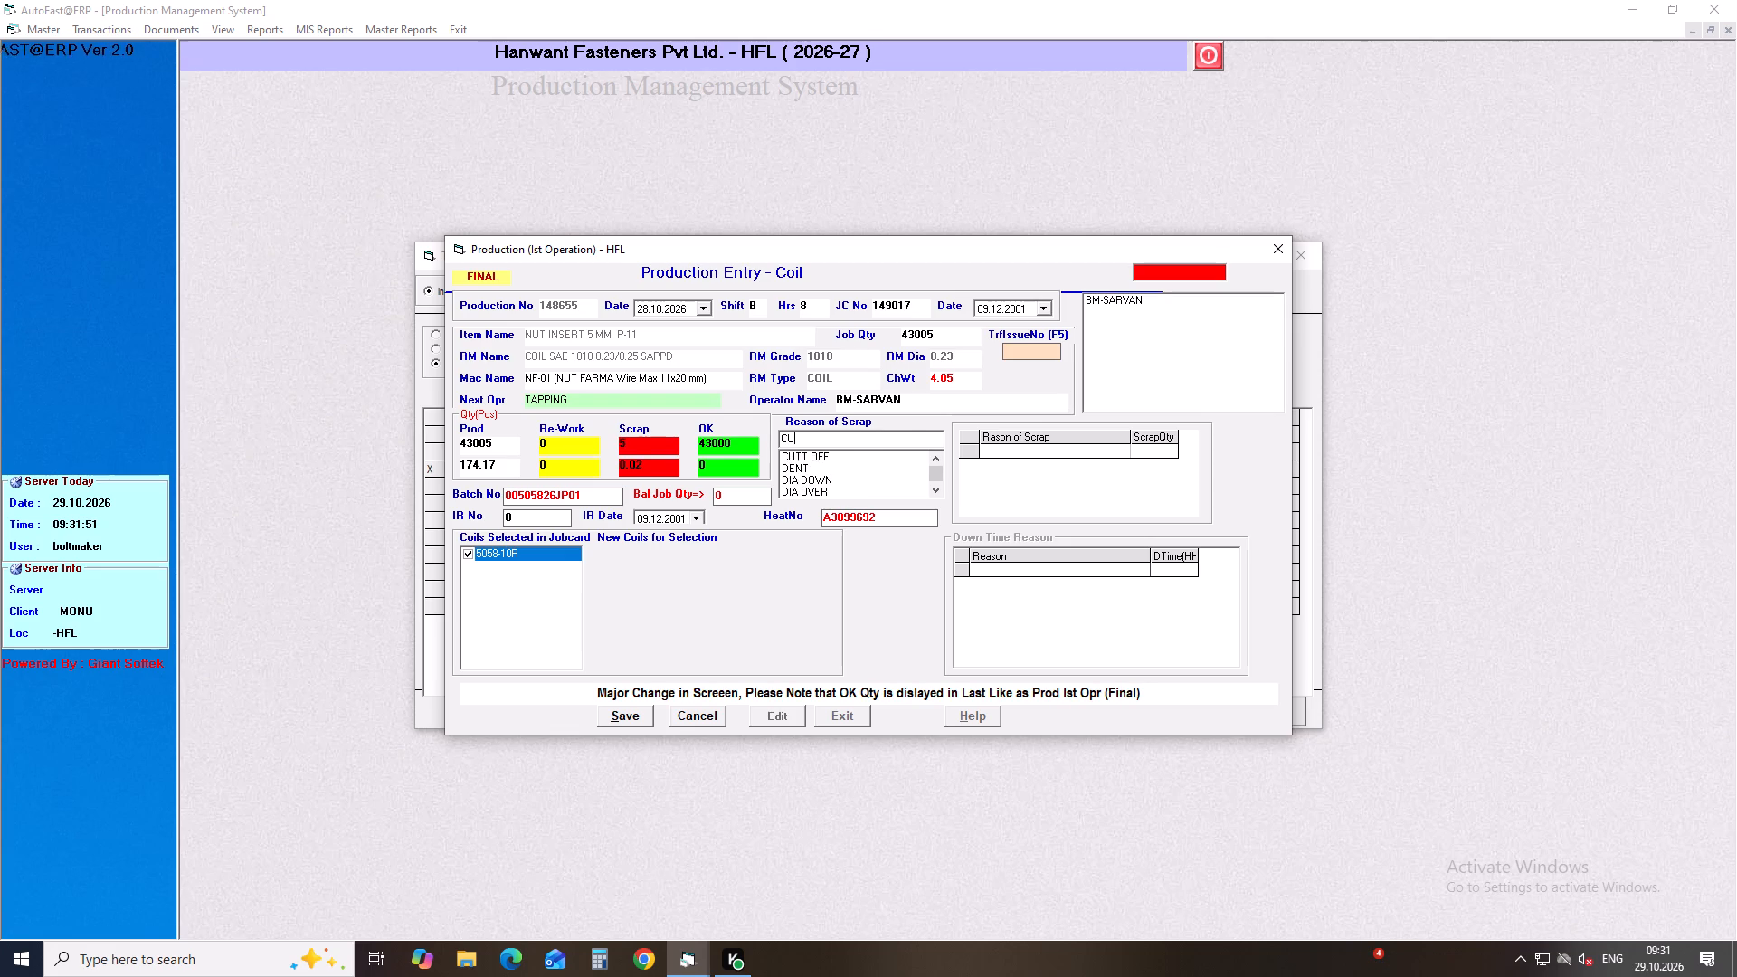
{"action": "key", "text": "Down"}
{"action": "key", "text": "Return"}
{"action": "key", "text": "5"}
Set IR number 01 and IR date 28.10.2026 on production 148655, save it and return to the pending inspection list.
{"action": "left_click", "coordinate": [517, 517]}
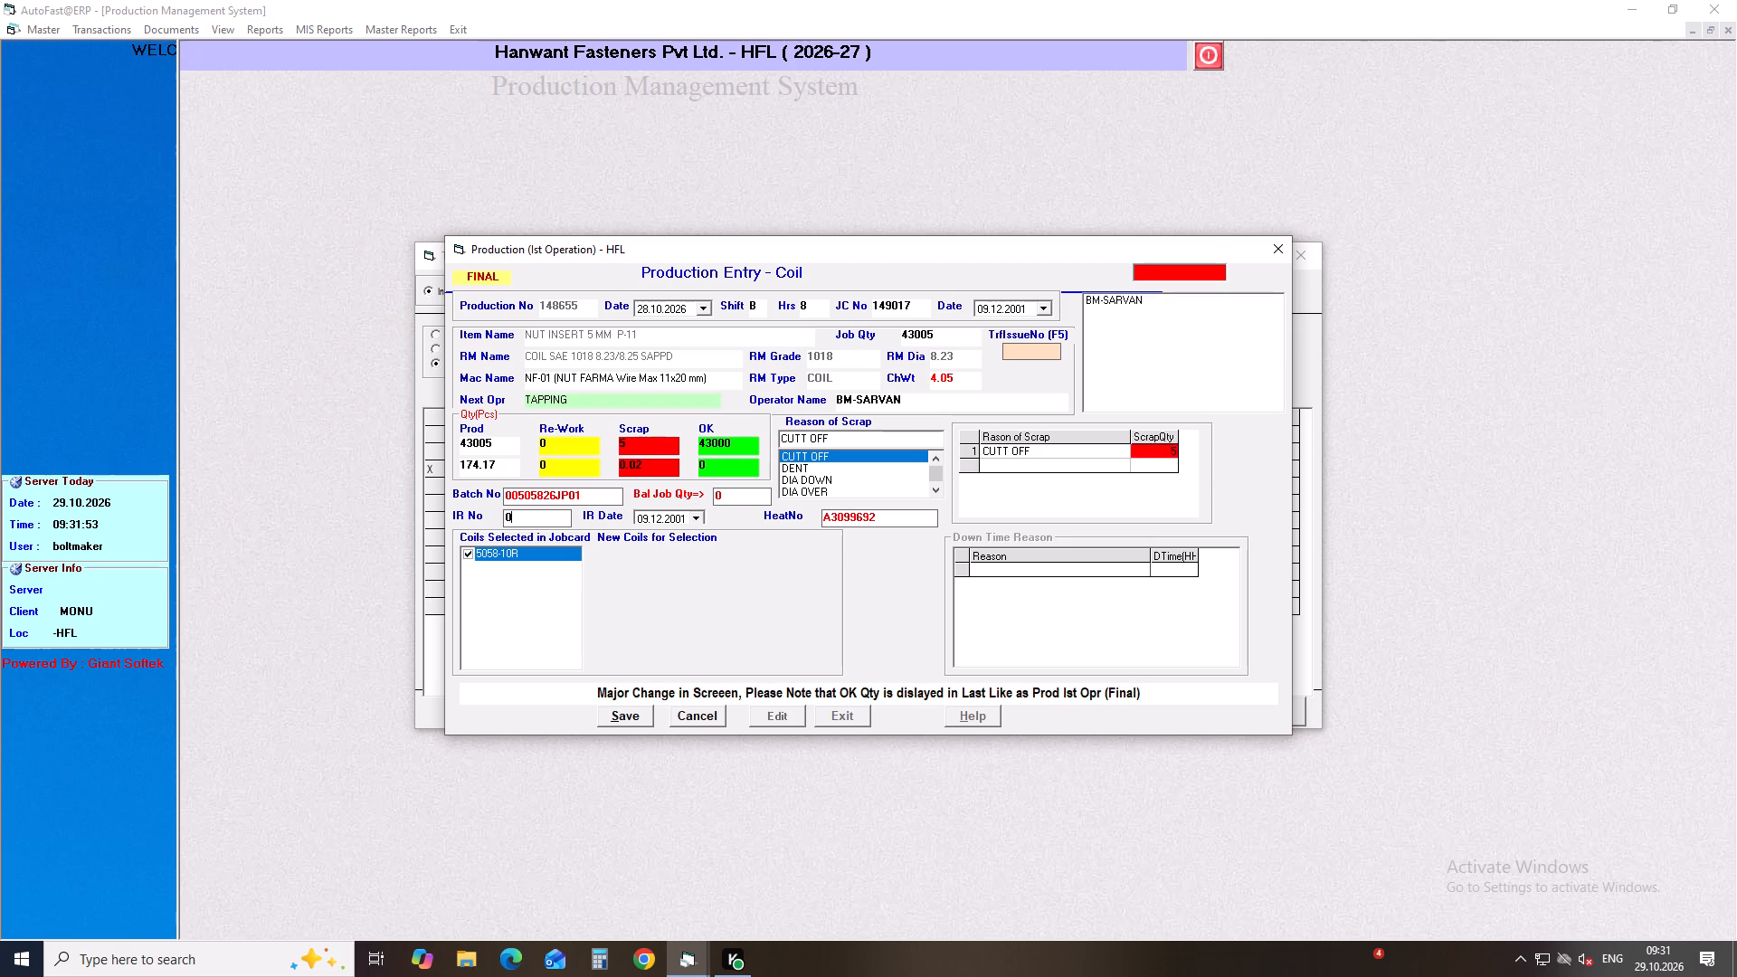
{"action": "key", "text": "1"}
{"action": "key", "text": "Return"}
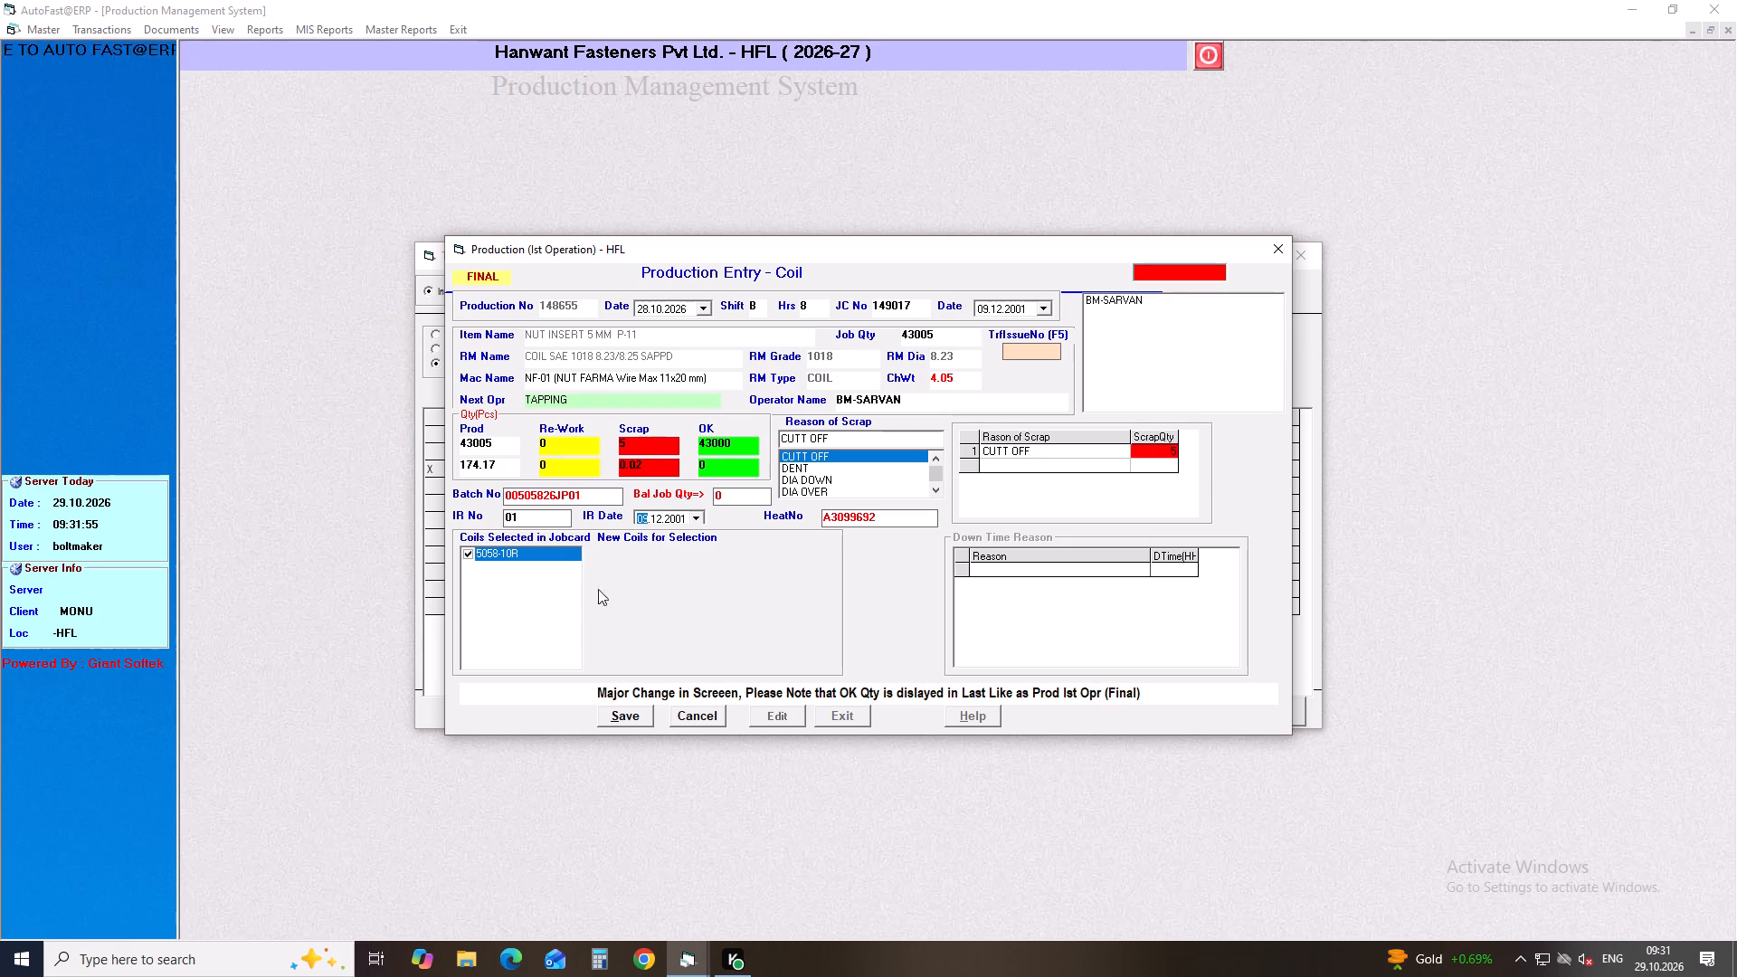
{"action": "left_click", "coordinate": [694, 519]}
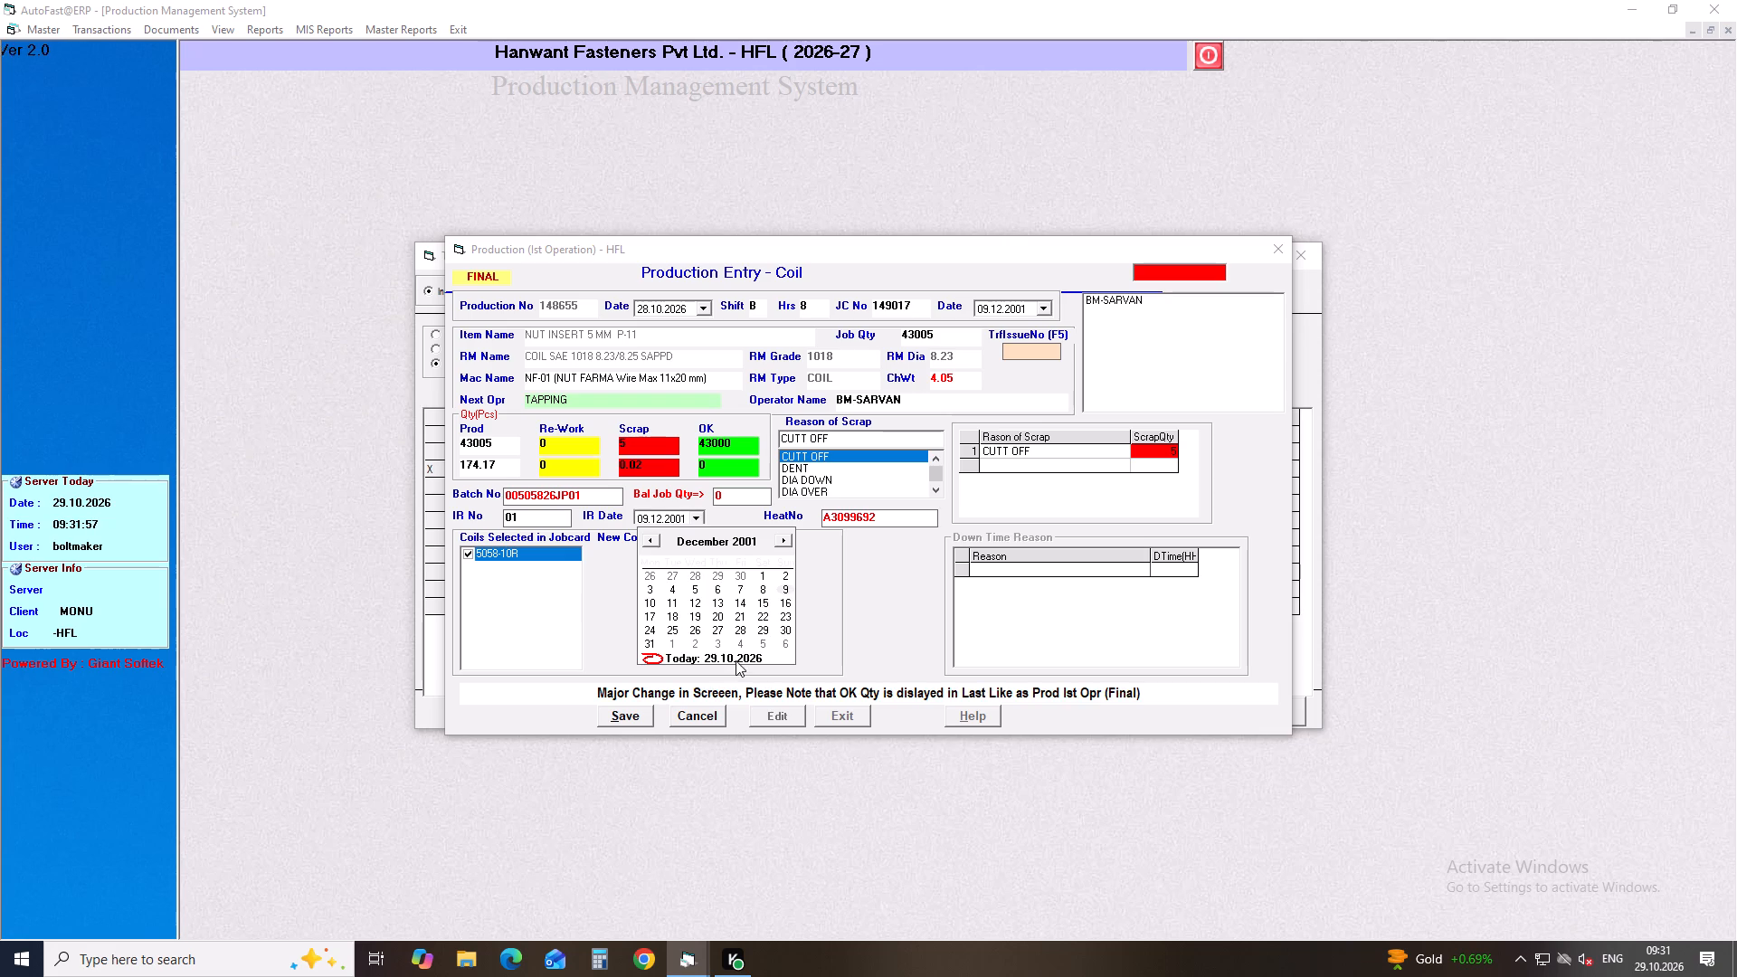
{"action": "left_click", "coordinate": [736, 660]}
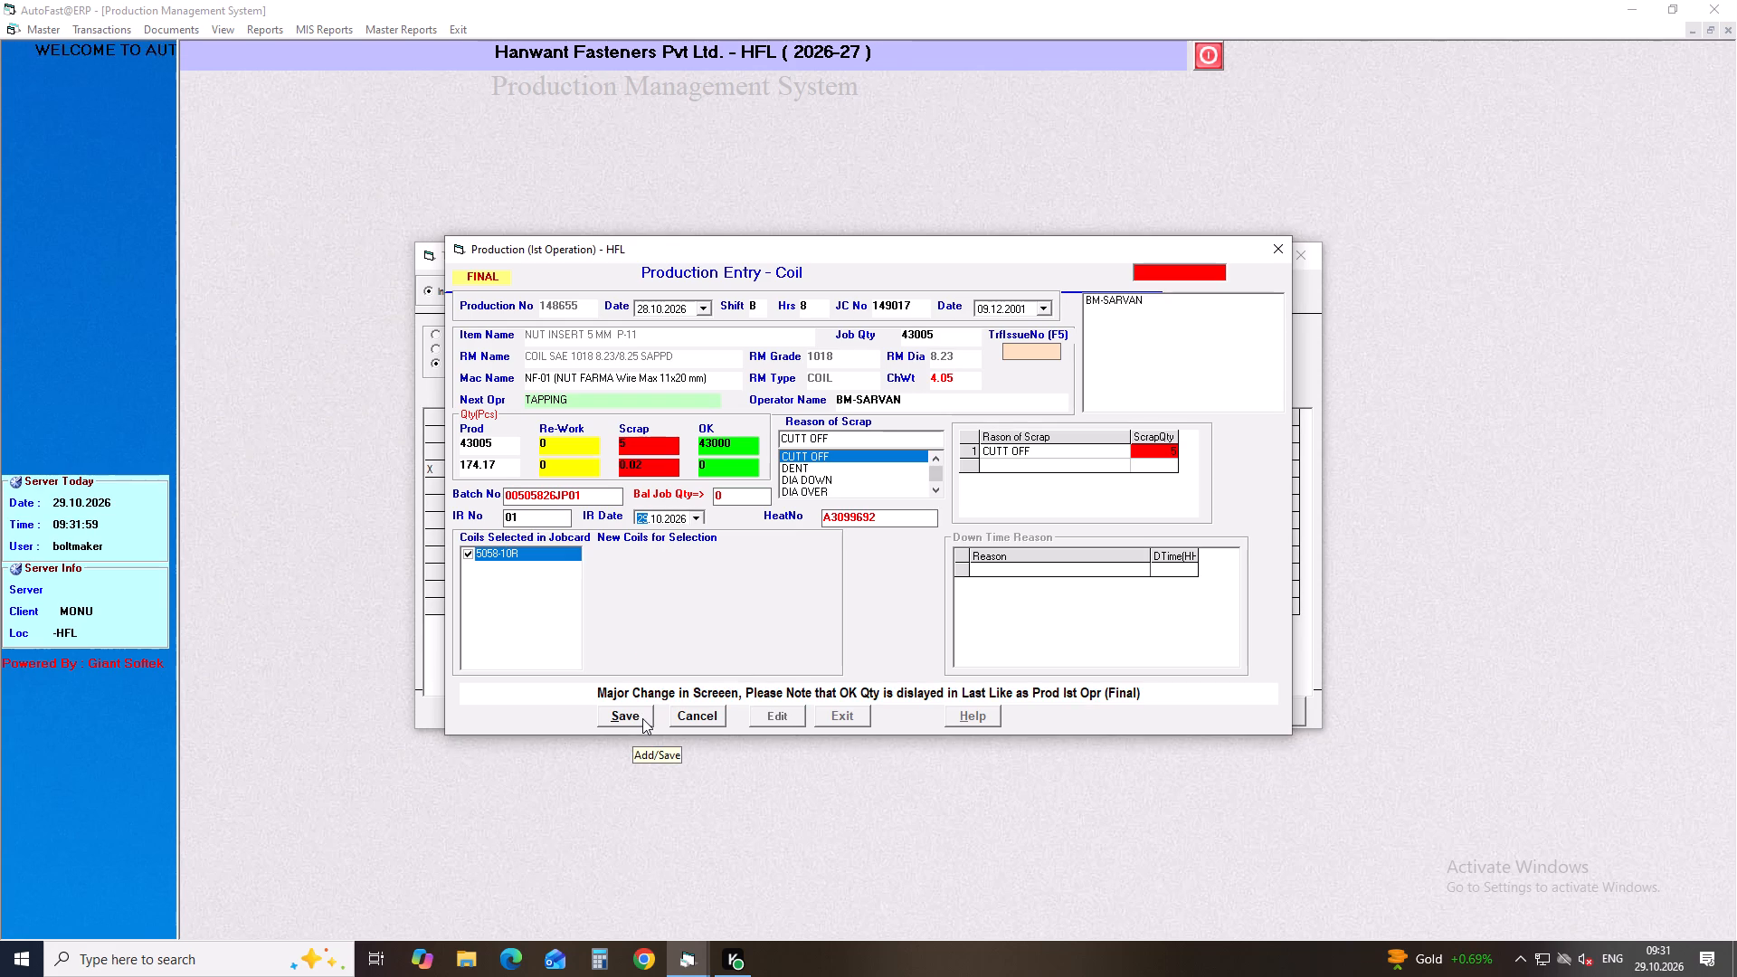
{"action": "key", "text": "Down"}
{"action": "key", "text": "Return"}
{"action": "key", "text": "Return"}
{"action": "key", "text": "Return"}
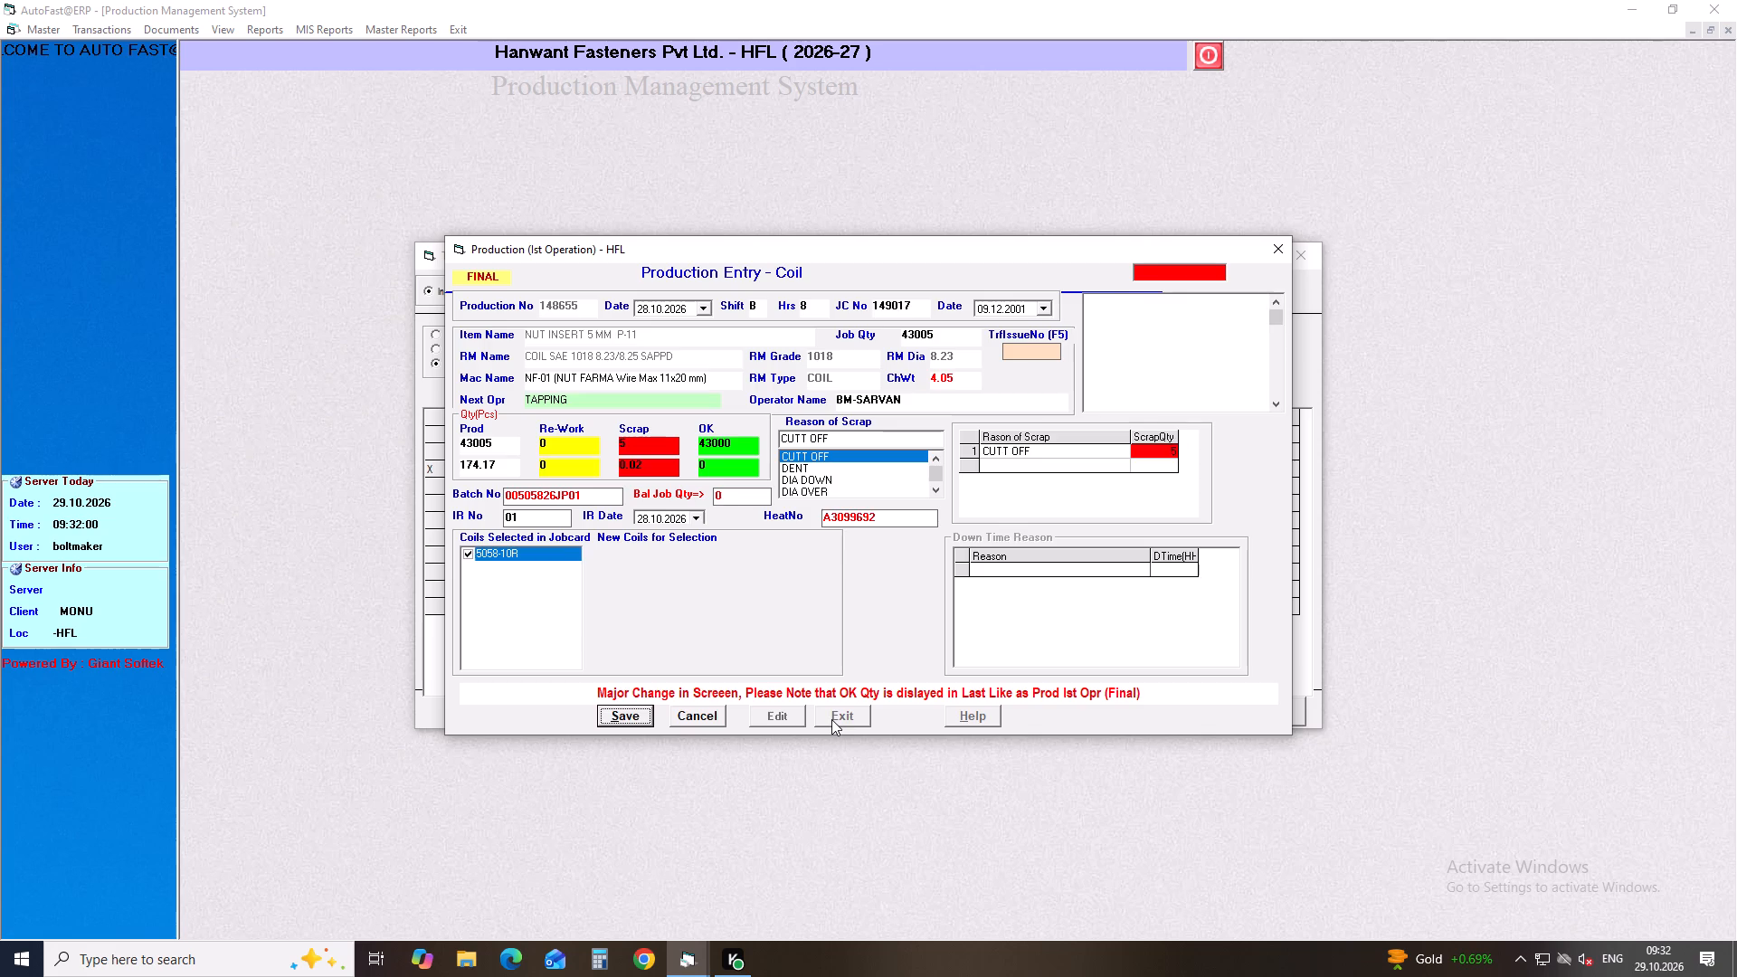
{"action": "left_click", "coordinate": [831, 719]}
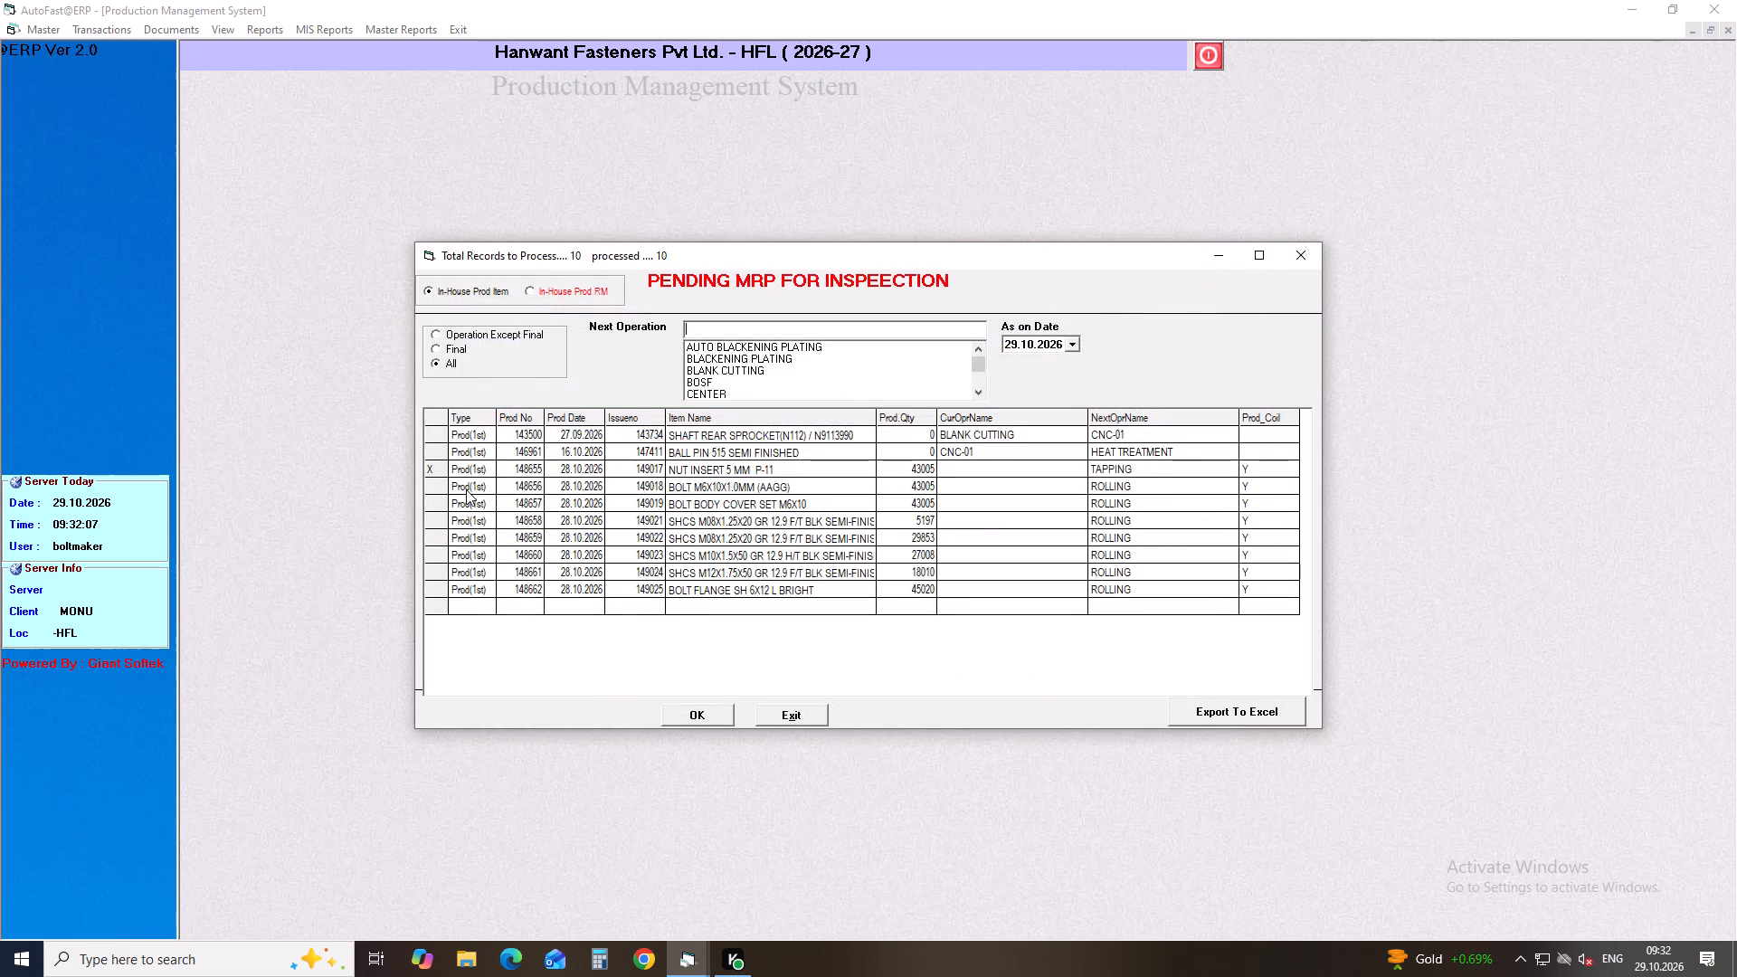
Open production 148656 (job card 149018) for final editing and set re-work to 0 and scrap to 5 pieces, all under reason CUTT OFF.
{"action": "left_click", "coordinate": [466, 489]}
{"action": "key", "text": "Return"}
{"action": "key", "text": "Return"}
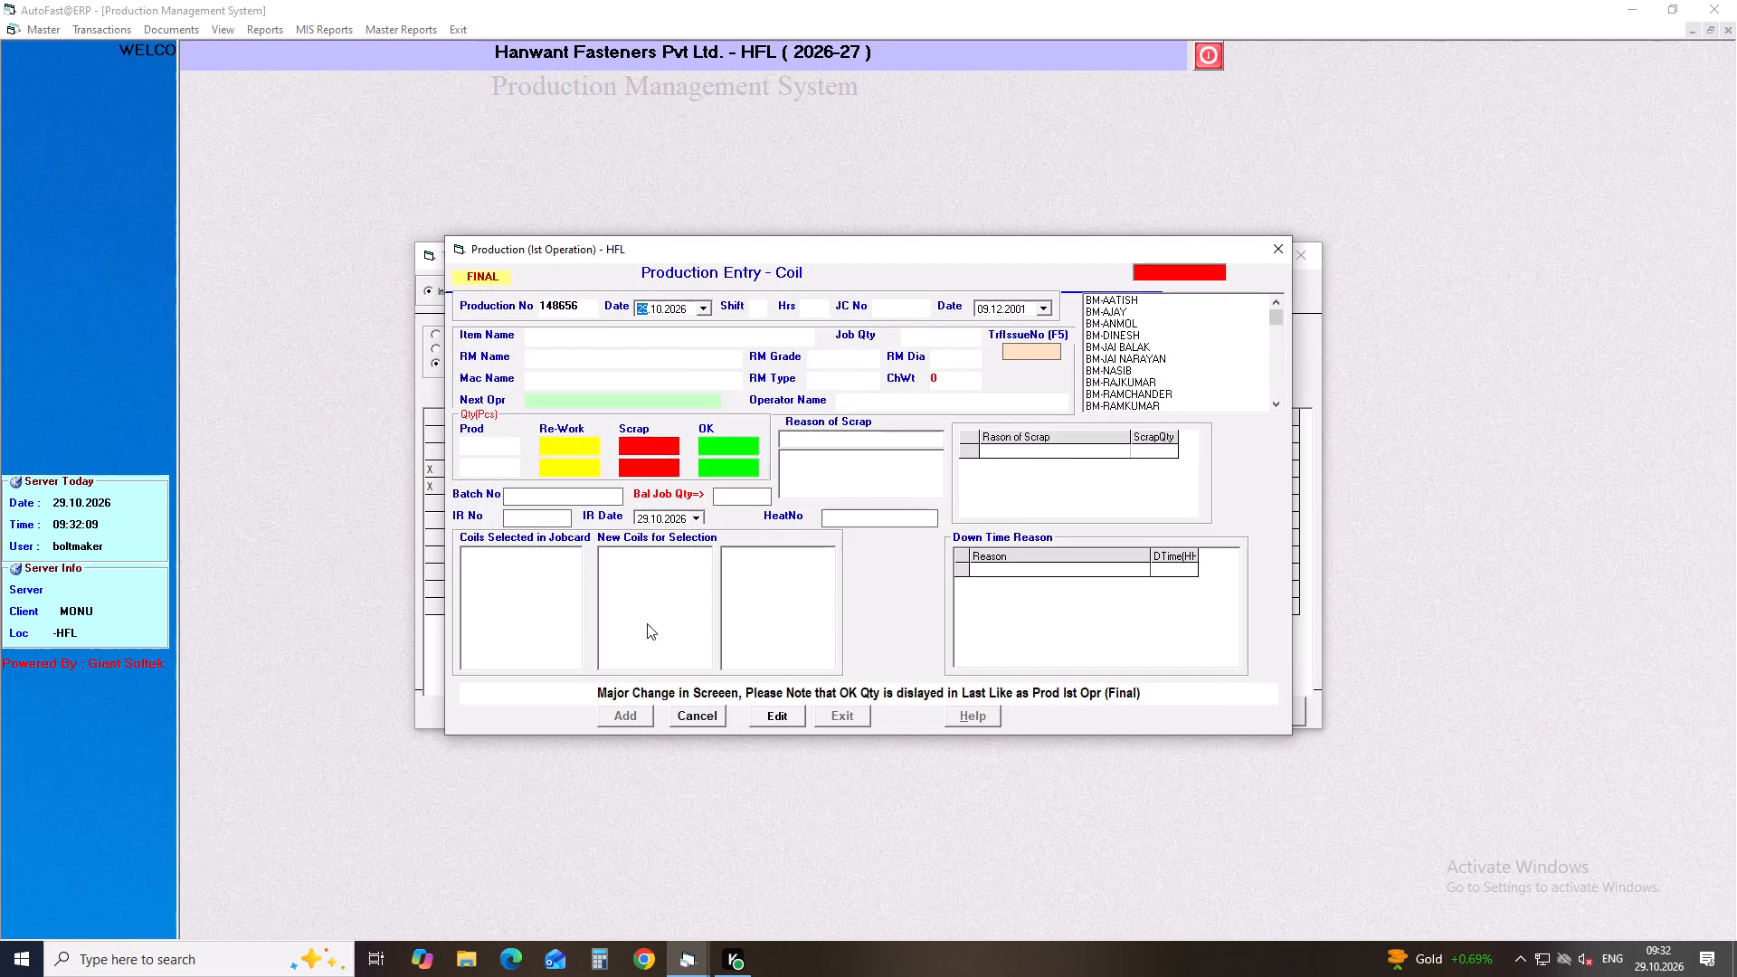
{"action": "left_click", "coordinate": [785, 719]}
{"action": "key", "text": "Return"}
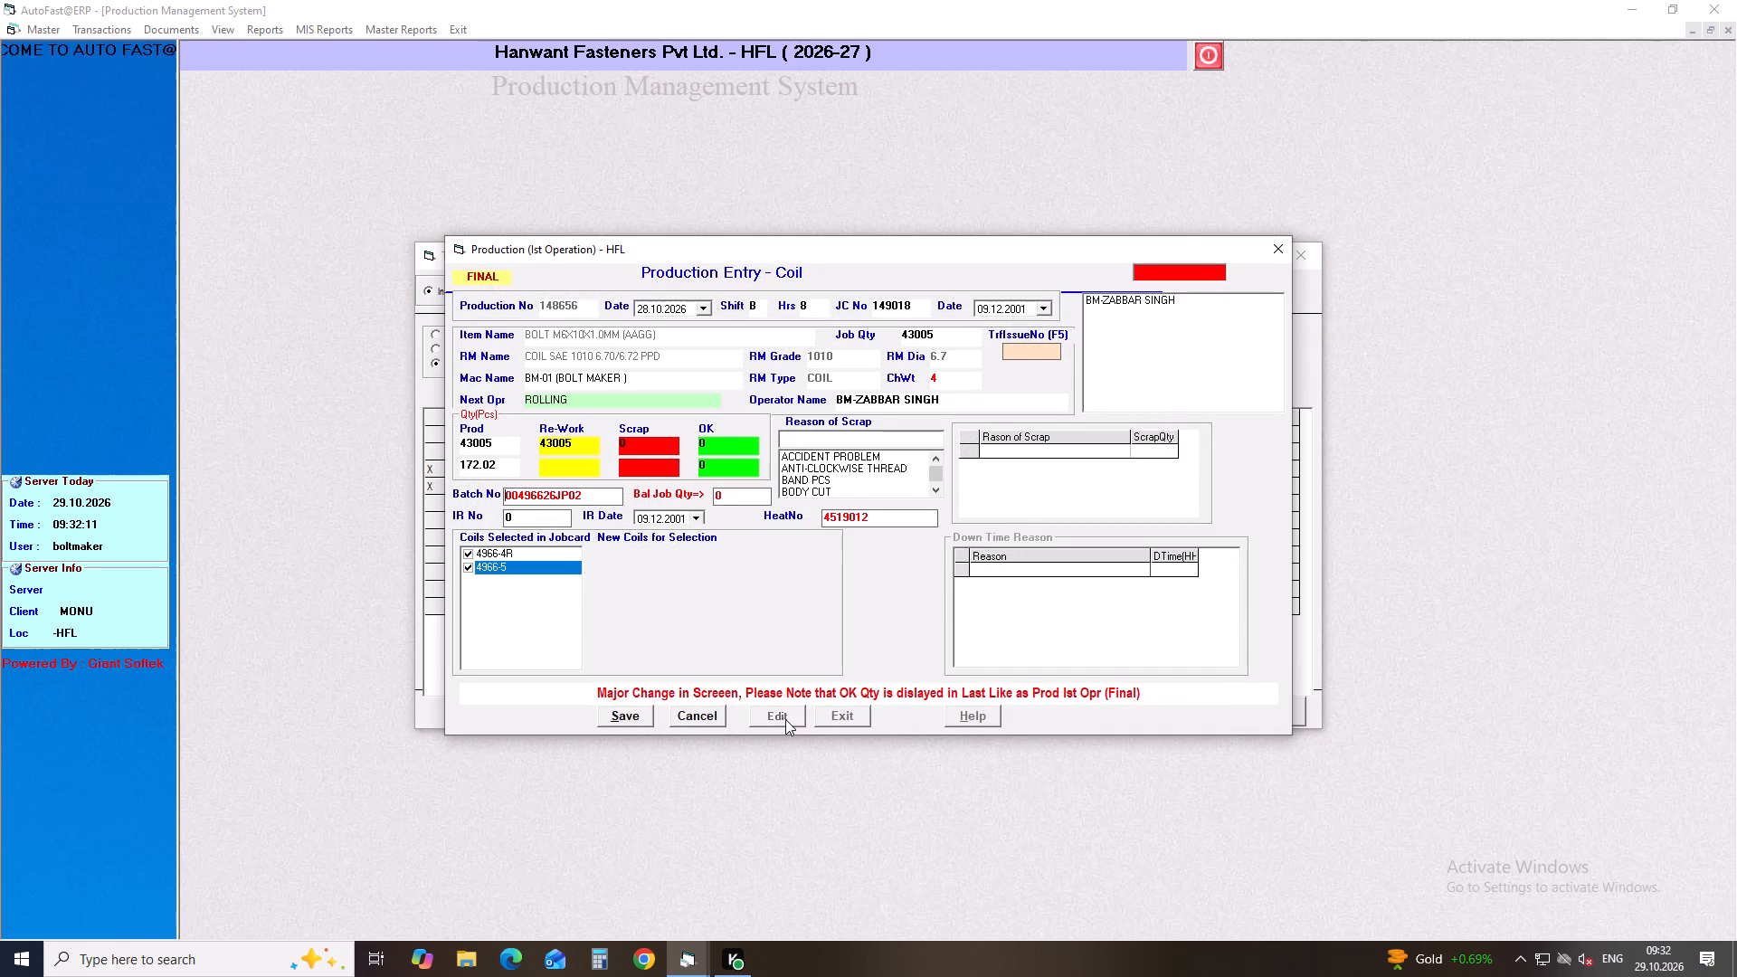
{"action": "left_click_drag", "start_coordinate": [590, 454], "coordinate": [504, 454]}
{"action": "key", "text": "0"}
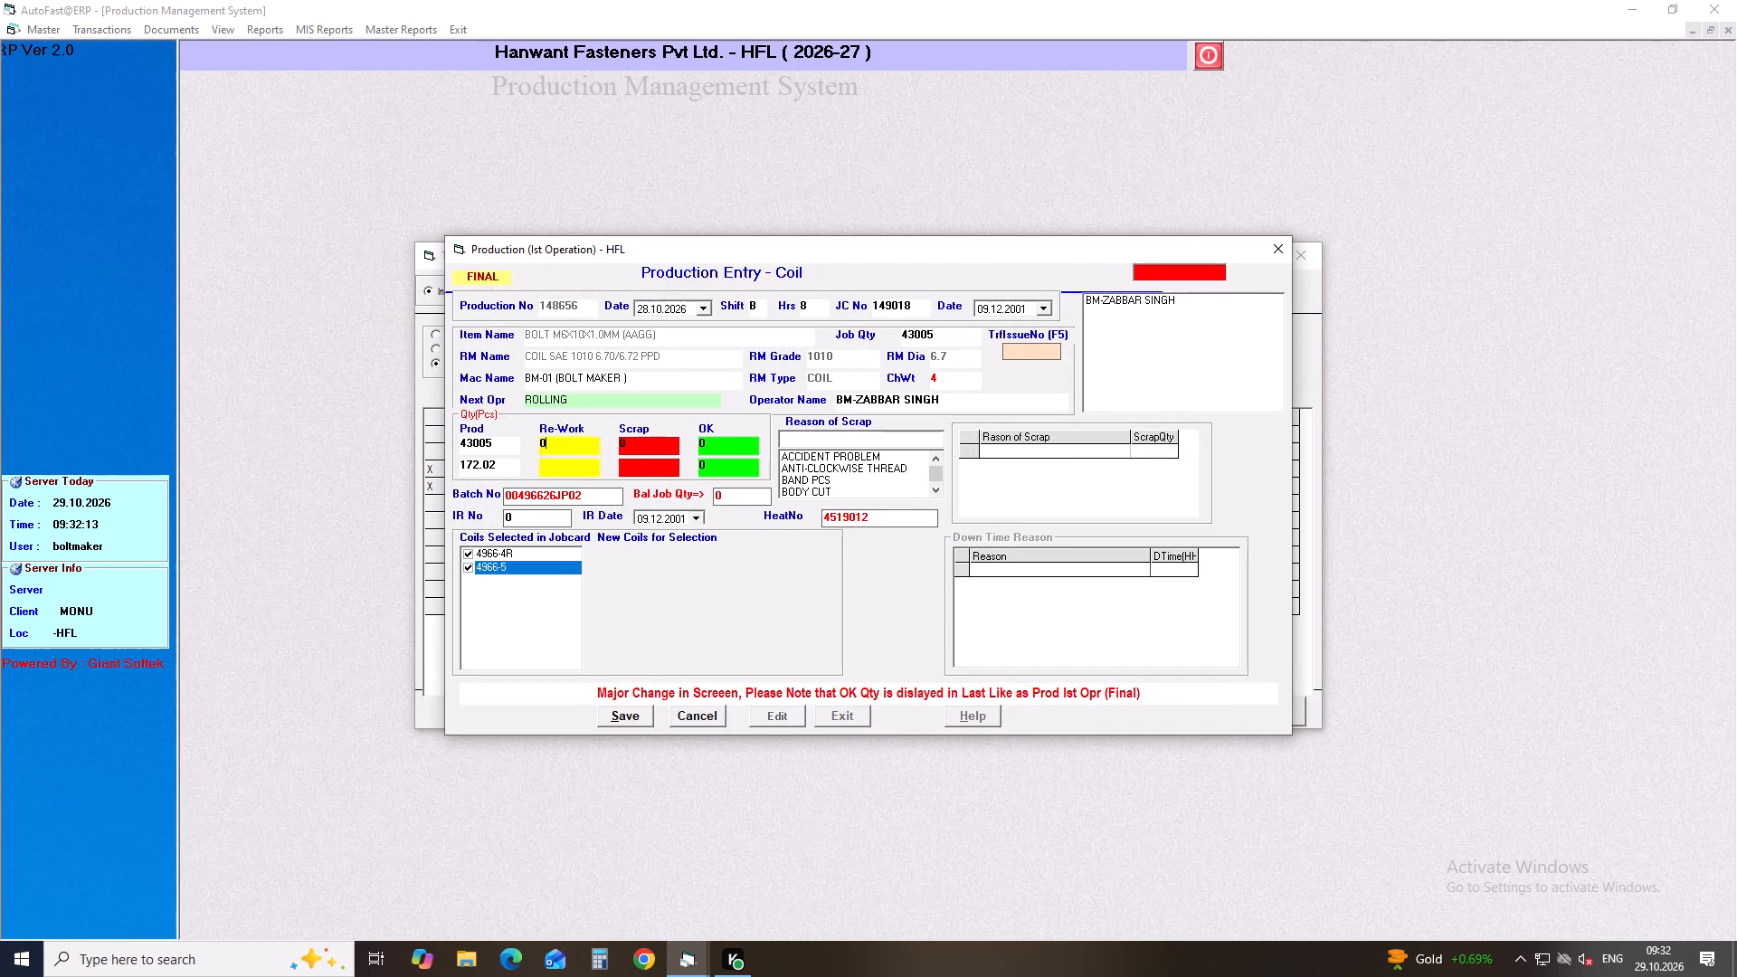
{"action": "key", "text": "Return"}
{"action": "key", "text": "Delete"}
{"action": "key", "text": "5"}
{"action": "key", "text": "Return"}
{"action": "type", "text": "CU"}
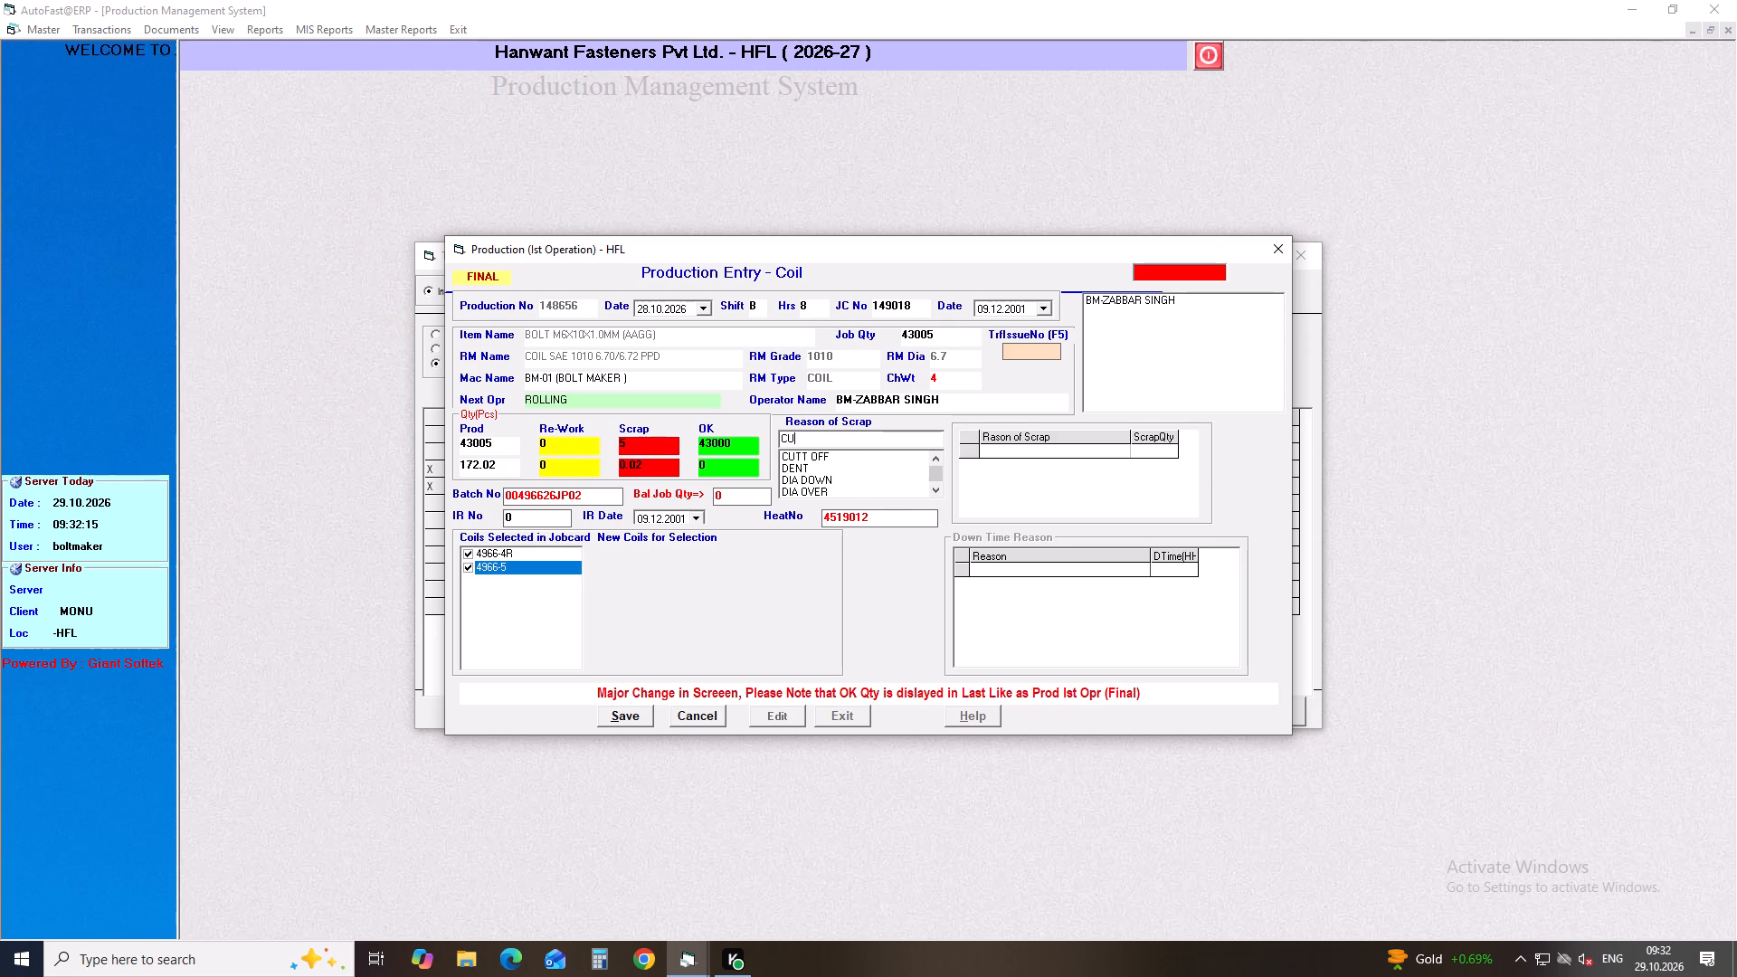
{"action": "key", "text": "Down"}
{"action": "key", "text": "Return"}
{"action": "key", "text": "5"}
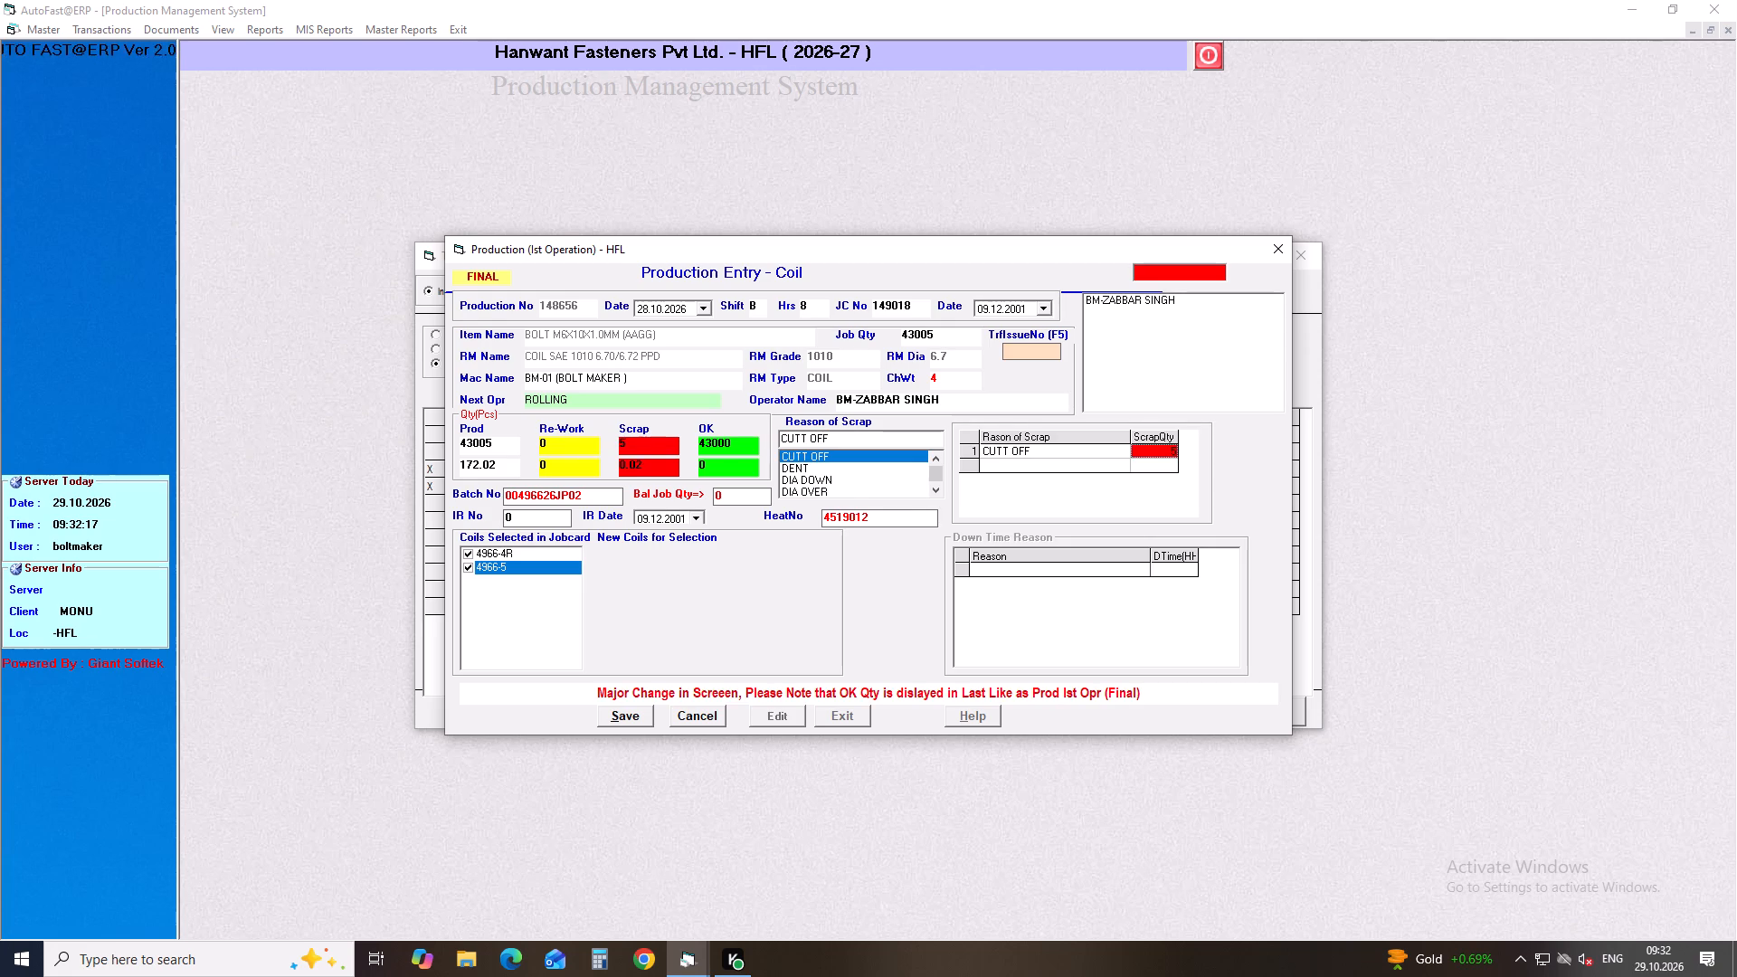
Set IR number 01 and IR date 28.10.2026 on production 148656, save it and return to the pending inspection list.
{"action": "left_click", "coordinate": [535, 520]}
{"action": "key", "text": "1"}
{"action": "key", "text": "Return"}
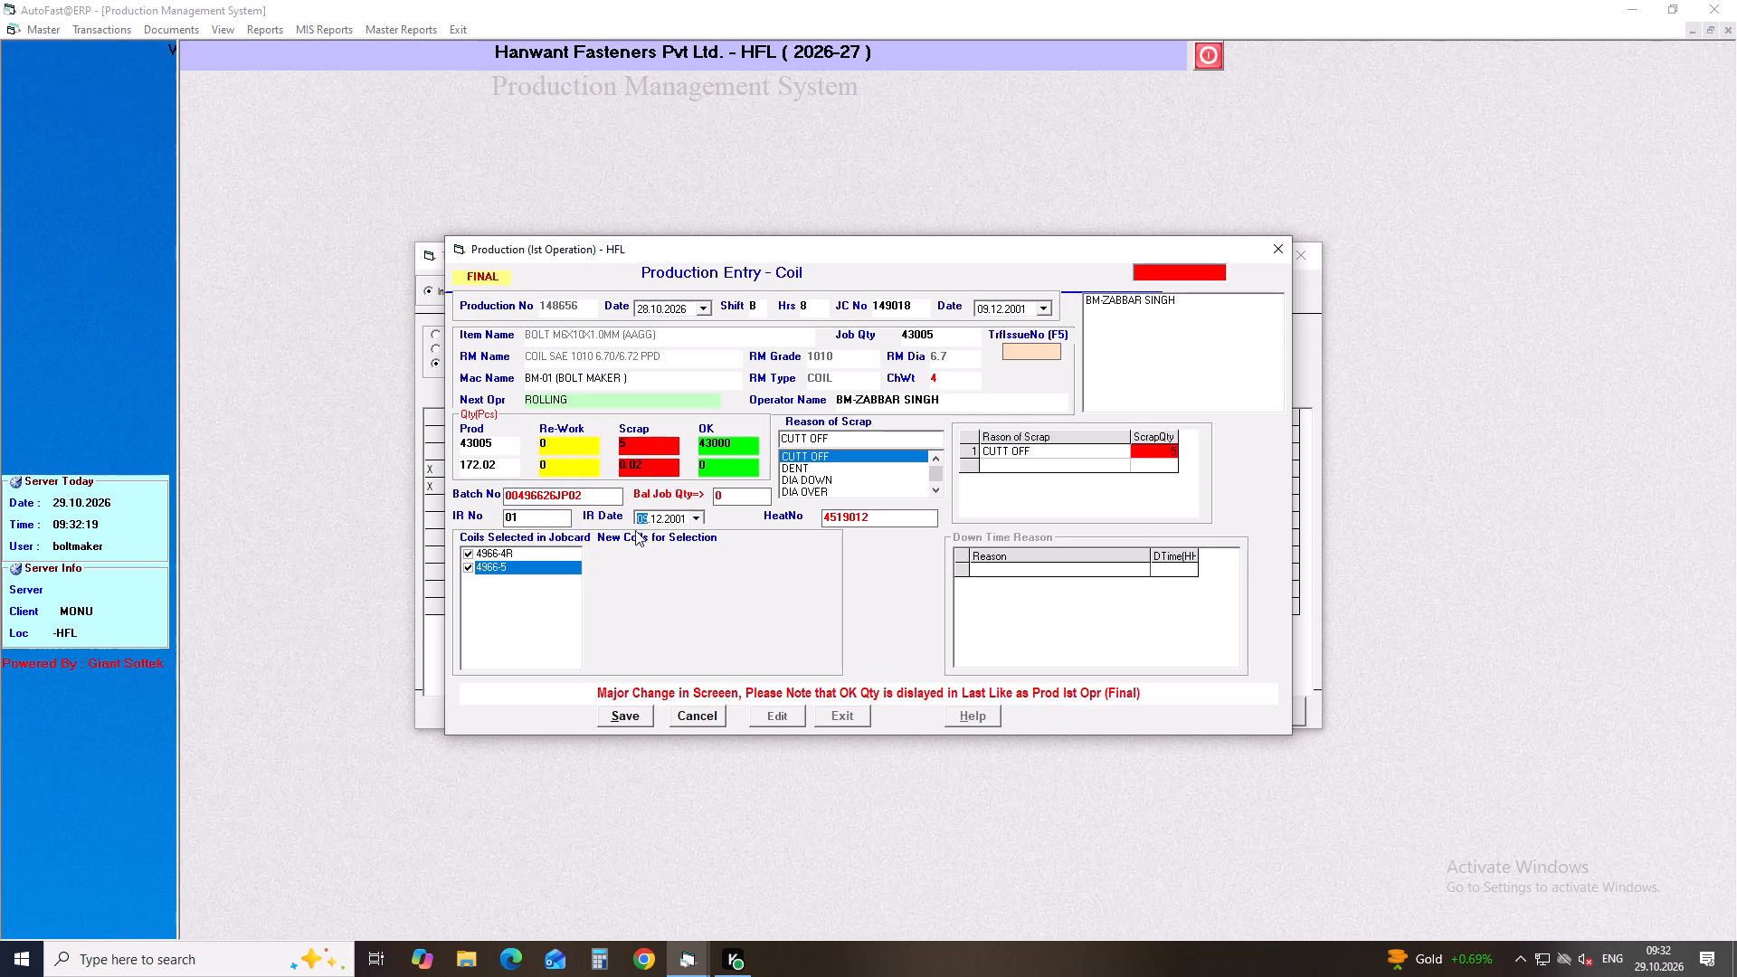
{"action": "left_click", "coordinate": [698, 517]}
{"action": "left_click", "coordinate": [745, 658]}
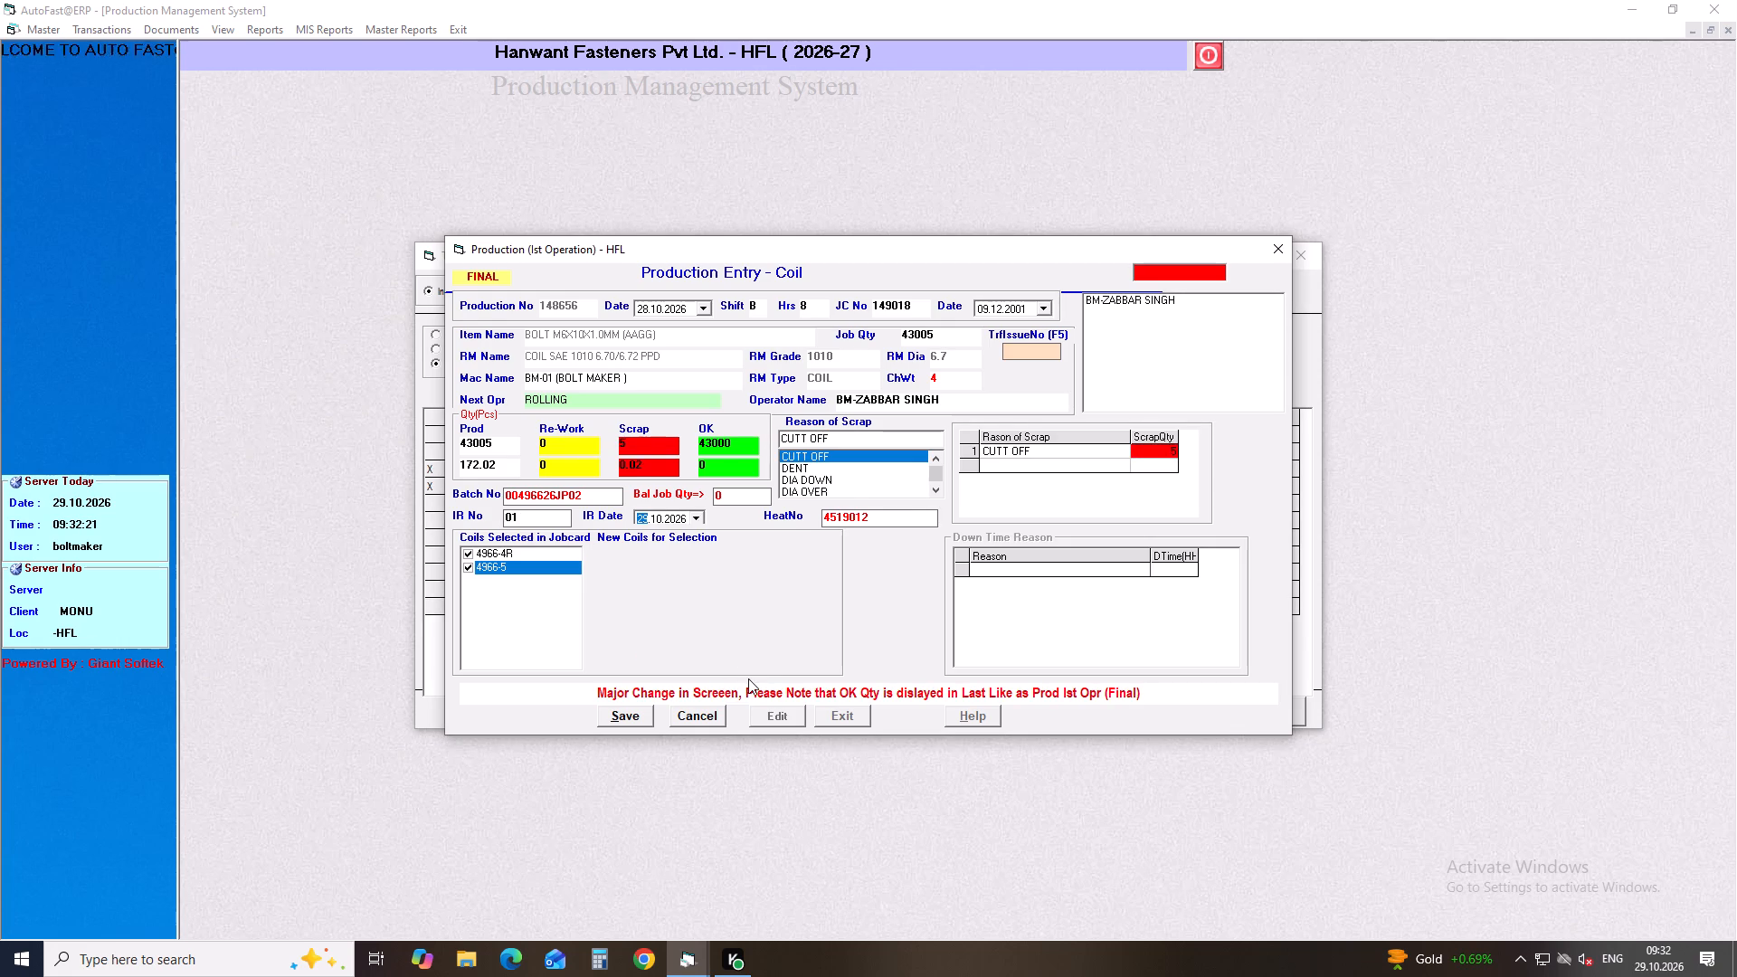
{"action": "key", "text": "Down"}
{"action": "key", "text": "Return"}
{"action": "key", "text": "Return"}
{"action": "key", "text": "Return"}
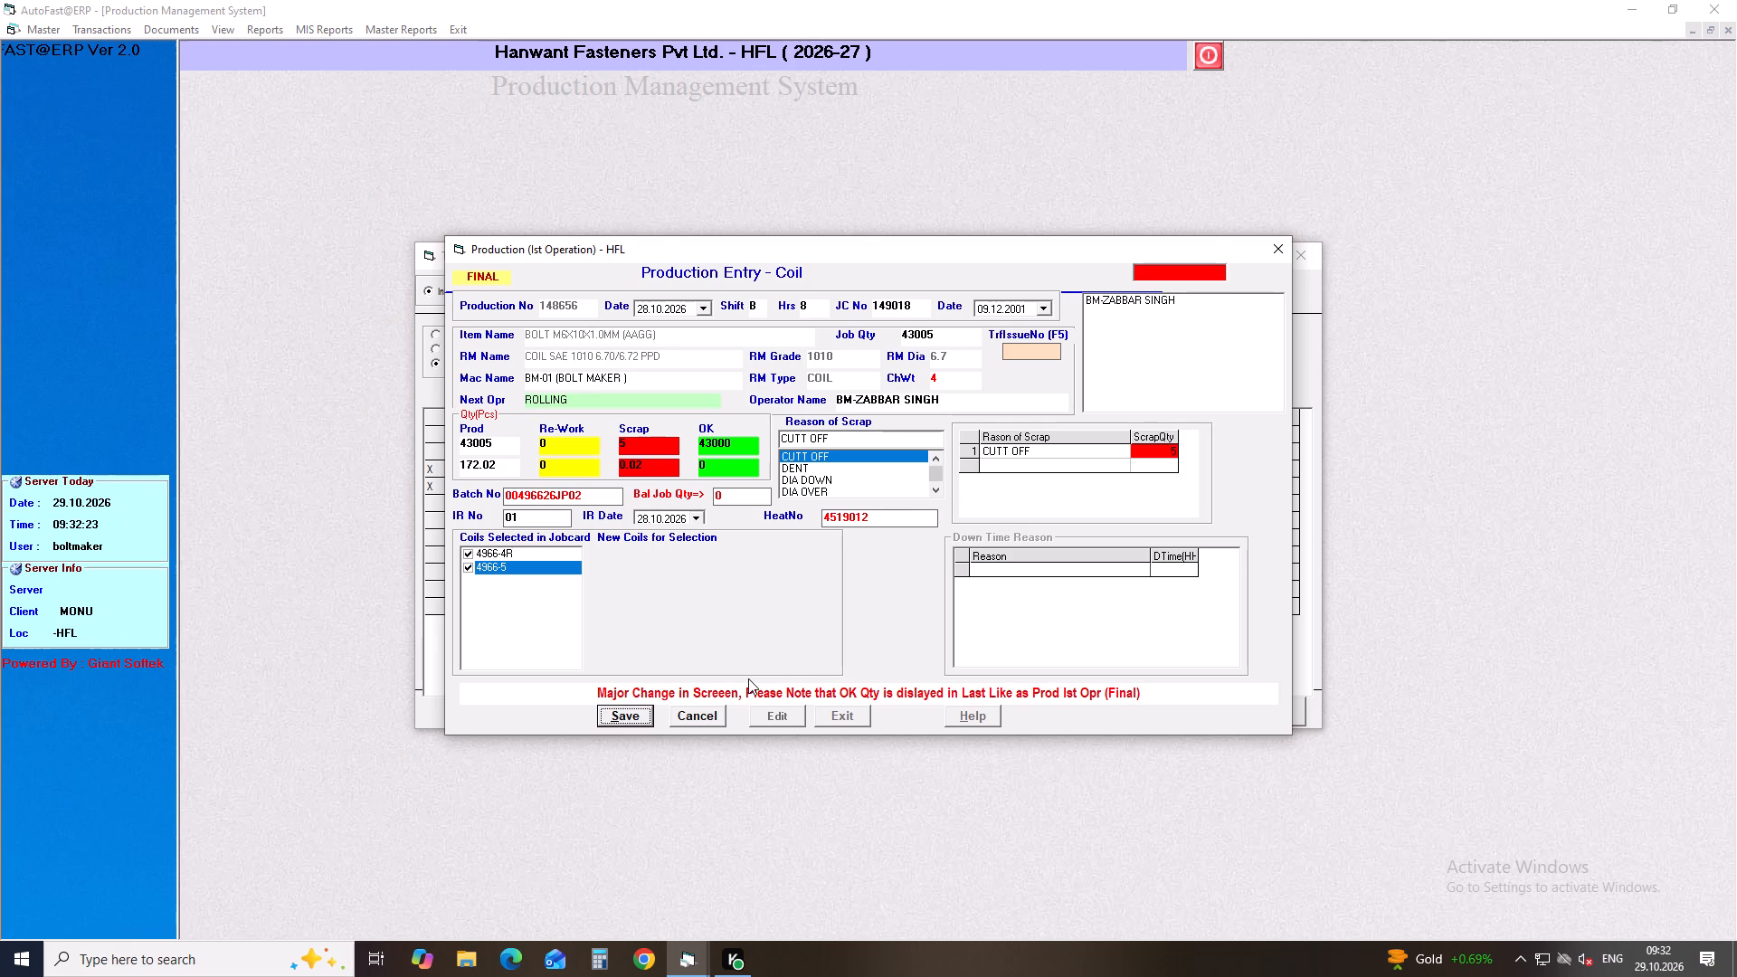
{"action": "left_click", "coordinate": [841, 711]}
Open production 148657 (job card 149019) for final editing and set re-work to 0 and scrap to 5 pieces, all under reason CUTT OFF.
{"action": "left_click", "coordinate": [464, 498]}
{"action": "key", "text": "Return"}
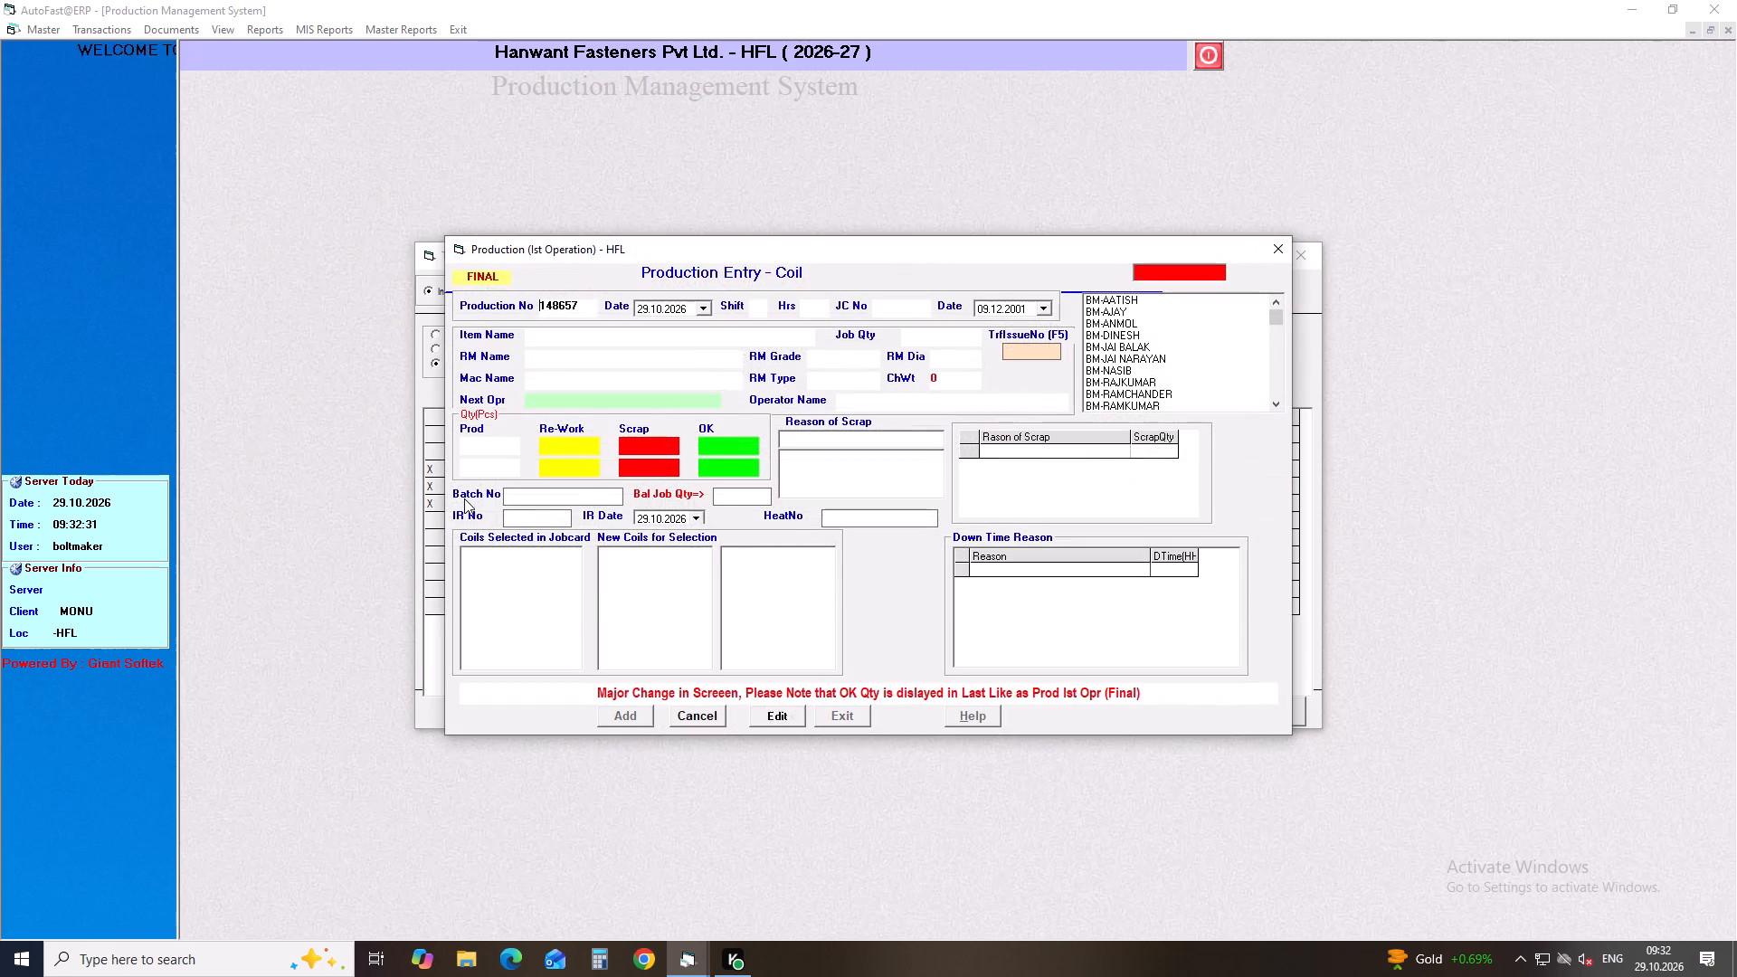
{"action": "key", "text": "Return"}
{"action": "left_click", "coordinate": [778, 710]}
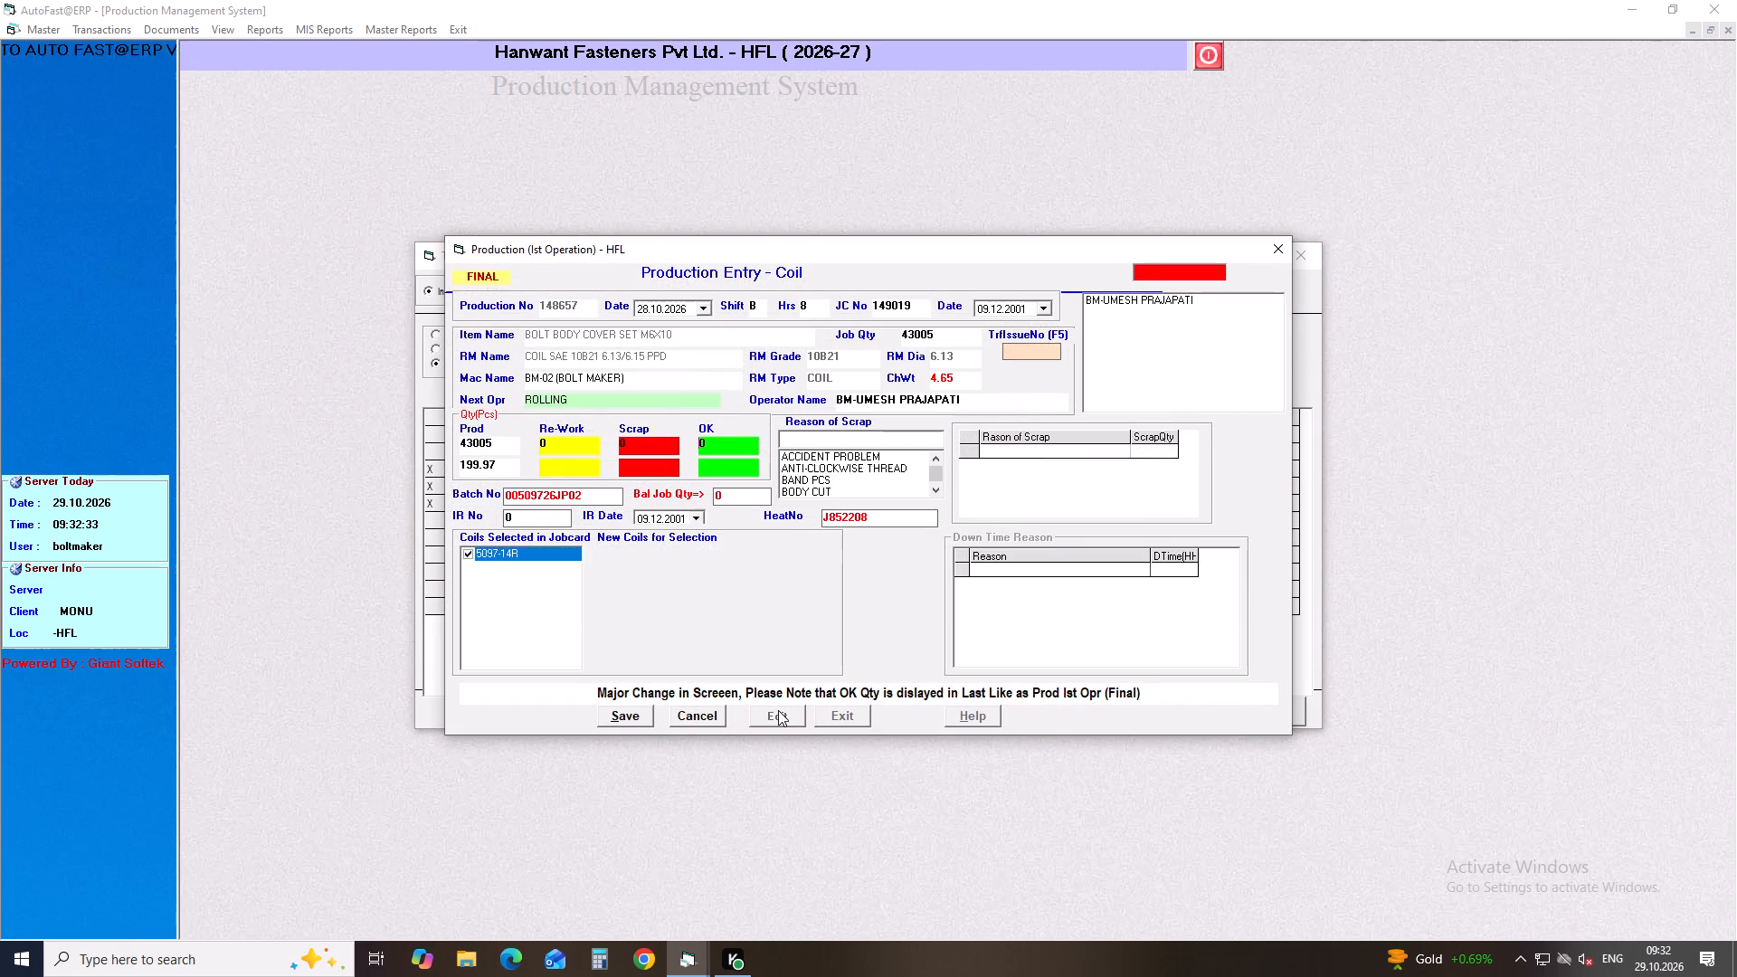
{"action": "key", "text": "Return"}
{"action": "left_click_drag", "start_coordinate": [593, 434], "coordinate": [580, 440]}
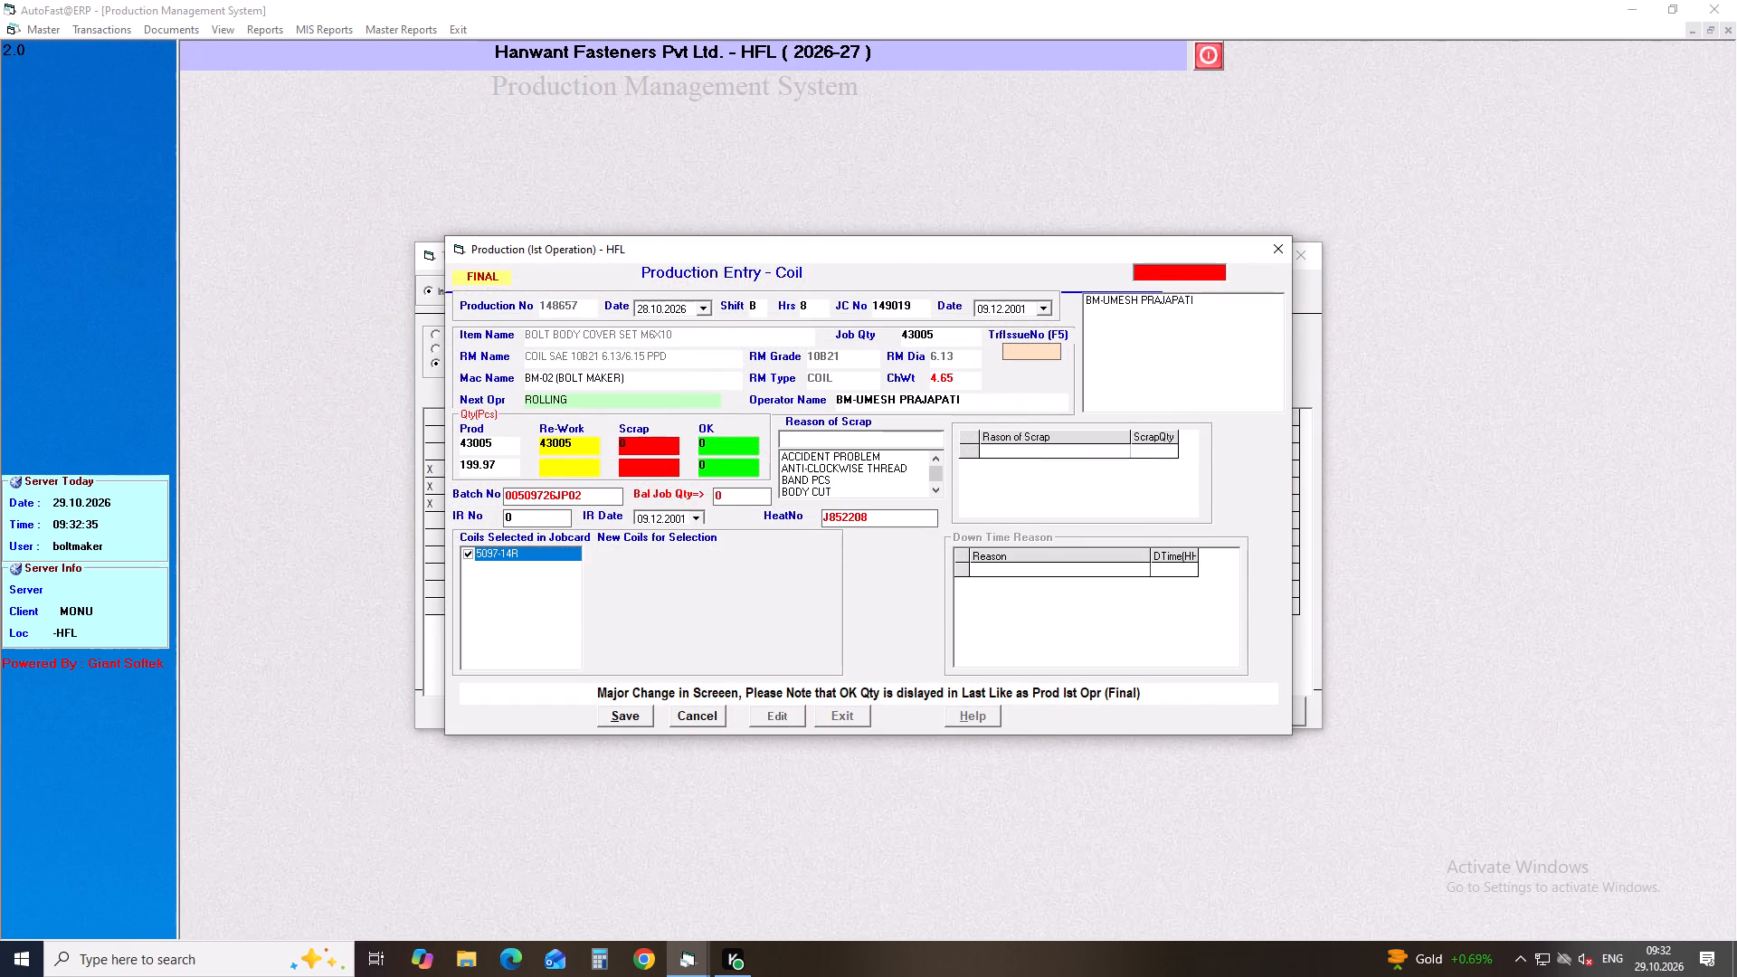
{"action": "left_click_drag", "start_coordinate": [579, 445], "coordinate": [418, 450]}
{"action": "key", "text": "0"}
{"action": "key", "text": "Return"}
{"action": "key", "text": "Delete"}
{"action": "key", "text": "5"}
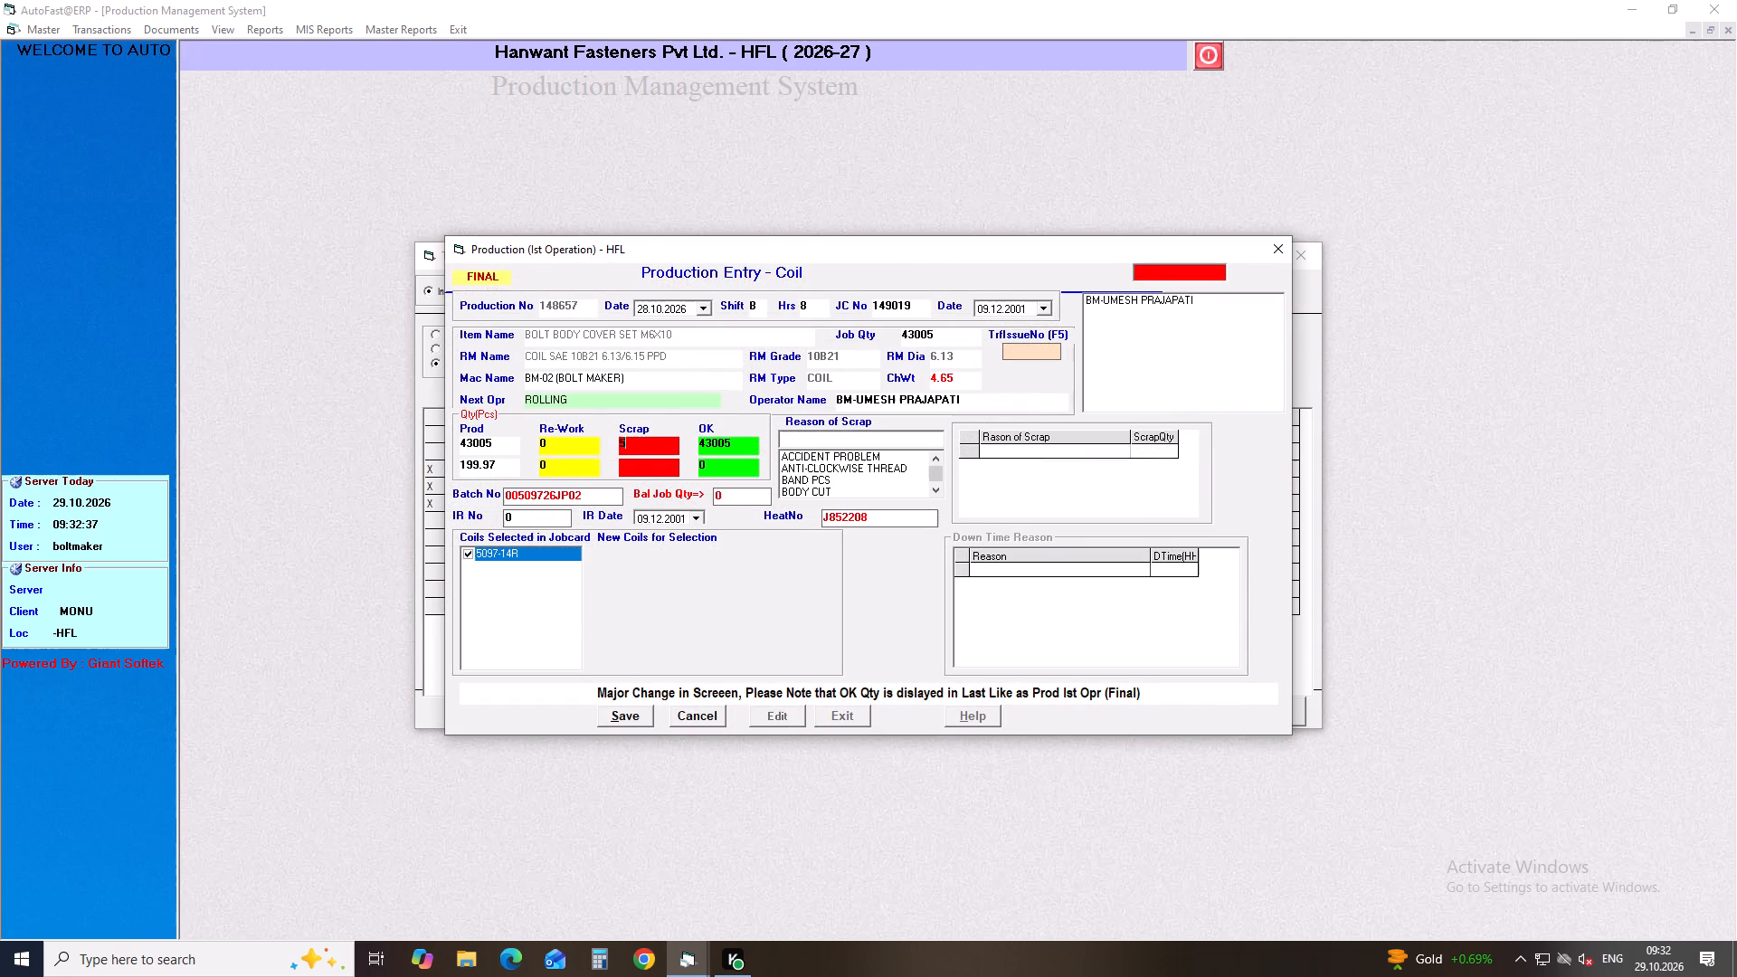
{"action": "key", "text": "Return"}
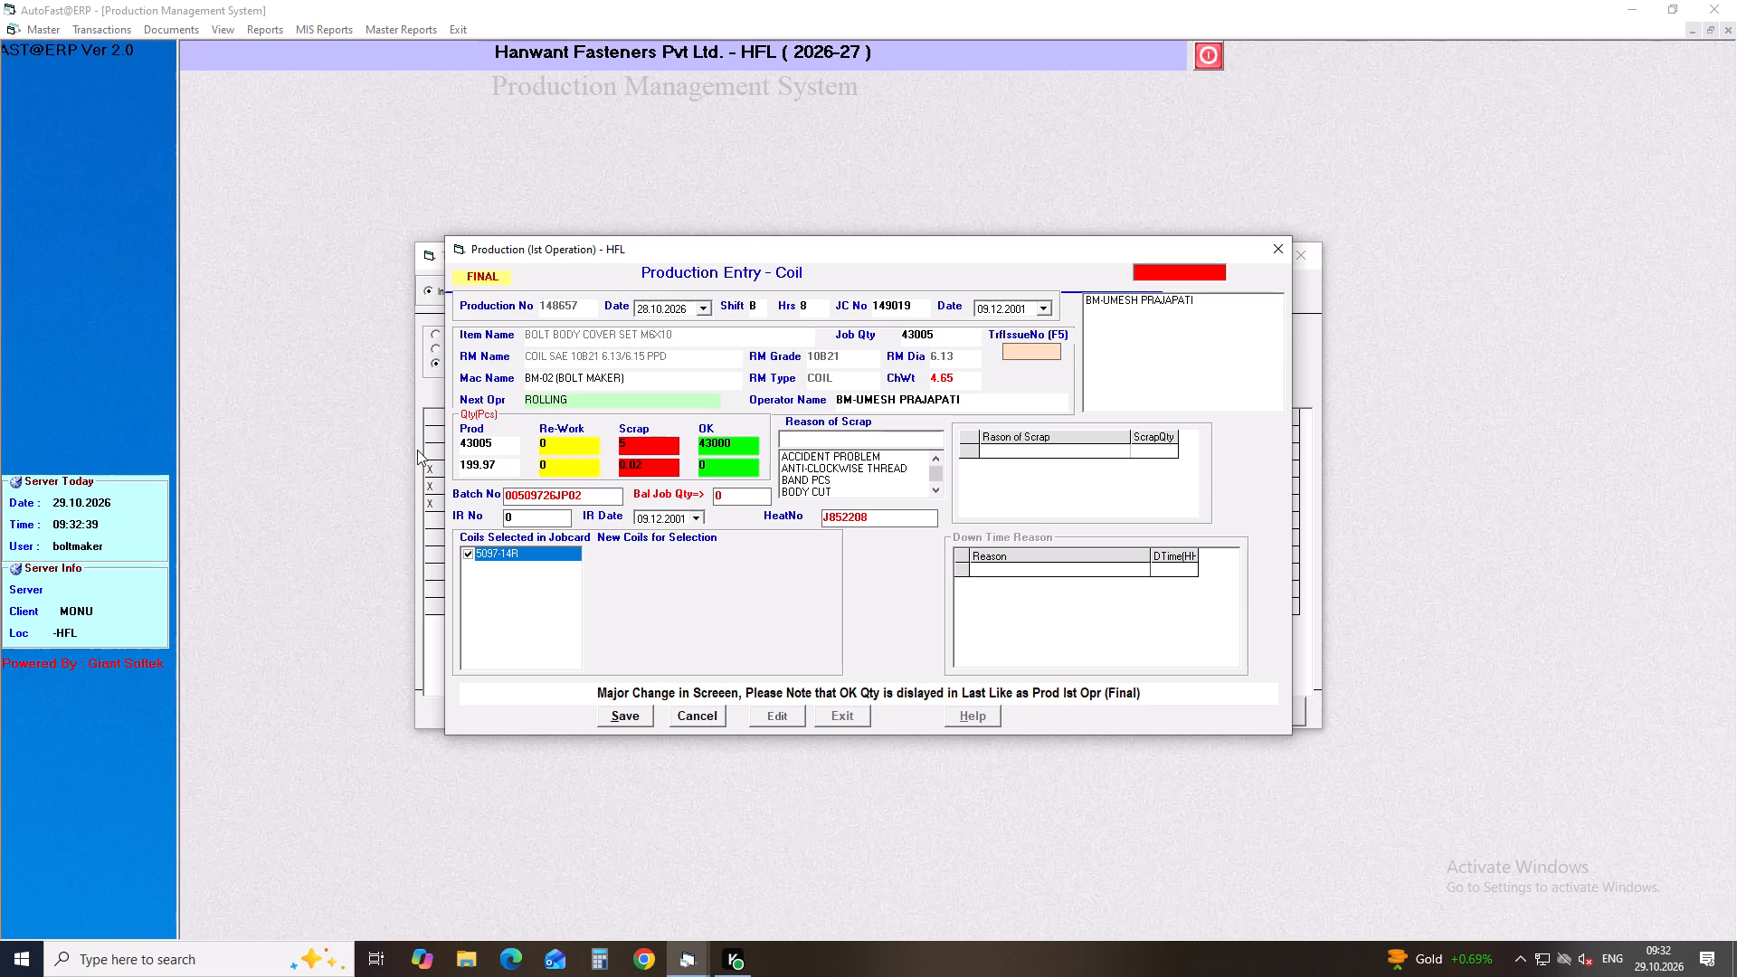
{"action": "type", "text": "CU"}
{"action": "key", "text": "Down"}
{"action": "key", "text": "Return"}
{"action": "key", "text": "5"}
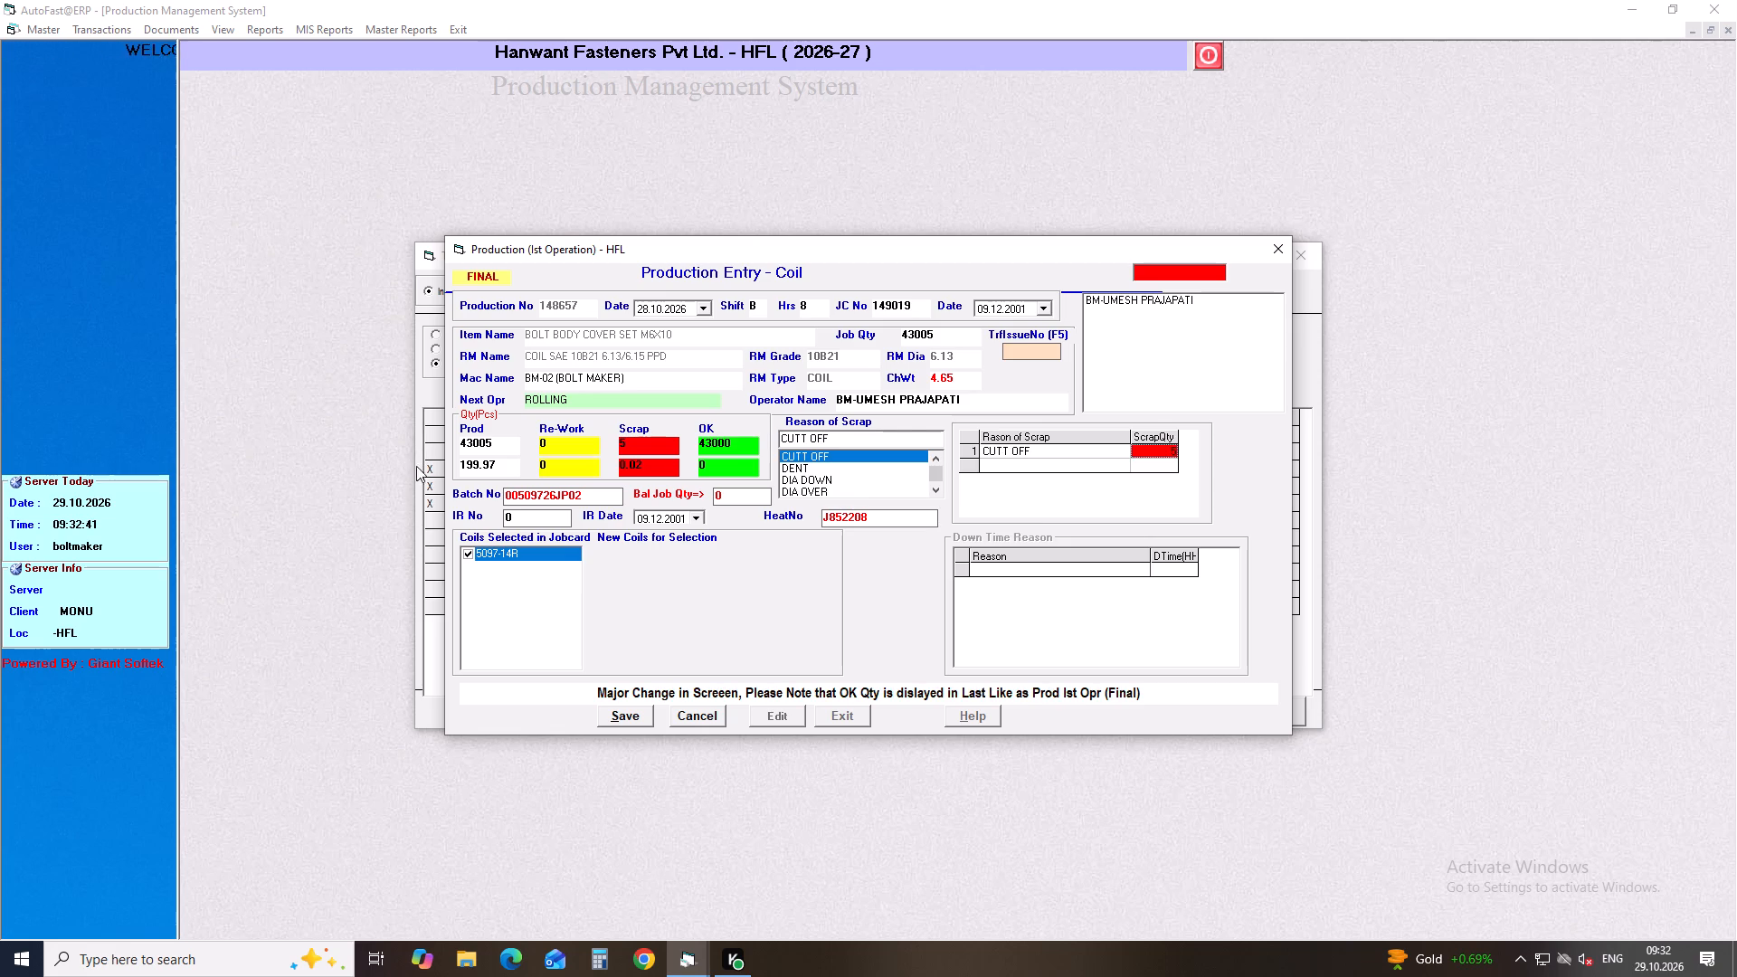
Set IR number 01 and IR date 28.10.2026 on production 148657 and save the final entry.
{"action": "left_click", "coordinate": [513, 512]}
{"action": "key", "text": "1"}
{"action": "key", "text": "Return"}
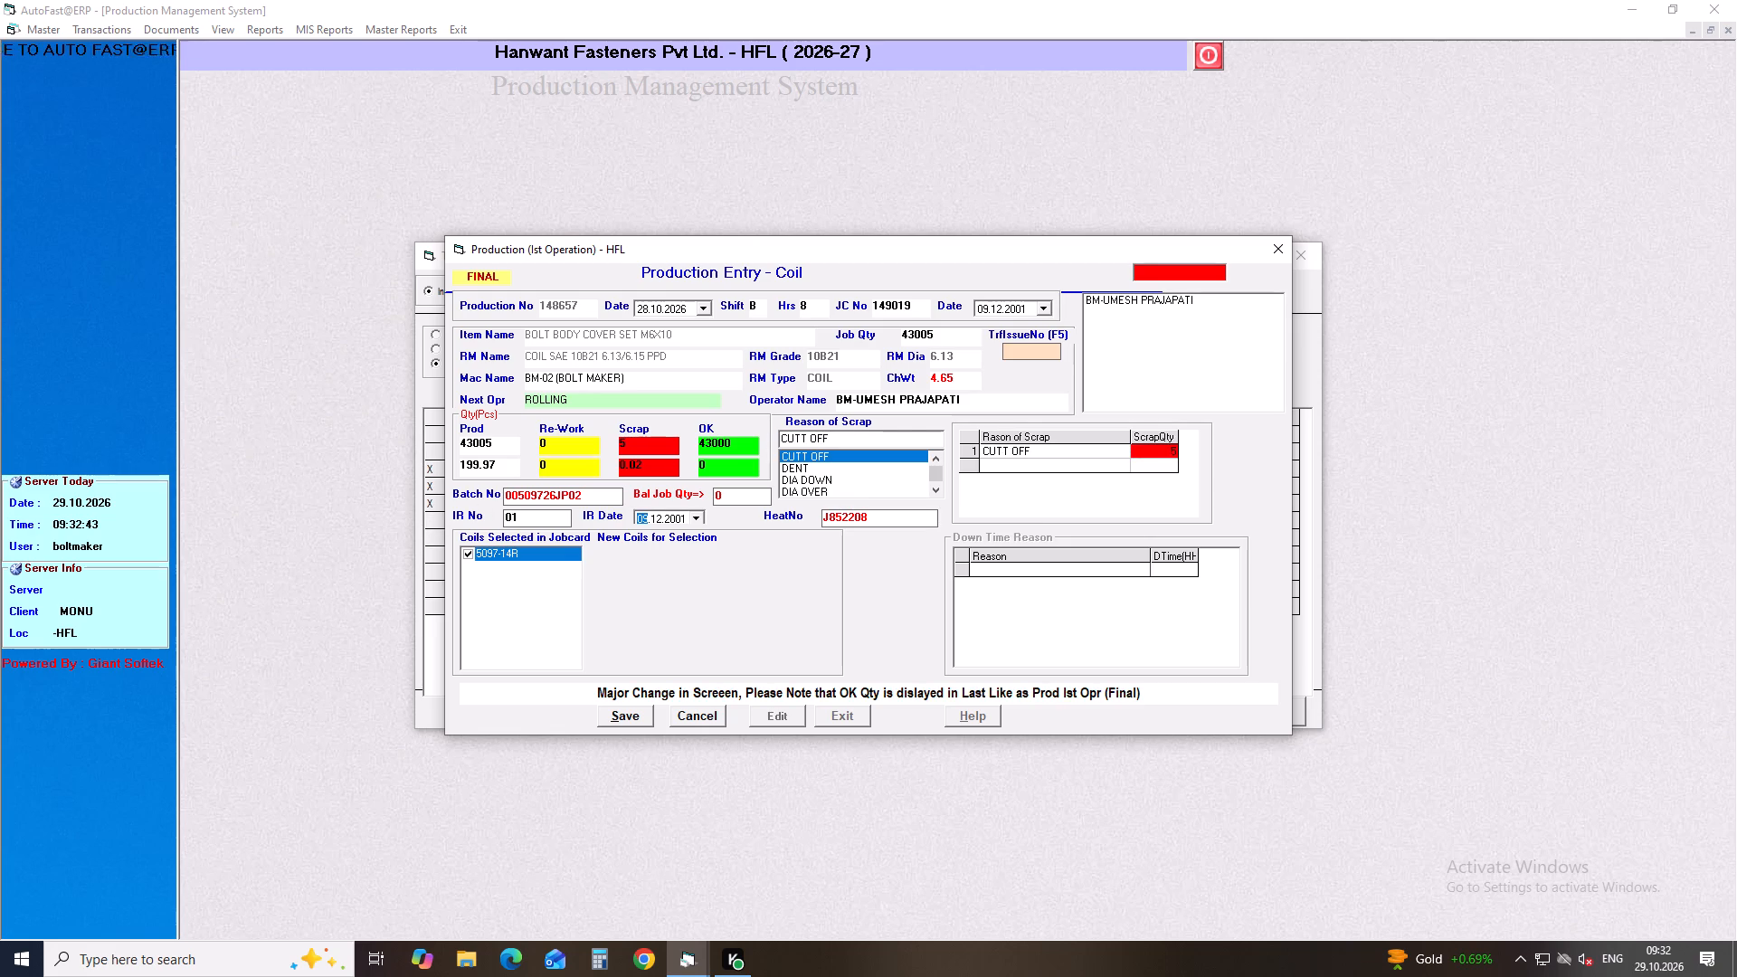
{"action": "left_click", "coordinate": [694, 516]}
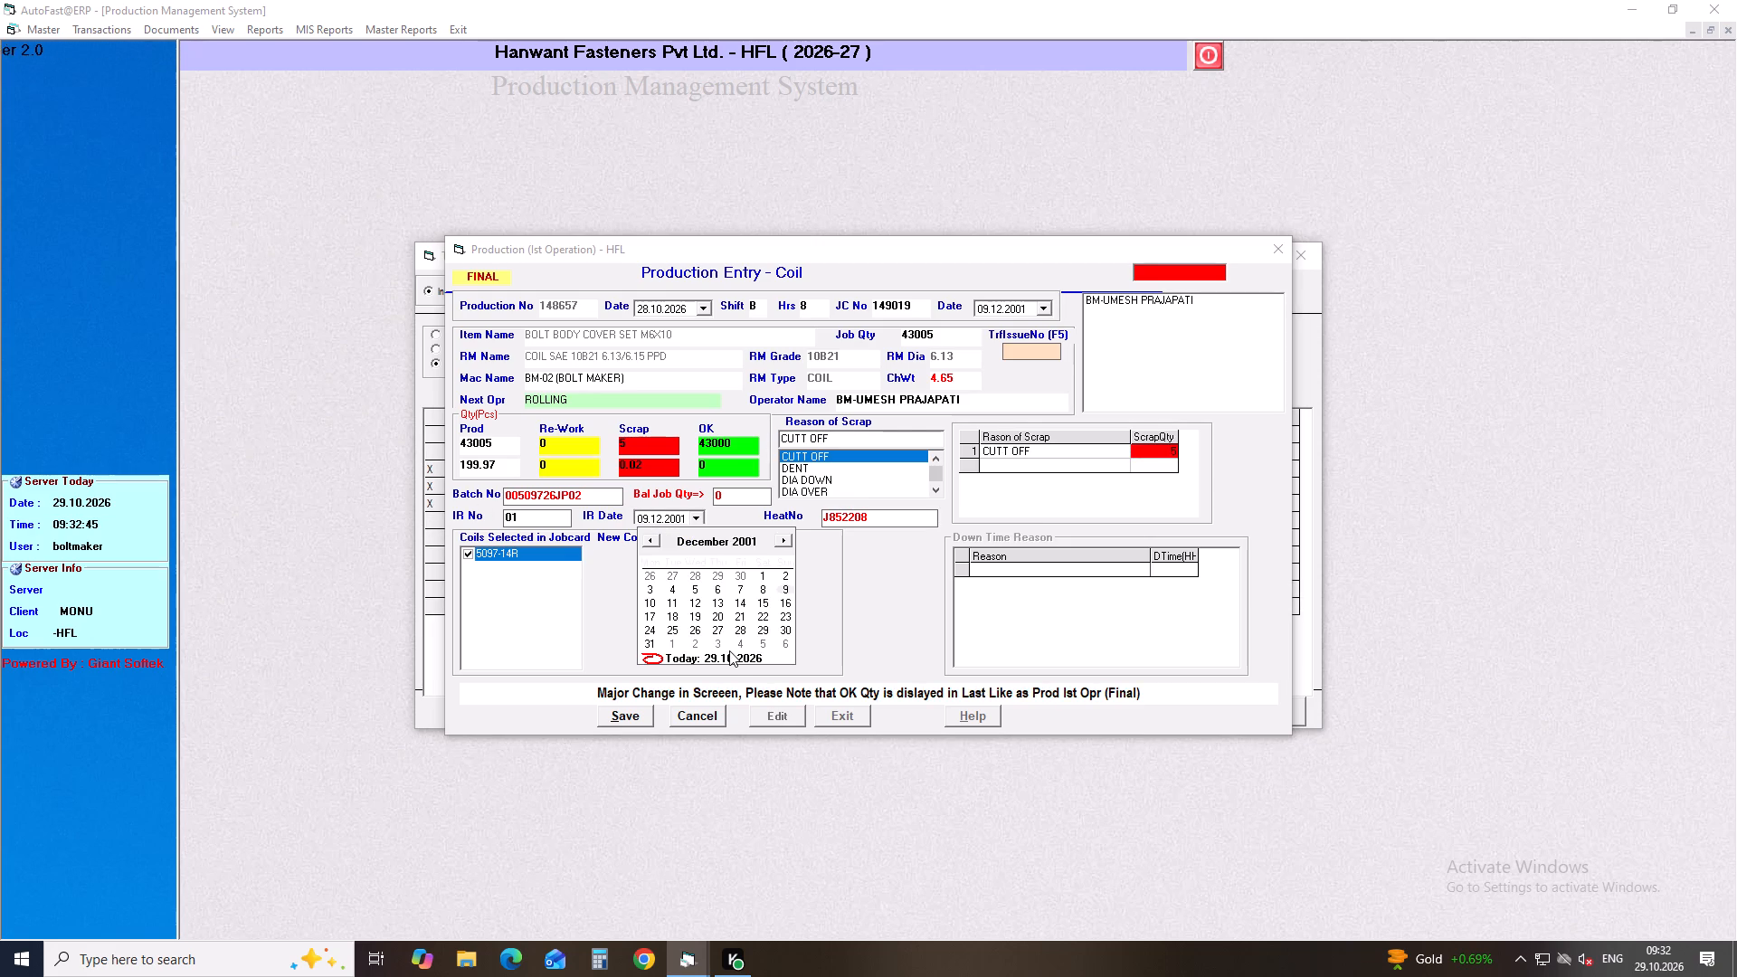
{"action": "left_click", "coordinate": [732, 656]}
{"action": "key", "text": "Down"}
{"action": "key", "text": "Return"}
{"action": "key", "text": "Return"}
{"action": "key", "text": "Return"}
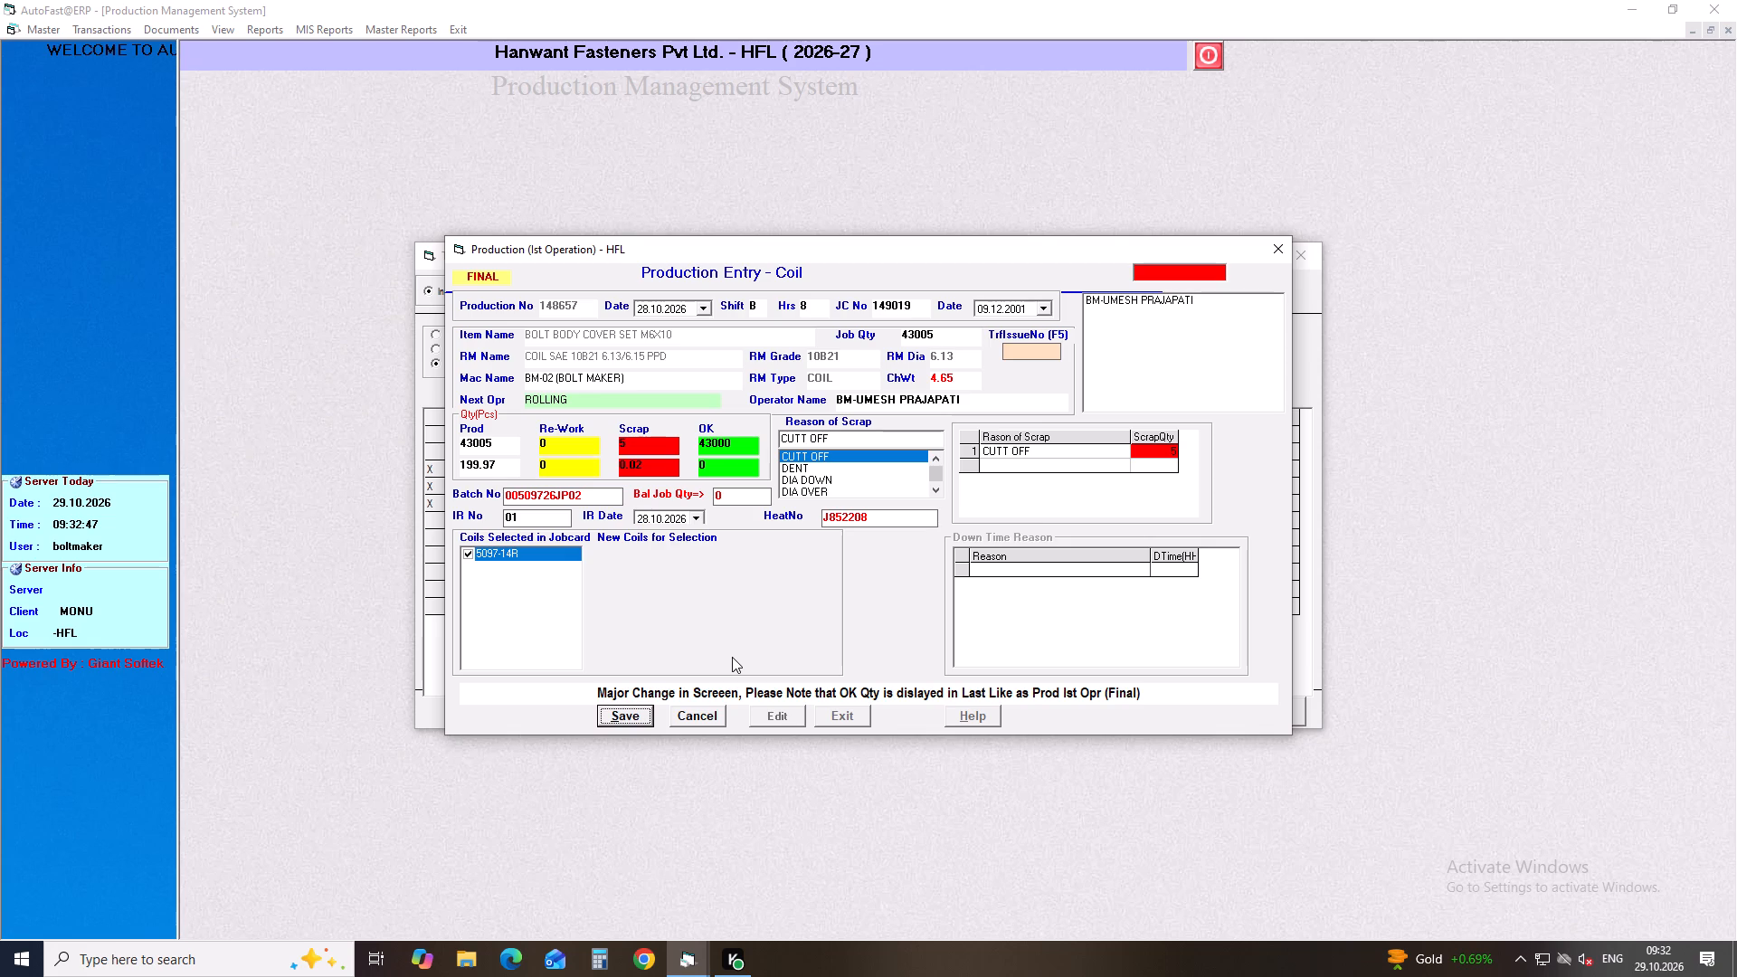
Return to the pending inspection list, open production 148658 (job card 149021) for final editing and set re-work to 0 with no scrap.
{"action": "left_click", "coordinate": [849, 713]}
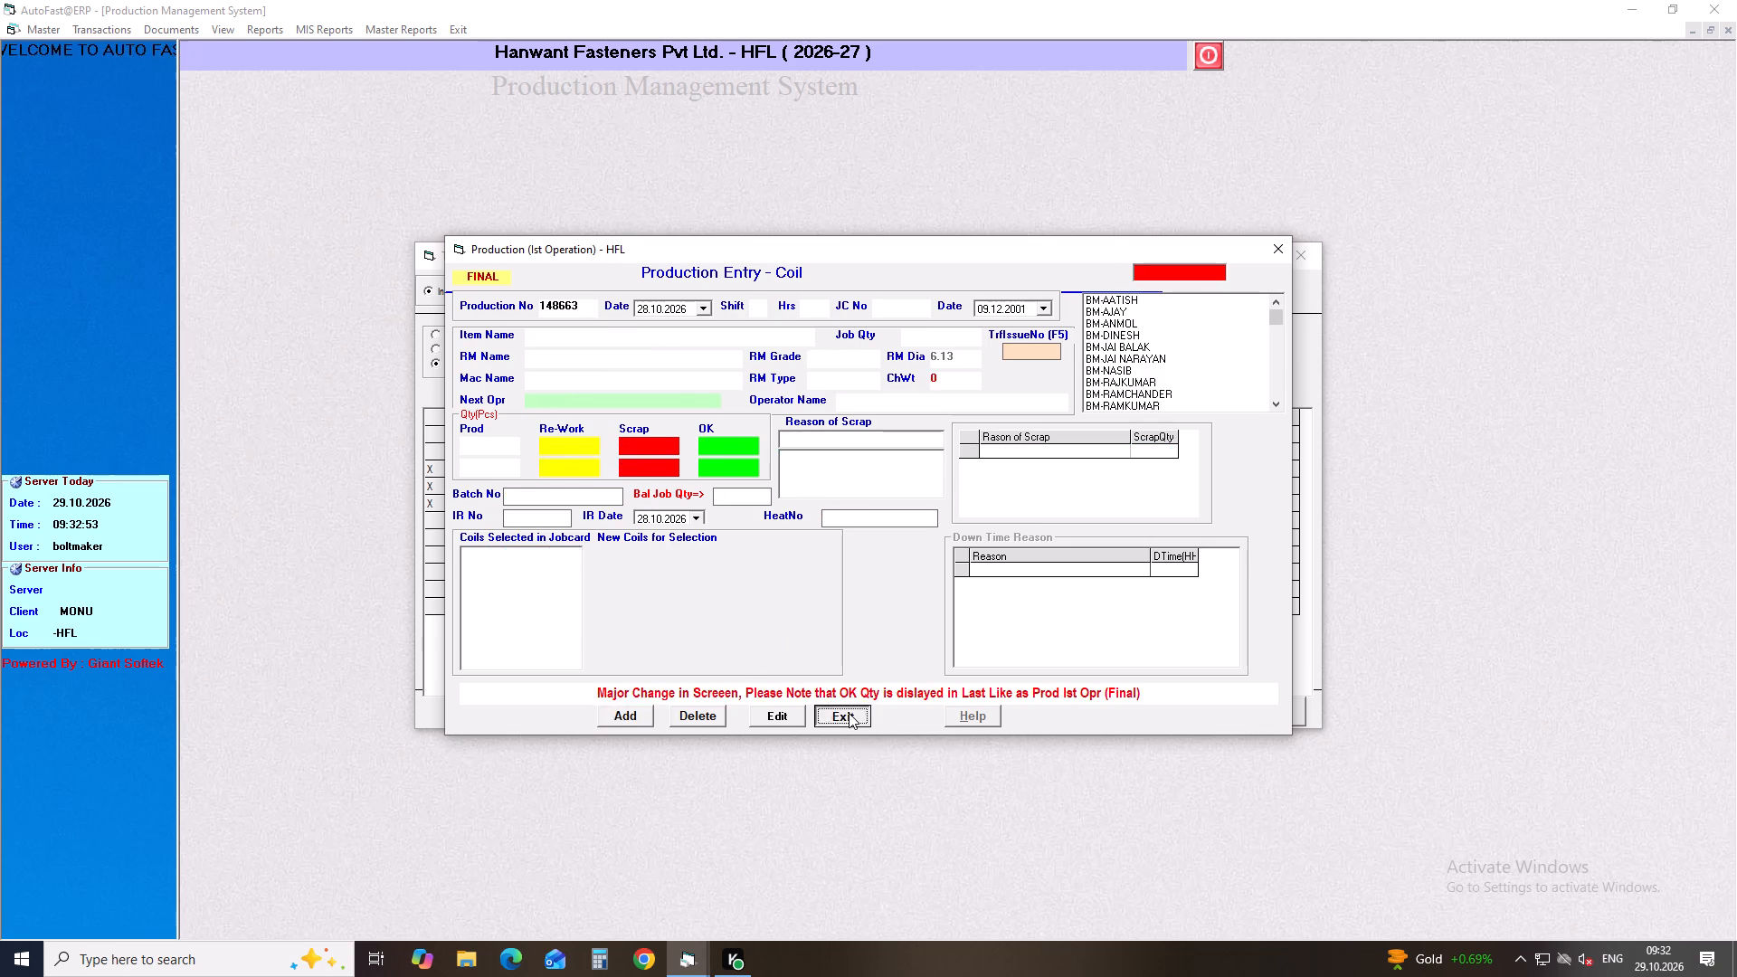
{"action": "left_click", "coordinate": [470, 519]}
{"action": "key", "text": "Return"}
{"action": "key", "text": "Return"}
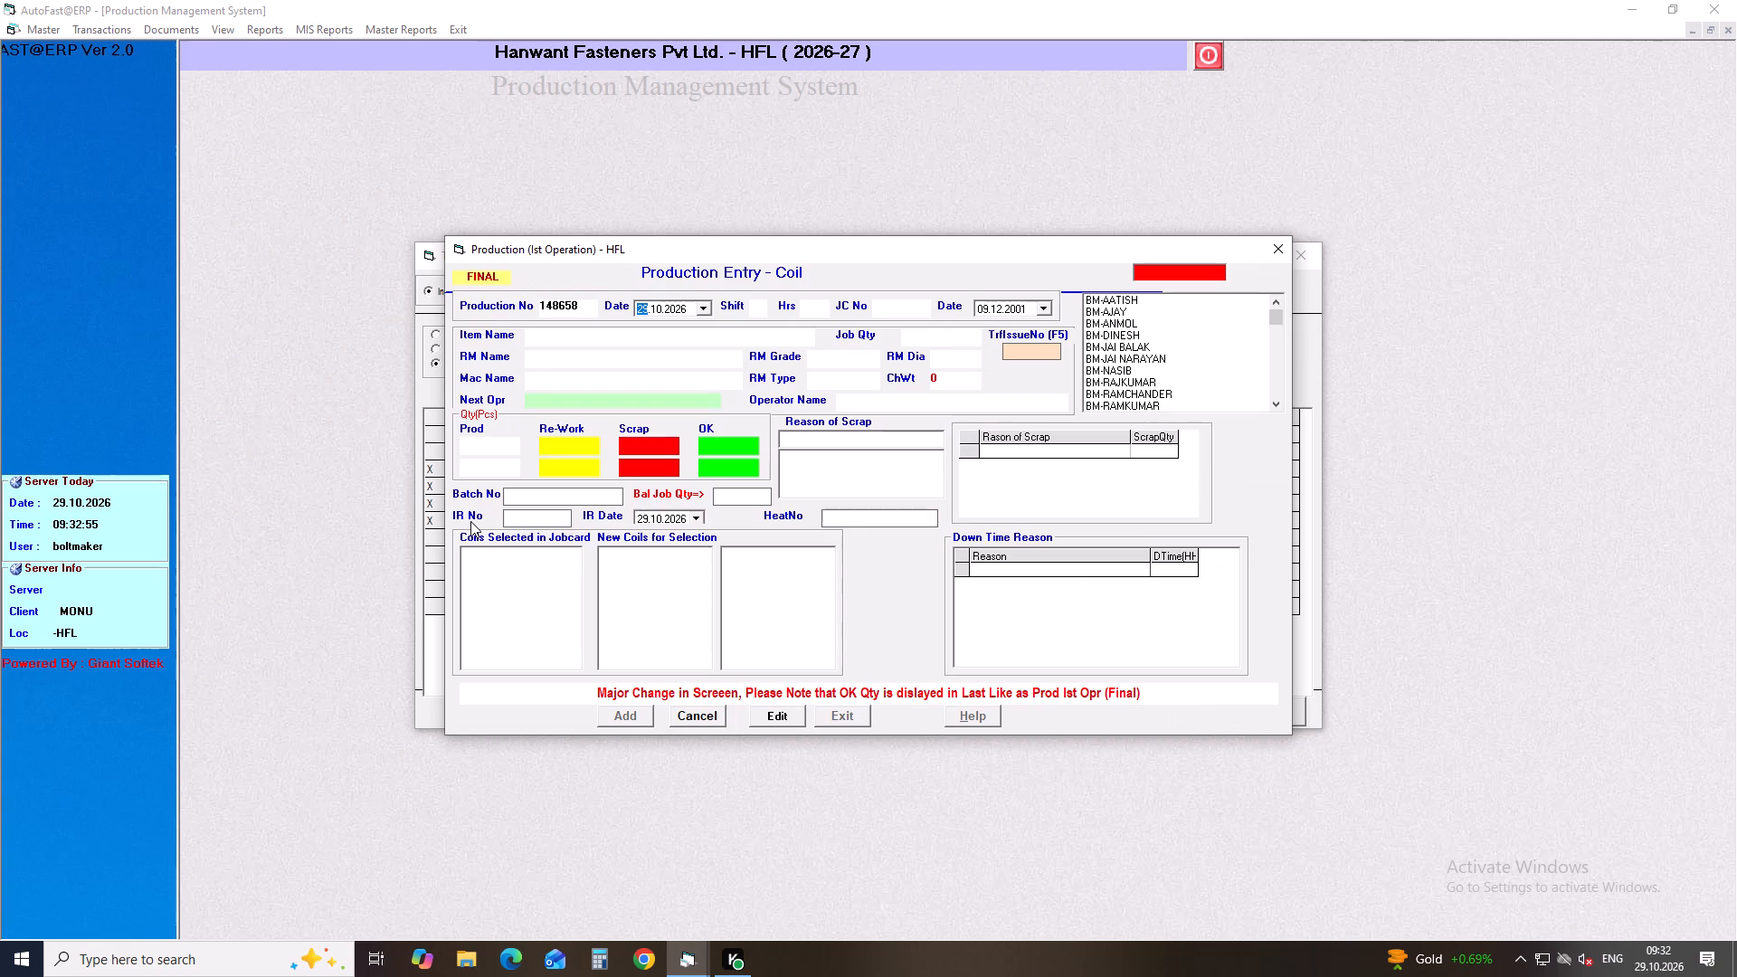
{"action": "left_click", "coordinate": [777, 719]}
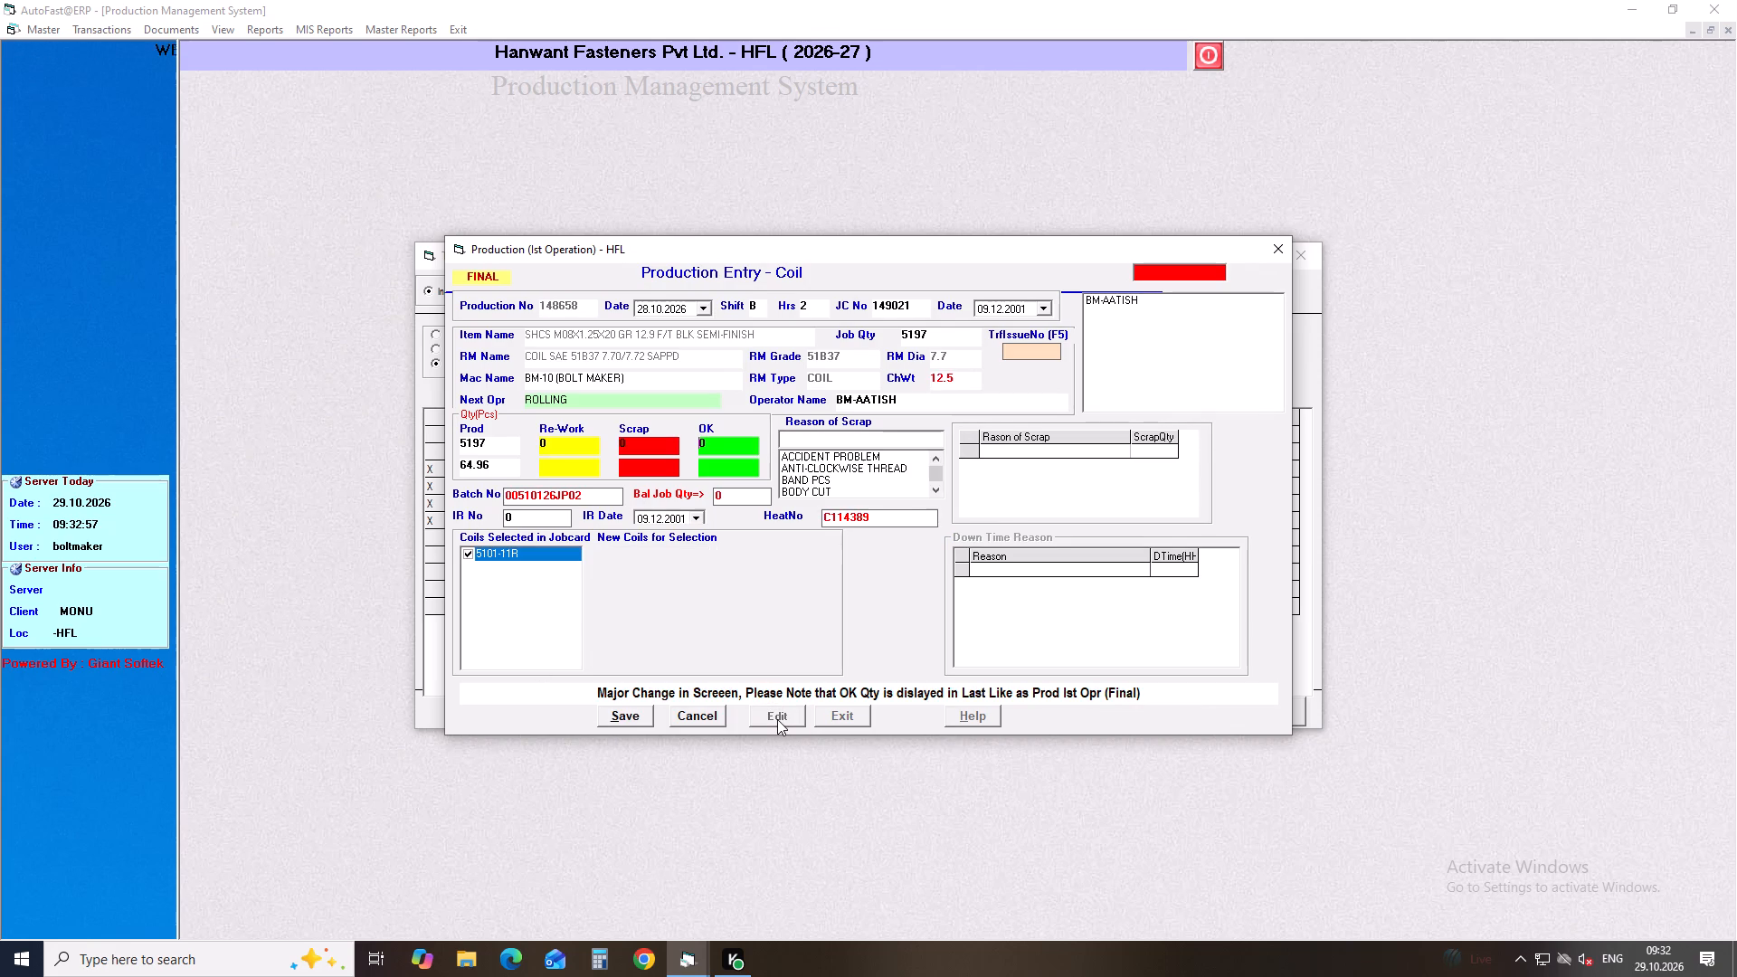
{"action": "key", "text": "Return"}
{"action": "left_click_drag", "start_coordinate": [577, 447], "coordinate": [461, 465]}
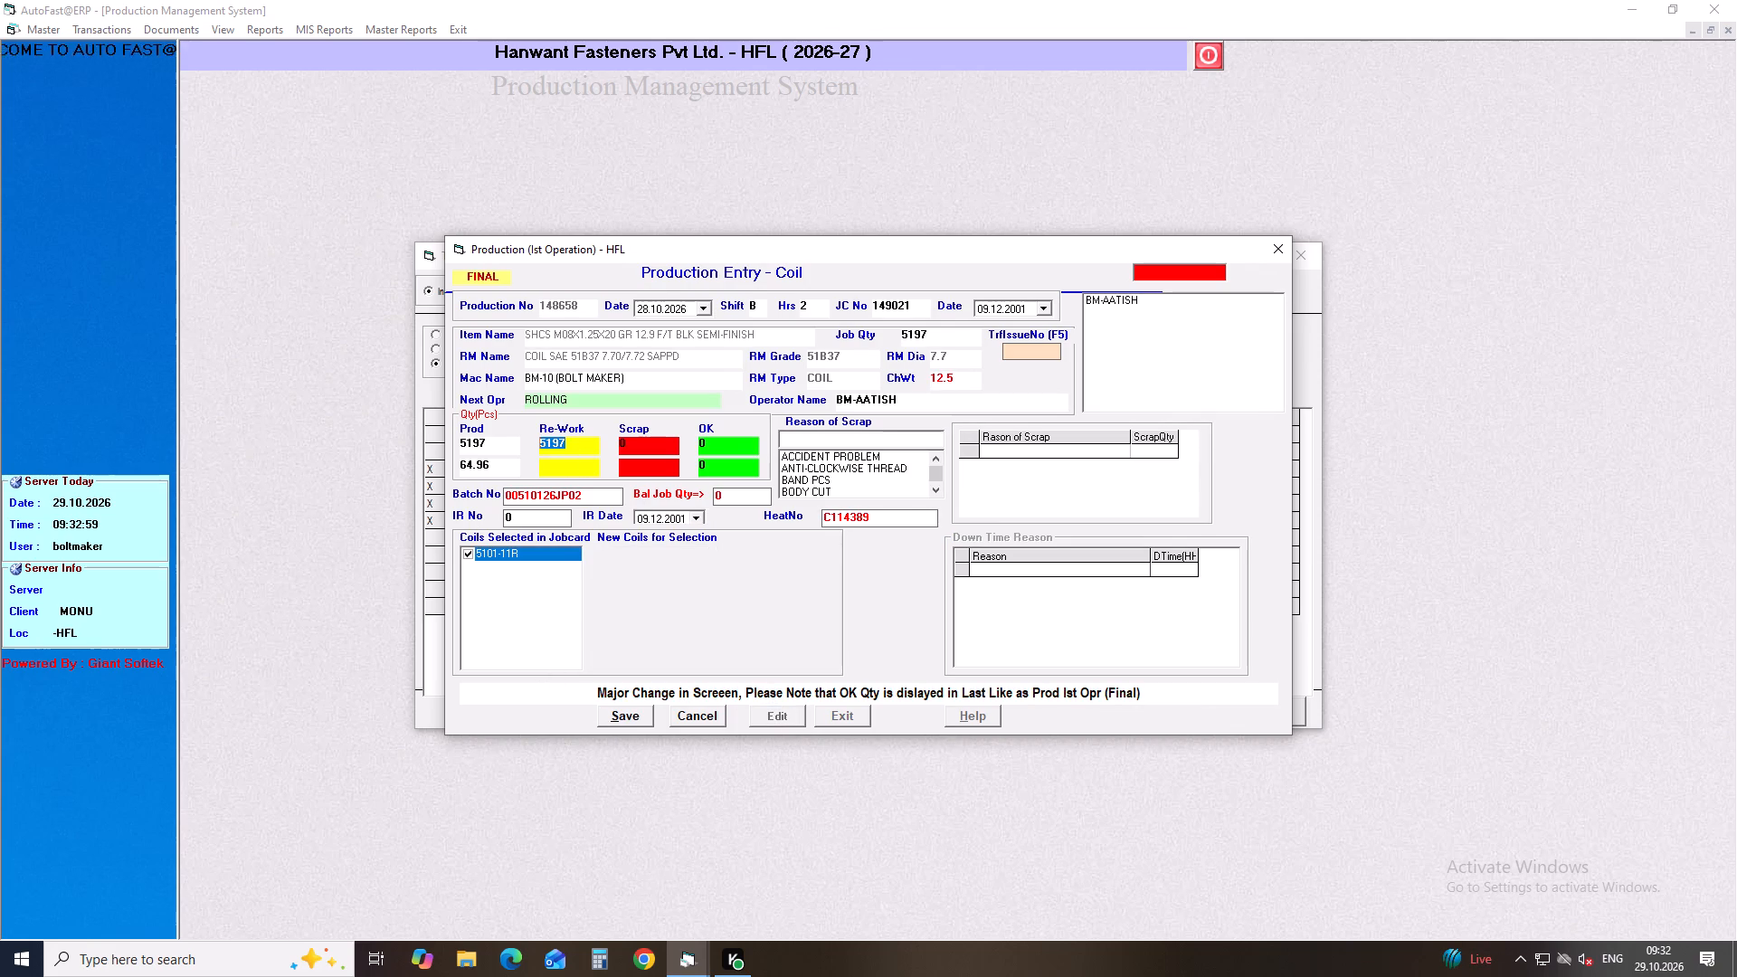
{"action": "left_click_drag", "start_coordinate": [461, 465], "coordinate": [441, 467]}
{"action": "key", "text": "0"}
{"action": "key", "text": "Return"}
{"action": "key", "text": "Return"}
{"action": "key", "text": "Return"}
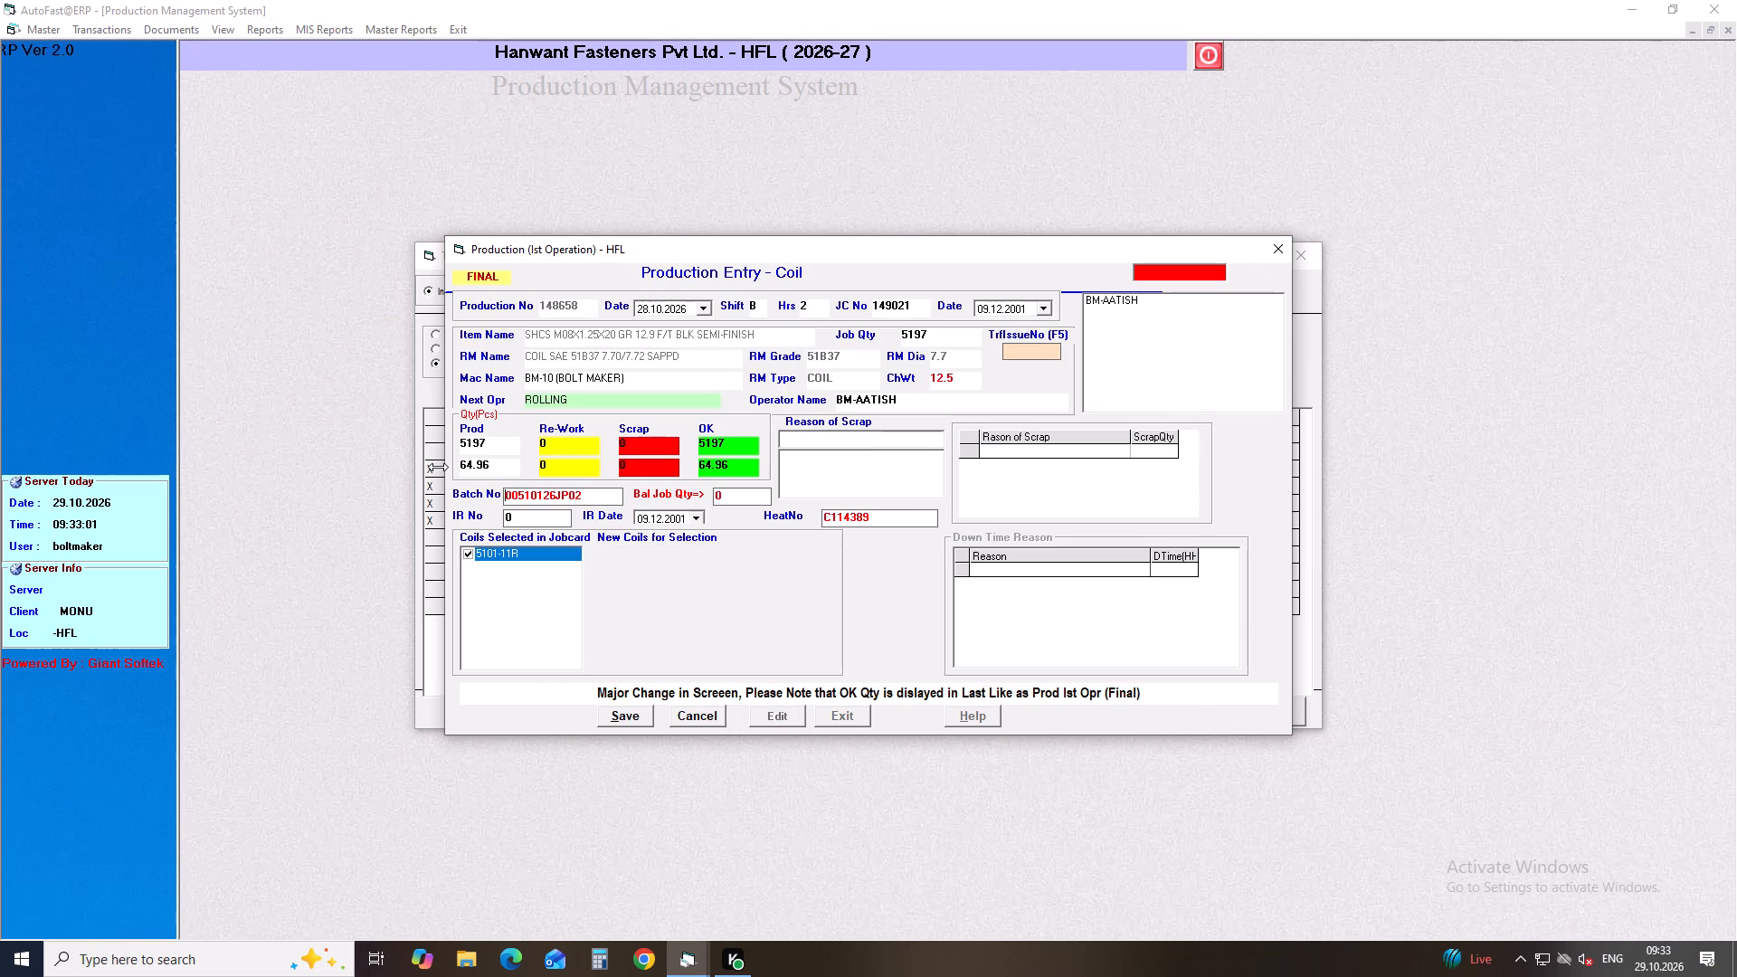
Set IR number 1 and IR date 28.10.2026 on production 148658, save it and return to the pending inspection list.
{"action": "key", "text": "Return"}
{"action": "key", "text": "Delete"}
{"action": "key", "text": "1"}
{"action": "key", "text": "Return"}
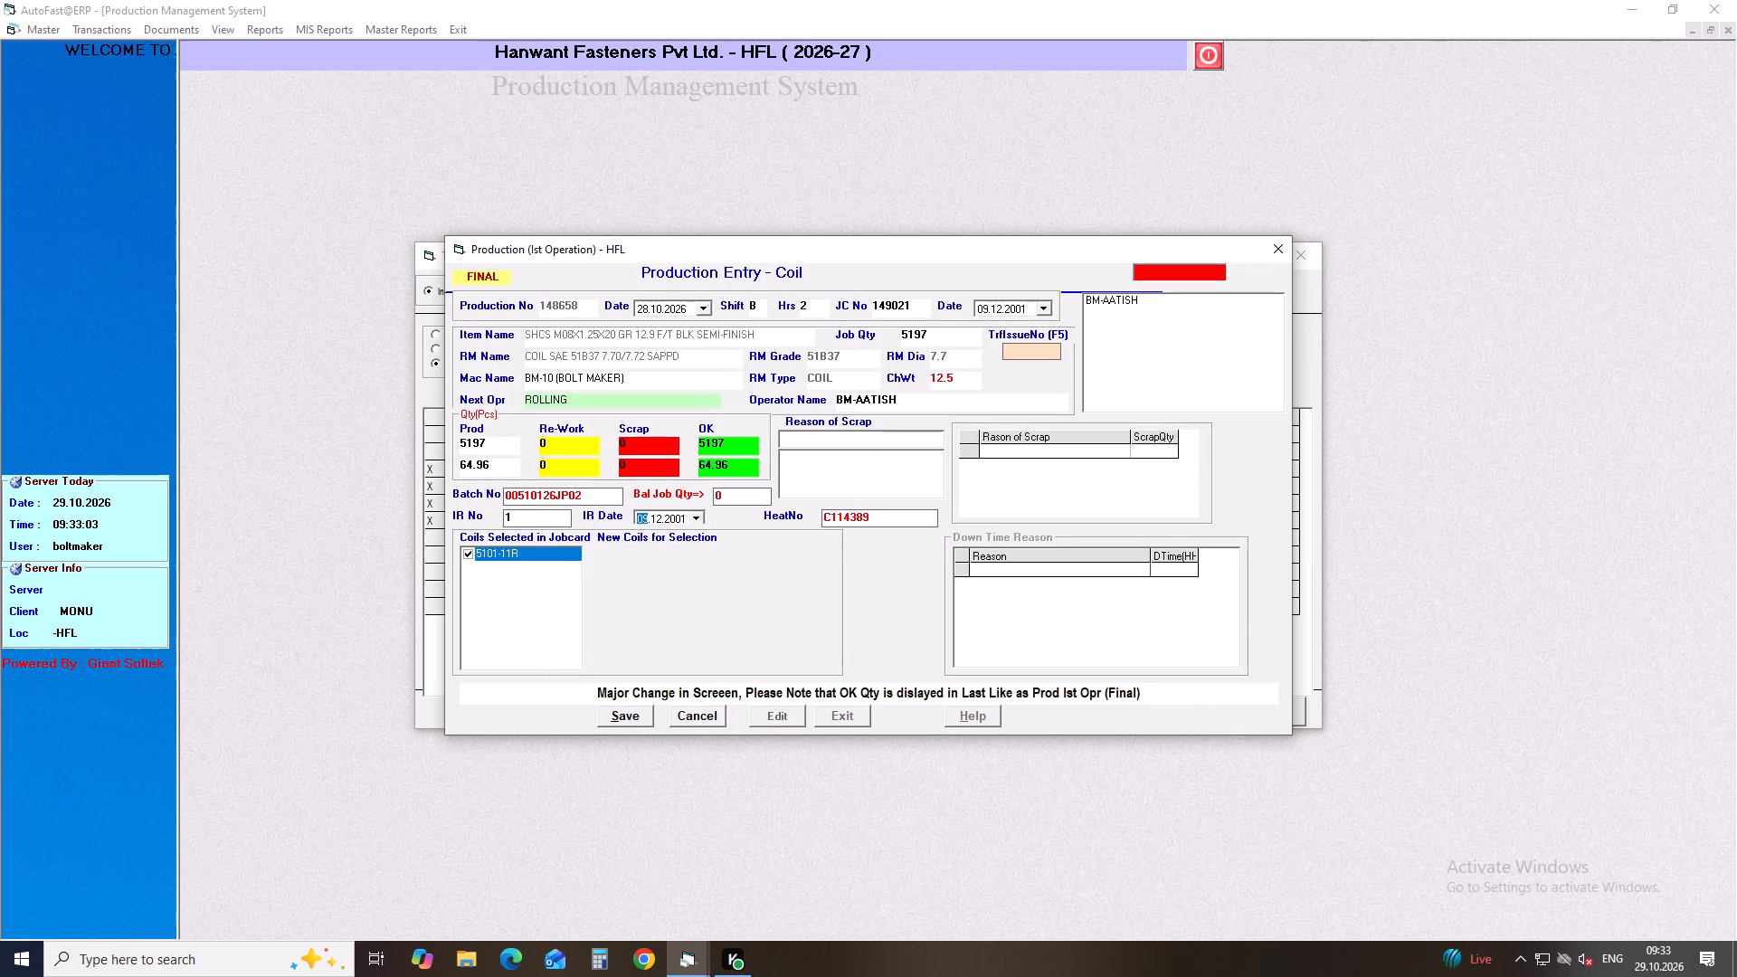
{"action": "left_click", "coordinate": [692, 517]}
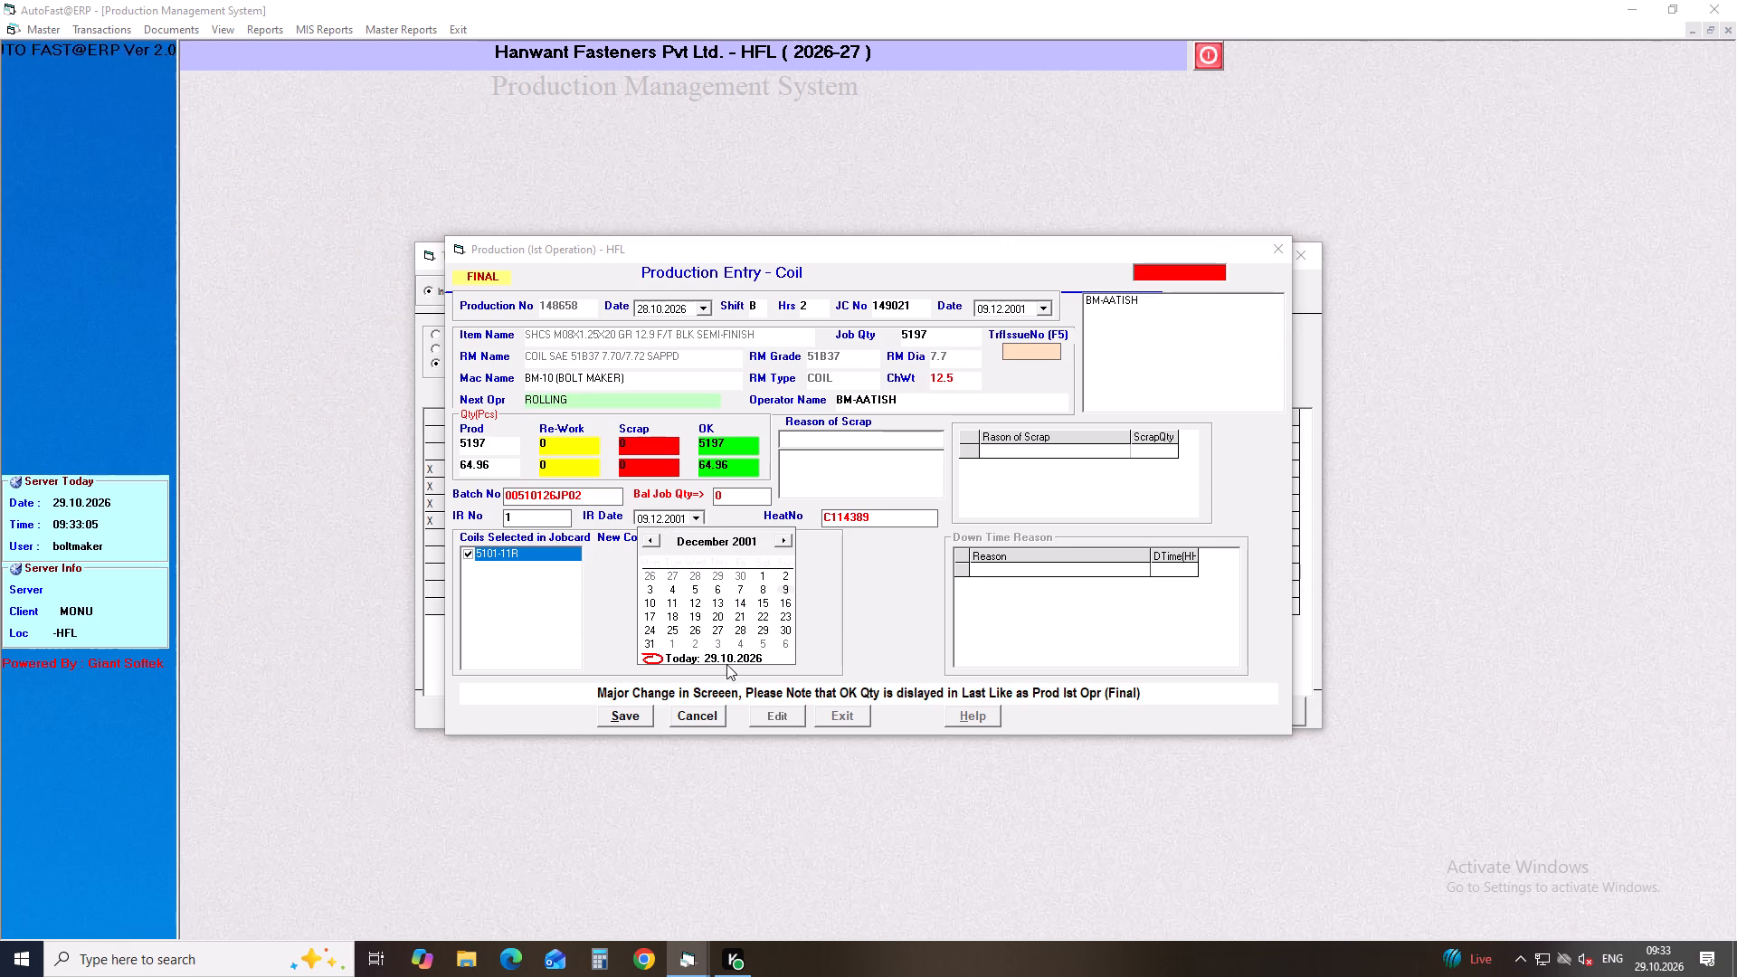
{"action": "left_click", "coordinate": [726, 664]}
{"action": "left_click", "coordinate": [721, 659]}
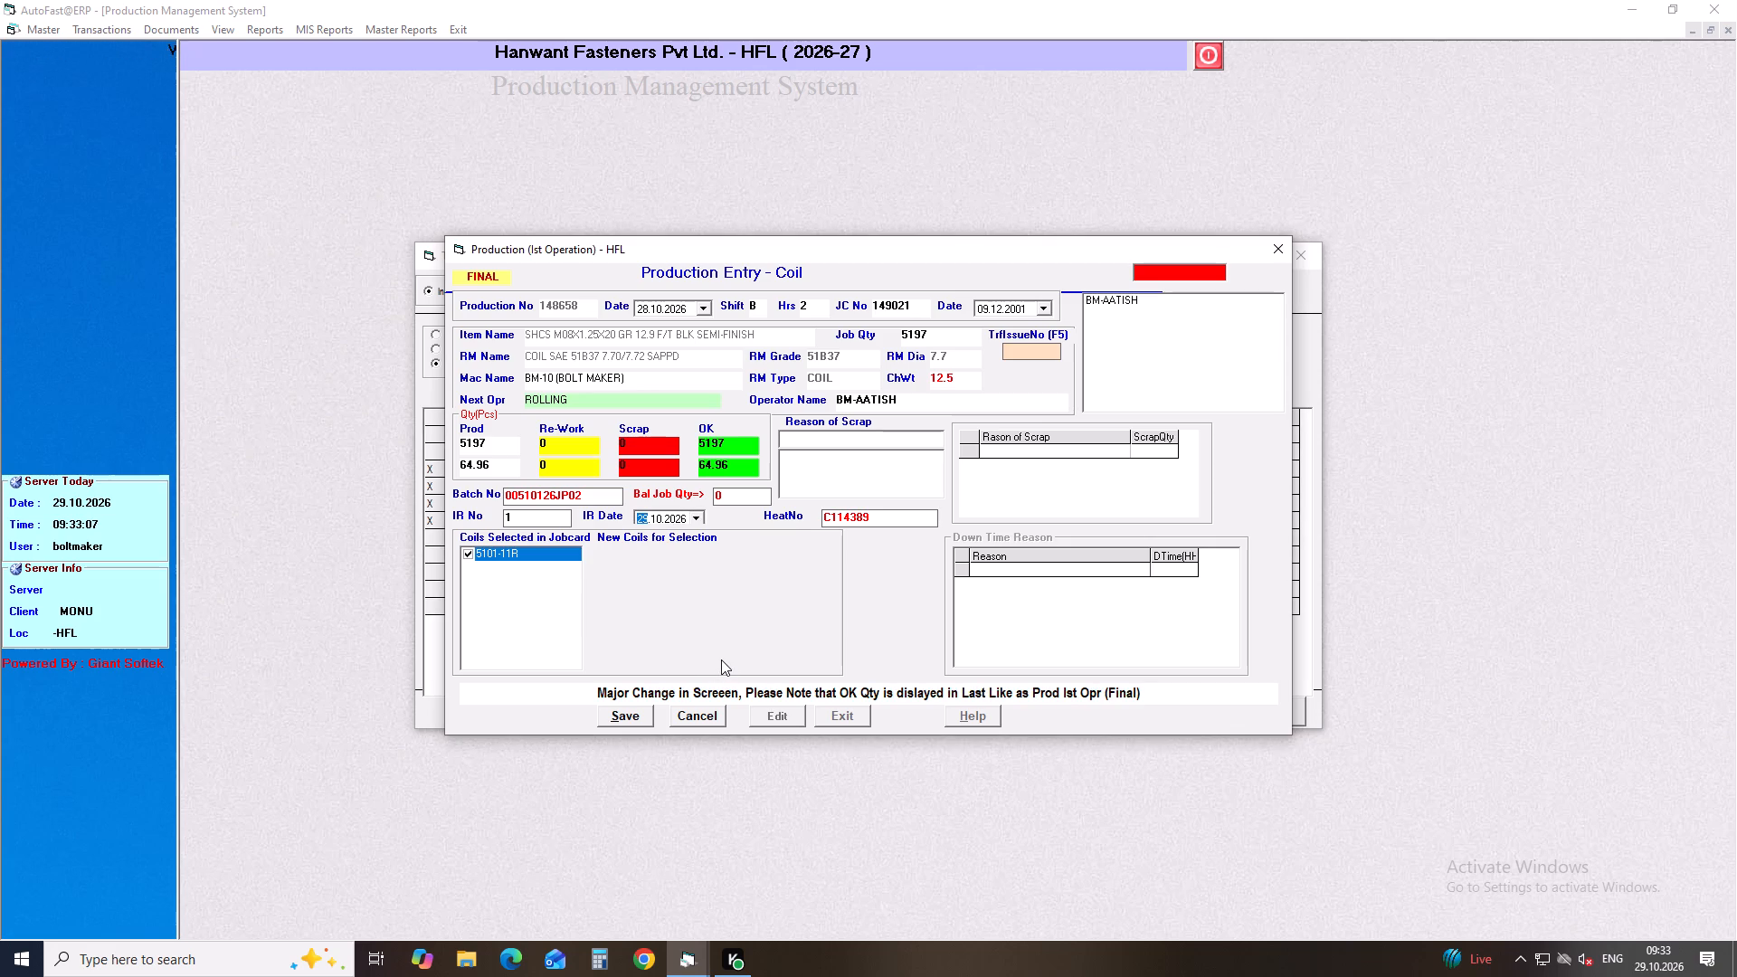
{"action": "key", "text": "Down"}
{"action": "key", "text": "Return"}
{"action": "key", "text": "Return"}
{"action": "key", "text": "Return"}
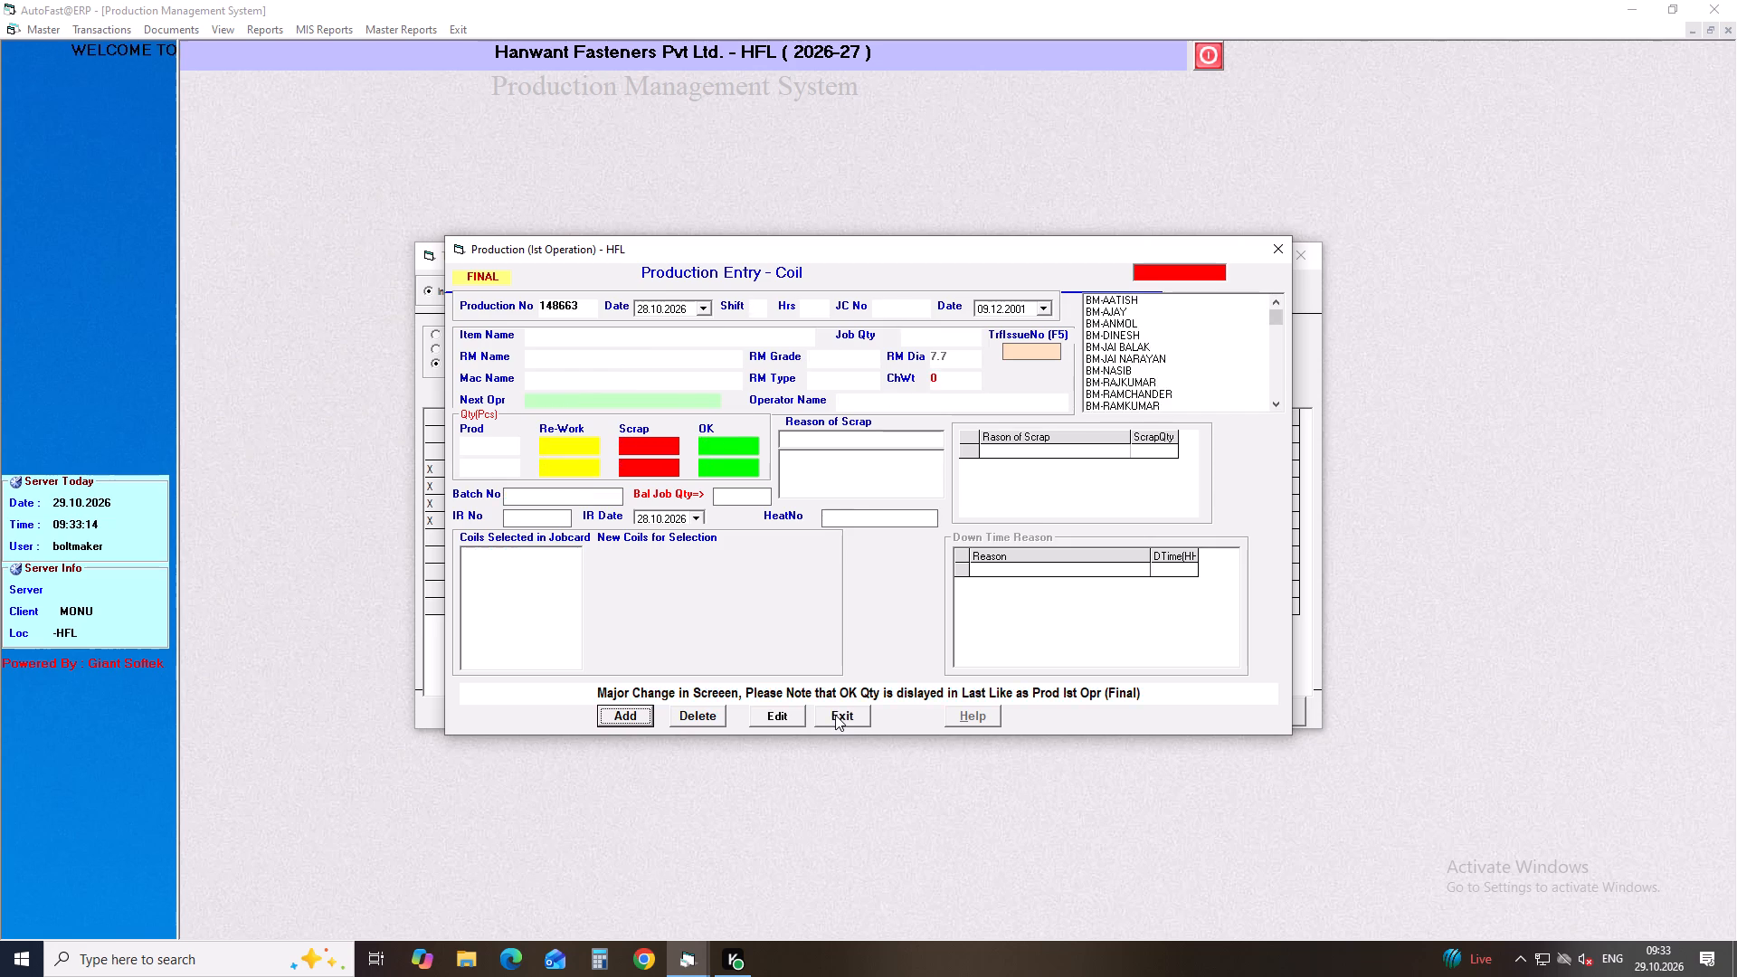
{"action": "left_click", "coordinate": [835, 715]}
Open production 148659 (job card 149022) for final editing and set re-work to 0 and scrap to 50 pieces, all under reason PIN BROKEN.
{"action": "left_click", "coordinate": [471, 535]}
{"action": "key", "text": "Return"}
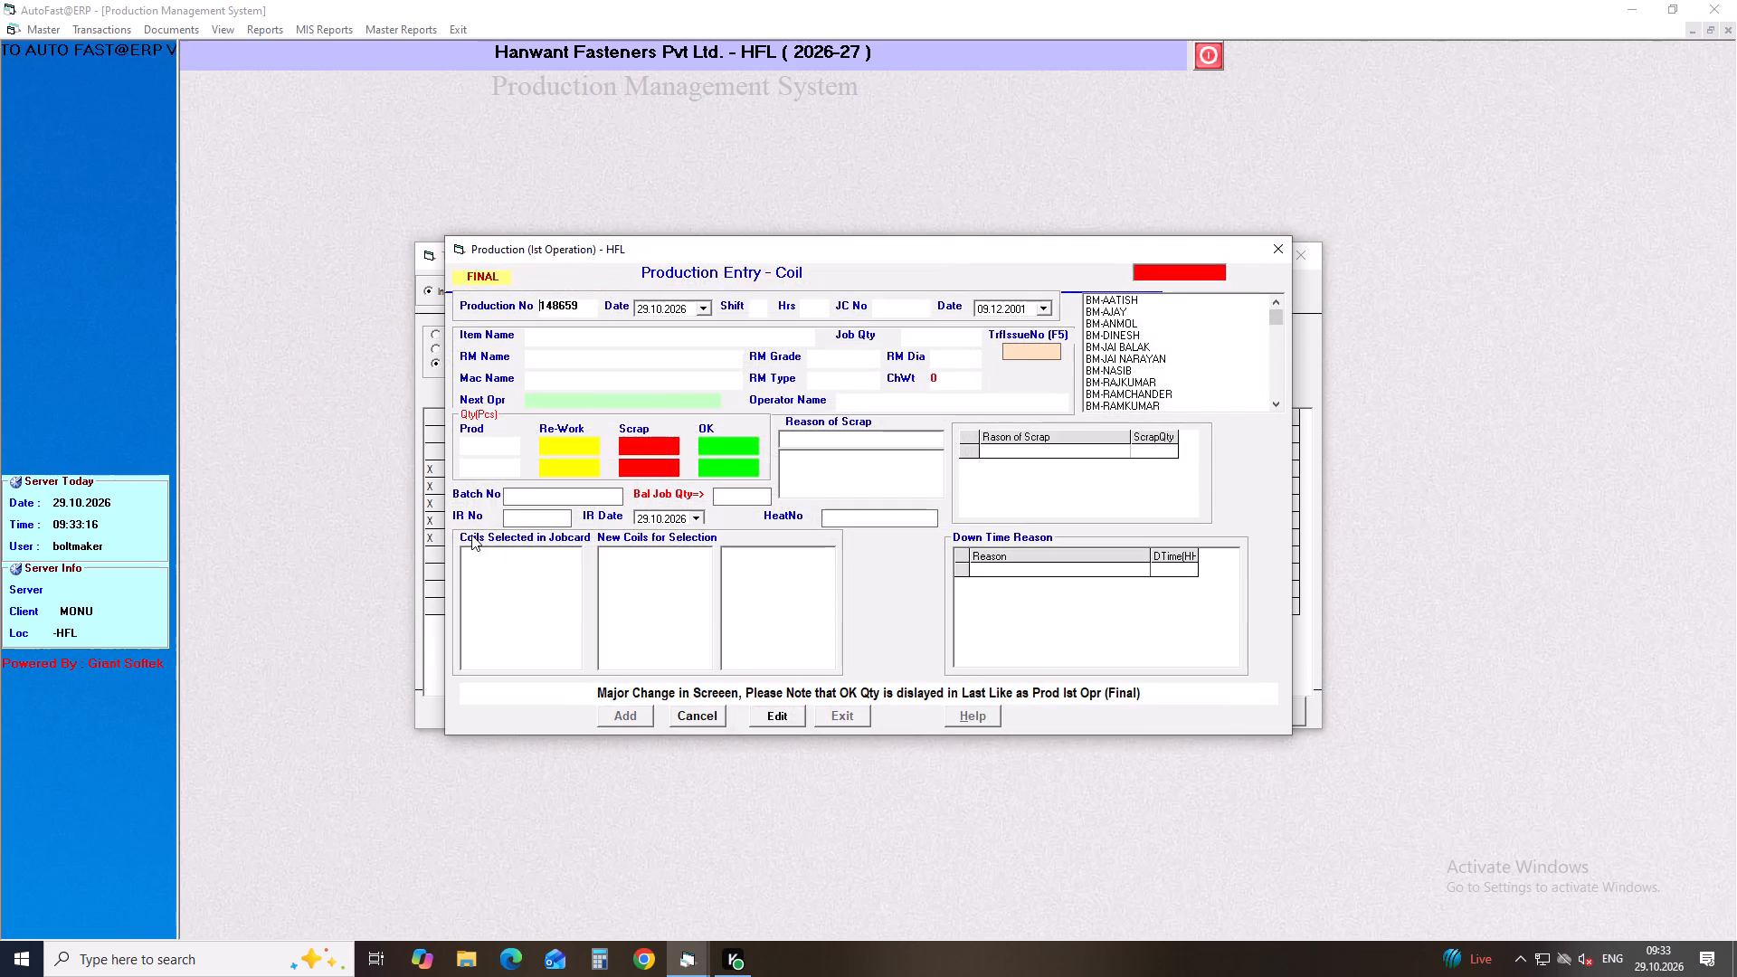
{"action": "key", "text": "Return"}
{"action": "left_click", "coordinate": [791, 720]}
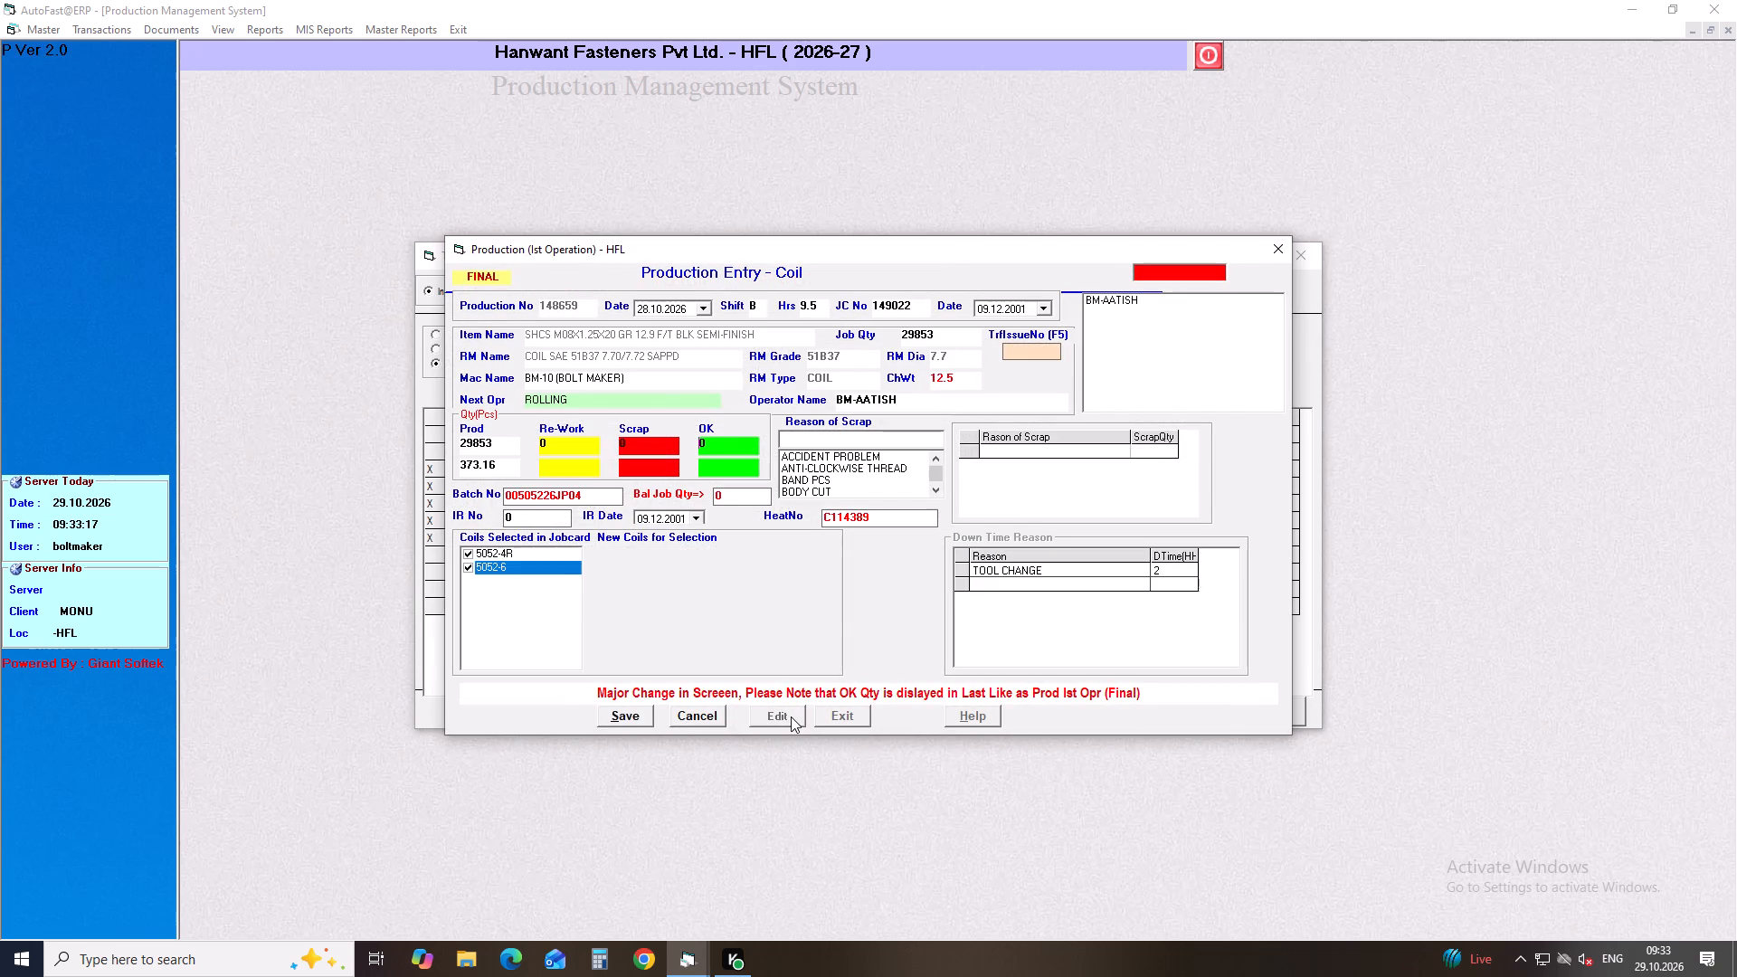
{"action": "key", "text": "Return"}
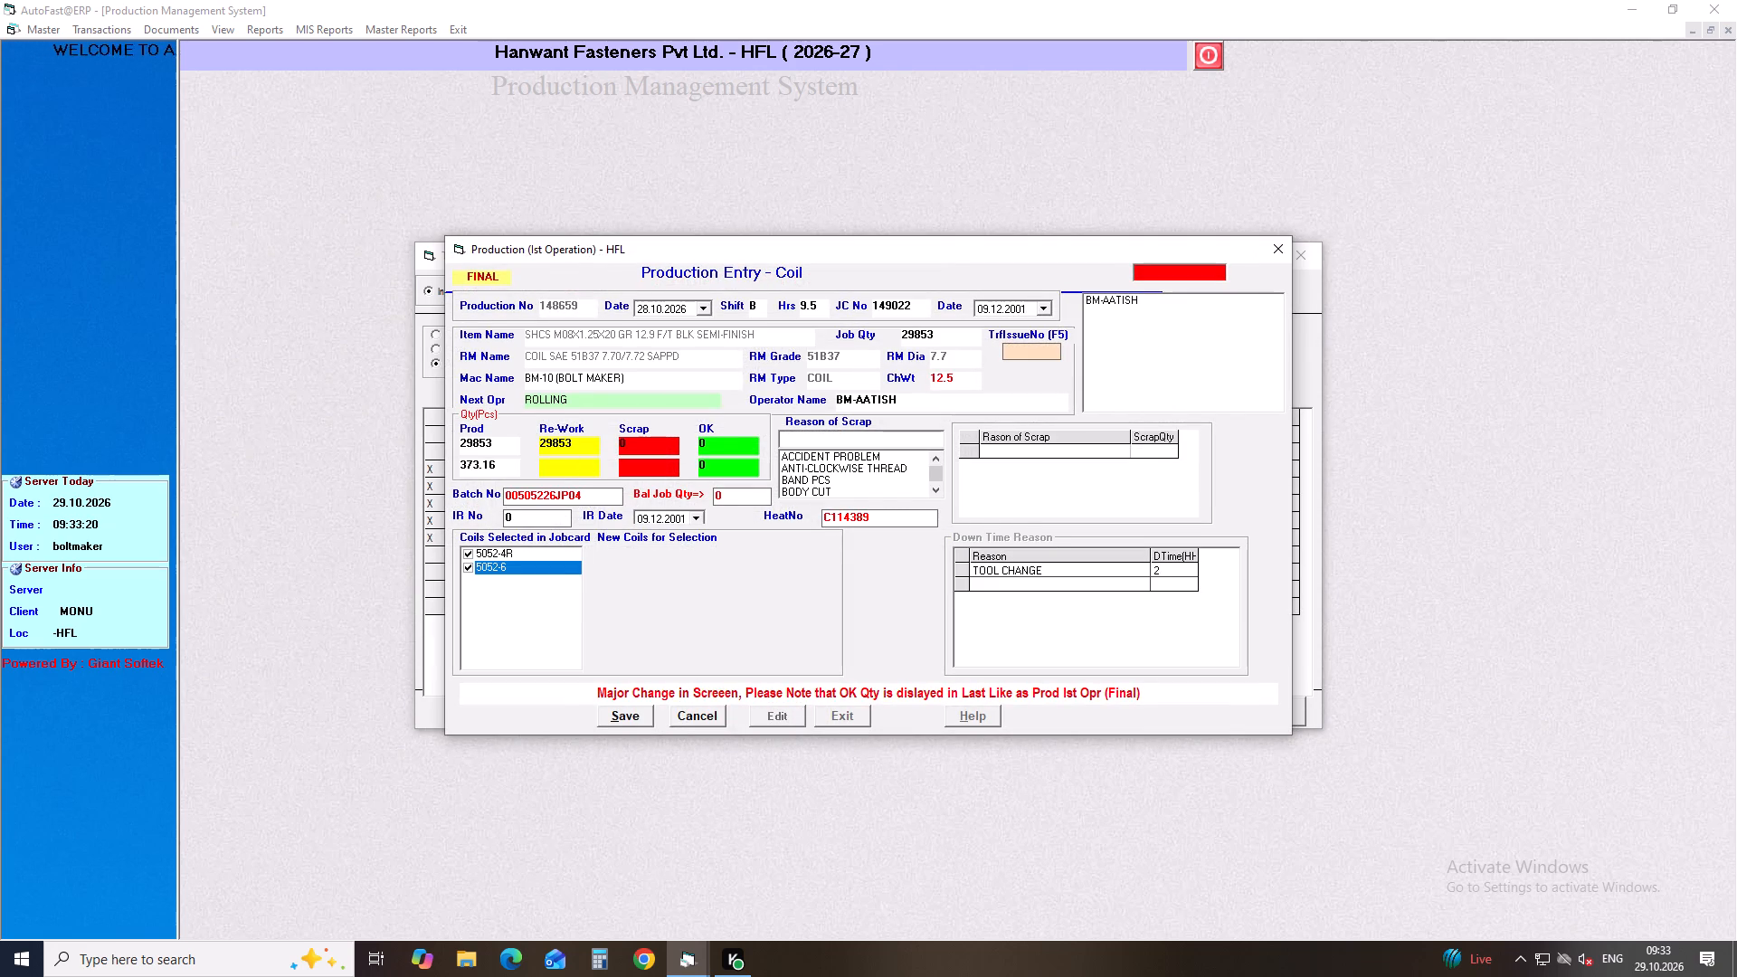
{"action": "left_click_drag", "start_coordinate": [583, 451], "coordinate": [533, 450]}
{"action": "key", "text": "0"}
{"action": "key", "text": "Return"}
{"action": "key", "text": "Delete"}
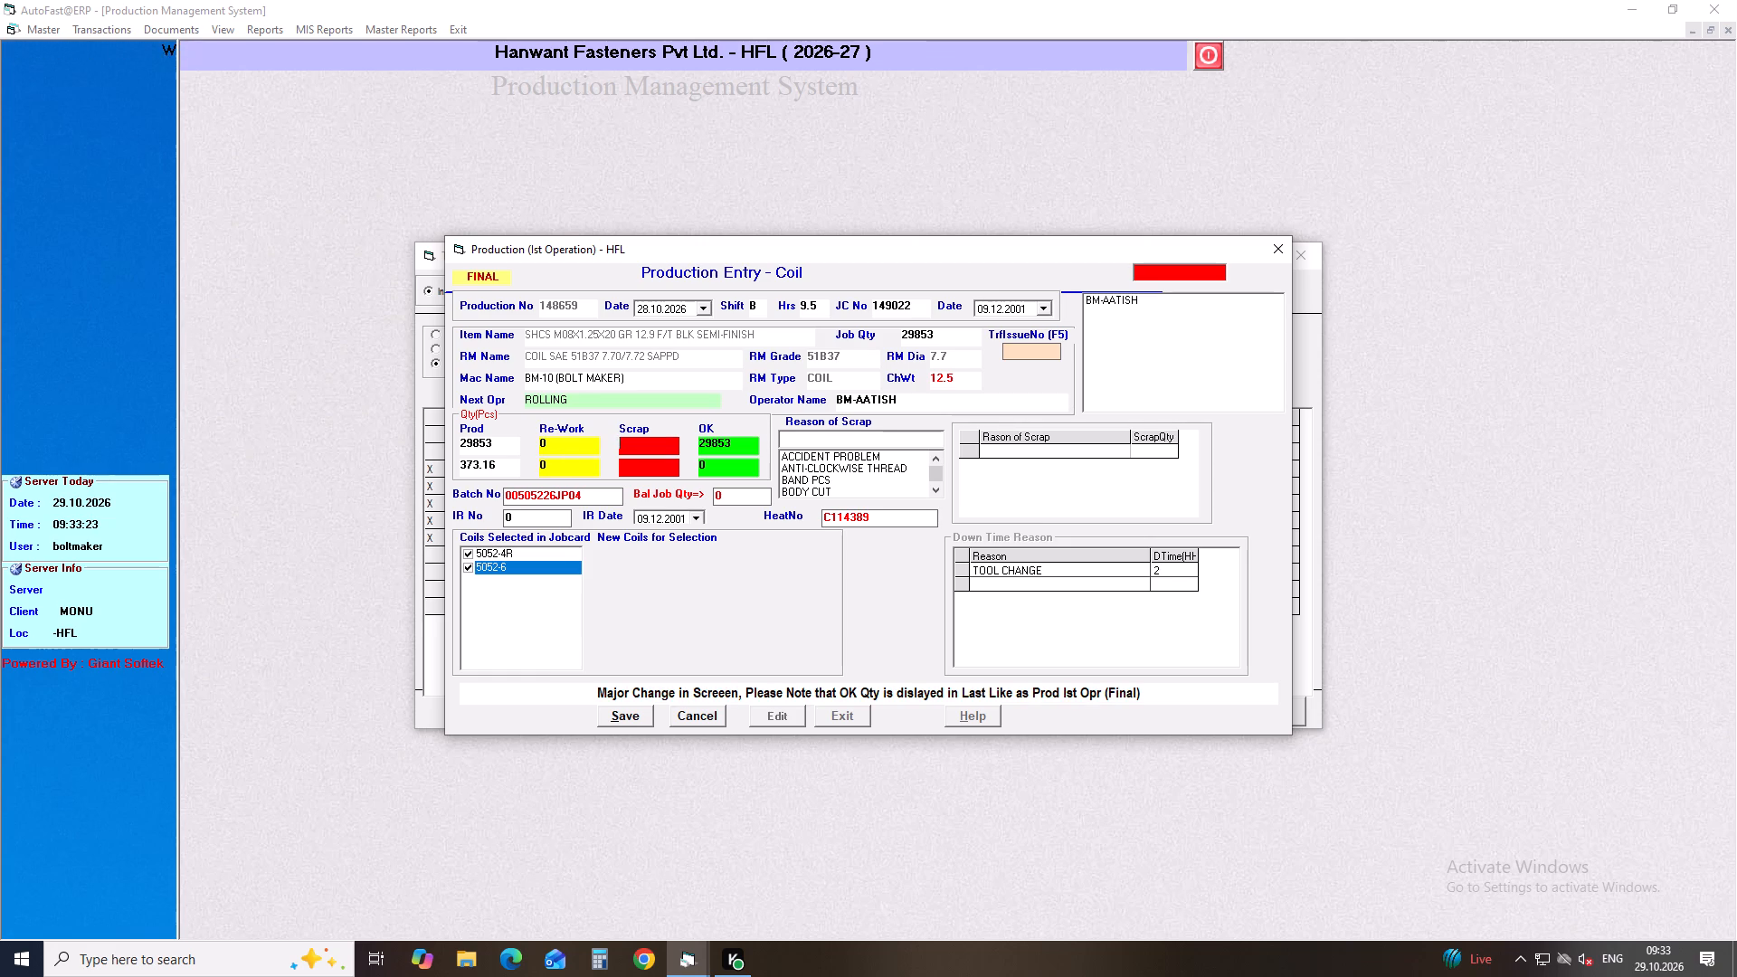
{"action": "type", "text": "50"}
{"action": "key", "text": "Return"}
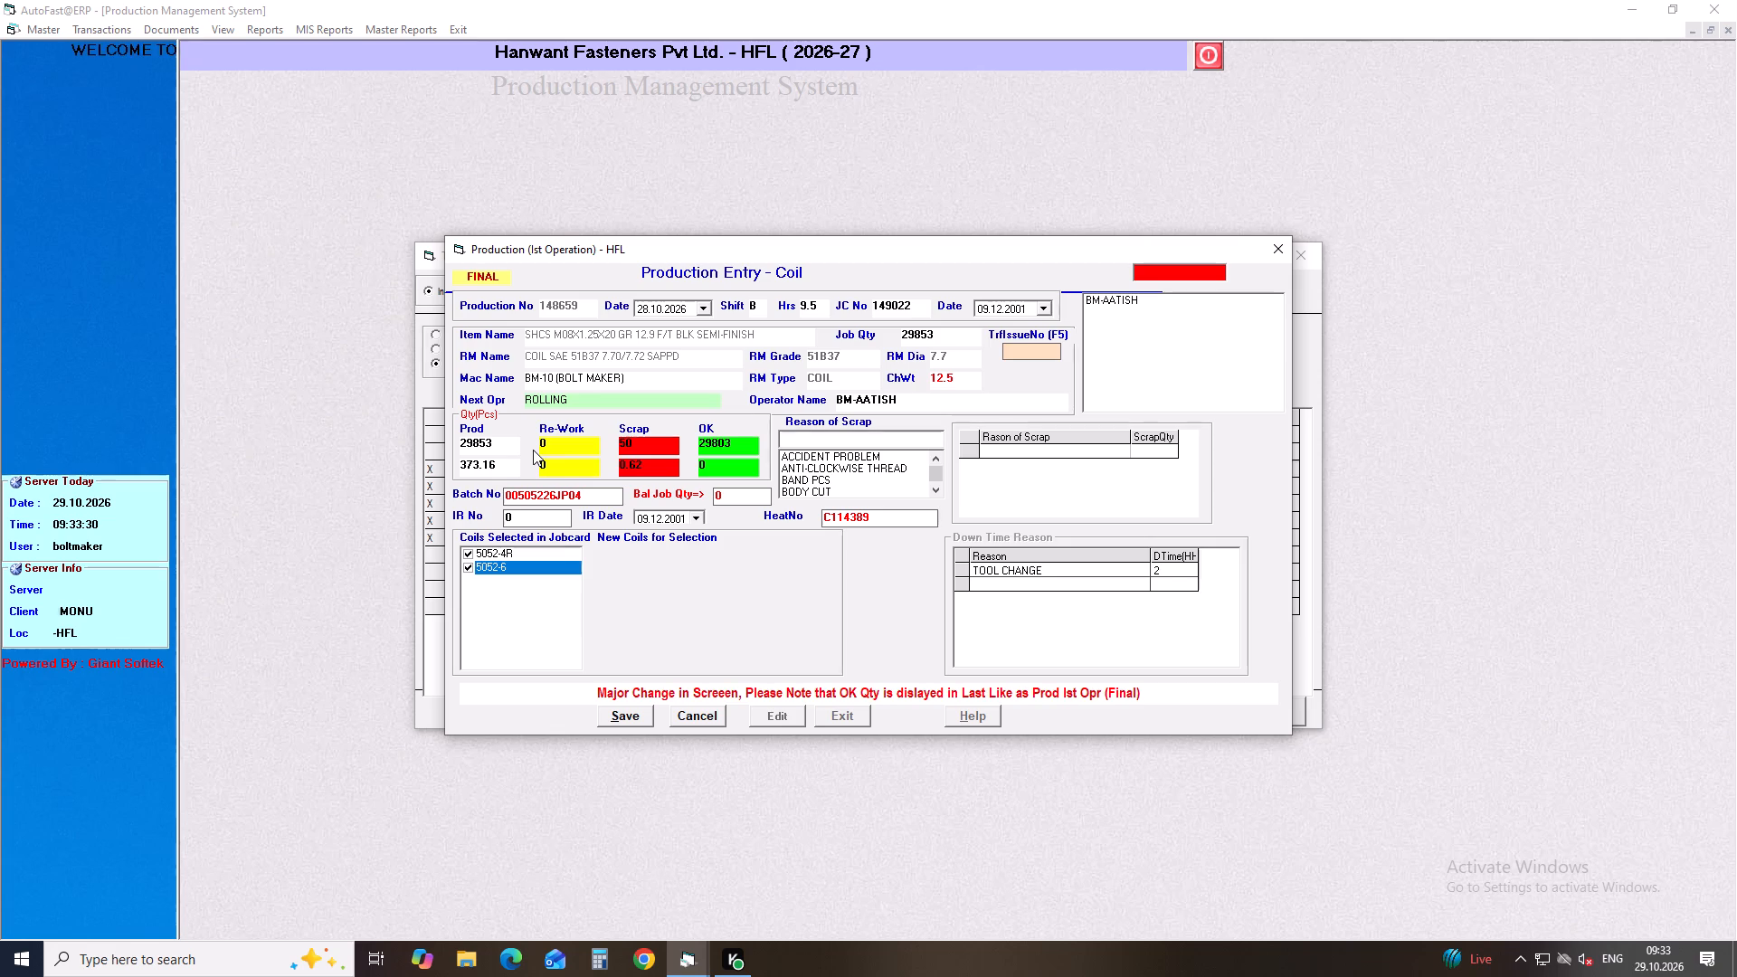
{"action": "type", "text": "PIN"}
{"action": "key", "text": "Down"}
{"action": "key", "text": "Return"}
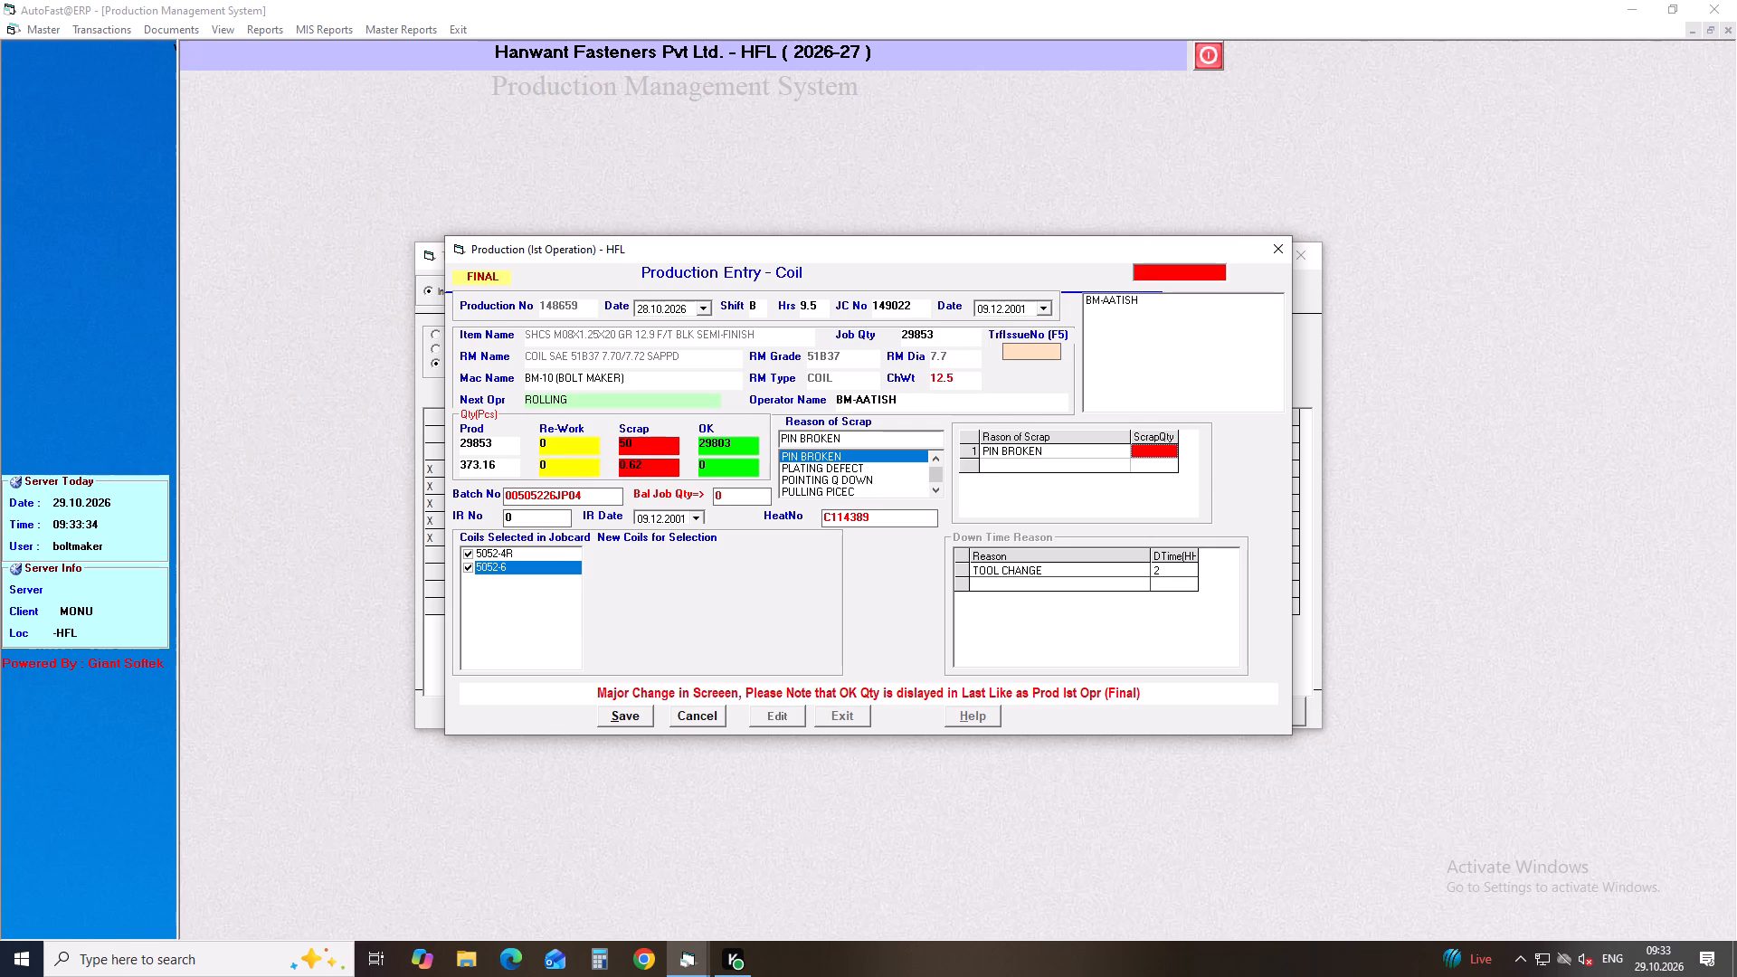
{"action": "type", "text": "50"}
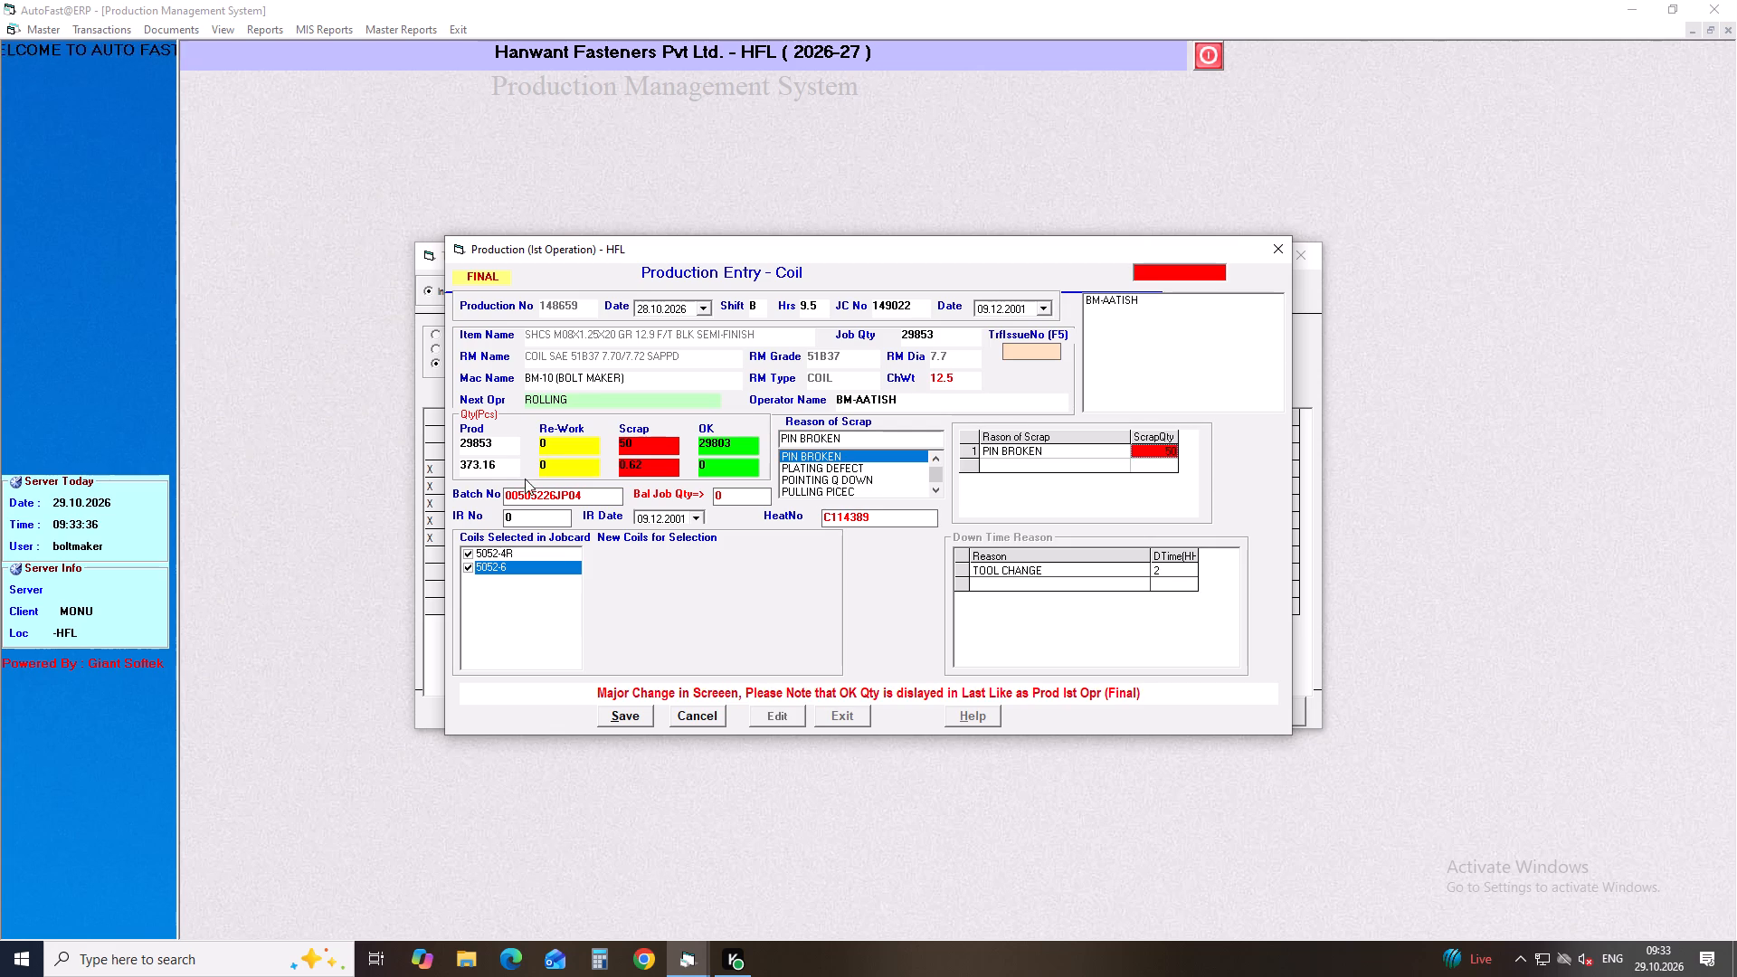
Set IR number 01 and IR date 28.10.2026 on production 148659, save it and return to the pending inspection list.
{"action": "left_click", "coordinate": [545, 516]}
{"action": "key", "text": "1"}
{"action": "key", "text": "Return"}
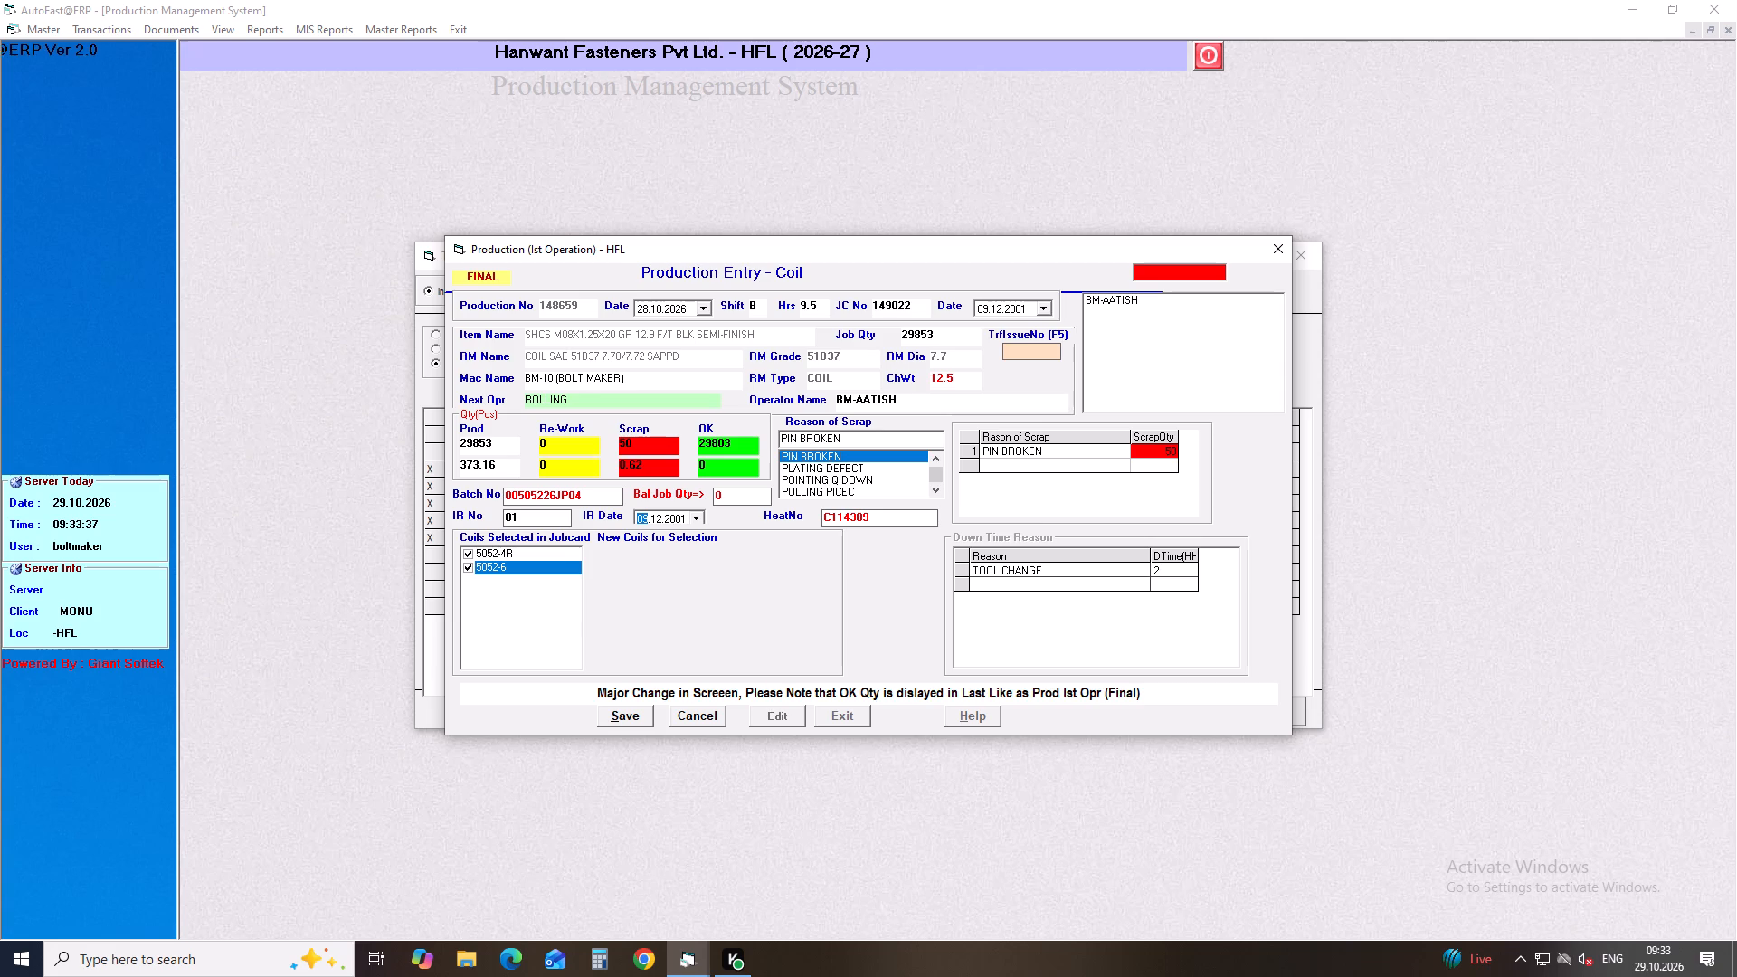
{"action": "left_click", "coordinate": [699, 517]}
{"action": "left_click", "coordinate": [741, 656]}
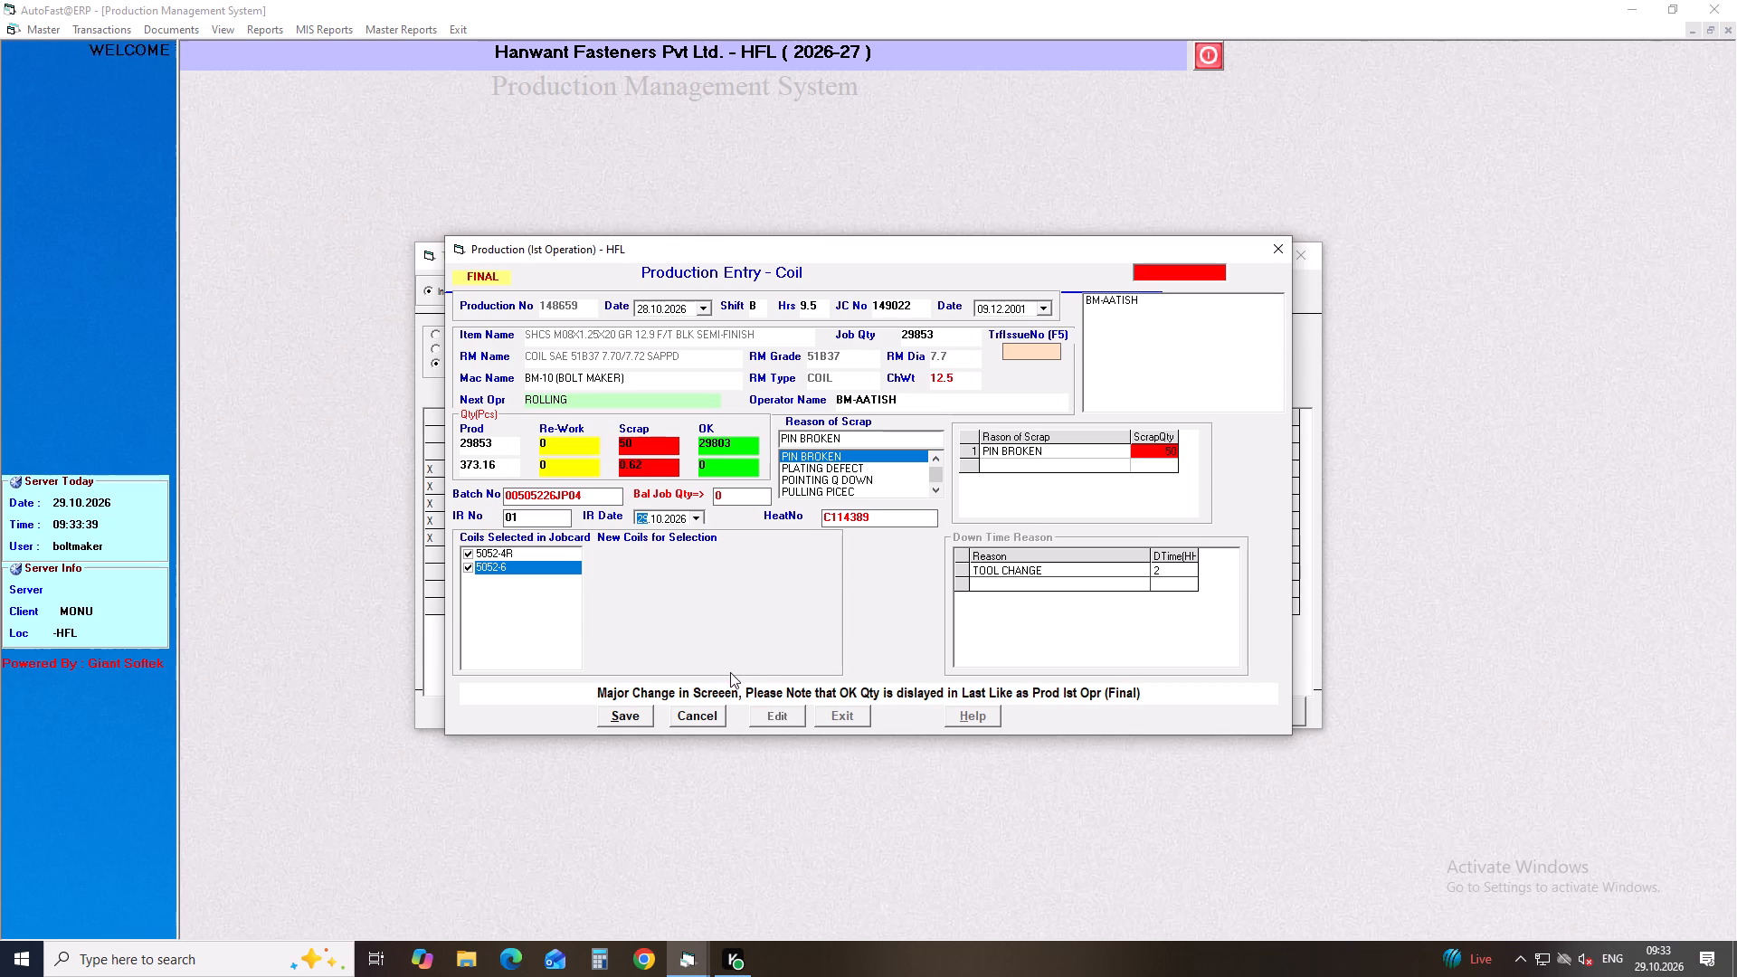
{"action": "key", "text": "Down"}
{"action": "key", "text": "Return"}
{"action": "key", "text": "Return"}
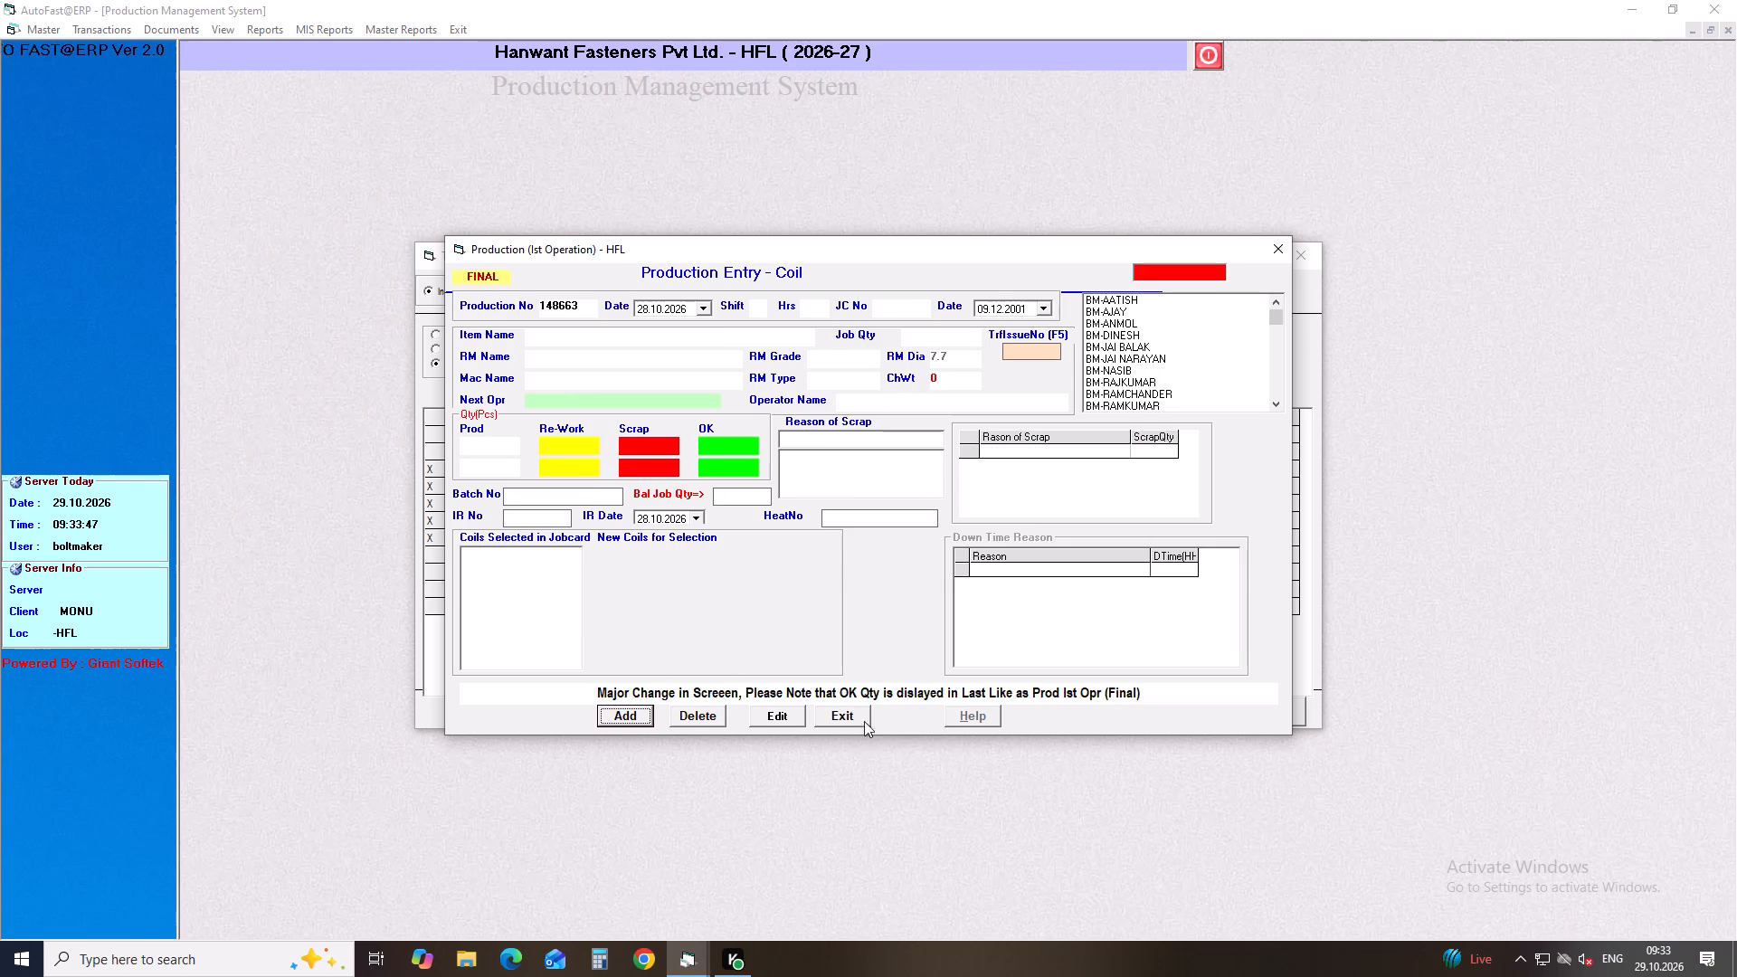
{"action": "left_click", "coordinate": [850, 715]}
Open production 148660 (job card 149023) for final editing and set re-work to 0 and scrap to 8 pieces, all under reason CUTT OFF.
{"action": "left_click", "coordinate": [463, 557]}
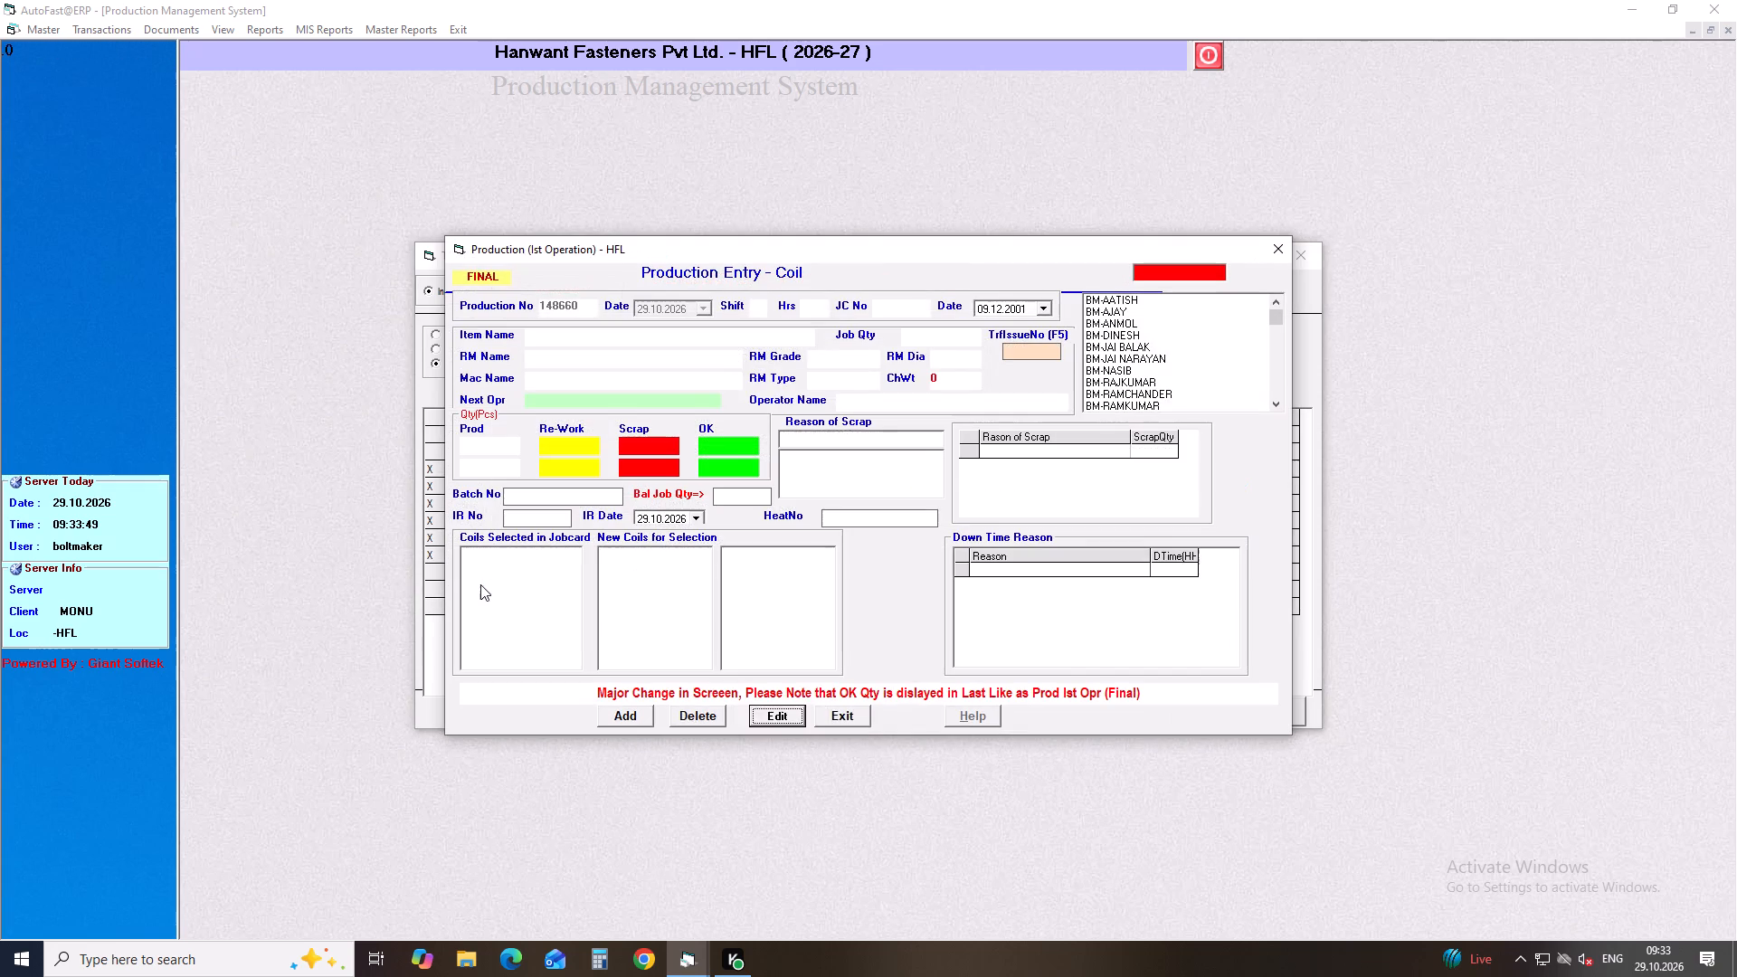
{"action": "key", "text": "Return"}
{"action": "key", "text": "Return"}
{"action": "left_click", "coordinate": [802, 714]}
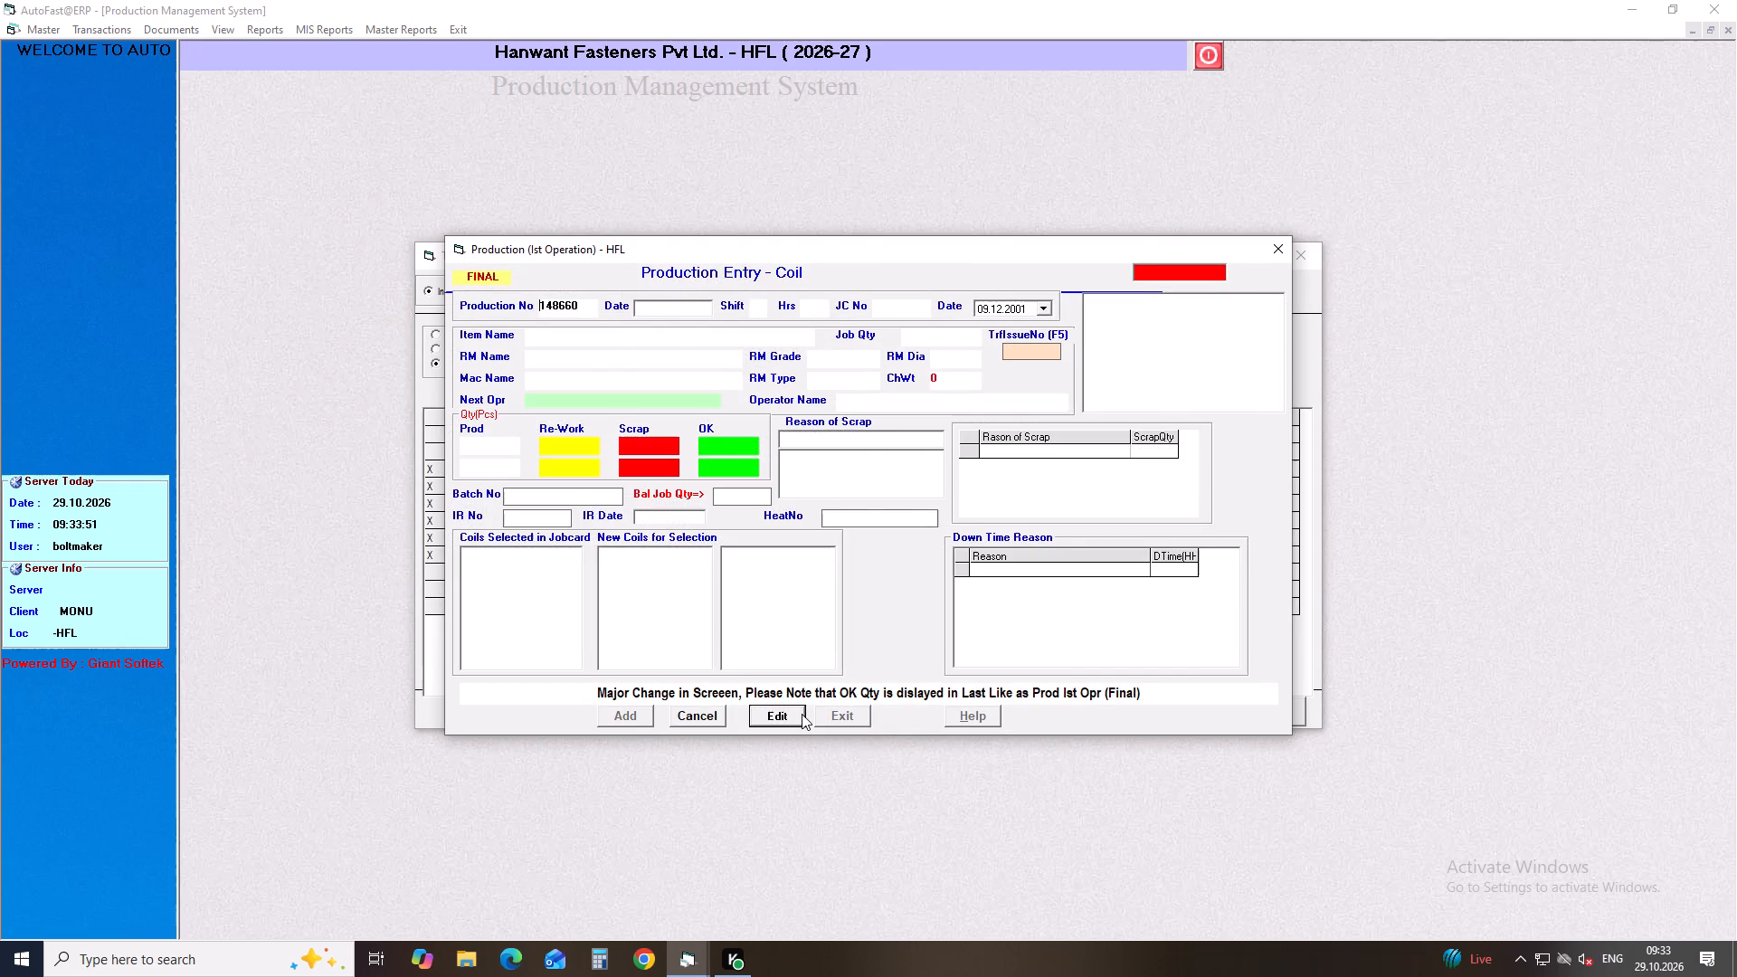
{"action": "key", "text": "Return"}
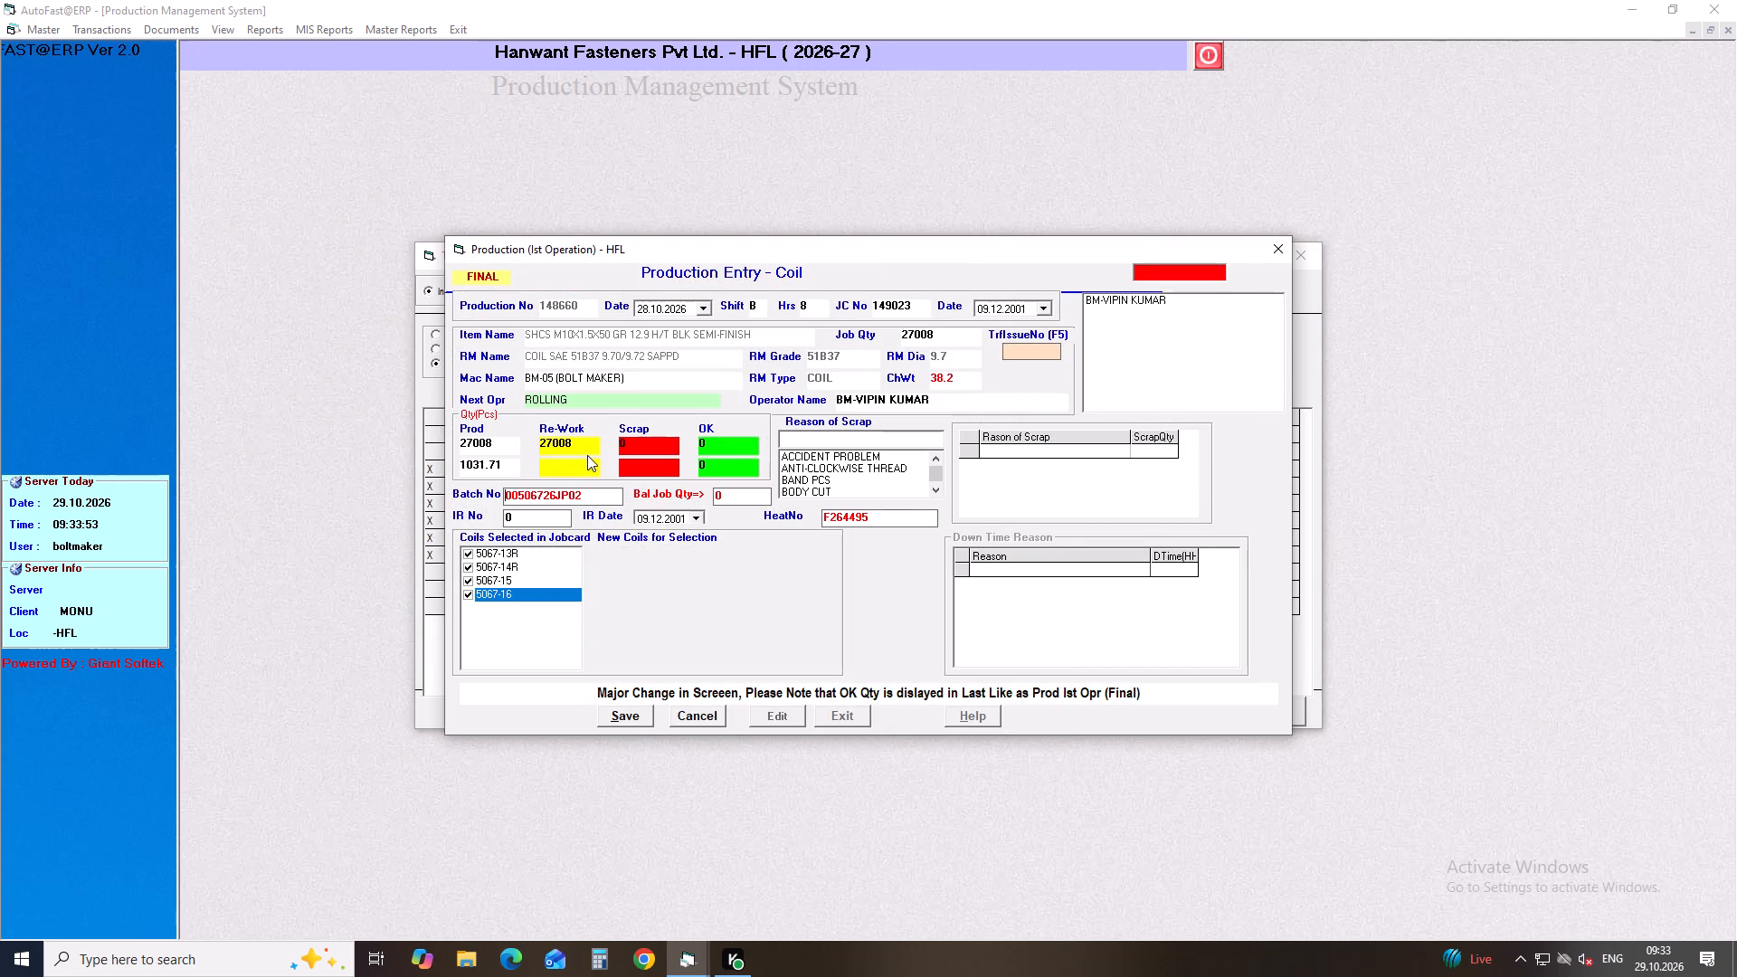
{"action": "left_click_drag", "start_coordinate": [587, 452], "coordinate": [494, 449]}
{"action": "key", "text": "0"}
{"action": "key", "text": "Return"}
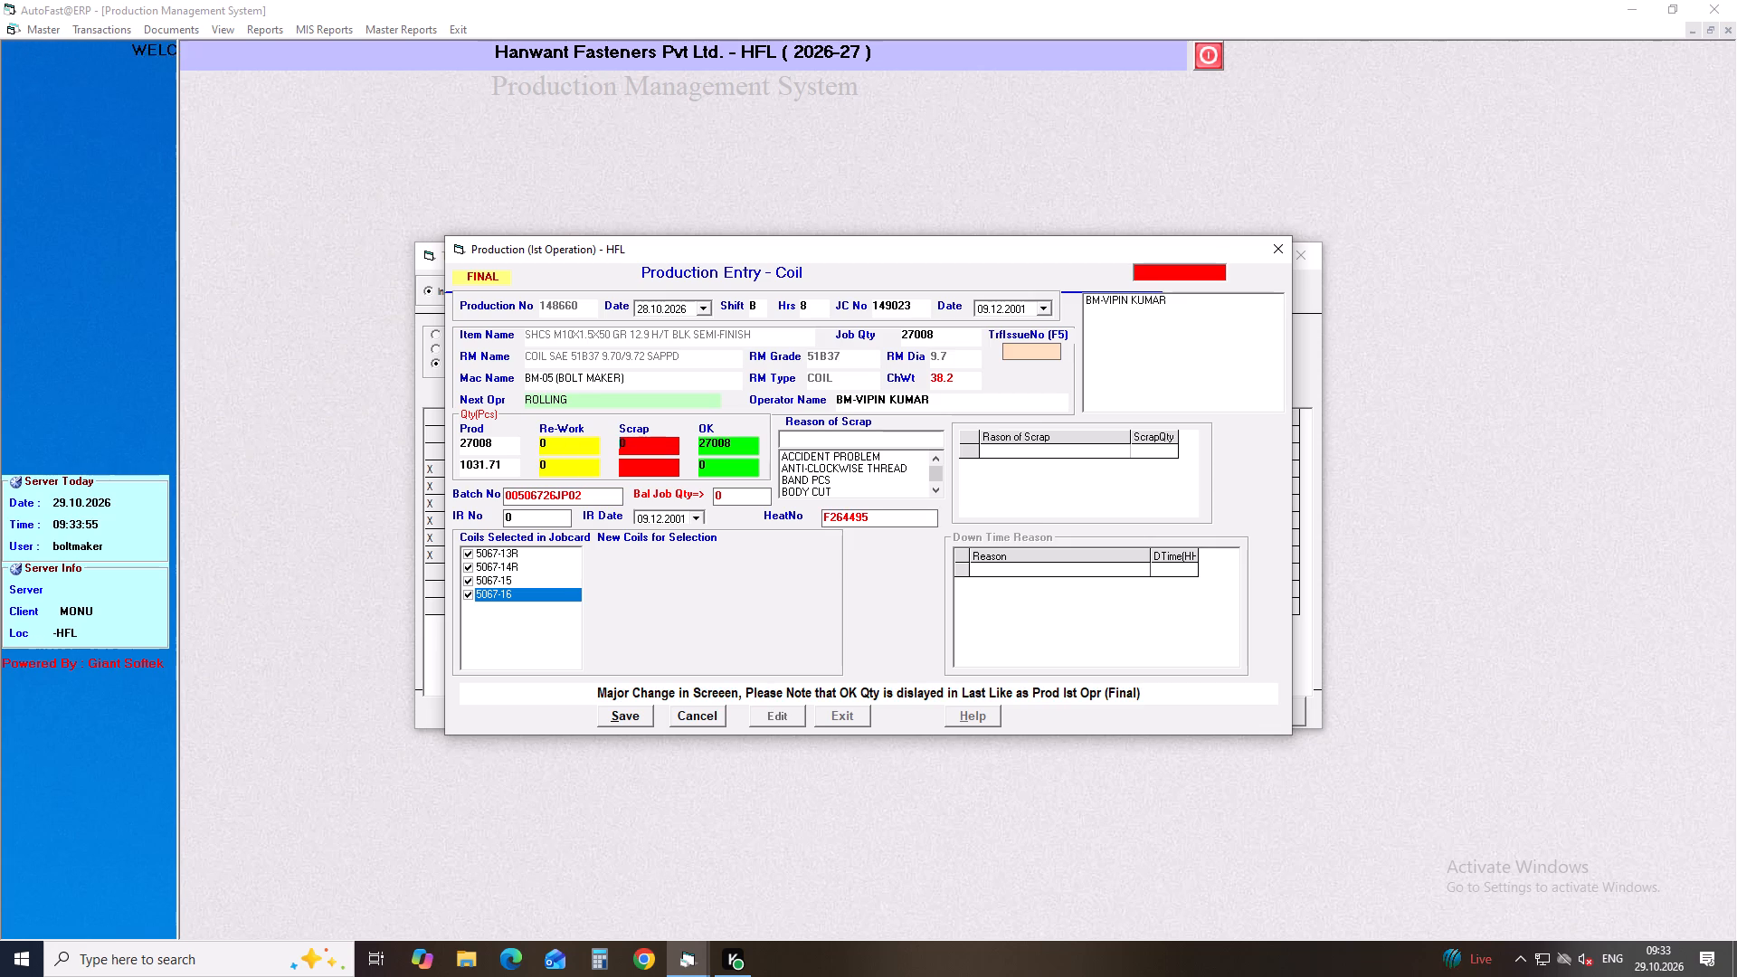
{"action": "key", "text": "Delete"}
{"action": "key", "text": "8"}
{"action": "key", "text": "Return"}
{"action": "type", "text": "CU"}
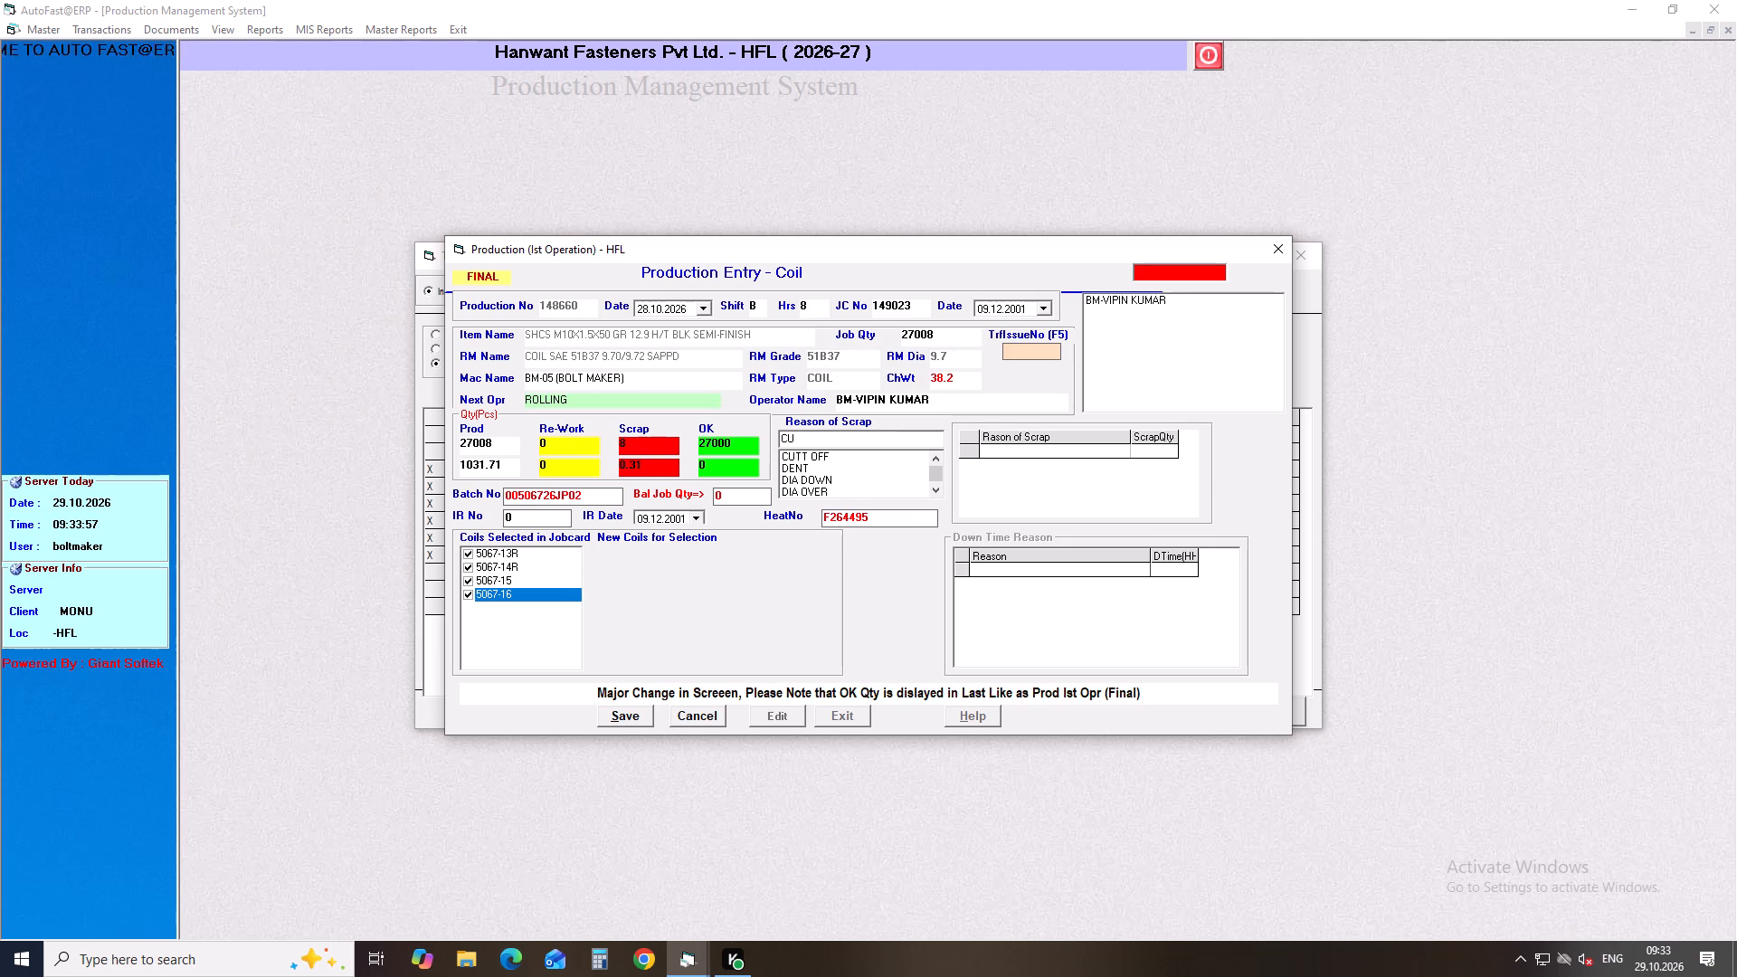
{"action": "key", "text": "Down"}
{"action": "key", "text": "Return"}
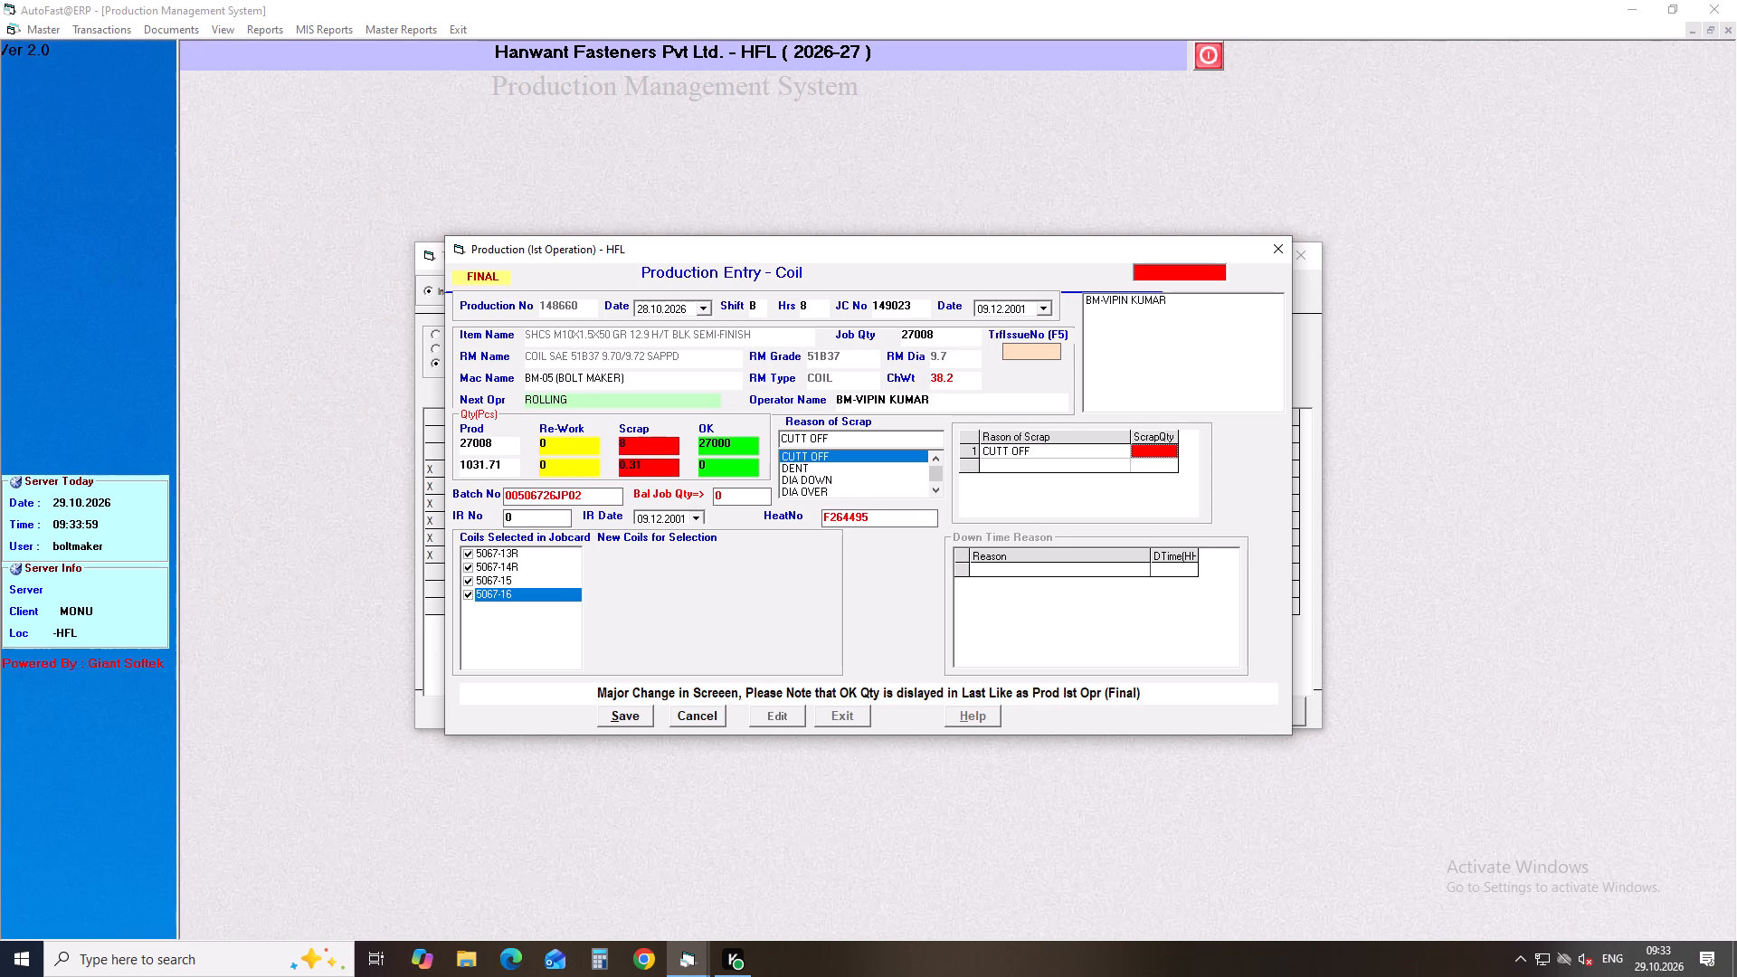
{"action": "key", "text": "8"}
Set IR number 01 and IR date 28.10.2026 on production 148660, save it and return to the pending inspection list.
{"action": "left_click", "coordinate": [532, 520]}
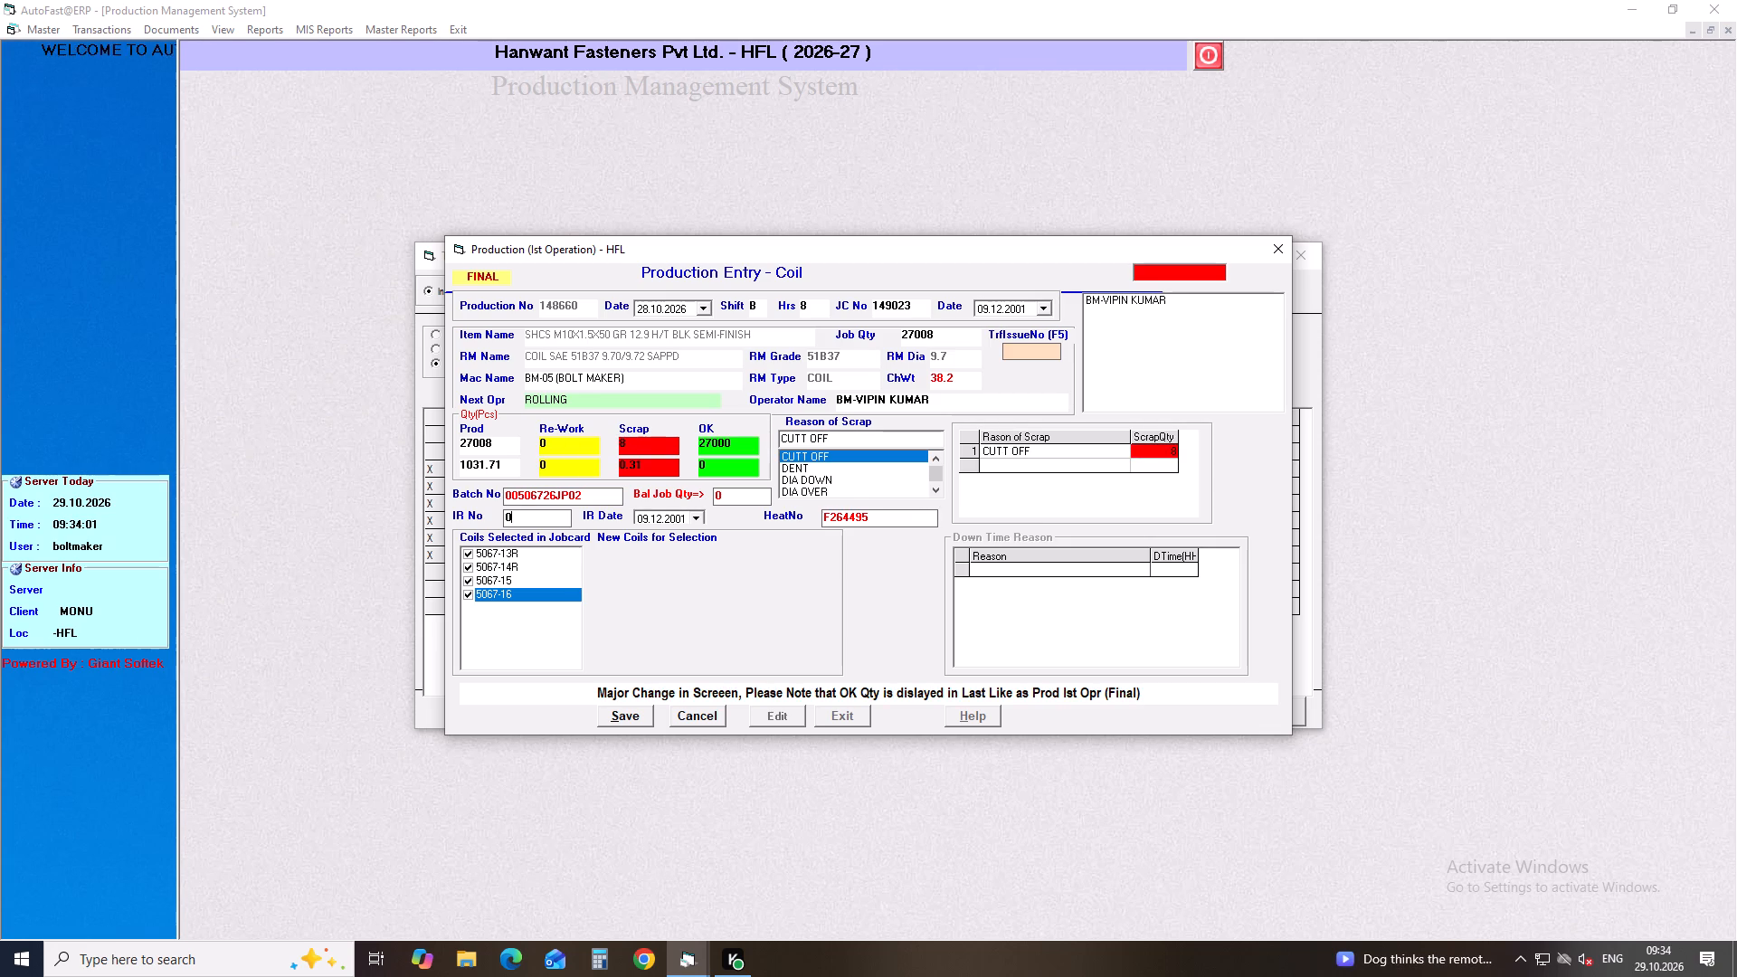
{"action": "key", "text": "1"}
{"action": "key", "text": "Return"}
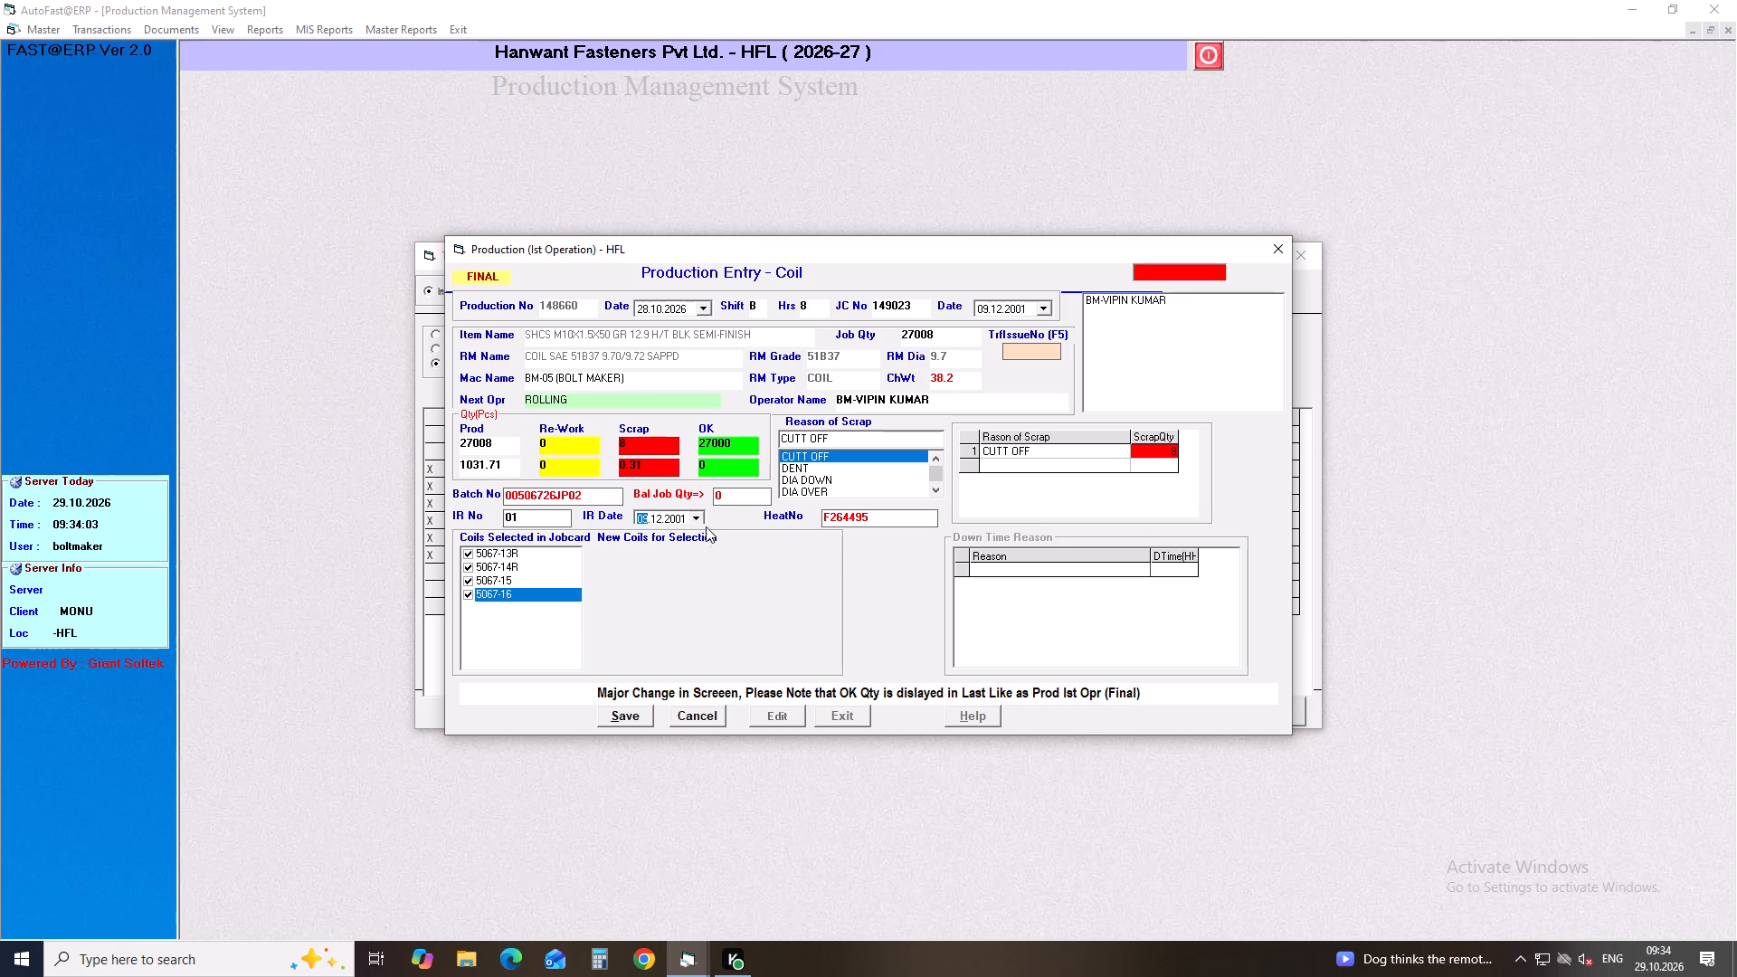
{"action": "left_click", "coordinate": [694, 517]}
{"action": "left_click", "coordinate": [721, 654]}
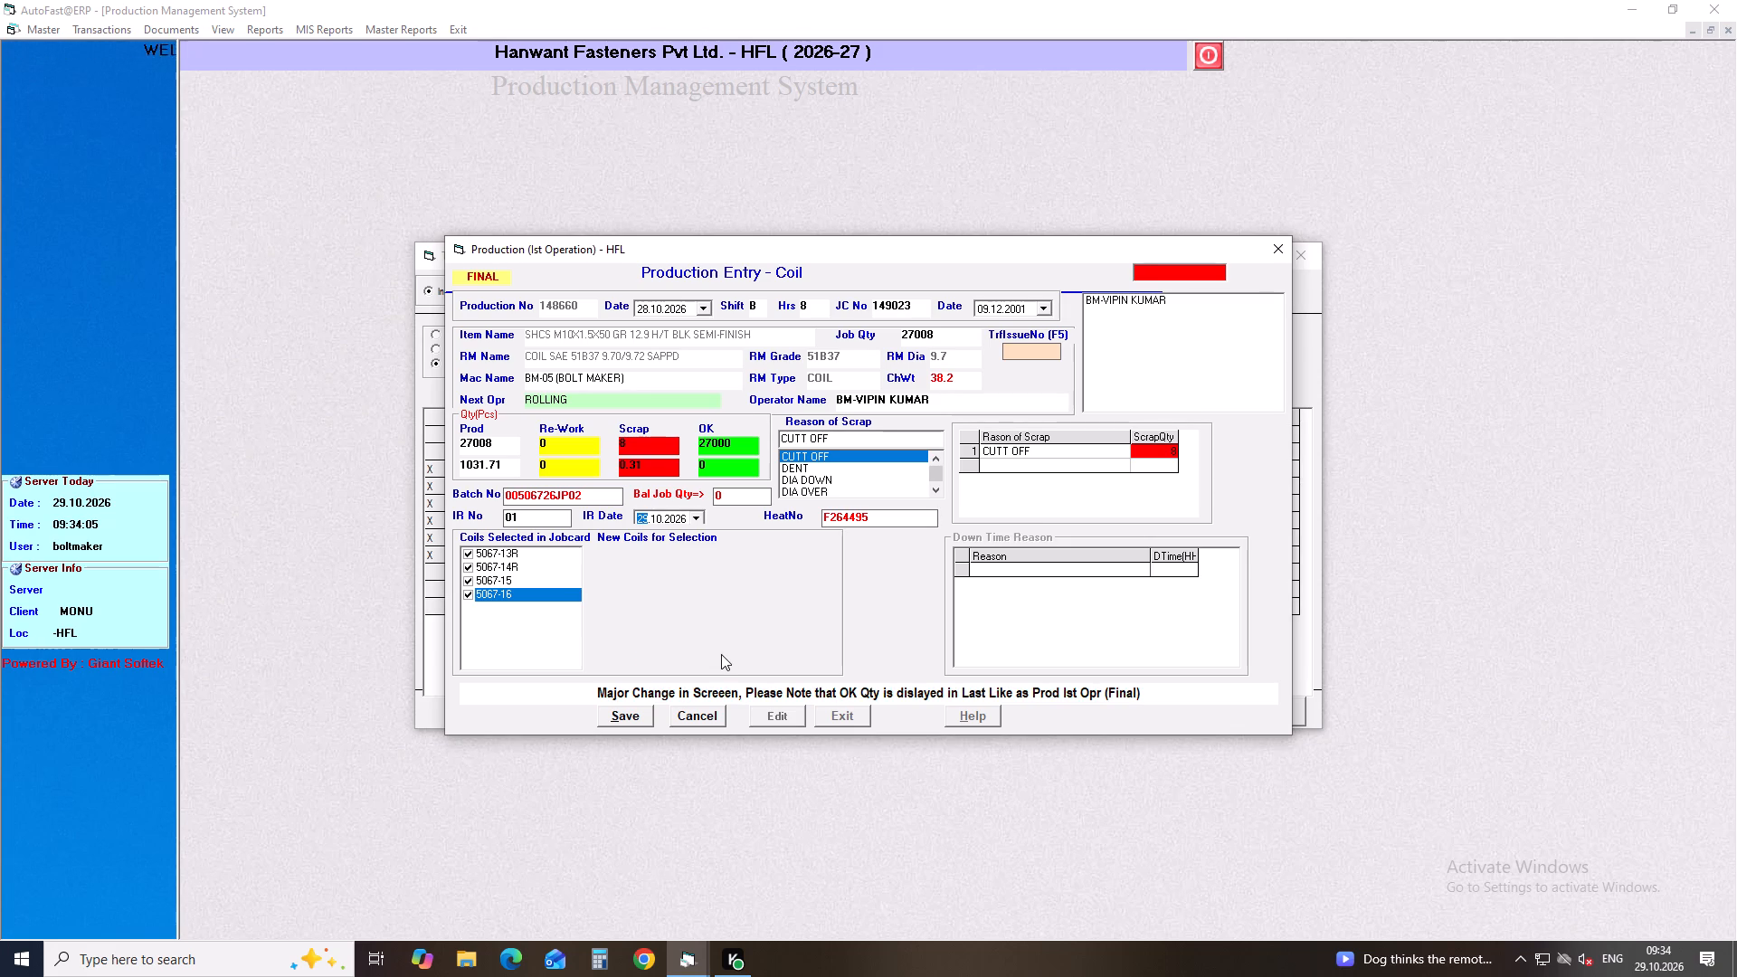
{"action": "key", "text": "Down"}
{"action": "key", "text": "Return"}
{"action": "key", "text": "Return"}
{"action": "key", "text": "Return"}
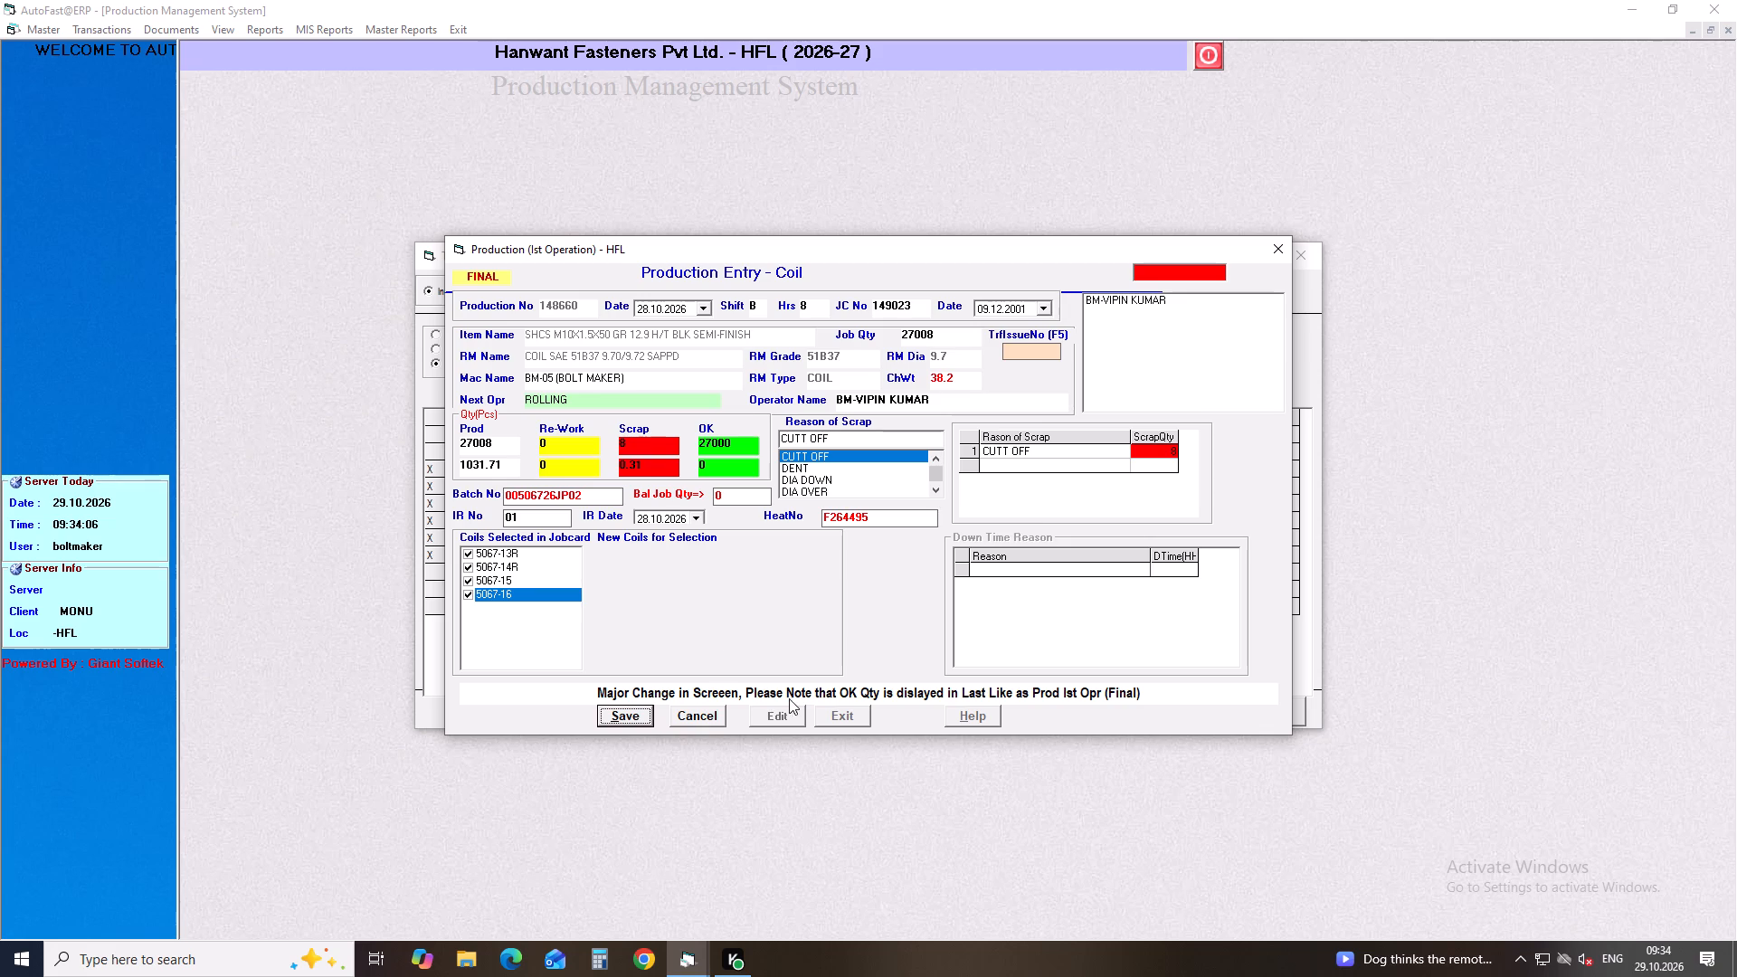
{"action": "left_click", "coordinate": [846, 714]}
Open production 148661 (job card 149024) for final editing and set re-work to 0 and scrap to 10 pieces, all under reason CHIPS PROBLEM.
{"action": "left_click", "coordinate": [498, 570]}
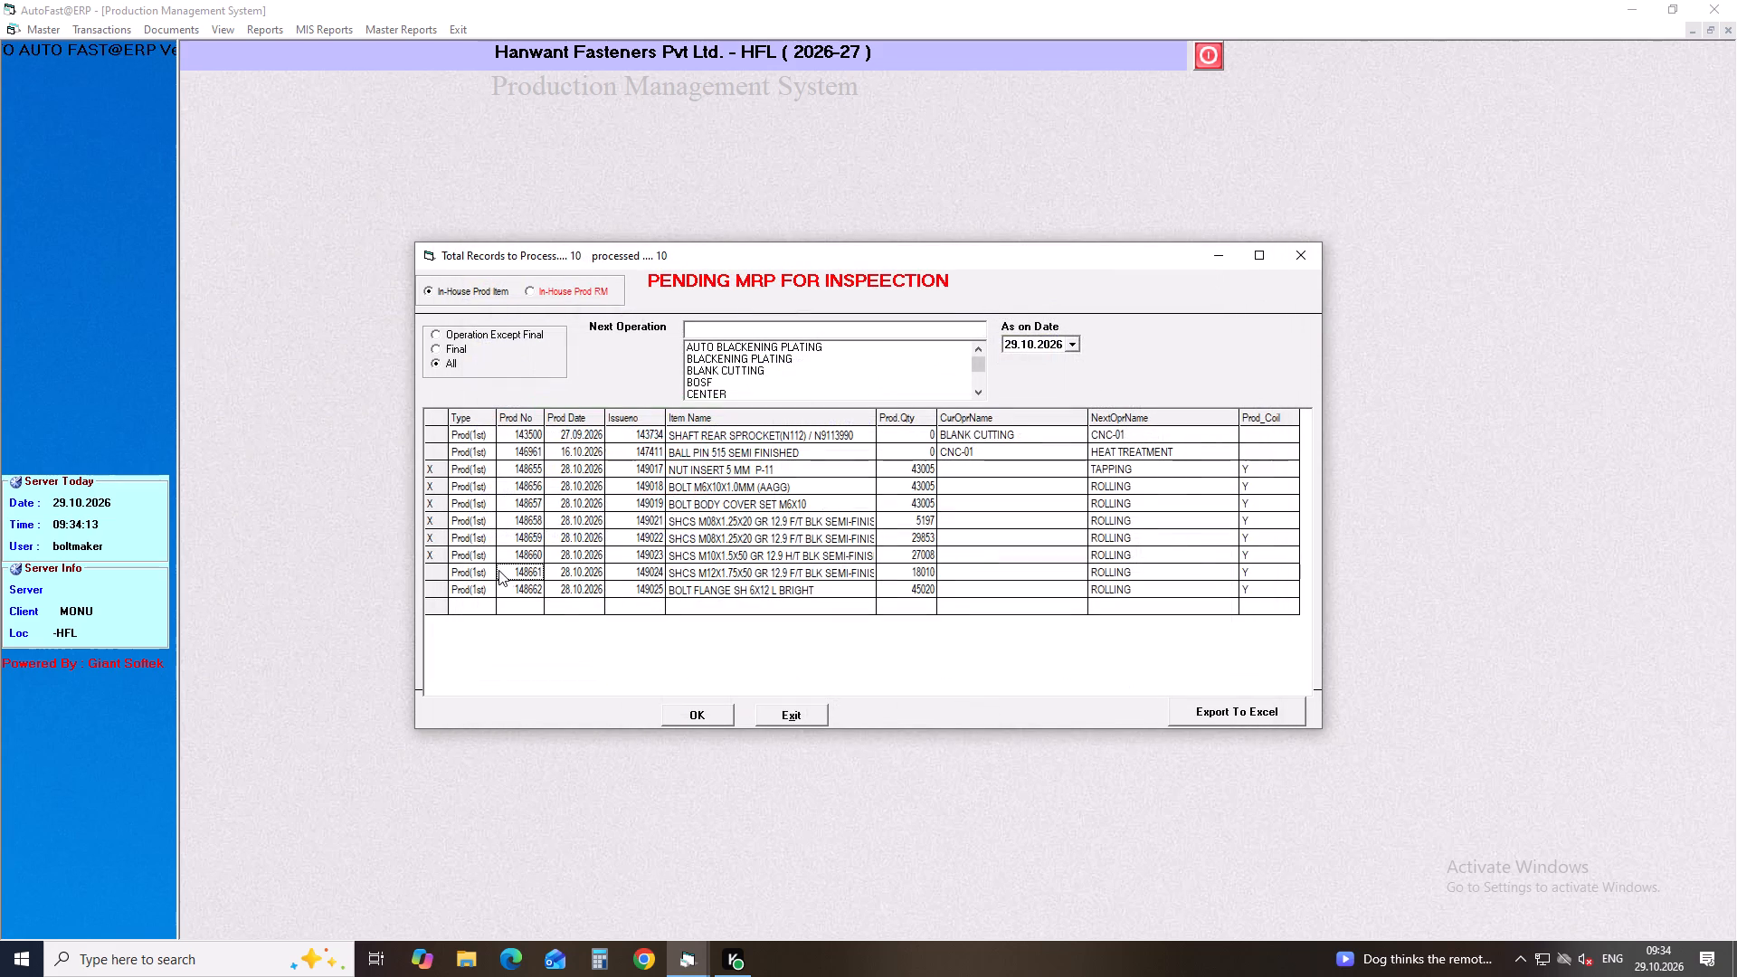
{"action": "key", "text": "Return"}
{"action": "key", "text": "Return"}
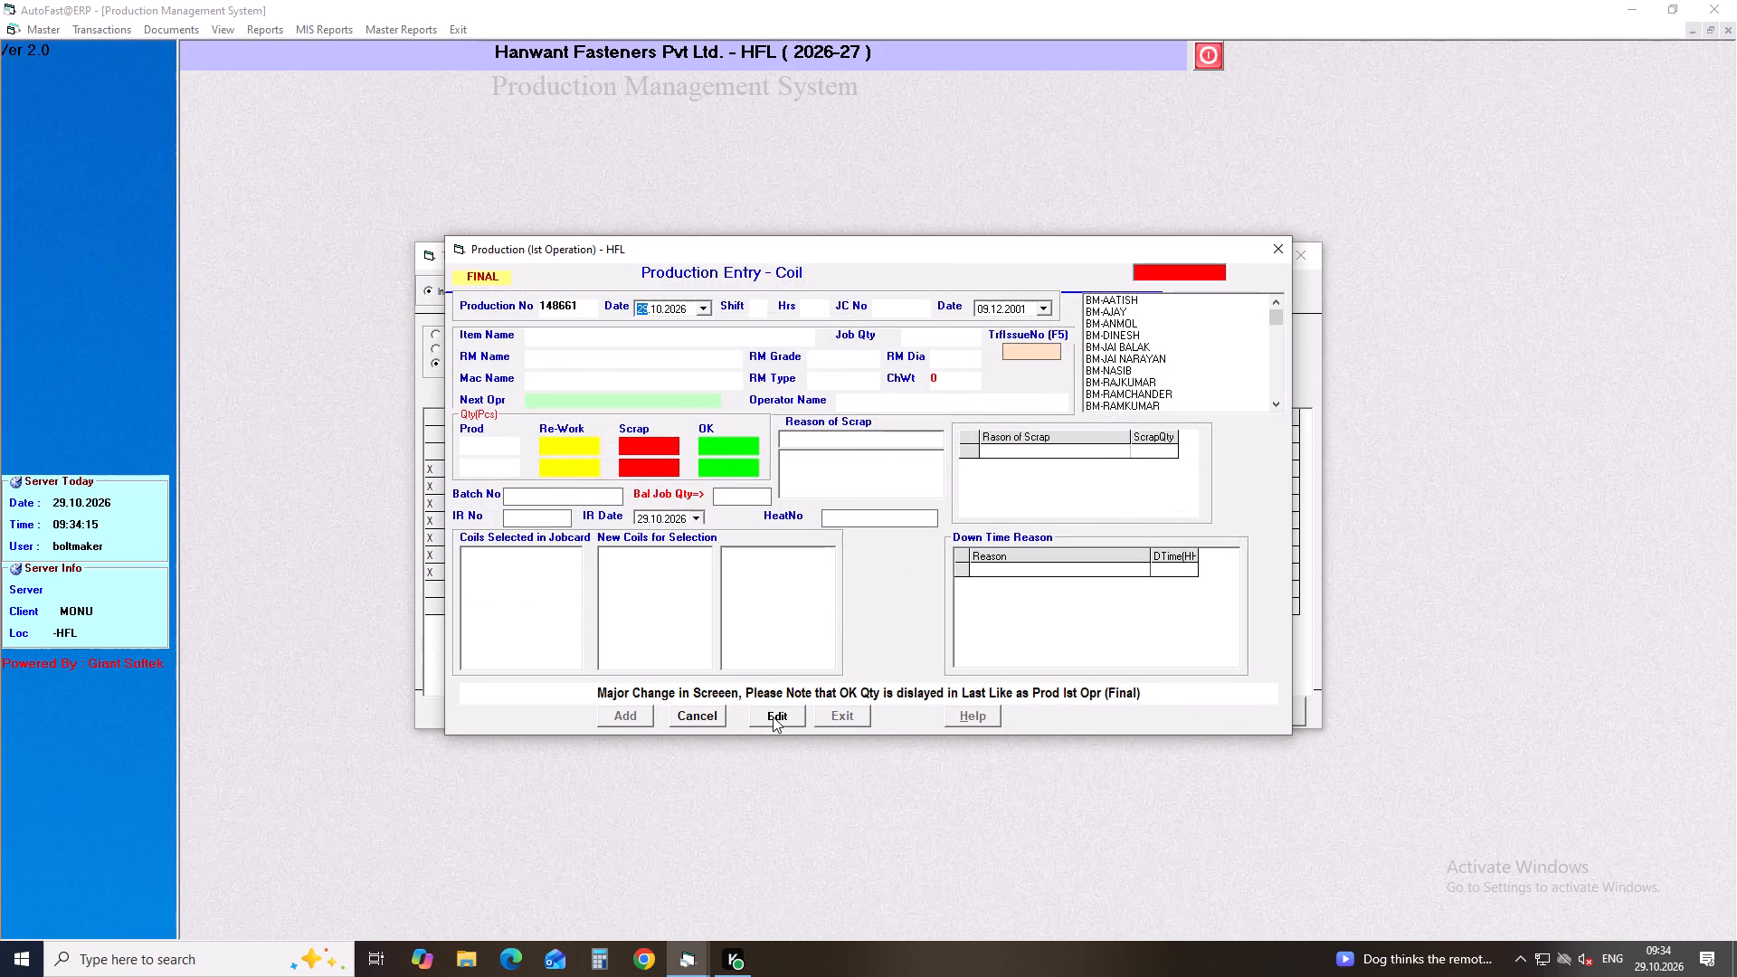
{"action": "left_click", "coordinate": [773, 716]}
{"action": "key", "text": "Return"}
{"action": "left_click_drag", "start_coordinate": [578, 441], "coordinate": [440, 441]}
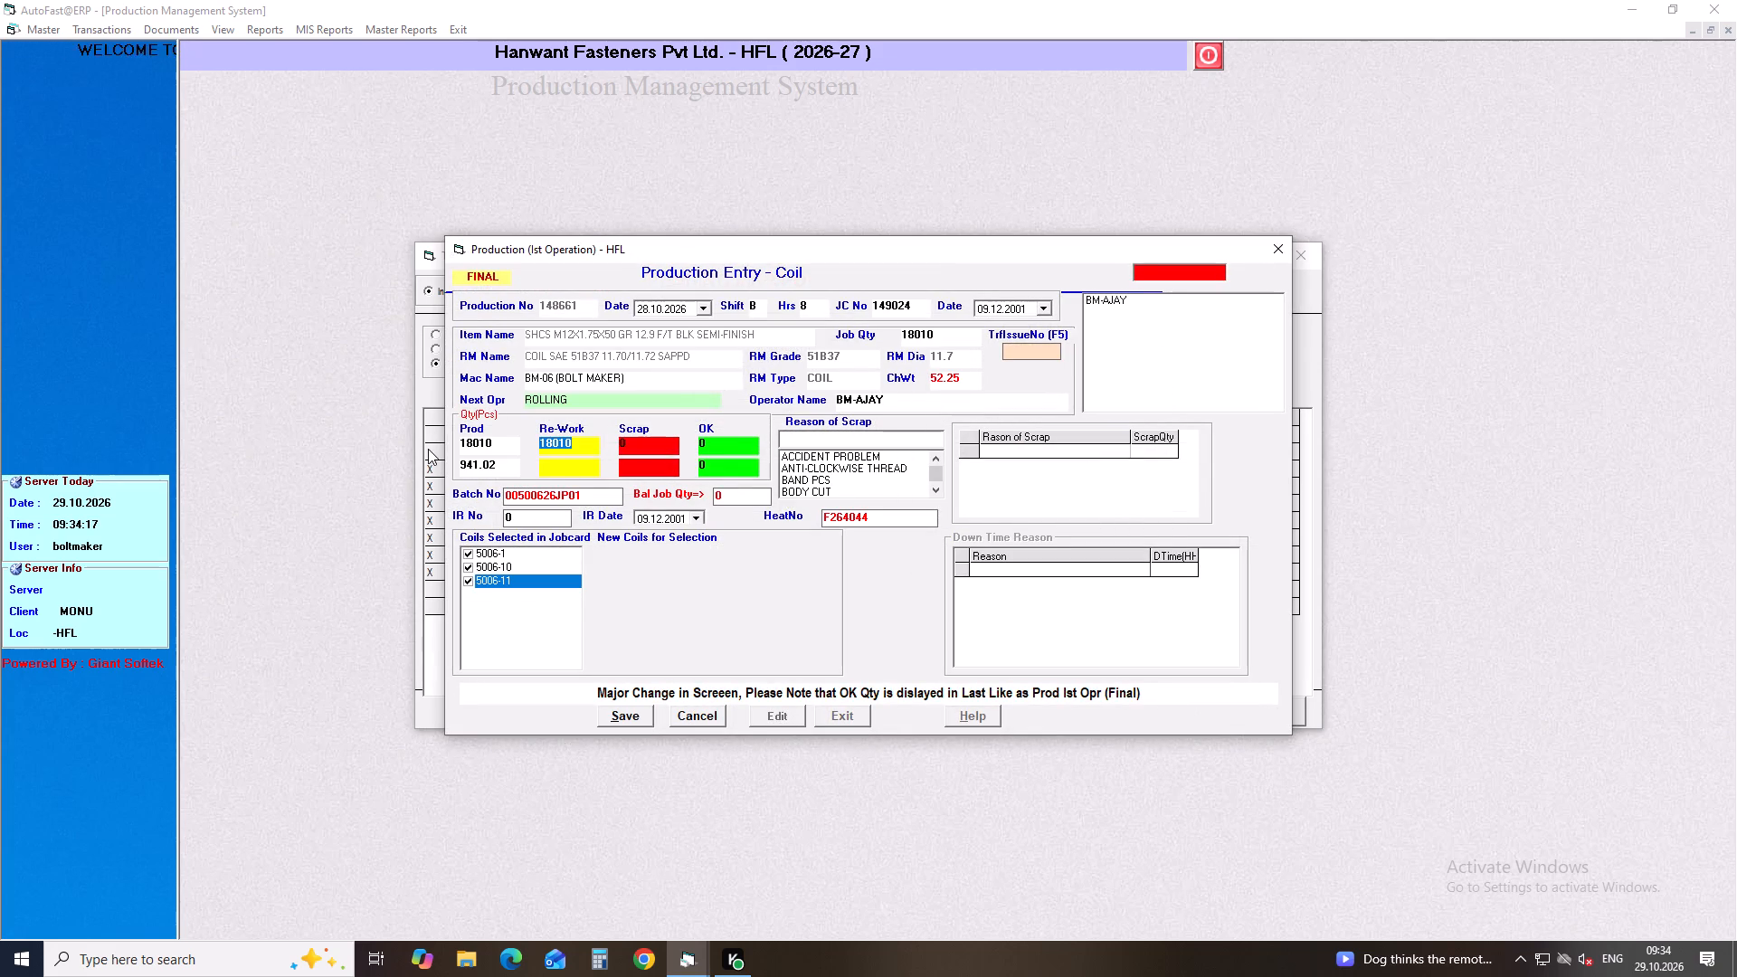
{"action": "key", "text": "0"}
{"action": "key", "text": "Return"}
{"action": "key", "text": "1"}
{"action": "key", "text": "Return"}
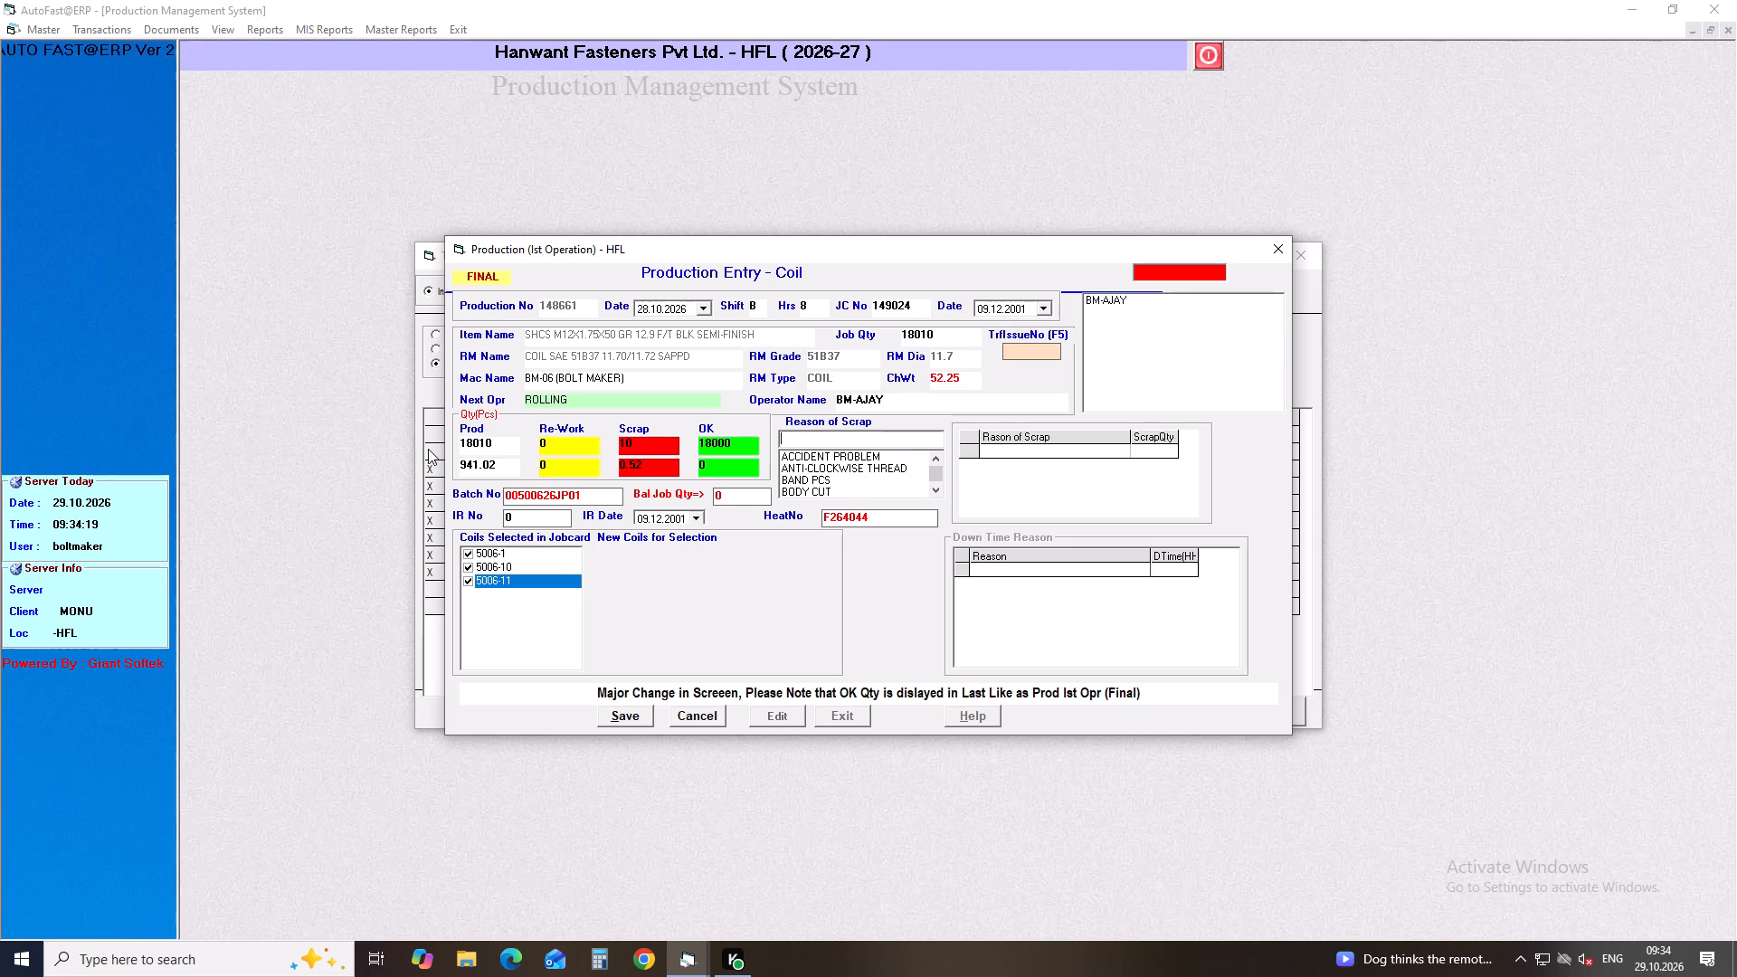
{"action": "type", "text": "CHI"}
{"action": "key", "text": "Down"}
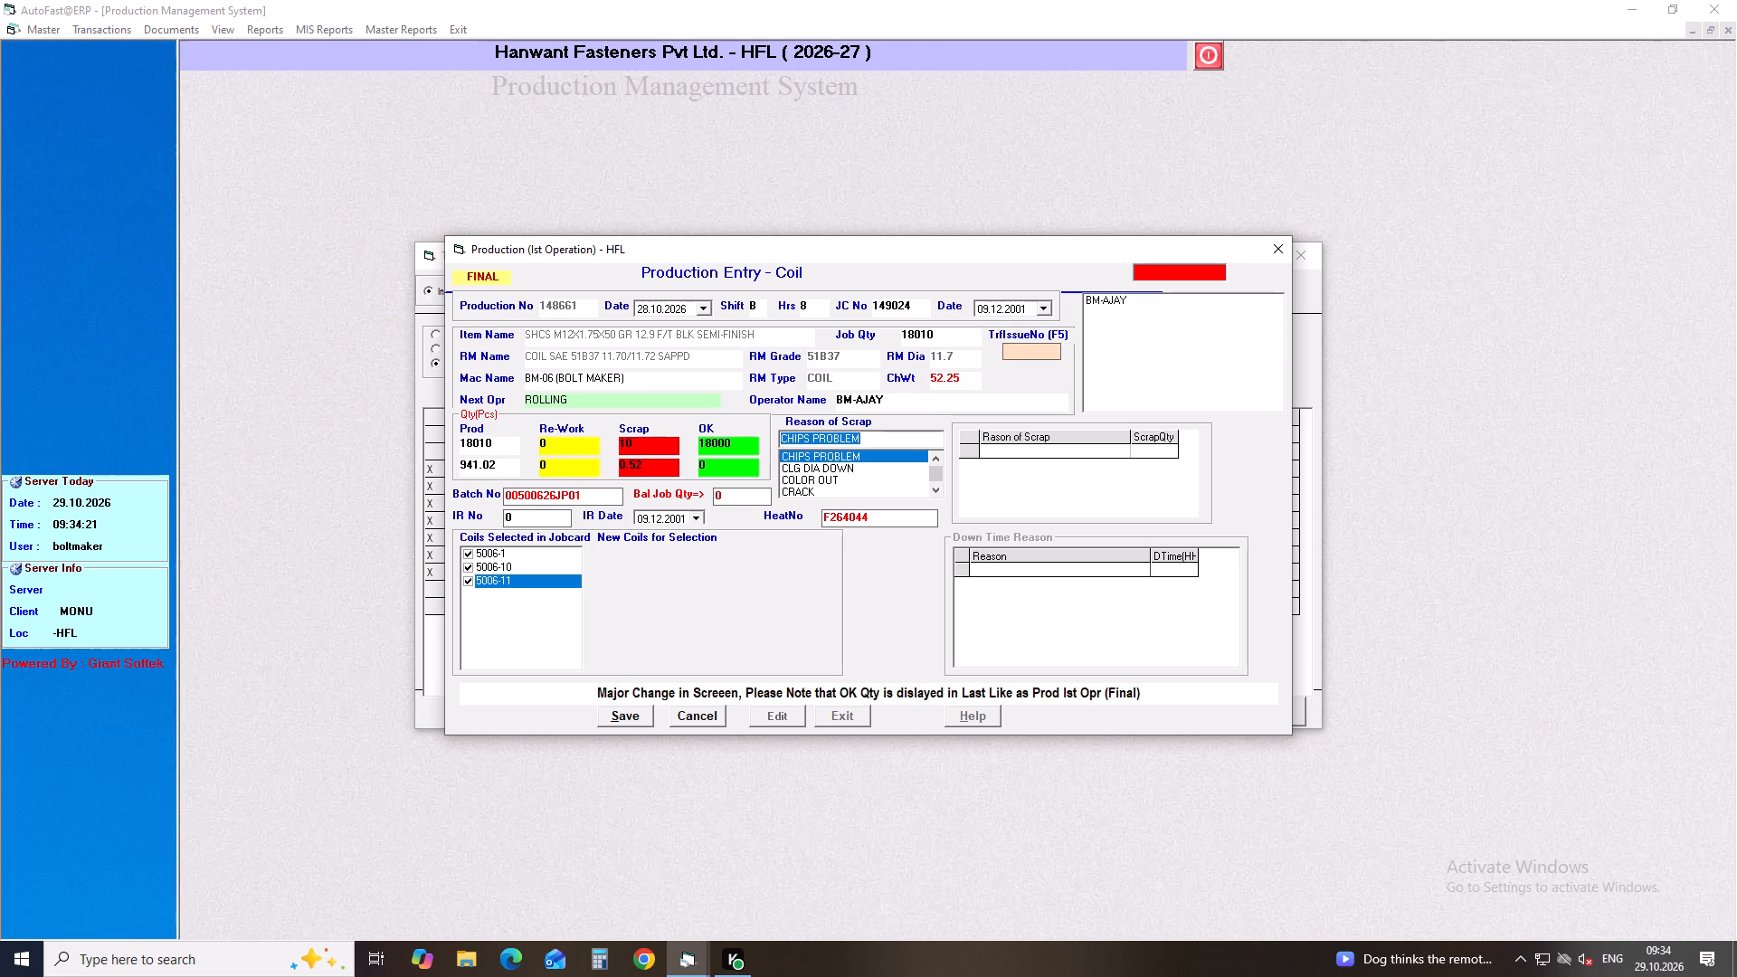
{"action": "key", "text": "Return"}
{"action": "type", "text": "10"}
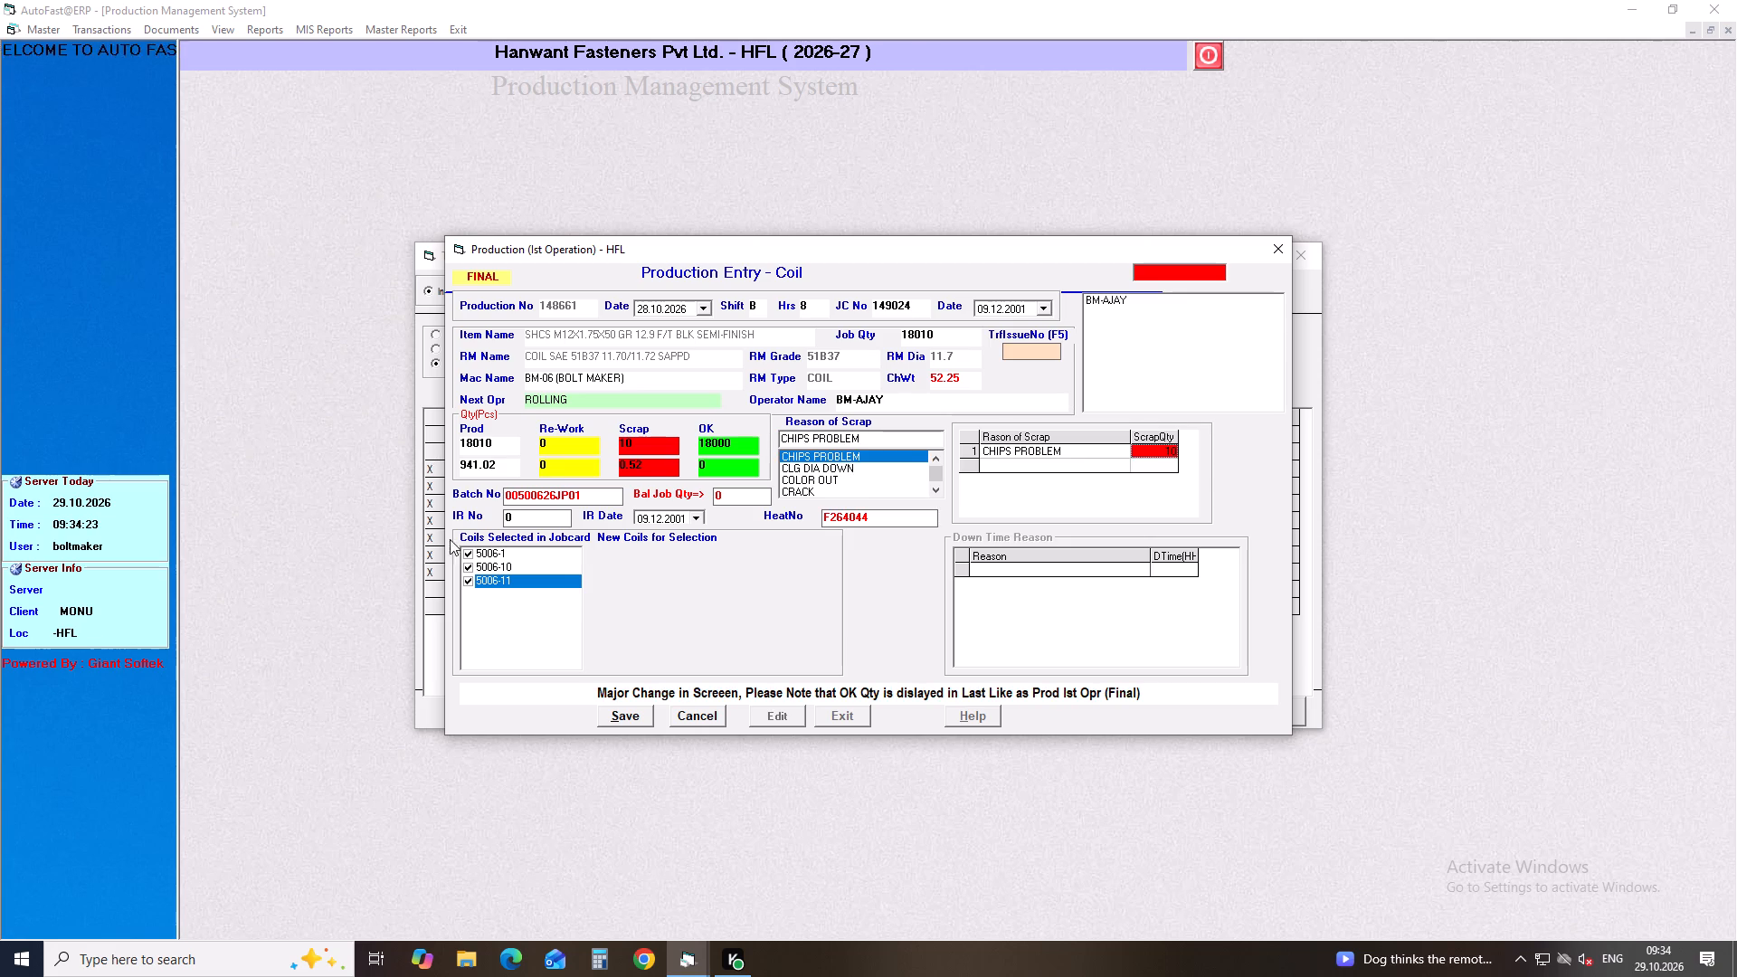
Set IR number 01 and IR date 28.10.2026 on production 148661, save it and return to the pending inspection list.
{"action": "left_click", "coordinate": [517, 518]}
{"action": "key", "text": "1"}
{"action": "key", "text": "Return"}
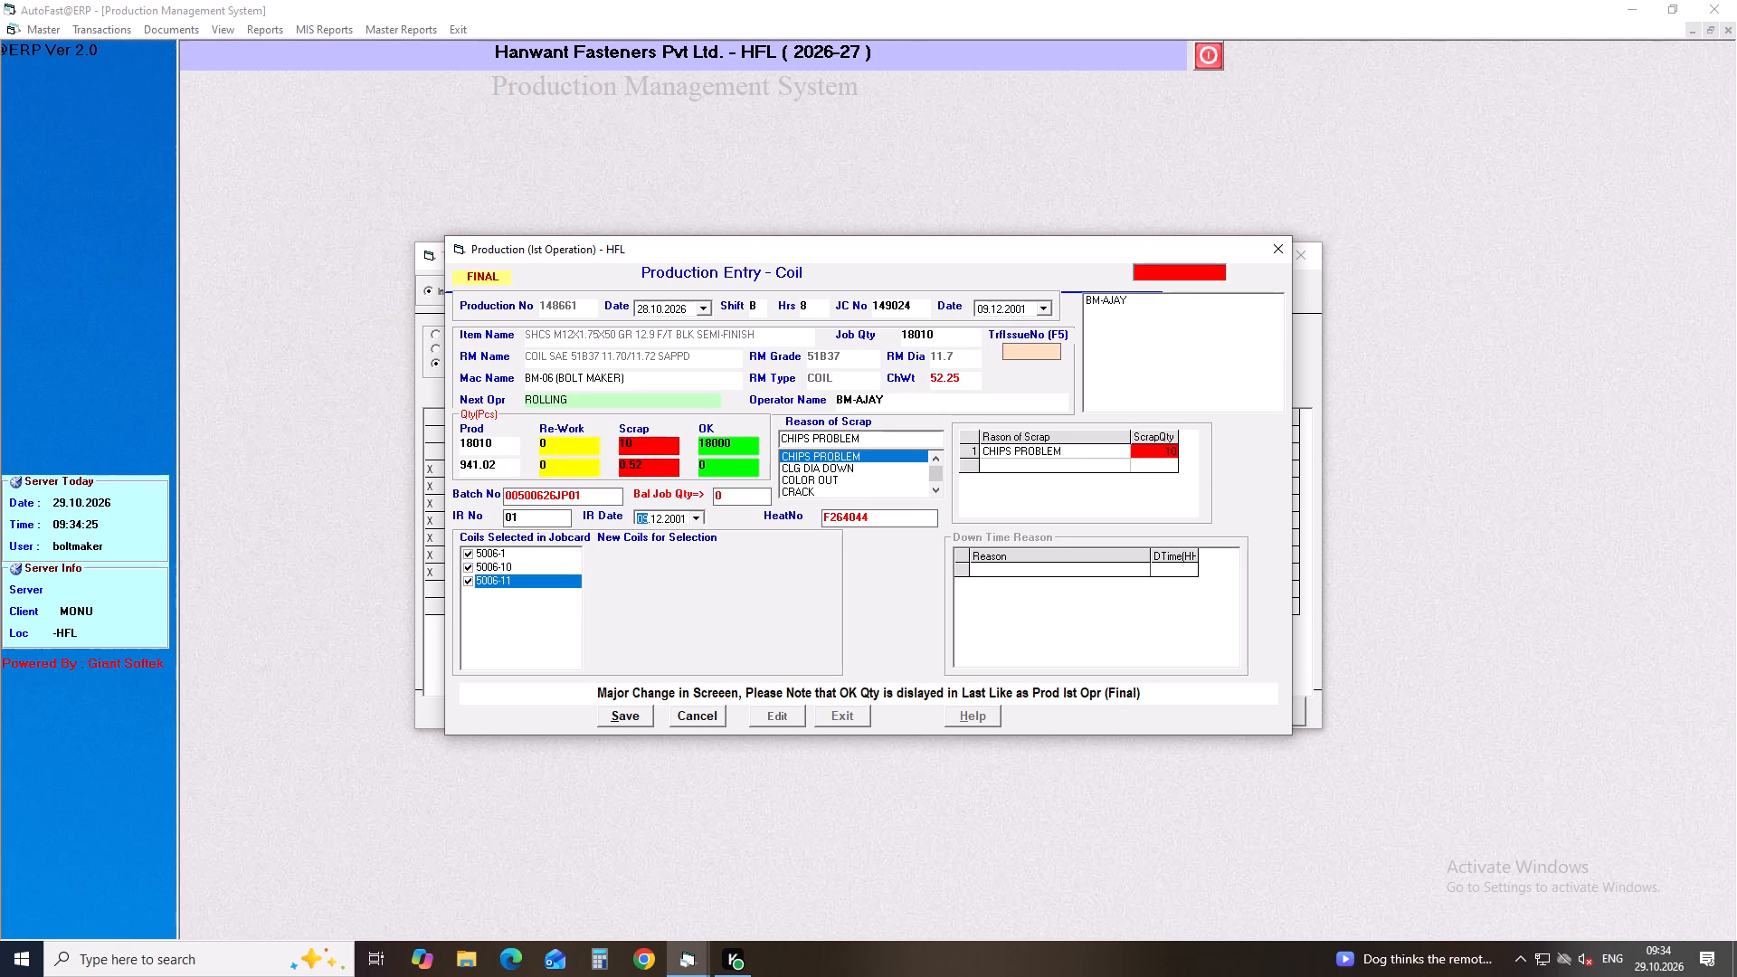
{"action": "left_click", "coordinate": [695, 520]}
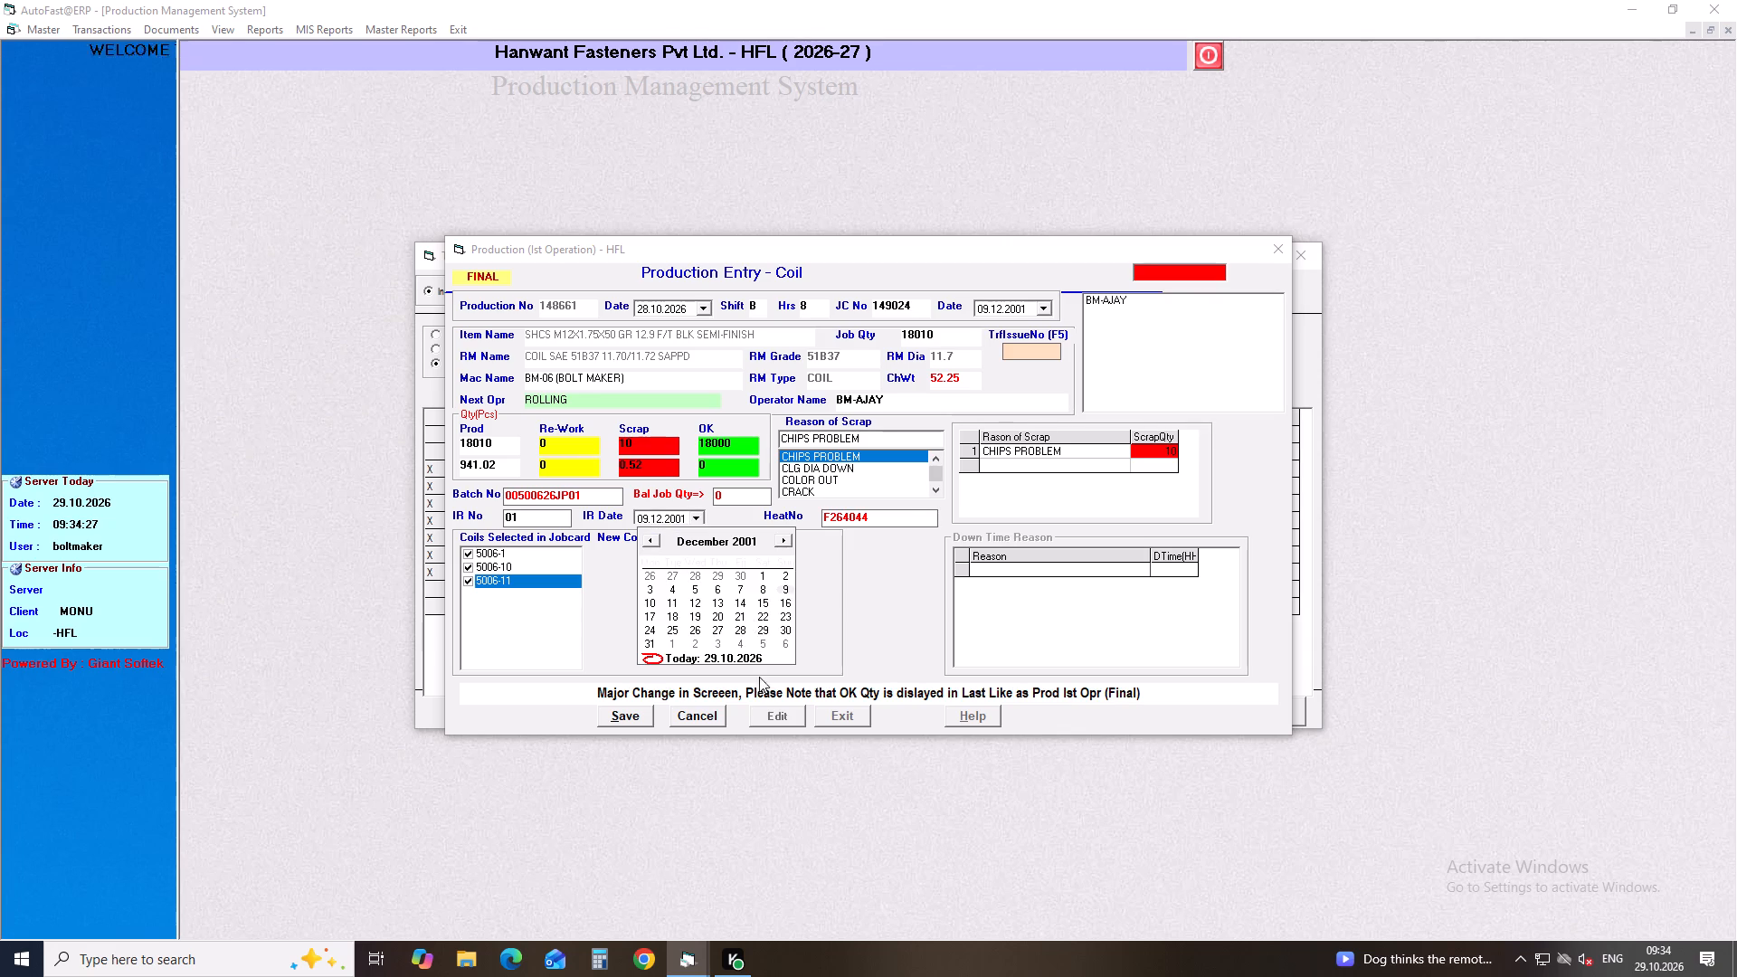
{"action": "left_click", "coordinate": [745, 658]}
{"action": "key", "text": "Down"}
{"action": "key", "text": "Return"}
{"action": "key", "text": "Return"}
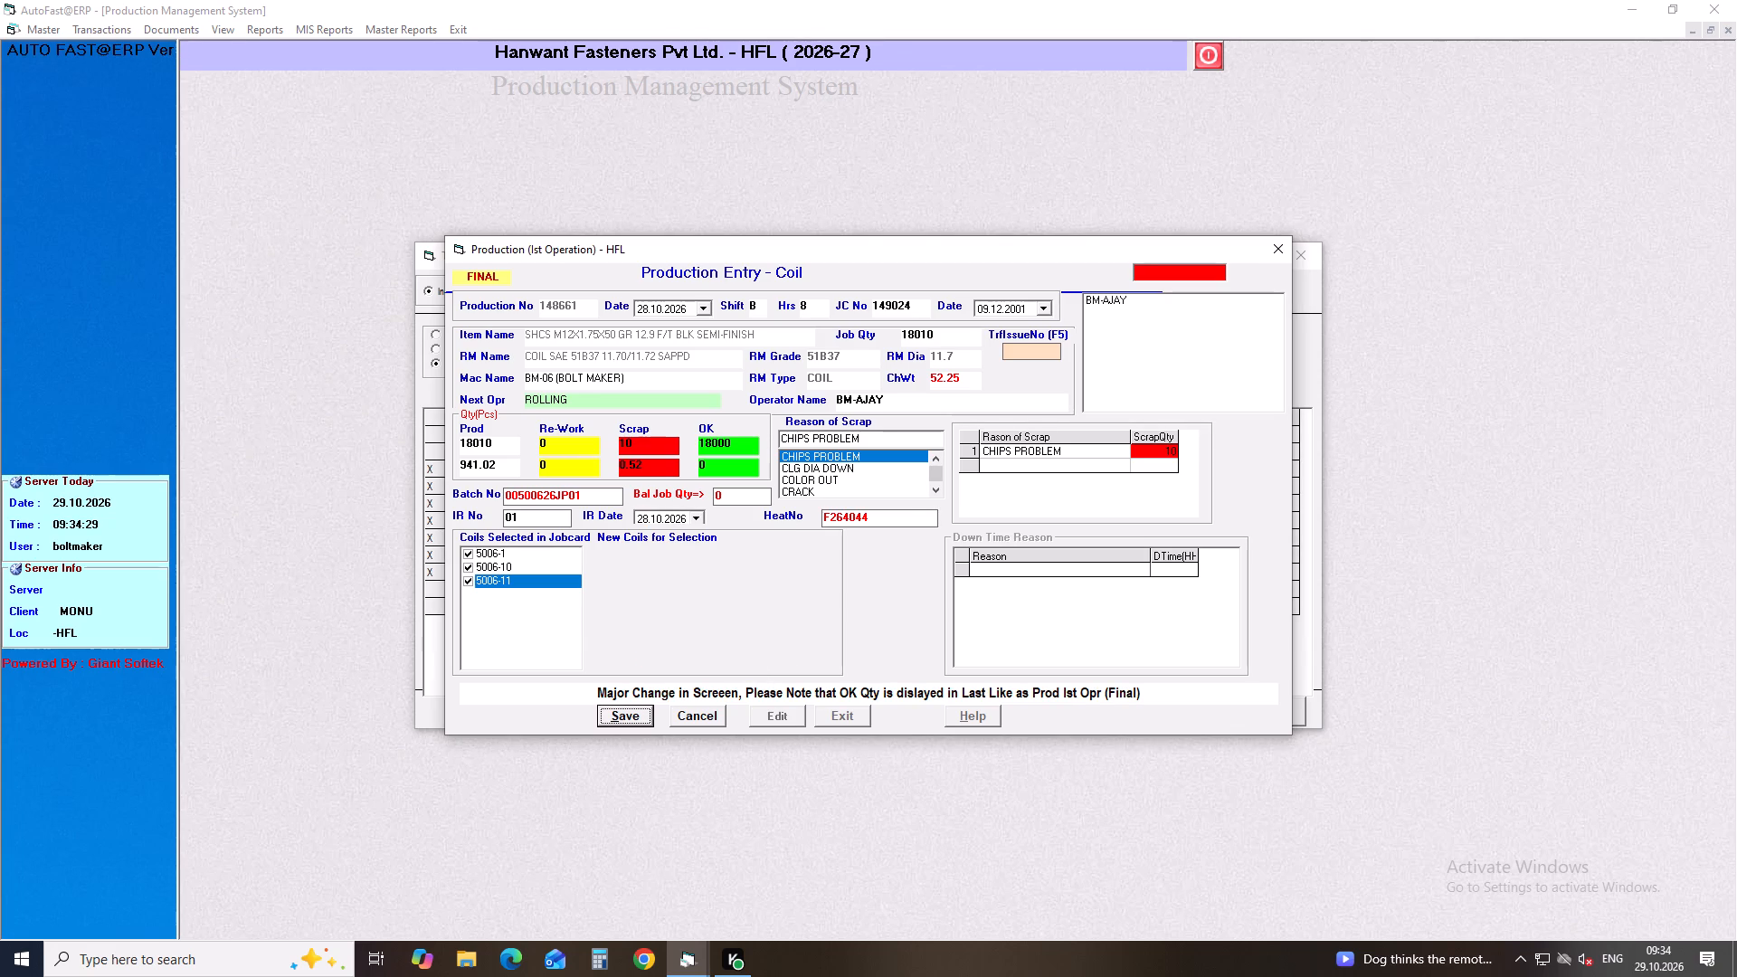
{"action": "key", "text": "Return"}
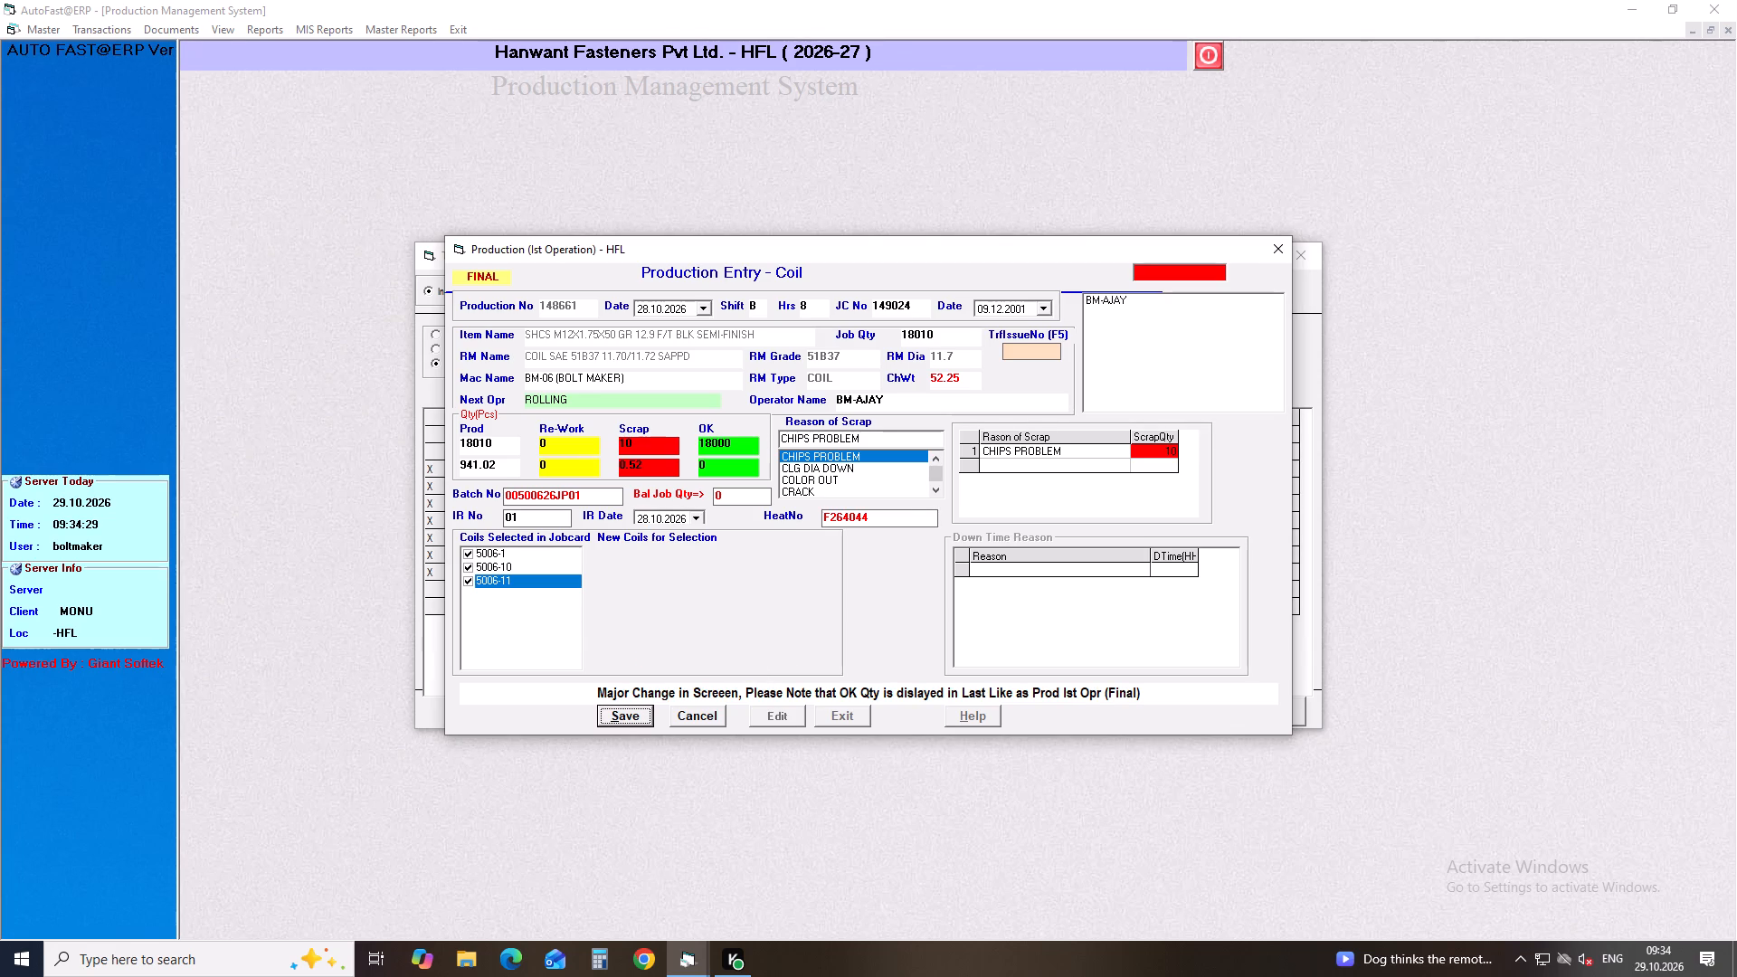
{"action": "left_click", "coordinate": [846, 721]}
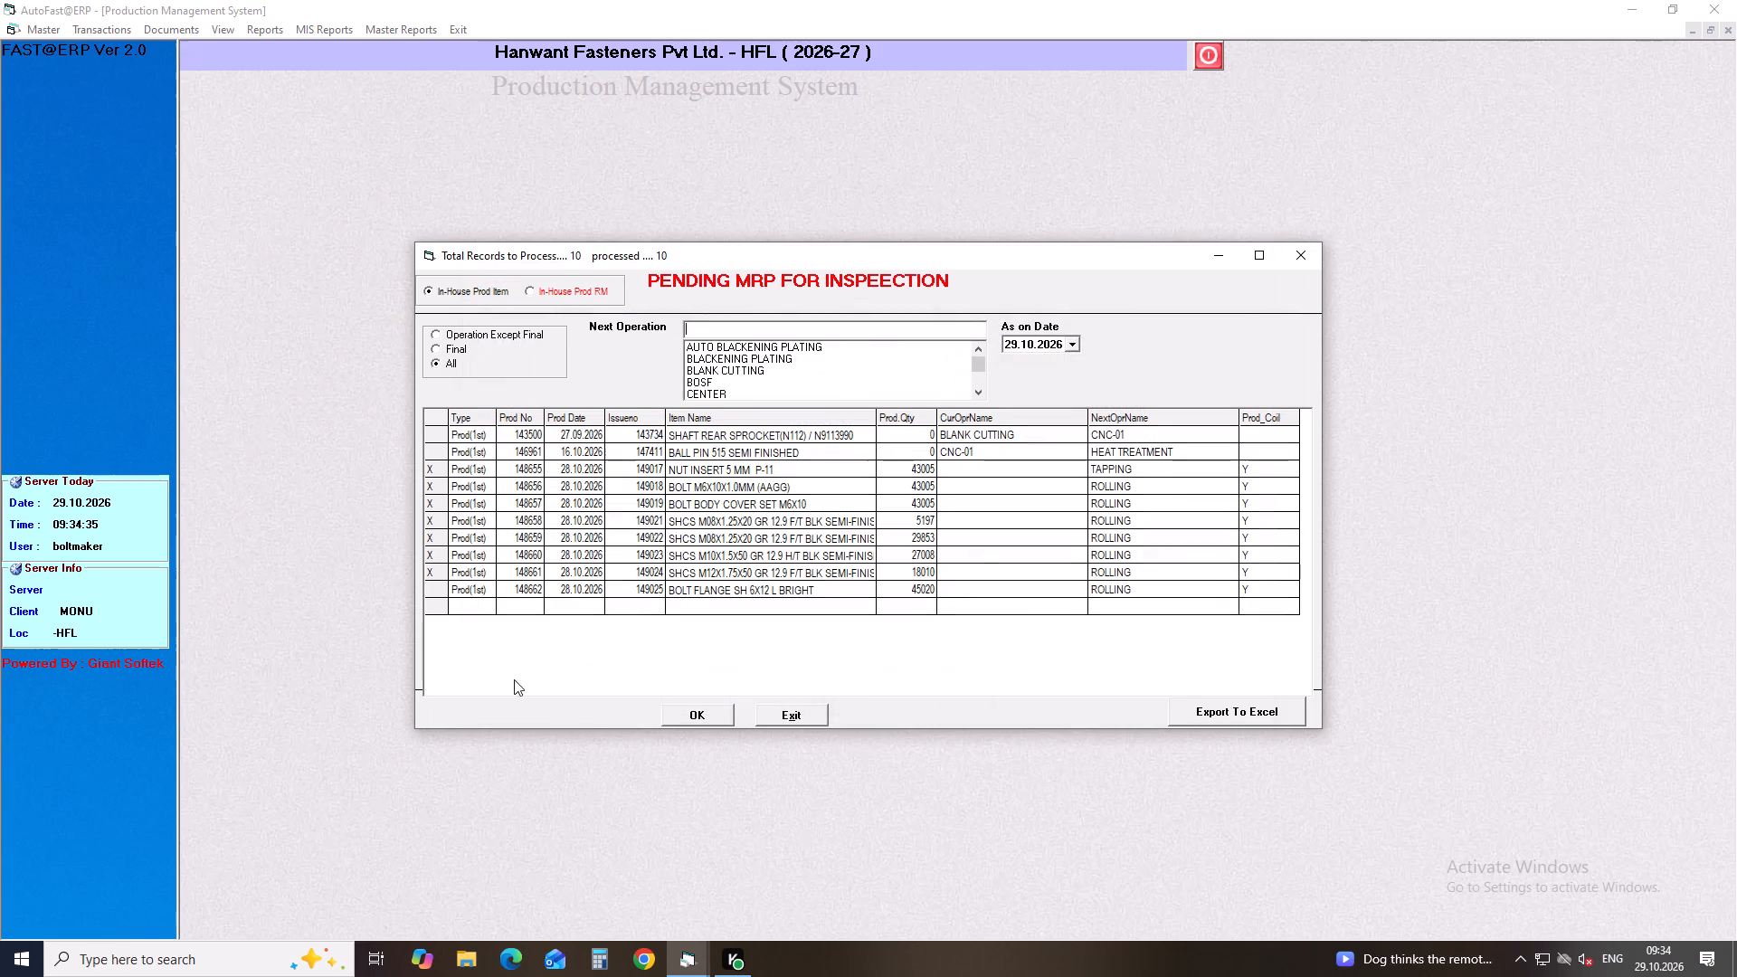
Open production 148662 (job card 149025) for final editing and set re-work to 0 and scrap to 20 pieces, all under reason CUTT OFF.
{"action": "left_click", "coordinate": [470, 593]}
{"action": "key", "text": "Return"}
{"action": "key", "text": "Return"}
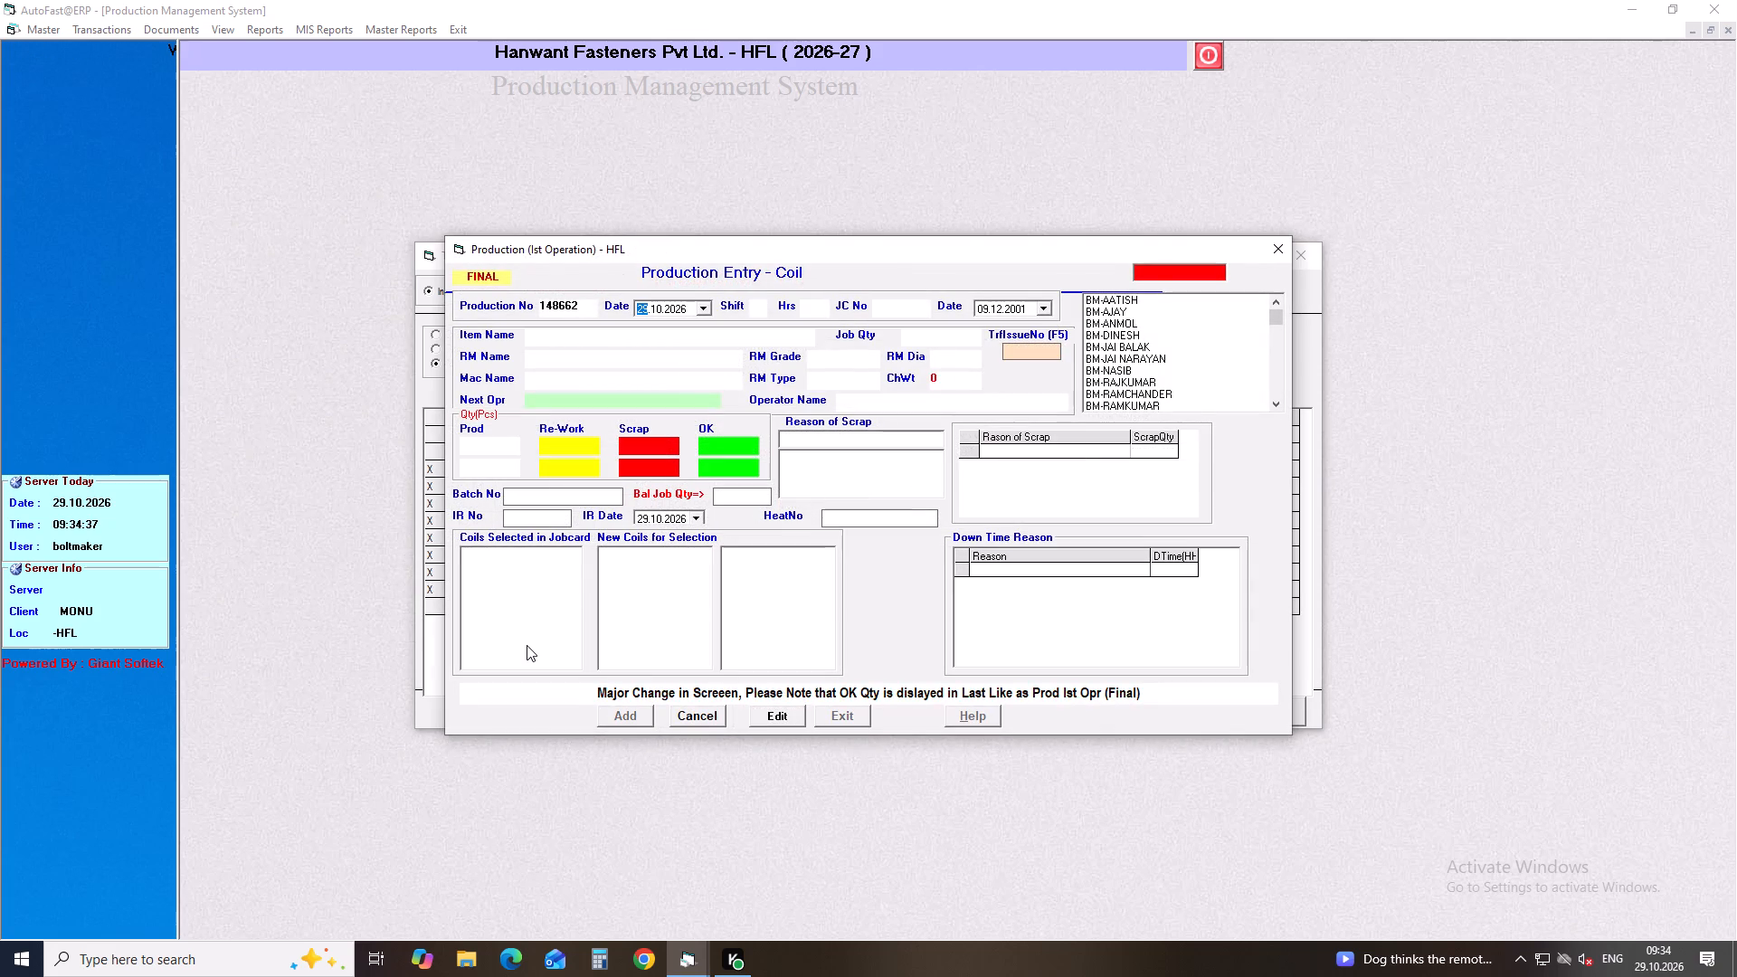
{"action": "scroll", "coordinate": [750, 531], "scroll_direction": "up", "scroll_amount": 1}
{"action": "left_click", "coordinate": [772, 722]}
{"action": "key", "text": "Return"}
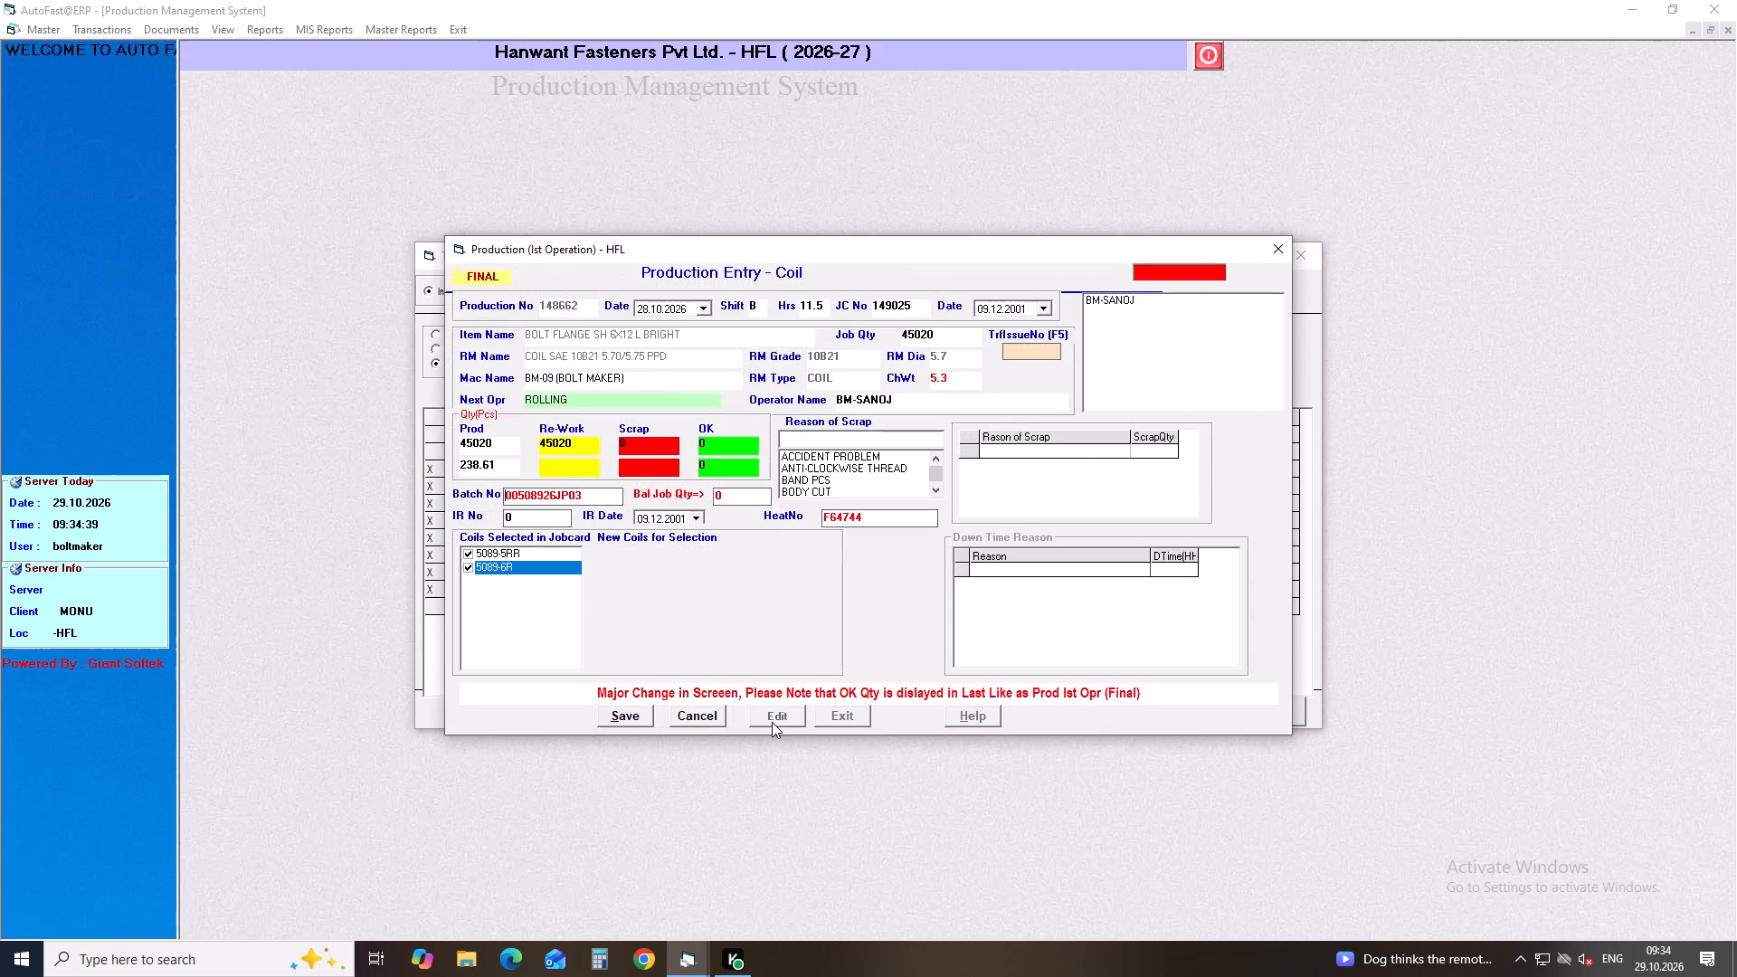
{"action": "left_click_drag", "start_coordinate": [593, 450], "coordinate": [486, 449]}
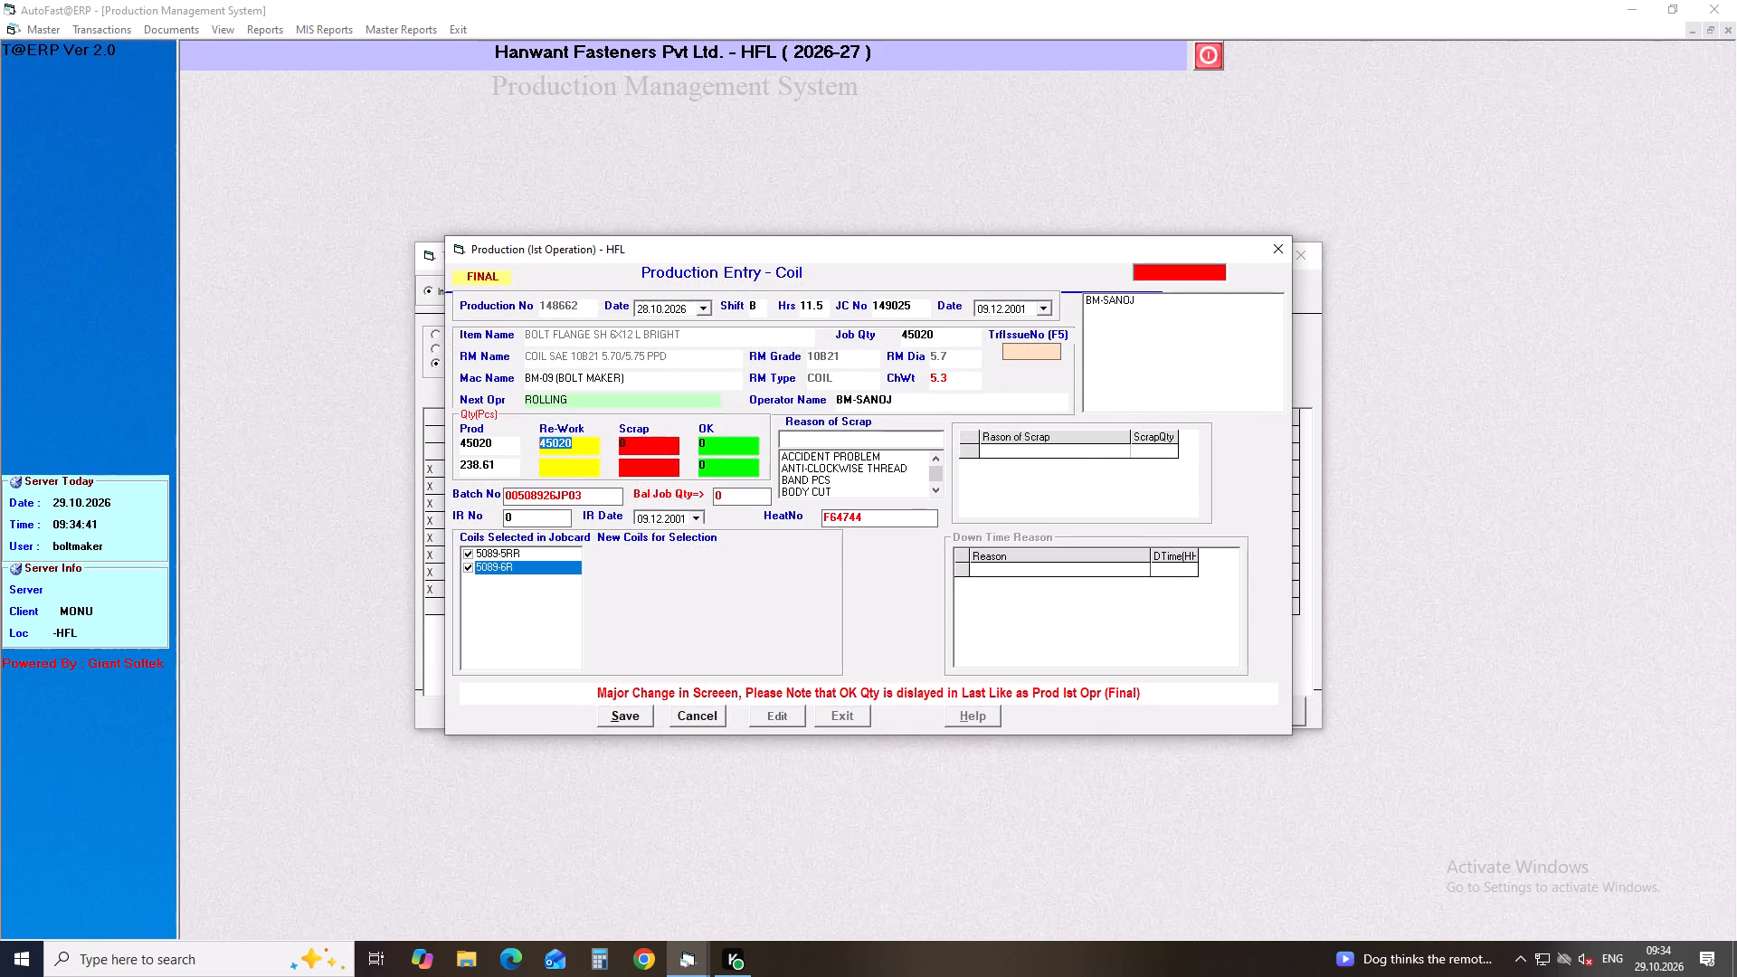
{"action": "key", "text": "0"}
{"action": "key", "text": "Return"}
{"action": "key", "text": "2"}
{"action": "key", "text": "Return"}
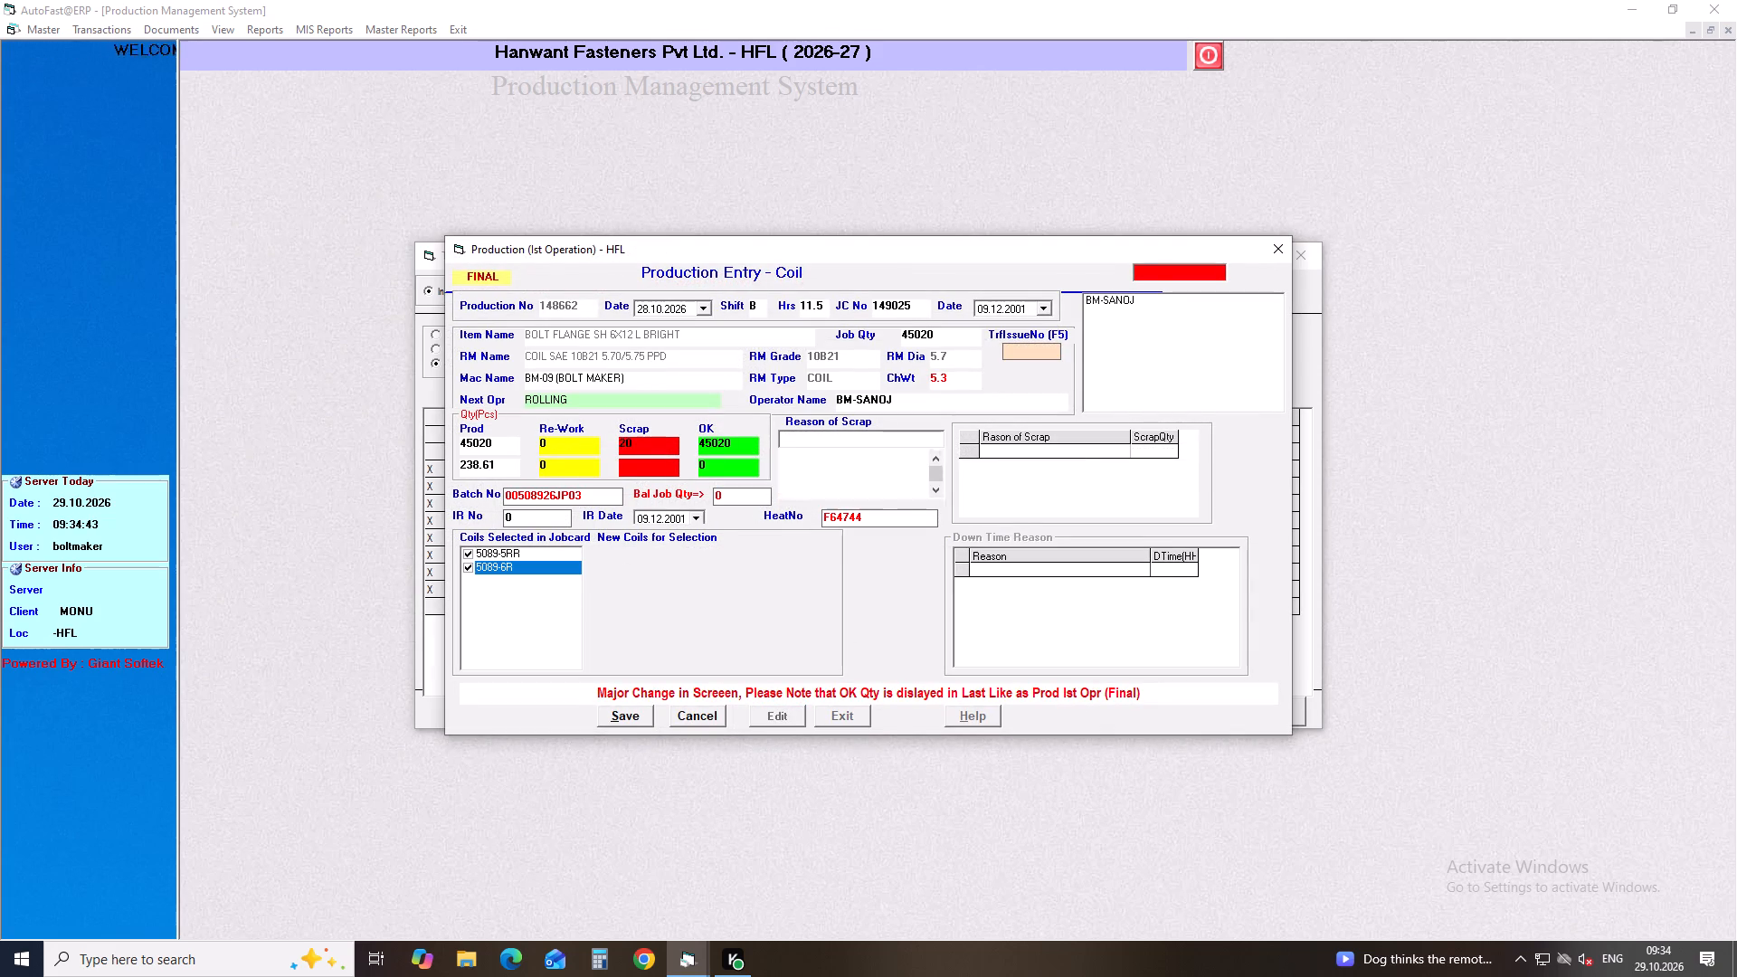
{"action": "type", "text": "CU"}
{"action": "key", "text": "Down"}
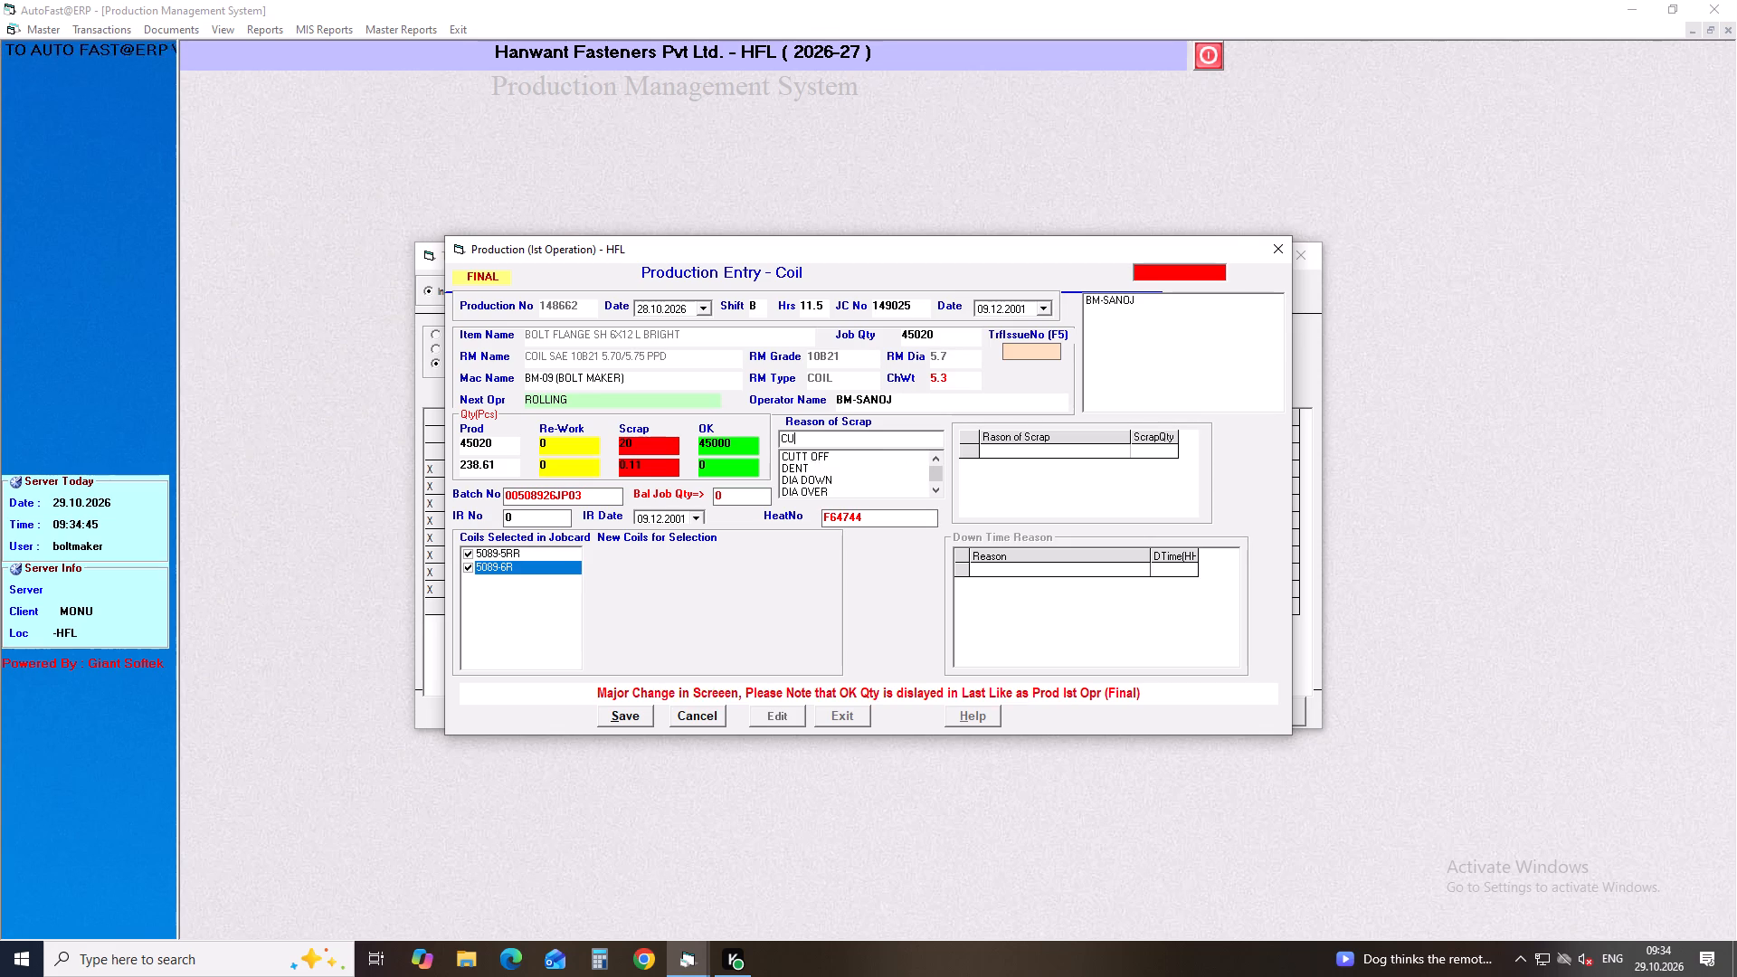
{"action": "key", "text": "Return"}
{"action": "type", "text": "20"}
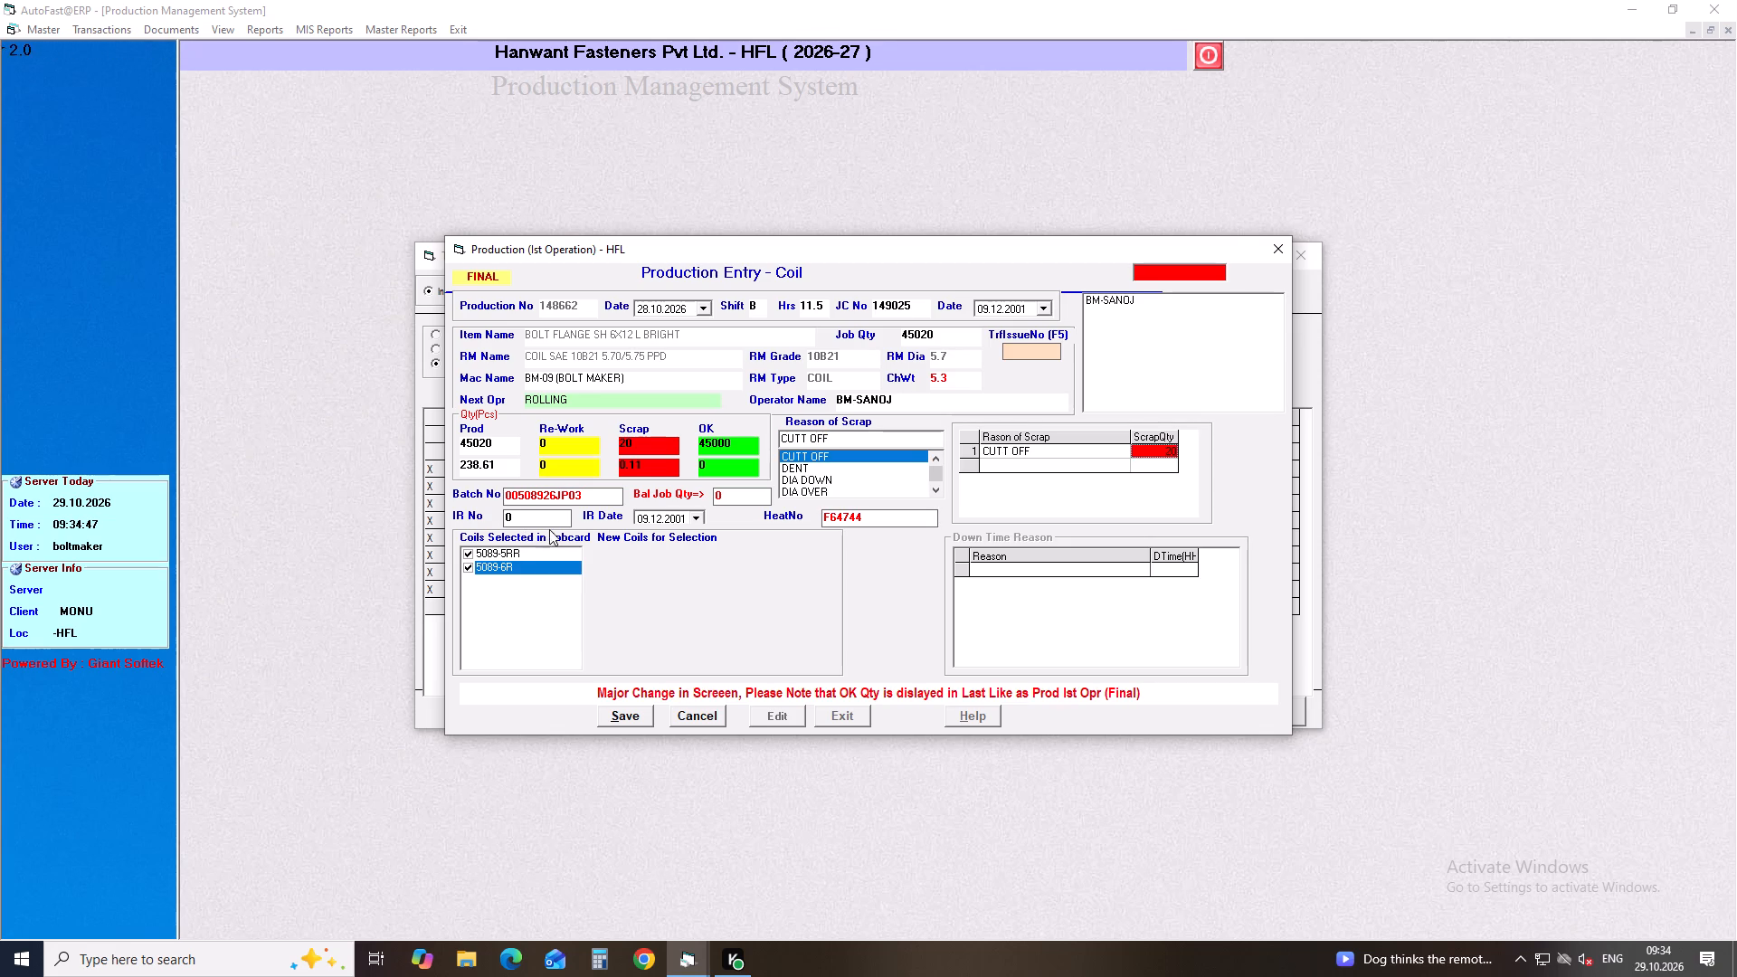
Set IR number 01 and IR date 28.10.2026 on production 148662, save it and close the entry form and pending inspection list.
{"action": "left_click", "coordinate": [542, 517]}
{"action": "key", "text": "1"}
{"action": "key", "text": "Return"}
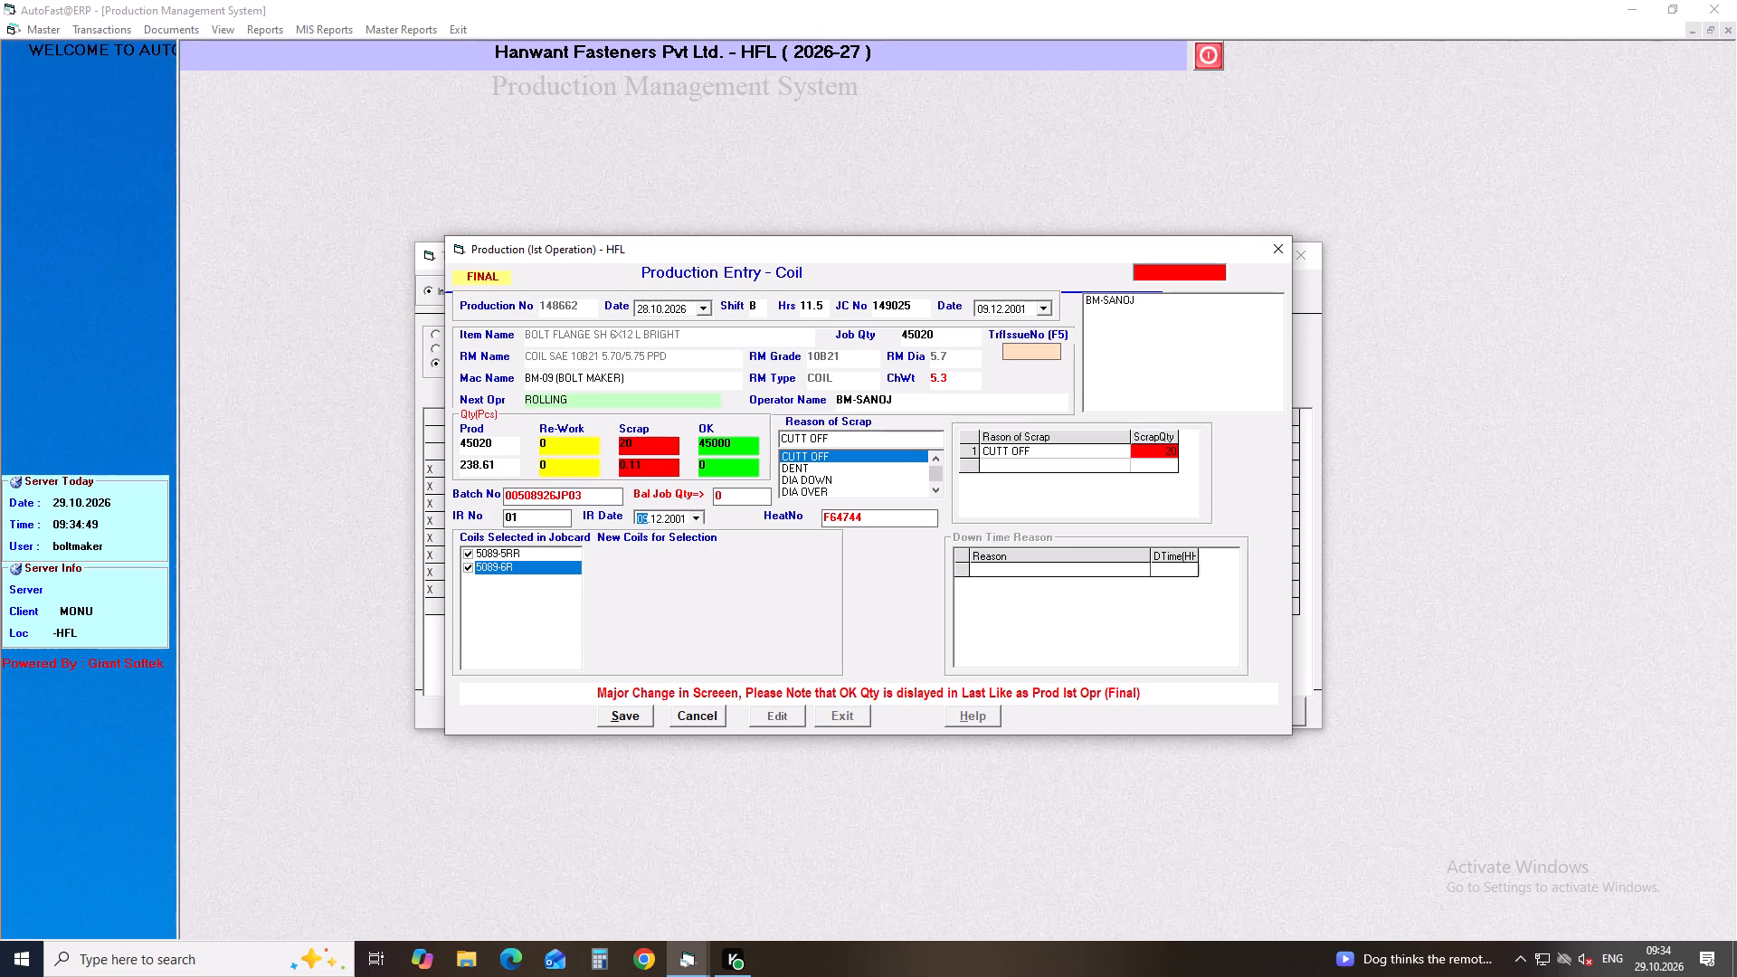
{"action": "left_click", "coordinate": [702, 514]}
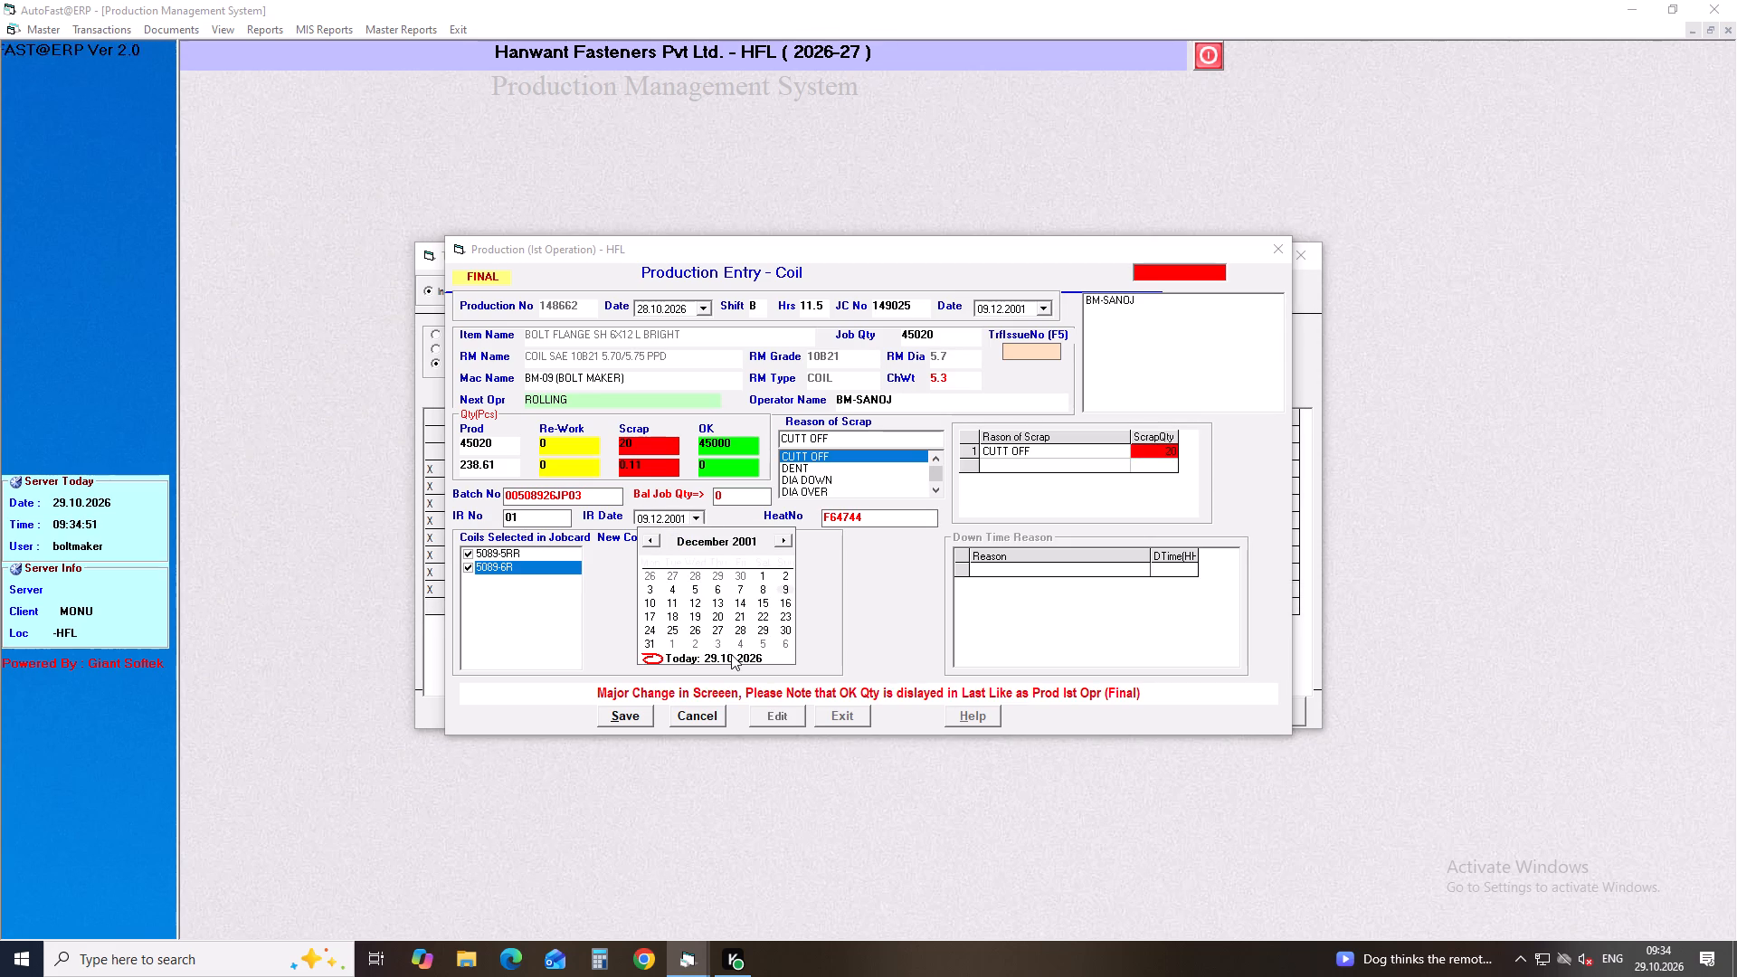
{"action": "left_click", "coordinate": [731, 654]}
{"action": "key", "text": "Down"}
{"action": "key", "text": "Return"}
{"action": "key", "text": "Return"}
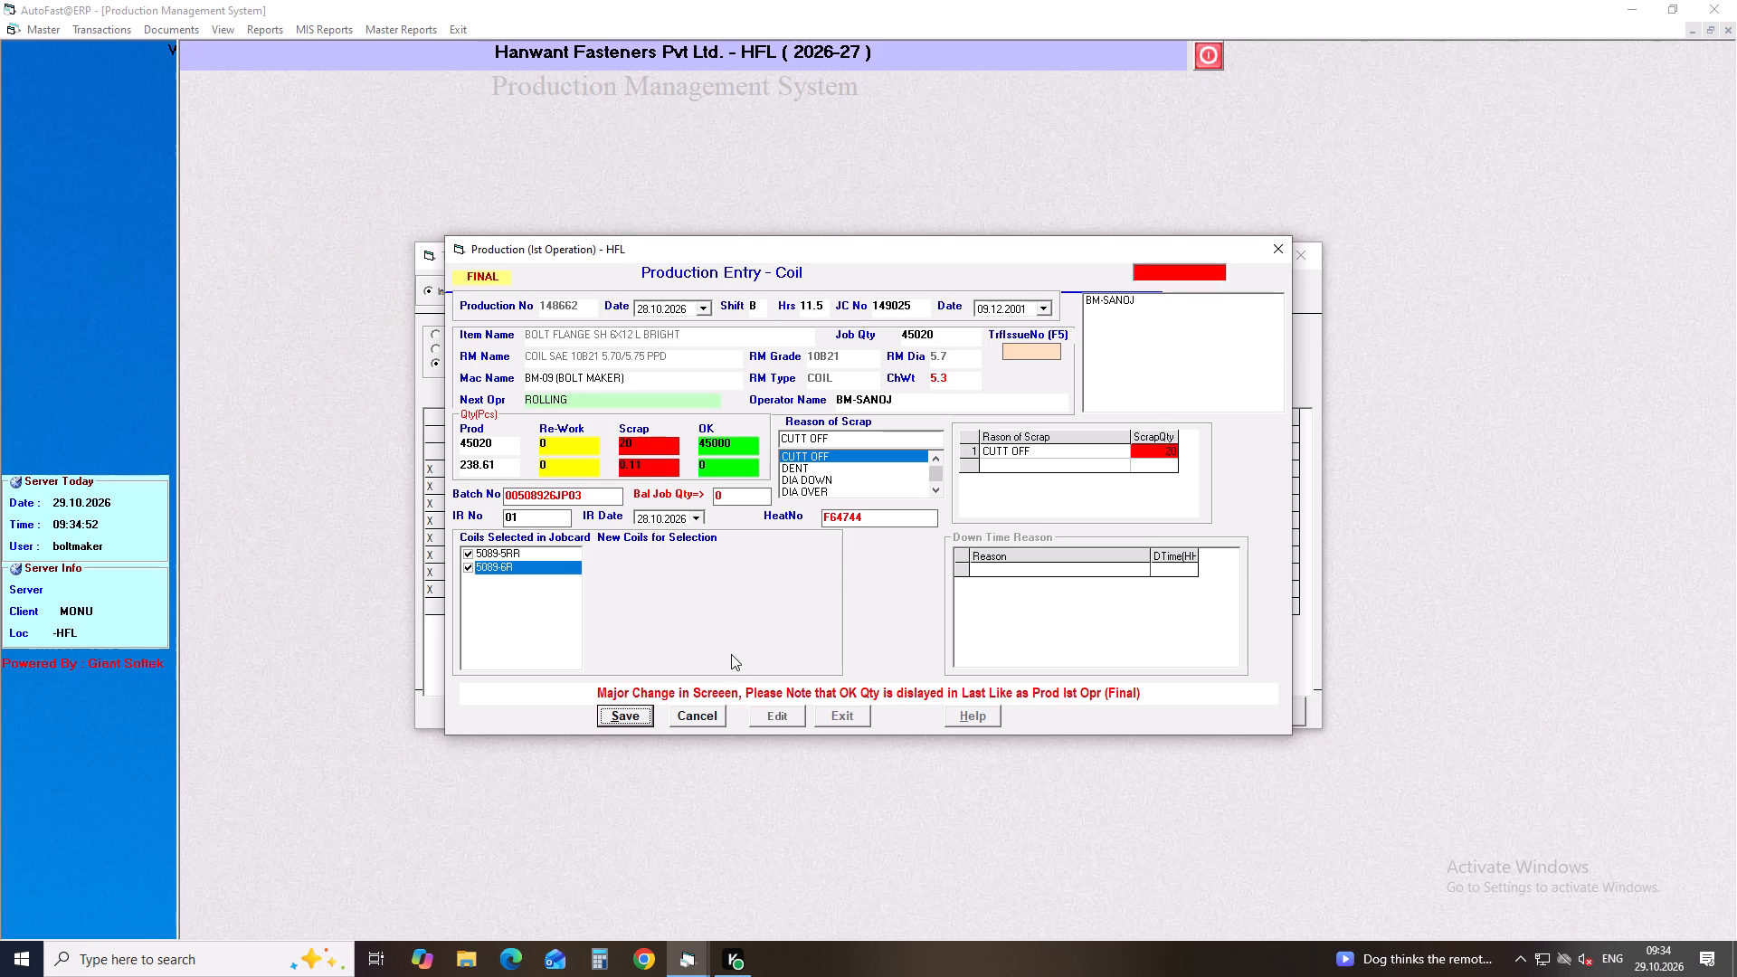
{"action": "left_click", "coordinate": [1271, 249]}
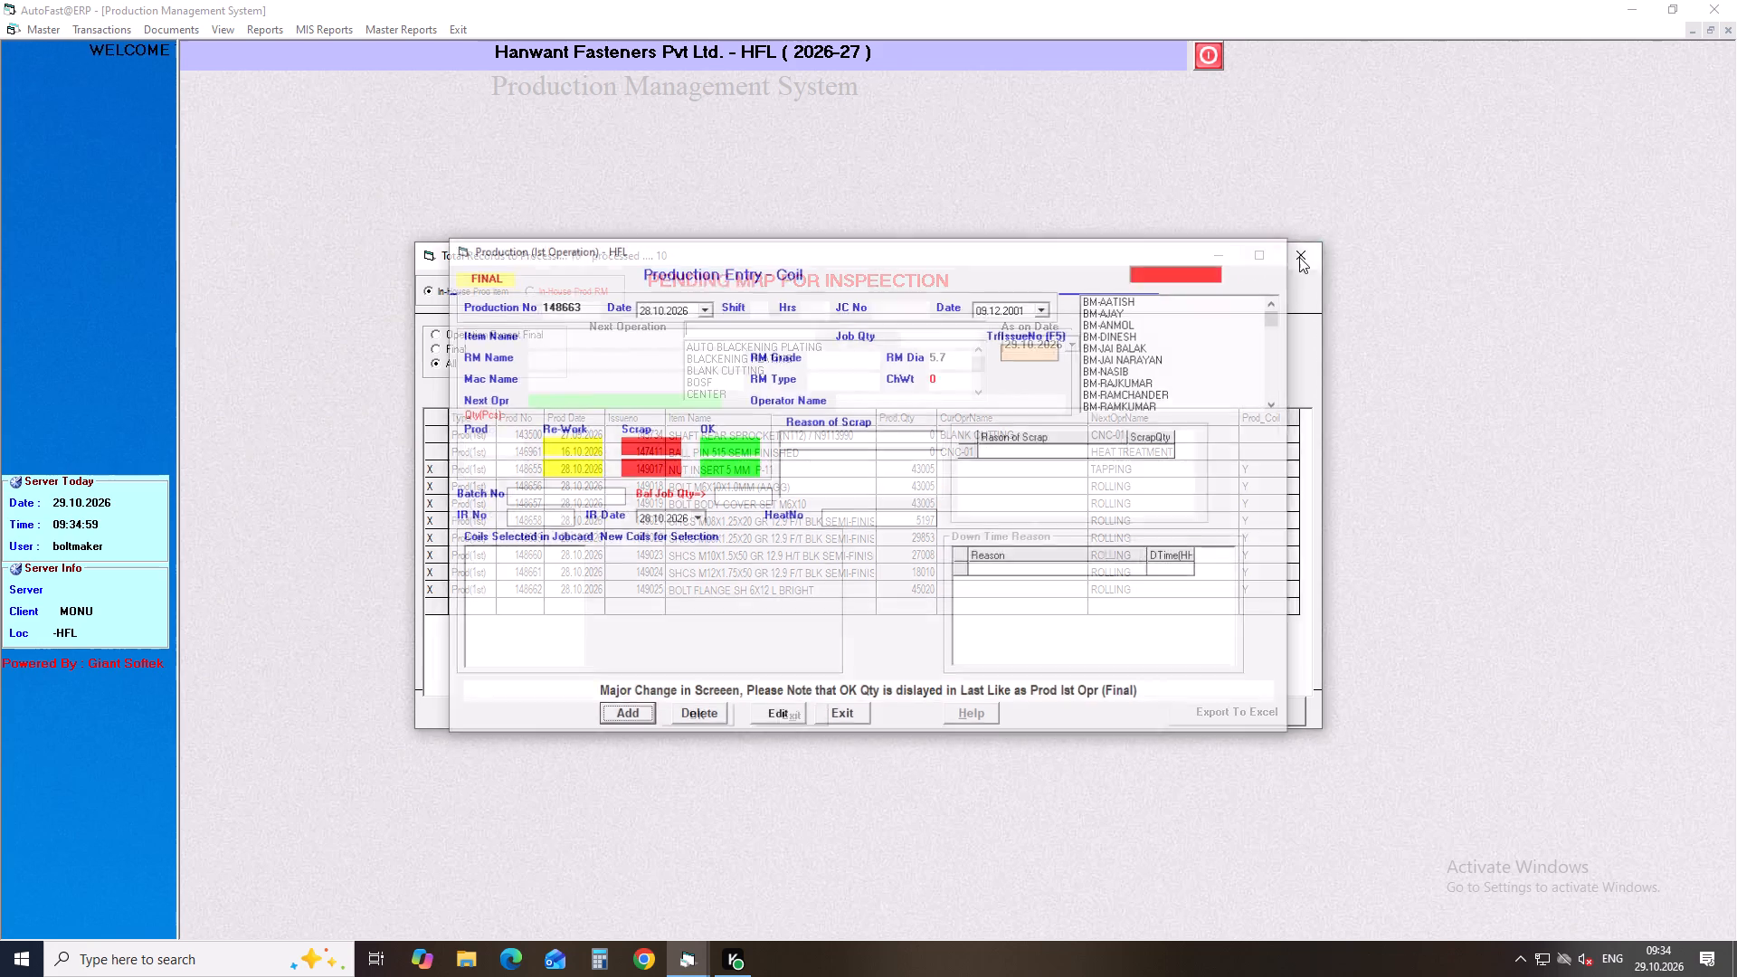
{"action": "left_click", "coordinate": [1318, 258]}
Open the first-operation coil job card form and load job card 149017 for closing with reason Planning Changed.
{"action": "left_click", "coordinate": [95, 33]}
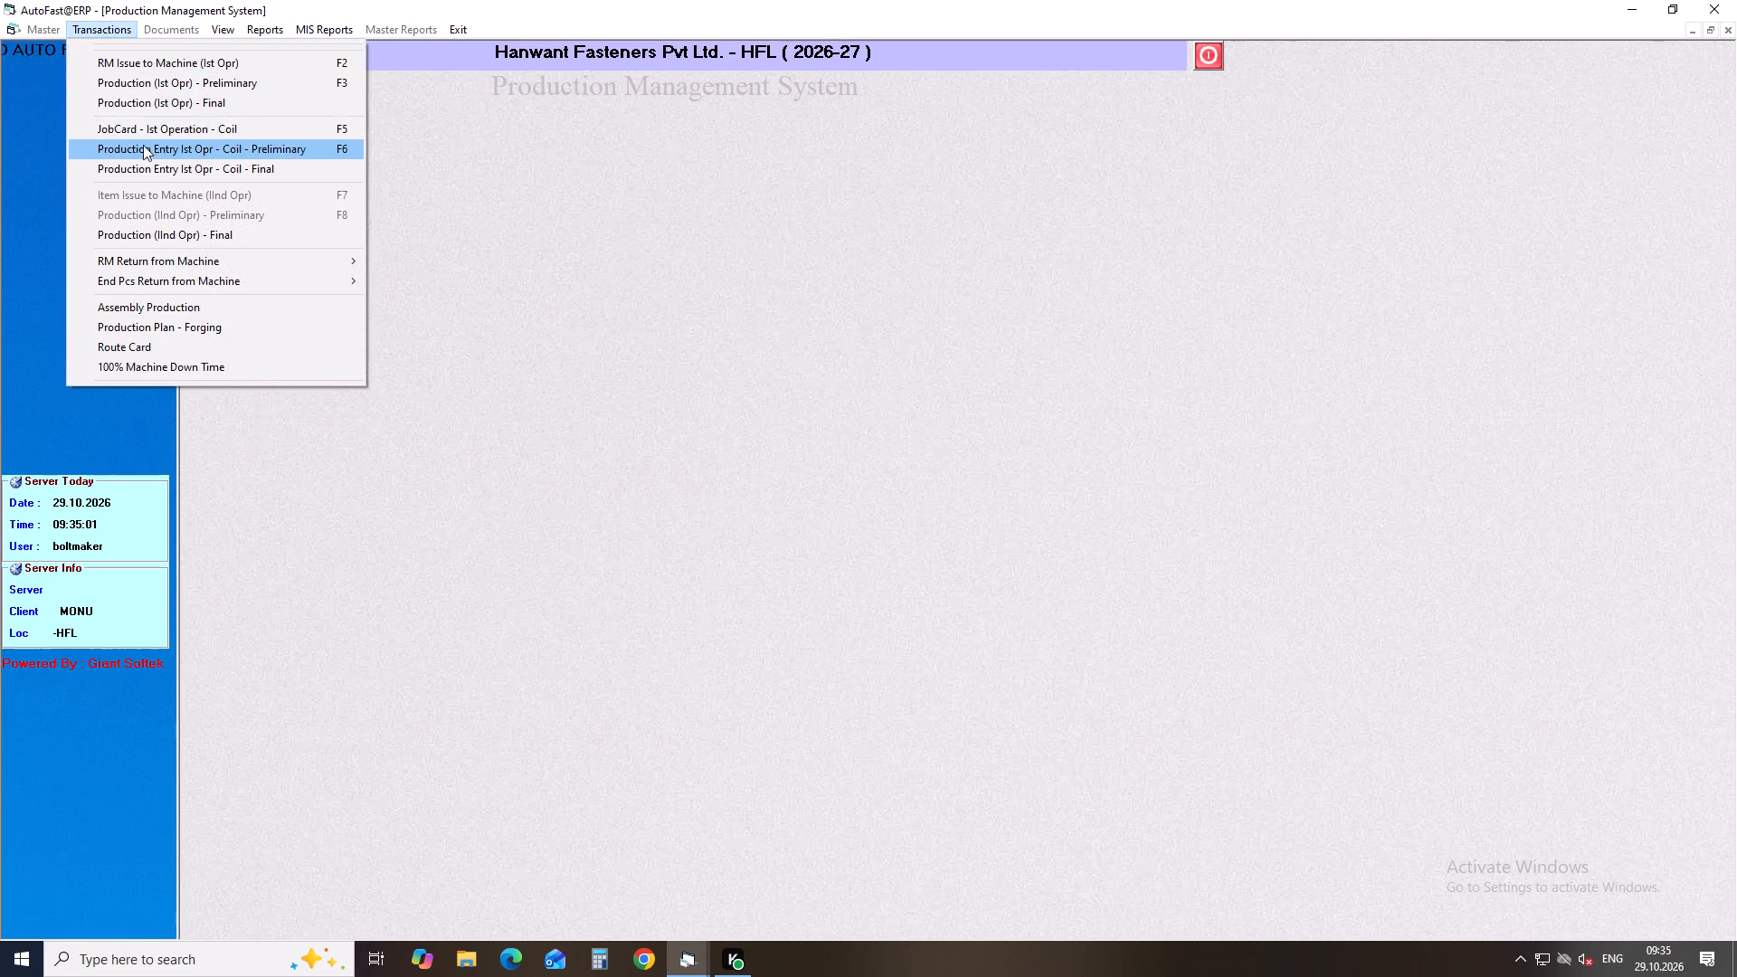
{"action": "left_click", "coordinate": [145, 132]}
{"action": "left_click", "coordinate": [809, 736]}
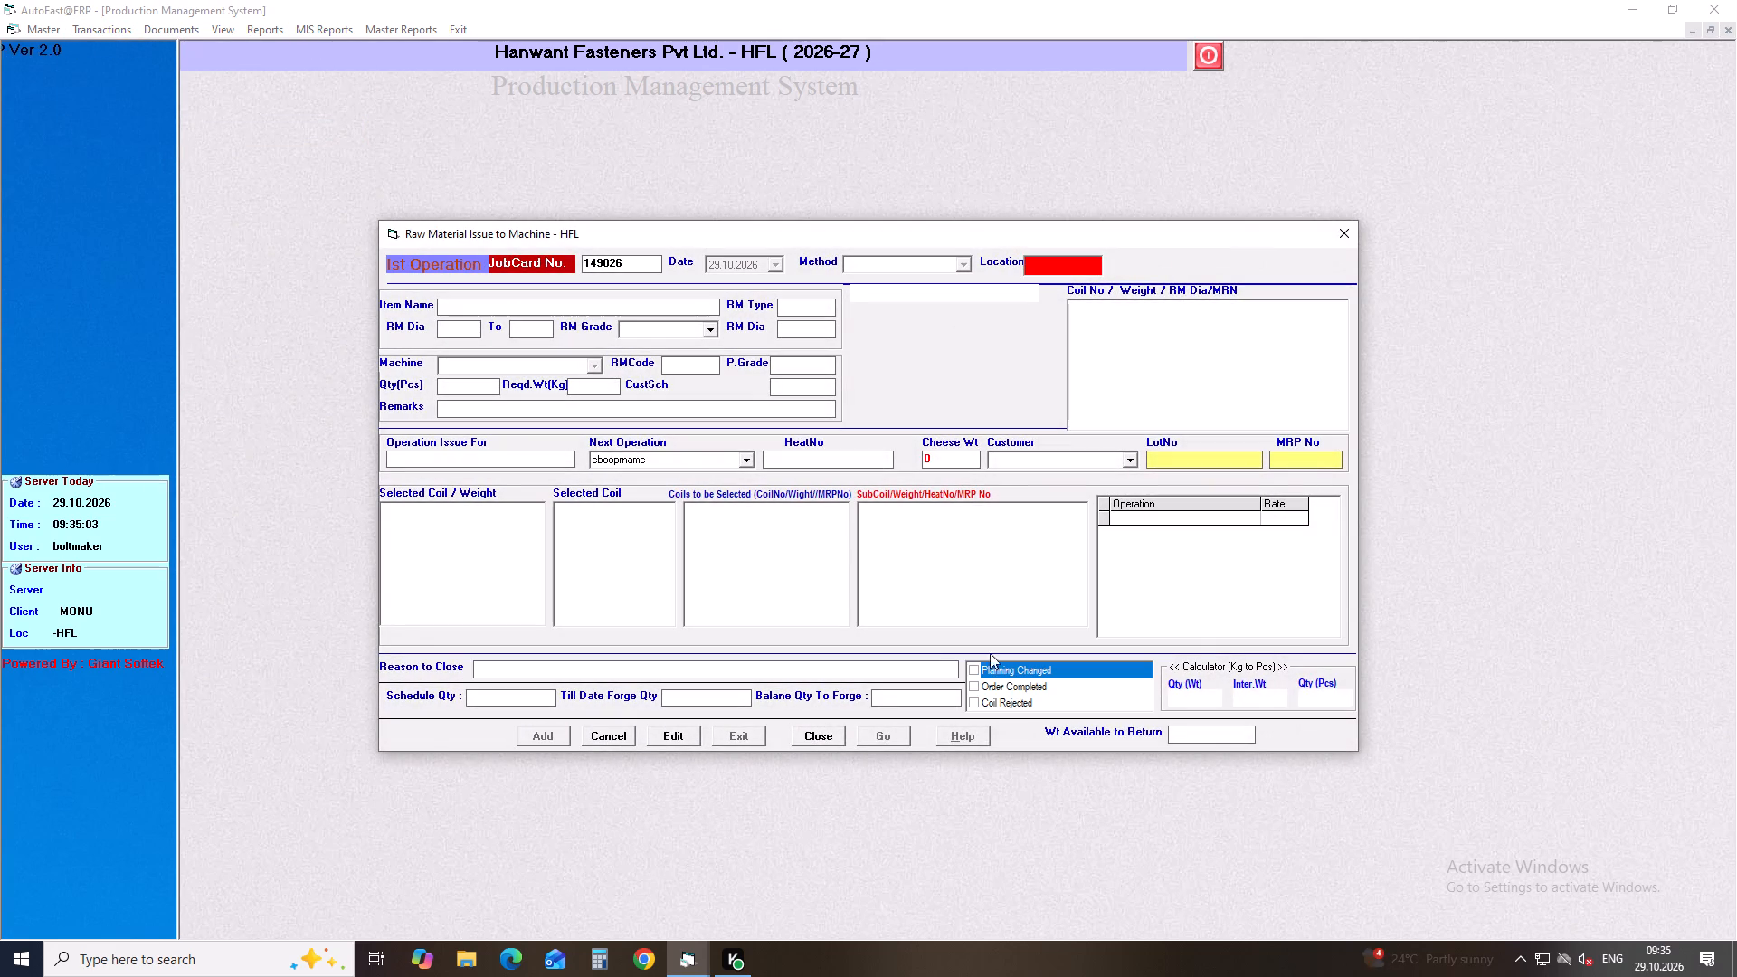
{"action": "left_click", "coordinate": [973, 669]}
{"action": "left_click", "coordinate": [631, 265]}
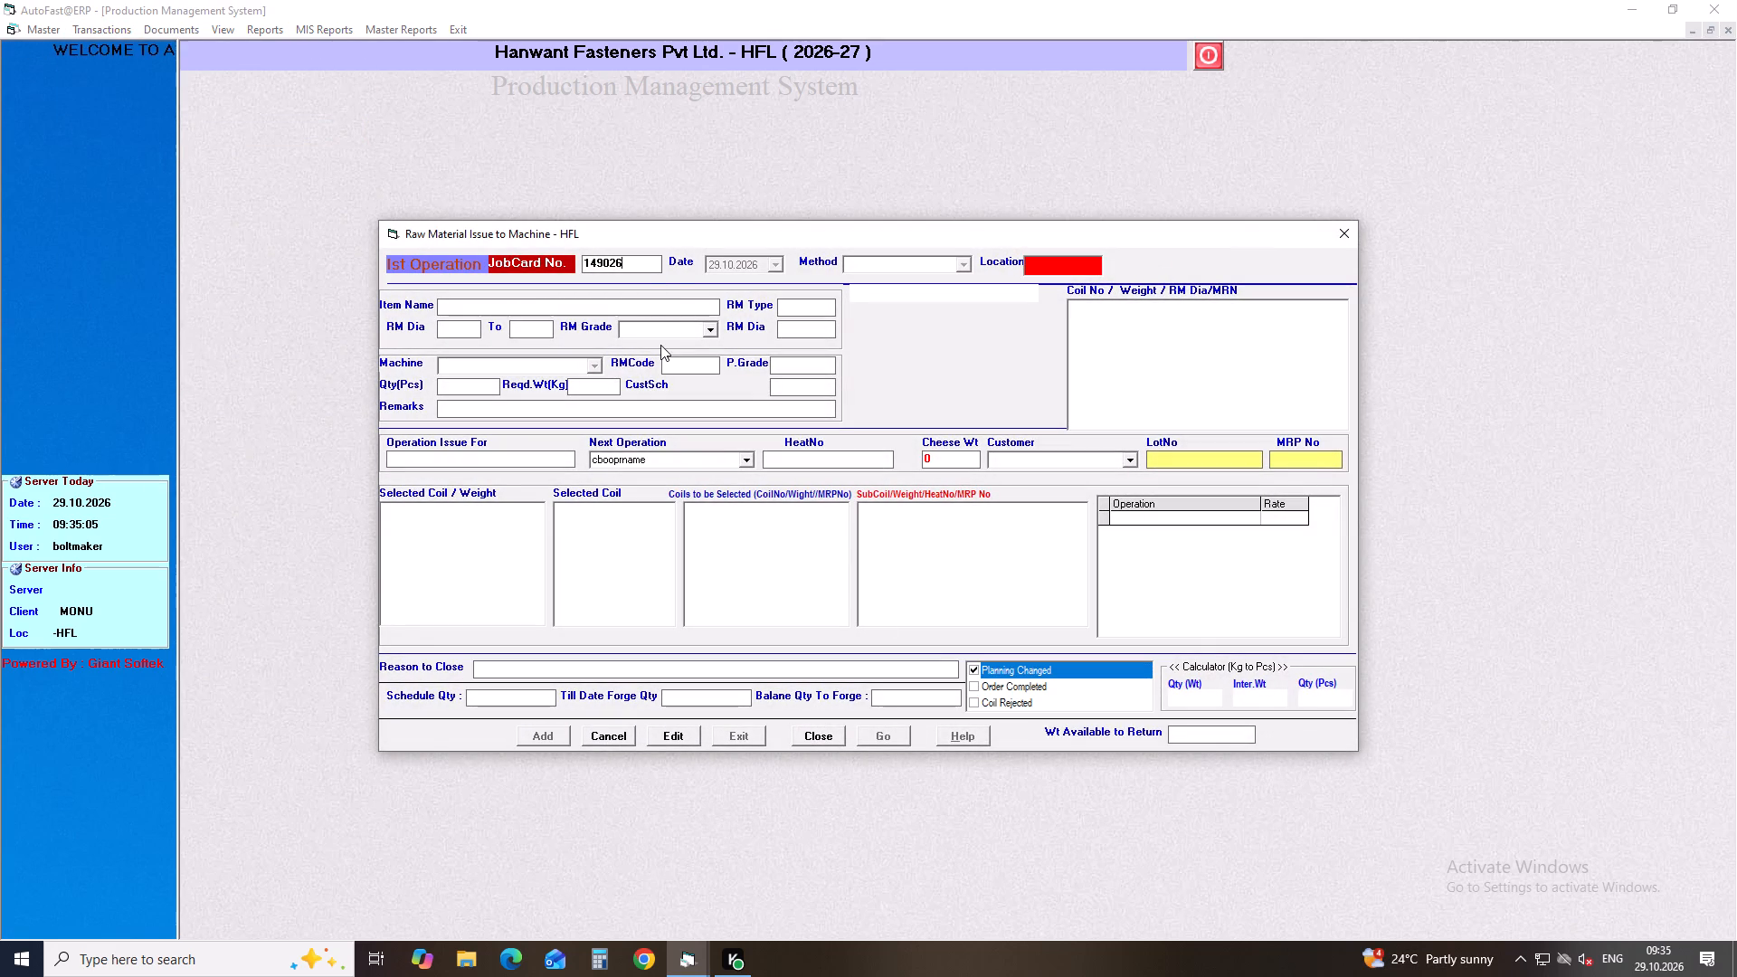
{"action": "key", "text": "BackSpace"}
{"action": "key", "text": "BackSpace"}
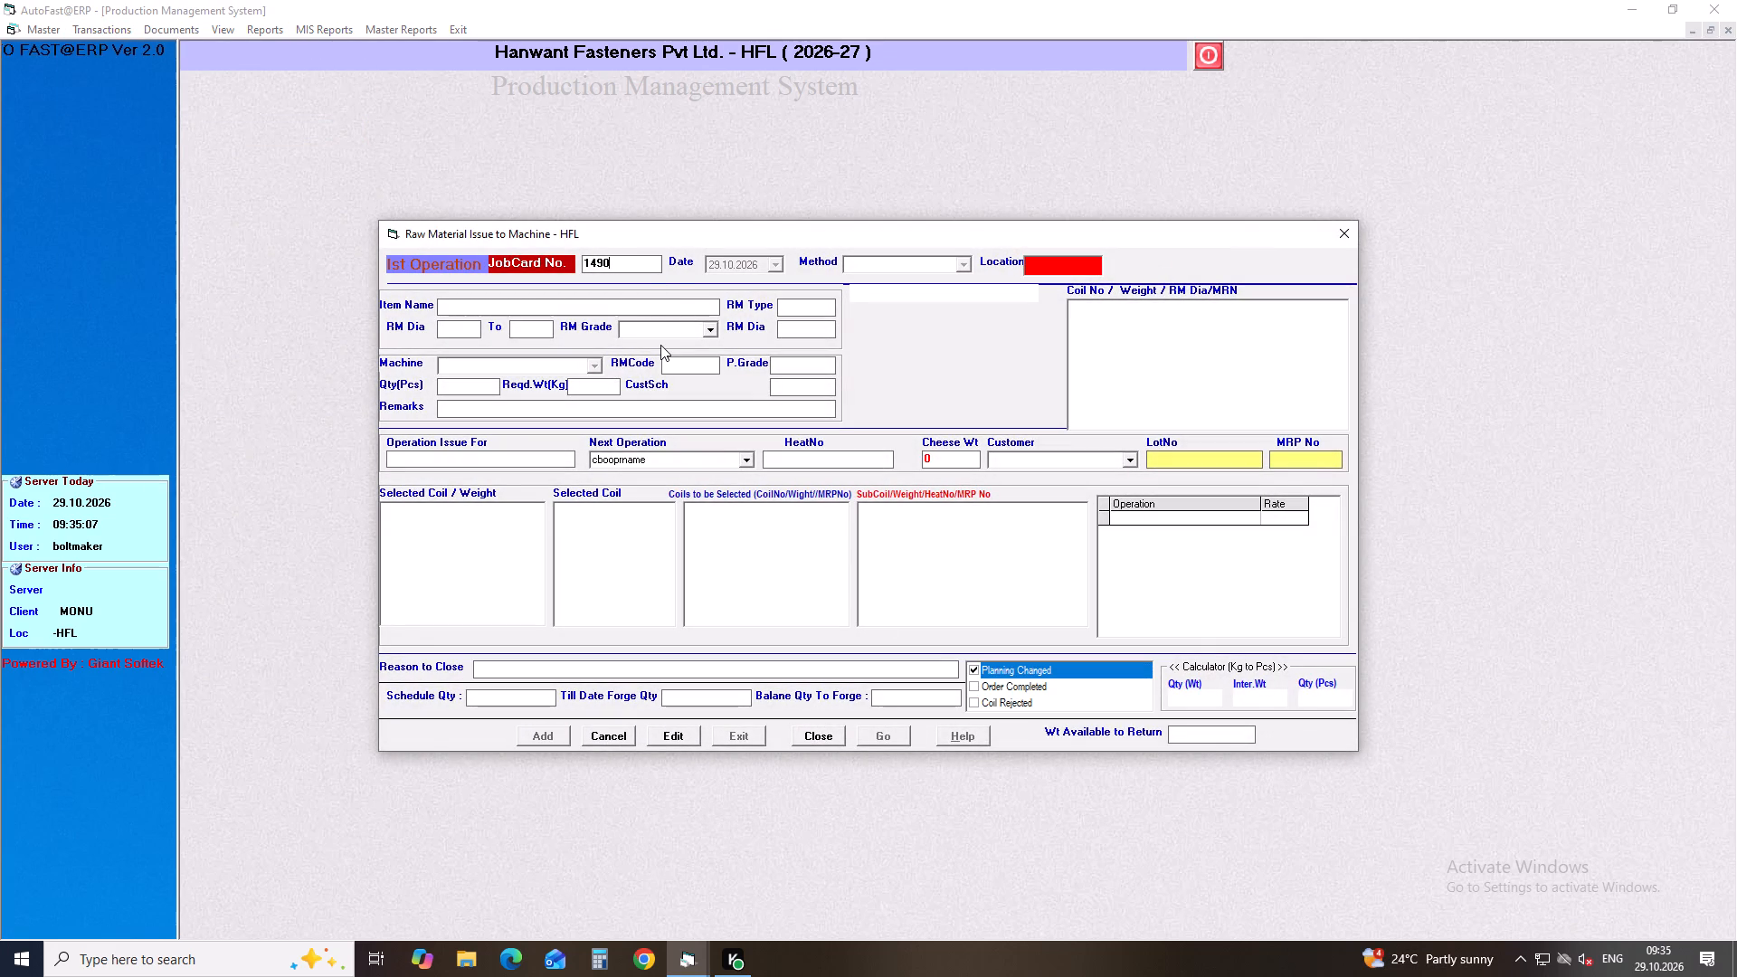
{"action": "type", "text": "17"}
{"action": "key", "text": "Return"}
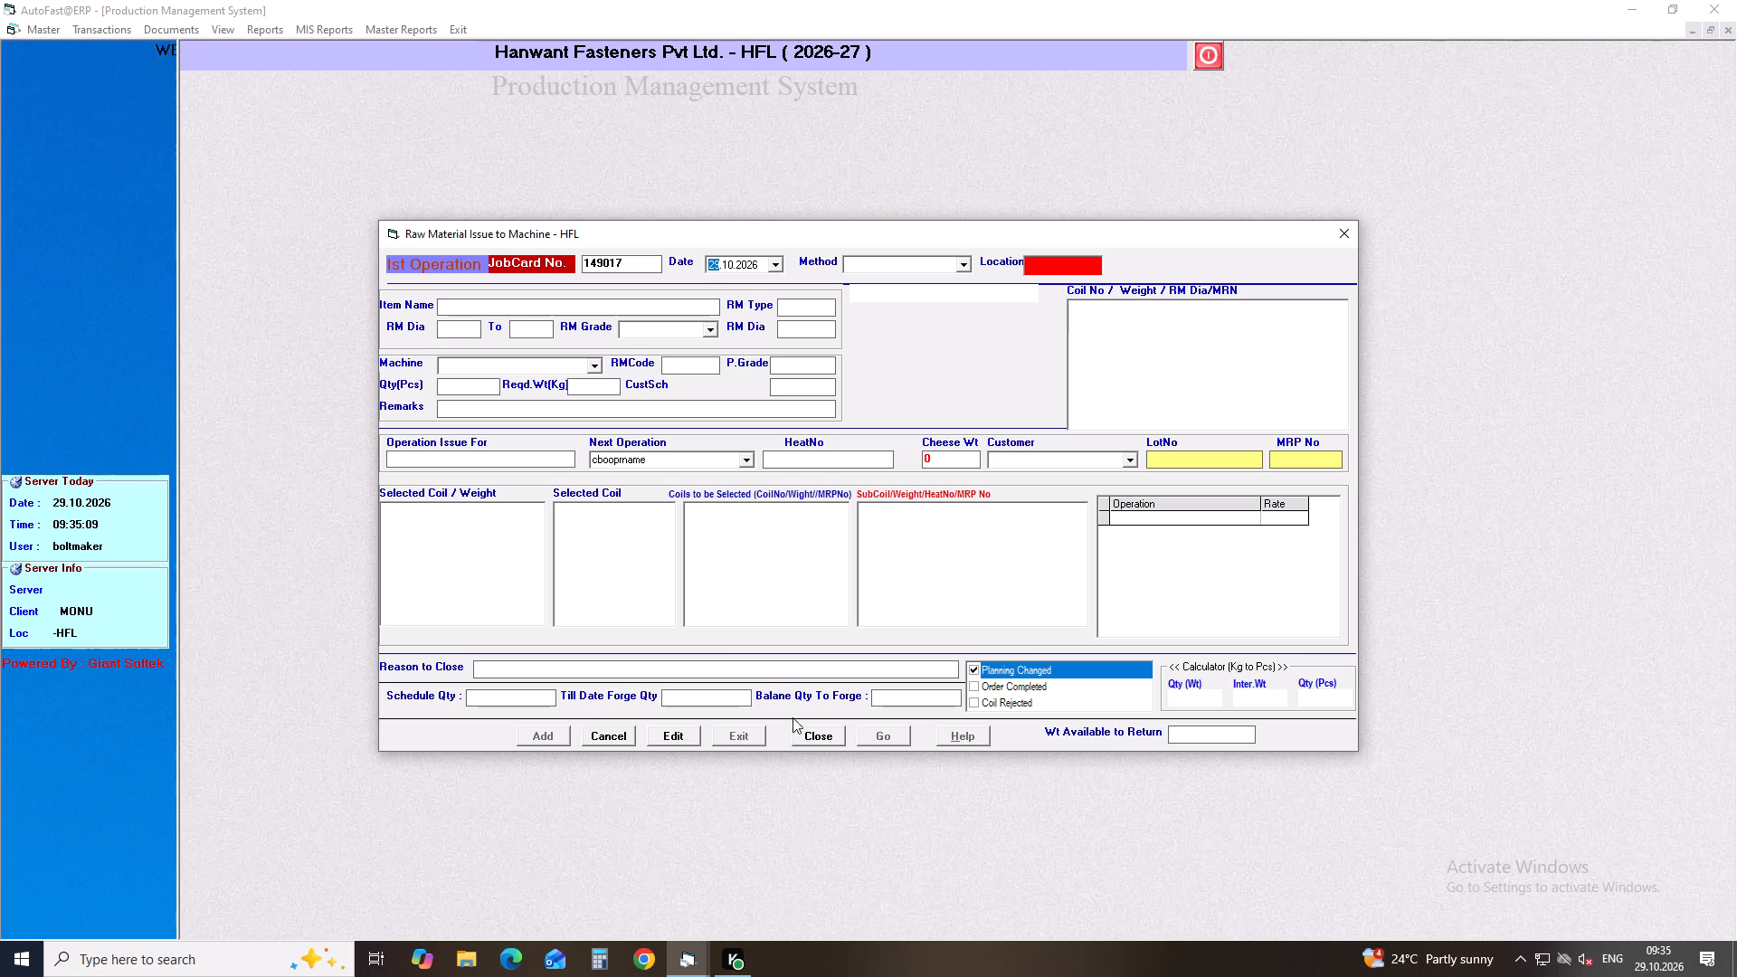
{"action": "left_click", "coordinate": [818, 735]}
Enter a return weight of 48.39 for coil 5058-10R and close job card 149017.
{"action": "left_click", "coordinate": [1214, 518]}
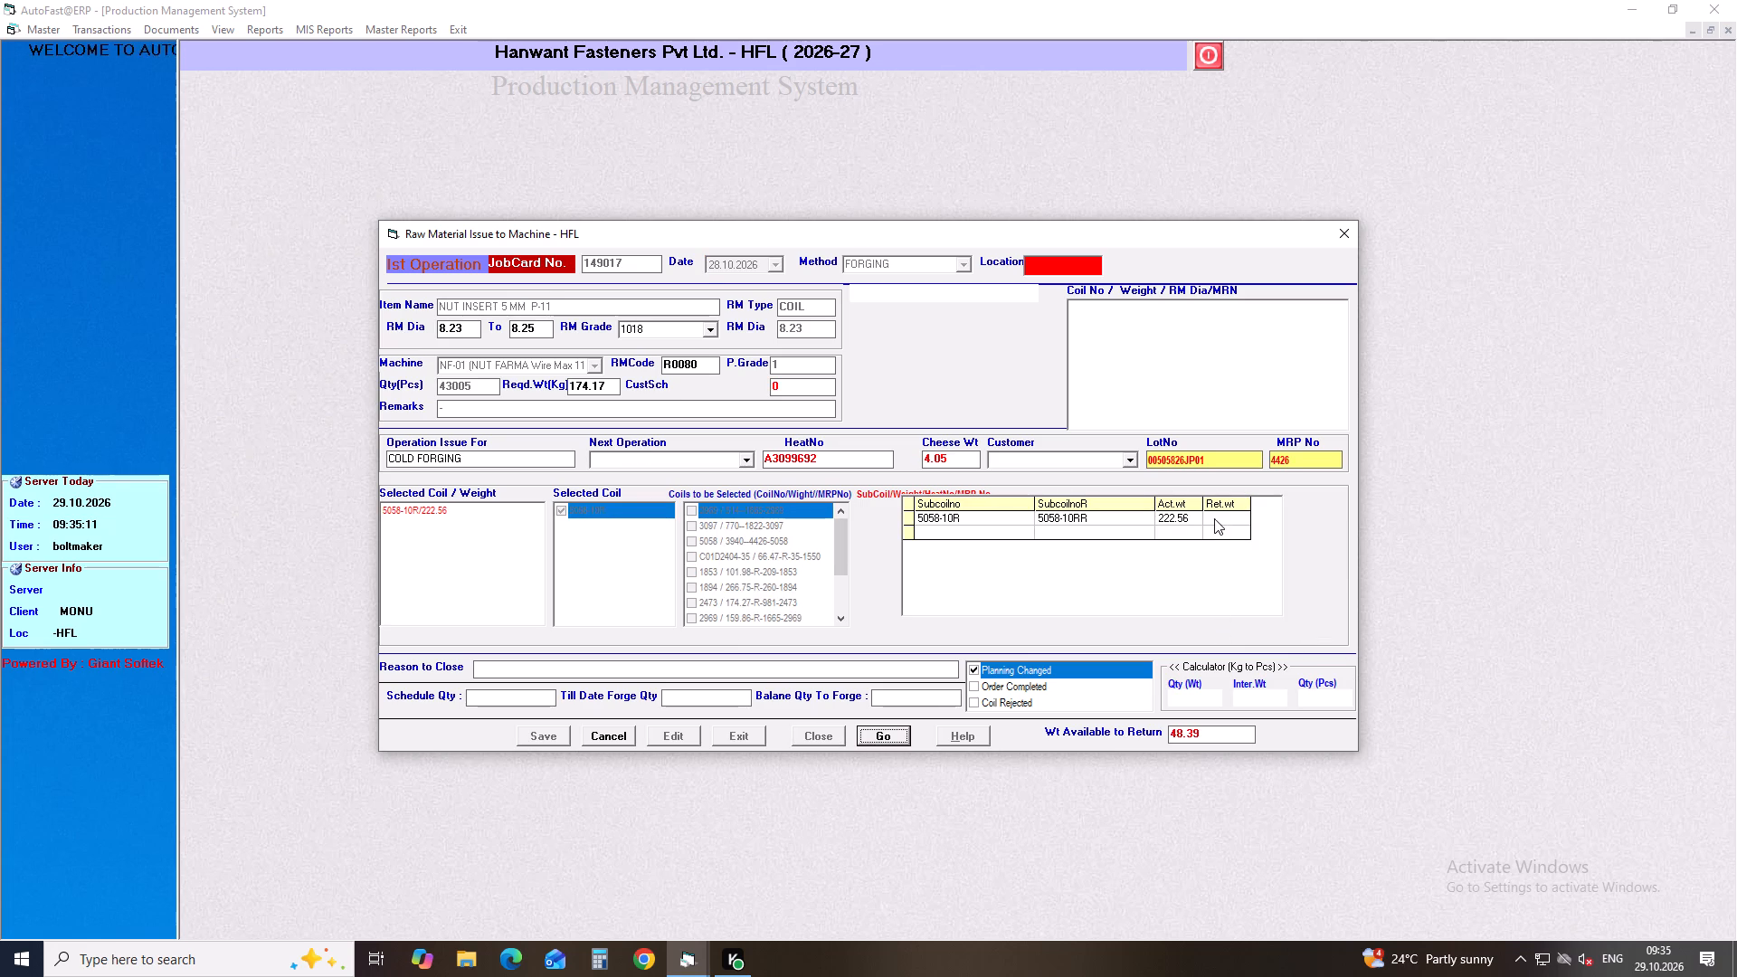
{"action": "type", "text": "48.39"}
{"action": "left_click", "coordinate": [899, 729]}
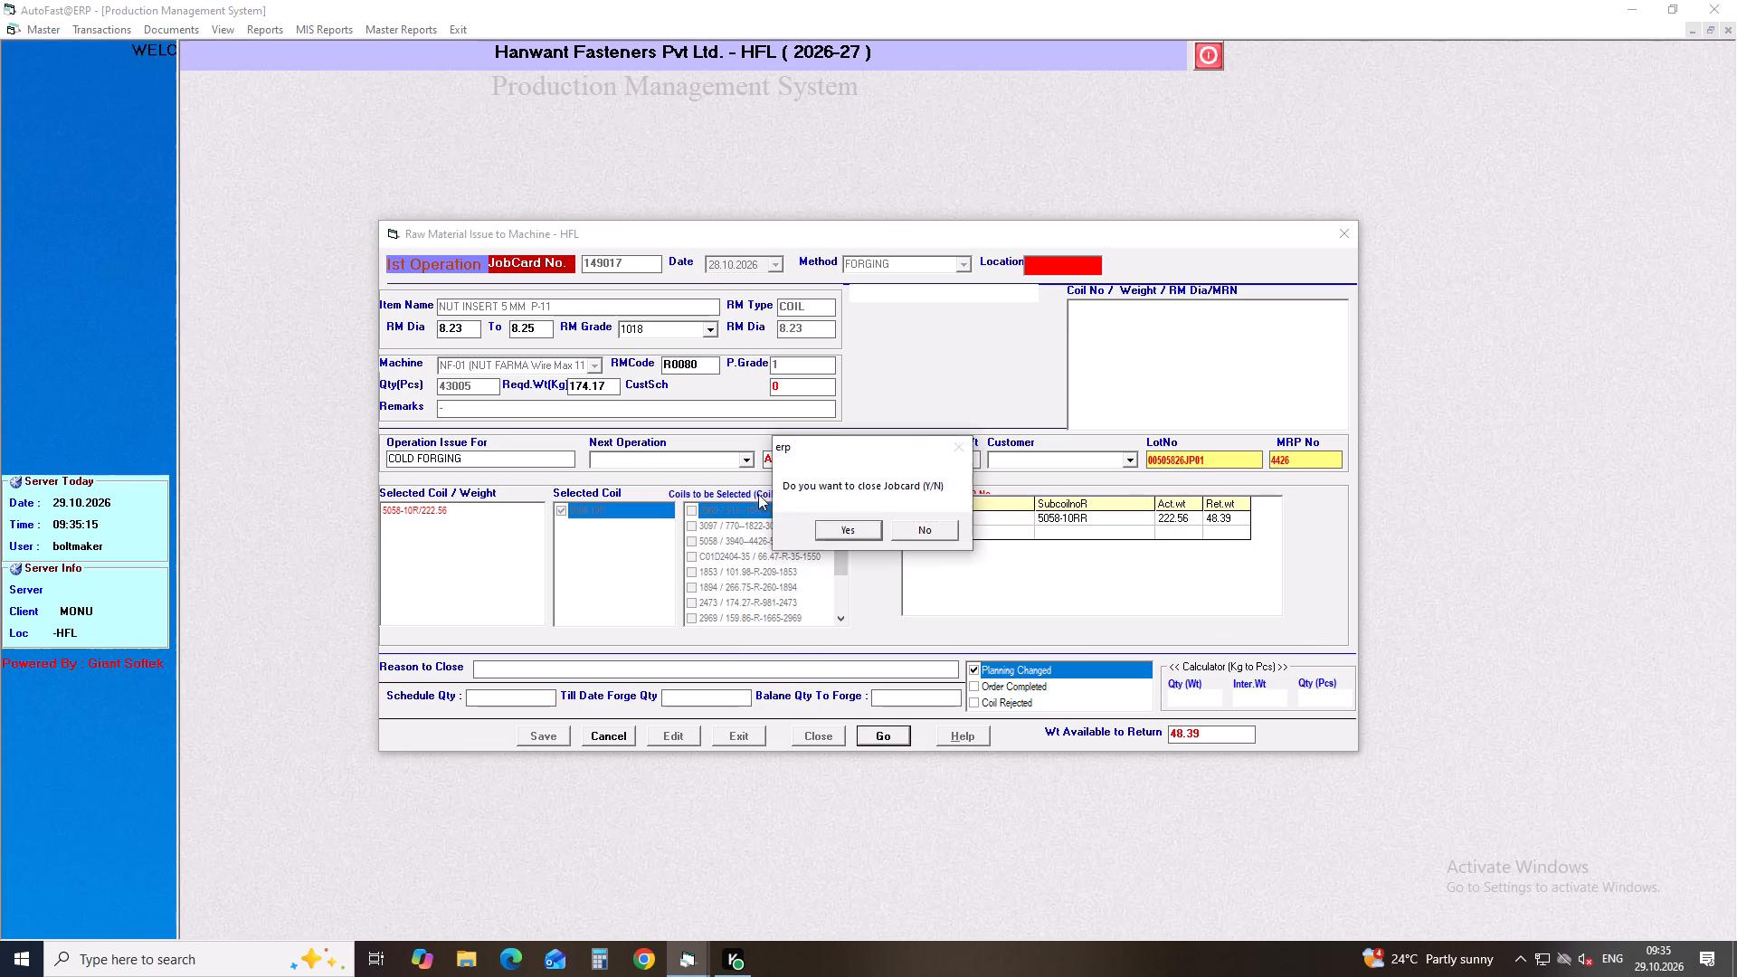
{"action": "left_click", "coordinate": [847, 526]}
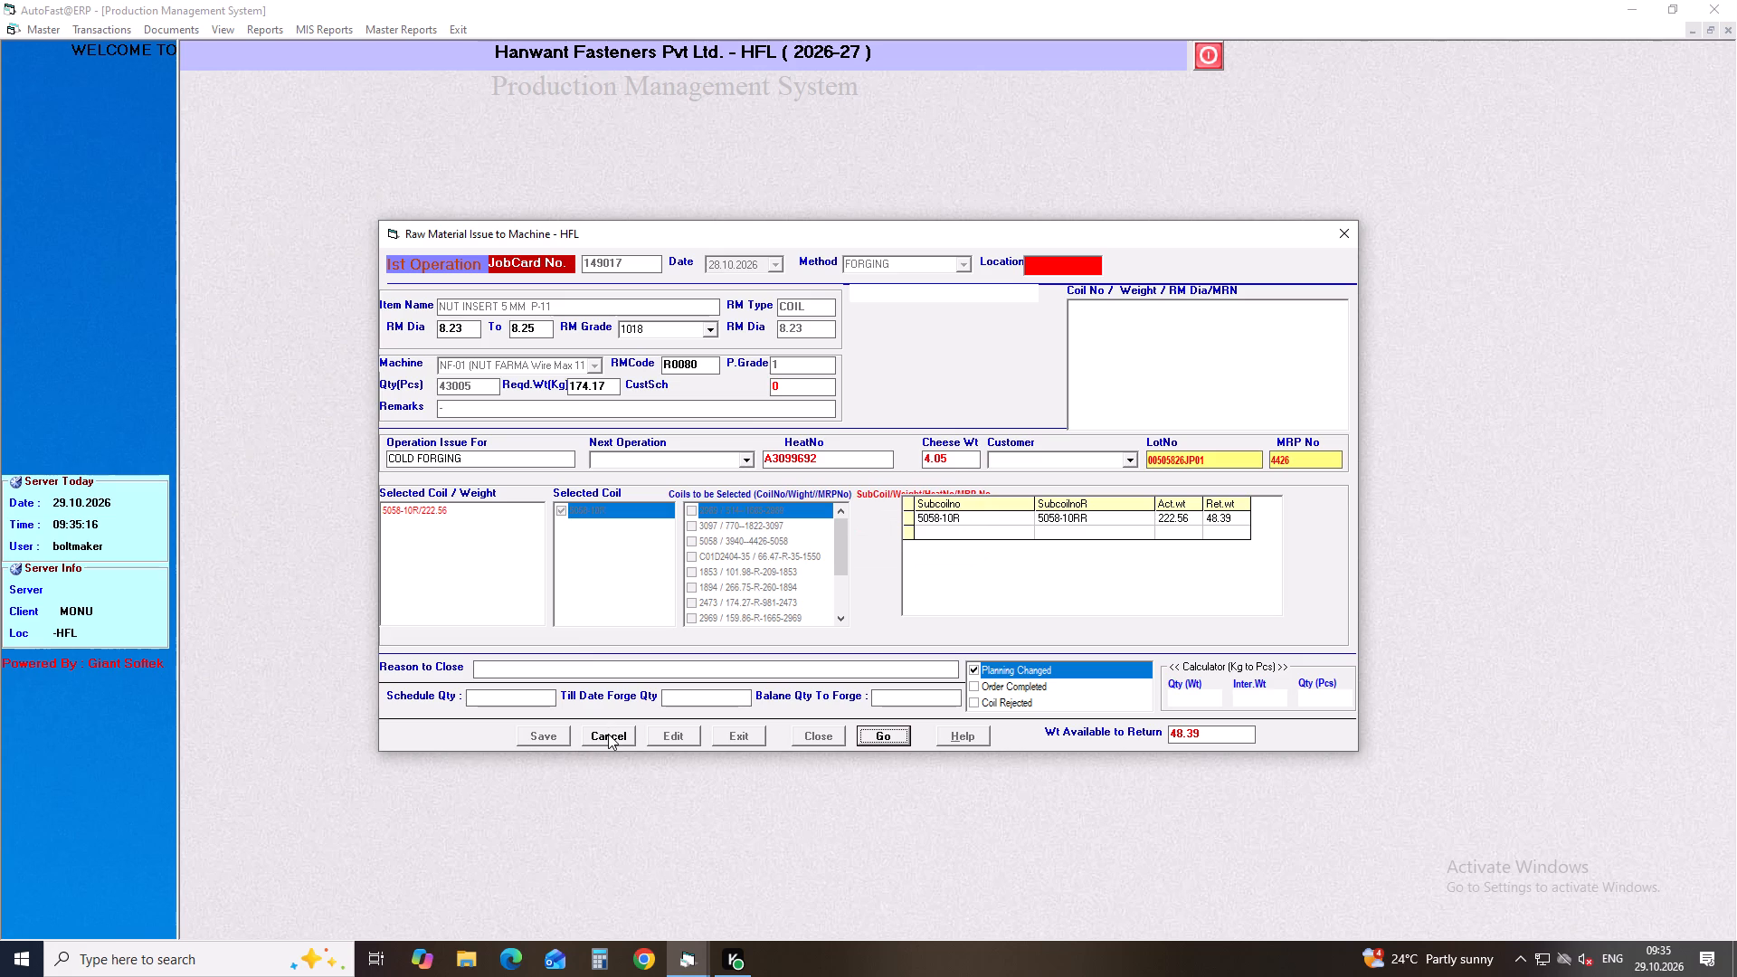
{"action": "left_click", "coordinate": [608, 734]}
Load job card 149018 for closing, enter a return weight of 309.66 for coil 4966-5 and close the job card.
{"action": "left_click", "coordinate": [816, 730]}
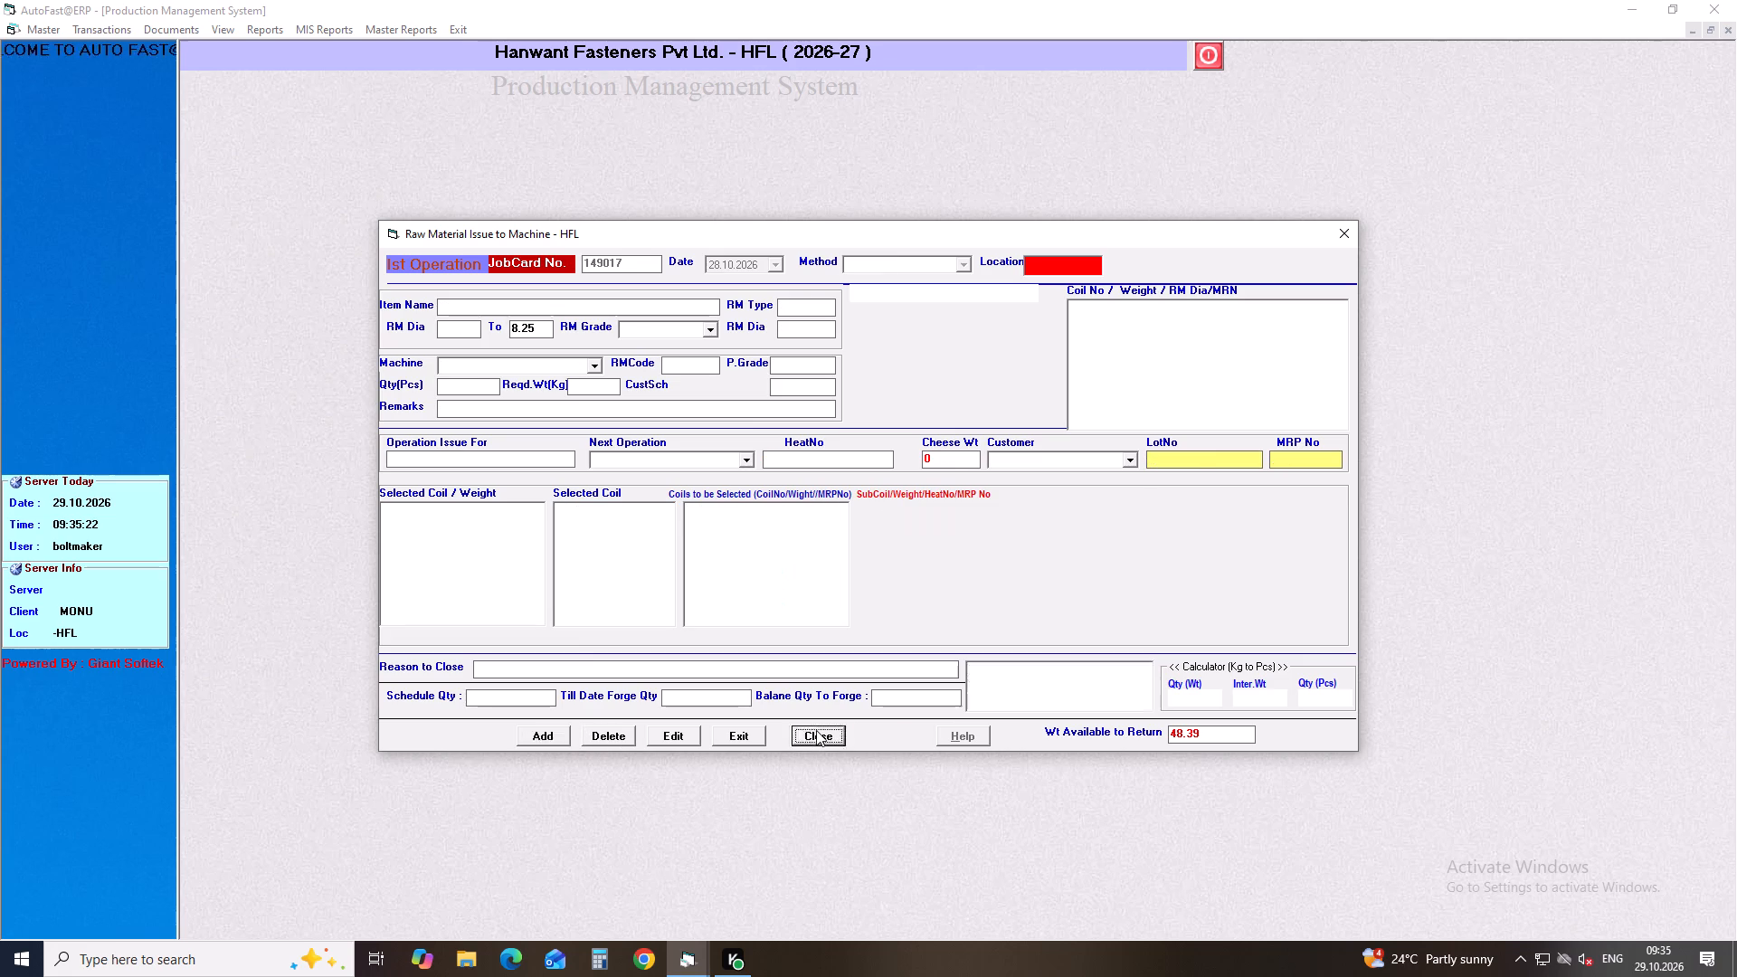
{"action": "key", "text": "BackSpace"}
{"action": "key", "text": "8"}
{"action": "key", "text": "Return"}
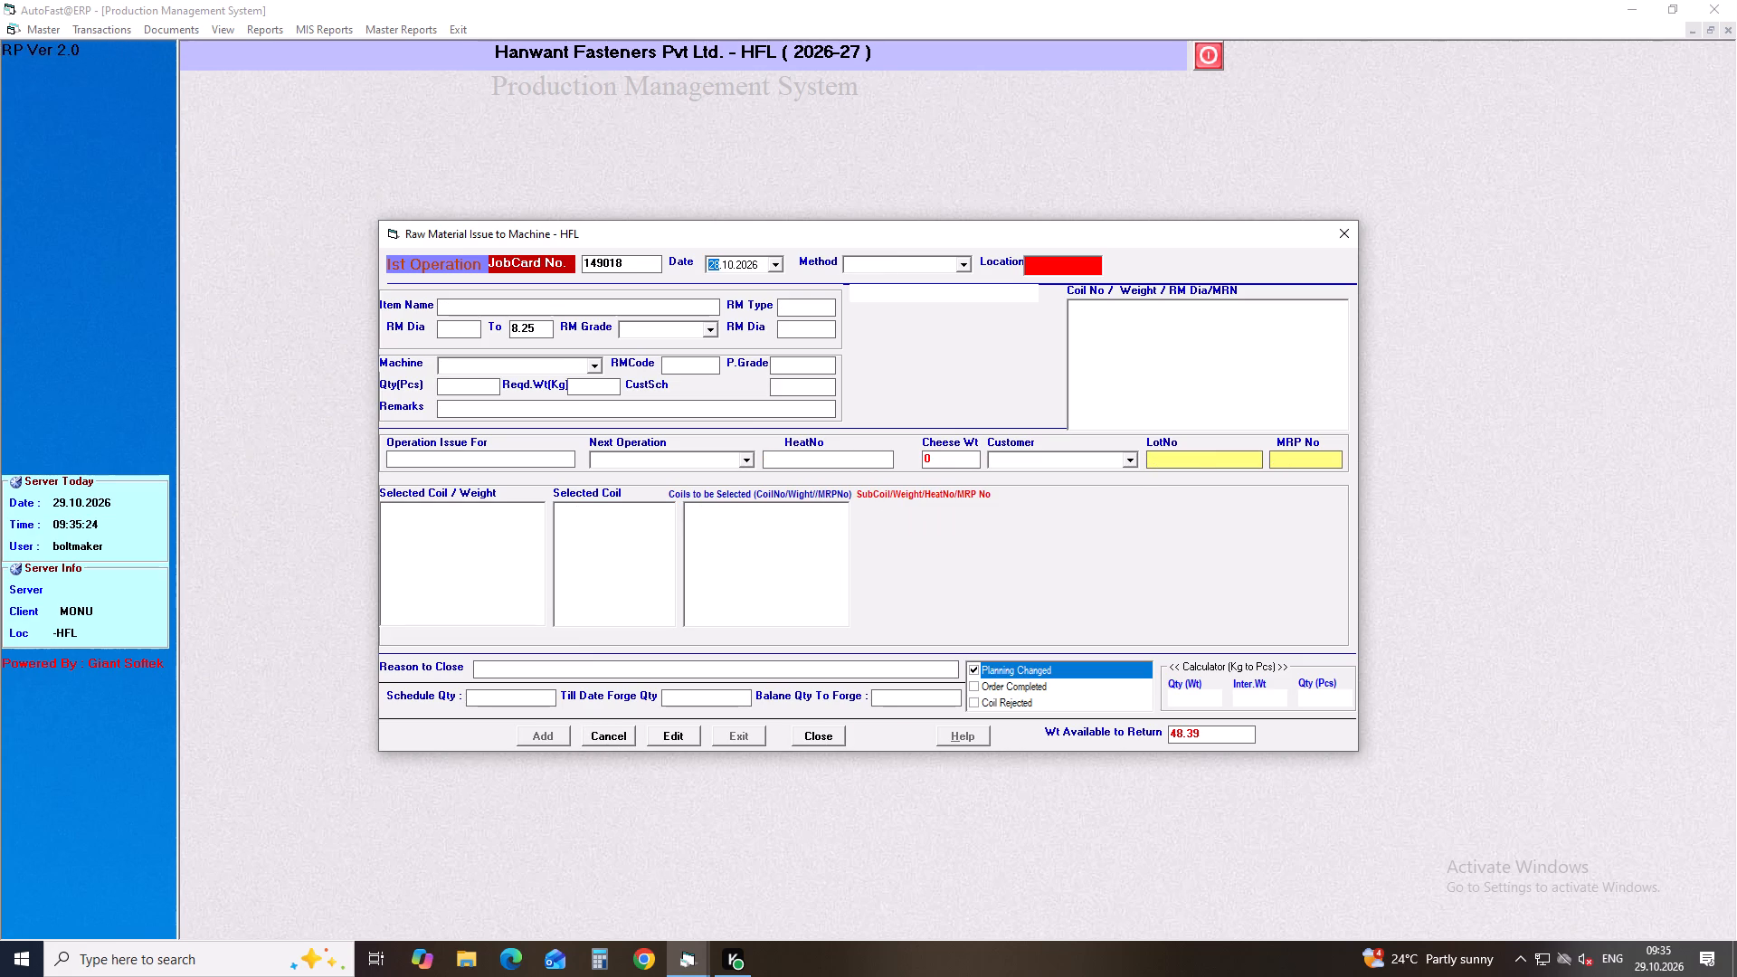
{"action": "left_click", "coordinate": [816, 730]}
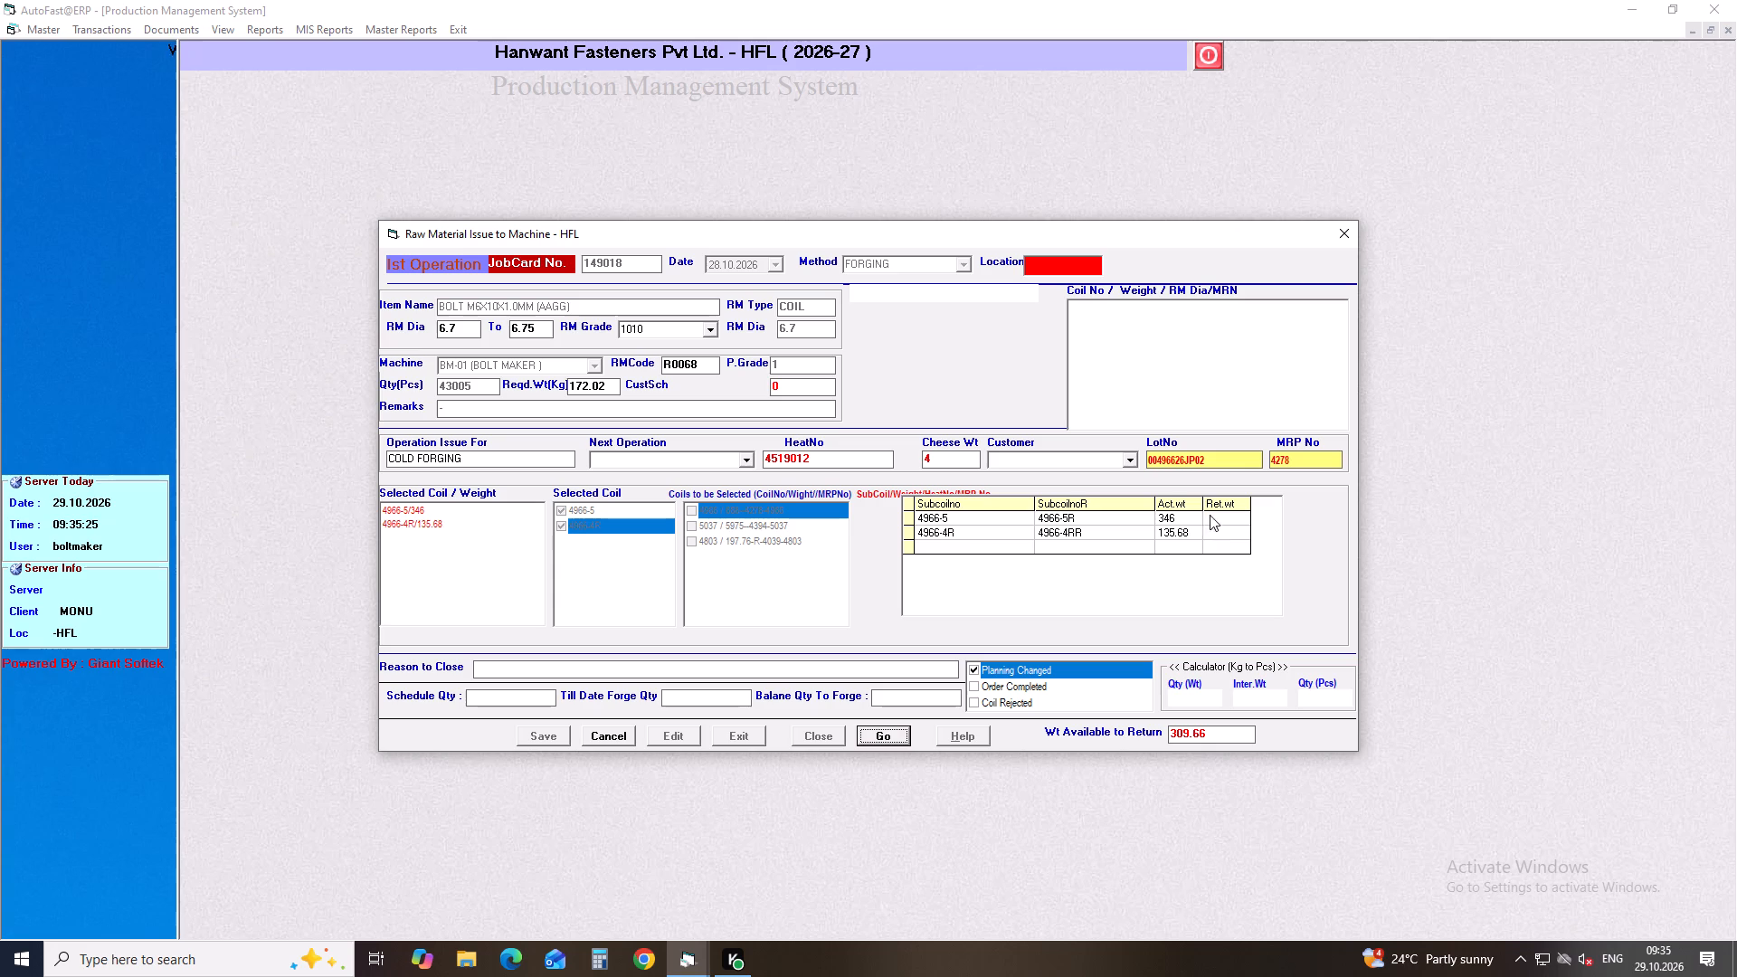
{"action": "left_click", "coordinate": [1218, 517]}
{"action": "type", "text": "309.66"}
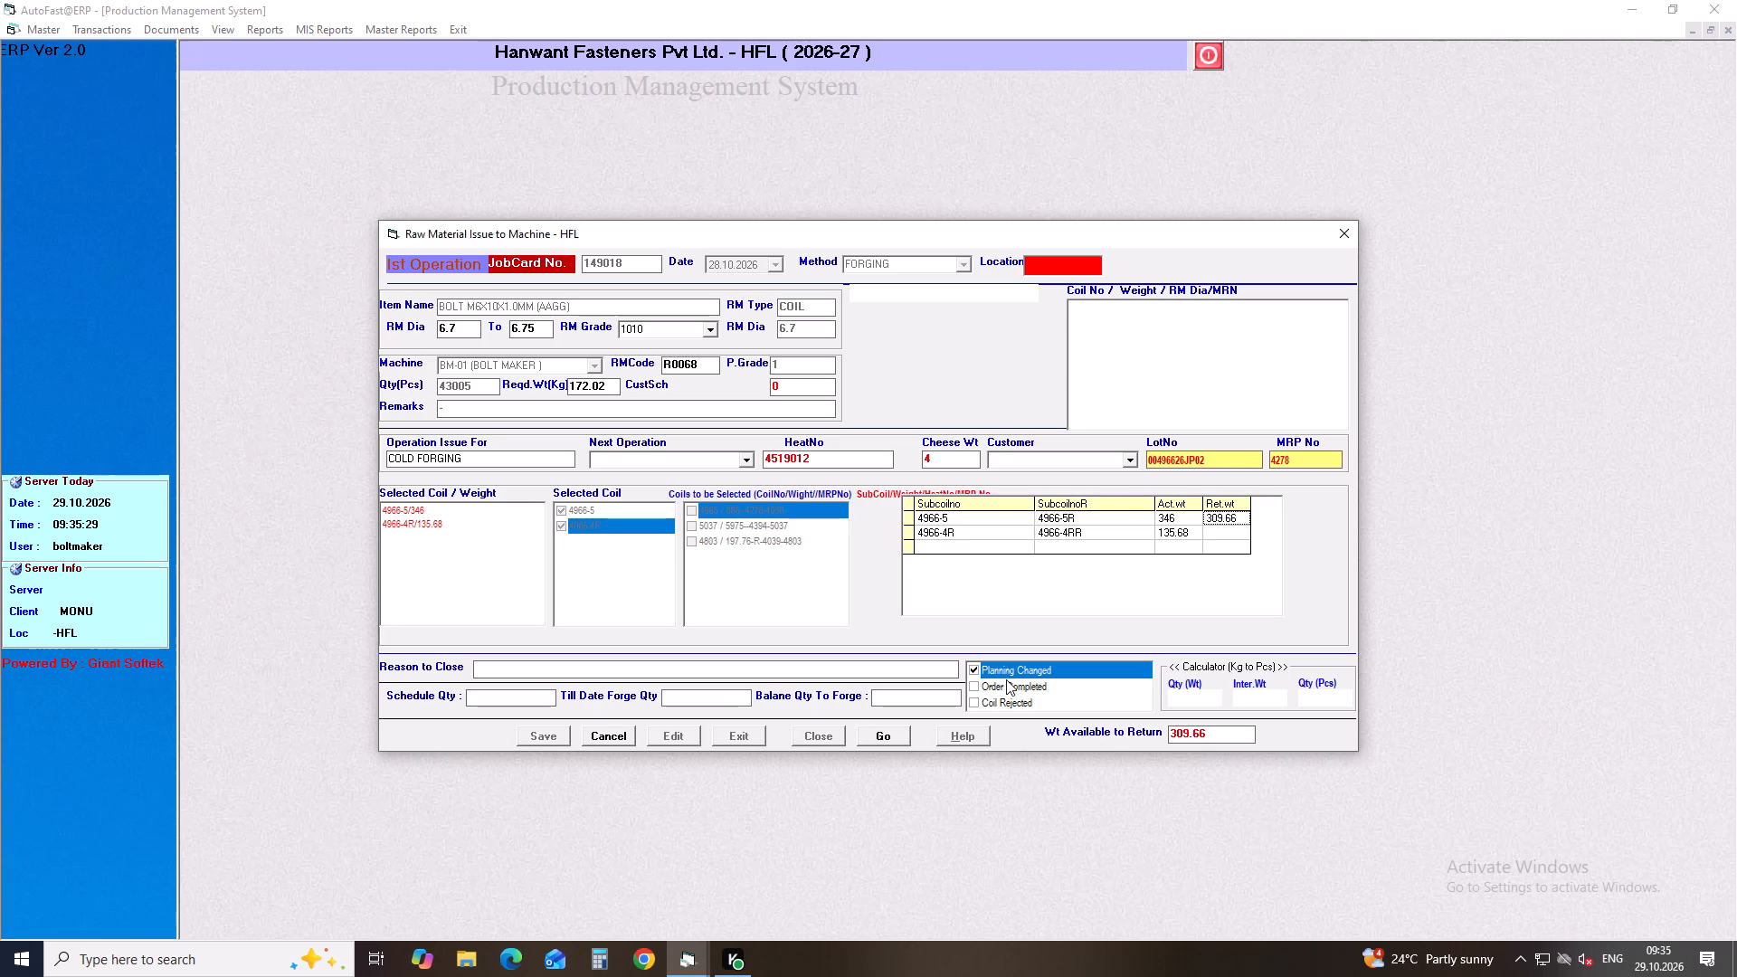
{"action": "left_click", "coordinate": [874, 736]}
{"action": "left_click", "coordinate": [847, 526]}
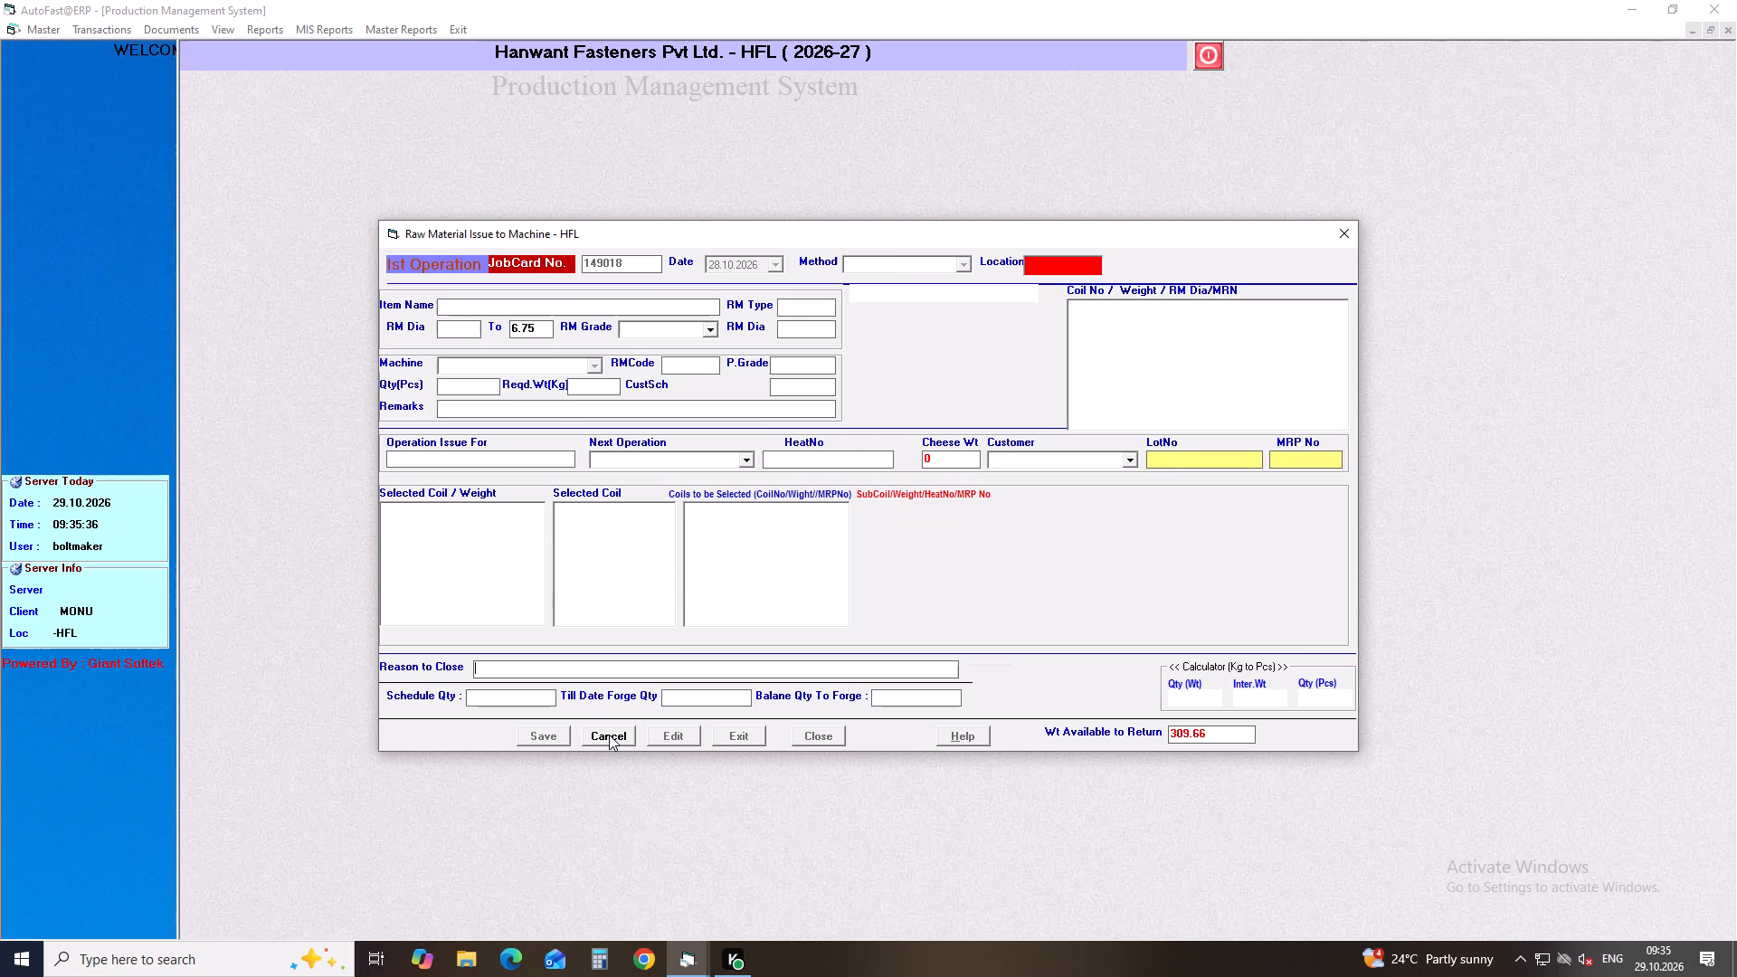
{"action": "left_click", "coordinate": [609, 735]}
Load job card 149019 for closing and try to close it with a return weight of 11.01 for coil 5097-14R.
{"action": "left_click", "coordinate": [823, 736]}
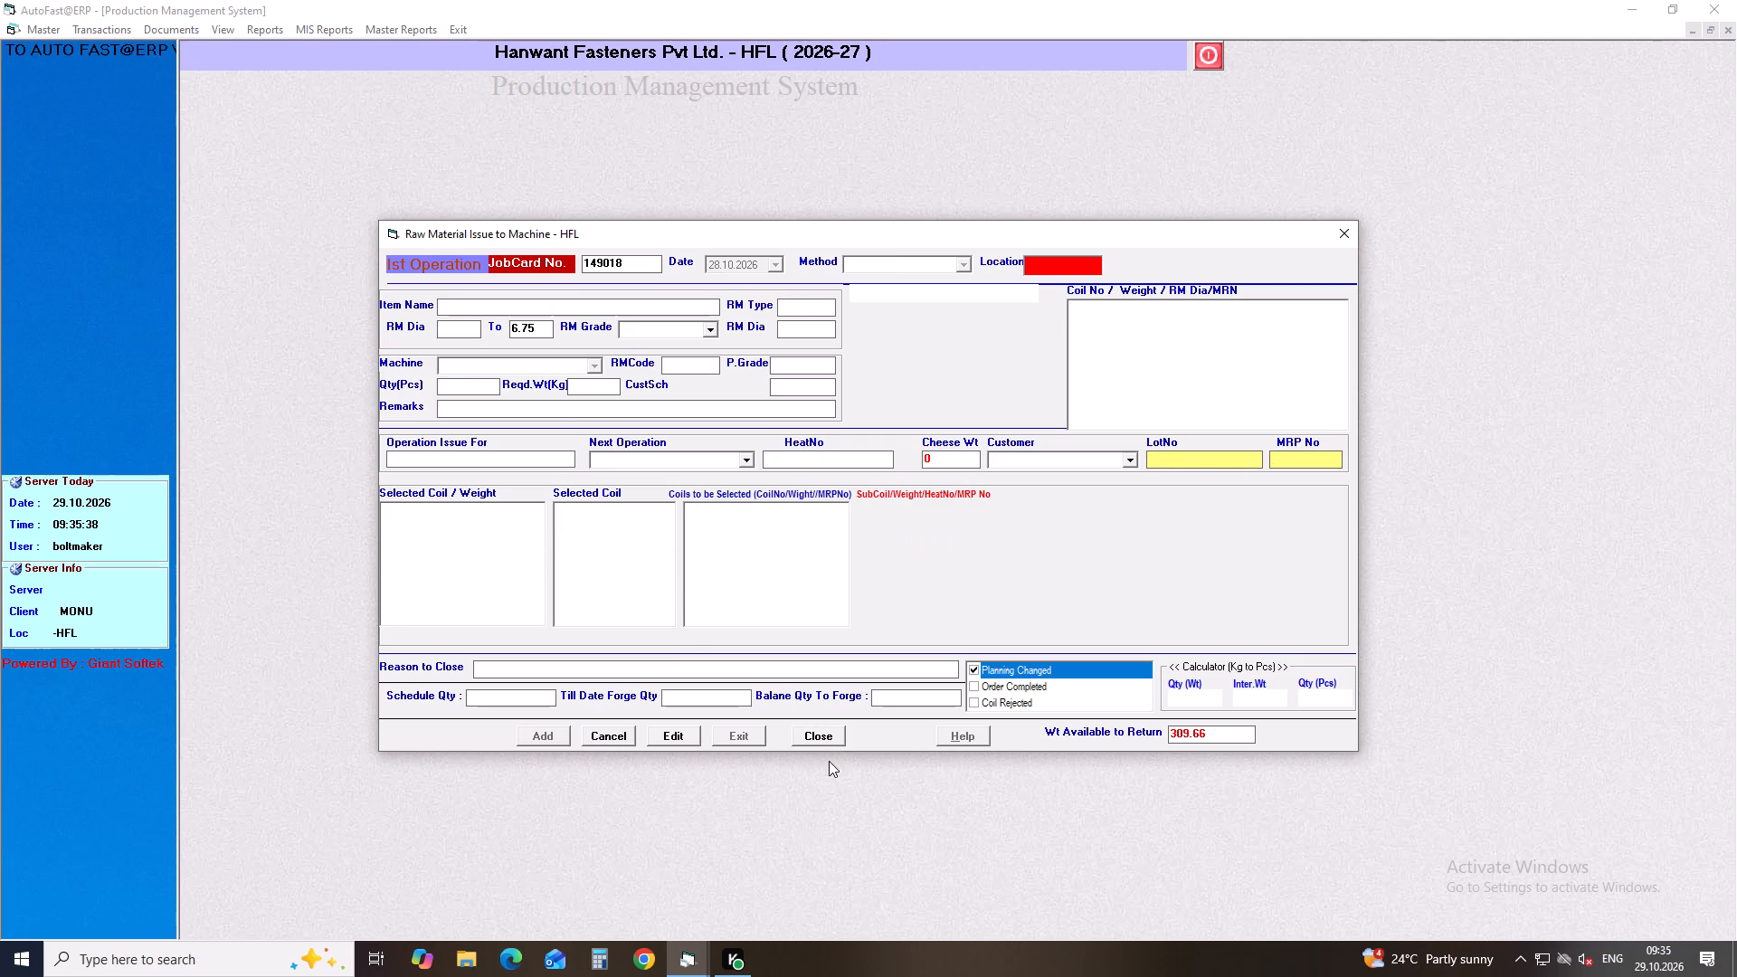
{"action": "key", "text": "BackSpace"}
{"action": "key", "text": "9"}
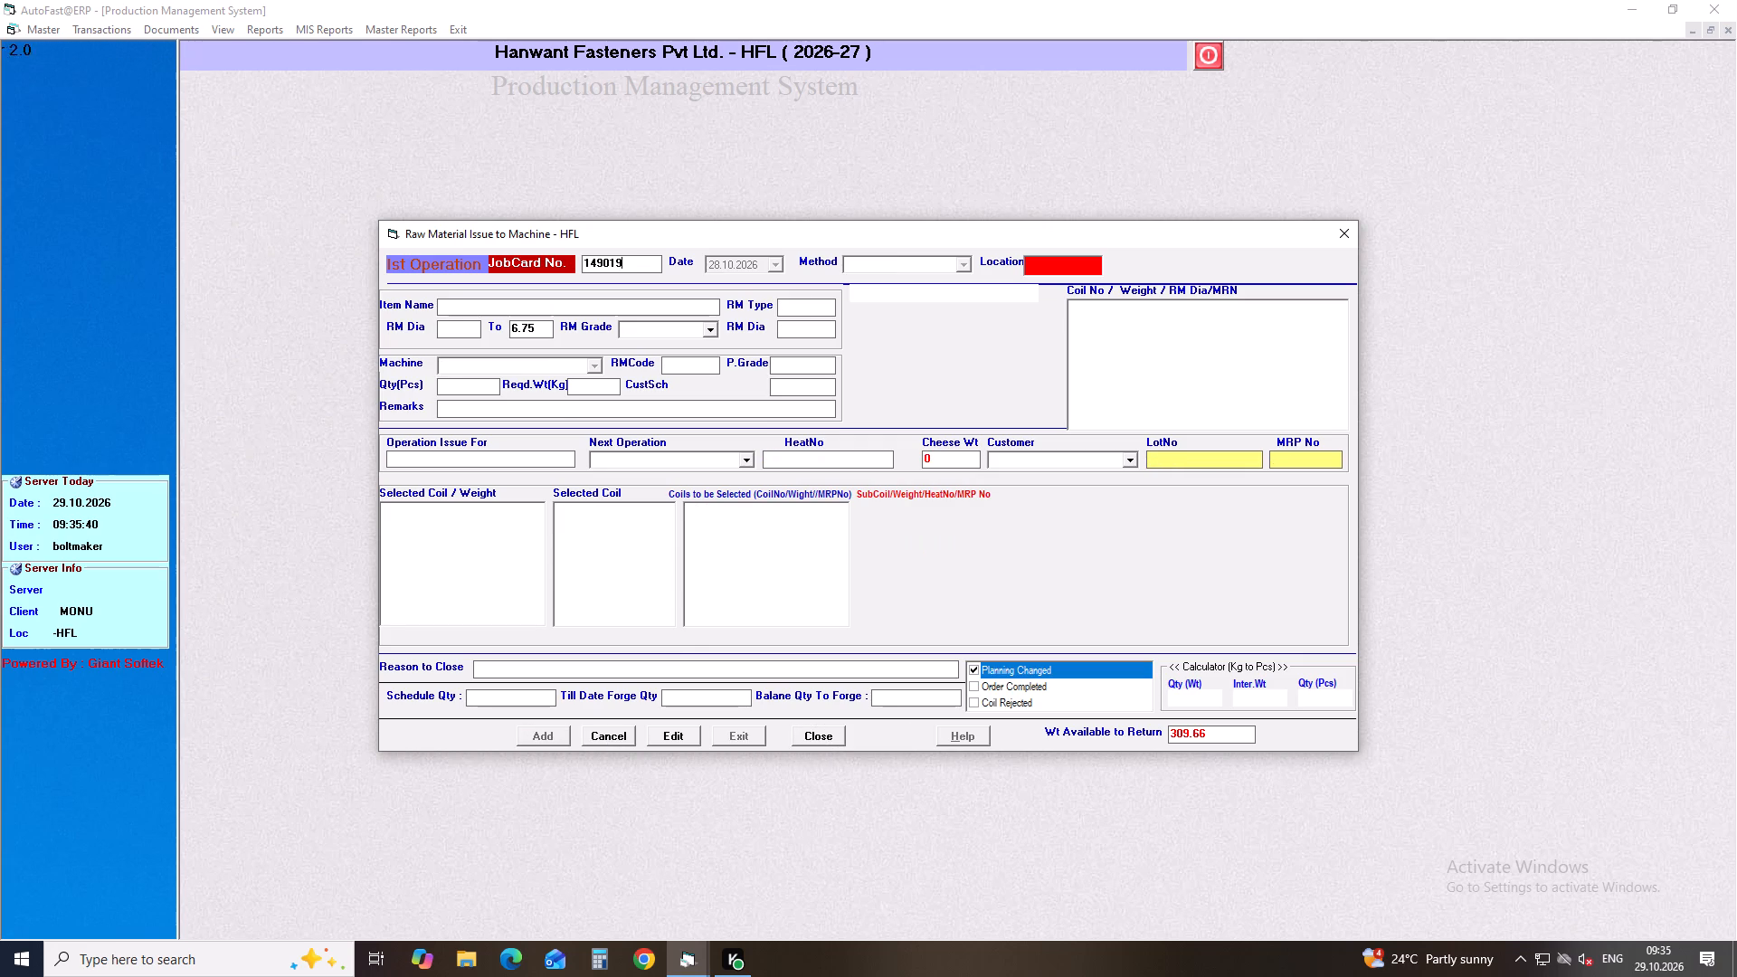
{"action": "key", "text": "Return"}
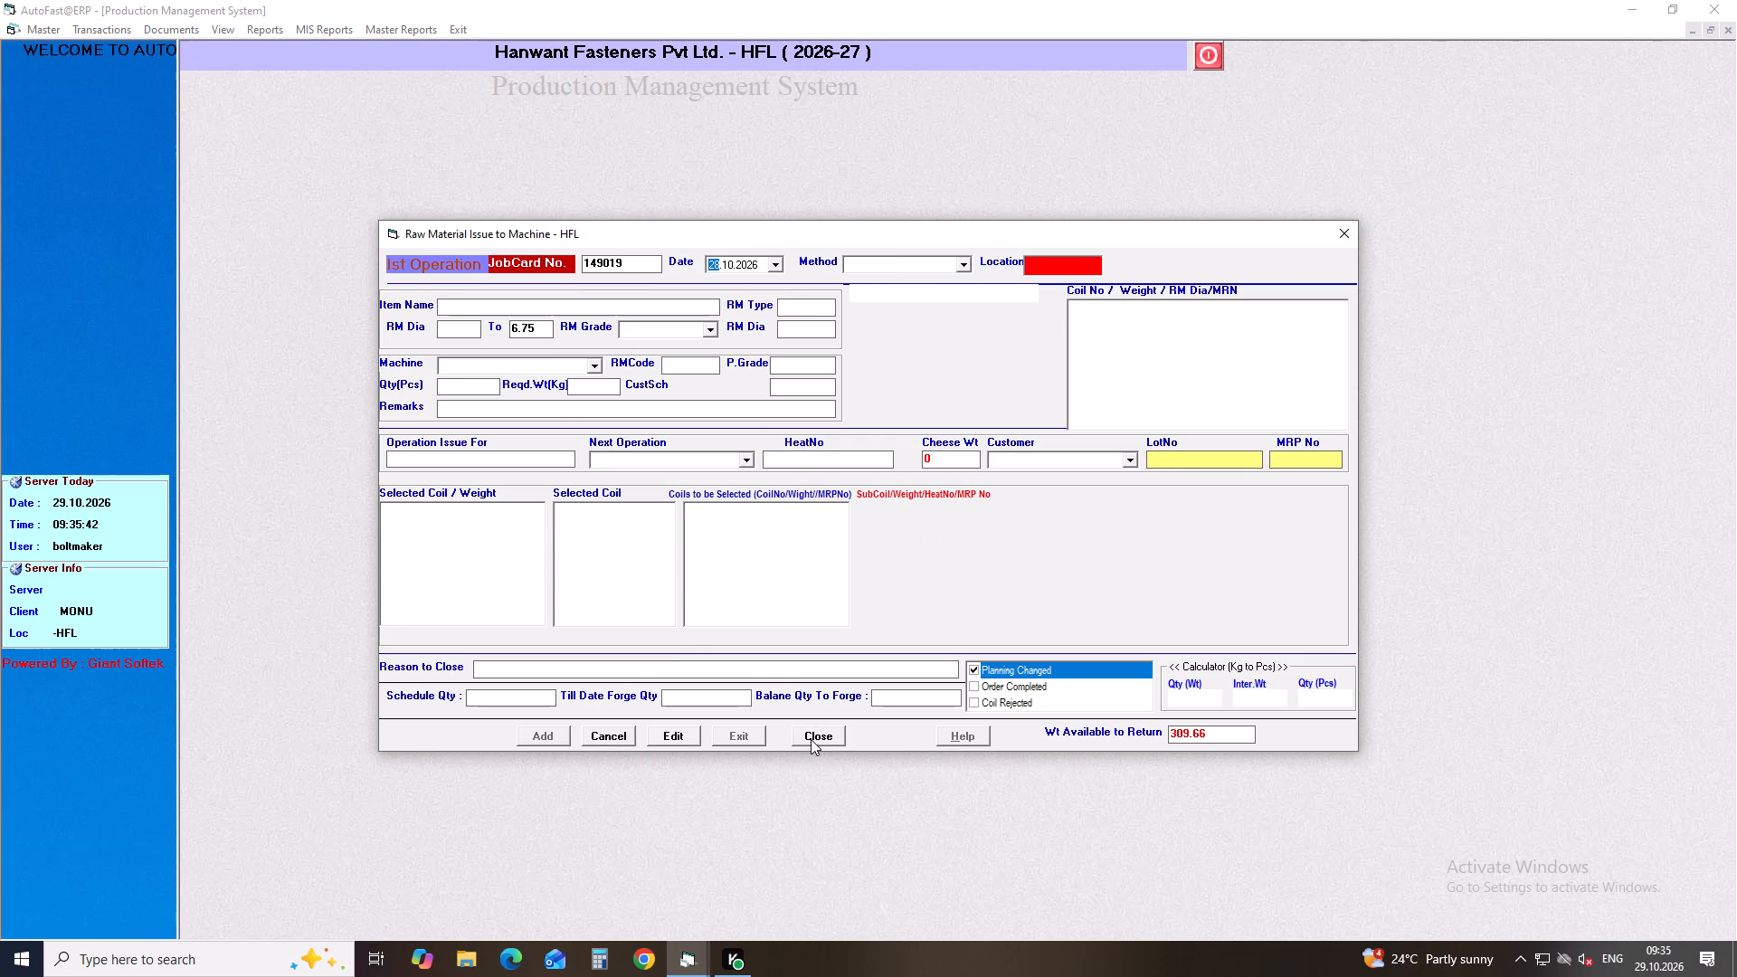
{"action": "left_click", "coordinate": [811, 736]}
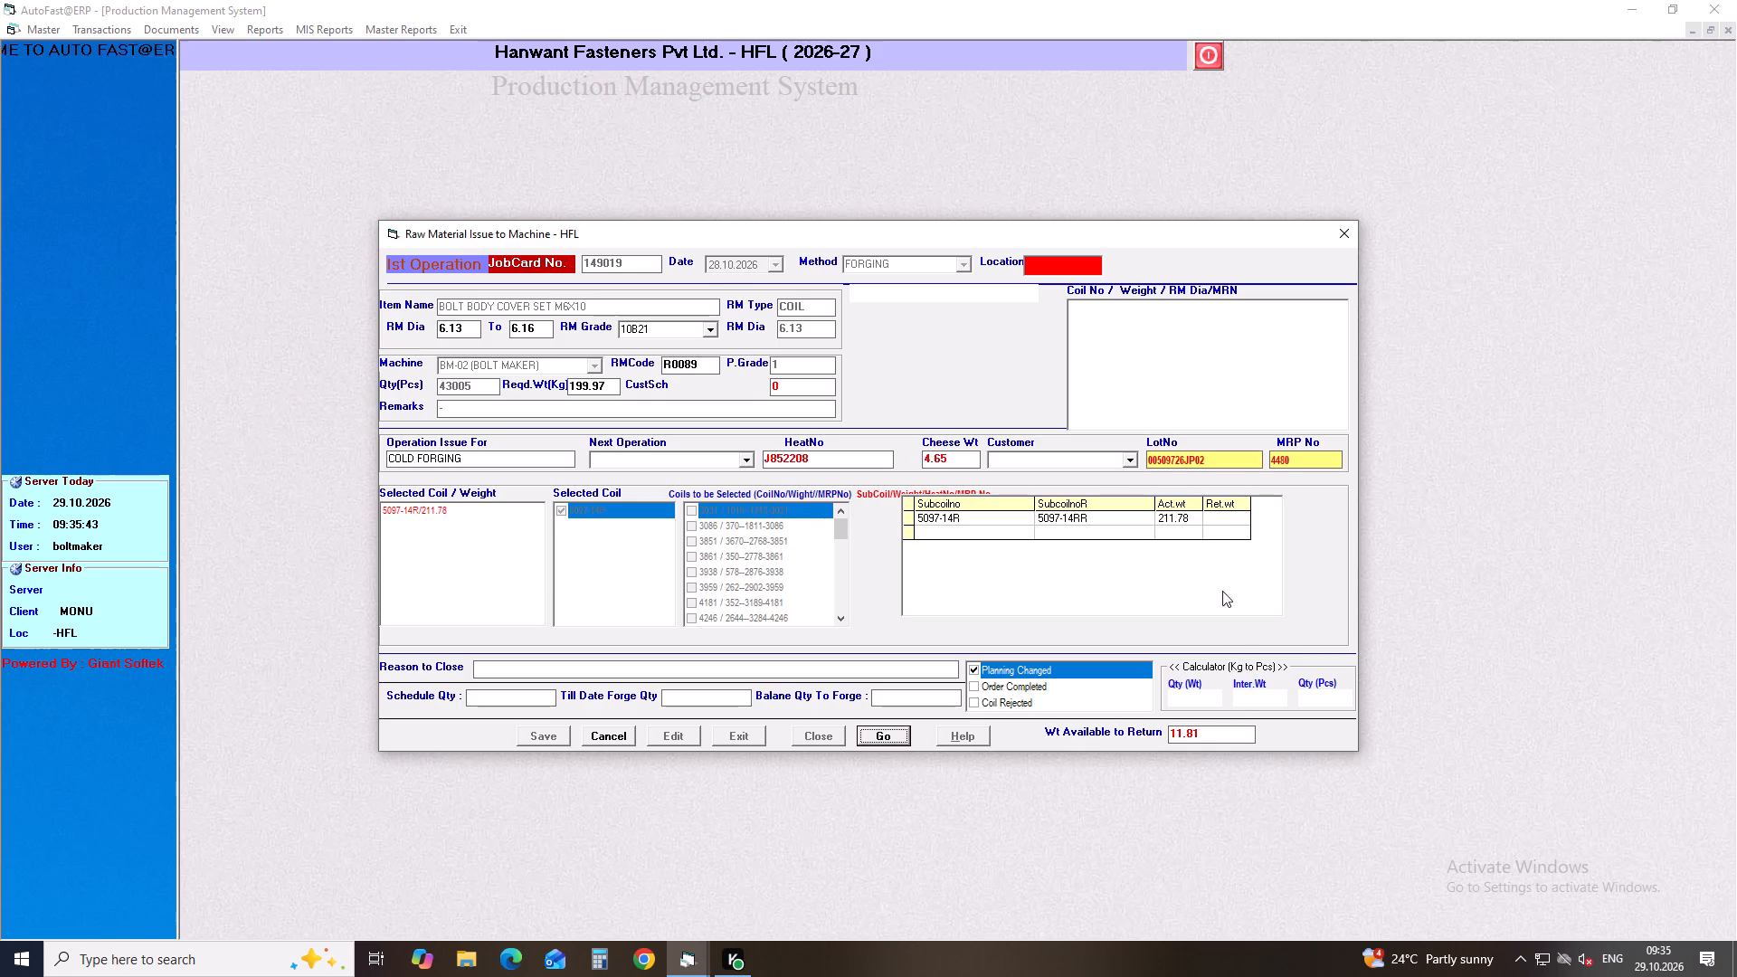
{"action": "left_click", "coordinate": [1214, 524]}
{"action": "type", "text": "11.01"}
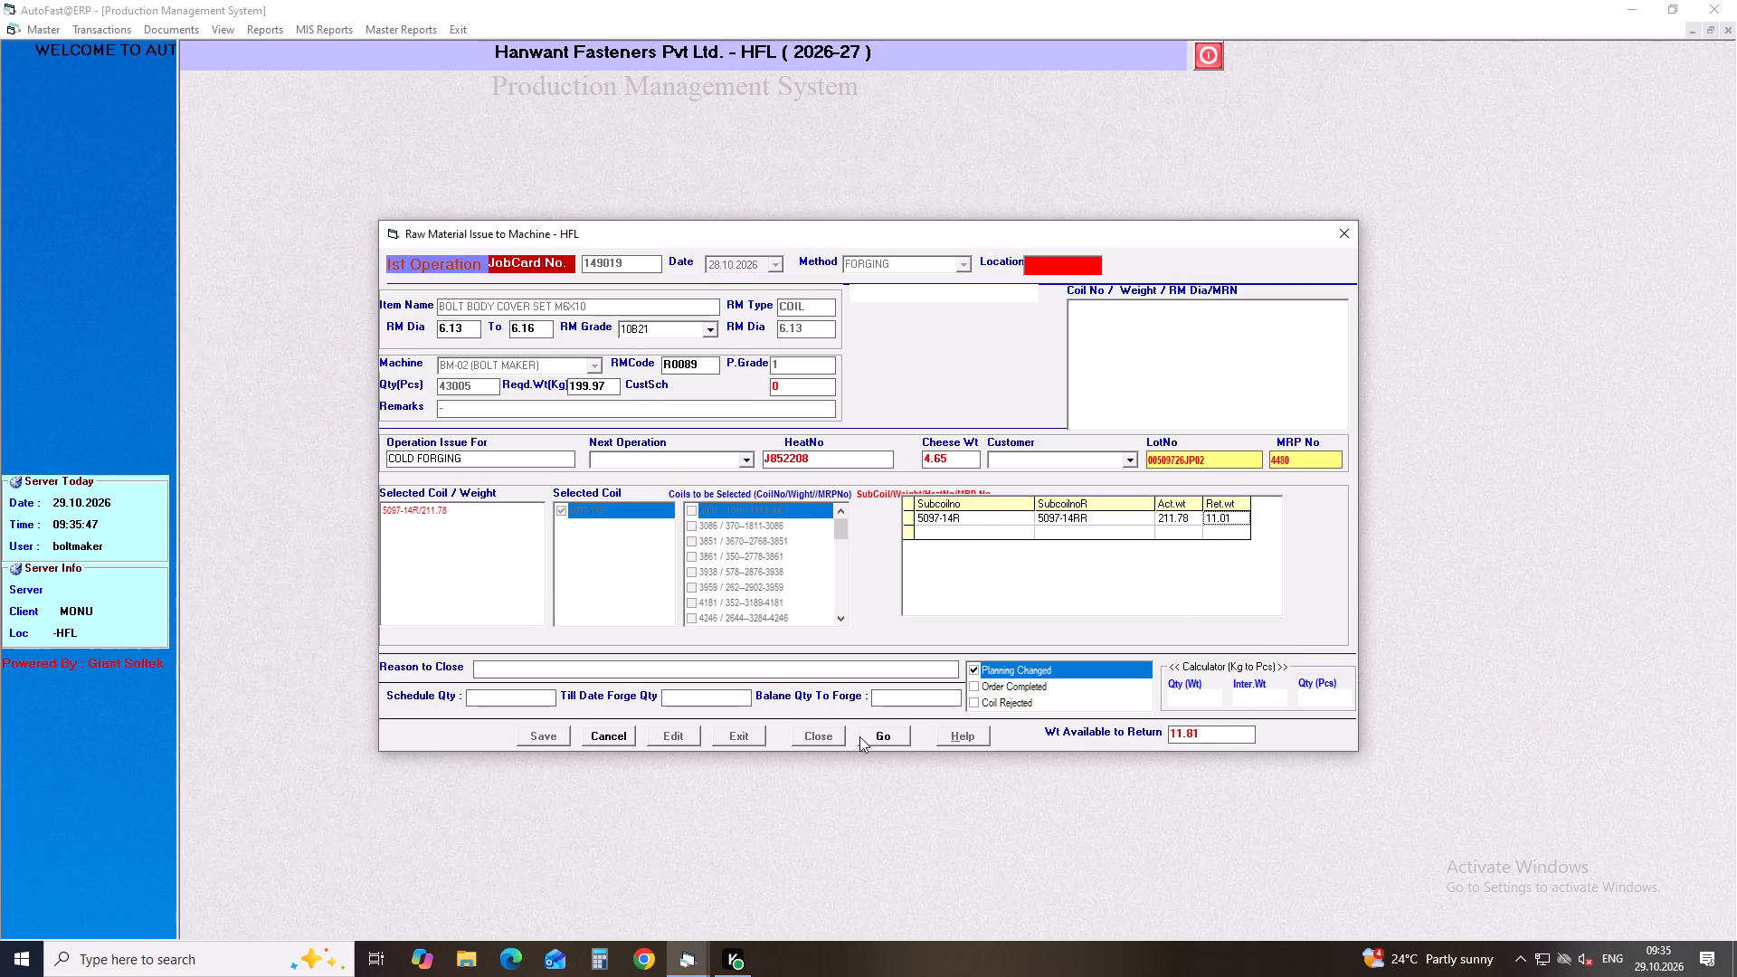
{"action": "left_click", "coordinate": [862, 734]}
{"action": "left_click", "coordinate": [841, 526]}
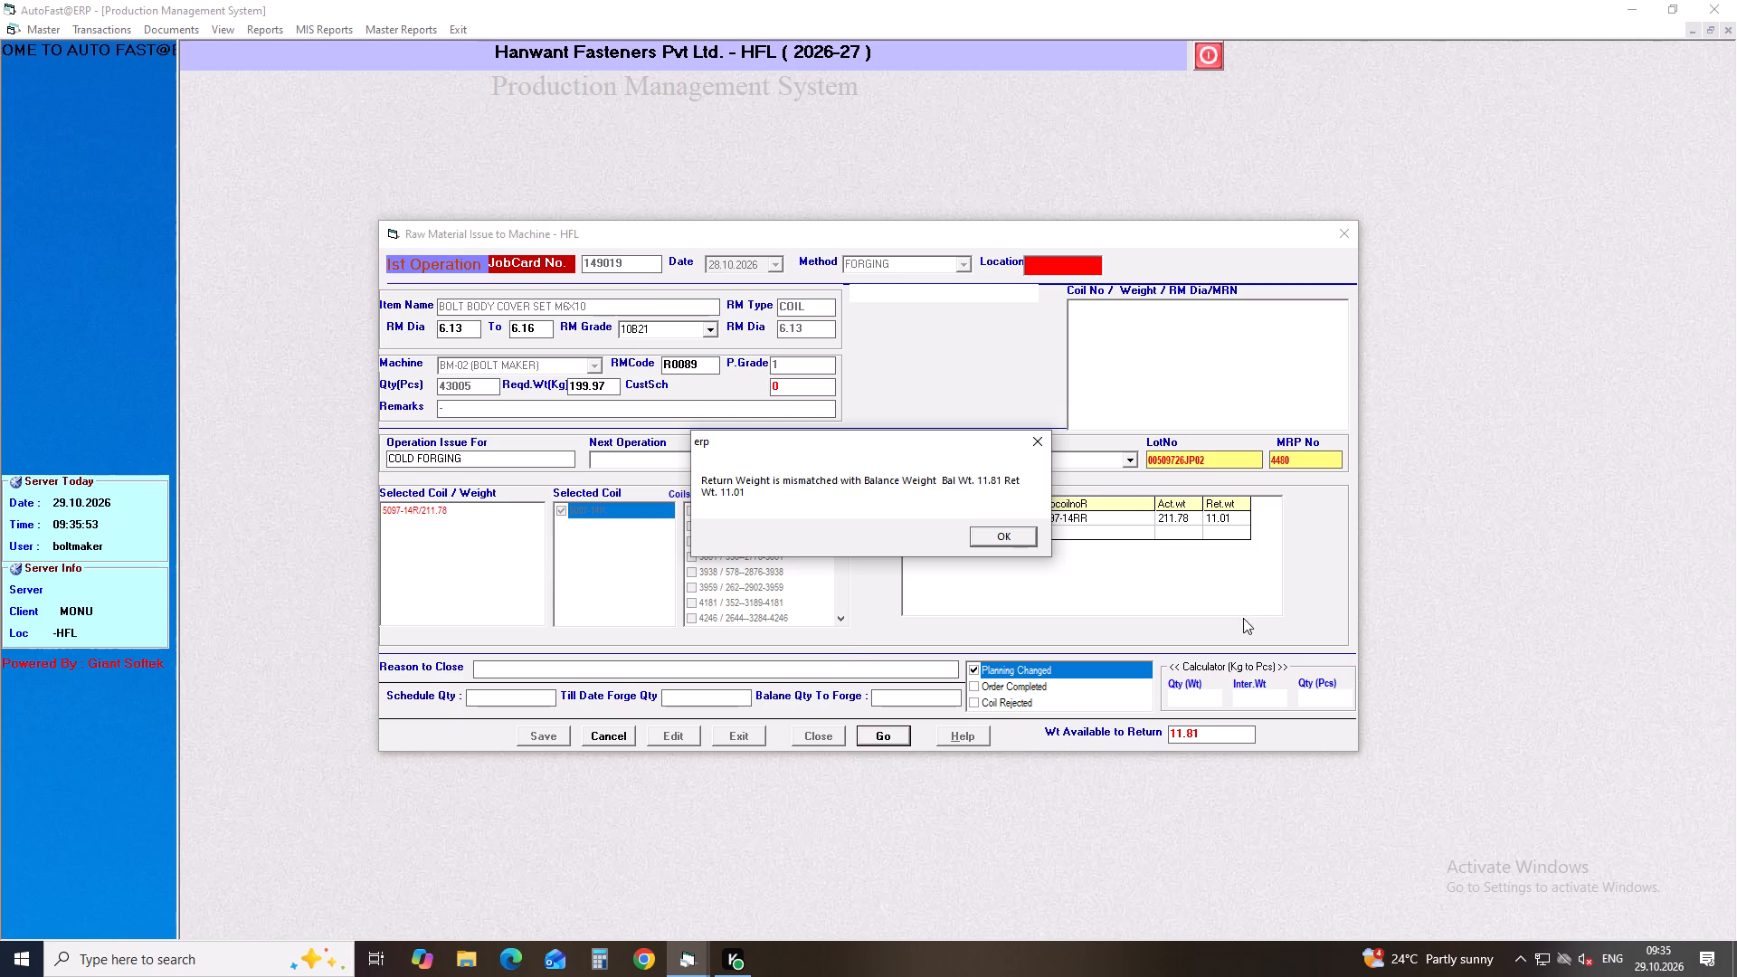
{"action": "left_click", "coordinate": [1039, 447]}
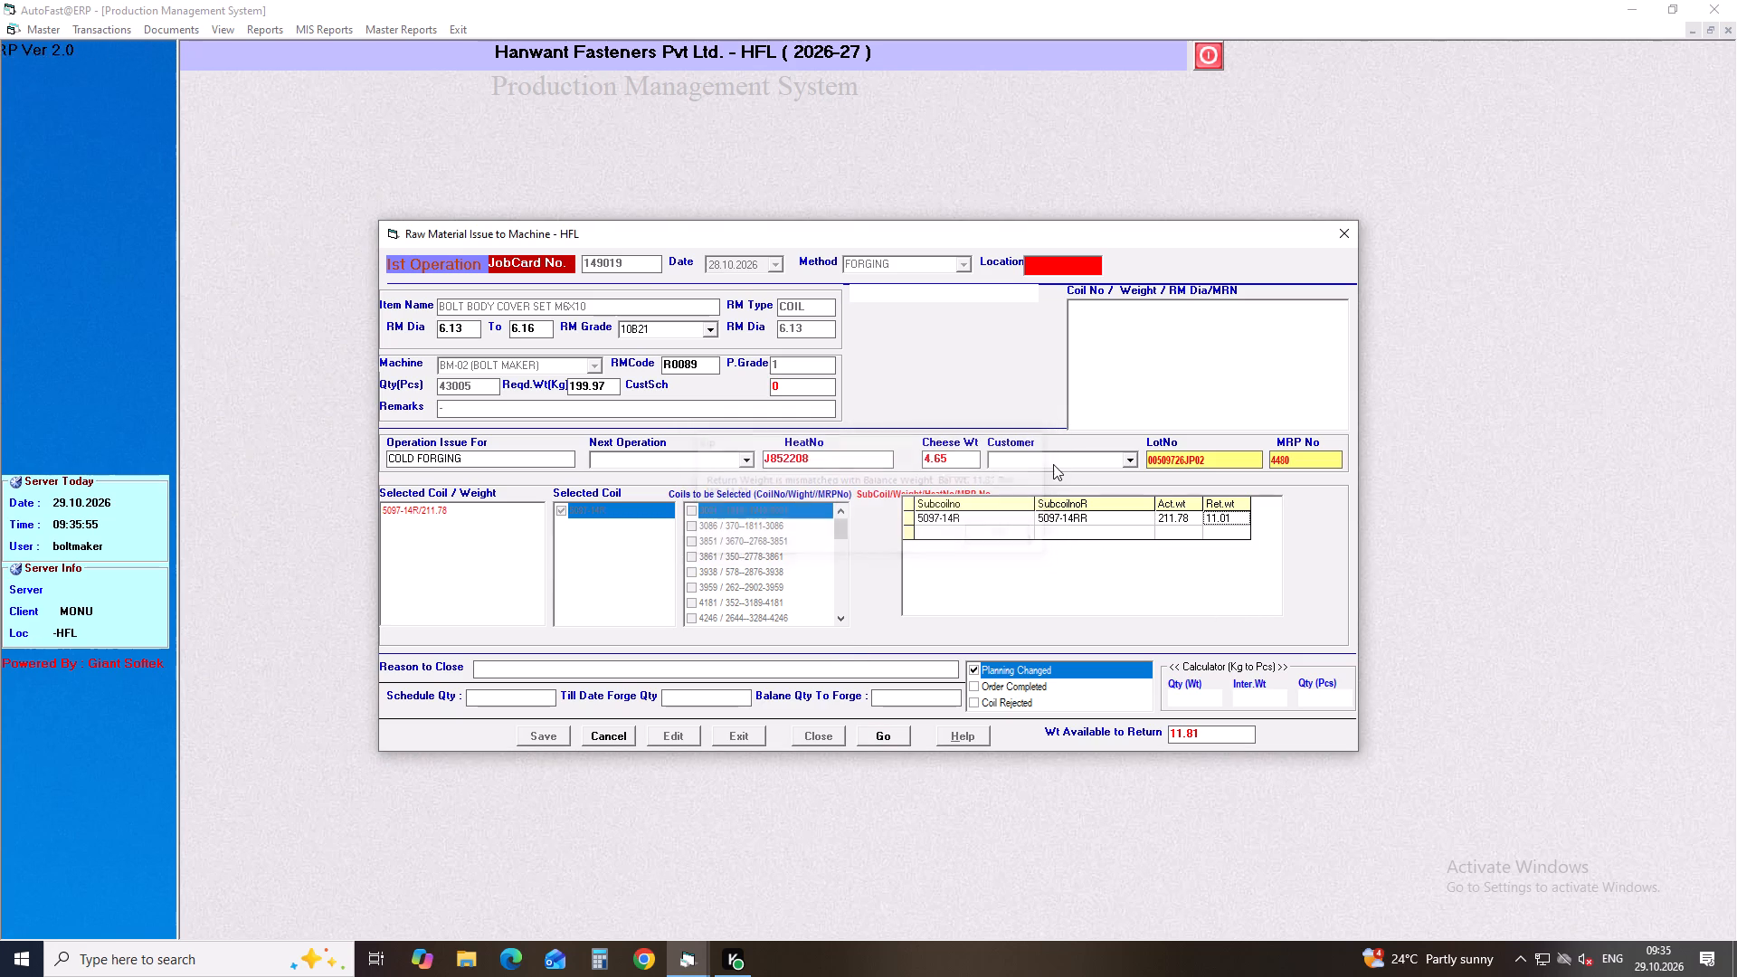
Correct the return weight of coil 5097-14R to 11.81 and close job card 149019.
{"action": "key", "text": "BackSpace"}
{"action": "key", "text": "BackSpace"}
{"action": "type", "text": "81"}
{"action": "left_click", "coordinate": [879, 741]}
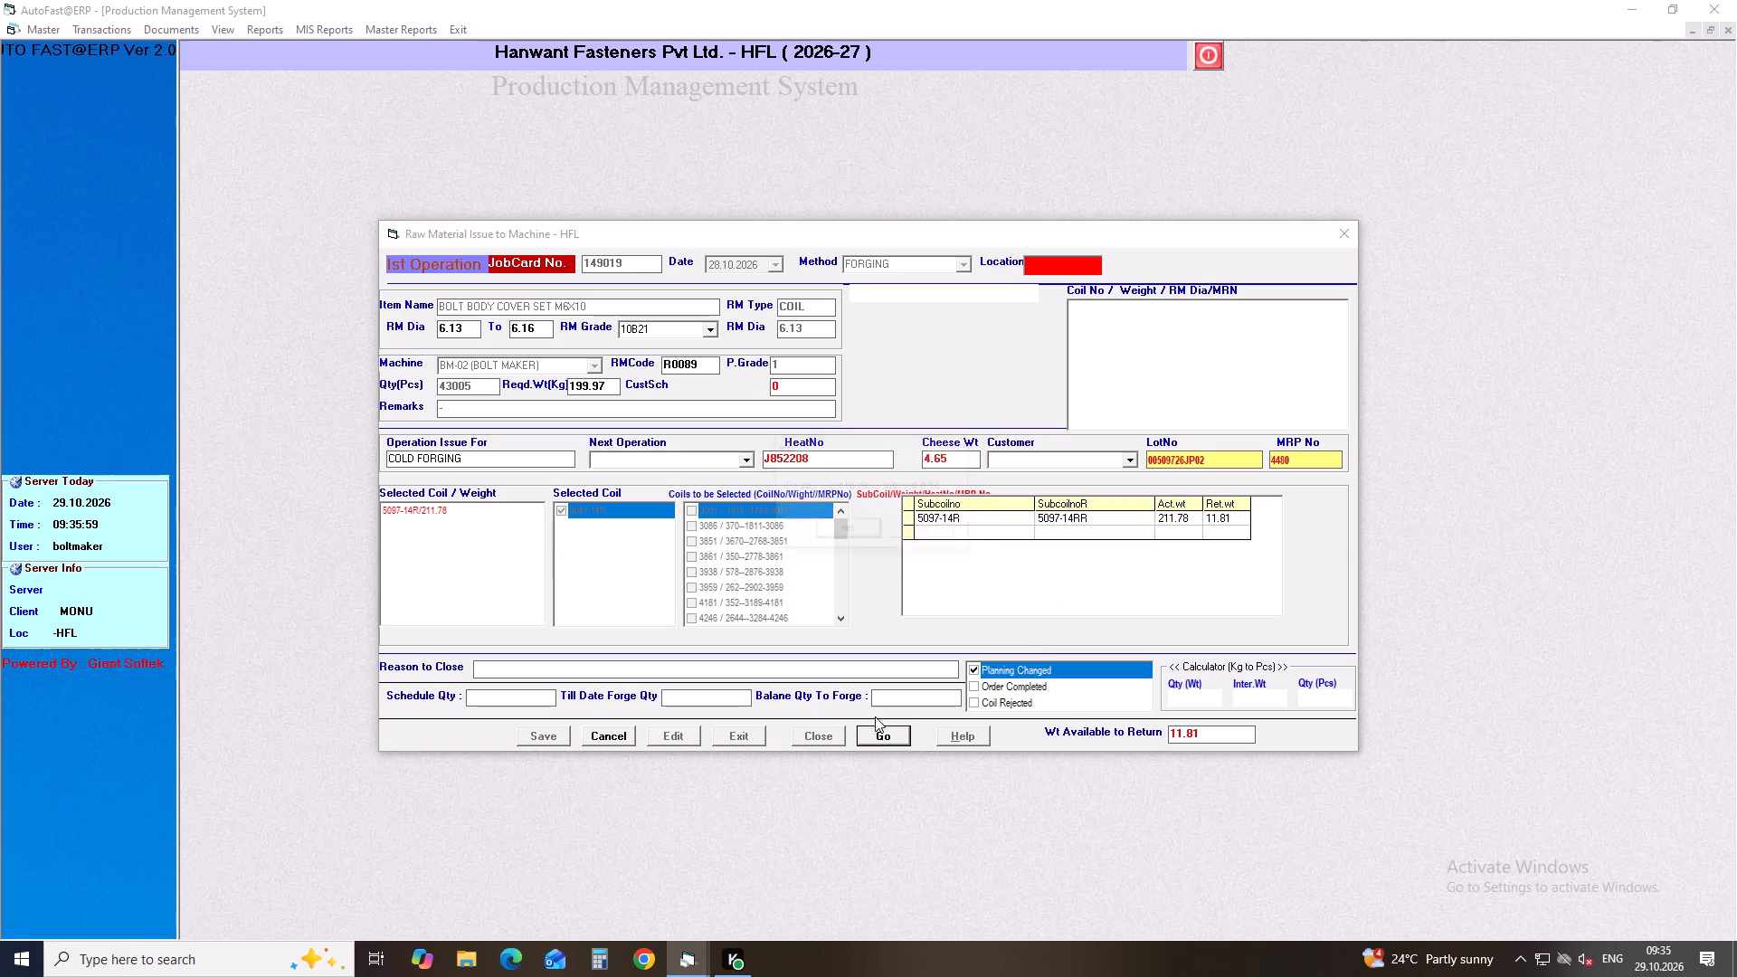
{"action": "left_click", "coordinate": [855, 526]}
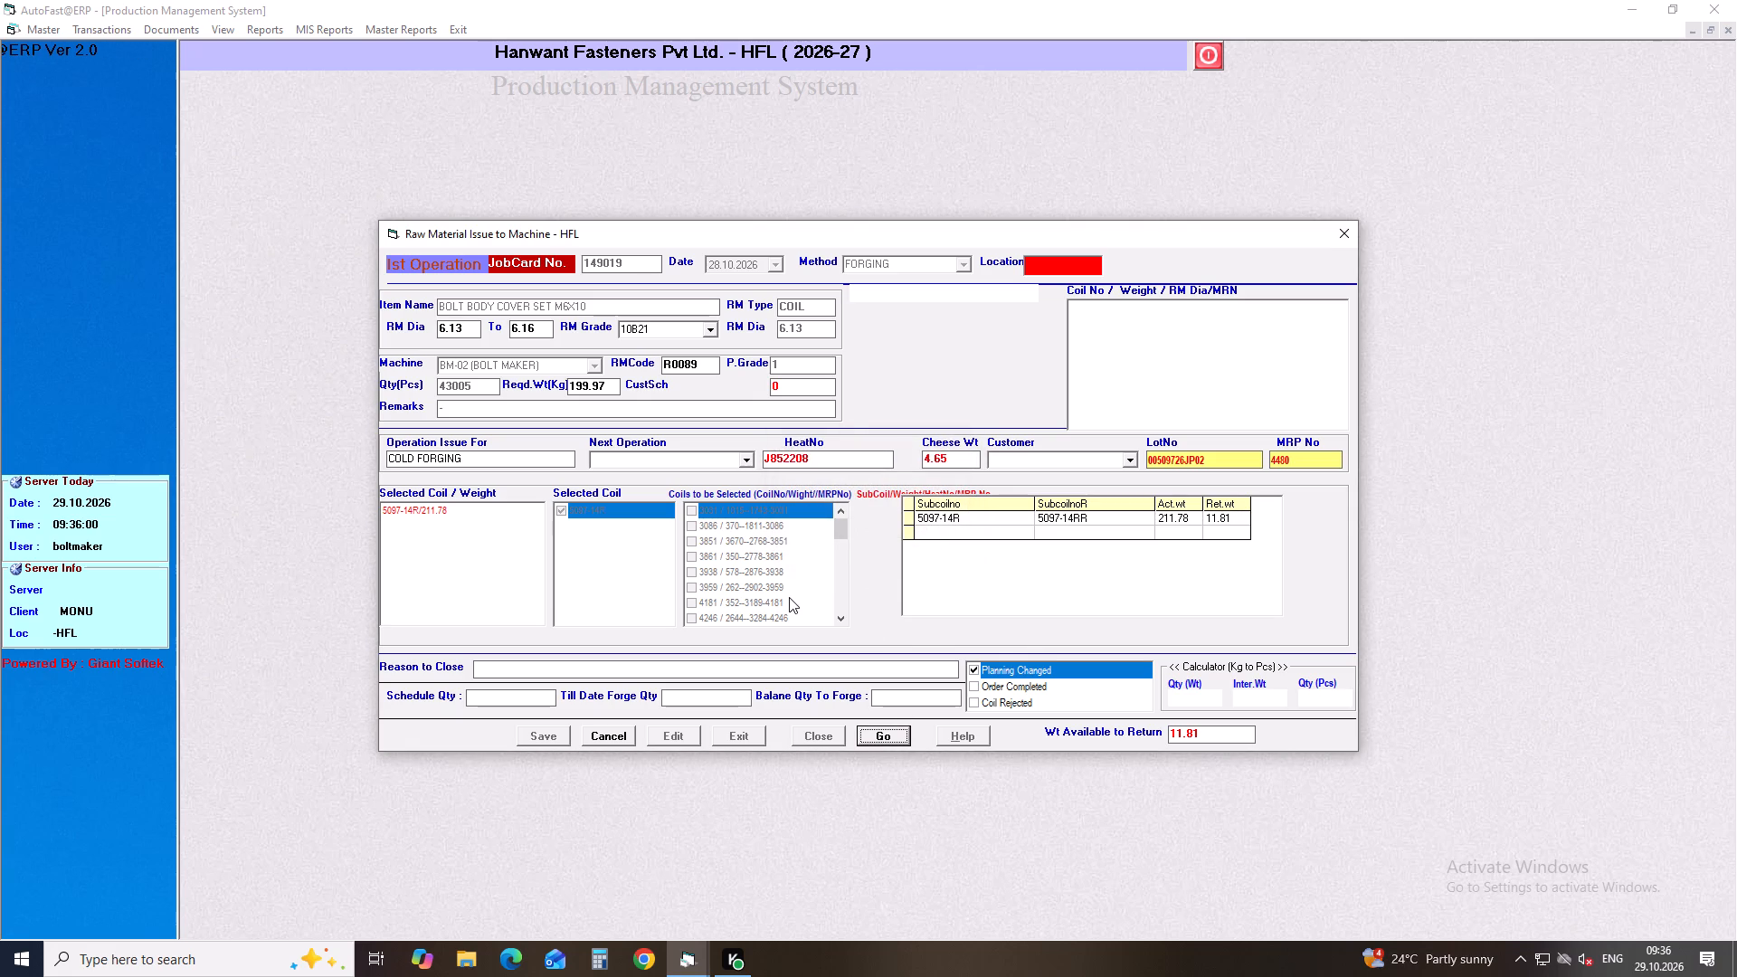
{"action": "left_click", "coordinate": [616, 738]}
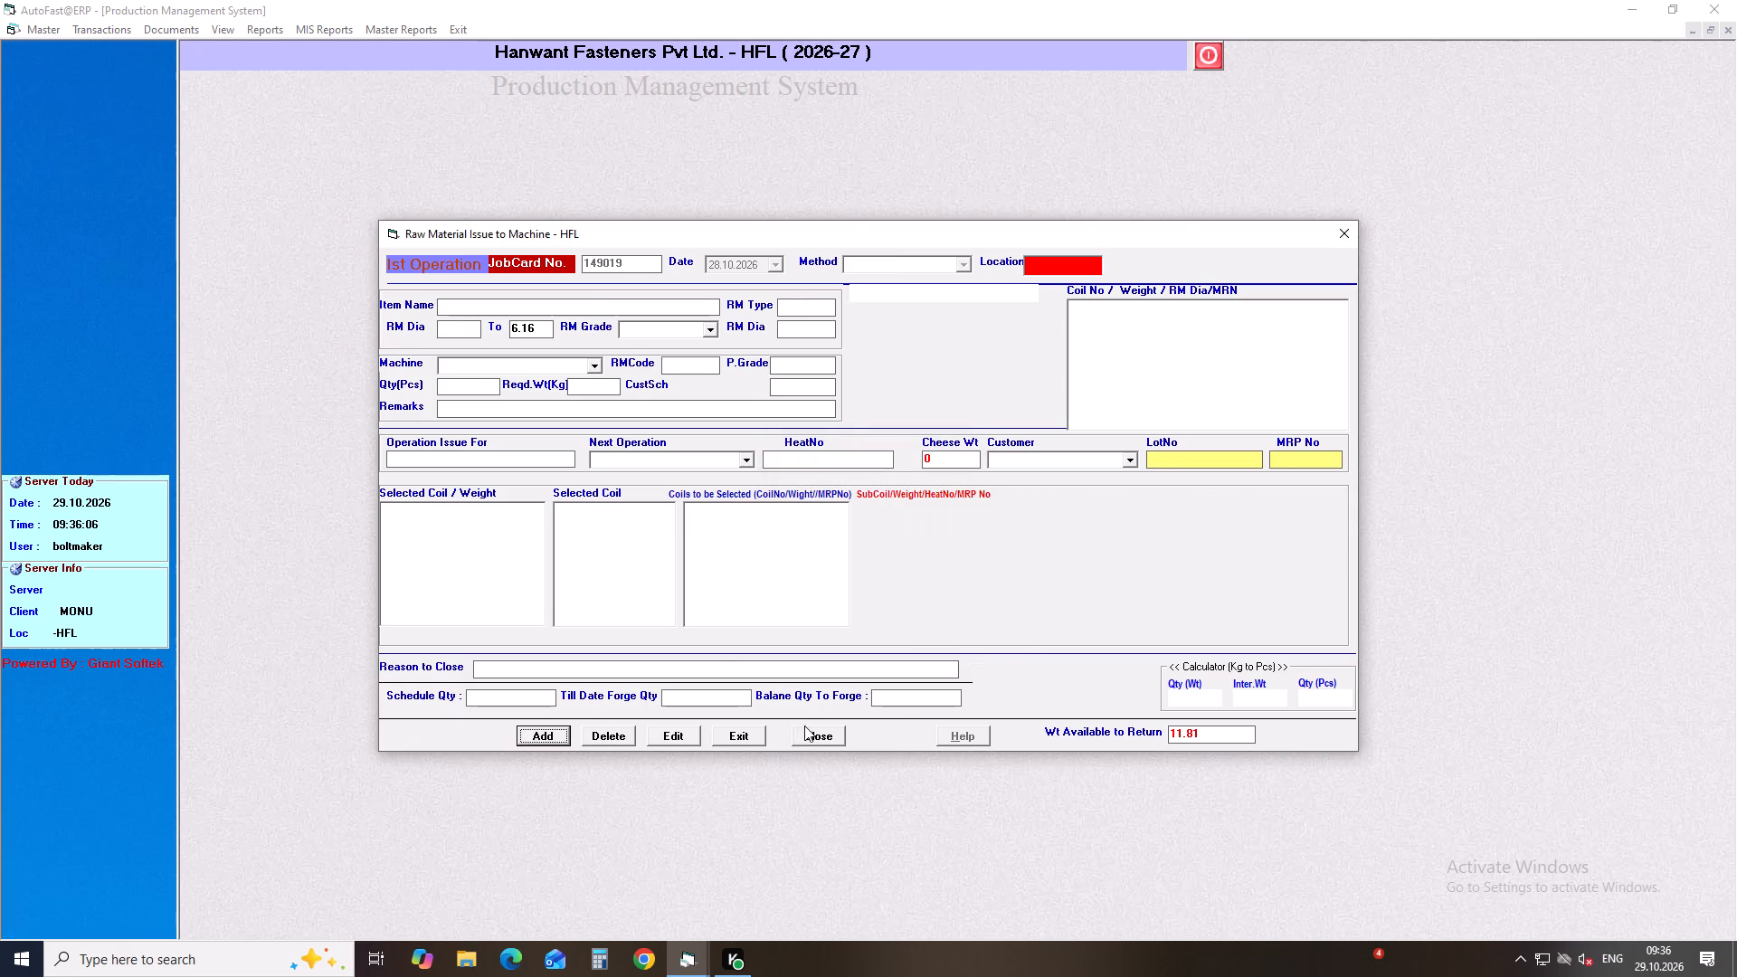
Load job card 149021 for closing, enter a return weight of 207.39 for coil 5101-11R and close the job card.
{"action": "left_click", "coordinate": [808, 737]}
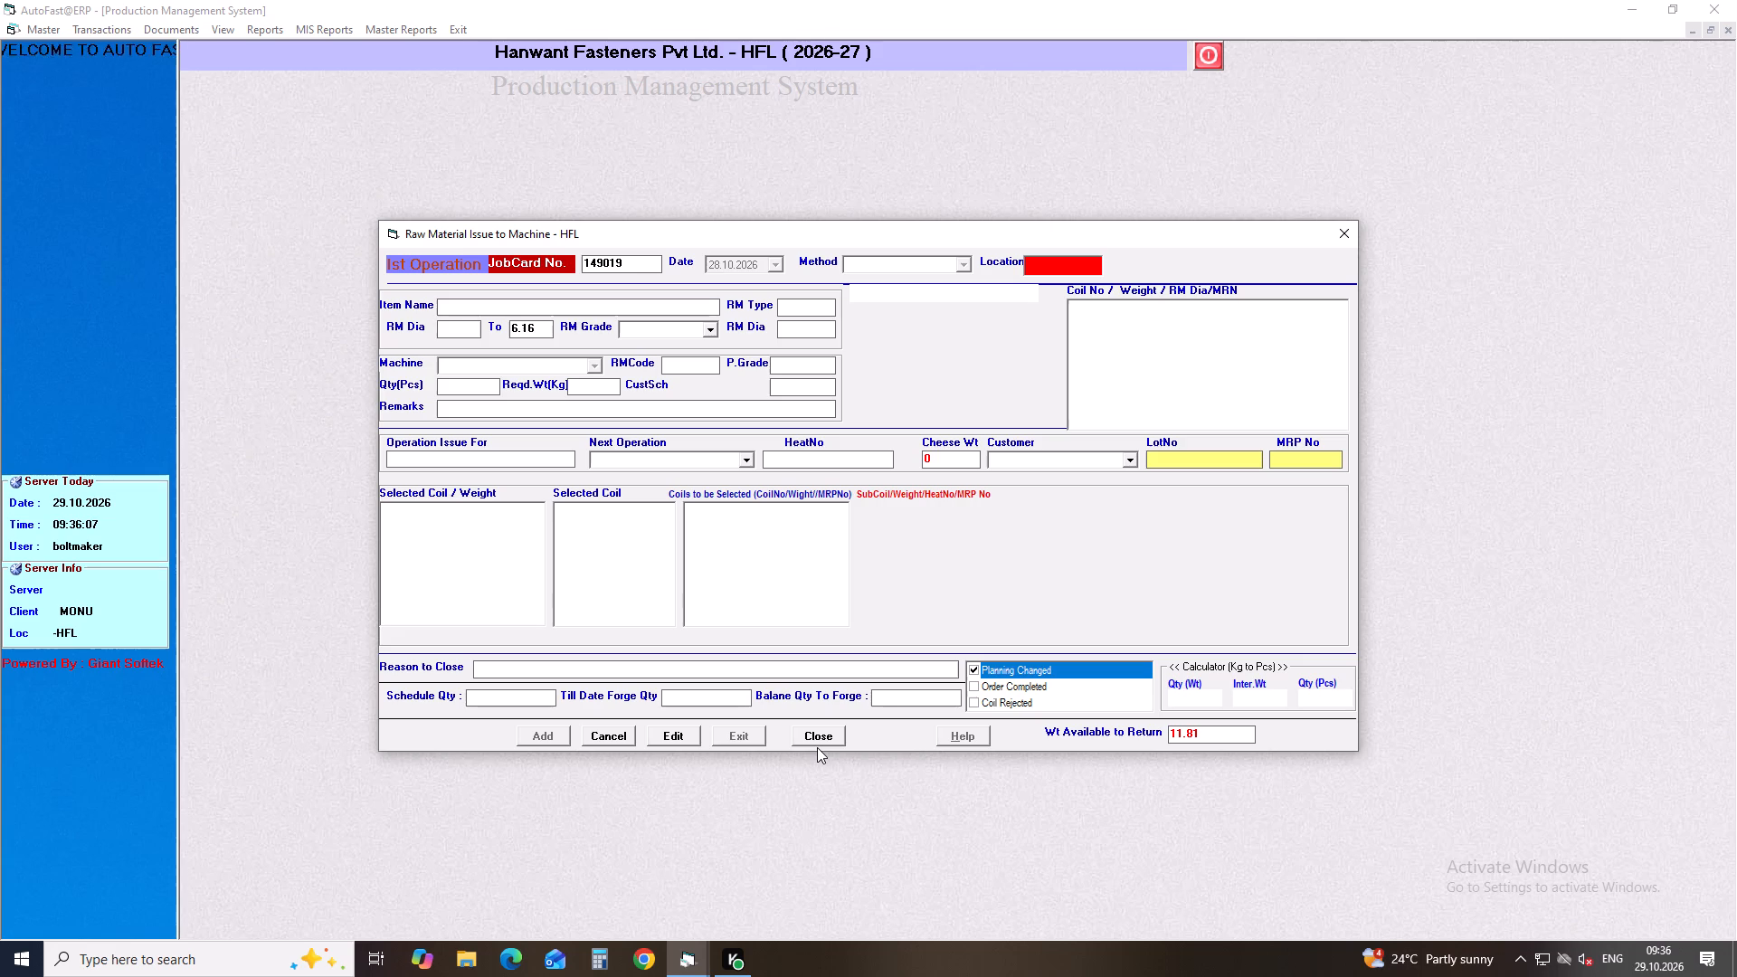
{"action": "key", "text": "BackSpace"}
{"action": "key", "text": "BackSpace"}
{"action": "type", "text": "21"}
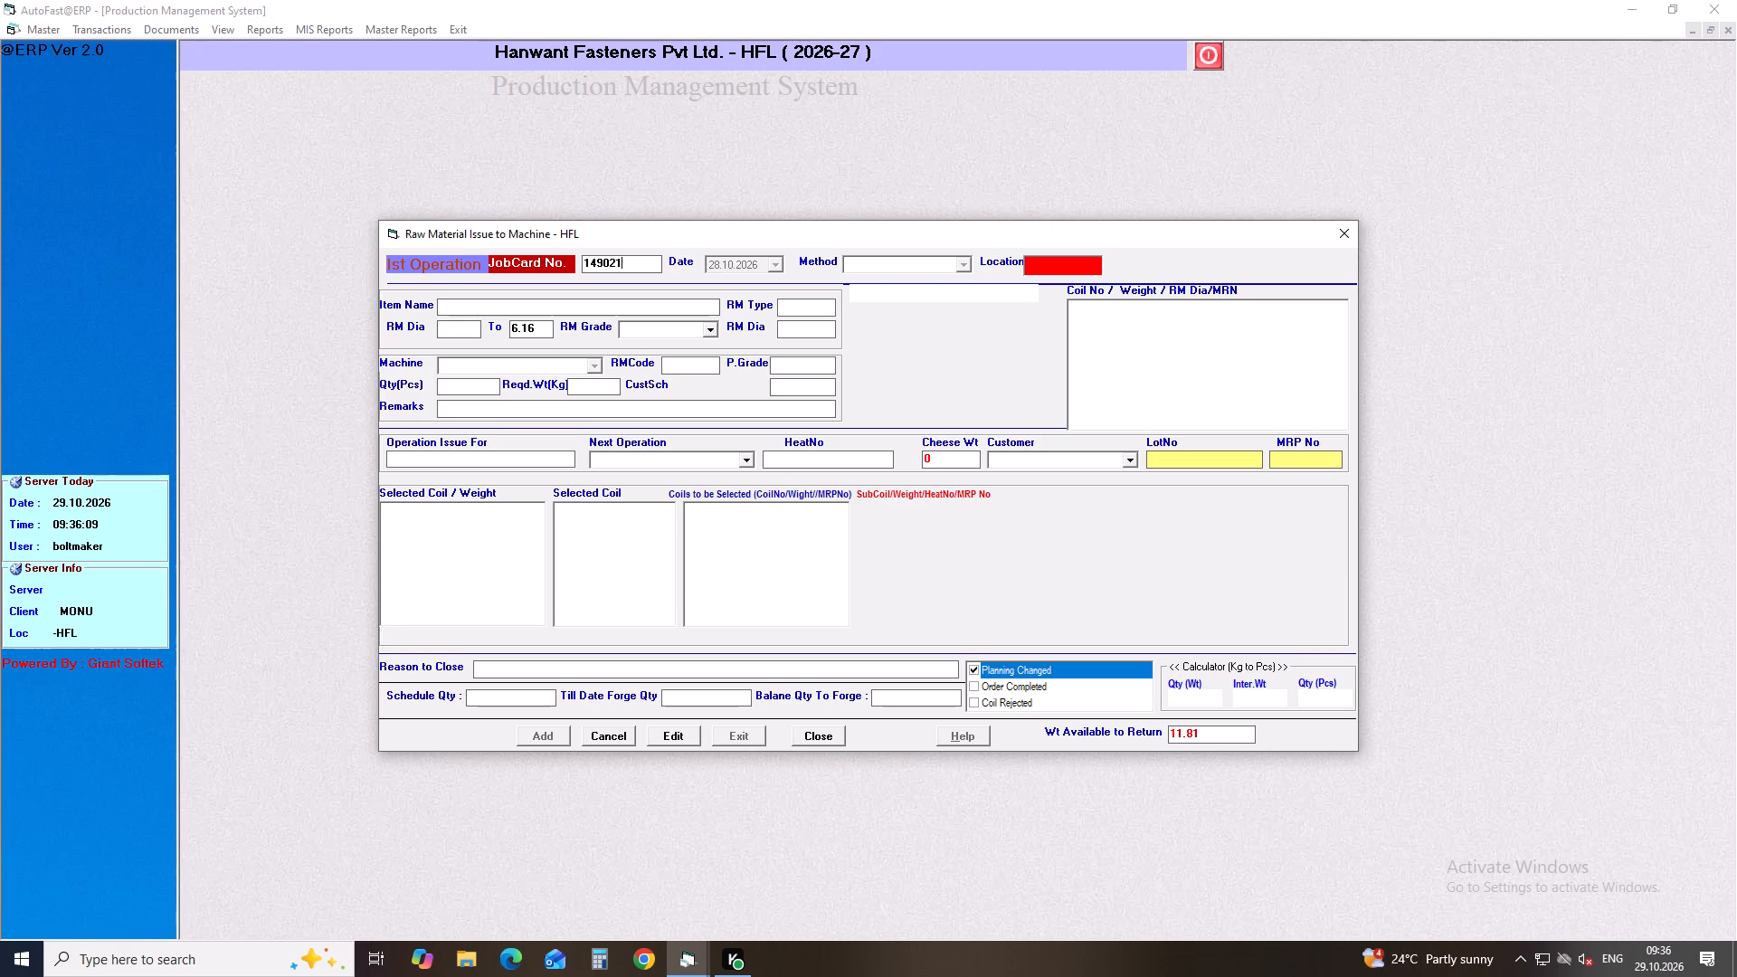
{"action": "key", "text": "Return"}
{"action": "left_click", "coordinate": [803, 725]}
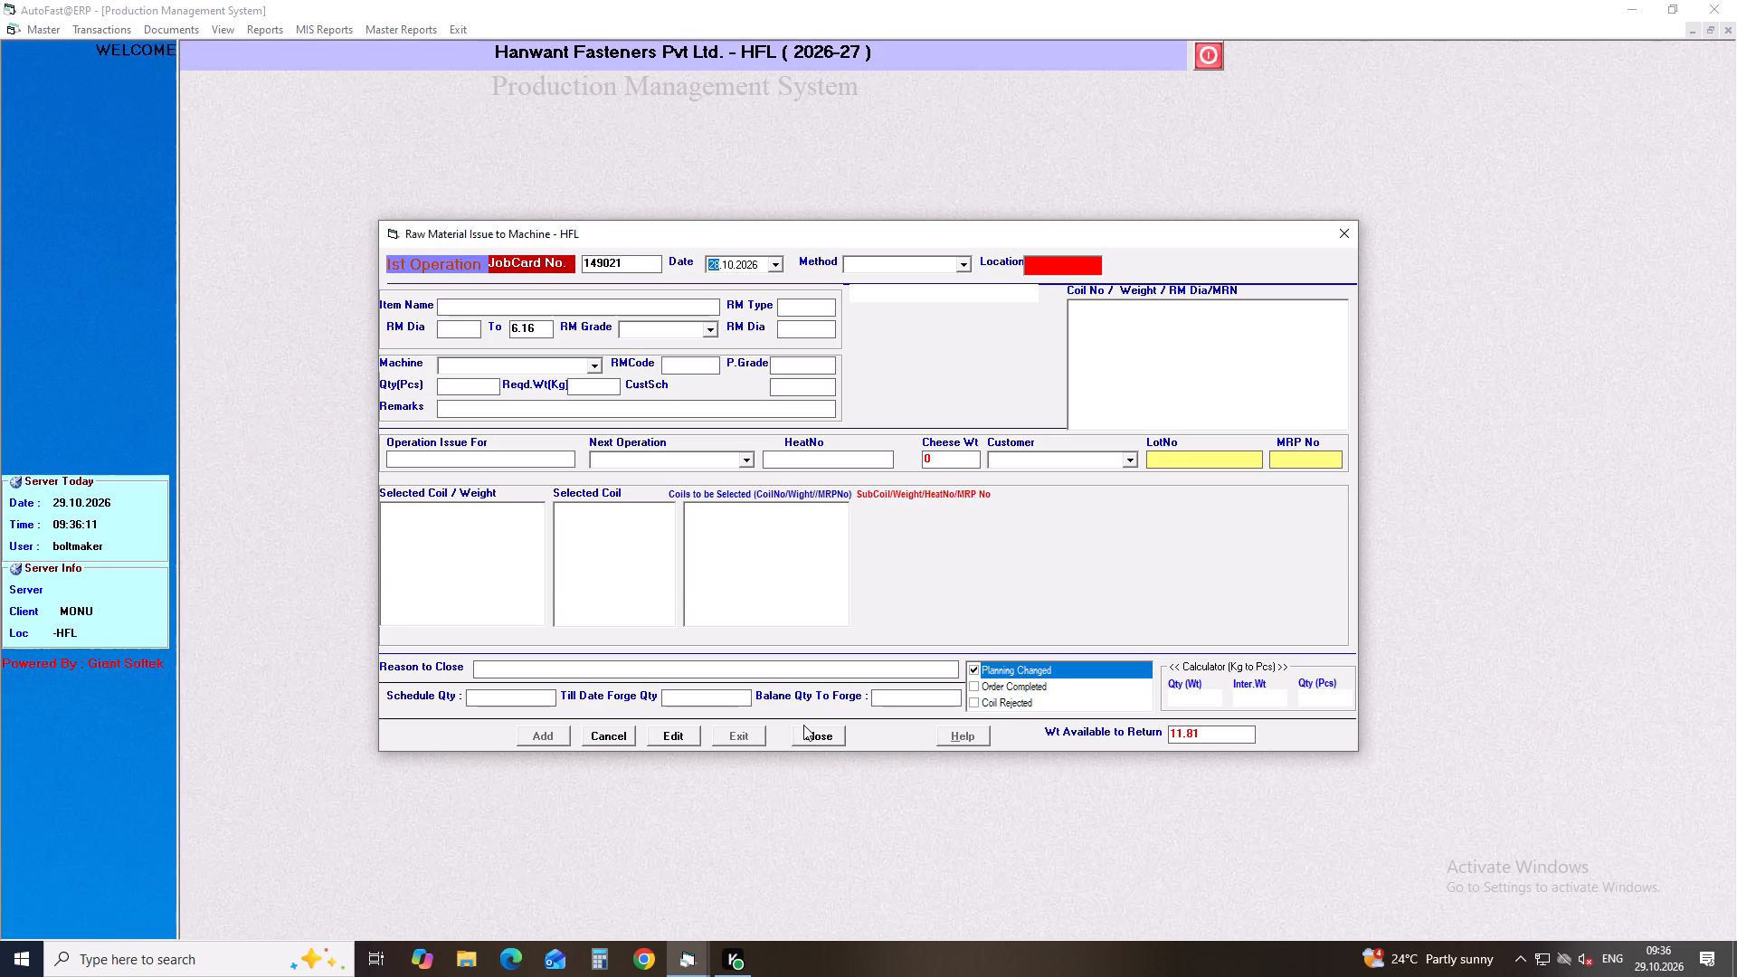
{"action": "left_click", "coordinate": [804, 726]}
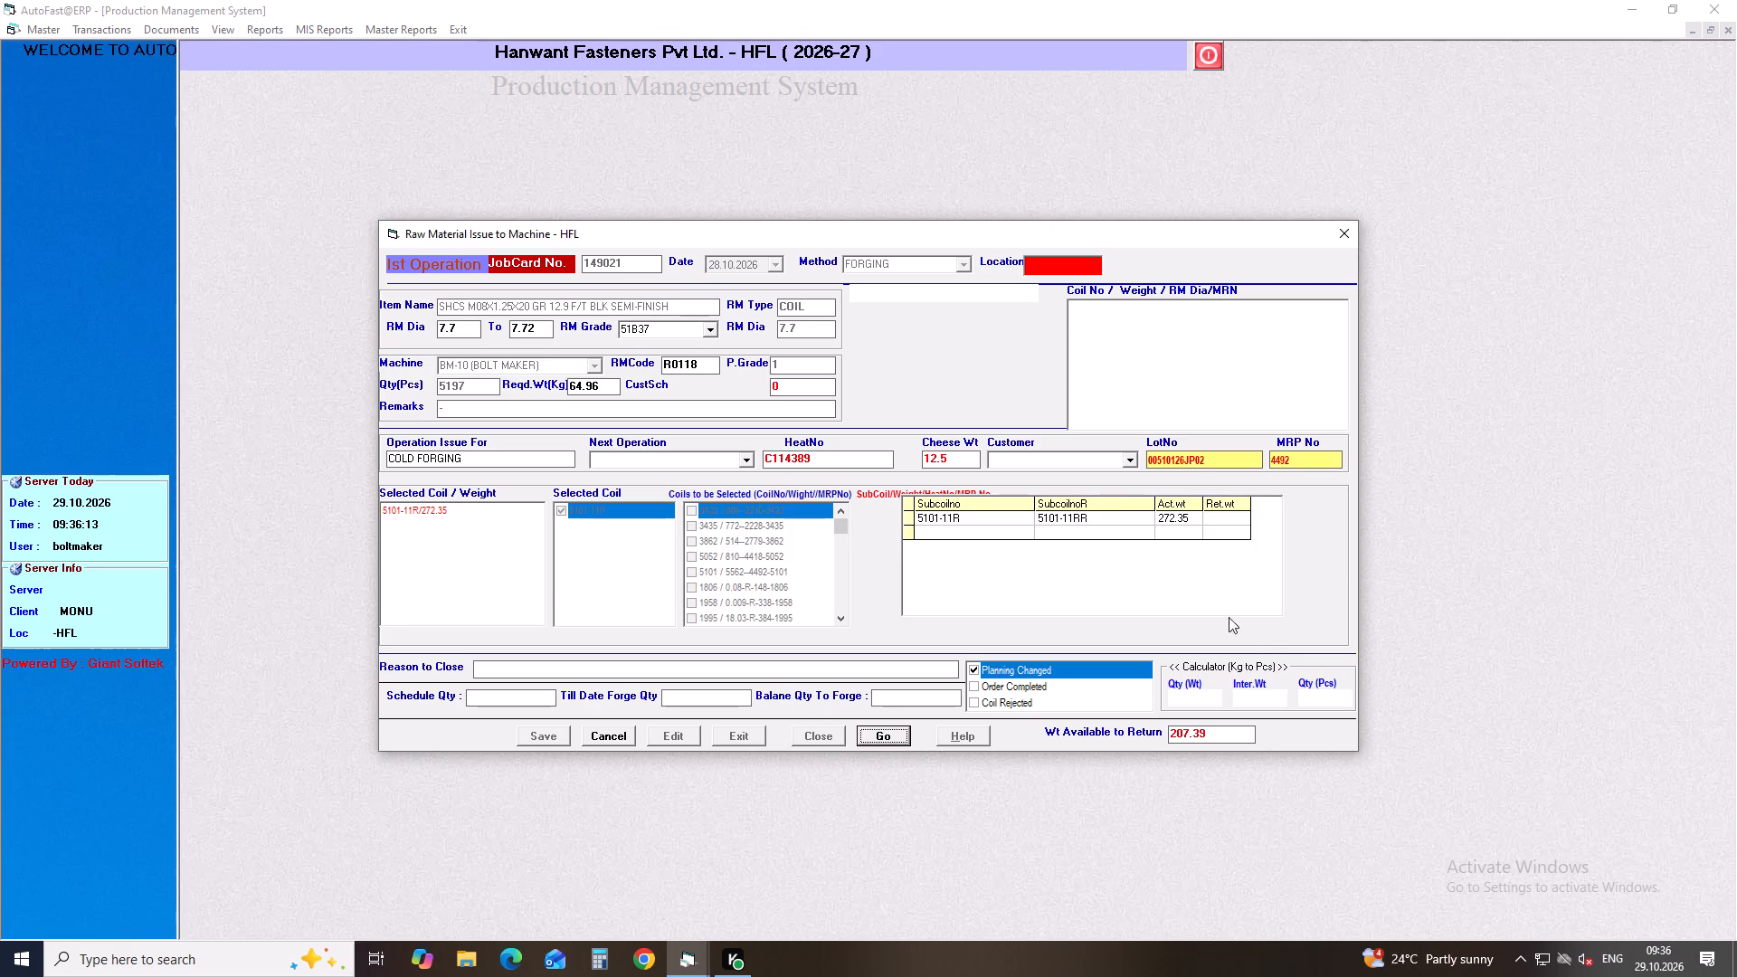
{"action": "left_click", "coordinate": [1223, 520]}
{"action": "type", "text": "207.39"}
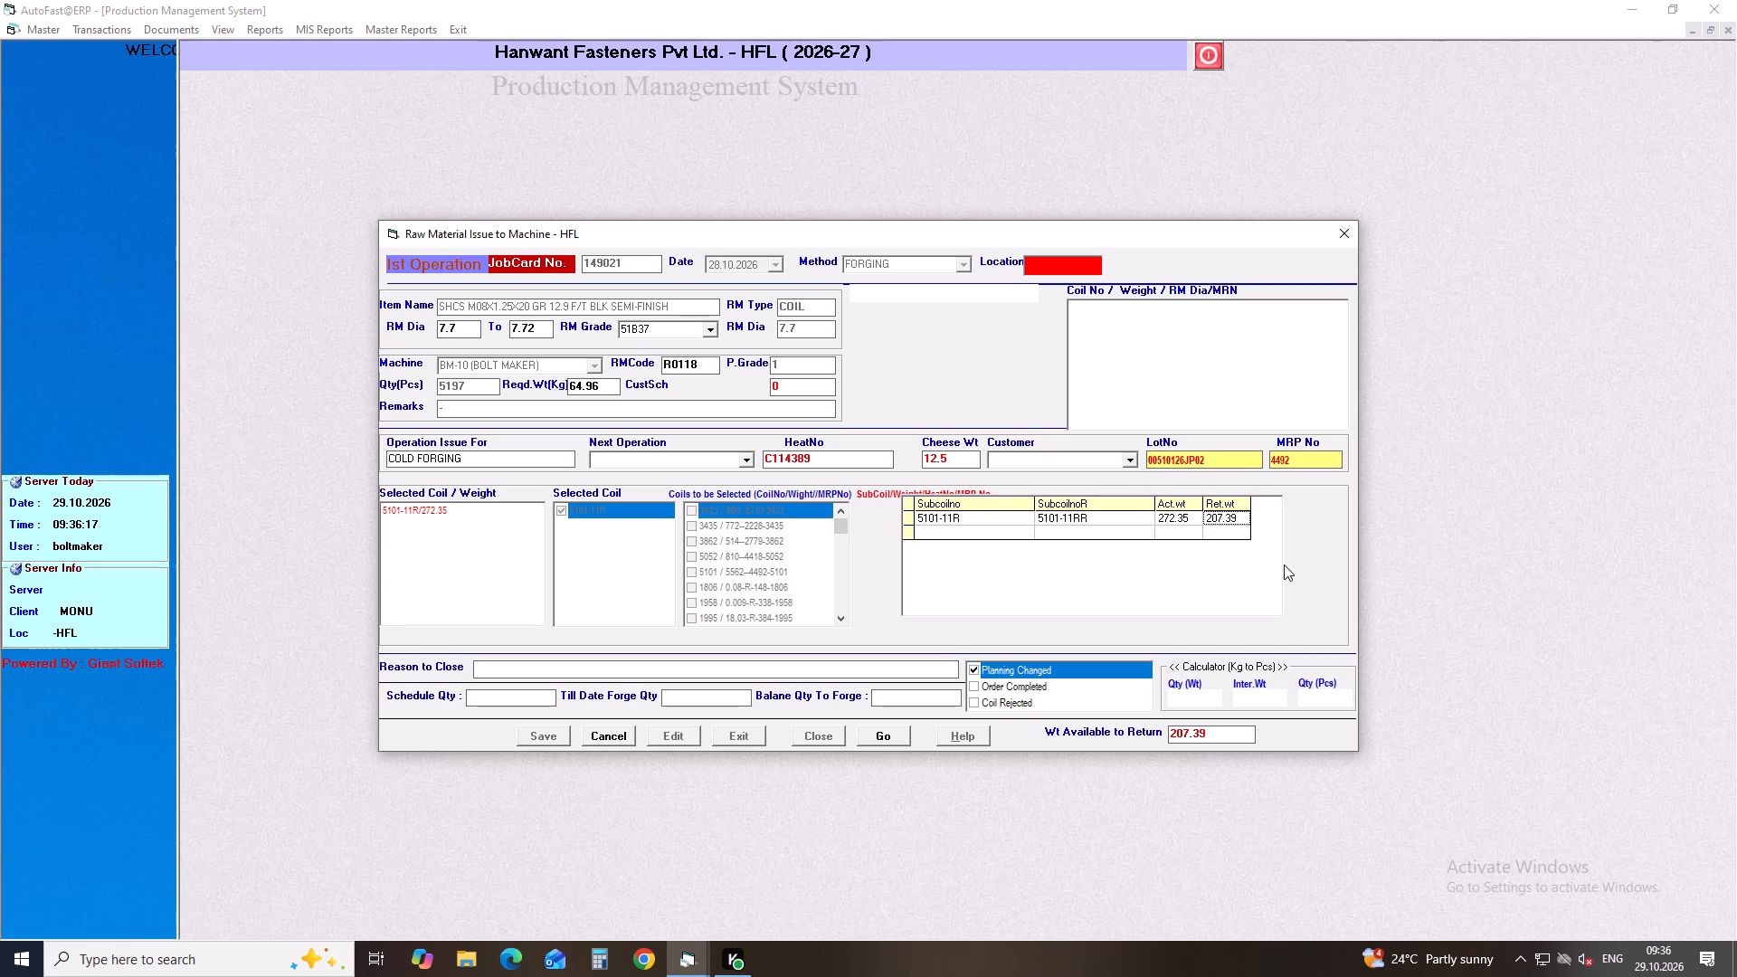
{"action": "left_click", "coordinate": [887, 735]}
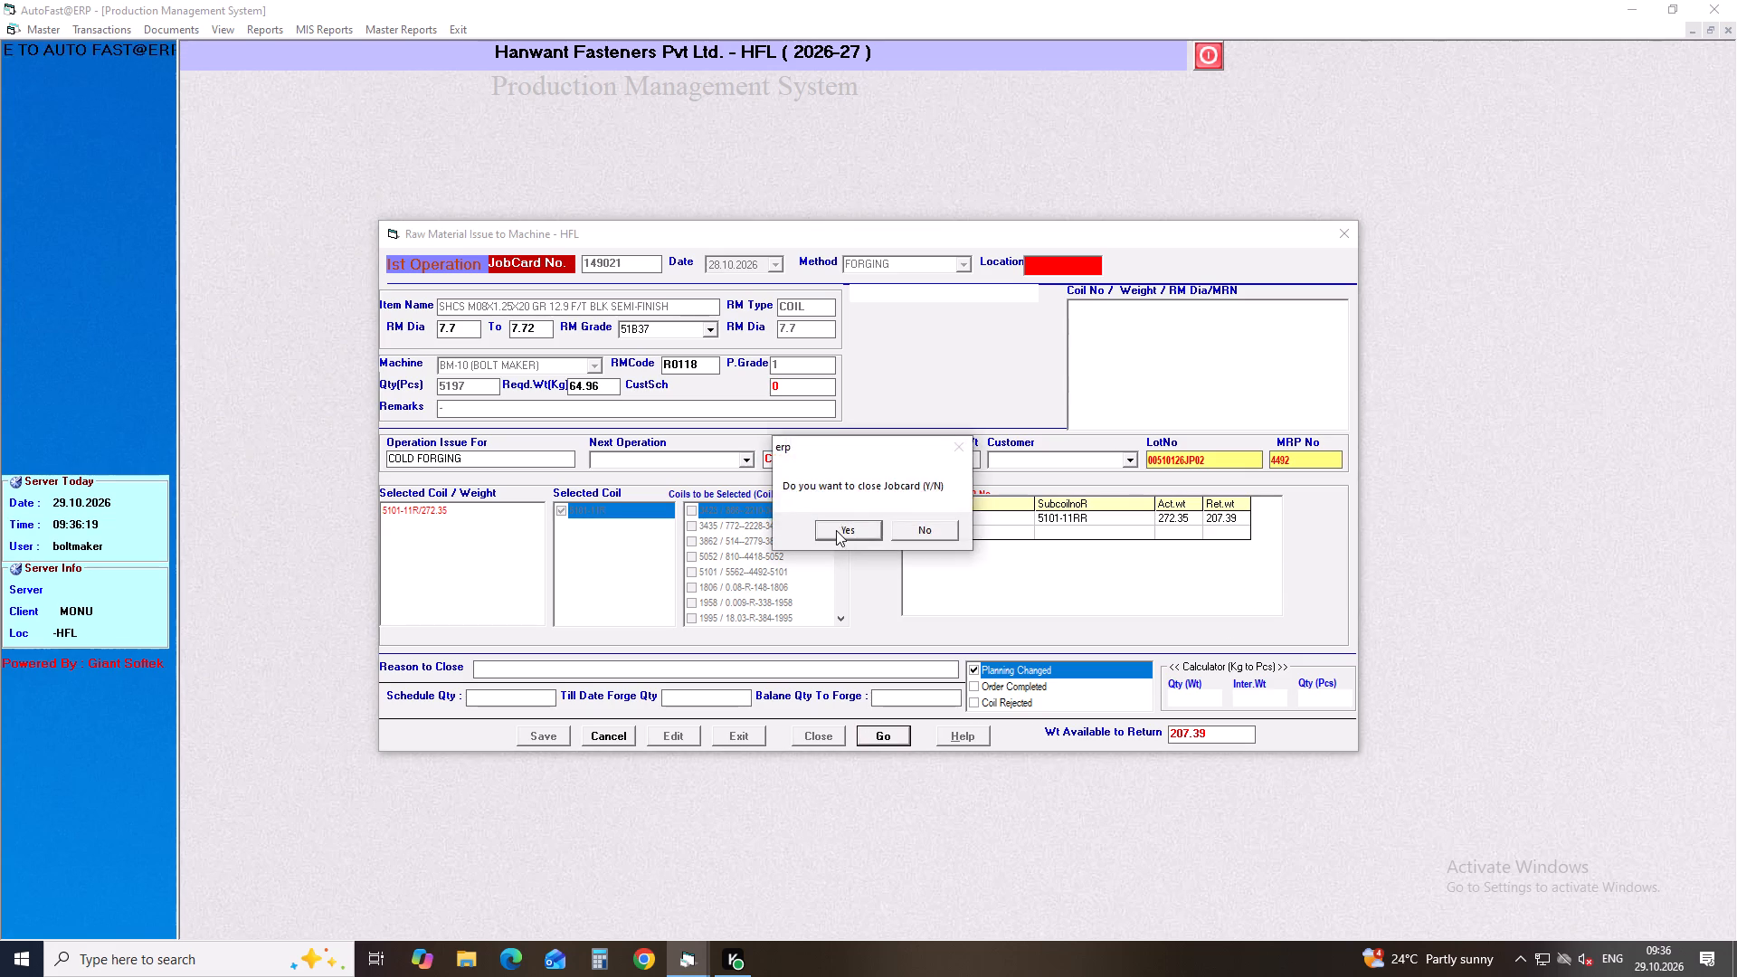
{"action": "left_click", "coordinate": [836, 529]}
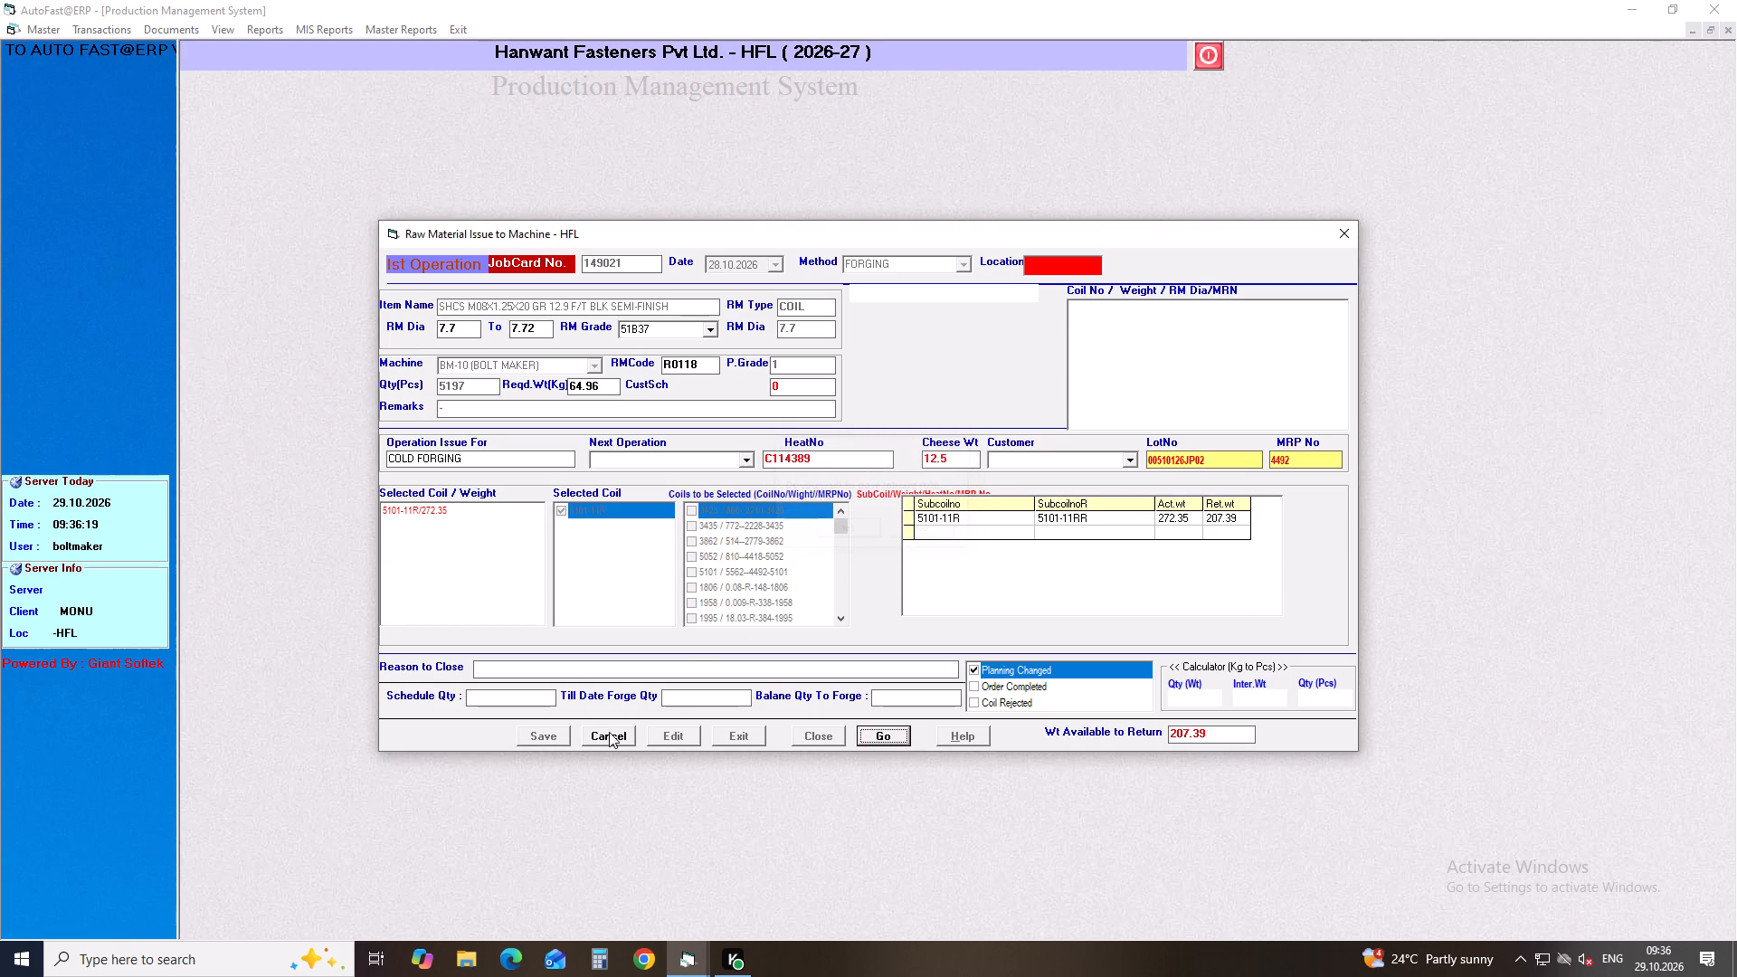
{"action": "left_click", "coordinate": [609, 732]}
Load job card 149022 for closing, enter a return weight of 128.06 for coil 5052-6 and close the job card.
{"action": "left_click", "coordinate": [830, 735]}
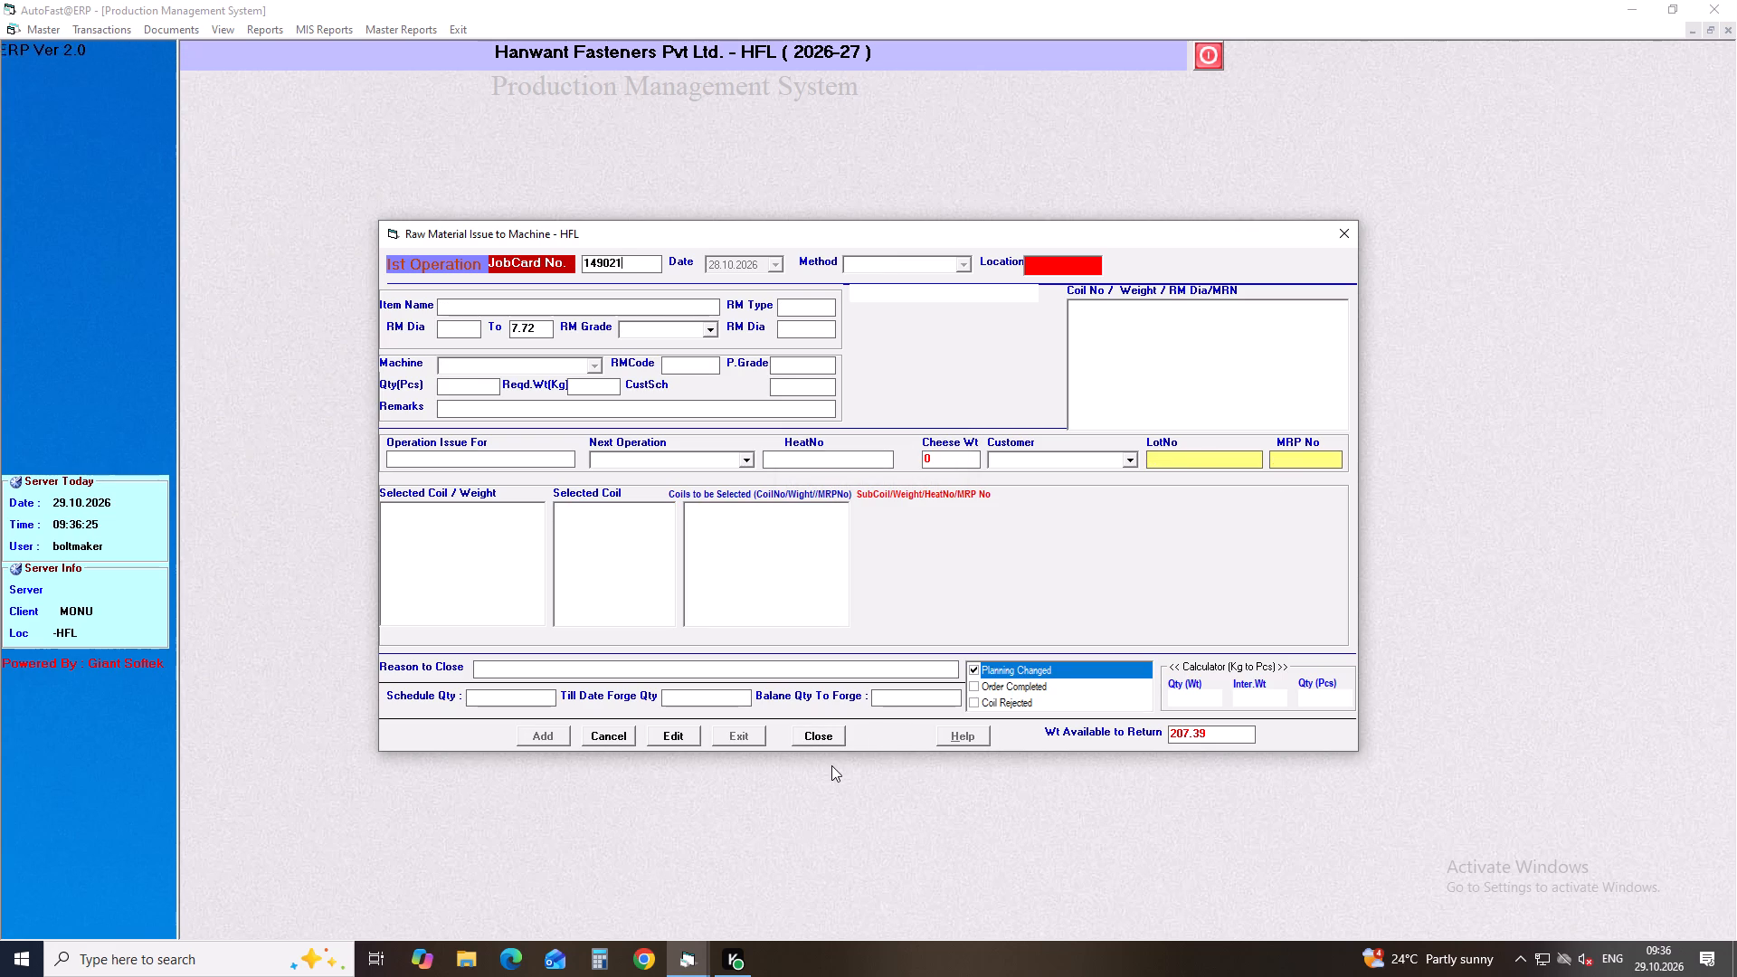
{"action": "key", "text": "BackSpace"}
{"action": "key", "text": "2"}
{"action": "key", "text": "Return"}
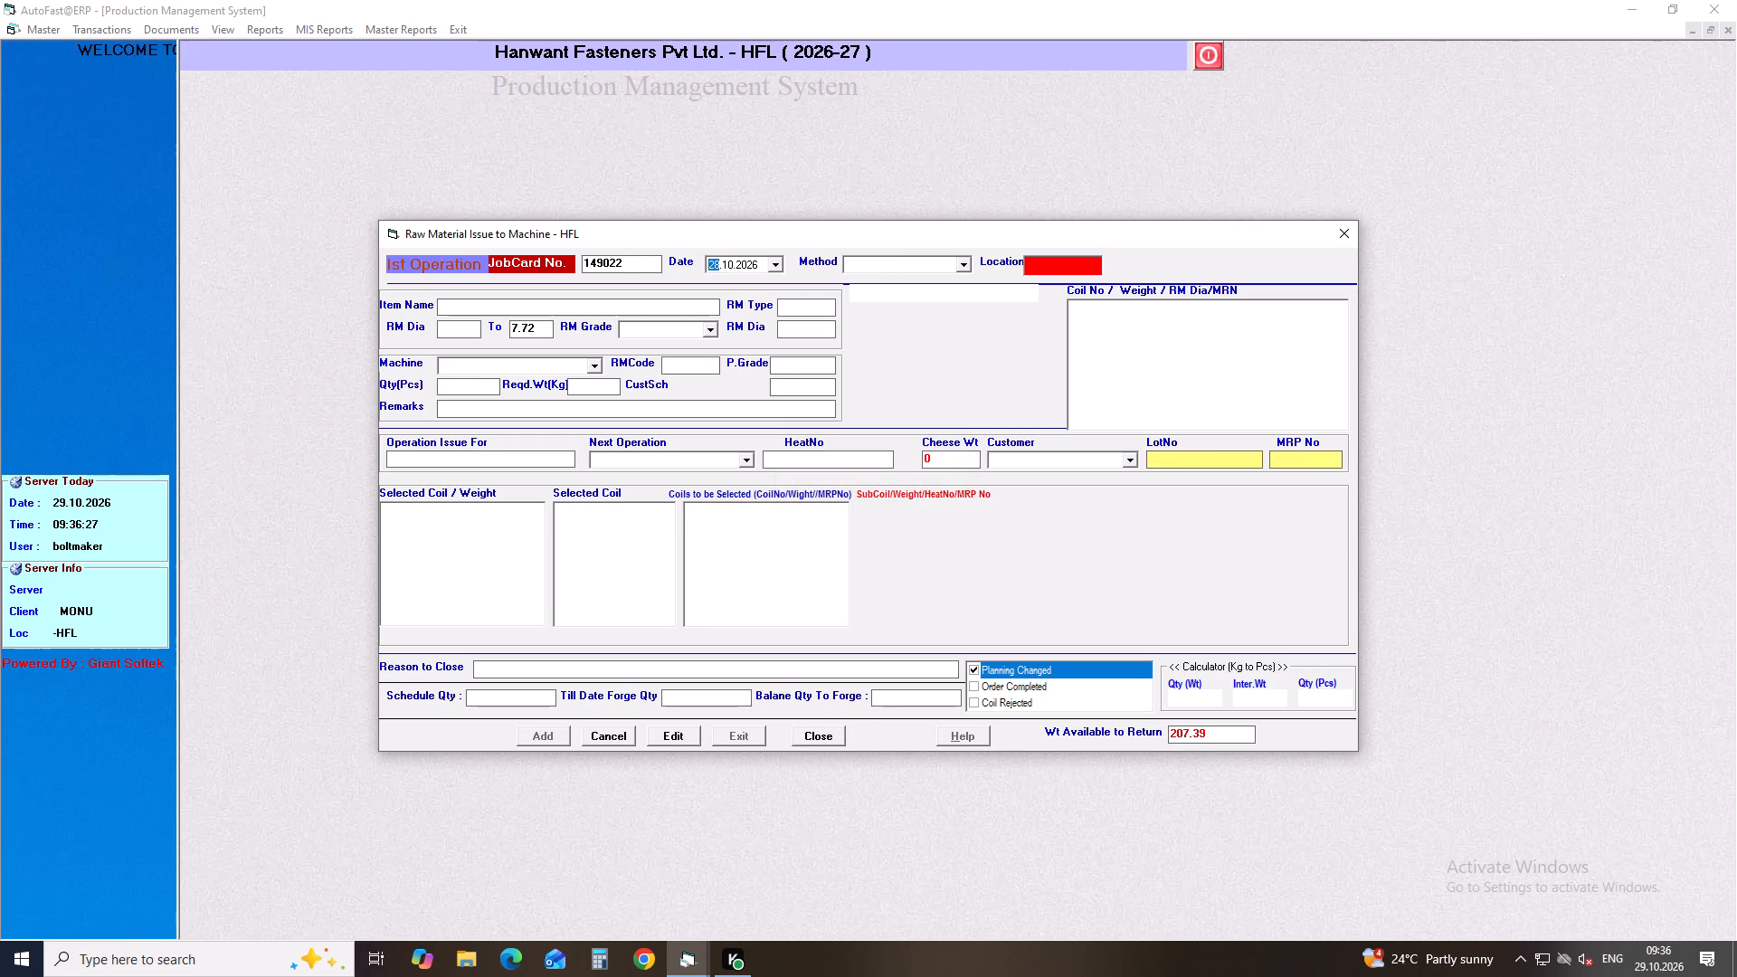
{"action": "left_click", "coordinate": [831, 765]}
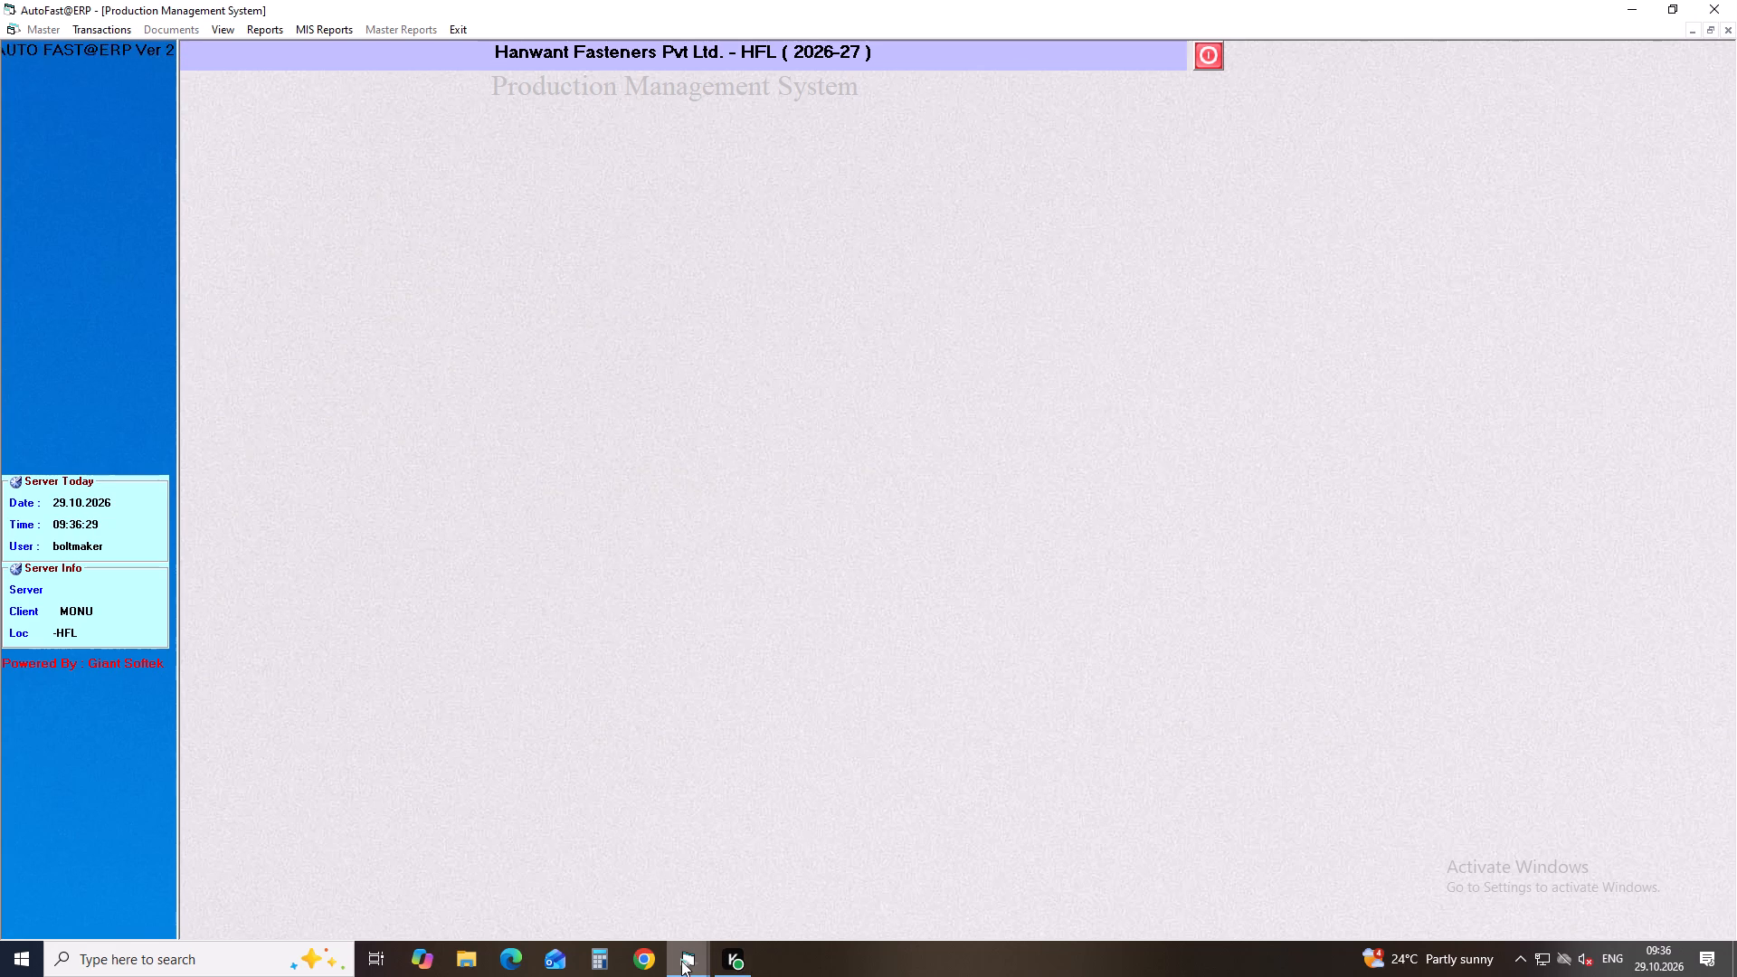
{"action": "left_click", "coordinate": [824, 893]}
{"action": "left_click", "coordinate": [814, 736]}
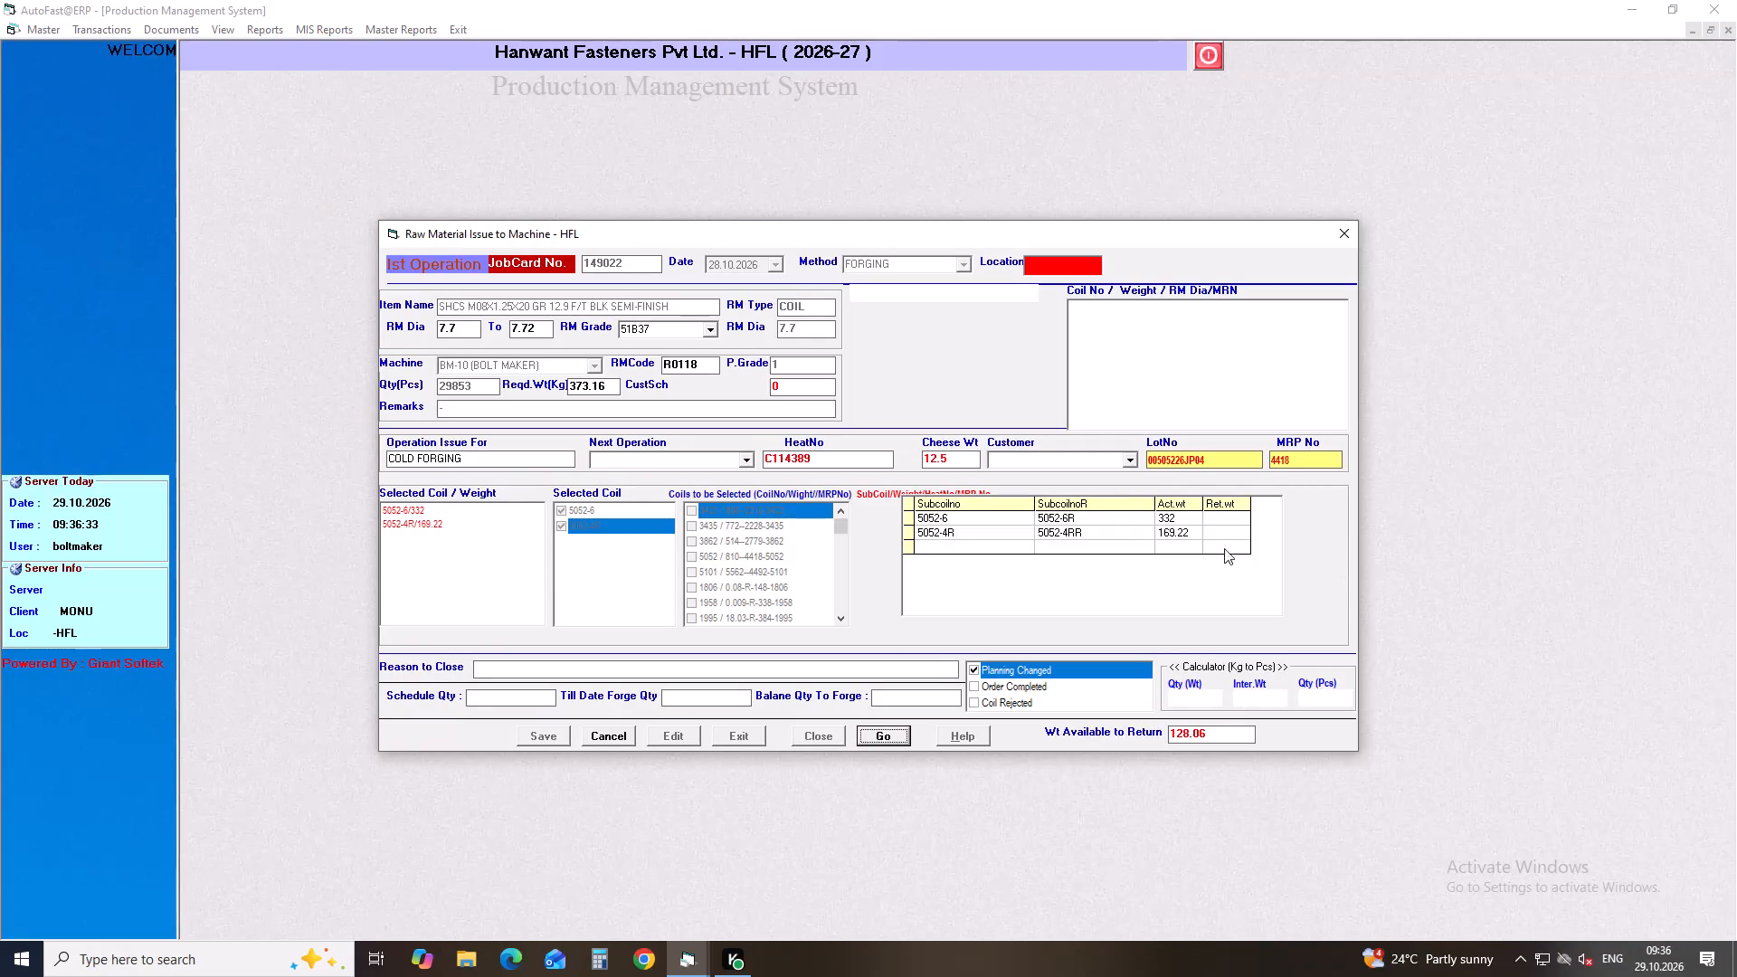
{"action": "left_click", "coordinate": [1217, 519]}
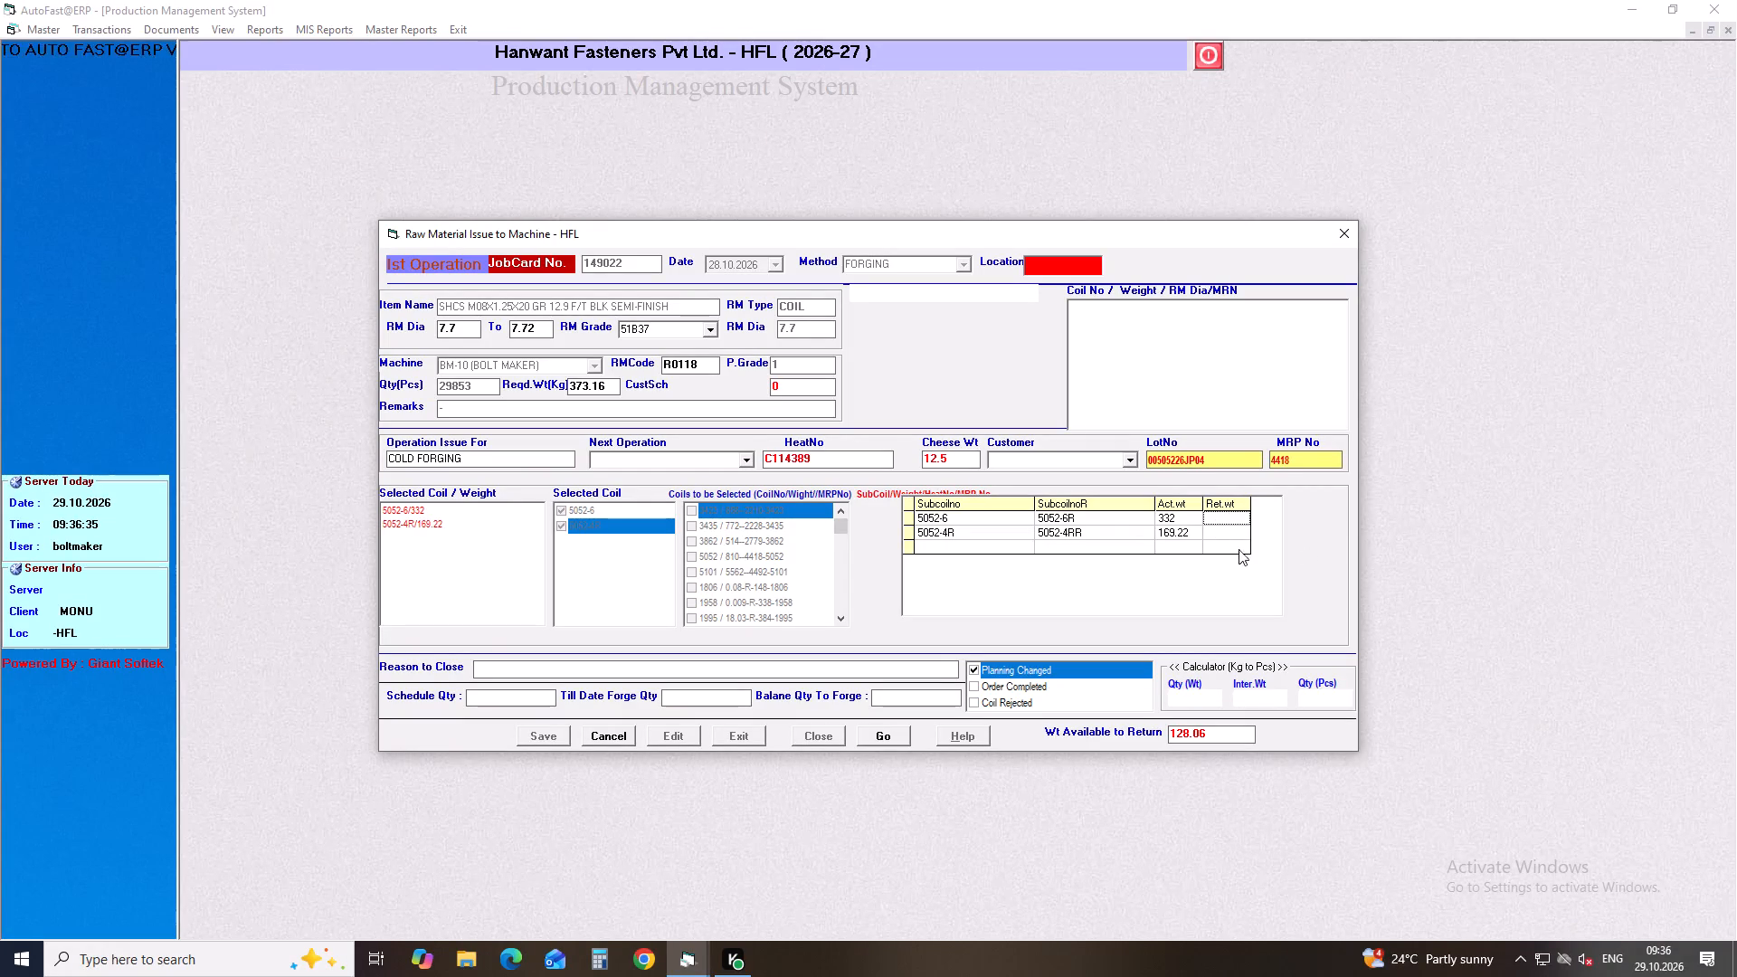
{"action": "type", "text": "128.06"}
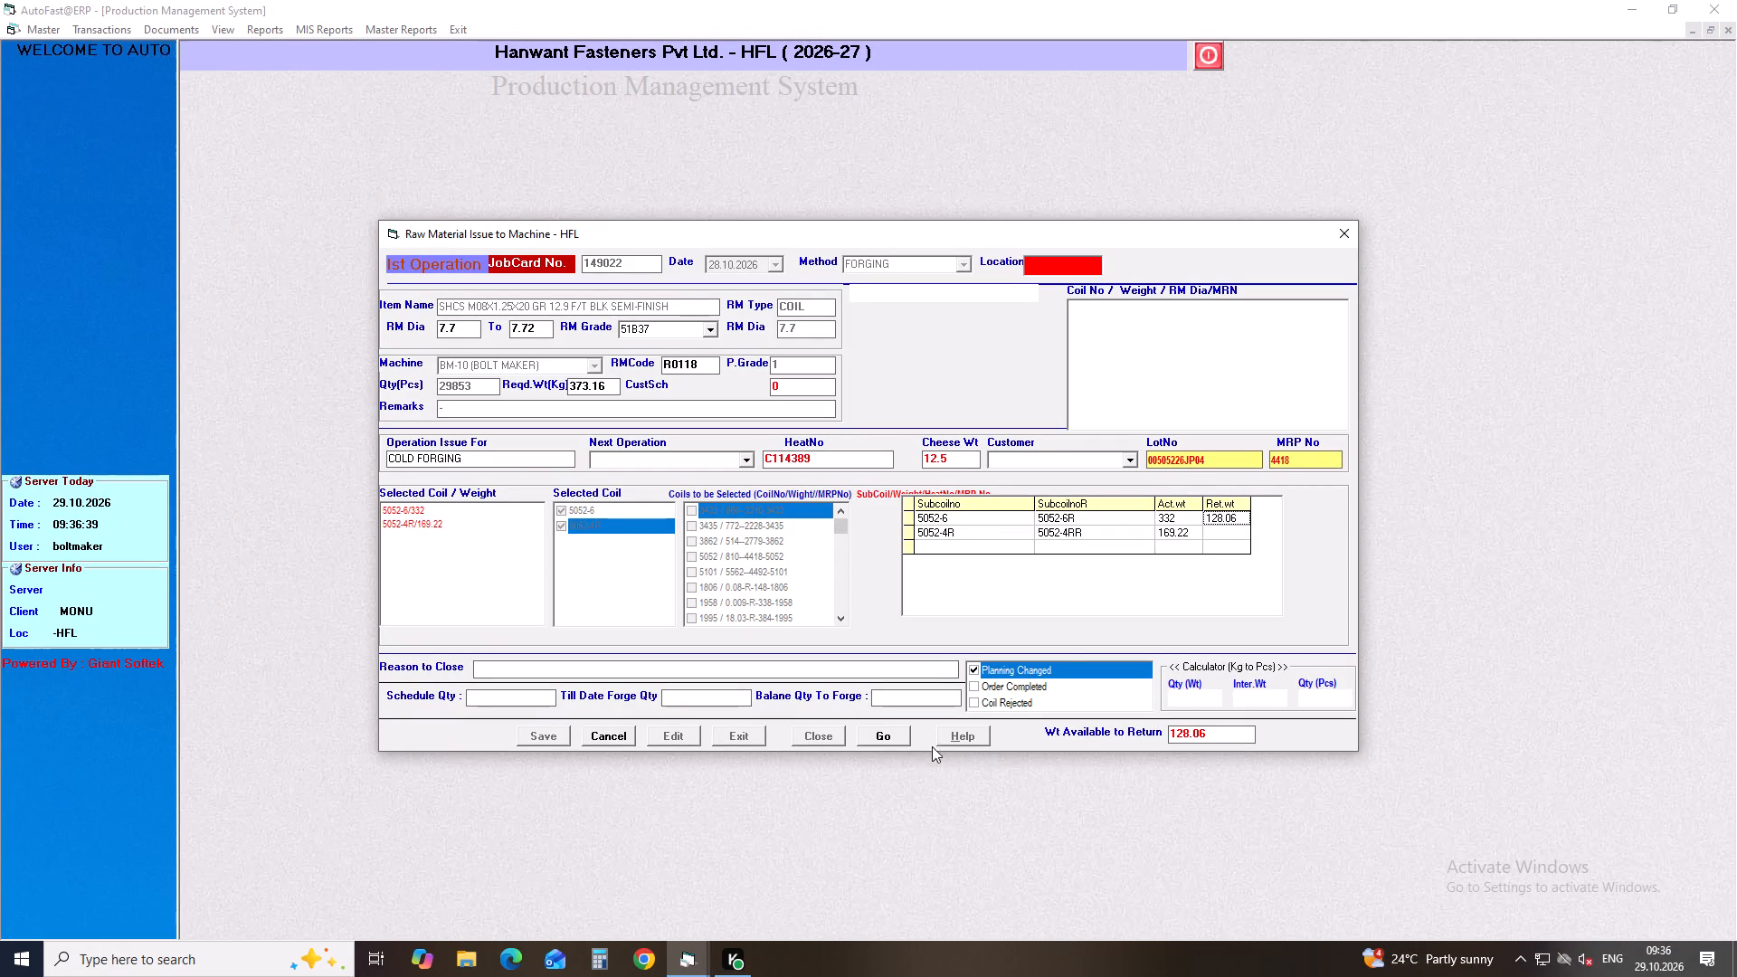
{"action": "left_click", "coordinate": [876, 726]}
{"action": "left_click", "coordinate": [843, 529]}
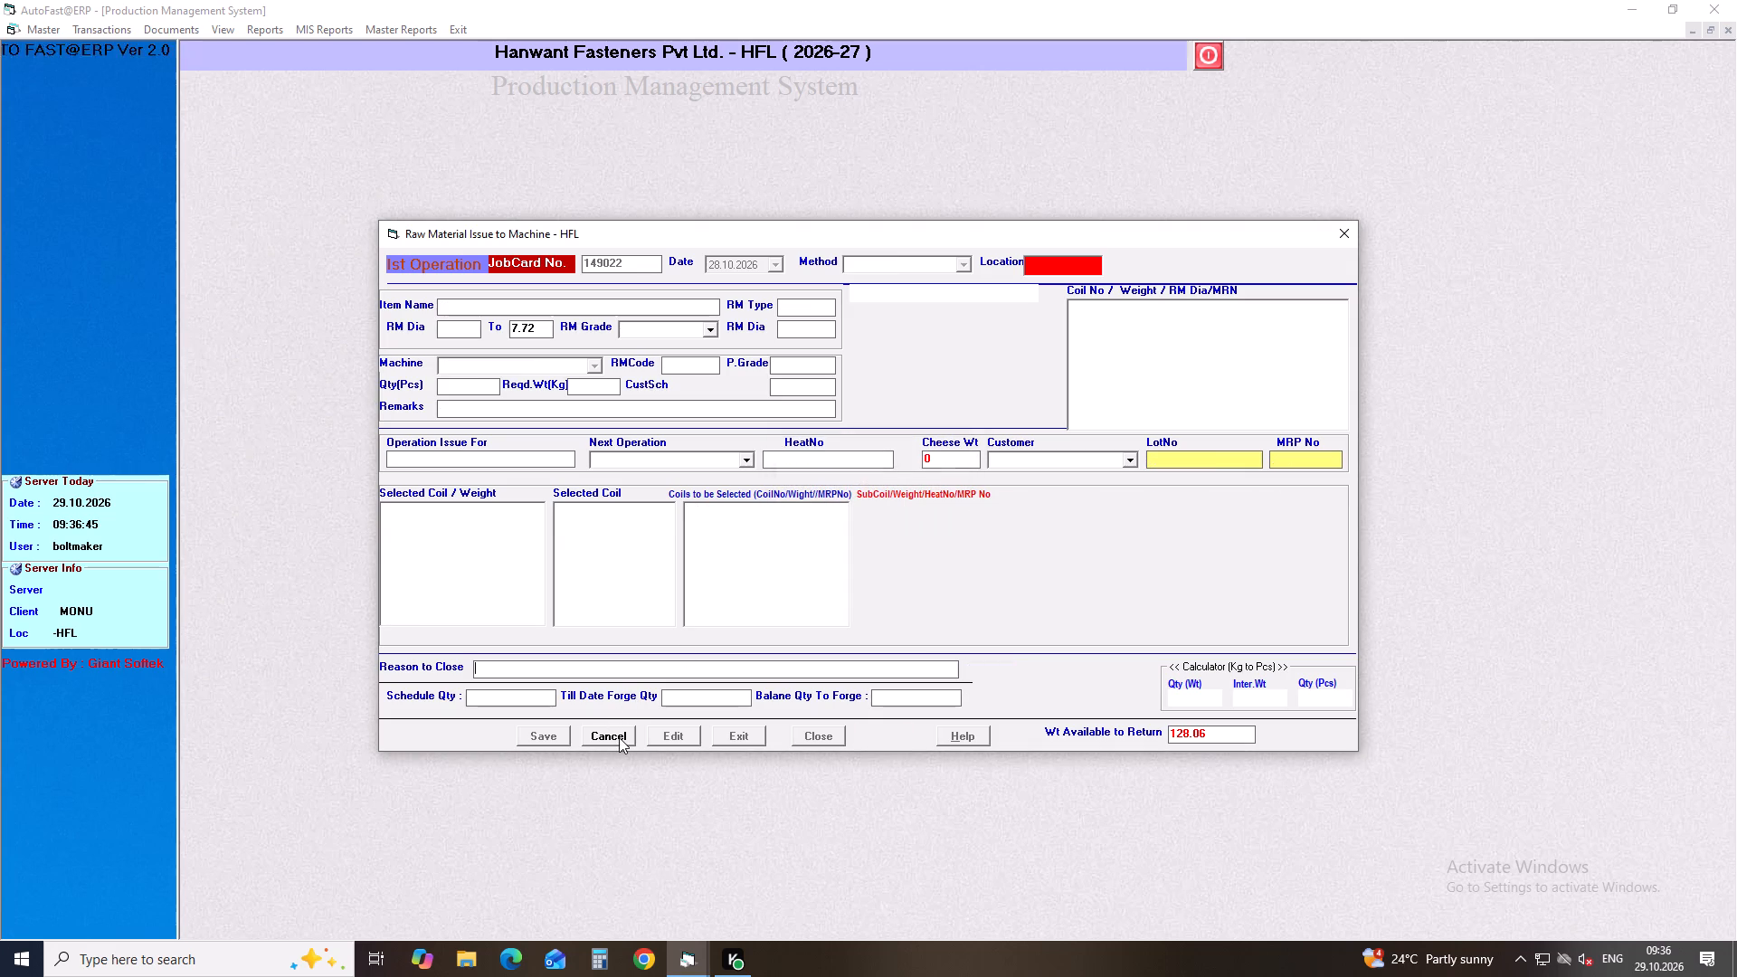
{"action": "left_click", "coordinate": [619, 737]}
Load job card 149023 for closing, enter a return weight of 50.91 for coil 5067-15 and close the job card.
{"action": "left_click", "coordinate": [812, 735]}
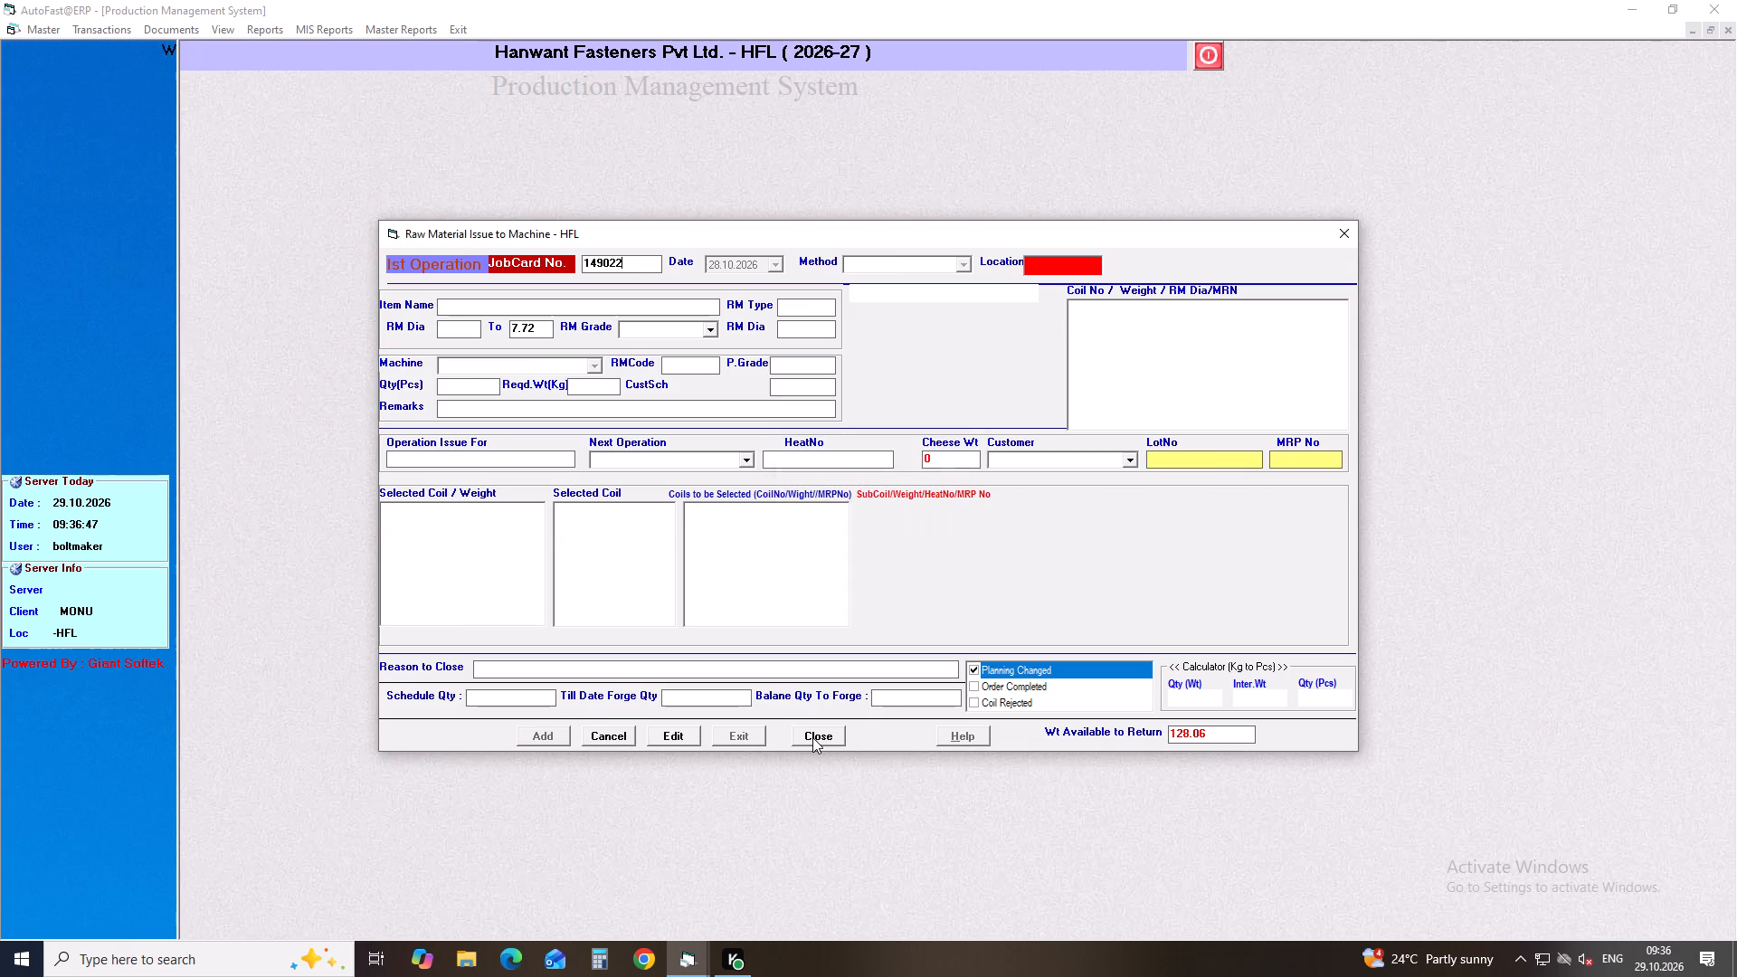
{"action": "key", "text": "BackSpace"}
{"action": "key", "text": "3"}
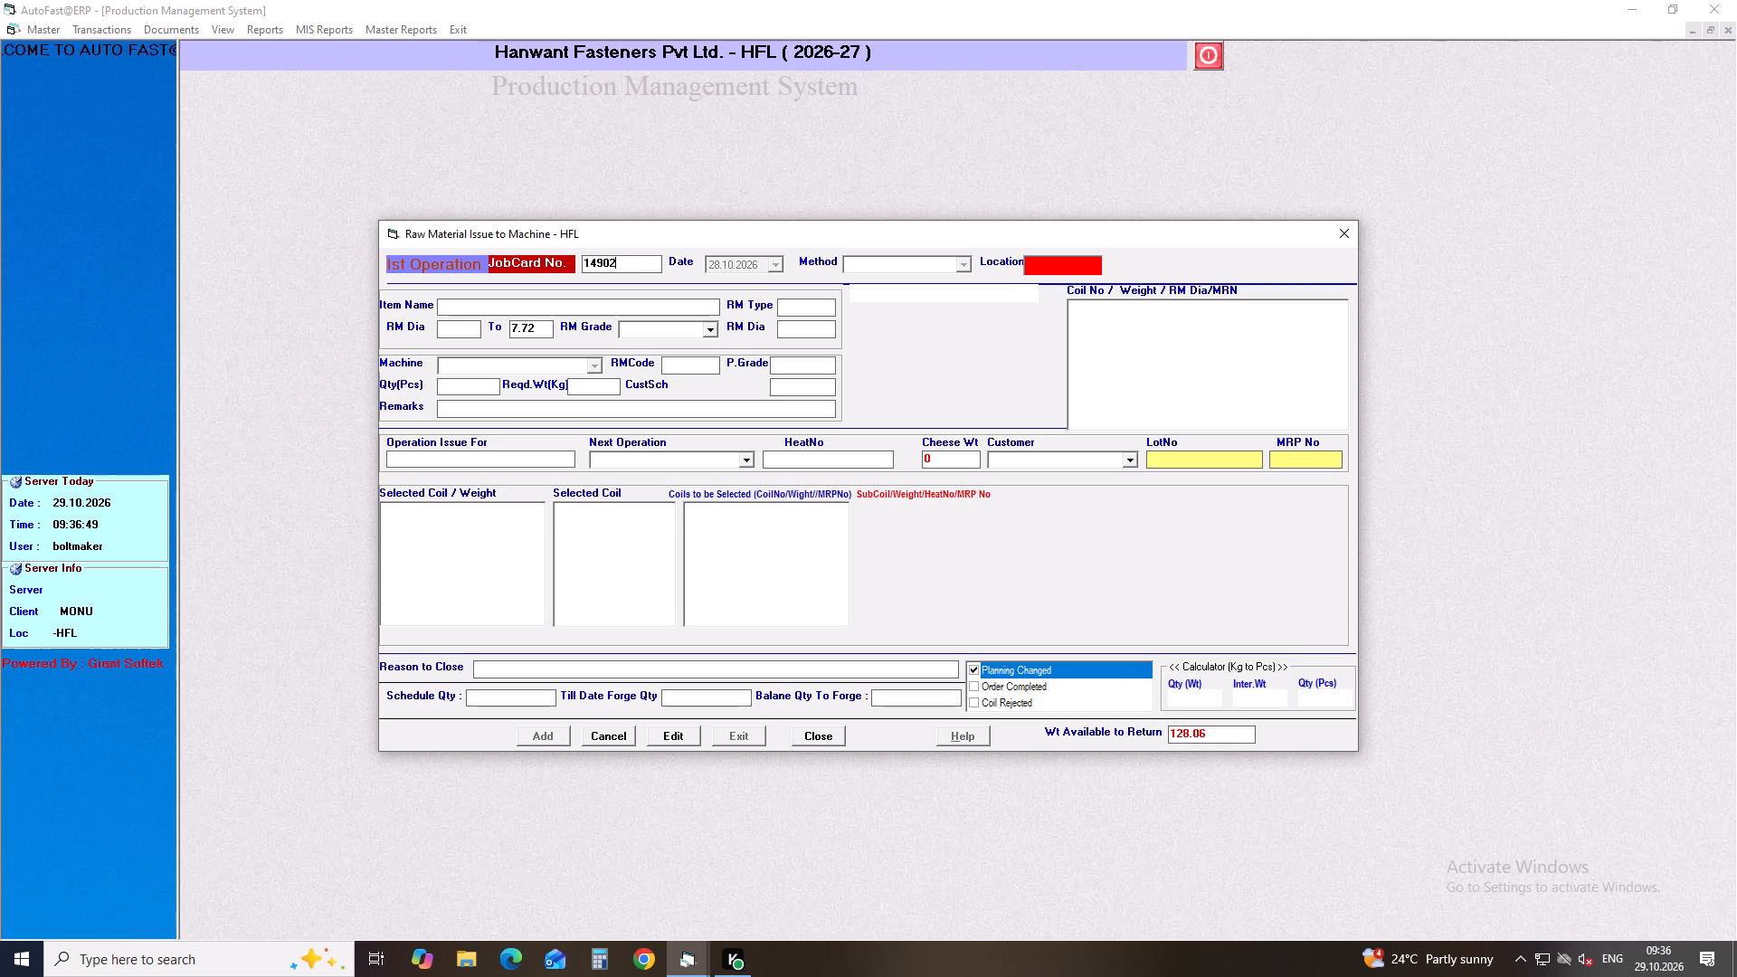
{"action": "key", "text": "Return"}
{"action": "left_click", "coordinate": [833, 739]}
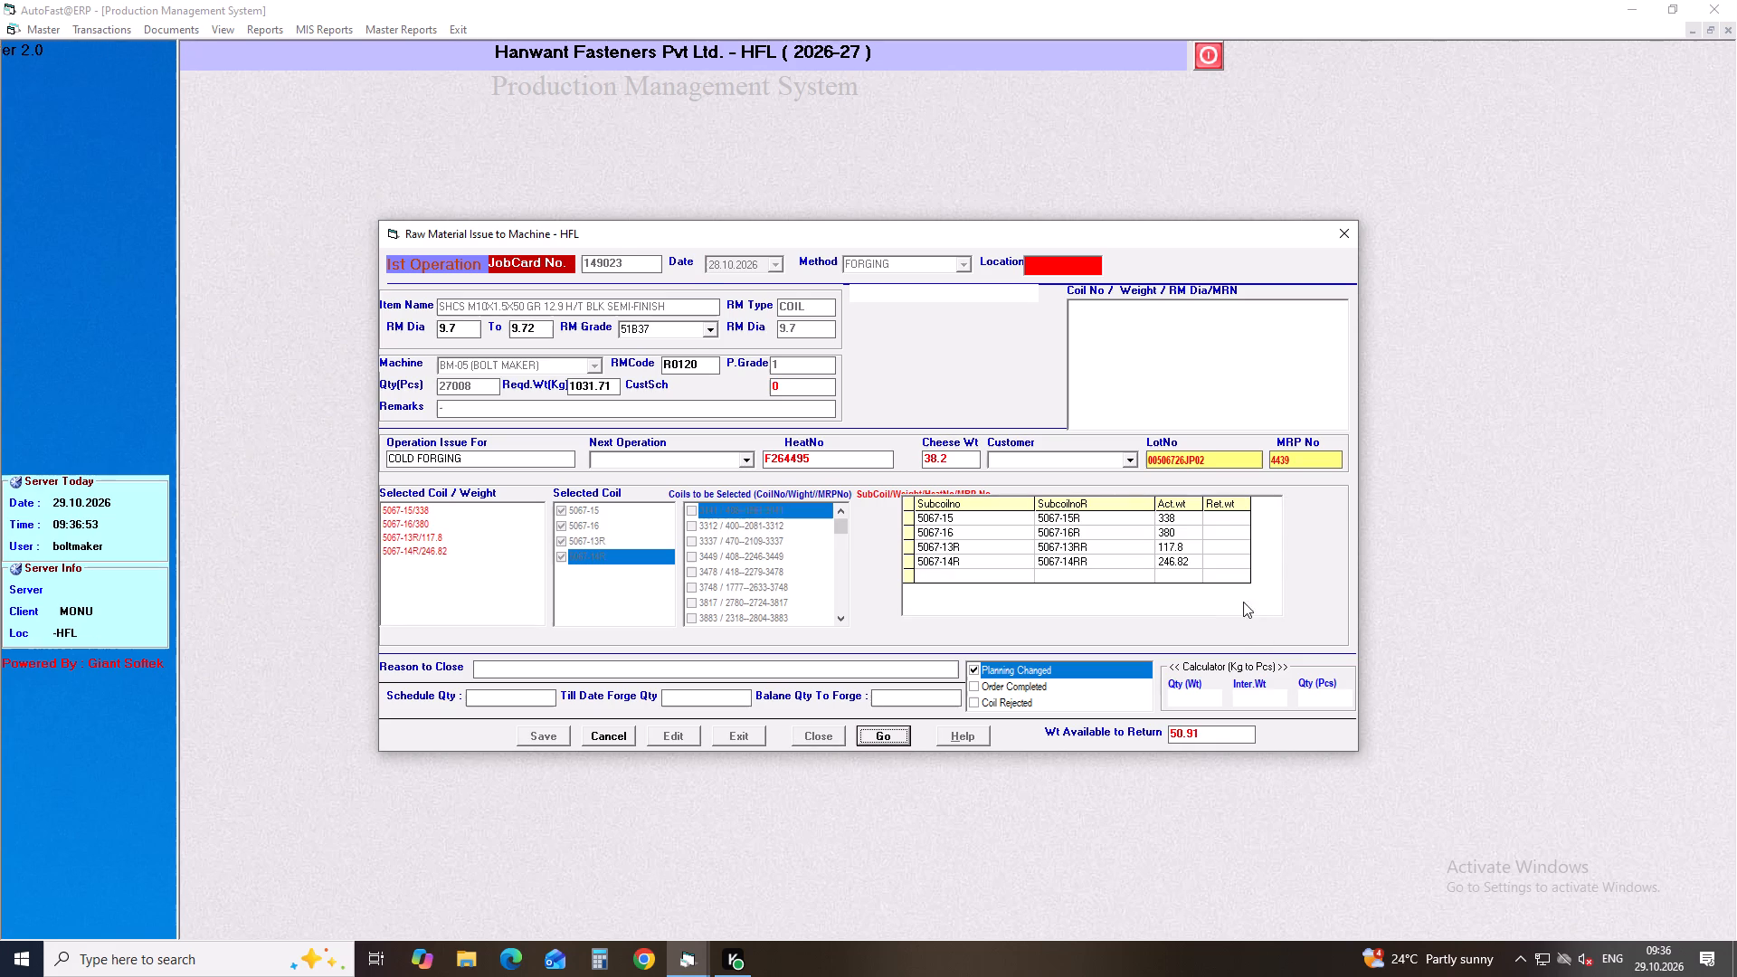
{"action": "left_click", "coordinate": [1214, 518]}
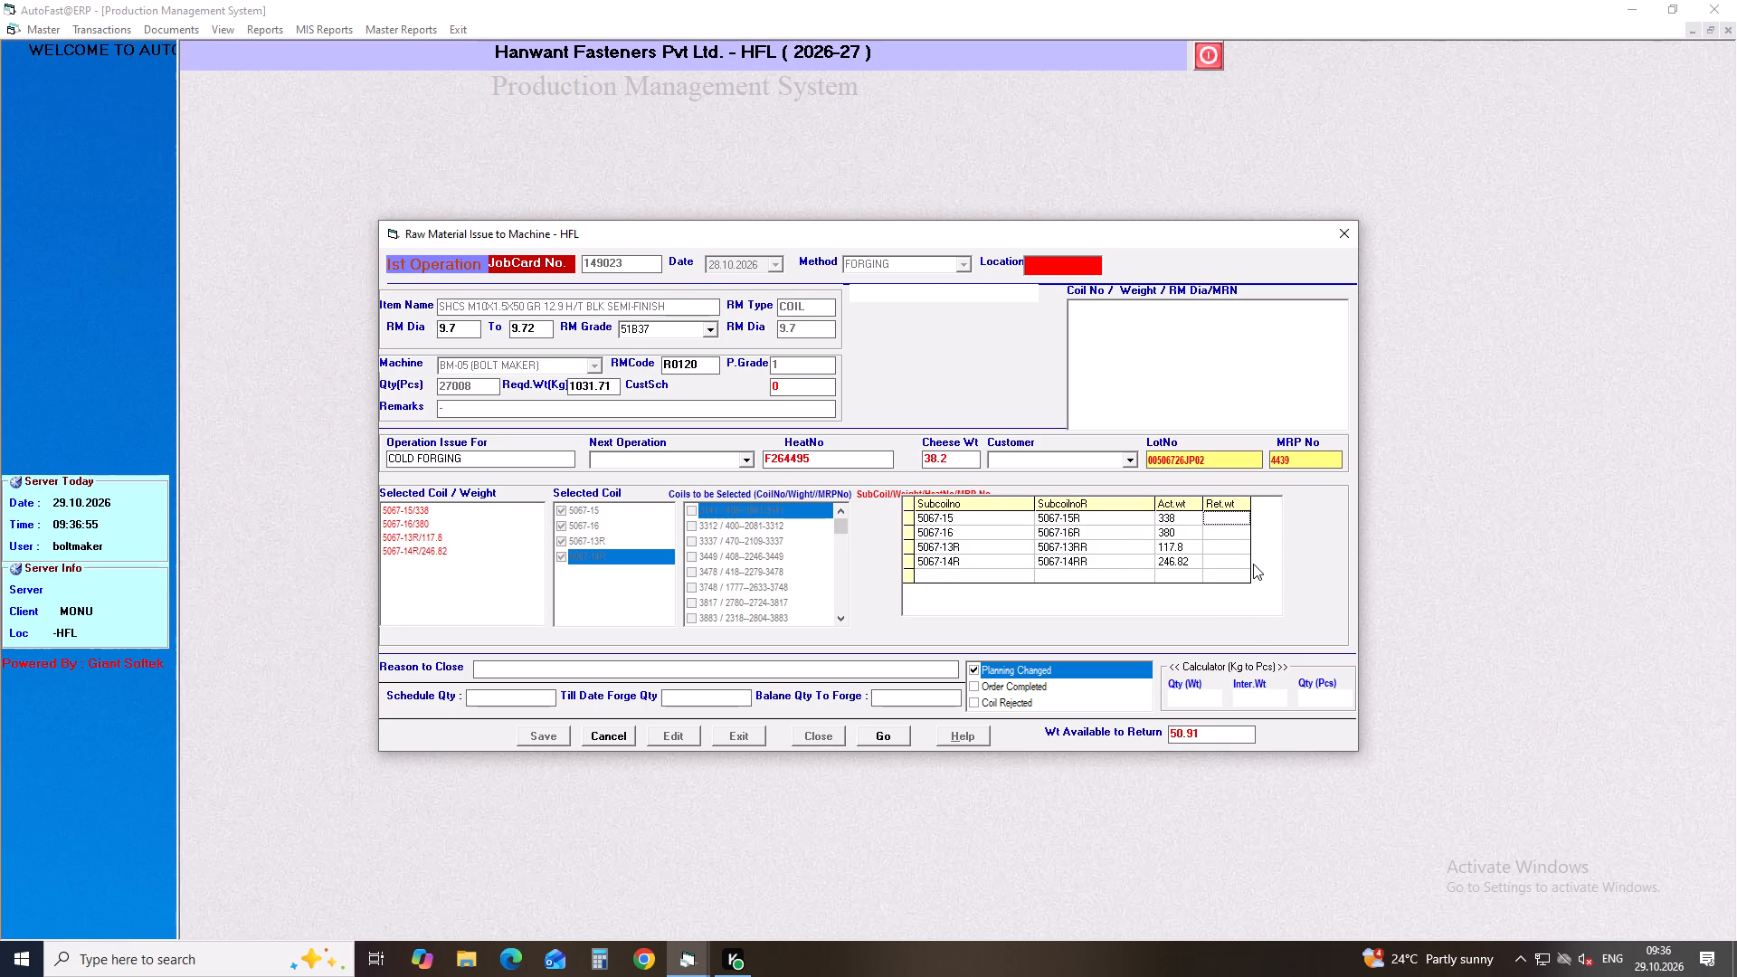
{"action": "type", "text": "50.91"}
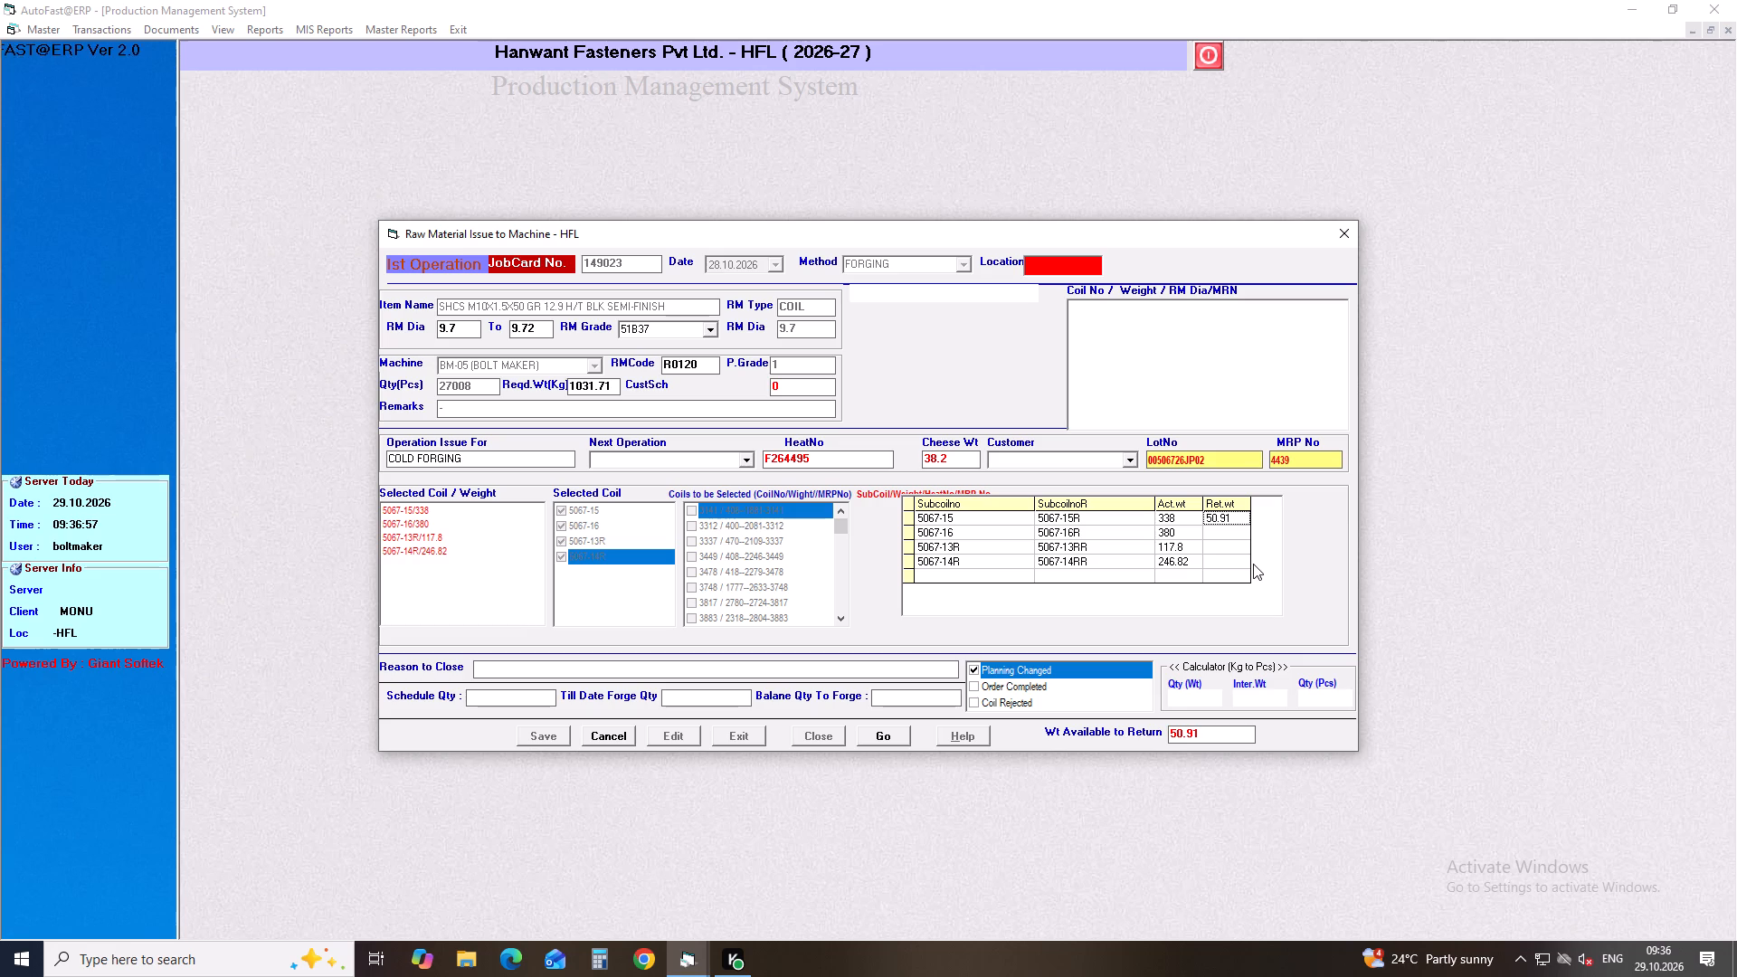
{"action": "left_click", "coordinate": [893, 733]}
{"action": "left_click", "coordinate": [833, 526]}
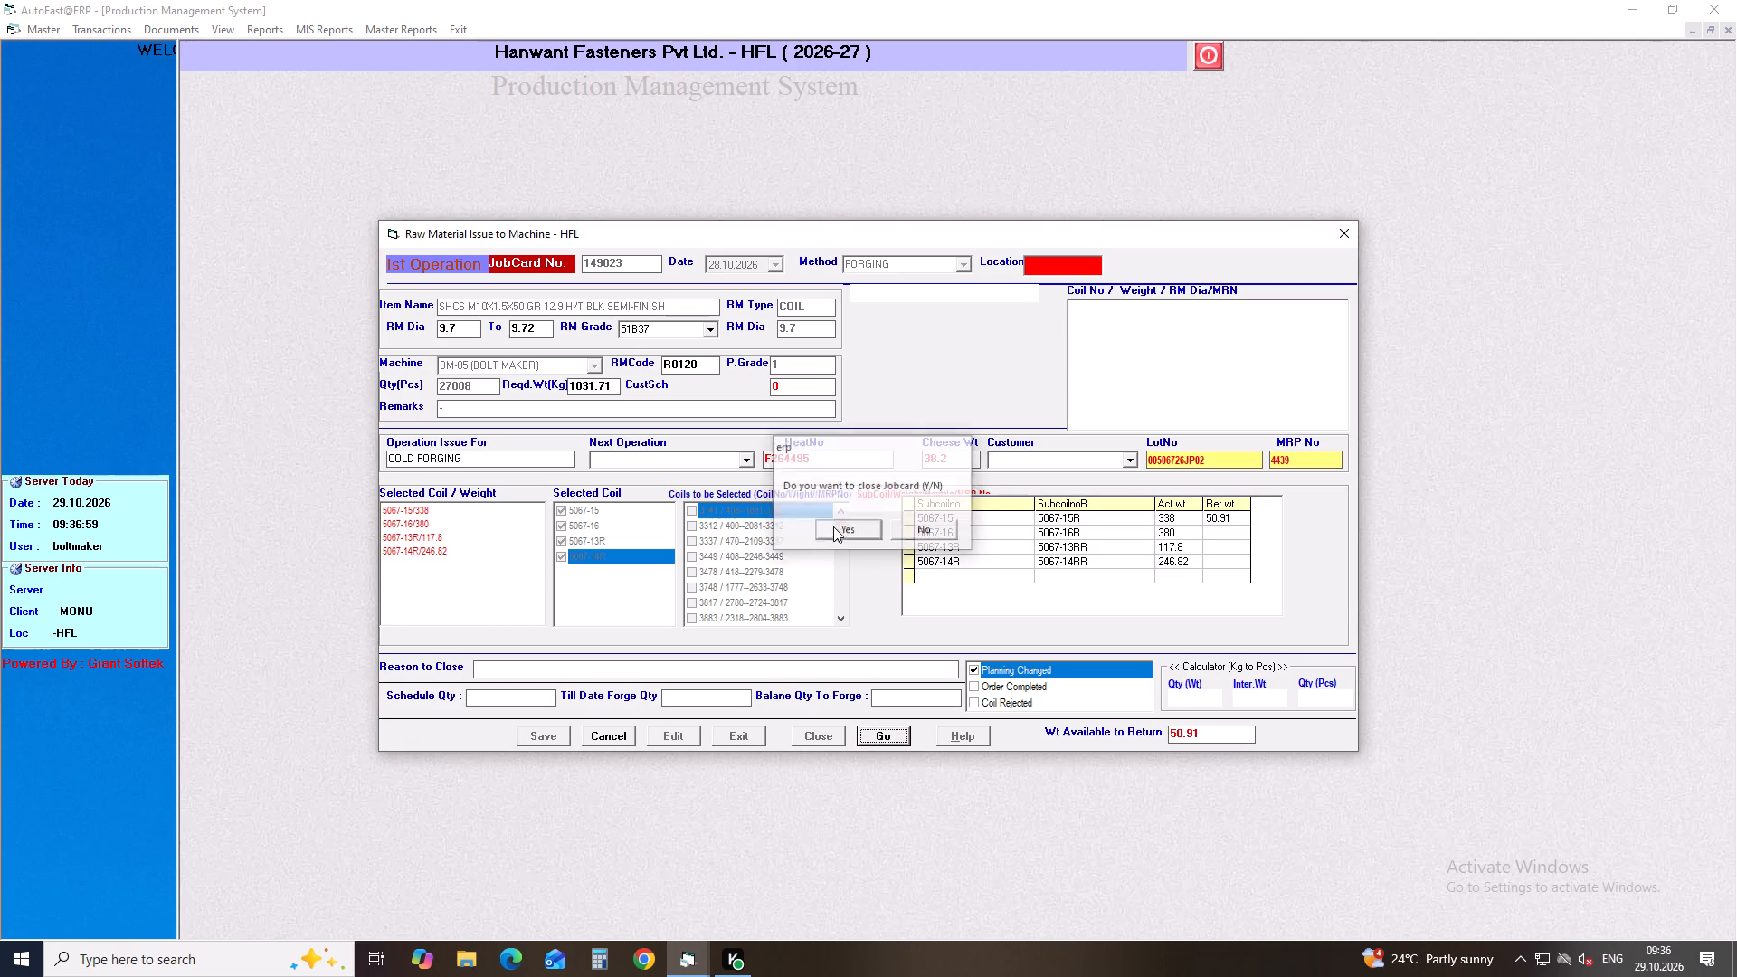
{"action": "left_click", "coordinate": [615, 732]}
Load job card 149024 for closing, enter a return weight of 432.98 for coil 5006-10 and close the job card.
{"action": "left_click", "coordinate": [820, 735]}
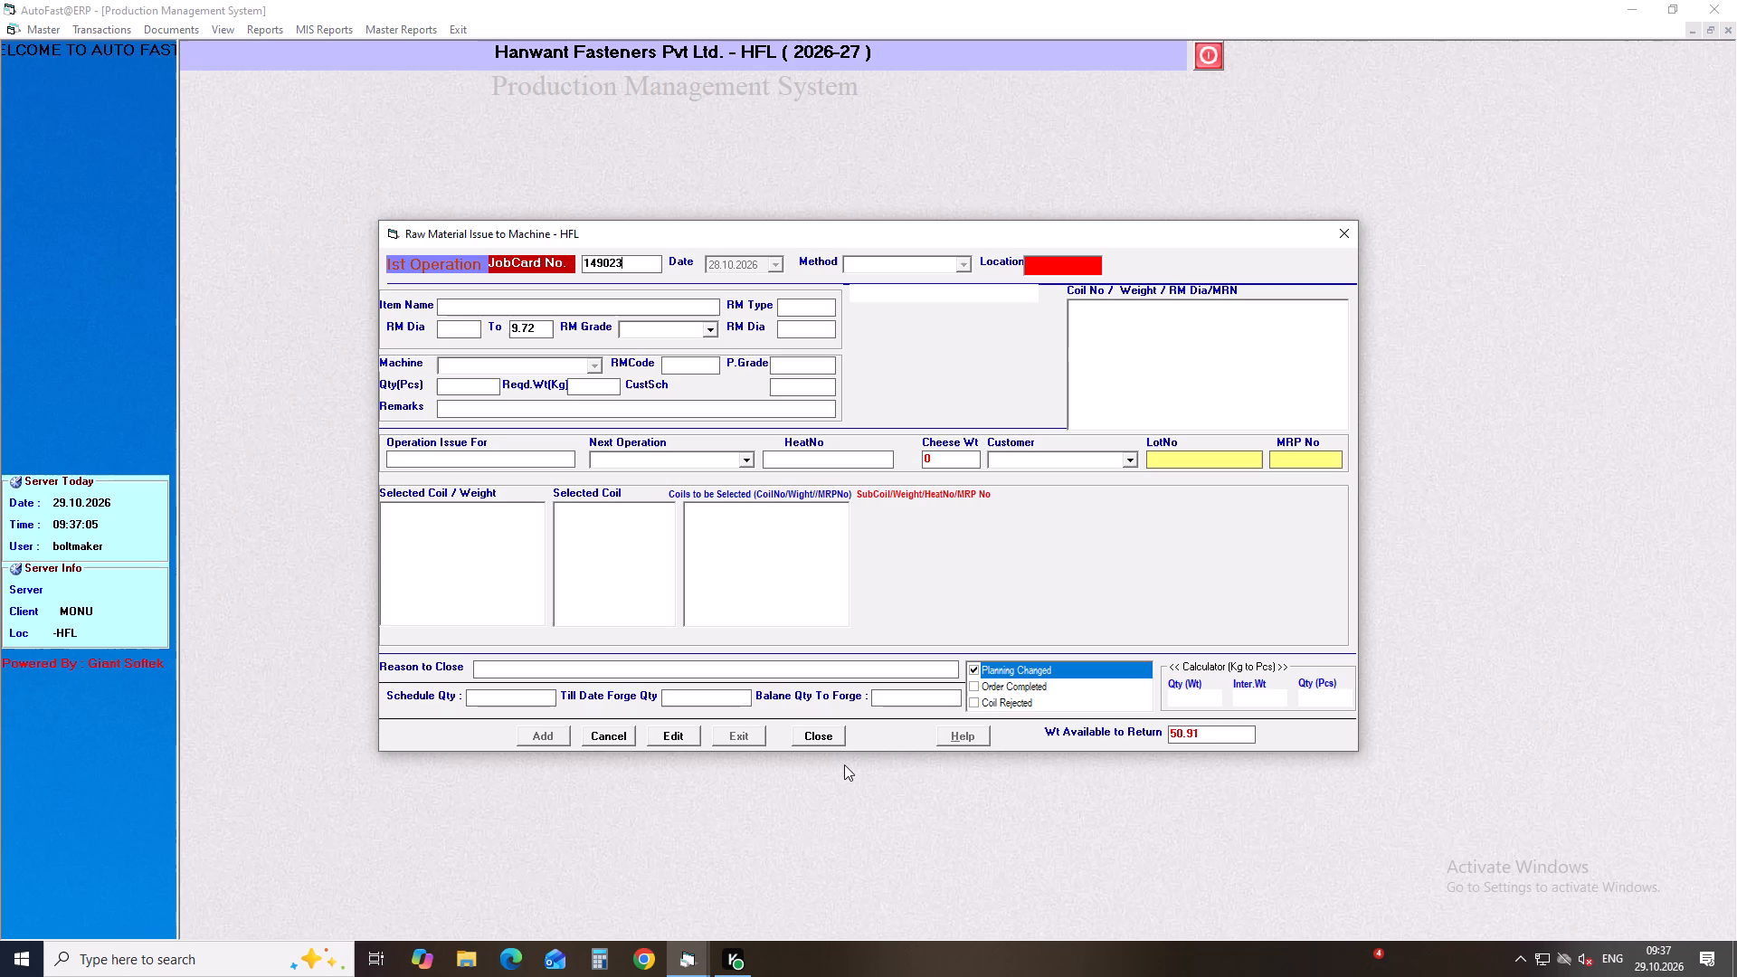
{"action": "key", "text": "BackSpace"}
{"action": "key", "text": "4"}
{"action": "key", "text": "Return"}
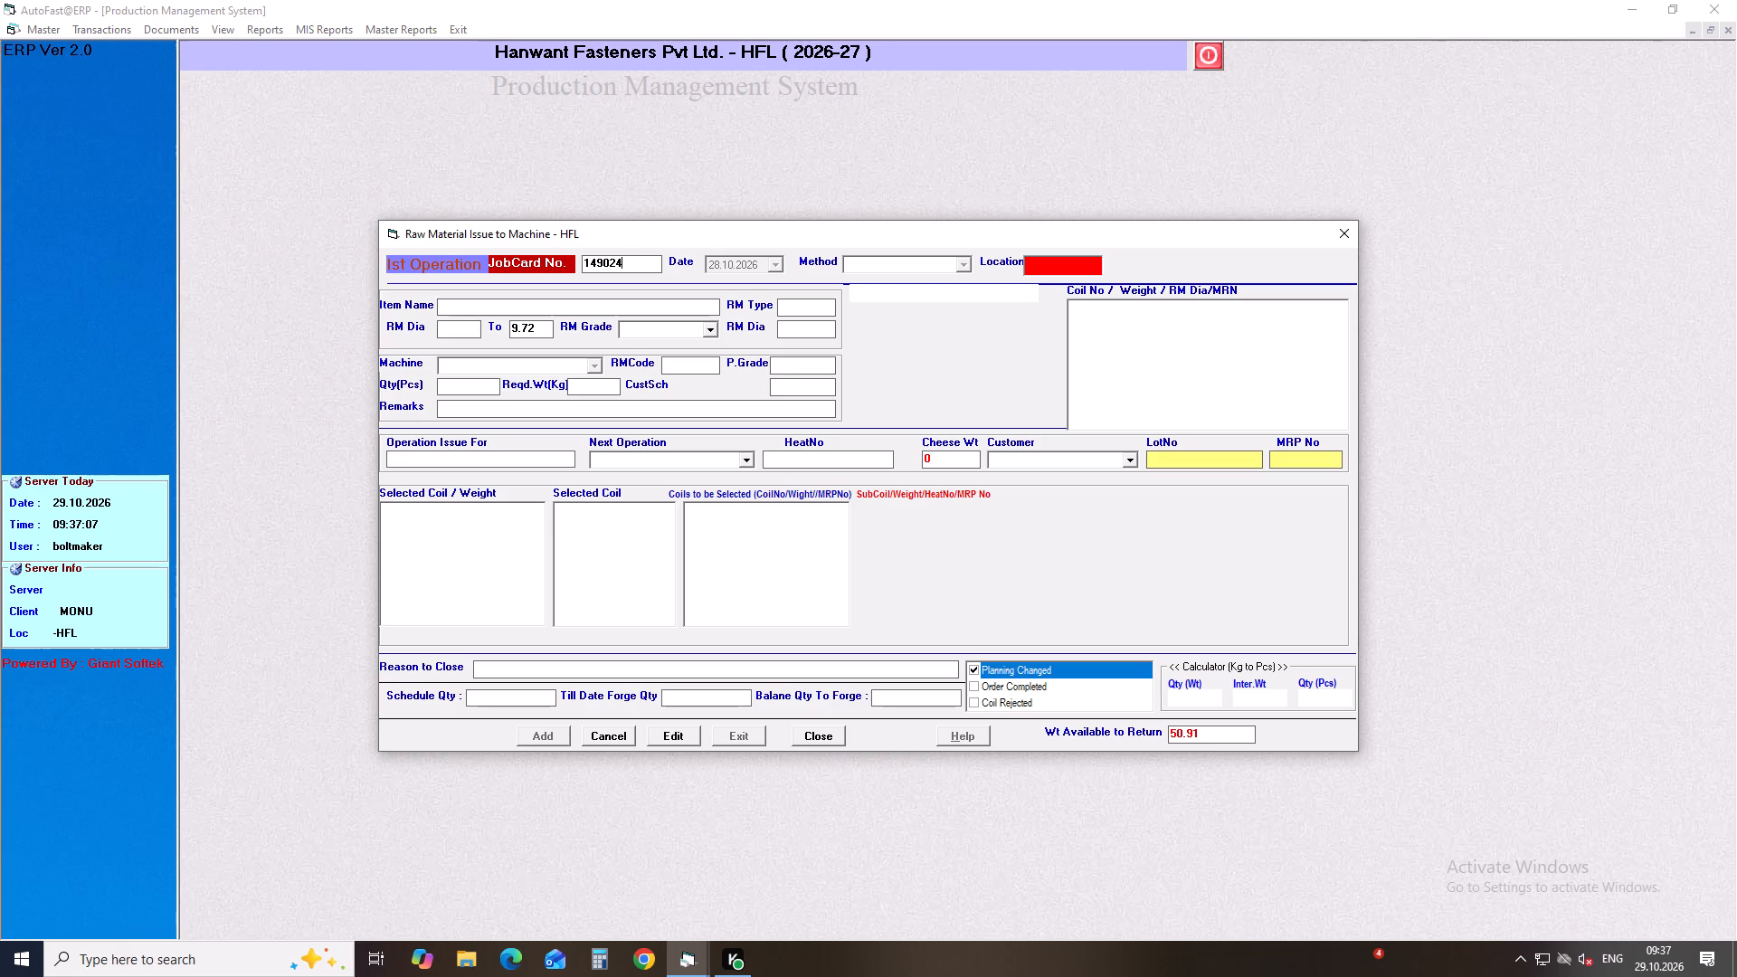
{"action": "left_click", "coordinate": [824, 736]}
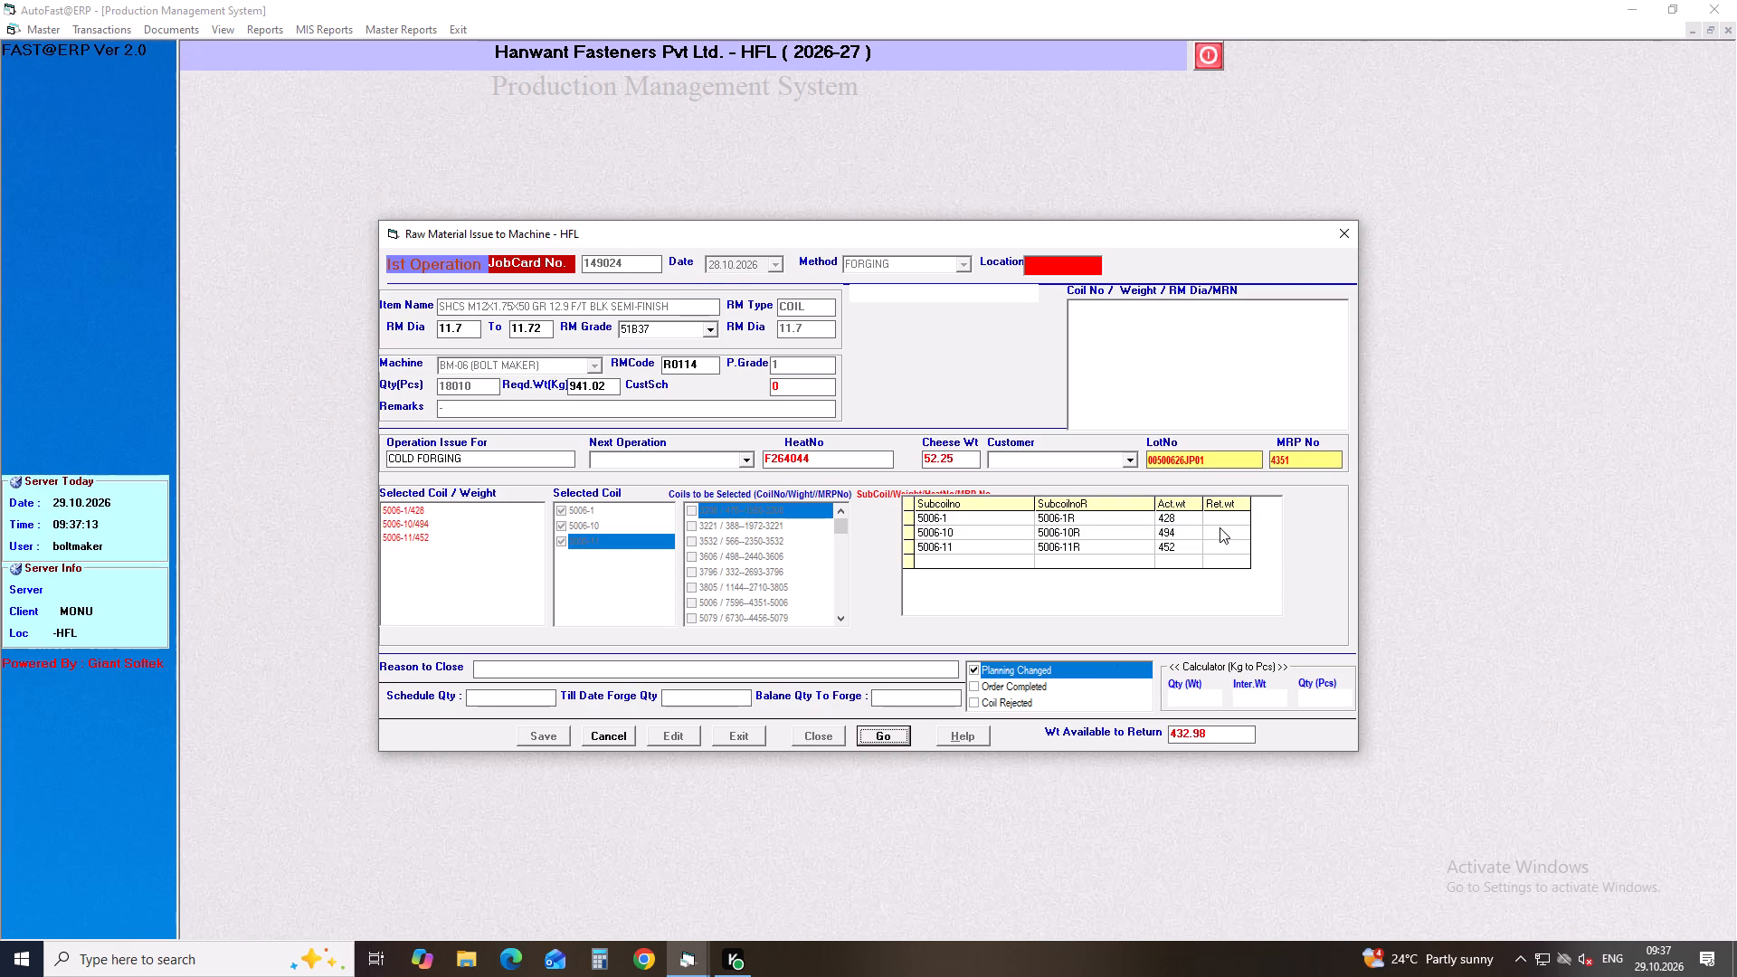
{"action": "left_click", "coordinate": [1220, 527]}
{"action": "type", "text": "432."}
{"action": "type", "text": "98"}
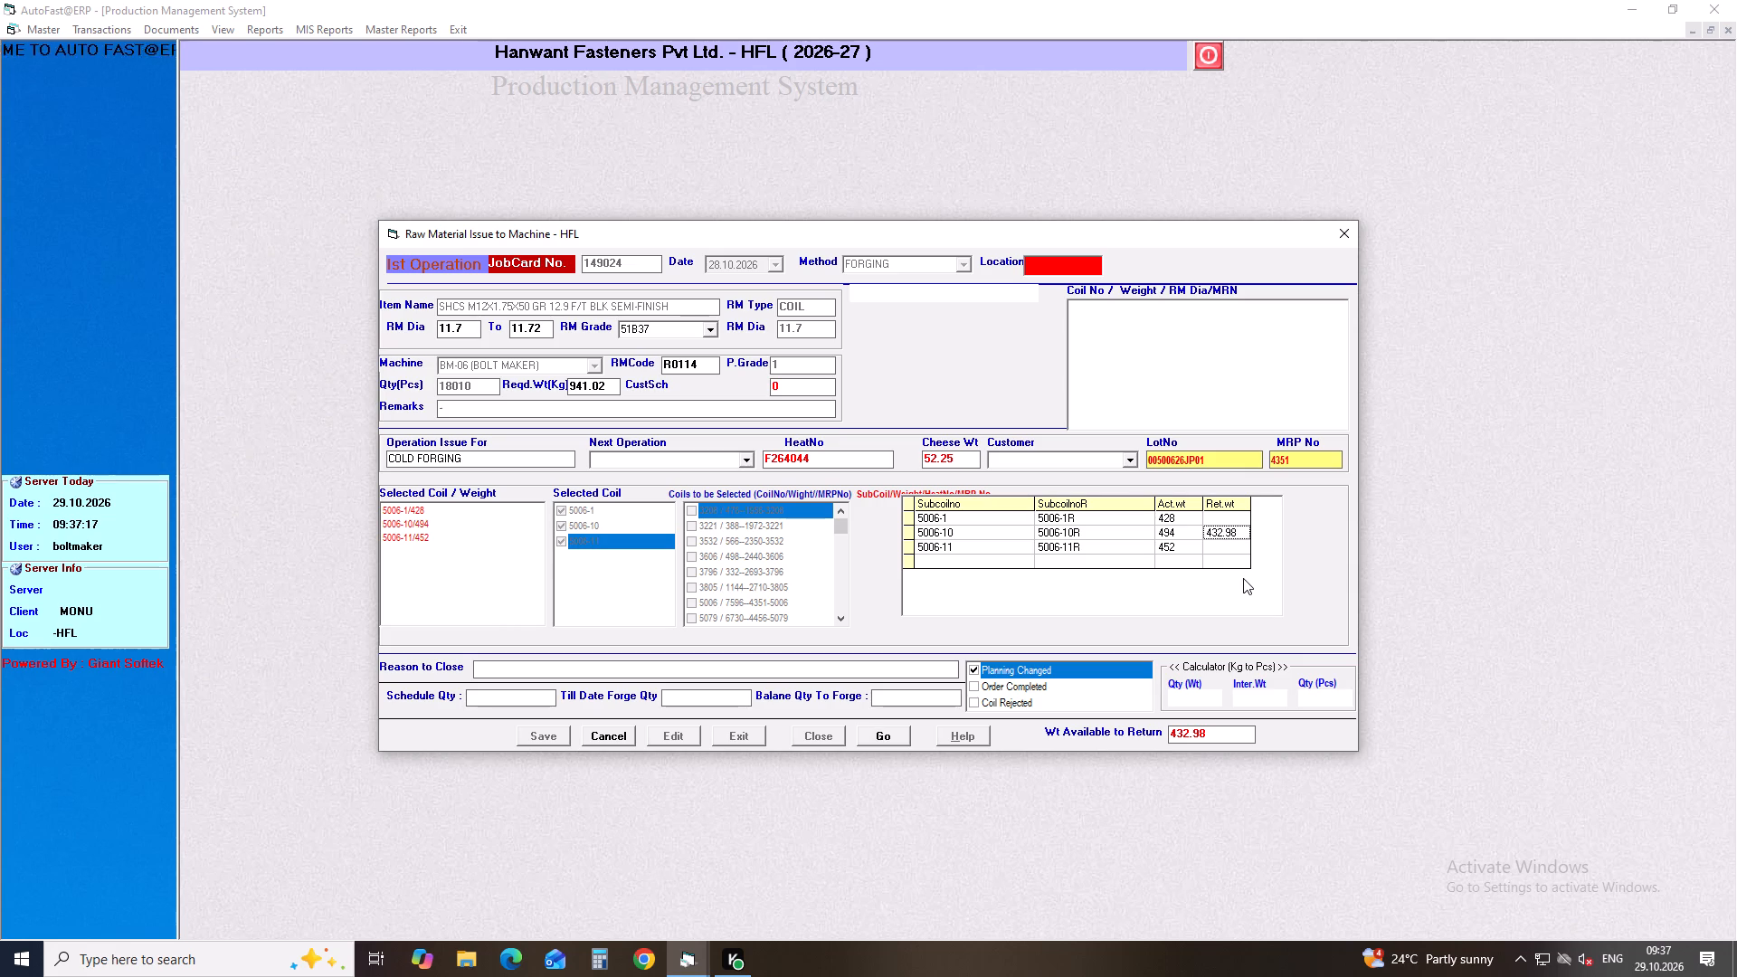
{"action": "left_click", "coordinate": [885, 730]}
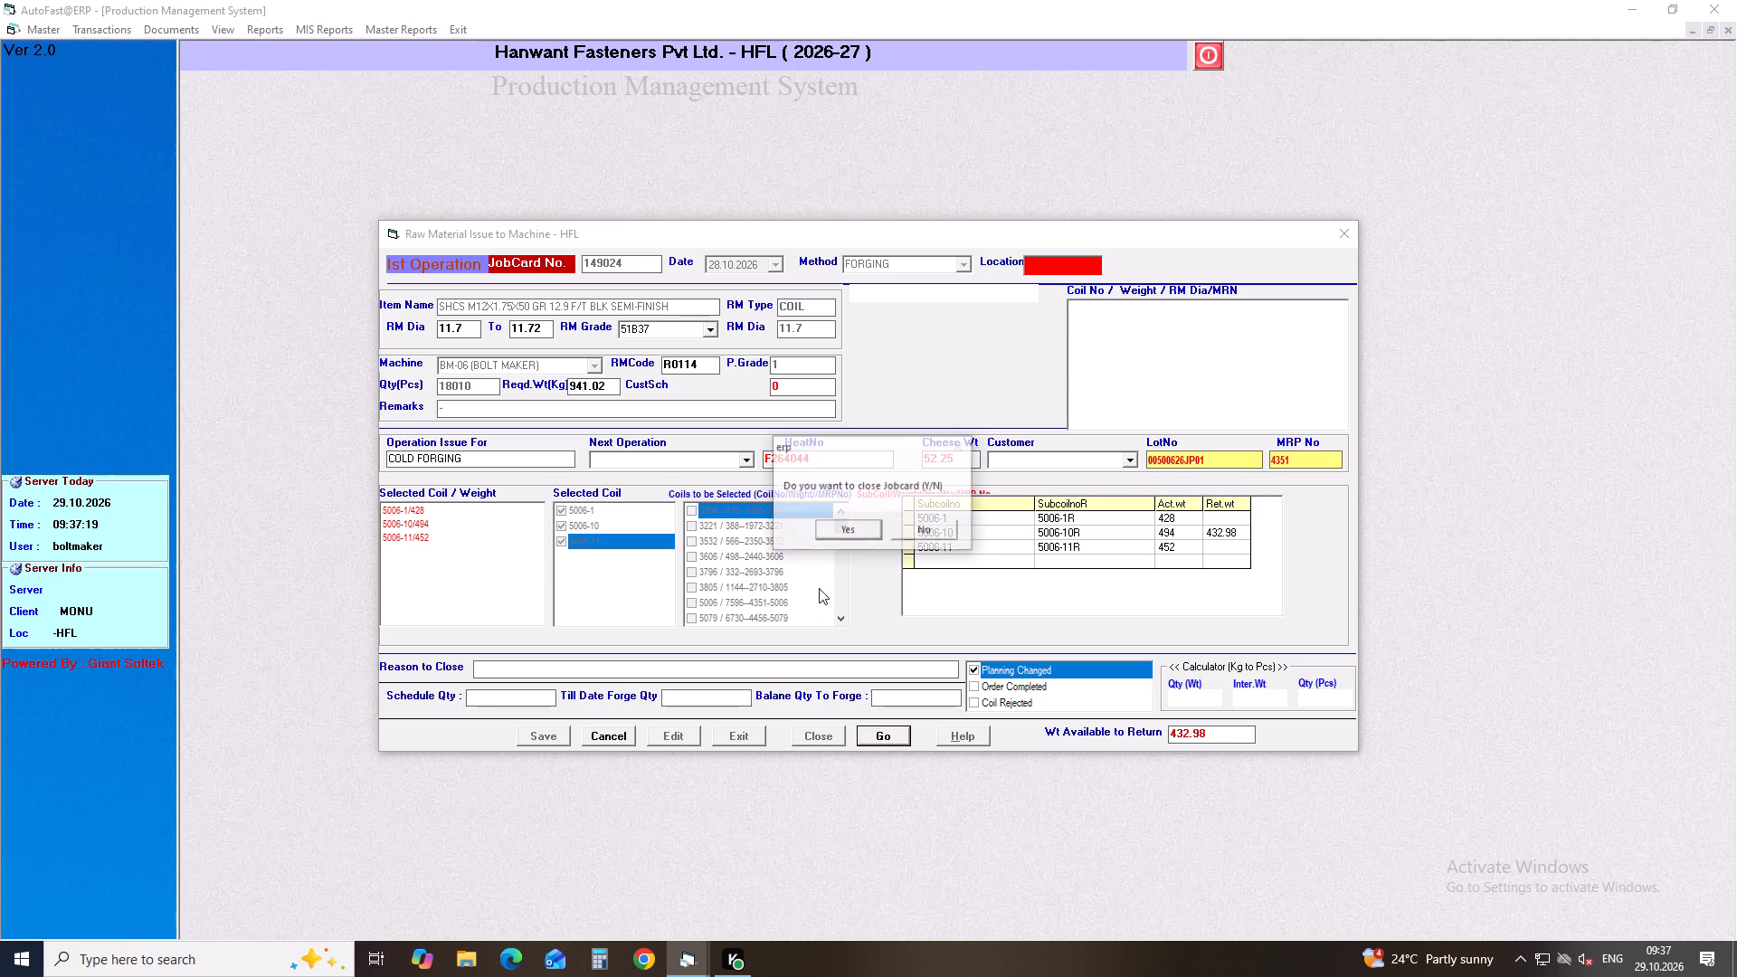
{"action": "left_click", "coordinate": [869, 527]}
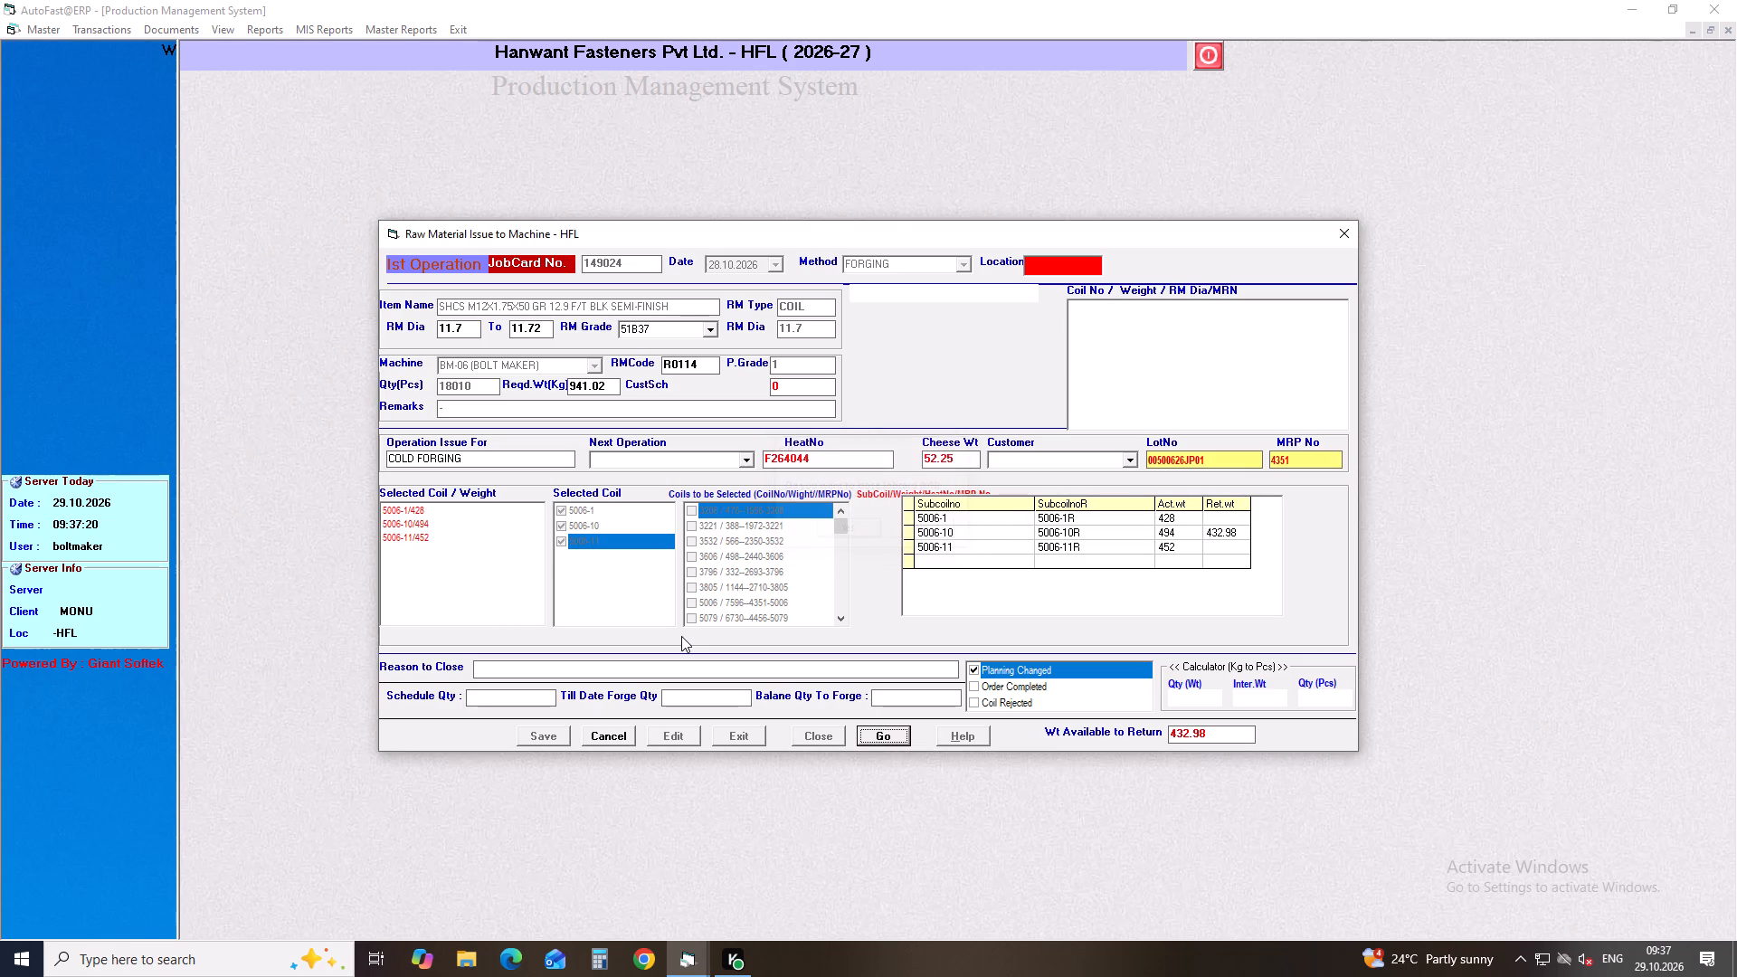
{"action": "left_click", "coordinate": [603, 737]}
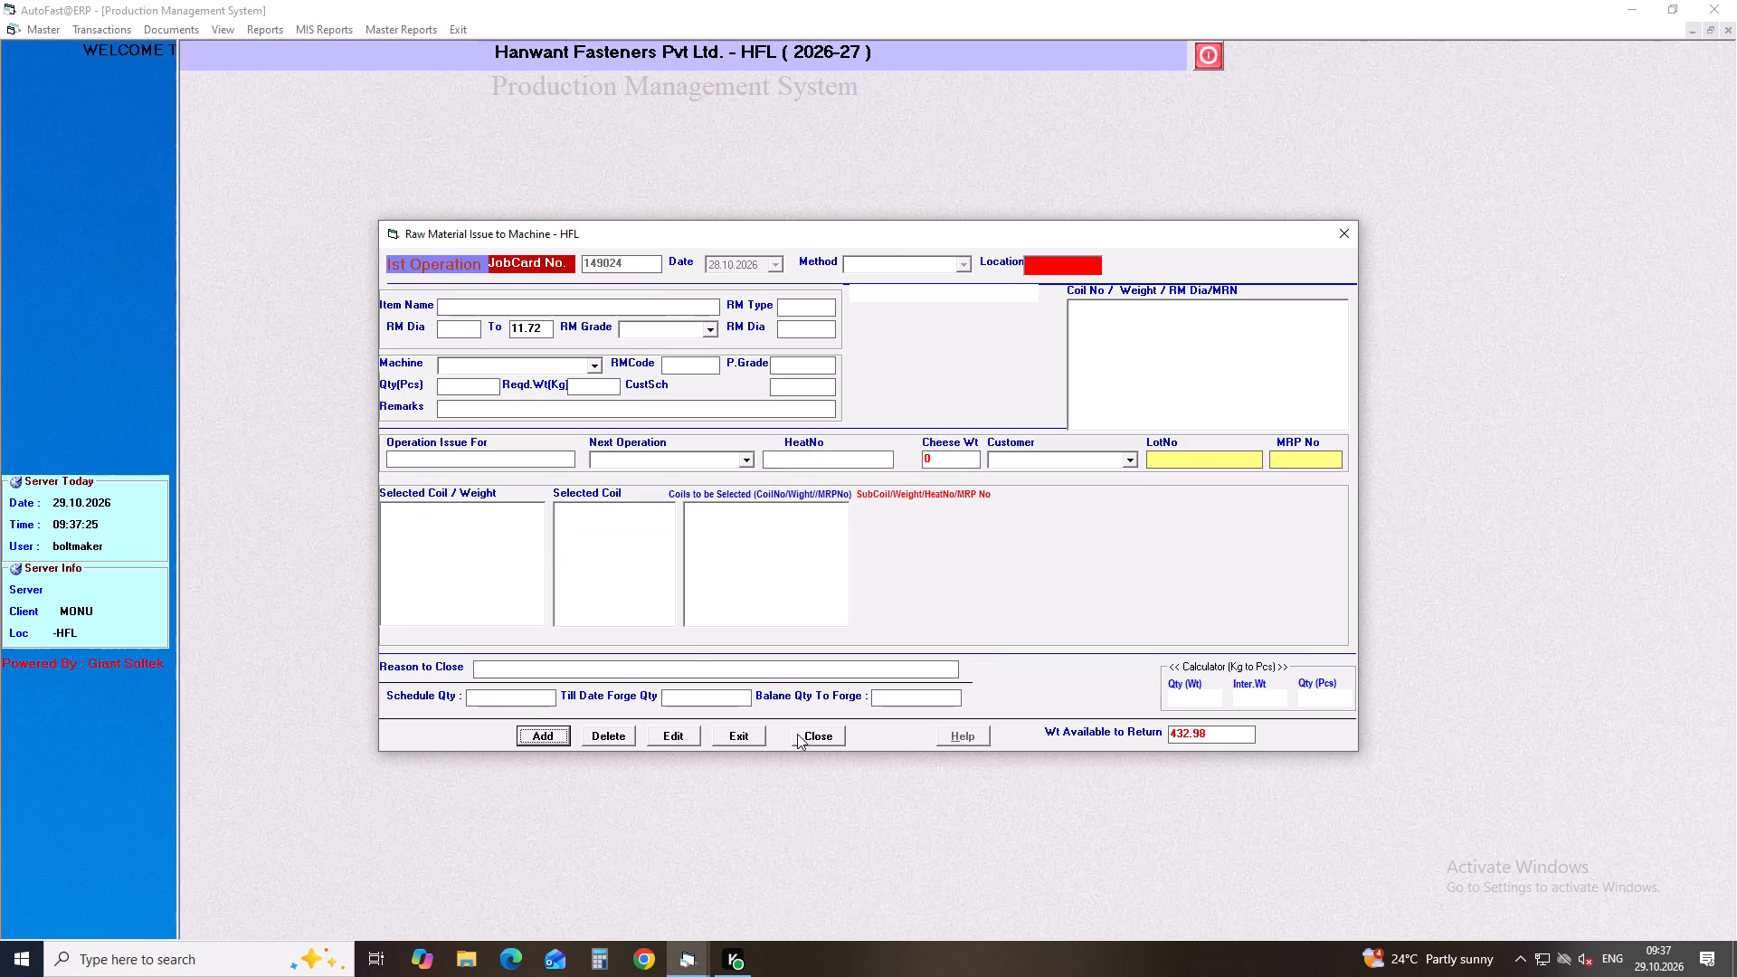
Load job card 149025 for closing, enter a return weight of 141.01 for coil 5089-5RR, close the job card and leave the form.
{"action": "left_click", "coordinate": [819, 734]}
{"action": "key", "text": "BackSpace"}
{"action": "key", "text": "5"}
{"action": "key", "text": "Return"}
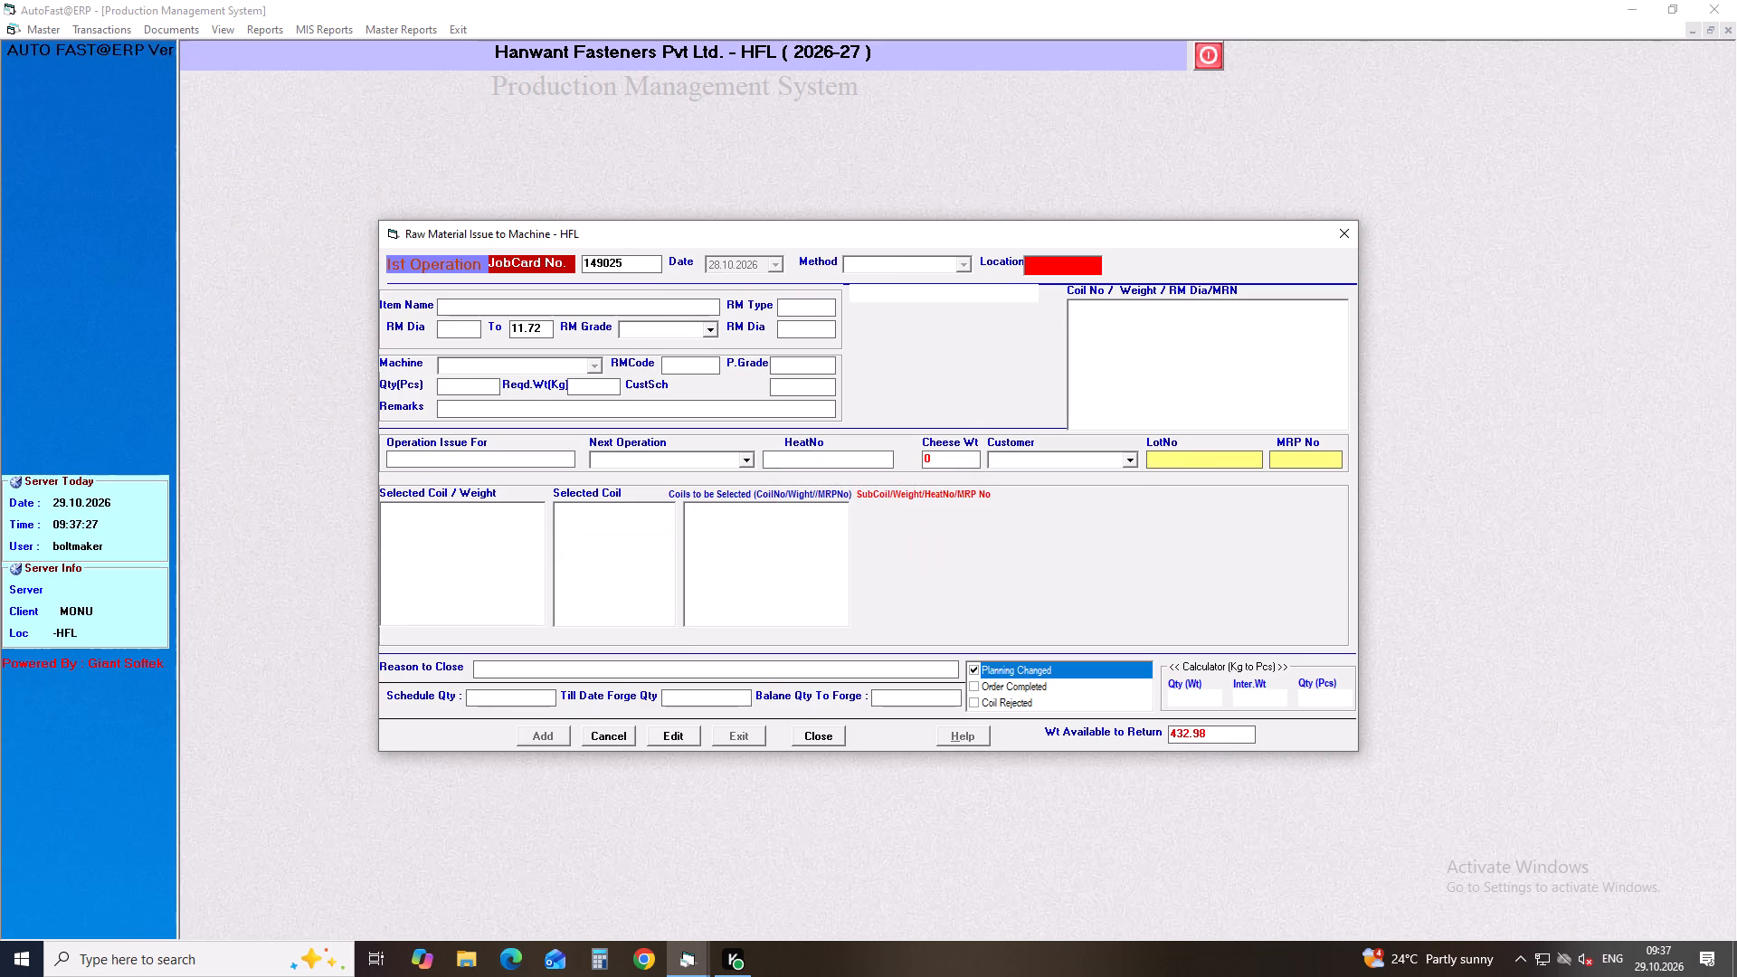
{"action": "left_click", "coordinate": [819, 734]}
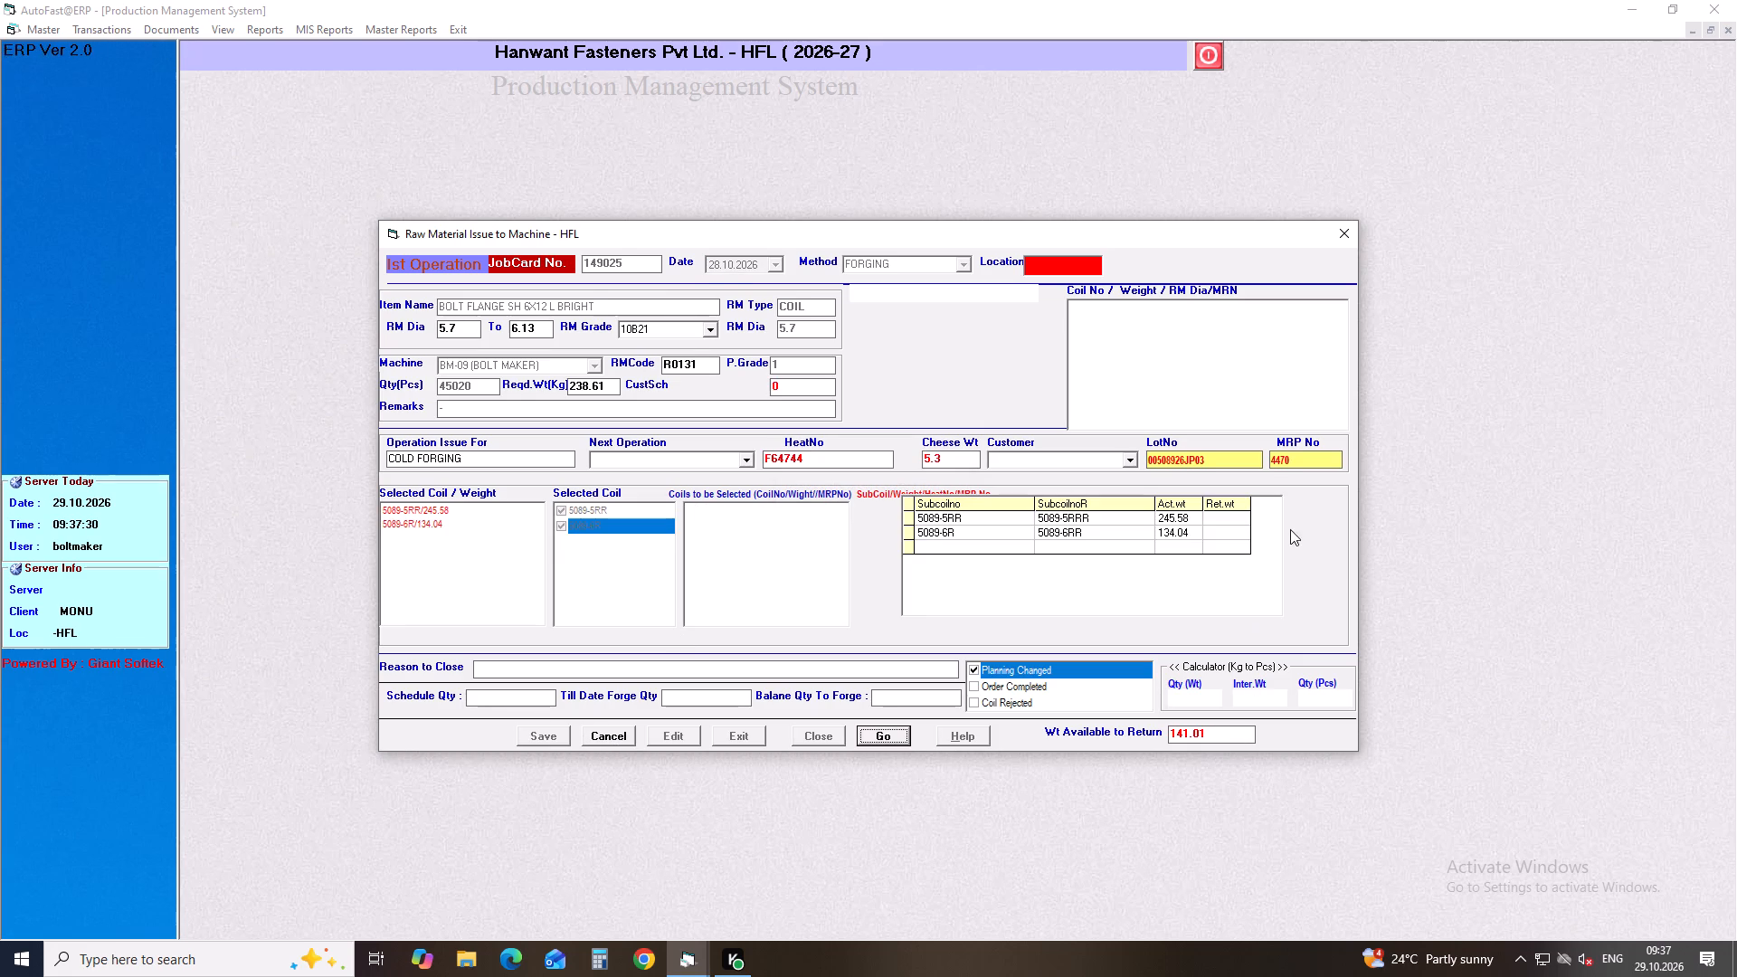
{"action": "left_click", "coordinate": [1211, 522]}
{"action": "type", "text": "141.01"}
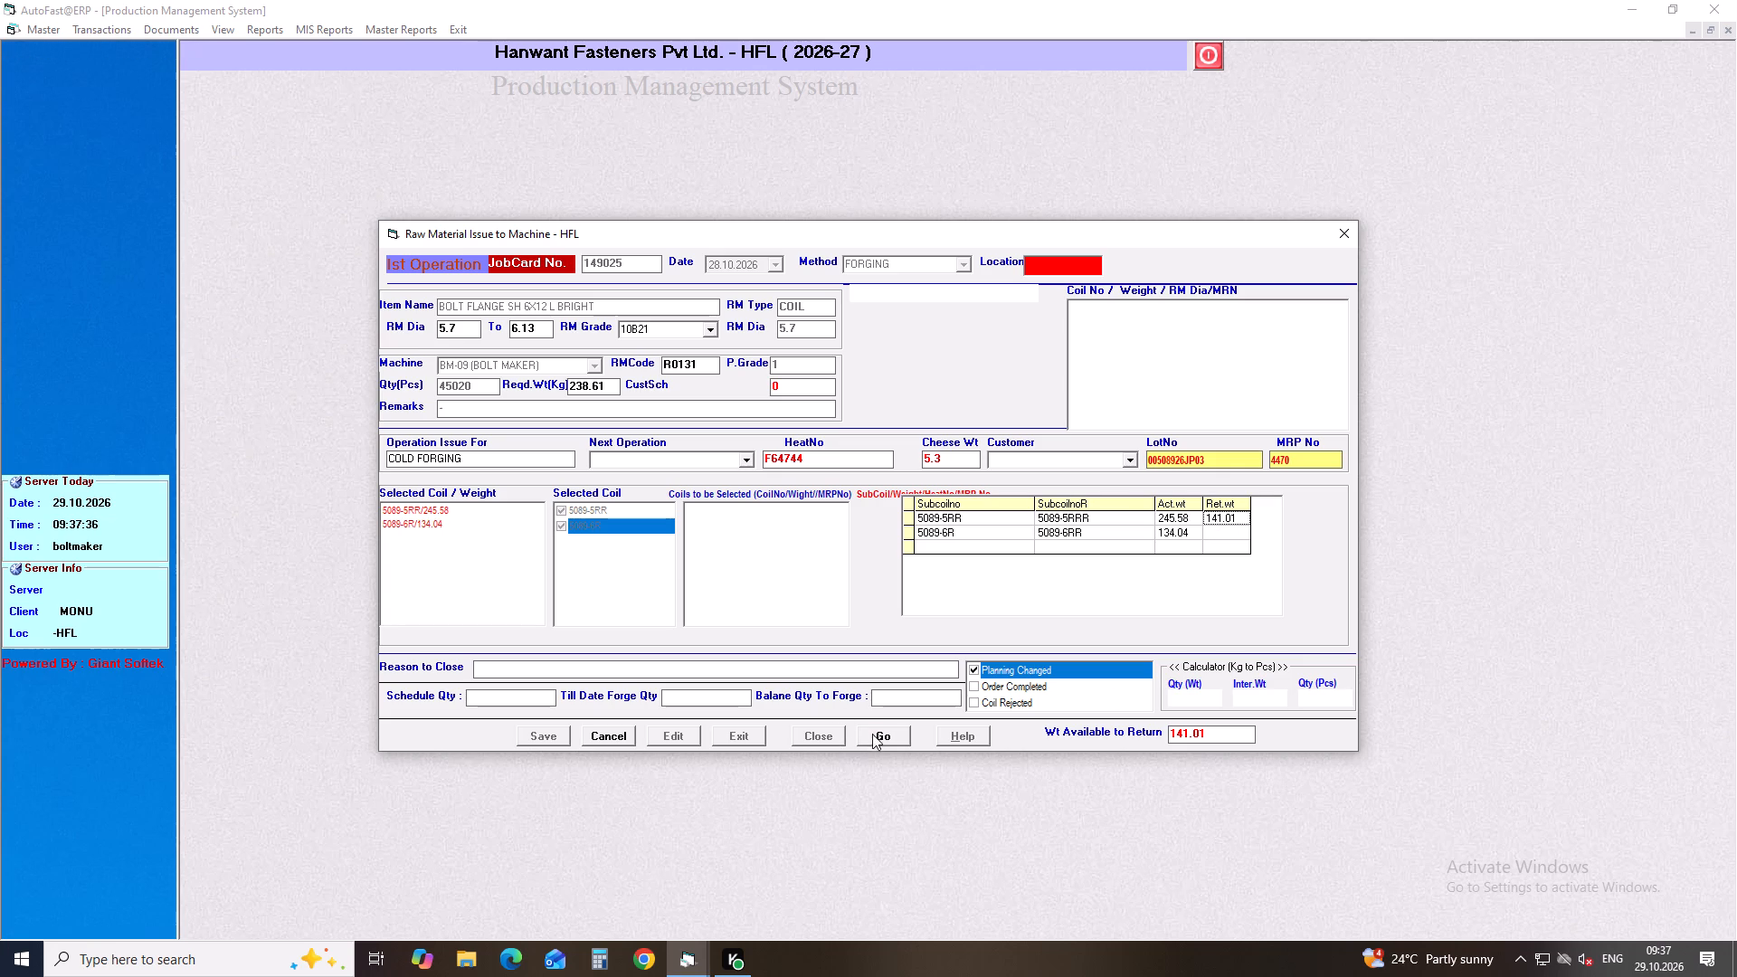
{"action": "left_click", "coordinate": [879, 731]}
{"action": "left_click", "coordinate": [844, 524]}
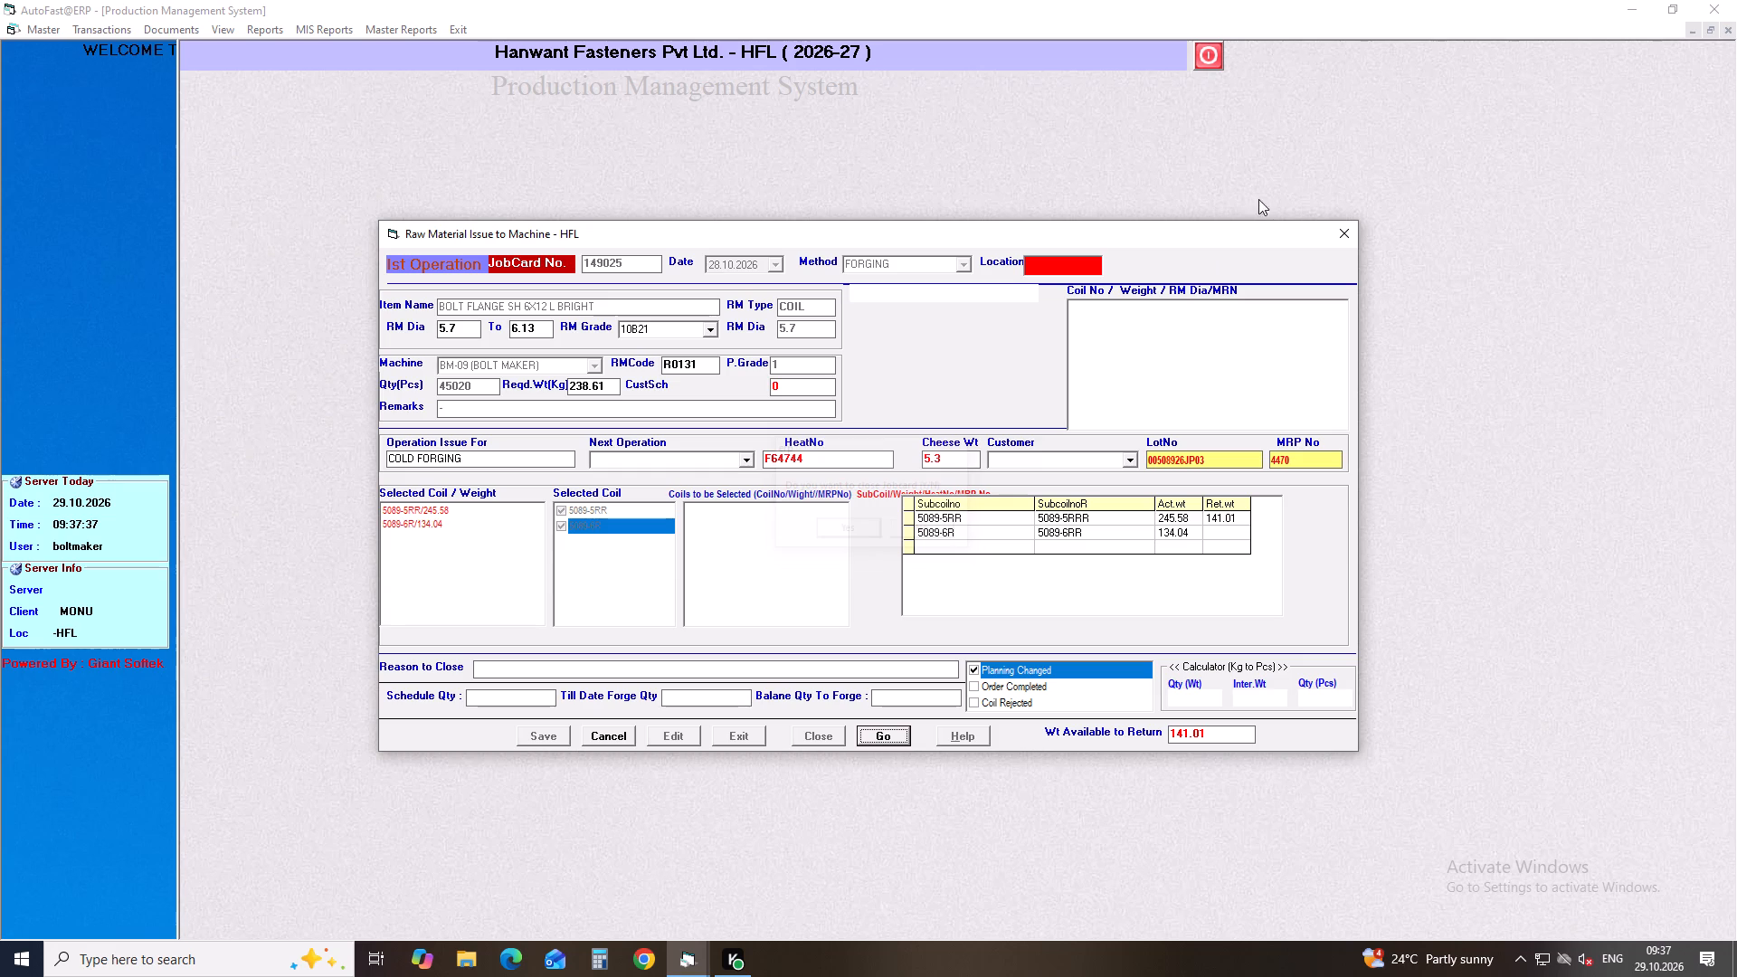
{"action": "left_click", "coordinate": [1350, 233]}
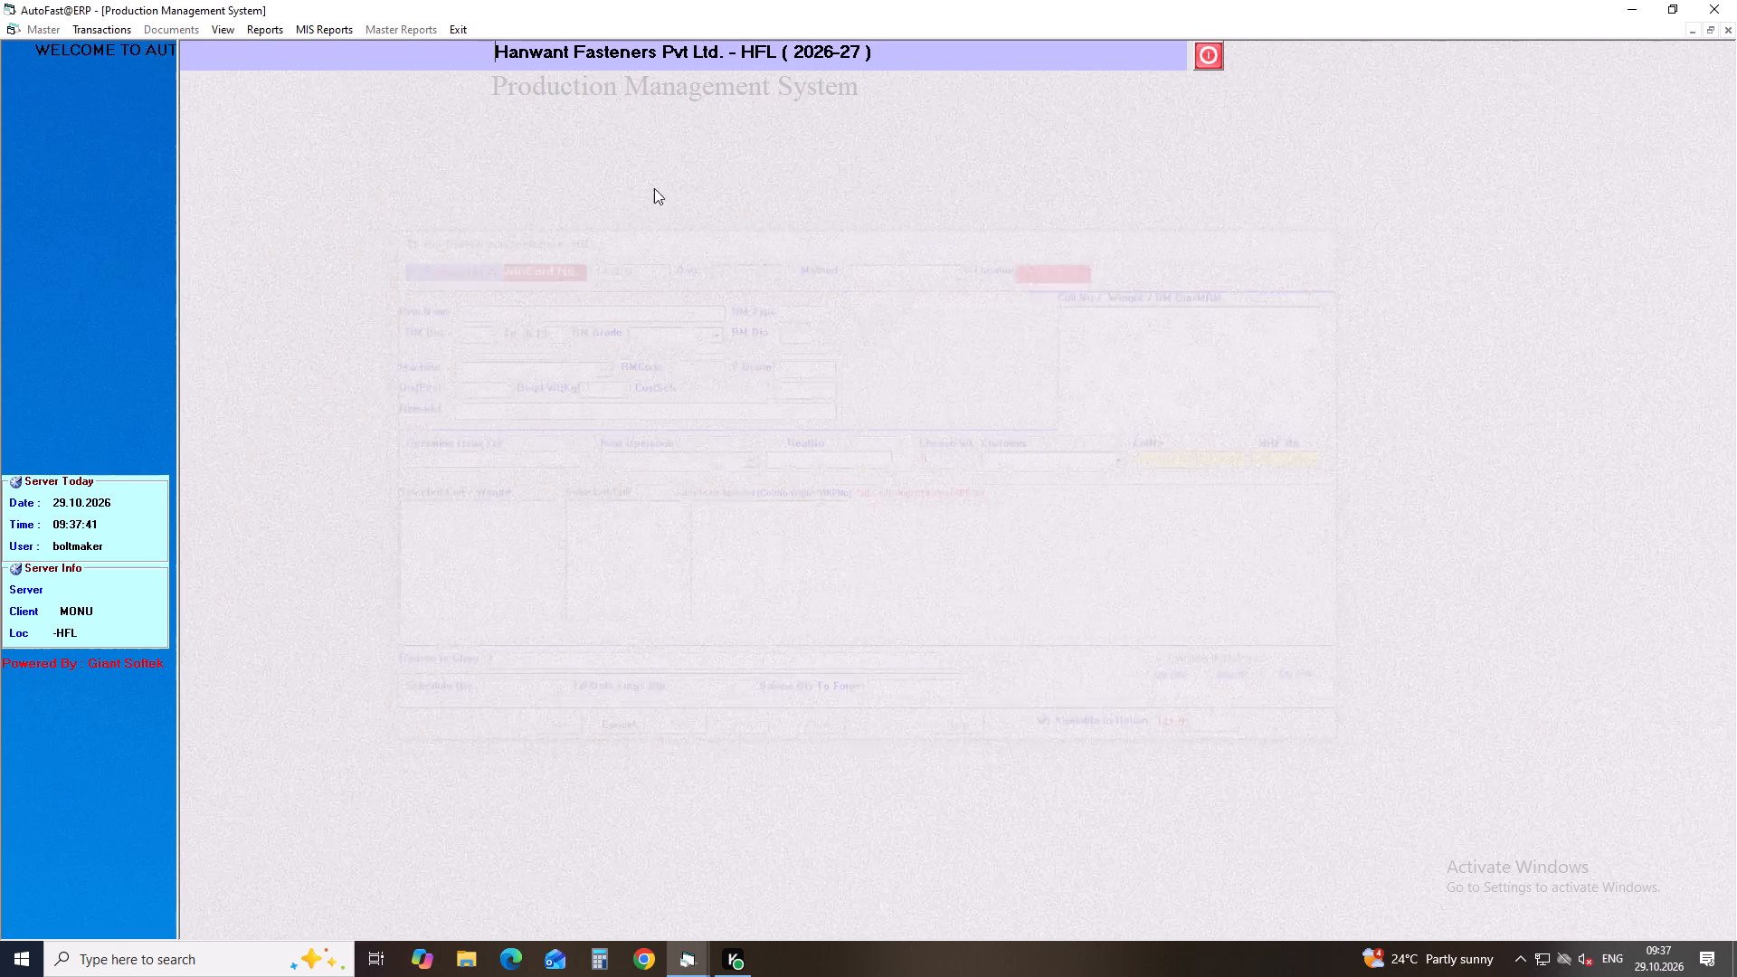
View the first-operation job card status report for pending cards from 26.10.2026 to 29.10.2026, then close it.
{"action": "left_click", "coordinate": [252, 33]}
{"action": "left_click", "coordinate": [362, 156]}
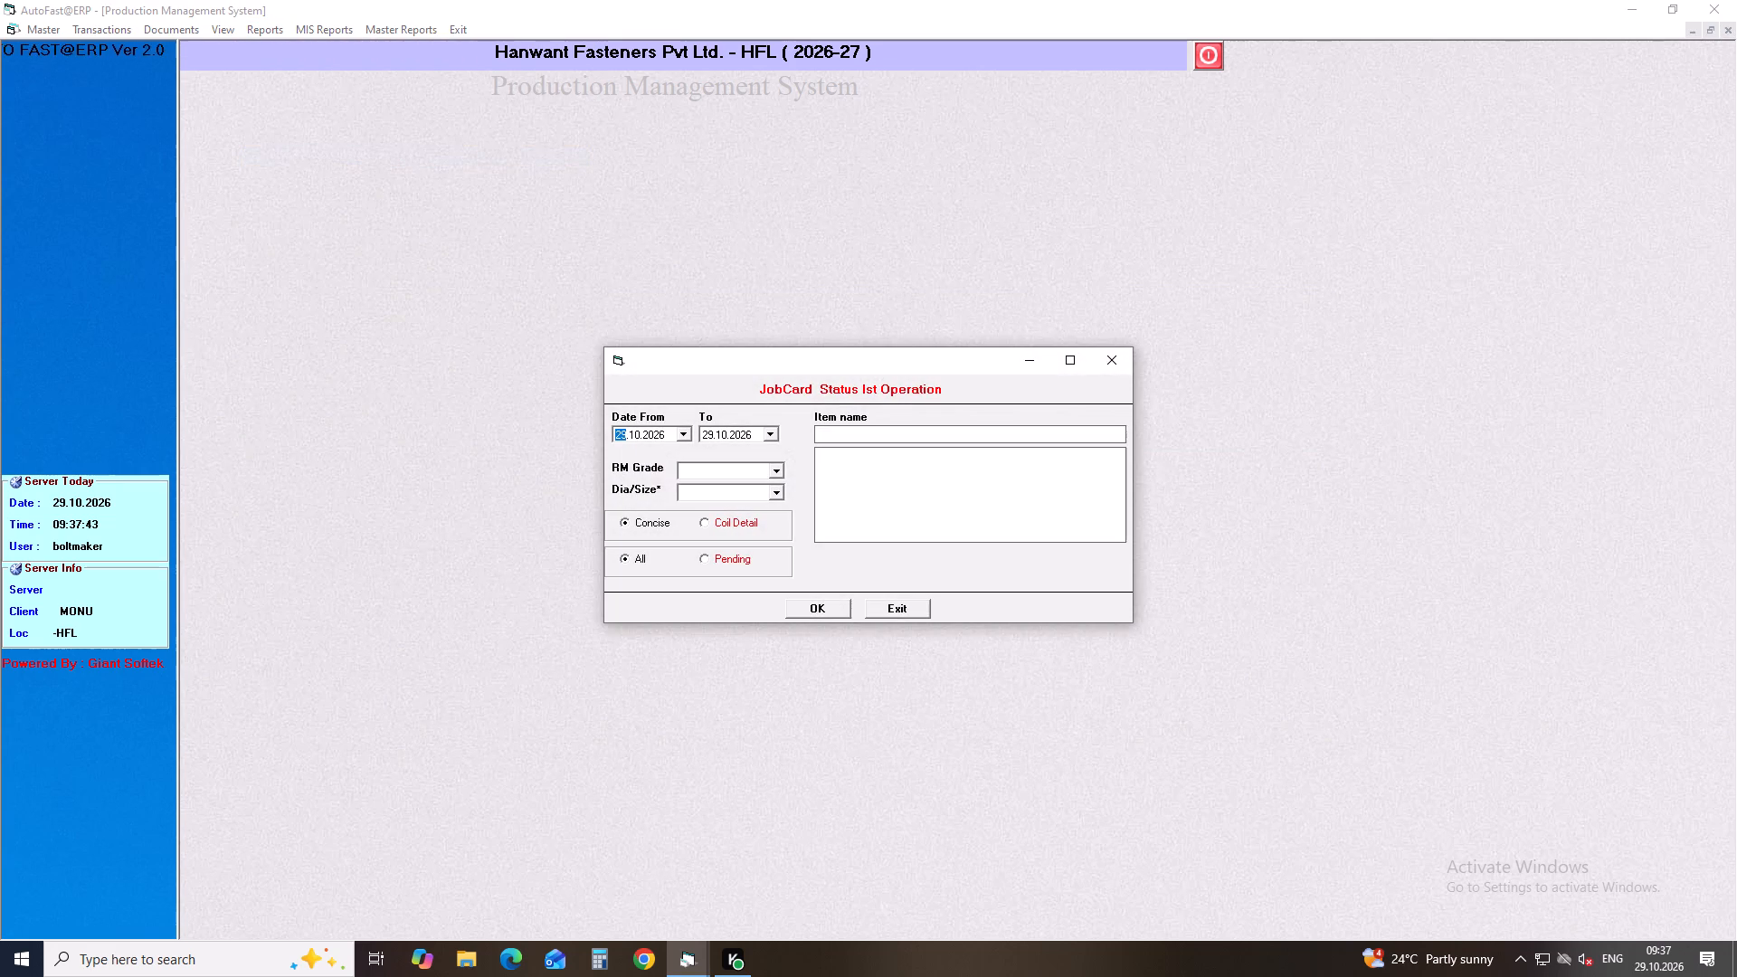
{"action": "left_click", "coordinate": [680, 434]}
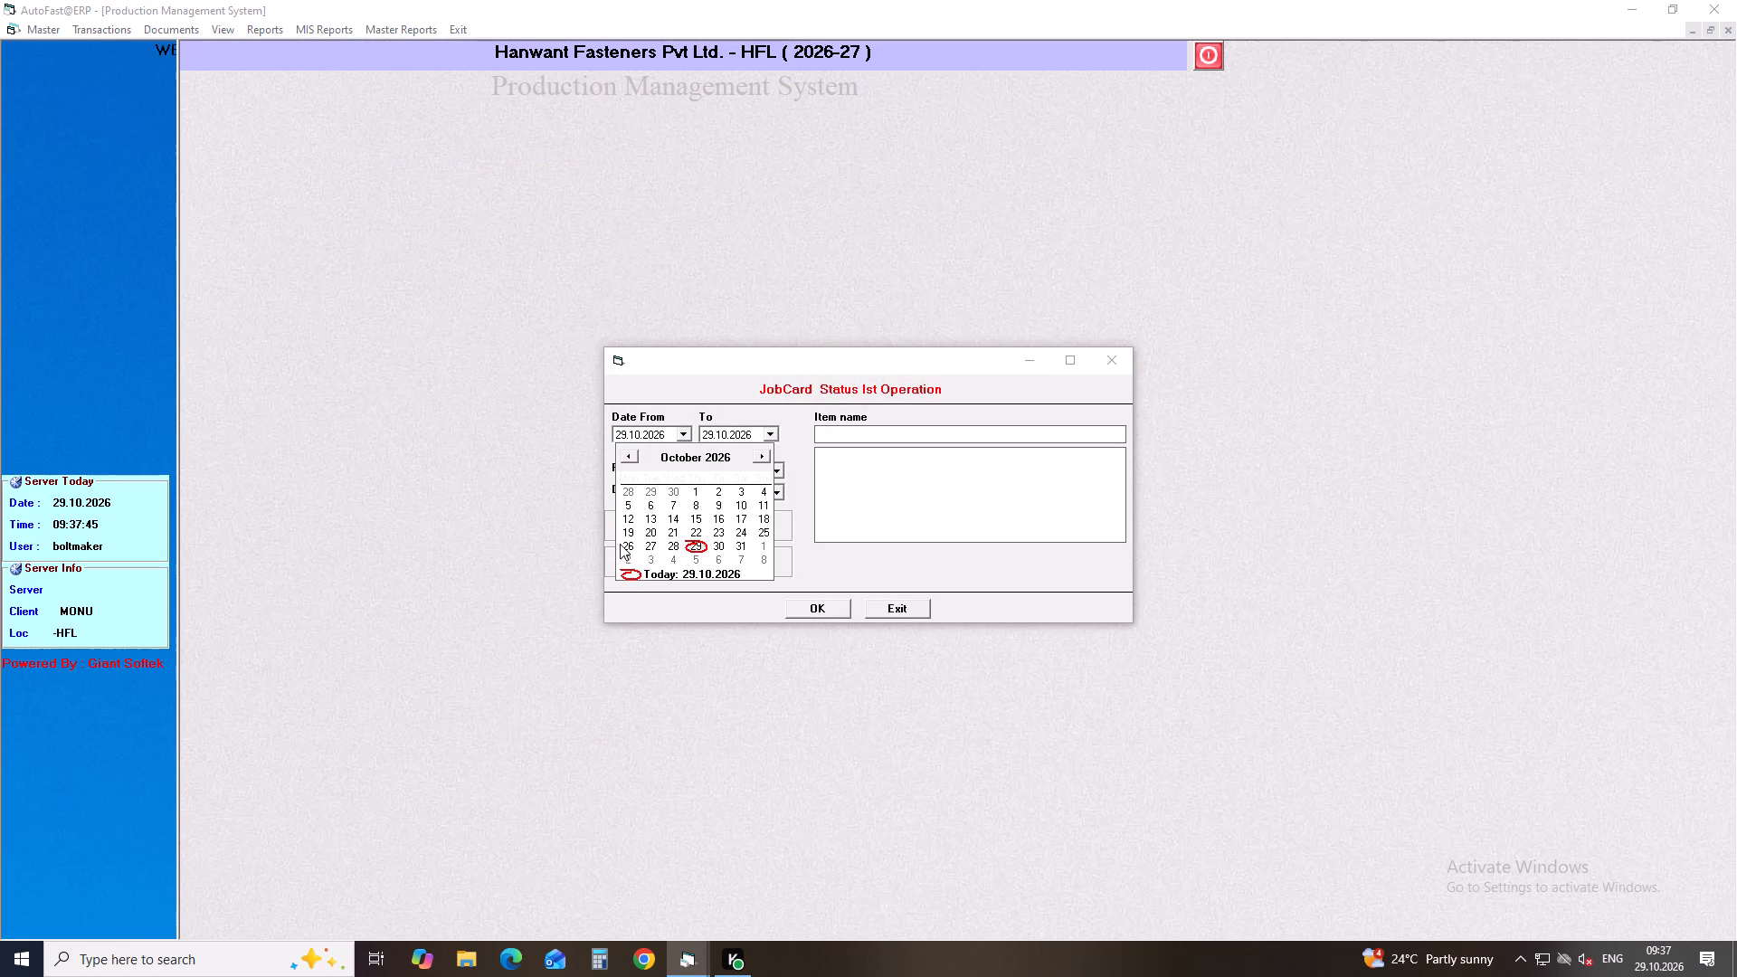
{"action": "left_click", "coordinate": [631, 543]}
{"action": "left_click", "coordinate": [736, 558]}
{"action": "left_click", "coordinate": [812, 600]}
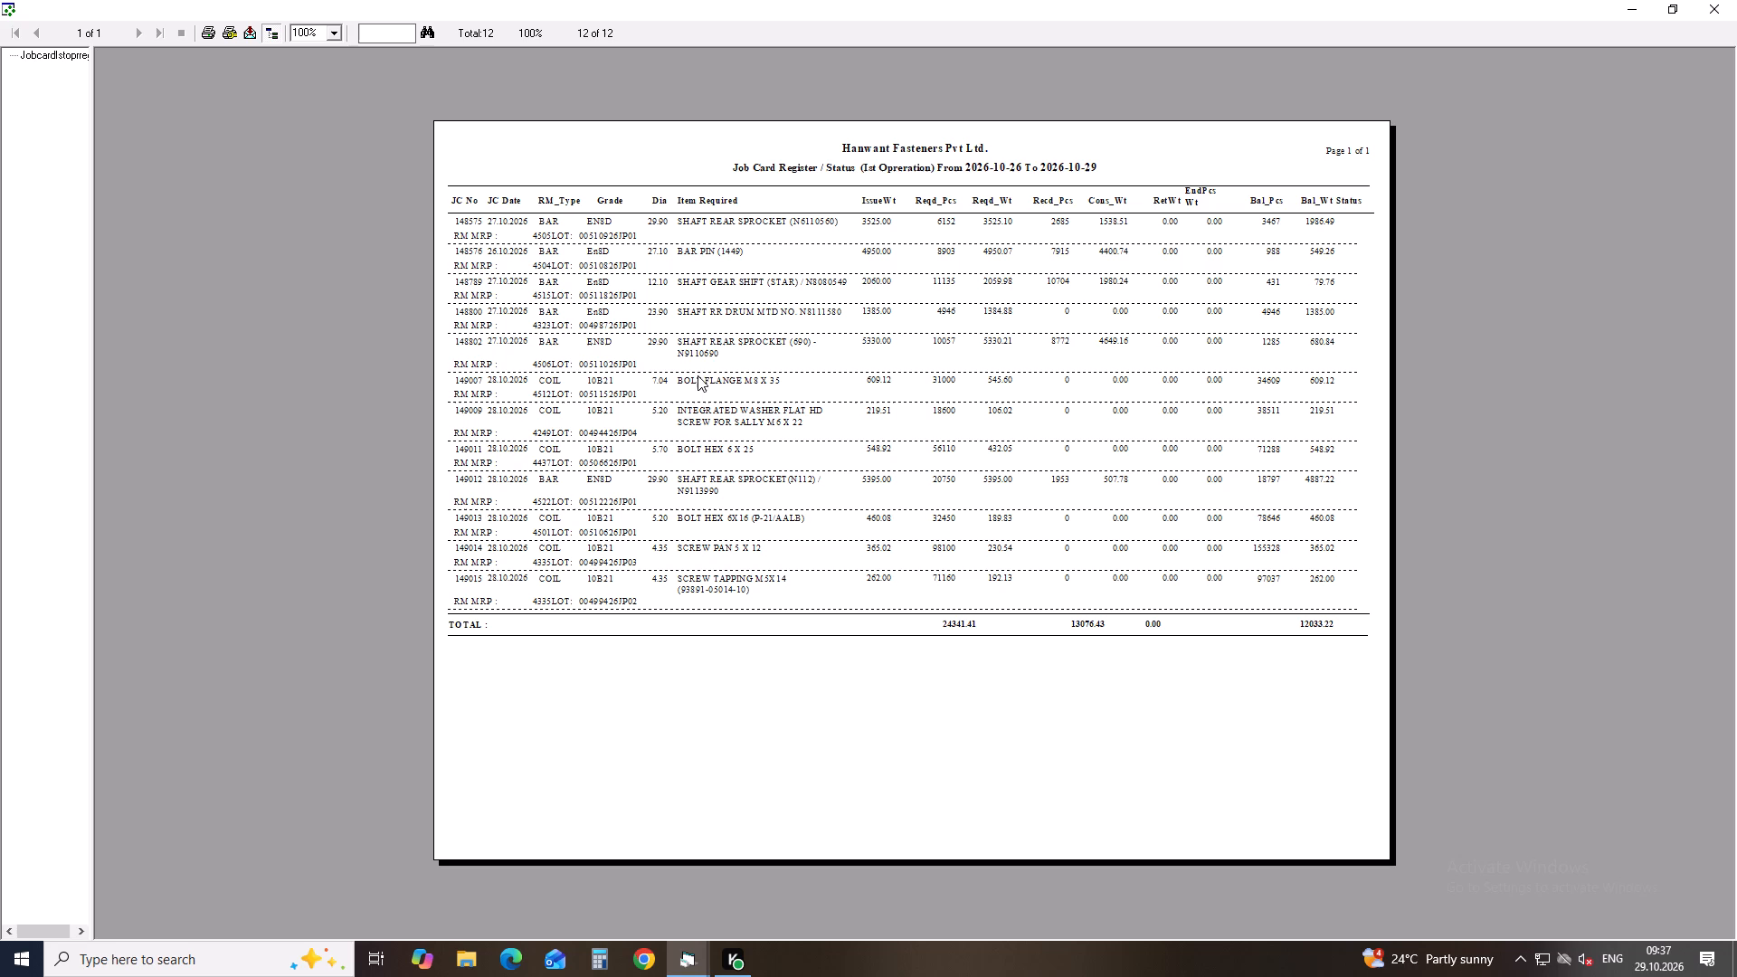
{"action": "left_click", "coordinate": [1711, 9]}
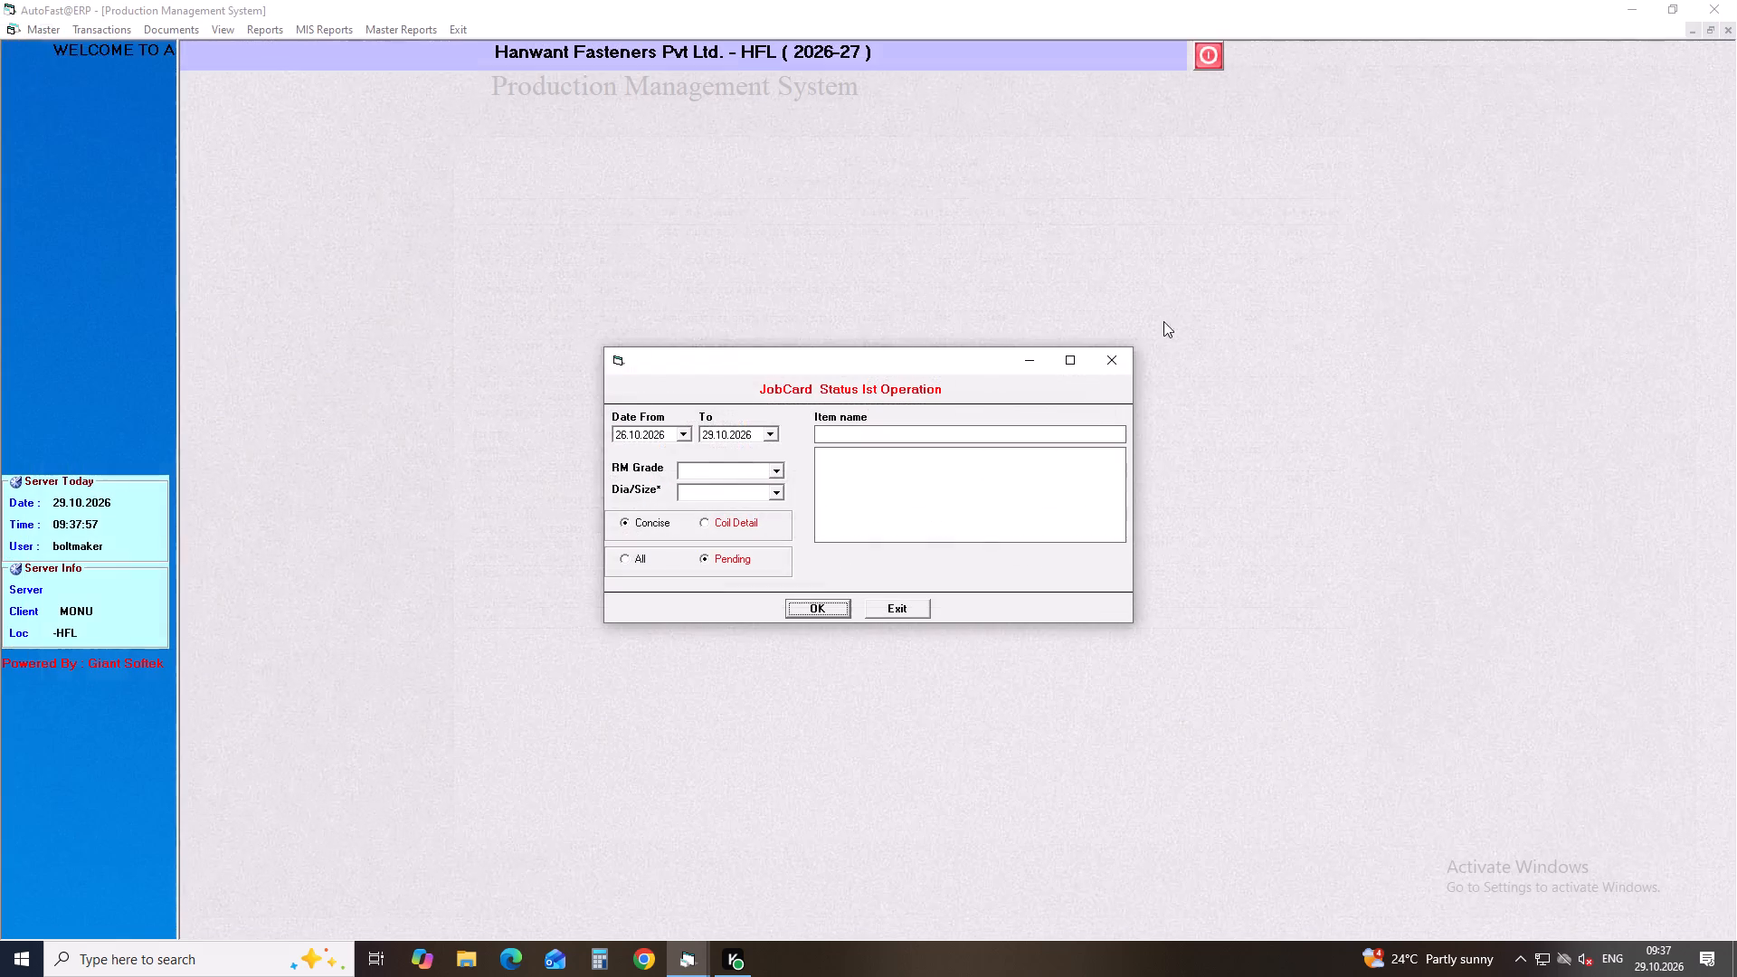
{"action": "left_click", "coordinate": [1104, 358]}
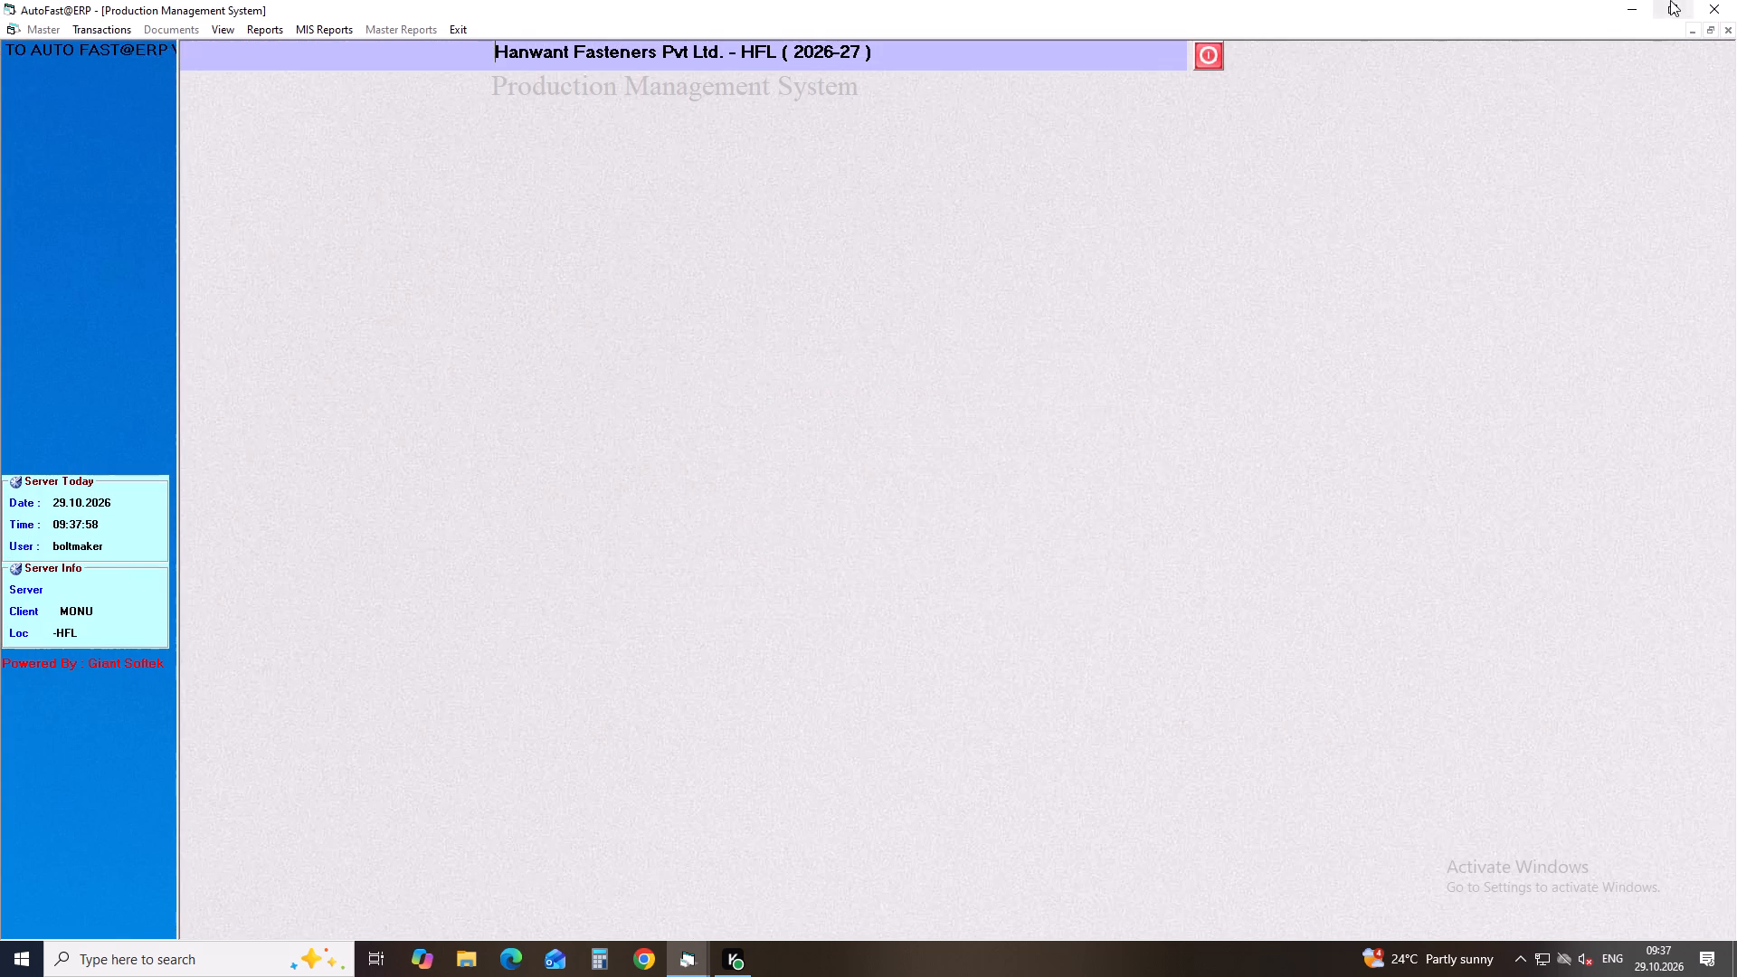
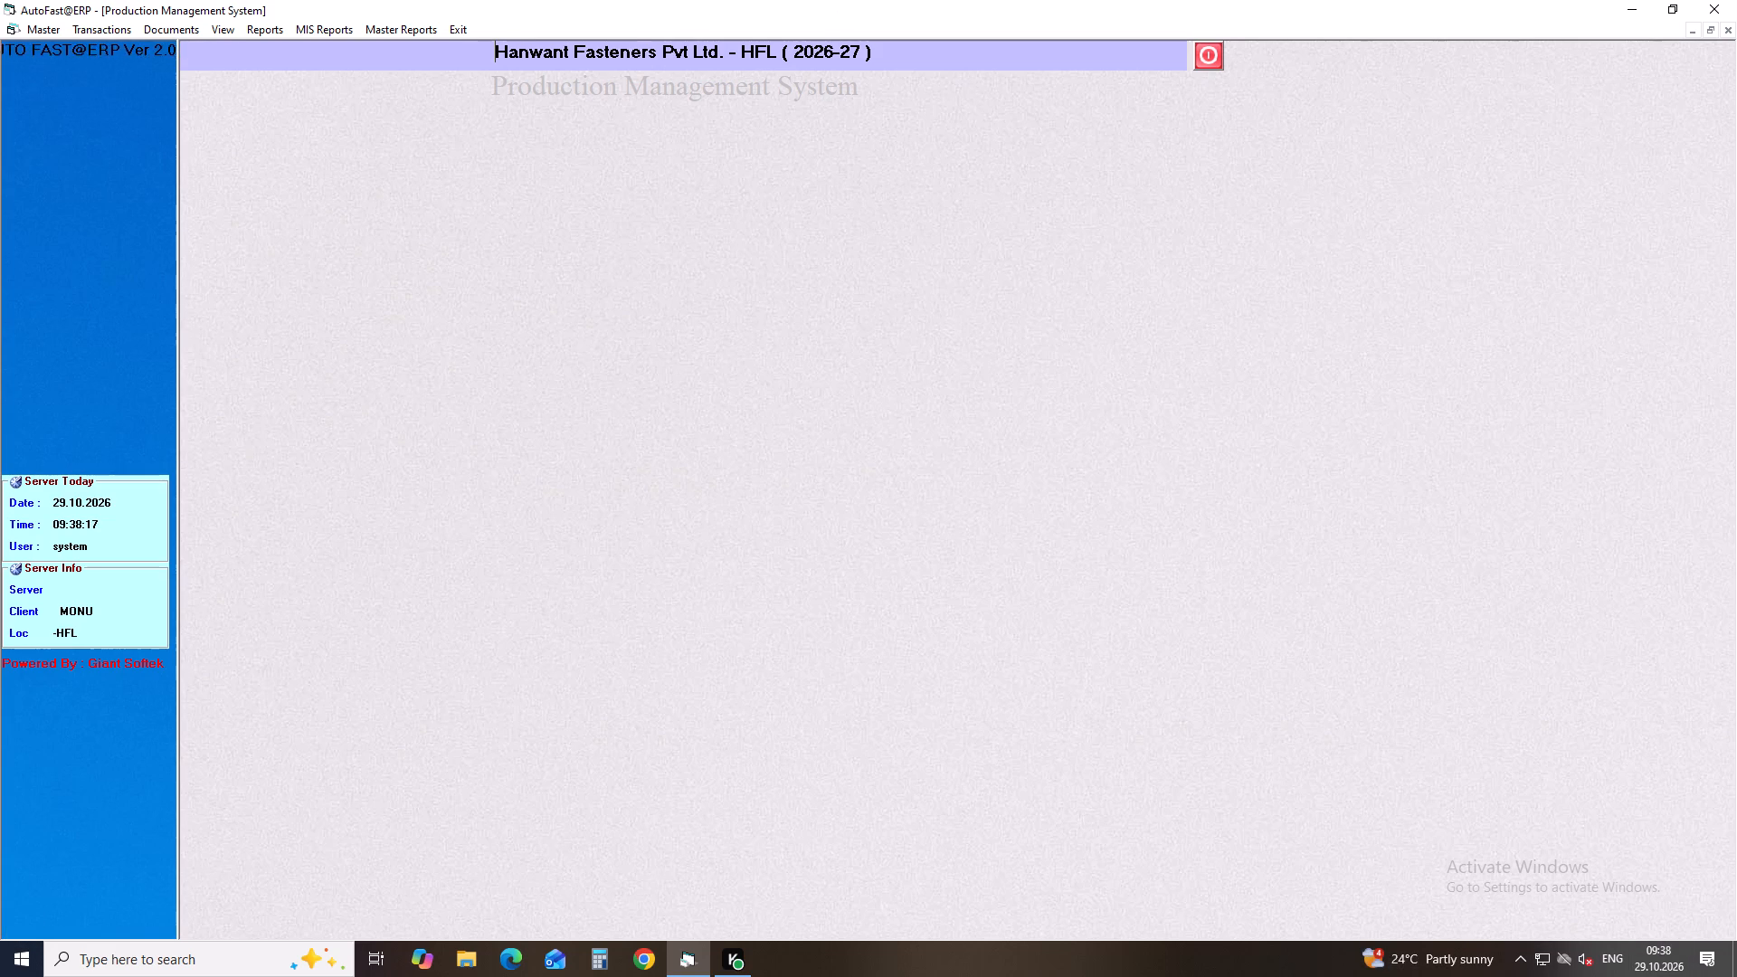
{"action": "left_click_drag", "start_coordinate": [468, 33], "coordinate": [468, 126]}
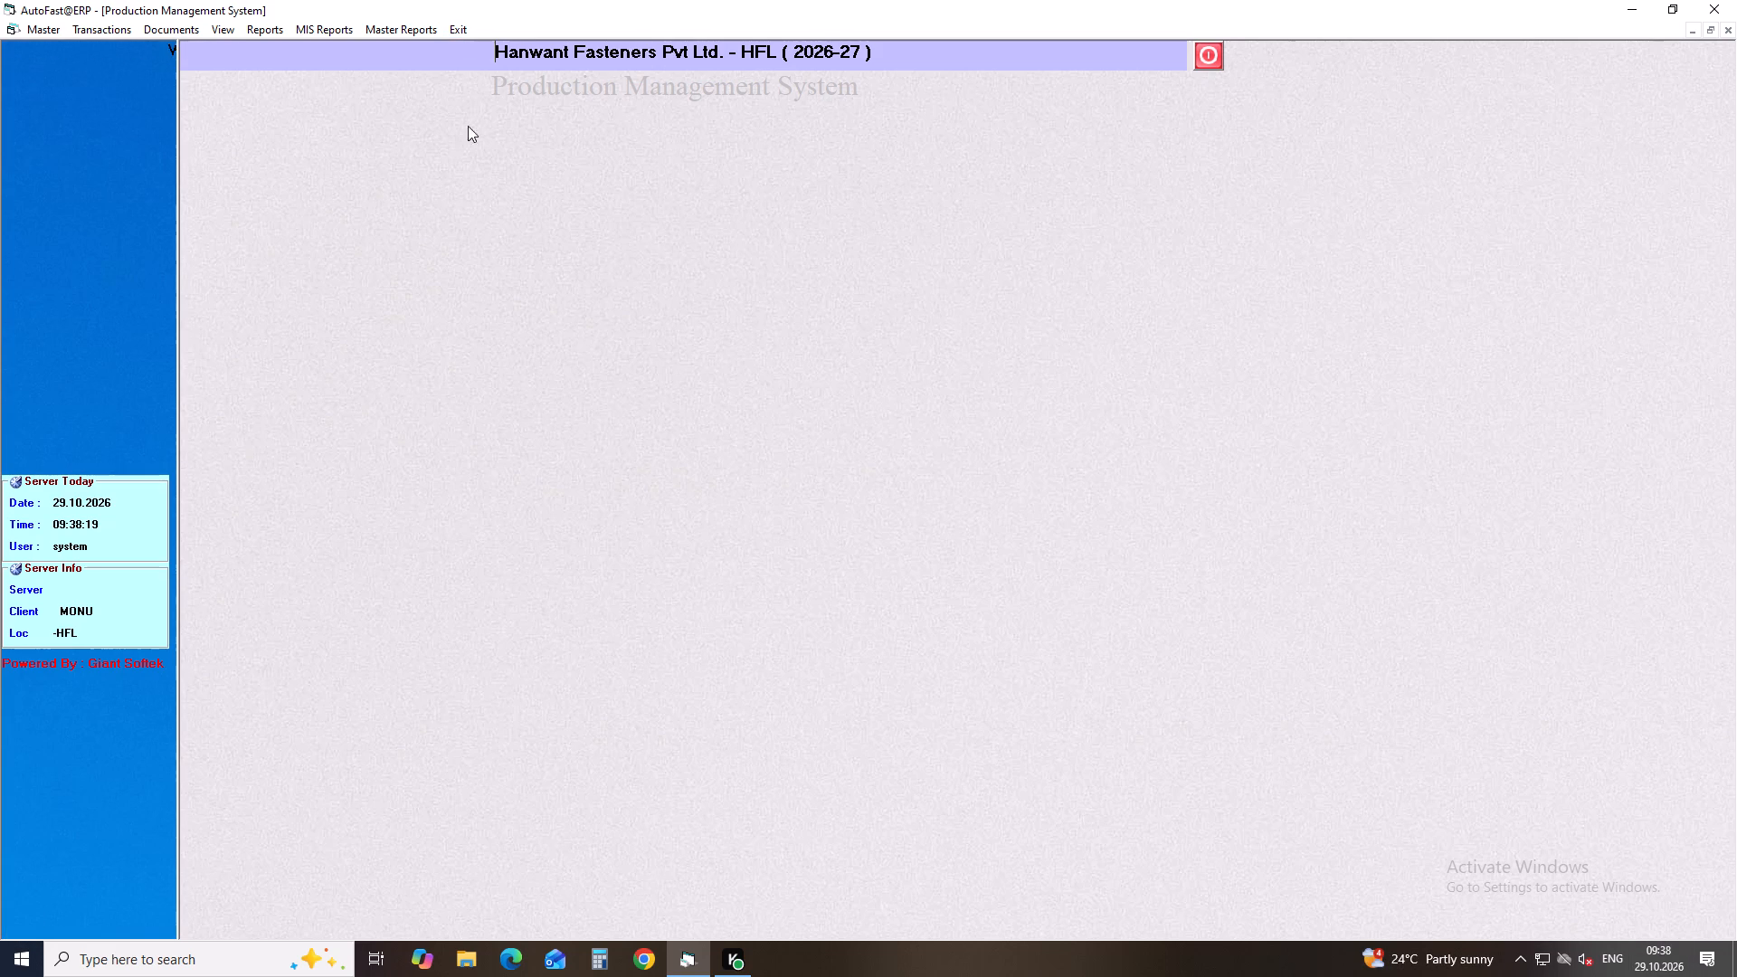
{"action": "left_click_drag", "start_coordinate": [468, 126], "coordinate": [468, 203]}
Start a new first-operation coil job card dated 28.10.2026 with FORGING as the method.
{"action": "left_click", "coordinate": [114, 36]}
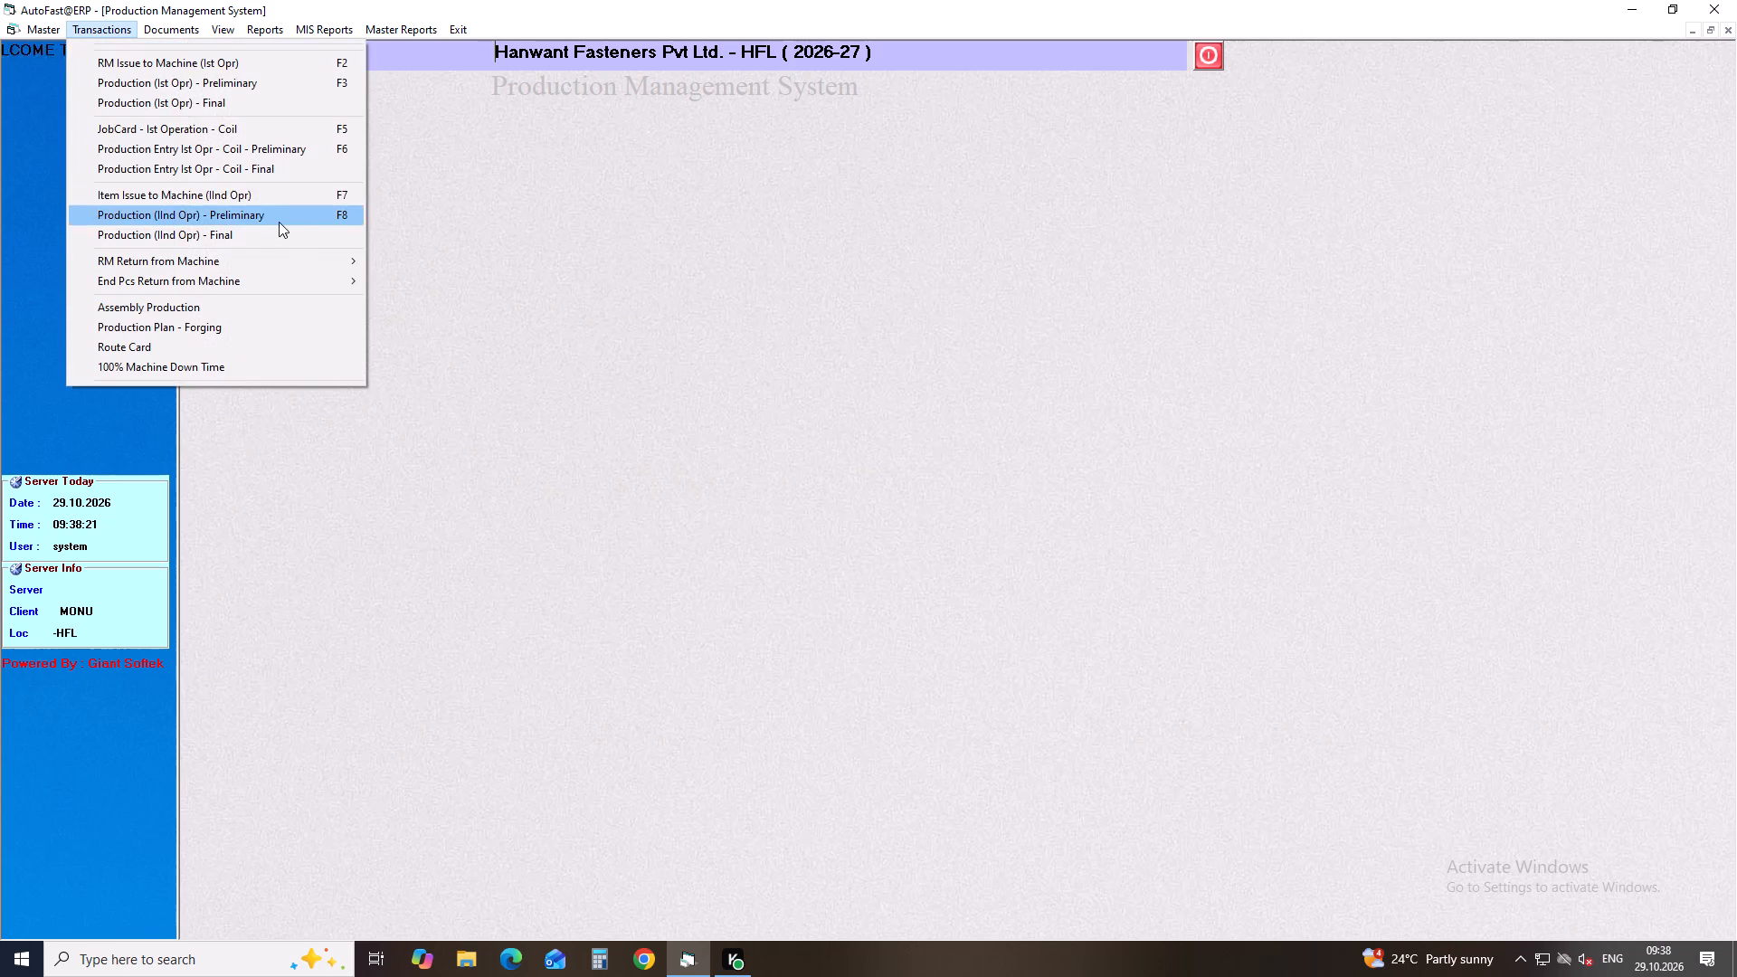
{"action": "left_click", "coordinate": [307, 132]}
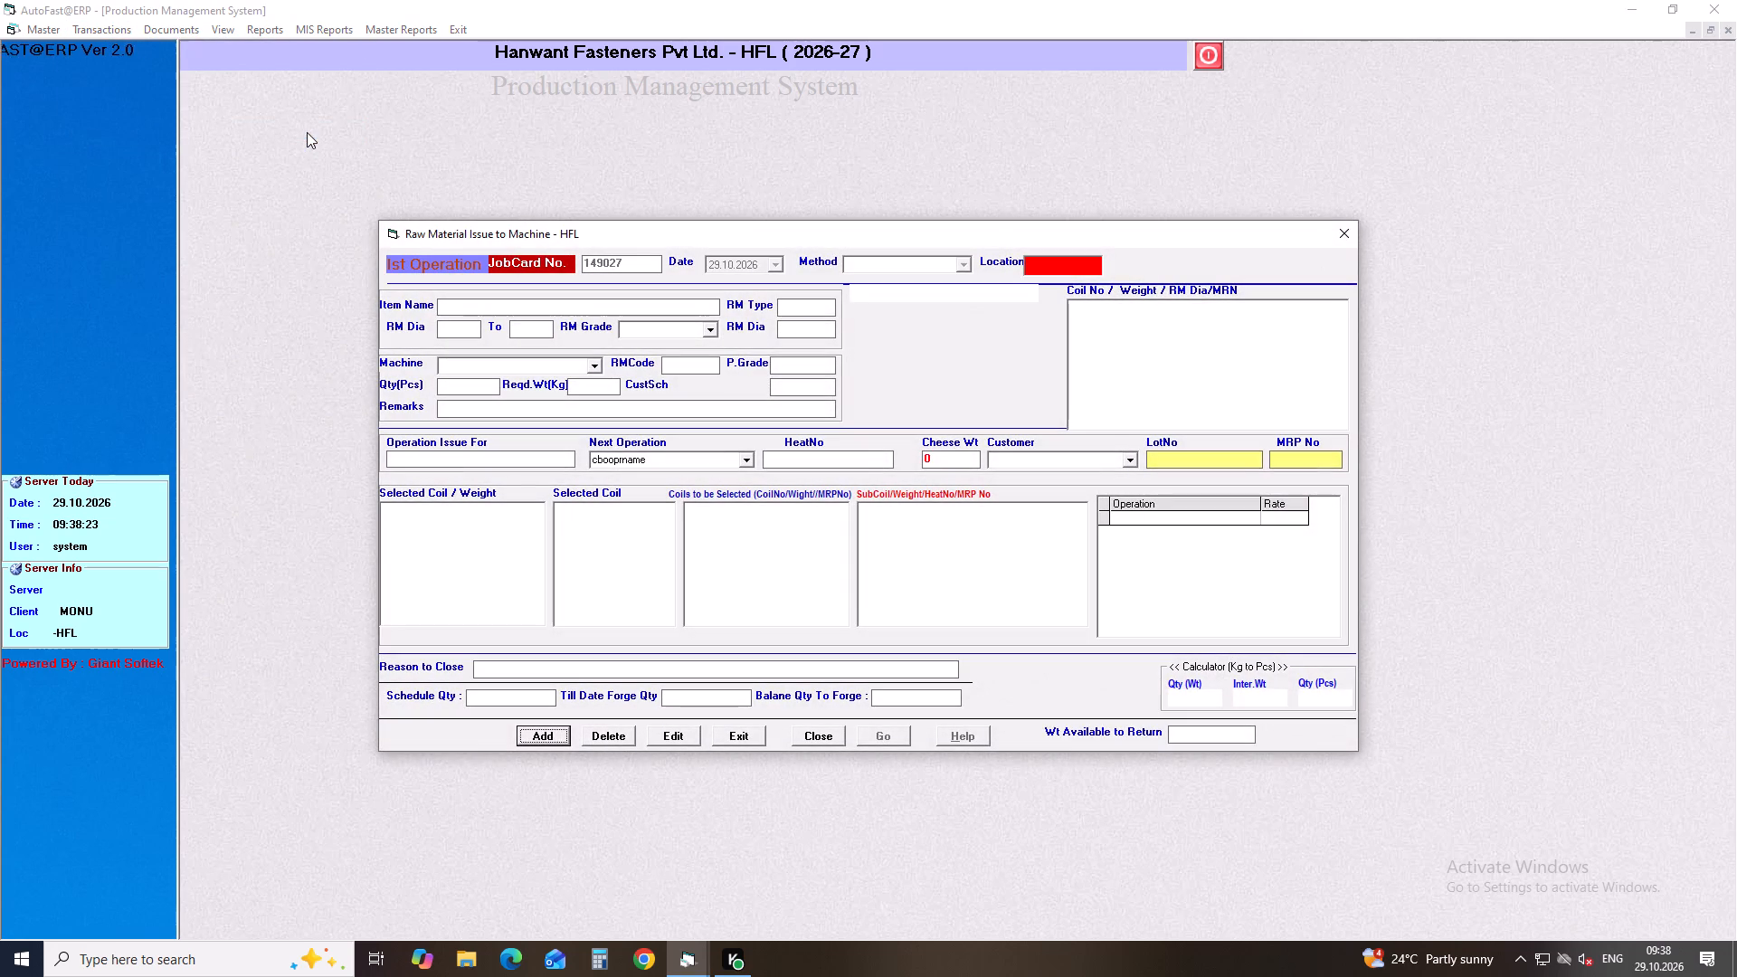
{"action": "key", "text": "Return"}
{"action": "key", "text": "Return"}
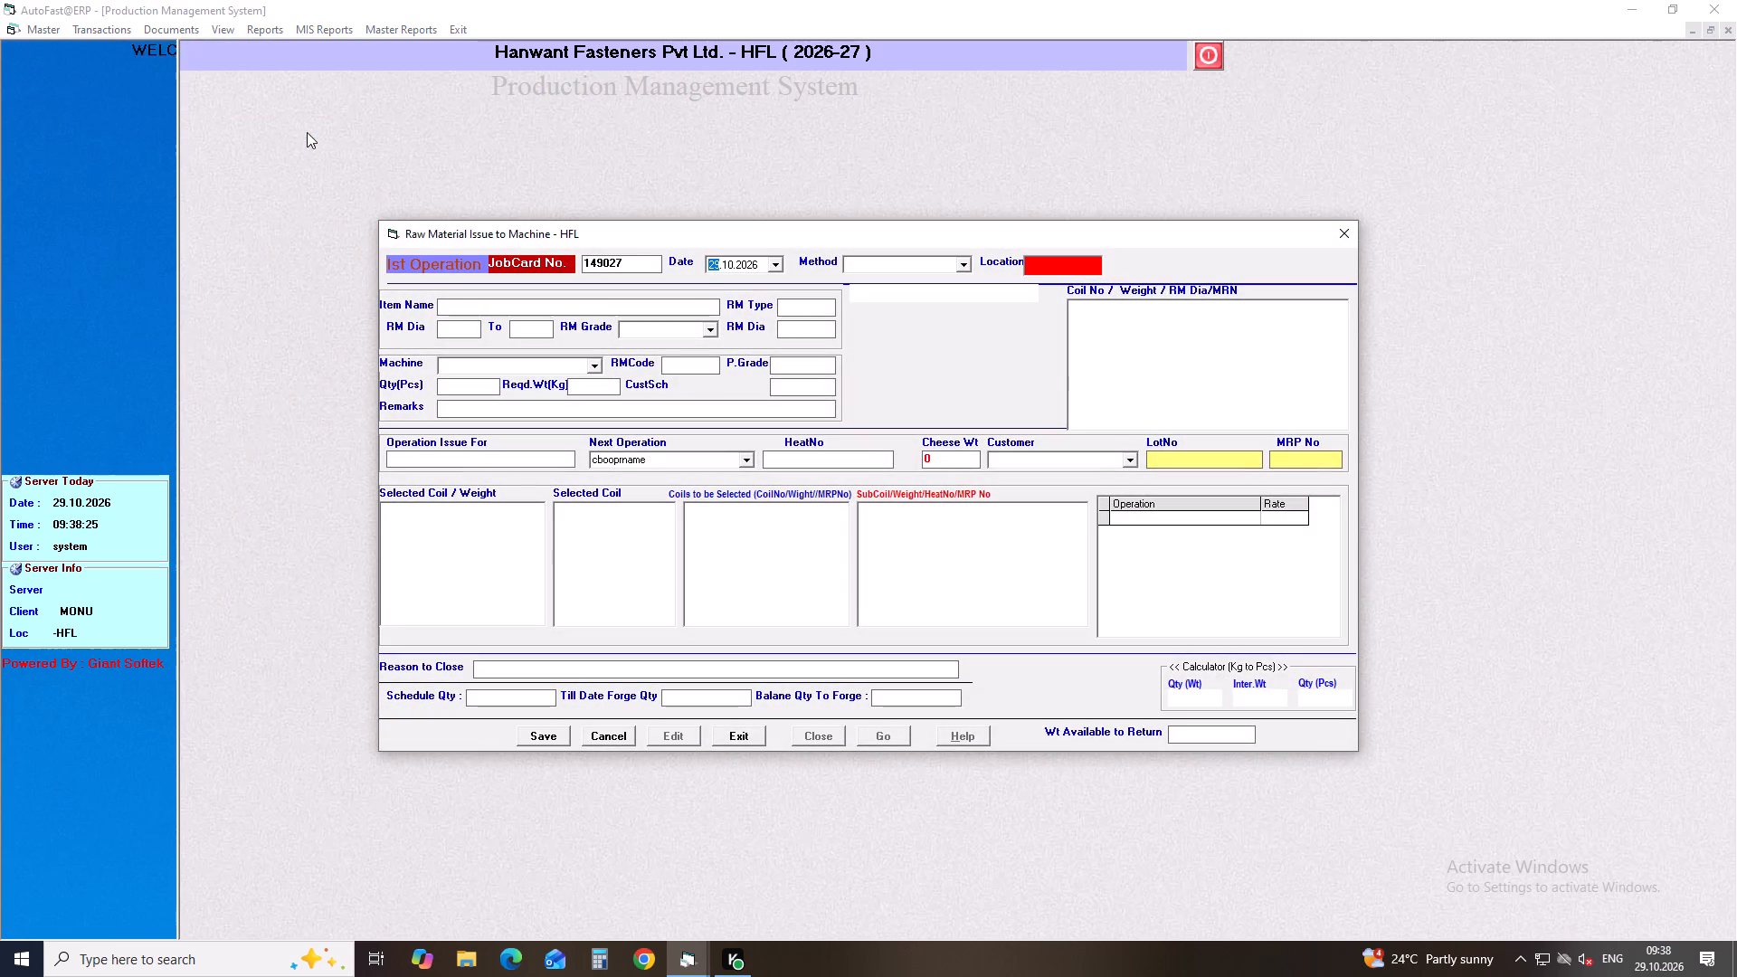
{"action": "key", "text": "Return"}
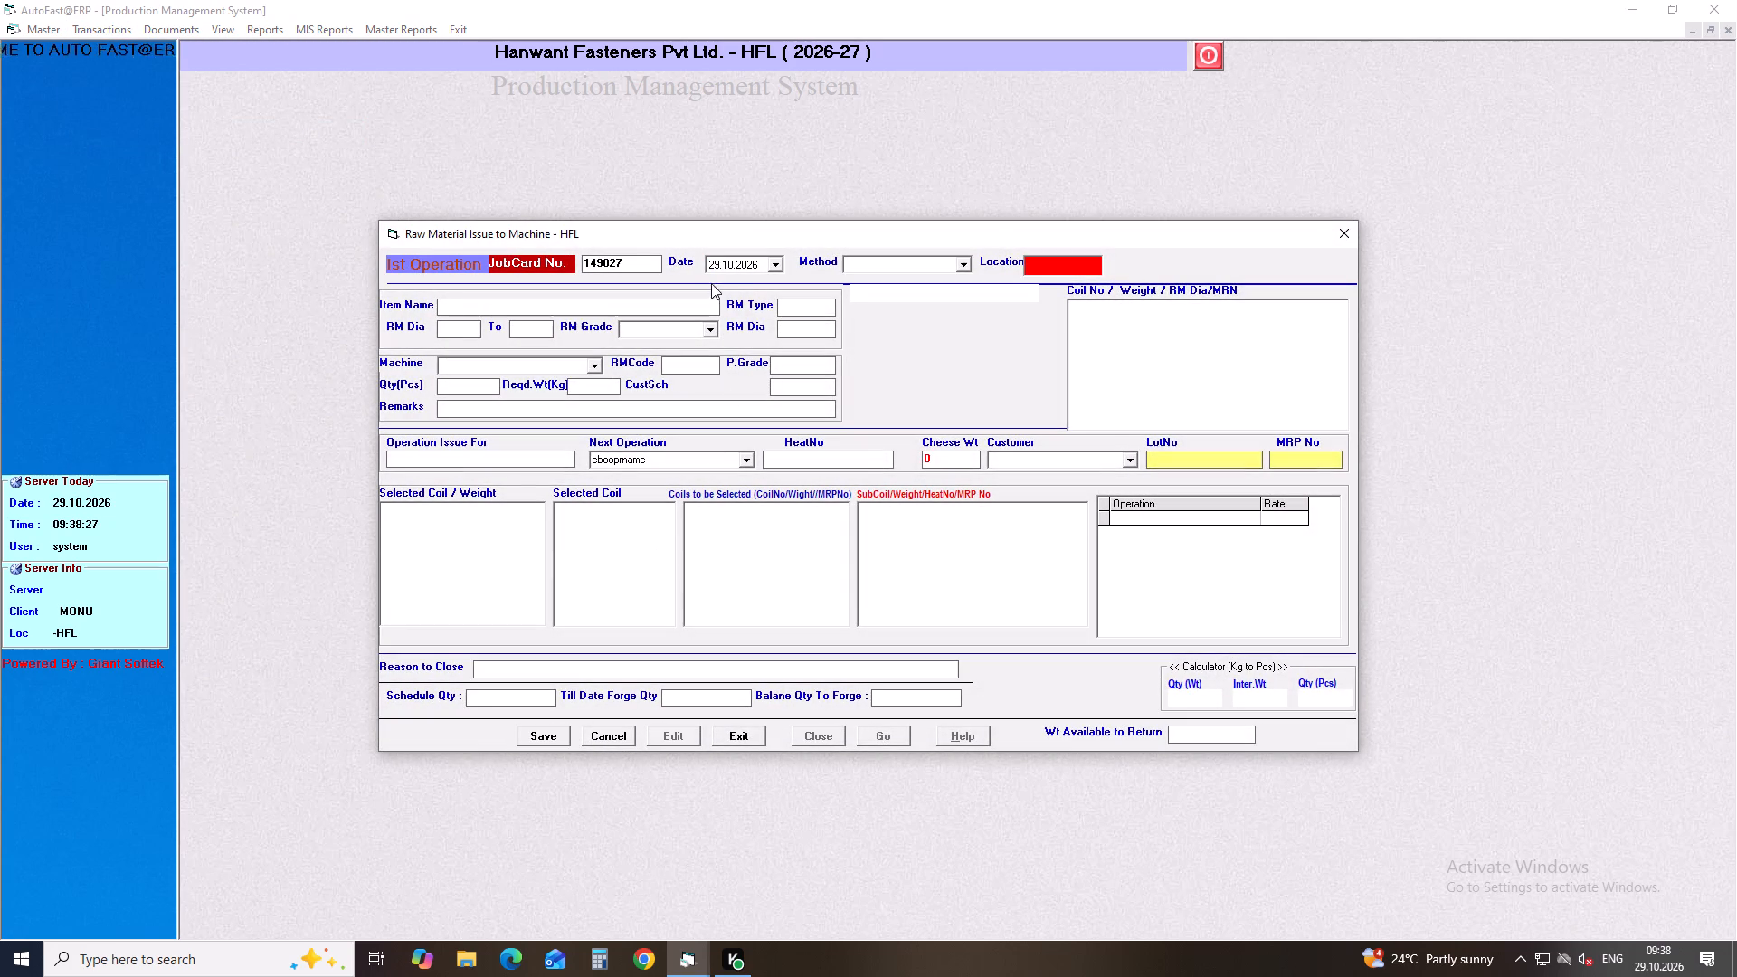
{"action": "left_click", "coordinate": [715, 272]}
{"action": "left_click", "coordinate": [717, 270]}
{"action": "key", "text": "Down"}
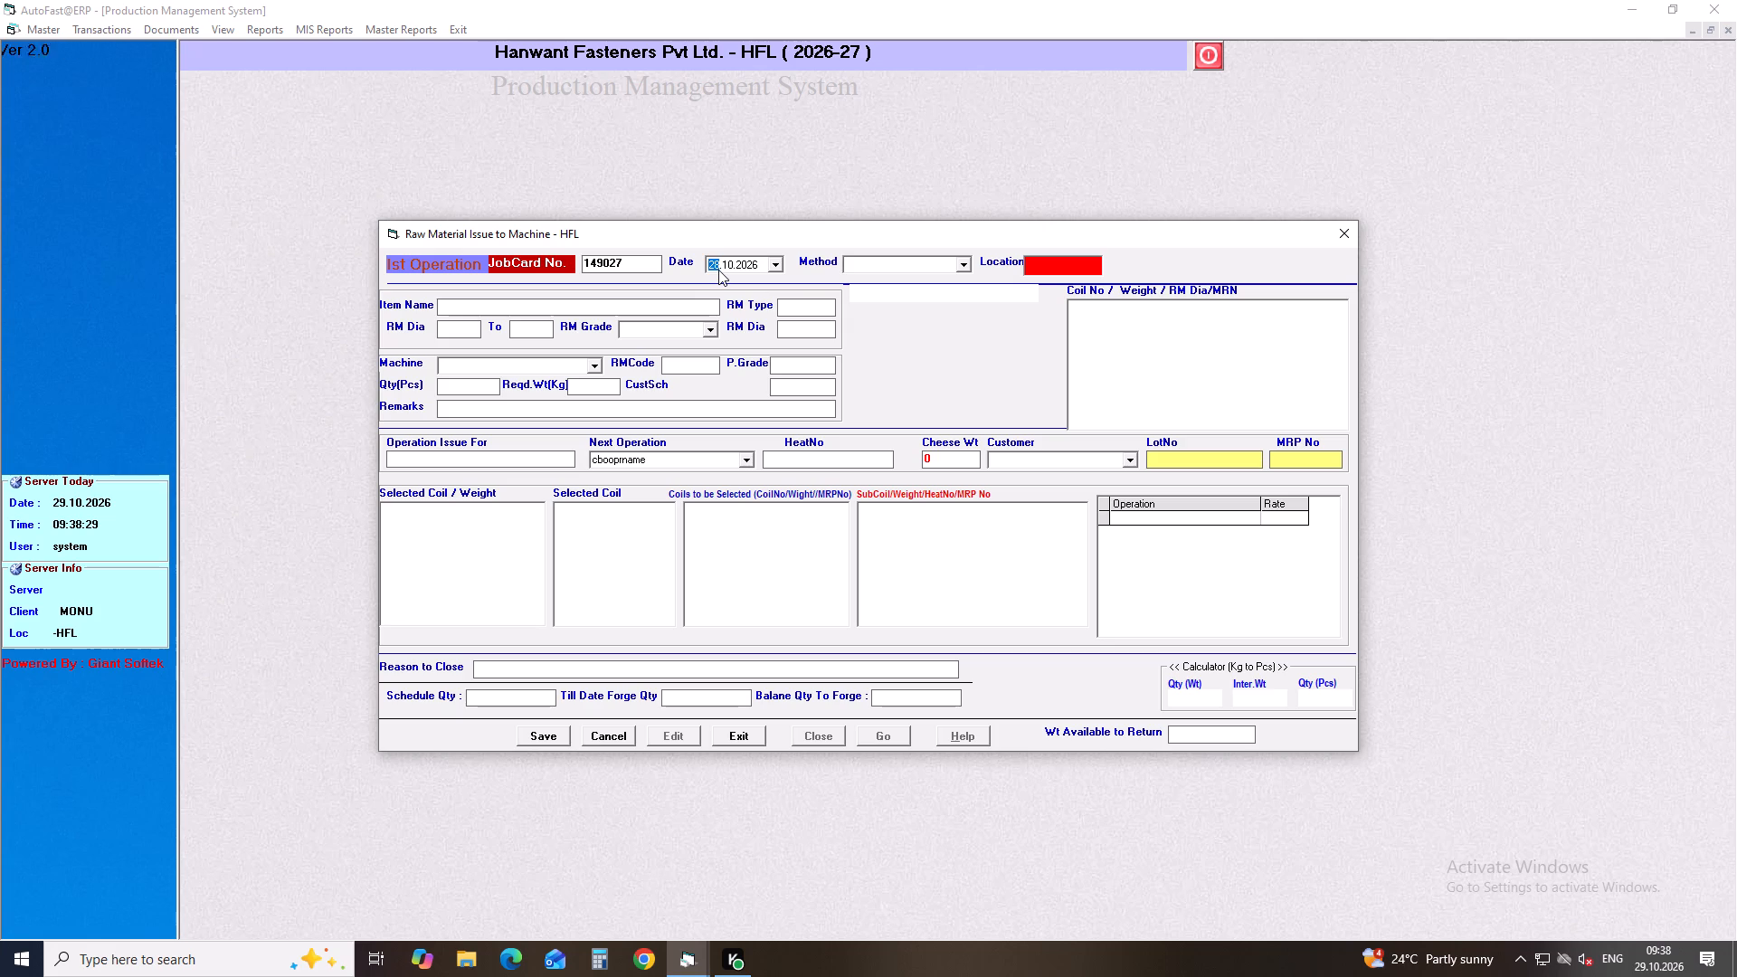
{"action": "key", "text": "Return"}
{"action": "key", "text": "Return"}
{"action": "key", "text": "Return"}
{"action": "key", "text": "Down"}
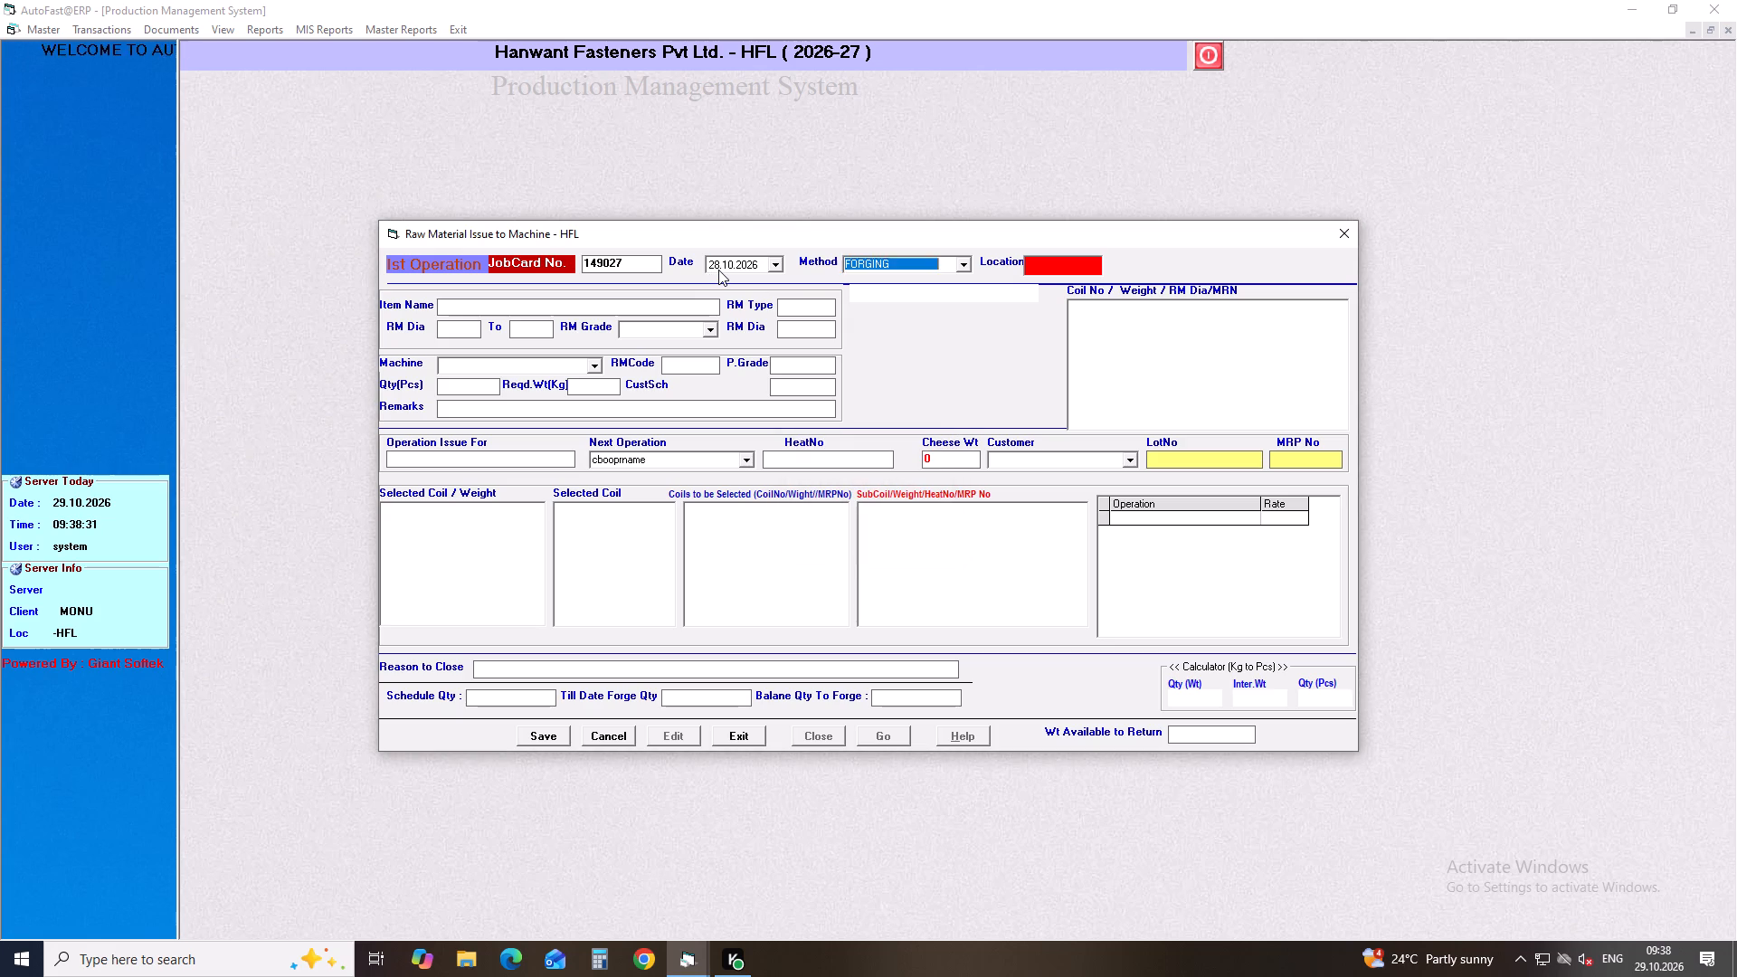
{"action": "key", "text": "Return"}
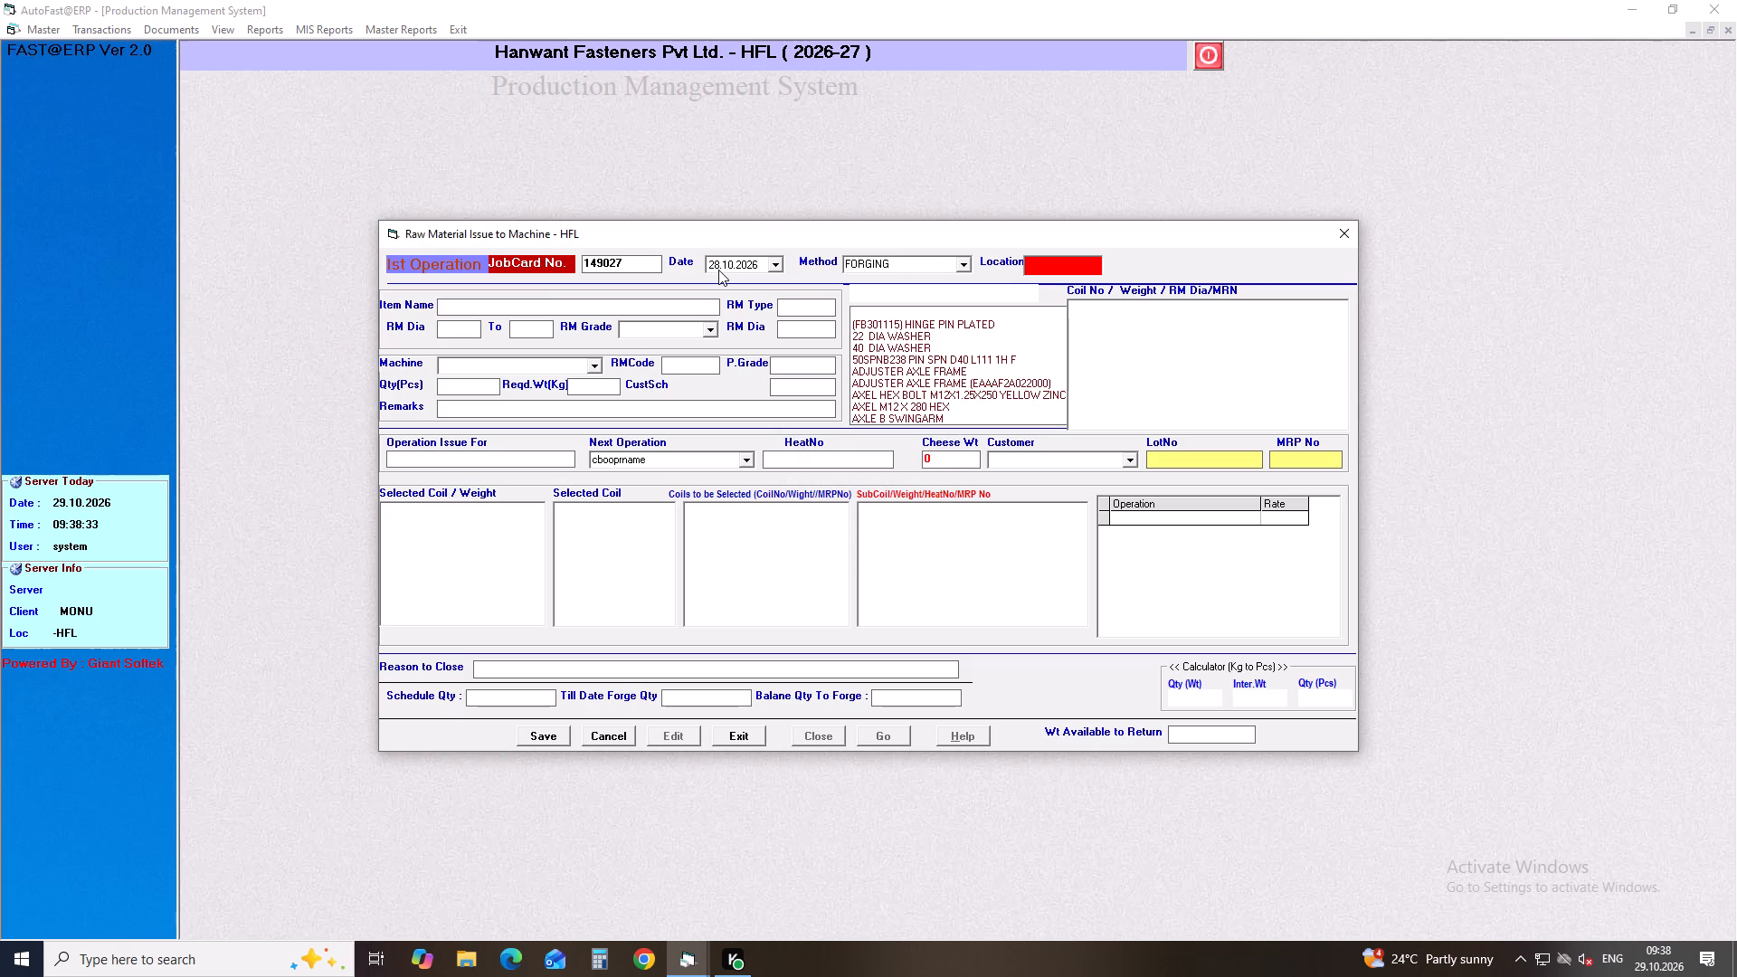
Select the item SCHCS M12X1.75X30 GR 012.9 F/T BLK SEMI-FINISH for the job card, with RM grade 51B37.
{"action": "type", "text": "SCHCS"}
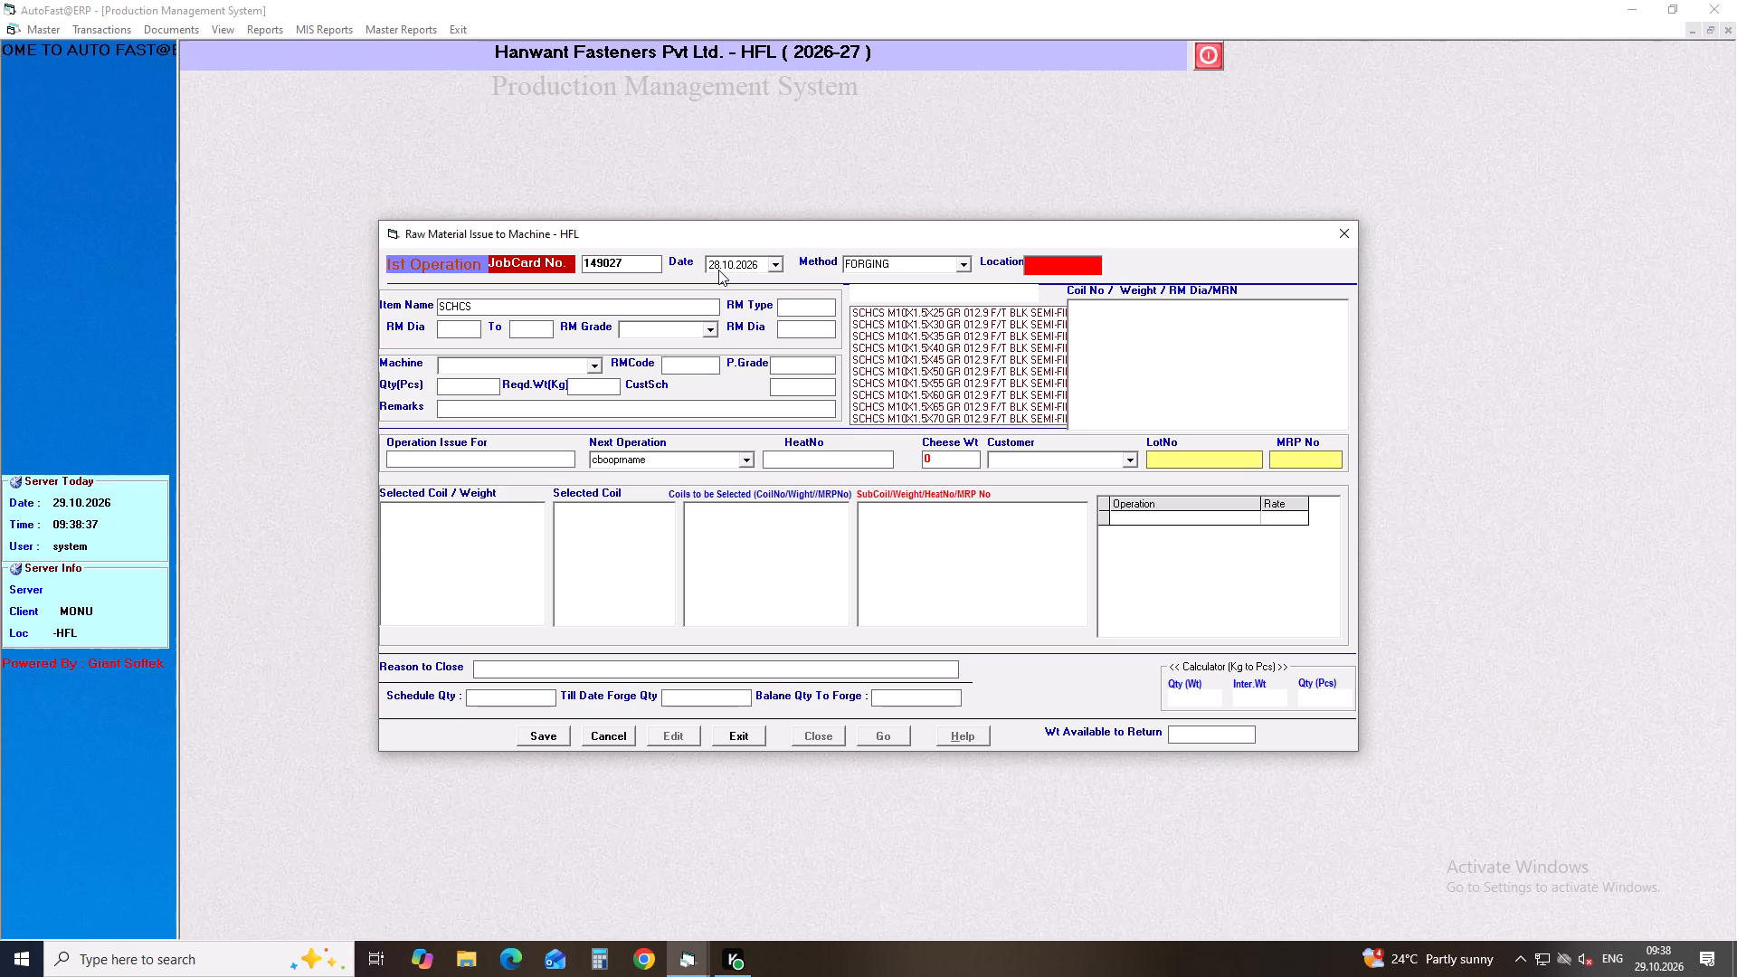
{"action": "key", "text": "space"}
{"action": "type", "text": "M12"}
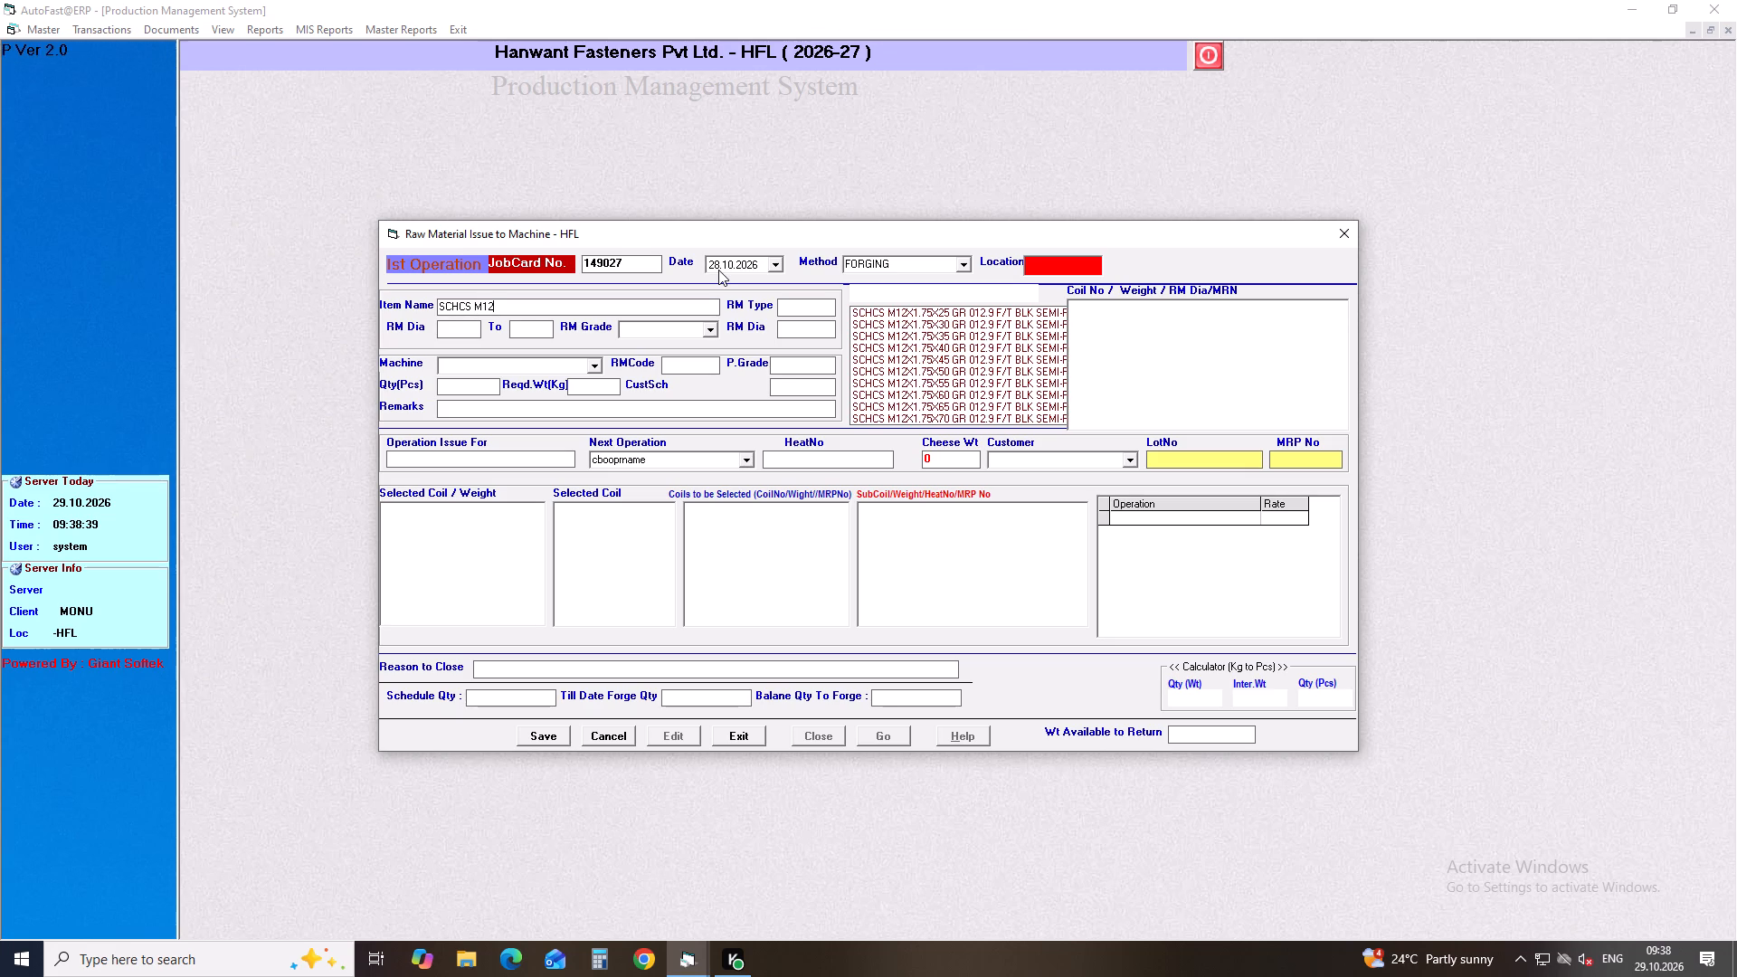
{"action": "key", "text": "Down"}
{"action": "key", "text": "Down"}
{"action": "key", "text": "Down"}
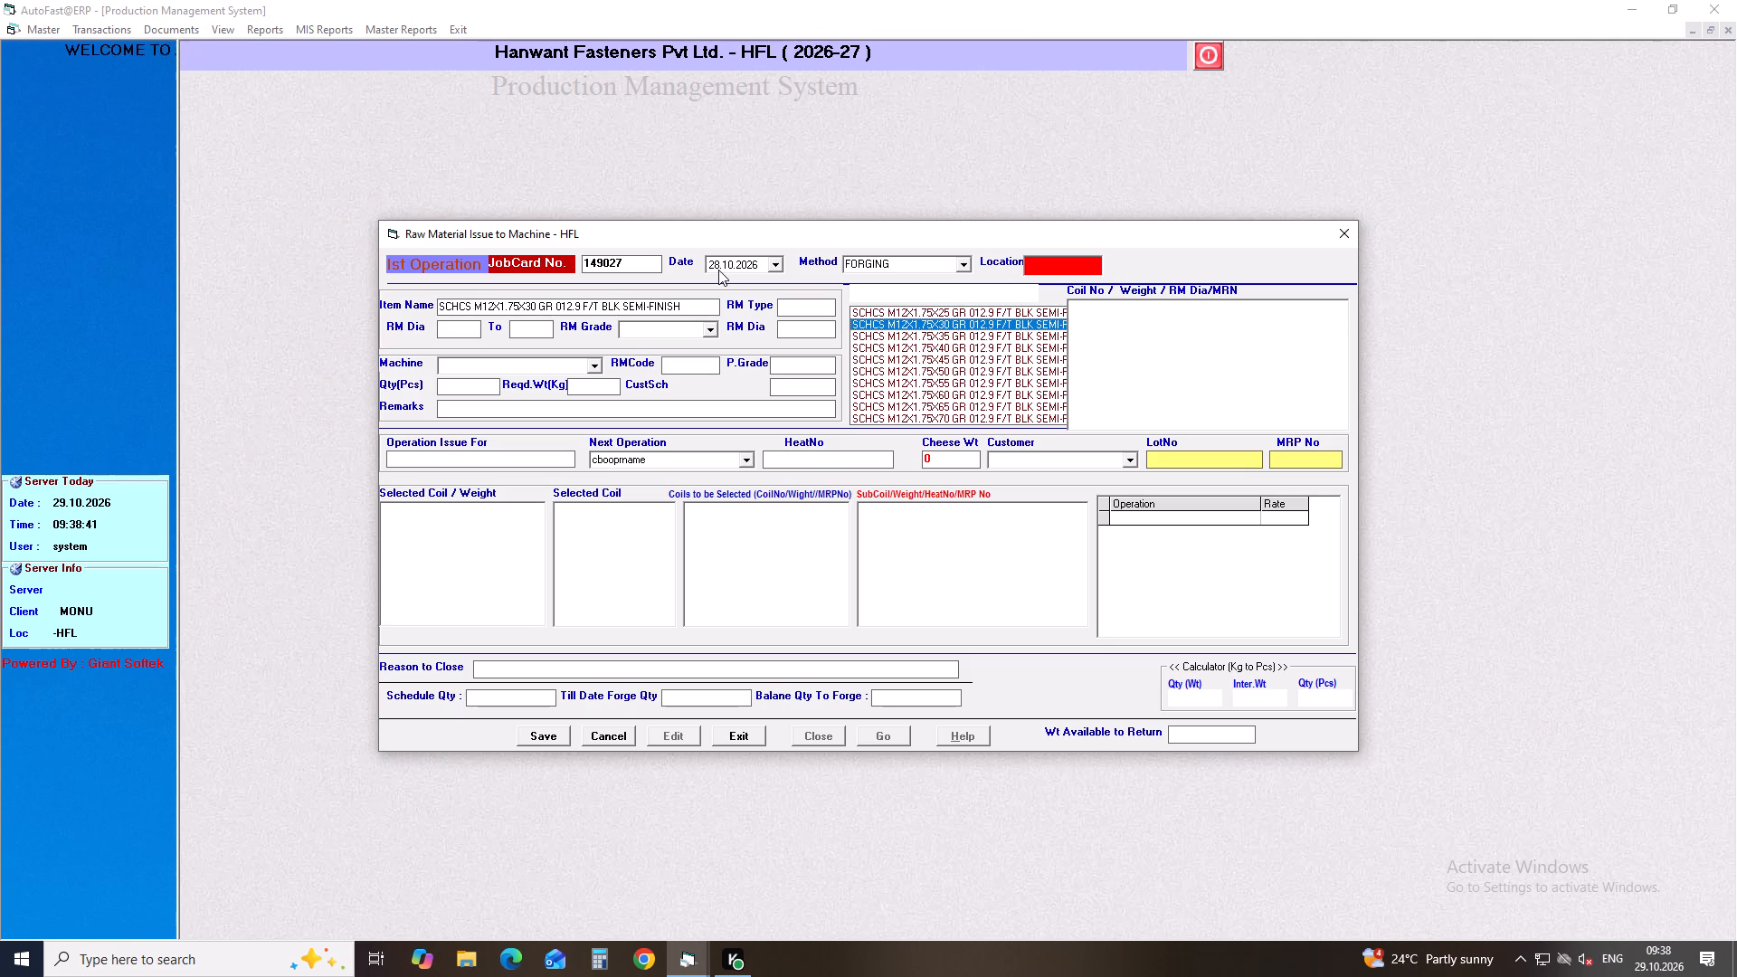
{"action": "key", "text": "Down"}
{"action": "key", "text": "Up"}
{"action": "key", "text": "Return"}
{"action": "key", "text": "Return"}
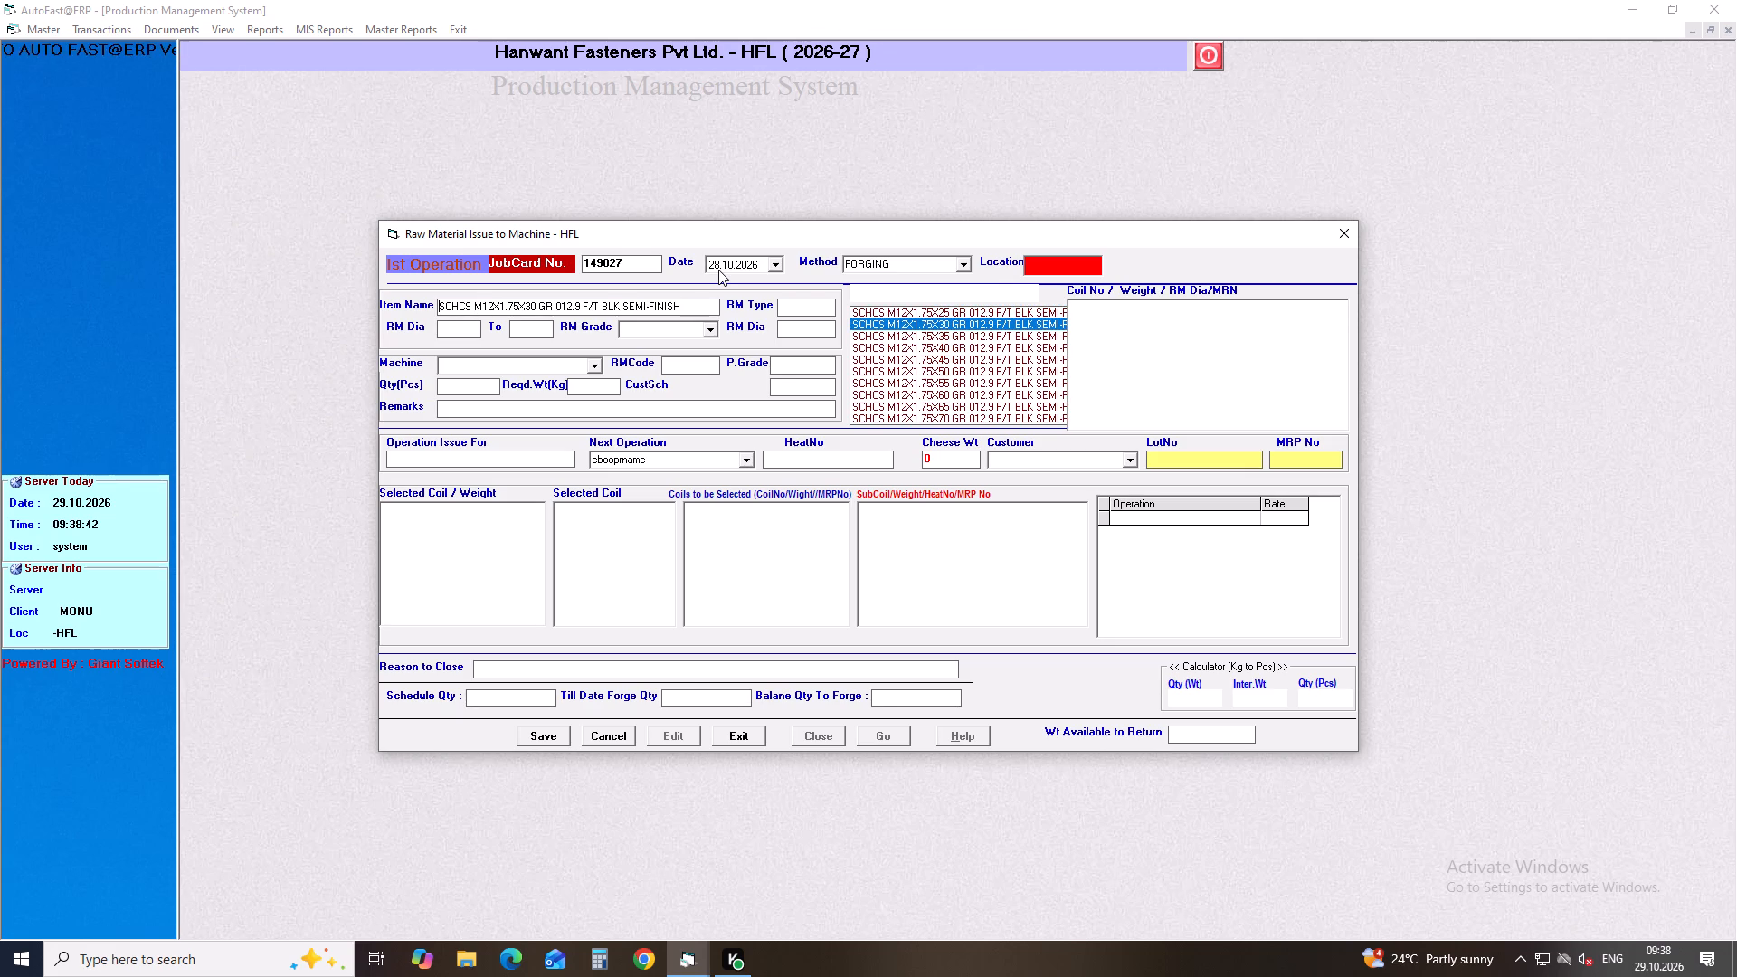
{"action": "key", "text": "Return"}
{"action": "key", "text": "Down"}
{"action": "key", "text": "Return"}
{"action": "key", "text": "Return"}
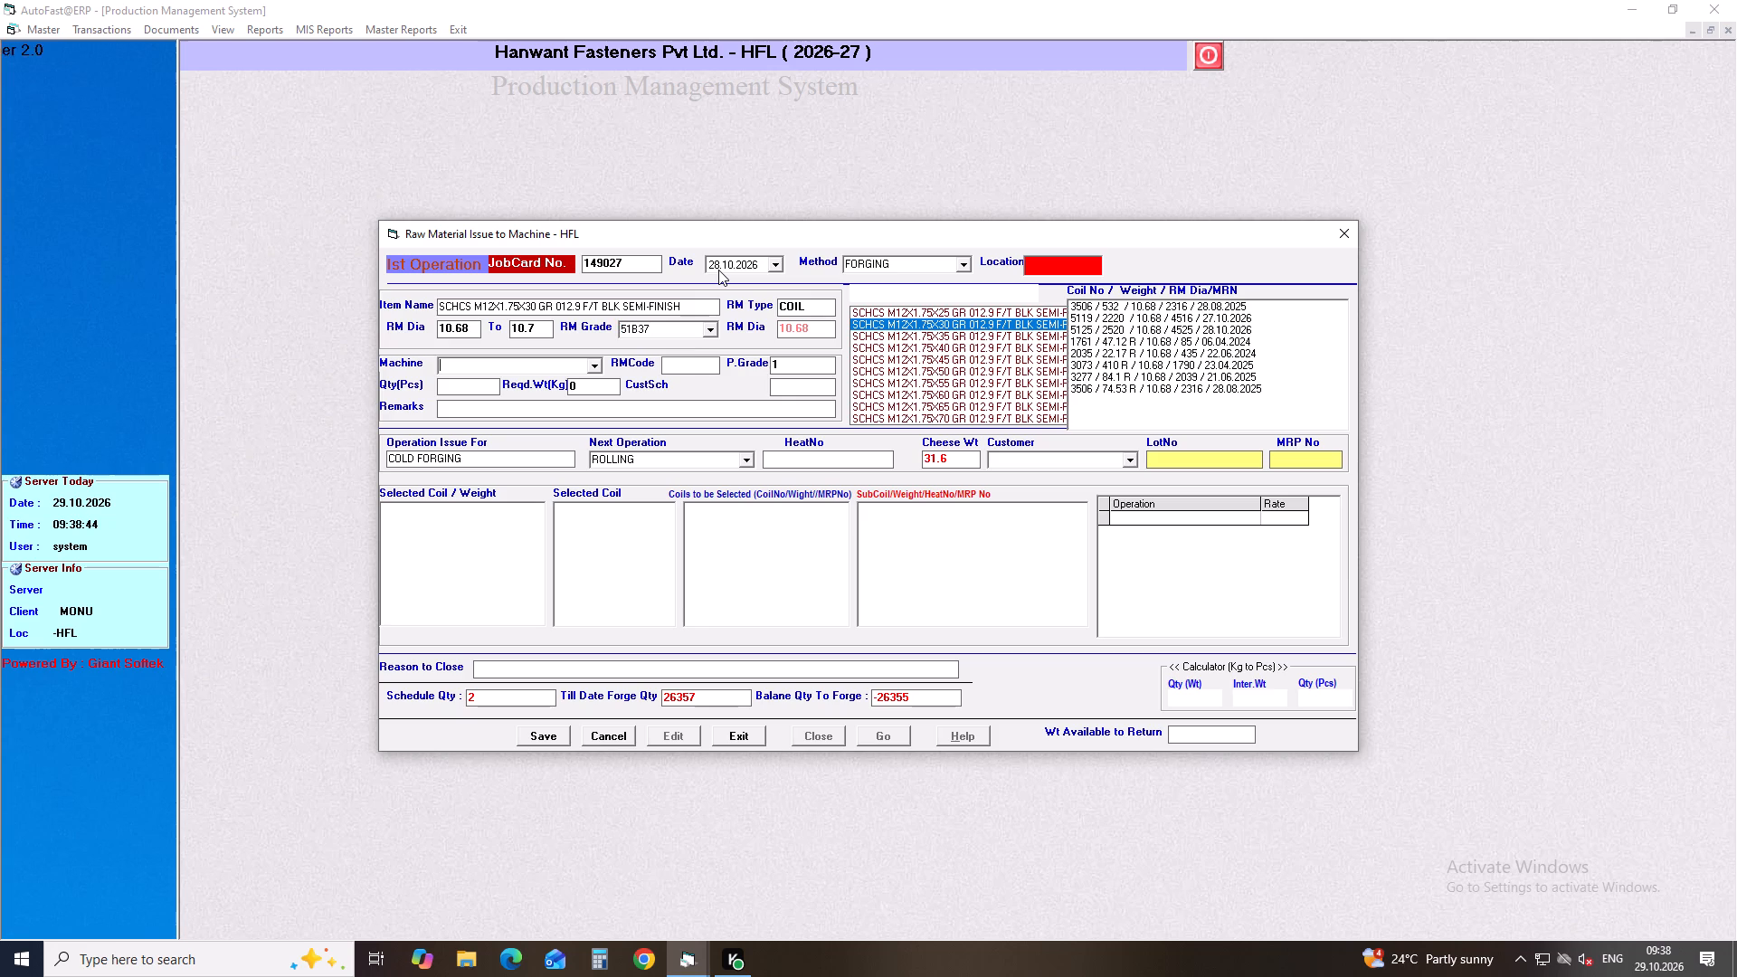
Assign machine H-3 (HEADER 5/8") and a quantity of 6414 pcs, keeping ROLLING as the next operation.
{"action": "key", "text": "h"}
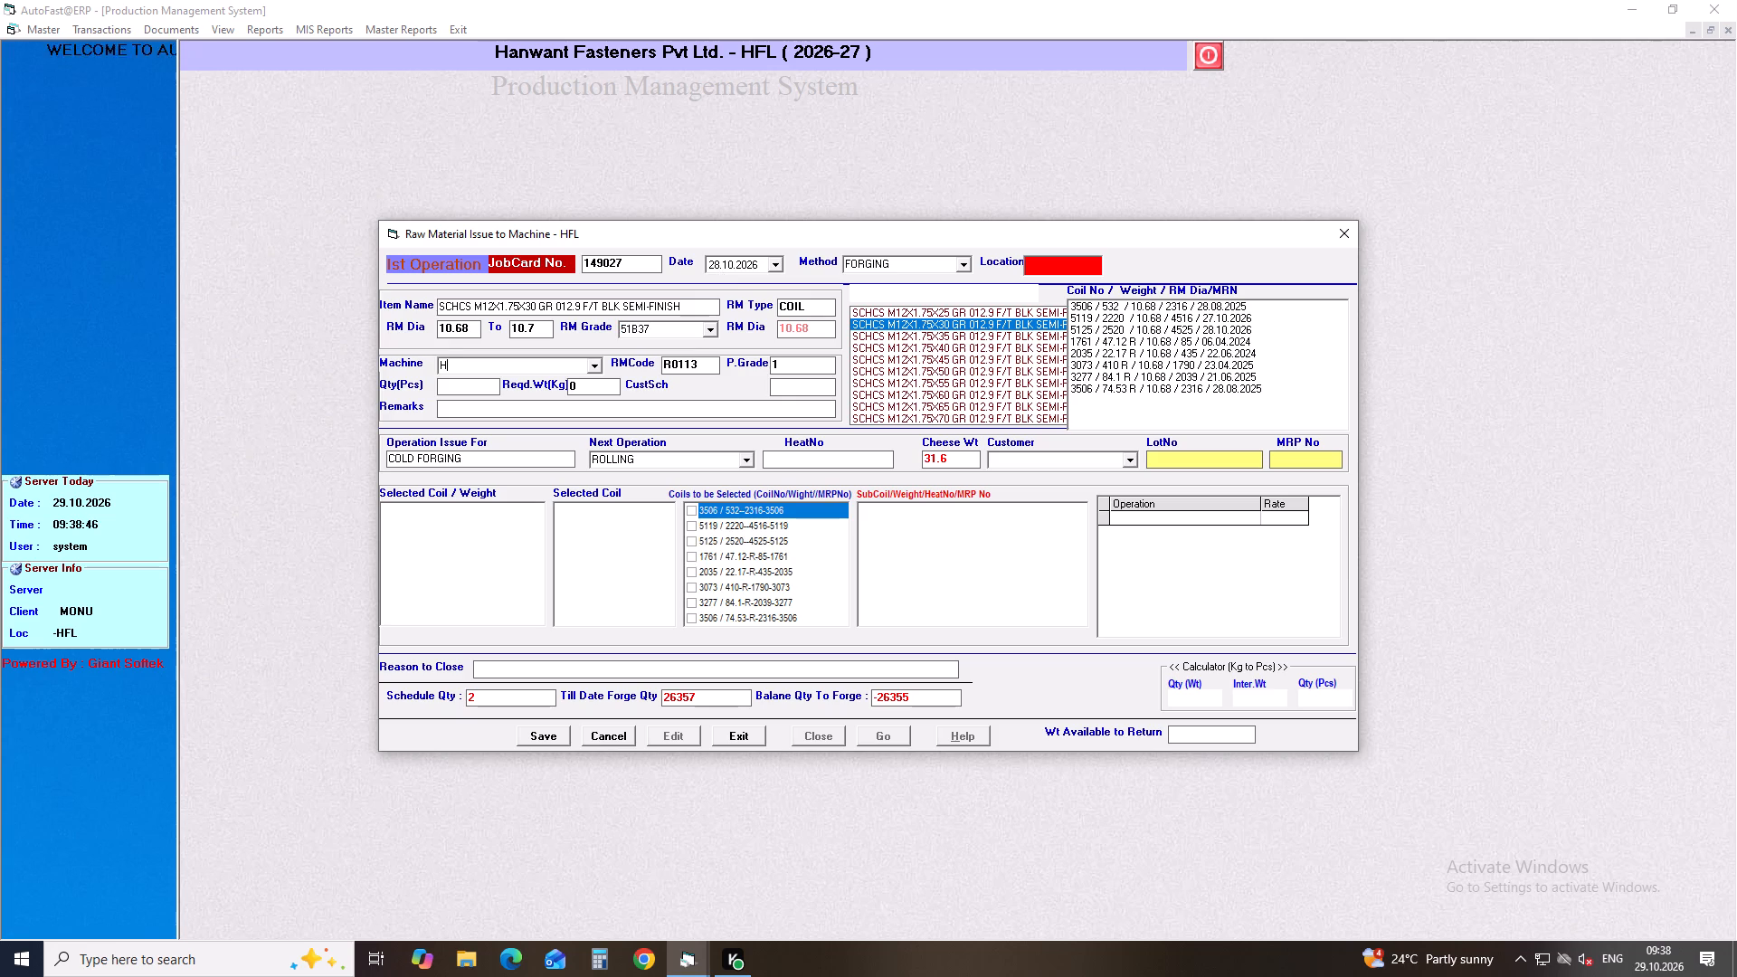
{"action": "key", "text": "Down"}
{"action": "key", "text": "Down"}
{"action": "key", "text": "Down"}
{"action": "key", "text": "Return"}
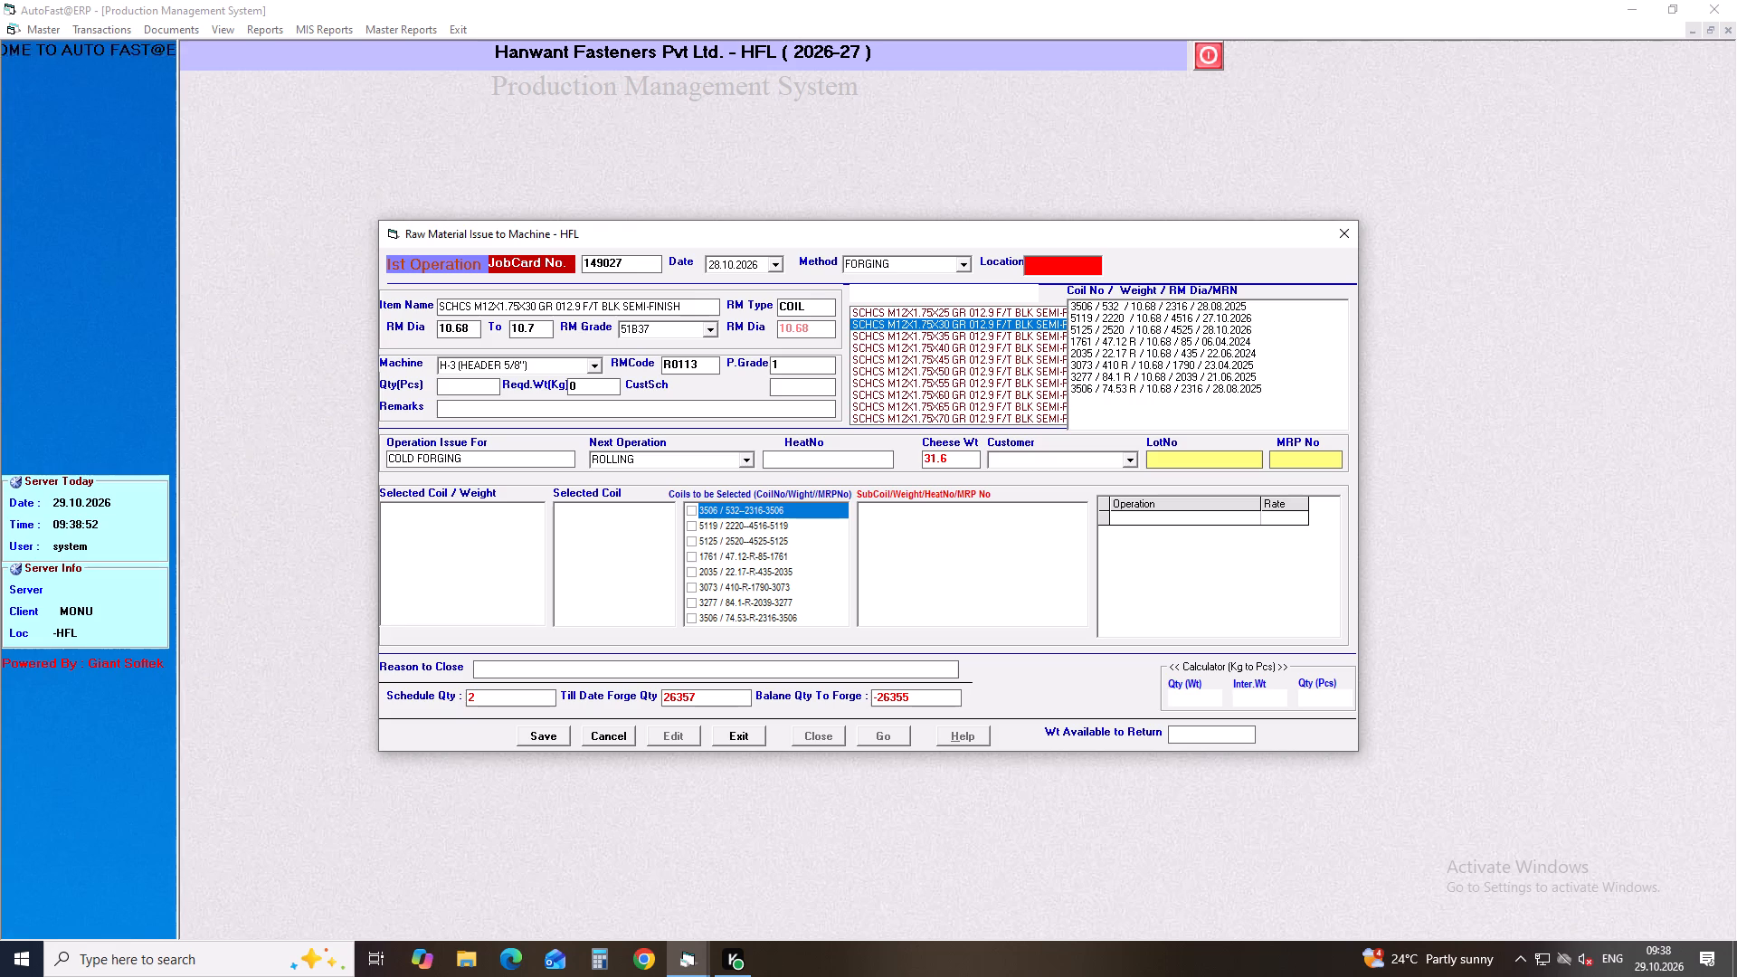
{"action": "type", "text": "64"}
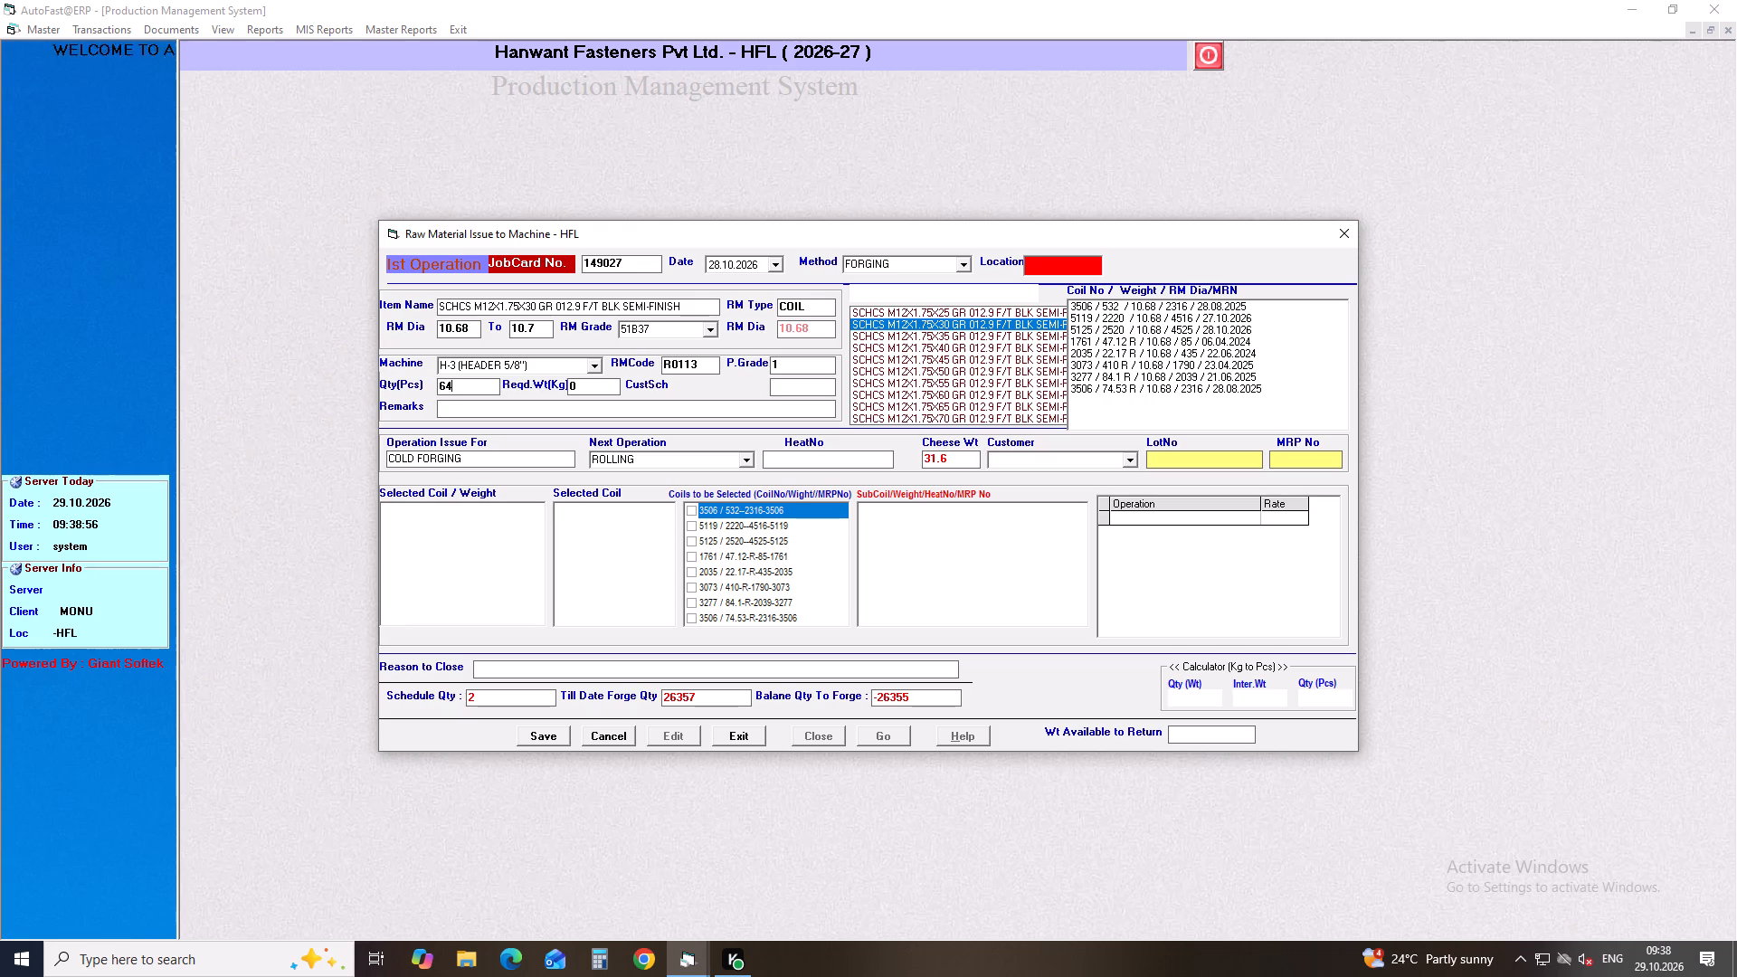
{"action": "key", "text": "4"}
{"action": "key", "text": "BackSpace"}
{"action": "type", "text": "14"}
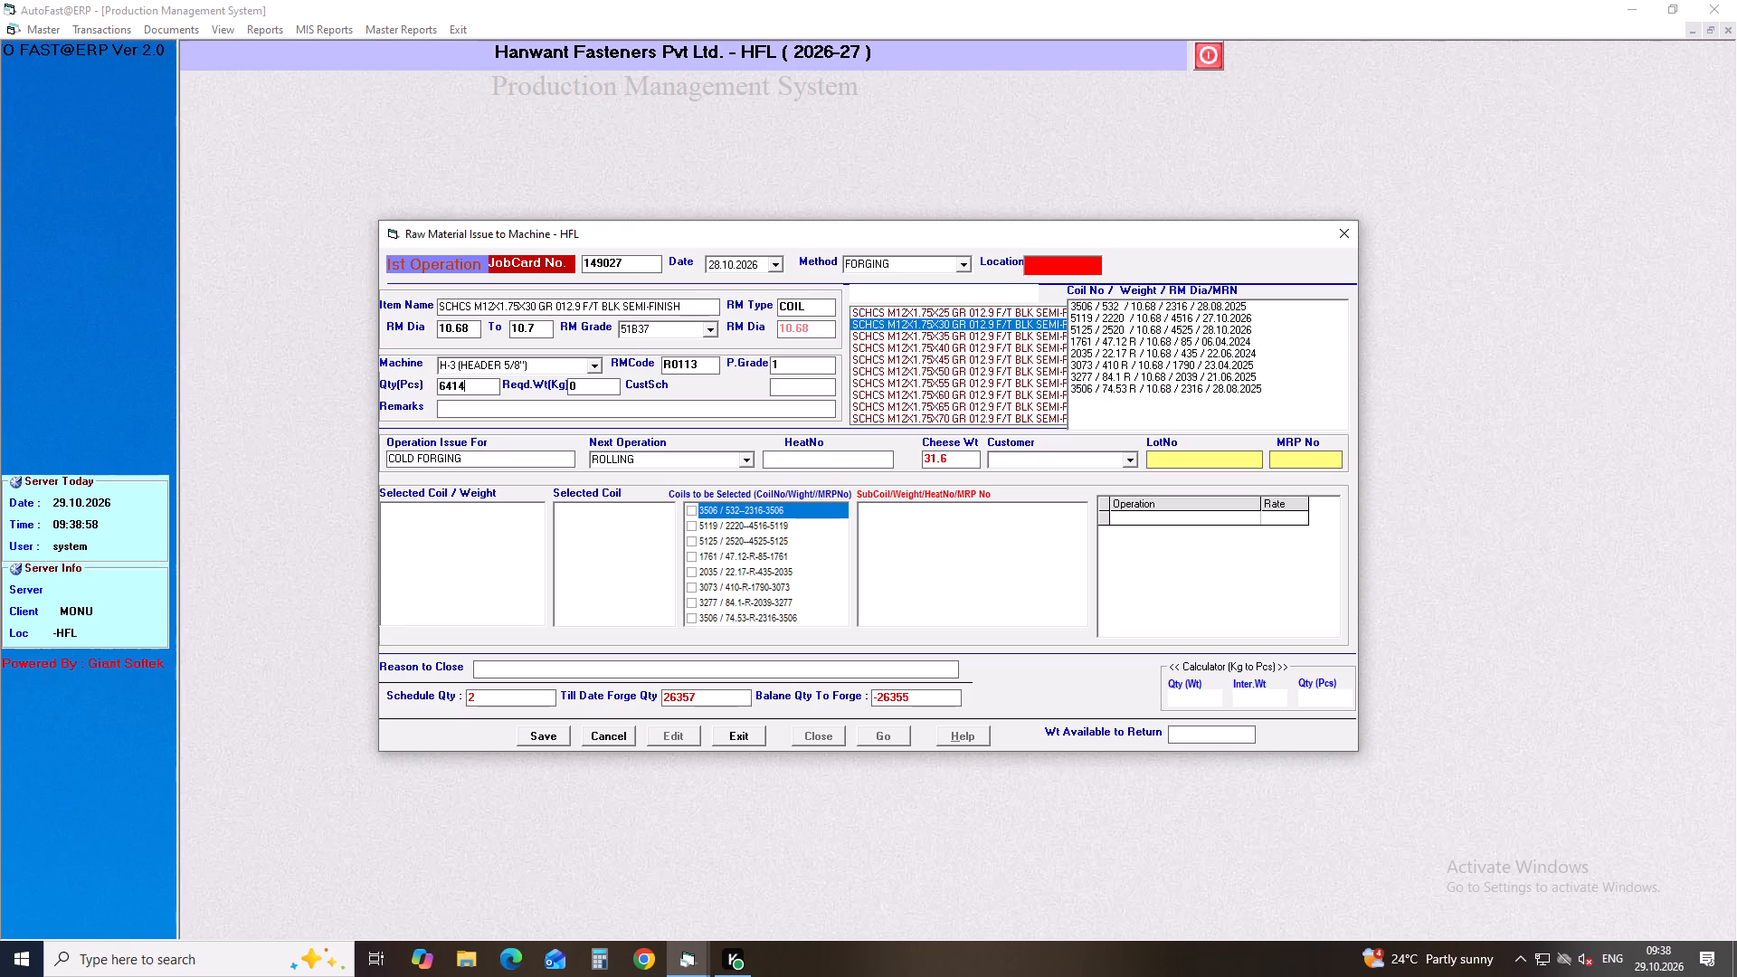
{"action": "key", "text": "Return"}
{"action": "key", "text": "Return"}
{"action": "key", "text": "Return"}
{"action": "key", "text": "Return"}
{"action": "key", "text": "Return"}
{"action": "key", "text": "Return"}
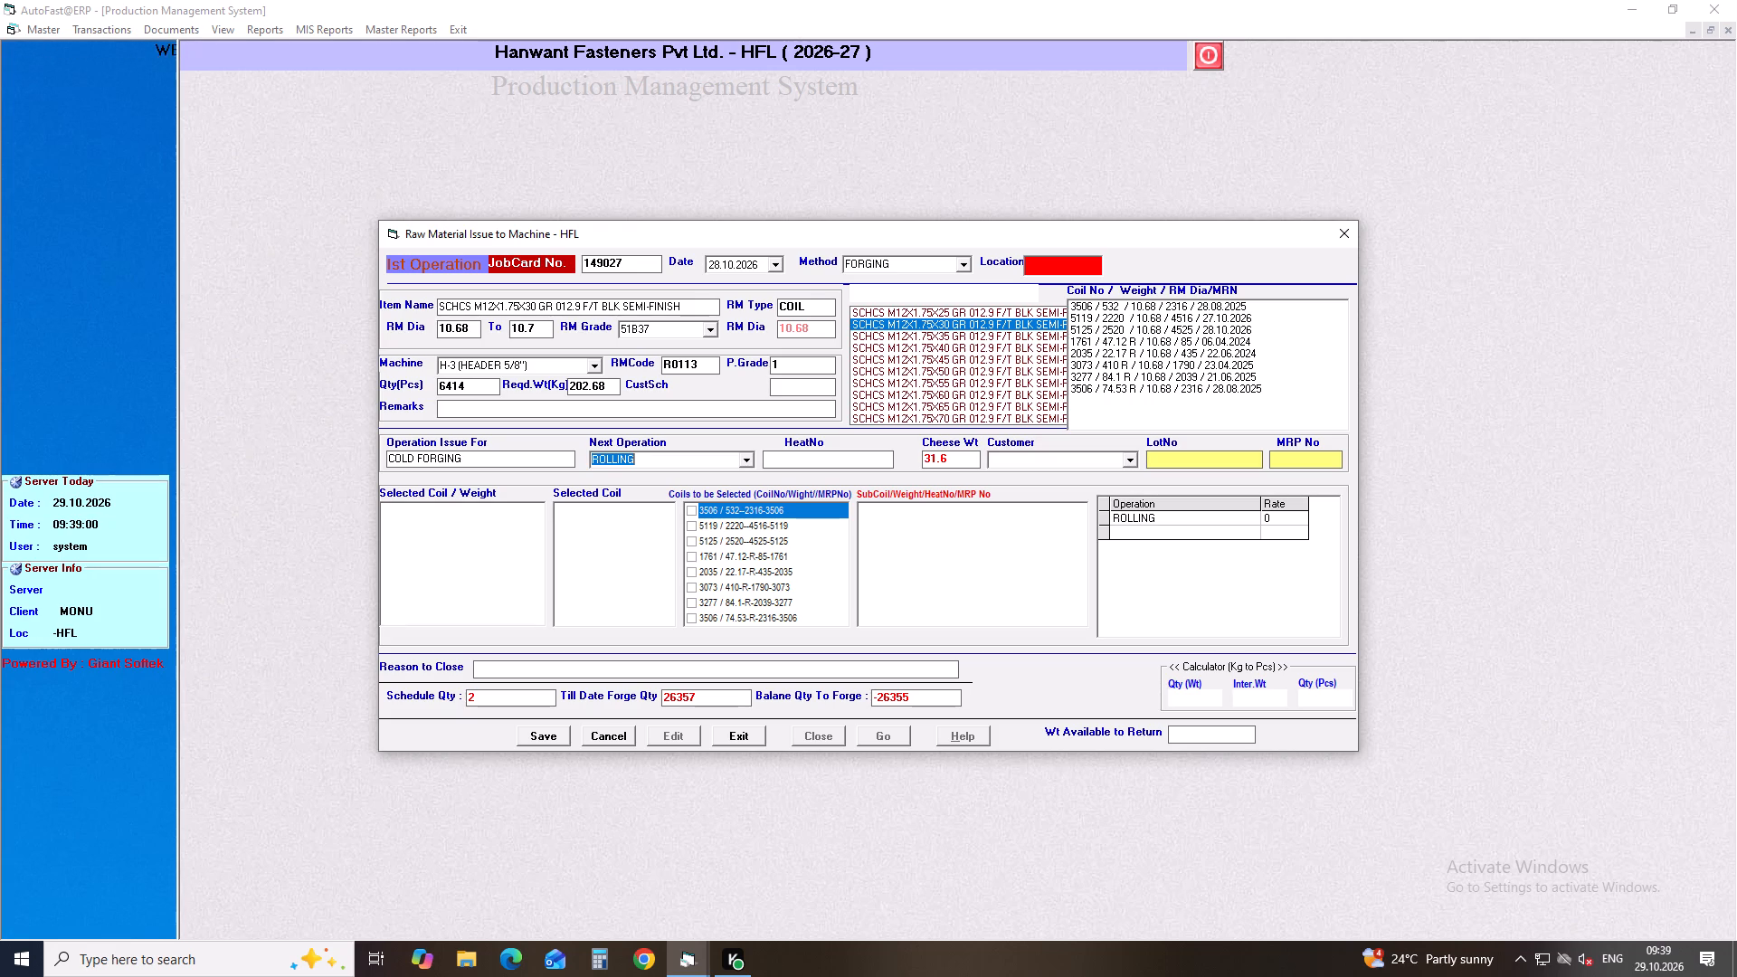
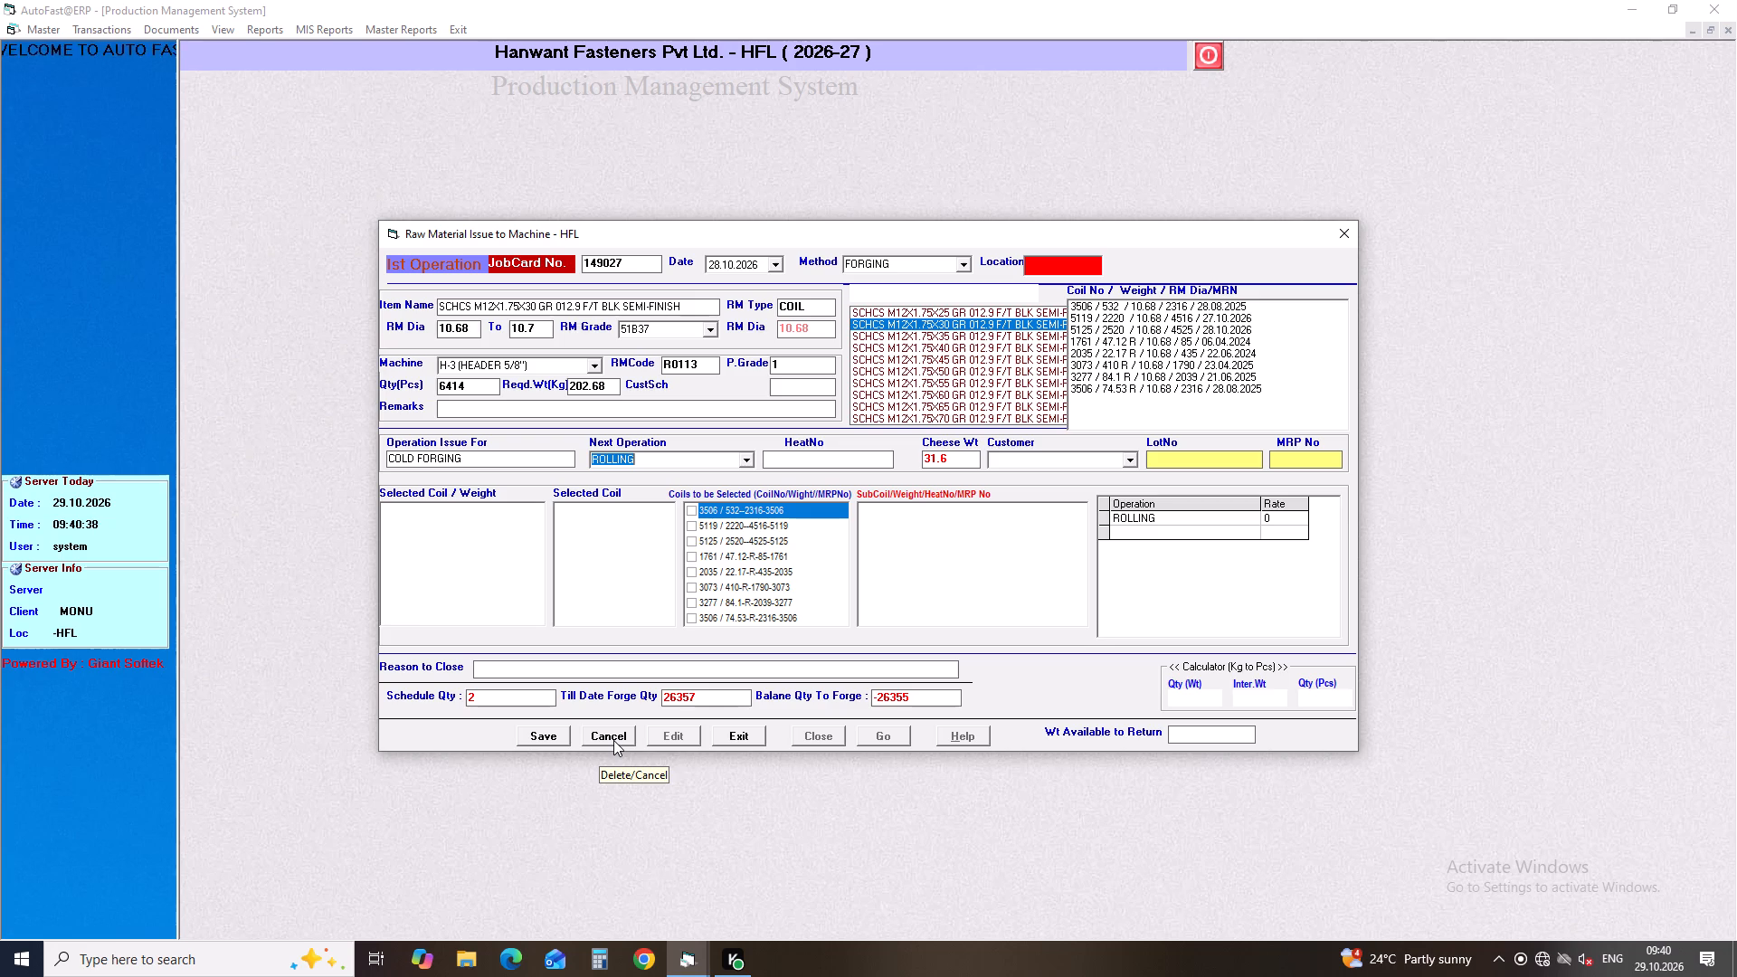
Issue sub-coil 5119-1 of coil 5119 to the SCHCS M12X1.75X30 job card and save the card.
{"action": "key", "text": "Return"}
{"action": "key", "text": "Return"}
{"action": "key", "text": "Return"}
{"action": "key", "text": "Return"}
{"action": "key", "text": "Return"}
{"action": "key", "text": "Return"}
{"action": "key", "text": "Return"}
{"action": "key", "text": "Return"}
{"action": "key", "text": "Return"}
{"action": "key", "text": "Return"}
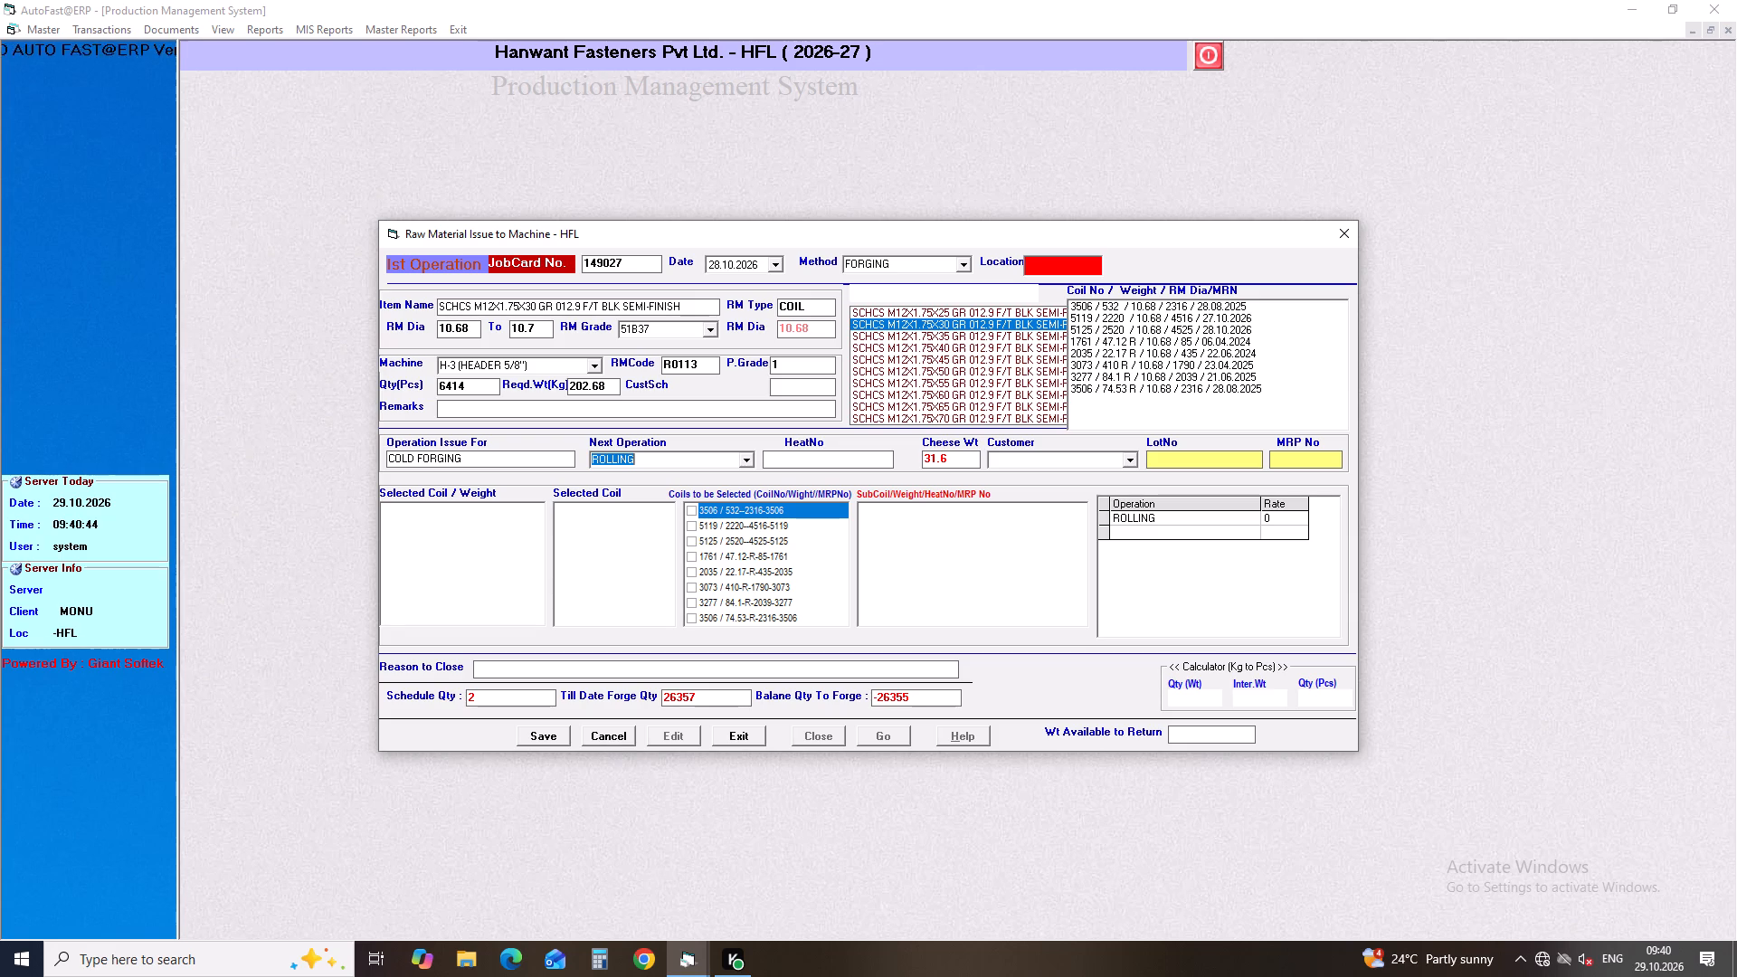
{"action": "left_click", "coordinate": [691, 528]}
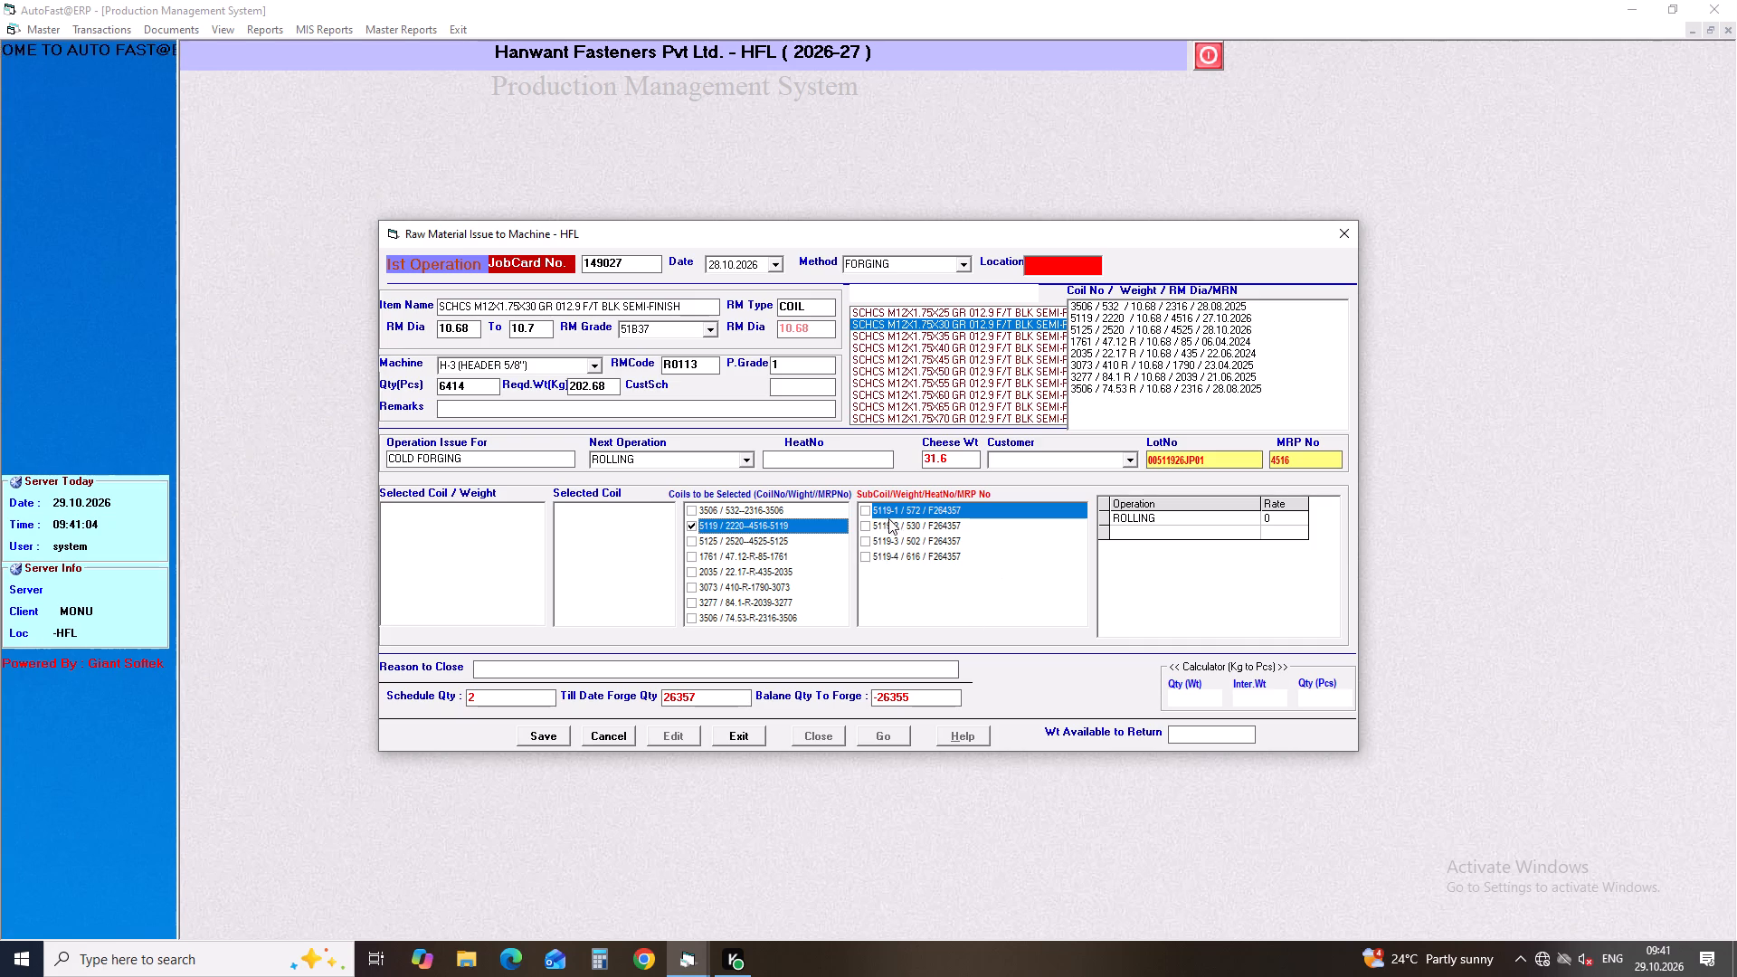
{"action": "left_click", "coordinate": [867, 510]}
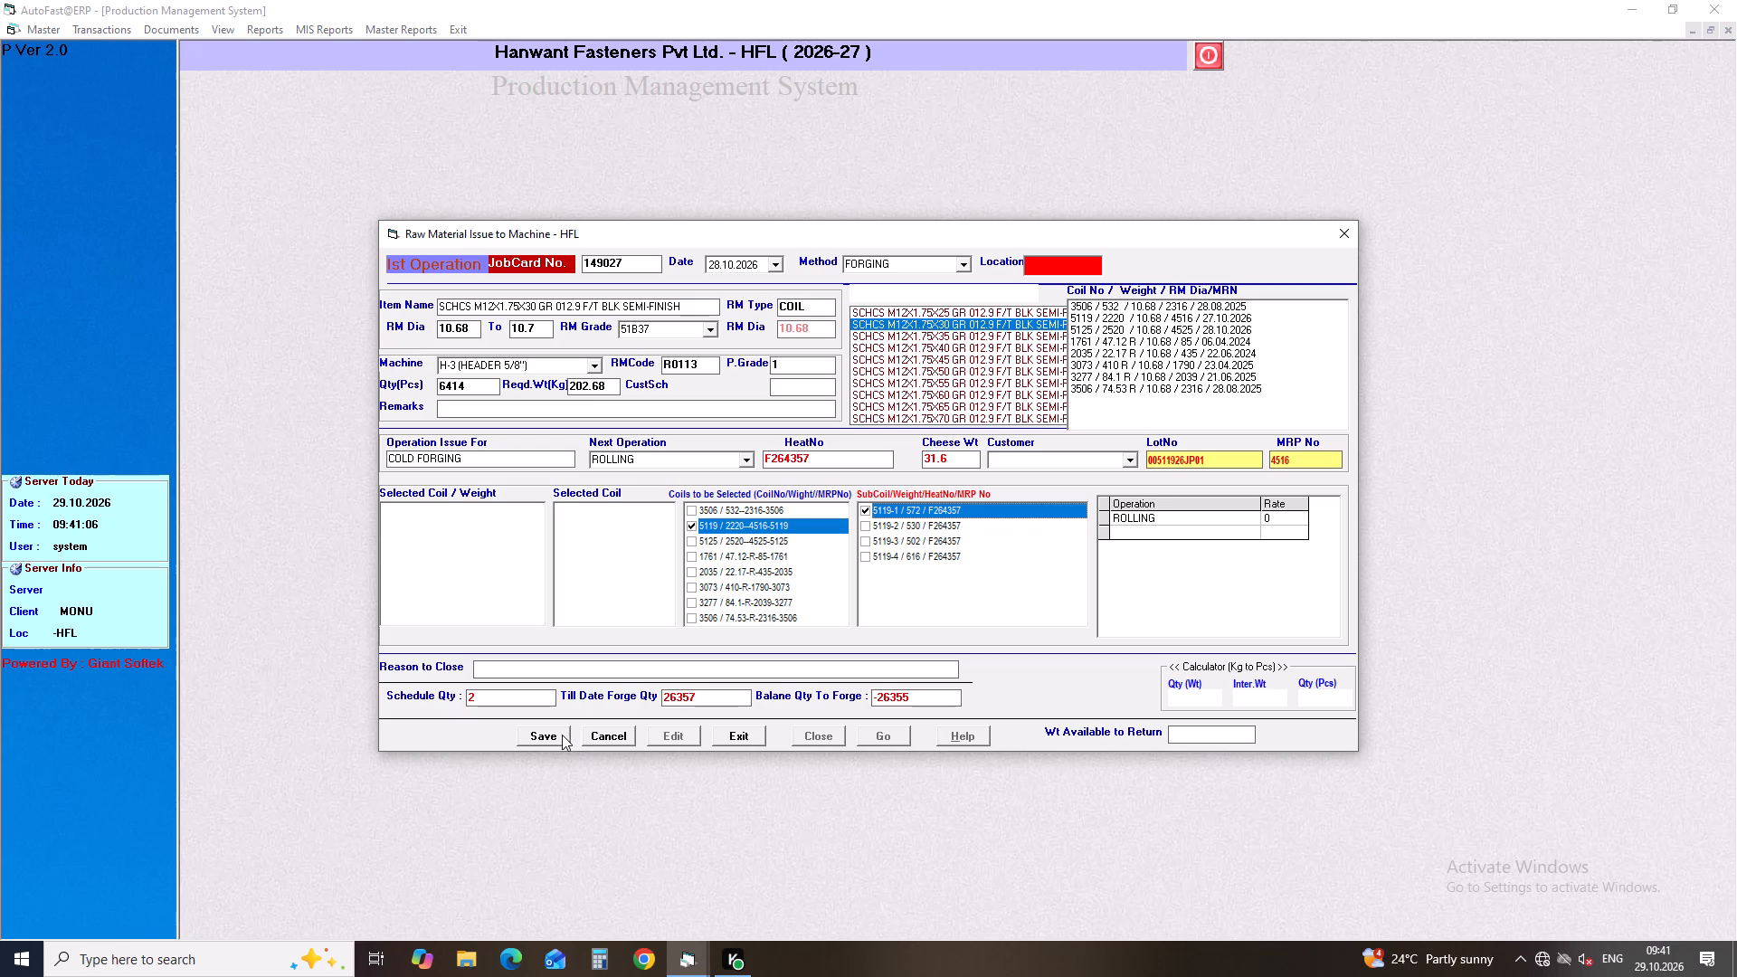
{"action": "left_click", "coordinate": [560, 735]}
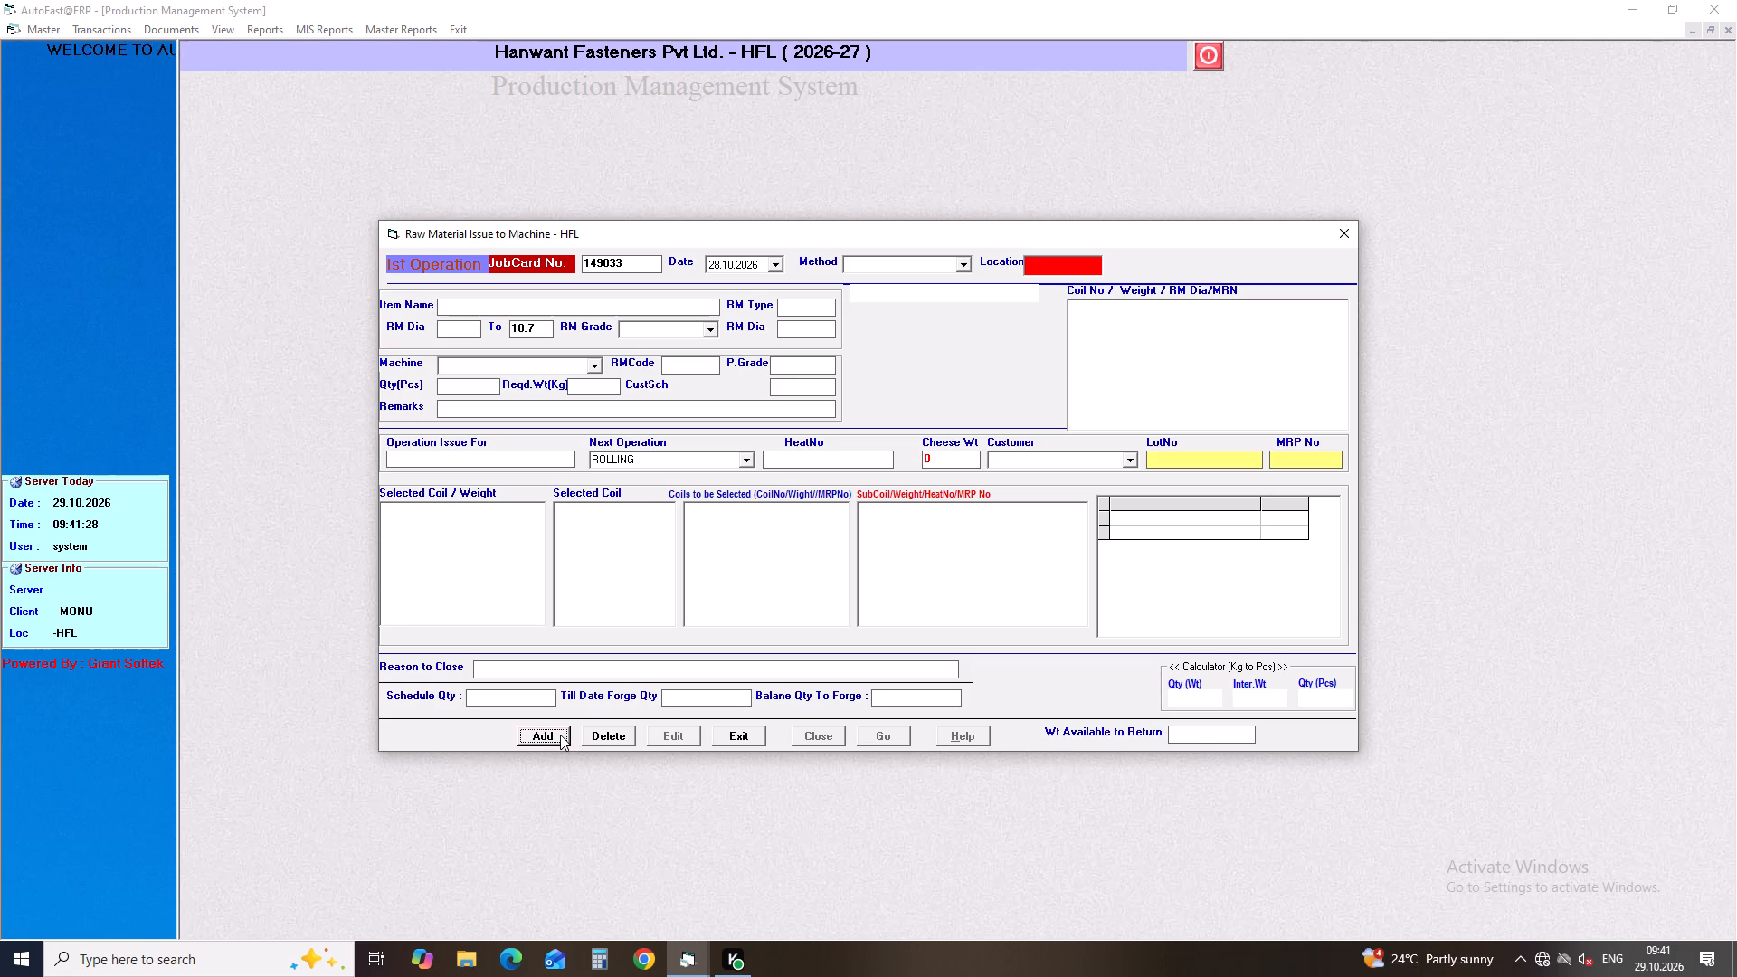
Start a new first-operation coil job card dated 28.10.2026 with FORGING as the method.
{"action": "key", "text": "Return"}
{"action": "key", "text": "Return"}
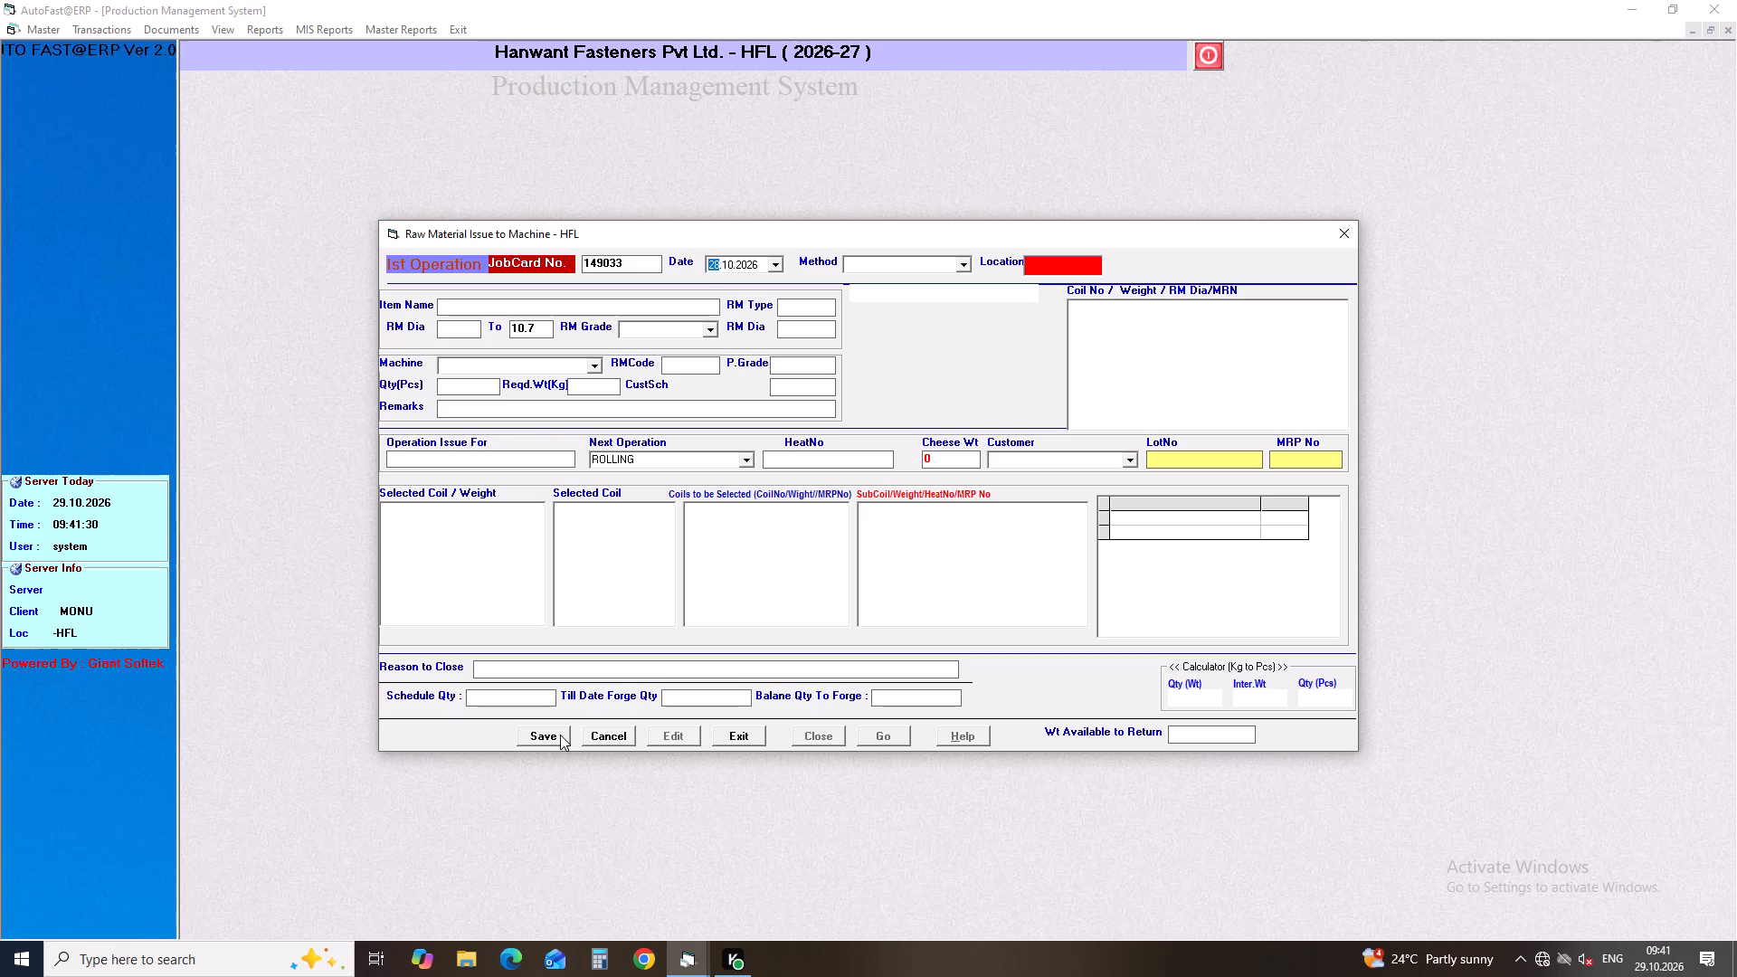
{"action": "key", "text": "Return"}
{"action": "key", "text": "Down"}
{"action": "key", "text": "Return"}
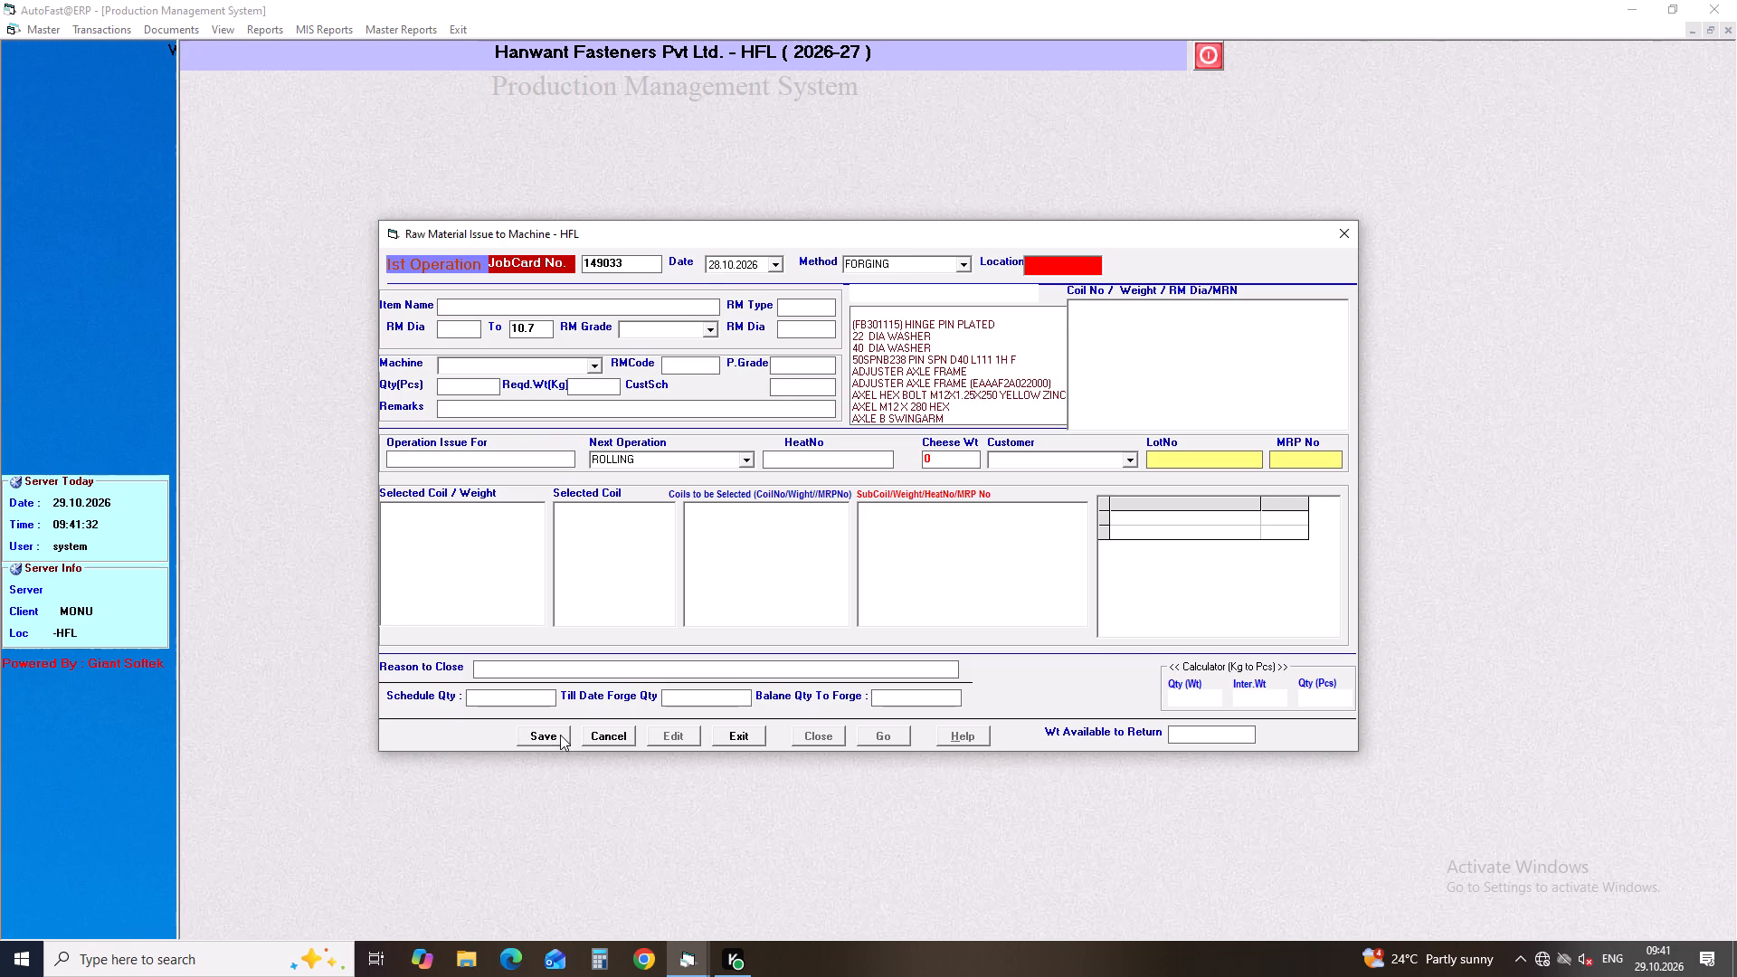
Select the item BOLT SPECIAL M5X14 for the job card, with RM grade 10B21.
{"action": "type", "text": "BOLT"}
{"action": "key", "text": "space"}
{"action": "type", "text": "SP"}
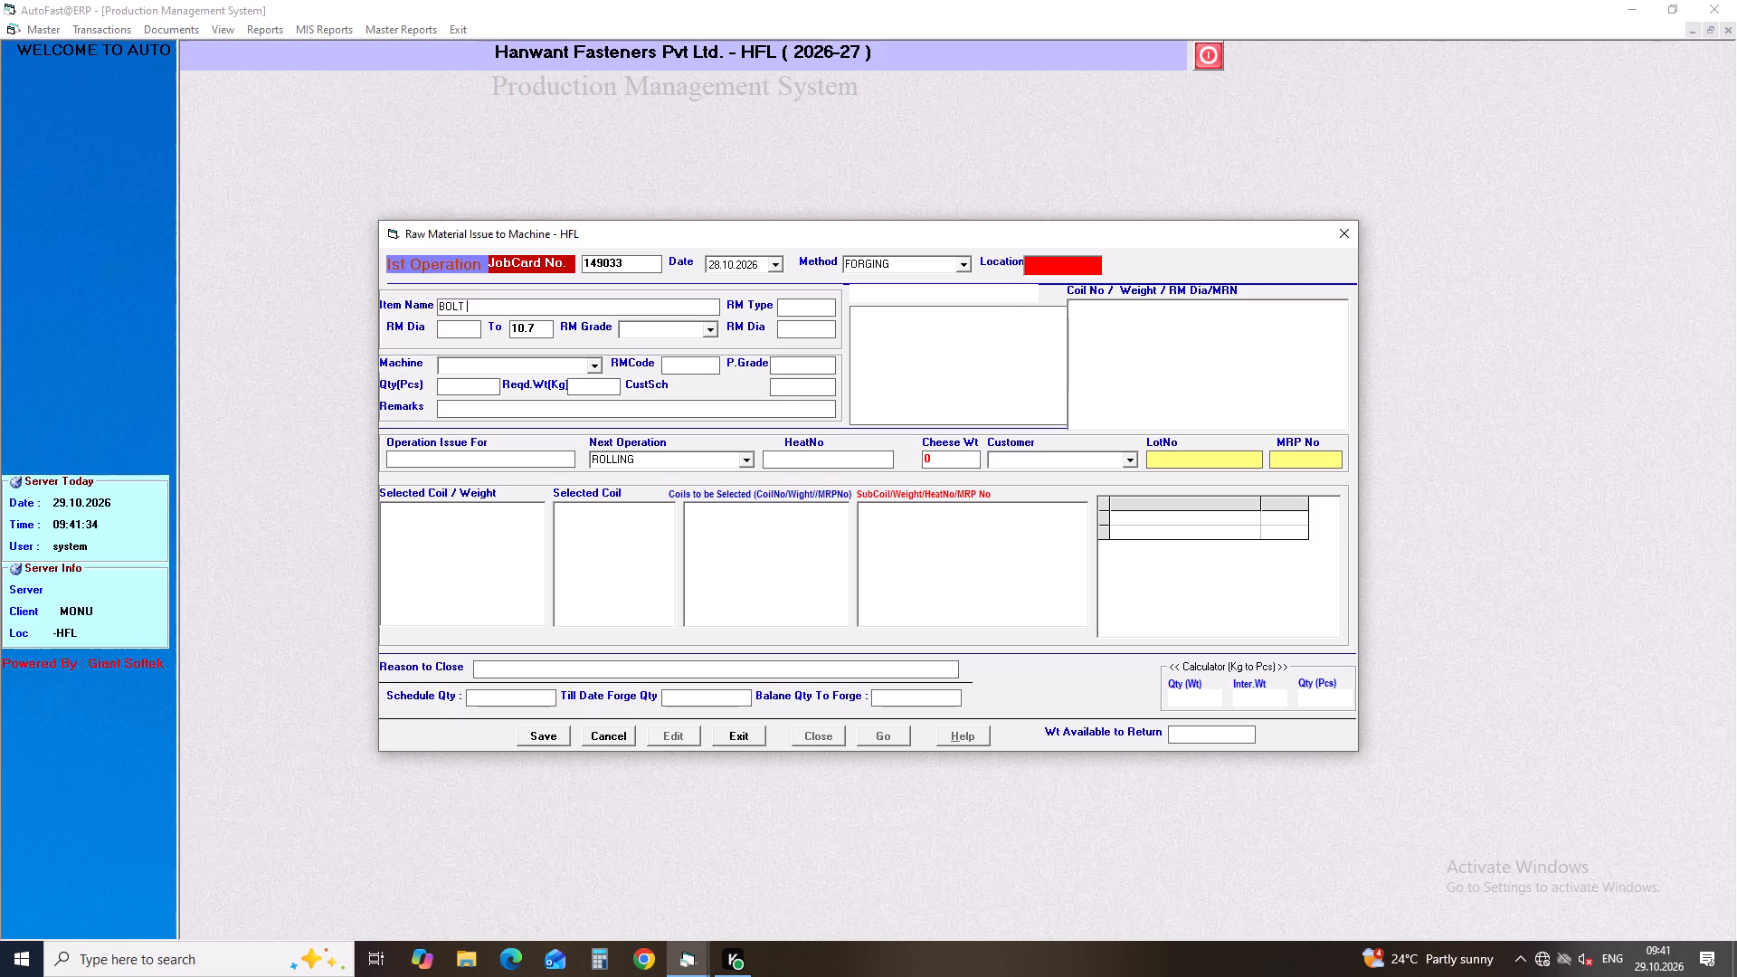
{"action": "key", "text": "Down"}
{"action": "key", "text": "Down"}
{"action": "key", "text": "Down"}
{"action": "key", "text": "Down"}
{"action": "key", "text": "Down"}
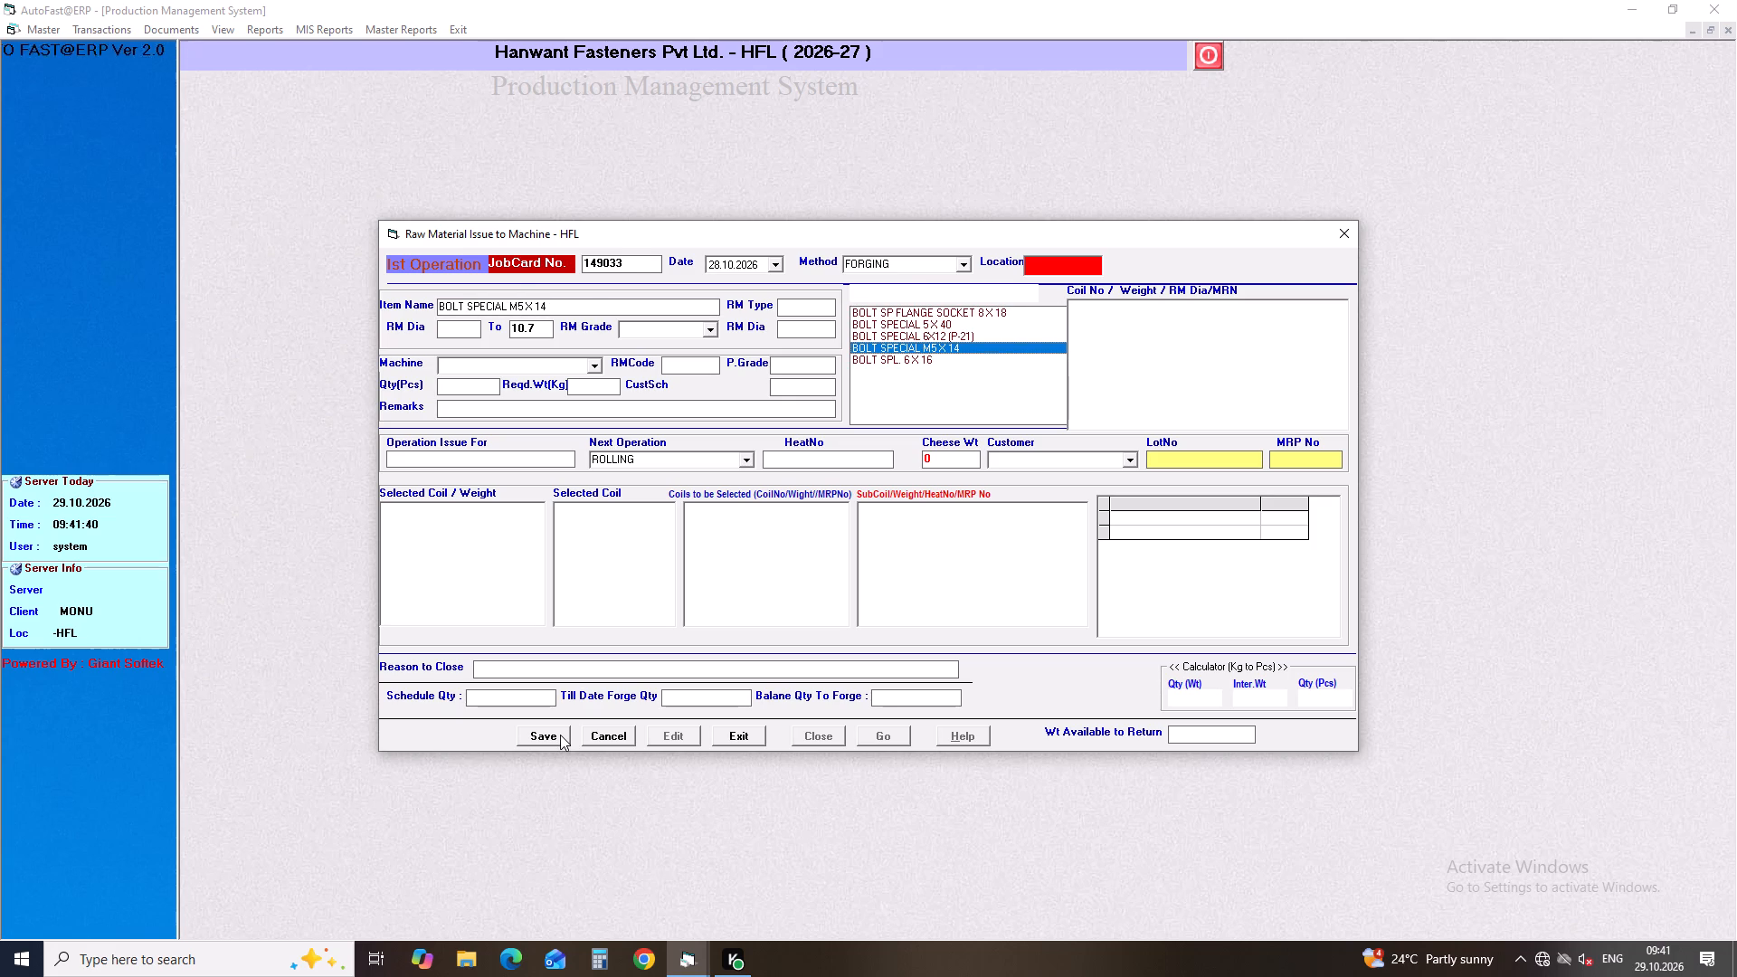
{"action": "key", "text": "Return"}
{"action": "key", "text": "Return"}
{"action": "key", "text": "Return"}
{"action": "key", "text": "Down"}
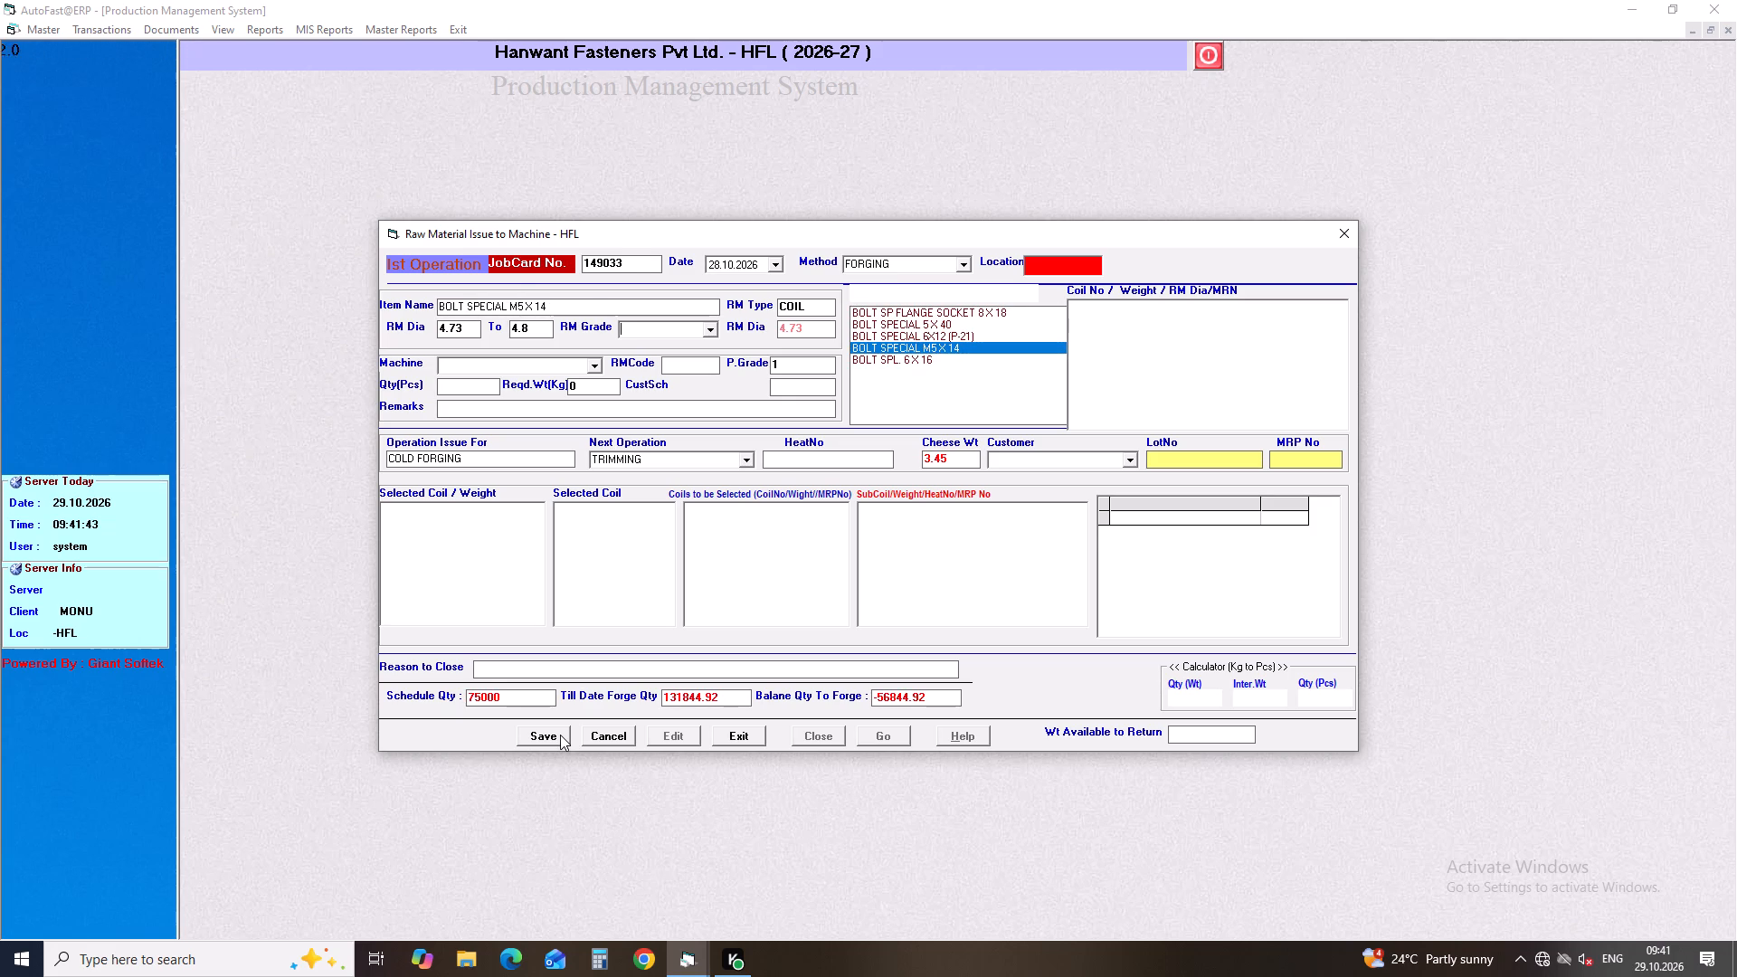
{"action": "key", "text": "Down"}
{"action": "key", "text": "Return"}
Assign machine H-2 (HEADER 1/4") and a quantity of 4812 pcs, keeping TRIMMING as the next operation.
{"action": "key", "text": "Return"}
{"action": "key", "text": "Down"}
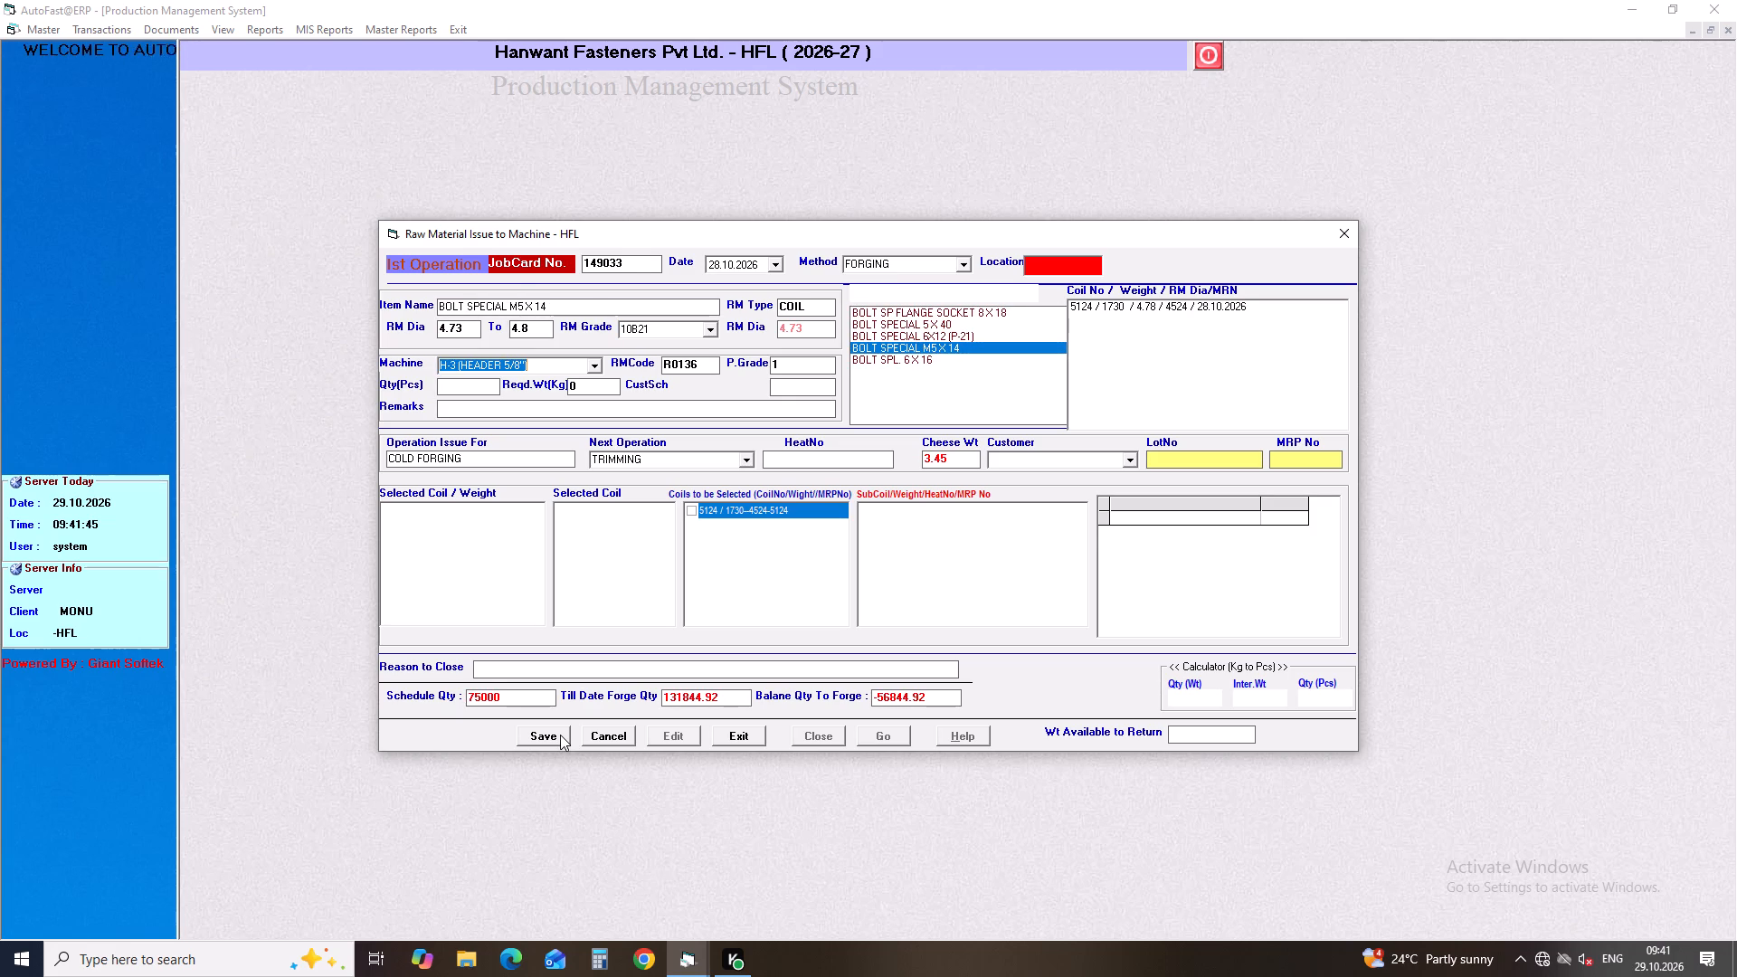
{"action": "key", "text": "Up"}
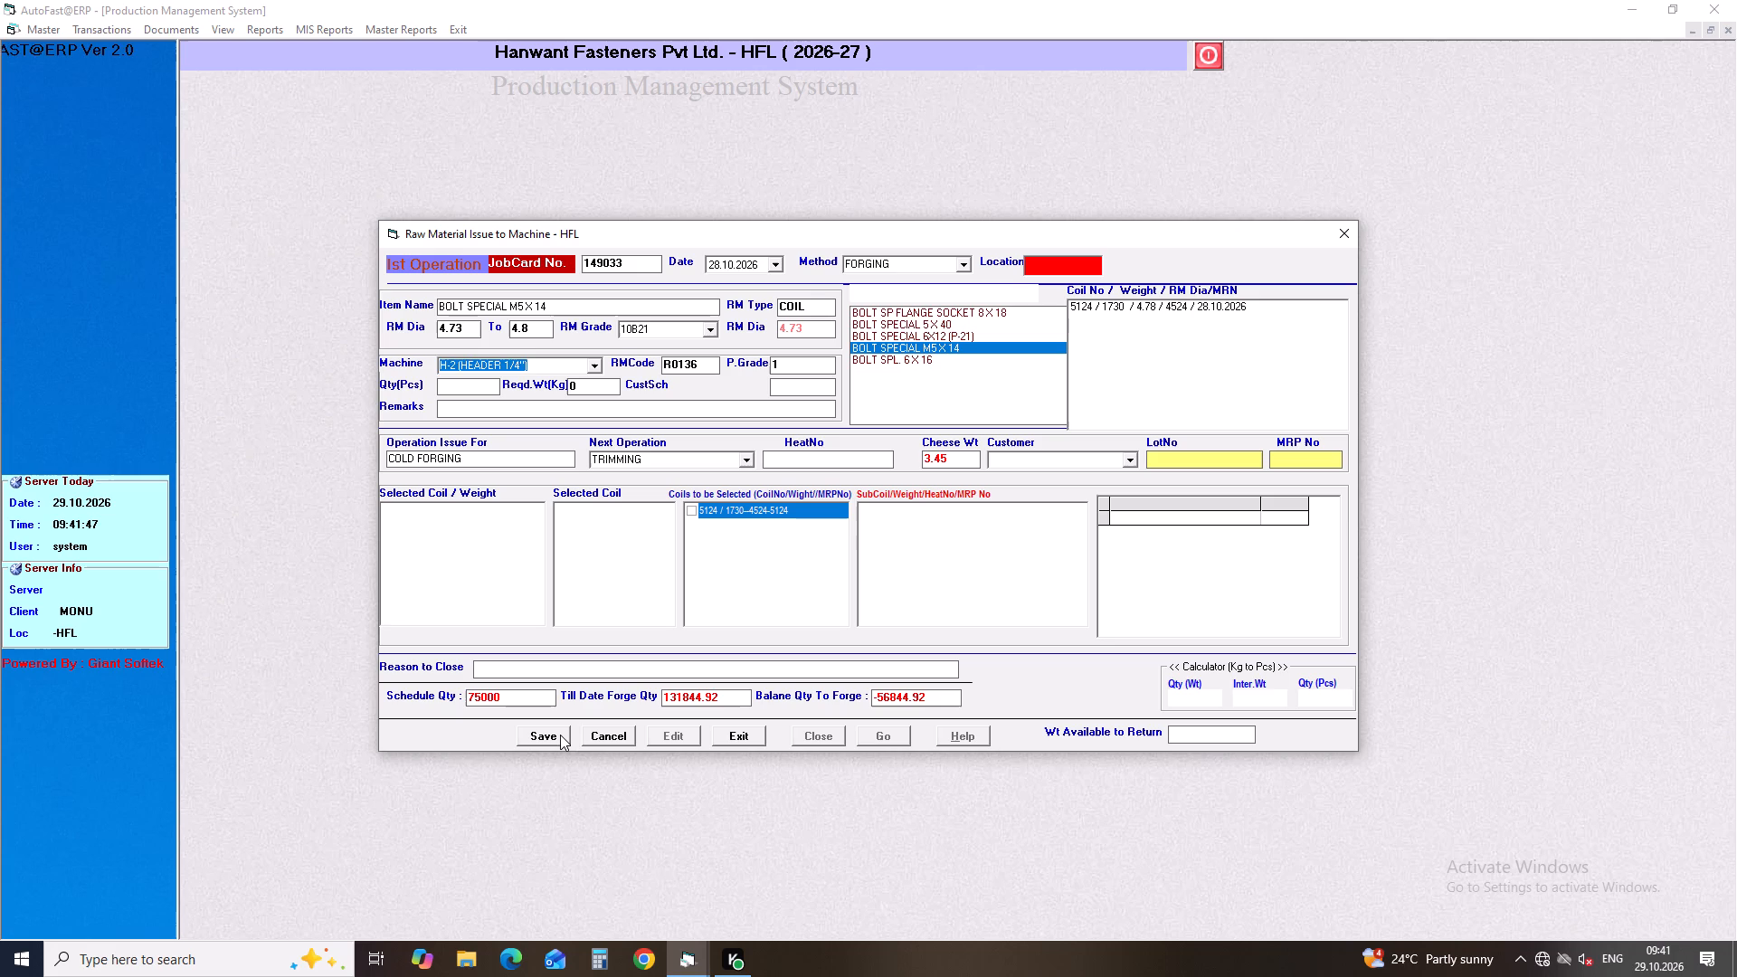
{"action": "key", "text": "Return"}
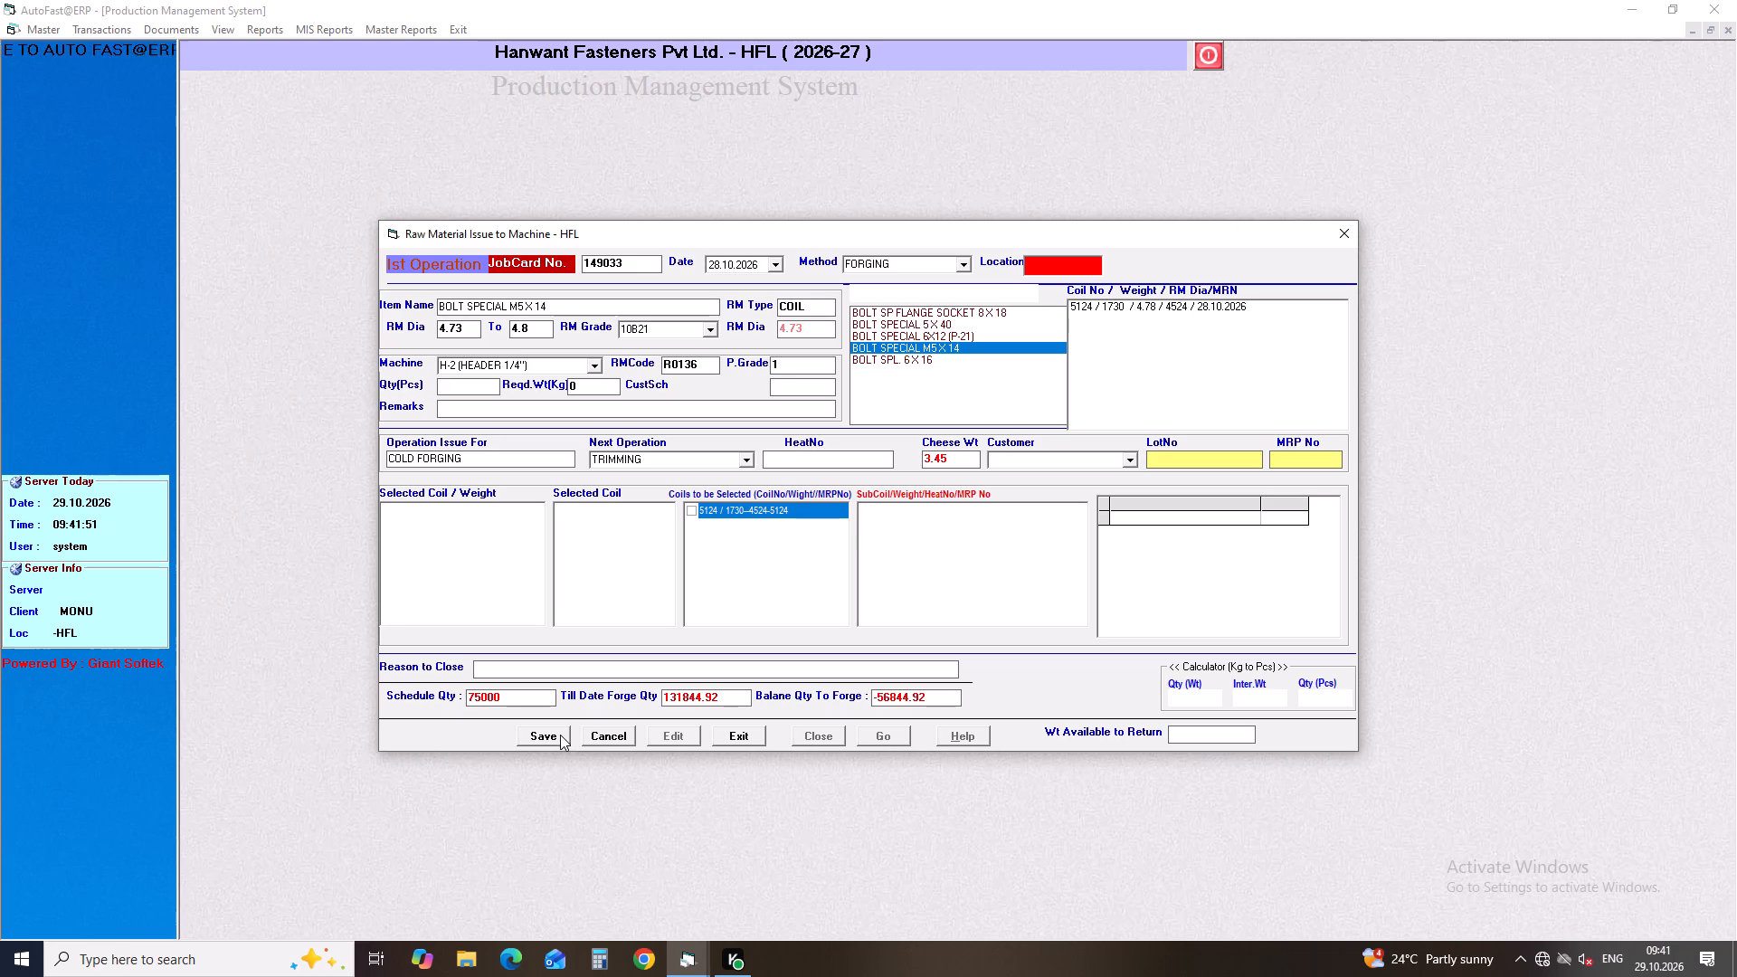
{"action": "type", "text": "4812"}
{"action": "key", "text": "Return"}
{"action": "key", "text": "Return"}
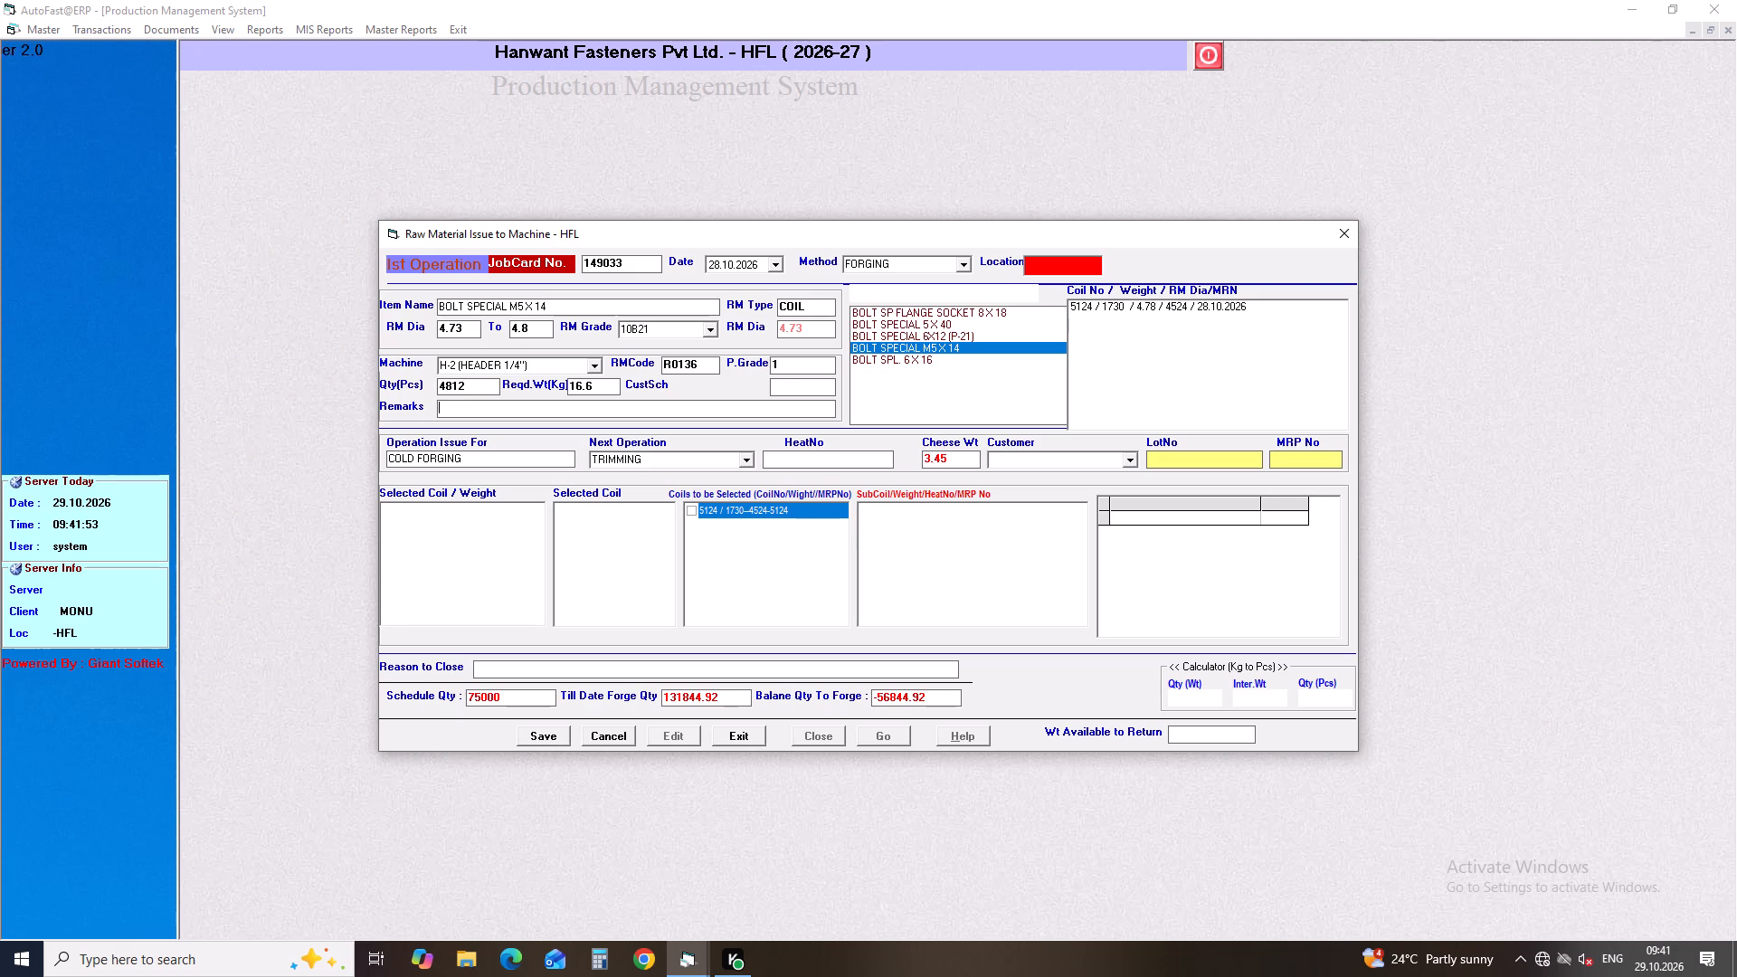
{"action": "key", "text": "Return"}
{"action": "key", "text": "Return"}
{"action": "key", "text": "Return"}
{"action": "key", "text": "Return"}
{"action": "key", "text": "Return"}
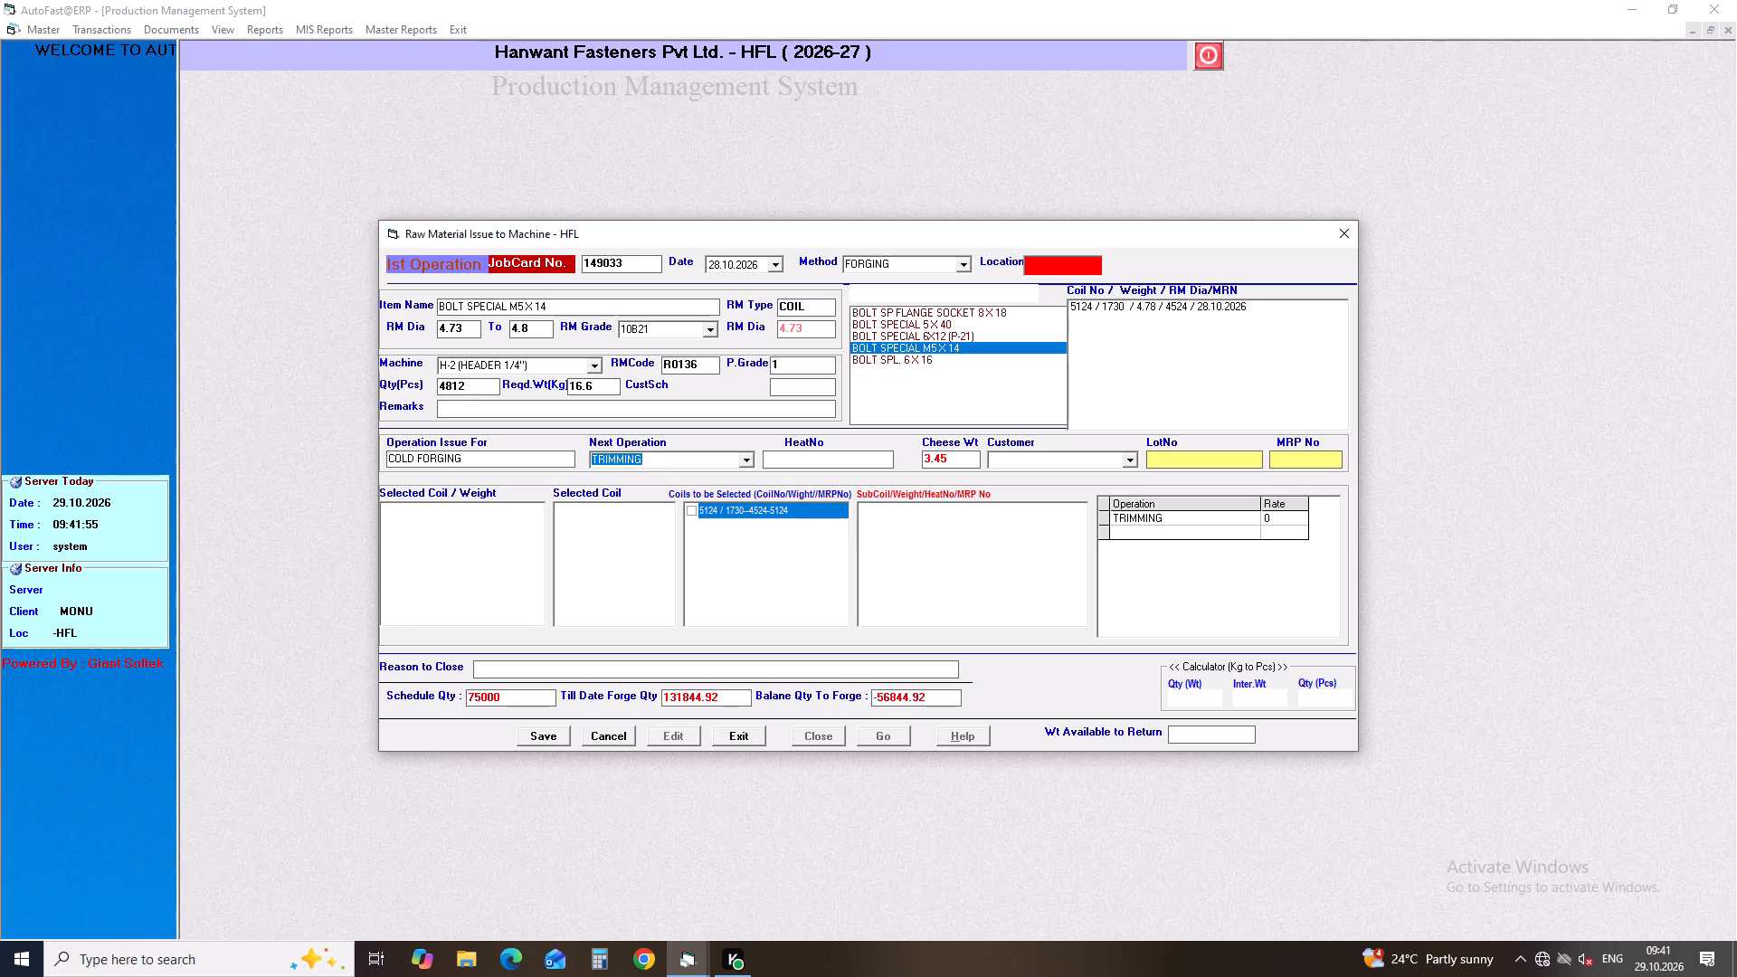
Issue sub-coil 5124-1 of coil 5124 to the BOLT SPECIAL M5X14 job card and save the card.
{"action": "left_click", "coordinate": [696, 510]}
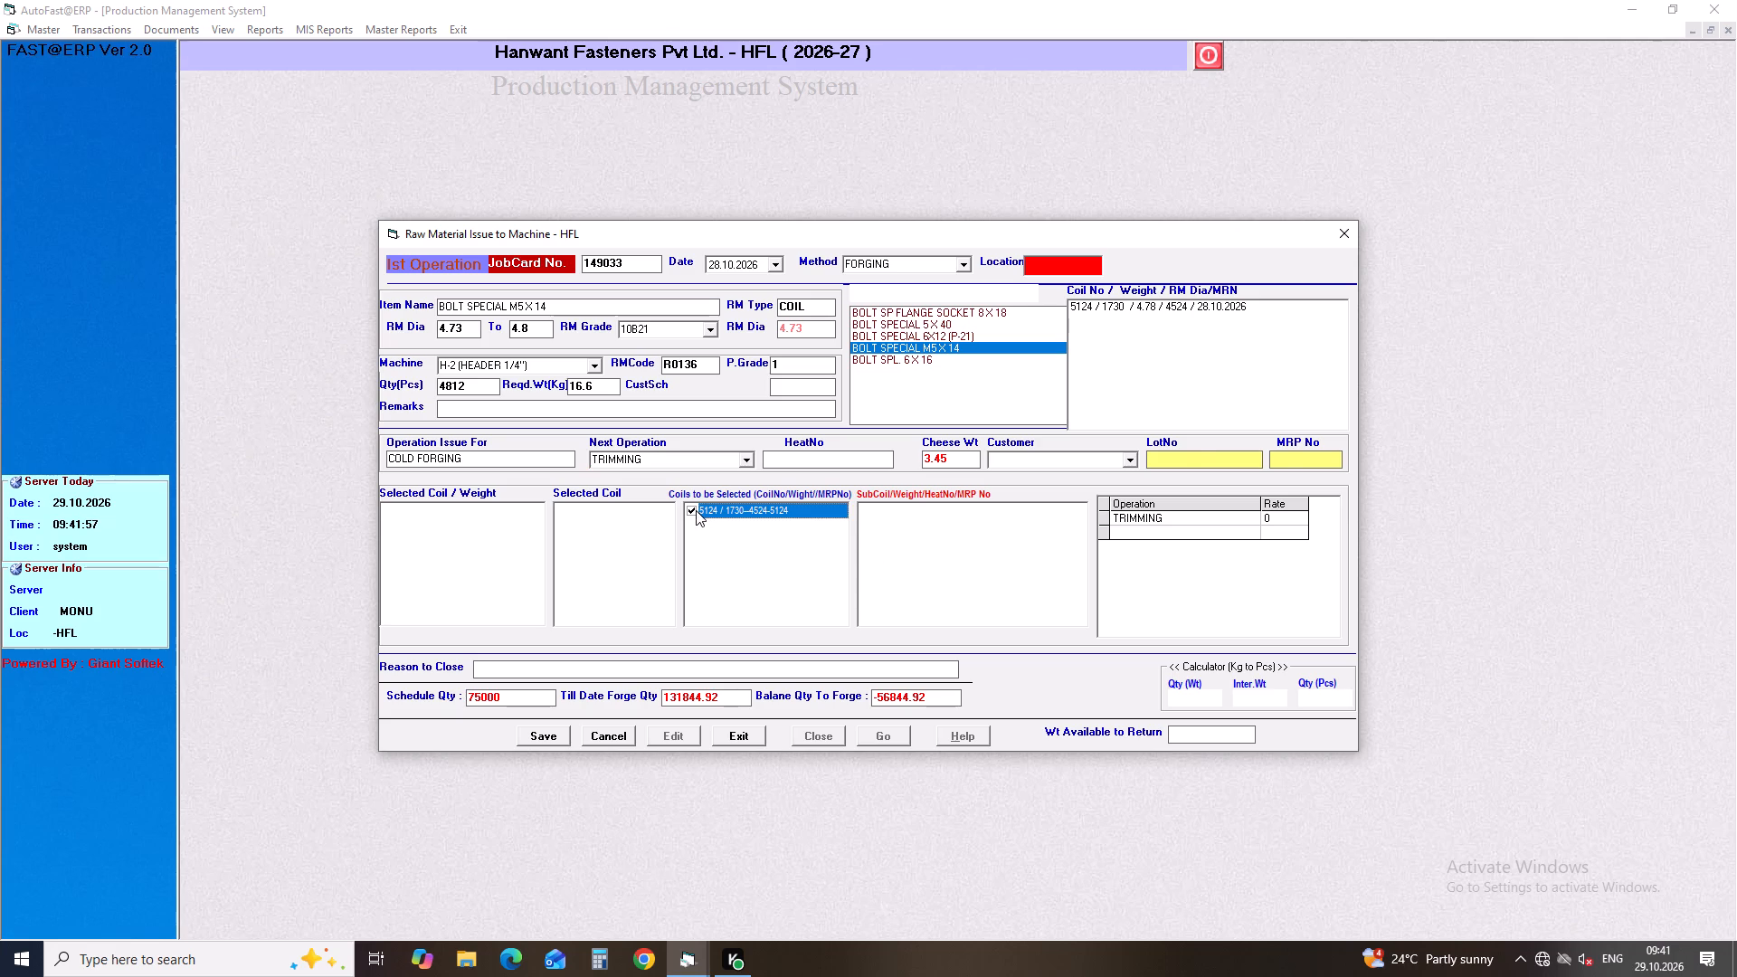
{"action": "left_click", "coordinate": [867, 513]}
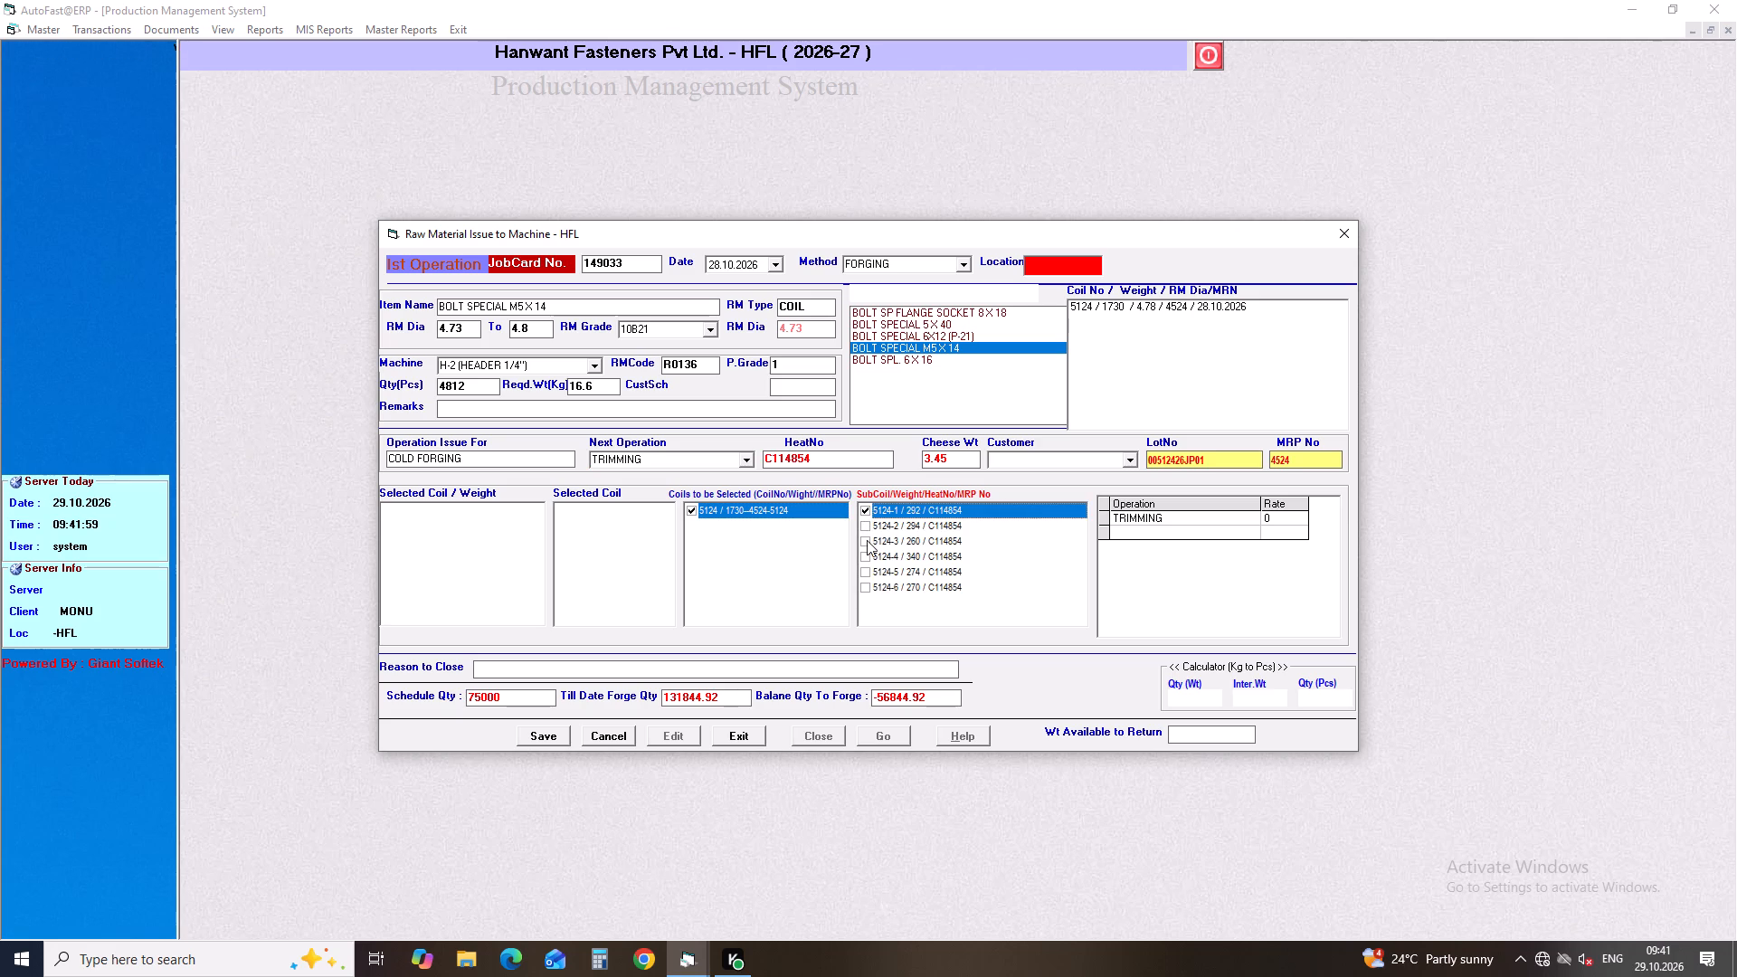
{"action": "left_click", "coordinate": [542, 737]}
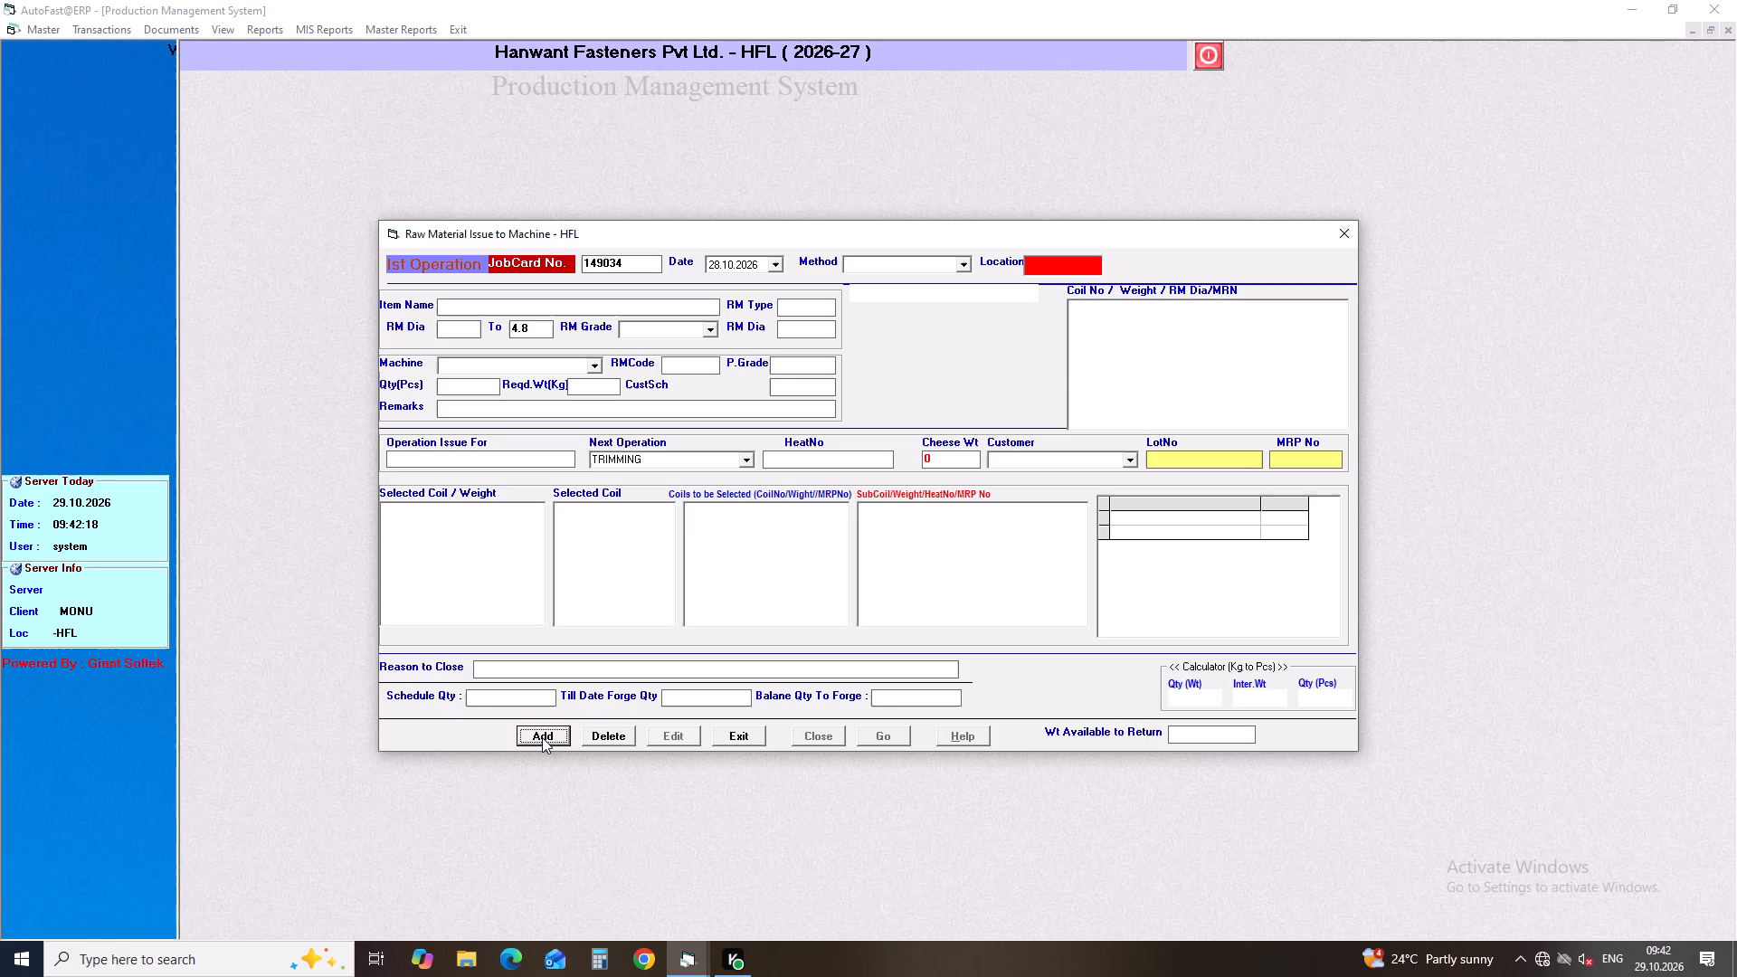
Start another first-operation coil job card dated 28.10.2026 with FORGING as the method.
{"action": "key", "text": "Return"}
{"action": "key", "text": "Return"}
{"action": "key", "text": "Return"}
{"action": "key", "text": "Down"}
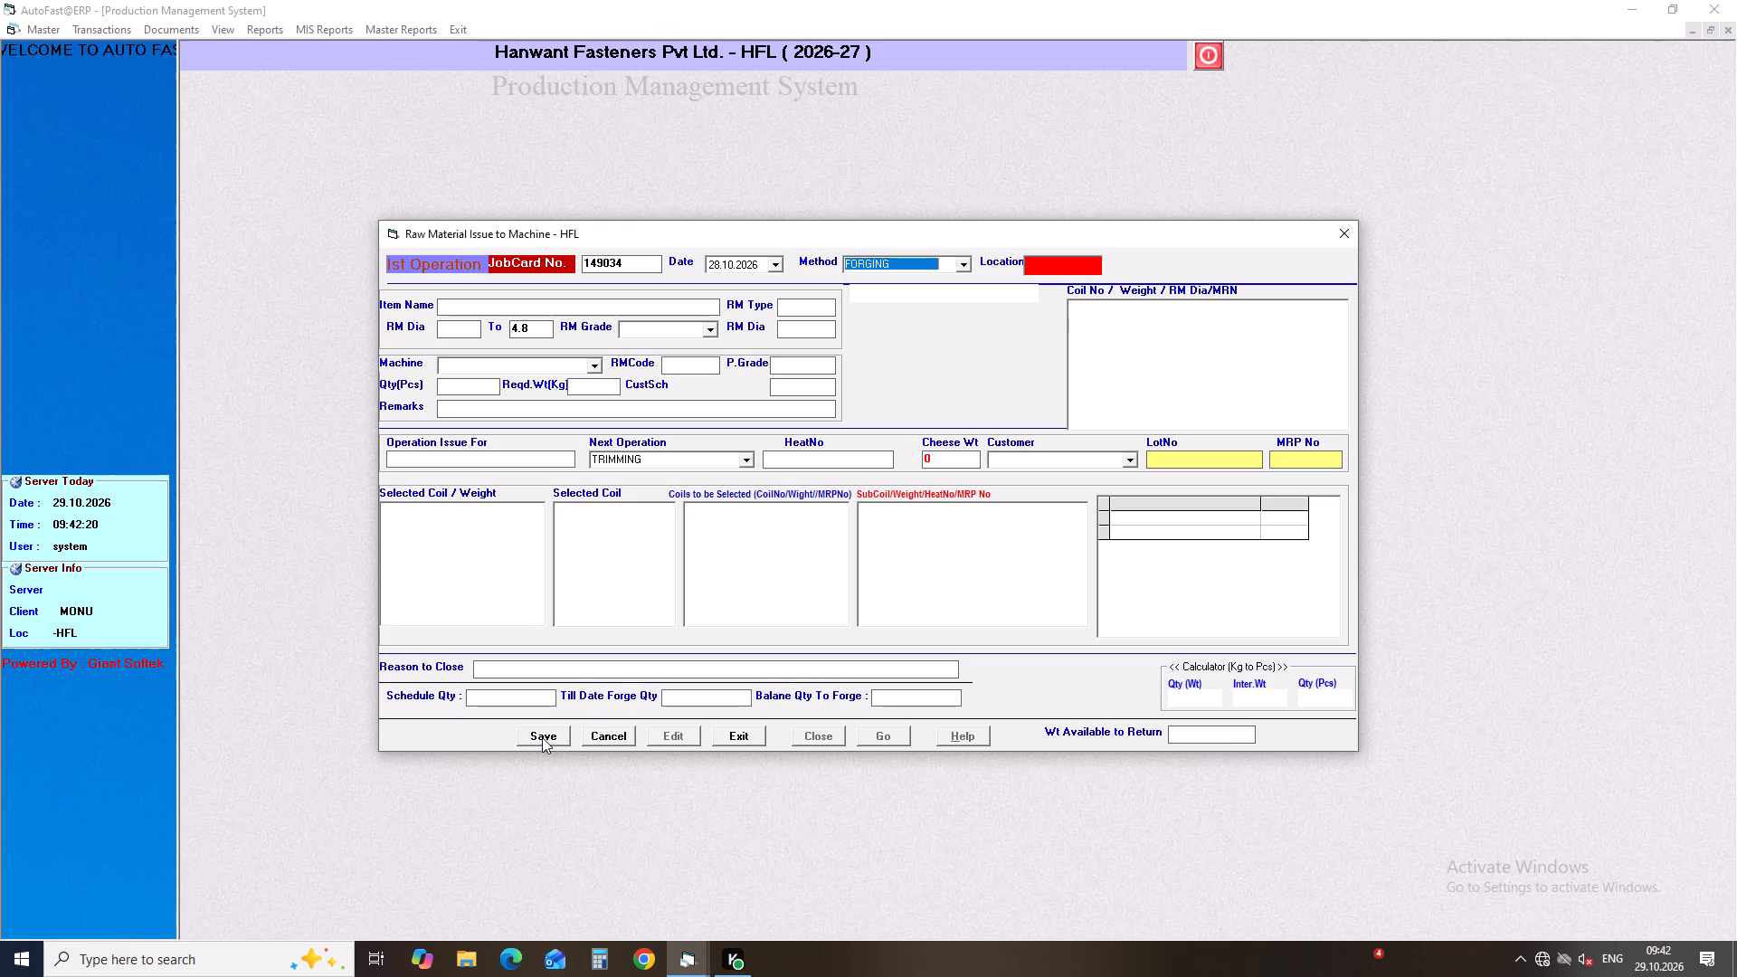
{"action": "key", "text": "Return"}
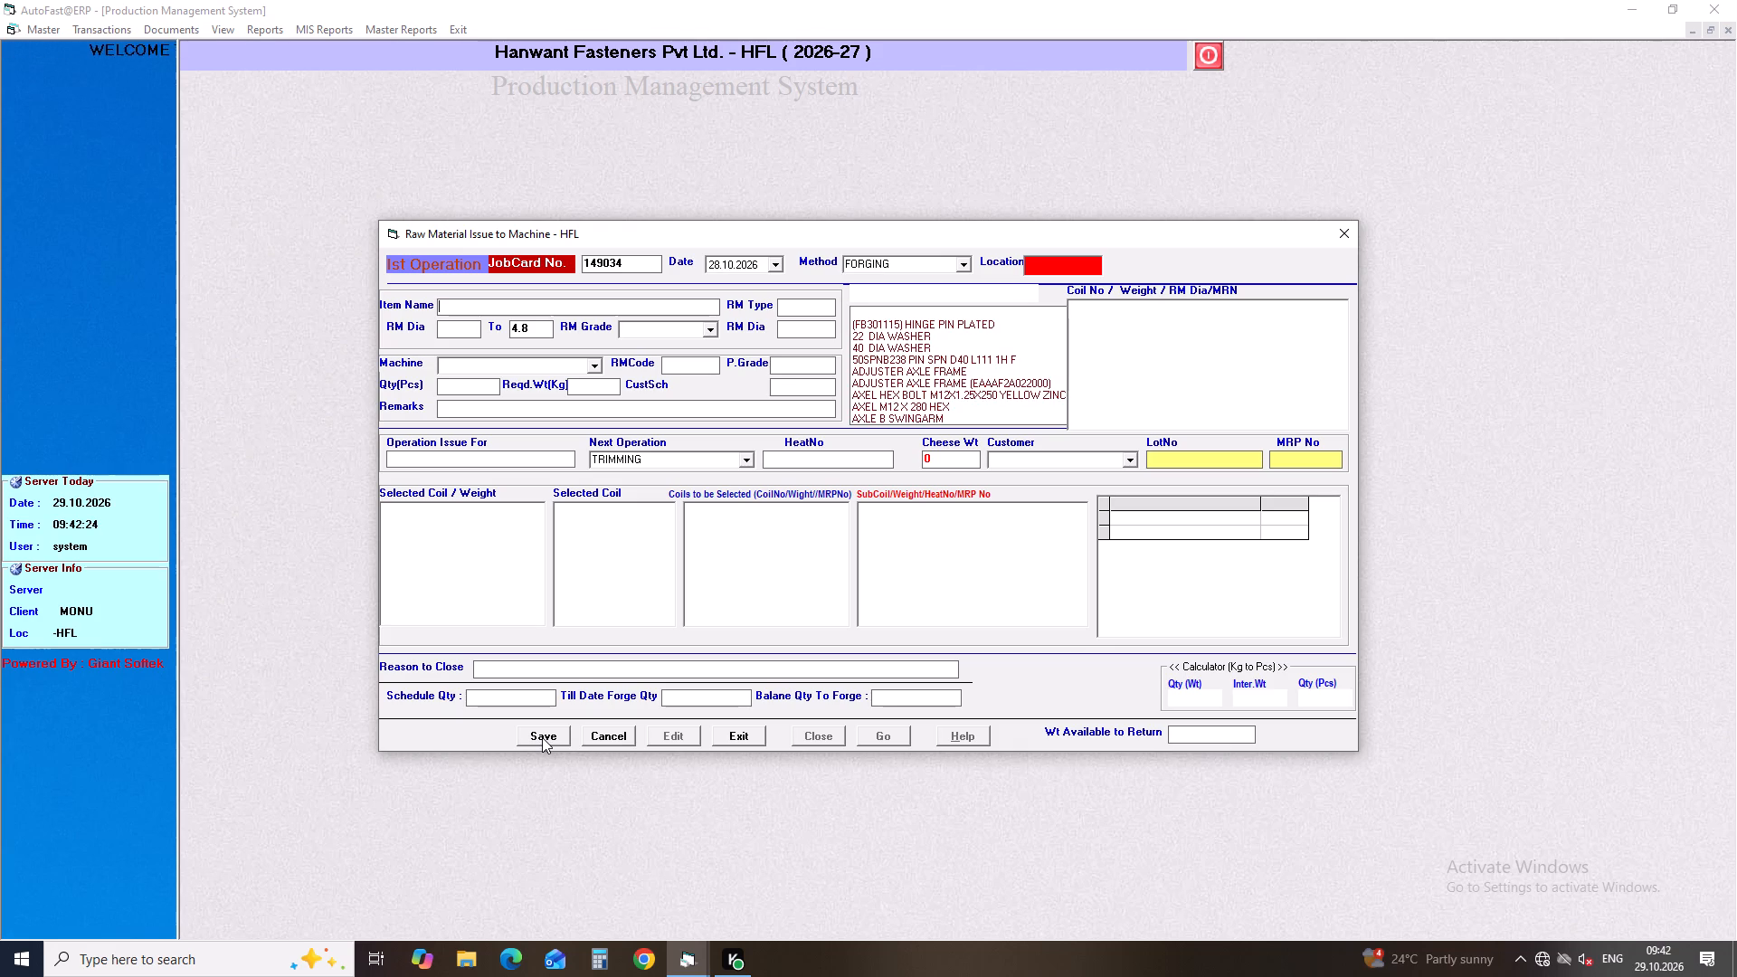
Select the item SCHCS M12X1.75X35 GR 012.9 F/T BLK SEMI-FINISH for the job card, with RM grade 51B37.
{"action": "type", "text": "SCHCS"}
{"action": "key", "text": "space"}
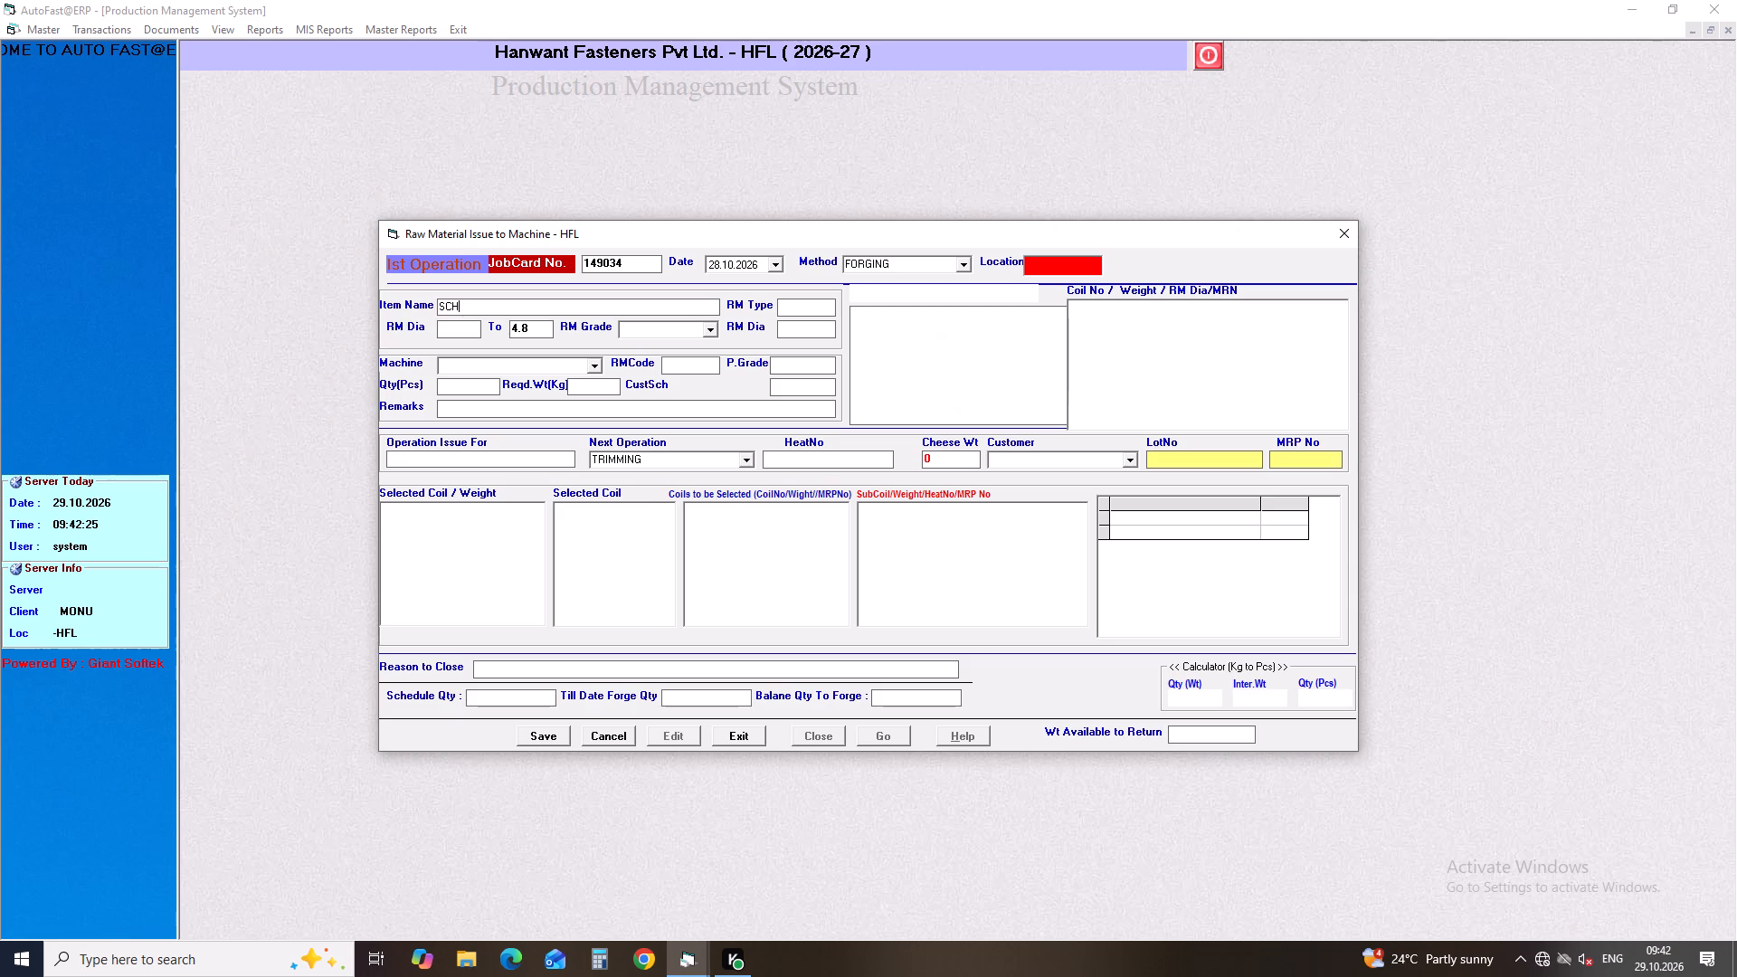
{"action": "key", "text": "n"}
{"action": "key", "text": "BackSpace"}
{"action": "type", "text": "M12"}
{"action": "key", "text": "Down"}
{"action": "key", "text": "Down"}
{"action": "key", "text": "Down"}
{"action": "key", "text": "Down"}
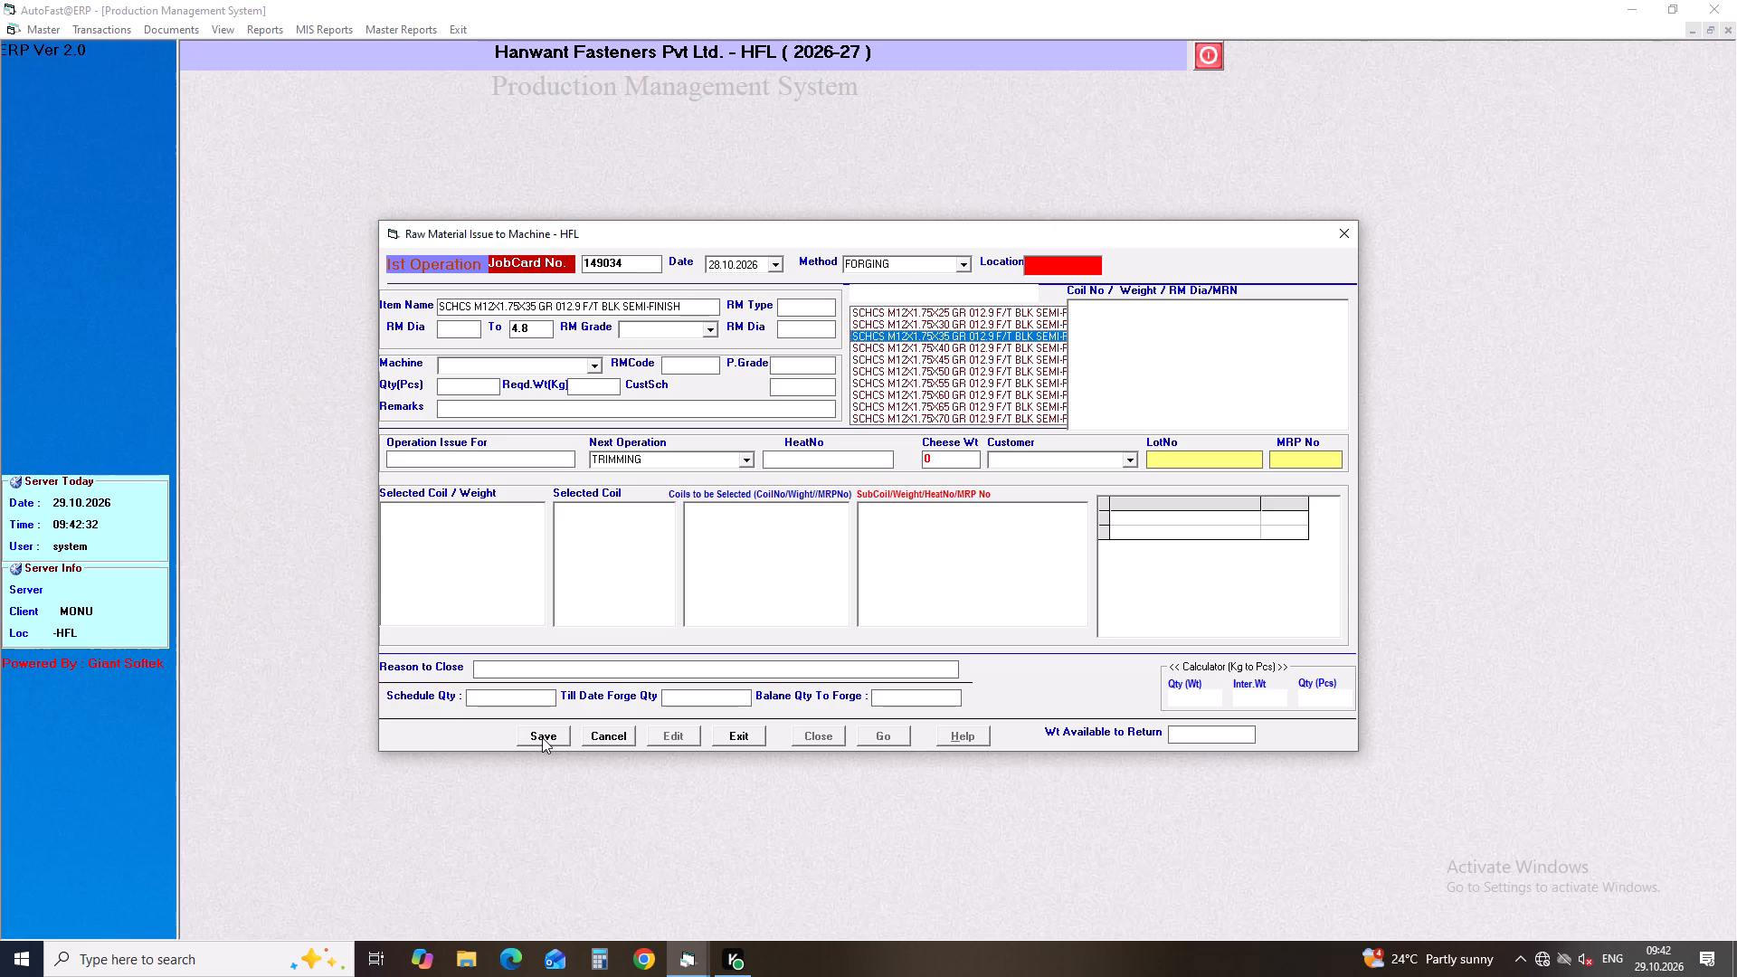
{"action": "key", "text": "Return"}
{"action": "key", "text": "Return"}
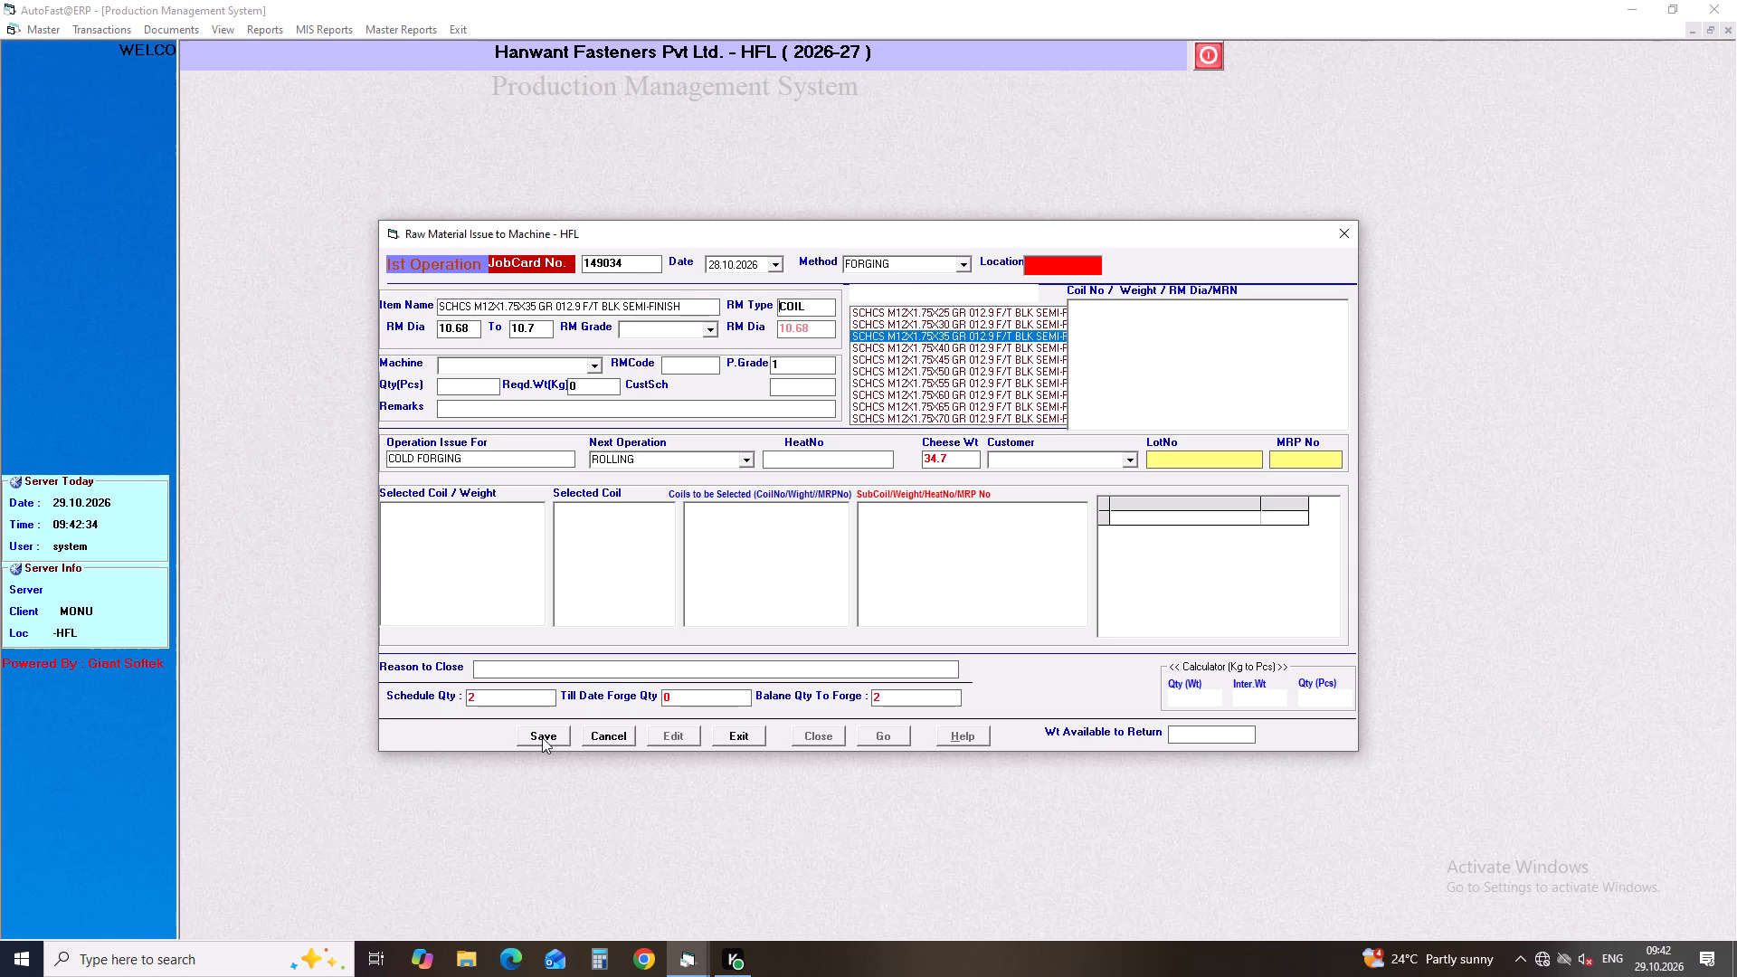
{"action": "key", "text": "Return"}
{"action": "key", "text": "Down"}
{"action": "key", "text": "Return"}
Assign machine H-3 (HEADER 5/8") and a quantity of 4175 pcs, keeping ROLLING as the next operation.
{"action": "key", "text": "Return"}
{"action": "key", "text": "Down"}
{"action": "key", "text": "Down"}
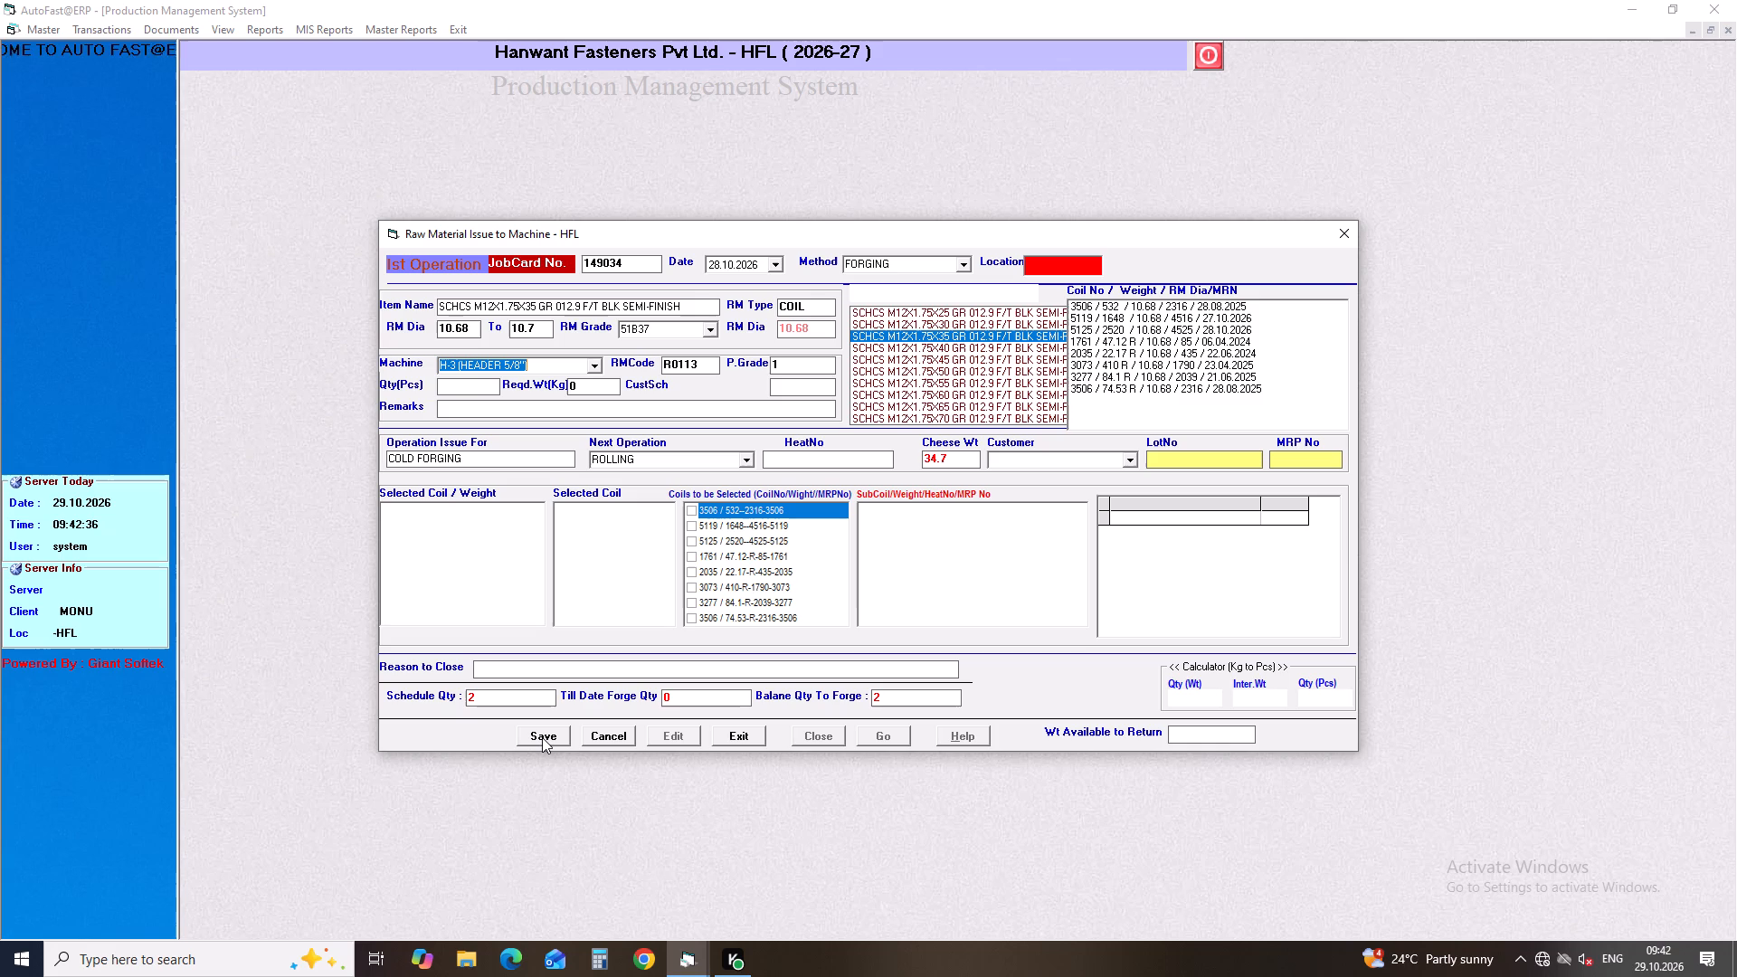
{"action": "key", "text": "Return"}
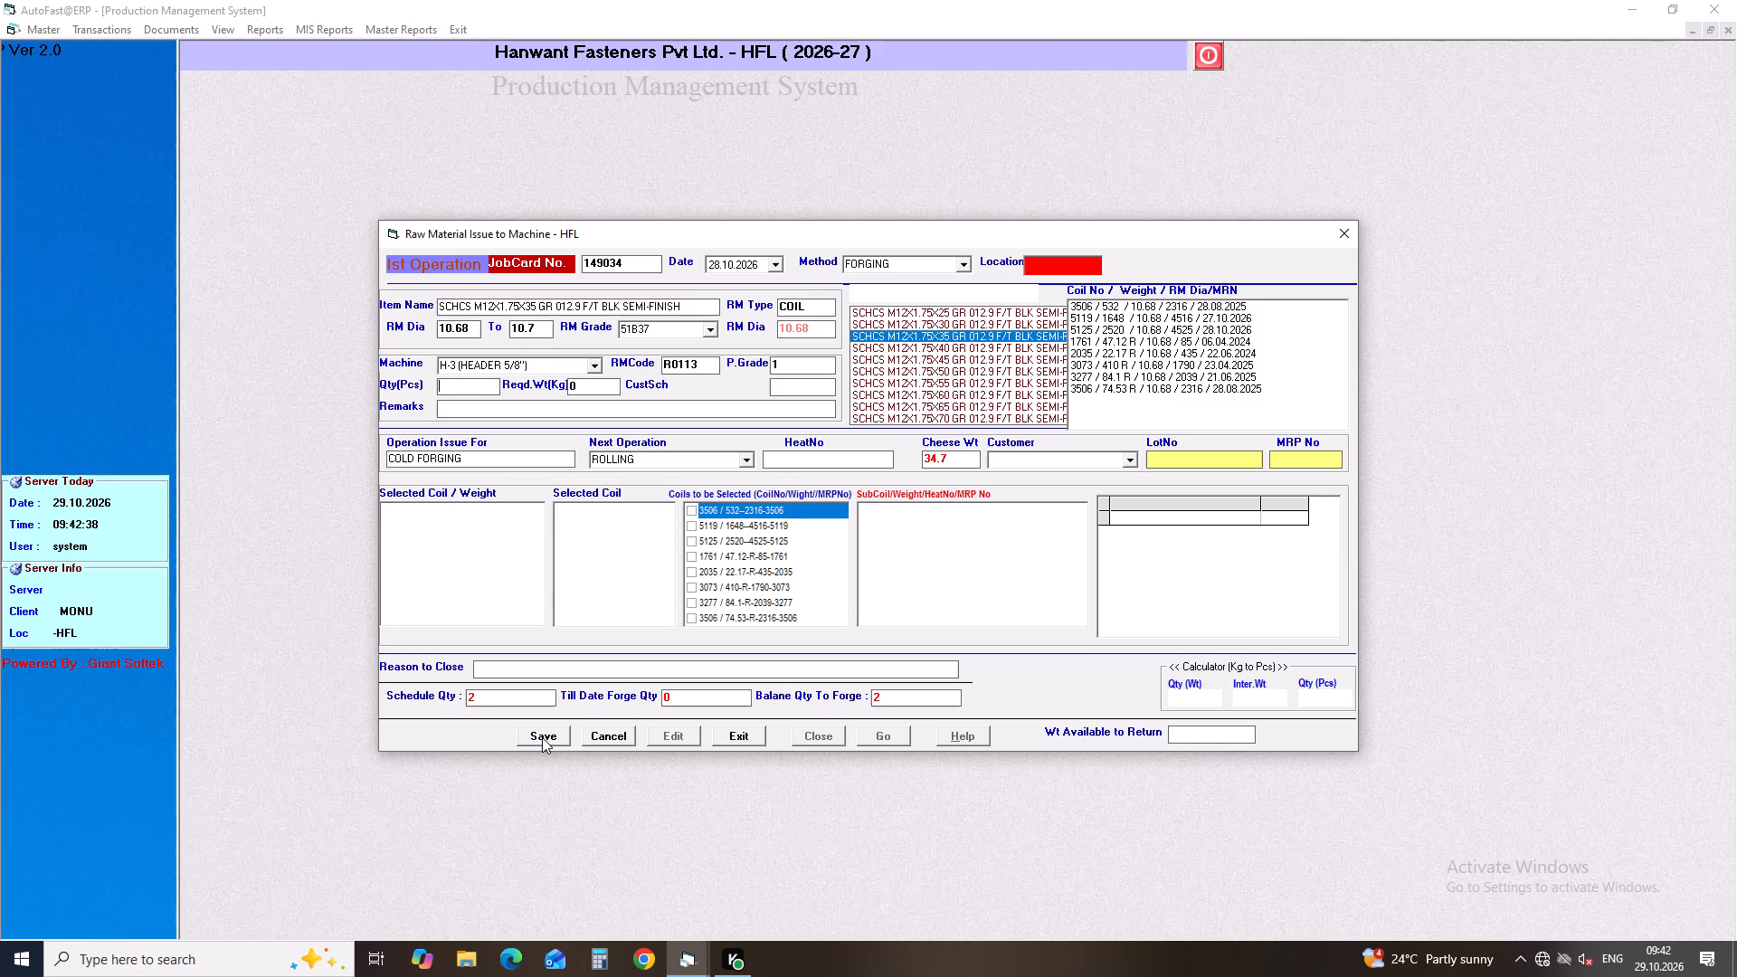
{"action": "type", "text": "41"}
{"action": "type", "text": "75"}
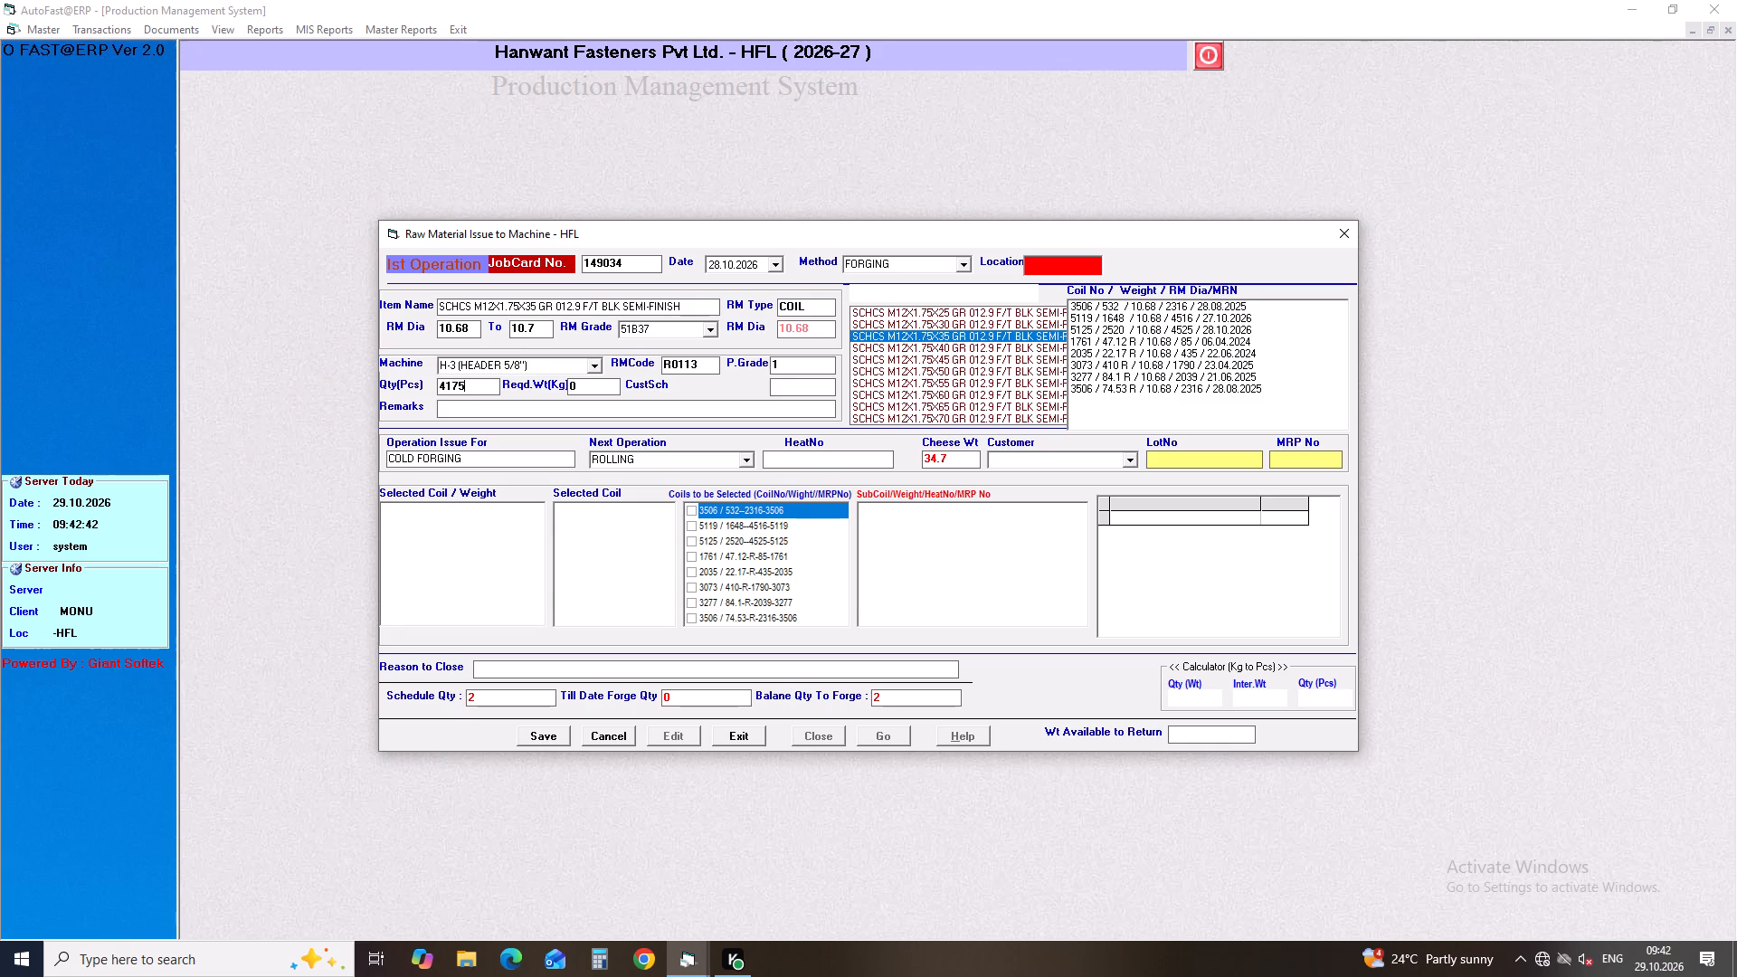
{"action": "key", "text": "Return"}
{"action": "key", "text": "Return"}
{"action": "key", "text": "Return"}
{"action": "key", "text": "Return"}
{"action": "key", "text": "Return"}
{"action": "key", "text": "Return"}
{"action": "key", "text": "Return"}
{"action": "key", "text": "Return"}
{"action": "key", "text": "Return"}
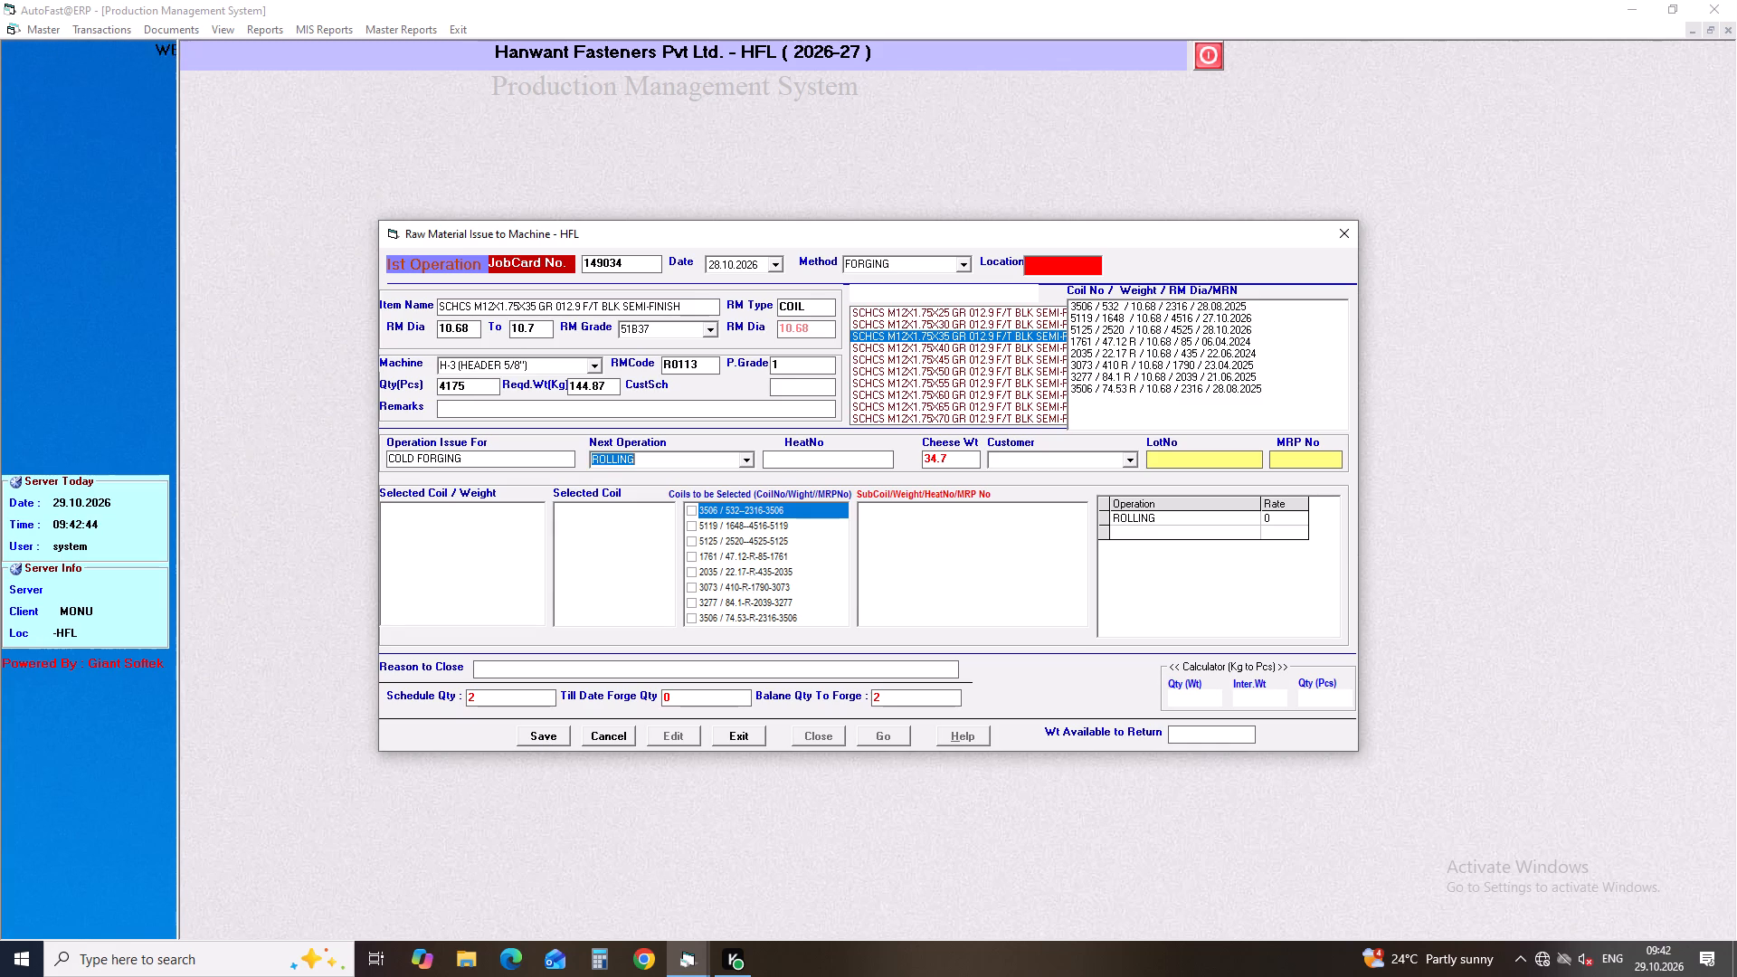
Issue sub-coil 5119-2 of coil 5119 to the SCHCS M12X1.75X35 job card, save it and close the job card form.
{"action": "left_click", "coordinate": [690, 529]}
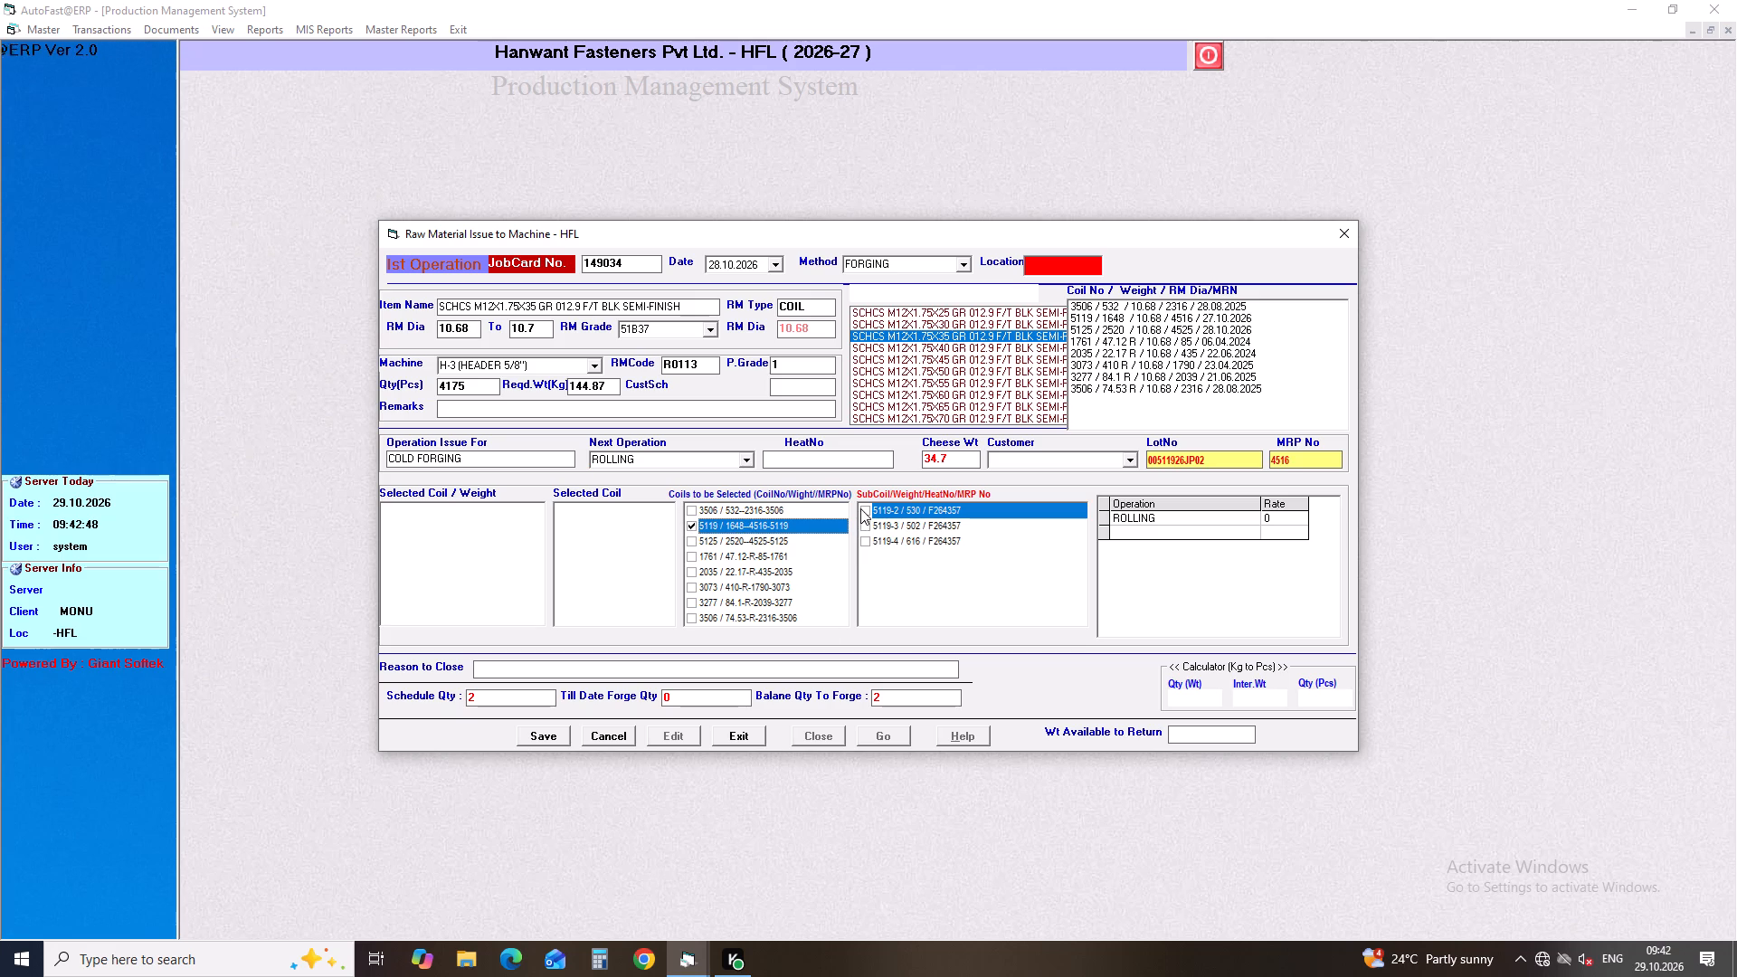
{"action": "left_click", "coordinate": [861, 508]}
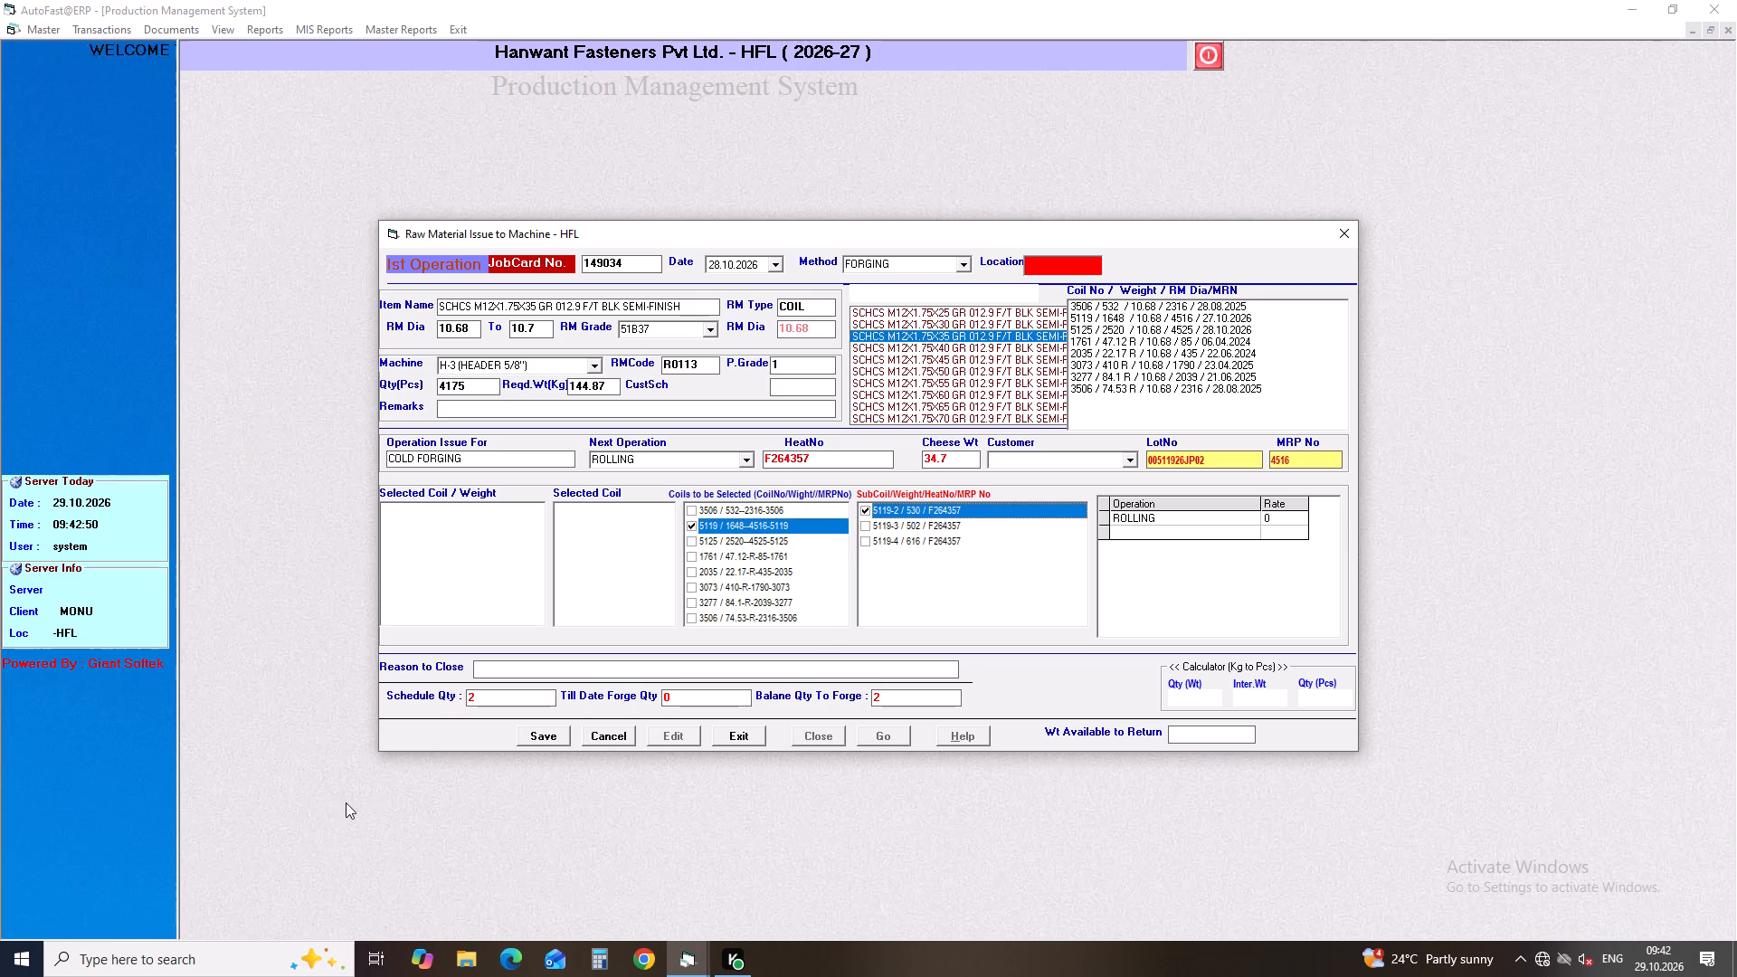
{"action": "left_click", "coordinate": [538, 737]}
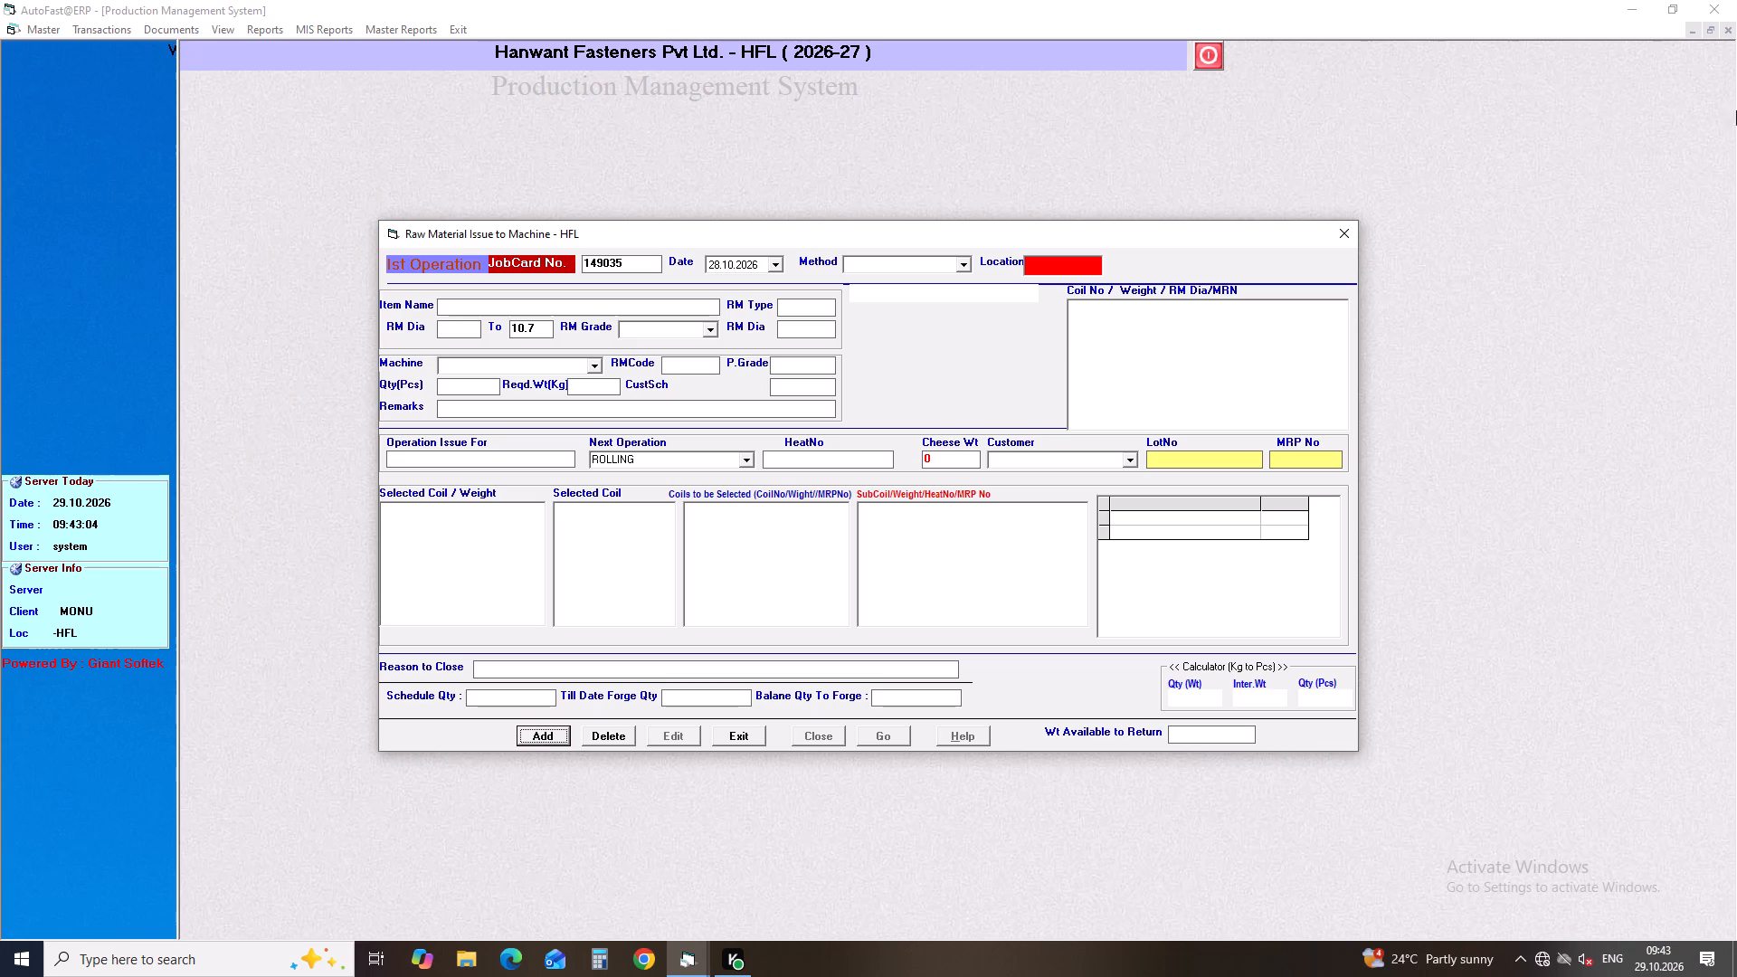
{"action": "left_click", "coordinate": [1340, 233]}
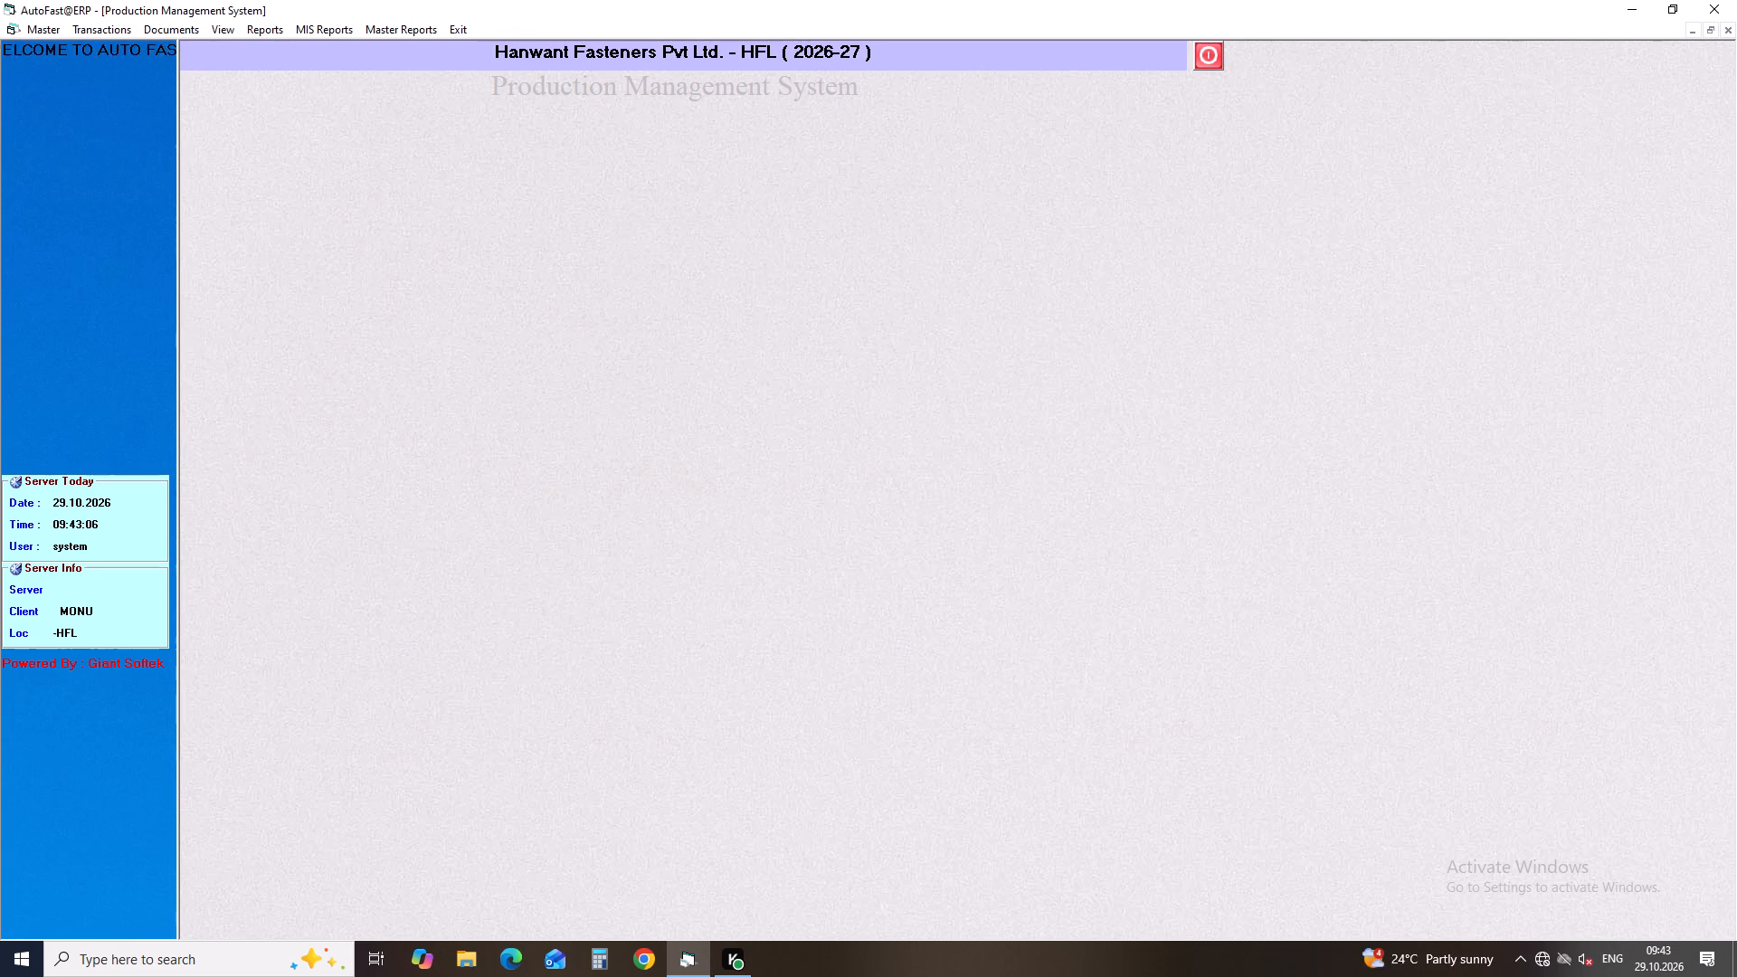
Check the in-house produced items pending inspection for all operations as on 29.10.2026.
{"action": "left_click", "coordinate": [222, 29]}
{"action": "left_click", "coordinate": [232, 49]}
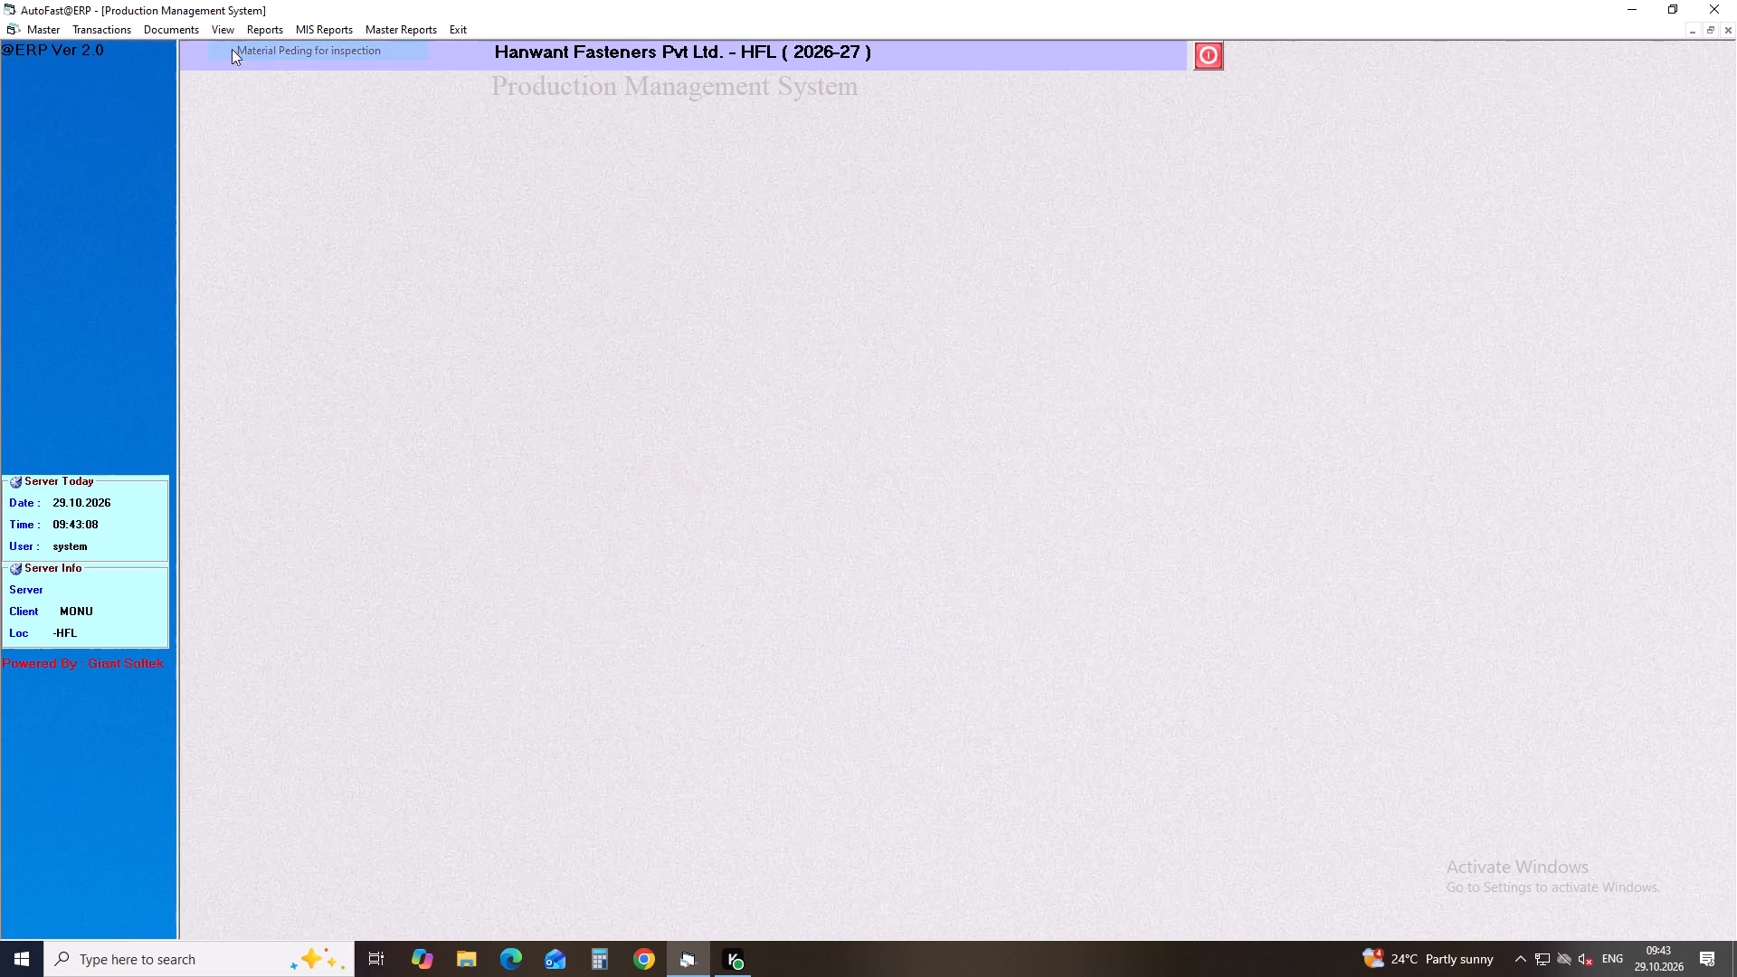
{"action": "left_click", "coordinate": [434, 362]}
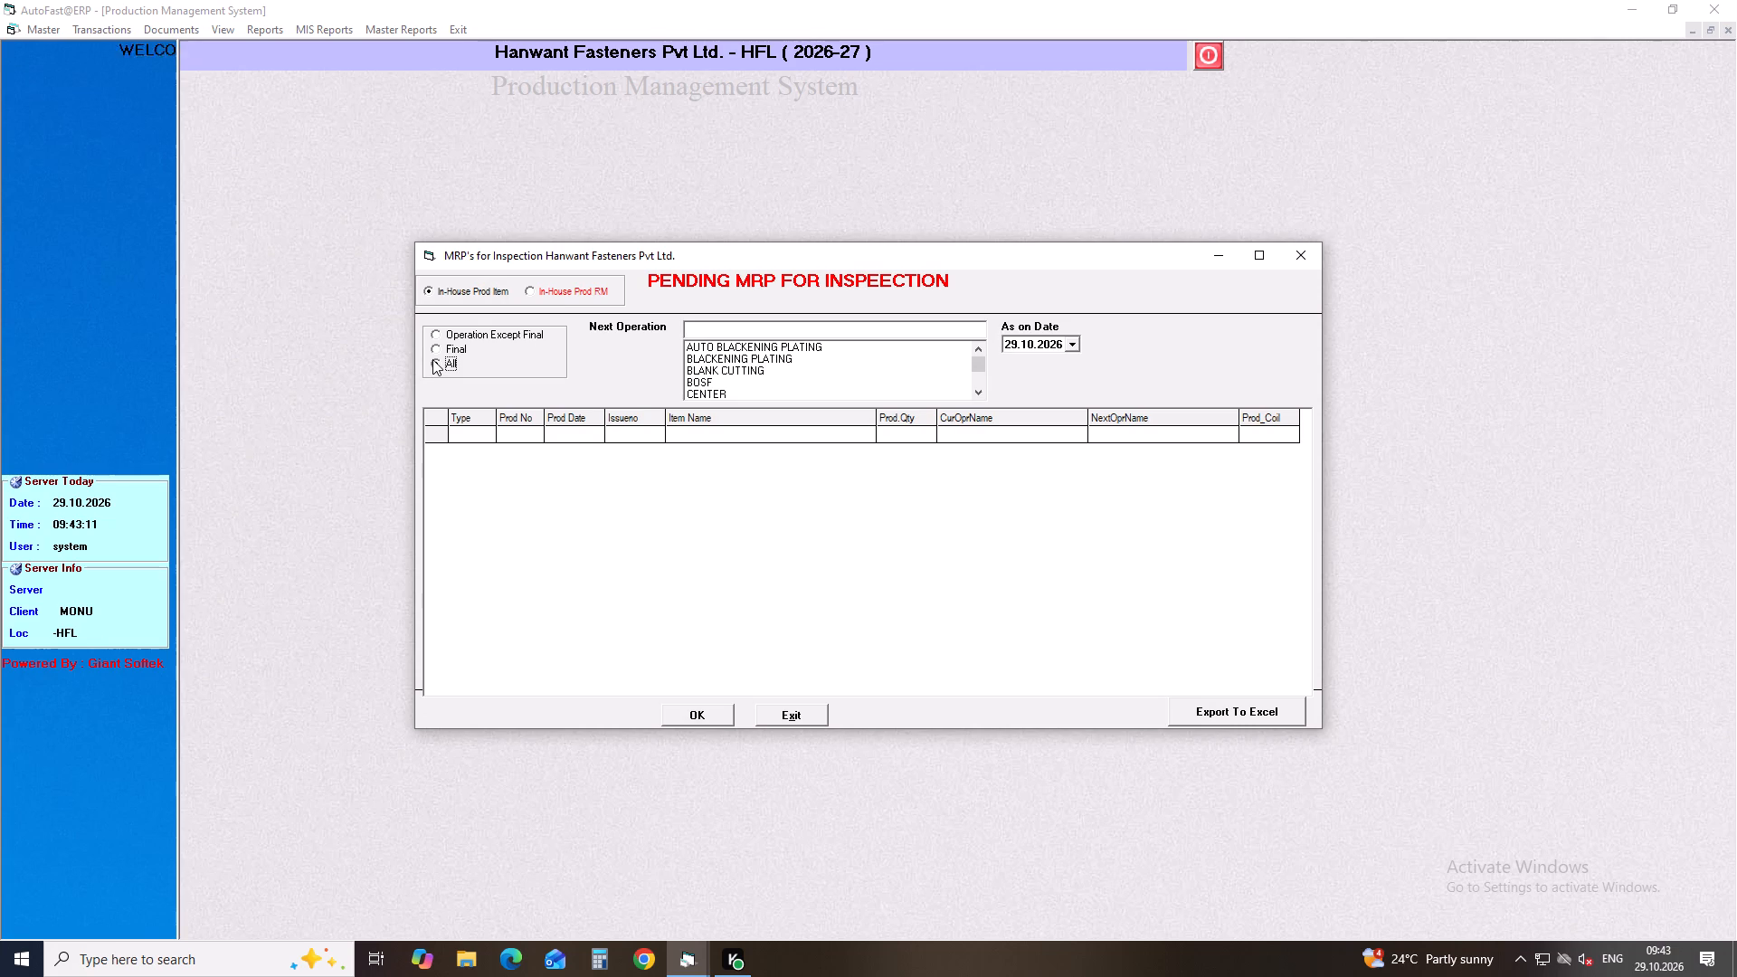
{"action": "key", "text": "Return"}
{"action": "key", "text": "Return"}
{"action": "key", "text": "Return"}
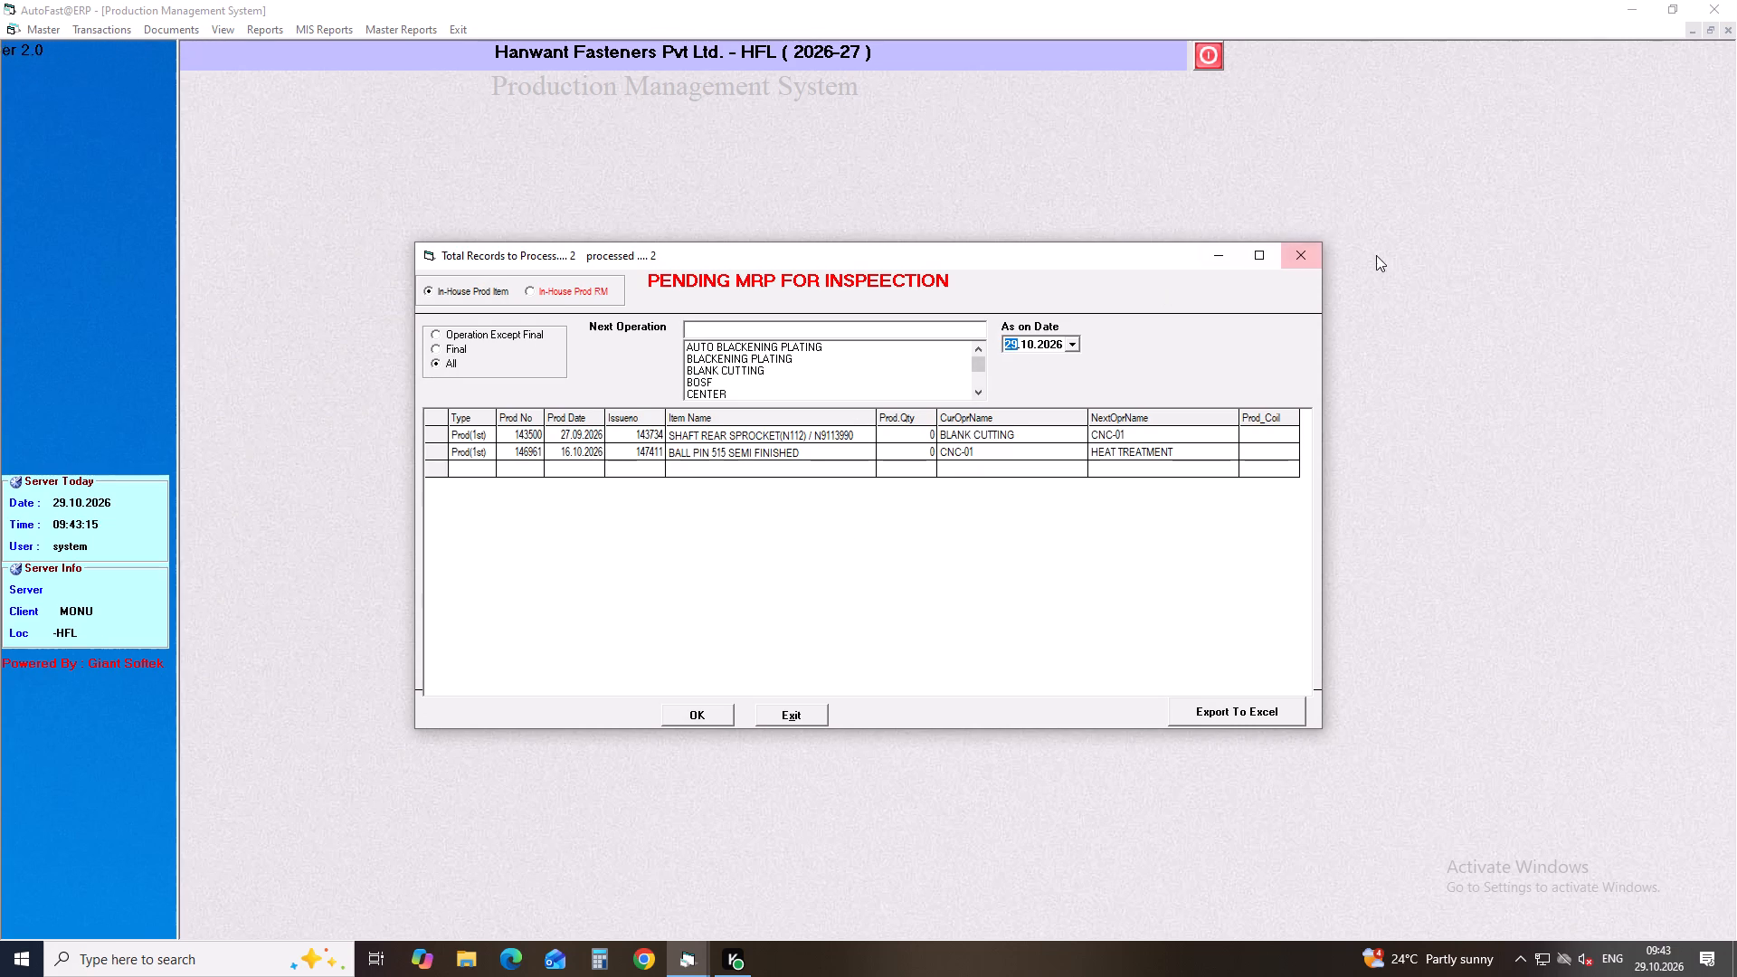
{"action": "left_click", "coordinate": [1314, 258]}
Start a new preliminary first-operation coil production entry dated 28.10.2026 for shift A with 9.5 hours.
{"action": "left_click", "coordinate": [112, 25]}
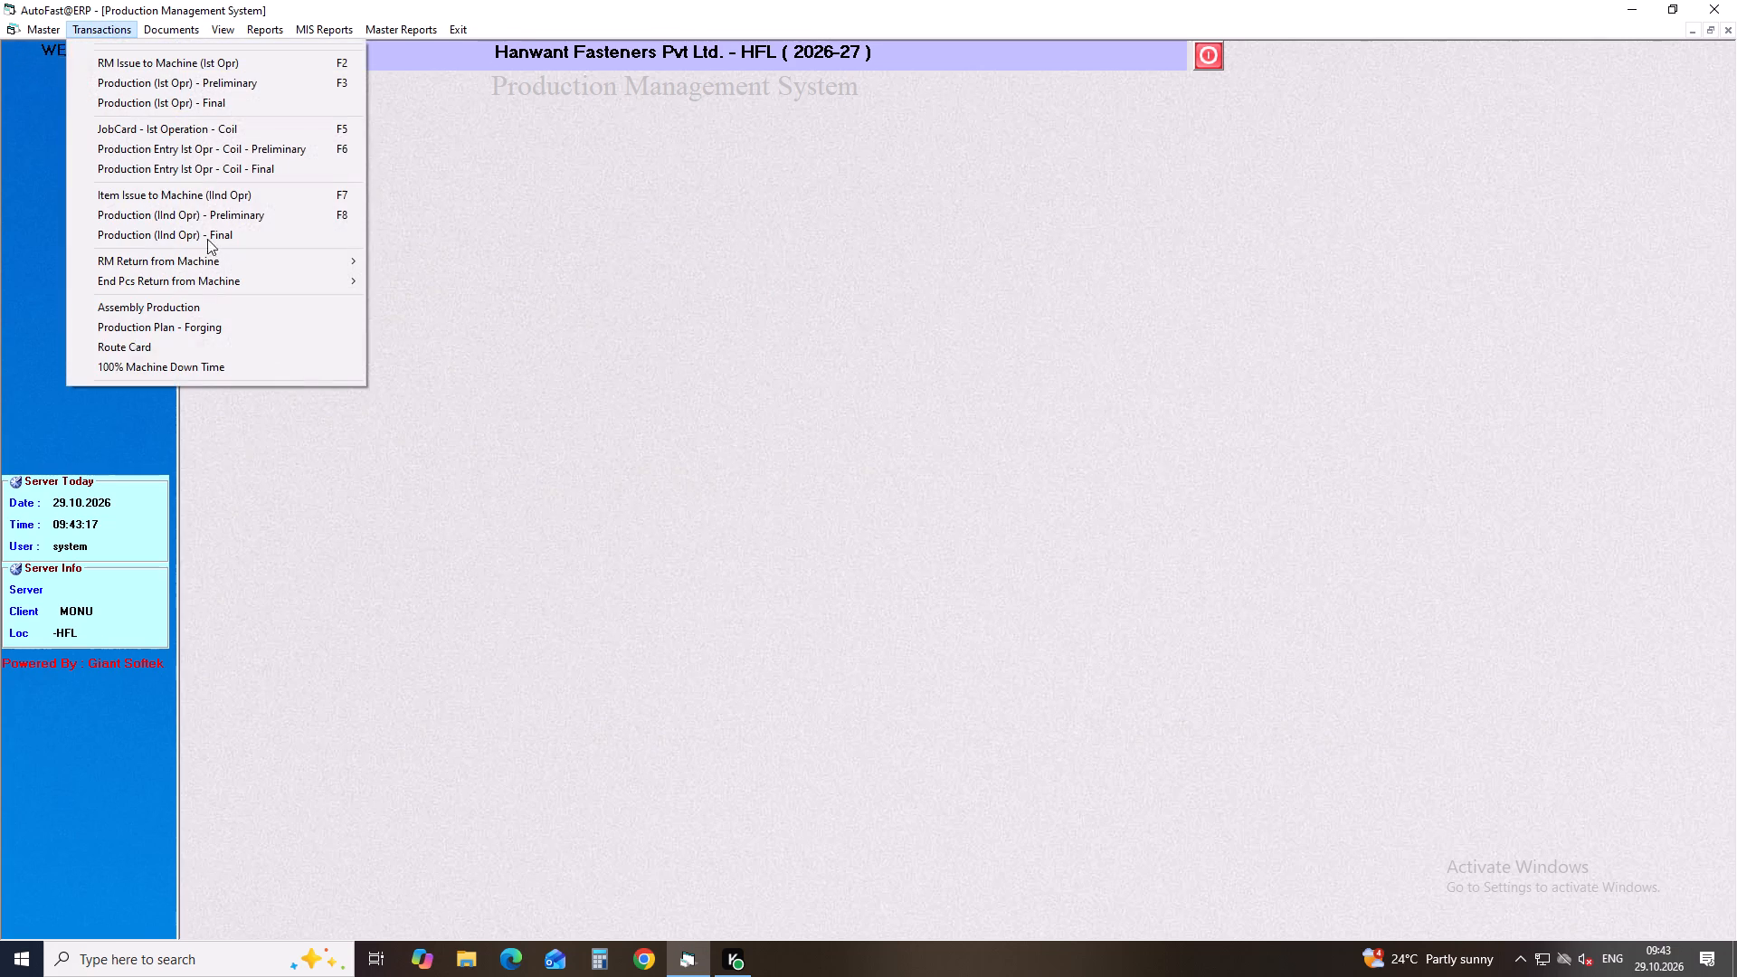
{"action": "left_click", "coordinate": [325, 147]}
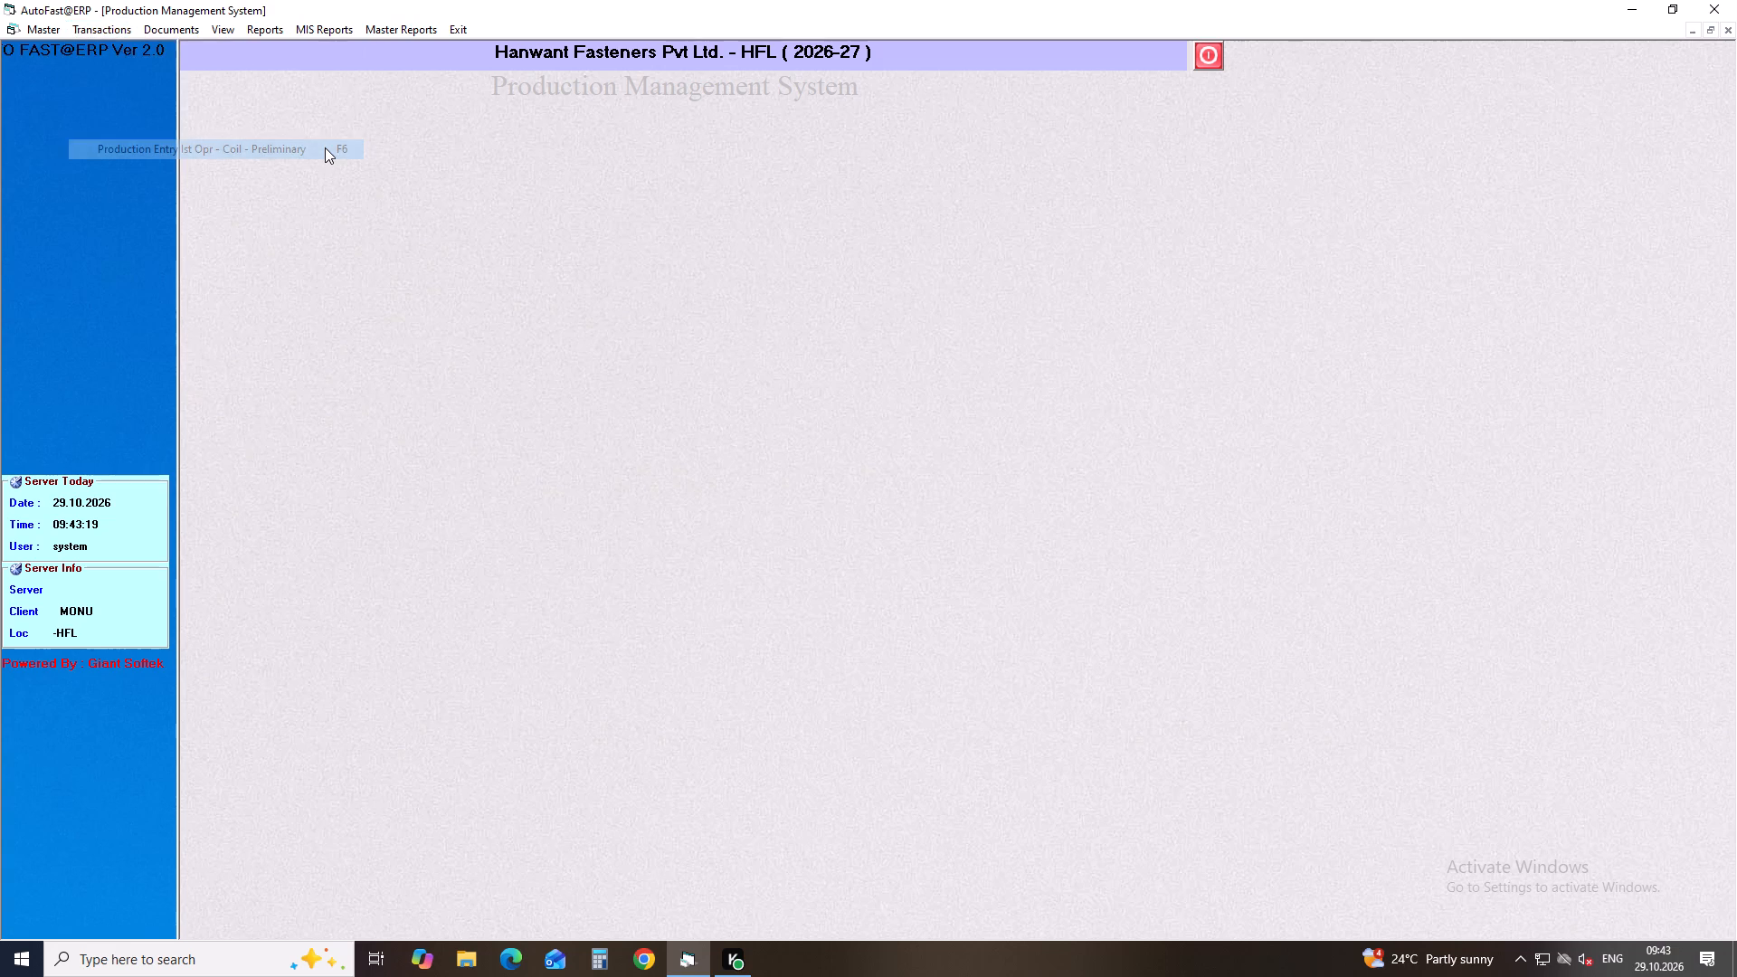
{"action": "key", "text": "Return"}
{"action": "key", "text": "Return"}
{"action": "key", "text": "Down"}
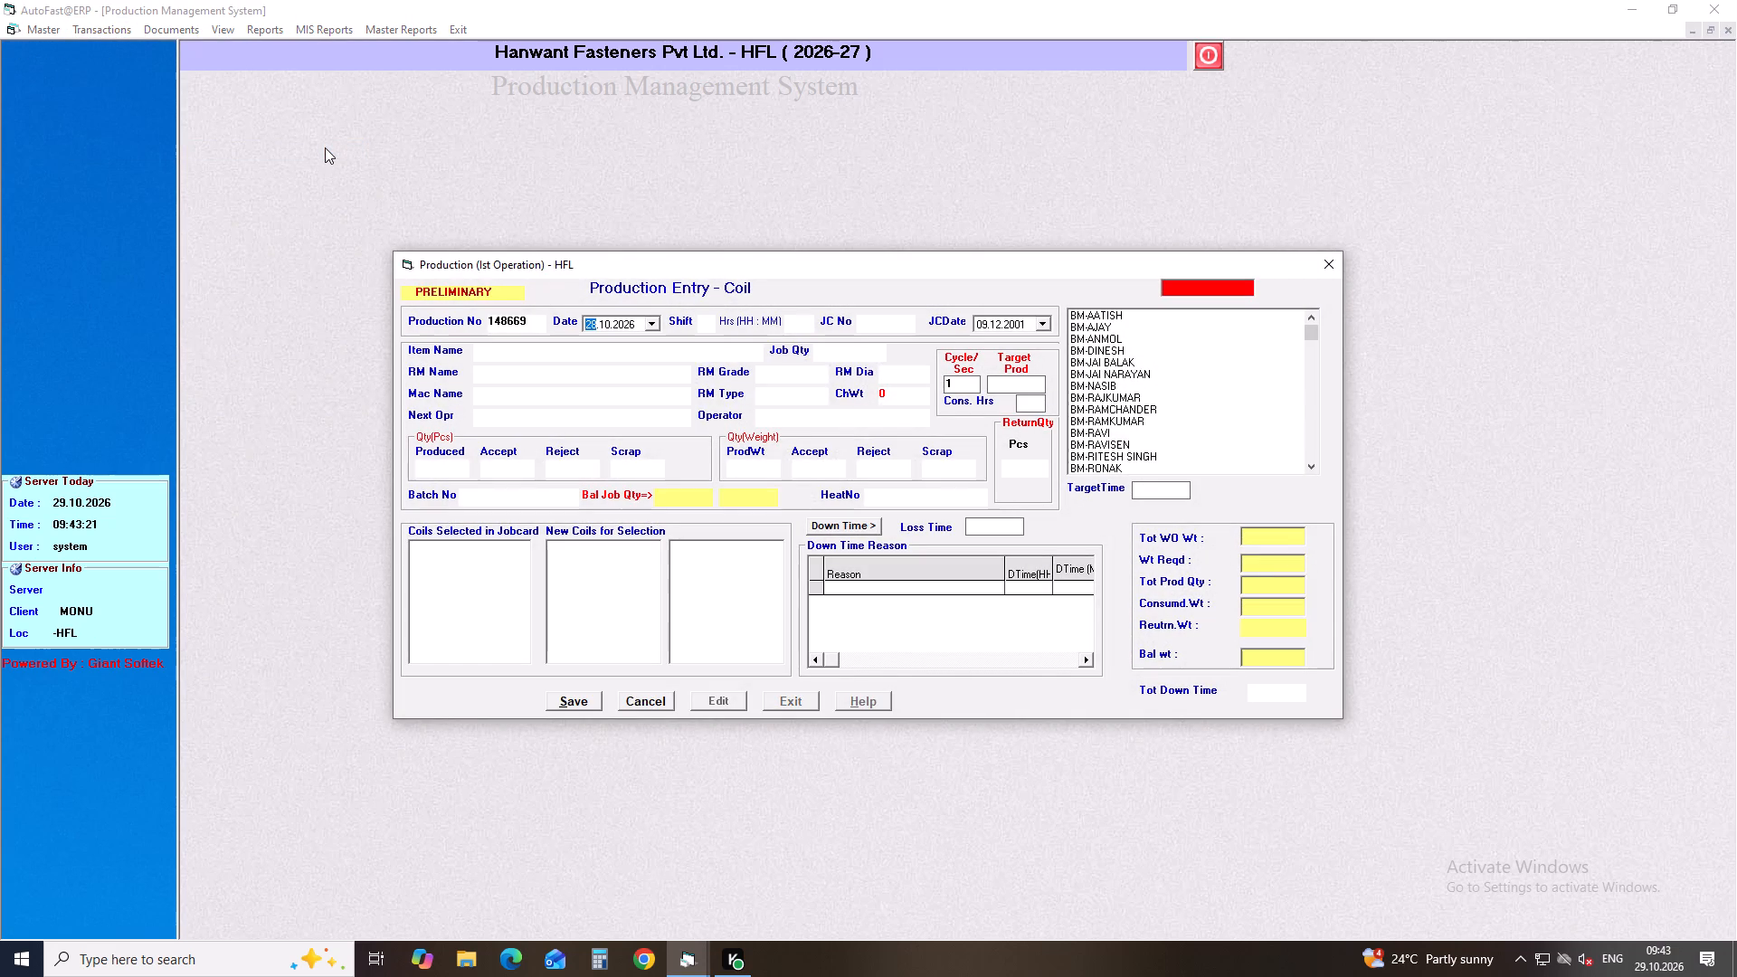
{"action": "key", "text": "Return"}
{"action": "key", "text": "a"}
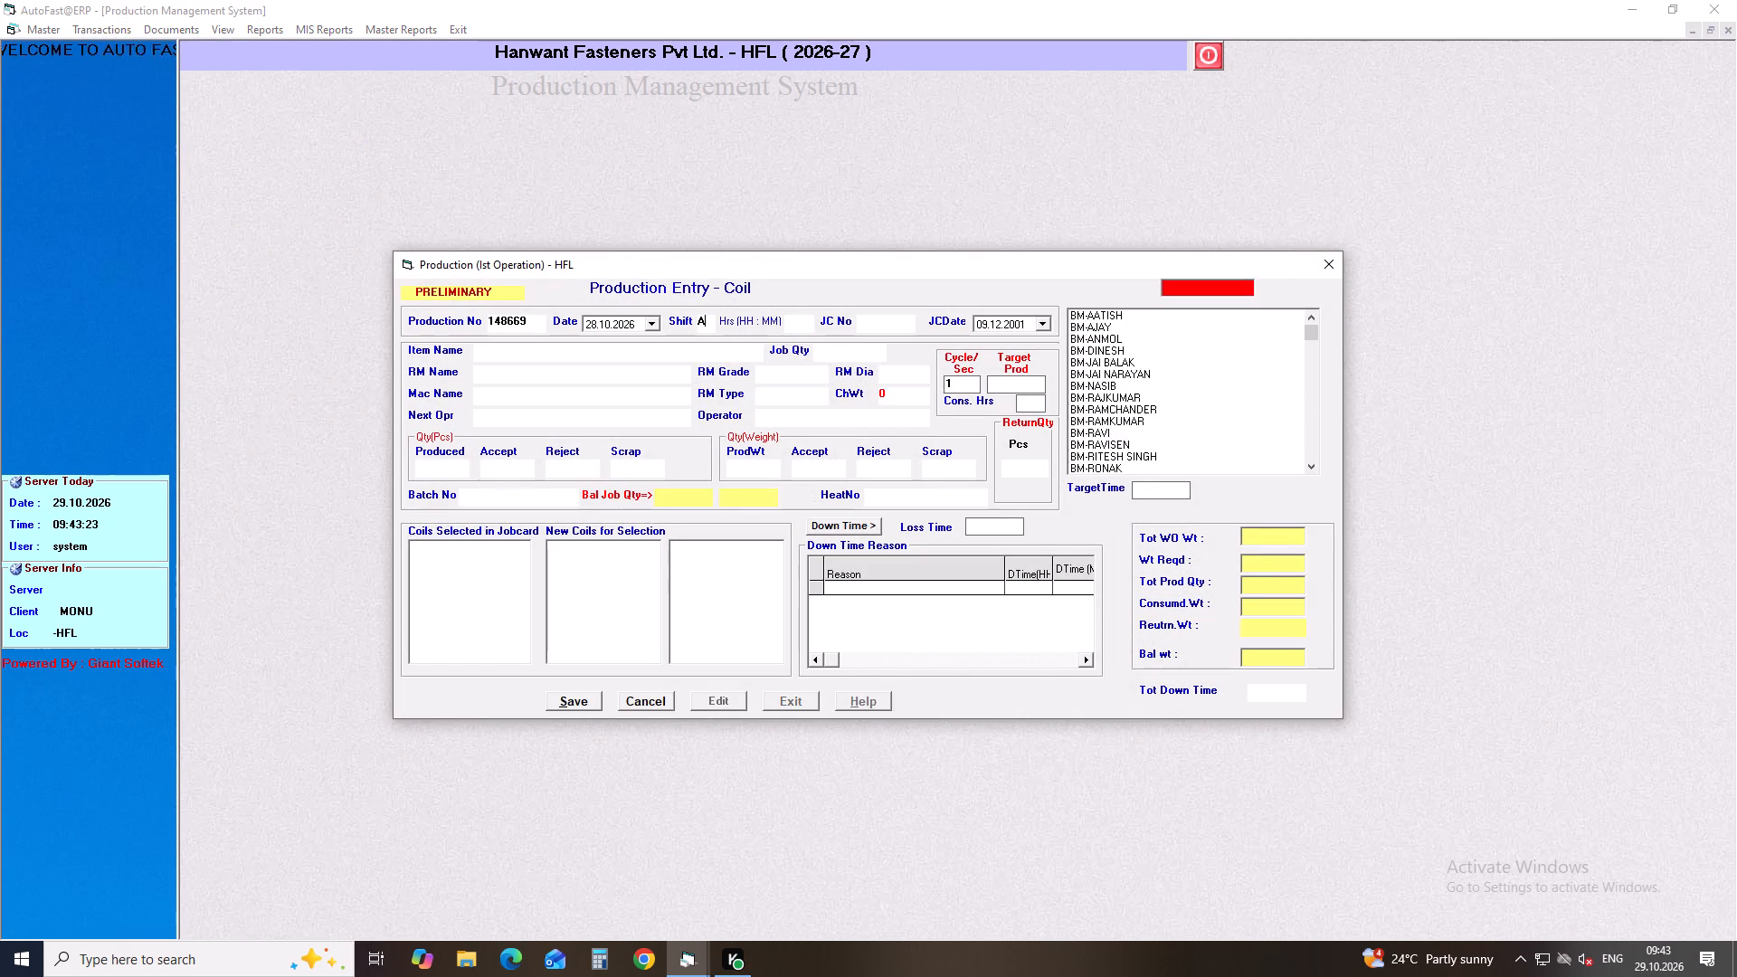
{"action": "key", "text": "Return"}
{"action": "type", "text": "9.5"}
{"action": "key", "text": "Return"}
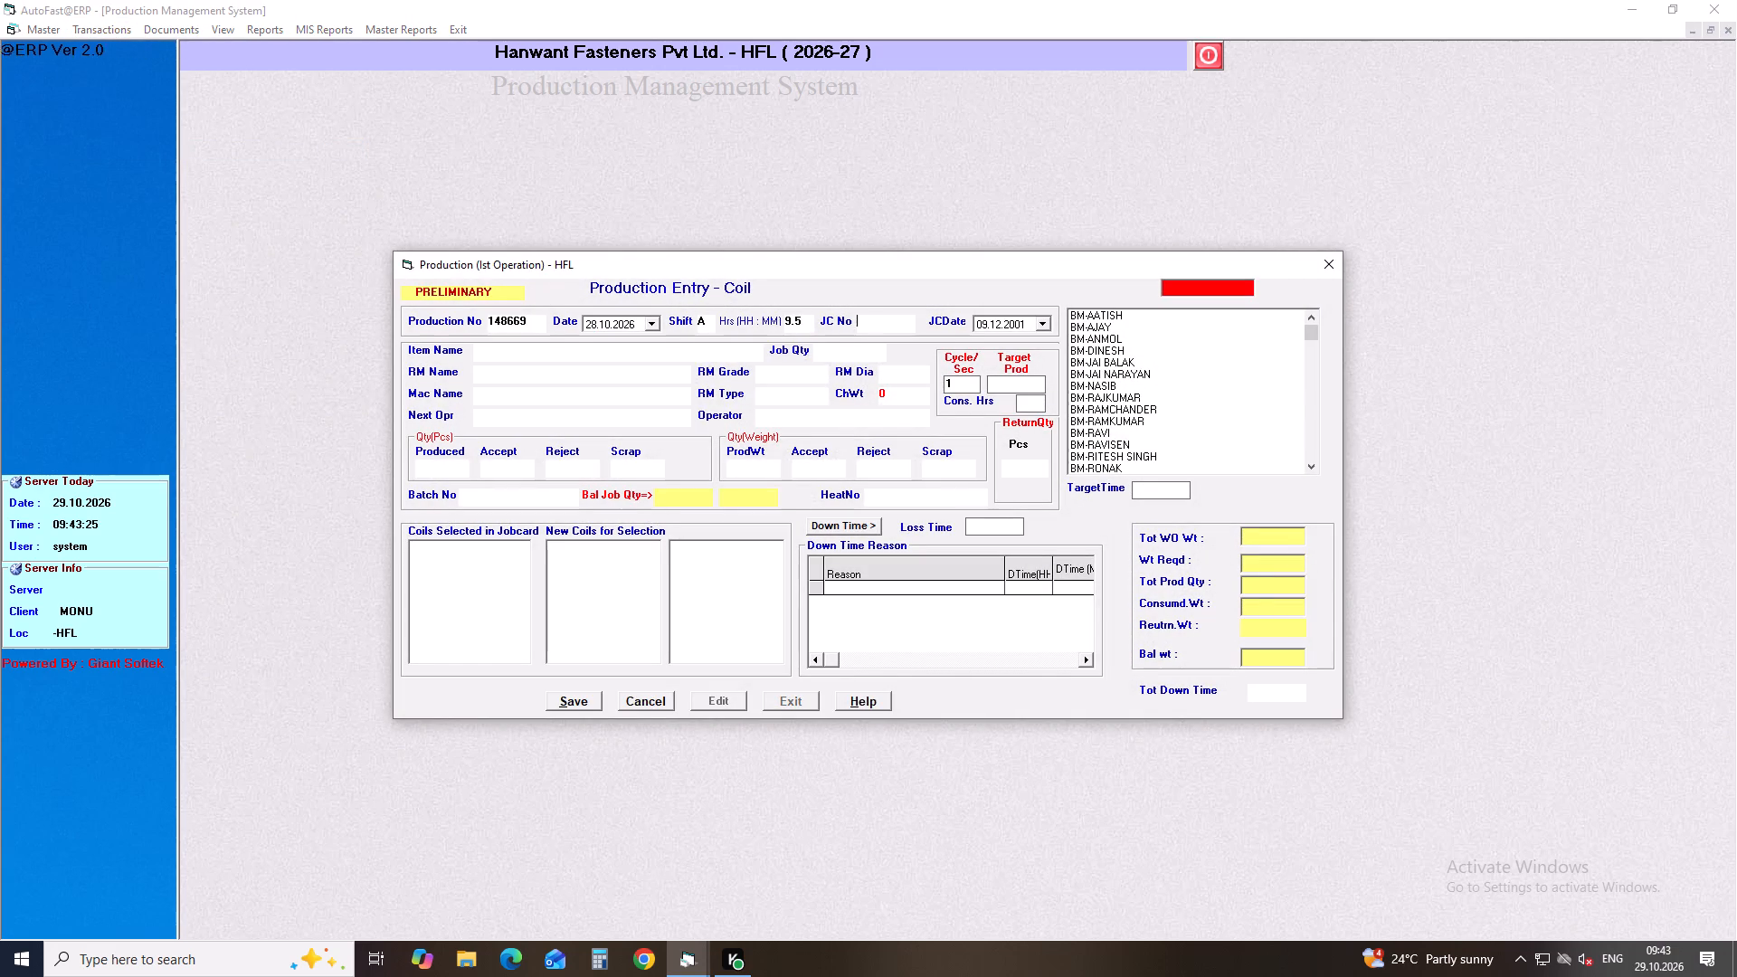
Load job card 149007 into the production entry.
{"action": "type", "text": "147"}
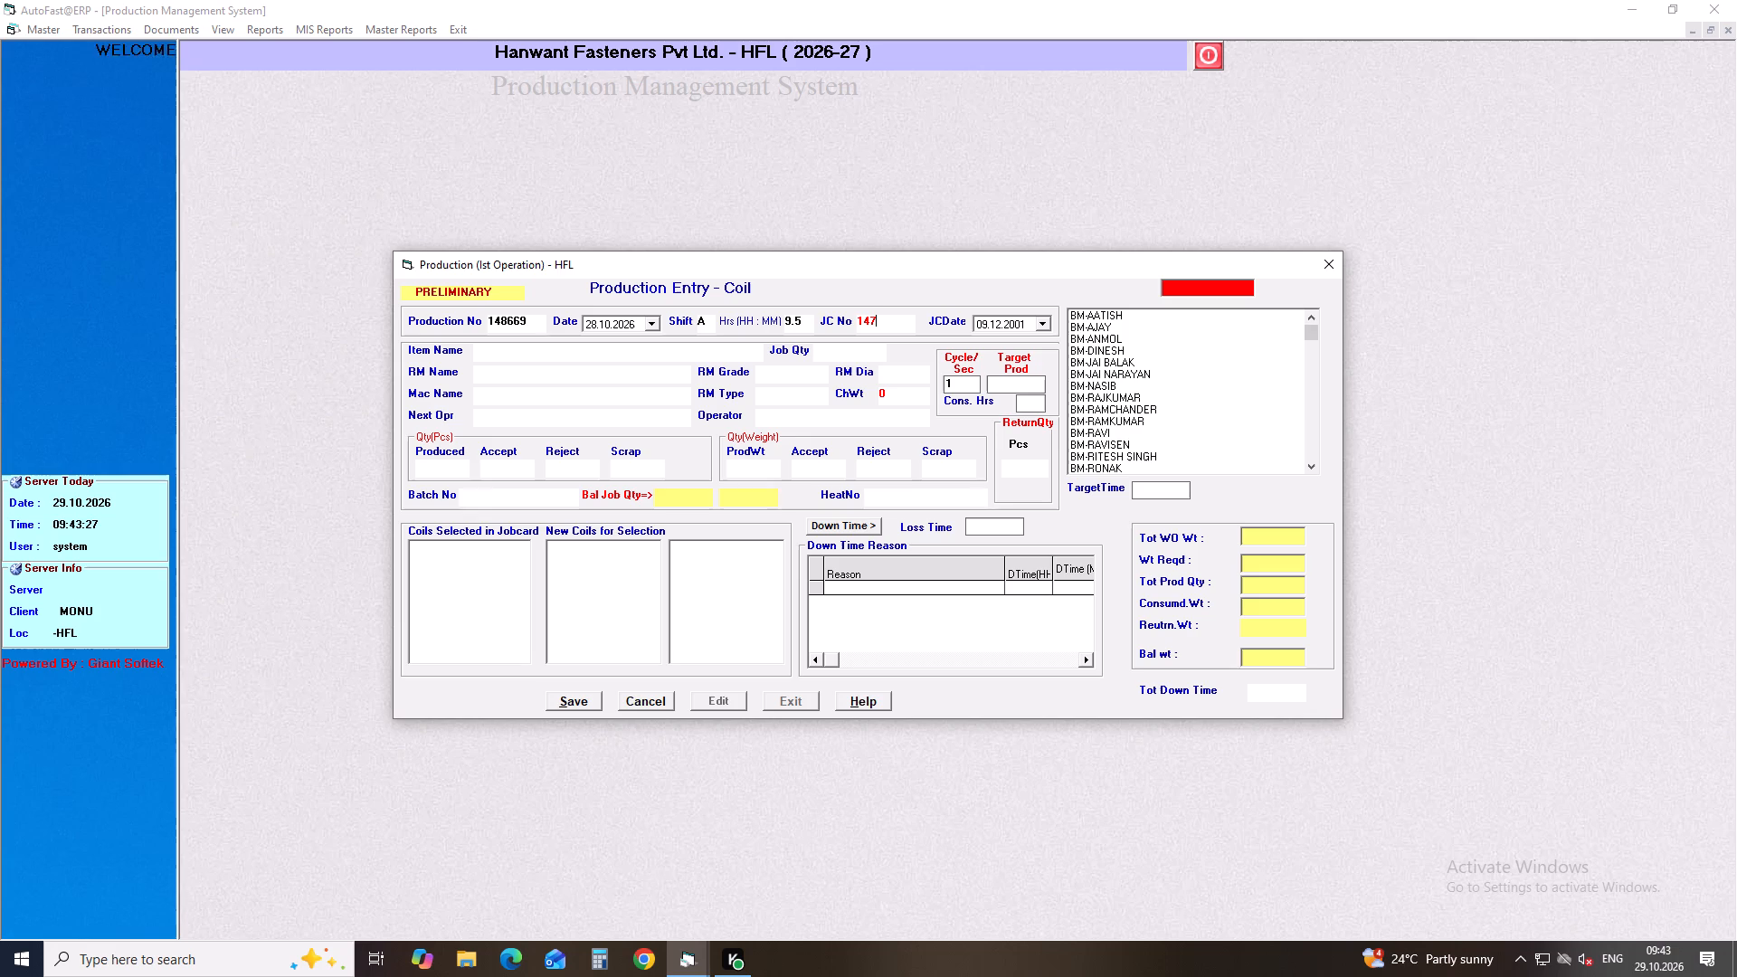
{"action": "key", "text": "BackSpace"}
{"action": "type", "text": "900"}
{"action": "key", "text": "7"}
{"action": "key", "text": "Return"}
{"action": "key", "text": "Return"}
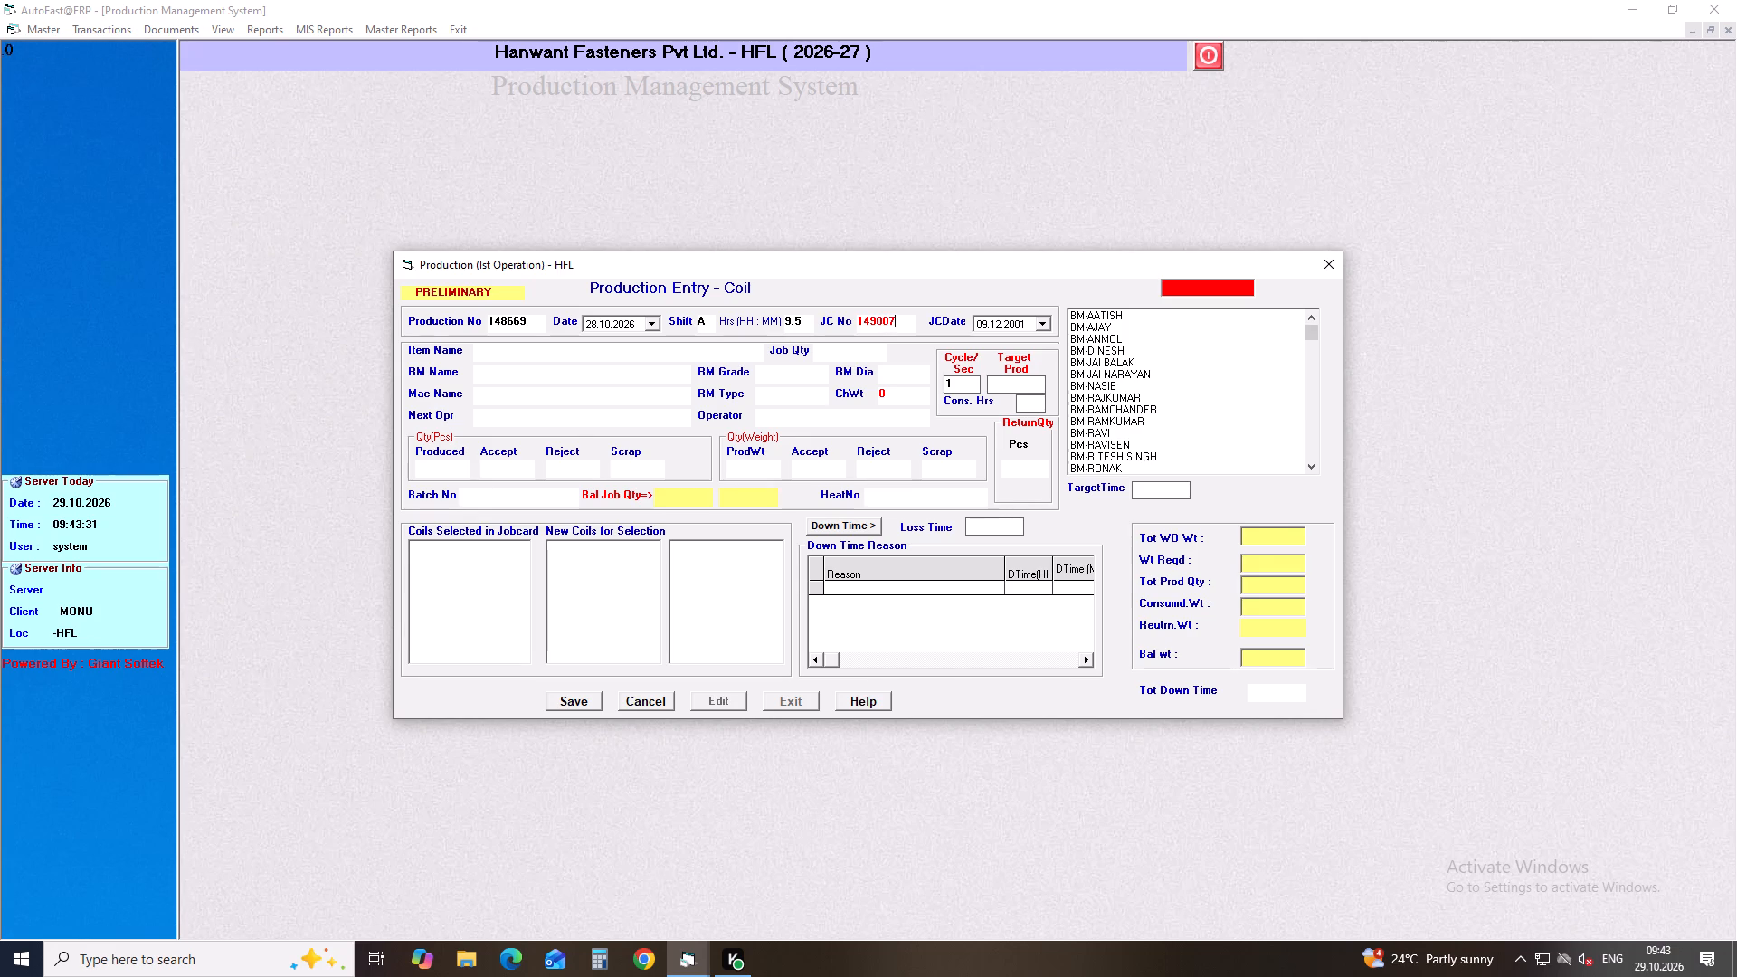
{"action": "key", "text": "Tab"}
{"action": "key", "text": "Return"}
{"action": "key", "text": "Return"}
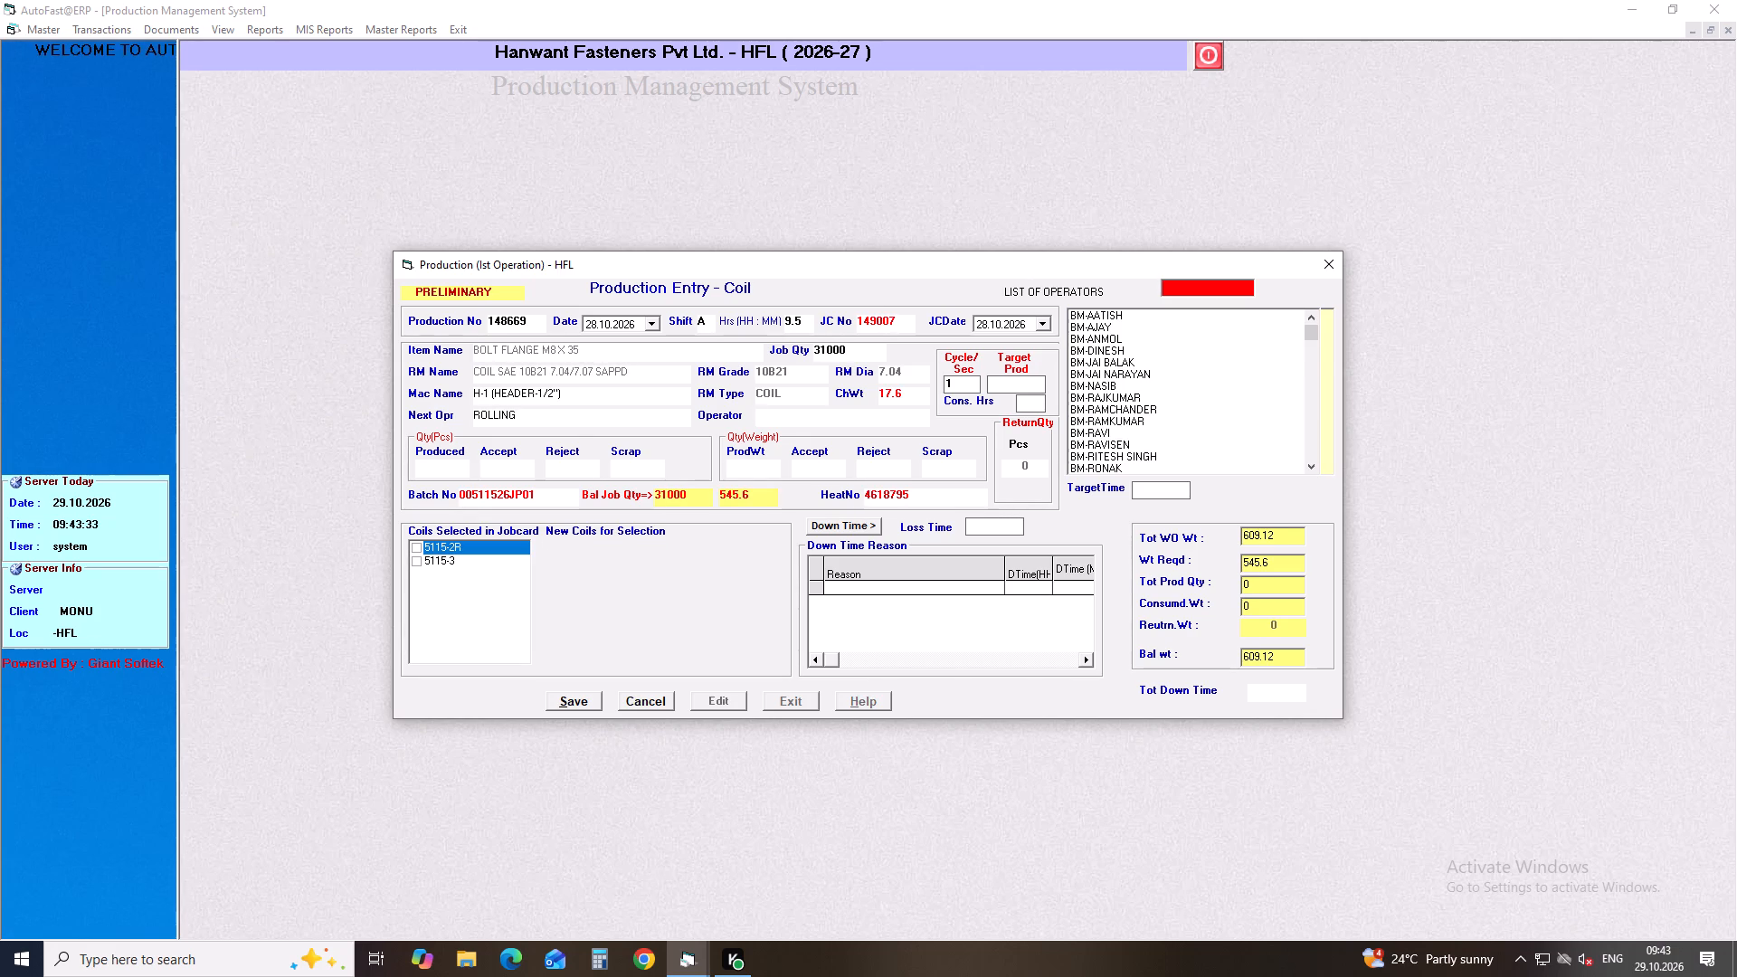
Assign the first-listed H-SANJAY operator and enter a produced quantity of 31000 pcs.
{"action": "key", "text": "h"}
{"action": "type", "text": "-SA"}
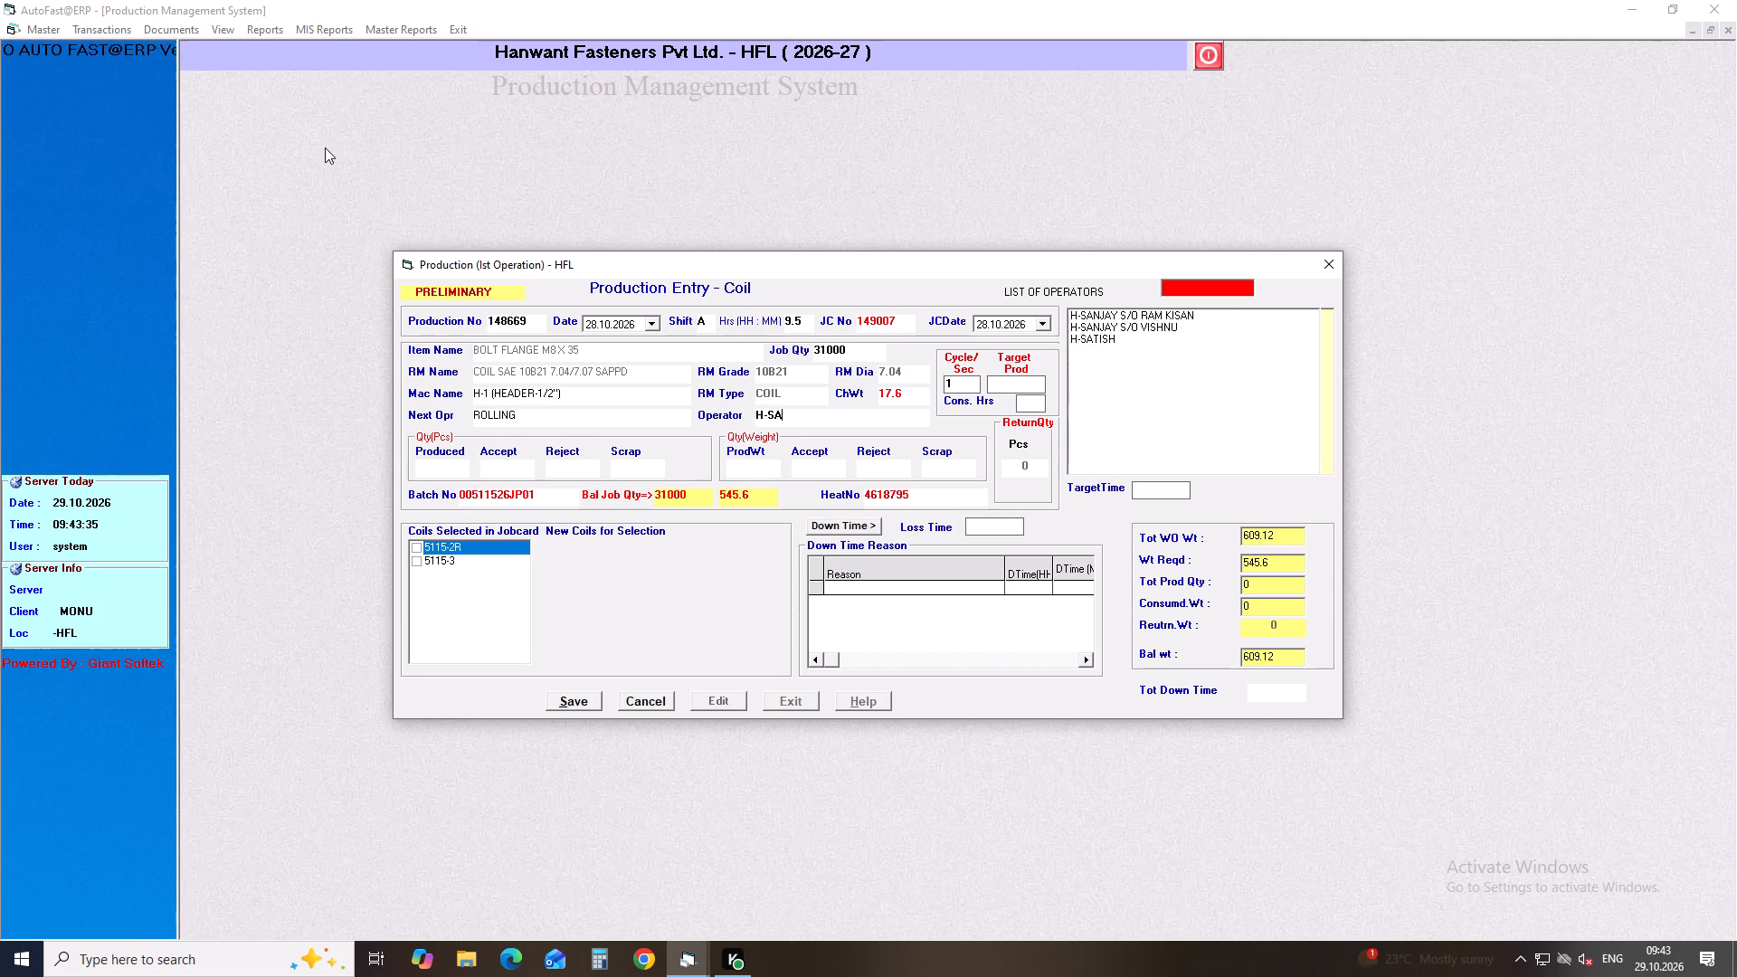
{"action": "key", "text": "Down"}
{"action": "key", "text": "Down"}
{"action": "key", "text": "Down"}
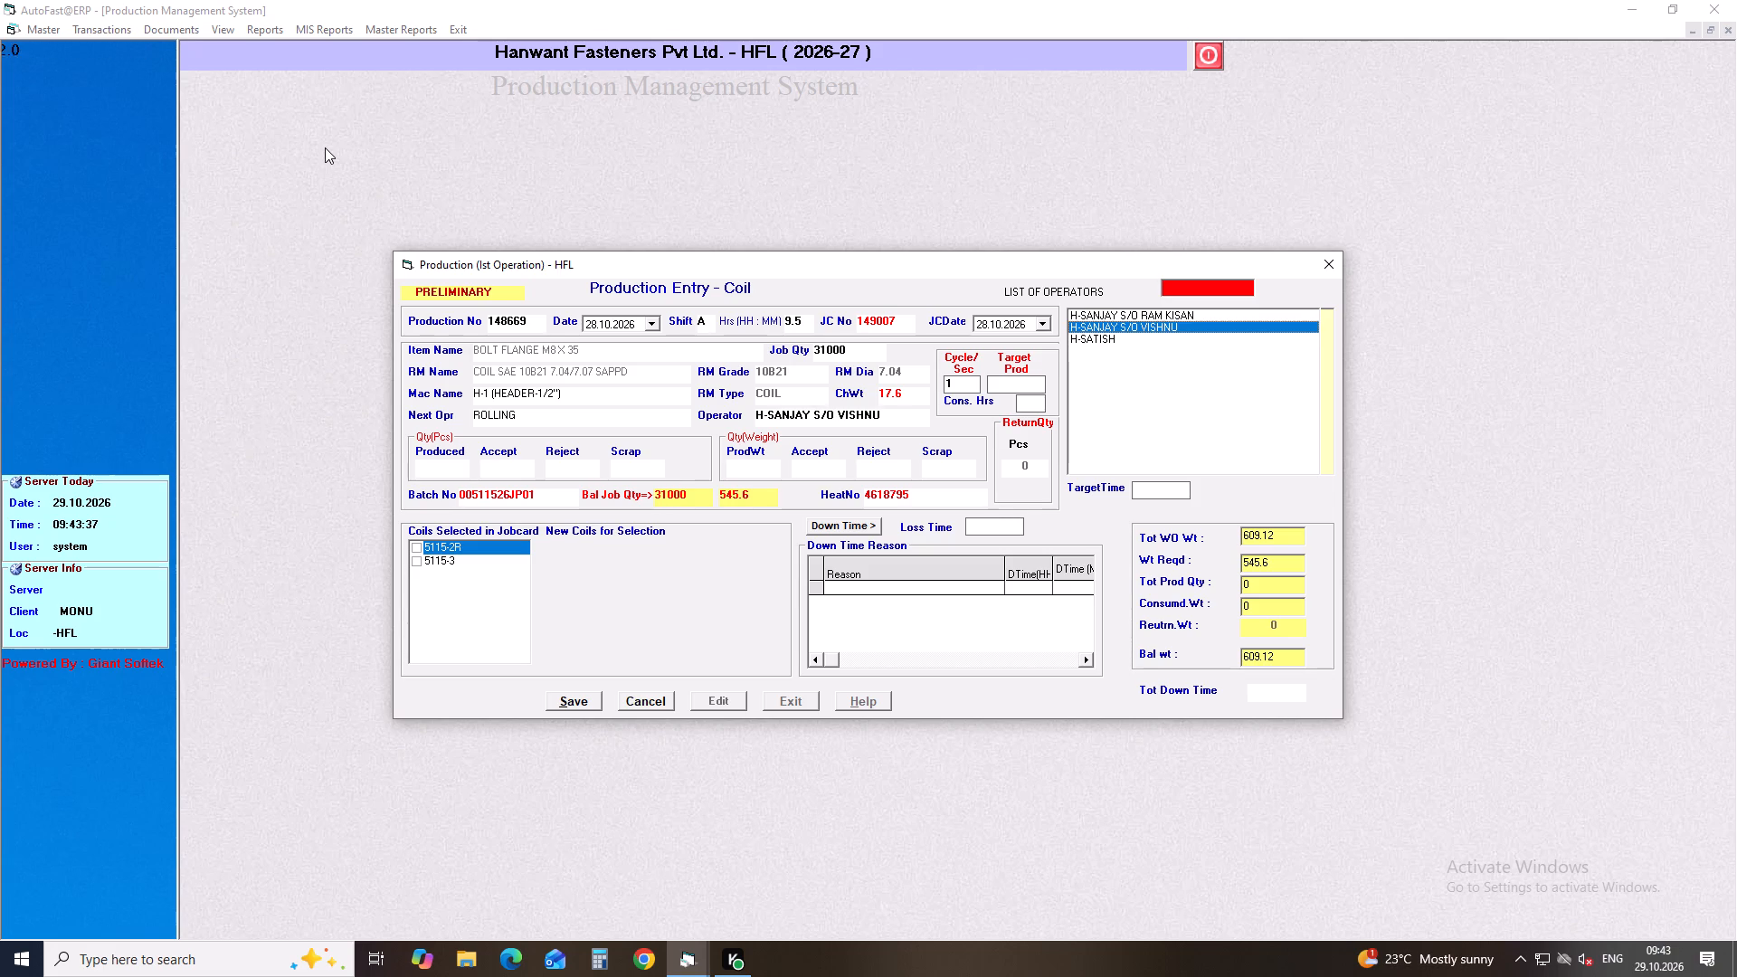
{"action": "key", "text": "Up"}
{"action": "key", "text": "Return"}
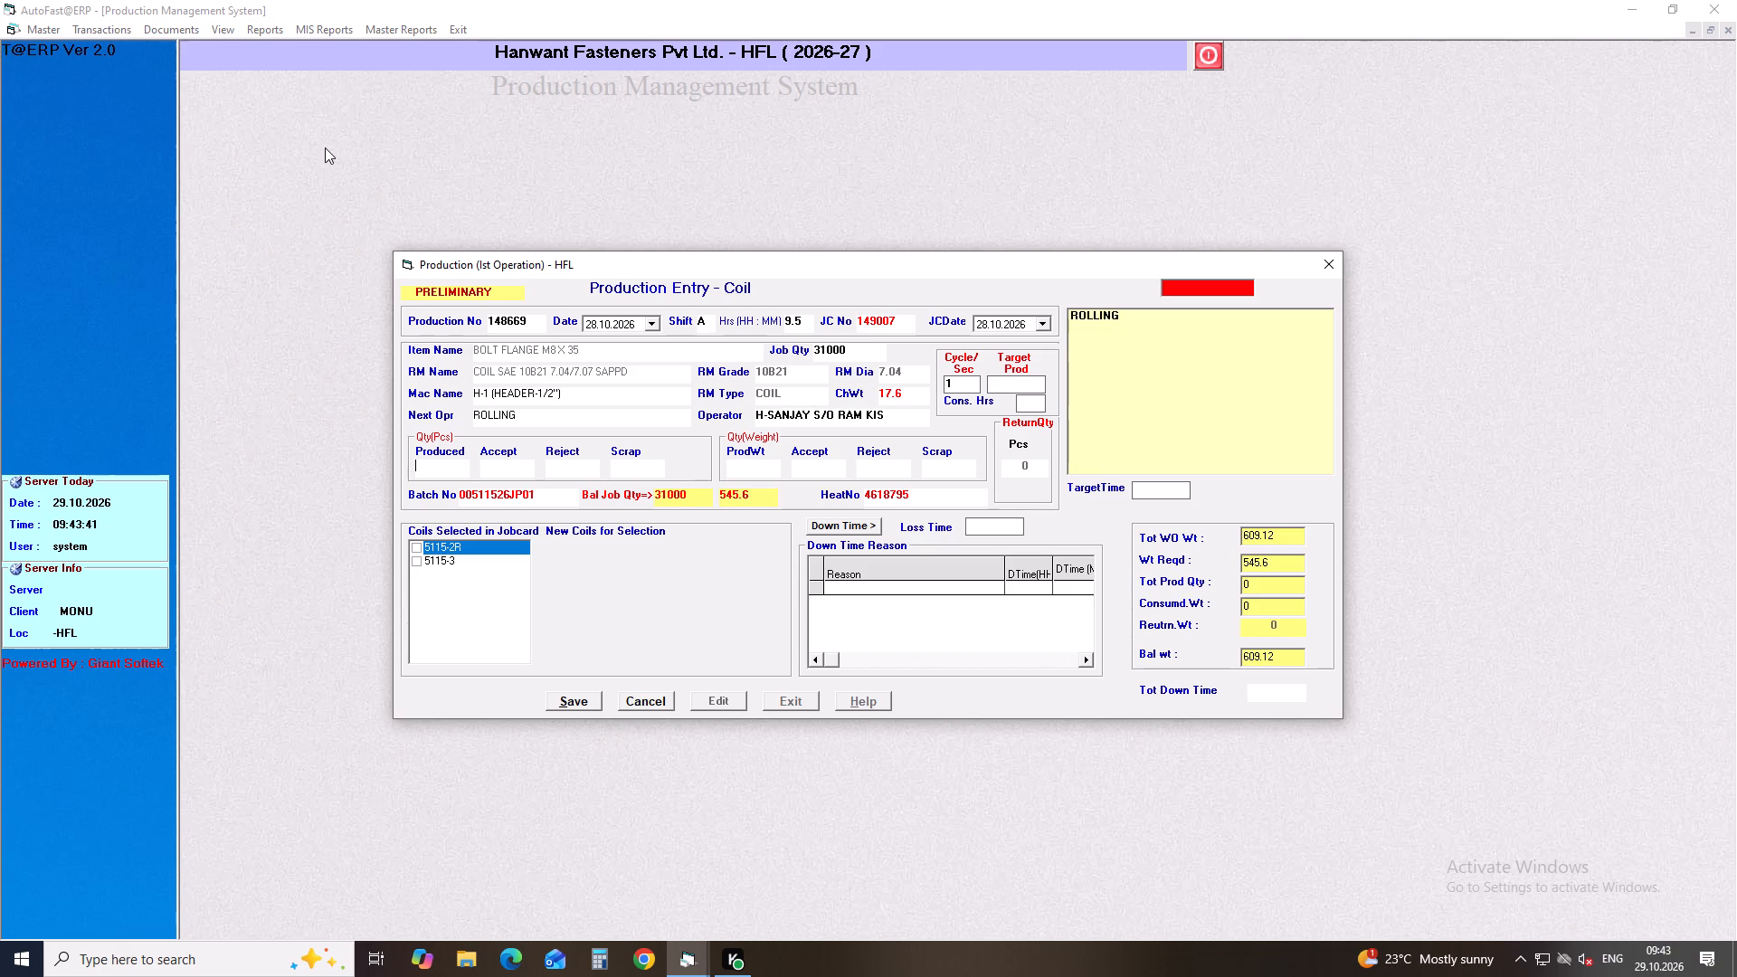
{"action": "type", "text": "31000"}
{"action": "key", "text": "Return"}
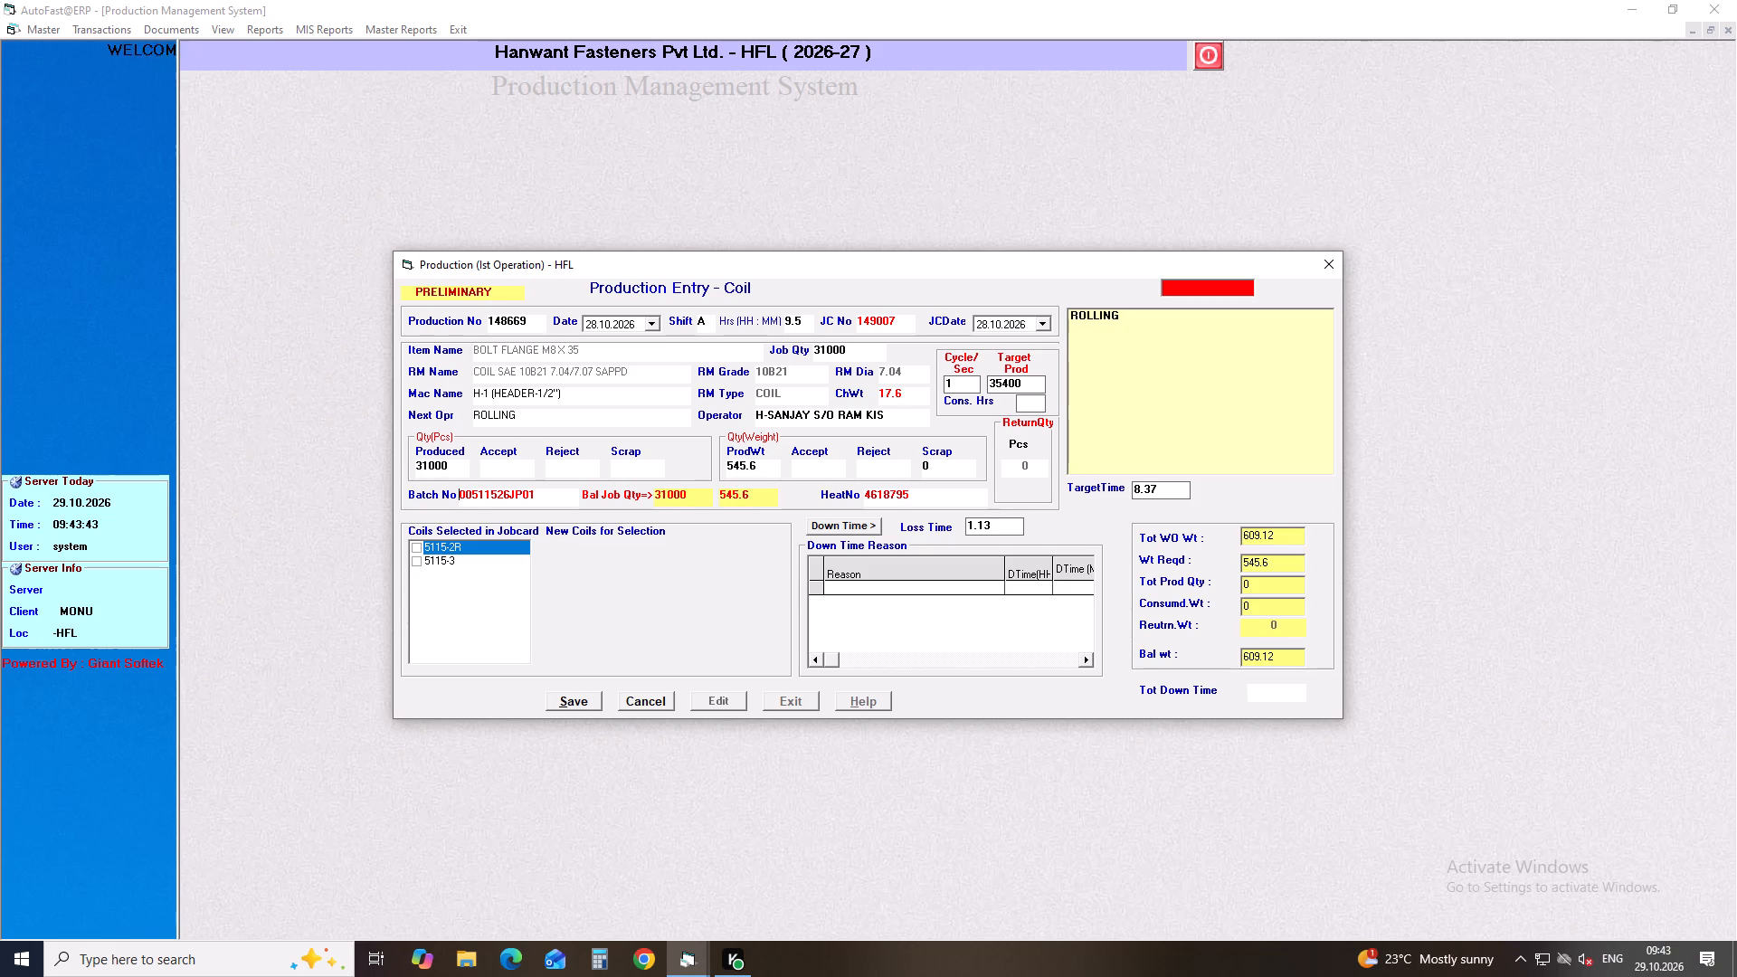
Mark coils 5115-2R and 5115-3 as used for the production and save the entry.
{"action": "key", "text": "Return"}
{"action": "key", "text": "Return"}
{"action": "key", "text": "Return"}
{"action": "key", "text": "Return"}
{"action": "key", "text": "Return"}
{"action": "key", "text": "Return"}
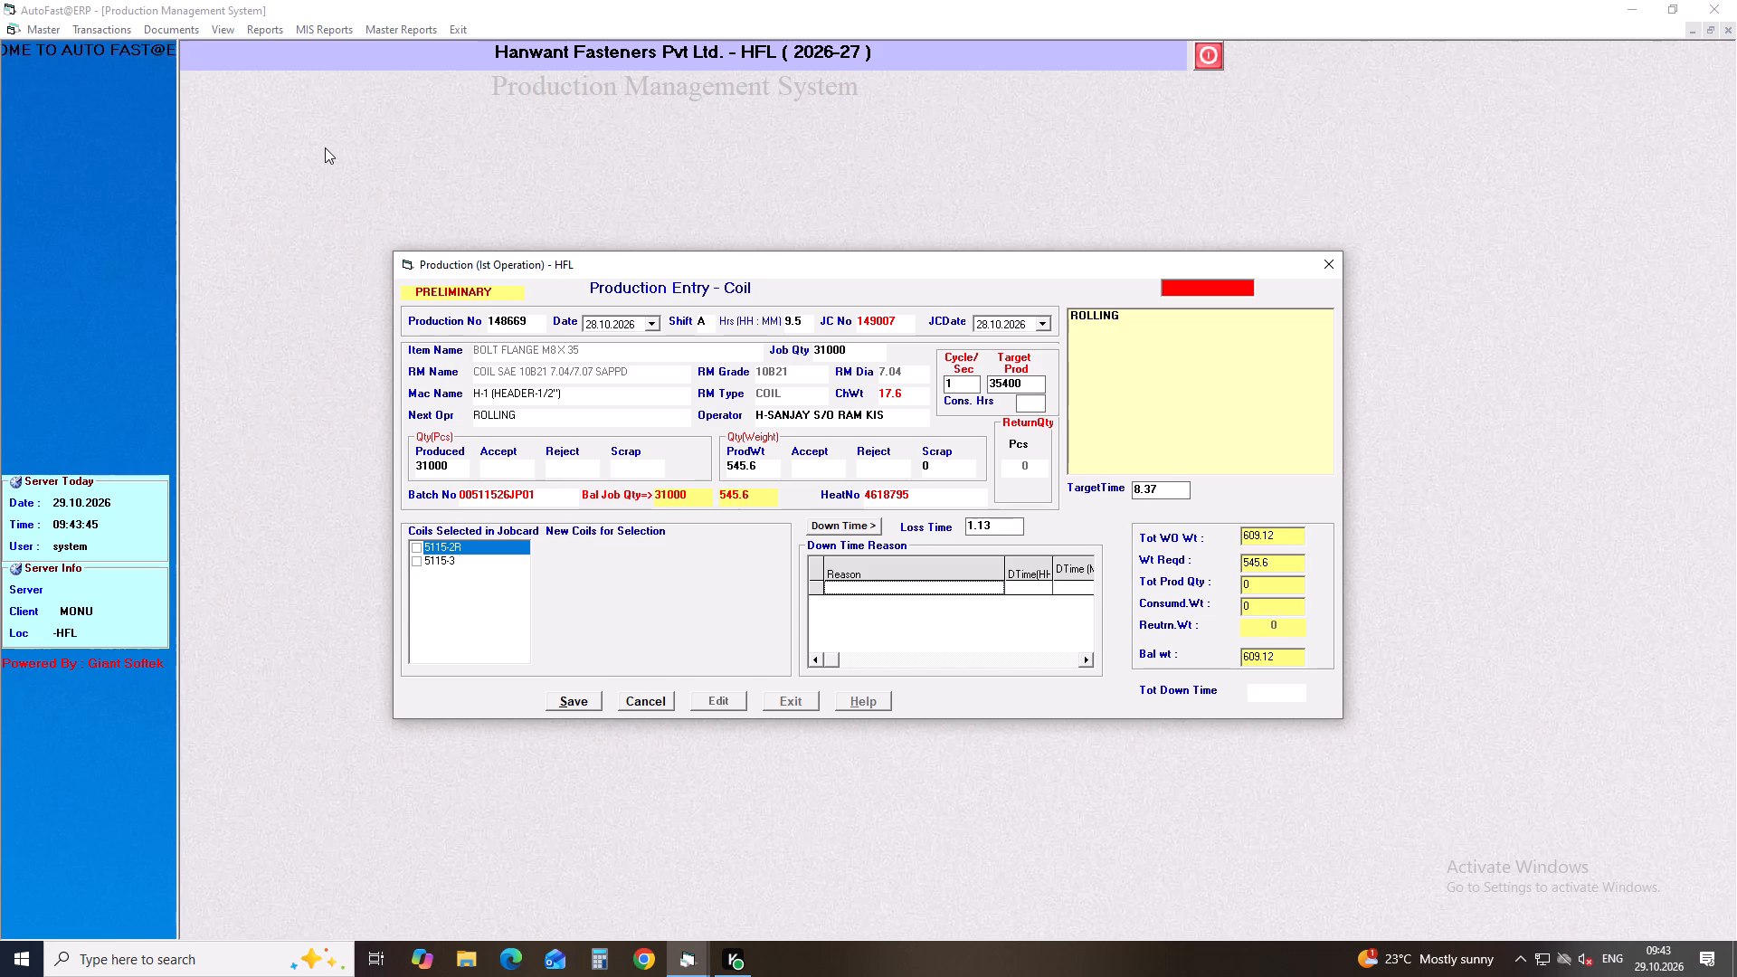
{"action": "left_click", "coordinate": [415, 549]}
{"action": "left_click", "coordinate": [416, 560]}
{"action": "left_click", "coordinate": [574, 697]}
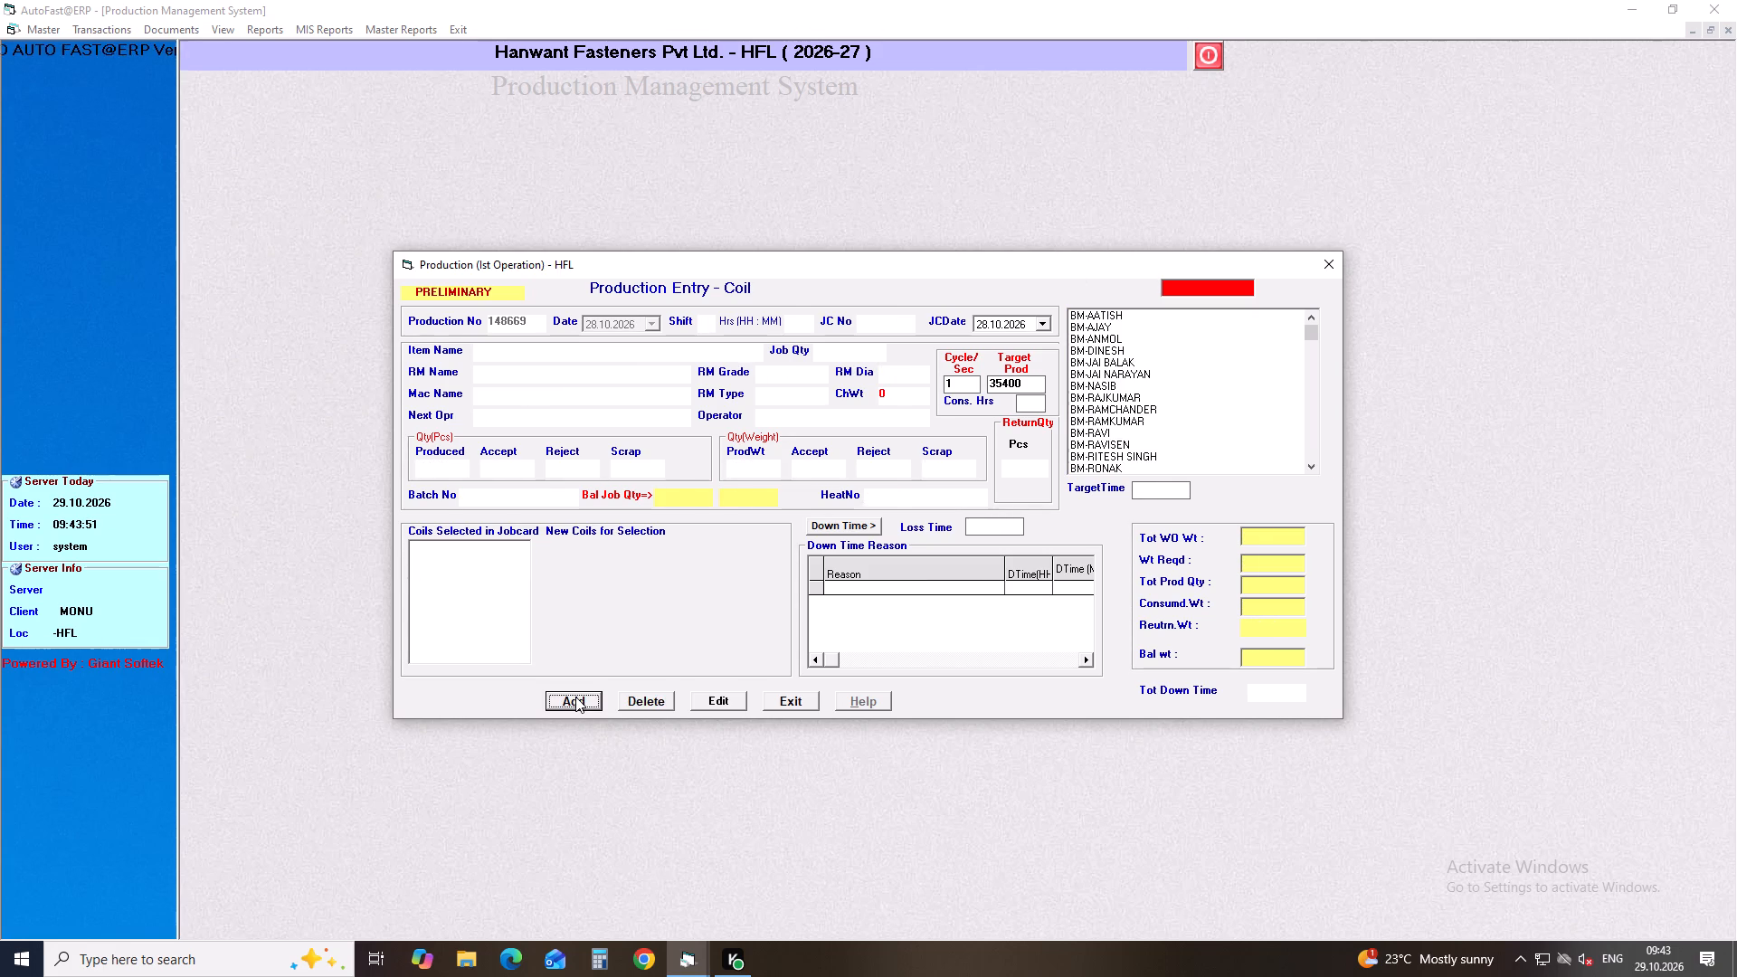
Add another preliminary coil production entry dated 28.10.2026 for shift A with 5.5 hours.
{"action": "key", "text": "Return"}
{"action": "key", "text": "Return"}
{"action": "key", "text": "Down"}
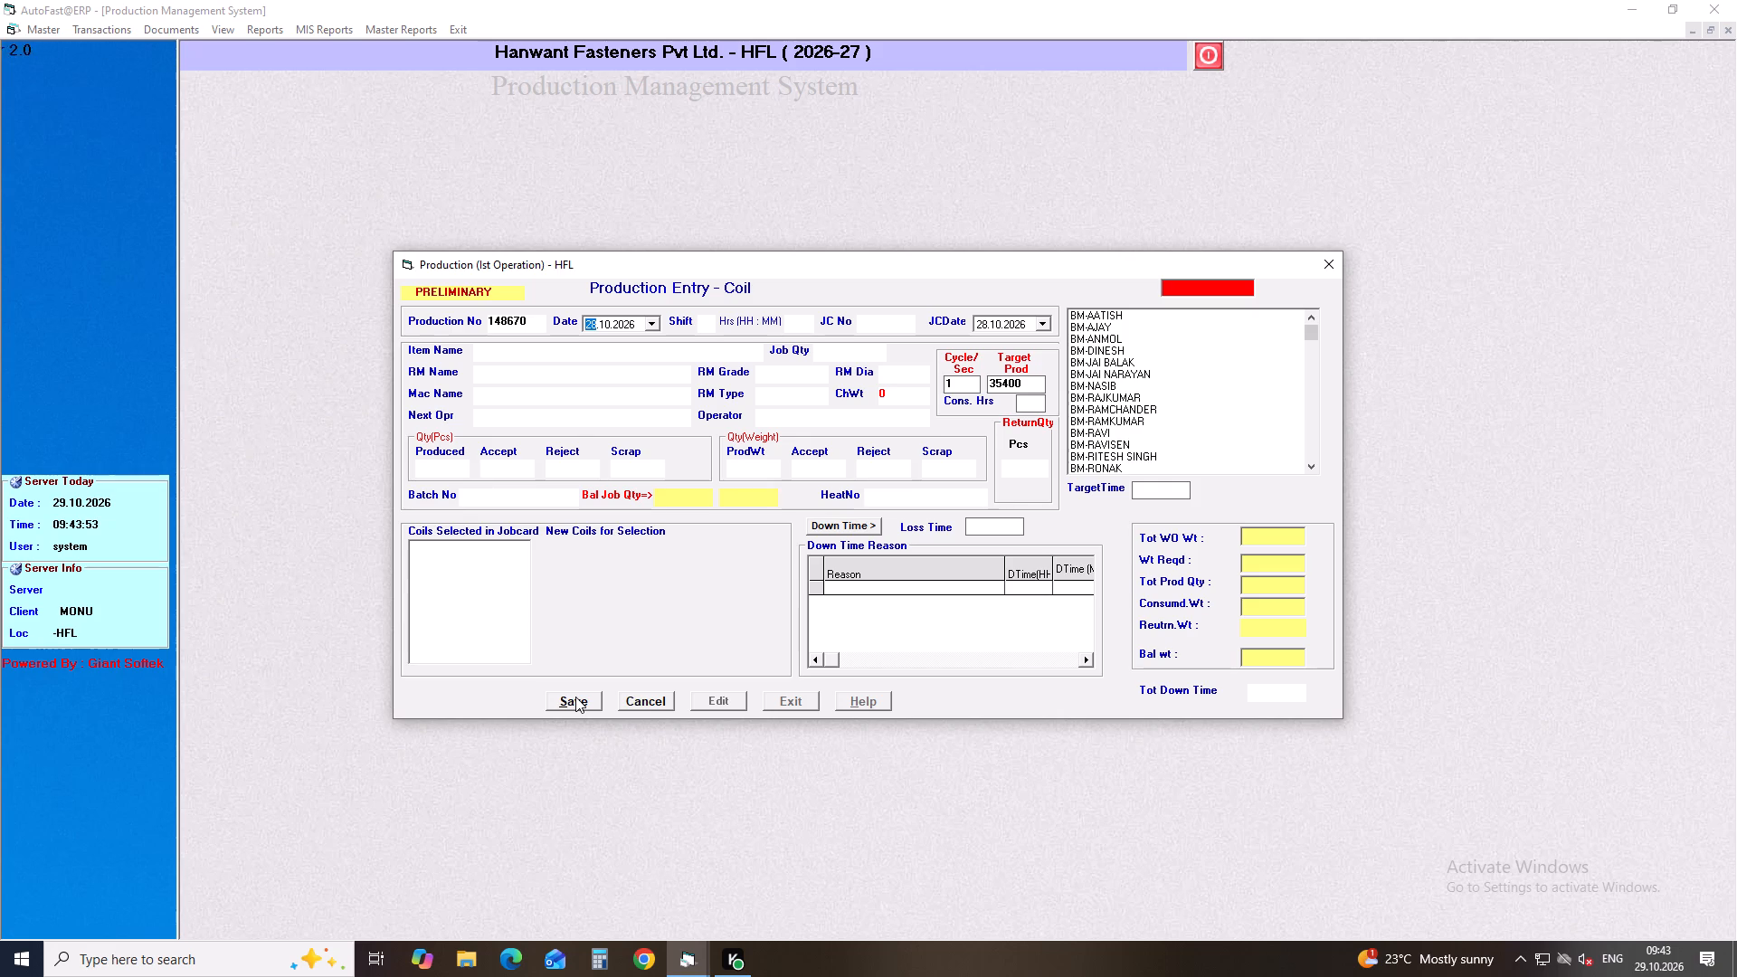
{"action": "key", "text": "Return"}
{"action": "key", "text": "a"}
{"action": "key", "text": "Return"}
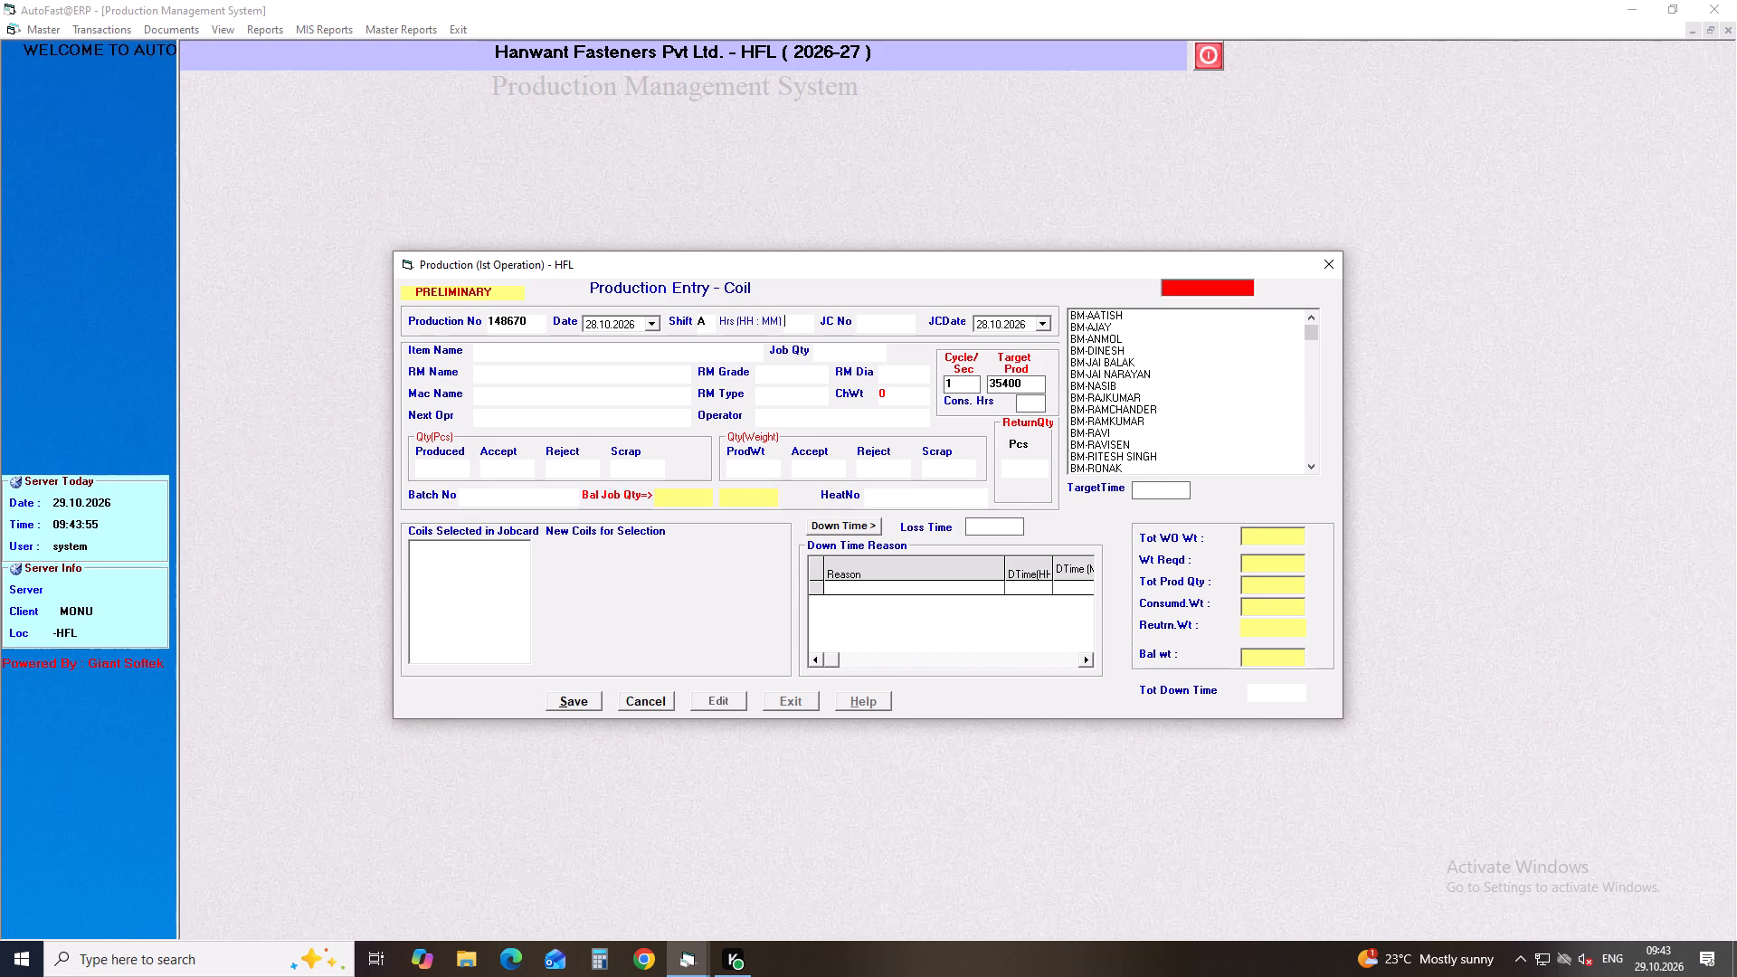
{"action": "key", "text": "5"}
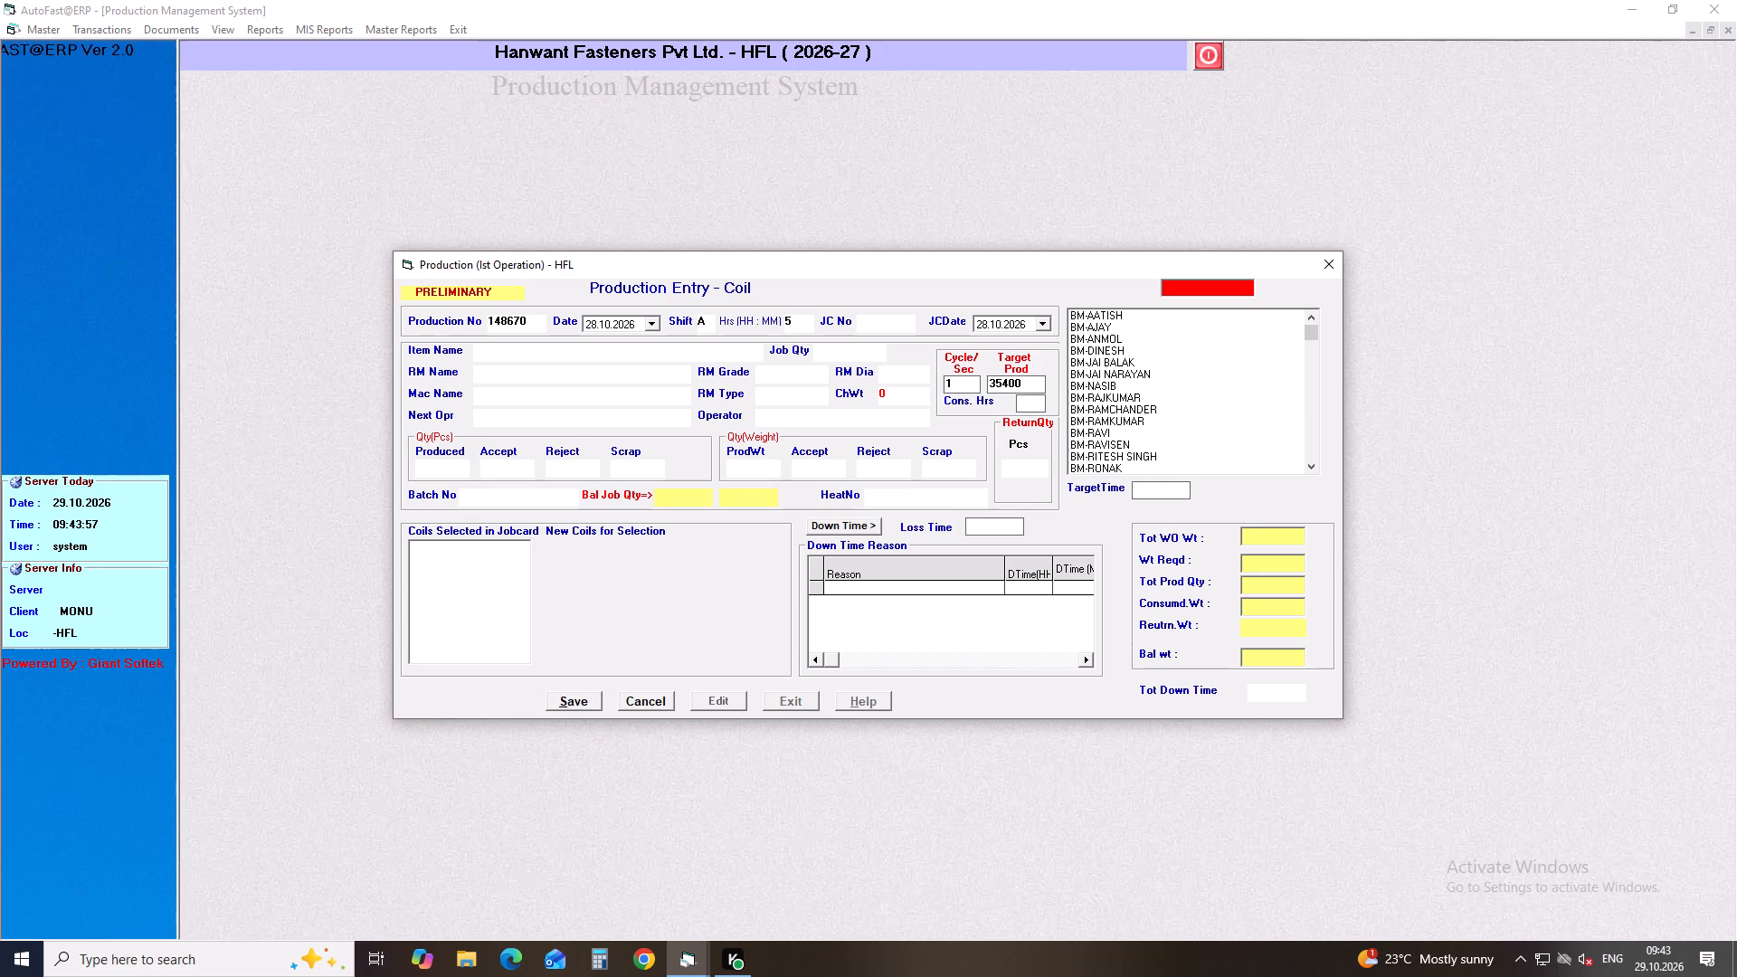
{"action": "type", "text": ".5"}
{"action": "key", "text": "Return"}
Load job card 149009 into the production entry.
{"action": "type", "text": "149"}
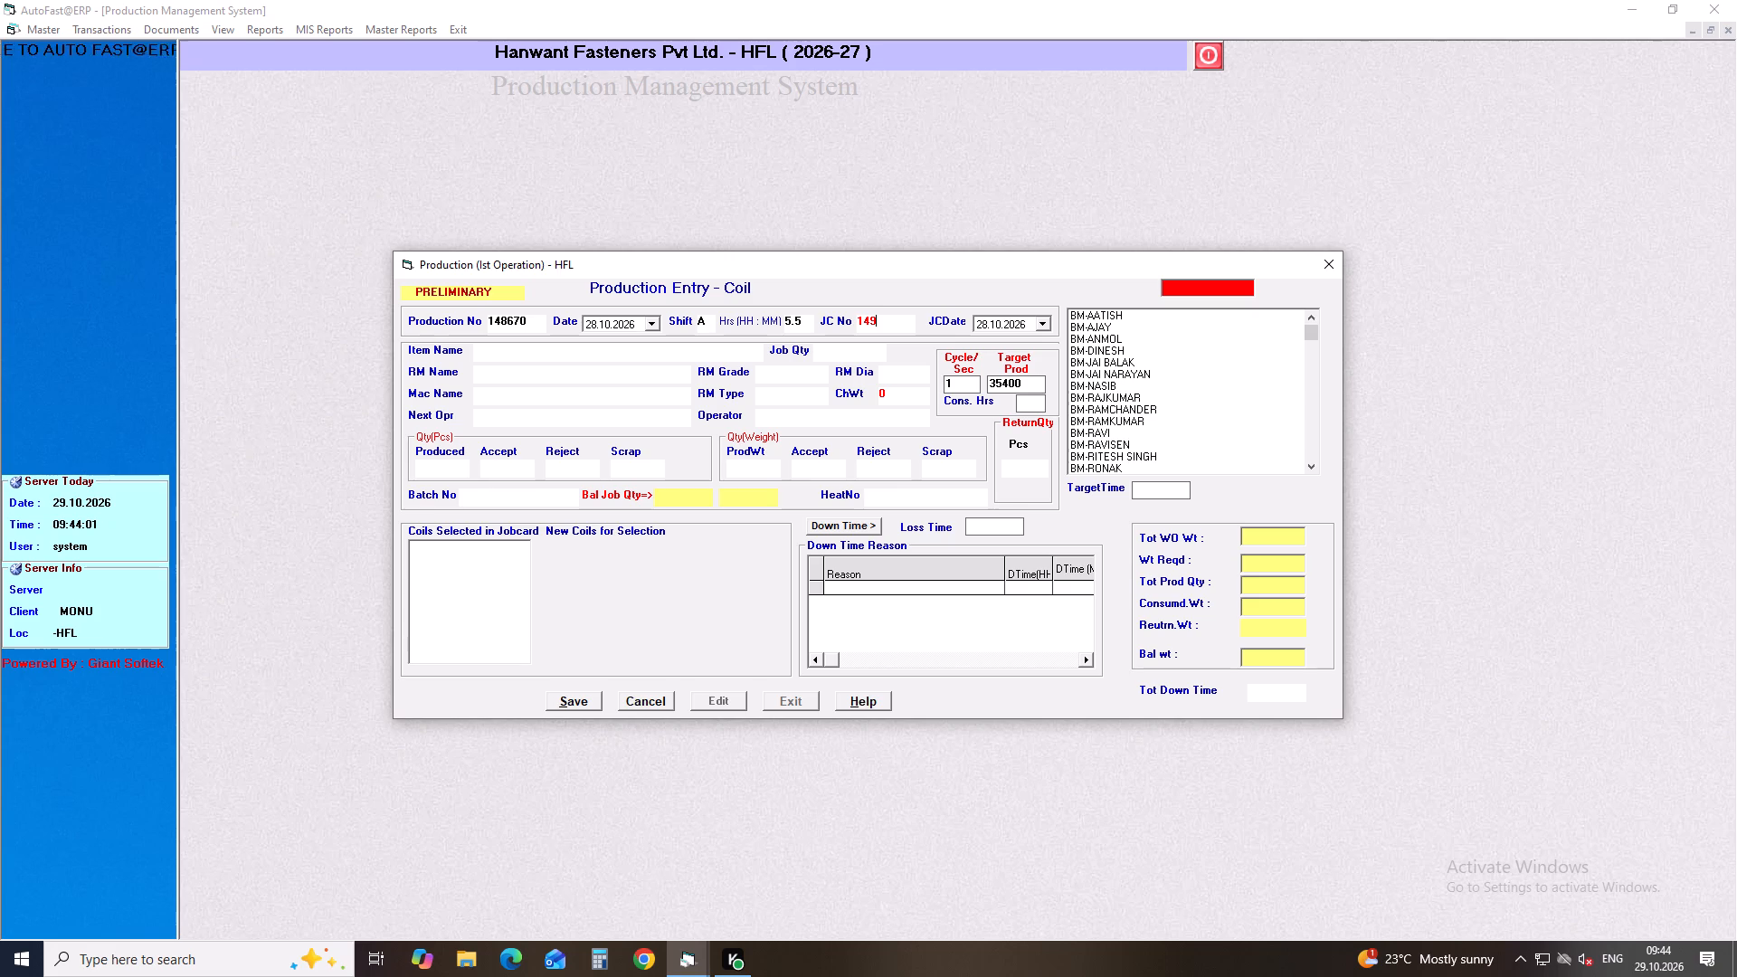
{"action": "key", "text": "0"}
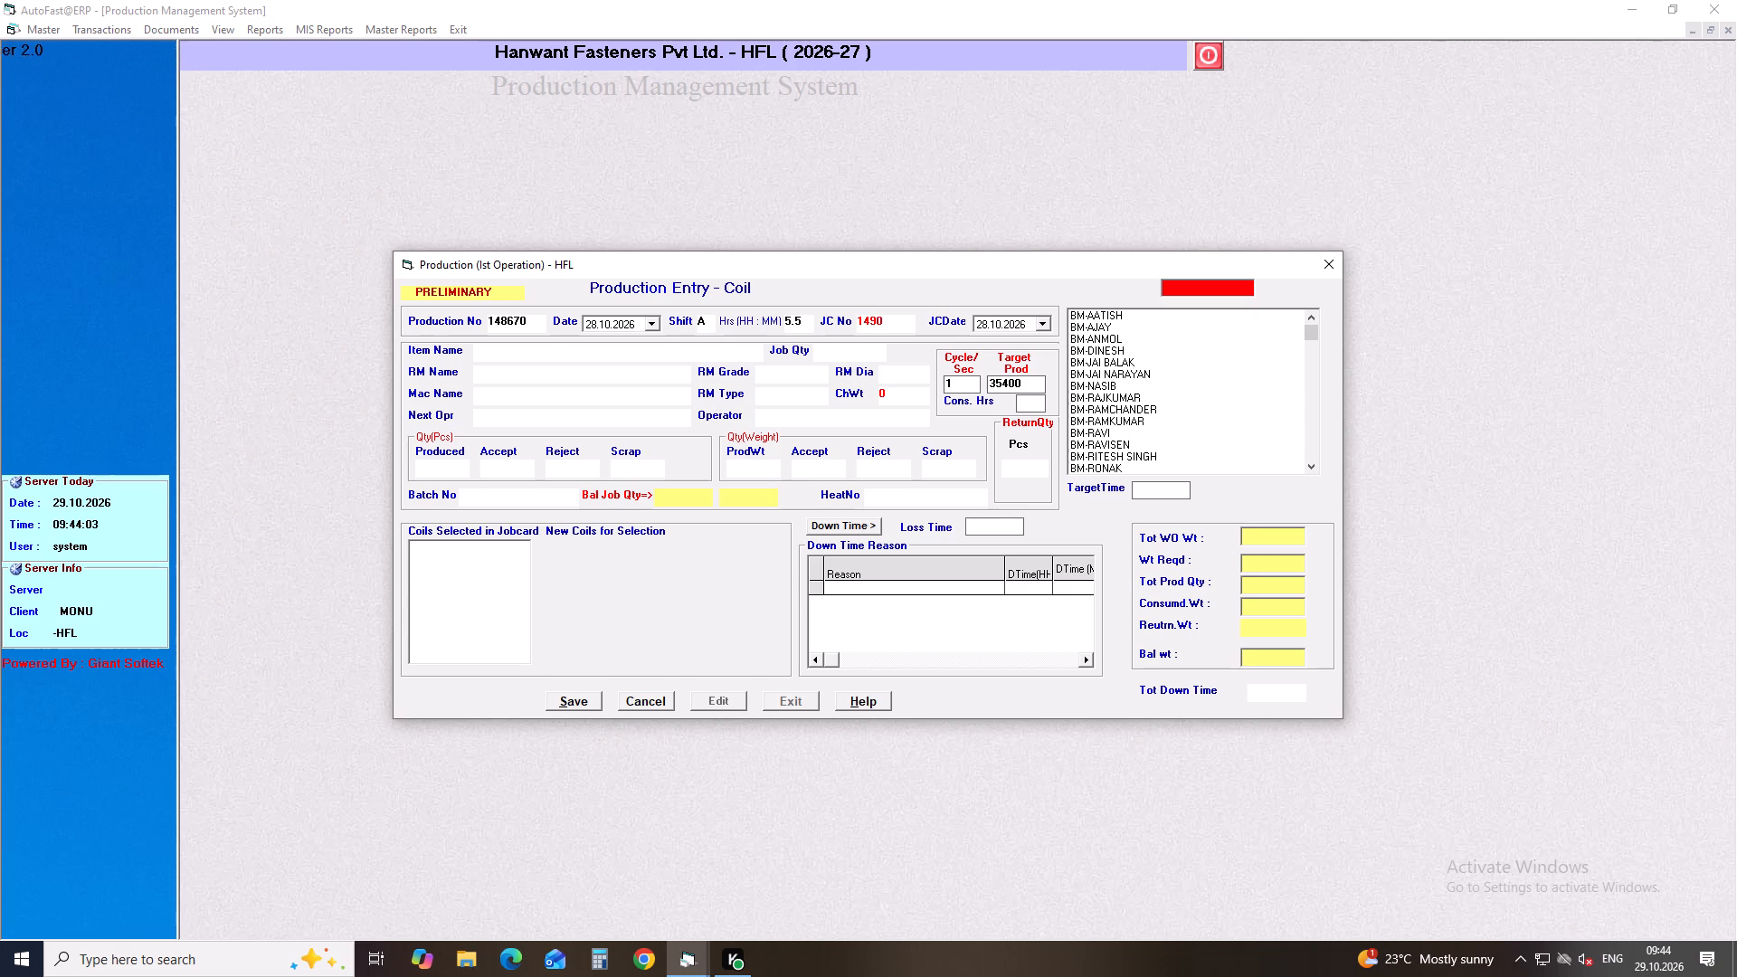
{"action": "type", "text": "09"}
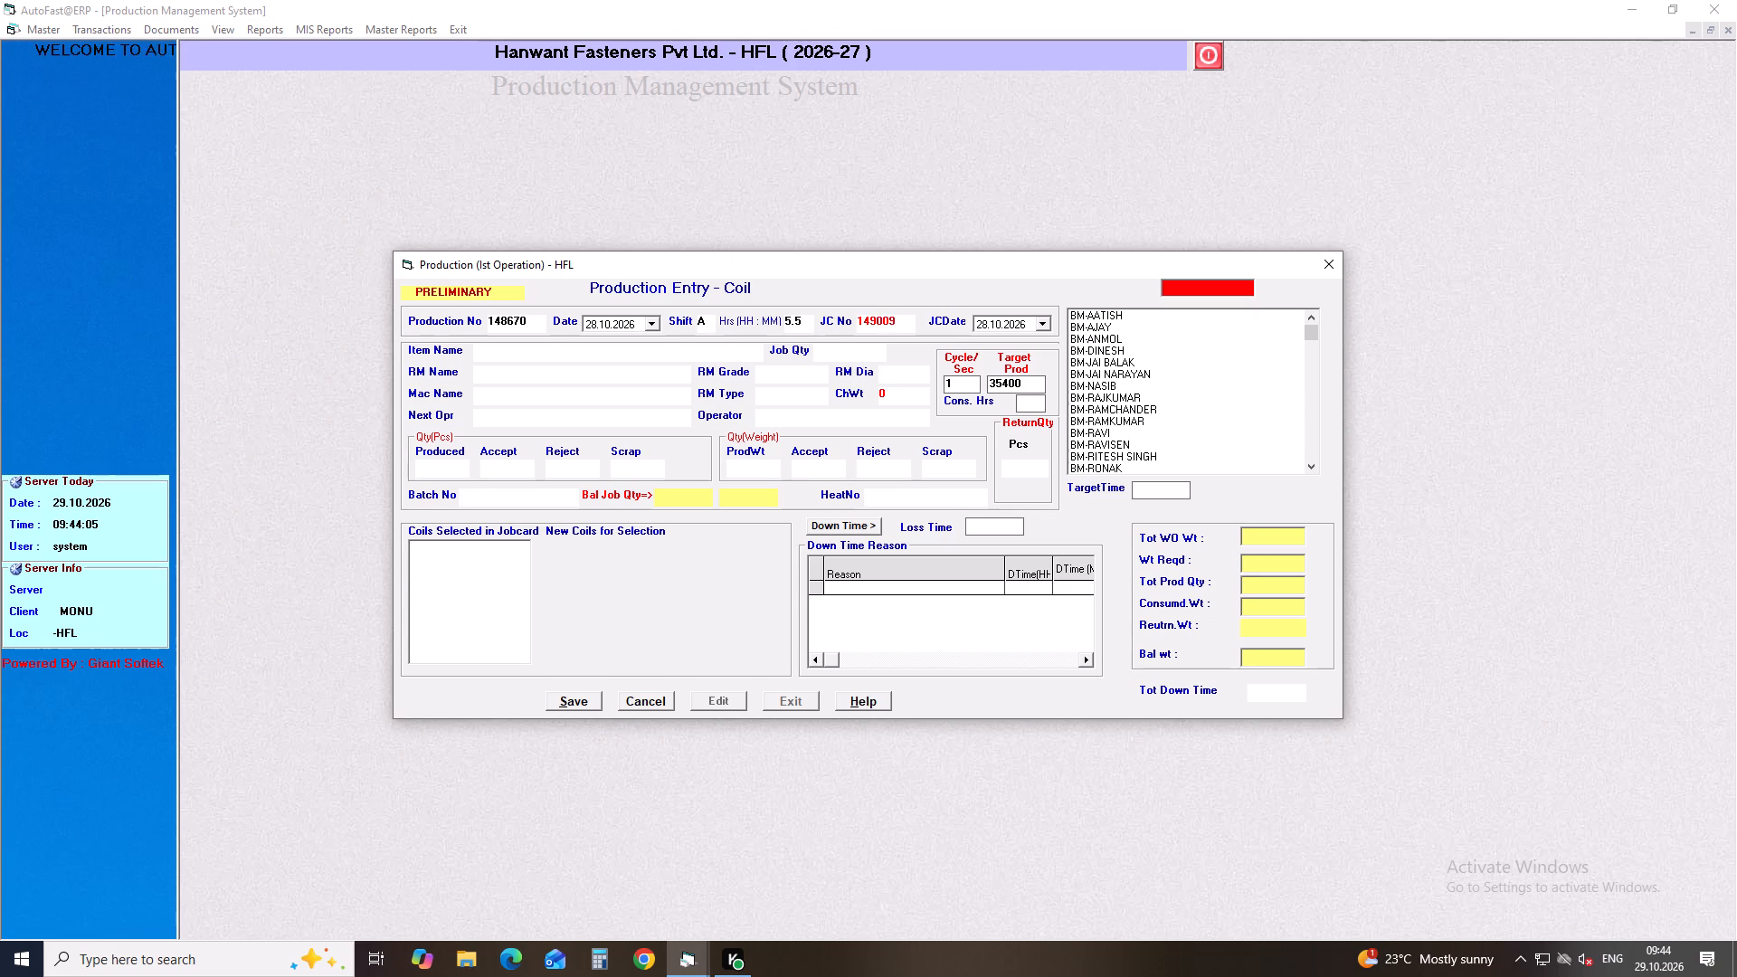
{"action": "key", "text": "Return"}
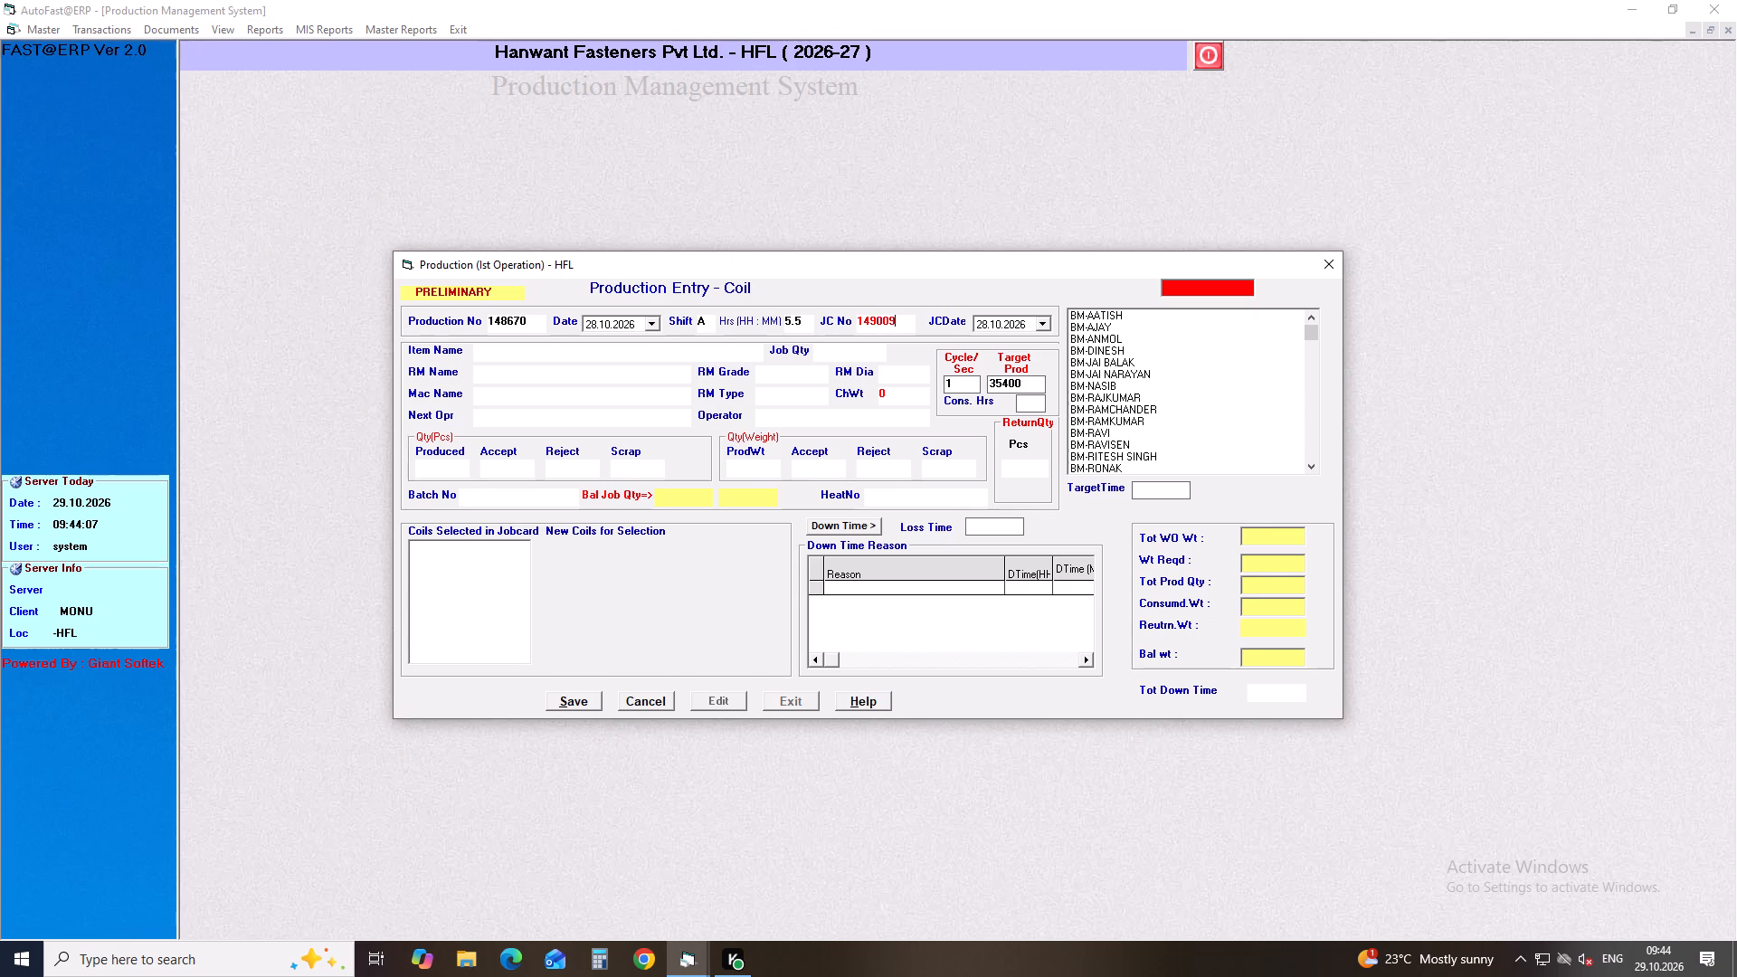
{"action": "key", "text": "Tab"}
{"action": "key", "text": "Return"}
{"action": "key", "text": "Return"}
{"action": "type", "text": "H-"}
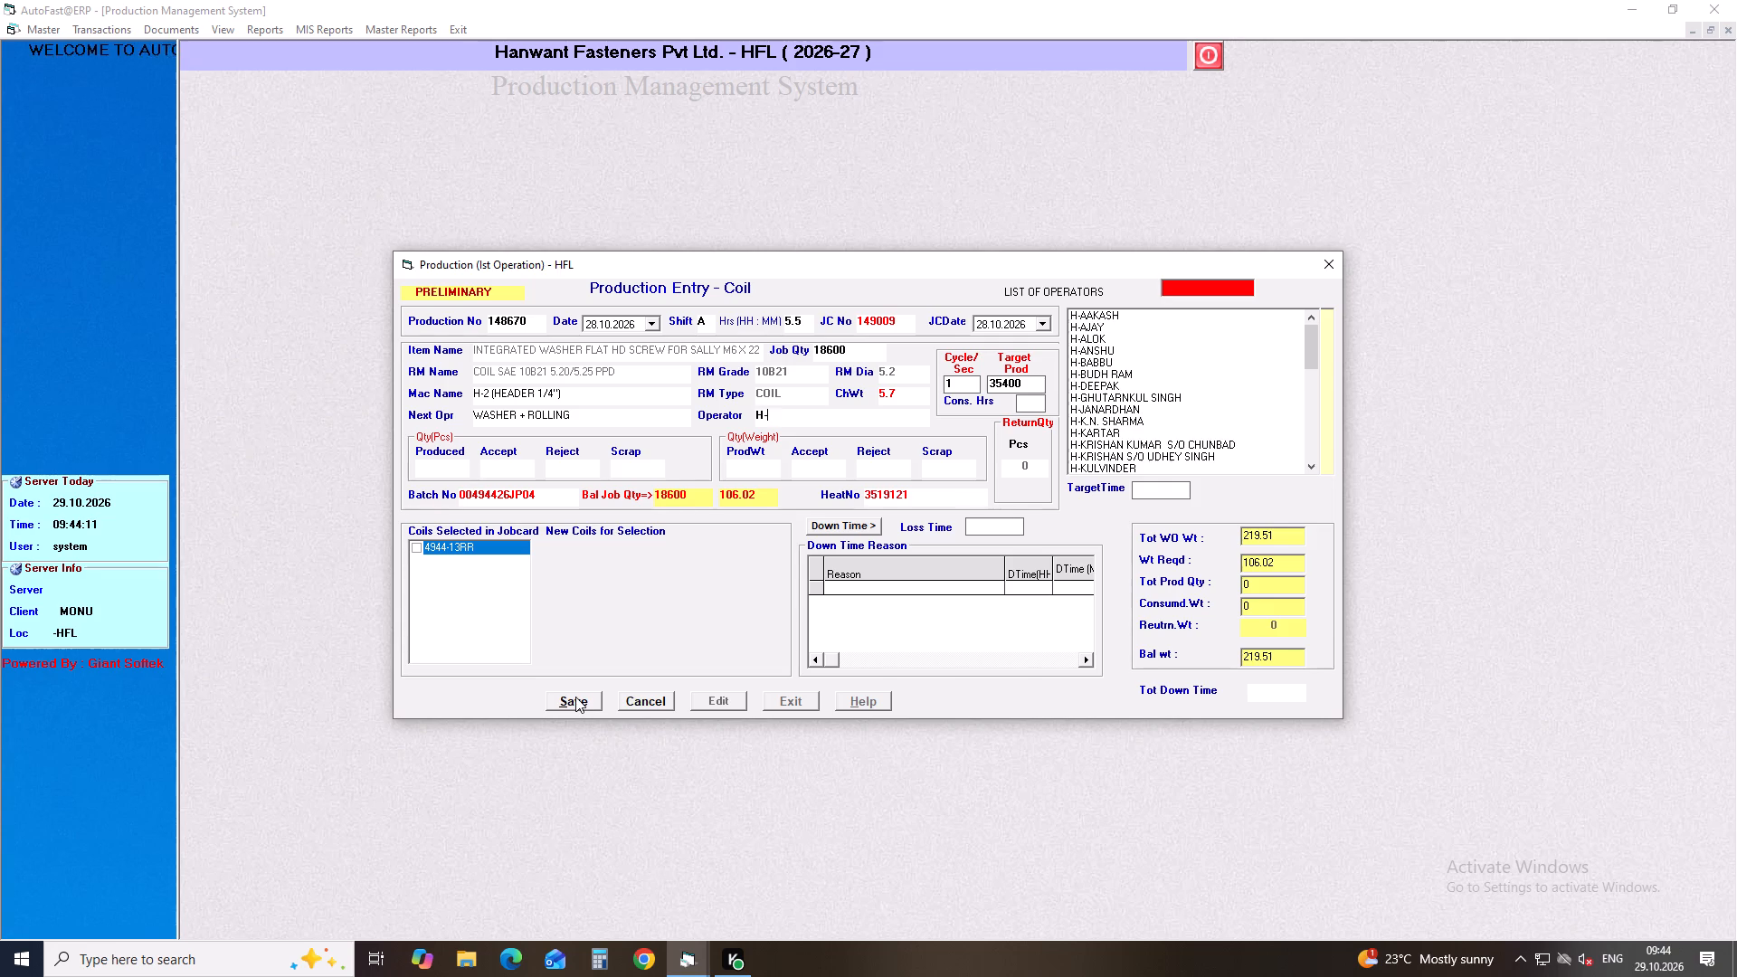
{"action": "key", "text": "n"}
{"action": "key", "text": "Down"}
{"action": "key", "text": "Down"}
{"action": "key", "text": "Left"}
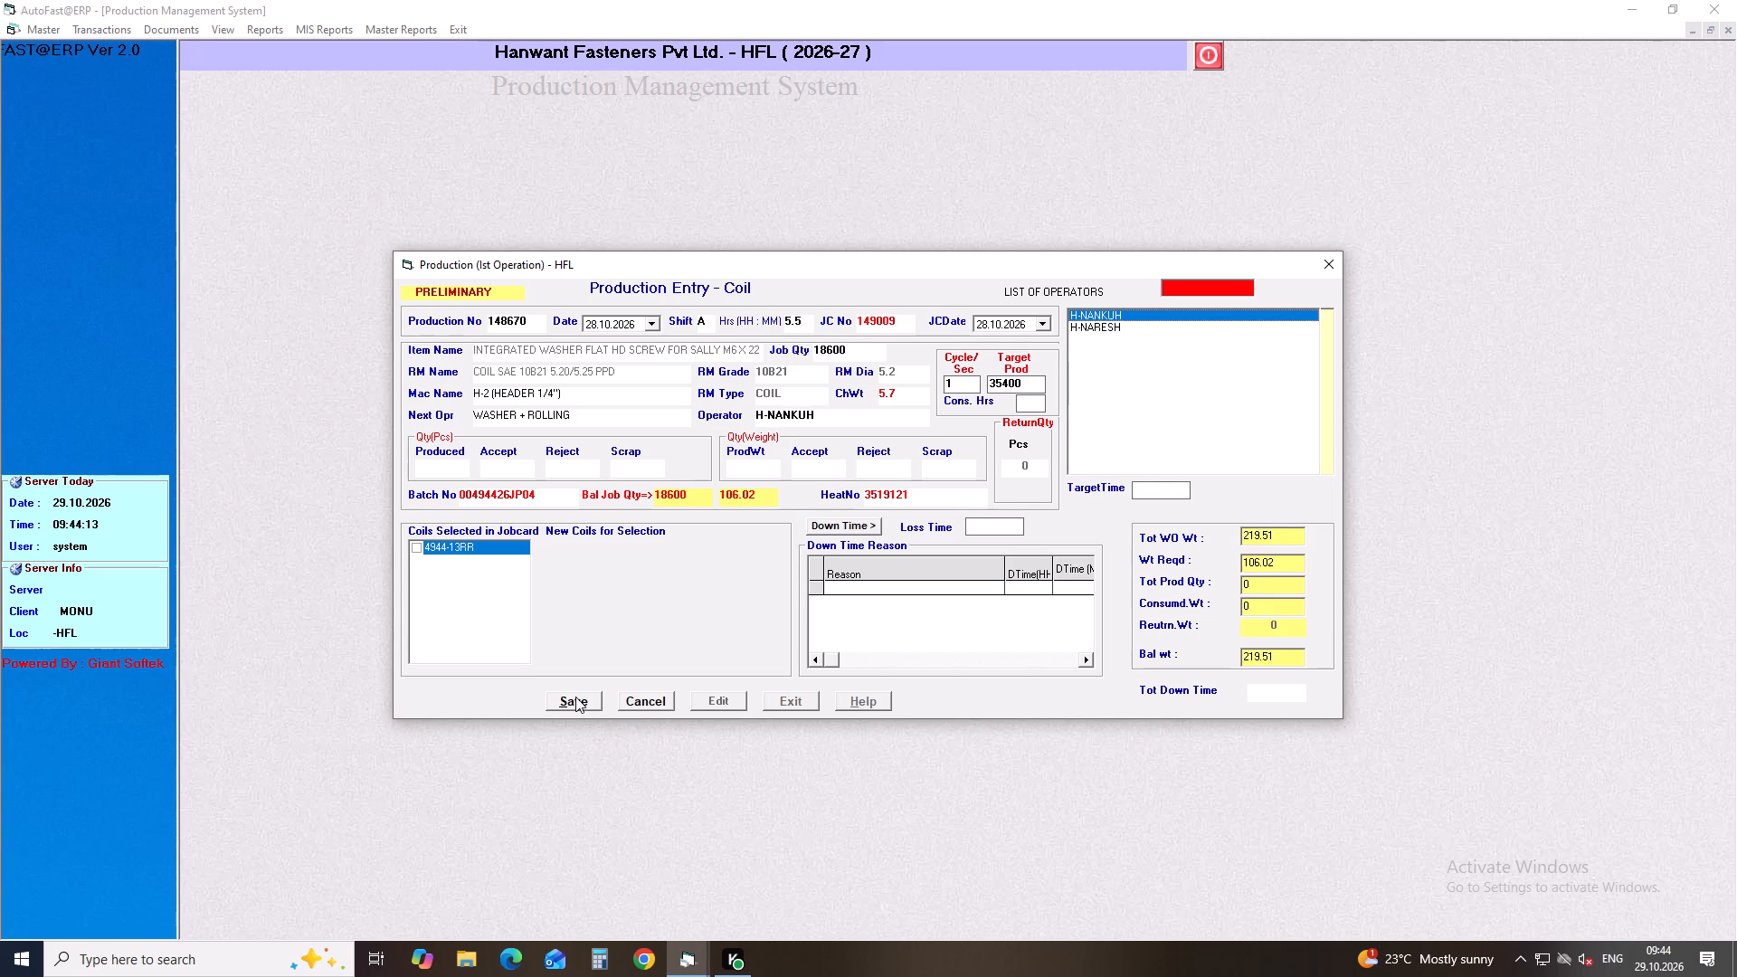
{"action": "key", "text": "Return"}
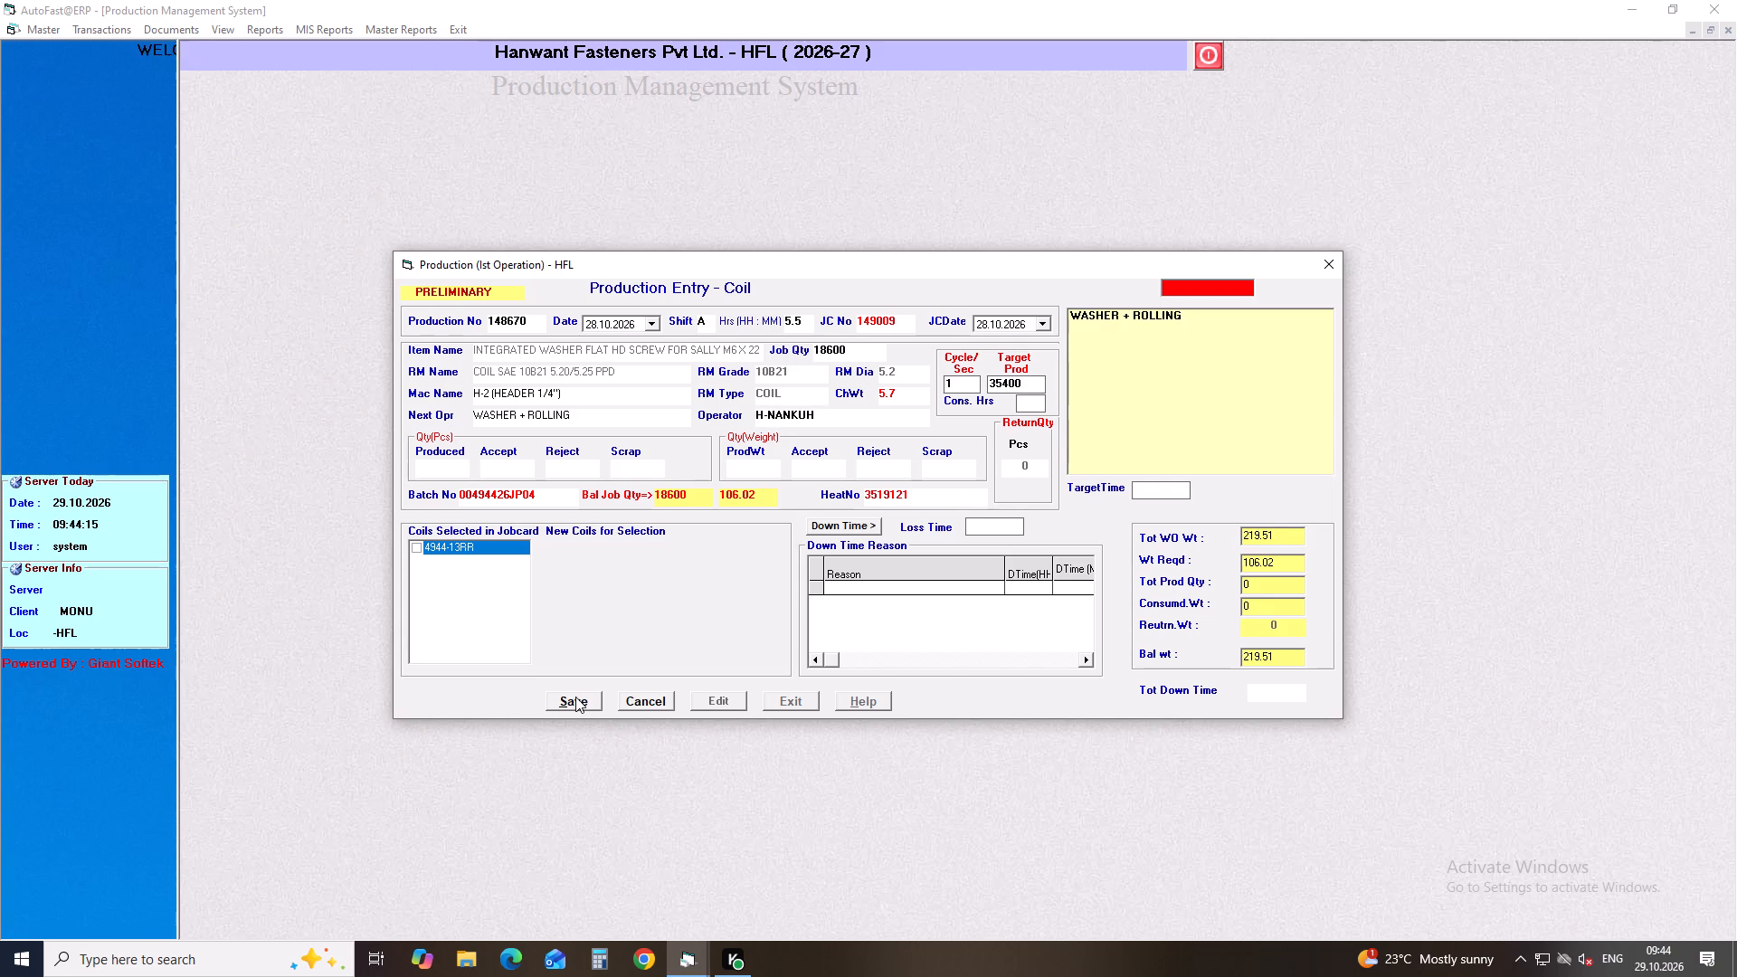
{"action": "left_click", "coordinate": [813, 407]}
{"action": "left_click", "coordinate": [817, 412]}
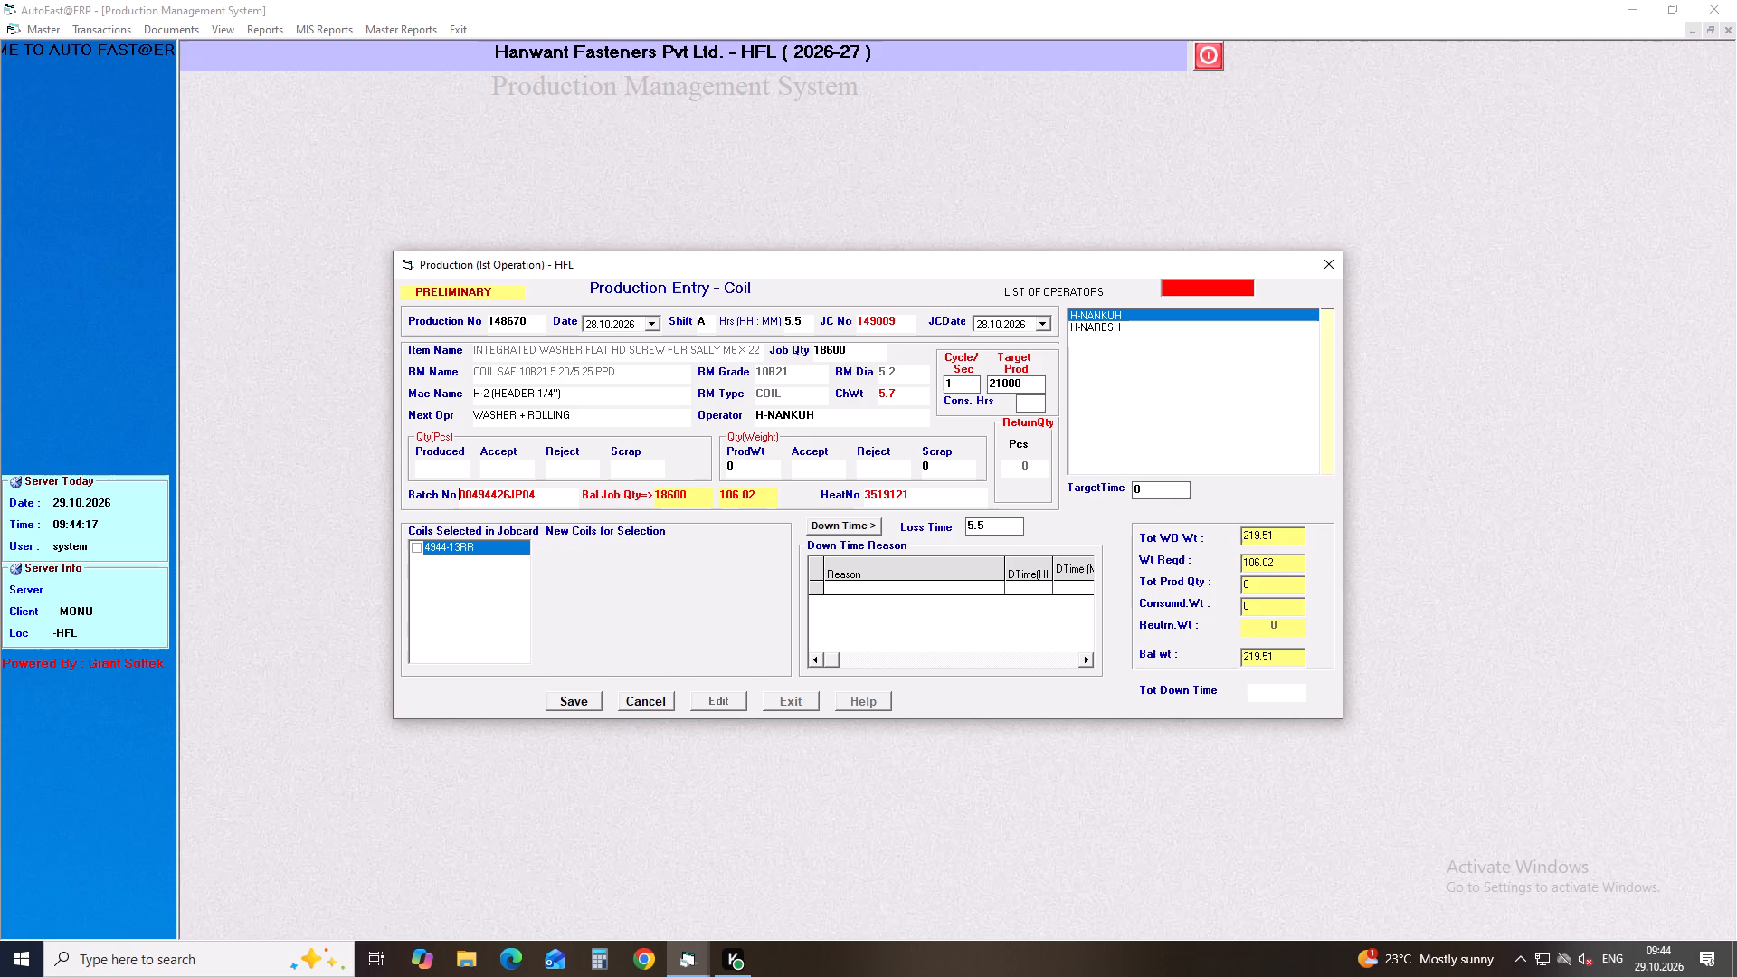
{"action": "key", "text": "Down"}
{"action": "key", "text": "Left"}
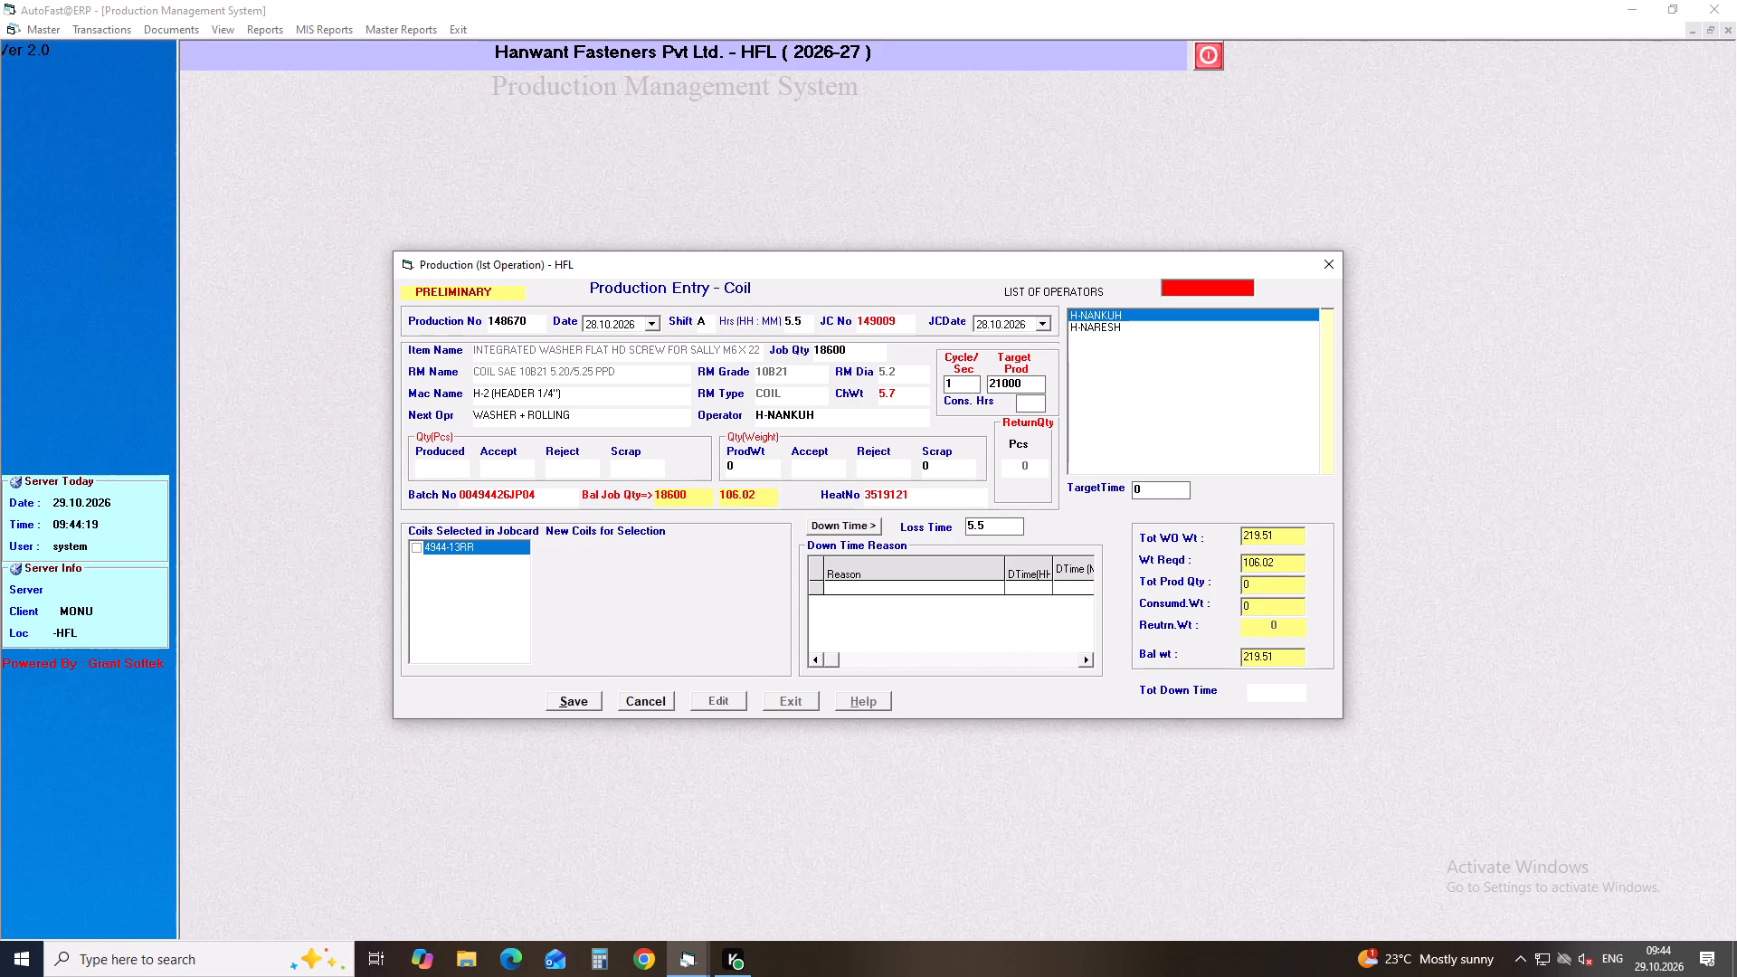
{"action": "key", "text": "Down"}
{"action": "key", "text": "Down"}
{"action": "key", "text": "Down"}
{"action": "key", "text": "Down"}
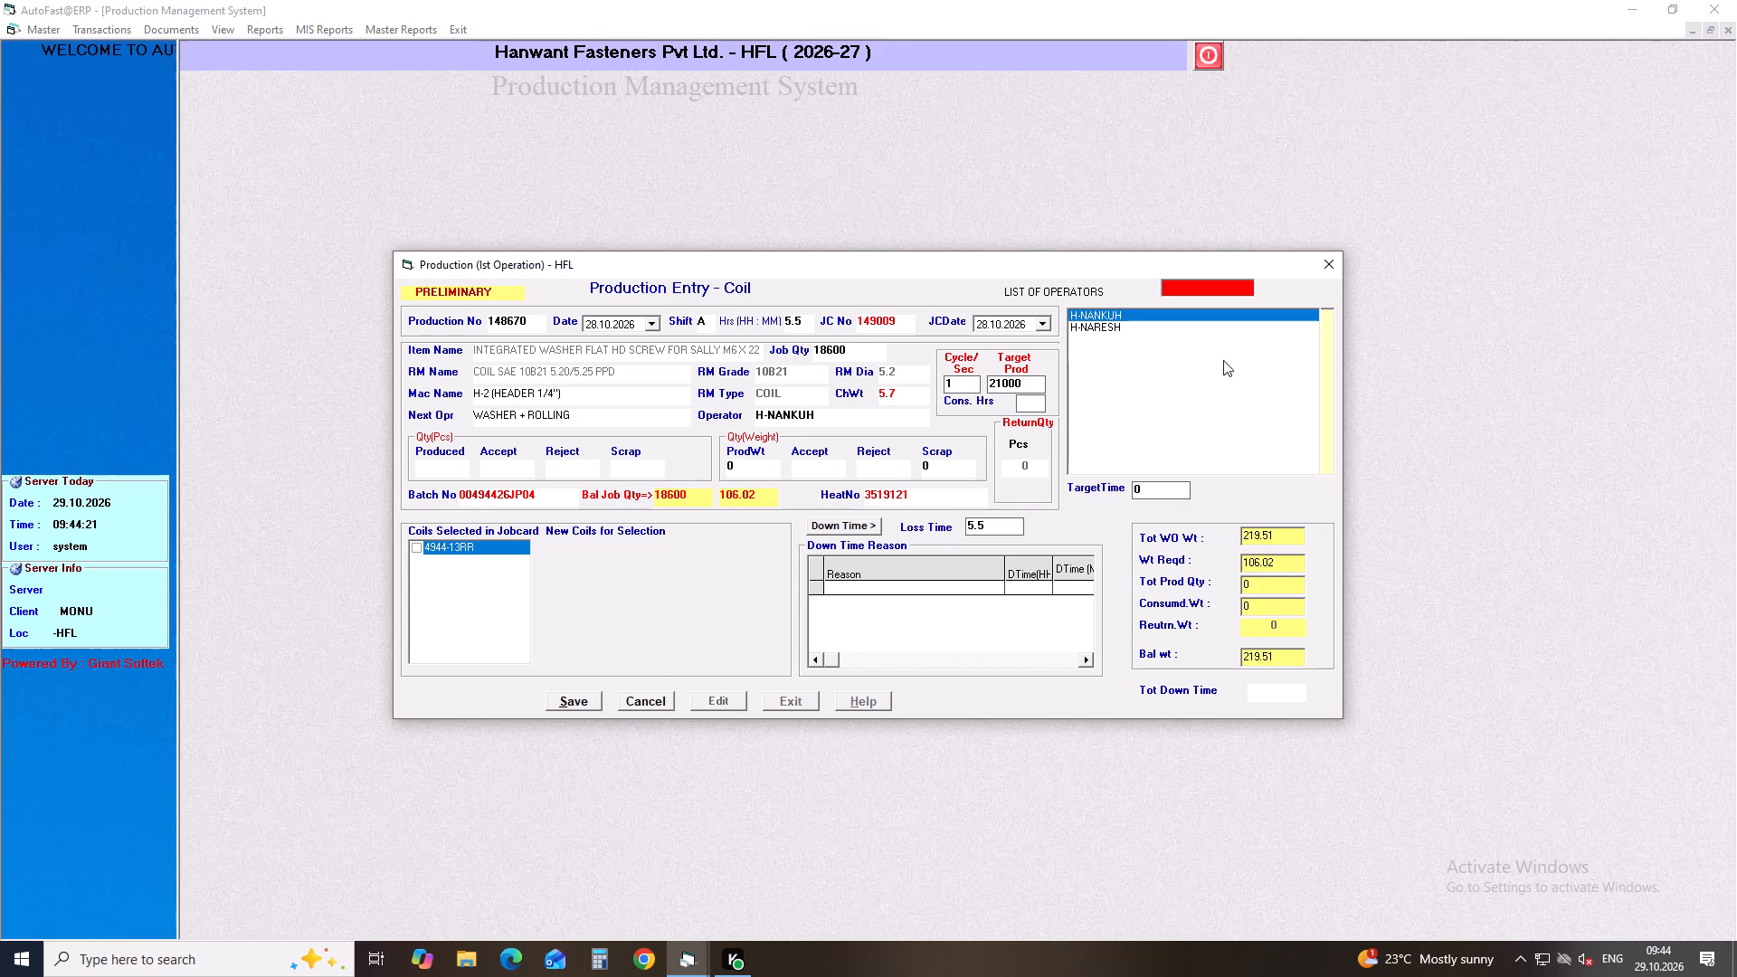
{"action": "left_click", "coordinate": [1110, 327]}
{"action": "key", "text": "Return"}
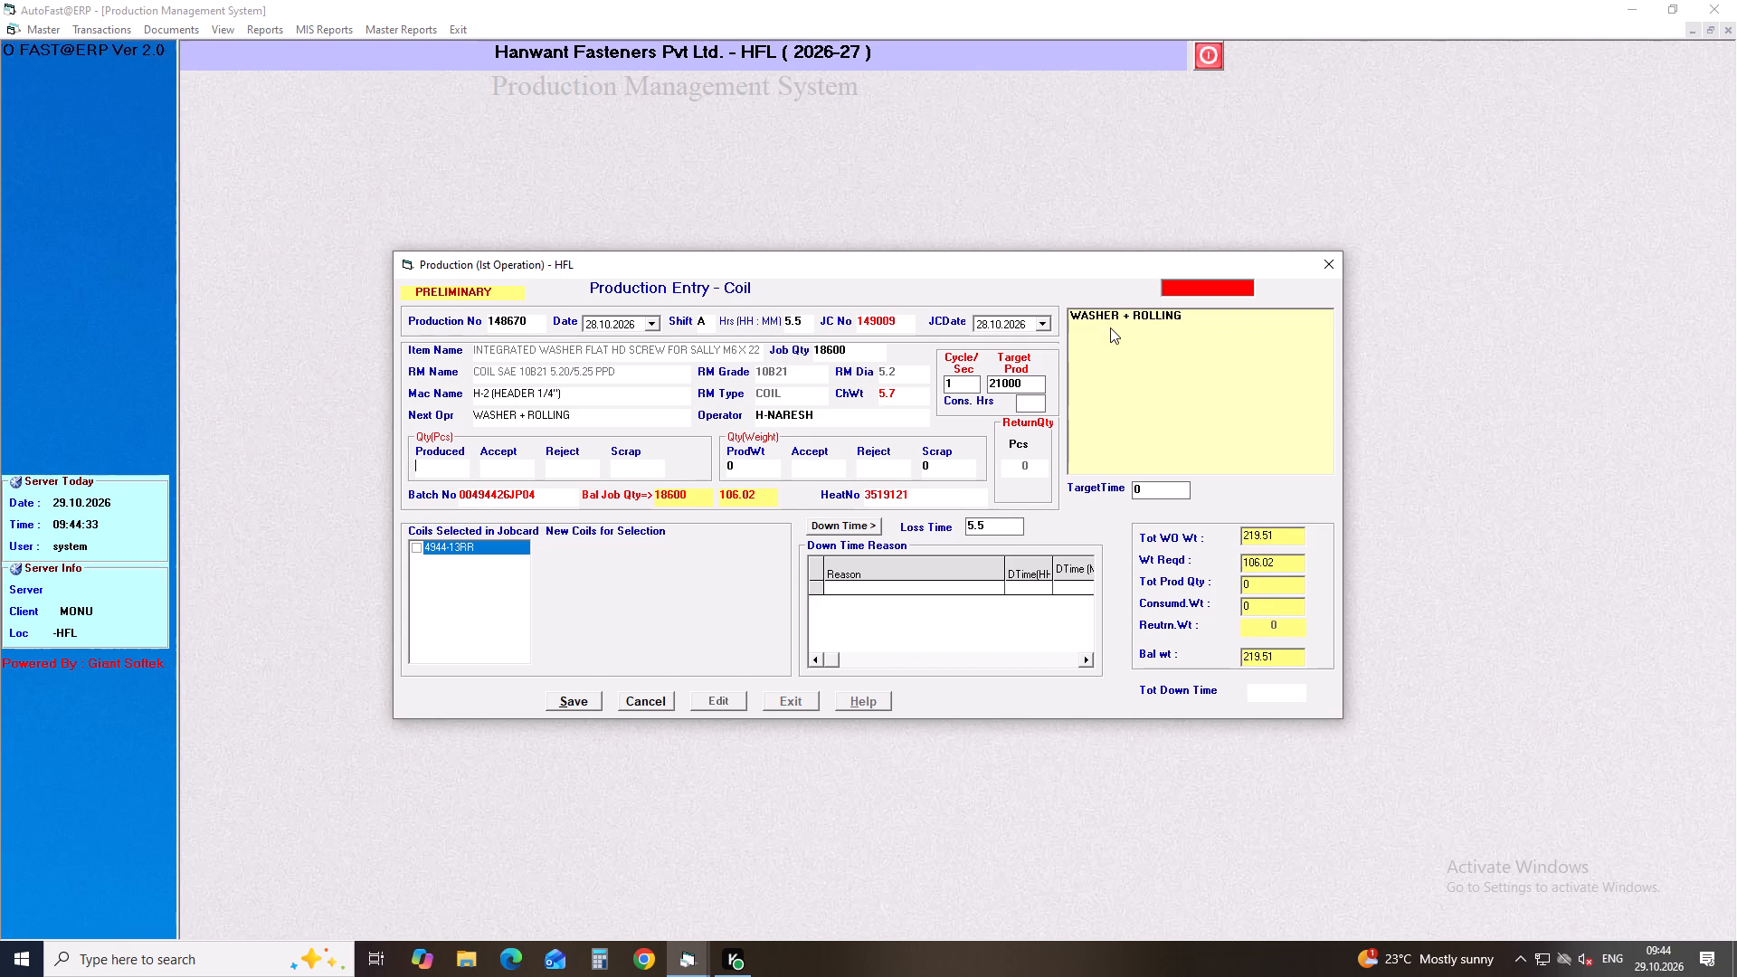
Enter a produced quantity of 18600 pcs, mark coil 4944-13RR as used and save the entry.
{"action": "key", "text": "1"}
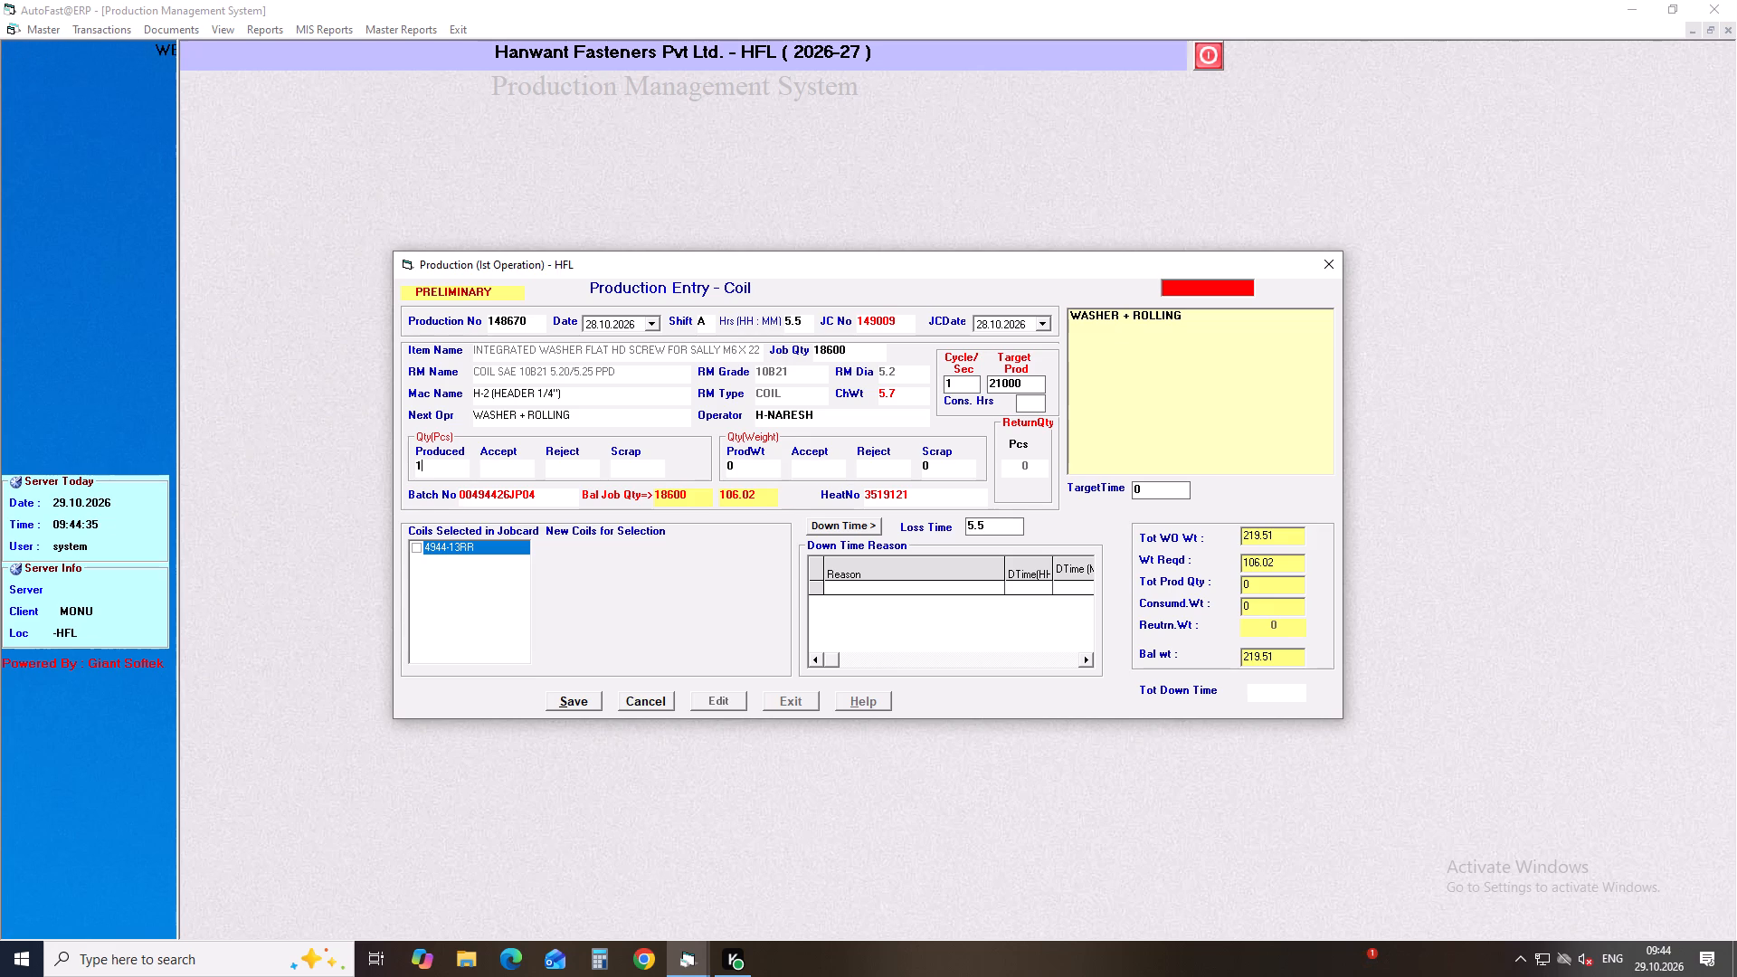
{"action": "type", "text": "8600"}
{"action": "key", "text": "Return"}
{"action": "key", "text": "Return"}
{"action": "key", "text": "Return"}
{"action": "key", "text": "Return"}
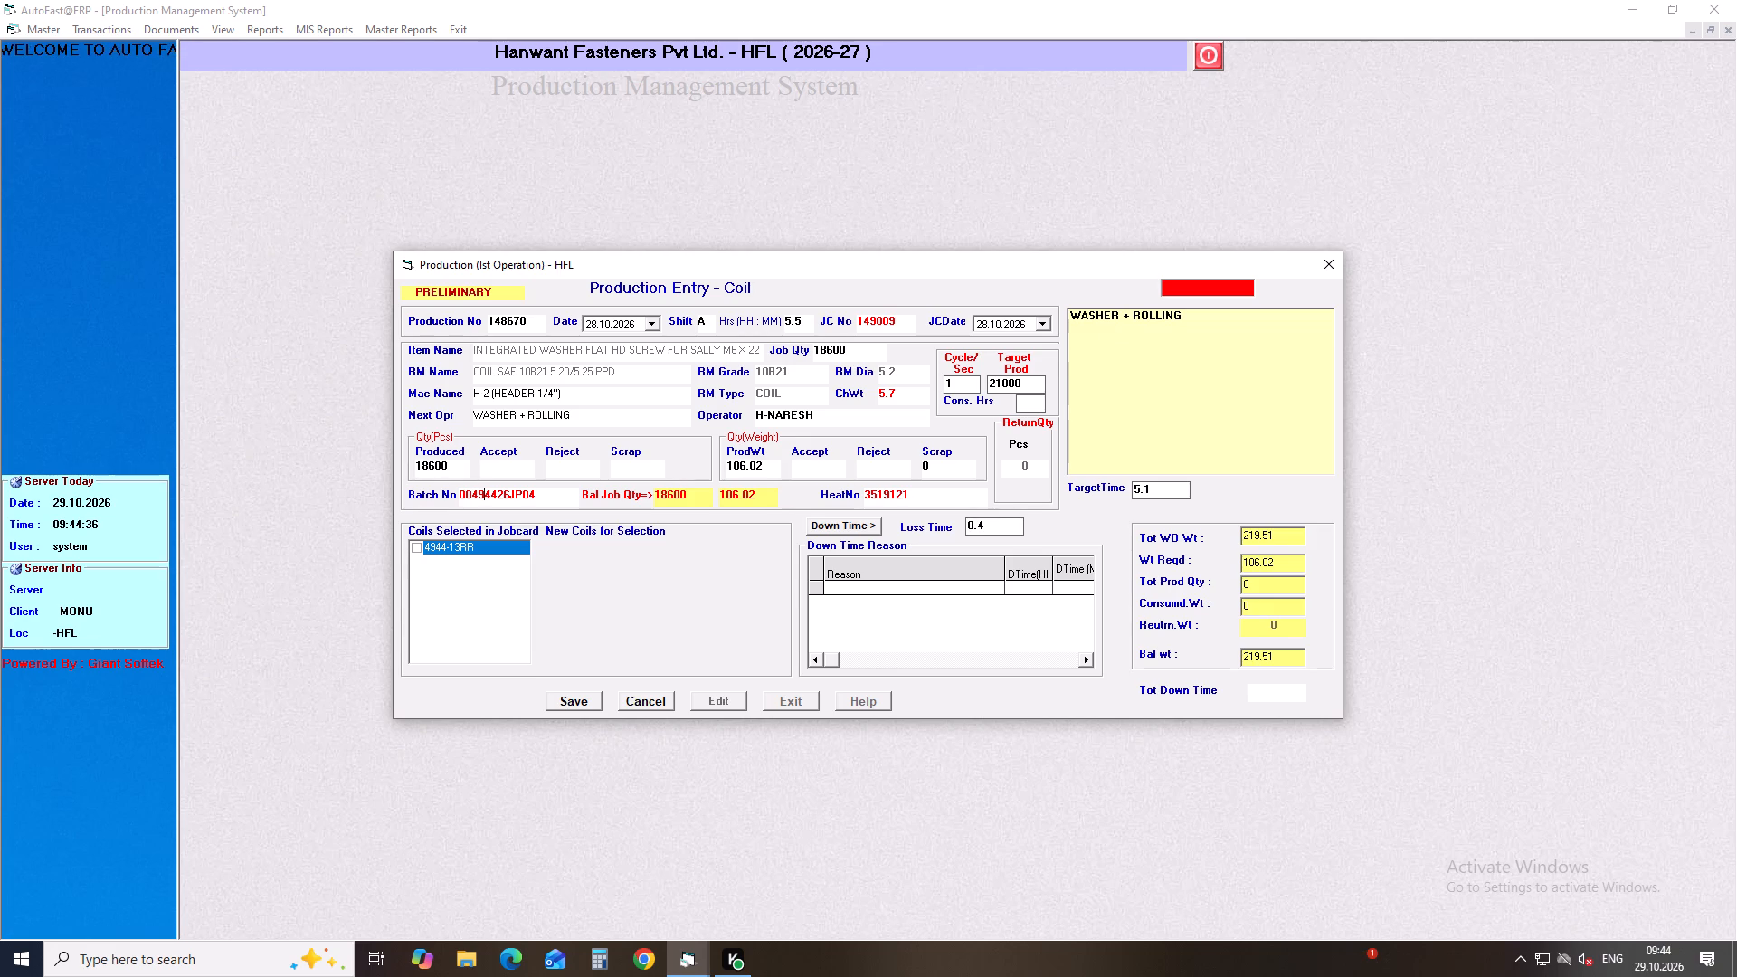
{"action": "left_click", "coordinate": [424, 552]}
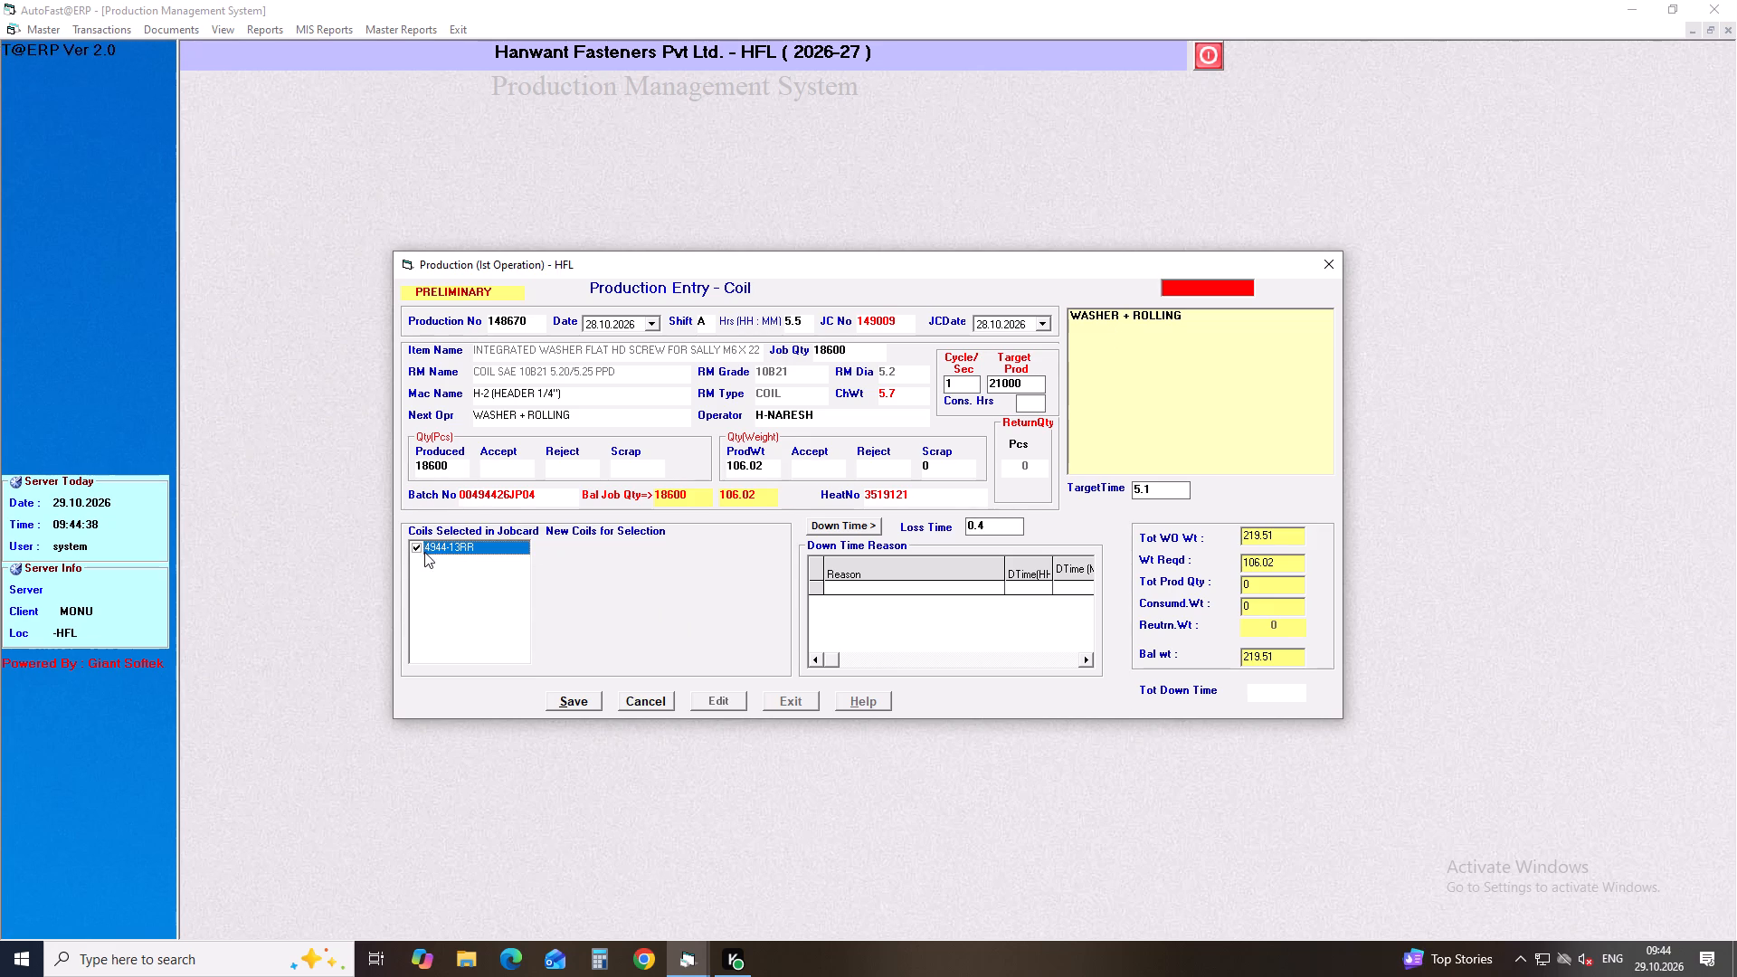
{"action": "left_click", "coordinate": [591, 703]}
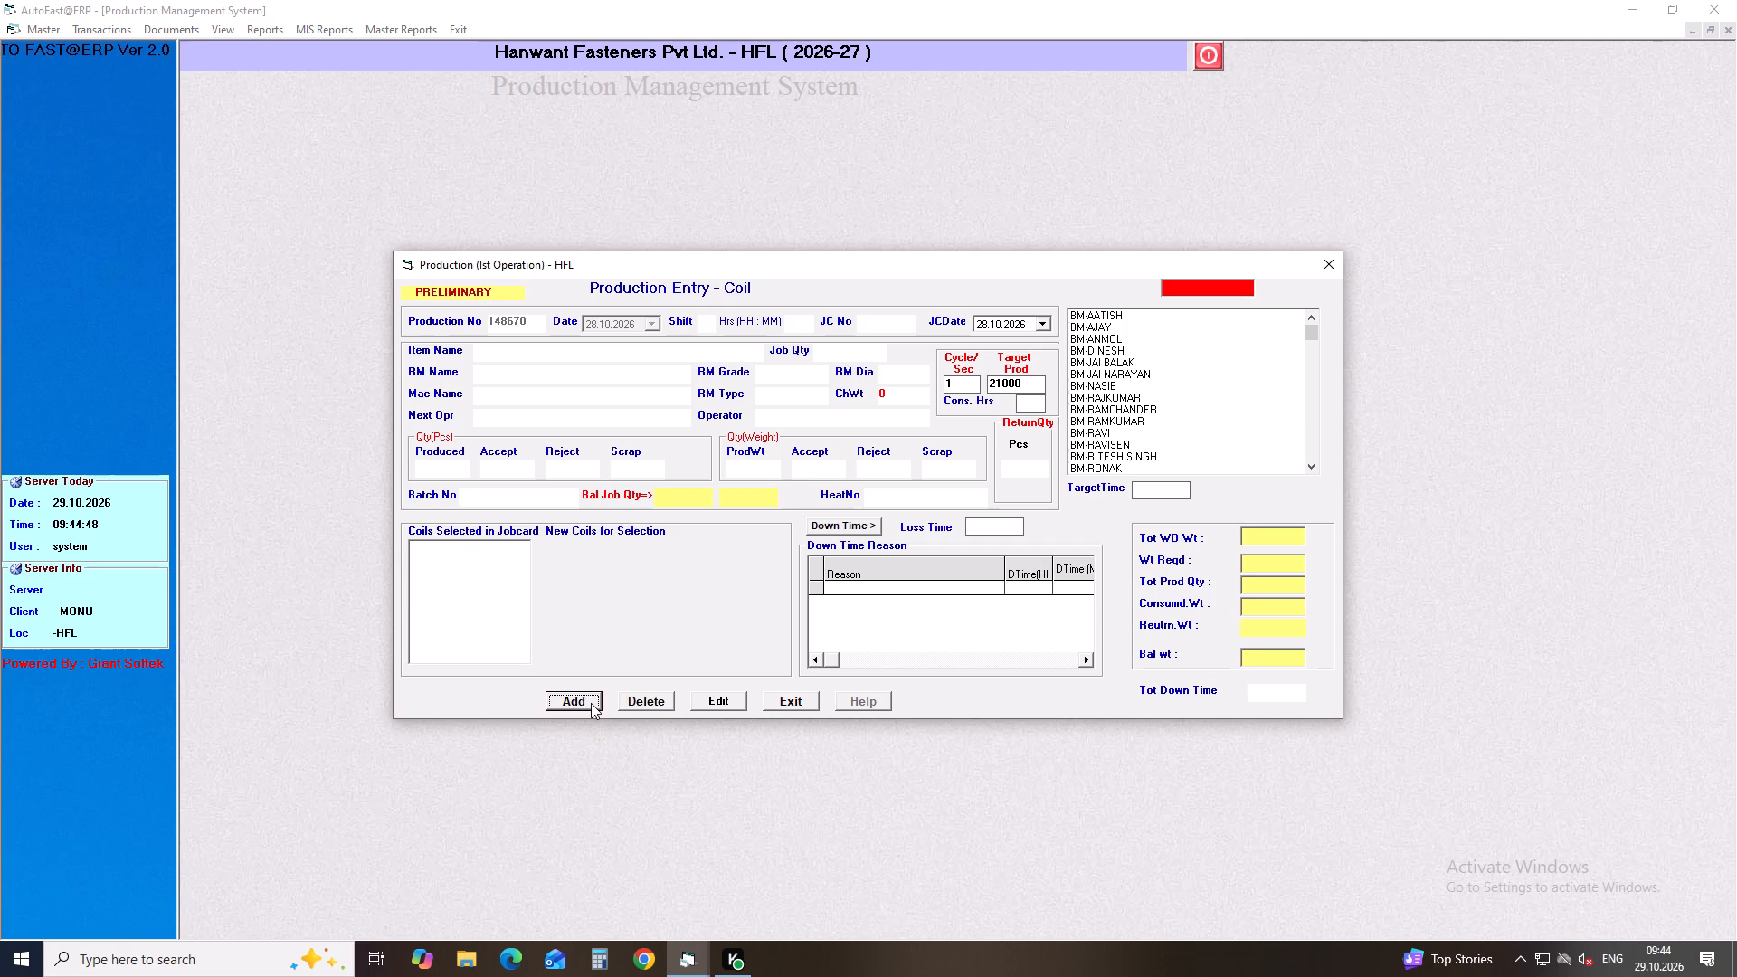
Add another preliminary coil production entry dated 28.10.2026 for shift A with 4.5 hours.
{"action": "key", "text": "Return"}
{"action": "key", "text": "Return"}
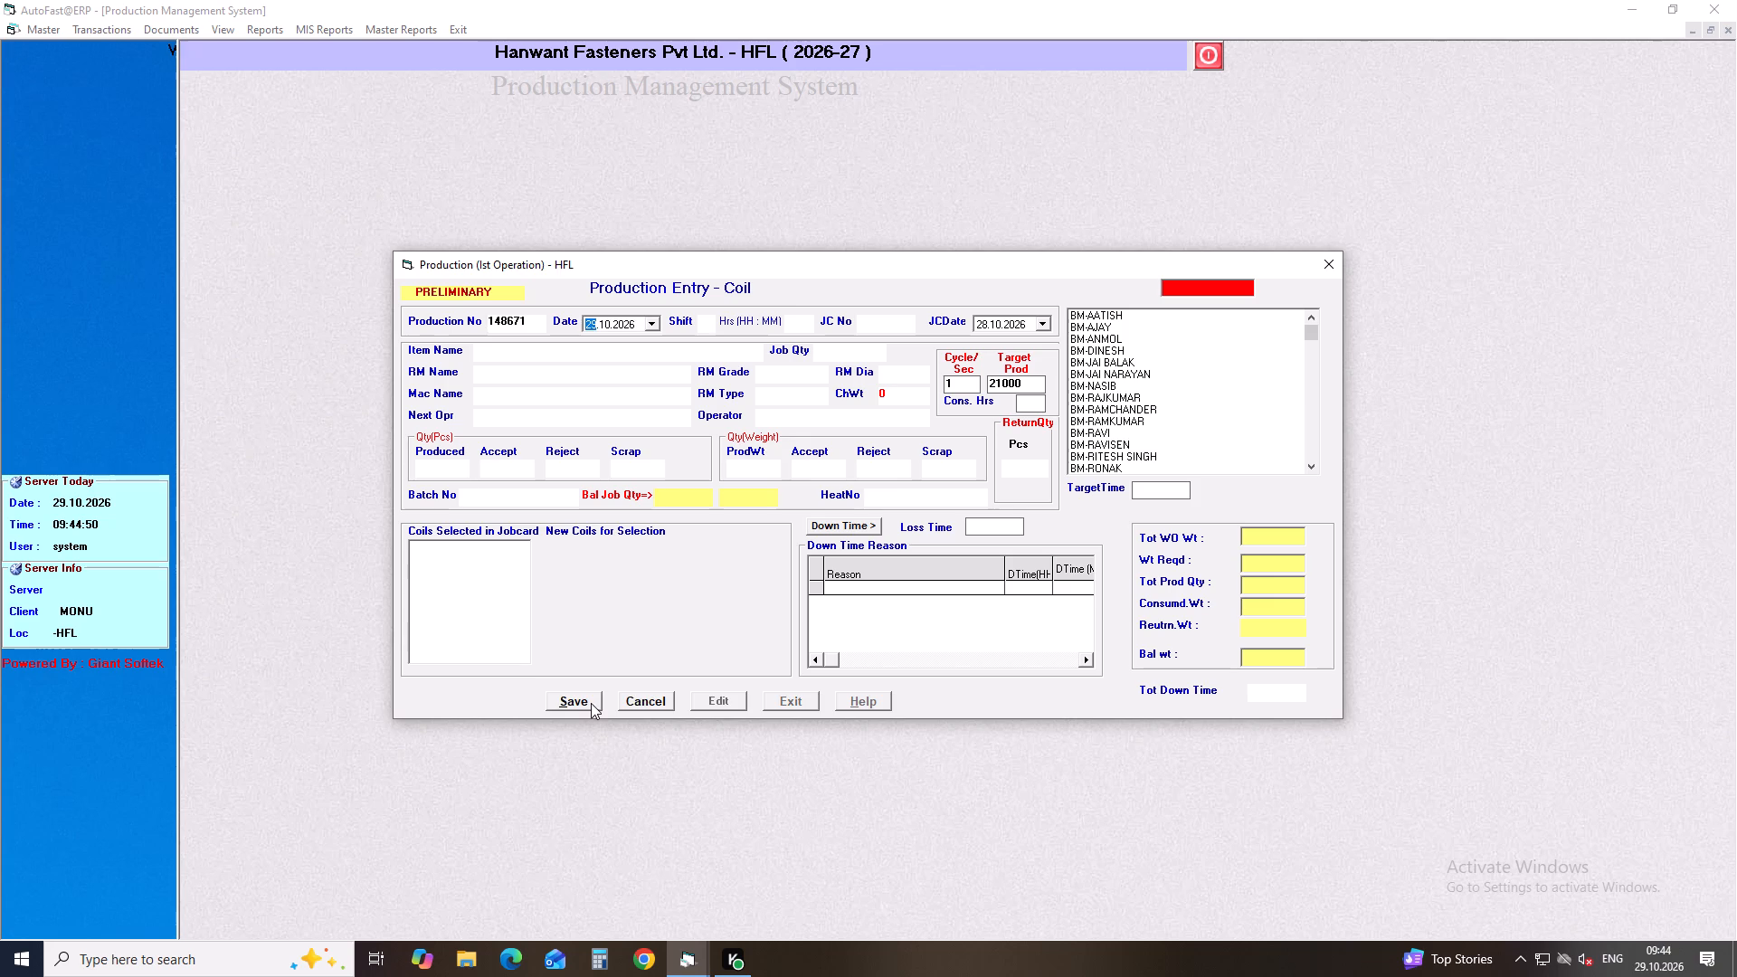
{"action": "key", "text": "Down"}
{"action": "key", "text": "Return"}
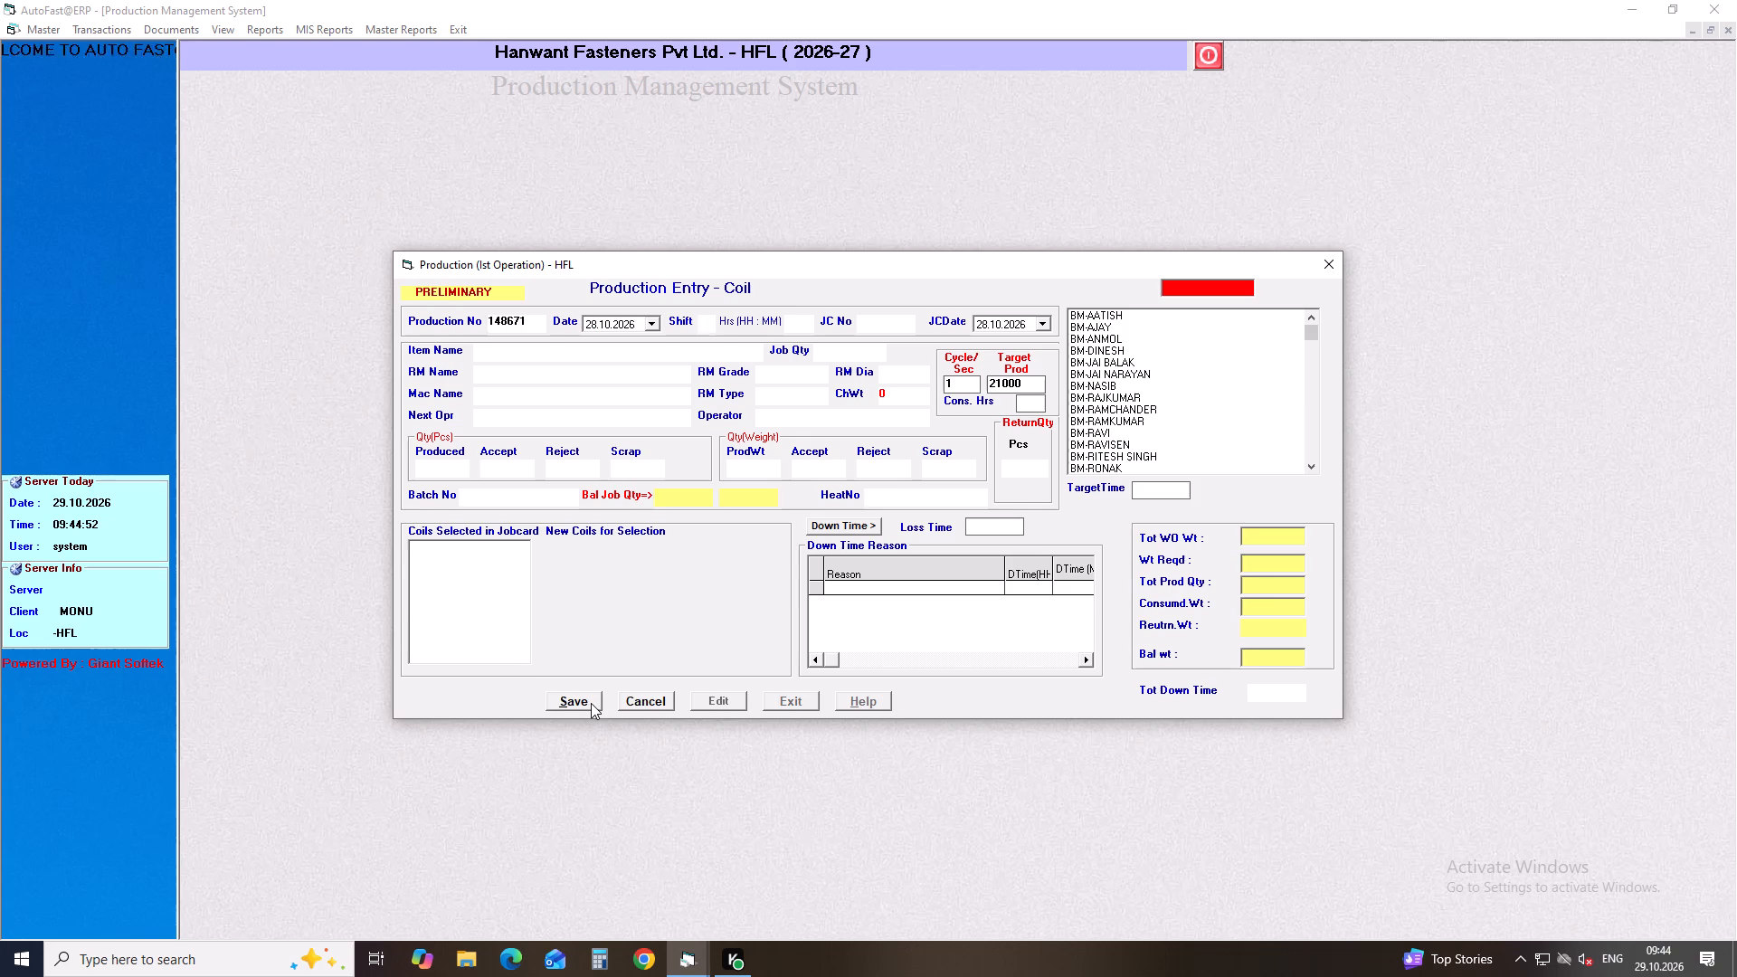
{"action": "key", "text": "a"}
{"action": "key", "text": "Return"}
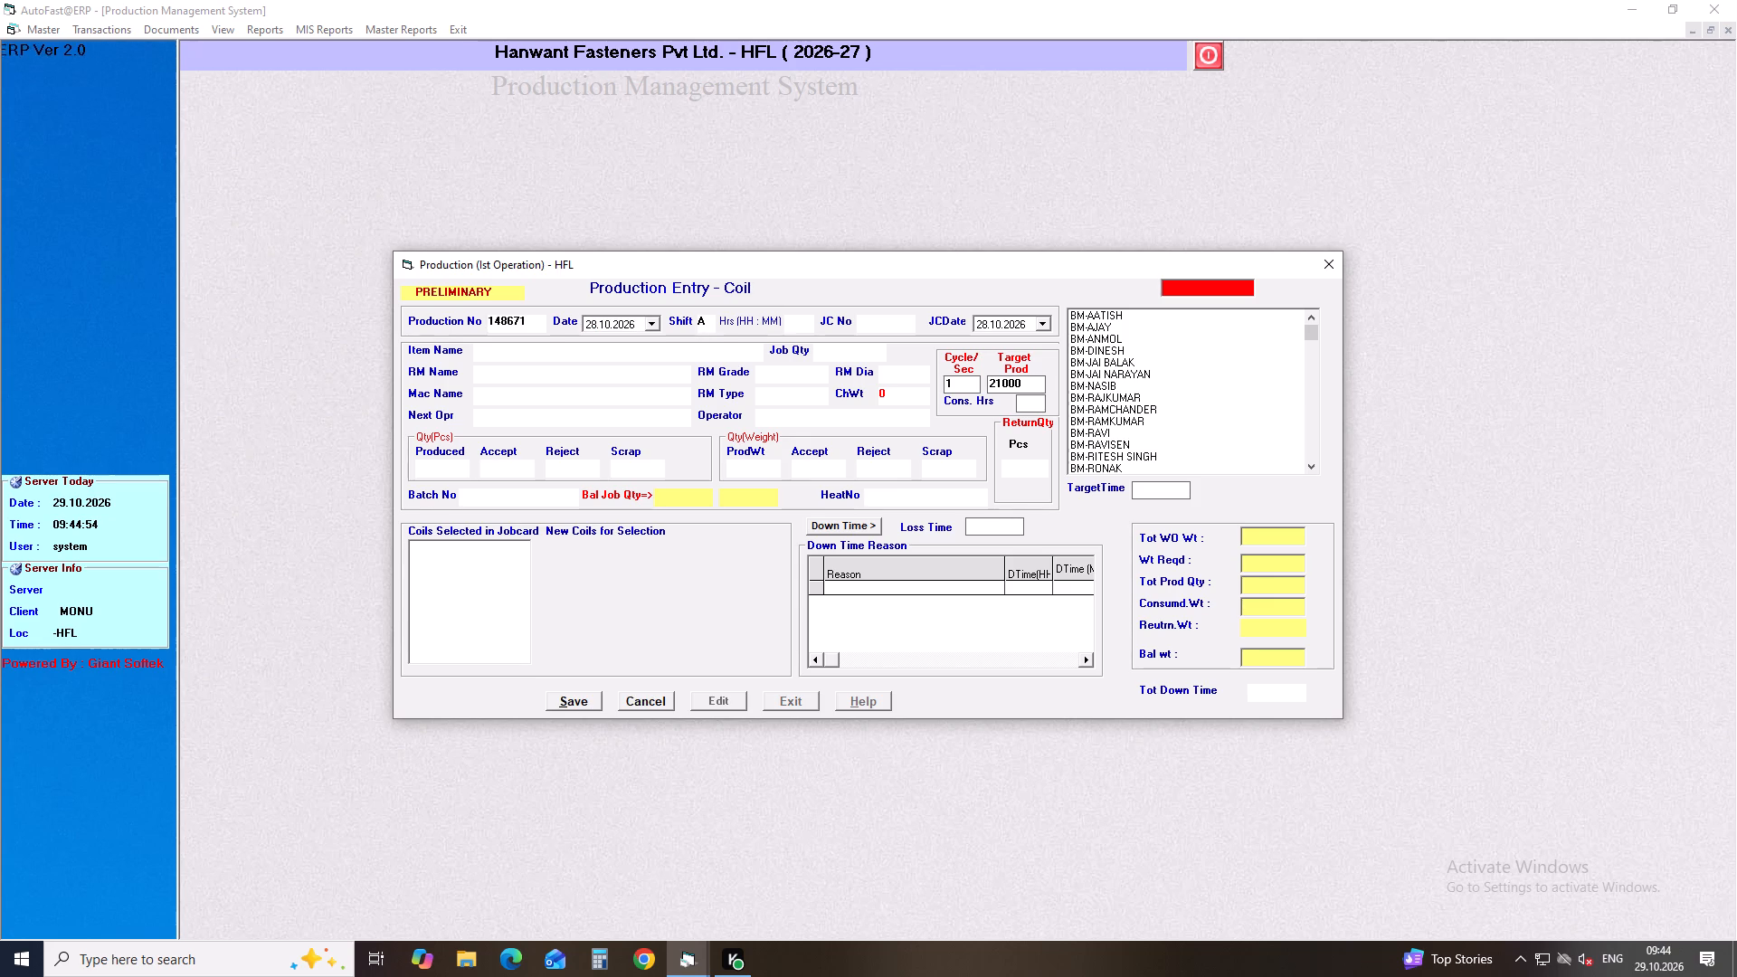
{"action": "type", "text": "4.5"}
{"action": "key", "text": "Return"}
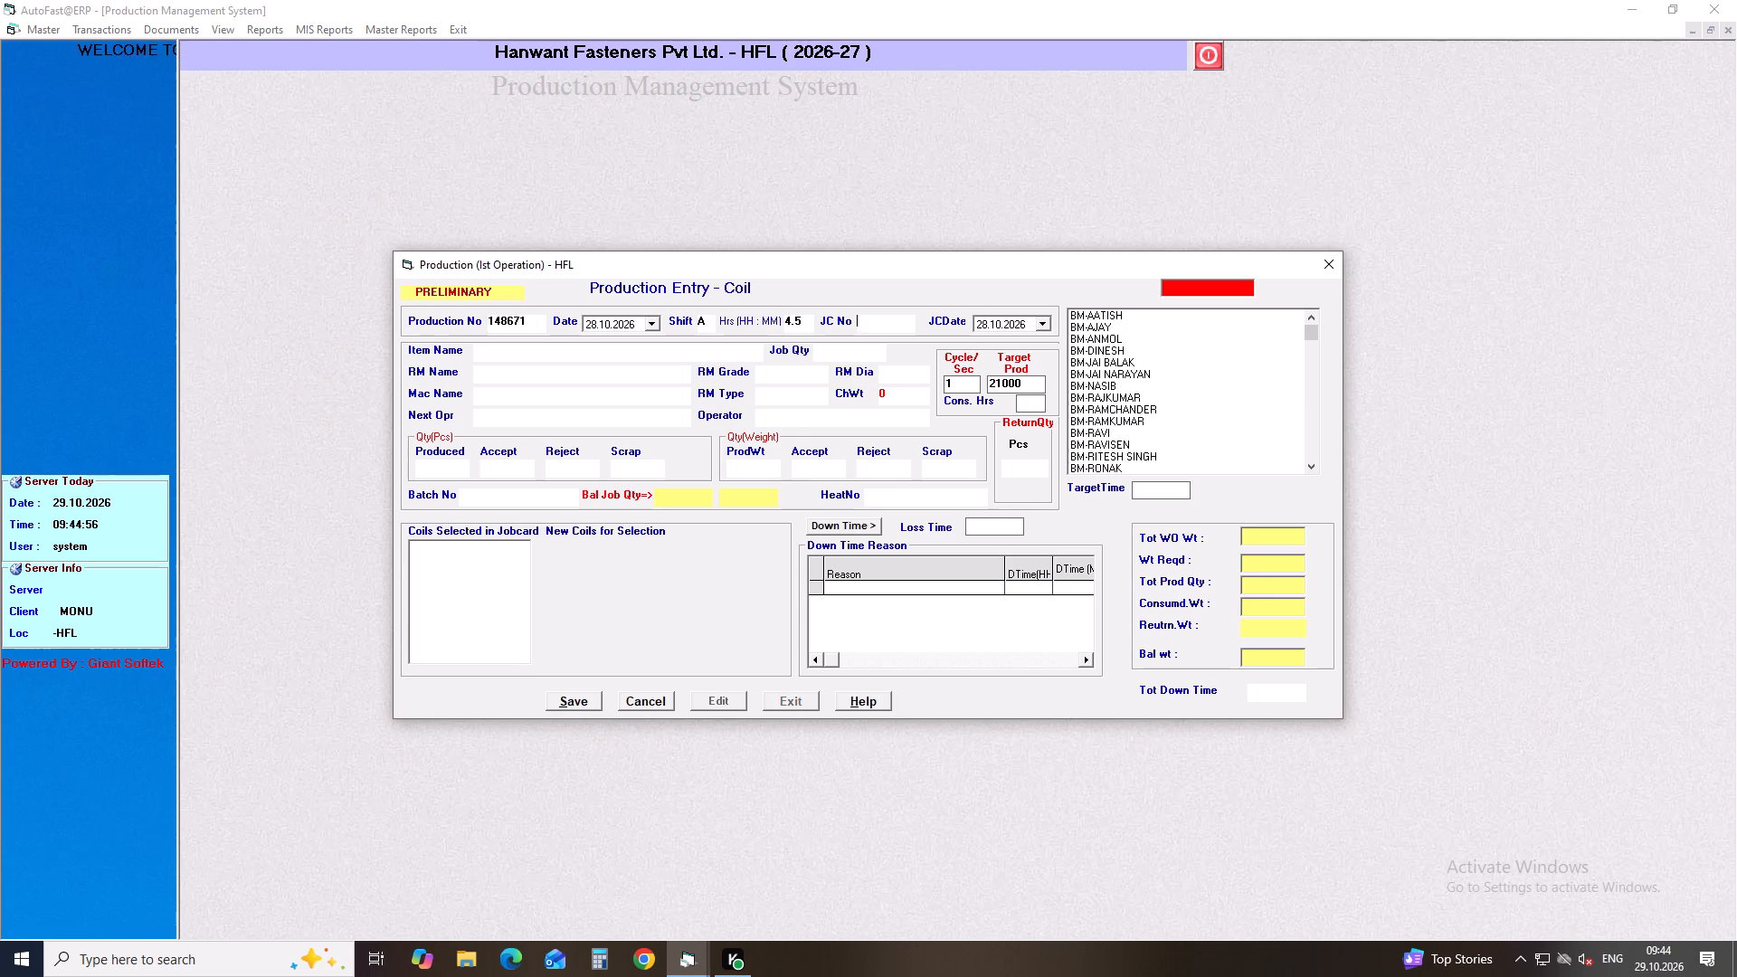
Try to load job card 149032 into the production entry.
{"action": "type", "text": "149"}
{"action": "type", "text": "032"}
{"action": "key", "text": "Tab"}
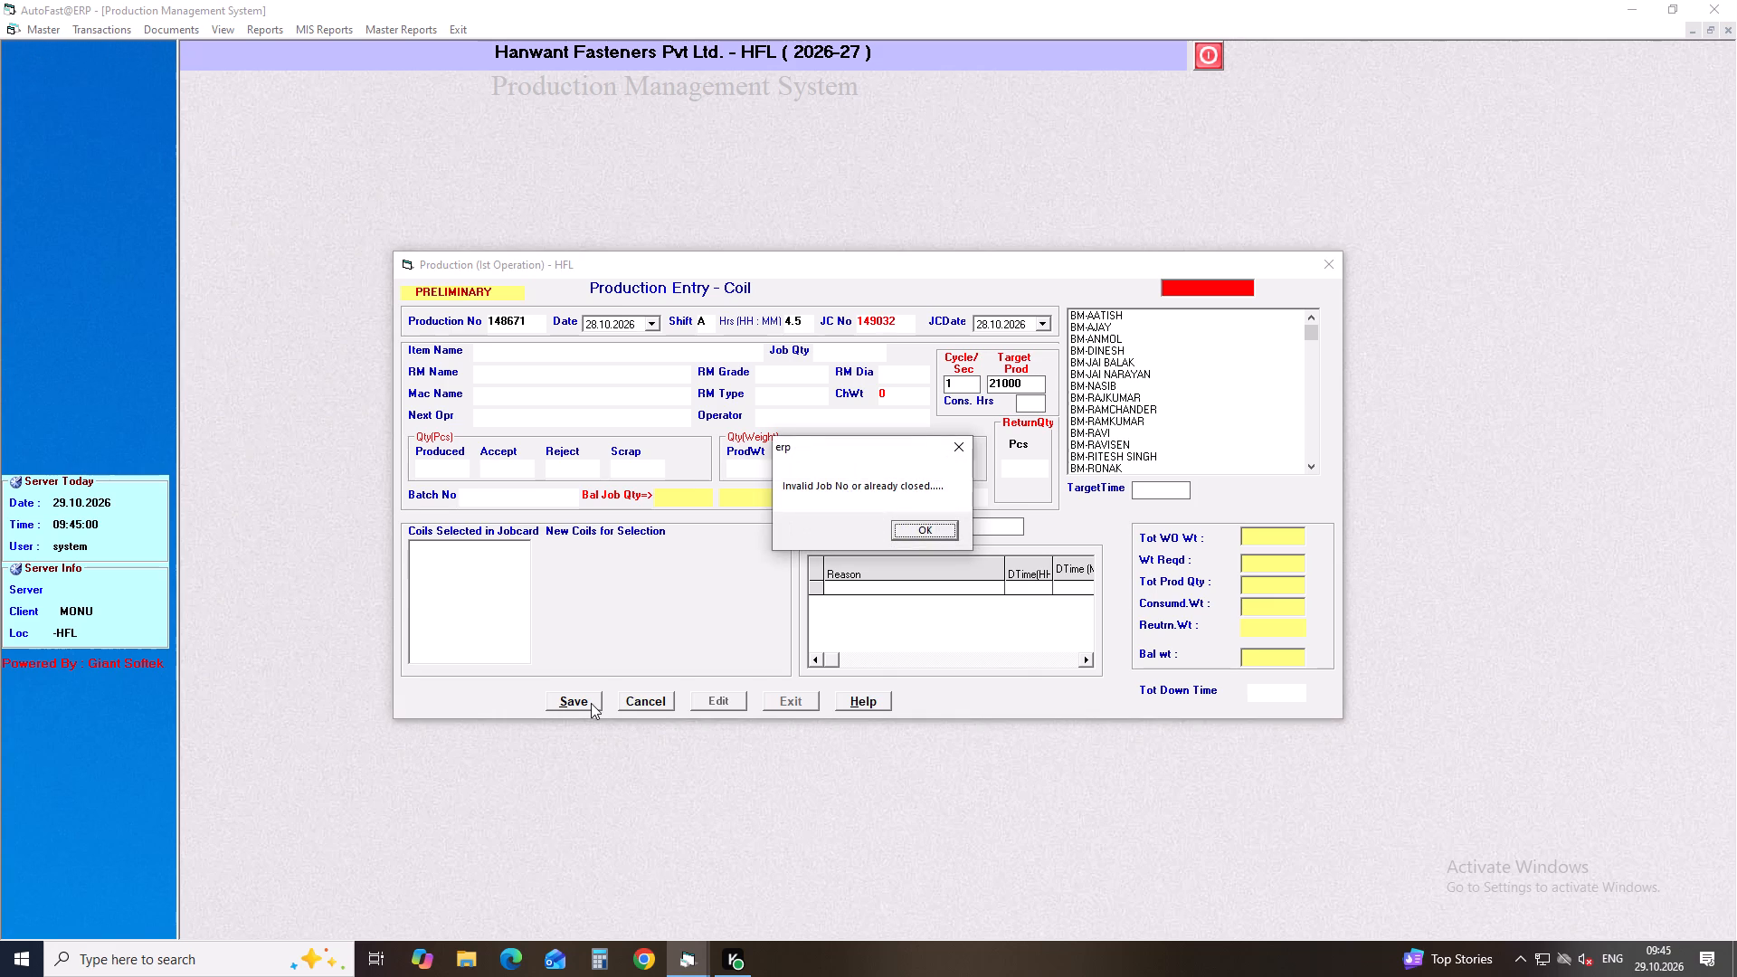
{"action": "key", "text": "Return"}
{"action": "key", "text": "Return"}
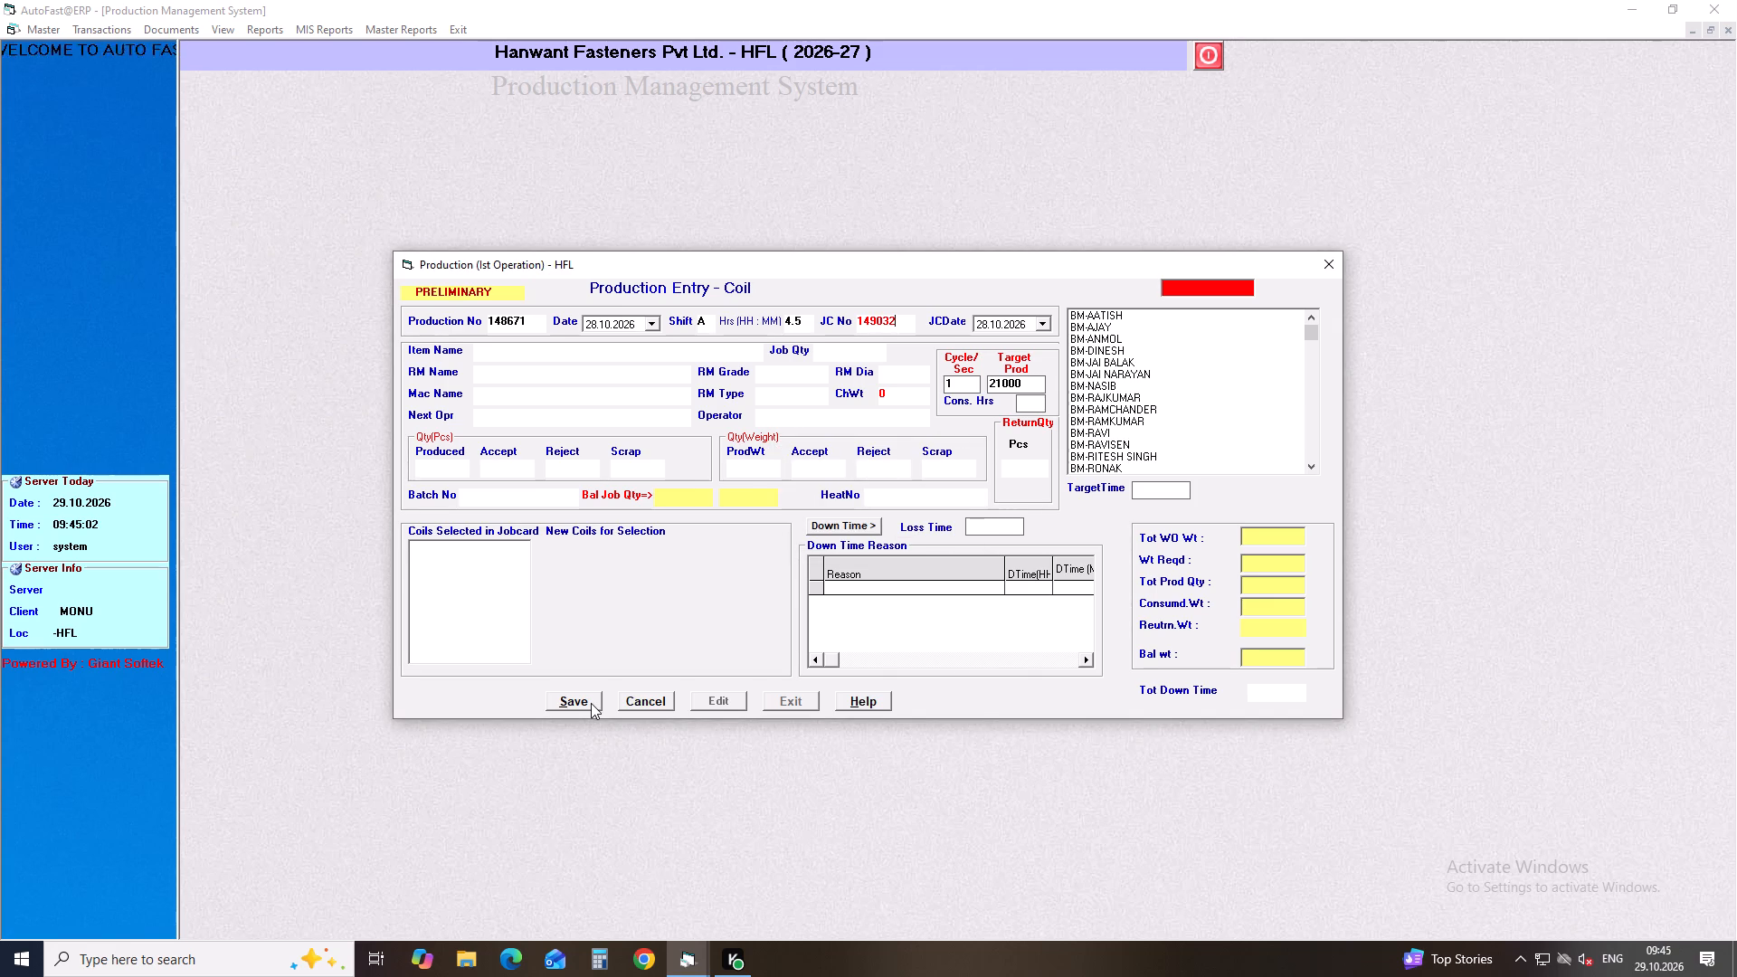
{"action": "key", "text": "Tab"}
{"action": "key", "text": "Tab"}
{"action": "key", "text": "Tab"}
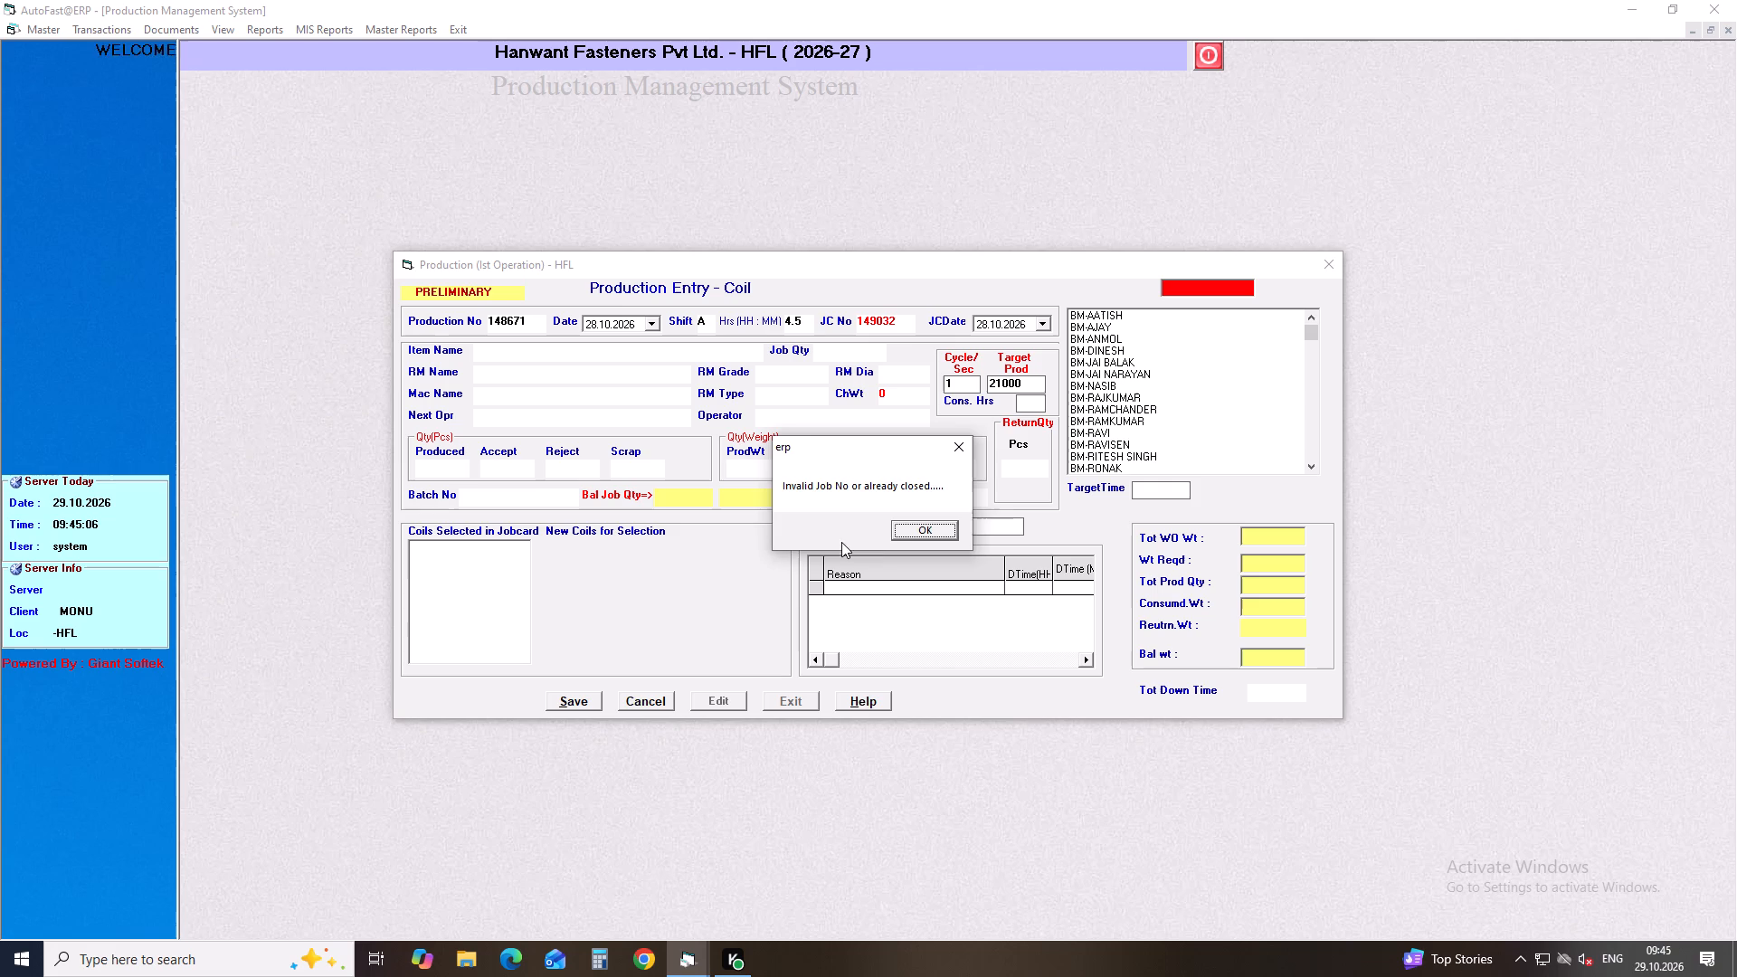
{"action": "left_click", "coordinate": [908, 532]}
Change the job card number to 149031 and load it, keeping machine H-3 (HEADER 5/8") and ROLLING as the following operation.
{"action": "key", "text": "BackSpace"}
{"action": "key", "text": "1"}
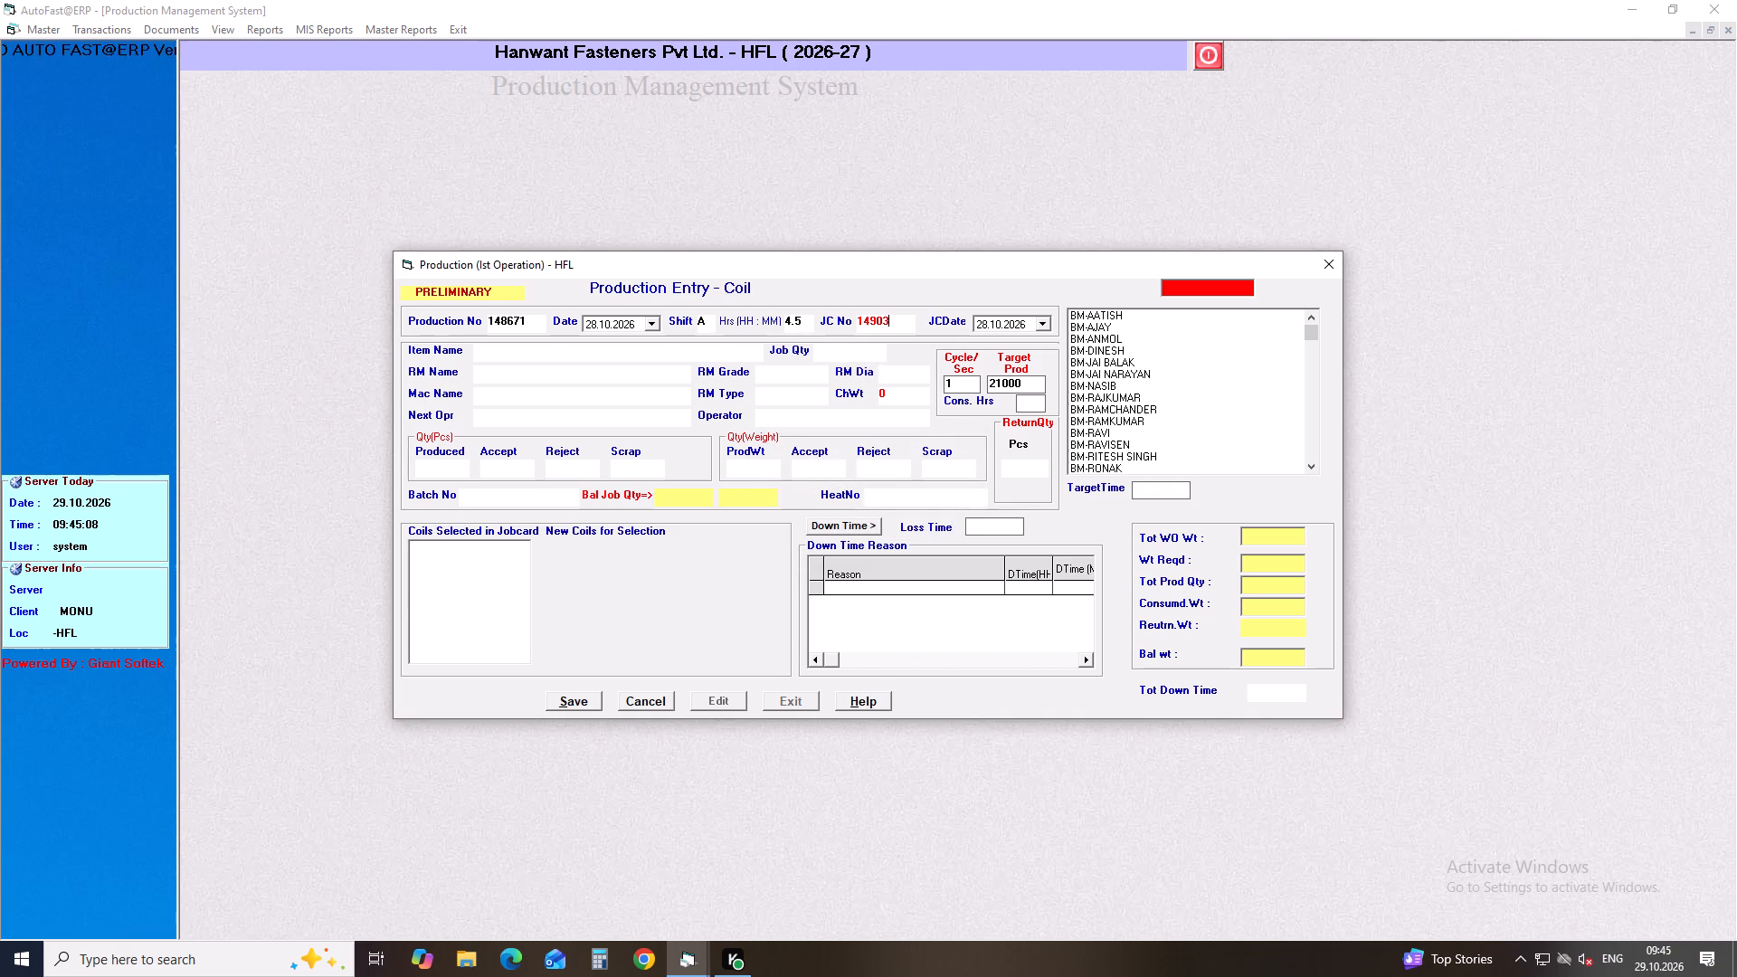
{"action": "key", "text": "Tab"}
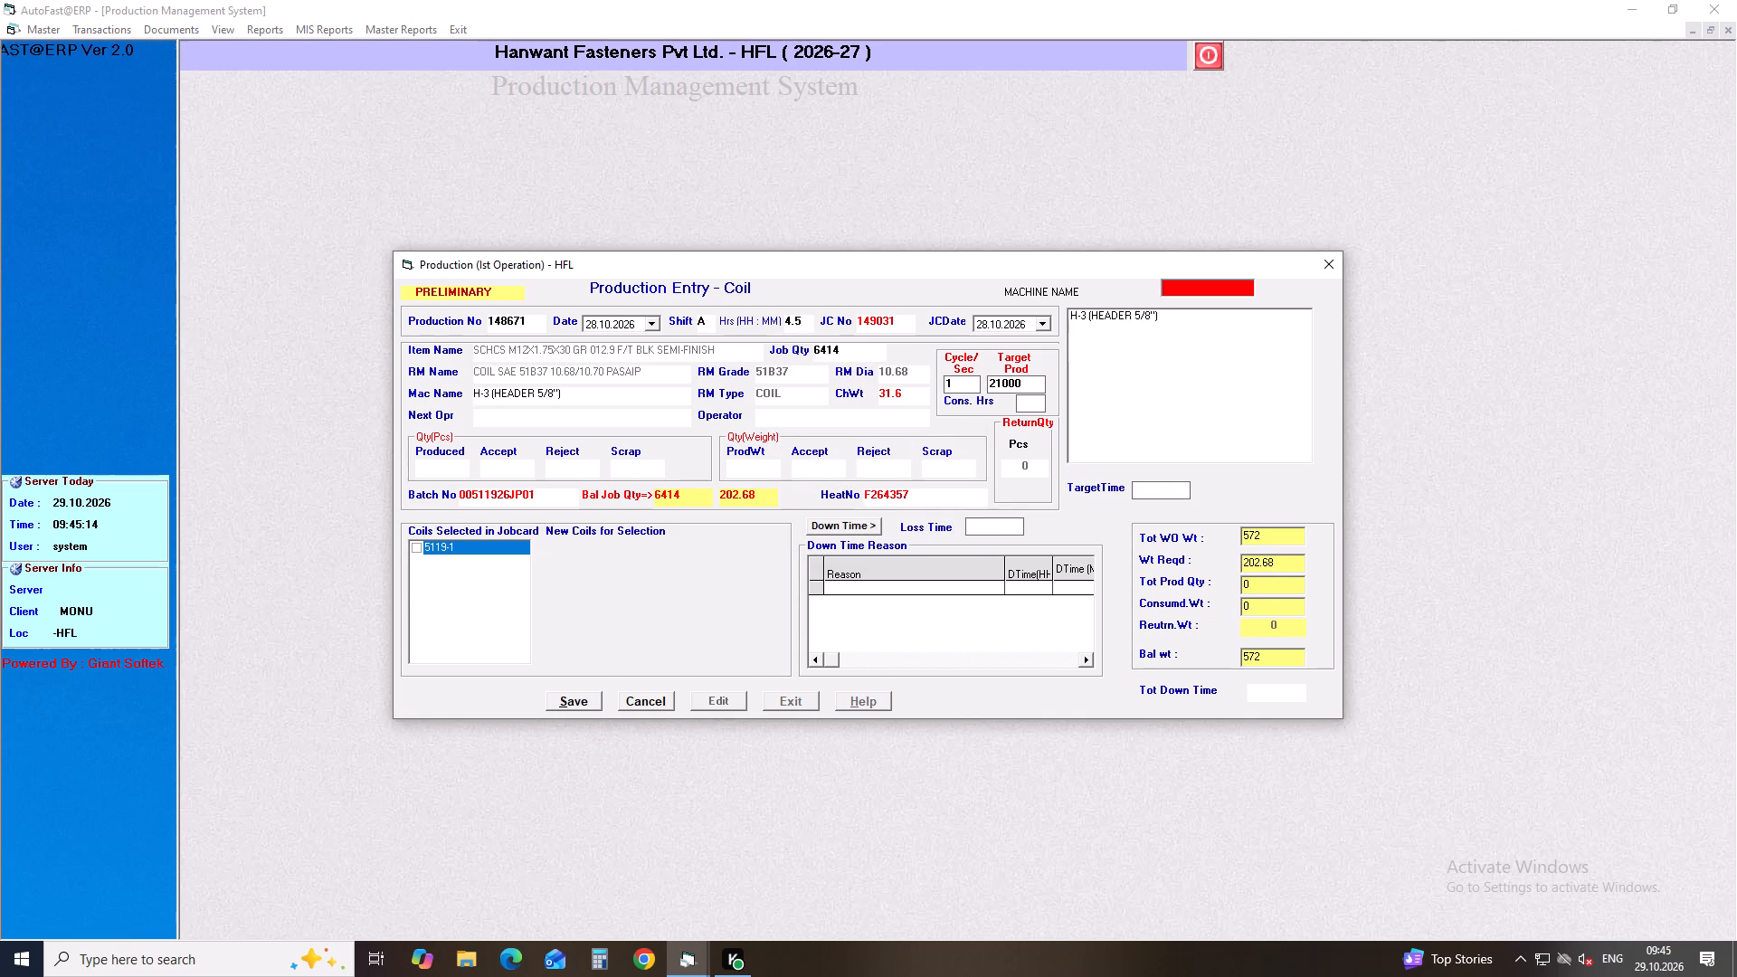
{"action": "key", "text": "Return"}
{"action": "key", "text": "Return"}
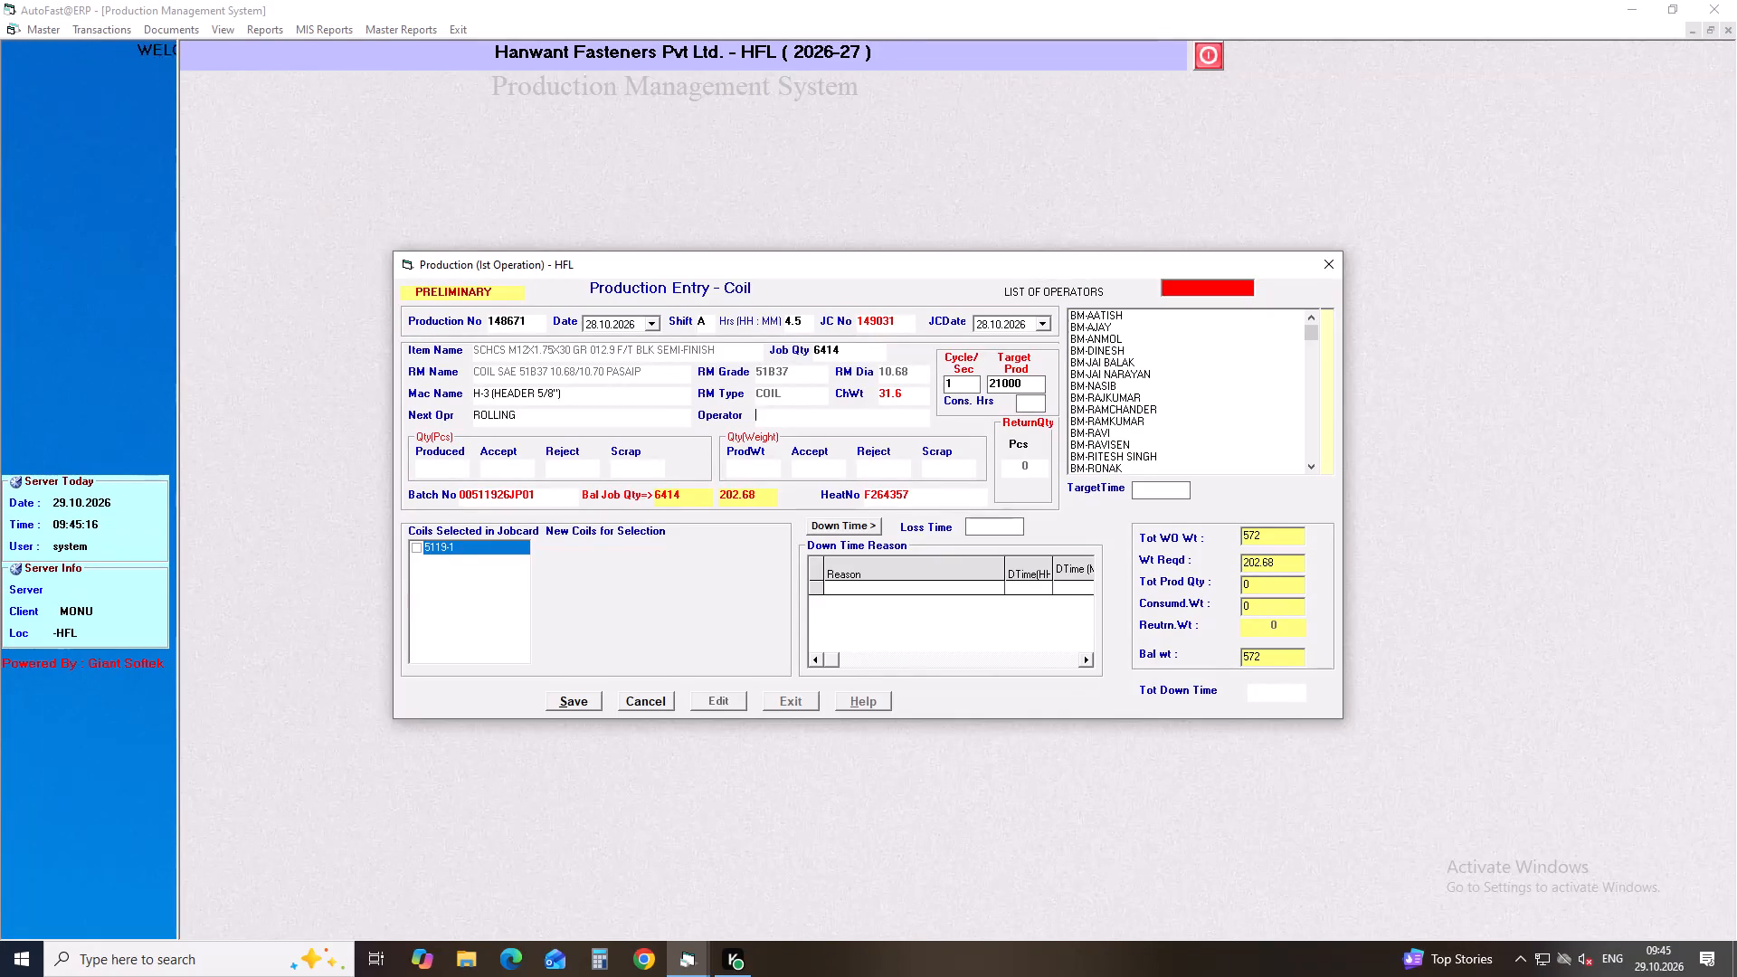
Filter the operators by H-KRI and assign the first match to job card 149031.
{"action": "type", "text": "H-"}
{"action": "type", "text": "KRI"}
{"action": "key", "text": "Left"}
{"action": "key", "text": "Left"}
{"action": "key", "text": "Left"}
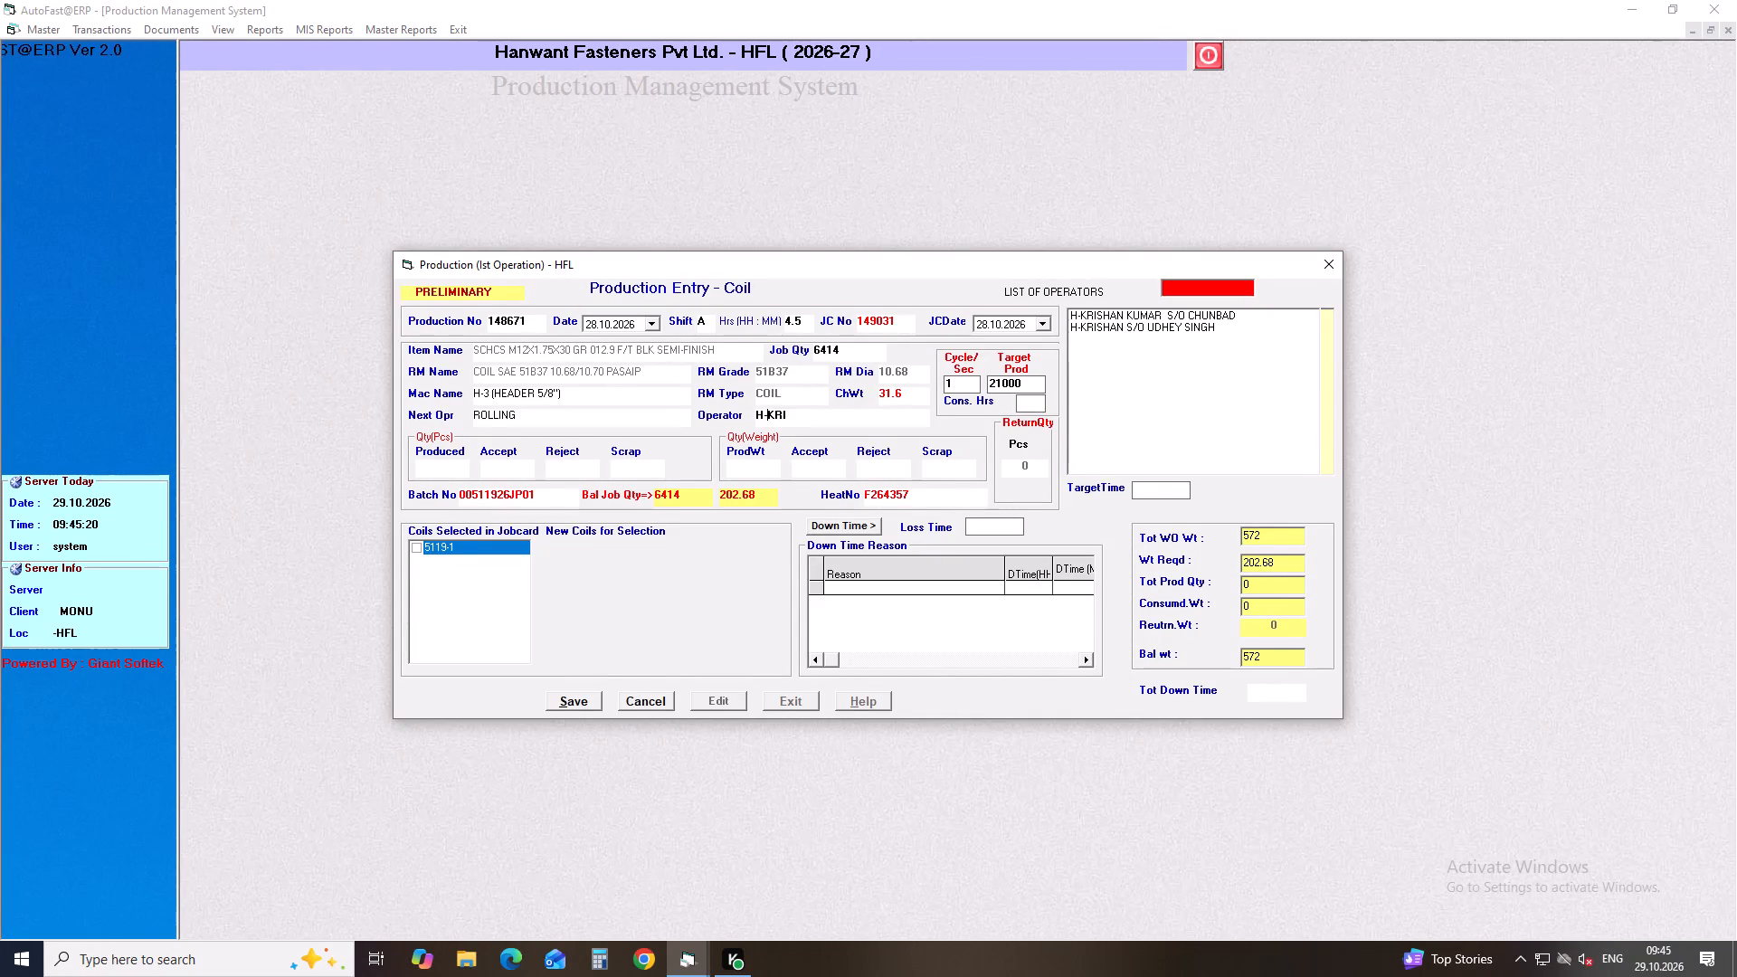
{"action": "key", "text": "Down"}
{"action": "key", "text": "Down"}
{"action": "key", "text": "Return"}
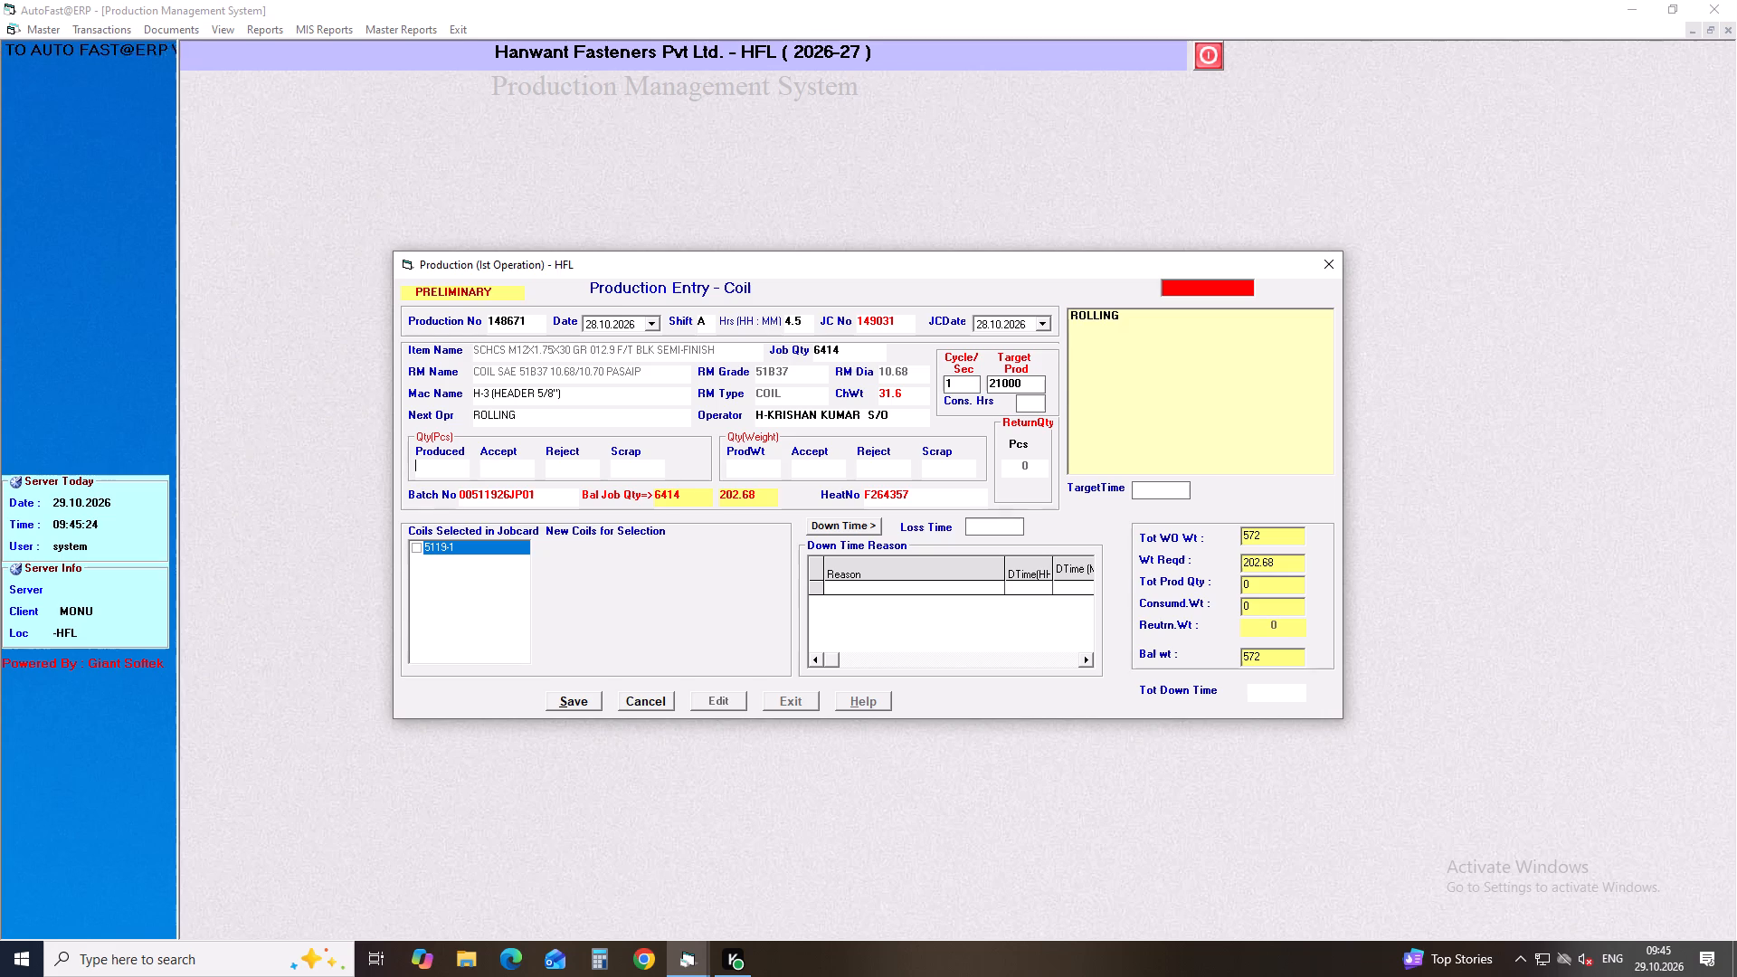
Enter a produced quantity of 6414 pcs, mark coil 5119-1 as used and save the entry.
{"action": "type", "text": "6414"}
{"action": "key", "text": "Return"}
{"action": "key", "text": "Return"}
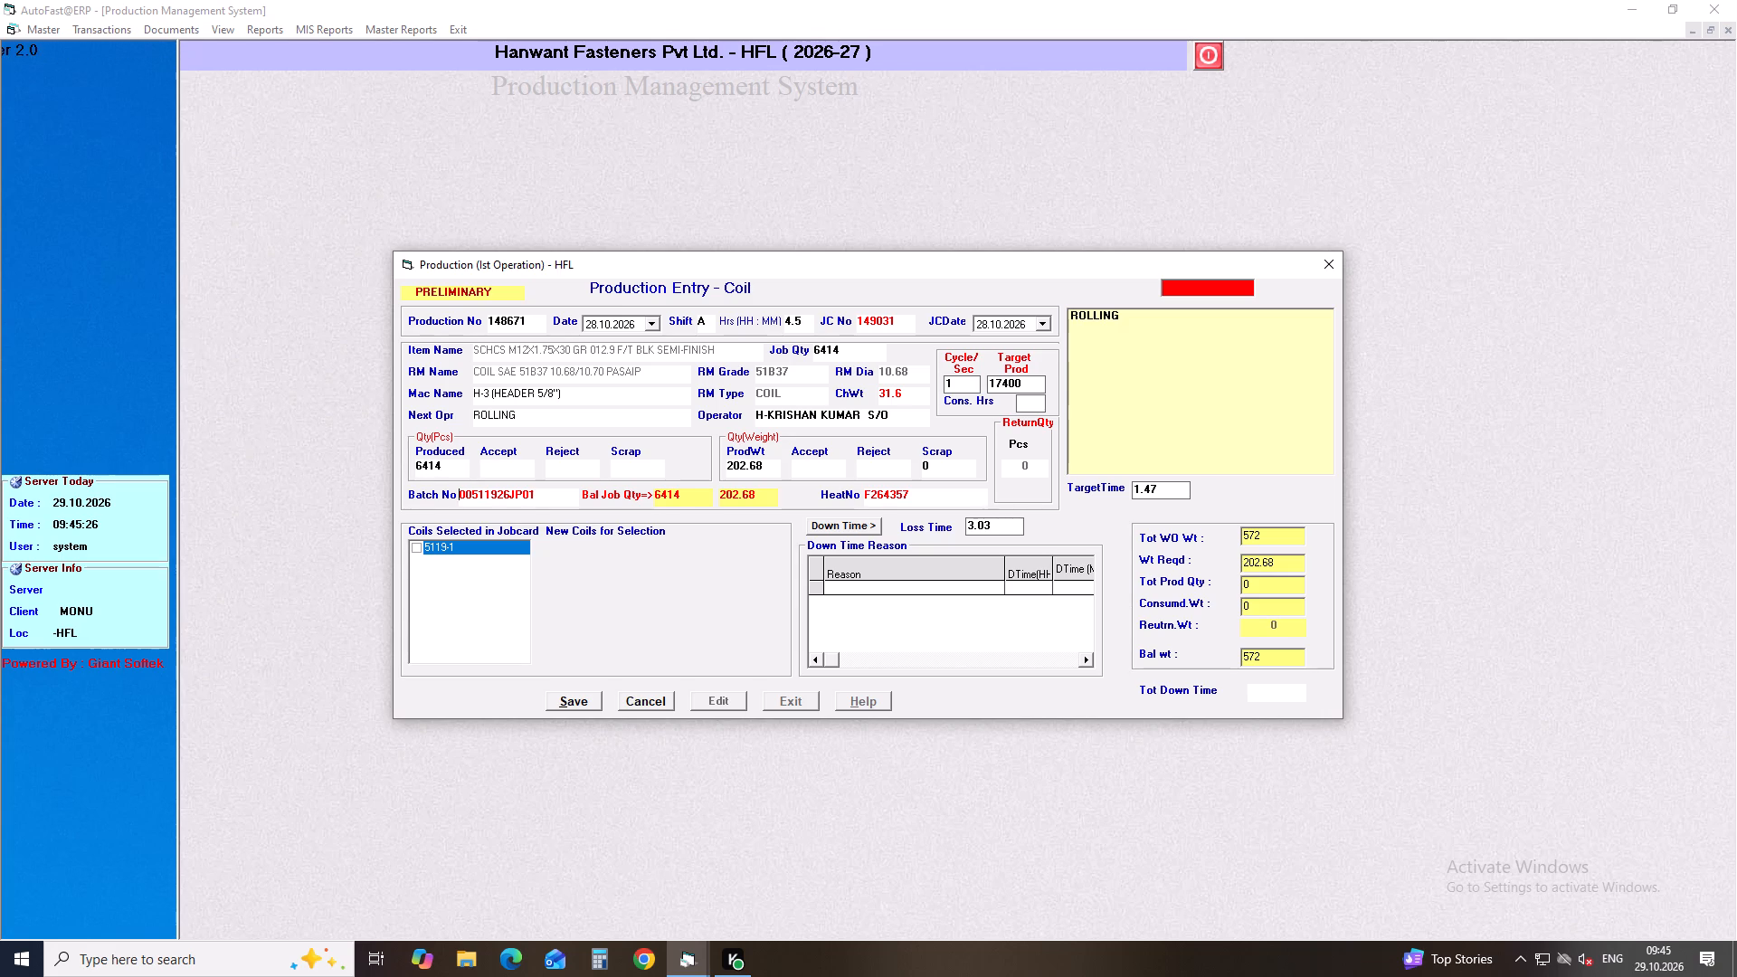
{"action": "key", "text": "Return"}
{"action": "key", "text": "Return"}
{"action": "left_click", "coordinate": [418, 548]}
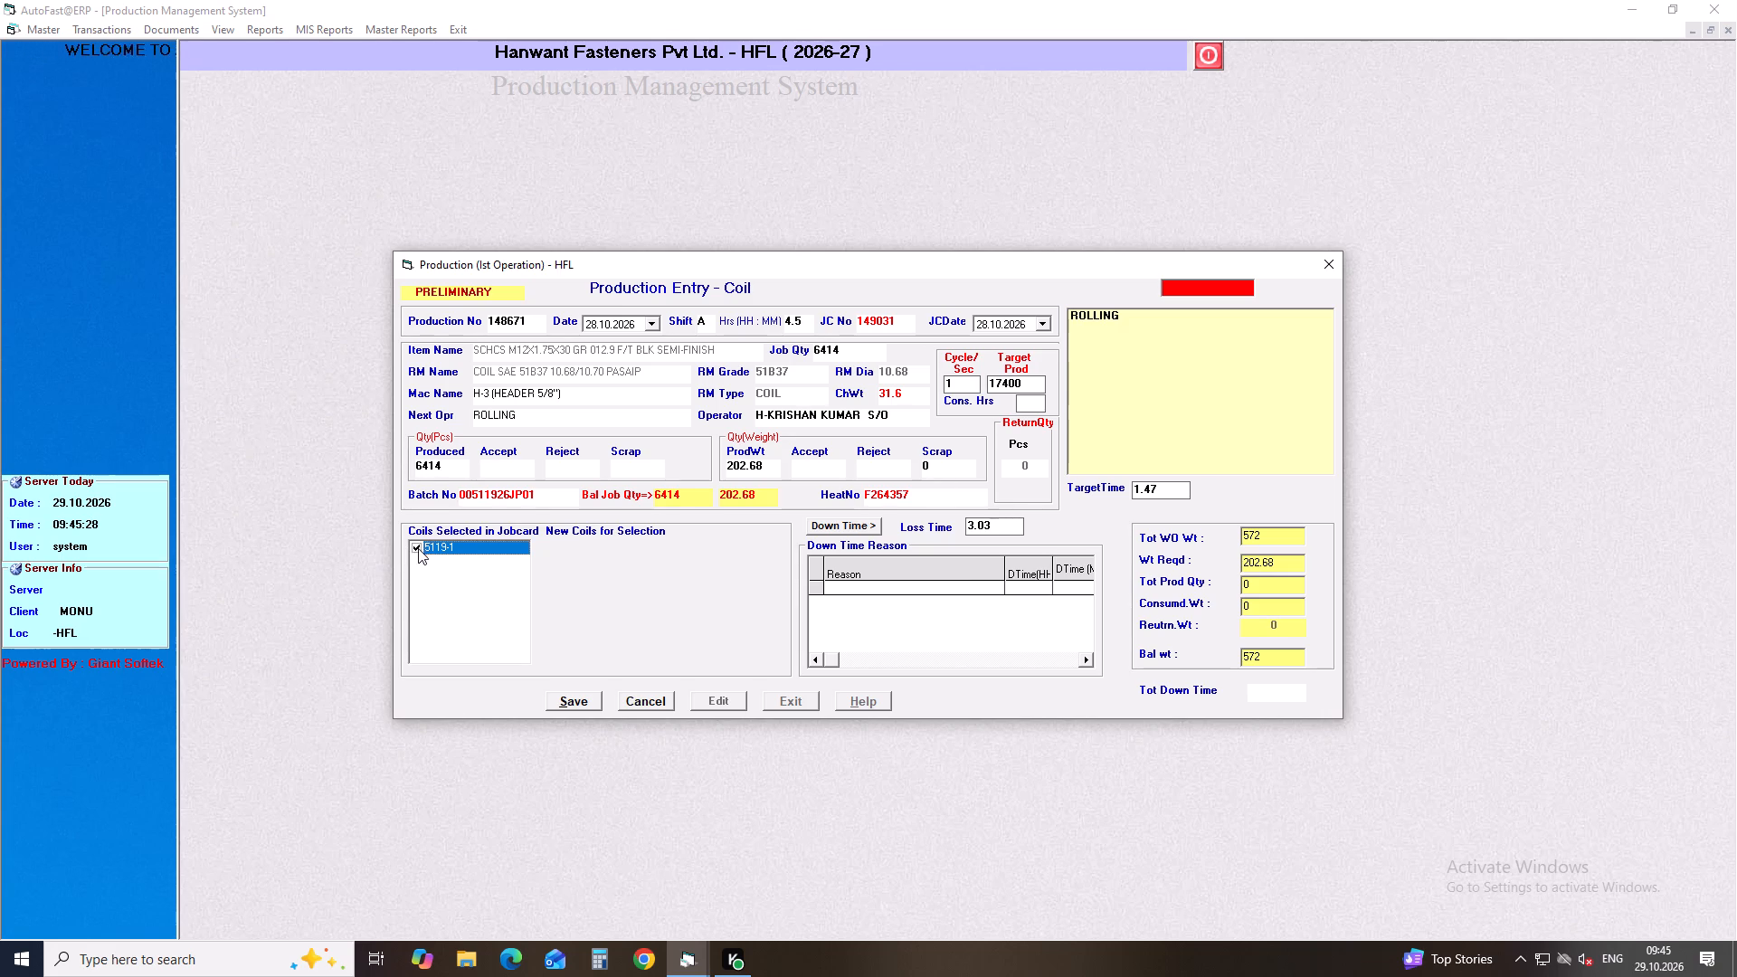
{"action": "left_click", "coordinate": [565, 697]}
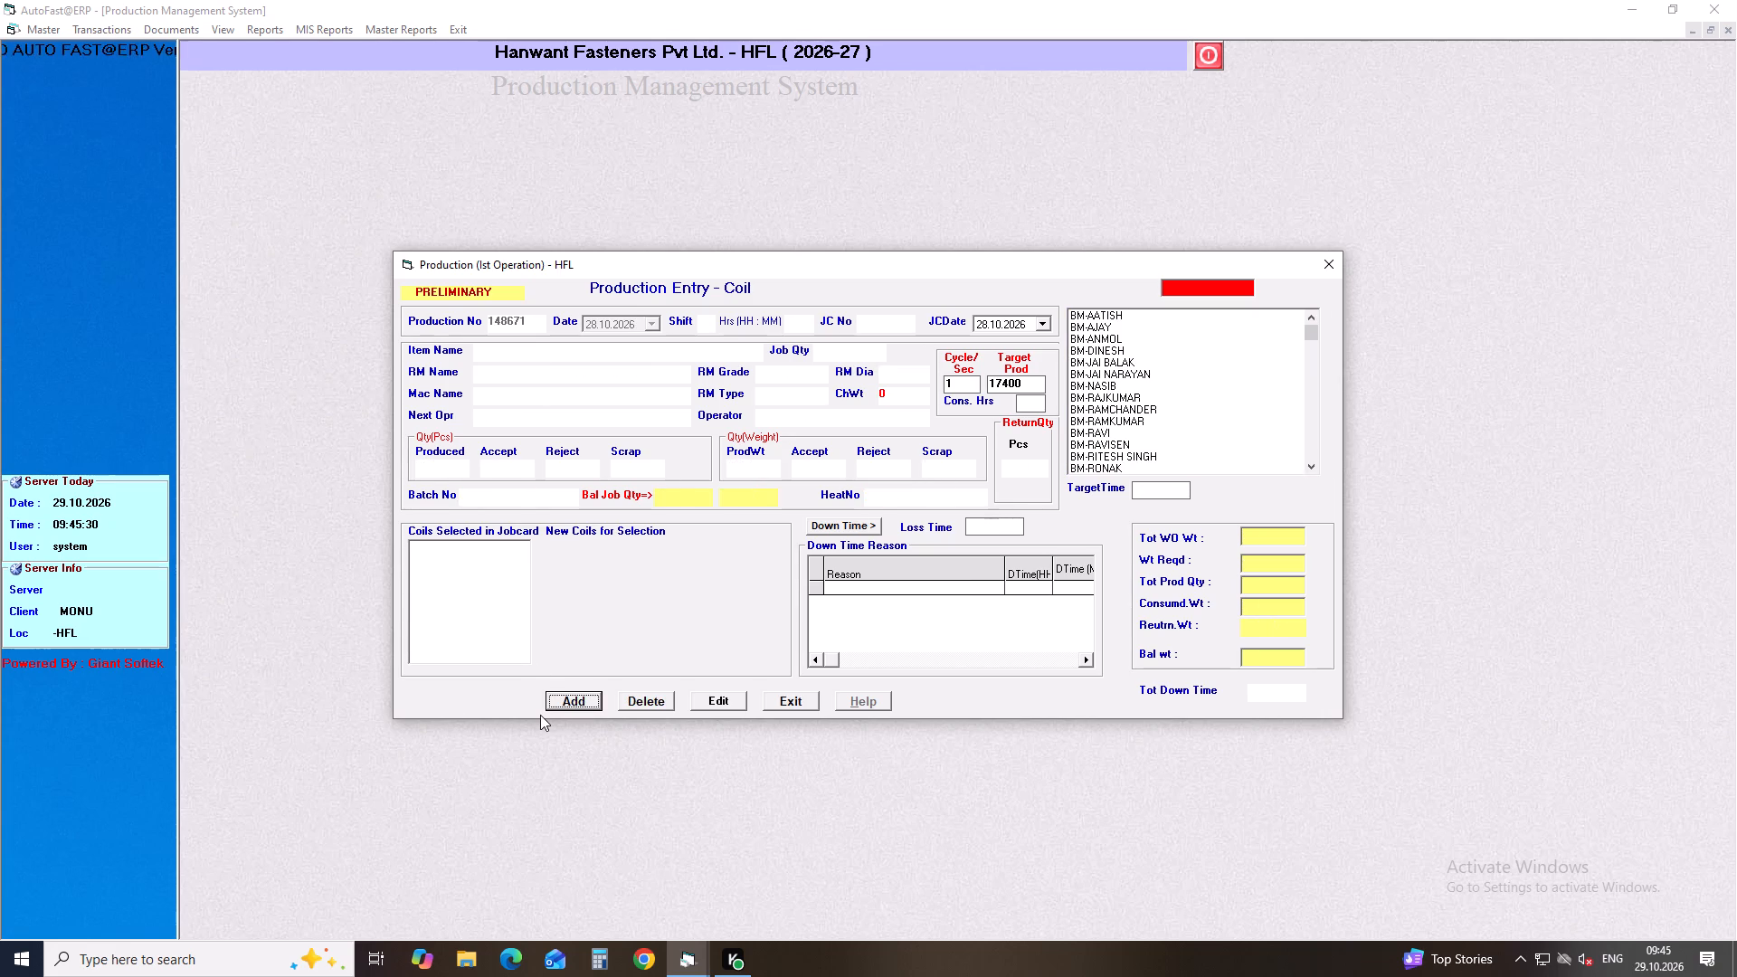
Add another preliminary coil production entry dated 28.10.2026 for shift A with 9.5 hours.
{"action": "key", "text": "Return"}
{"action": "key", "text": "Return"}
{"action": "key", "text": "Down"}
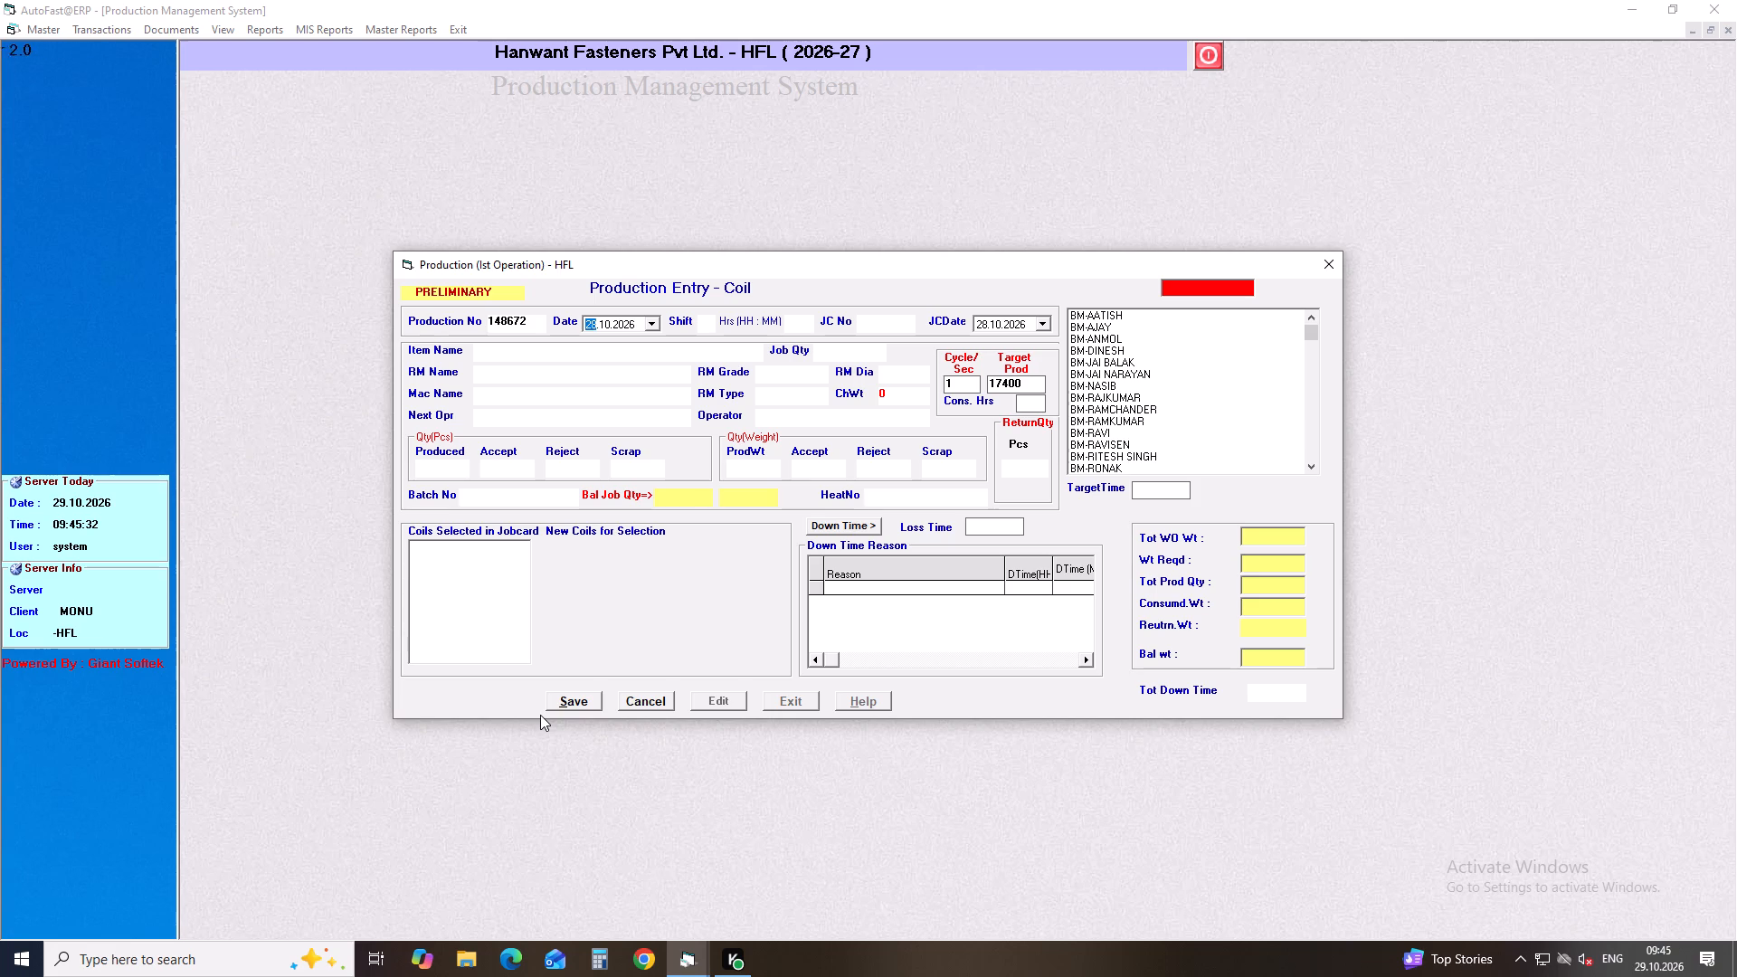
{"action": "key", "text": "Return"}
{"action": "key", "text": "a"}
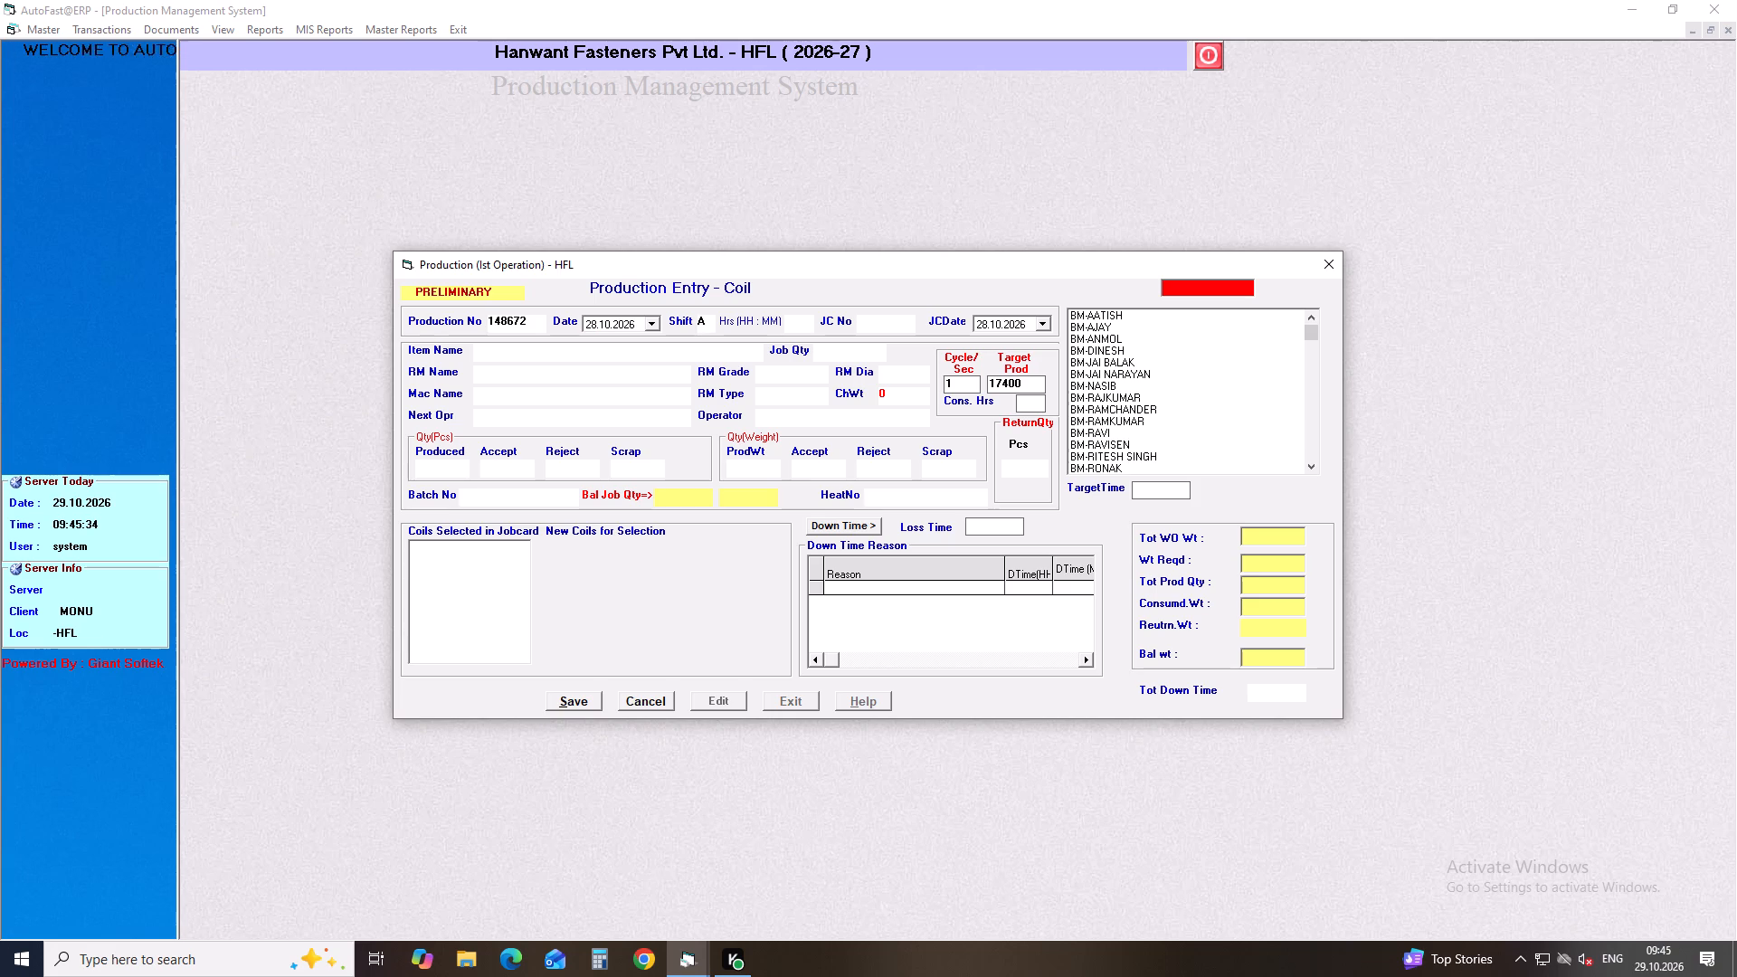
{"action": "key", "text": "Return"}
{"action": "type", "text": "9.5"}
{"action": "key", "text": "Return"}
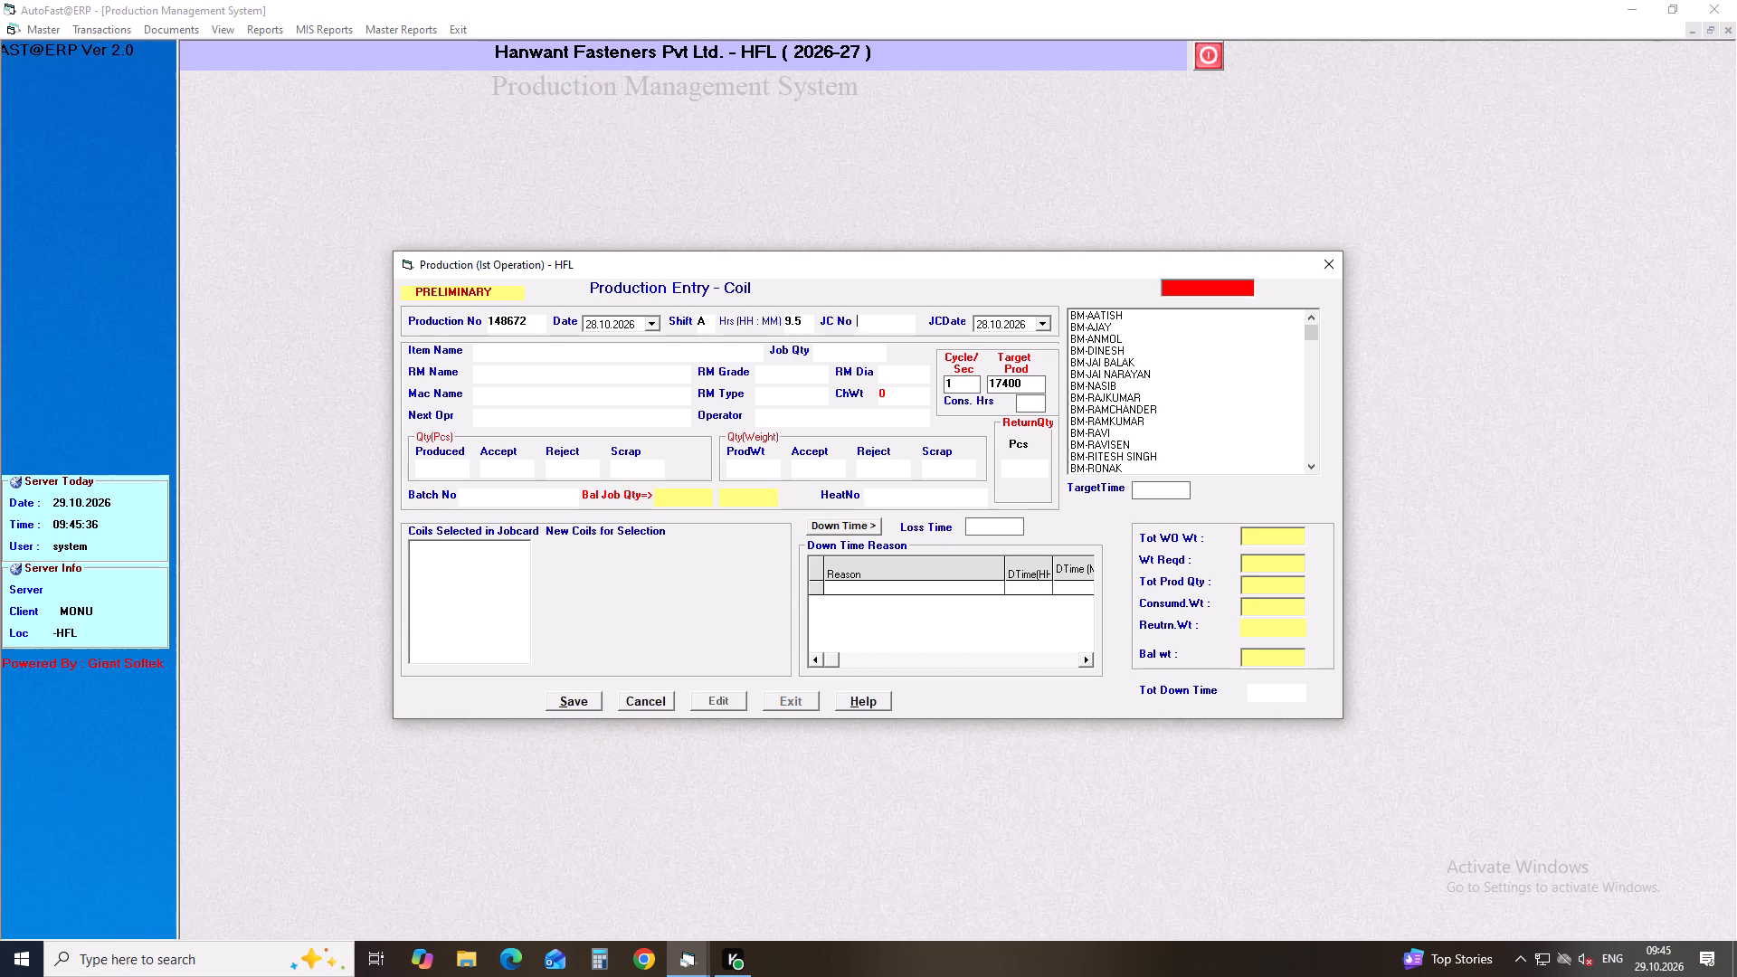
Load job card 149011 into the entry, keeping machine H-4 (HEADER 3/8") and TRIMMING as the following operation.
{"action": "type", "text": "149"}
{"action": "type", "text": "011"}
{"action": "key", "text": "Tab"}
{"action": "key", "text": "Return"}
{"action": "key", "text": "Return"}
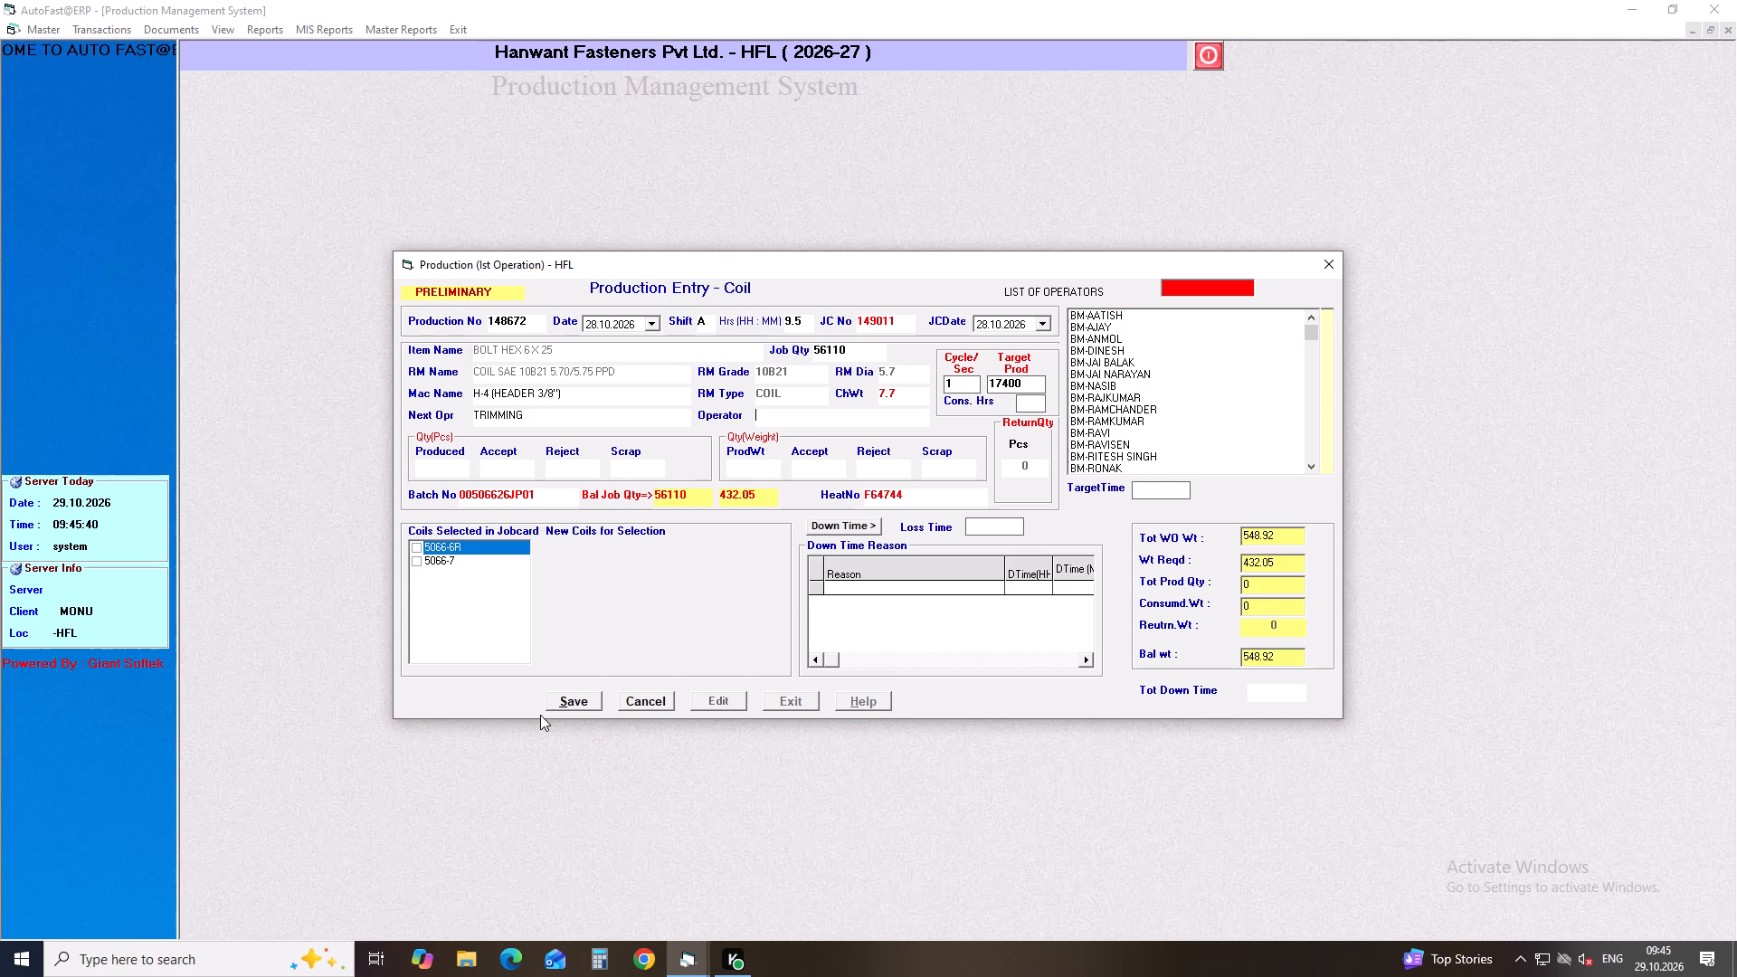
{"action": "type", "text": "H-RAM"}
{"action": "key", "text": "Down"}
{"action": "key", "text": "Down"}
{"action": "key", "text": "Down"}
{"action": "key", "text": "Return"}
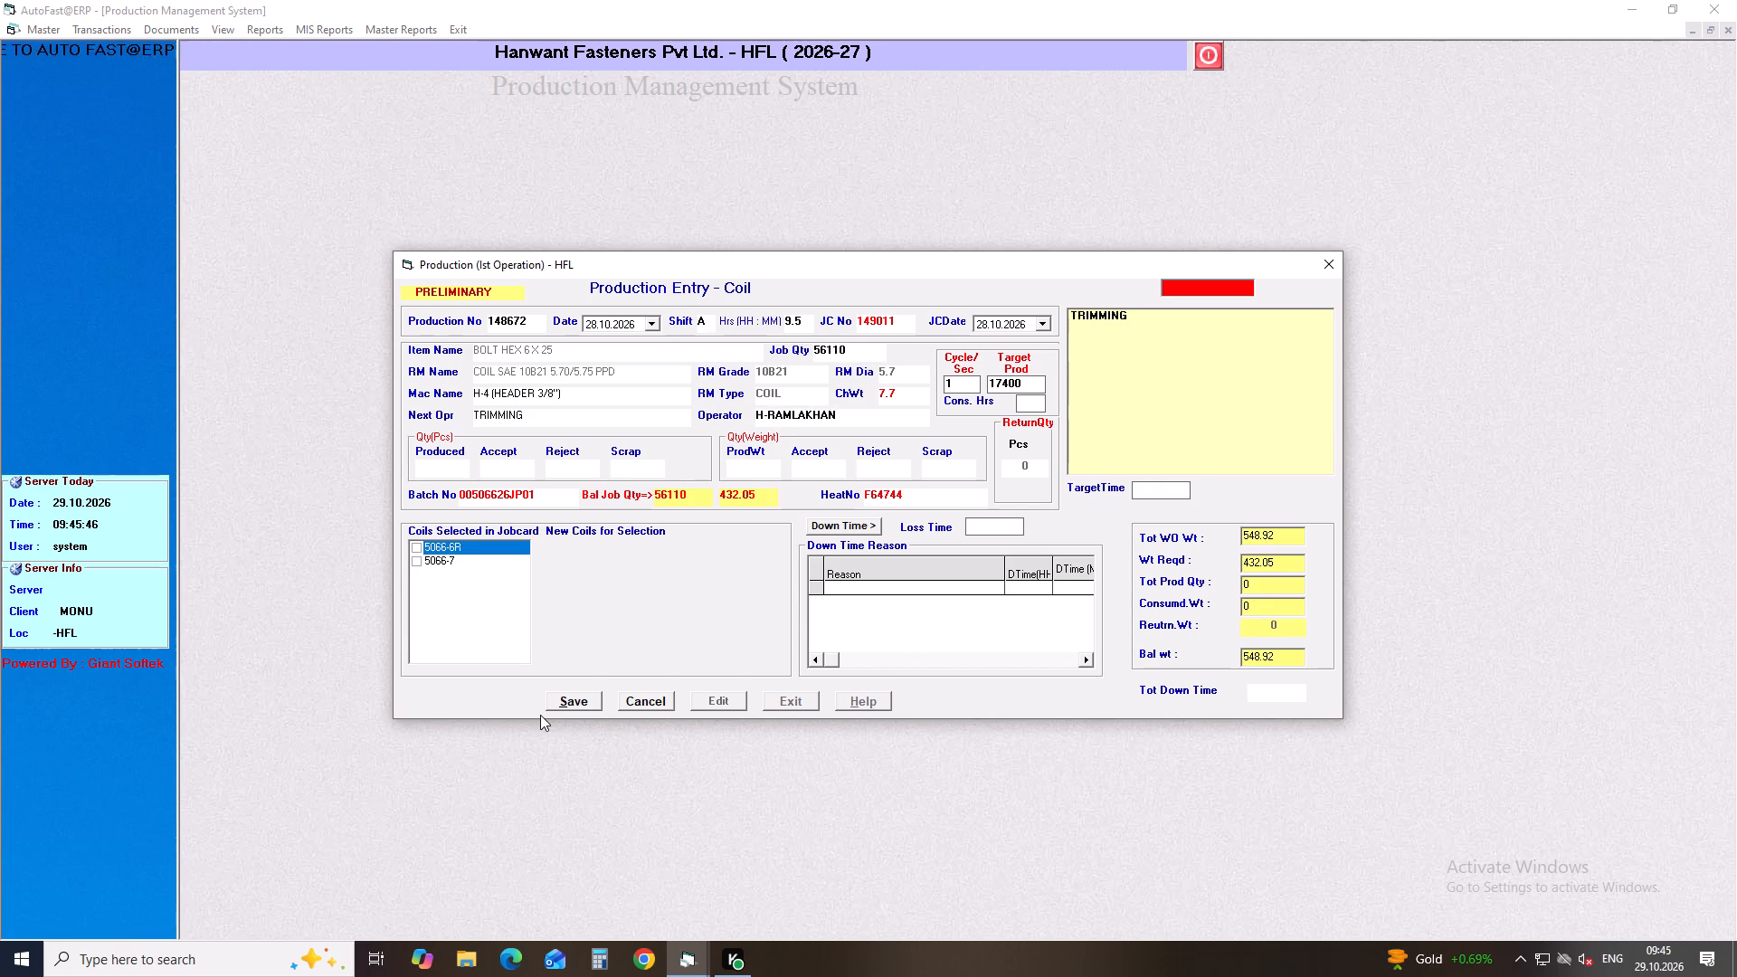
Enter a produced quantity of 30510 pcs, mark coils 5066-6R and 5066-7 as used and save the entry.
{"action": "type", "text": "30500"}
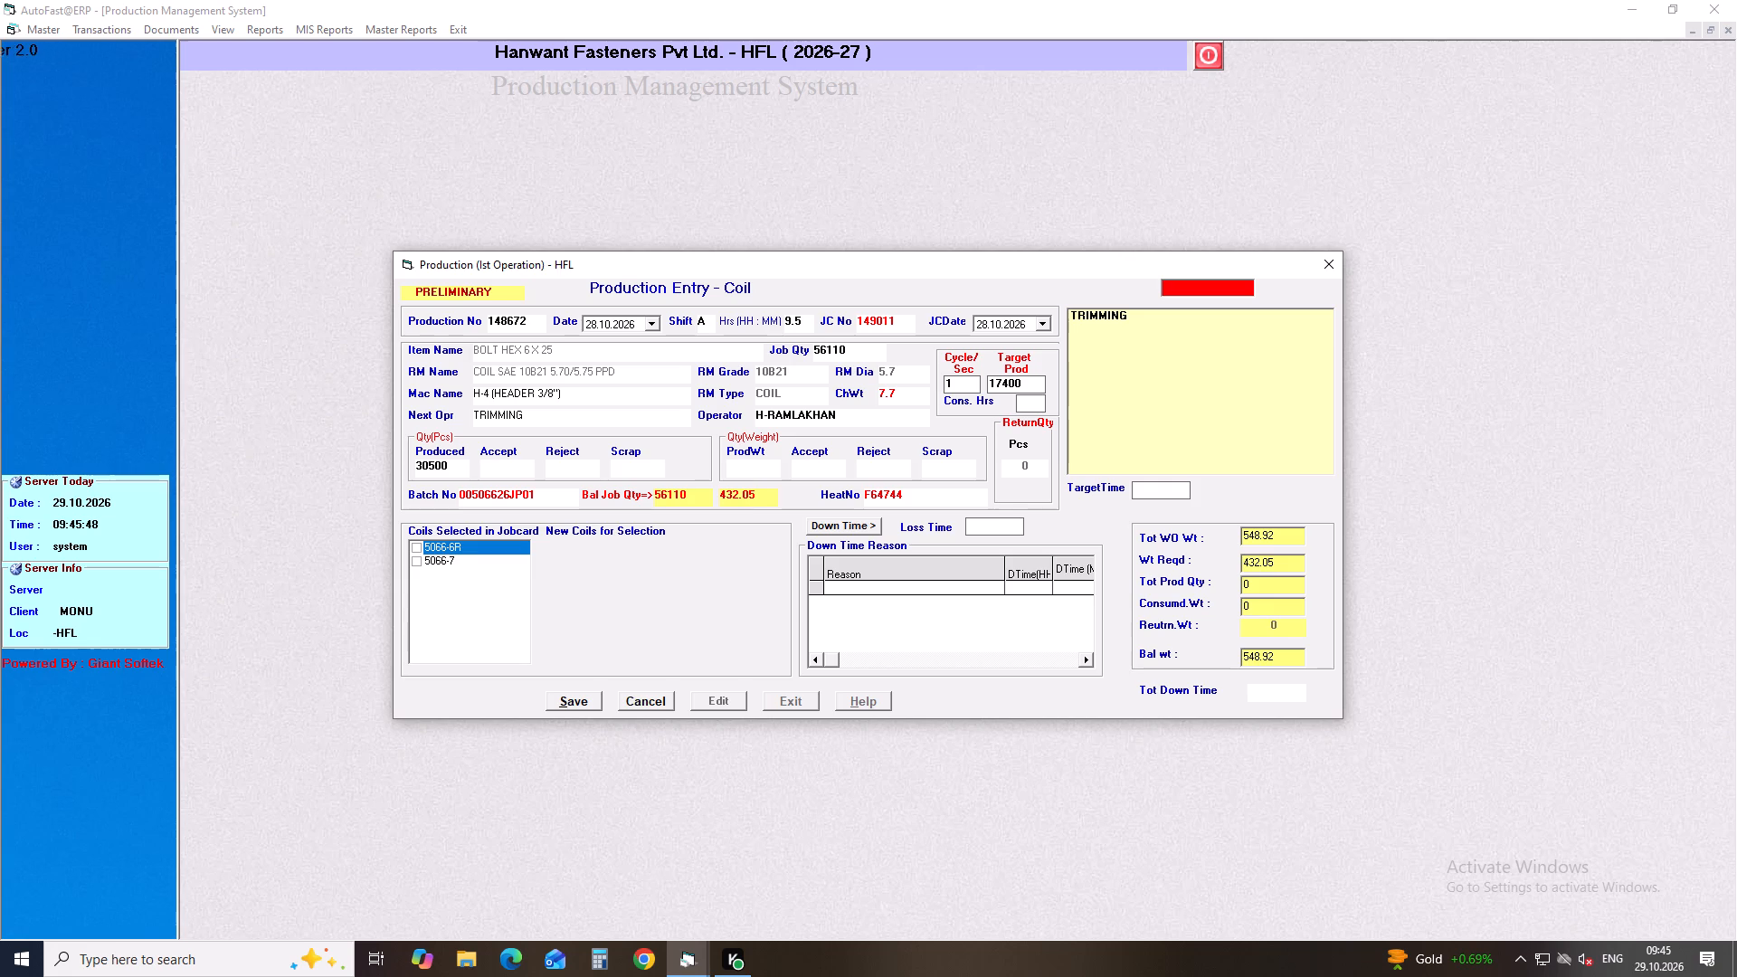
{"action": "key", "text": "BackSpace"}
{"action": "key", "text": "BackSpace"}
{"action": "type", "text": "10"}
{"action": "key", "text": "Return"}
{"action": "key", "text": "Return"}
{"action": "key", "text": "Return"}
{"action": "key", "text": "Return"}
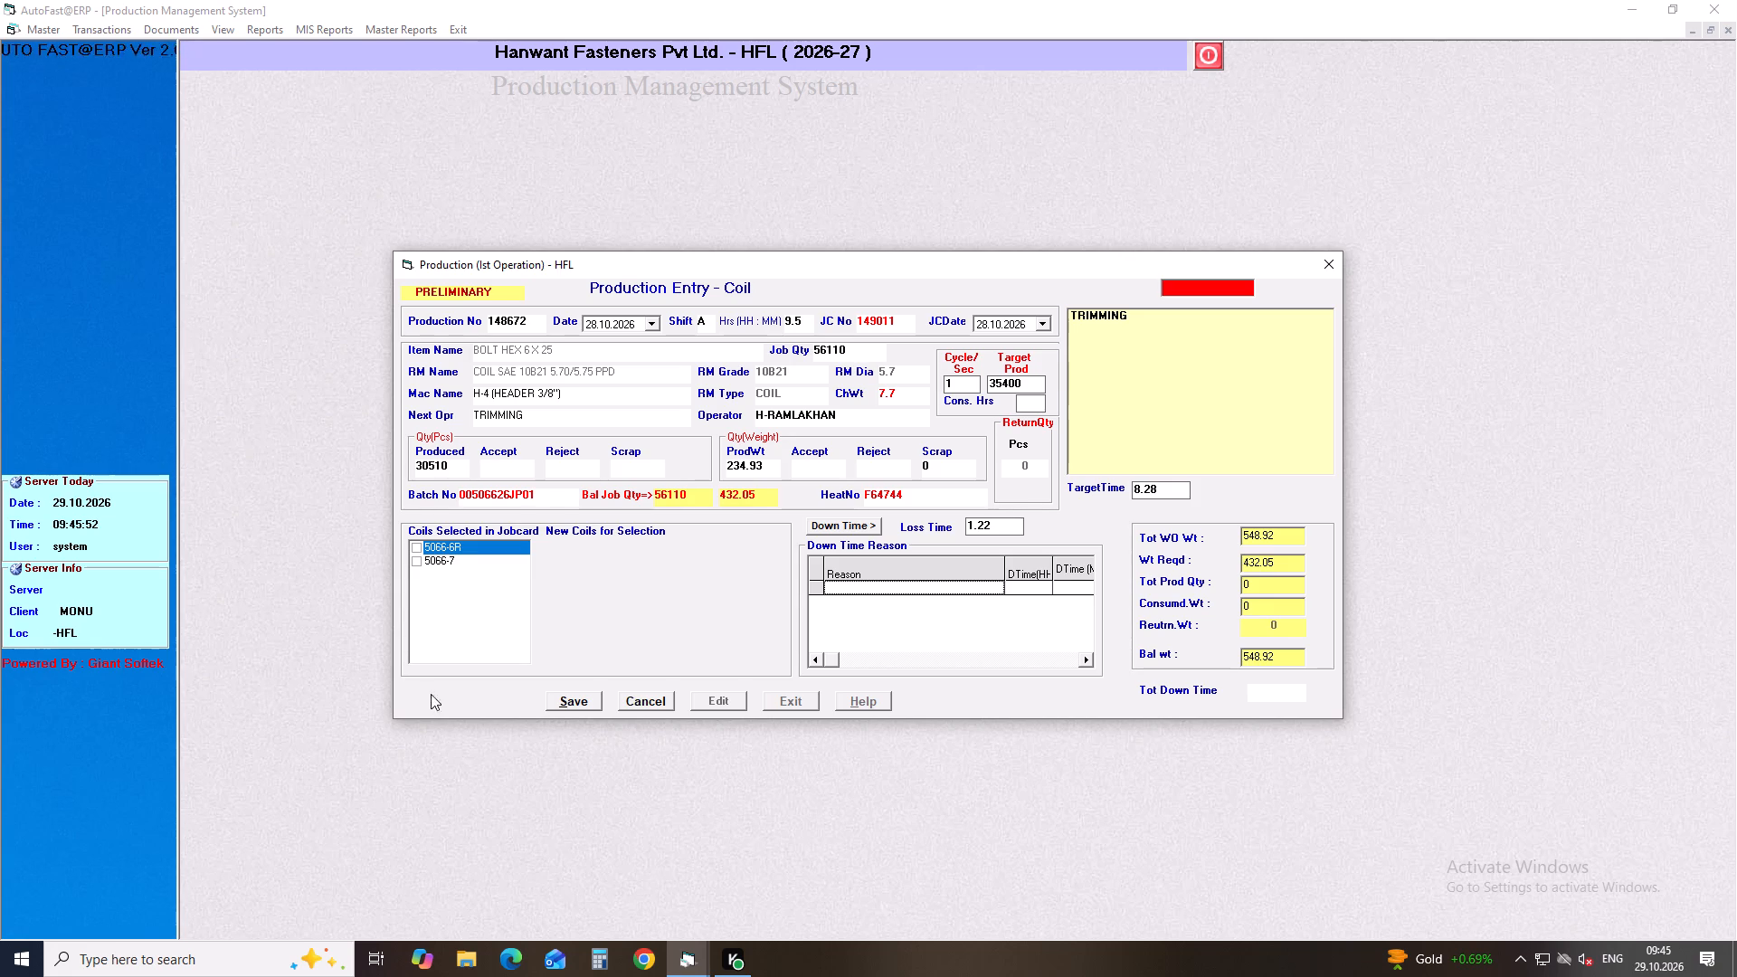
{"action": "left_click", "coordinate": [417, 546]}
{"action": "left_click", "coordinate": [418, 561]}
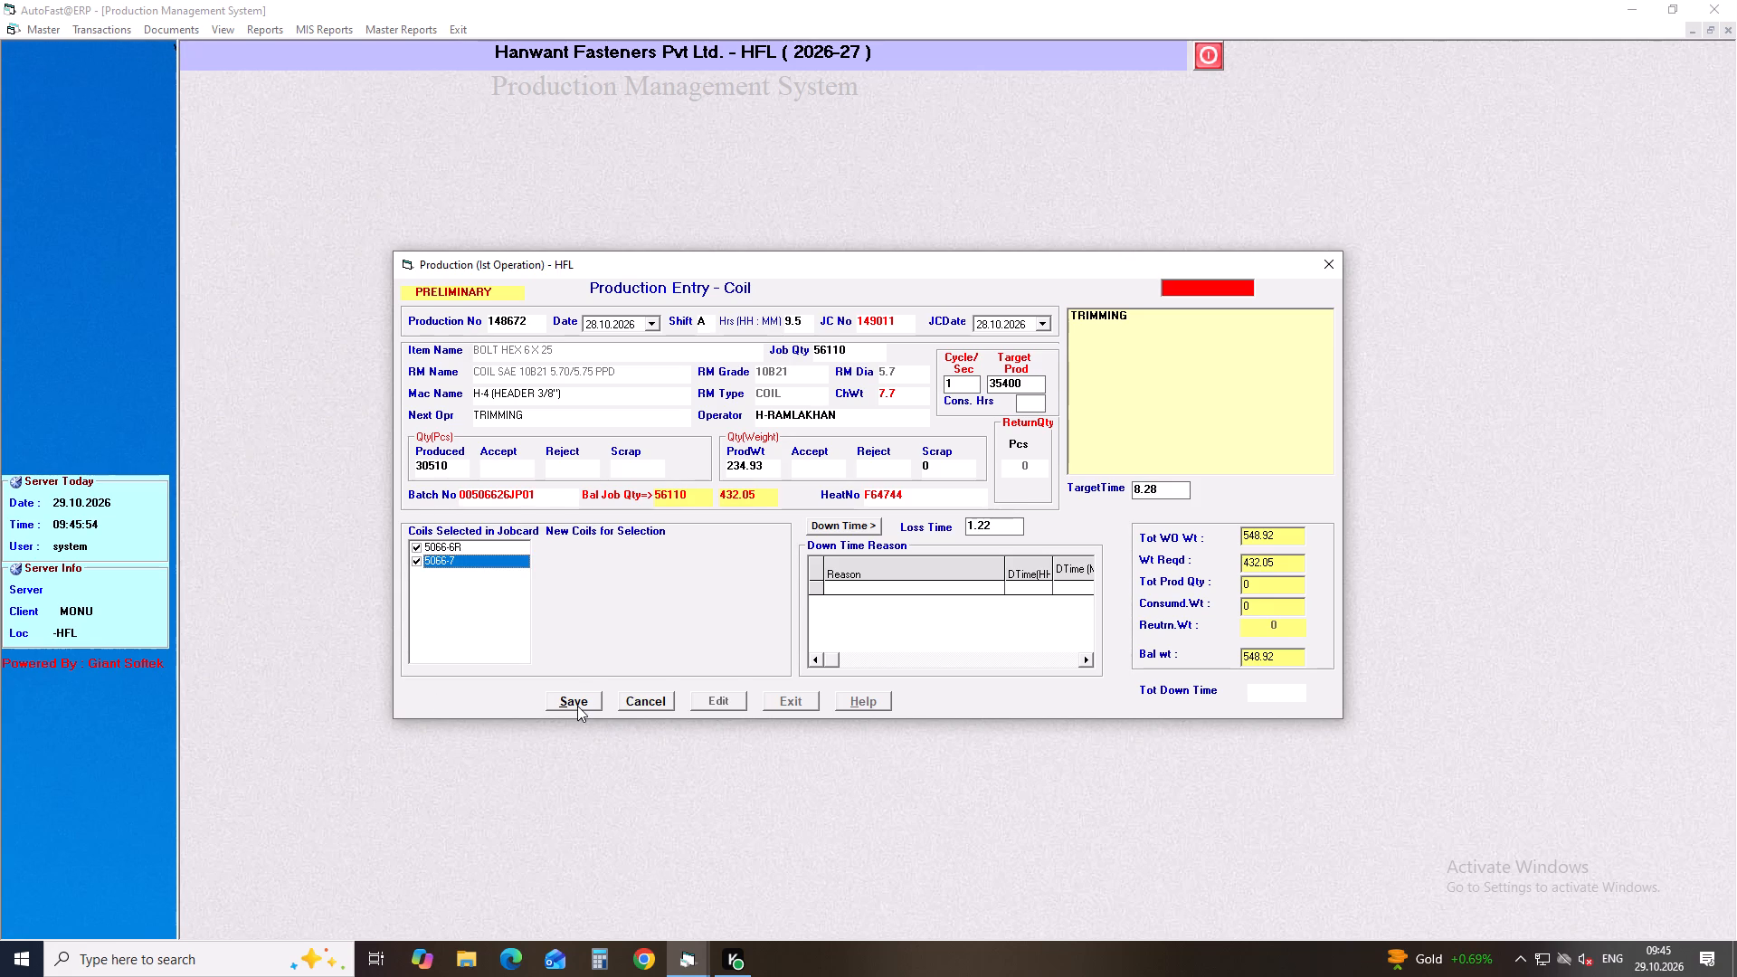
{"action": "left_click", "coordinate": [576, 706]}
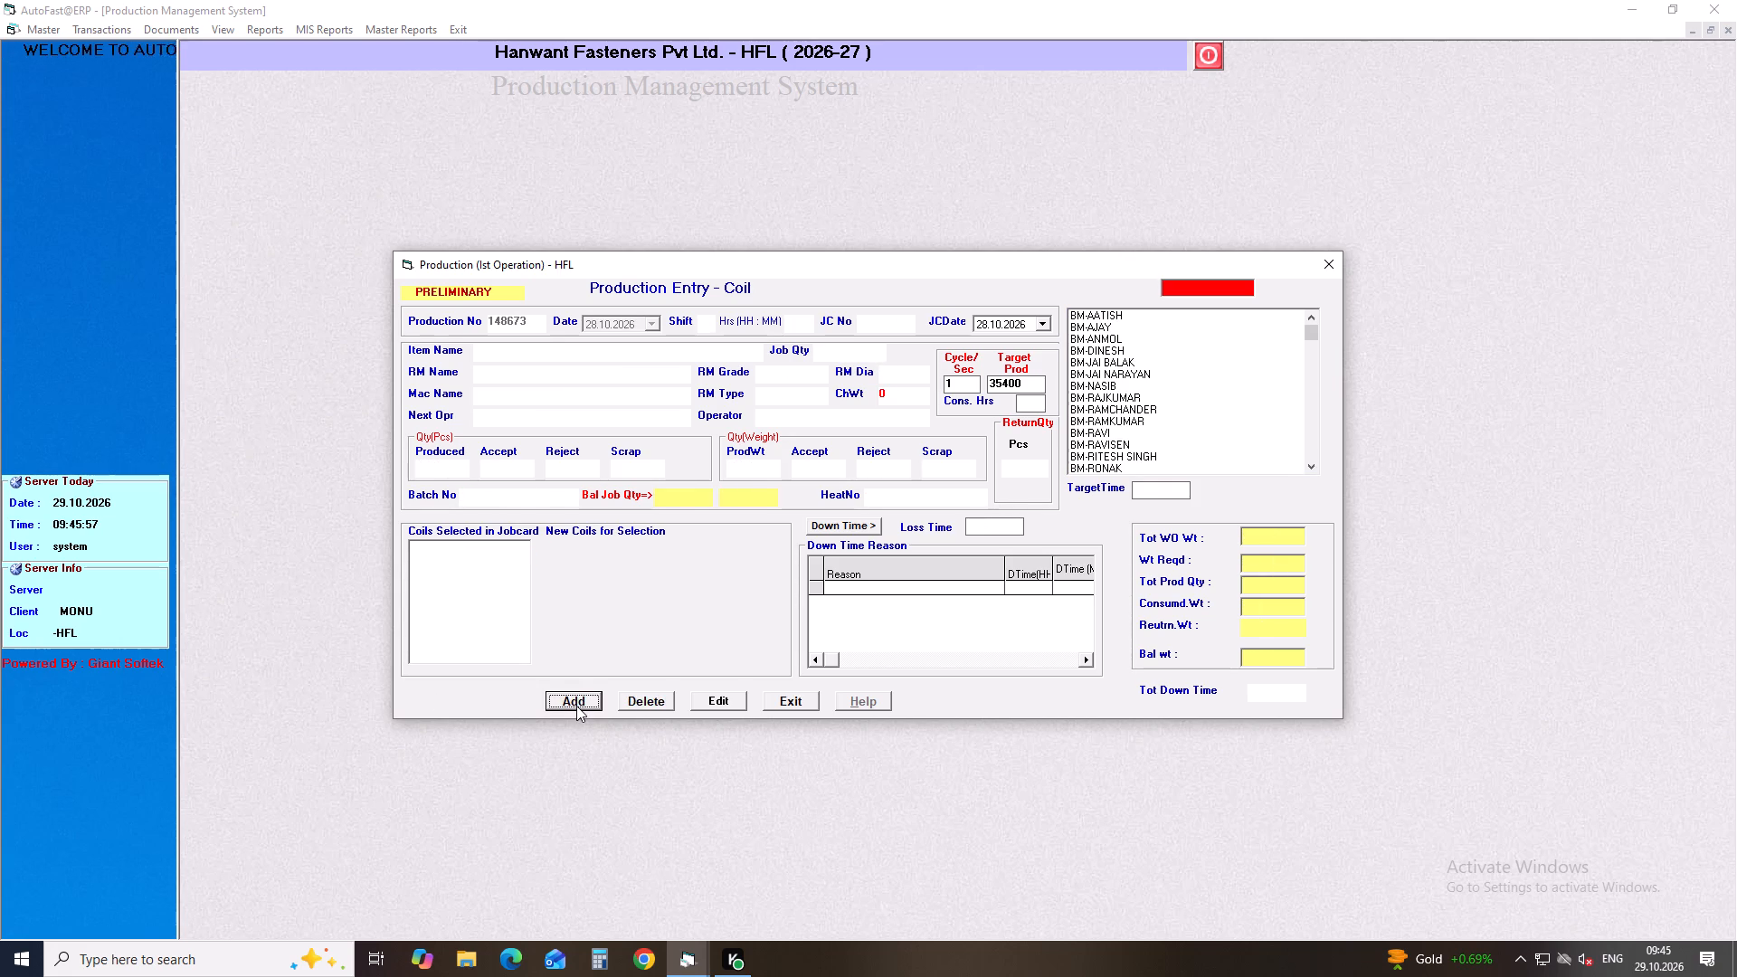
Add a further preliminary coil production entry dated 28.10.2026 for shift A with 9.5 hours.
{"action": "key", "text": "Return"}
{"action": "key", "text": "Return"}
{"action": "key", "text": "Down"}
{"action": "key", "text": "Return"}
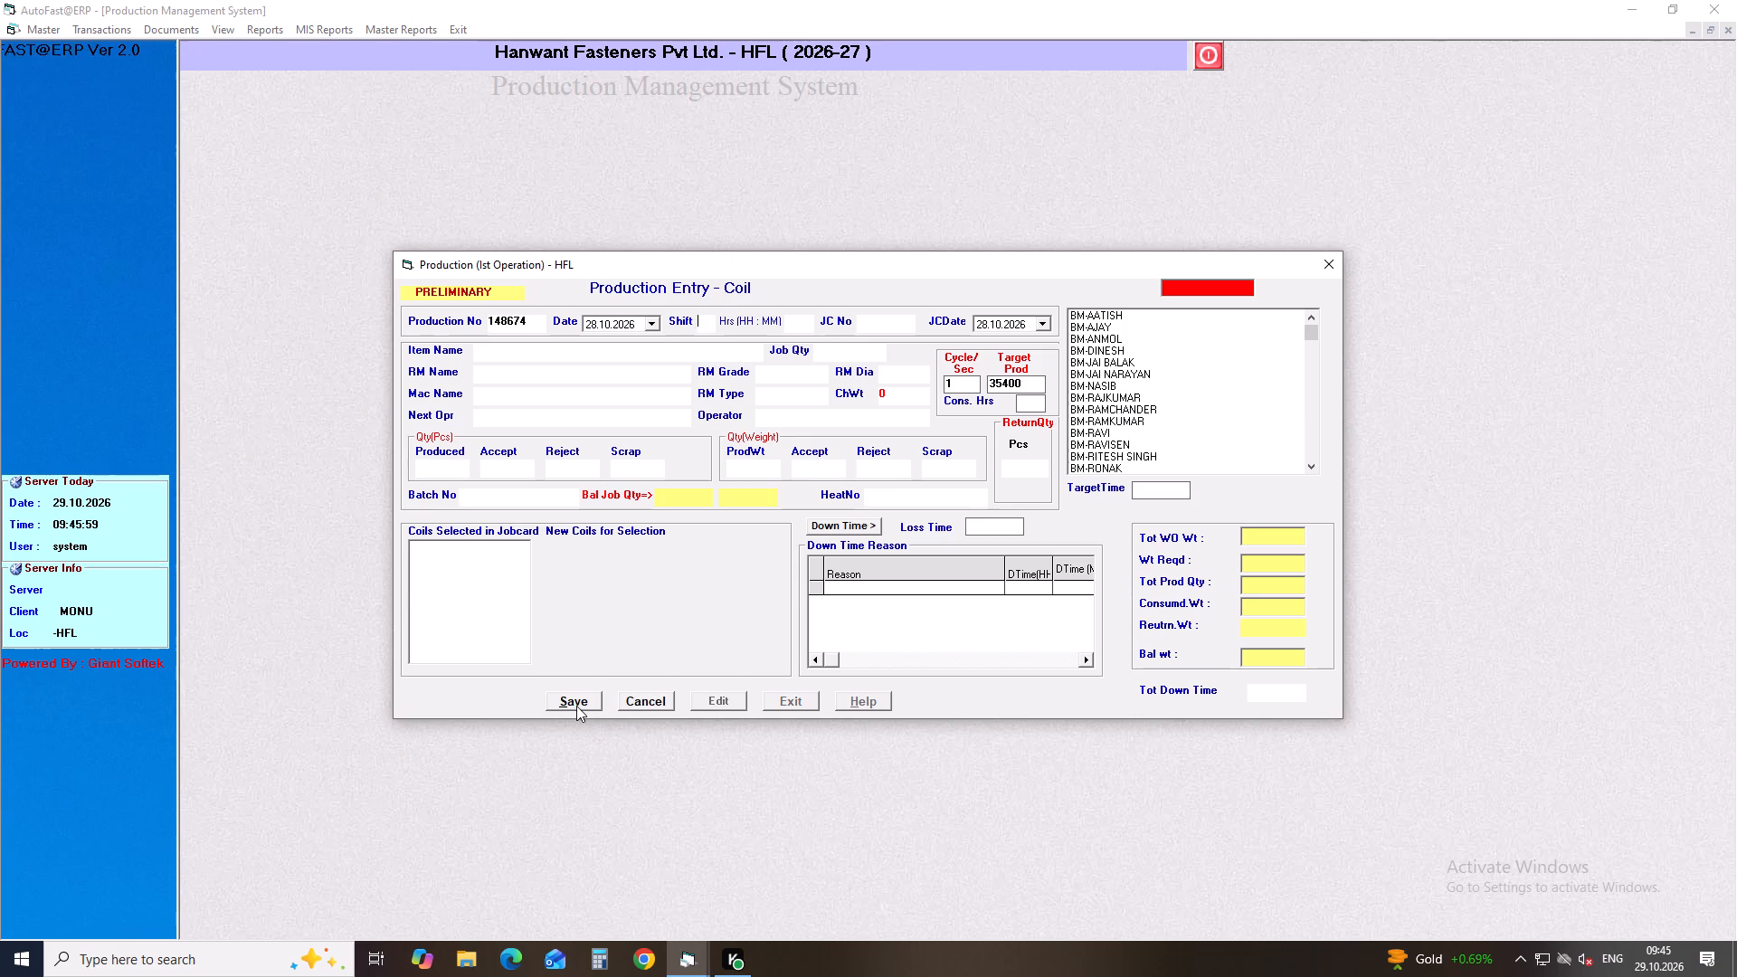
{"action": "key", "text": "a"}
{"action": "key", "text": "Return"}
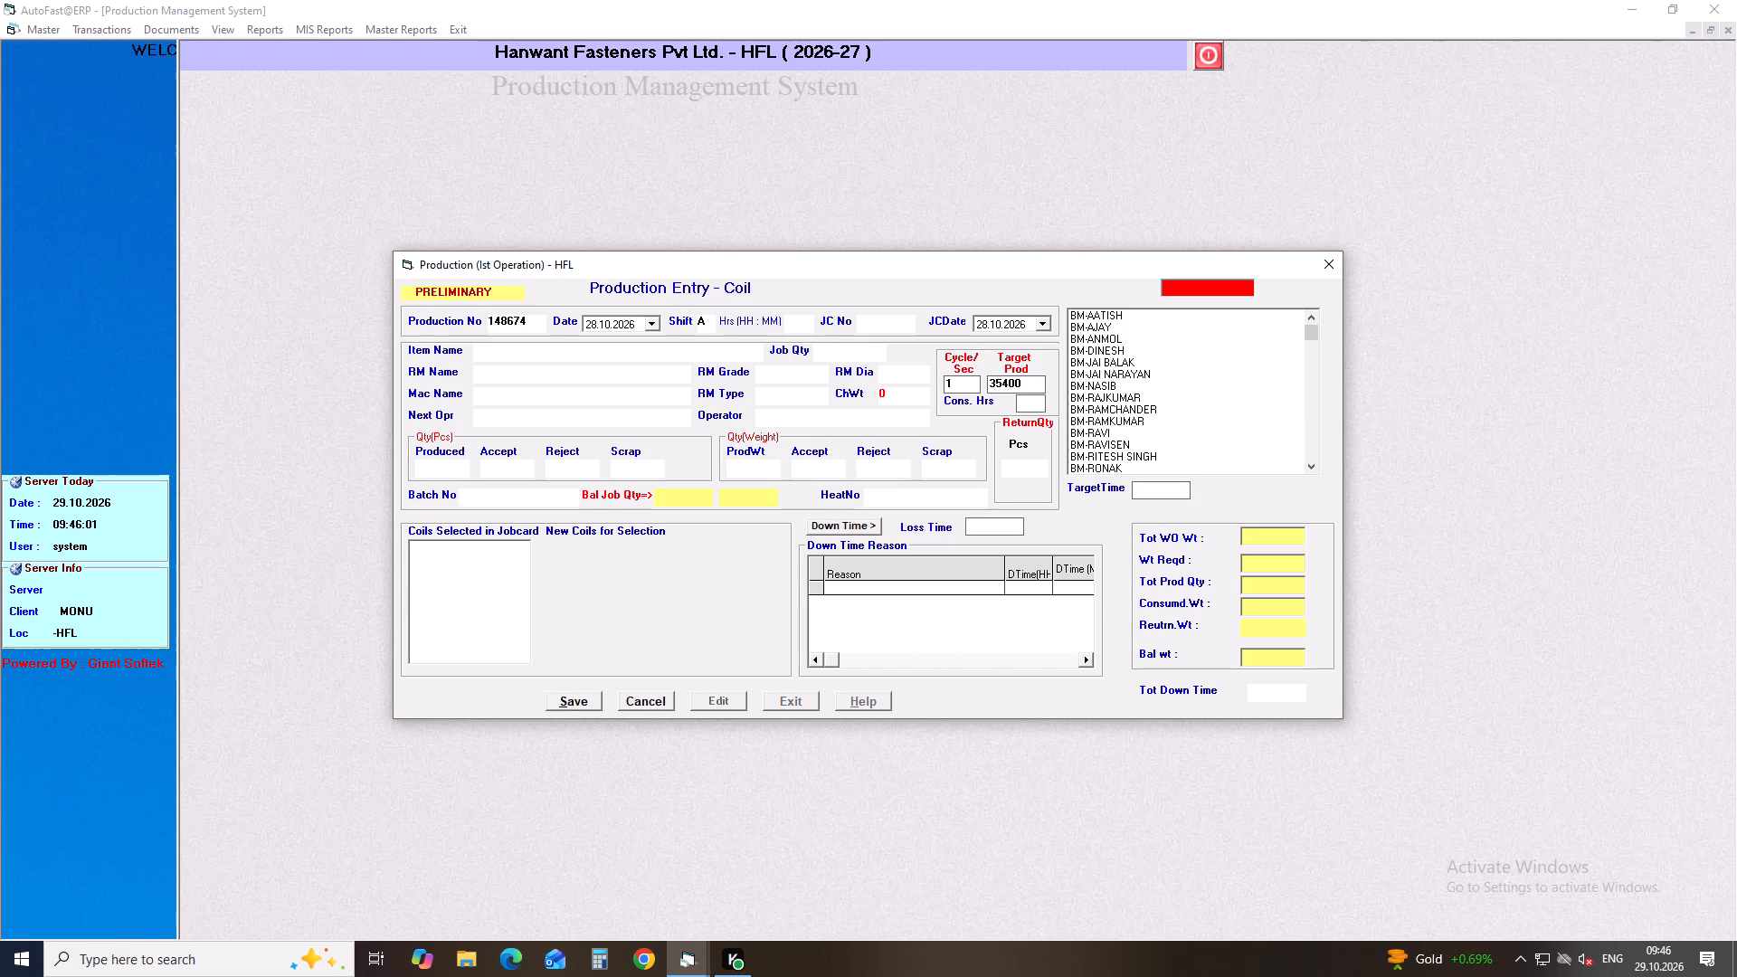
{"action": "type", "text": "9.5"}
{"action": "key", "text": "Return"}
Load job card 149013 into the entry, keeping machine H-5 (HEADER 1/4") and TRIMMING as the following operation.
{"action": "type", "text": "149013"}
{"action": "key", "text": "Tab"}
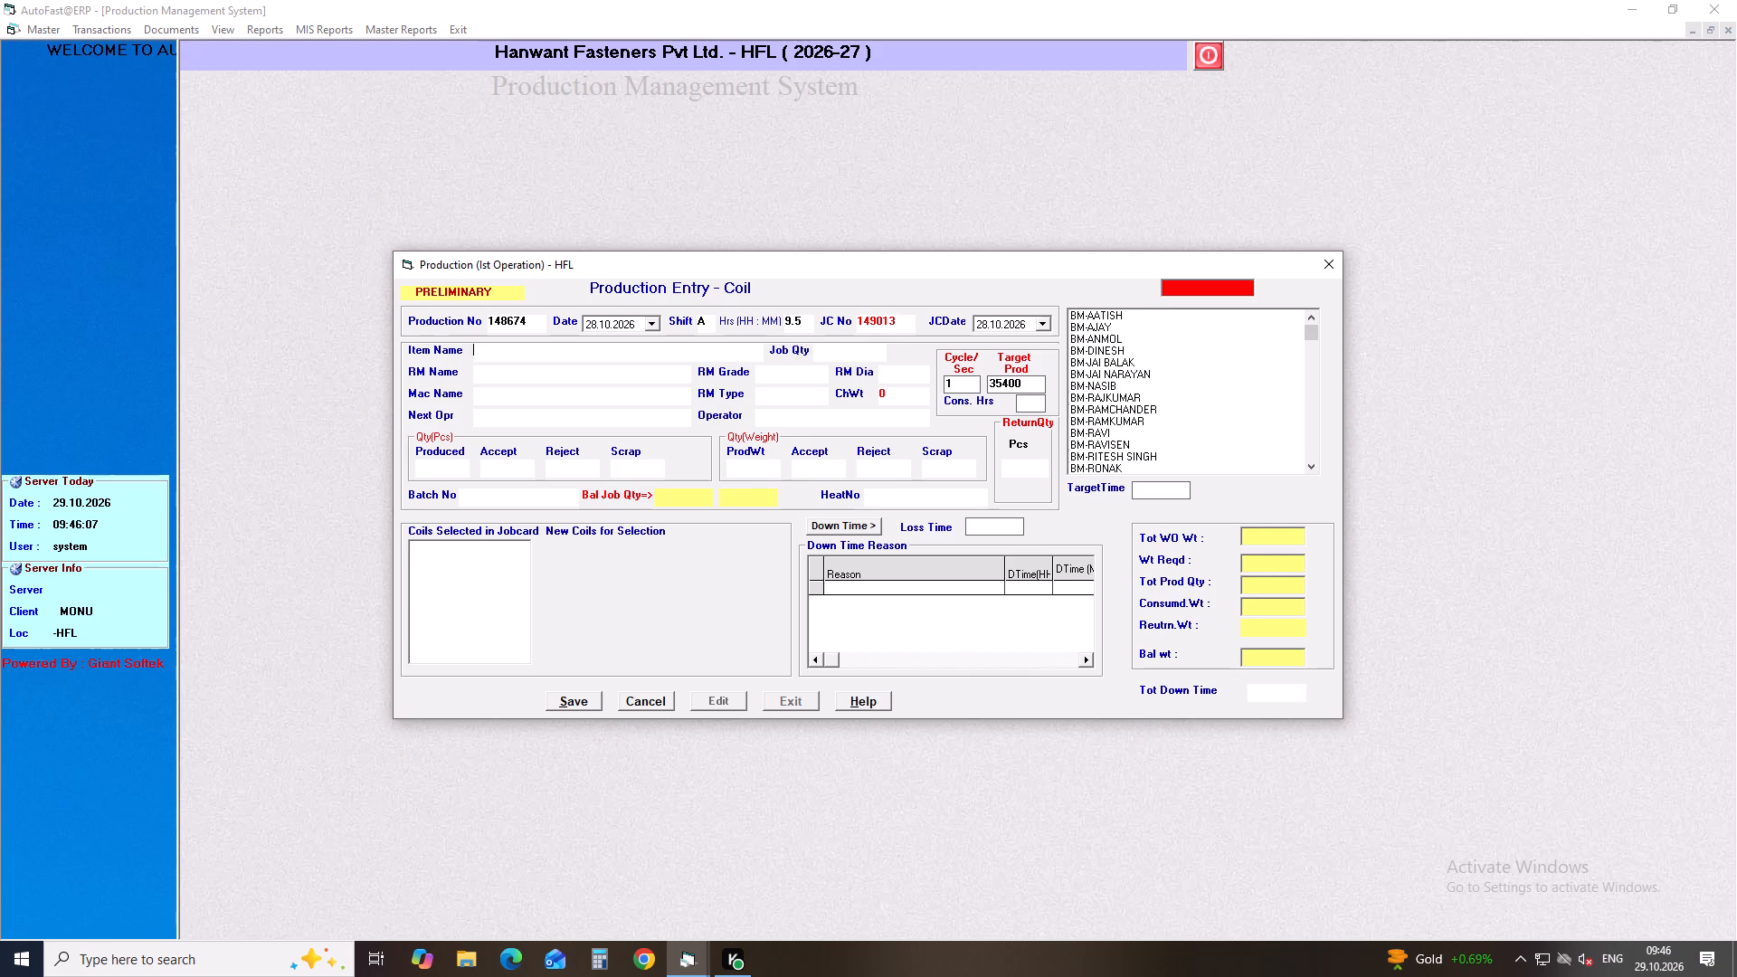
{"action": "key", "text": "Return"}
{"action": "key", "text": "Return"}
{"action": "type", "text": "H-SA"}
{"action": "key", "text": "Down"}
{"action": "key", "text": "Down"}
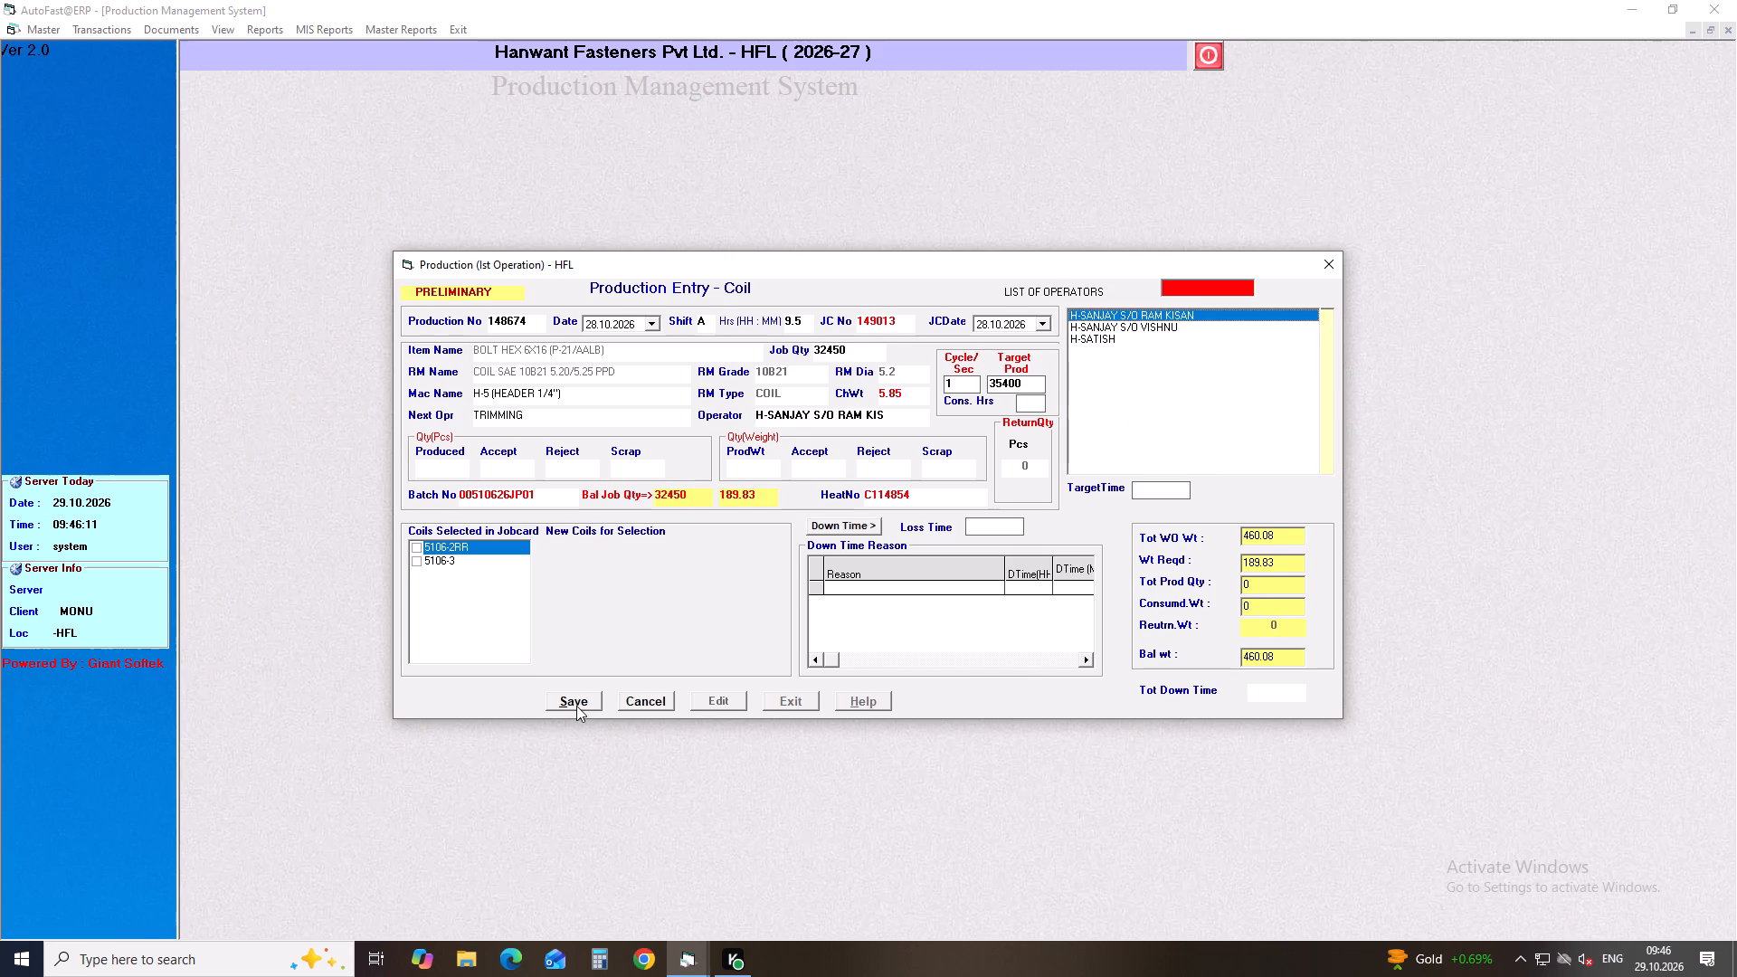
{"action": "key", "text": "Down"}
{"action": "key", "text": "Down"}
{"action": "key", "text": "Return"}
Enter a produced quantity of 32450 pcs, mark coils 5106-2RR and 5106-3 as used and save the entry.
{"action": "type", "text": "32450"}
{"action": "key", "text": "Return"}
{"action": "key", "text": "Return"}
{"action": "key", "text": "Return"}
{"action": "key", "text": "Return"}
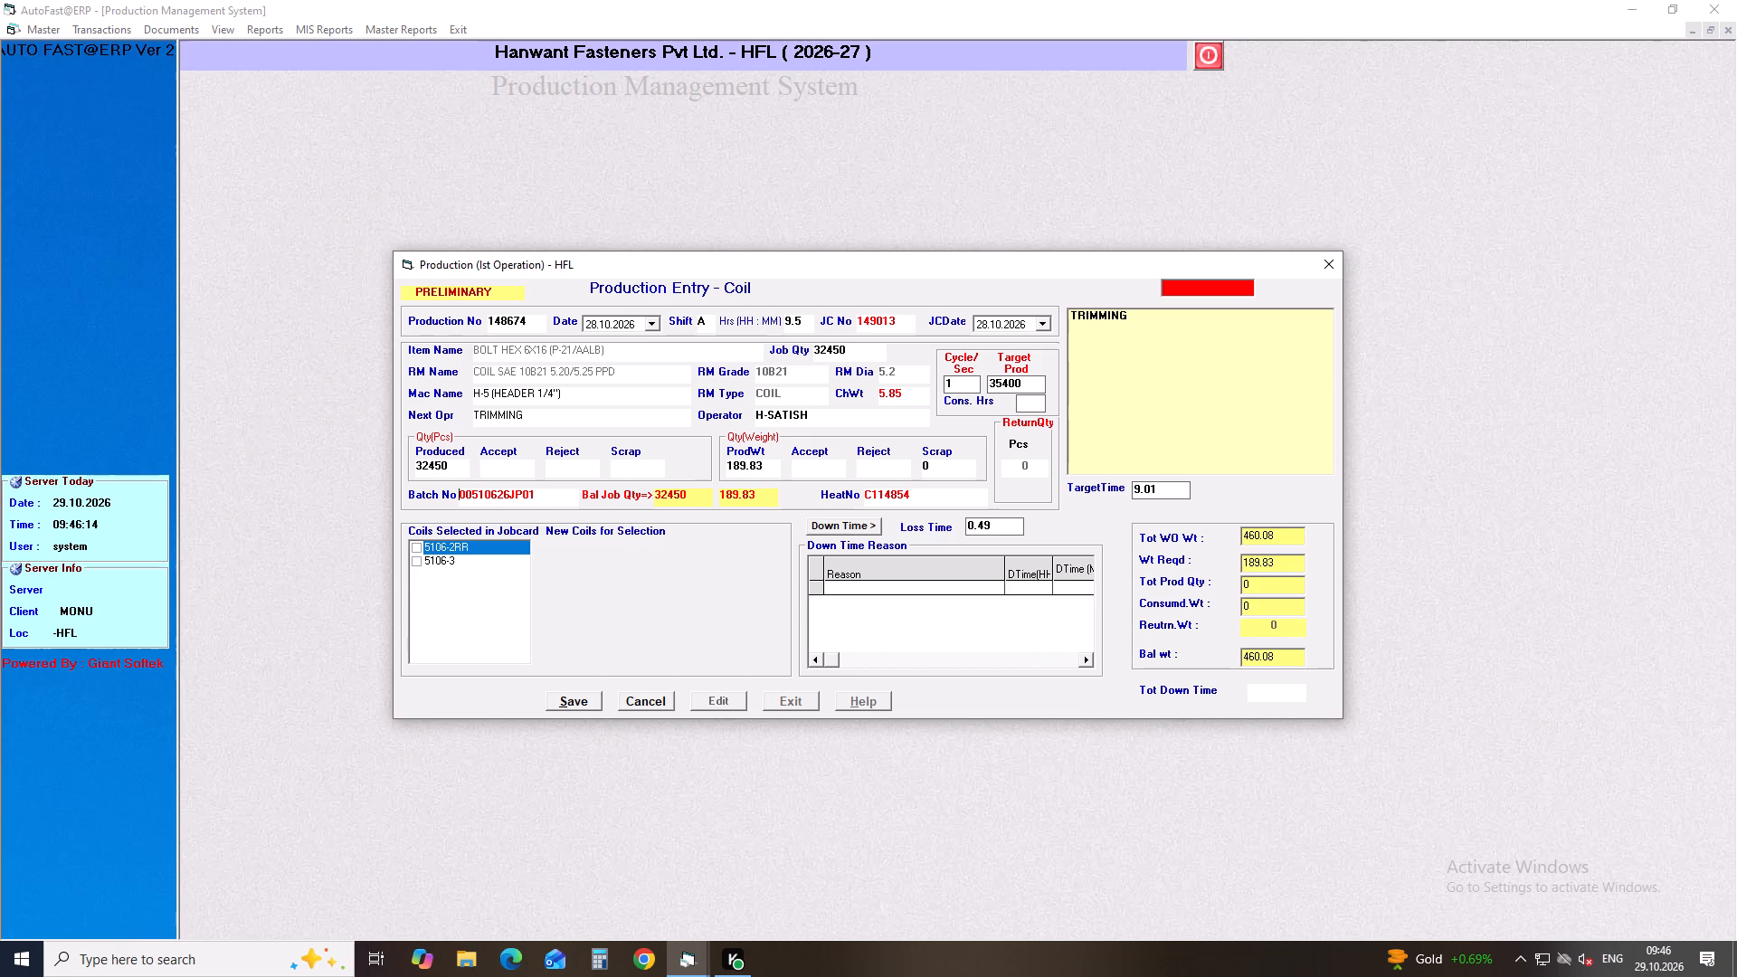
{"action": "left_click", "coordinate": [431, 544]}
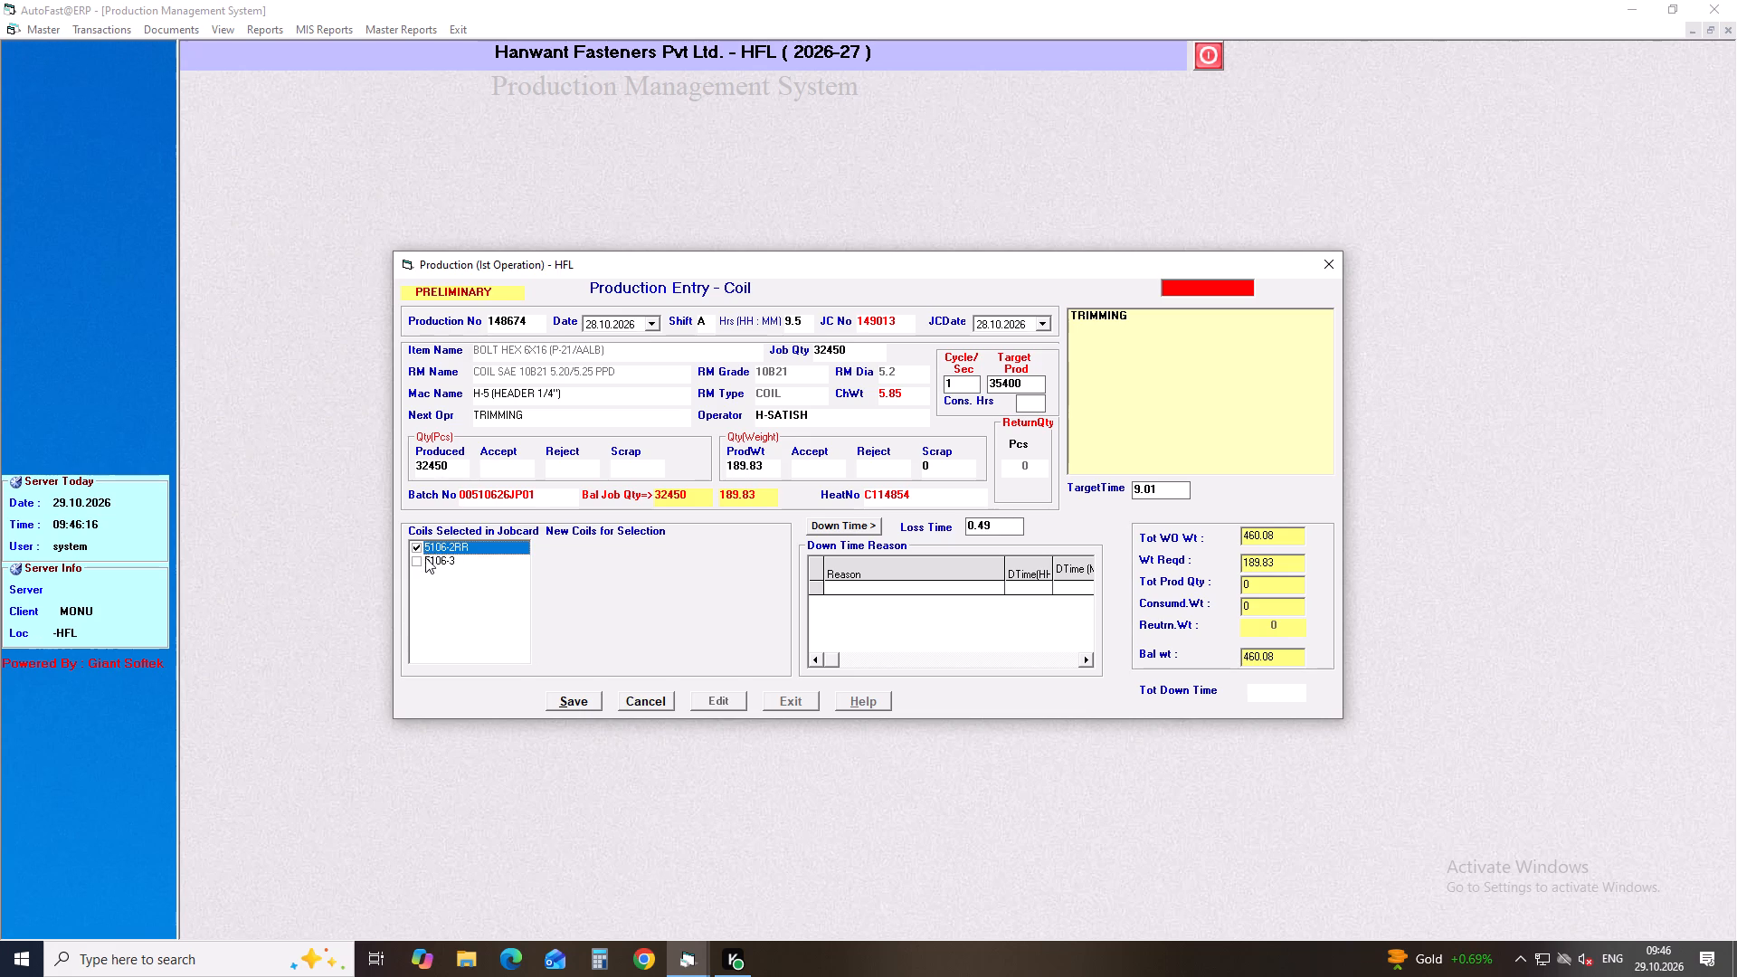
{"action": "left_click", "coordinate": [425, 557]}
{"action": "left_click", "coordinate": [419, 566]}
{"action": "left_click", "coordinate": [587, 703]}
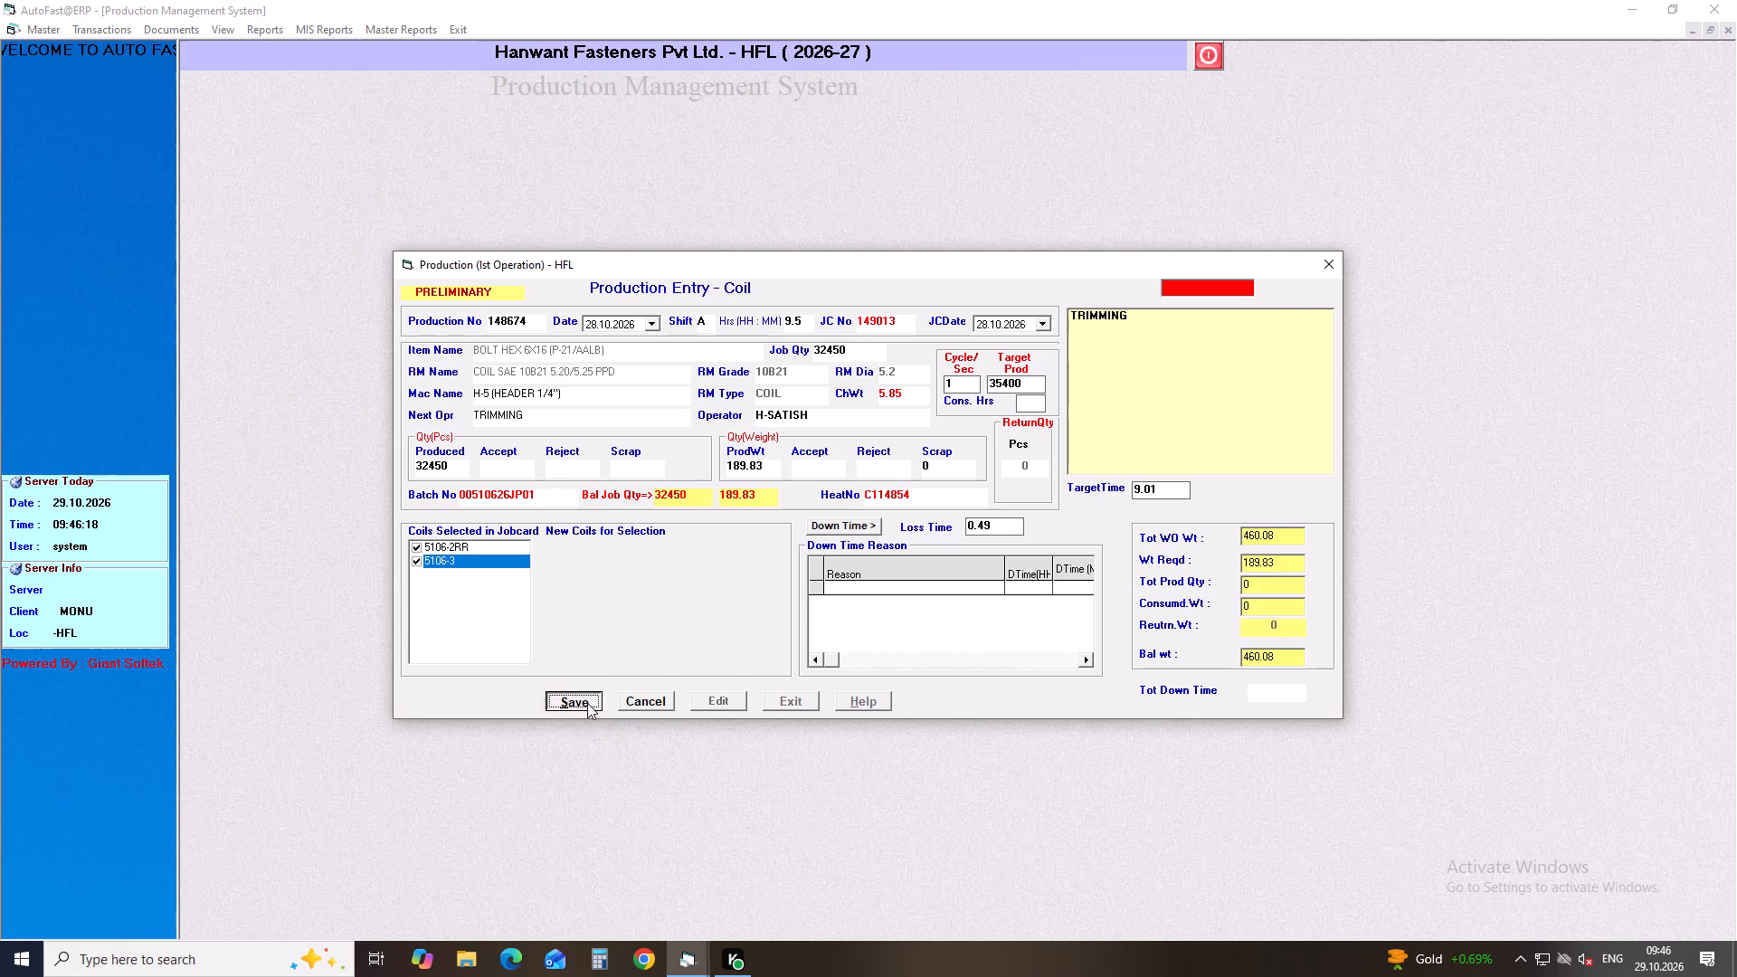
Add the following preliminary coil production entry dated 28.10.2026 for shift A with 9.5 hours.
{"action": "key", "text": "Return"}
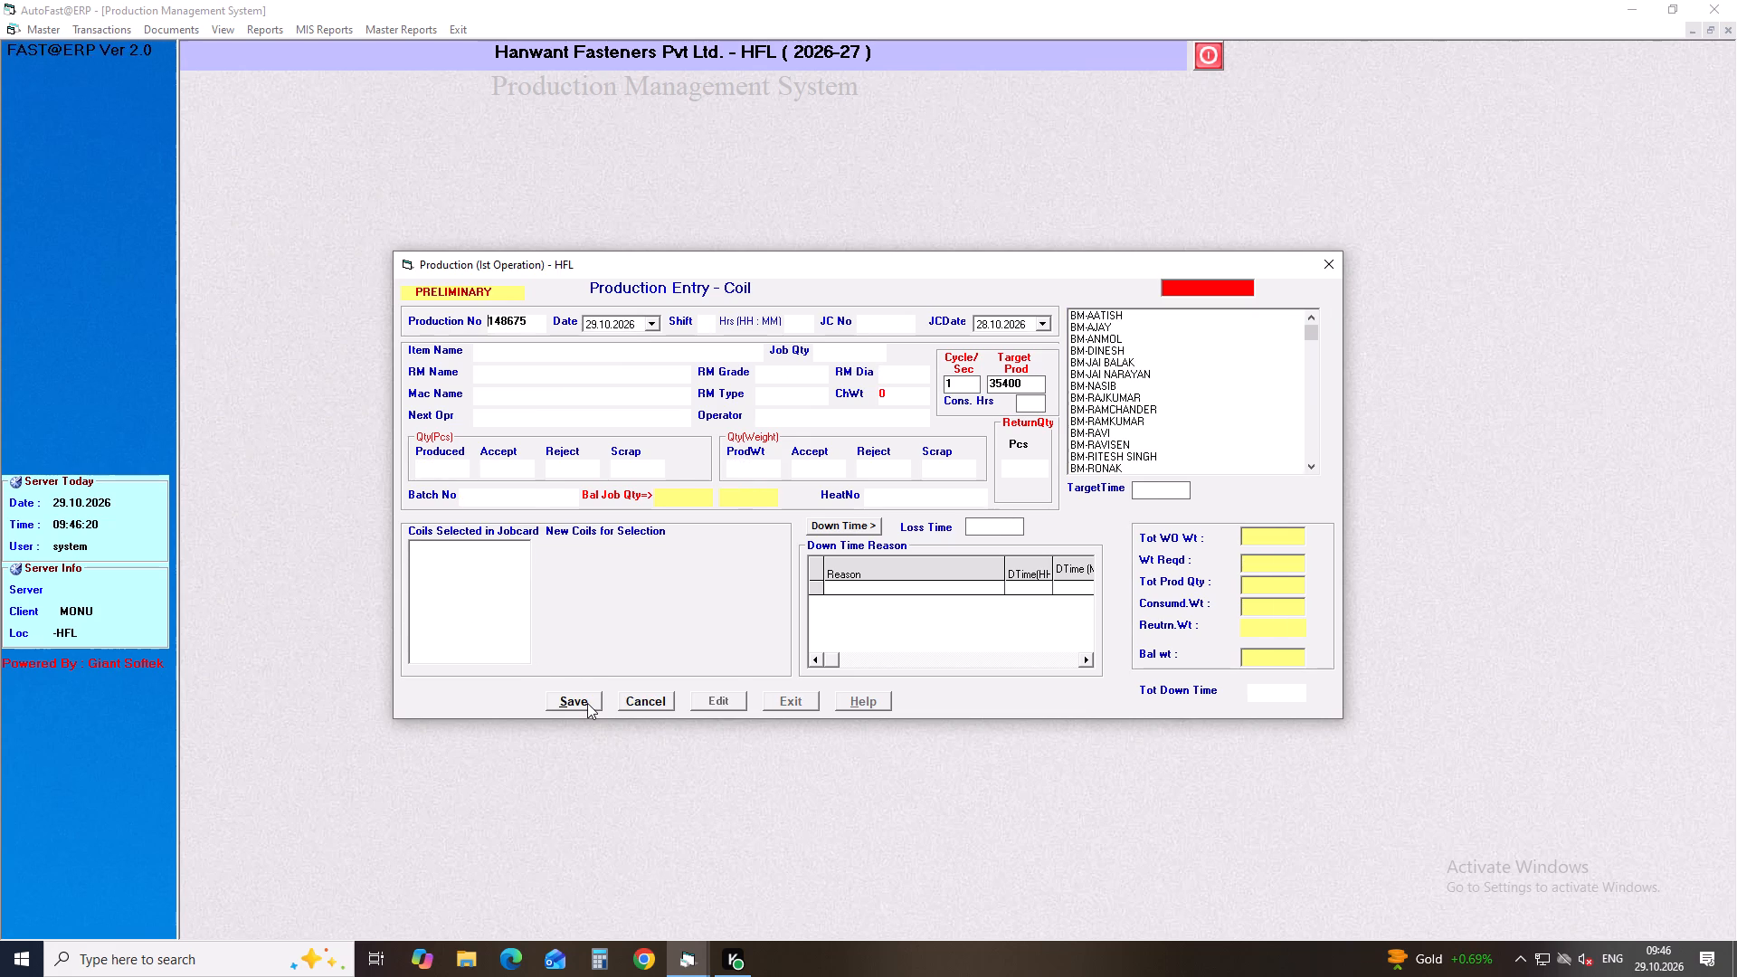
{"action": "key", "text": "Return"}
{"action": "key", "text": "Down"}
{"action": "key", "text": "Return"}
{"action": "key", "text": "Return"}
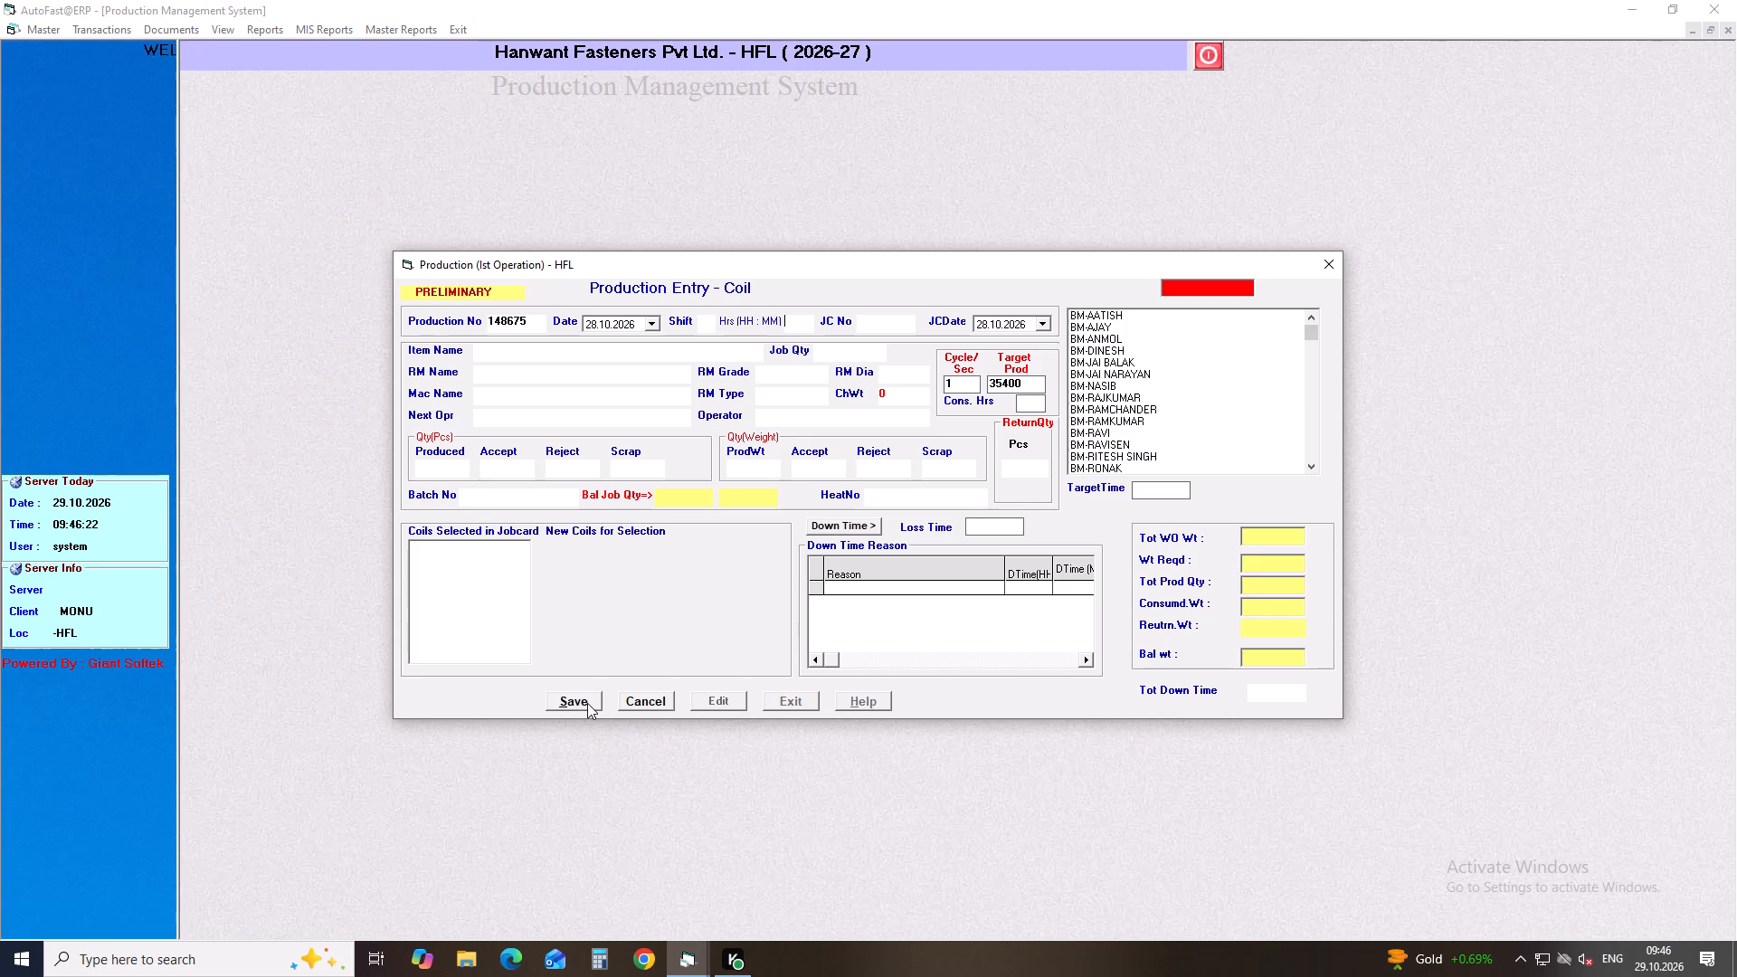
{"action": "type", "text": "9.5"}
{"action": "key", "text": "Return"}
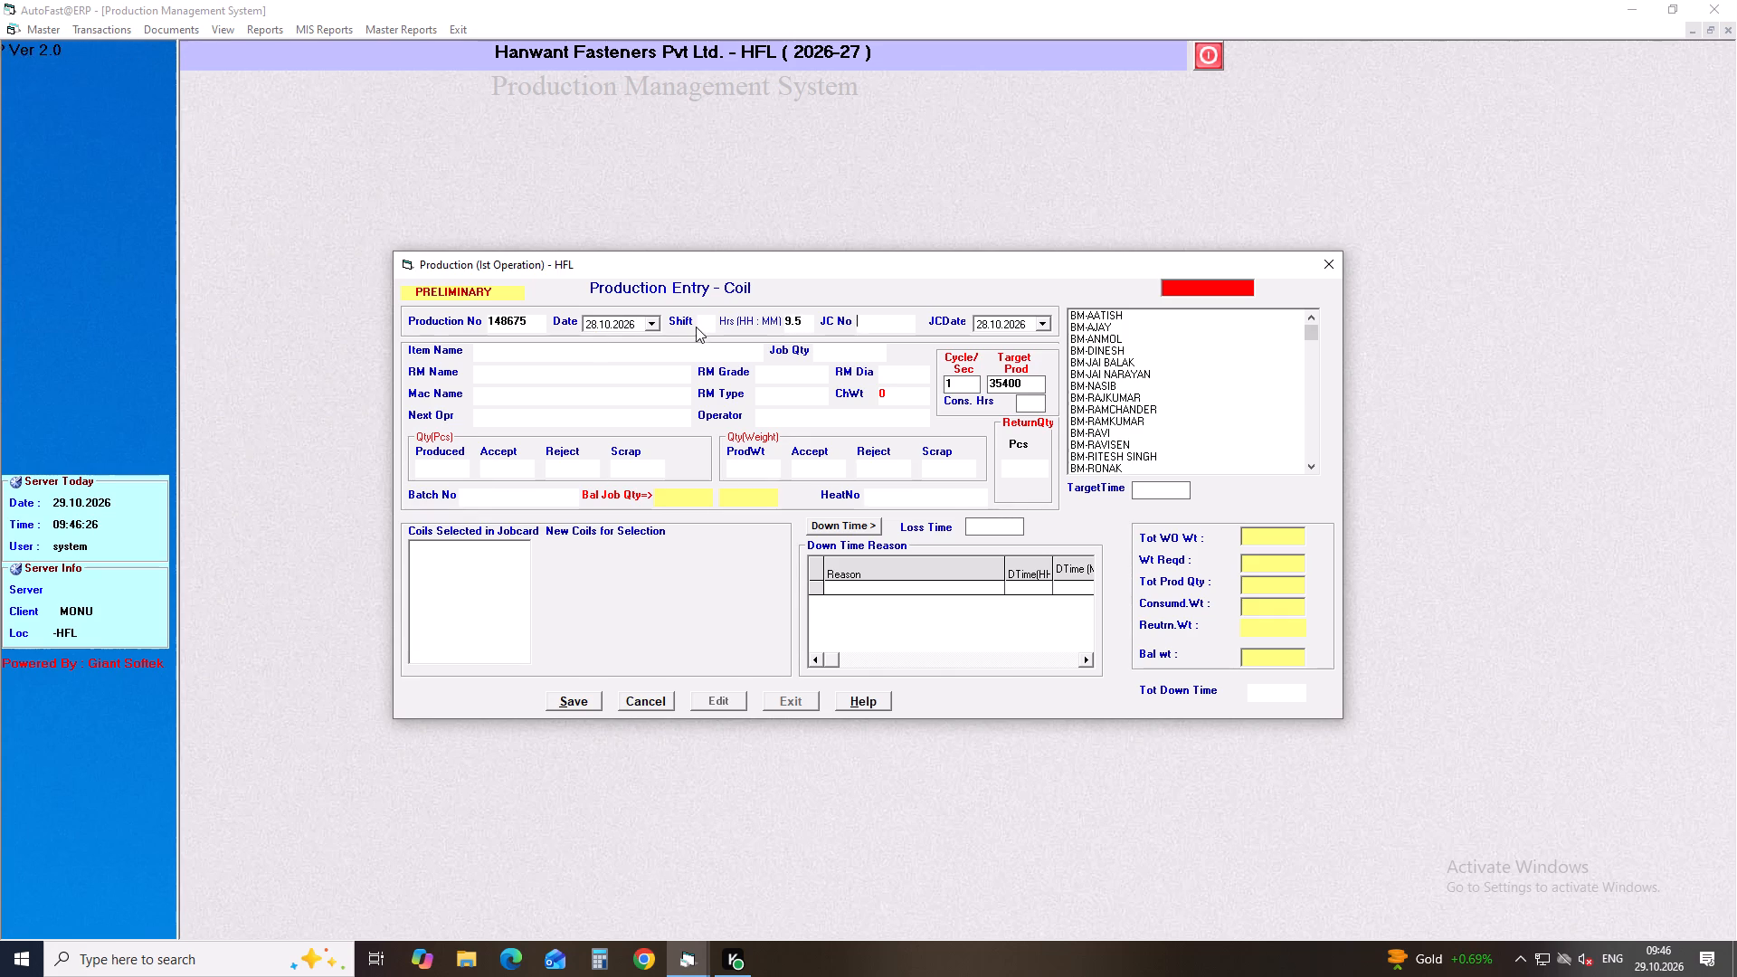
{"action": "left_click", "coordinate": [703, 323]}
{"action": "key", "text": "a"}
{"action": "key", "text": "Return"}
{"action": "key", "text": "Return"}
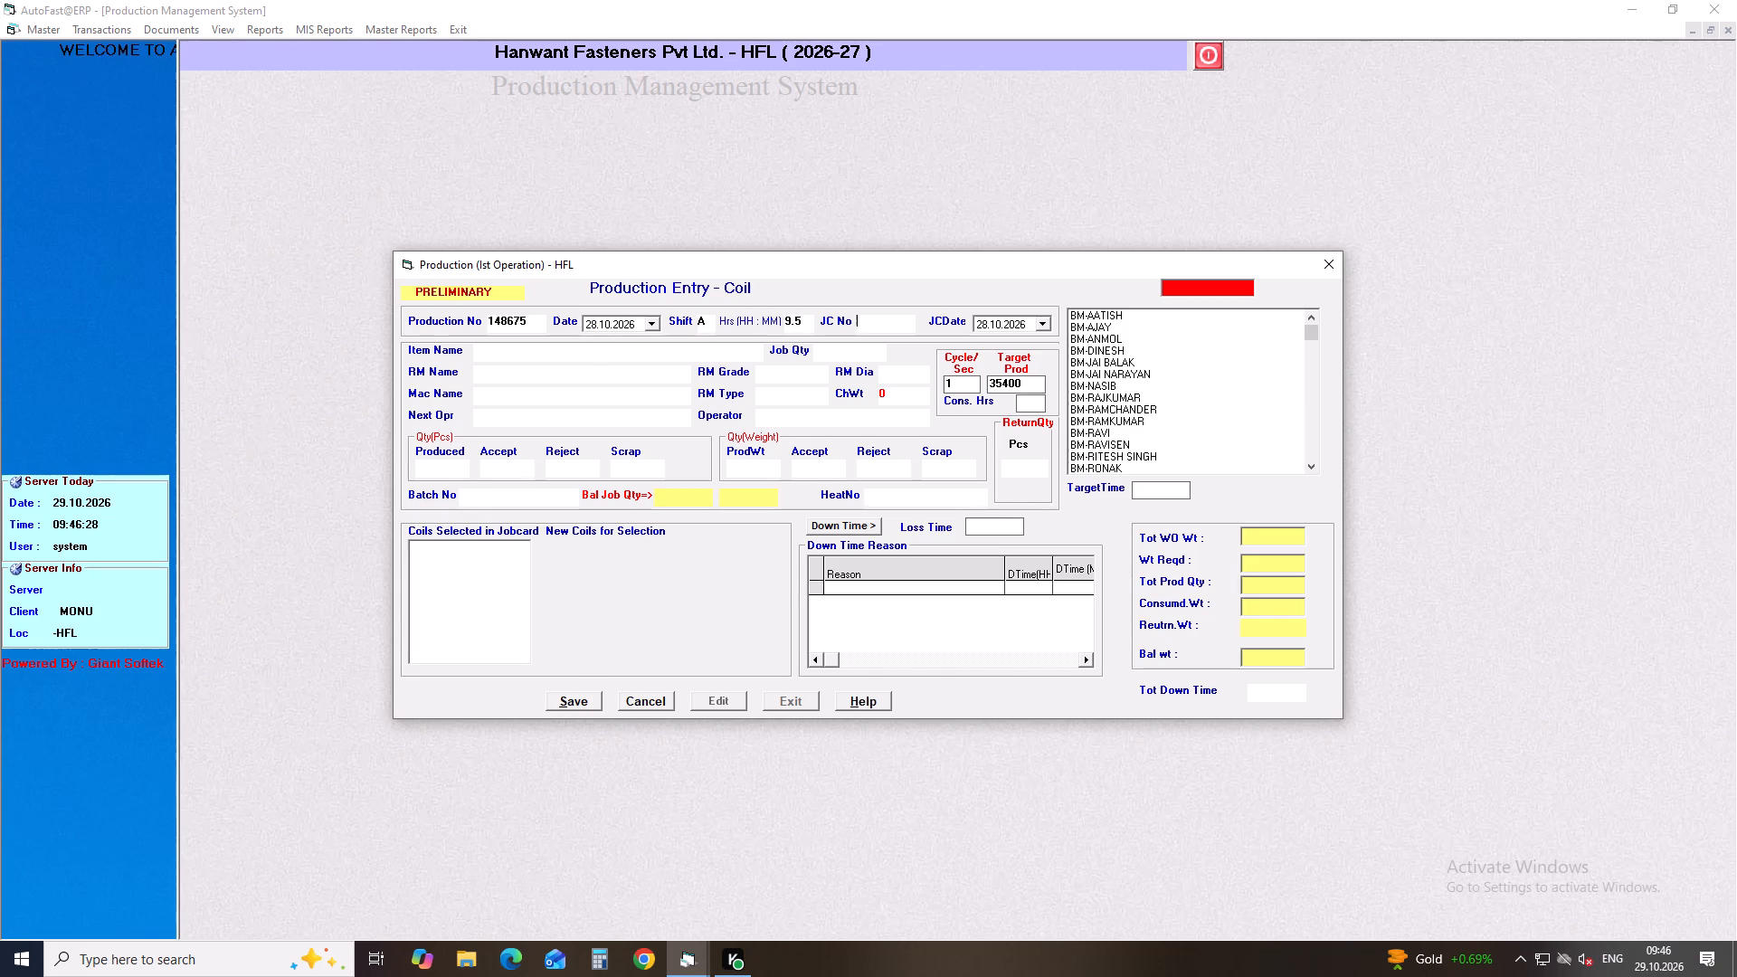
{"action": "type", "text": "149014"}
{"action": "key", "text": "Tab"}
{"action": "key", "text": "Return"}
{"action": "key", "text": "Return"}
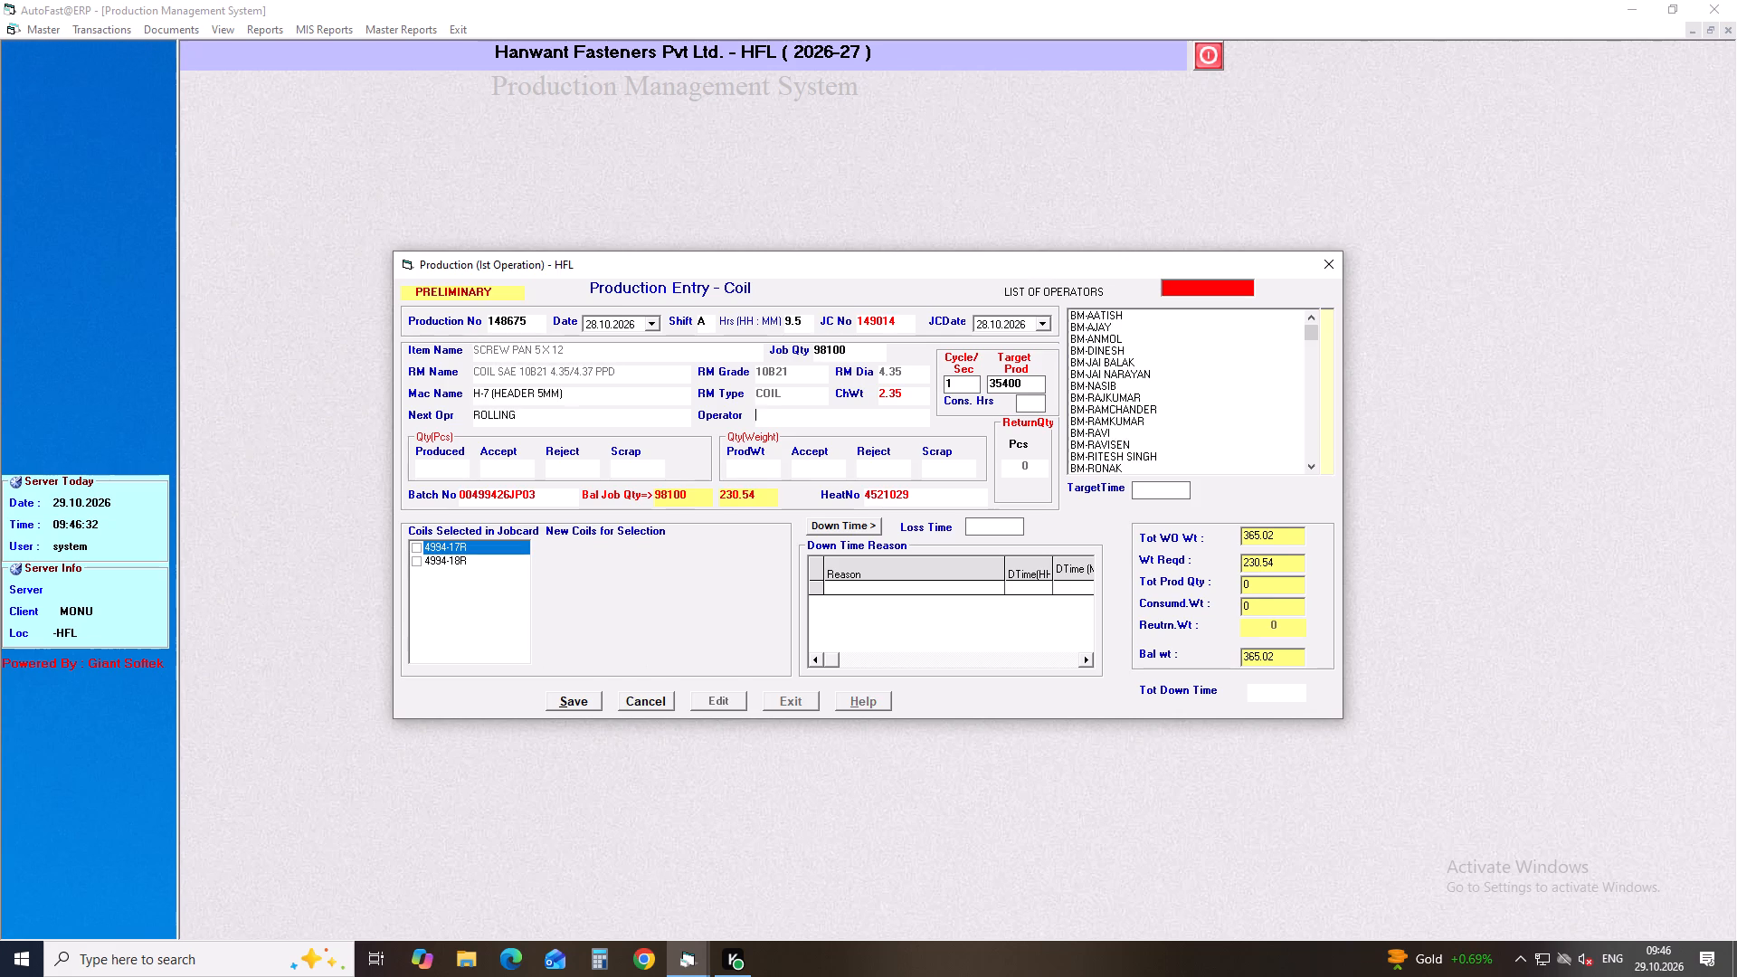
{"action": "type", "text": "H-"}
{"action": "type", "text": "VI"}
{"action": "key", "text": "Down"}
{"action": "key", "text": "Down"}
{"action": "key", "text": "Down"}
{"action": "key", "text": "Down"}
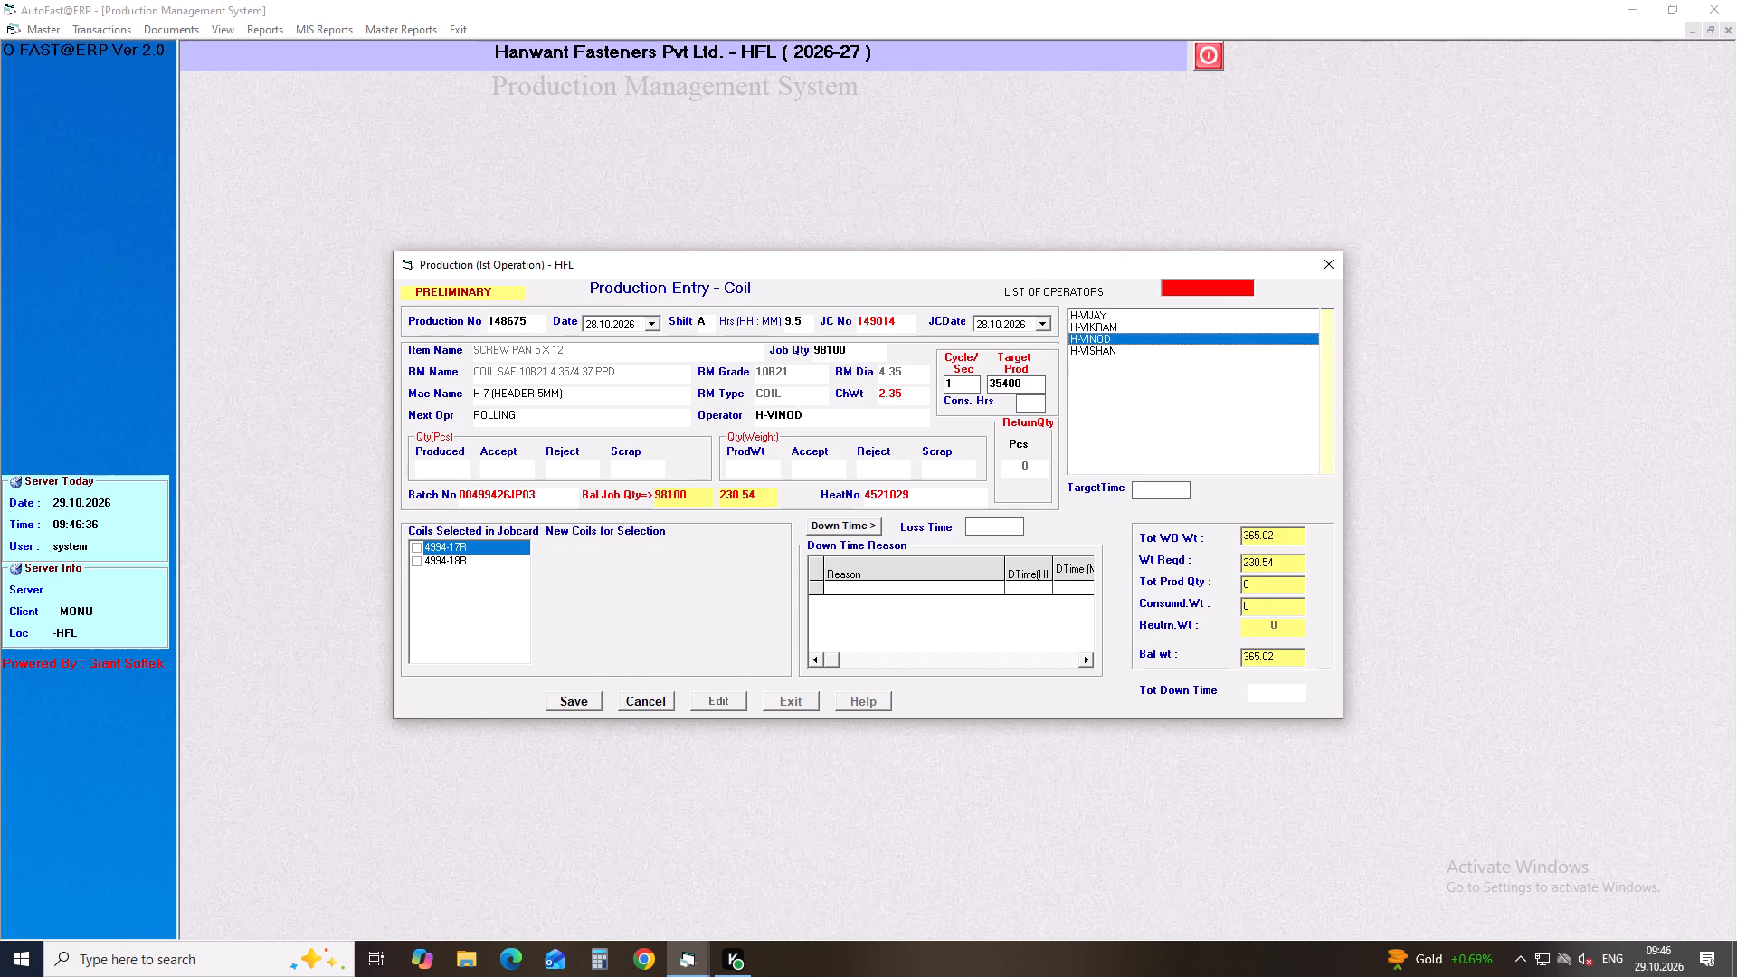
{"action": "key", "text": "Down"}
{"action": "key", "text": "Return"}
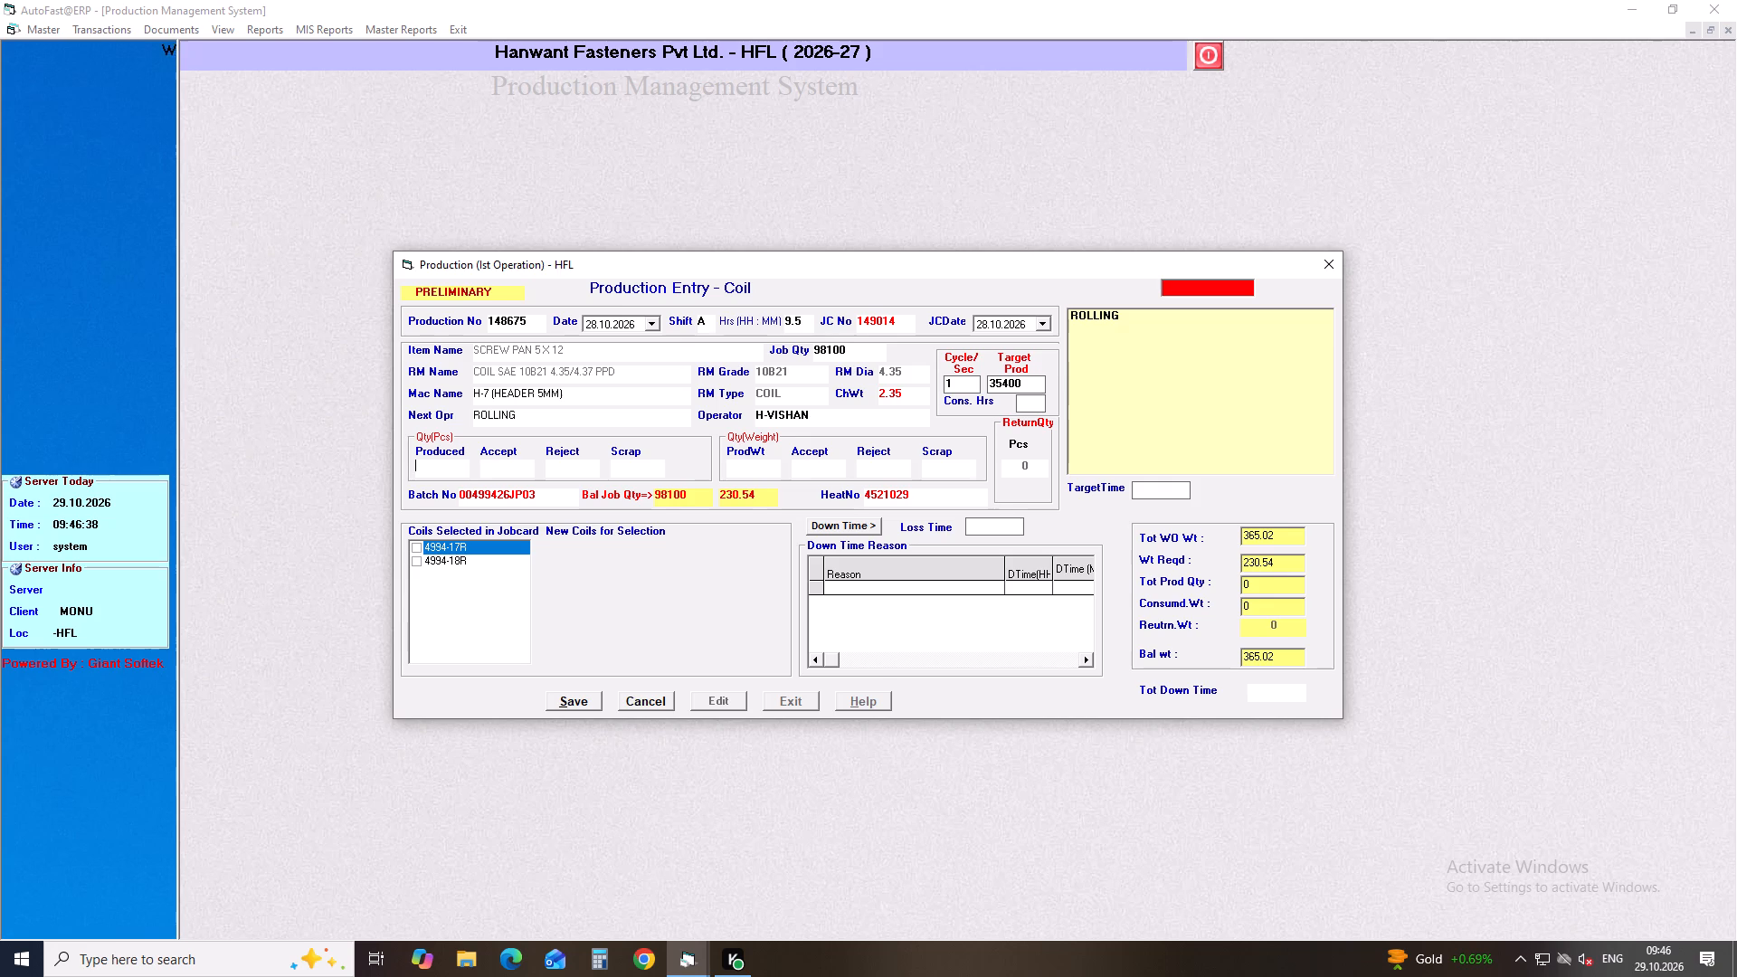
Enter a produced quantity of 52500 pcs, mark coils 4994-17R and 4994-18R as used and try to save the entry.
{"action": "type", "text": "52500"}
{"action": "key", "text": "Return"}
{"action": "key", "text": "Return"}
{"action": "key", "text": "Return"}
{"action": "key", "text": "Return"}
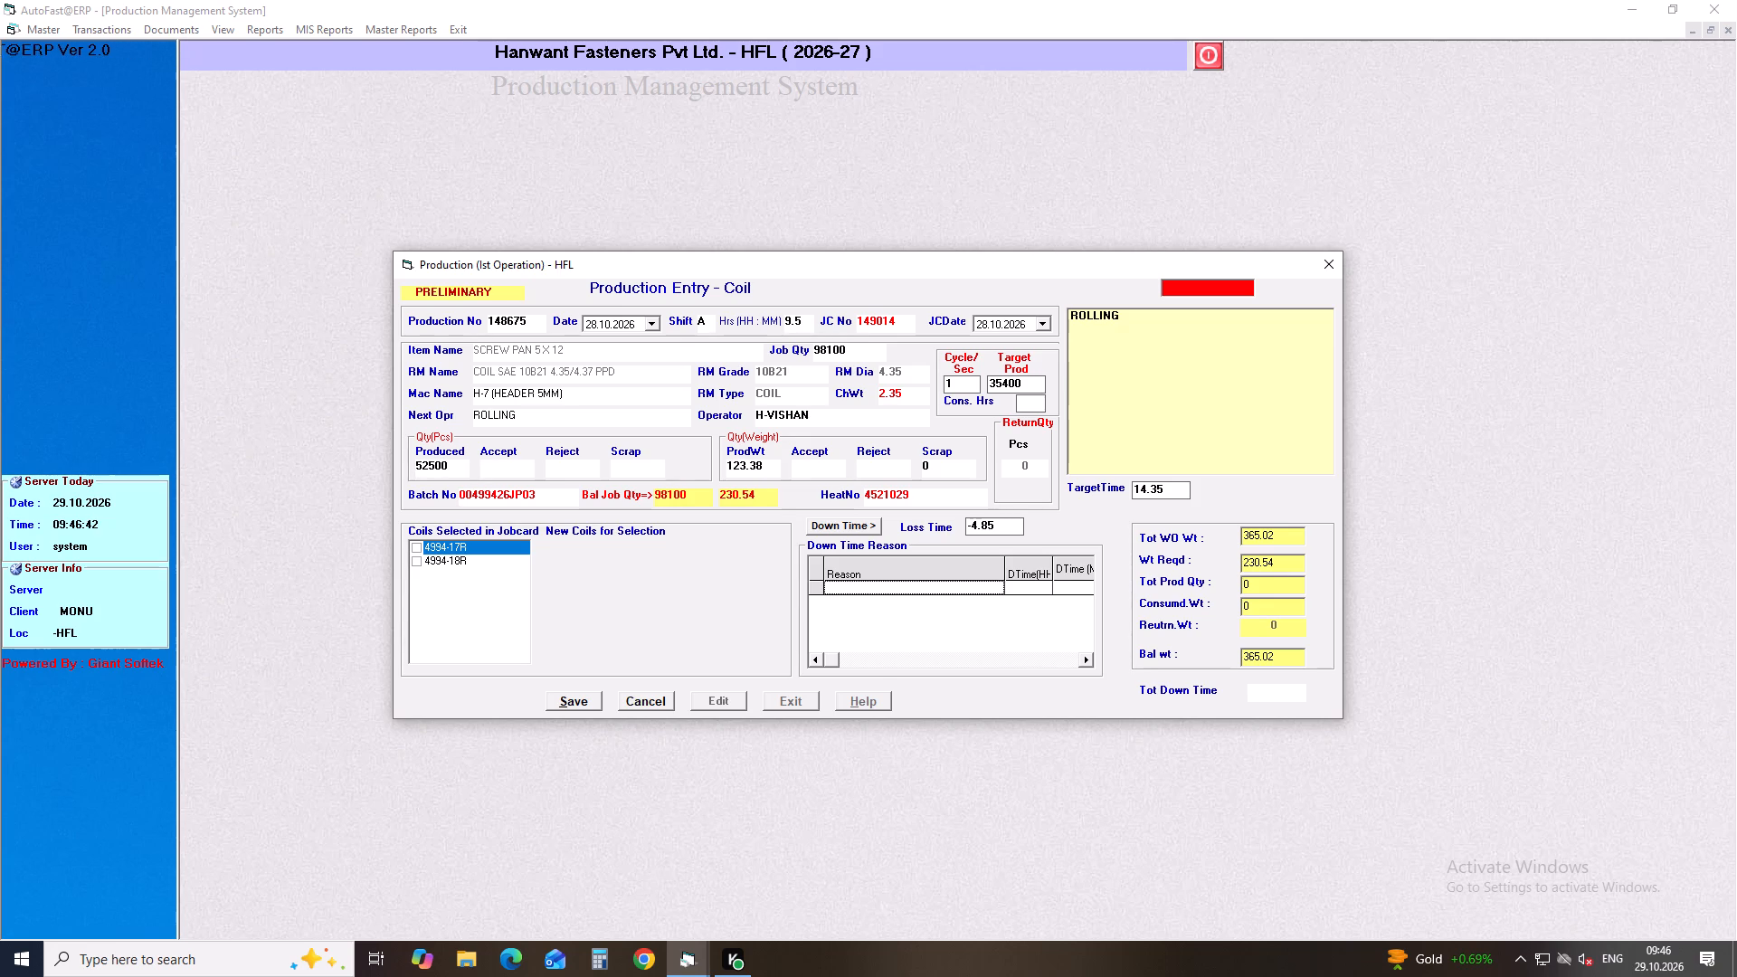
{"action": "left_click", "coordinate": [414, 550]}
{"action": "left_click", "coordinate": [415, 561]}
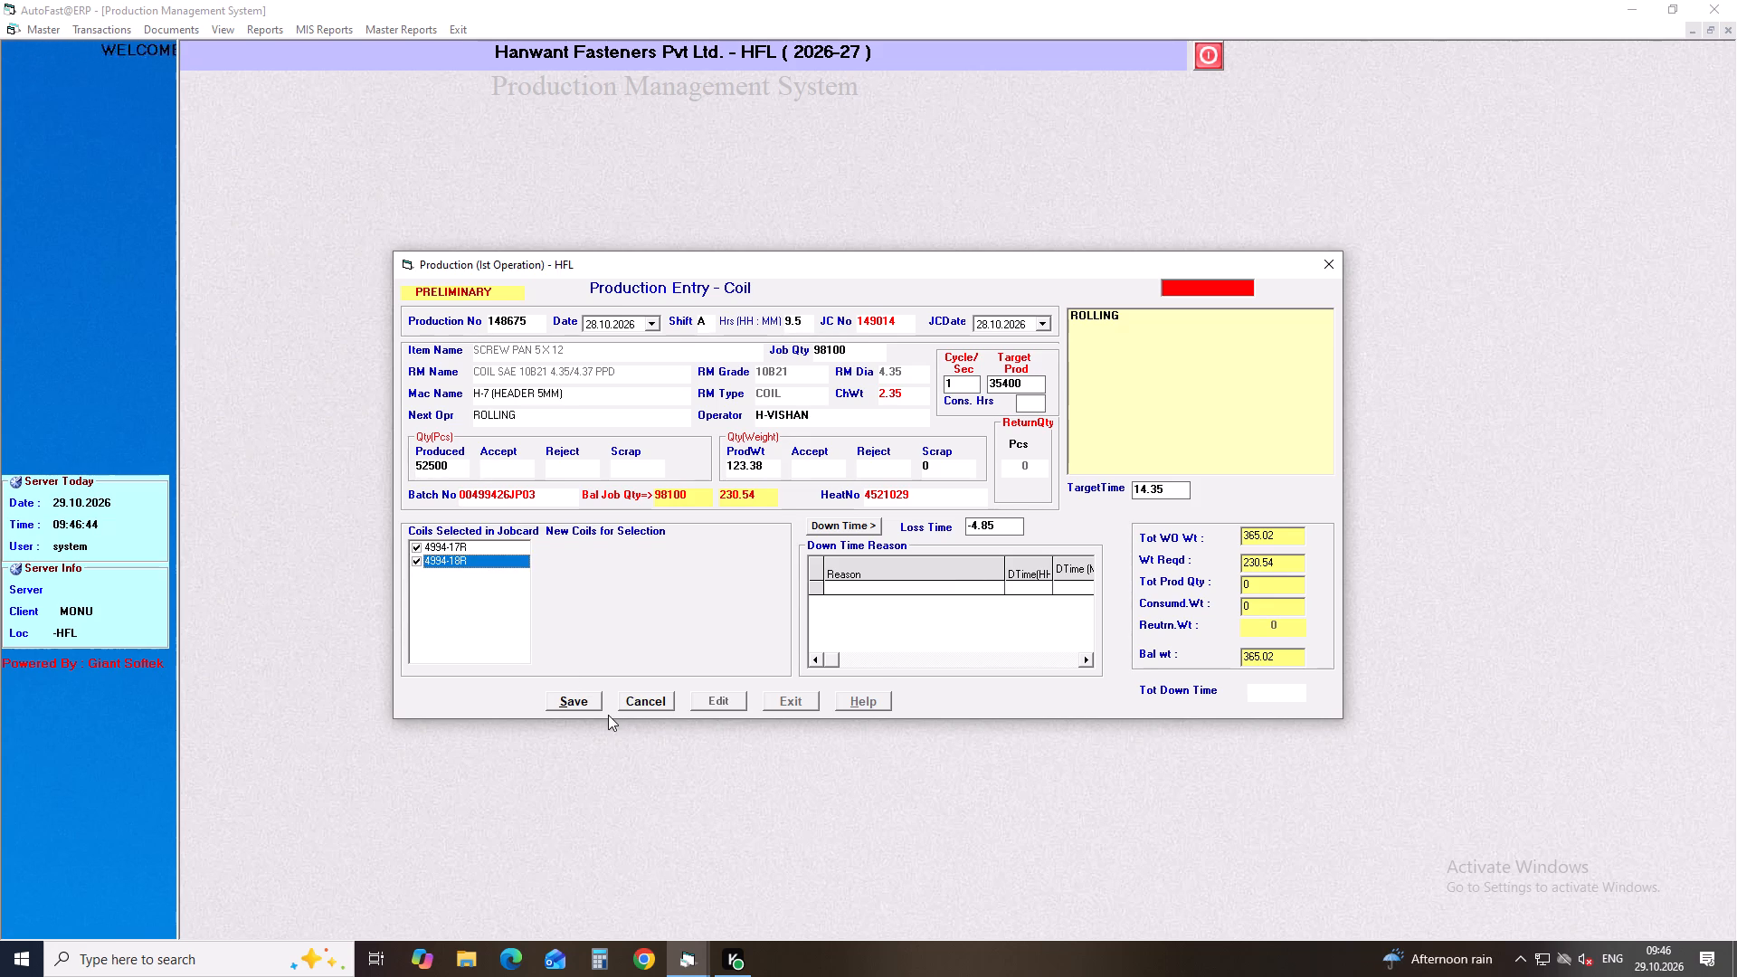
{"action": "left_click", "coordinate": [574, 697]}
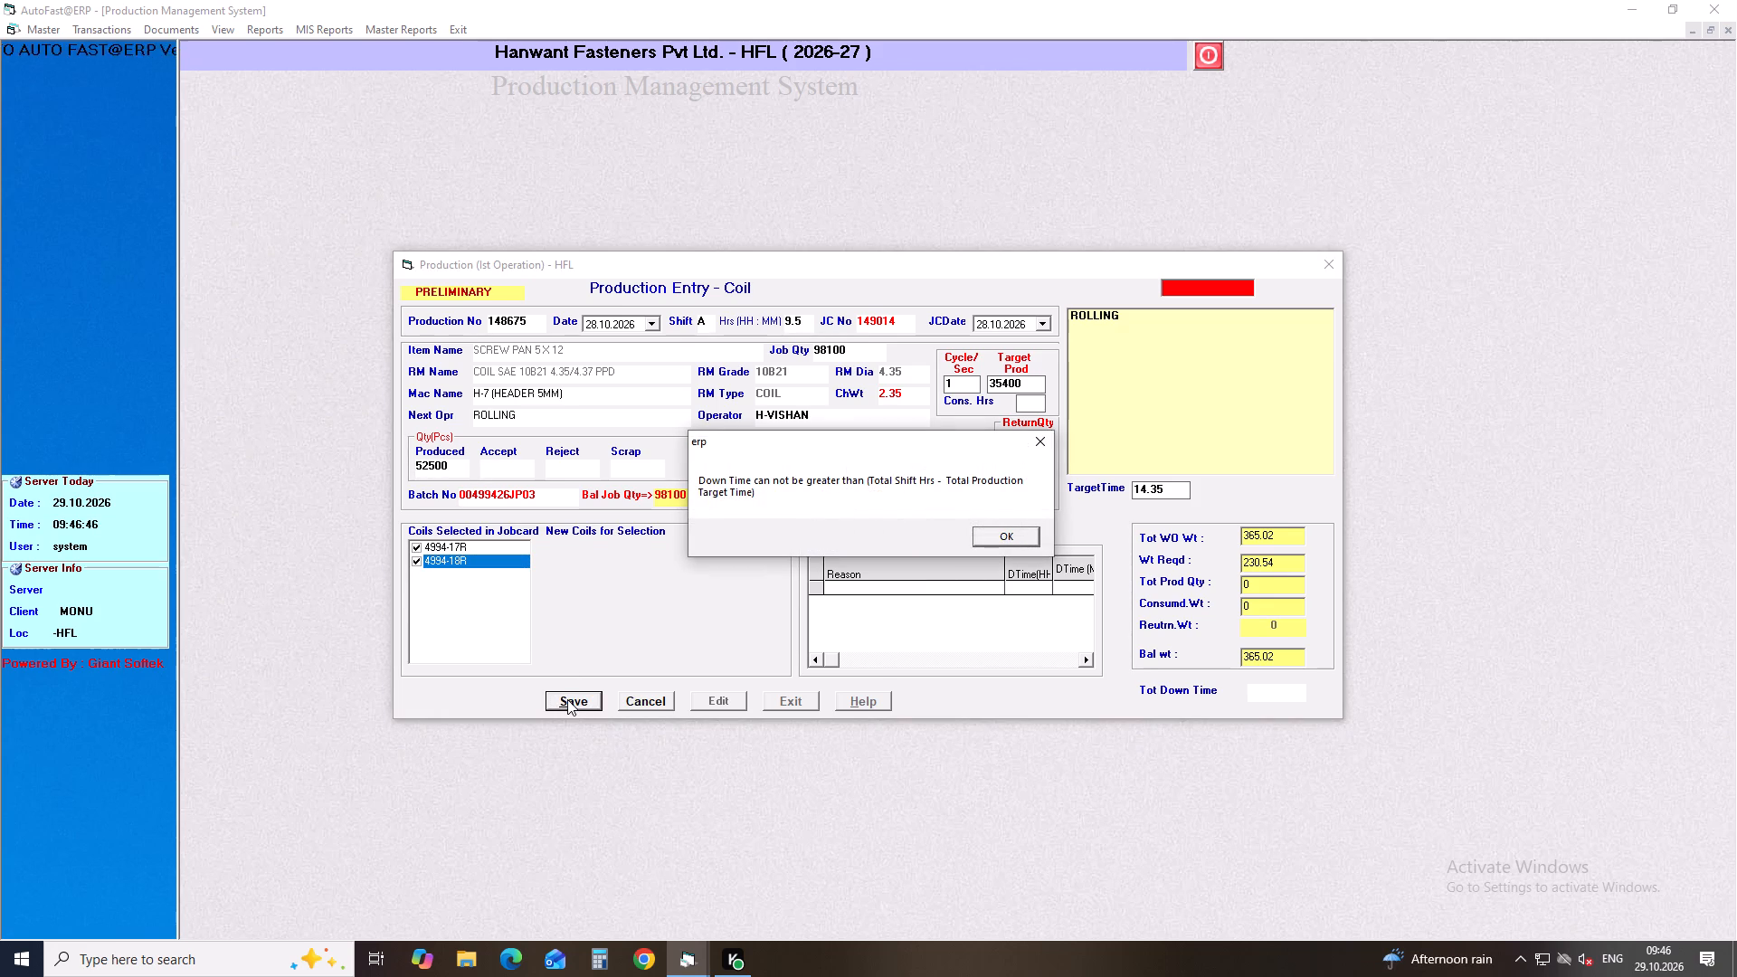
{"action": "left_click", "coordinate": [1005, 527]}
Set the cycle time for job card 149014 to 0.5 seconds and save the entry.
{"action": "left_click", "coordinate": [968, 384]}
{"action": "key", "text": "BackSpace"}
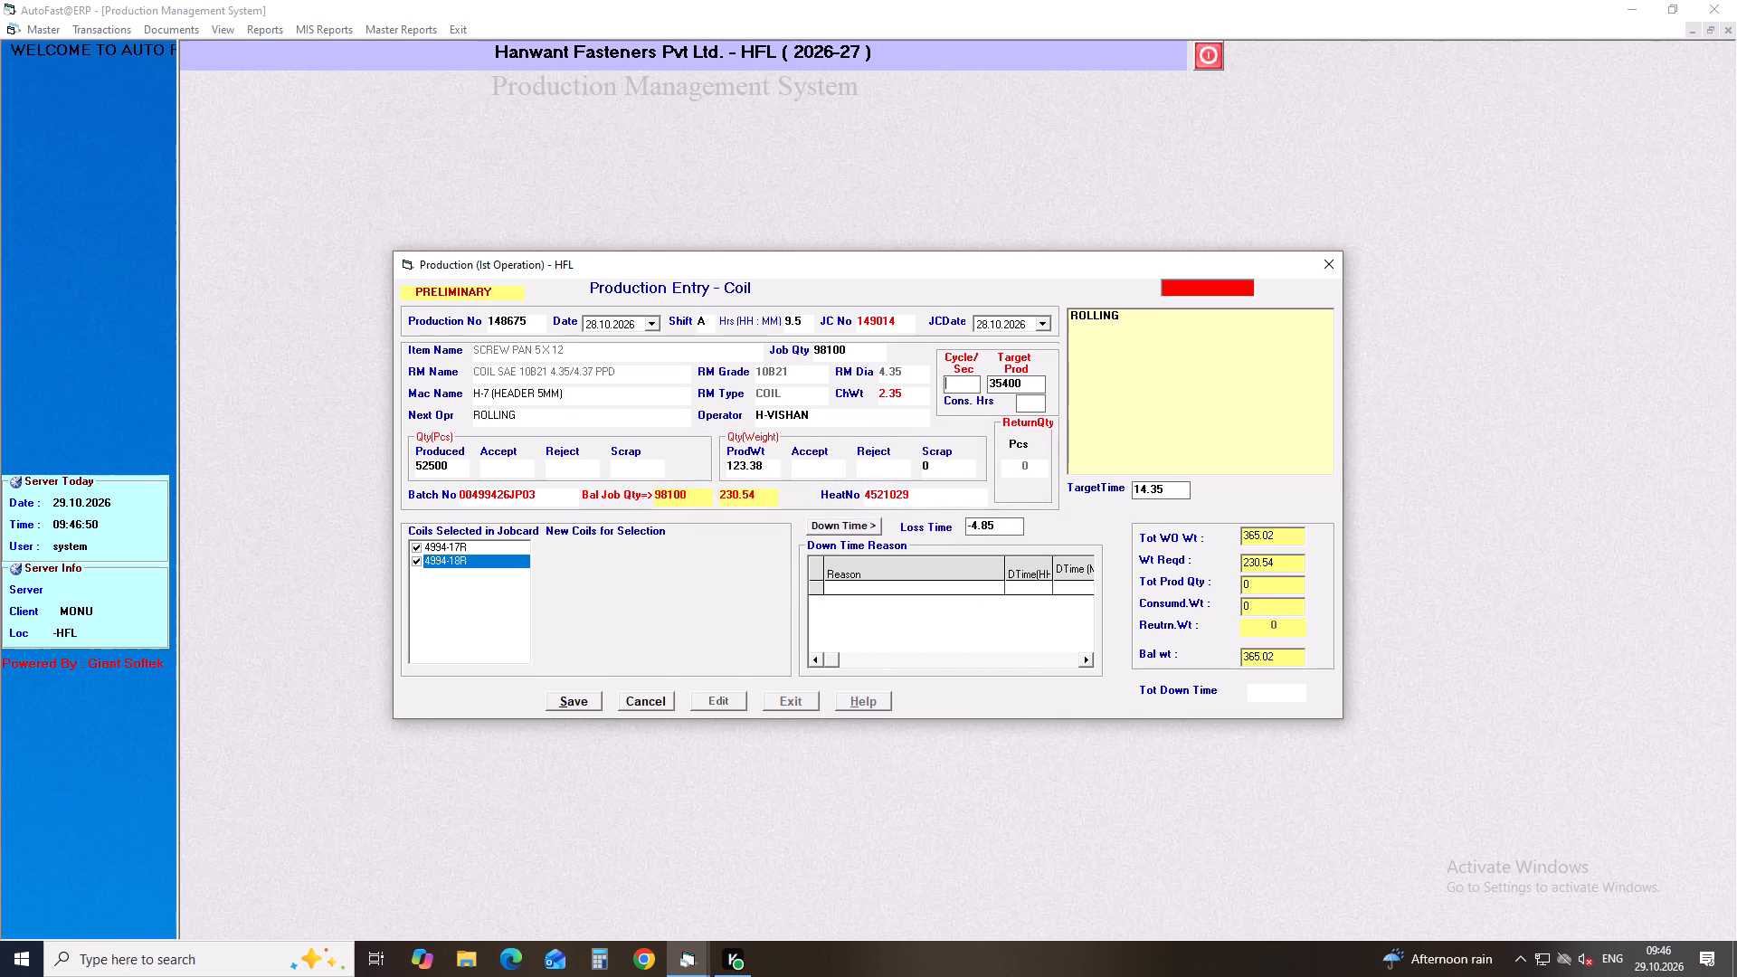
{"action": "type", "text": "0.5"}
{"action": "key", "text": "Return"}
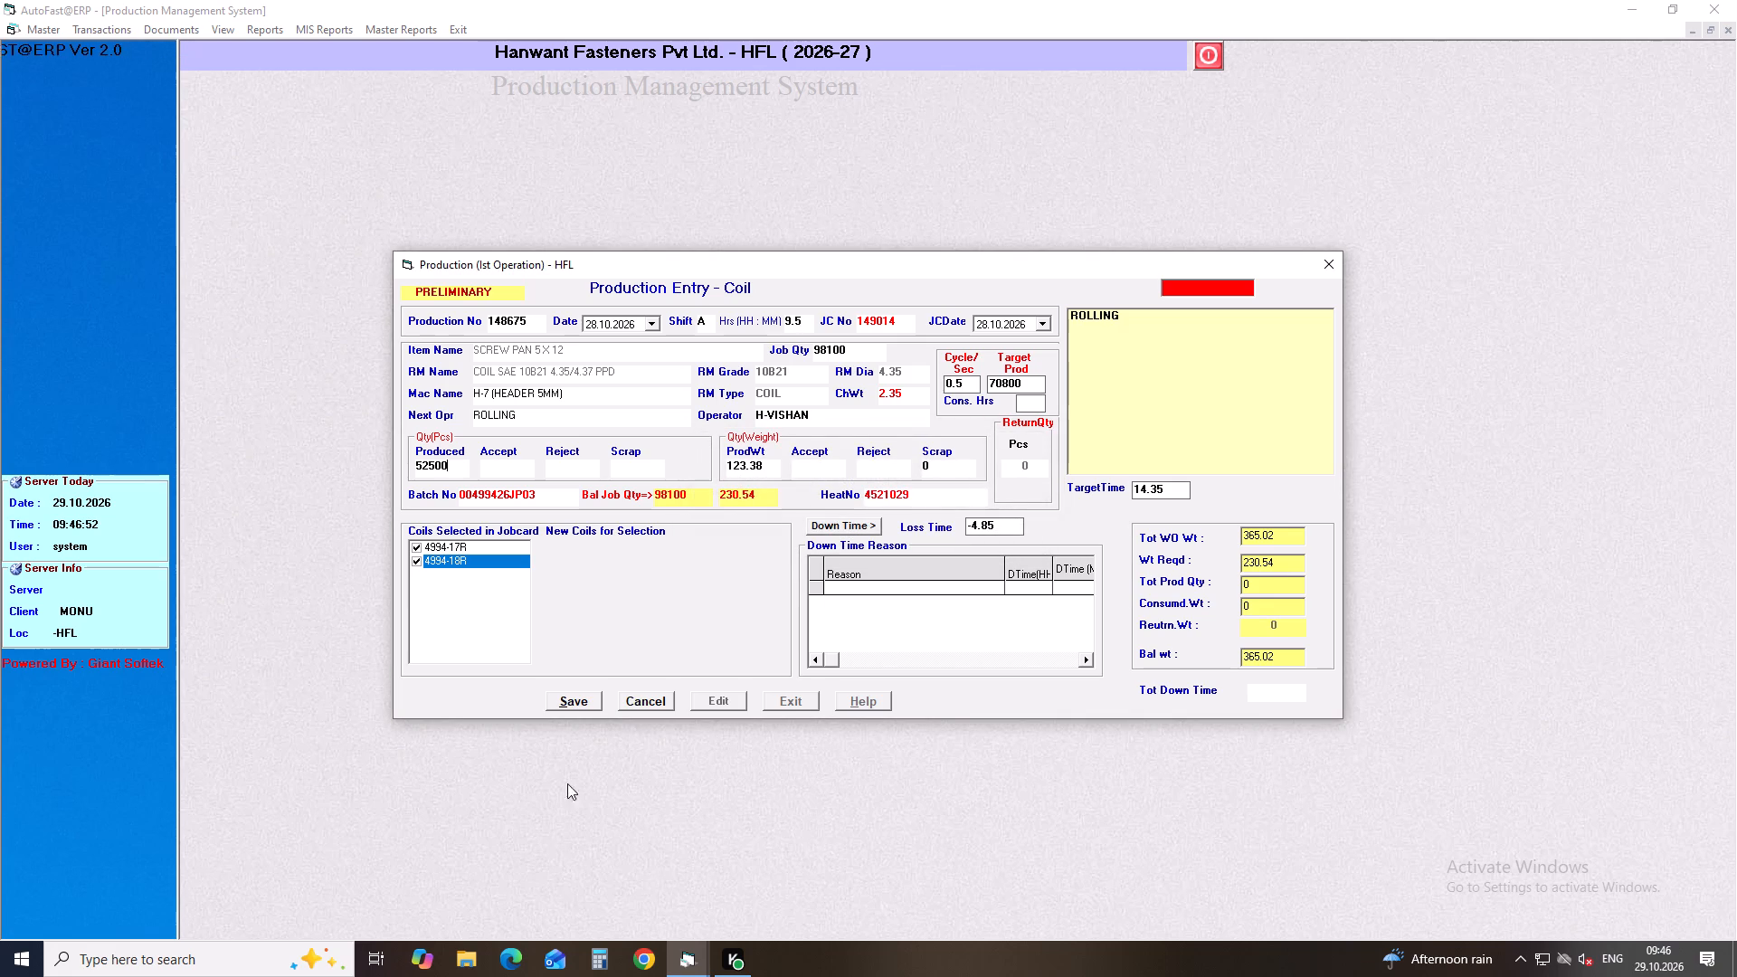
{"action": "double_click", "coordinate": [576, 704]}
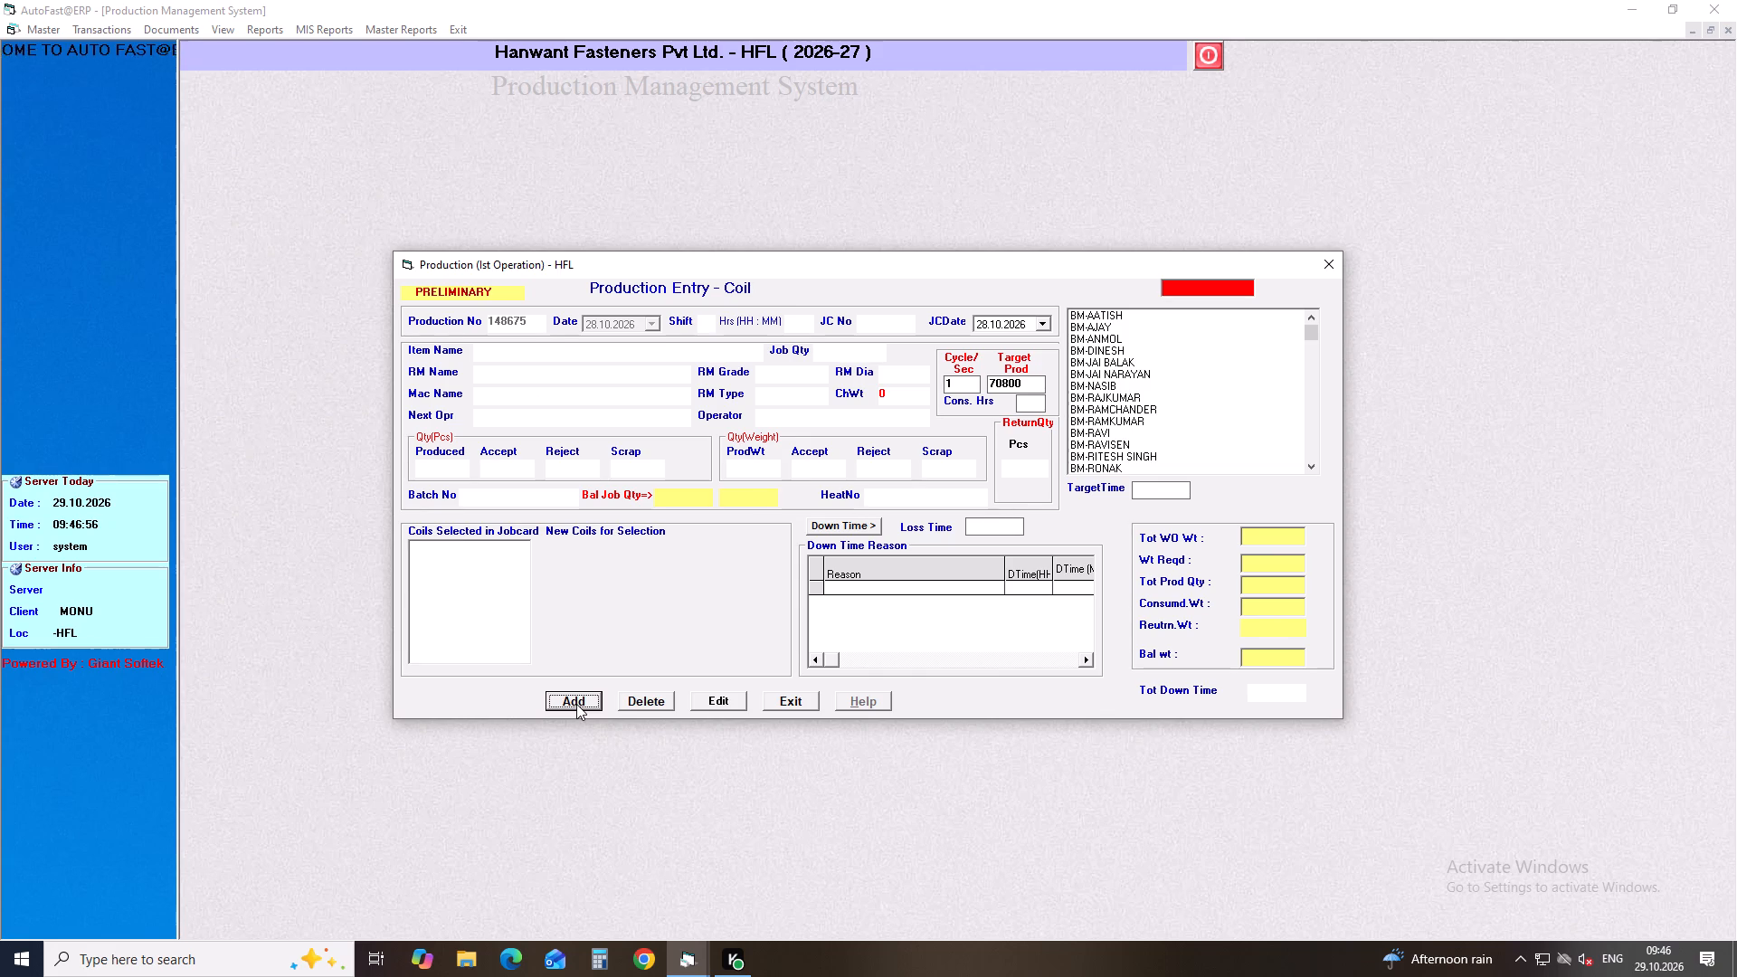
Add another preliminary coil production entry dated 28.10.2026 for shift A with 9.5 hours.
{"action": "key", "text": "Return"}
{"action": "key", "text": "Return"}
{"action": "key", "text": "Down"}
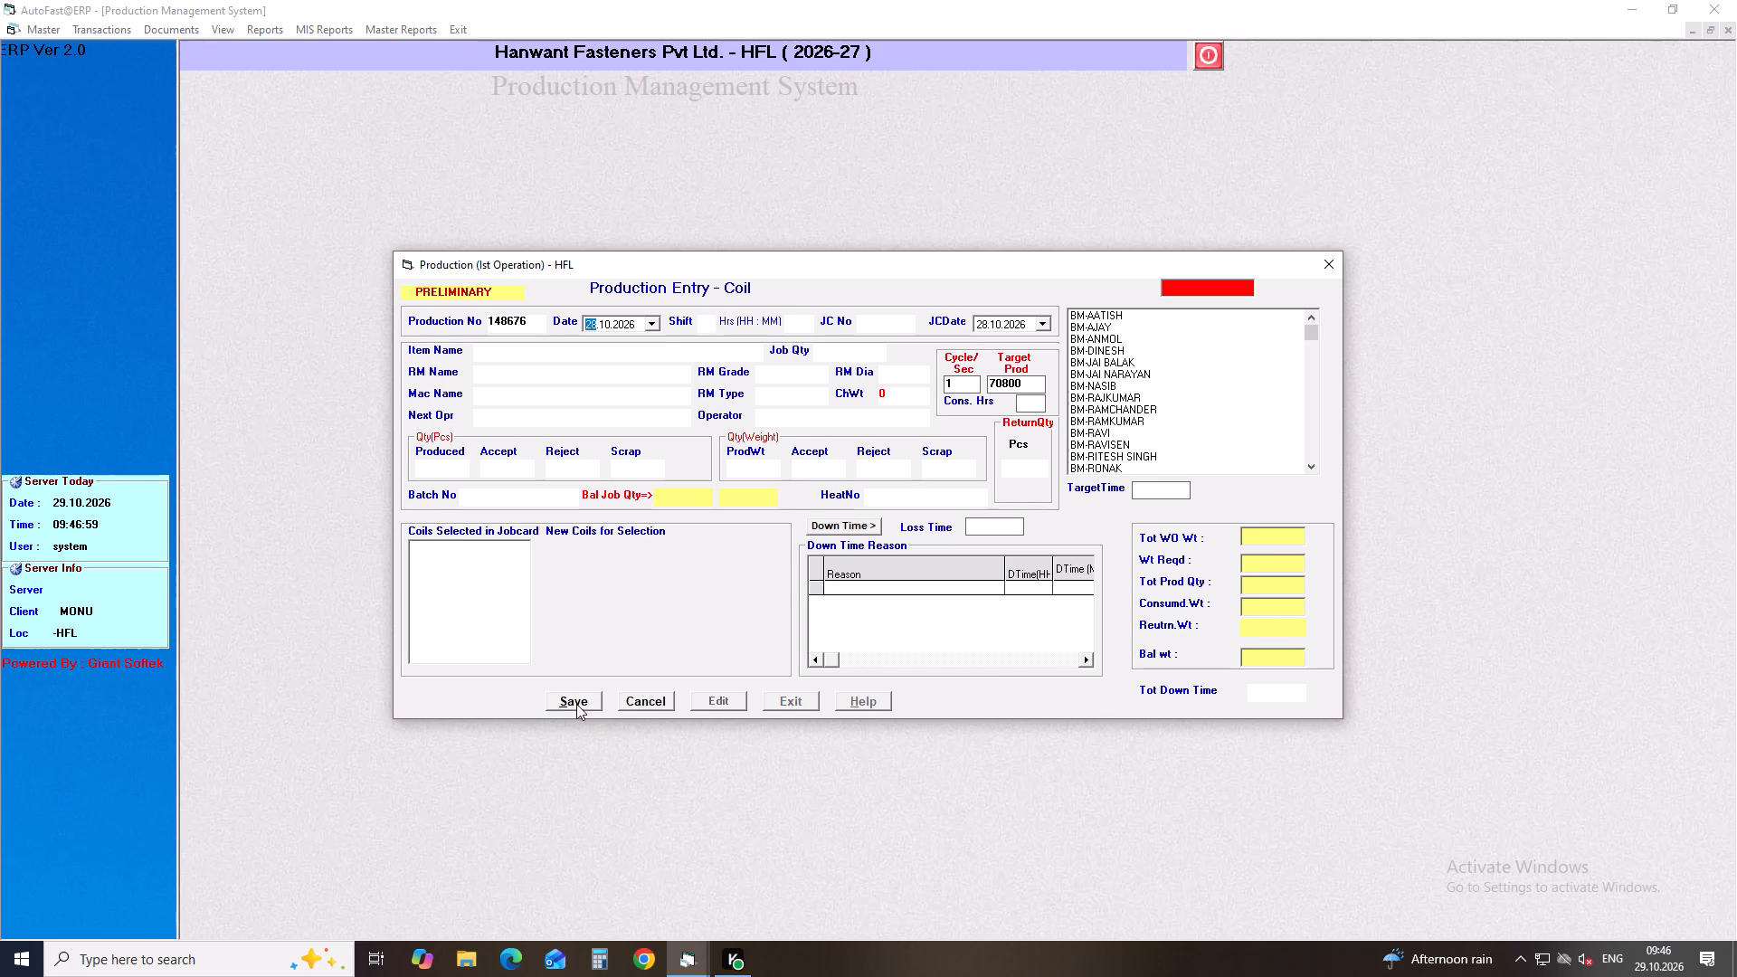
{"action": "key", "text": "Return"}
{"action": "key", "text": "a"}
{"action": "key", "text": "Return"}
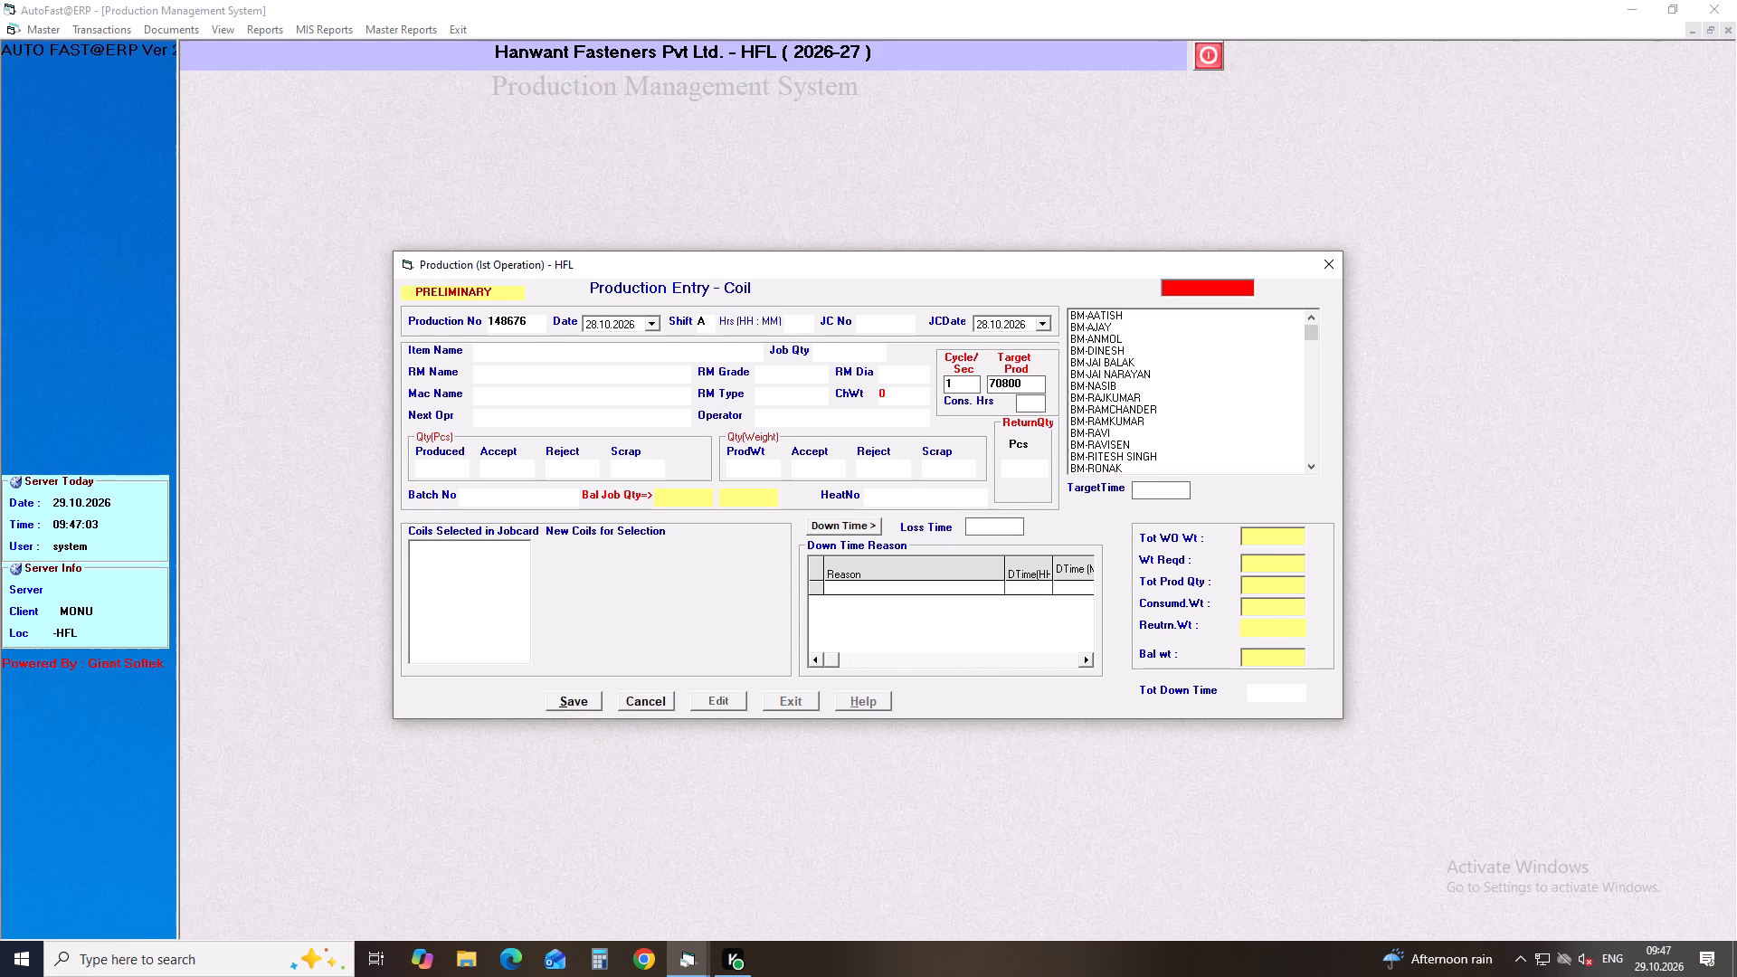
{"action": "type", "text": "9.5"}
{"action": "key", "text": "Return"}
Load job card 149015 with machine H-8 (HEADER 5MM) and ROLLING as the following operation, and assign H-DEEPAK as operator.
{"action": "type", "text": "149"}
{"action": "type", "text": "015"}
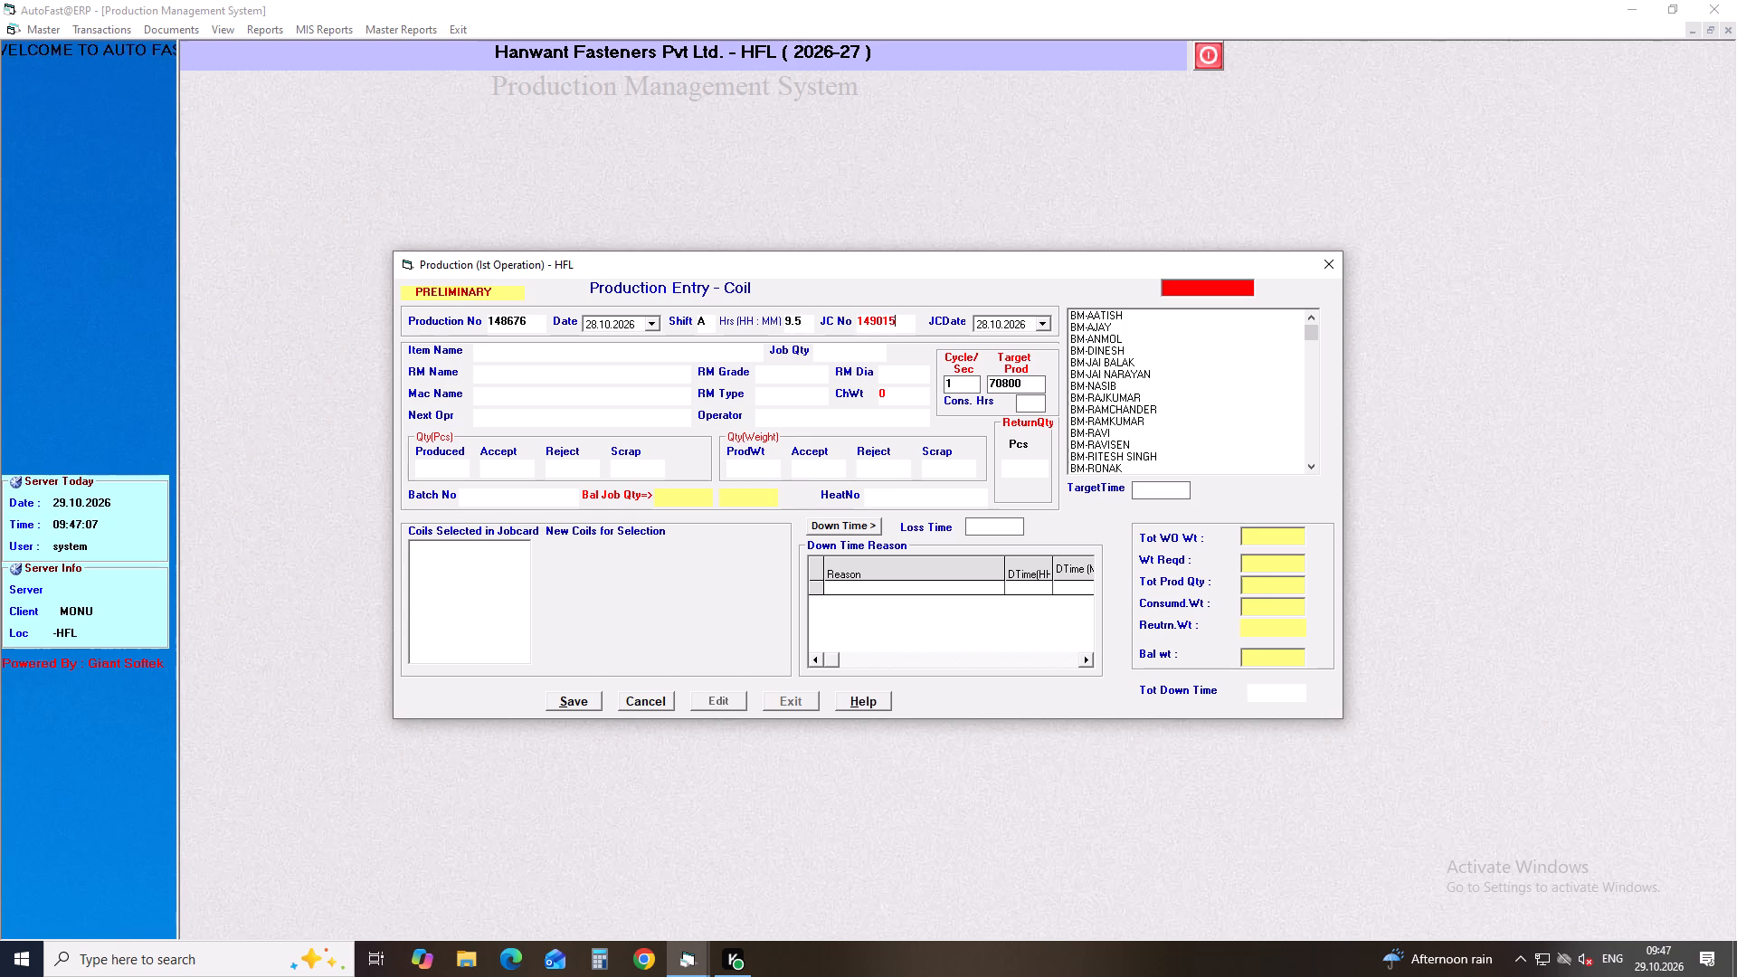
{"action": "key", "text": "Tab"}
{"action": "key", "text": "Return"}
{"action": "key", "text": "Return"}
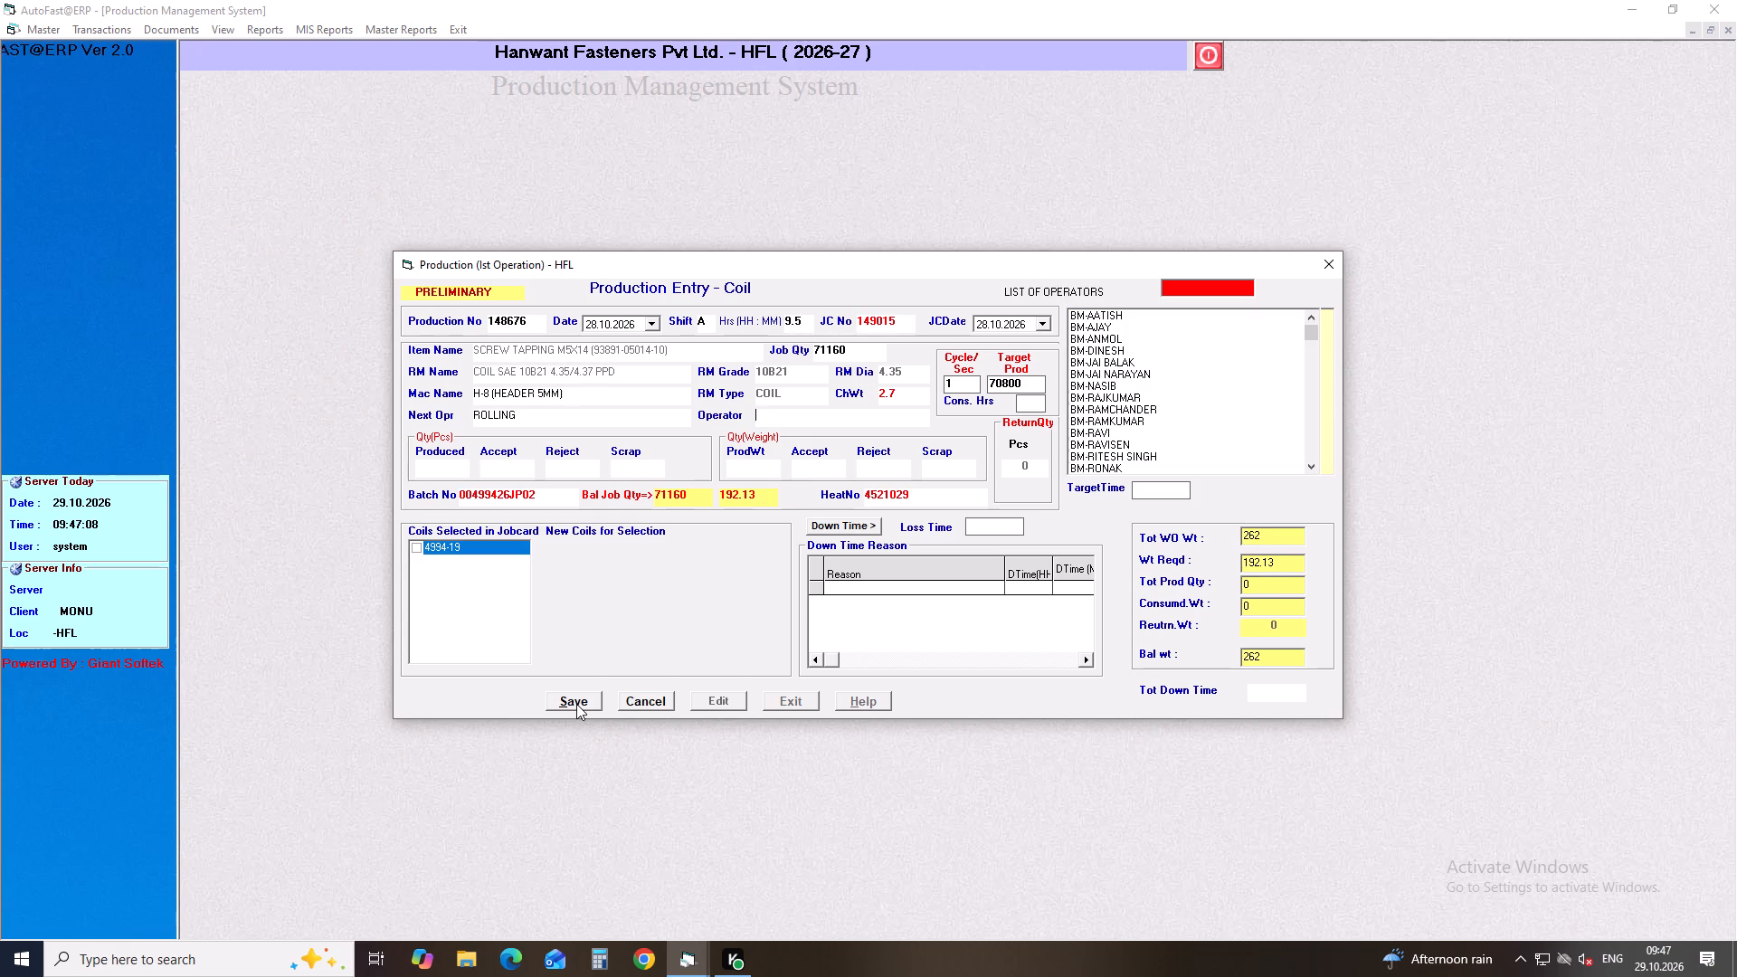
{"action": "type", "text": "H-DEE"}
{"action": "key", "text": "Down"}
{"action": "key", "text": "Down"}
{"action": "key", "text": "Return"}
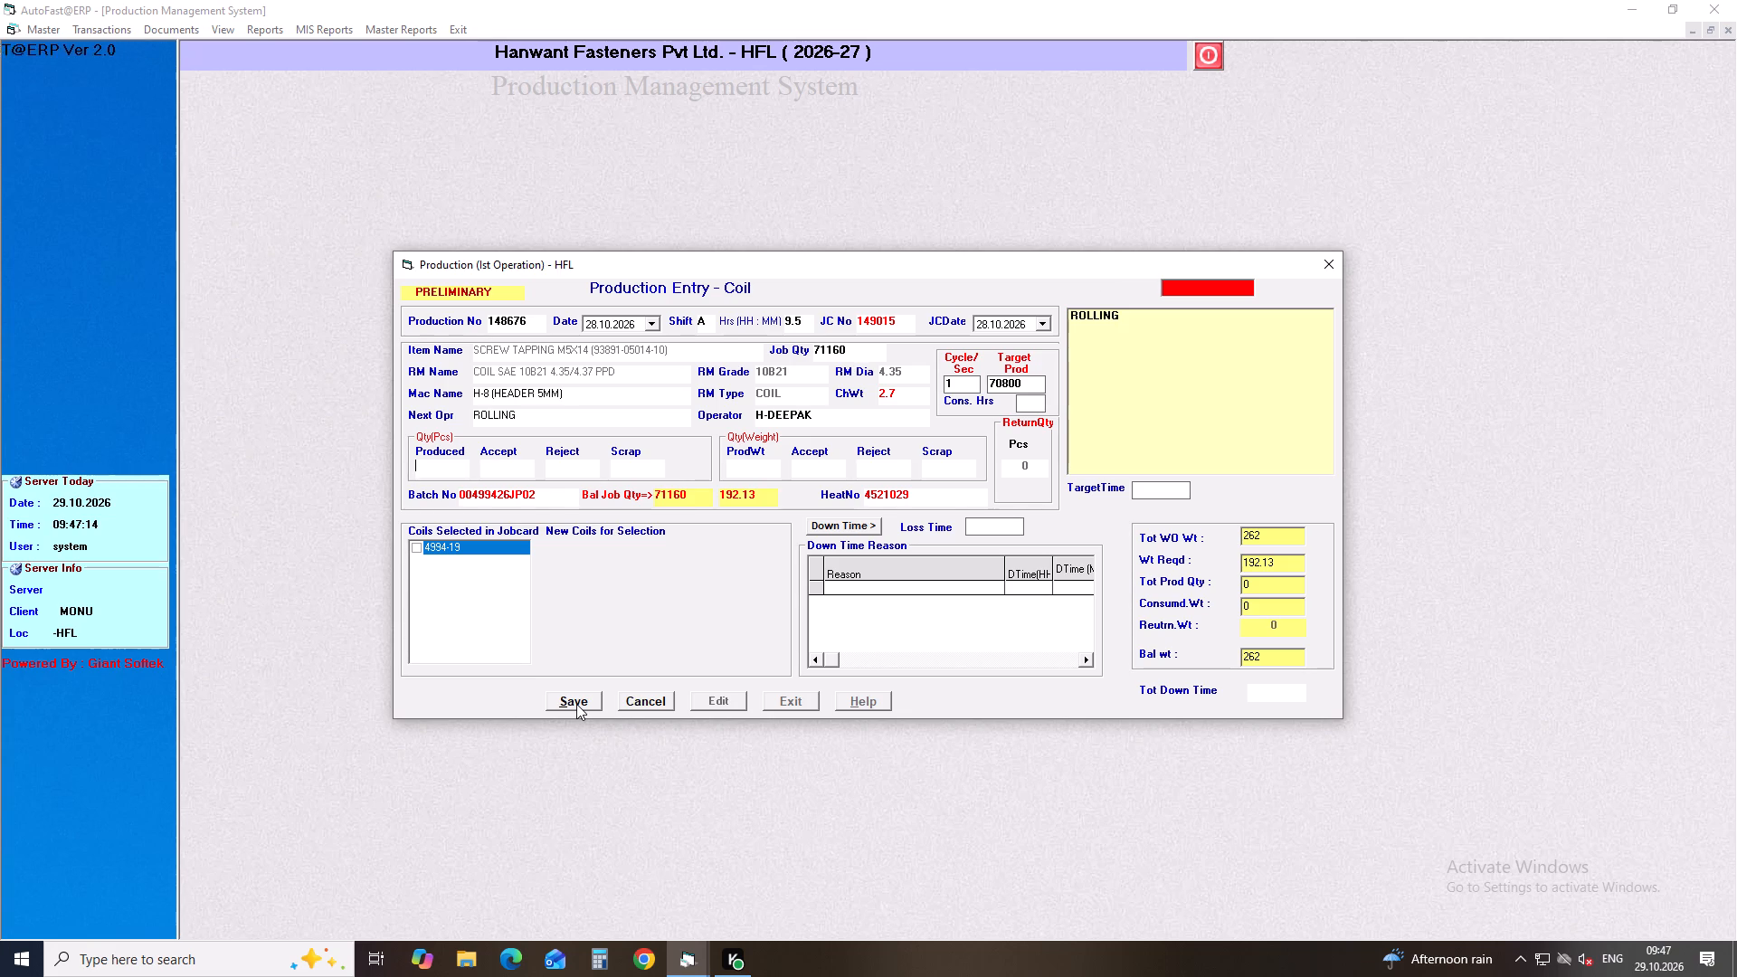
Enter a produced quantity of 37500 pcs, mark coil 4994-19 as used and try to save the entry.
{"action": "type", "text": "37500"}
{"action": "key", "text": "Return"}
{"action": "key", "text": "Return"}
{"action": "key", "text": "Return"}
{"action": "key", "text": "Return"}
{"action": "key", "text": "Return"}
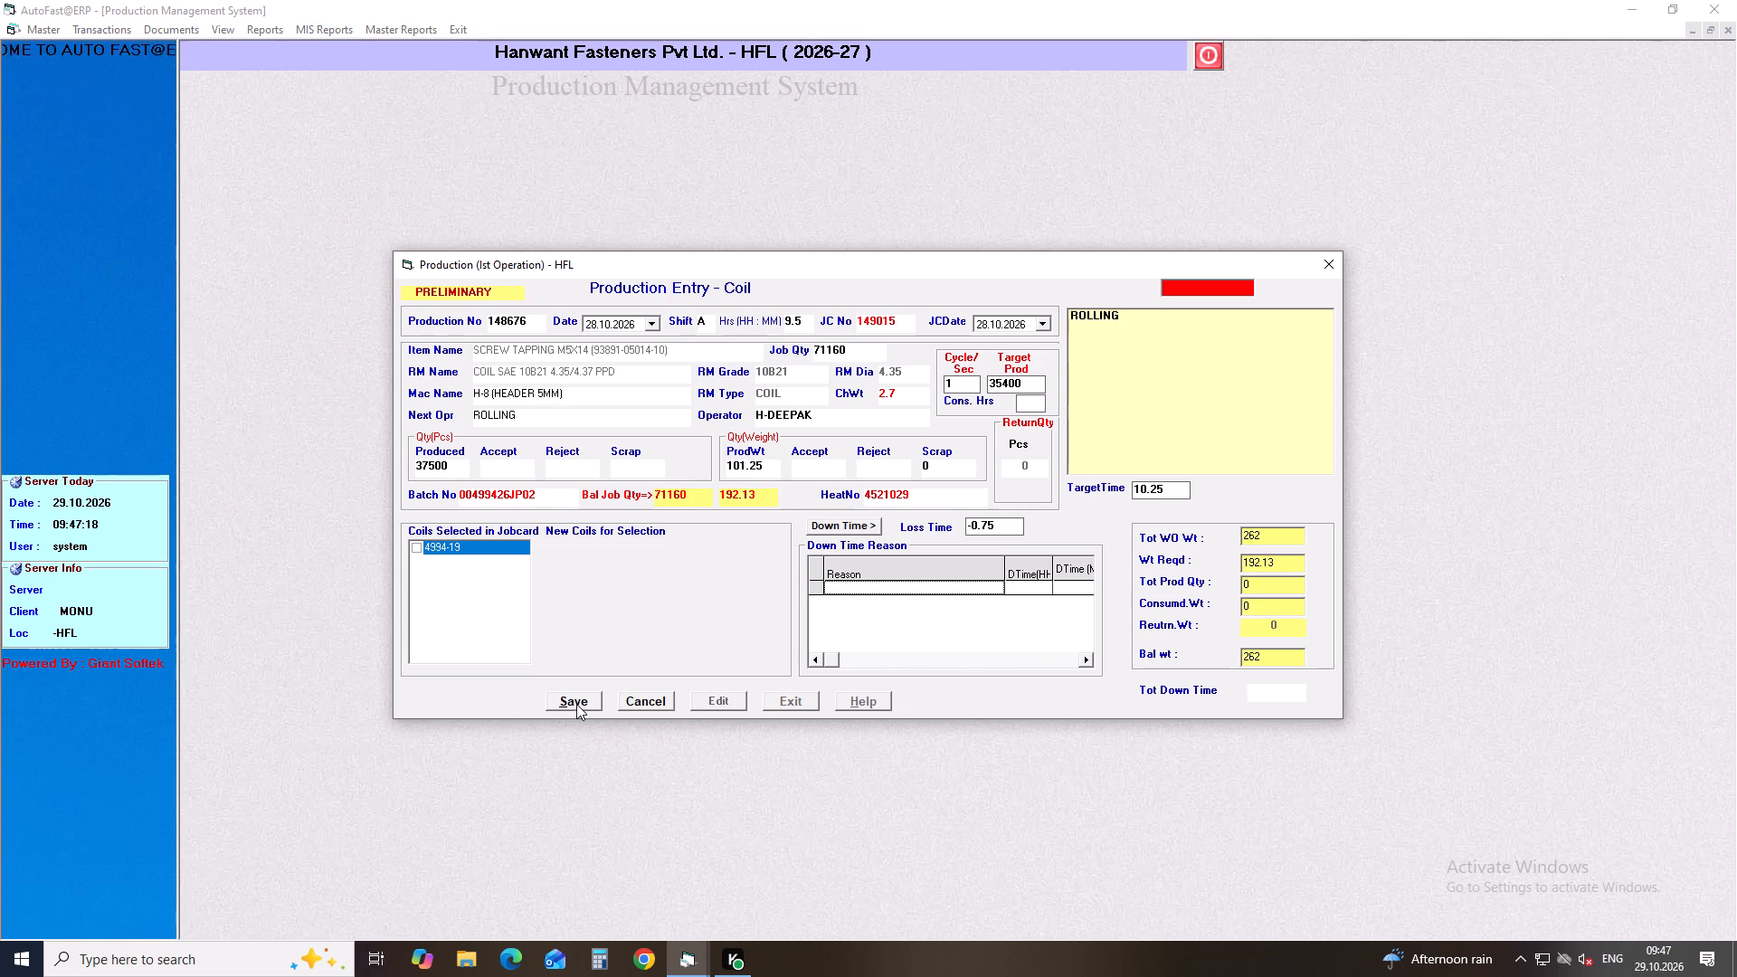
{"action": "left_click", "coordinate": [417, 547]}
{"action": "left_click", "coordinate": [561, 702]}
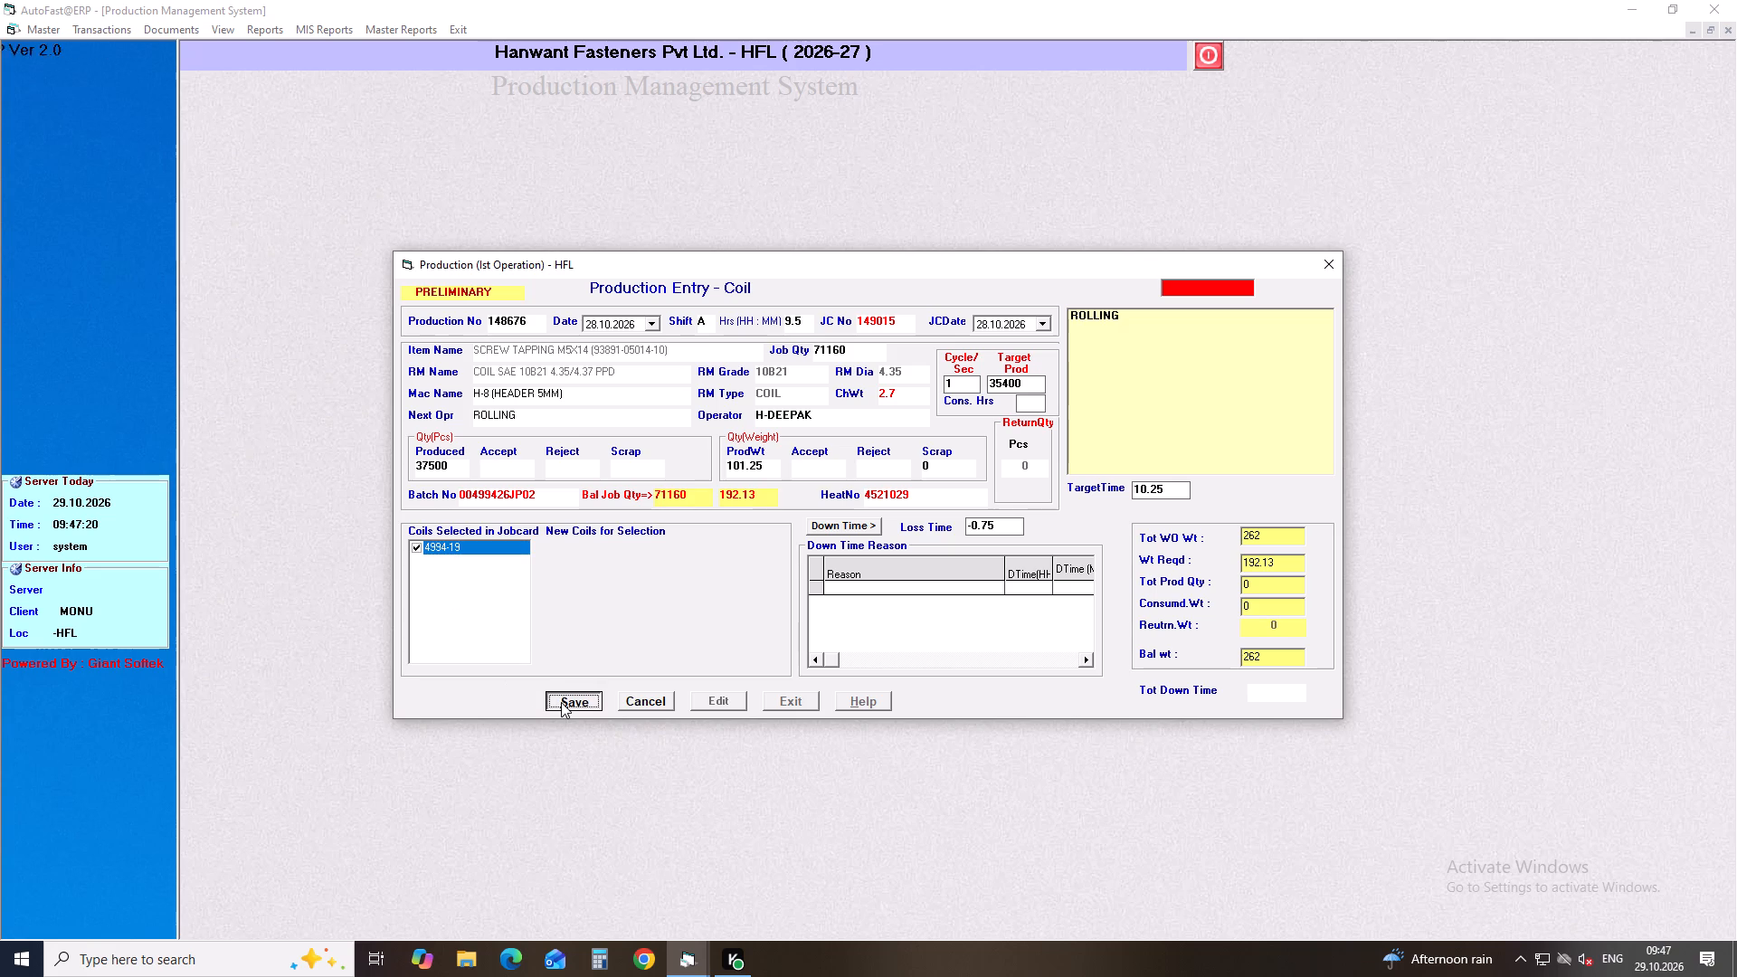
{"action": "left_click", "coordinate": [984, 526]}
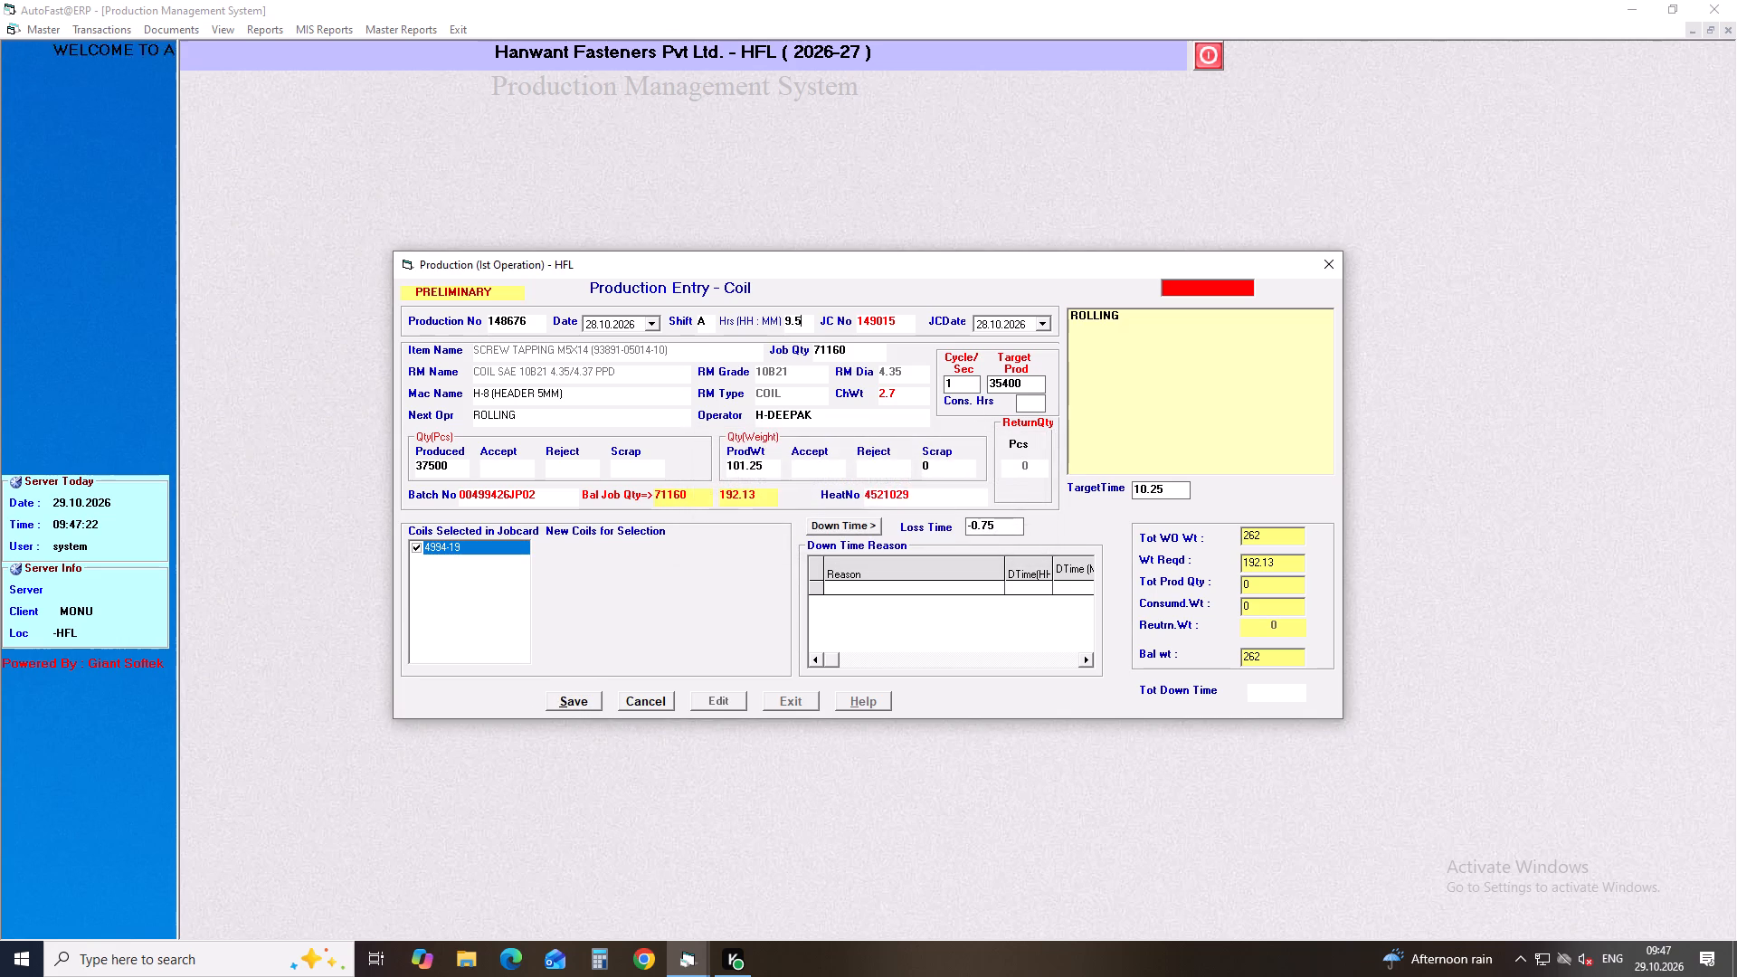
Set the cycle time for job card 149015 to 0.9 seconds and save the entry.
{"action": "left_click", "coordinate": [973, 384]}
{"action": "key", "text": "BackSpace"}
{"action": "type", "text": "0.9"}
{"action": "key", "text": "Return"}
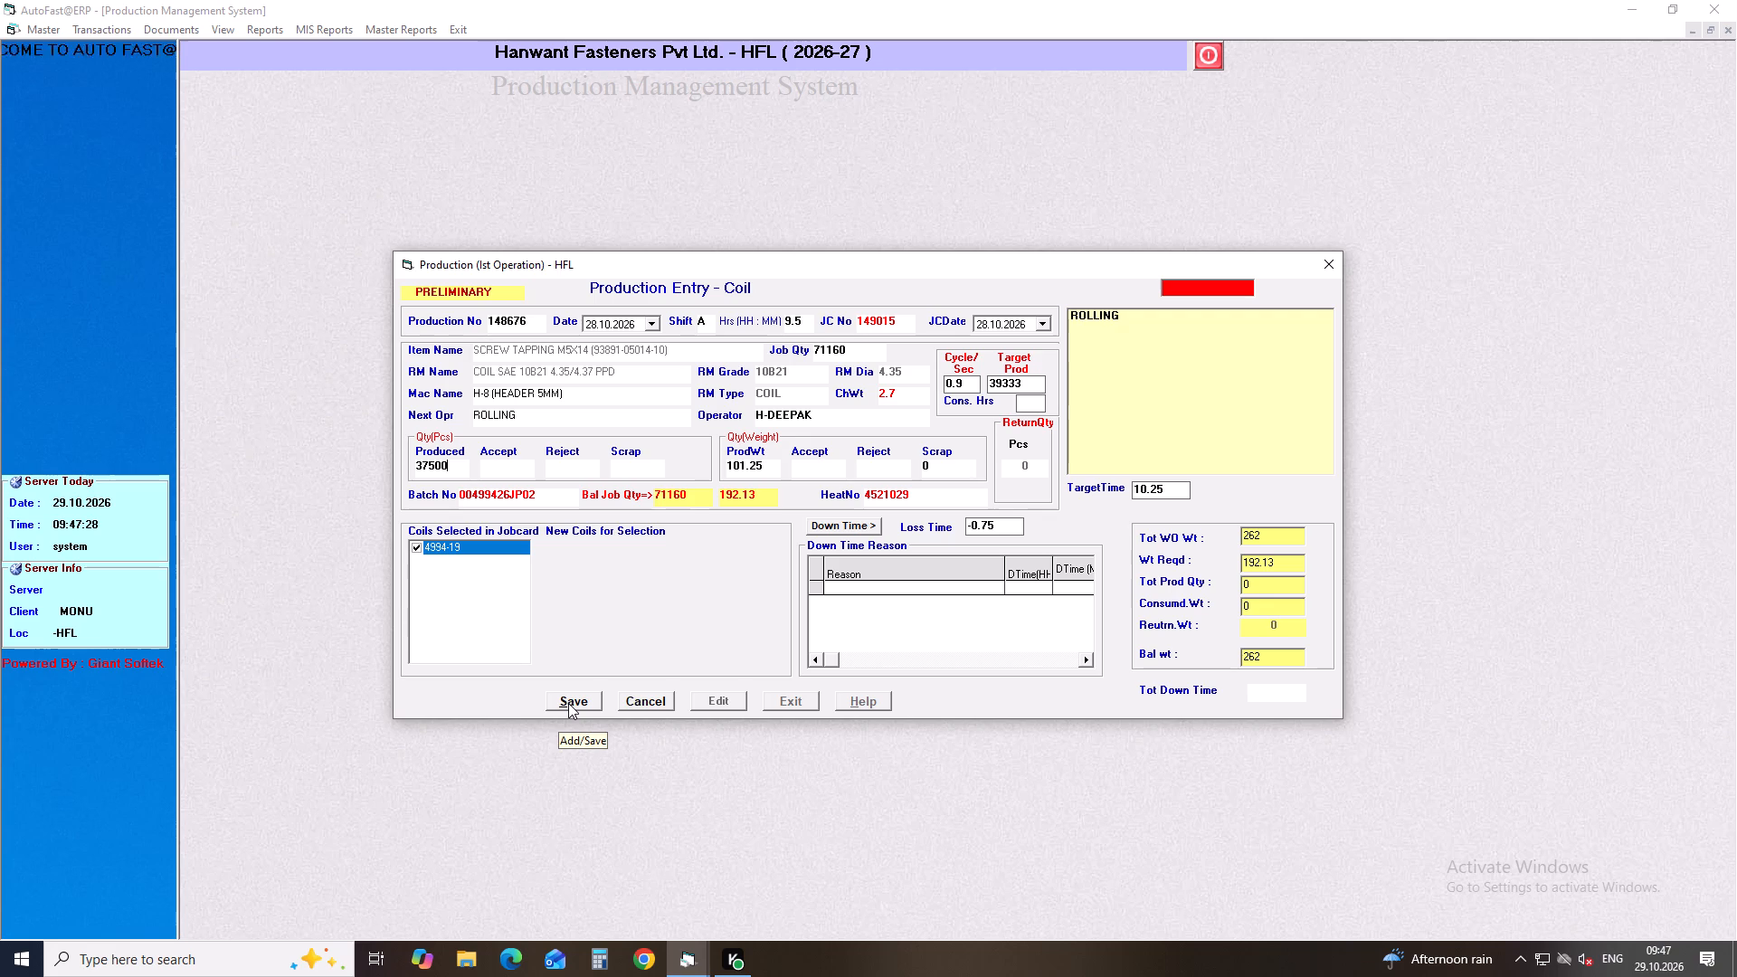
{"action": "left_click", "coordinate": [568, 703]}
{"action": "left_click", "coordinate": [568, 703]}
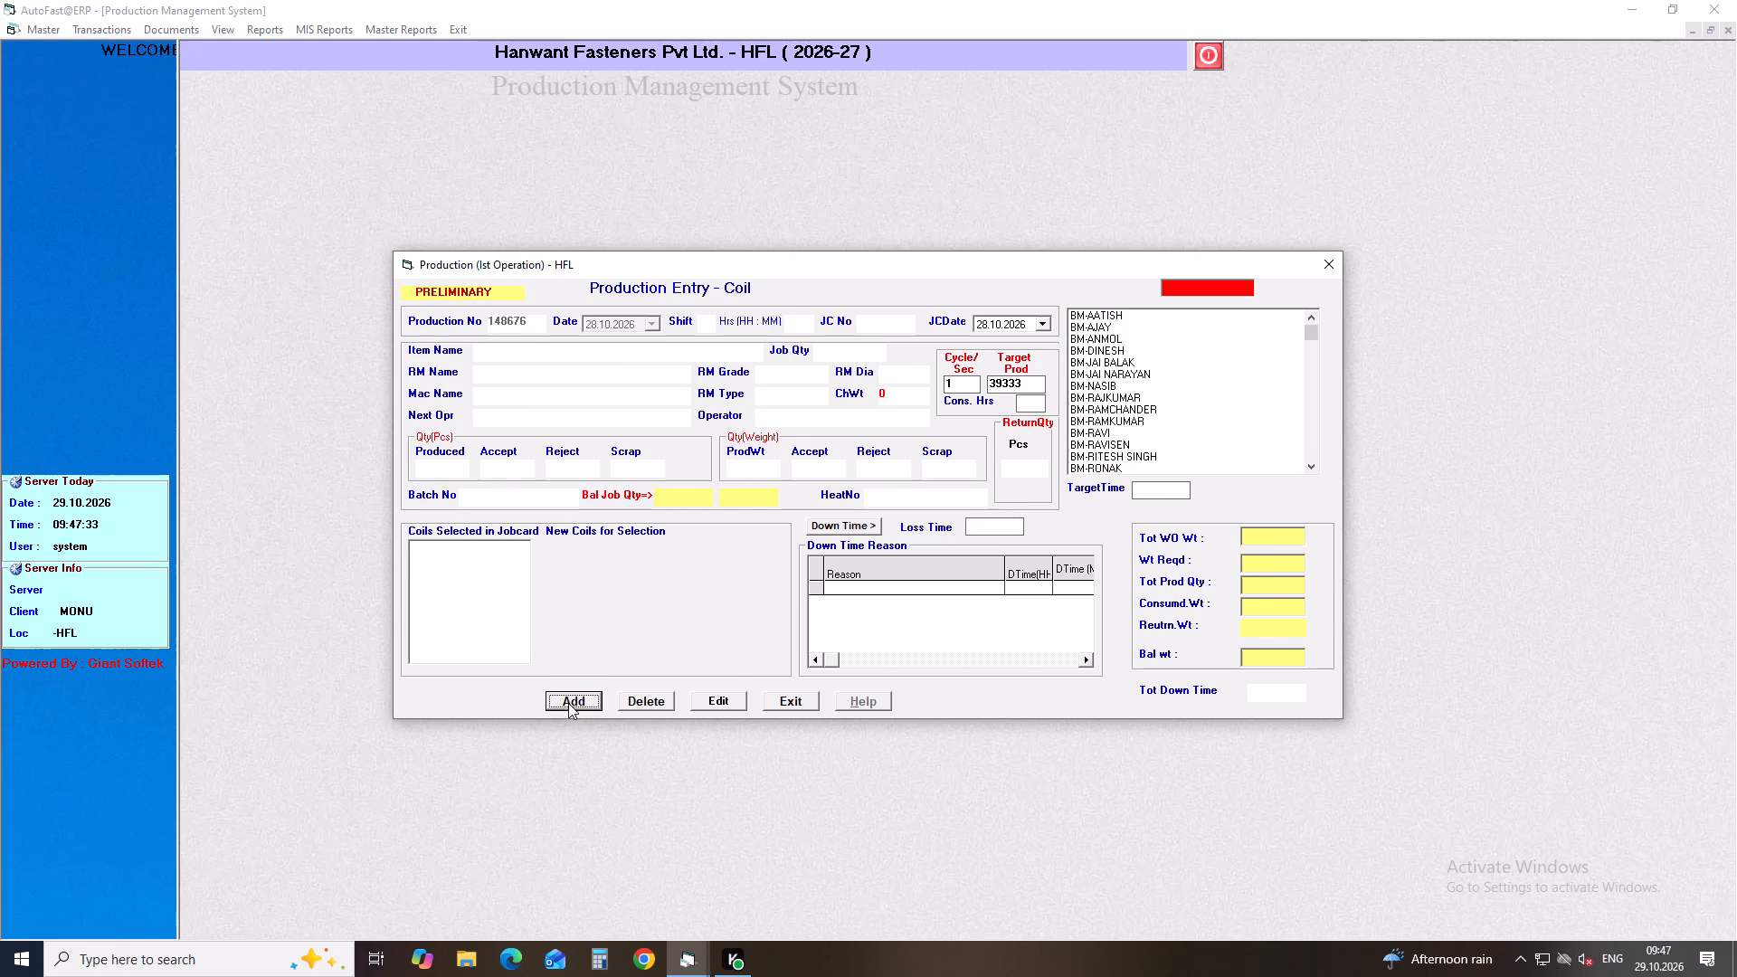
Add another preliminary coil production entry dated 28.10.2026 for shift A with 4 hours.
{"action": "key", "text": "Return"}
{"action": "key", "text": "Return"}
{"action": "key", "text": "Down"}
{"action": "key", "text": "Return"}
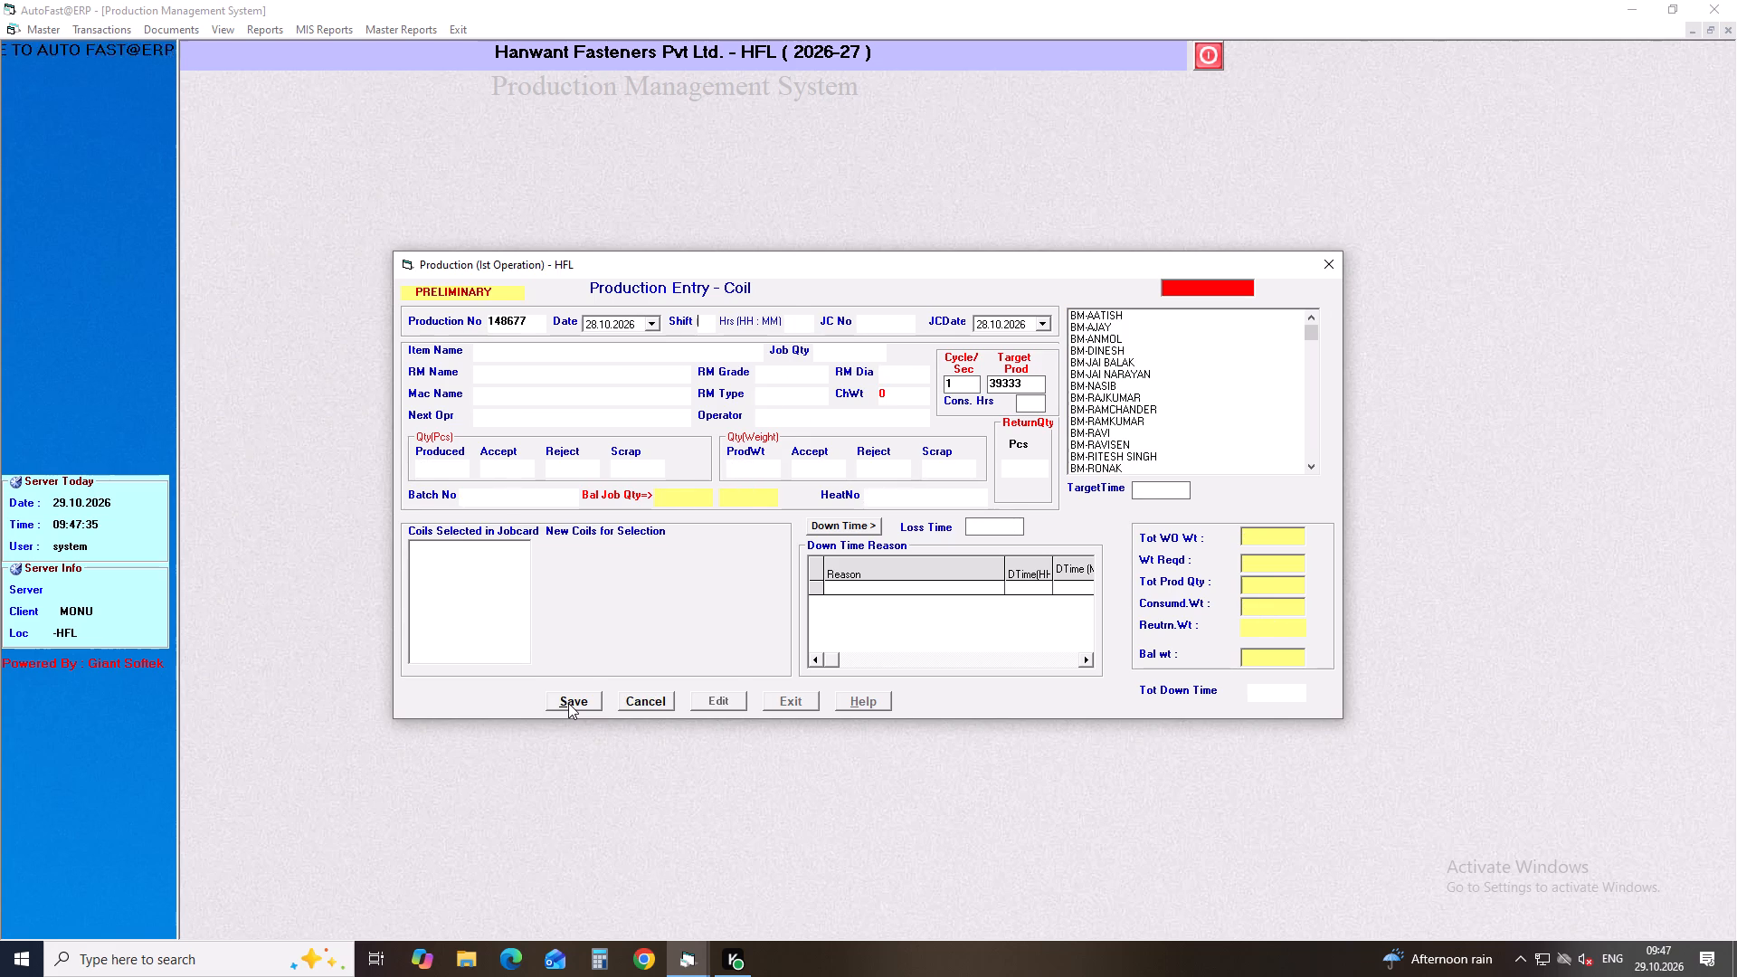
{"action": "key", "text": "a"}
{"action": "key", "text": "Return"}
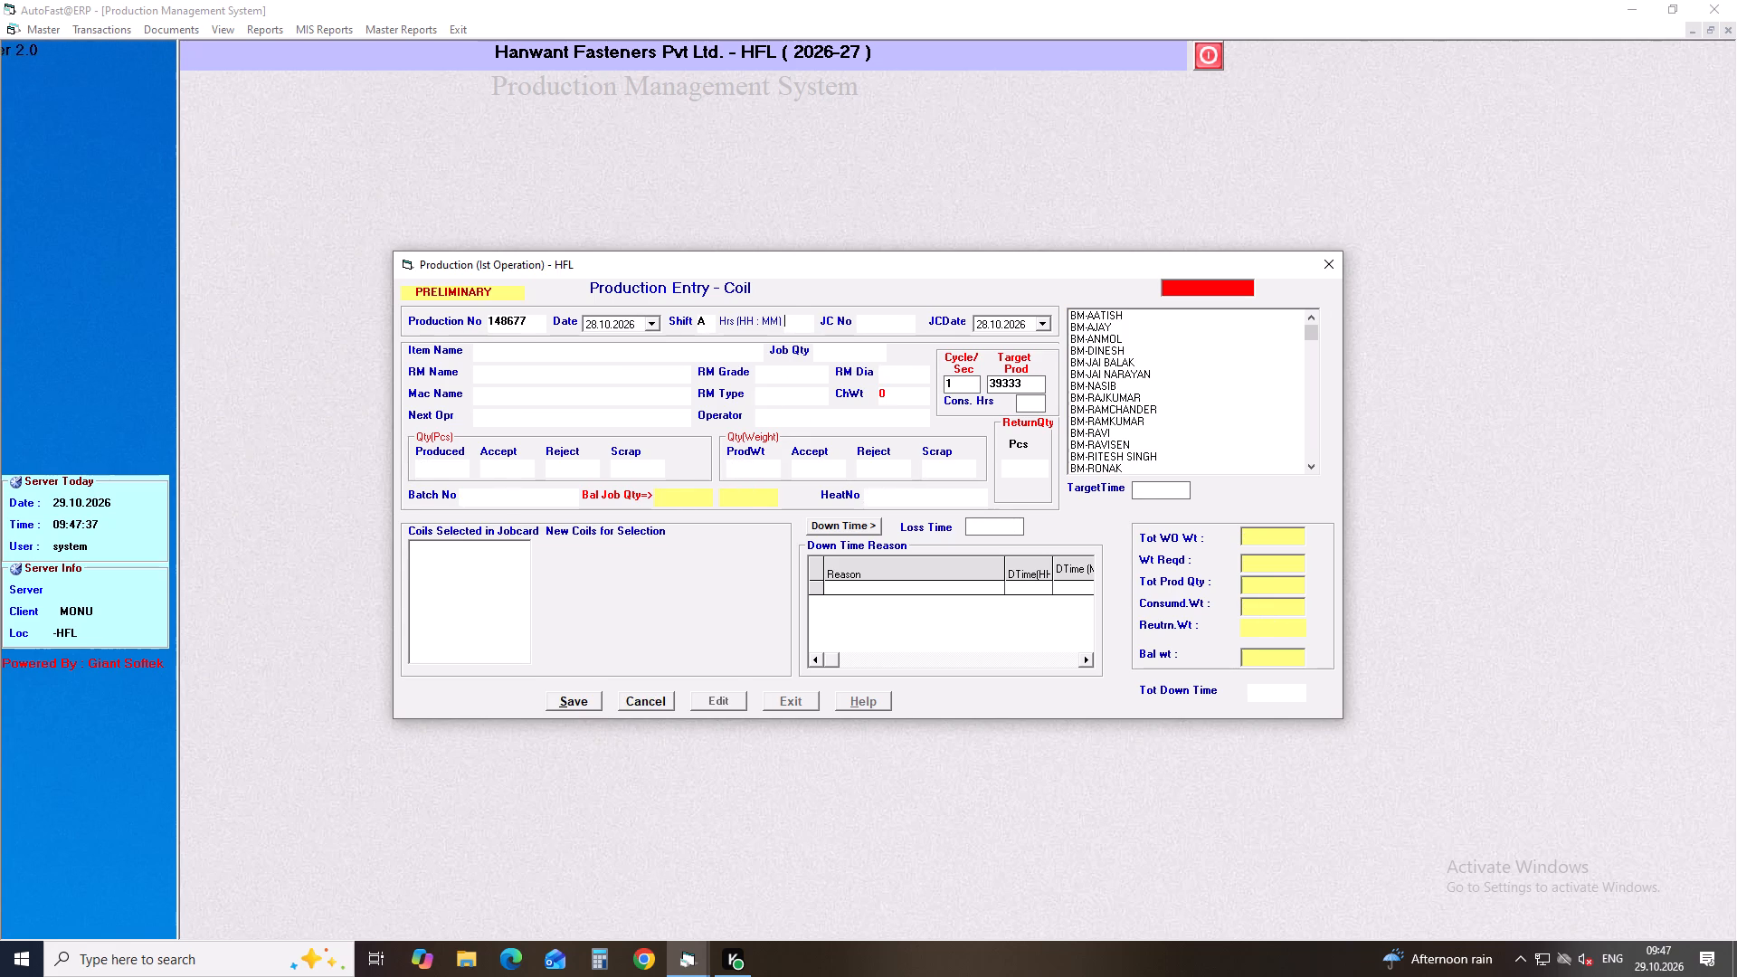
{"action": "key", "text": "4"}
{"action": "key", "text": "Return"}
Load job card 149033 with machine H-2 (HEADER 1/4") and TRIMMING as the following operation, and assign the first listed H-K operator.
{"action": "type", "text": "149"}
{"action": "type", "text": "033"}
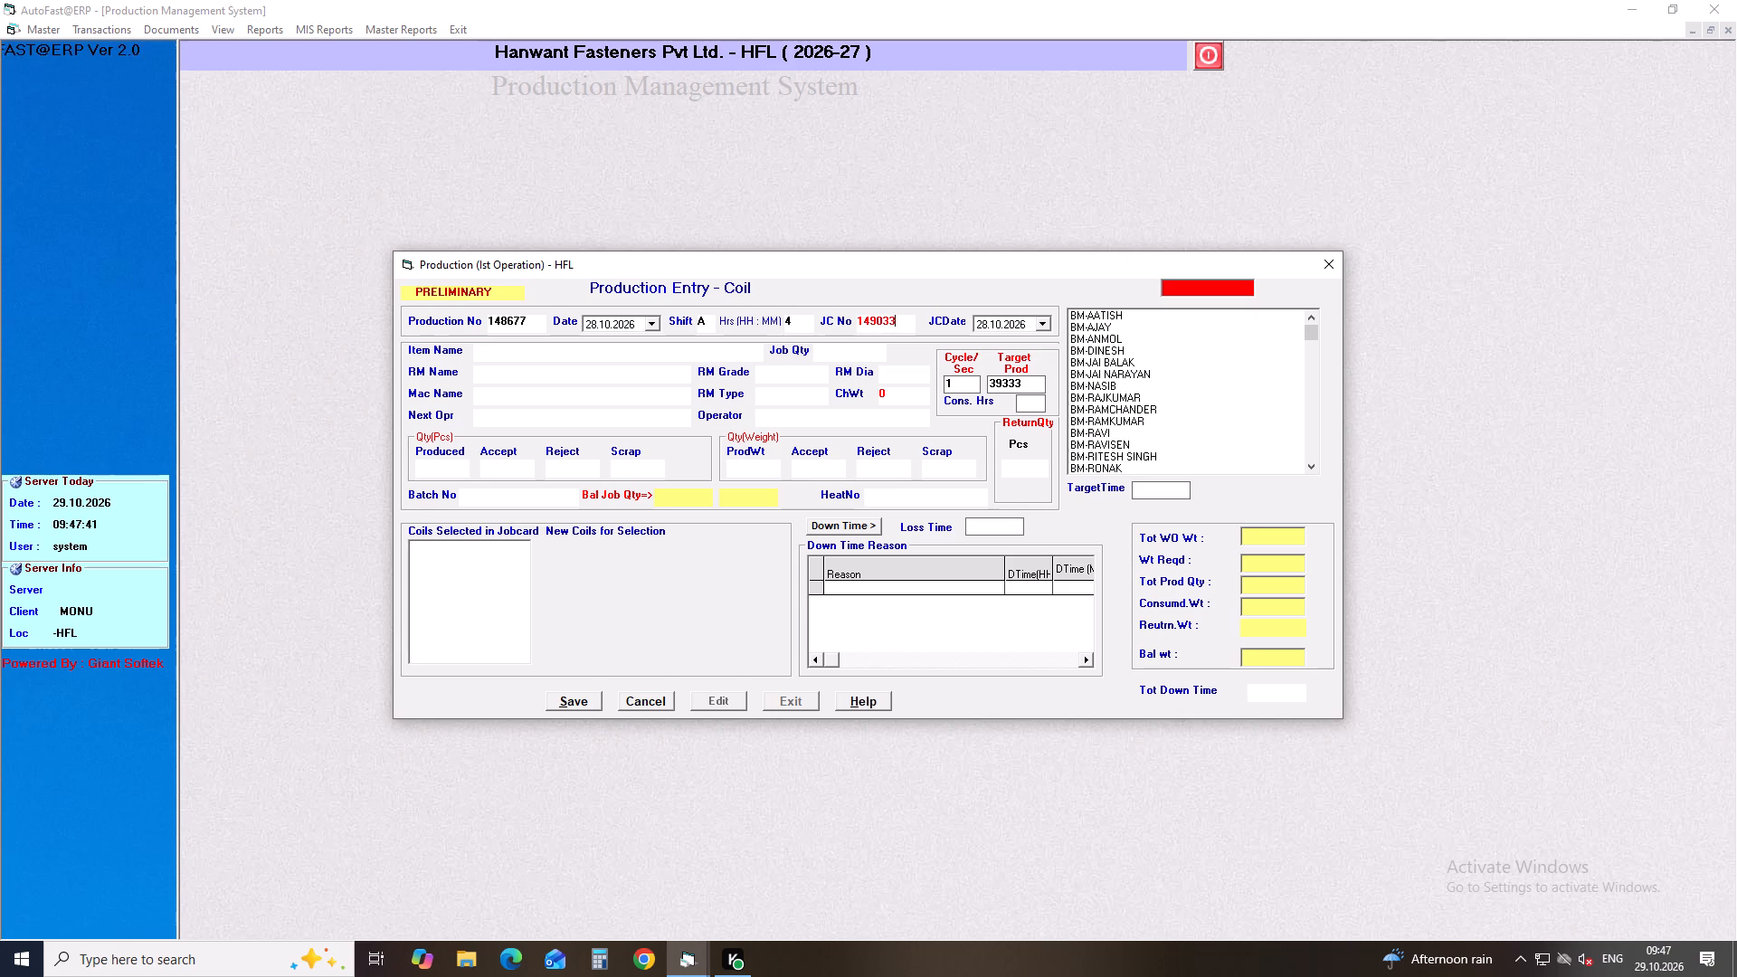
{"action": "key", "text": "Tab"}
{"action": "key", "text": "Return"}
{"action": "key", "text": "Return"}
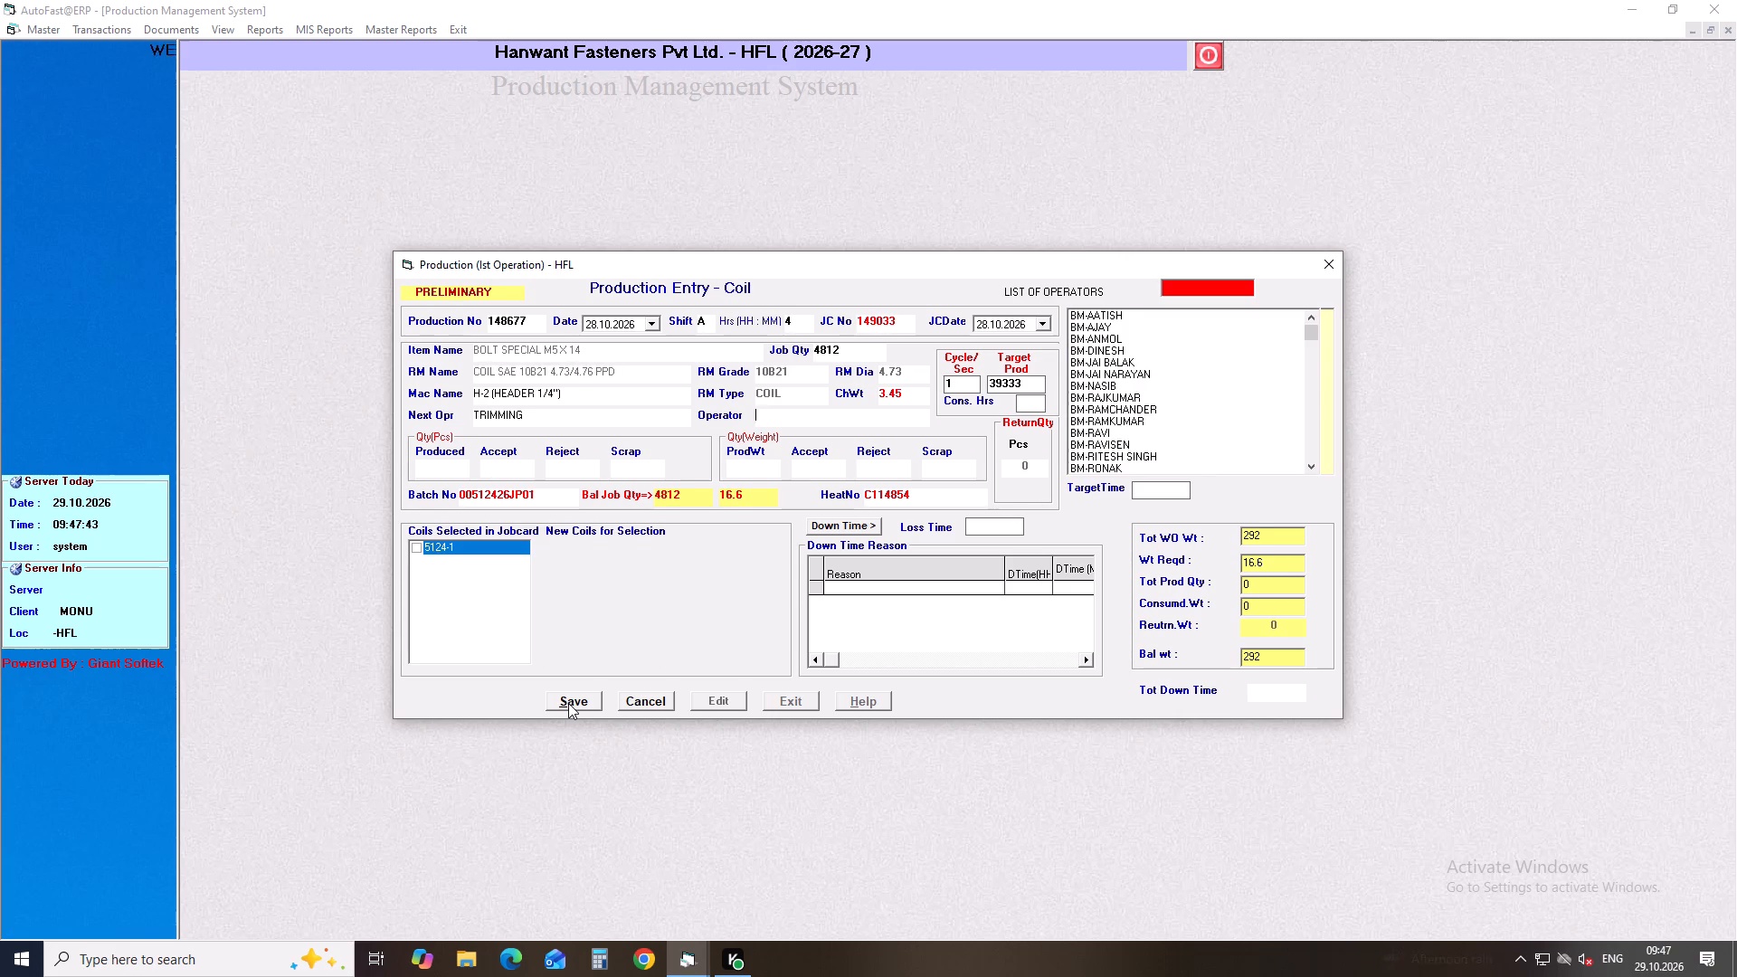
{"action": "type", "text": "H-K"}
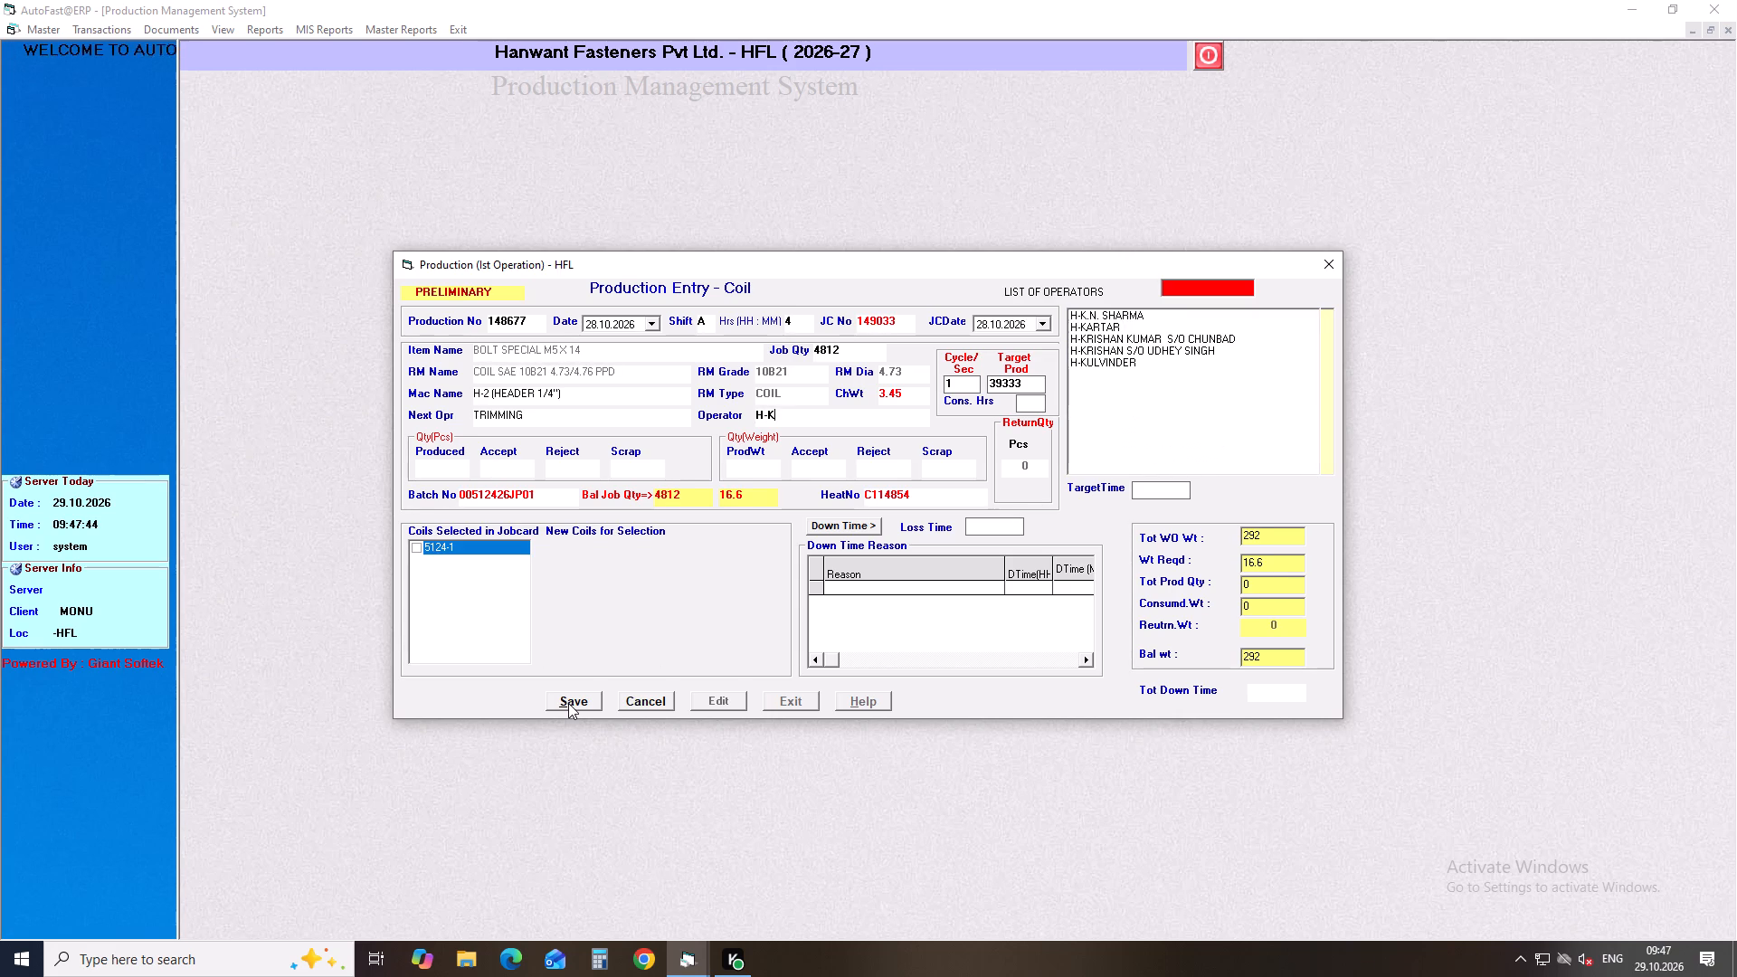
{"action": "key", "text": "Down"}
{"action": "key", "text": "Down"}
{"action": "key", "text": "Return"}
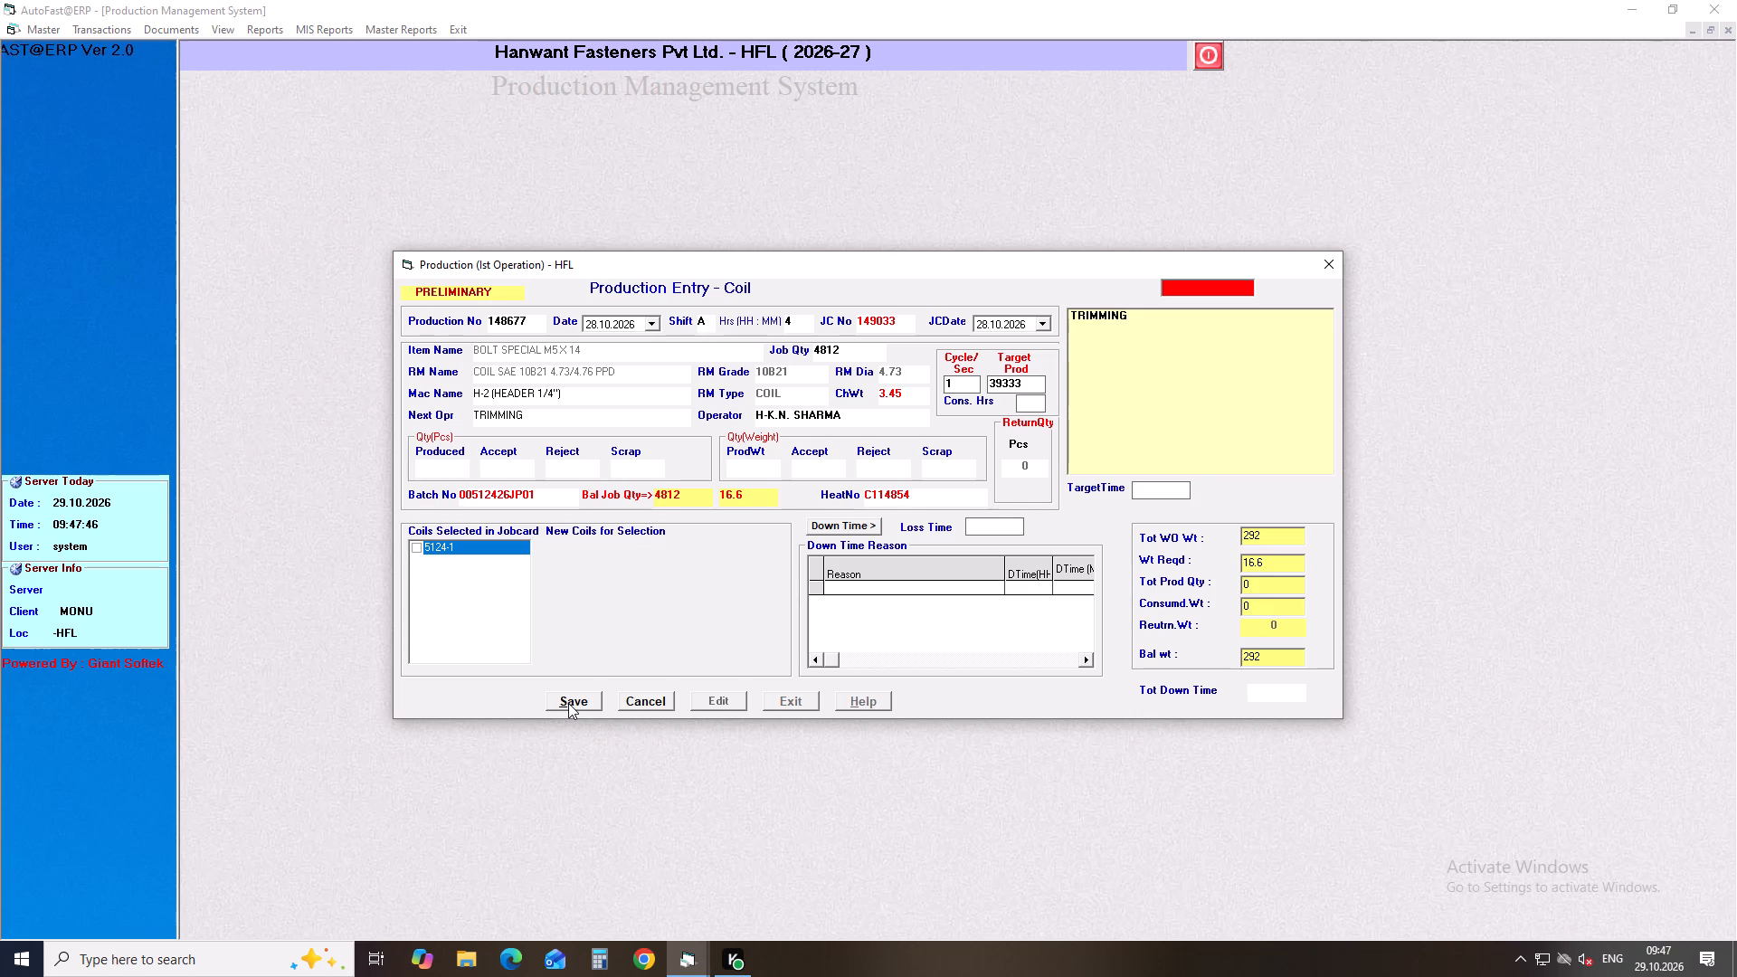
Enter a produced quantity of 4812 pcs for job card 149033, mark coil 5124-1 as used and save the entry.
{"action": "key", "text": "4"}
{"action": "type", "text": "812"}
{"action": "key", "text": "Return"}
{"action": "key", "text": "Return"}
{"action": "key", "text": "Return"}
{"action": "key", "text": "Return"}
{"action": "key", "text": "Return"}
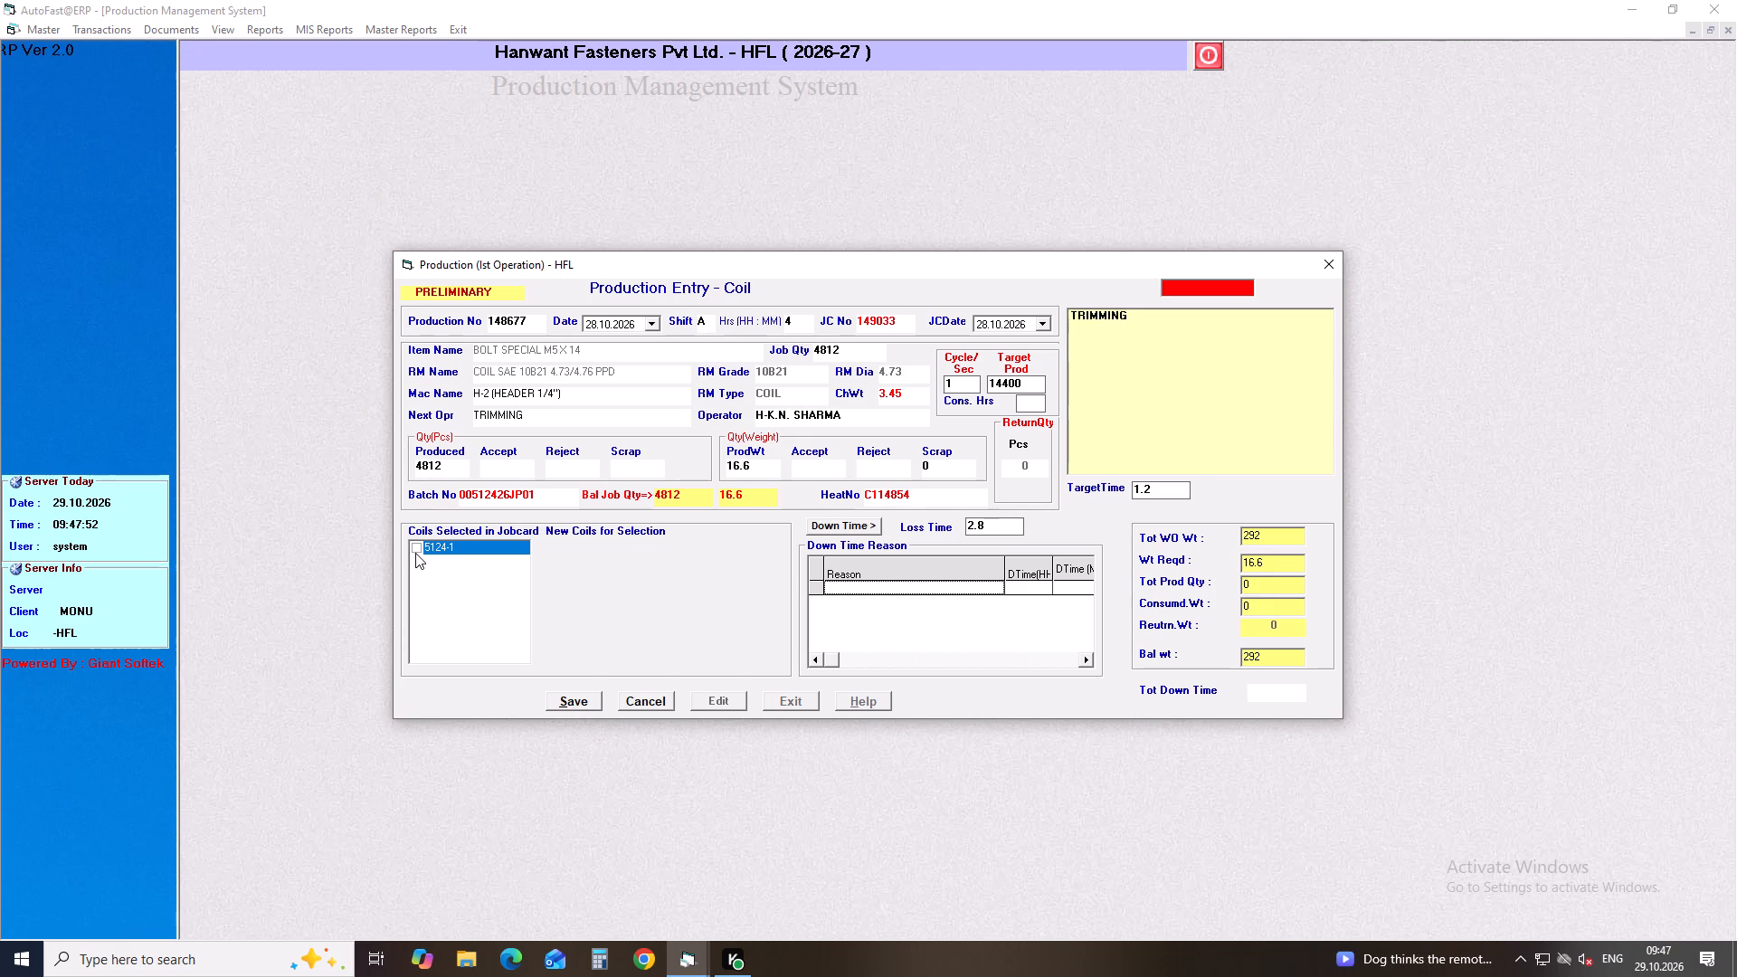
{"action": "left_click", "coordinate": [415, 553]}
{"action": "left_click", "coordinate": [562, 702]}
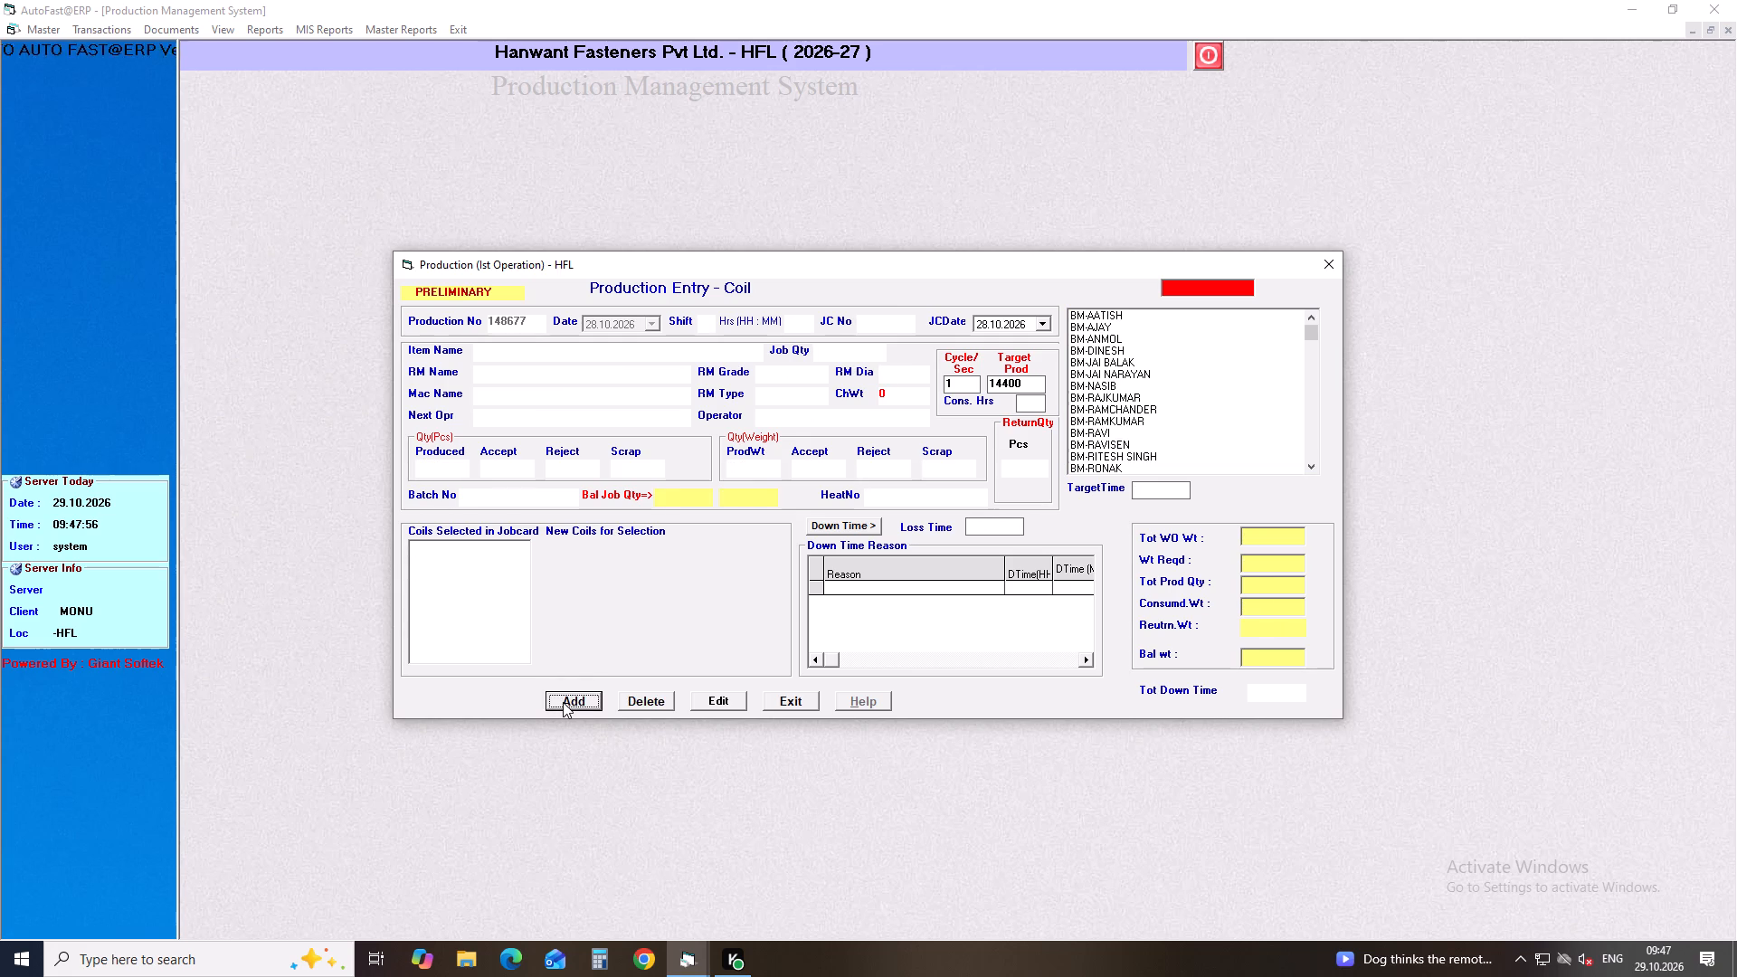
Add another preliminary coil production entry dated 28.10.2026 with 3.5 hours, leaving the shift blank.
{"action": "key", "text": "Return"}
{"action": "key", "text": "Return"}
{"action": "key", "text": "Down"}
{"action": "key", "text": "Return"}
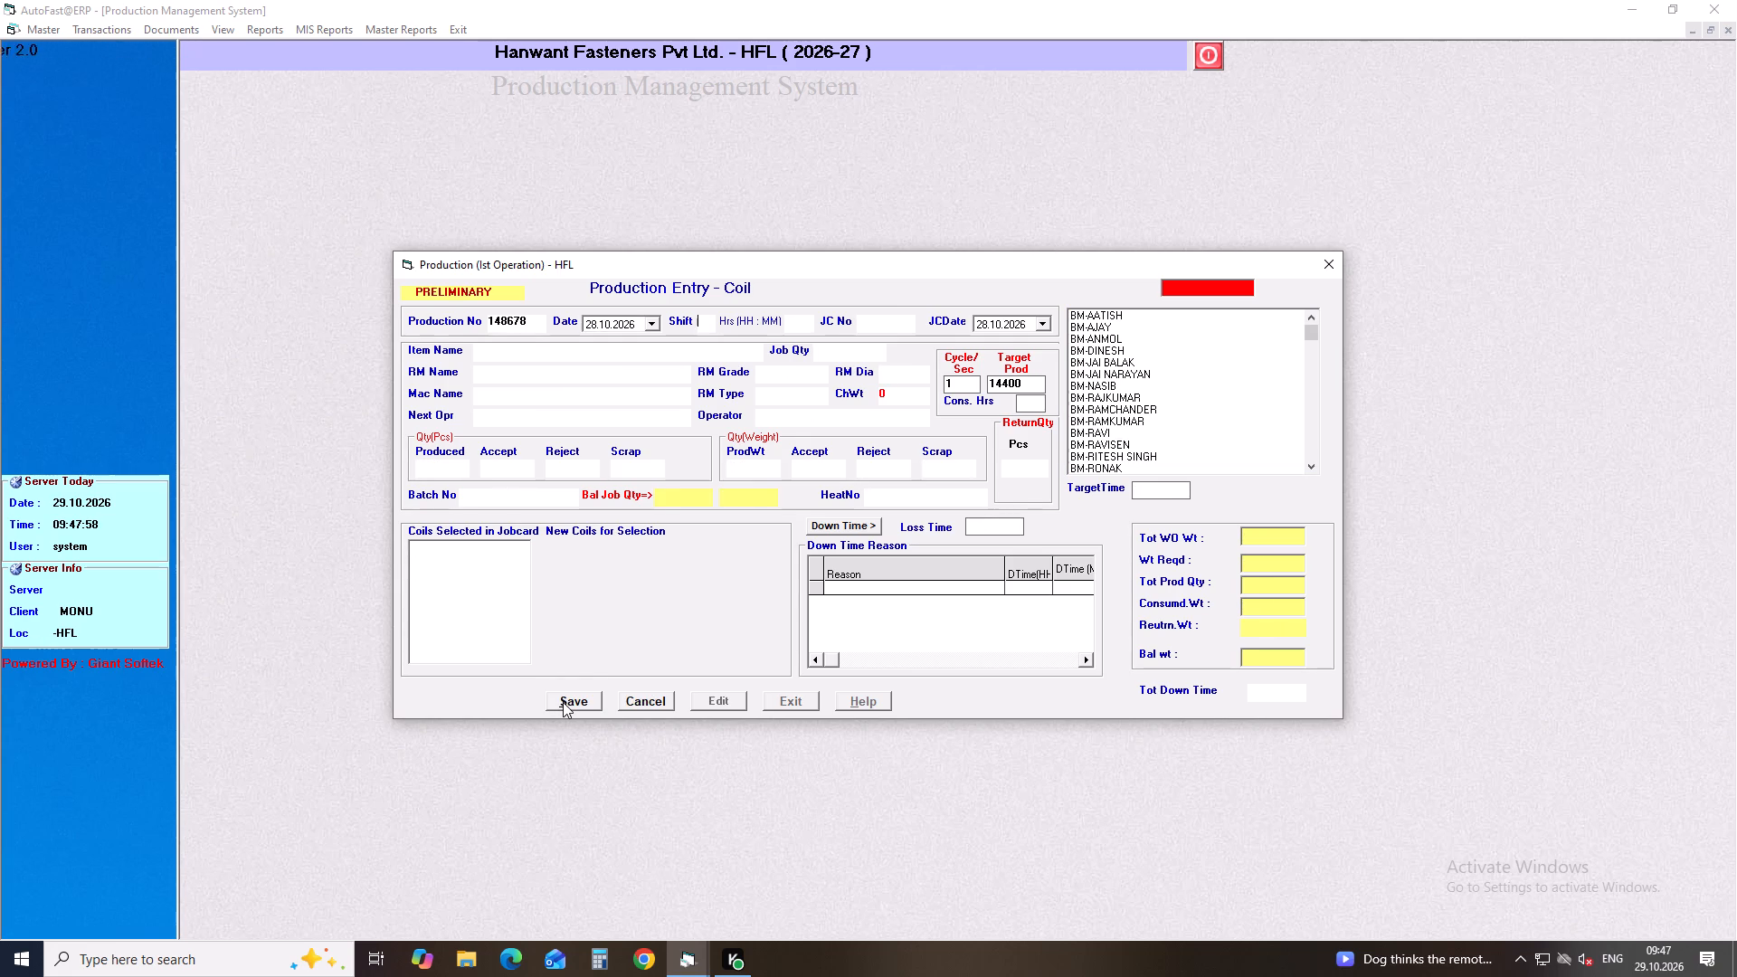
{"action": "key", "text": "Return"}
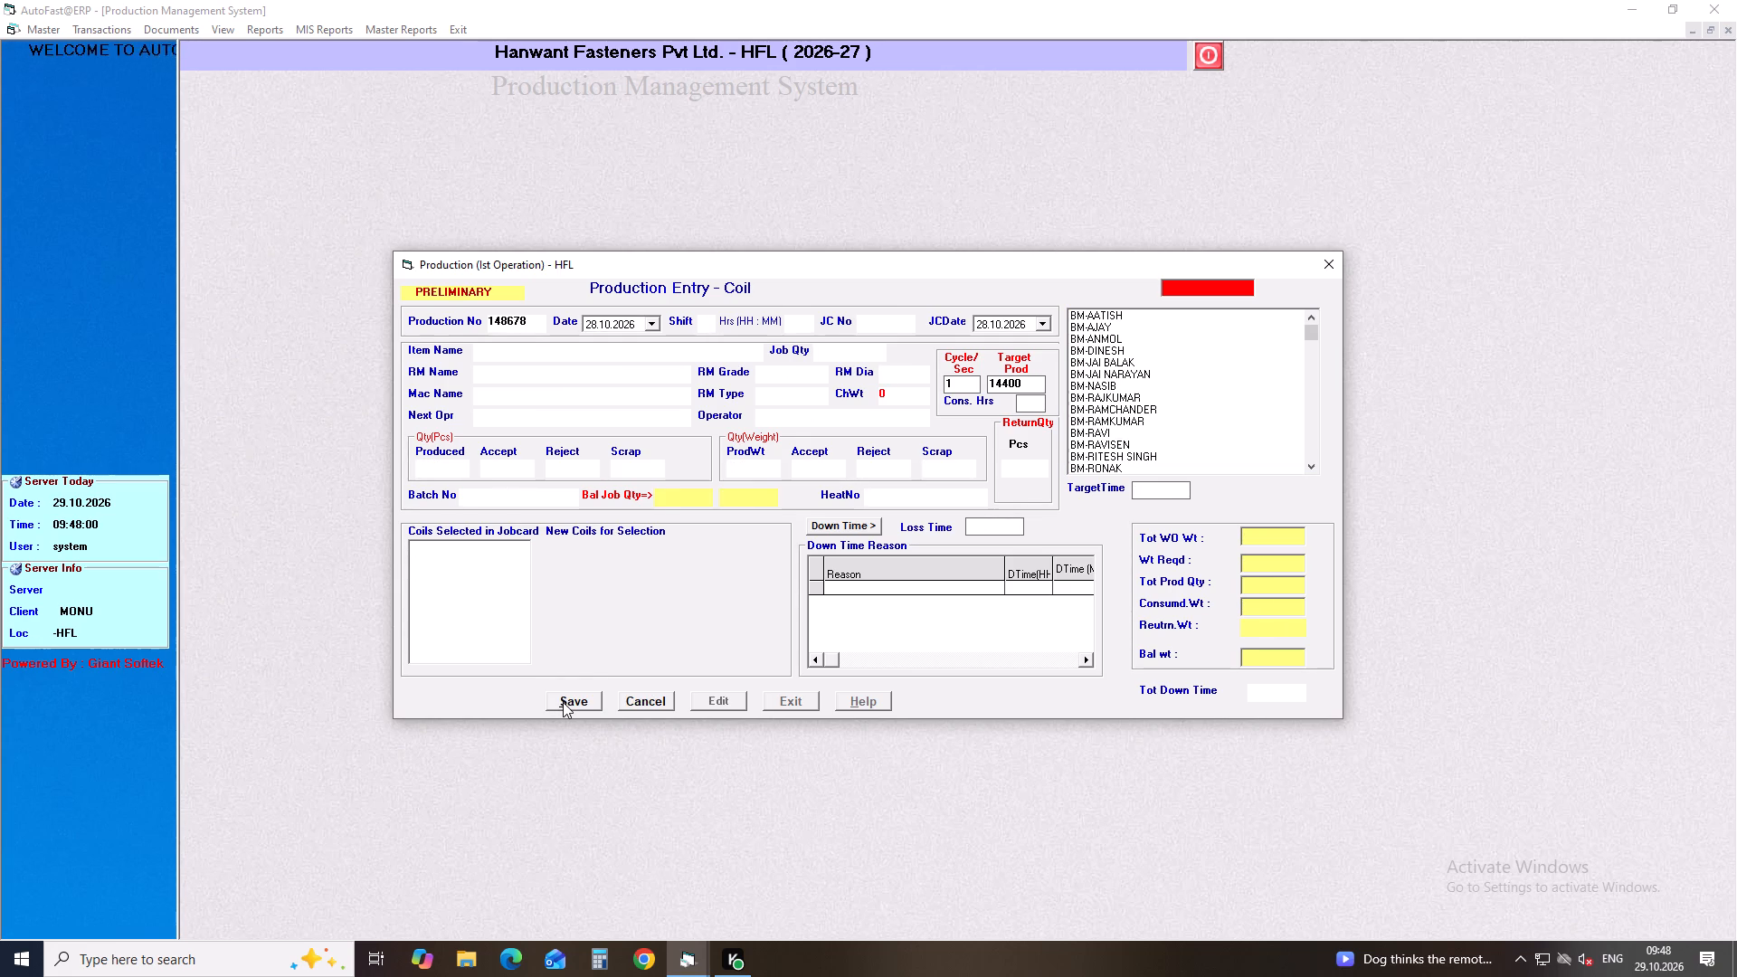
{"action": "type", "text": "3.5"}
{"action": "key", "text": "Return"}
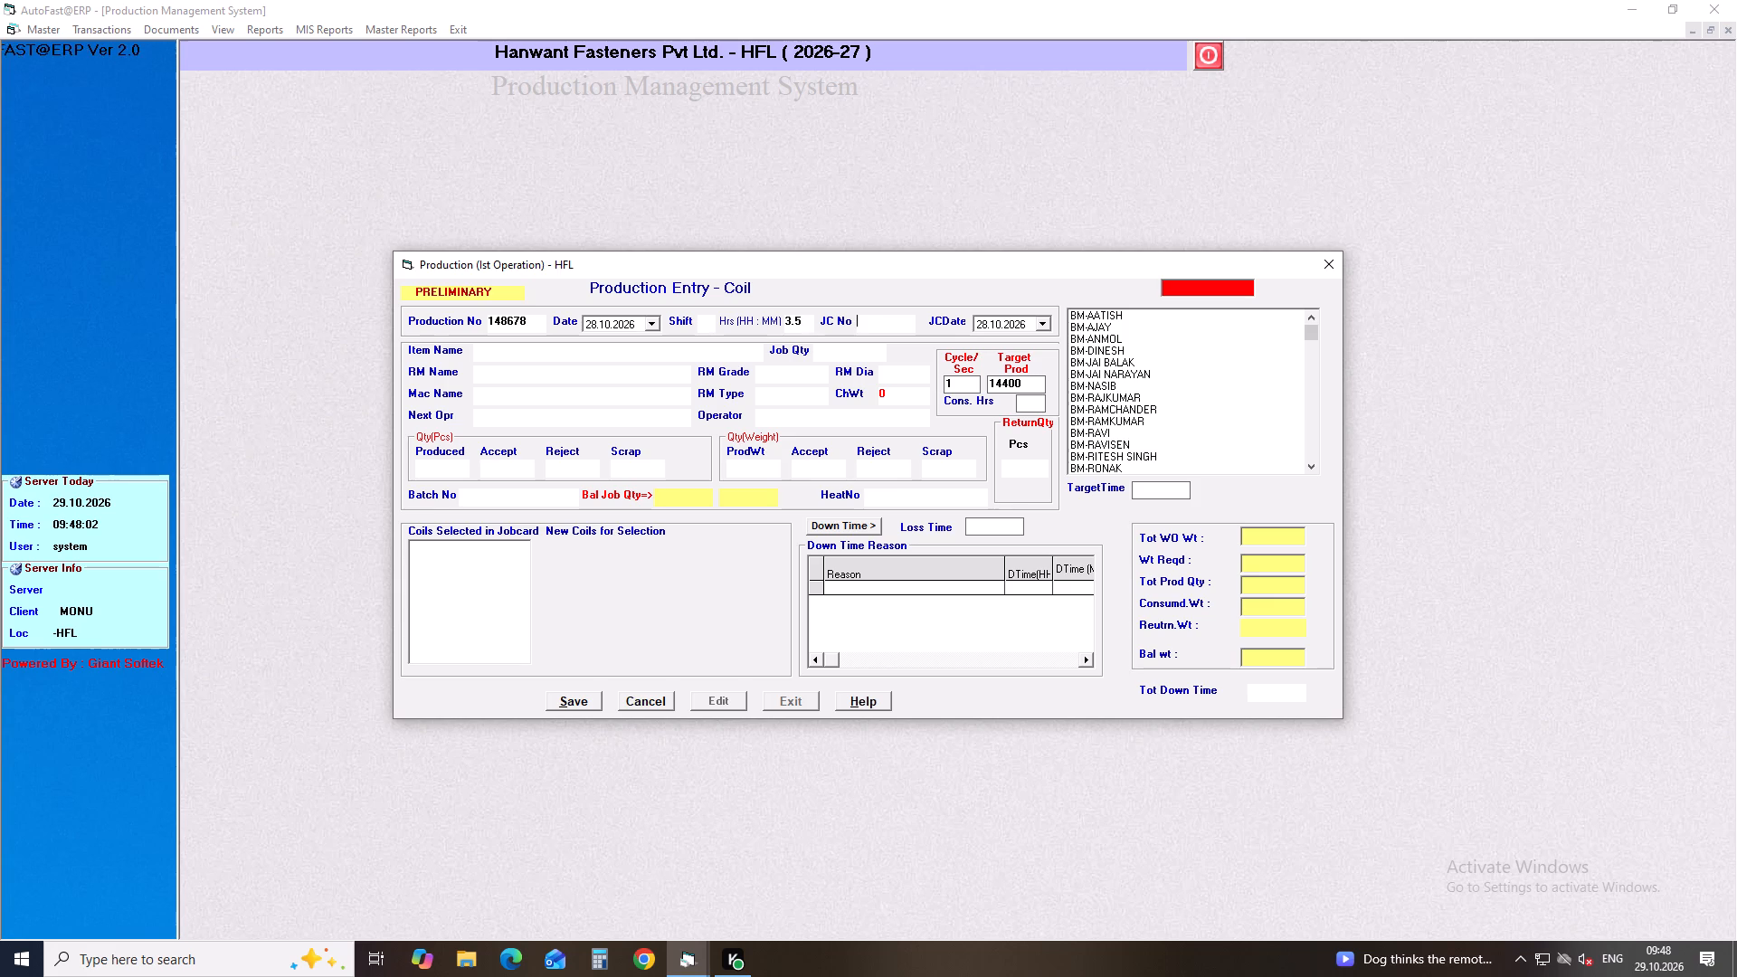
Load job card 149034 with machine H-3 (HEADER 5/8") and ROLLING as the following operation, and assign the first listed H-KRI operator.
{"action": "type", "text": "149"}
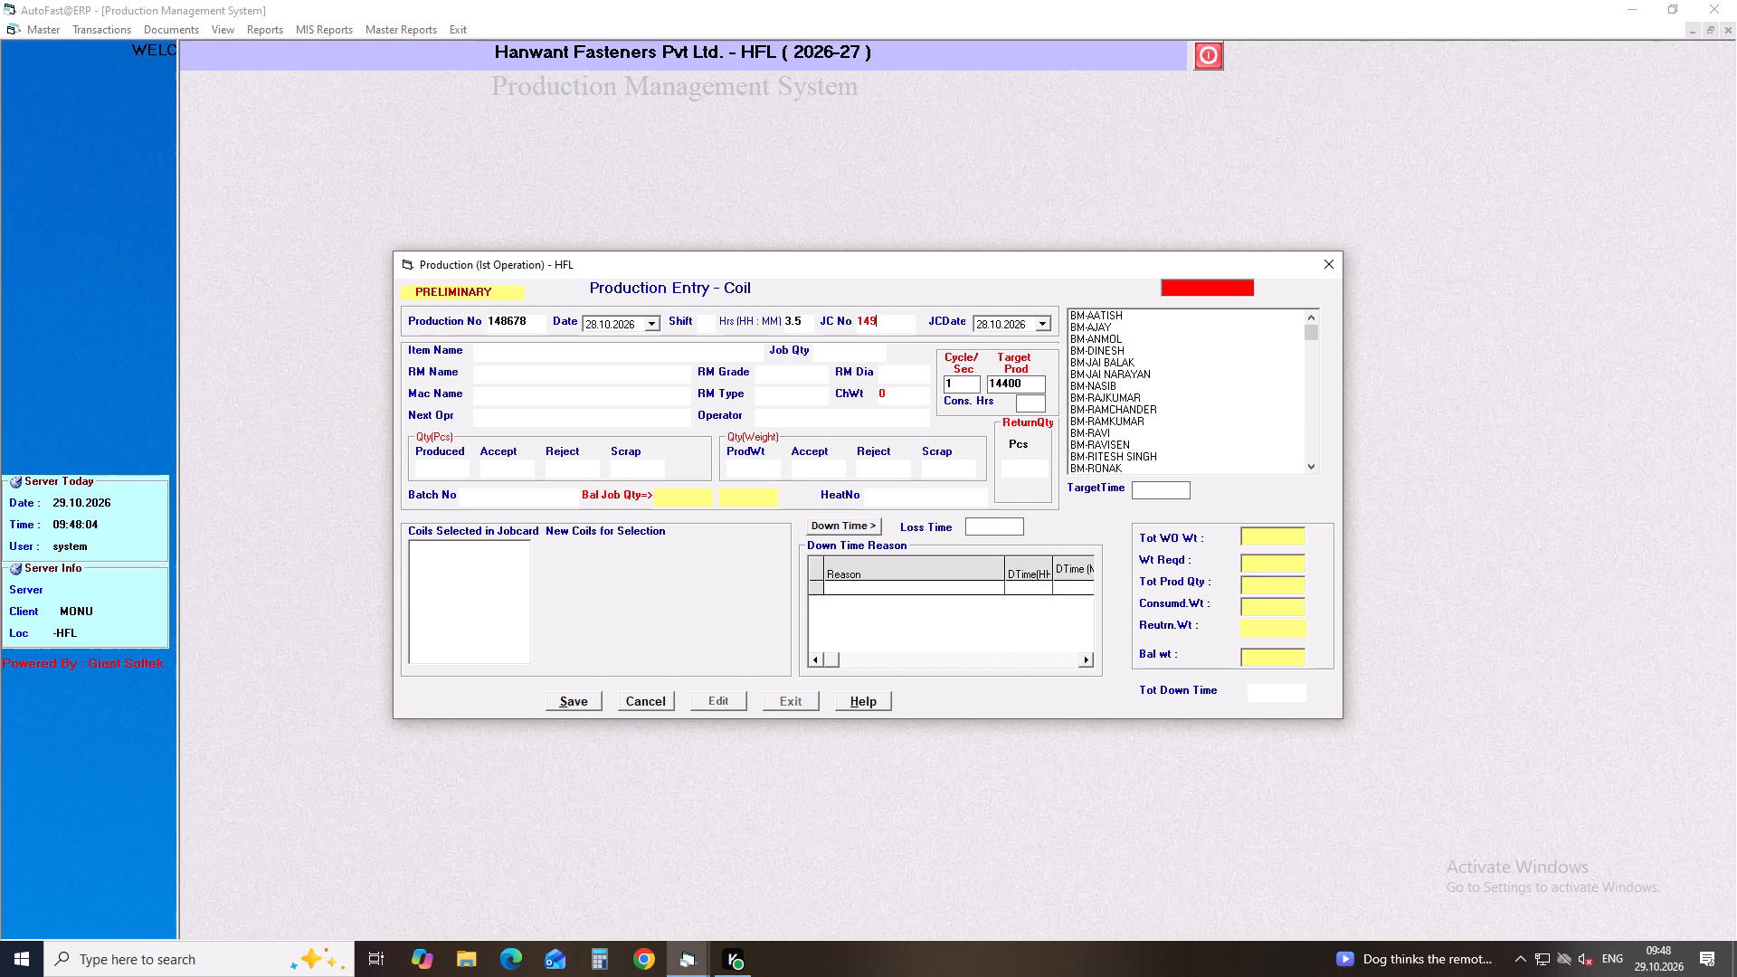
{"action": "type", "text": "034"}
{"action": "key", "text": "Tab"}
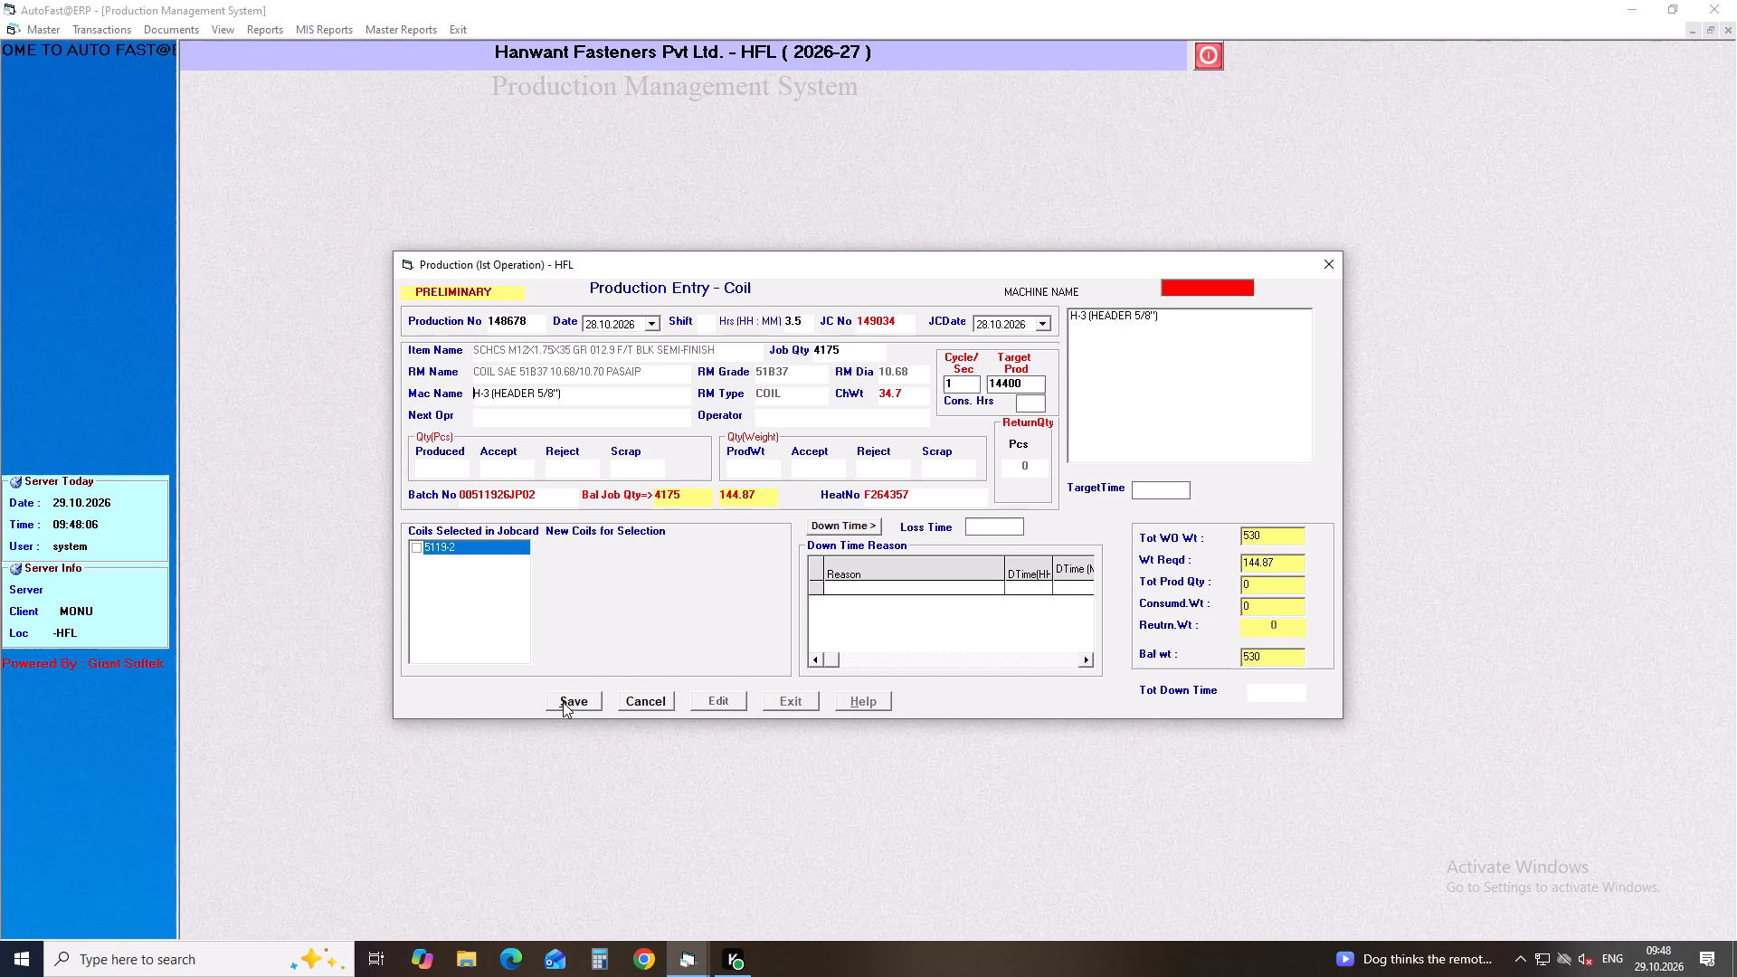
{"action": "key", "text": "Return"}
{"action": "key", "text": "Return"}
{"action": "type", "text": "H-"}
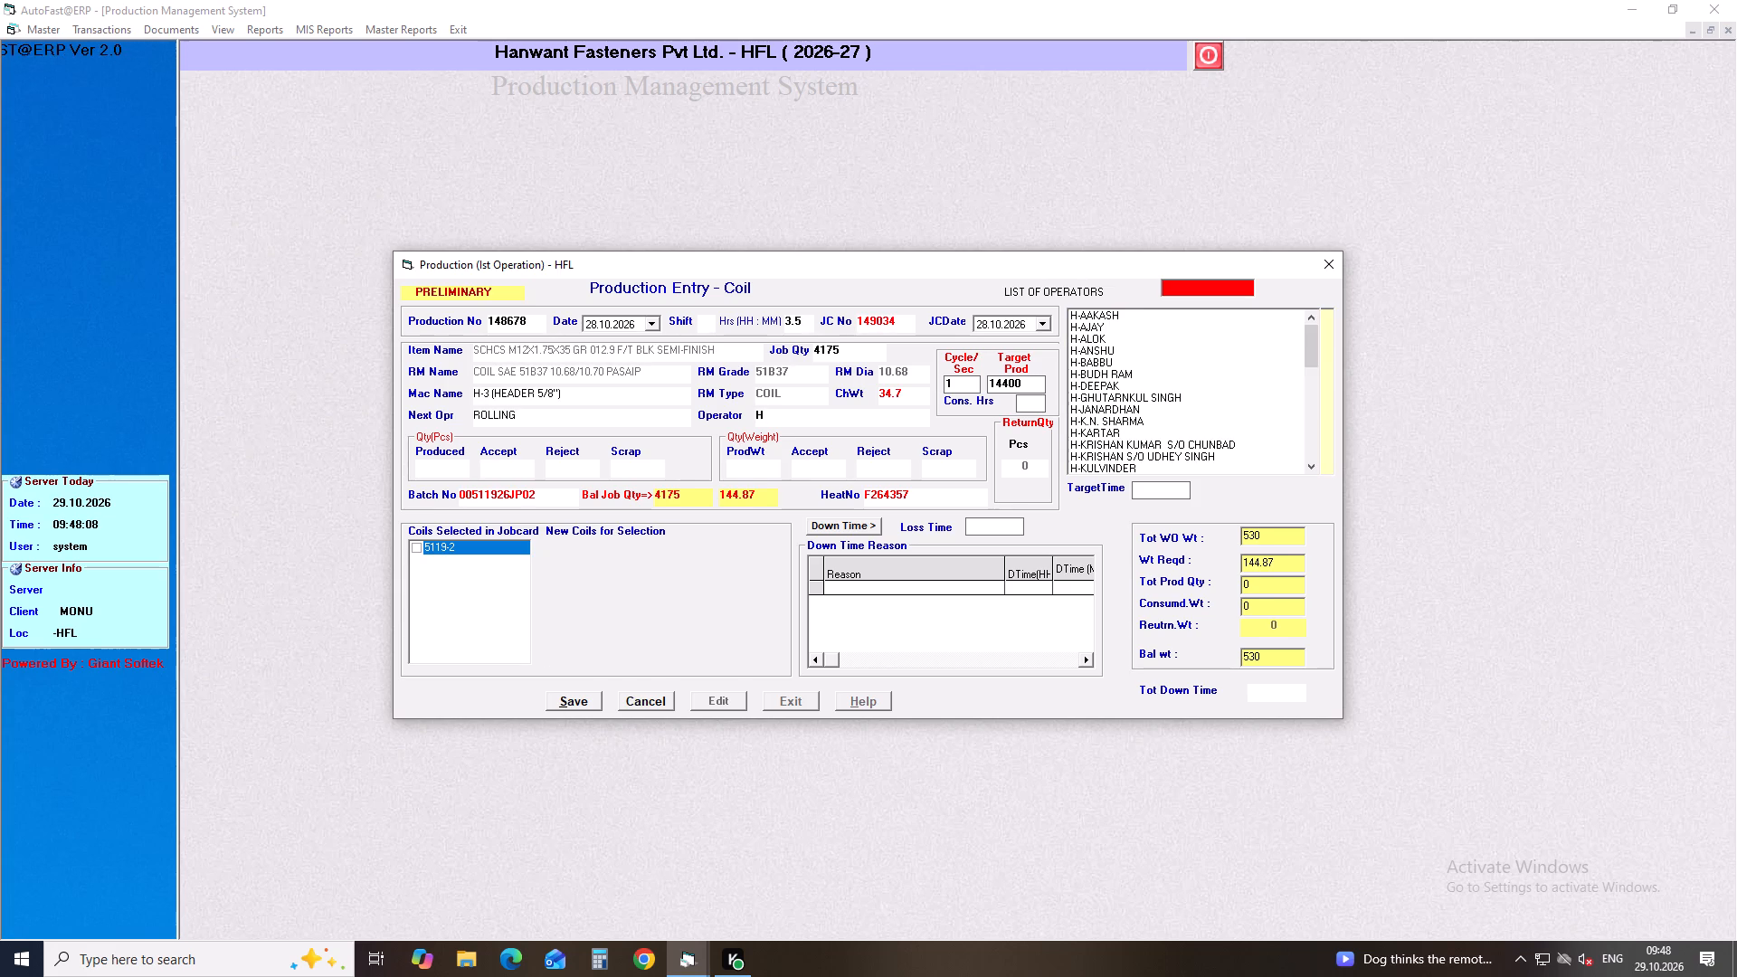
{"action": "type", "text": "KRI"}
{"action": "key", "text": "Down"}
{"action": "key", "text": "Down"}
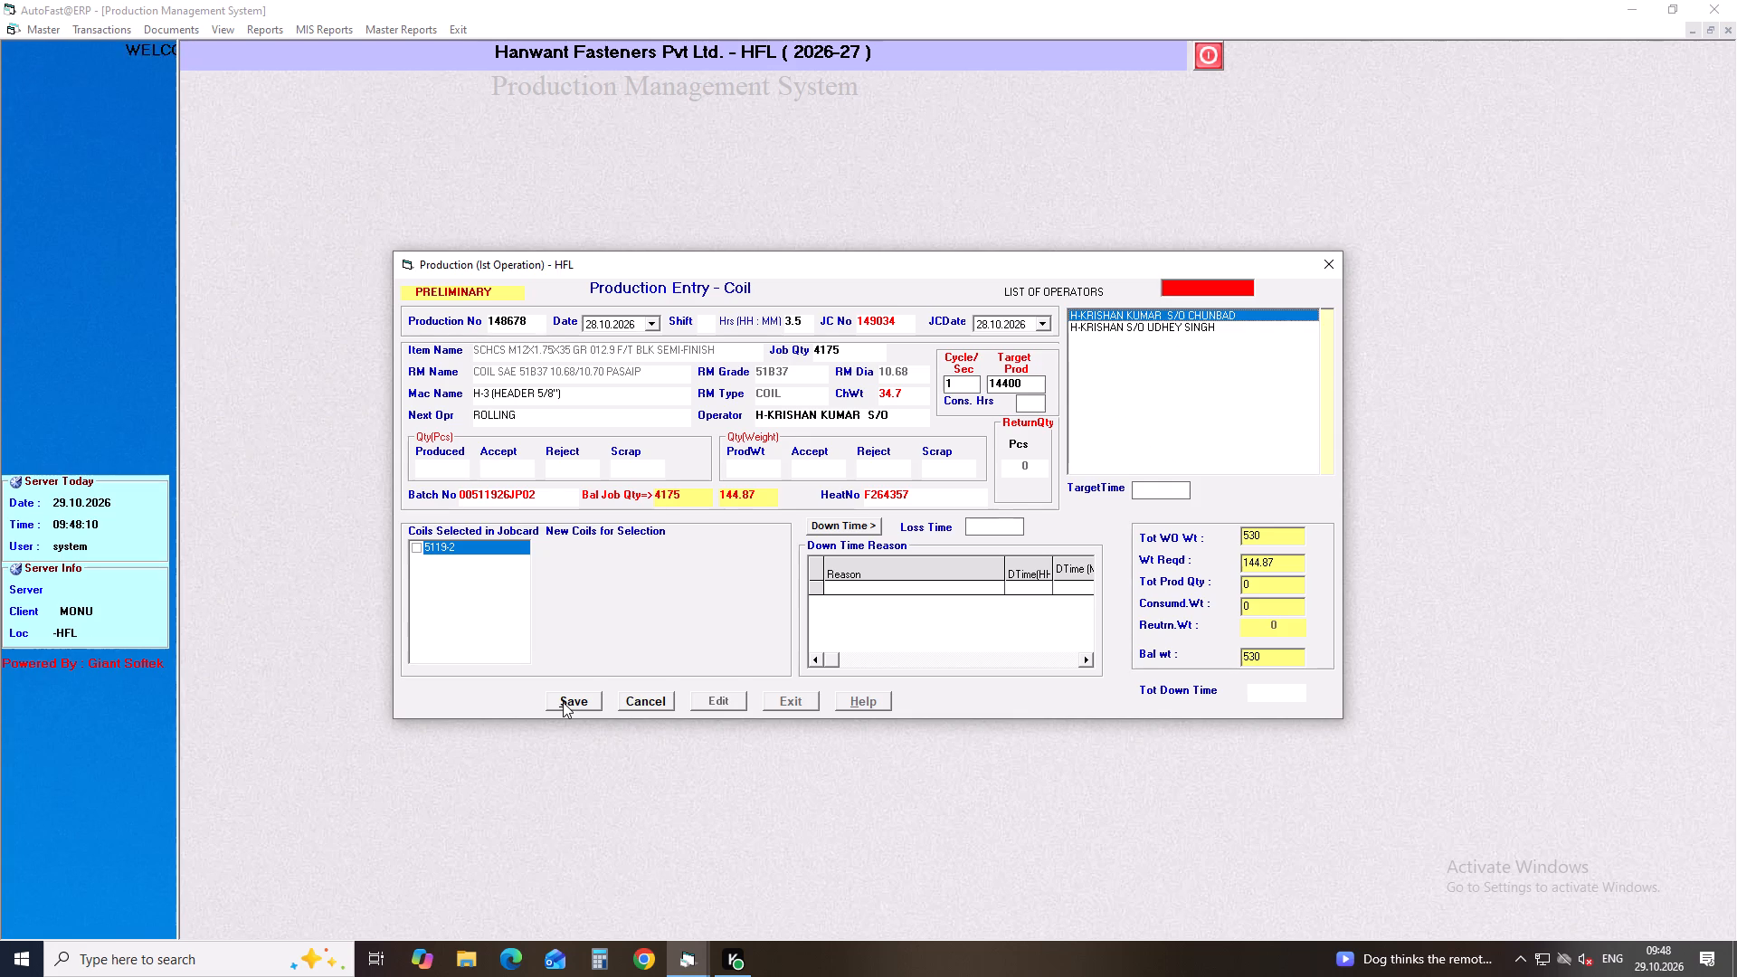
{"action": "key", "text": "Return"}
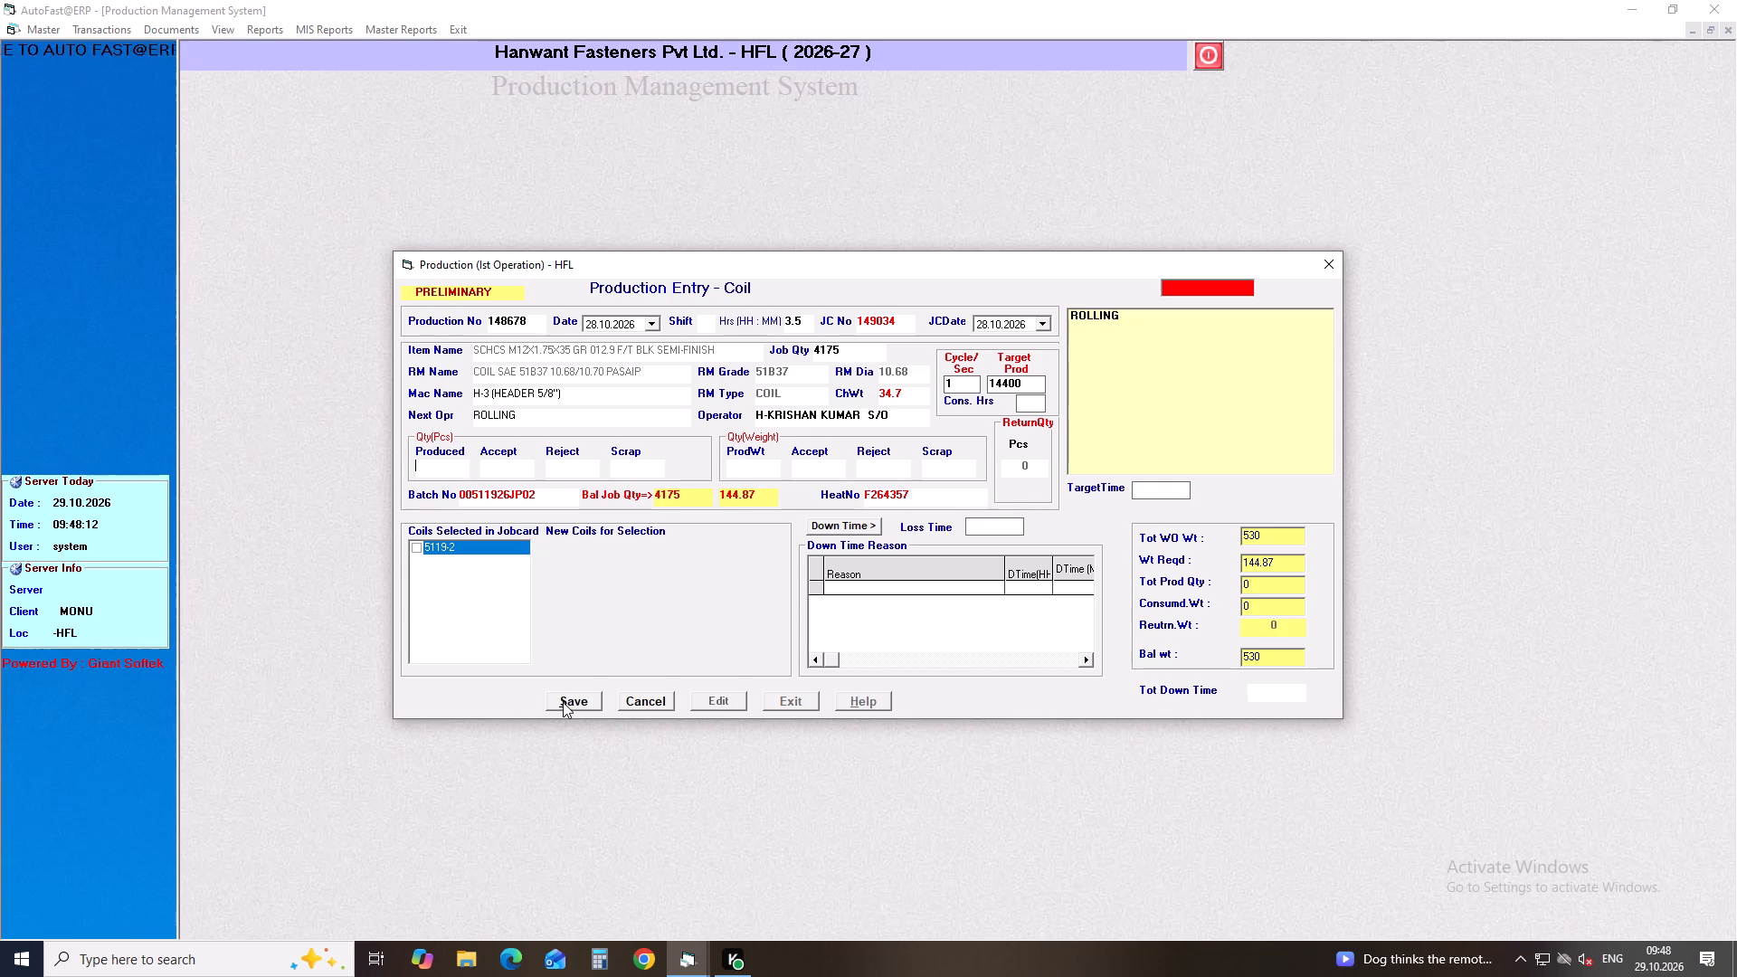
Enter a produced quantity of 4175 pcs for job card 149034 and mark coil 5119-2 as used.
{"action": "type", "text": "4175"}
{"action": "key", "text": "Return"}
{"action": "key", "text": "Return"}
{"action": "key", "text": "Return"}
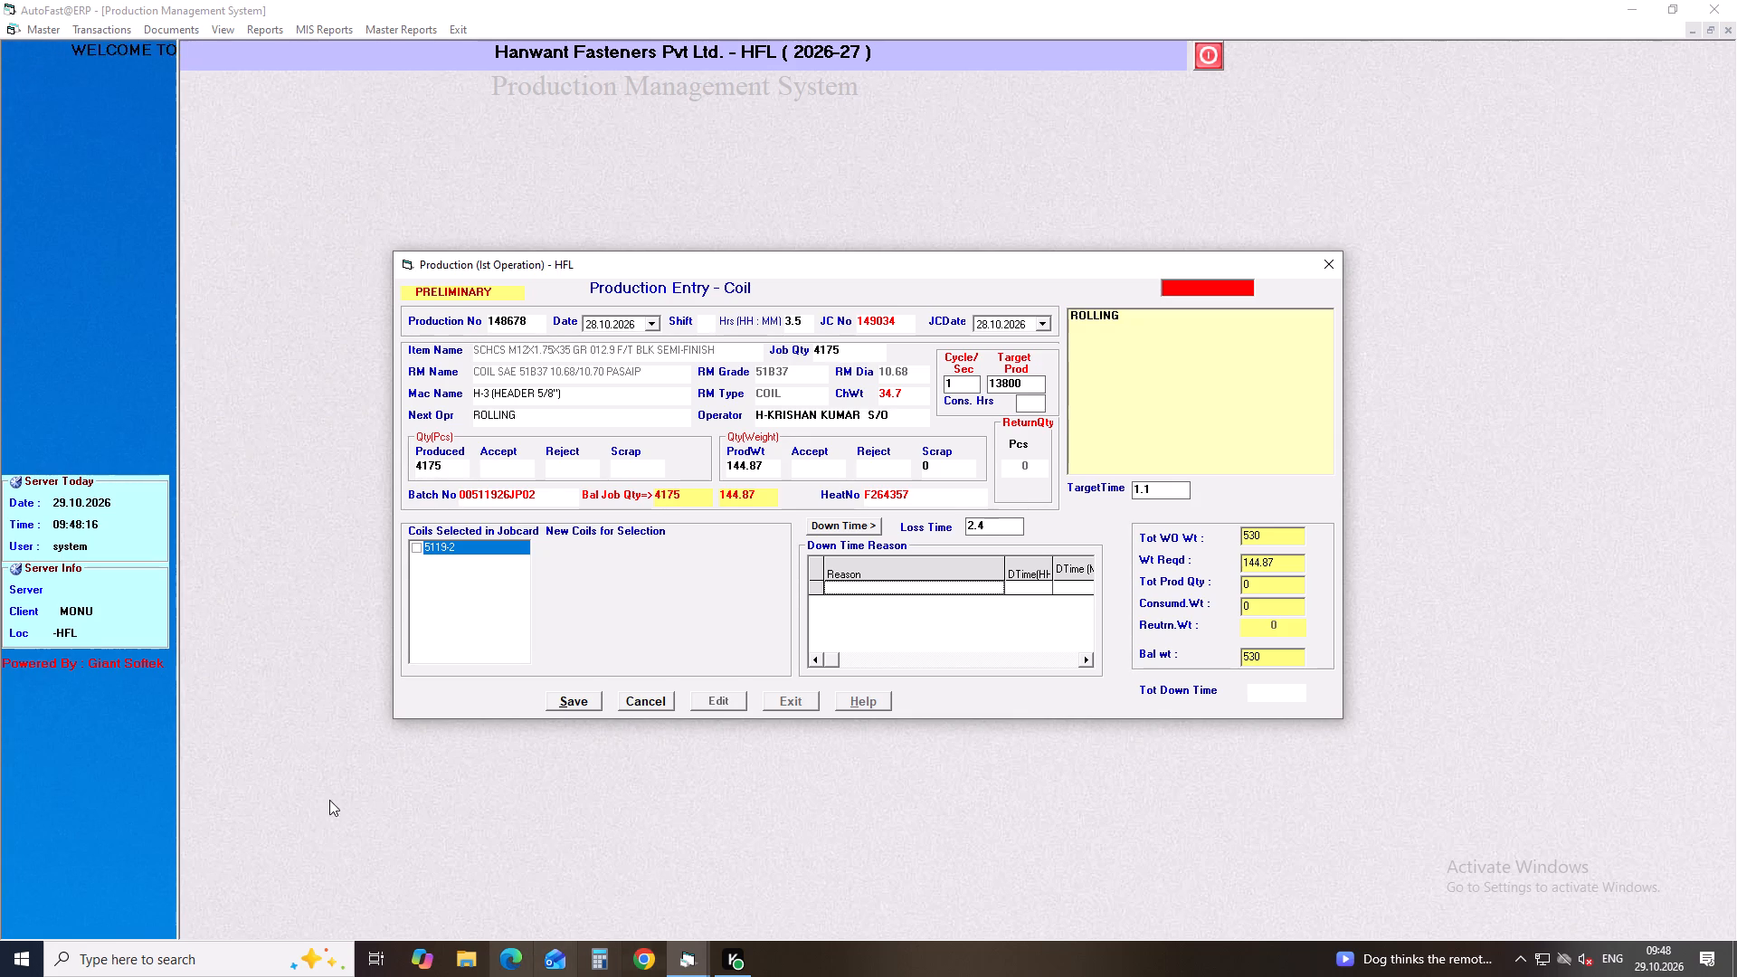
{"action": "left_click", "coordinate": [418, 550]}
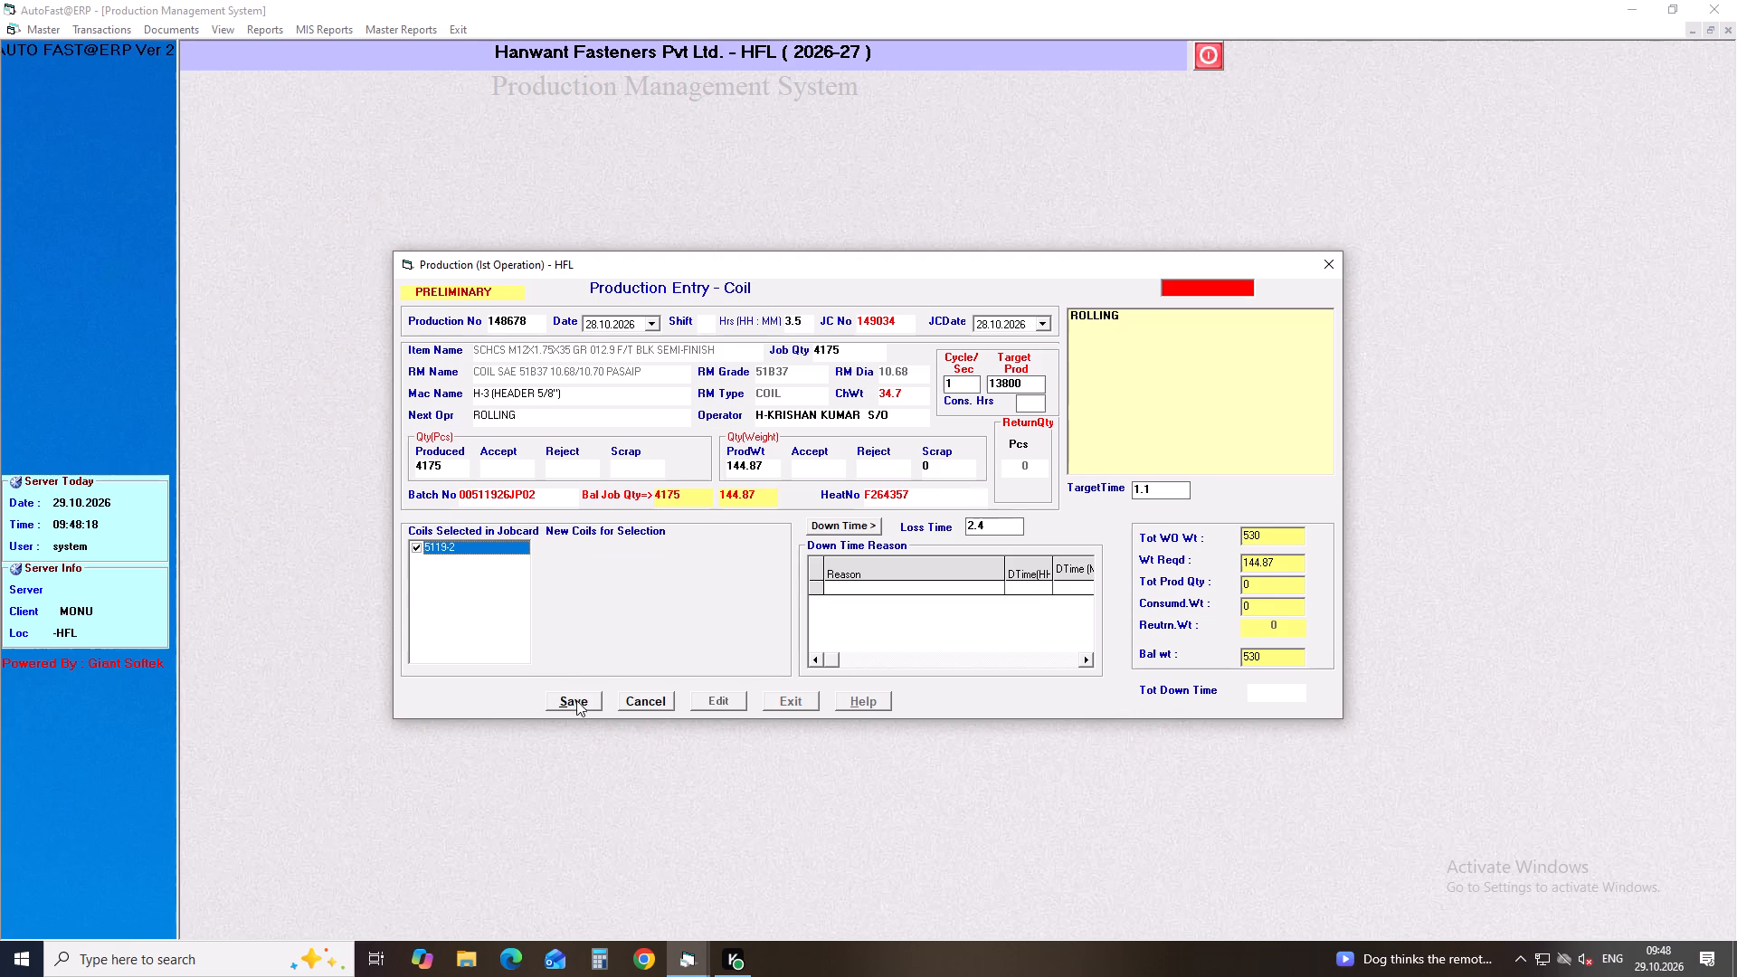
Set the shift to A for the job card 149034 production entry and save it.
{"action": "left_click", "coordinate": [576, 701]}
{"action": "left_click", "coordinate": [897, 536]}
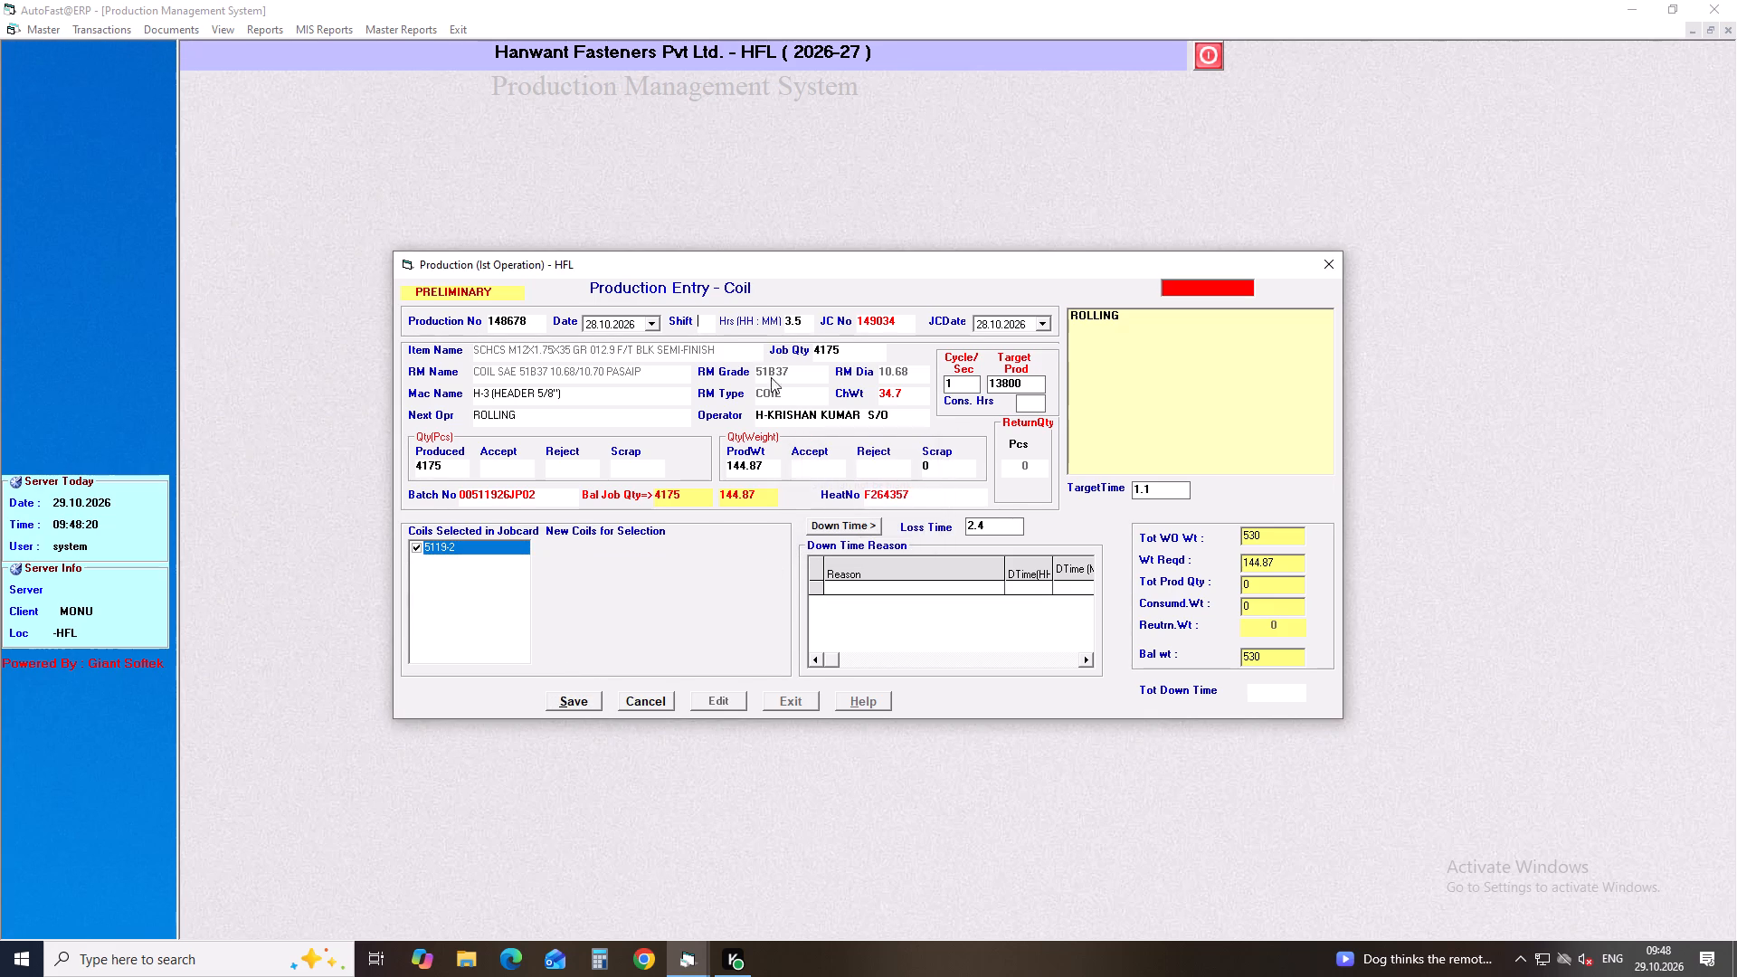
{"action": "key", "text": "a"}
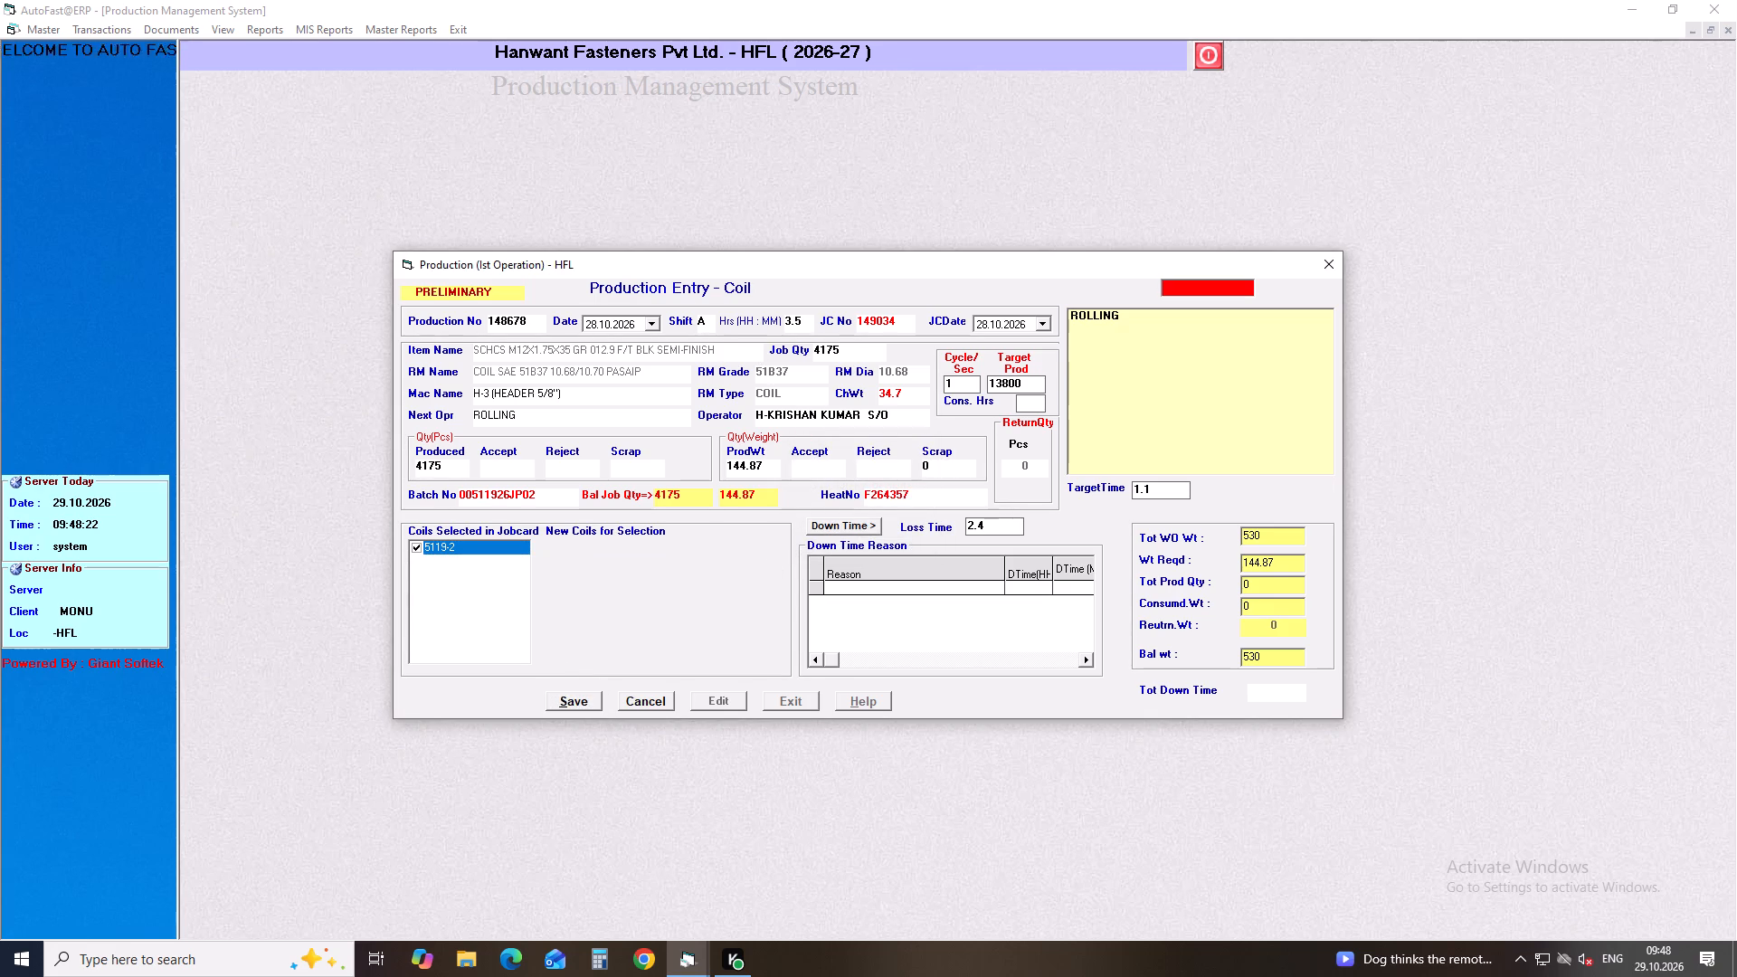
{"action": "left_click", "coordinate": [576, 705]}
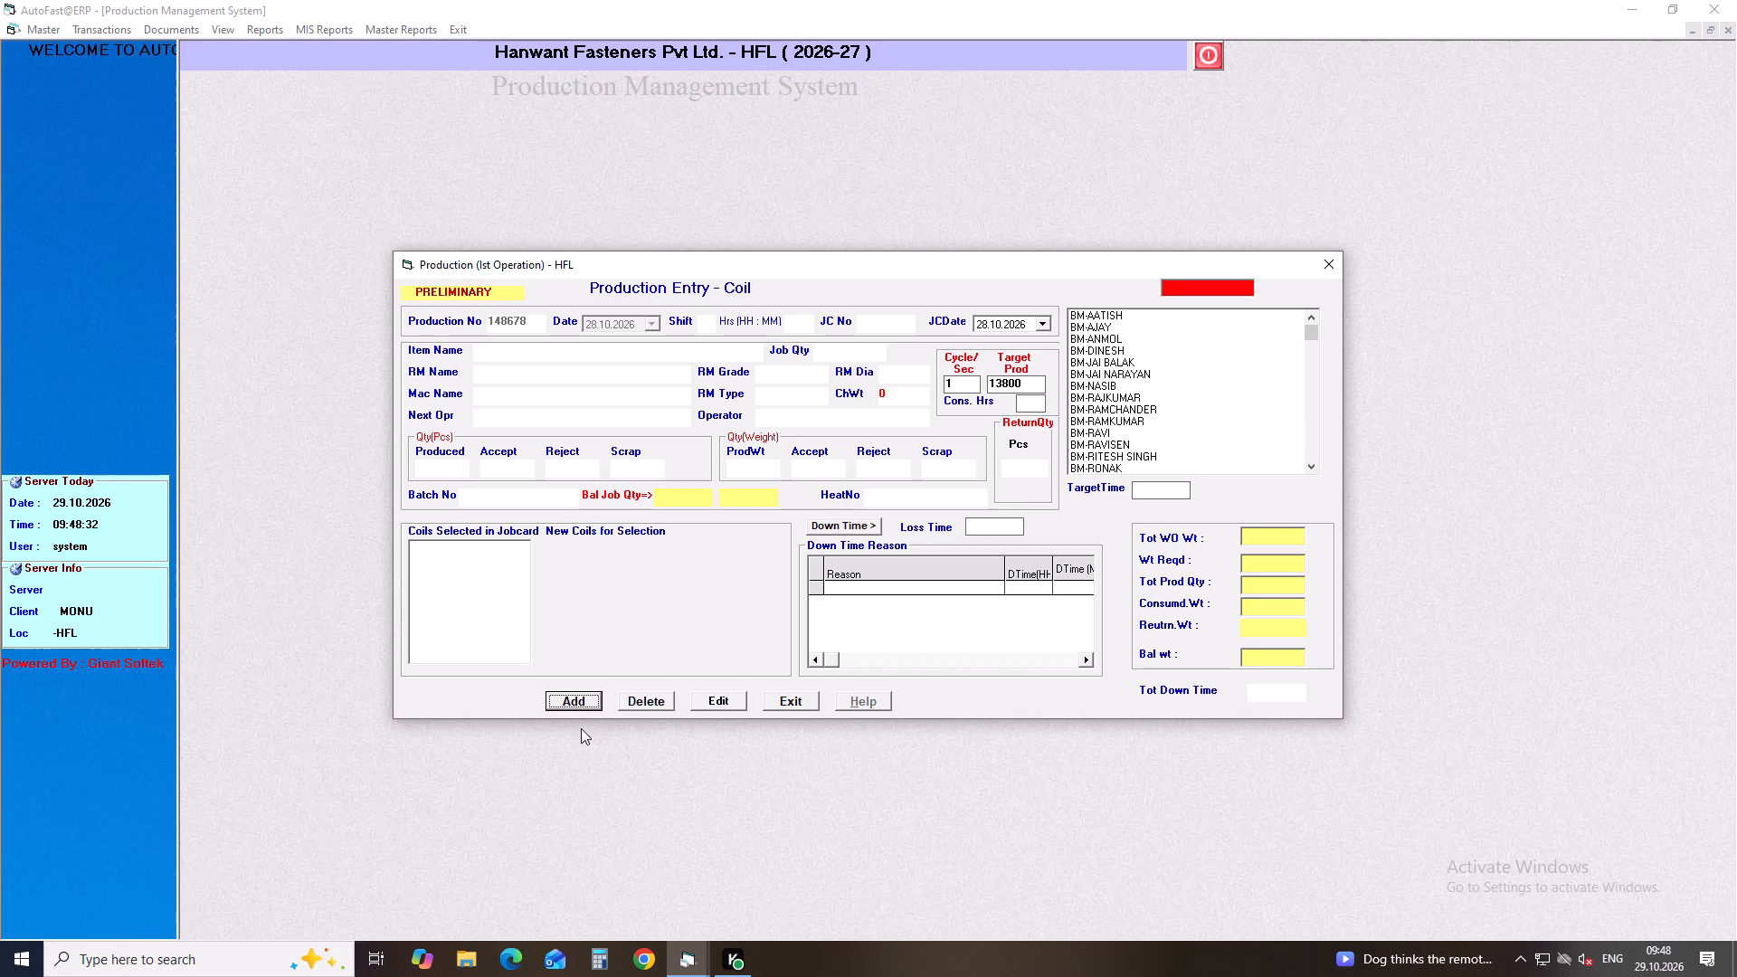
Add another preliminary coil production entry dated 28.10.2026 for shift B with 8 hours.
{"action": "key", "text": "Return"}
{"action": "key", "text": "Return"}
{"action": "key", "text": "Down"}
{"action": "key", "text": "Return"}
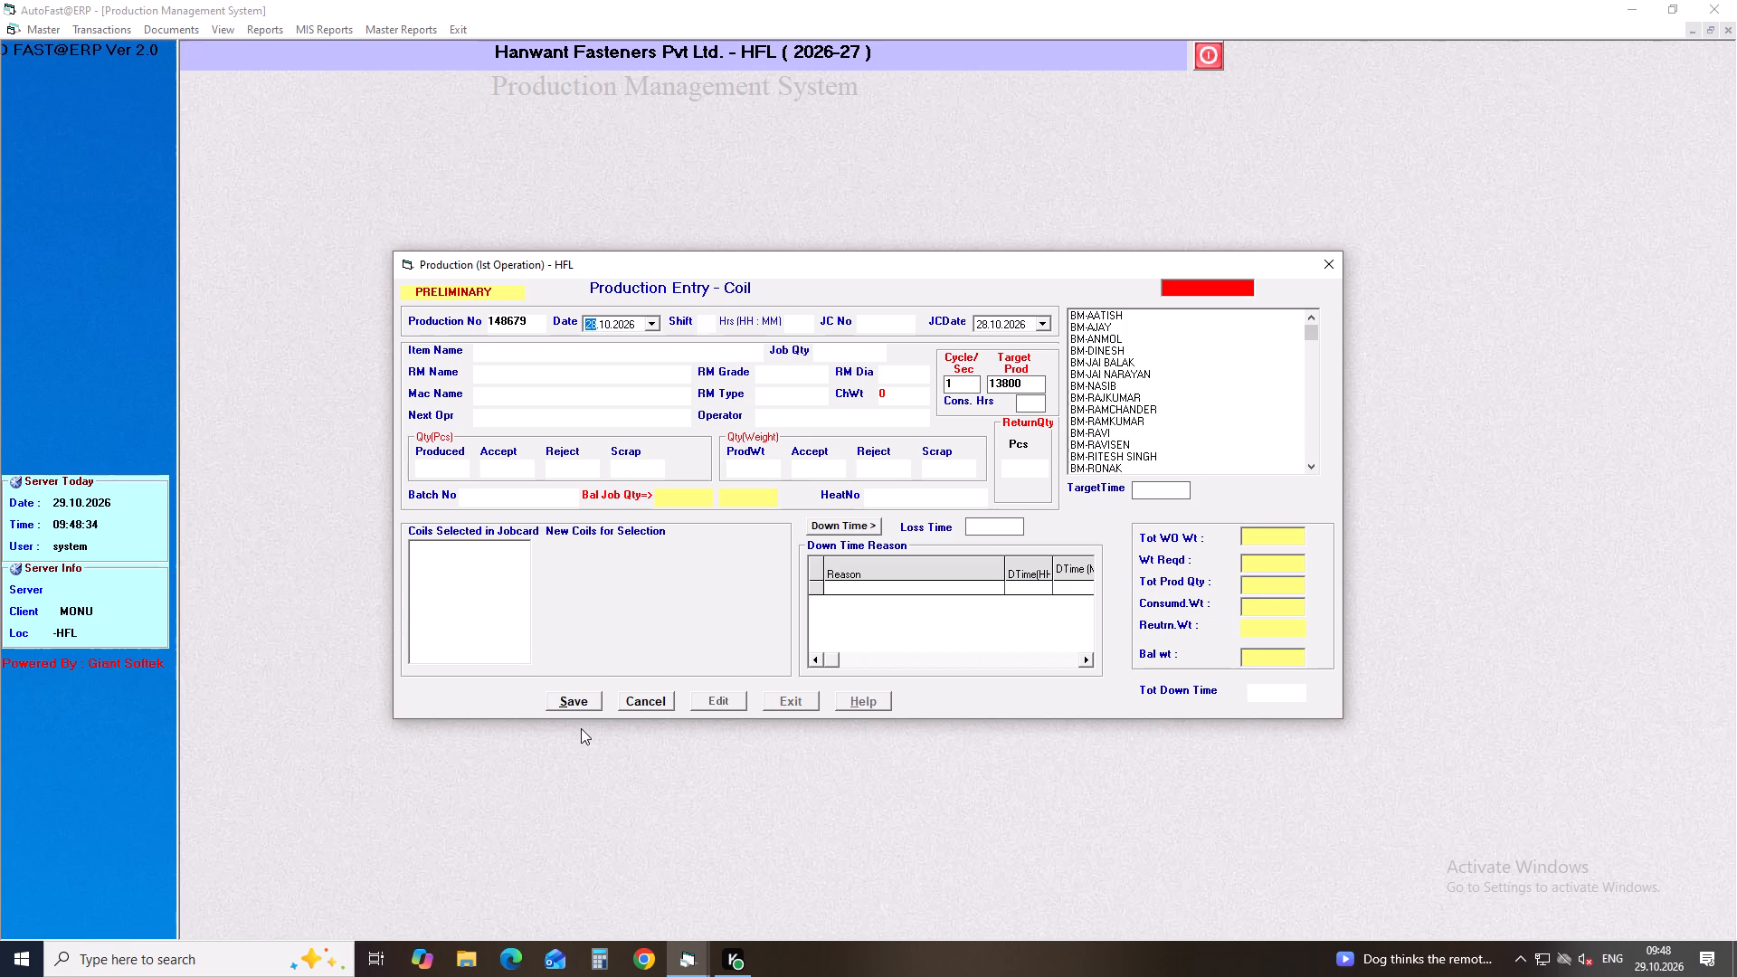
{"action": "key", "text": "b"}
{"action": "key", "text": "Return"}
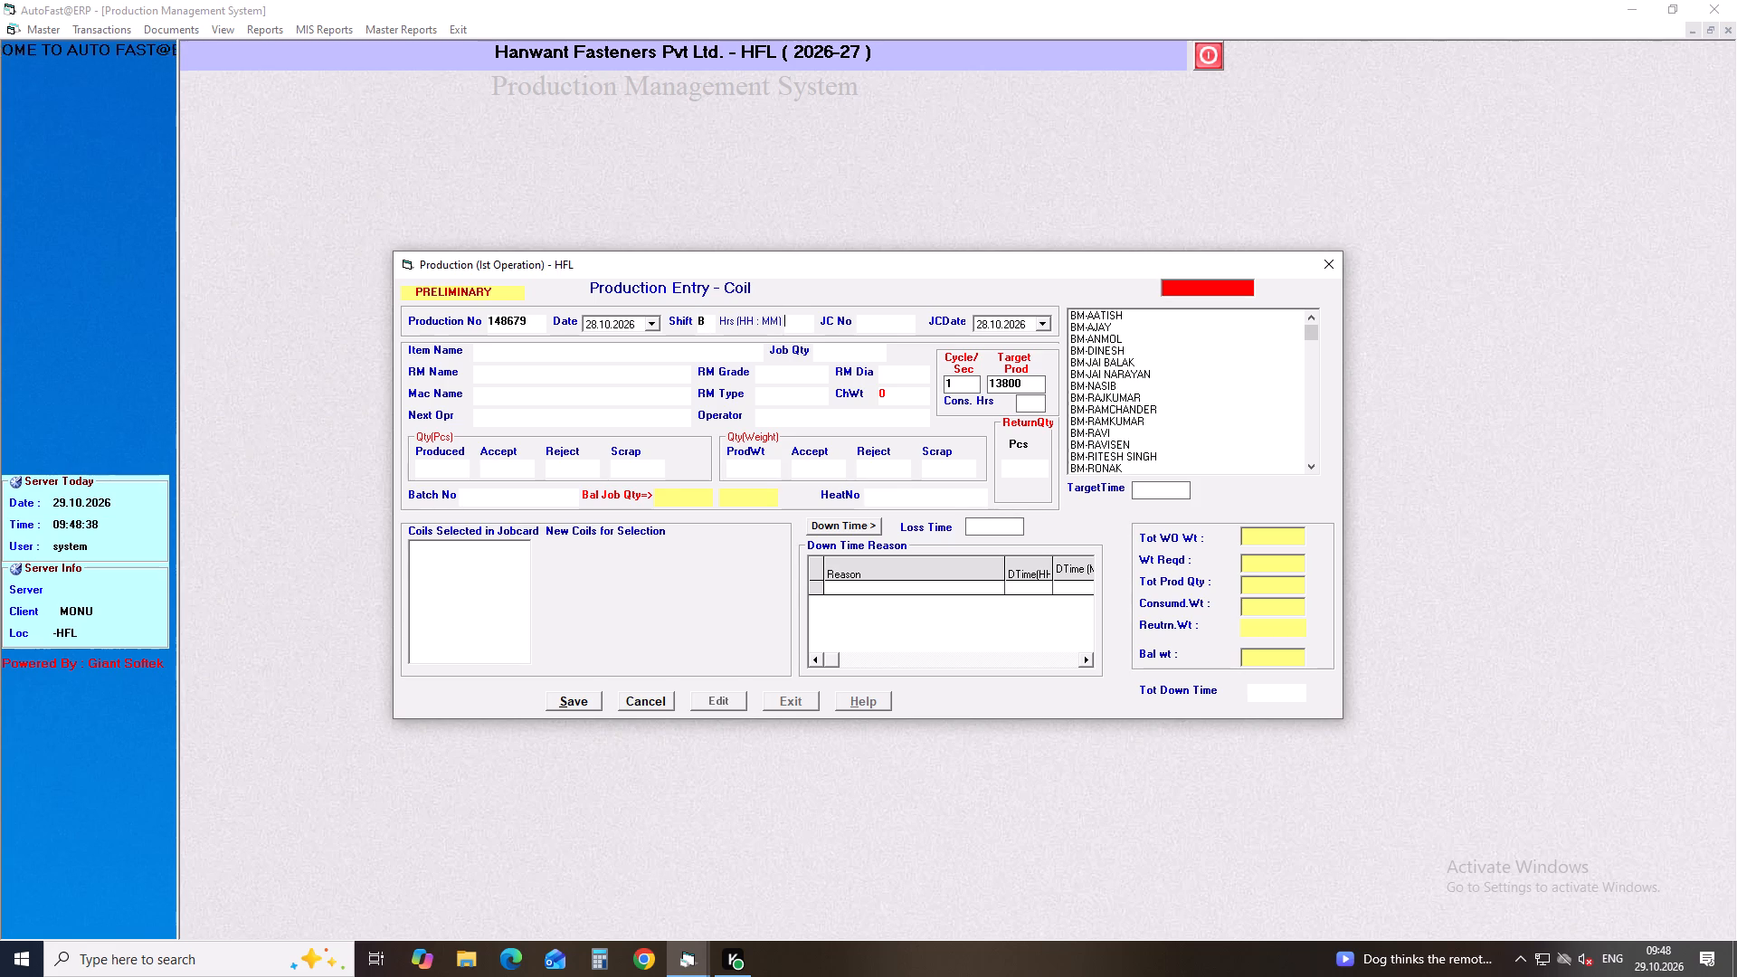
{"action": "key", "text": "8"}
{"action": "key", "text": "Return"}
Load job card 149011 with machine H-4 (HEADER 3/8") and TRIMMING as the following operation, and assign the second listed H-RAM operator.
{"action": "key", "text": "1"}
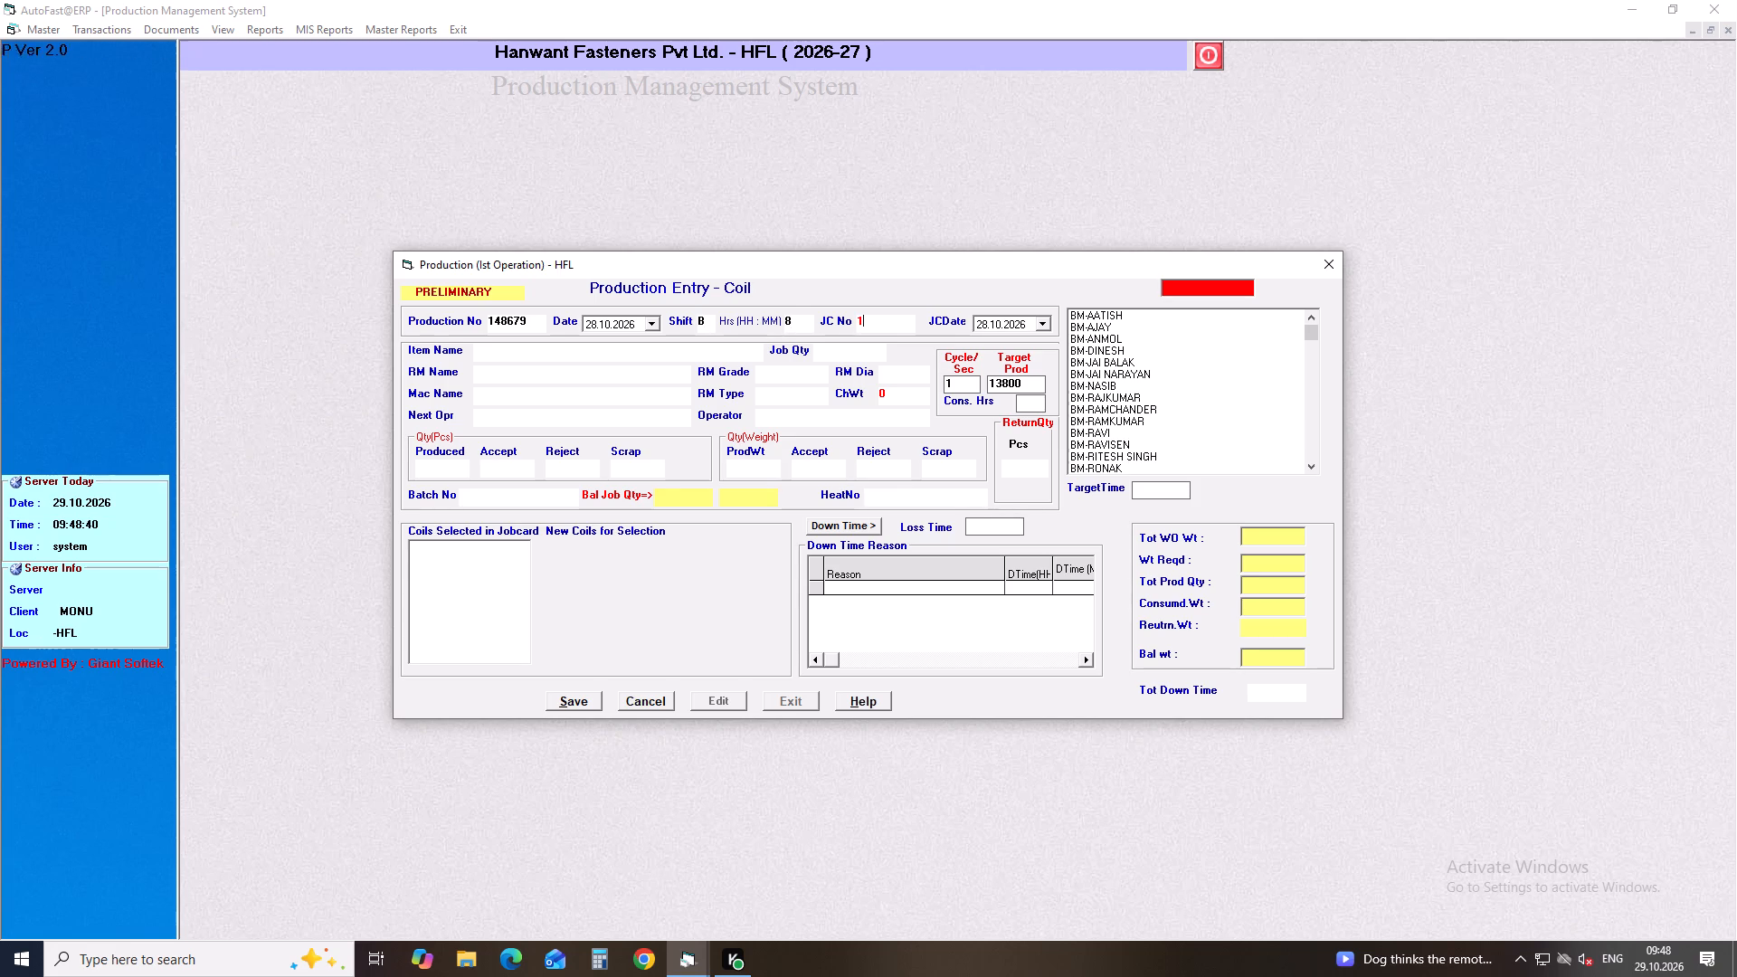
{"action": "type", "text": "49"}
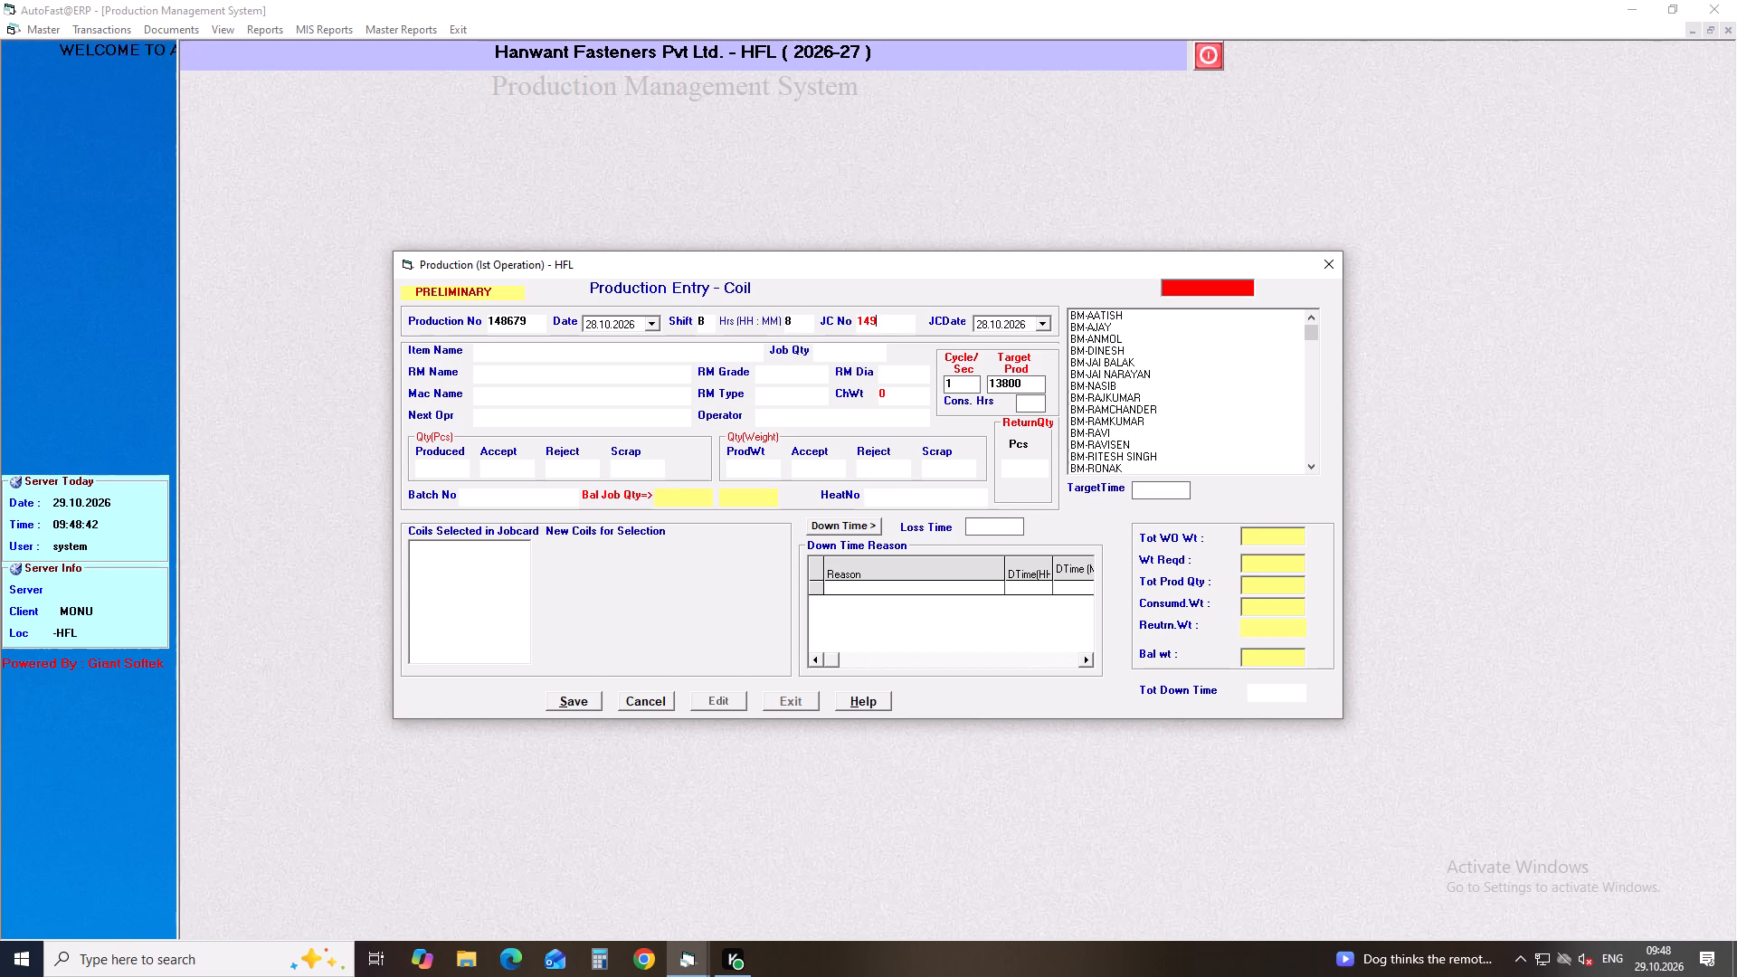
{"action": "type", "text": "011"}
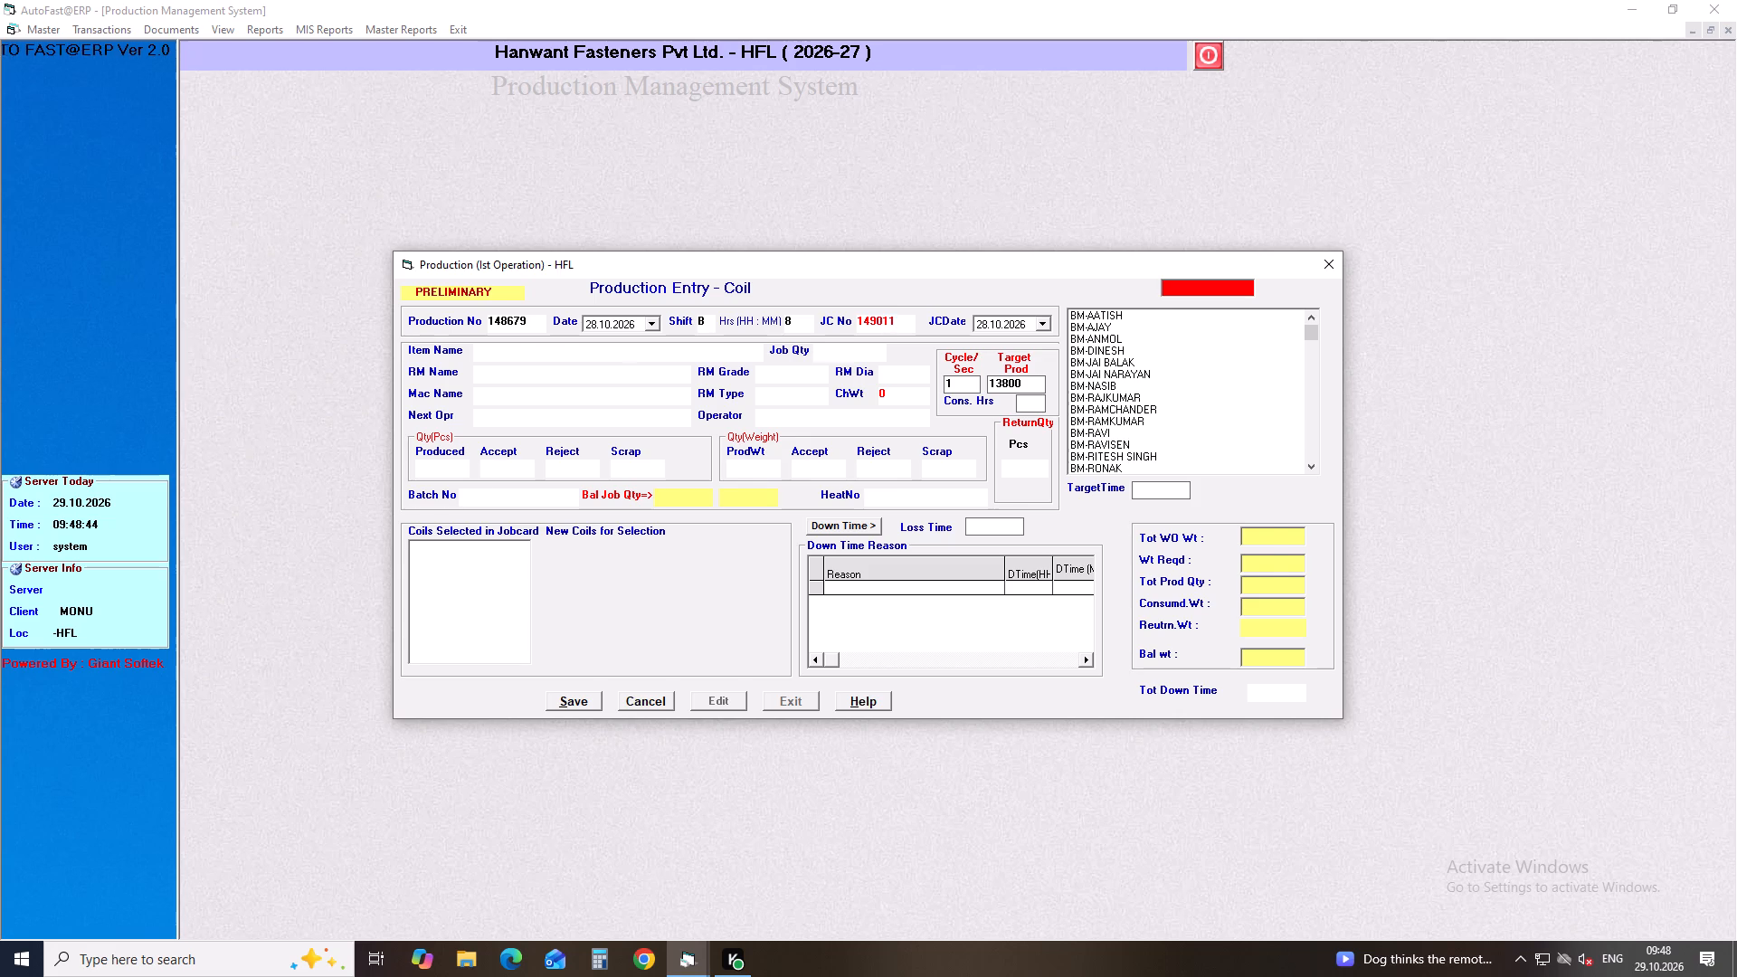
{"action": "key", "text": "Tab"}
{"action": "key", "text": "Return"}
{"action": "key", "text": "Return"}
{"action": "type", "text": "H-RAM"}
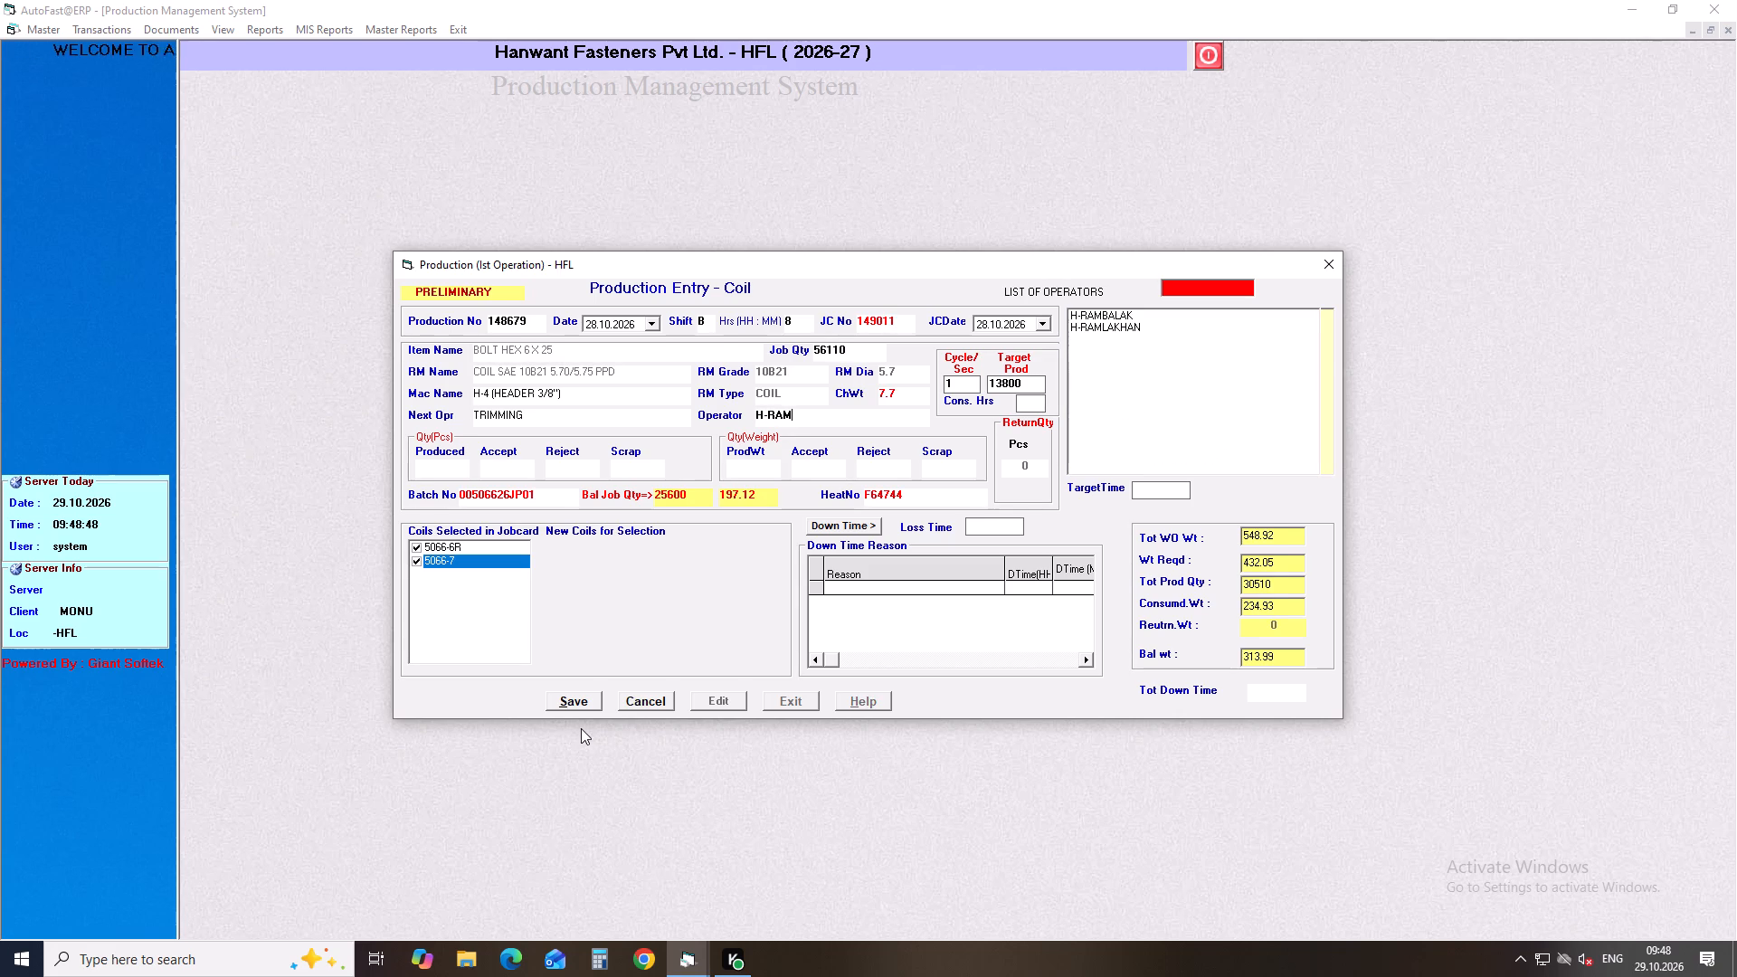
{"action": "key", "text": "Down"}
{"action": "key", "text": "Down"}
{"action": "key", "text": "Down"}
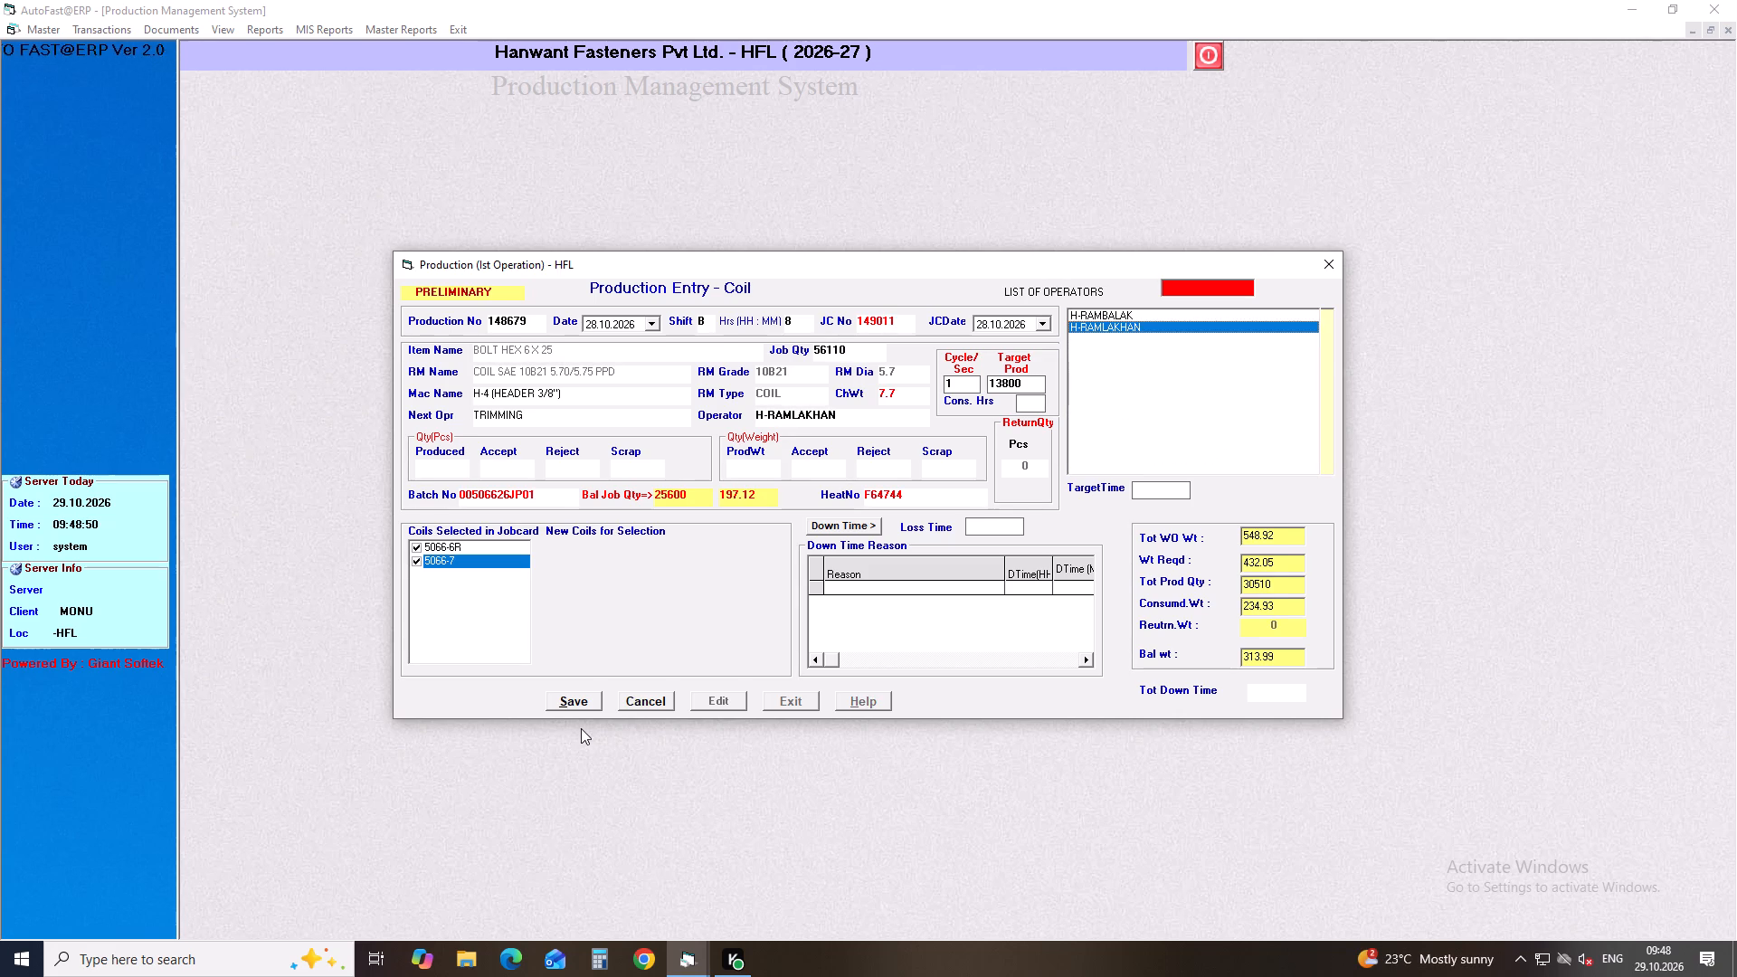
{"action": "key", "text": "Return"}
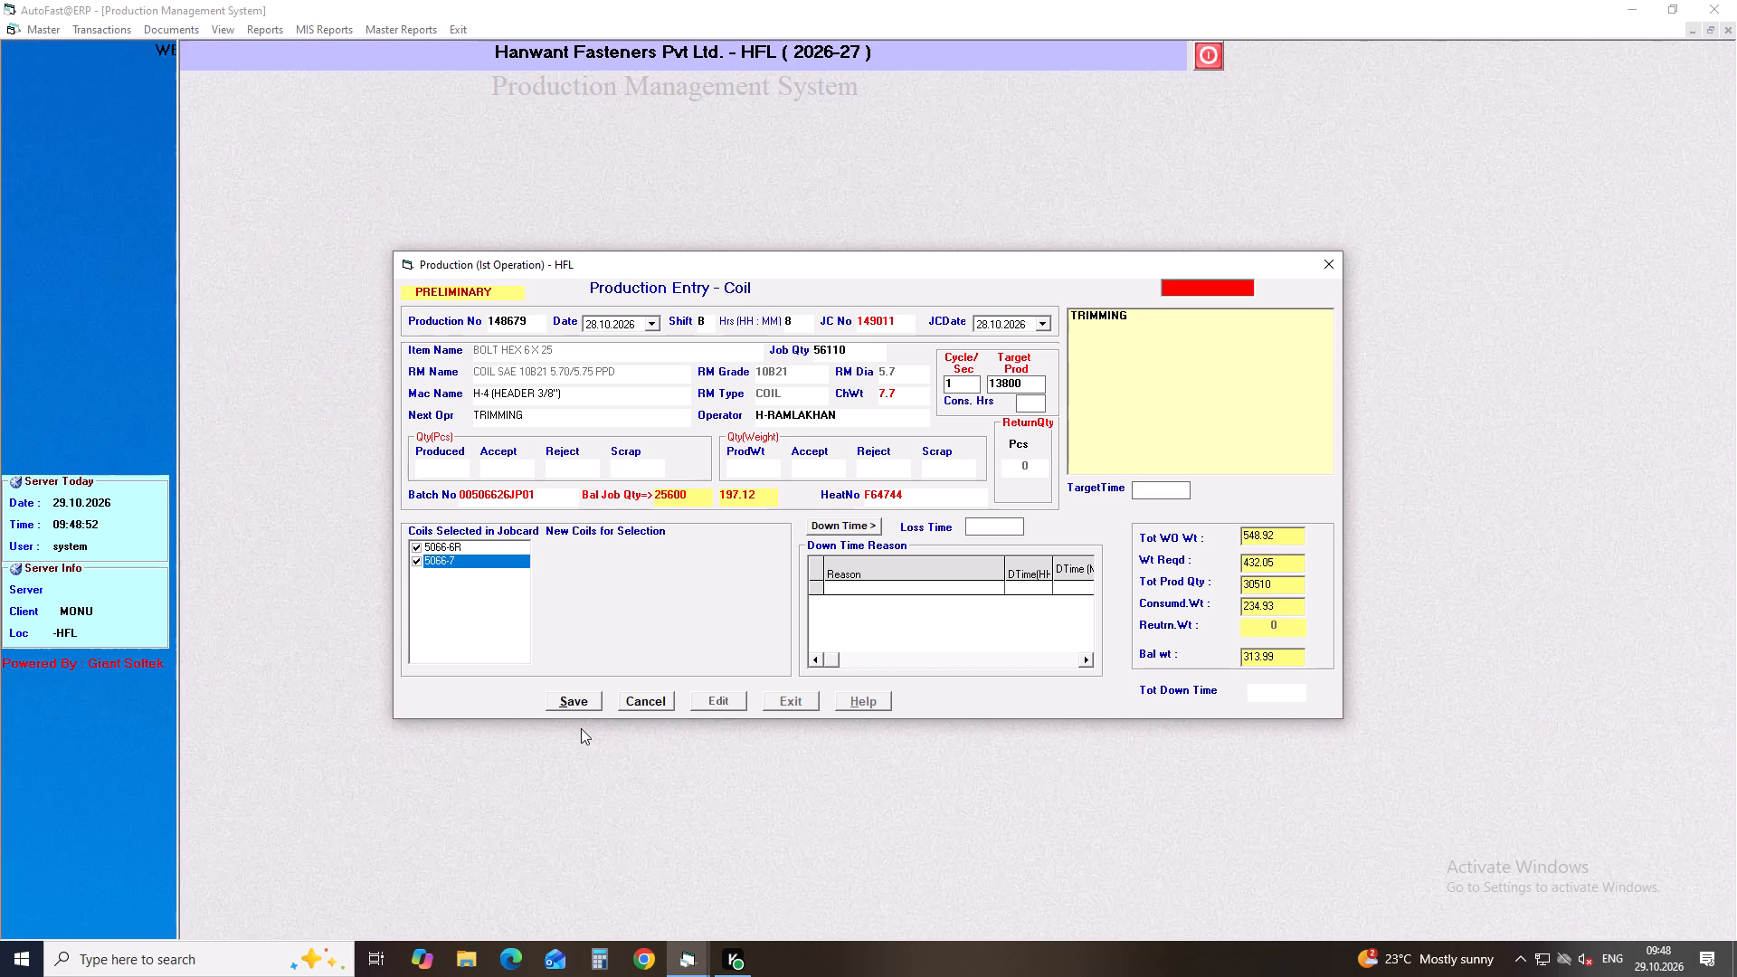
Enter a produced quantity of 56110 pcs for job card 149011 and try to save the entry.
{"action": "type", "text": "56110"}
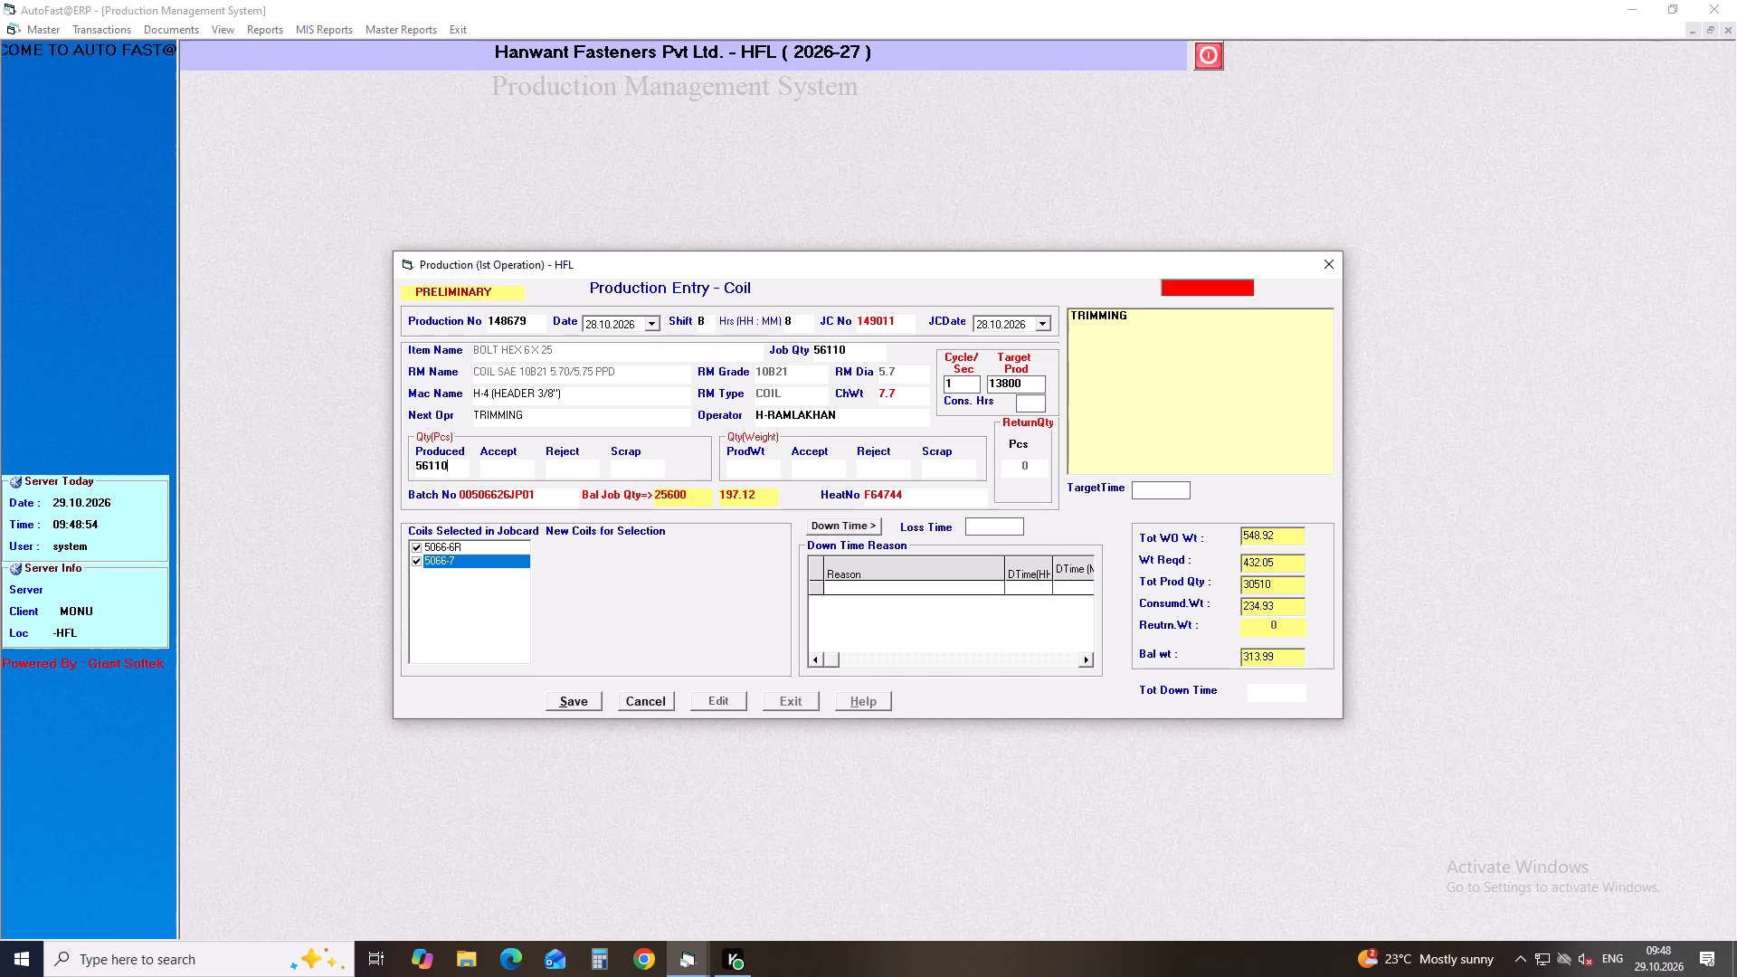
{"action": "key", "text": "Return"}
{"action": "key", "text": "Return"}
{"action": "key", "text": "Return"}
{"action": "key", "text": "Return"}
{"action": "key", "text": "Return"}
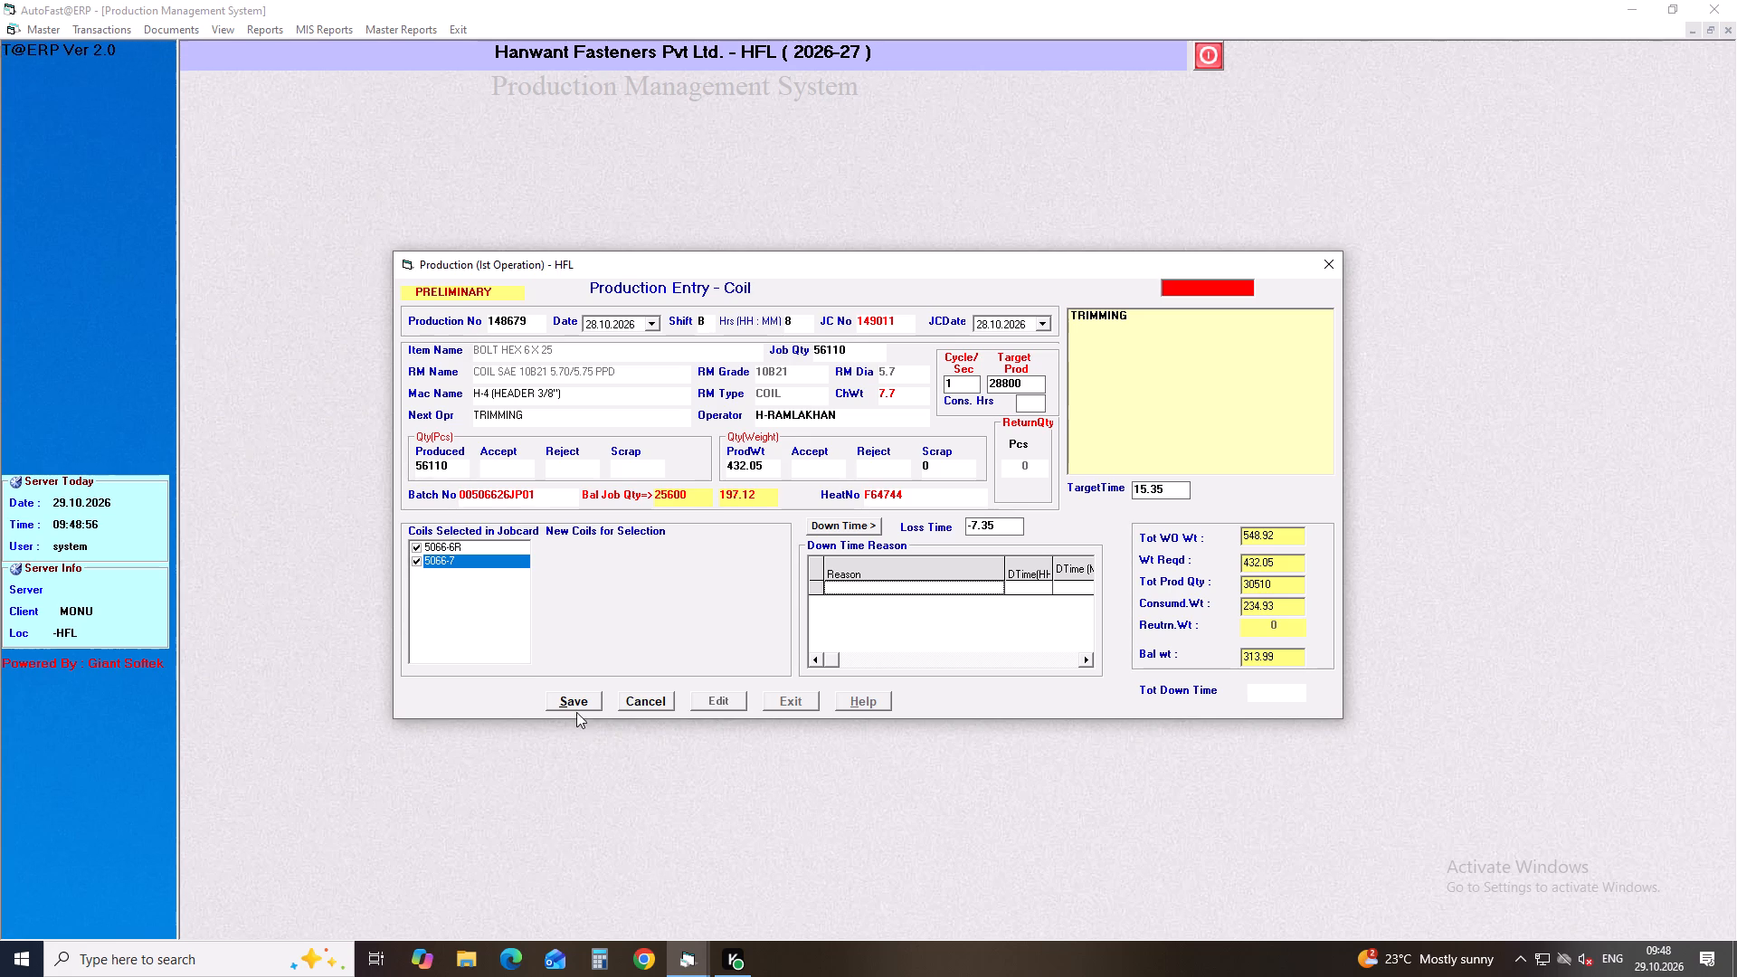
{"action": "left_click", "coordinate": [577, 707]}
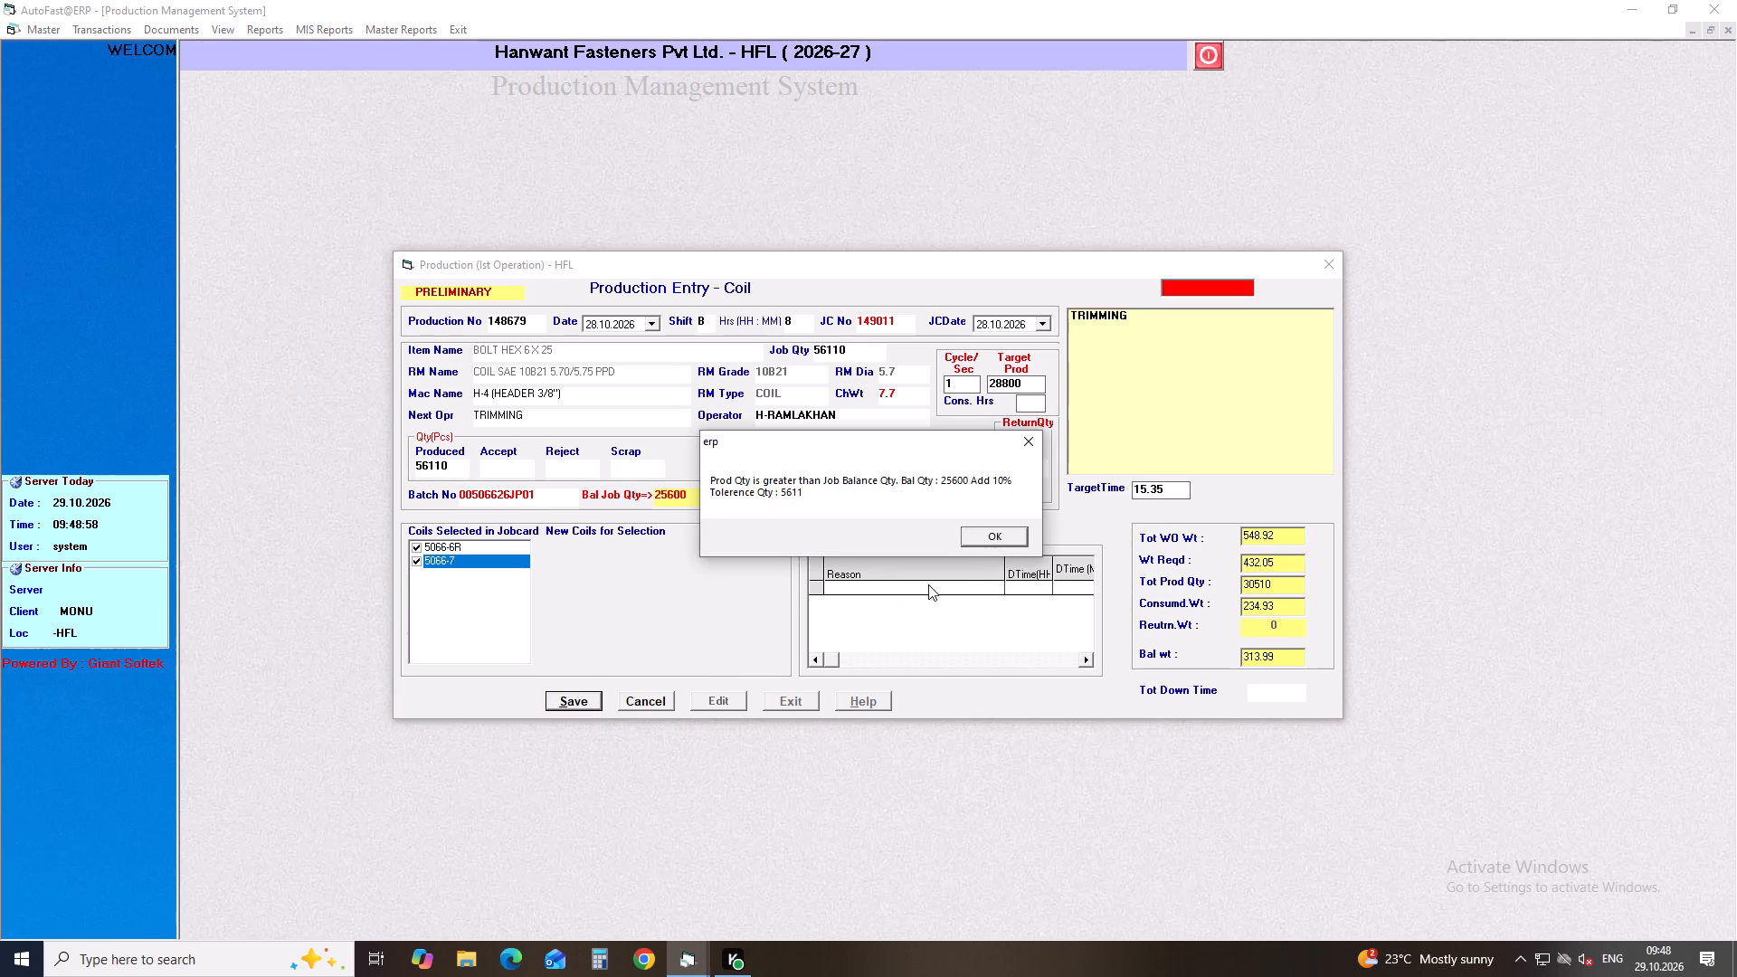
{"action": "left_click", "coordinate": [974, 541]}
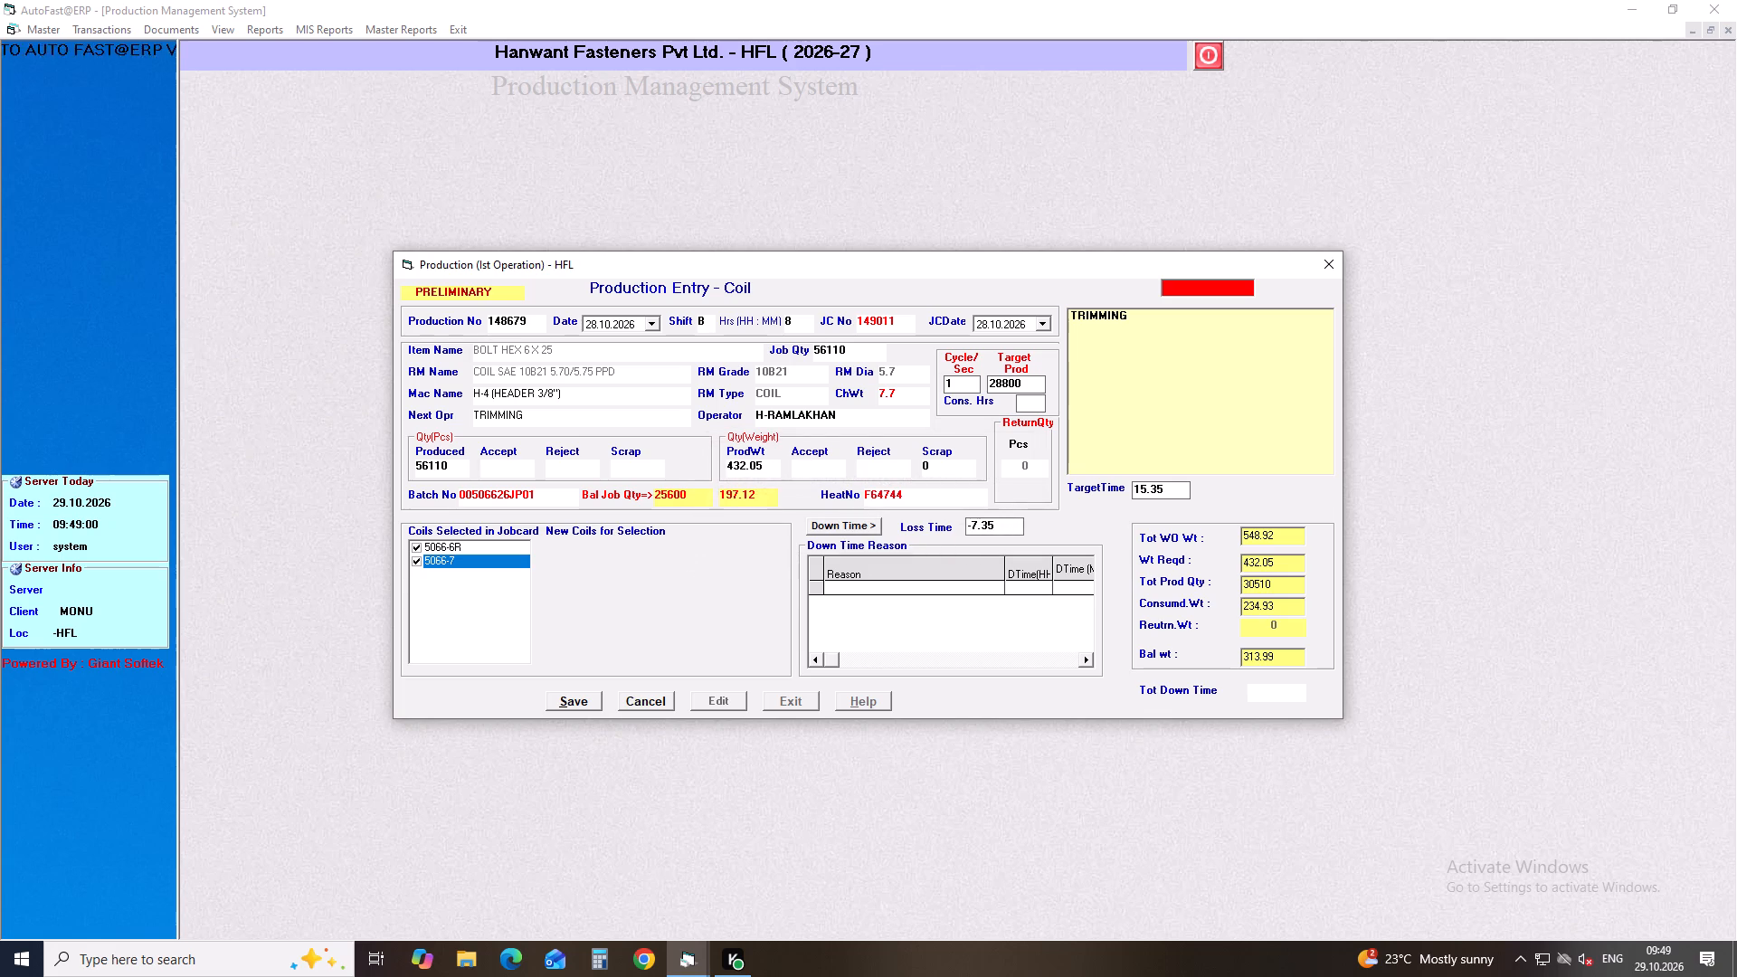
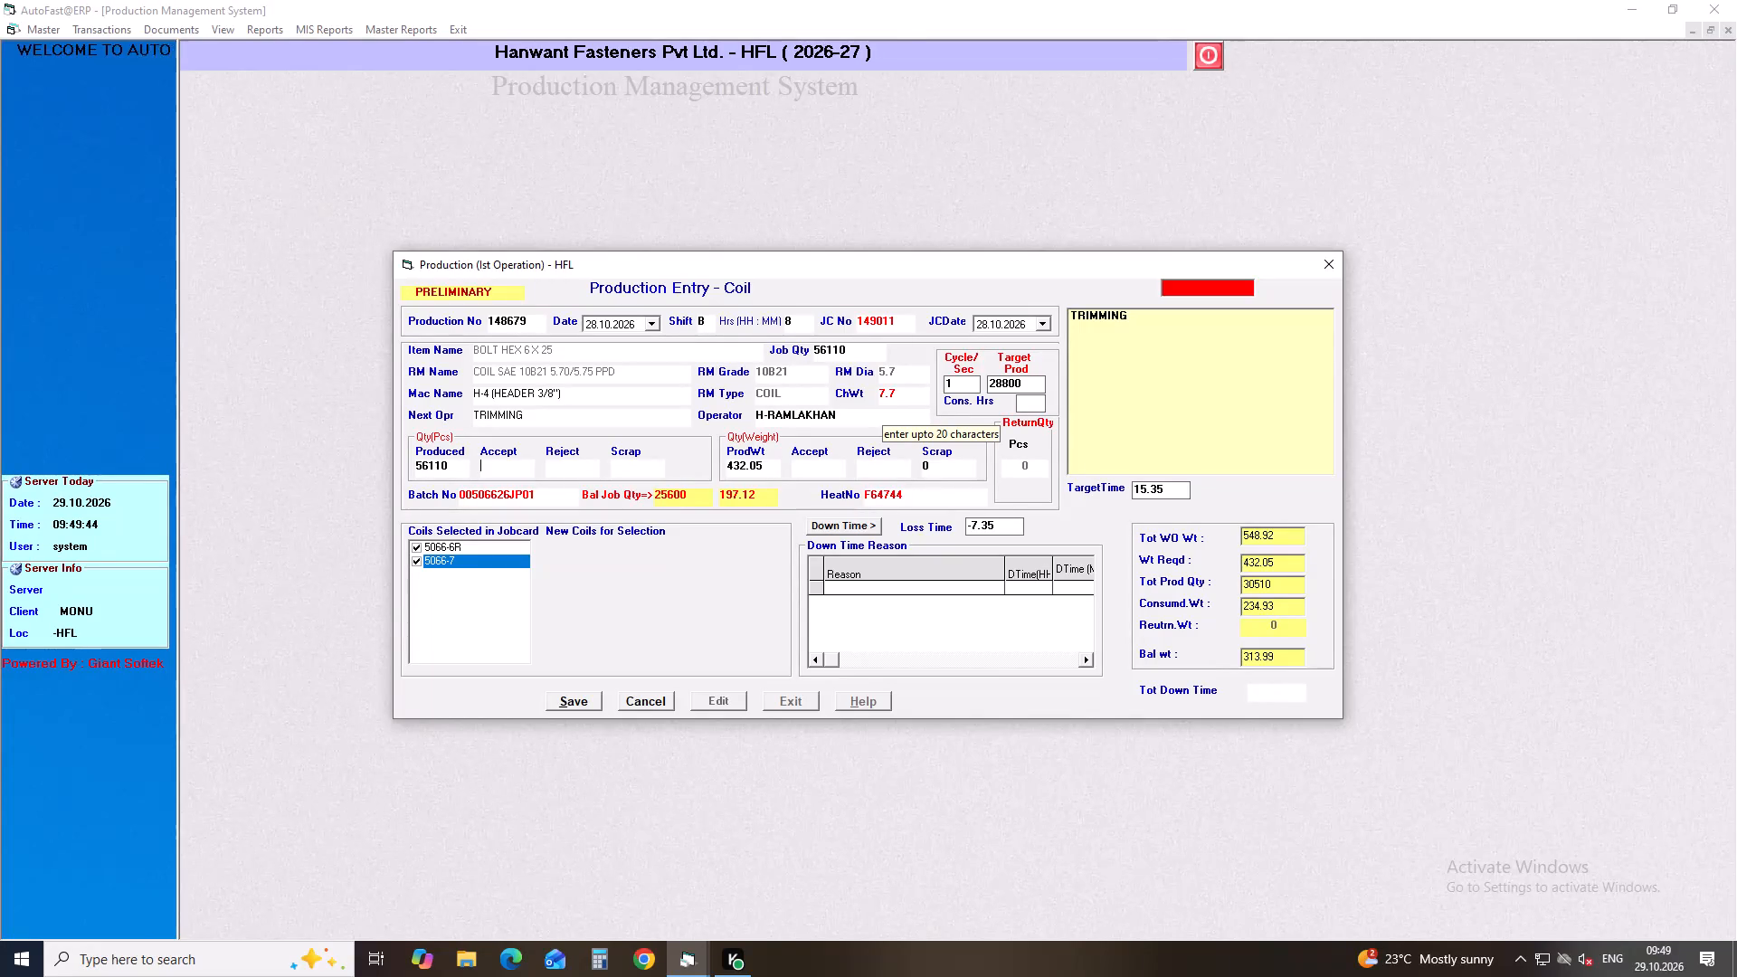
Set the cycle time to 0.5 seconds for the job card 149011 entry and try to save it.
{"action": "left_click", "coordinate": [964, 386]}
{"action": "key", "text": "BackSpace"}
{"action": "type", "text": "0.5"}
{"action": "key", "text": "Return"}
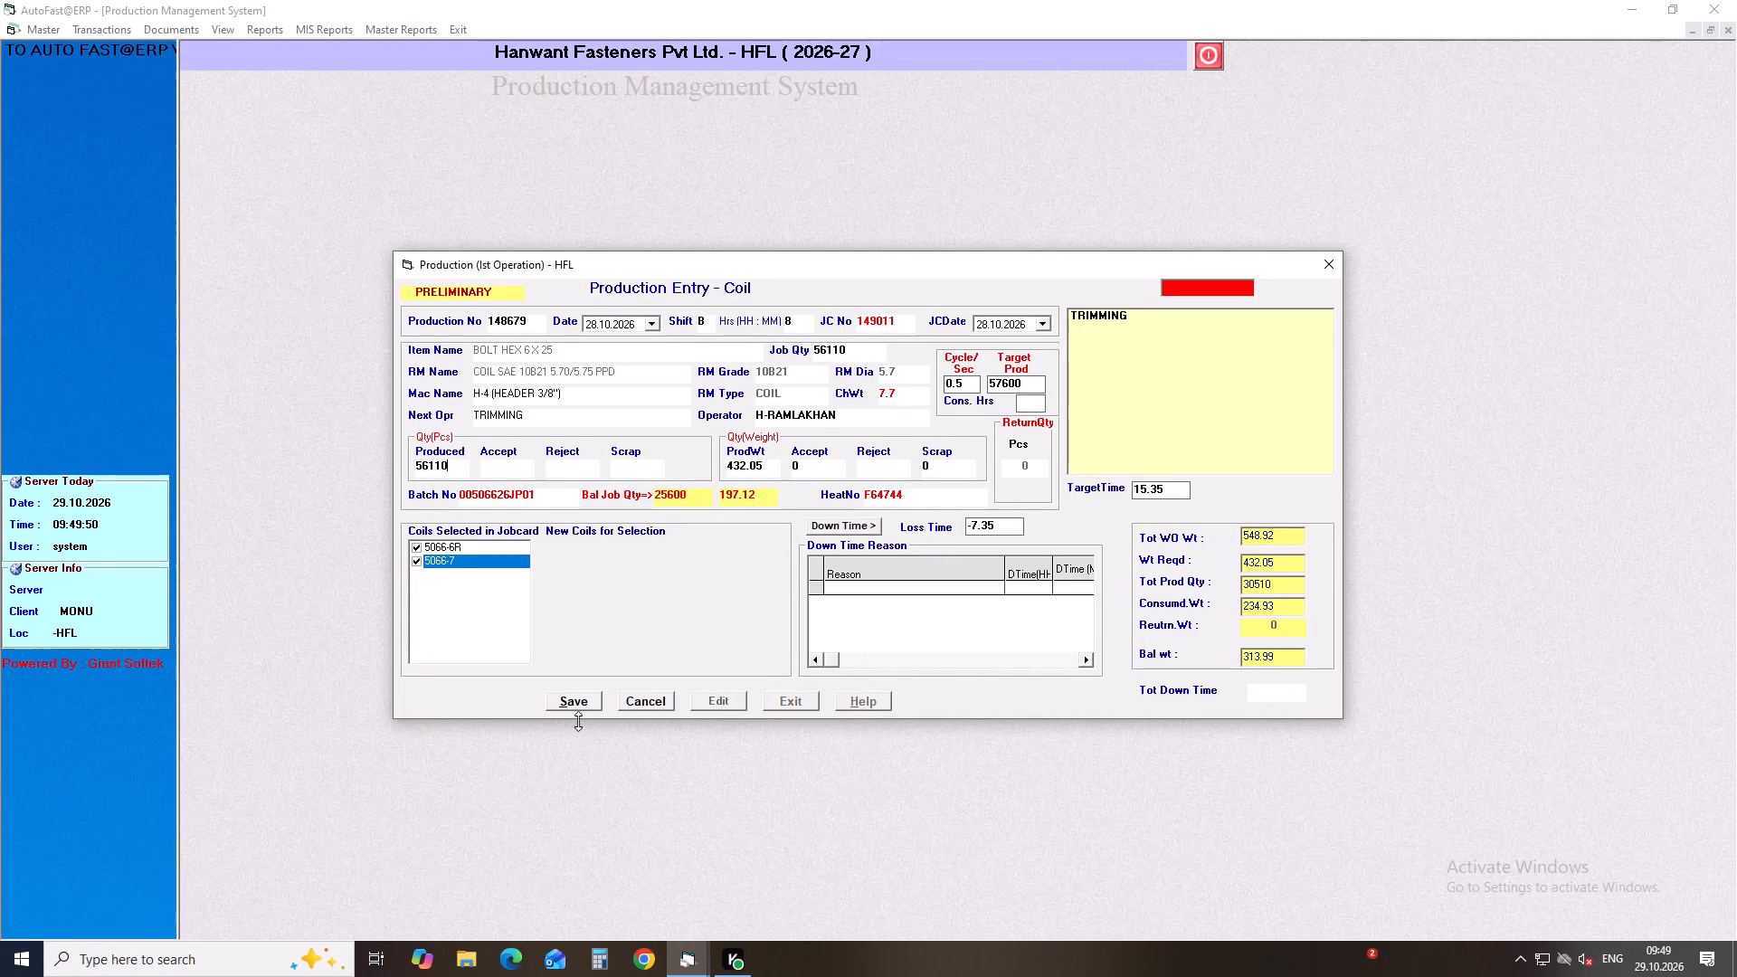
{"action": "left_click", "coordinate": [573, 701]}
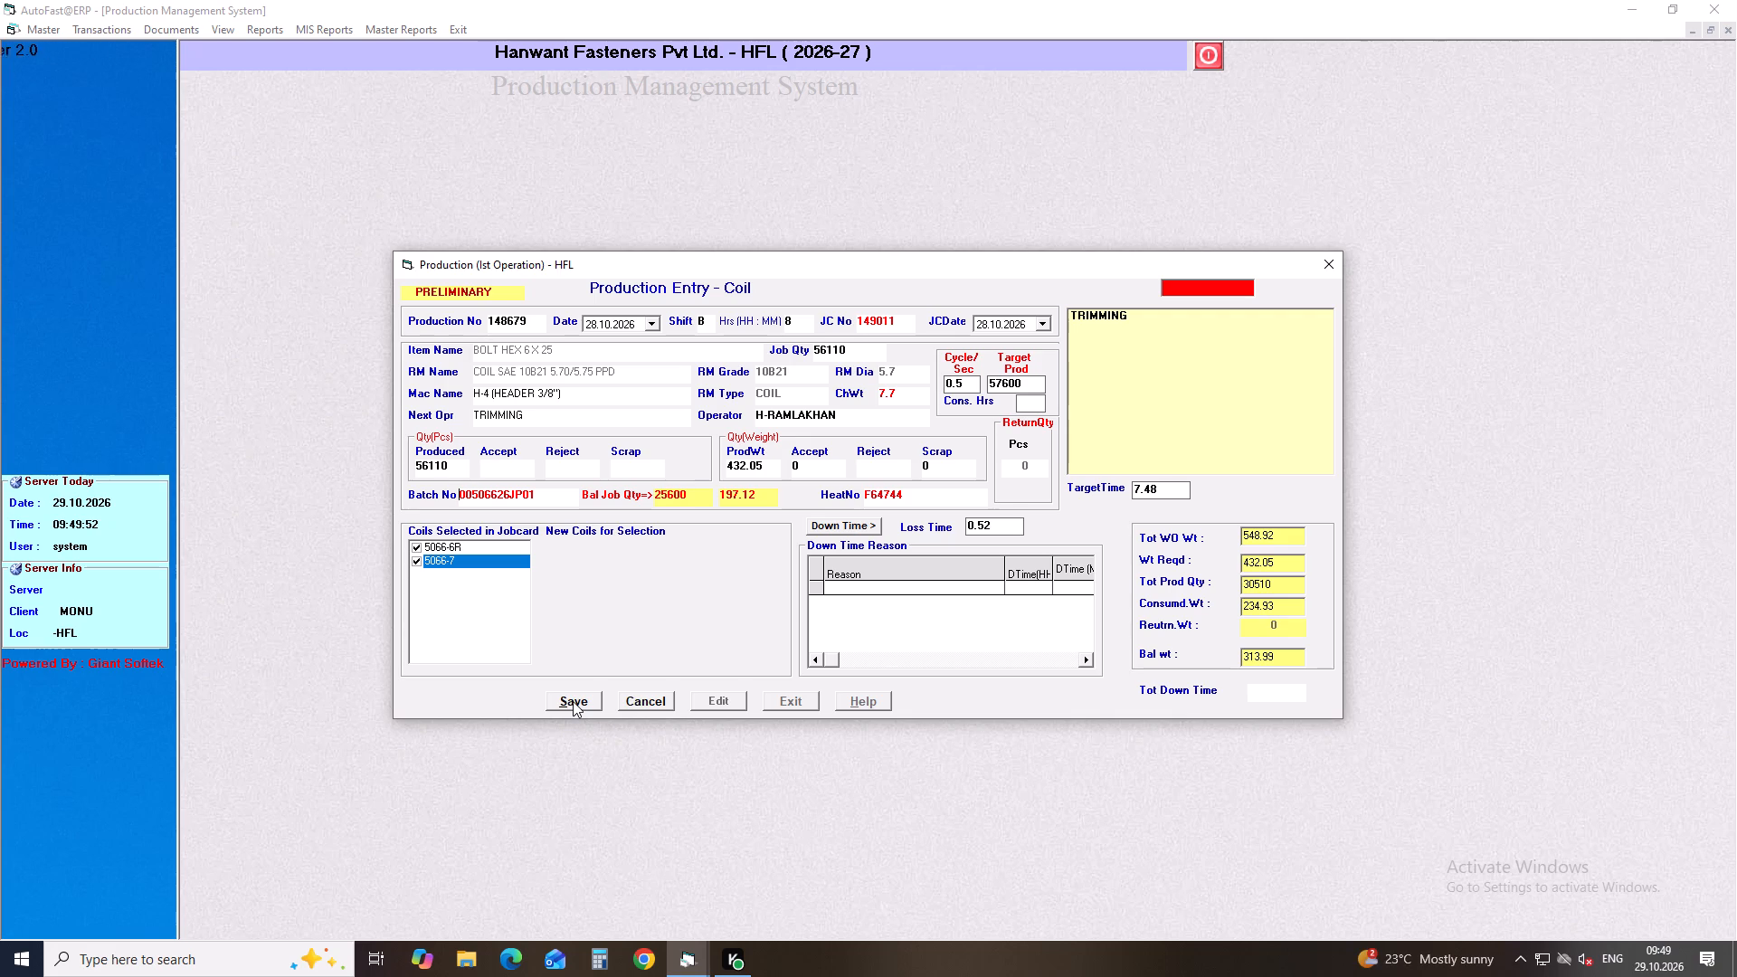
{"action": "left_click", "coordinate": [573, 701]}
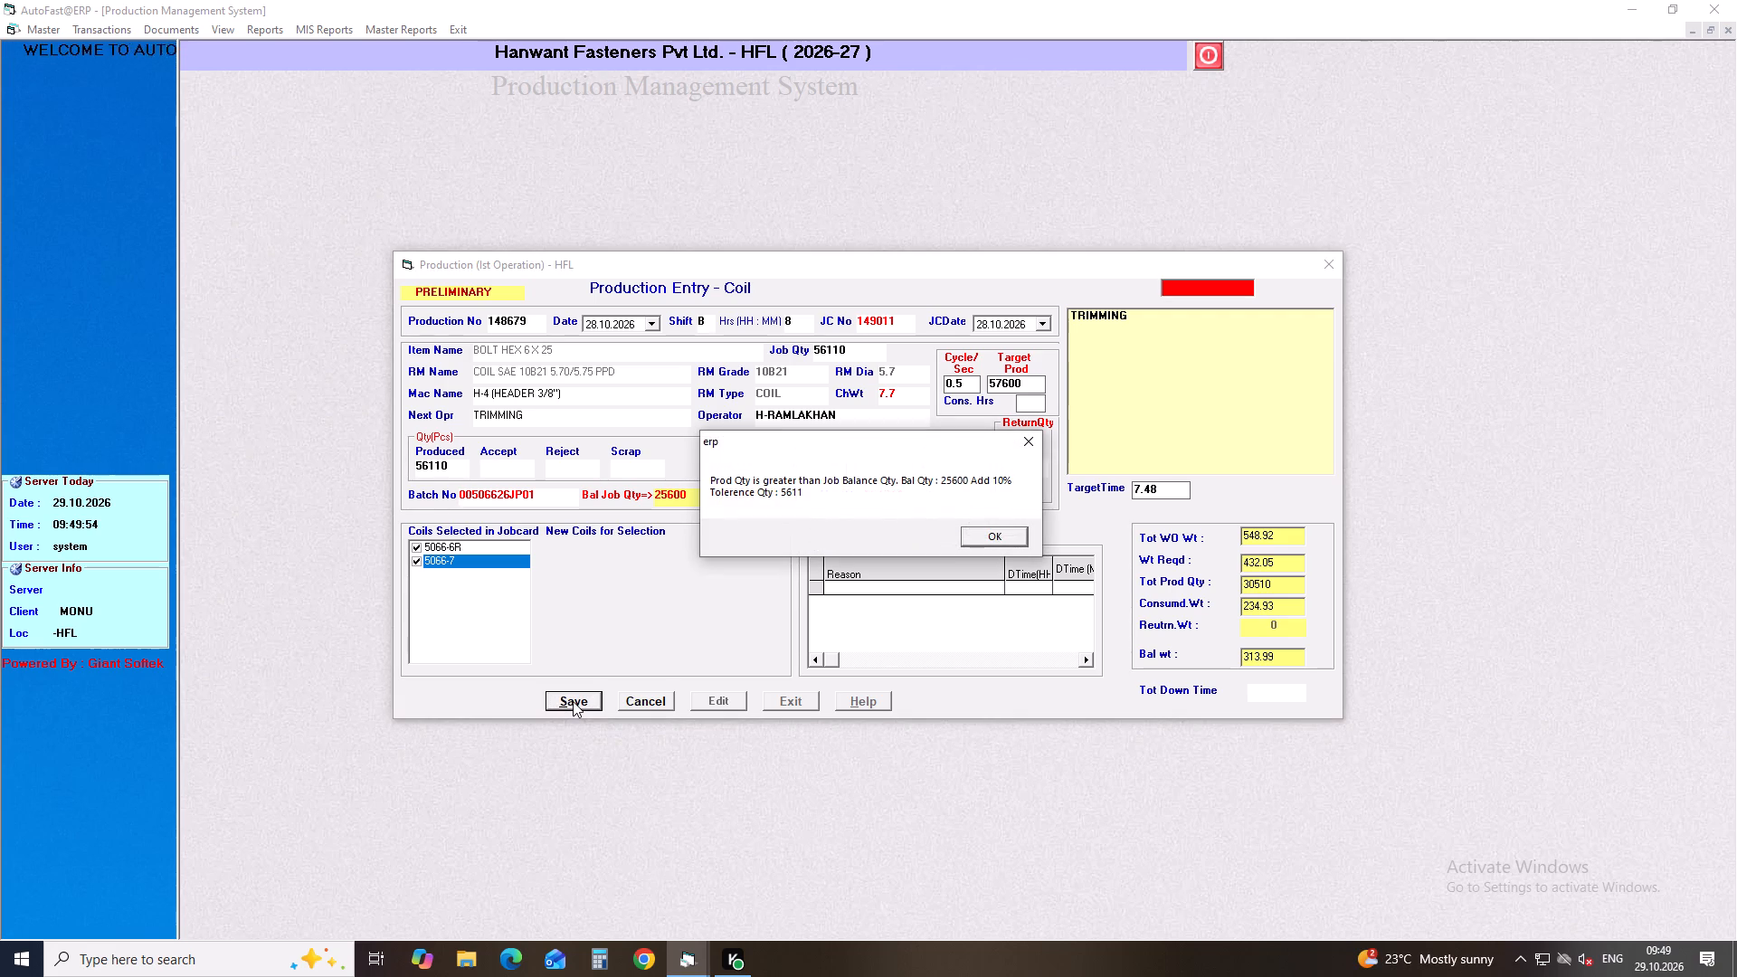
{"action": "left_click", "coordinate": [992, 542]}
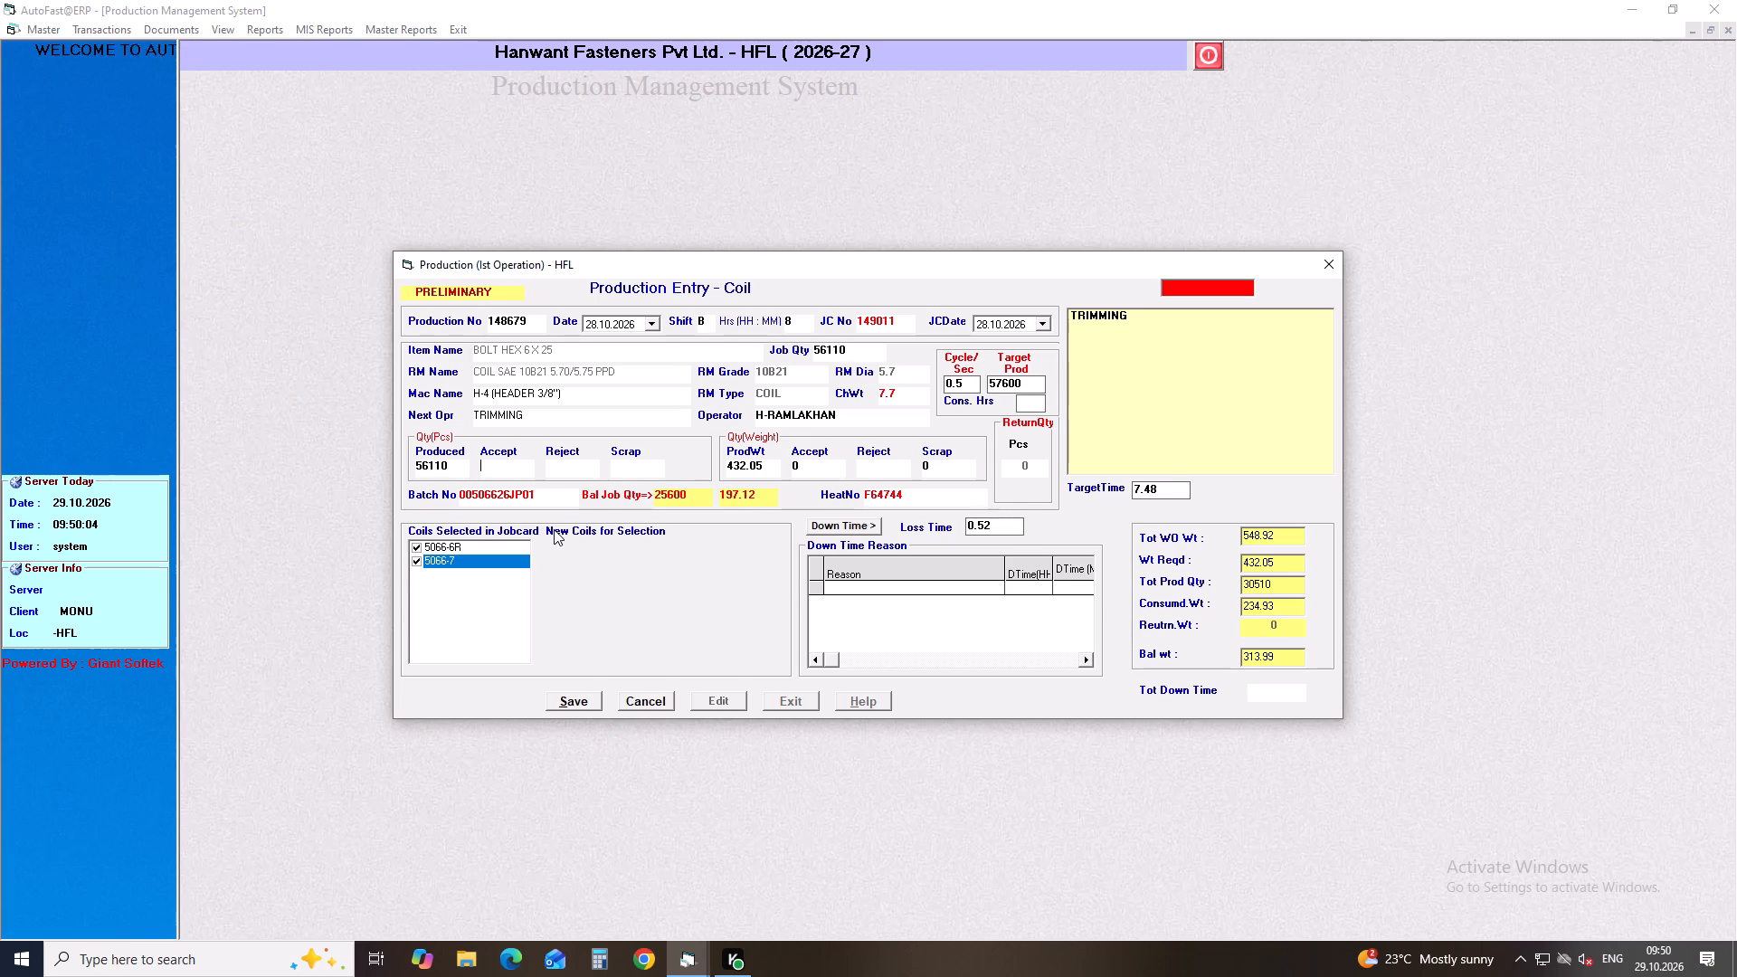
Change the produced quantity for job card 149011 to 28600 pcs and save the entry.
{"action": "left_click_drag", "start_coordinate": [453, 468], "coordinate": [407, 467]}
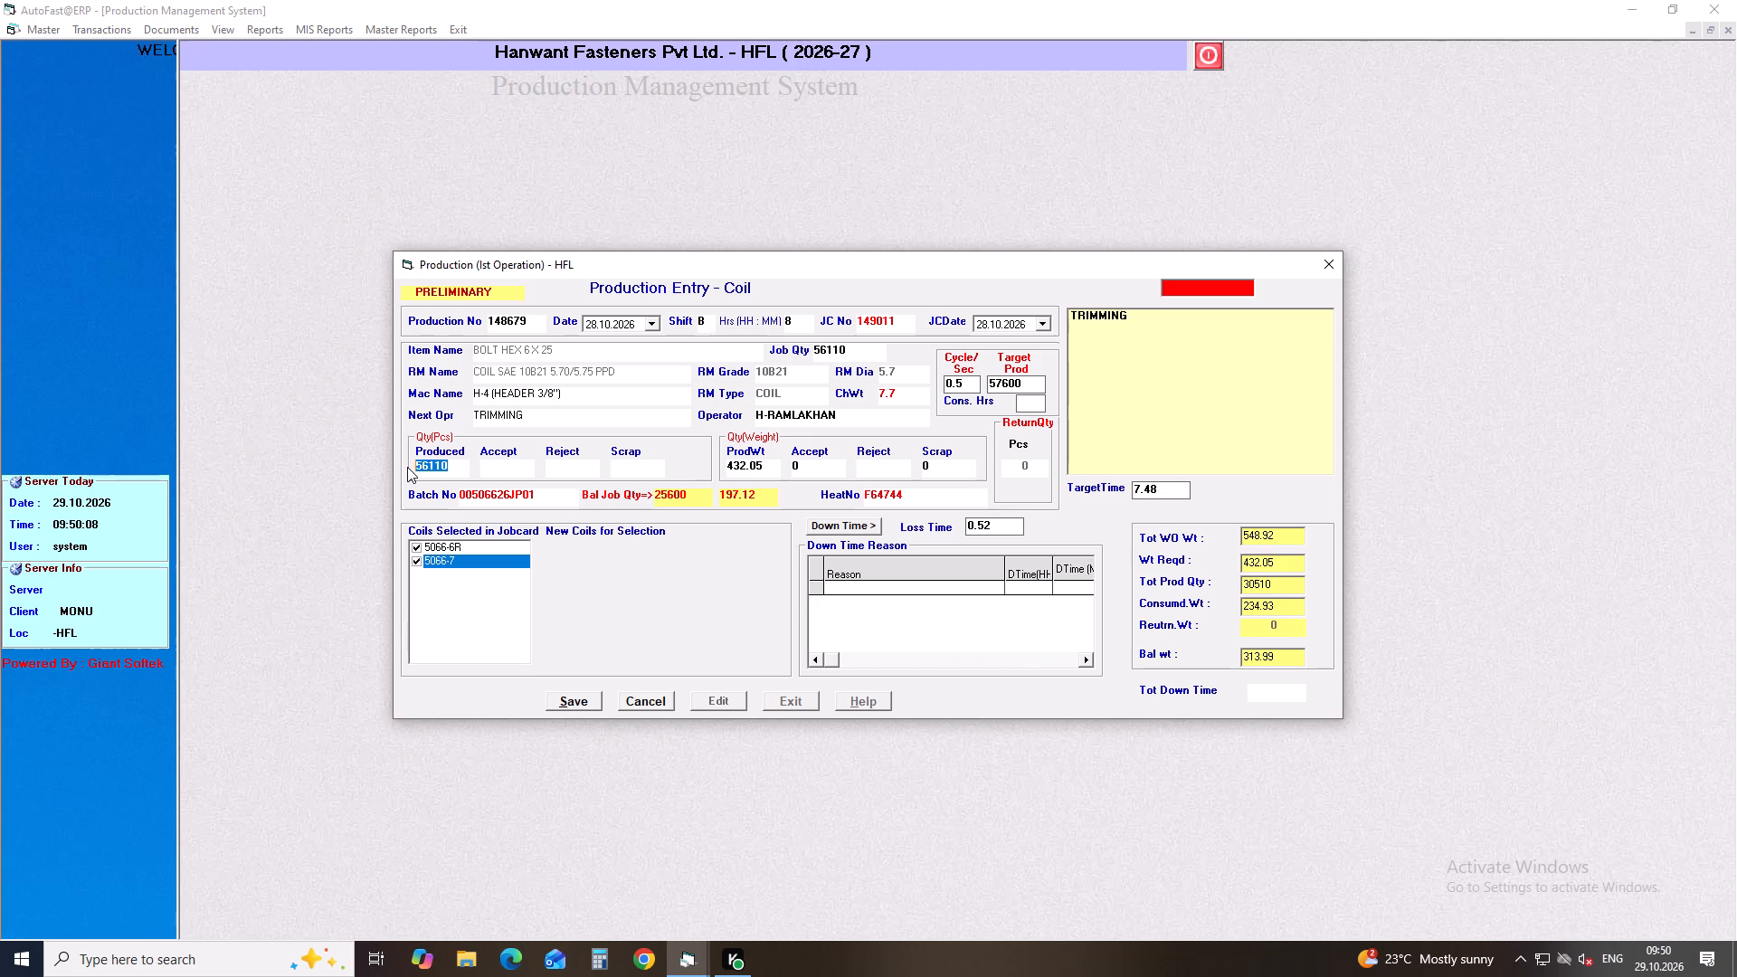
{"action": "key", "text": "8"}
{"action": "key", "text": "BackSpace"}
{"action": "type", "text": "28600"}
{"action": "key", "text": "Return"}
{"action": "key", "text": "Return"}
{"action": "key", "text": "Return"}
{"action": "key", "text": "Return"}
{"action": "key", "text": "Return"}
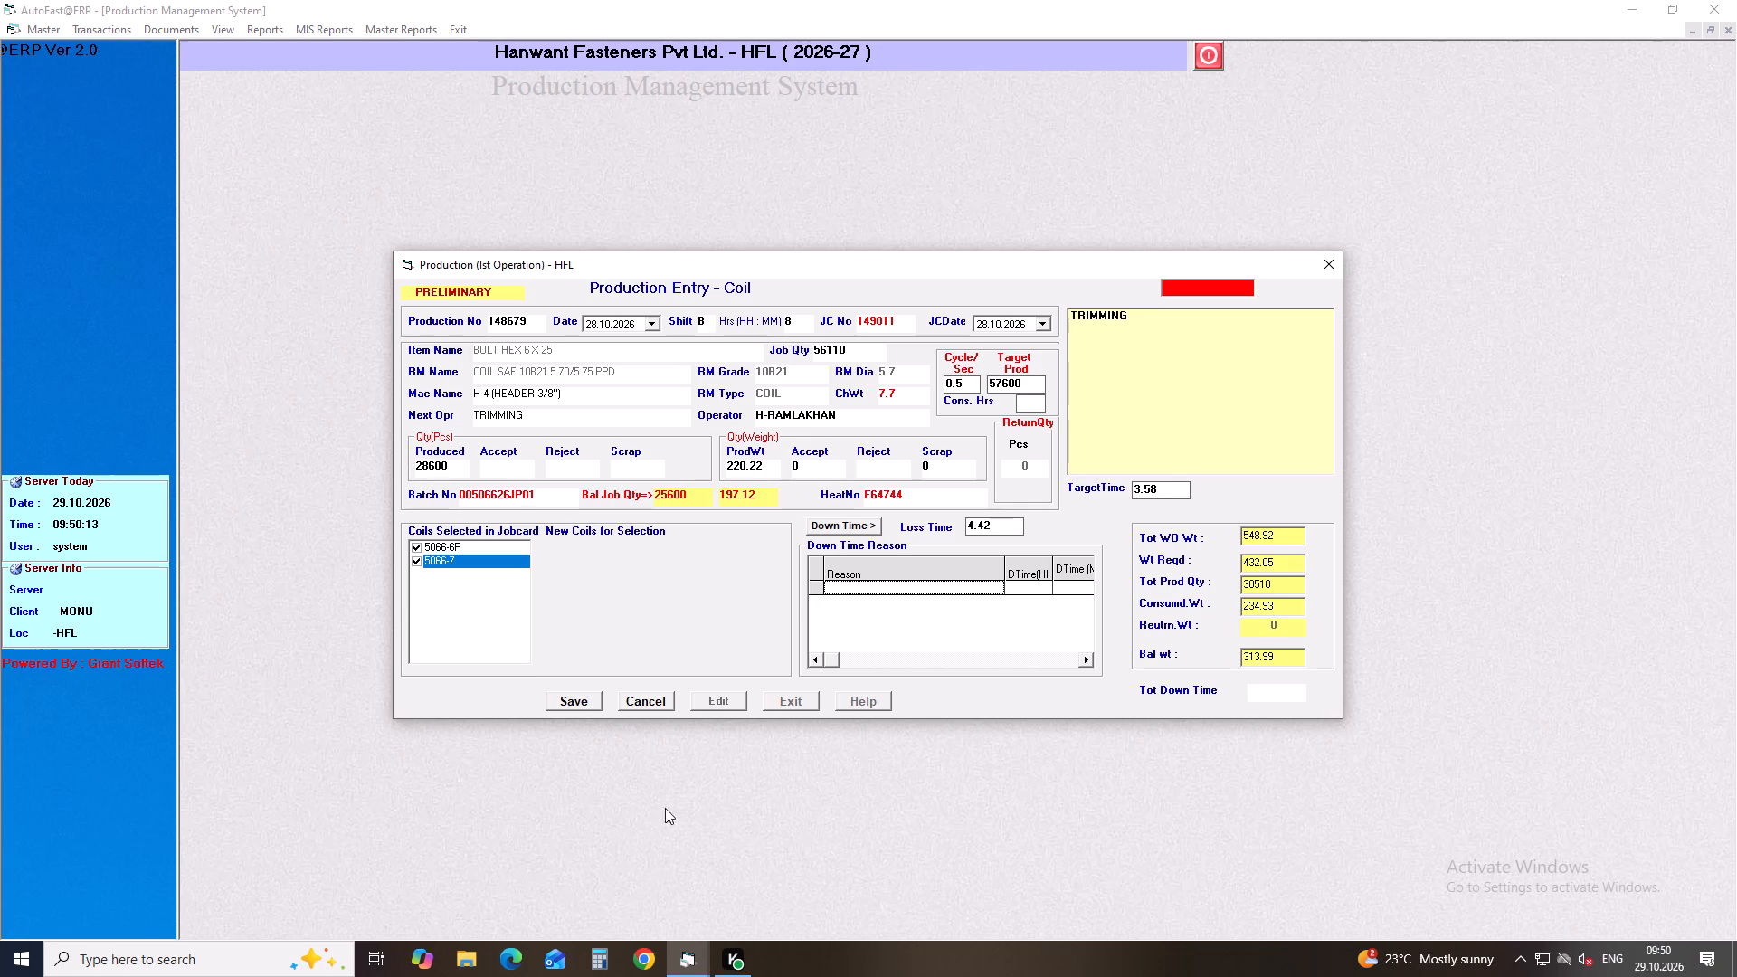
{"action": "left_click", "coordinate": [581, 705]}
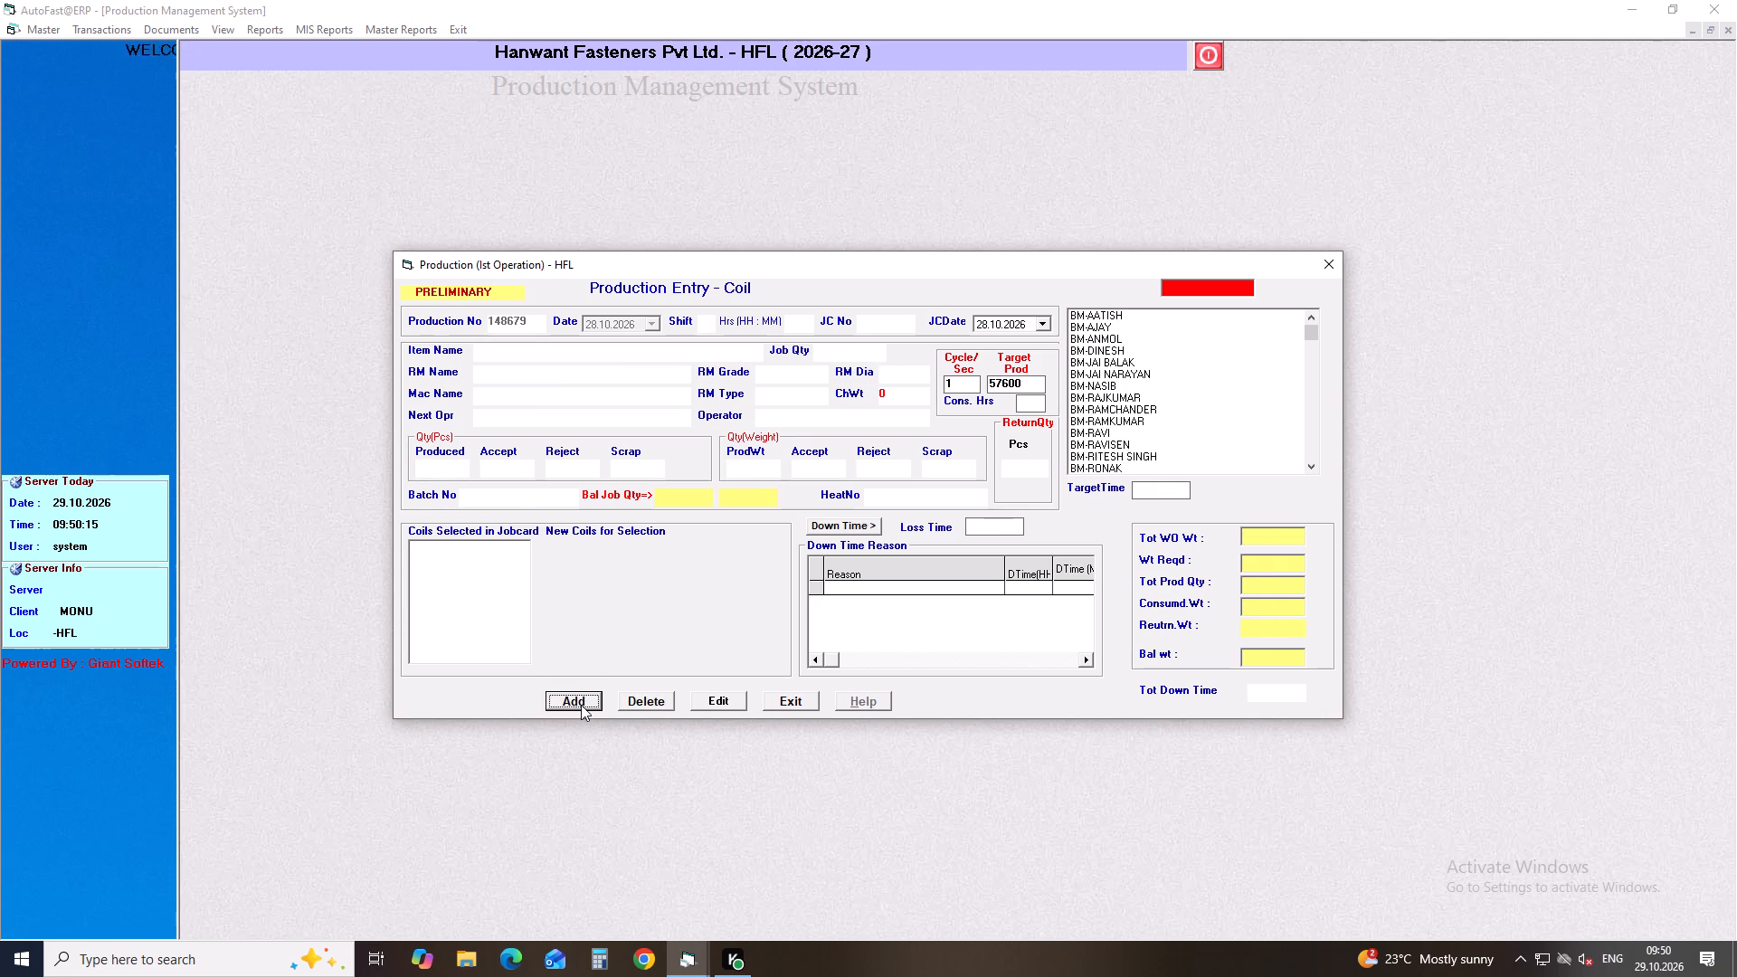
Add another preliminary coil production entry dated 28.10.2026 for shift B with 8 hours.
{"action": "key", "text": "Return"}
{"action": "key", "text": "Return"}
{"action": "key", "text": "Down"}
{"action": "key", "text": "Return"}
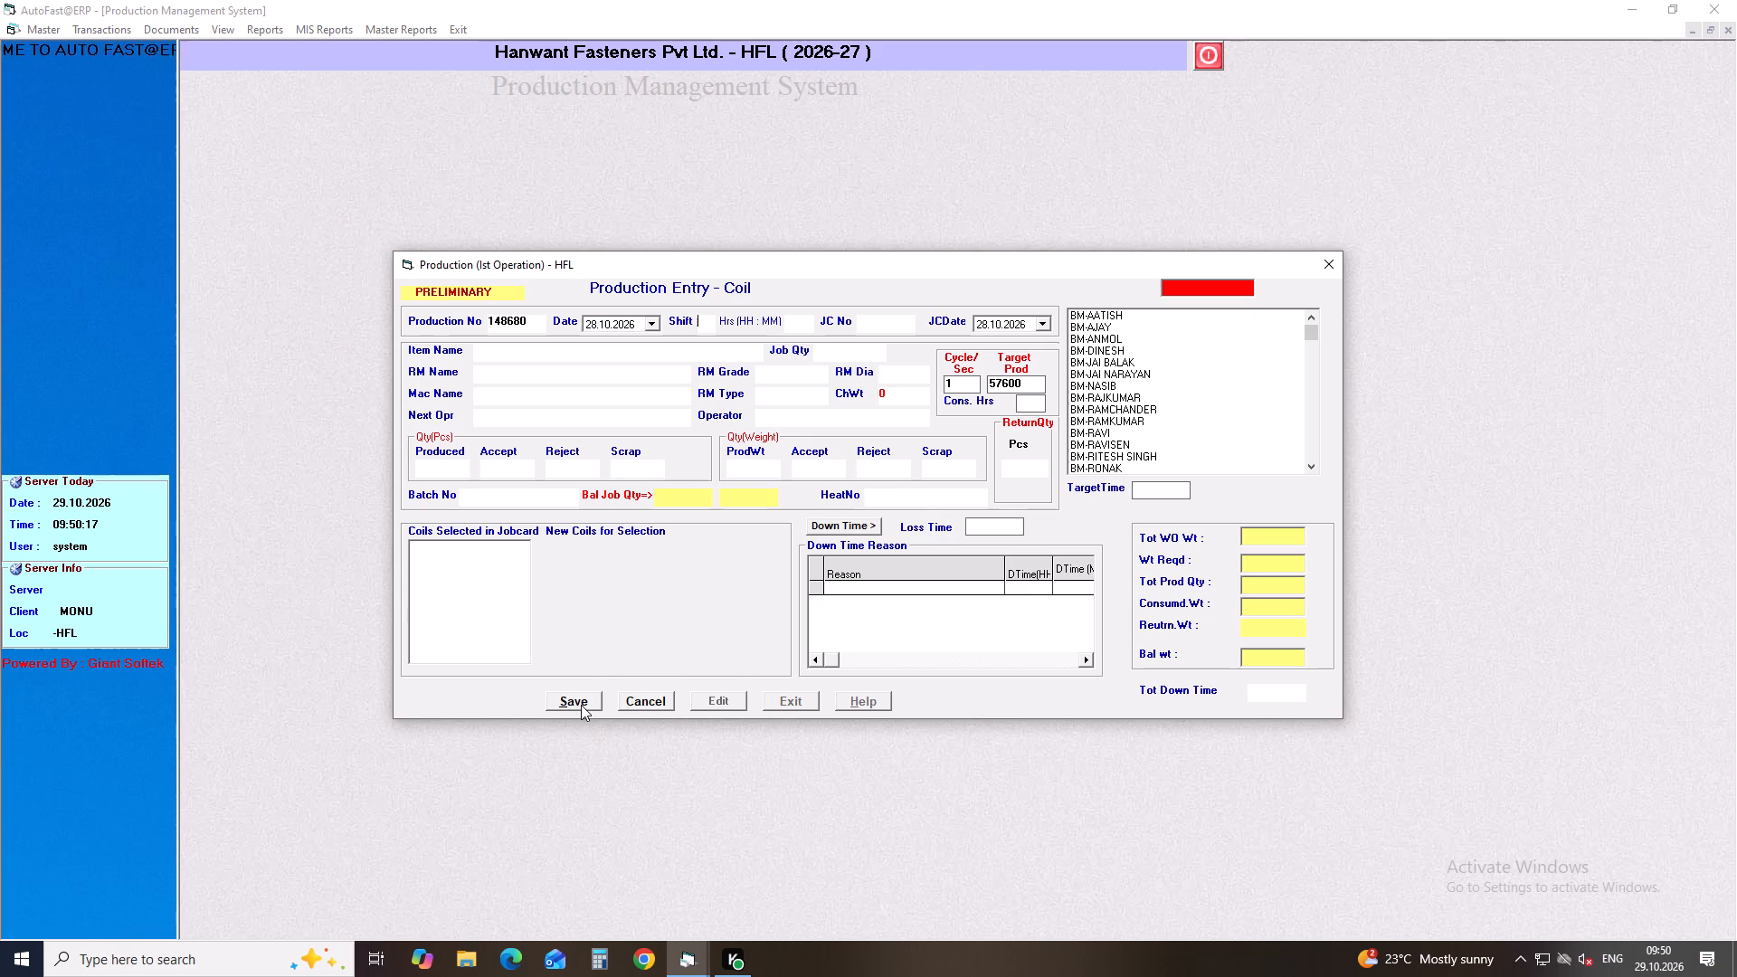
{"action": "key", "text": "b"}
{"action": "key", "text": "Return"}
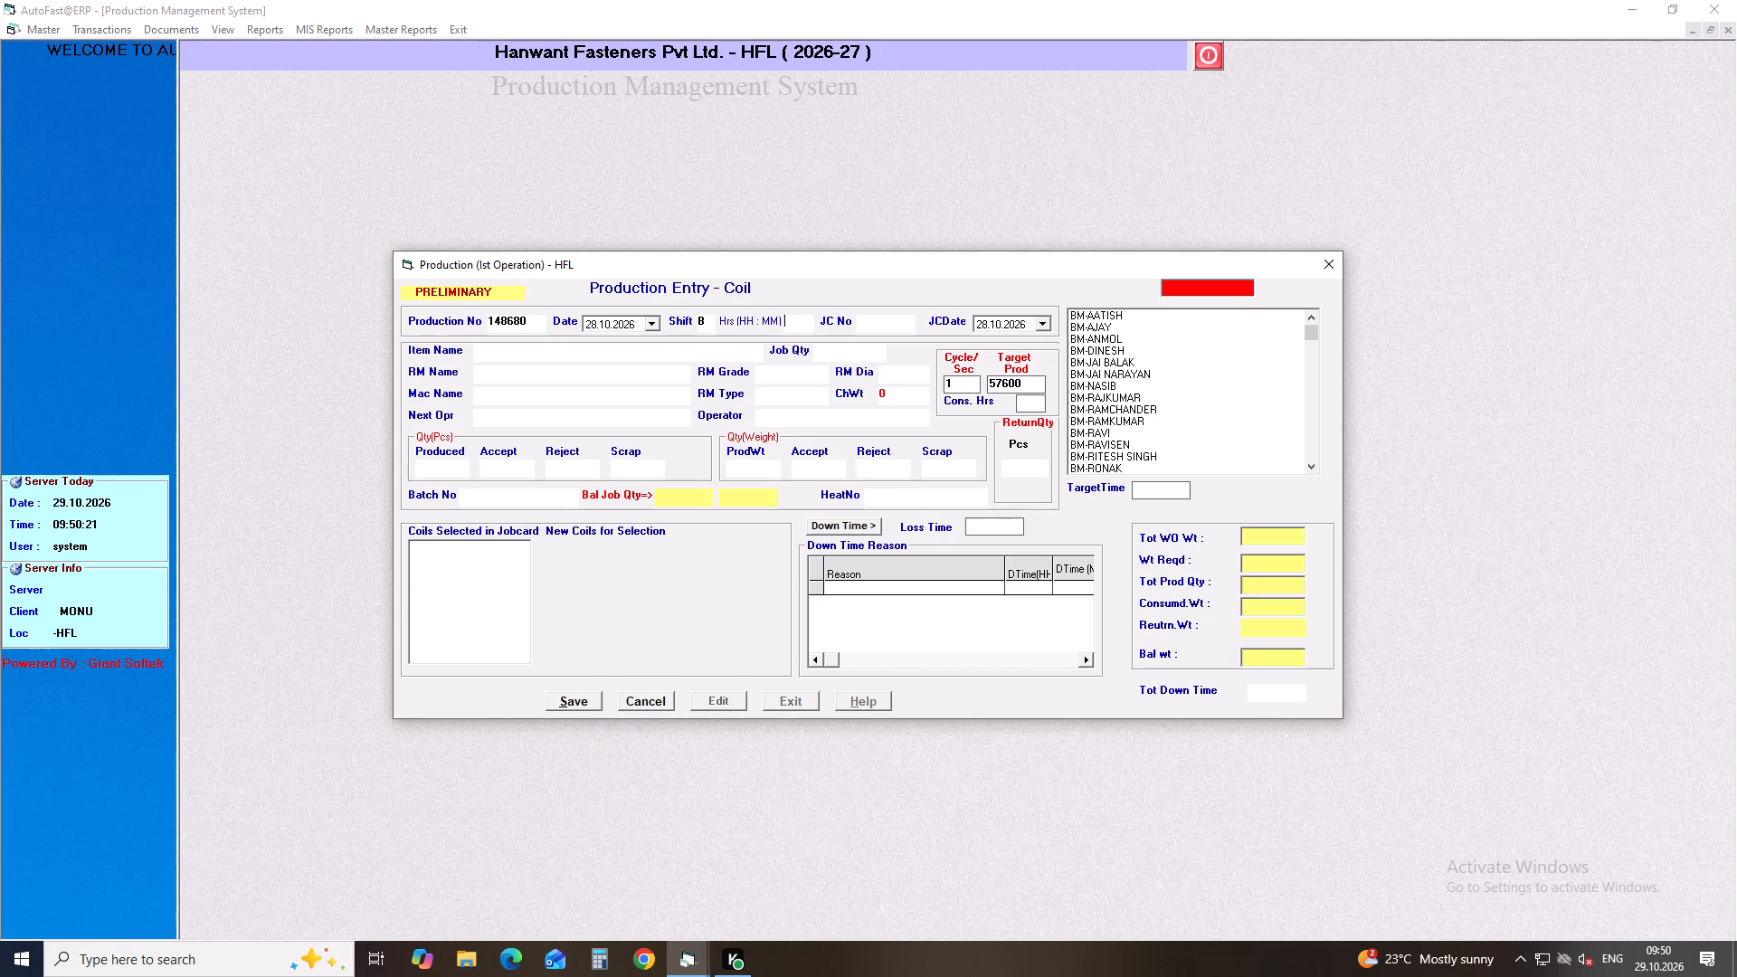
{"action": "key", "text": "8"}
{"action": "key", "text": "Return"}
Load job card 149014 with machine H-7 (HEADER 5MM) and ROLLING as the following operation, and assign the last listed H-VI operator.
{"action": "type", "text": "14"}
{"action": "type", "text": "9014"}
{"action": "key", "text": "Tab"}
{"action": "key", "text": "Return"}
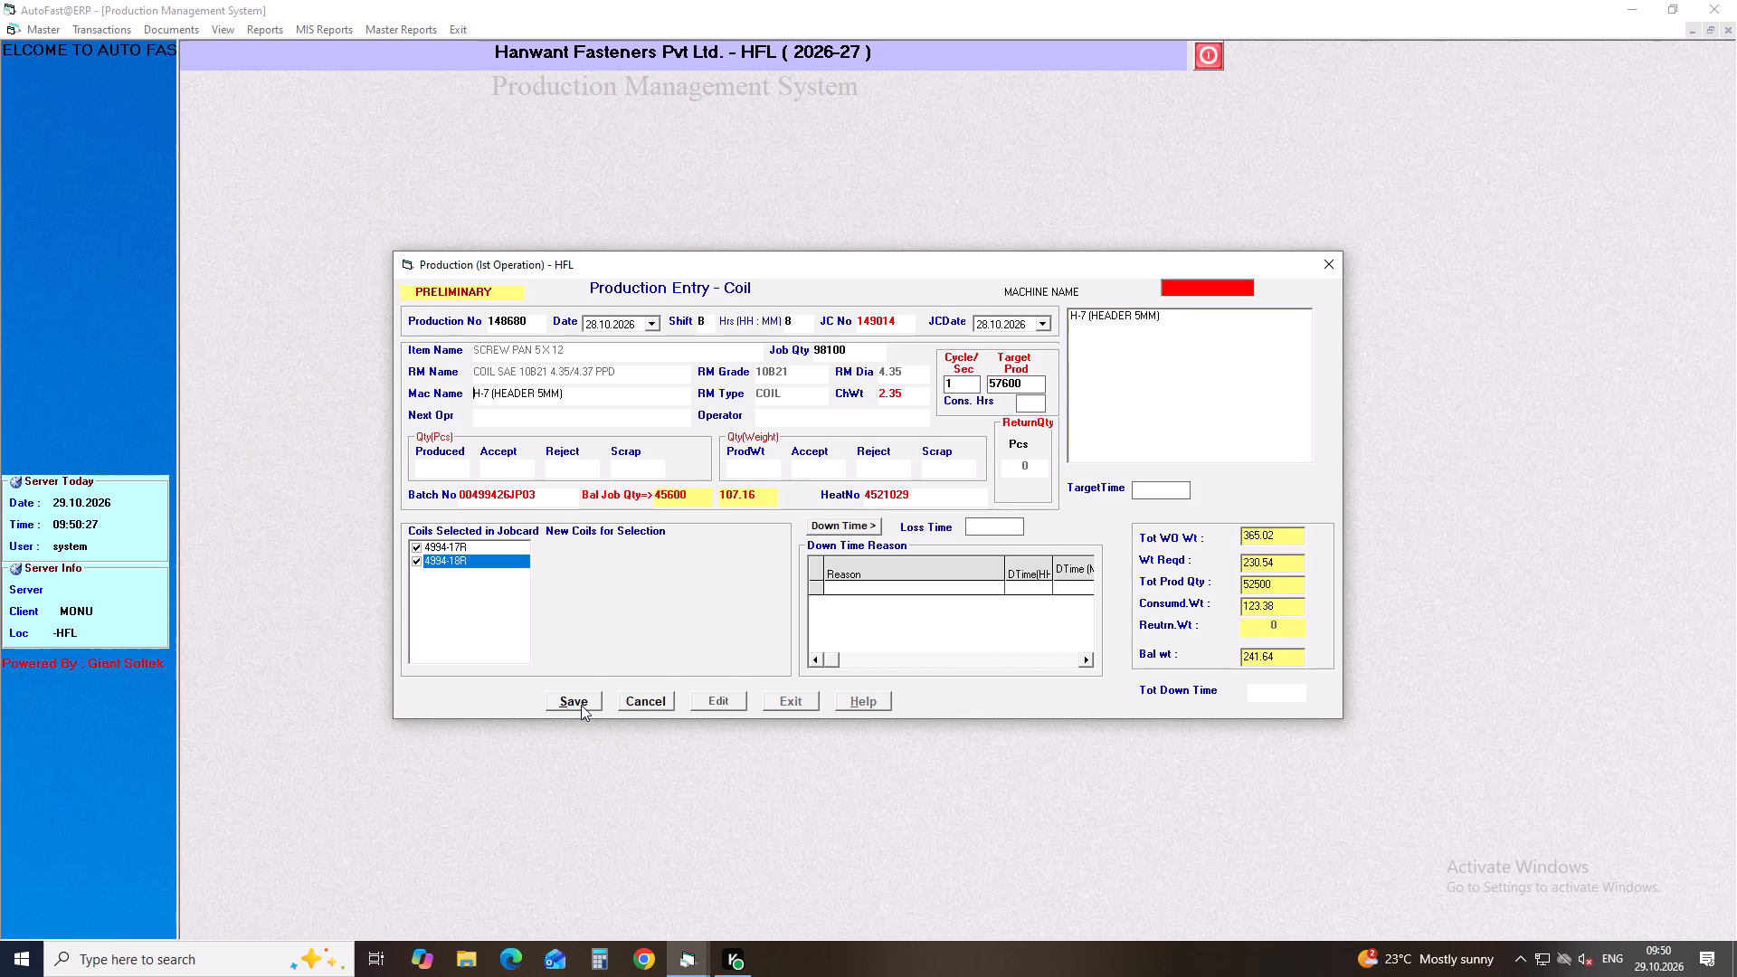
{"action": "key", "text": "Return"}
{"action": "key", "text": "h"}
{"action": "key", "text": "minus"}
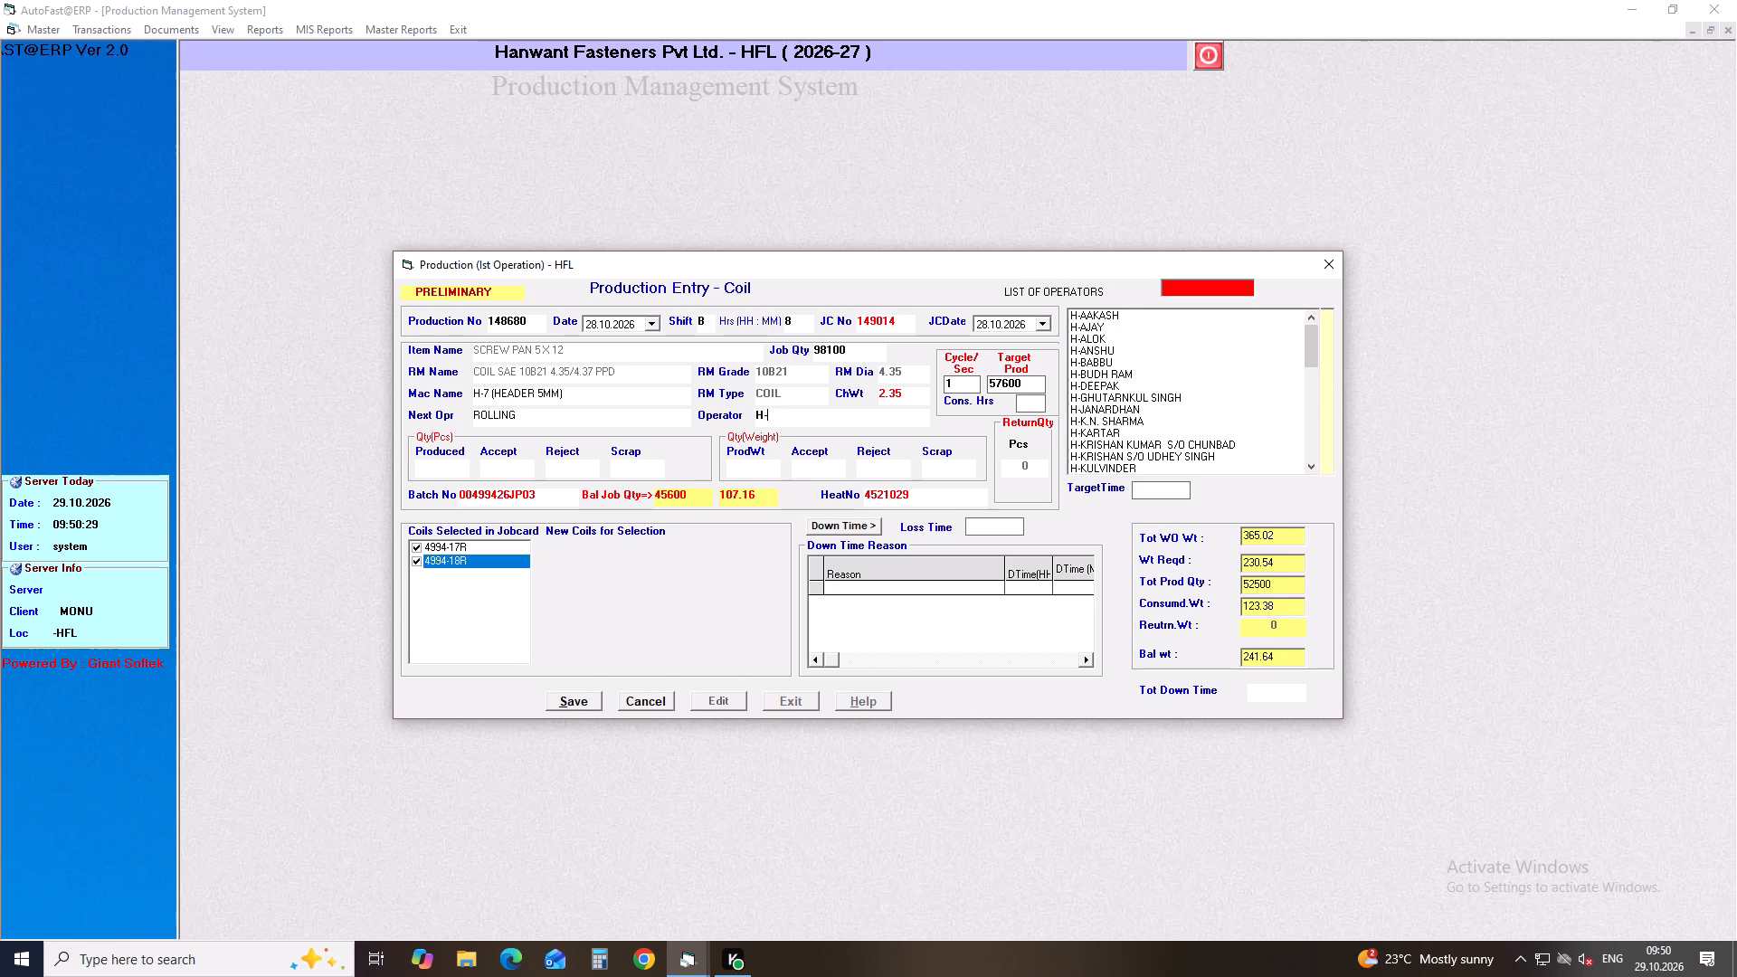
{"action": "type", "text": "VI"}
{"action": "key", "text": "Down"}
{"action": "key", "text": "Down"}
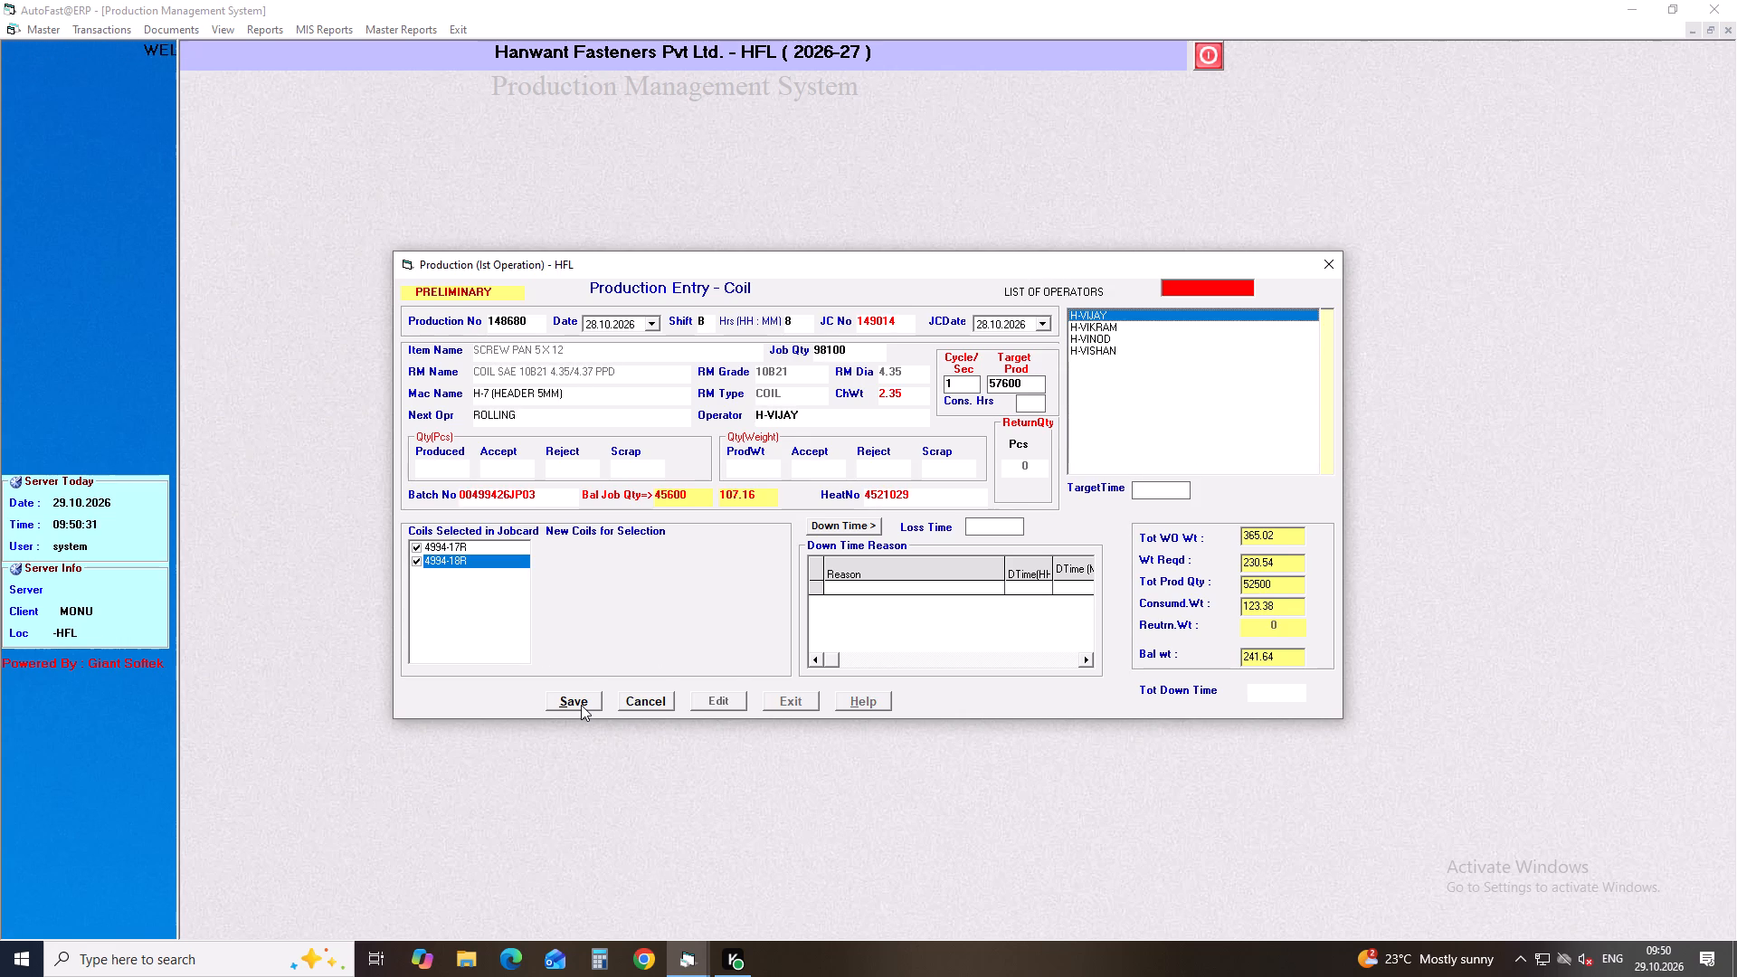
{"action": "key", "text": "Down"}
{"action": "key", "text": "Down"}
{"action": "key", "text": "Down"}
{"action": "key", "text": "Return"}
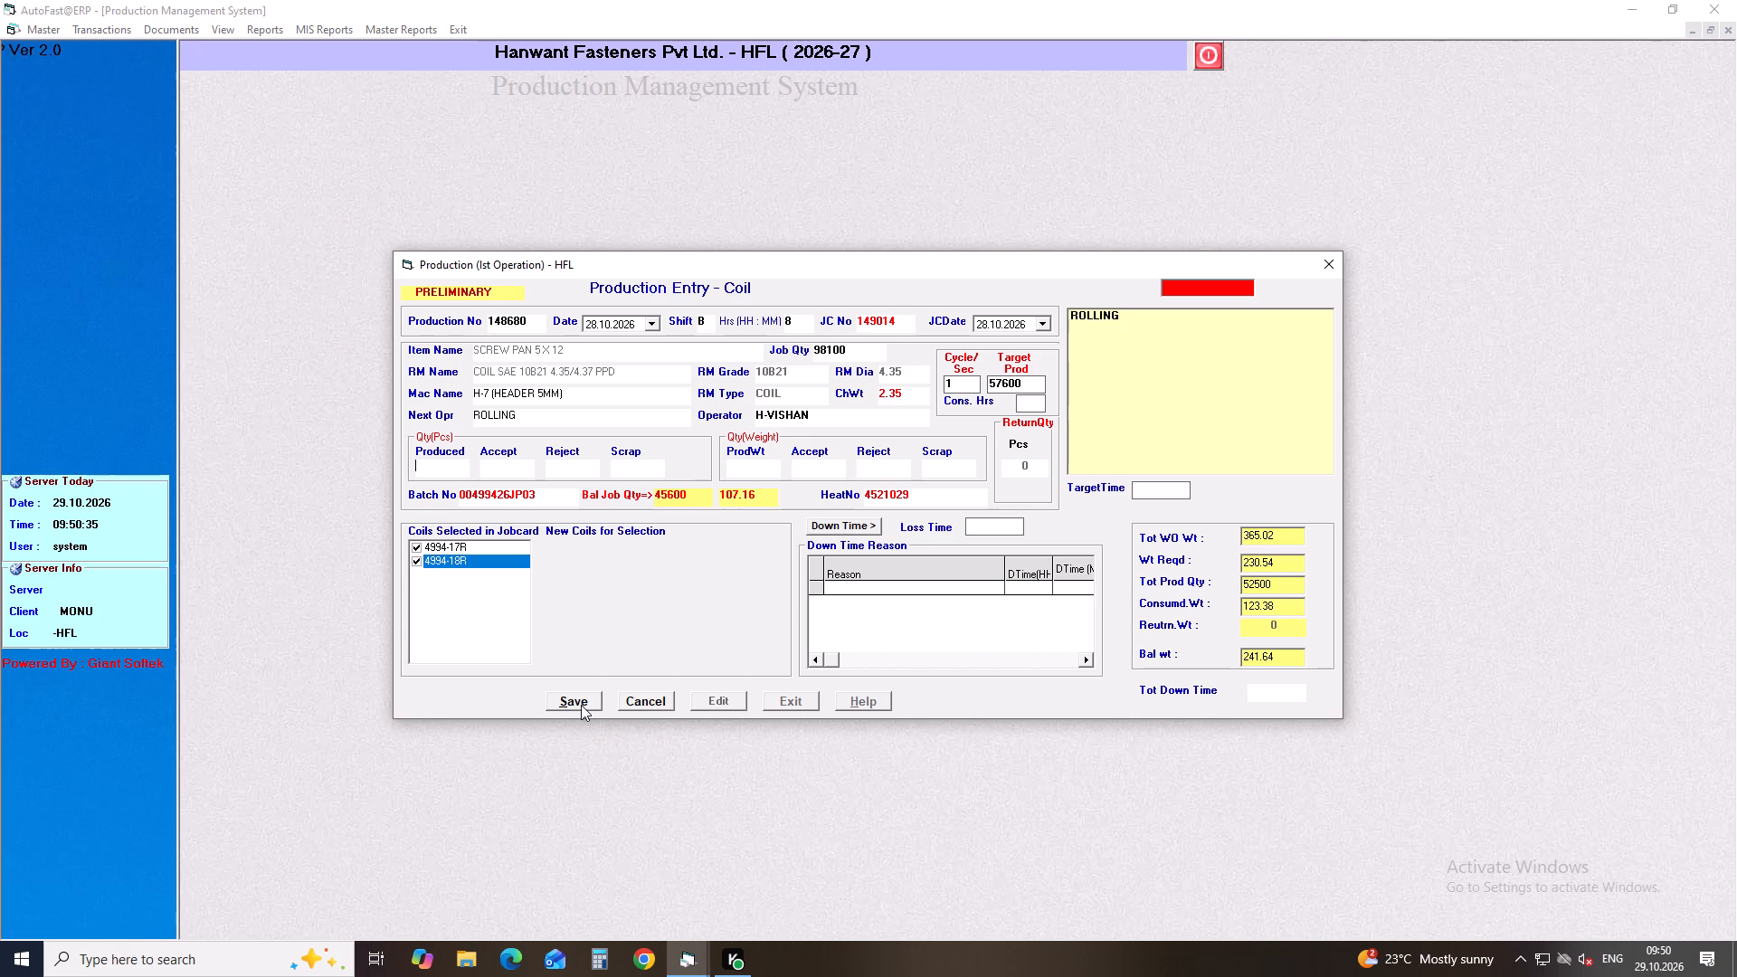
Enter a produced quantity of 45600 pcs for job card 149014.
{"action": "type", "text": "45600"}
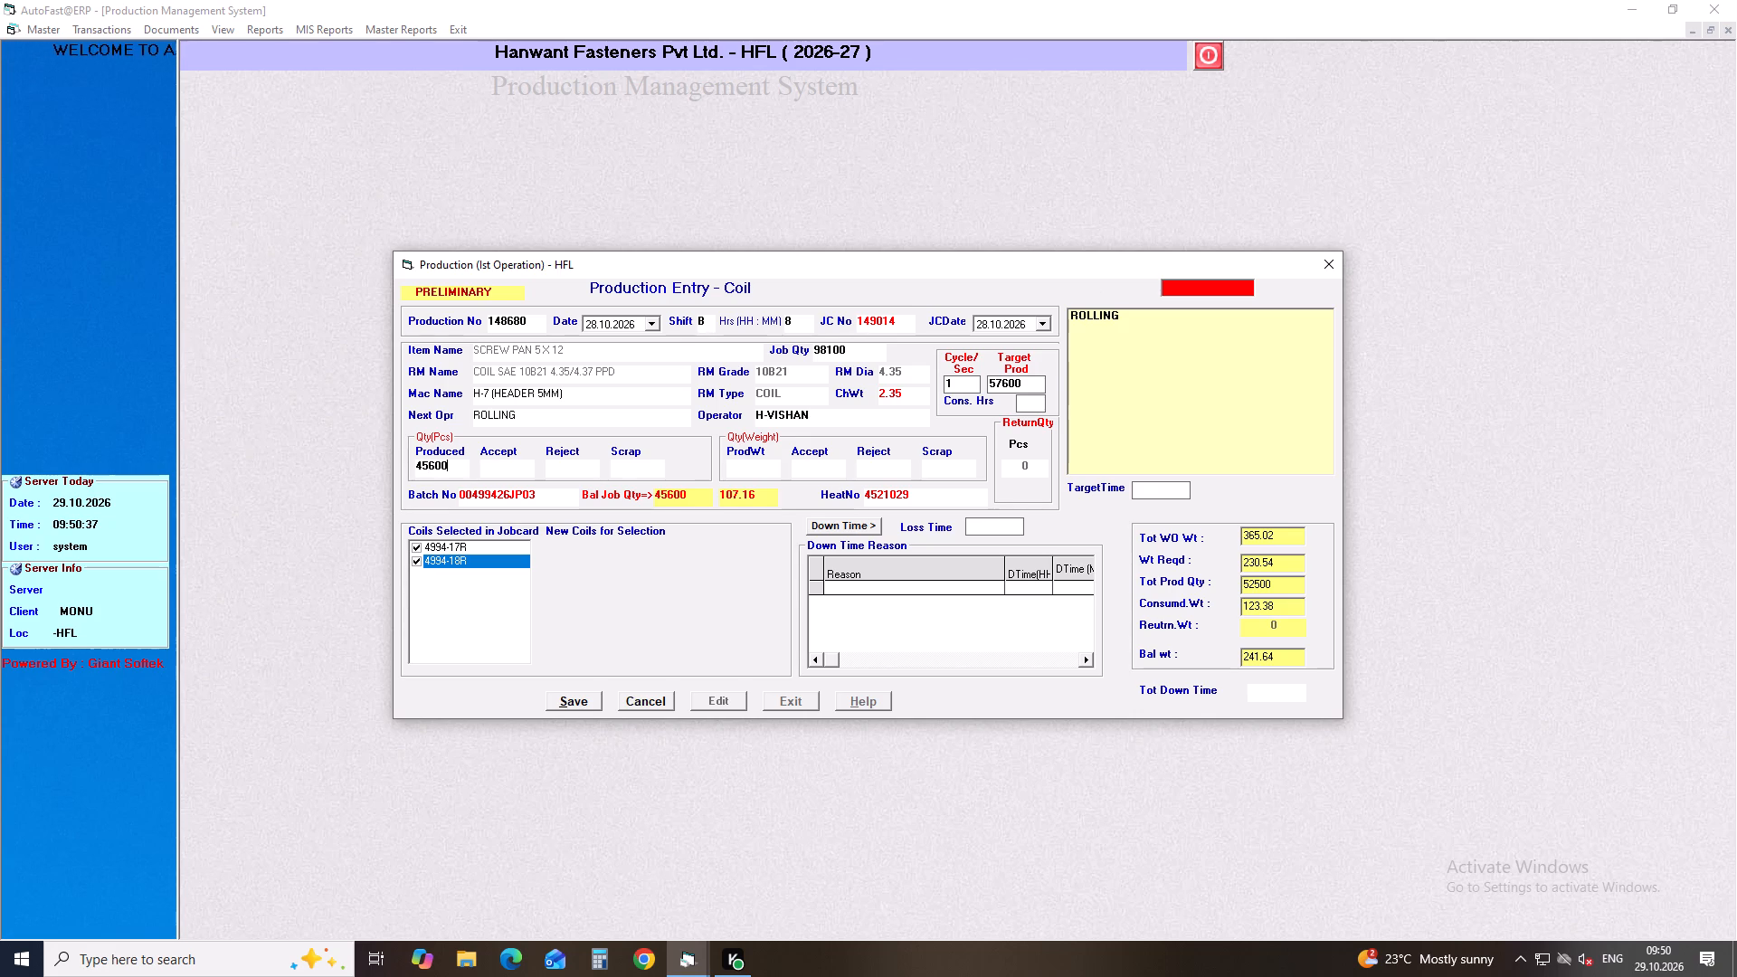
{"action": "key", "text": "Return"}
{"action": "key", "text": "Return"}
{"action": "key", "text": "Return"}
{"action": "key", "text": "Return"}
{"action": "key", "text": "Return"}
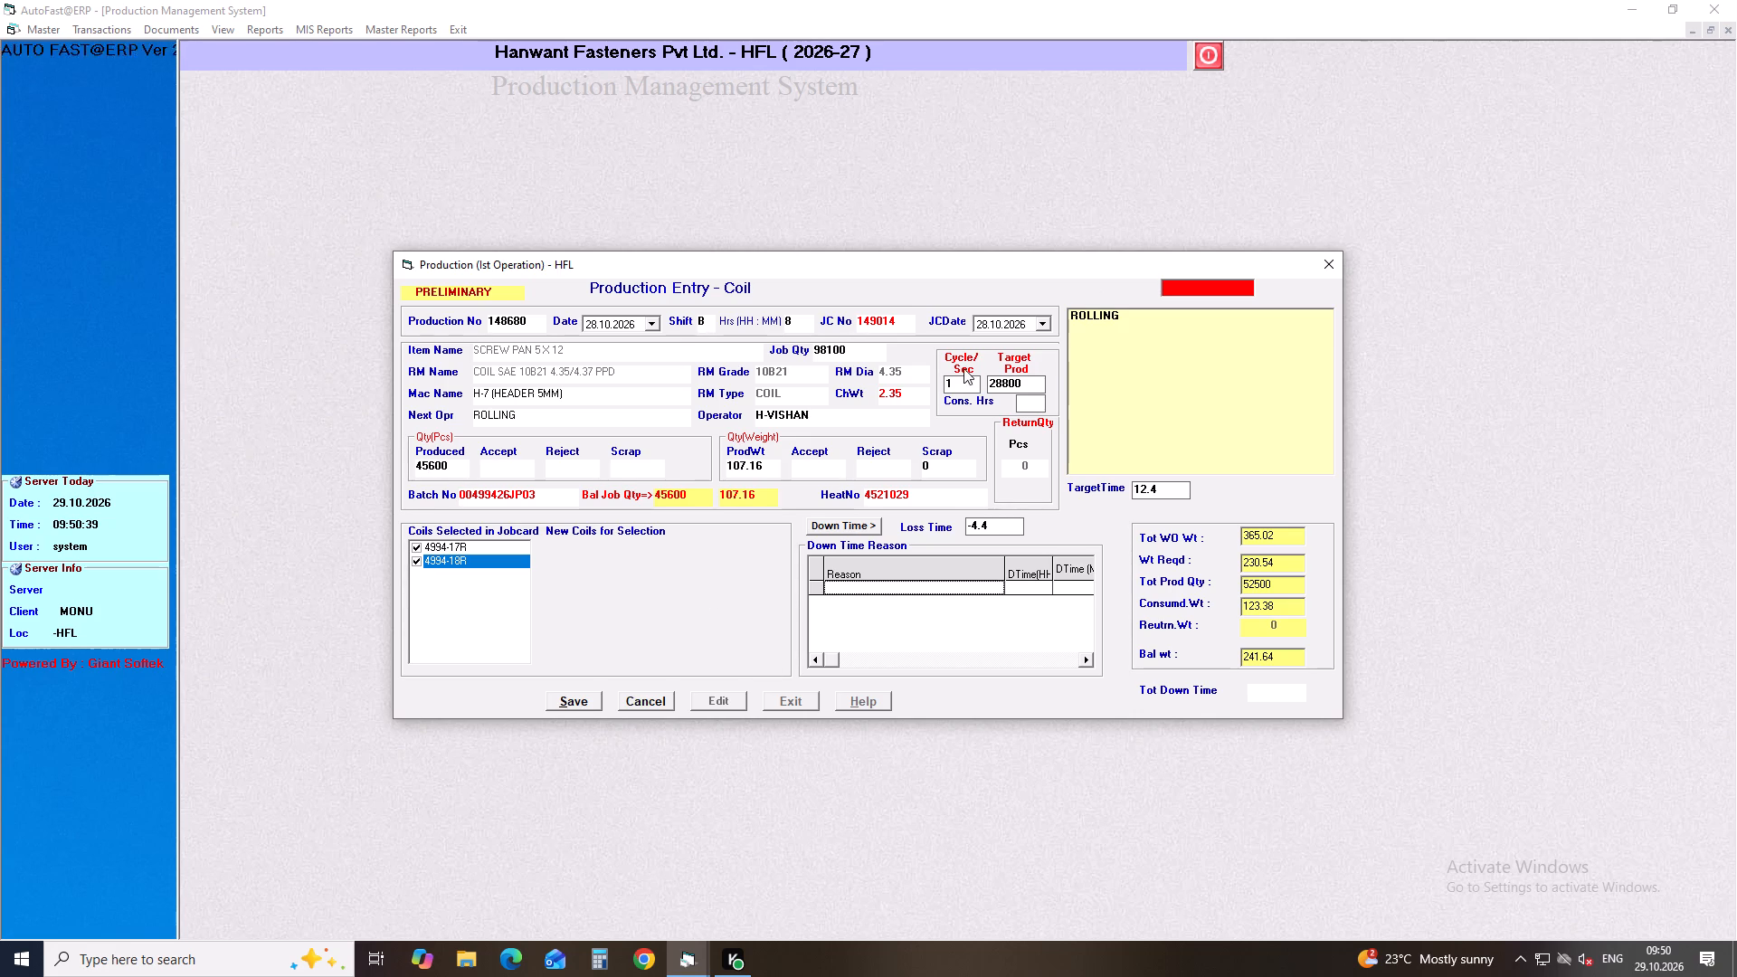
Set the cycle time to 0.5 seconds for the job card 149014 entry and save it.
{"action": "left_click", "coordinate": [957, 383]}
{"action": "key", "text": "BackSpace"}
{"action": "type", "text": "0."}
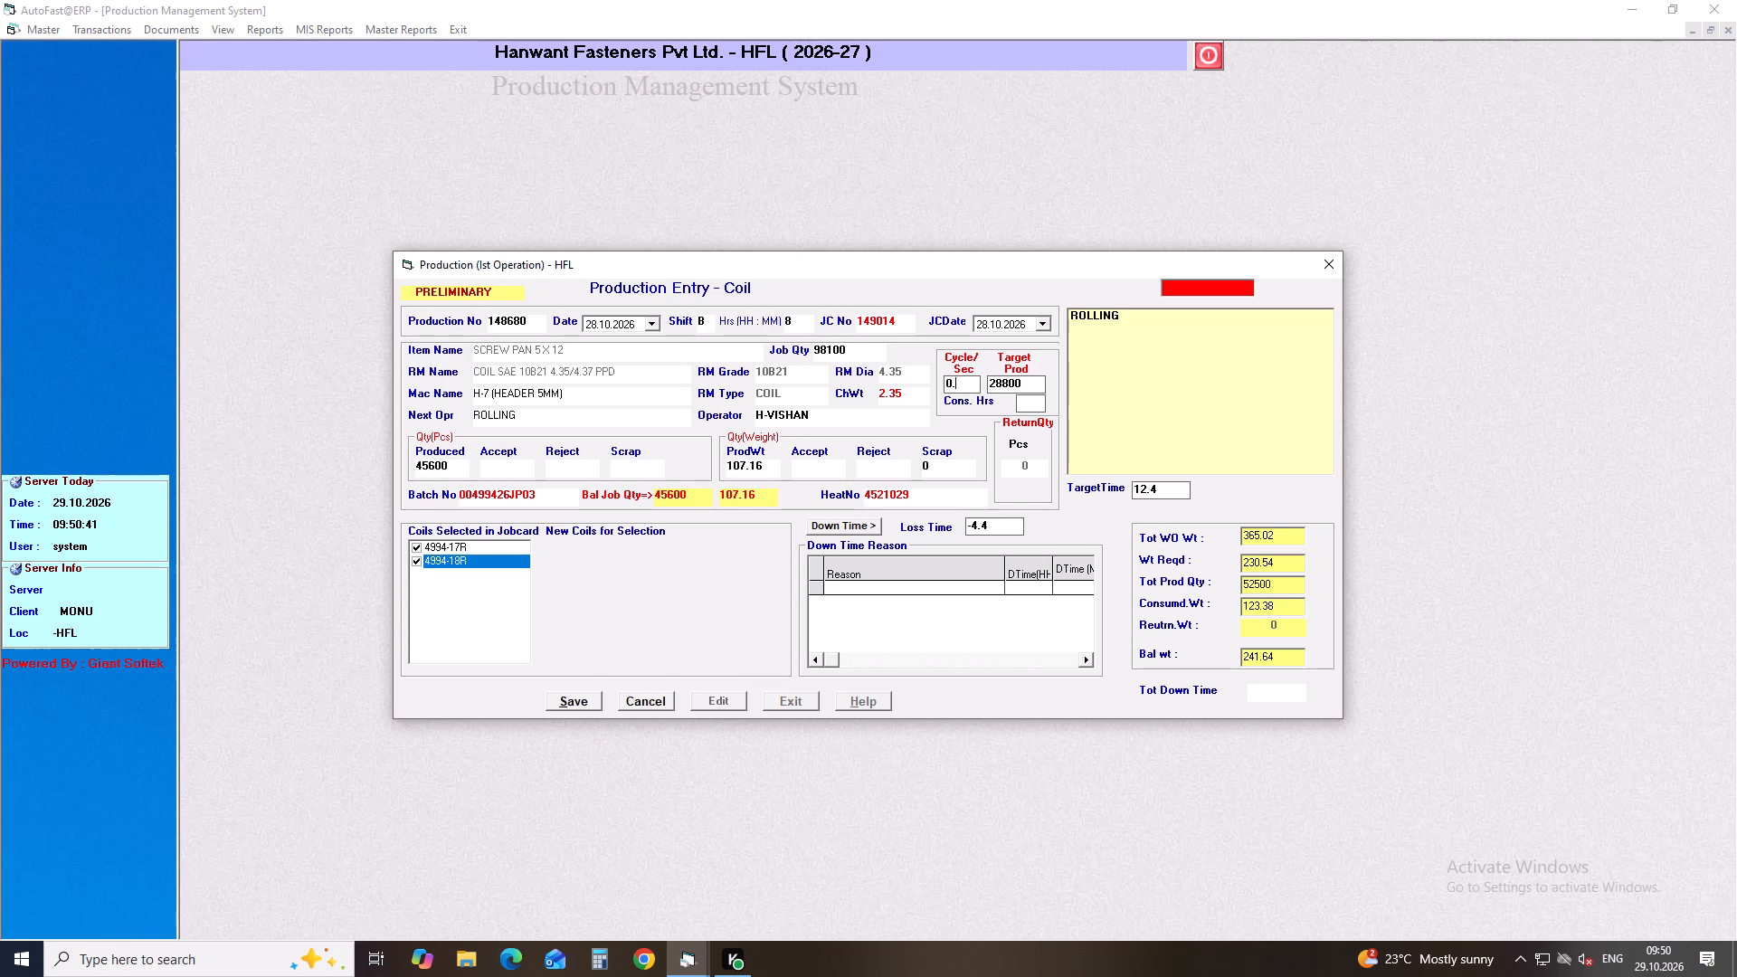
{"action": "key", "text": "5"}
{"action": "key", "text": "Return"}
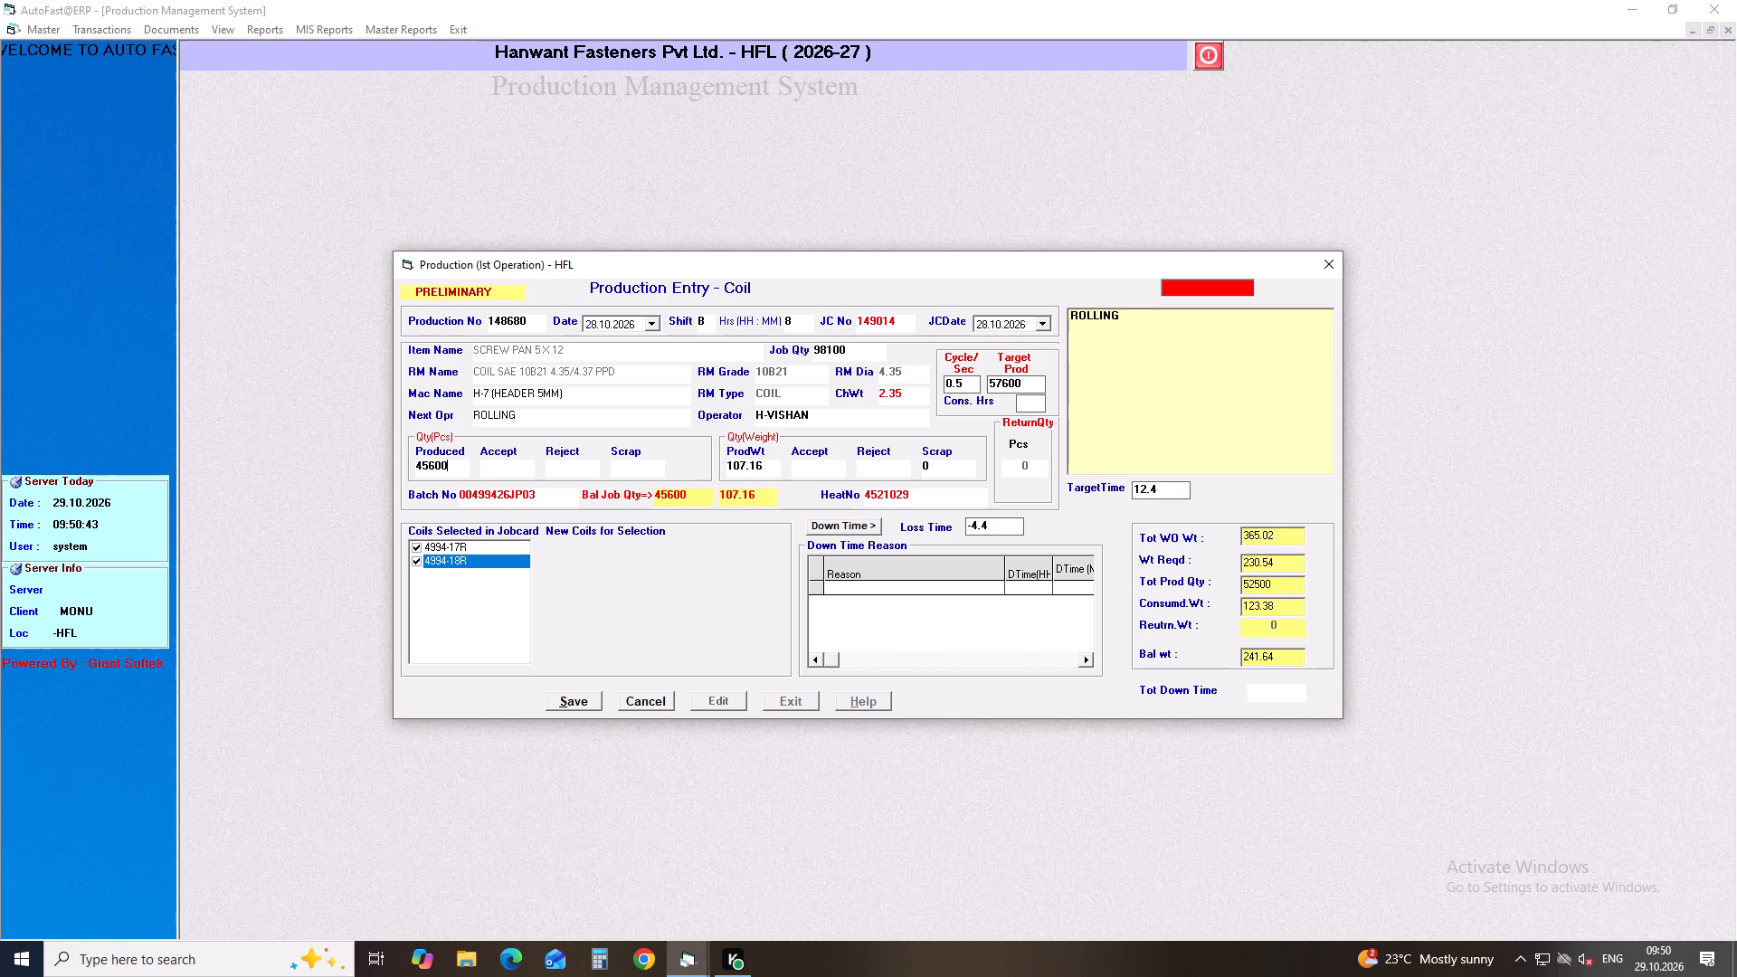
{"action": "left_click", "coordinate": [578, 705]}
{"action": "left_click", "coordinate": [578, 705]}
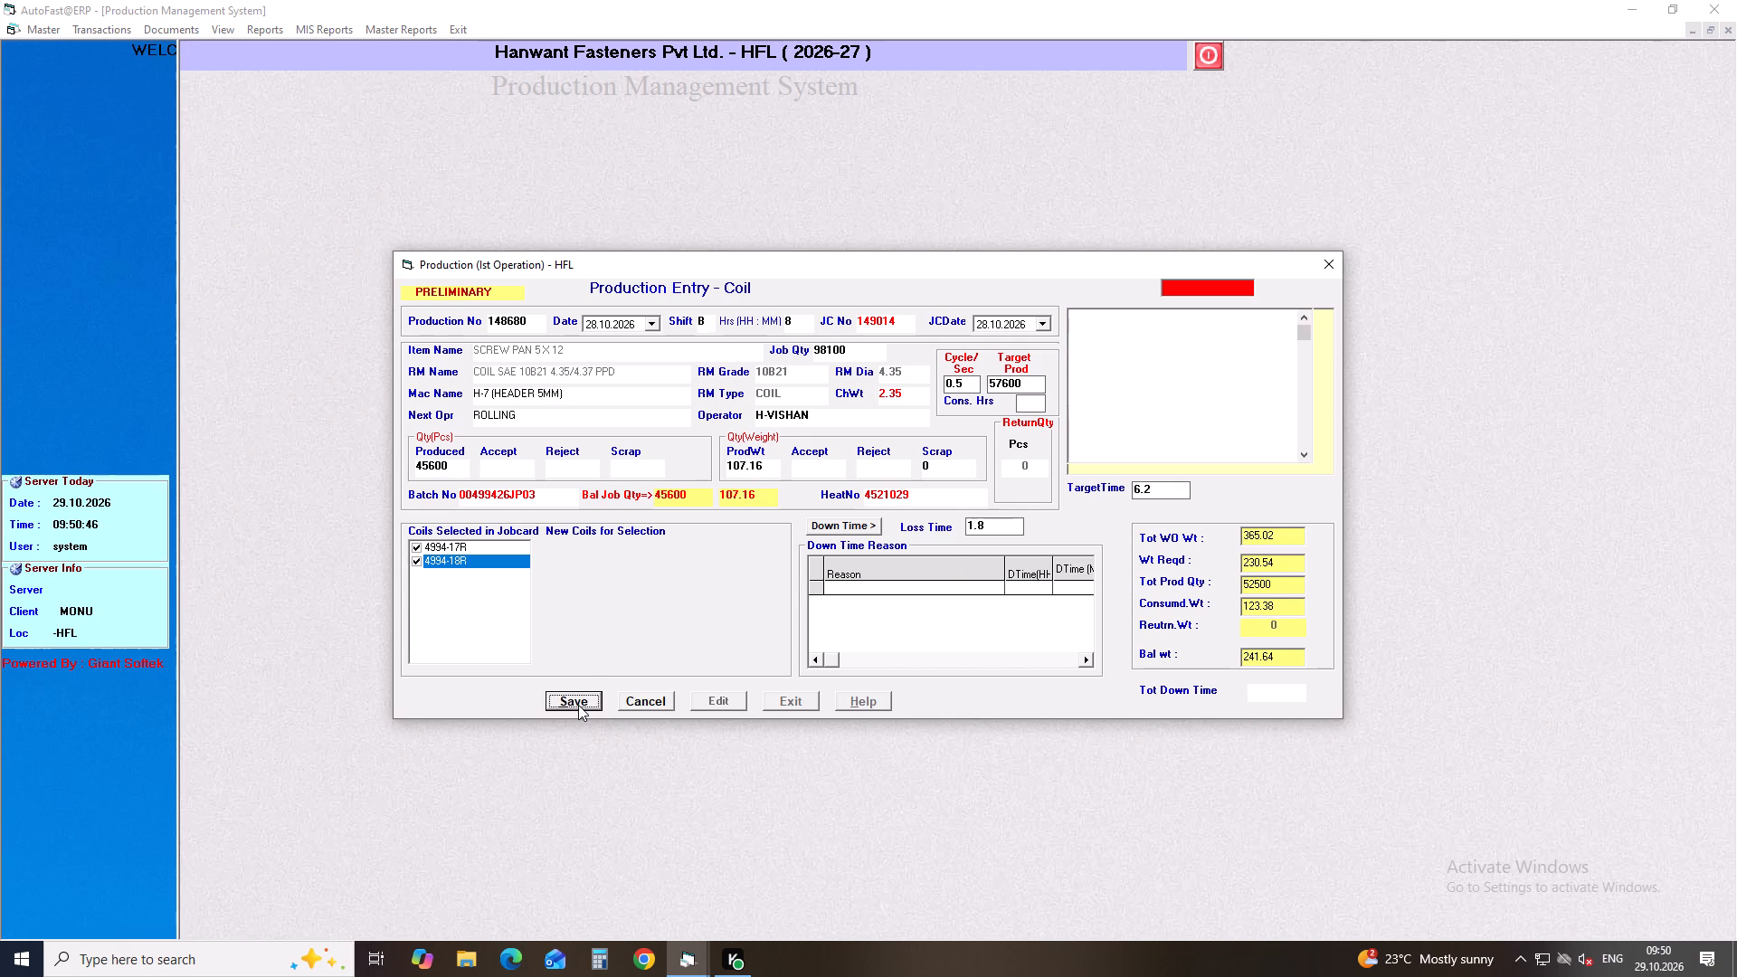
Add a new preliminary coil production entry dated 28.10.2026 for shift B with 8 hours.
{"action": "key", "text": "Return"}
{"action": "key", "text": "Return"}
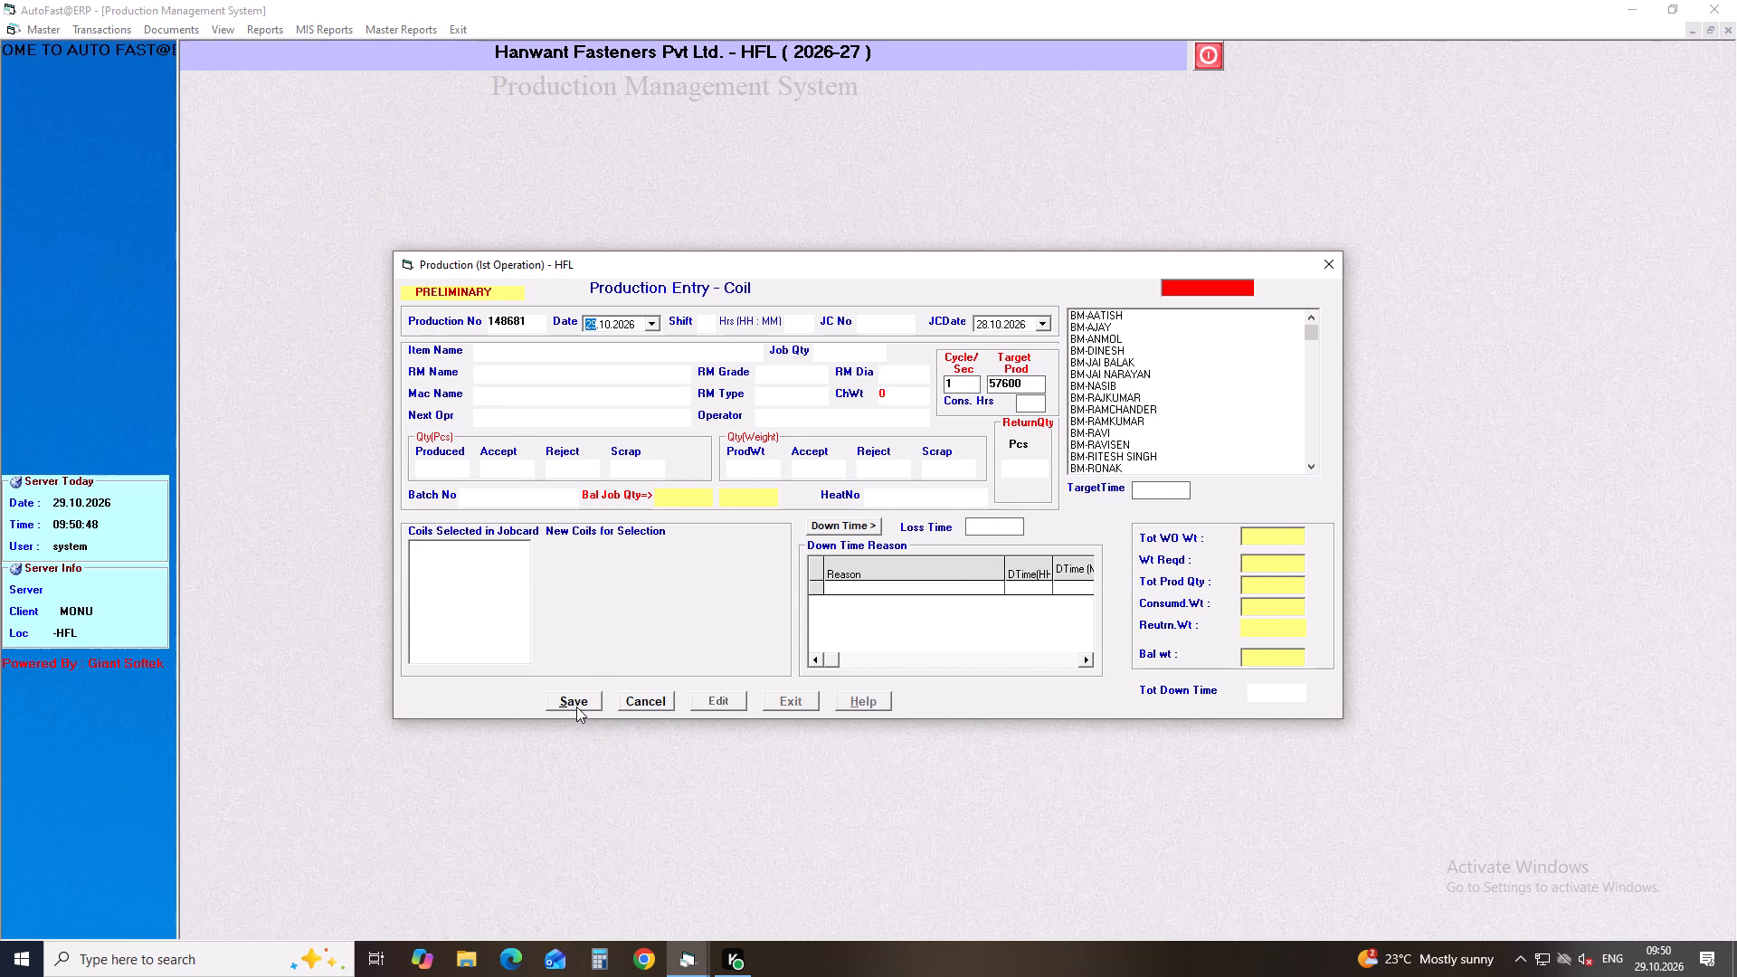
{"action": "key", "text": "Down"}
{"action": "key", "text": "Return"}
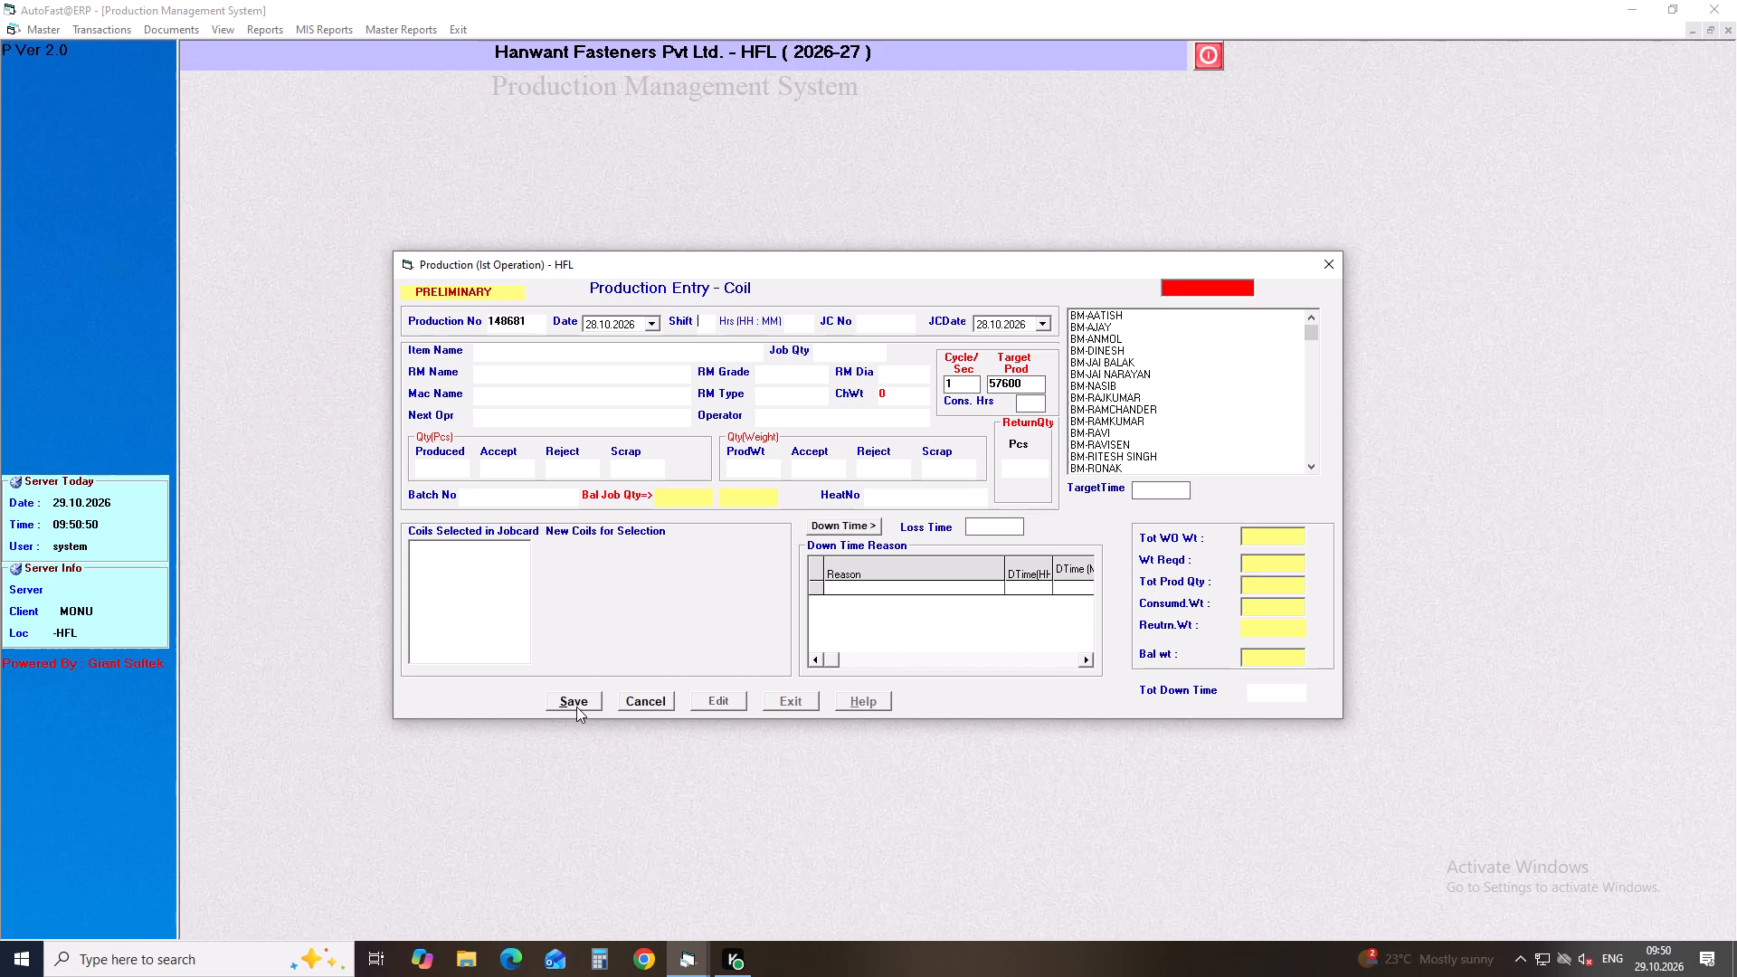
{"action": "key", "text": "b"}
{"action": "key", "text": "Return"}
{"action": "key", "text": "8"}
{"action": "key", "text": "Return"}
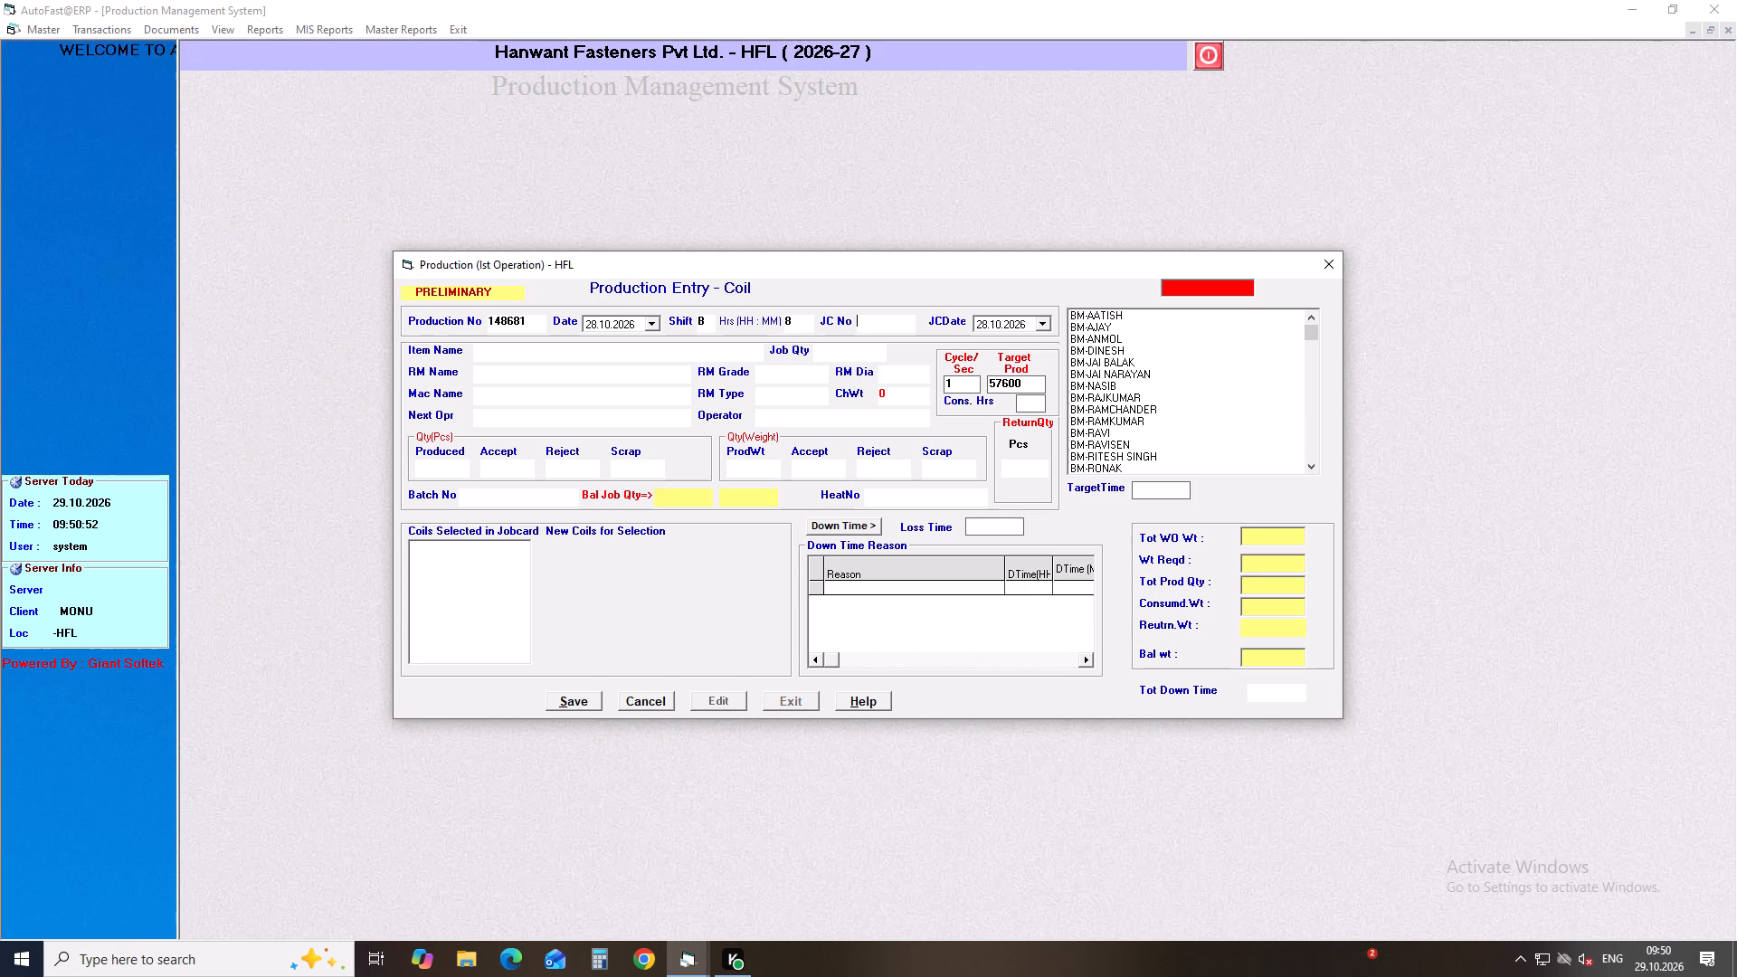
Load job card 149015 with machine H-8 (HEADER 5MM) and ROLLING as the following operation, and assign the H-DEE operator.
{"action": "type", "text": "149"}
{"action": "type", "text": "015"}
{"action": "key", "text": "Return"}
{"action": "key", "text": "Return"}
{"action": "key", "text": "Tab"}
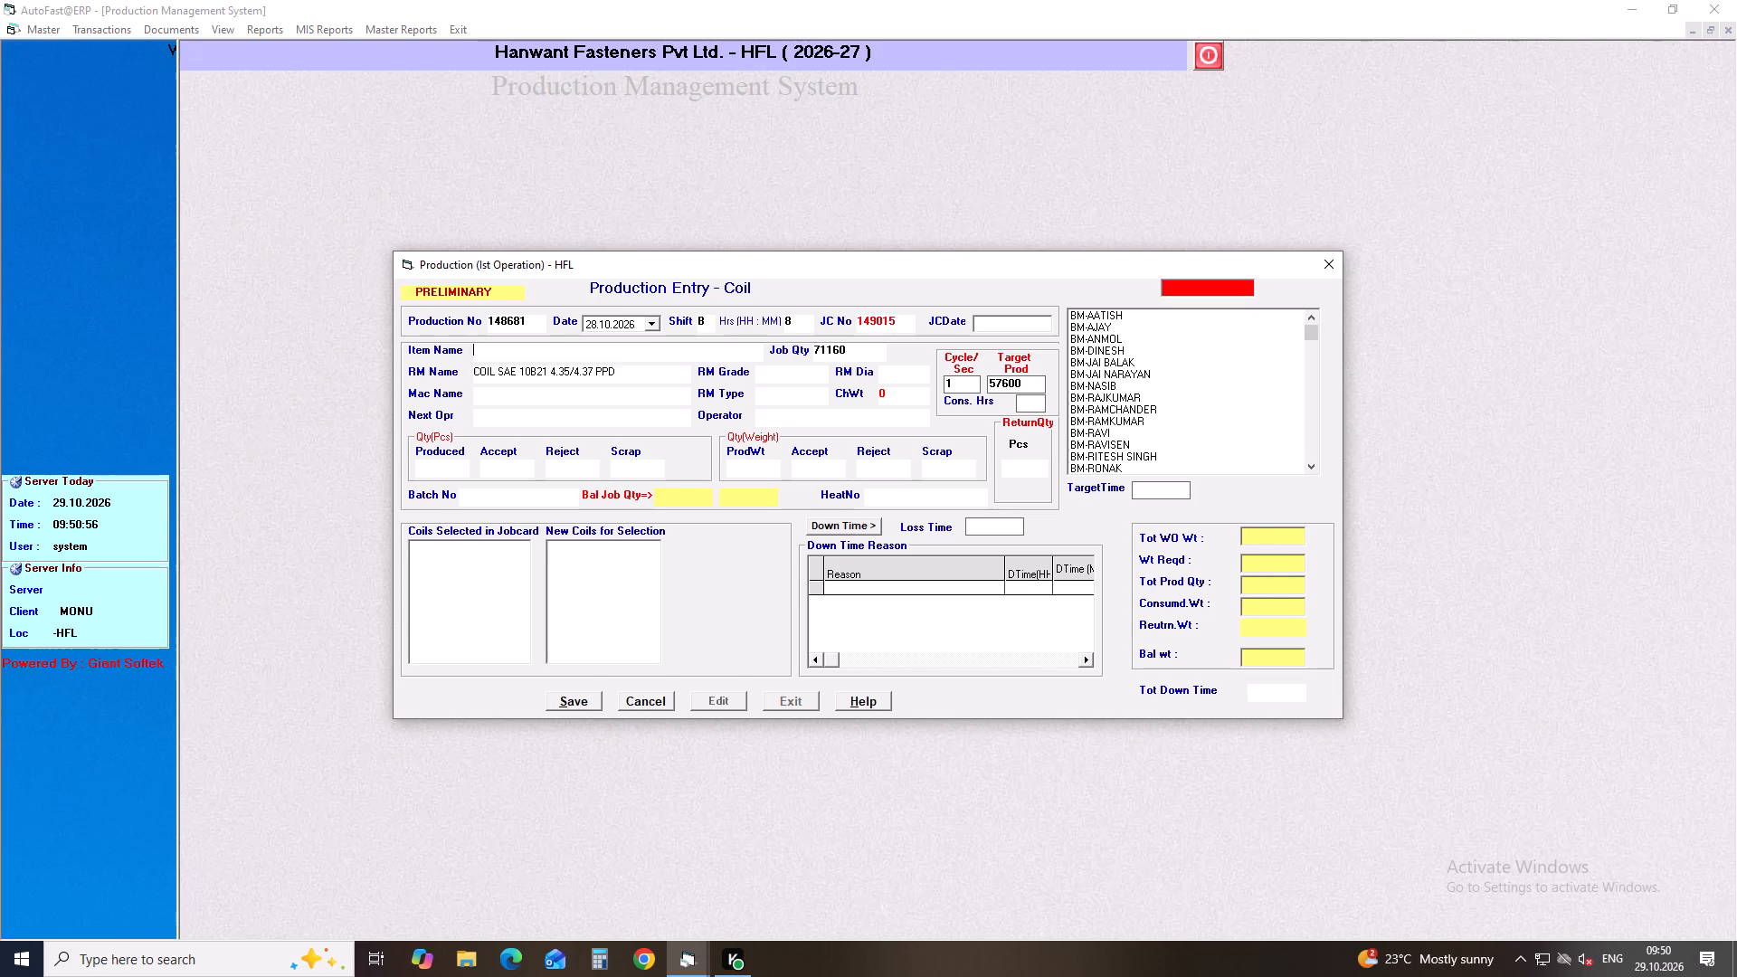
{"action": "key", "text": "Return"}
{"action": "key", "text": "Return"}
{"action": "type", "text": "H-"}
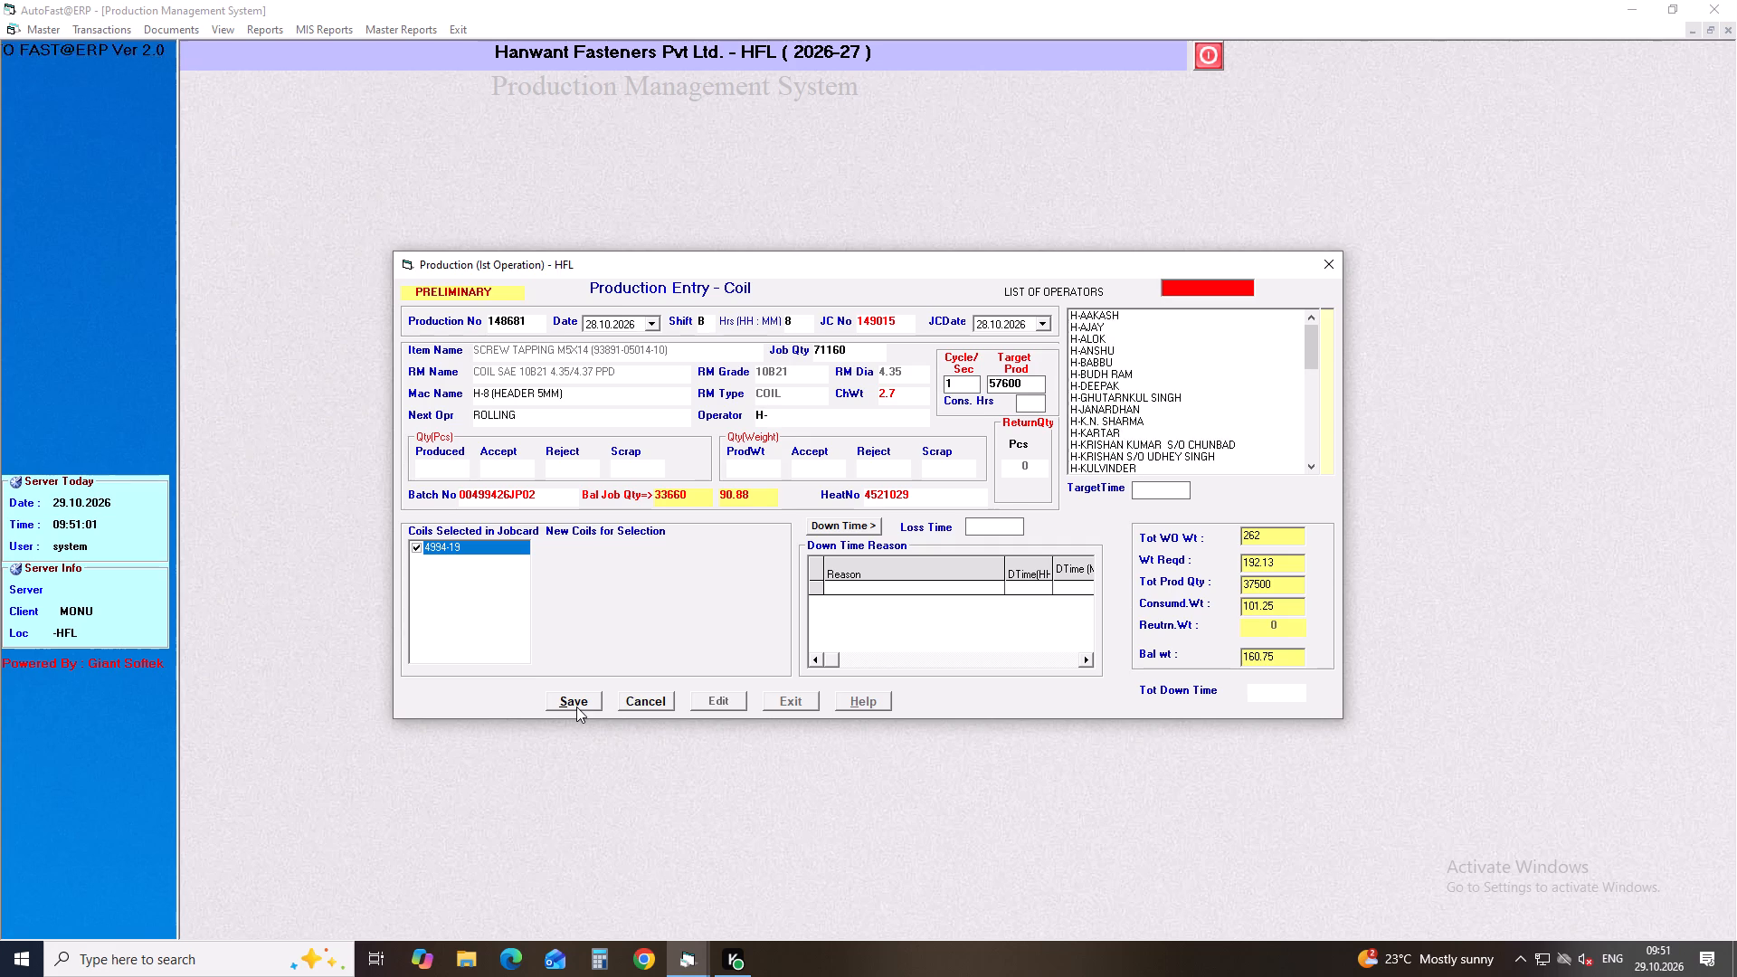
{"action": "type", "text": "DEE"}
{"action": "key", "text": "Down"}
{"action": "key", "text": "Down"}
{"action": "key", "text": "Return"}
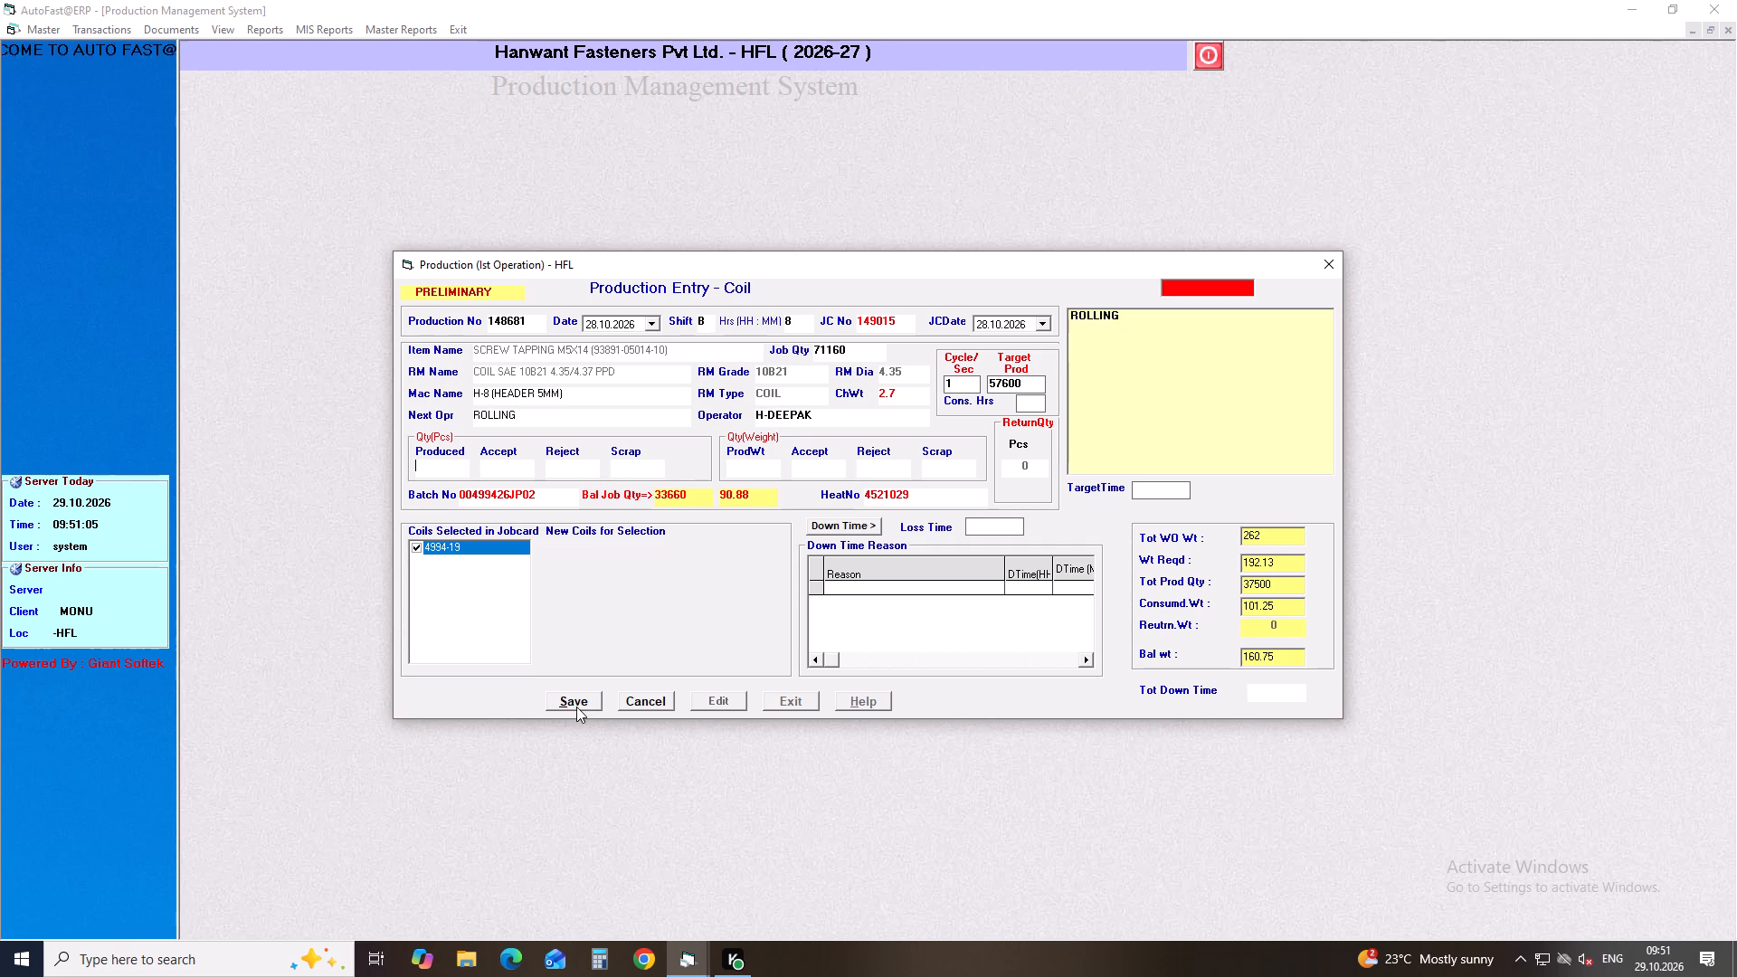
Enter a produced quantity of 33660 pcs for job card 149015.
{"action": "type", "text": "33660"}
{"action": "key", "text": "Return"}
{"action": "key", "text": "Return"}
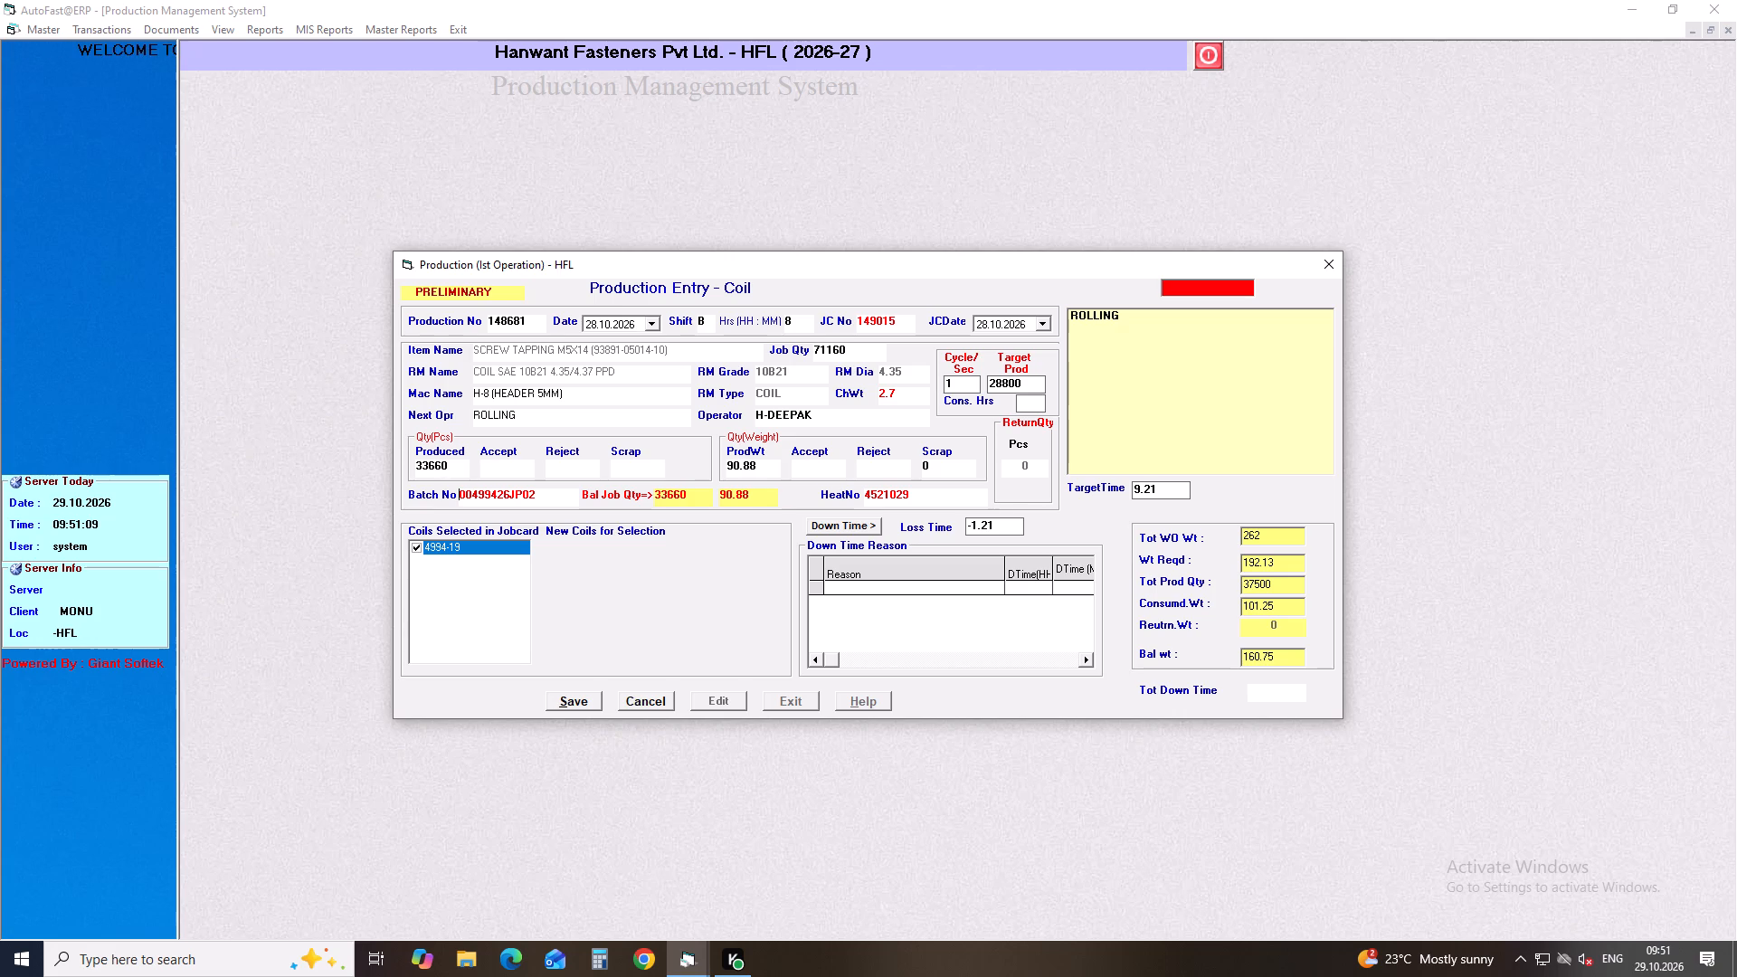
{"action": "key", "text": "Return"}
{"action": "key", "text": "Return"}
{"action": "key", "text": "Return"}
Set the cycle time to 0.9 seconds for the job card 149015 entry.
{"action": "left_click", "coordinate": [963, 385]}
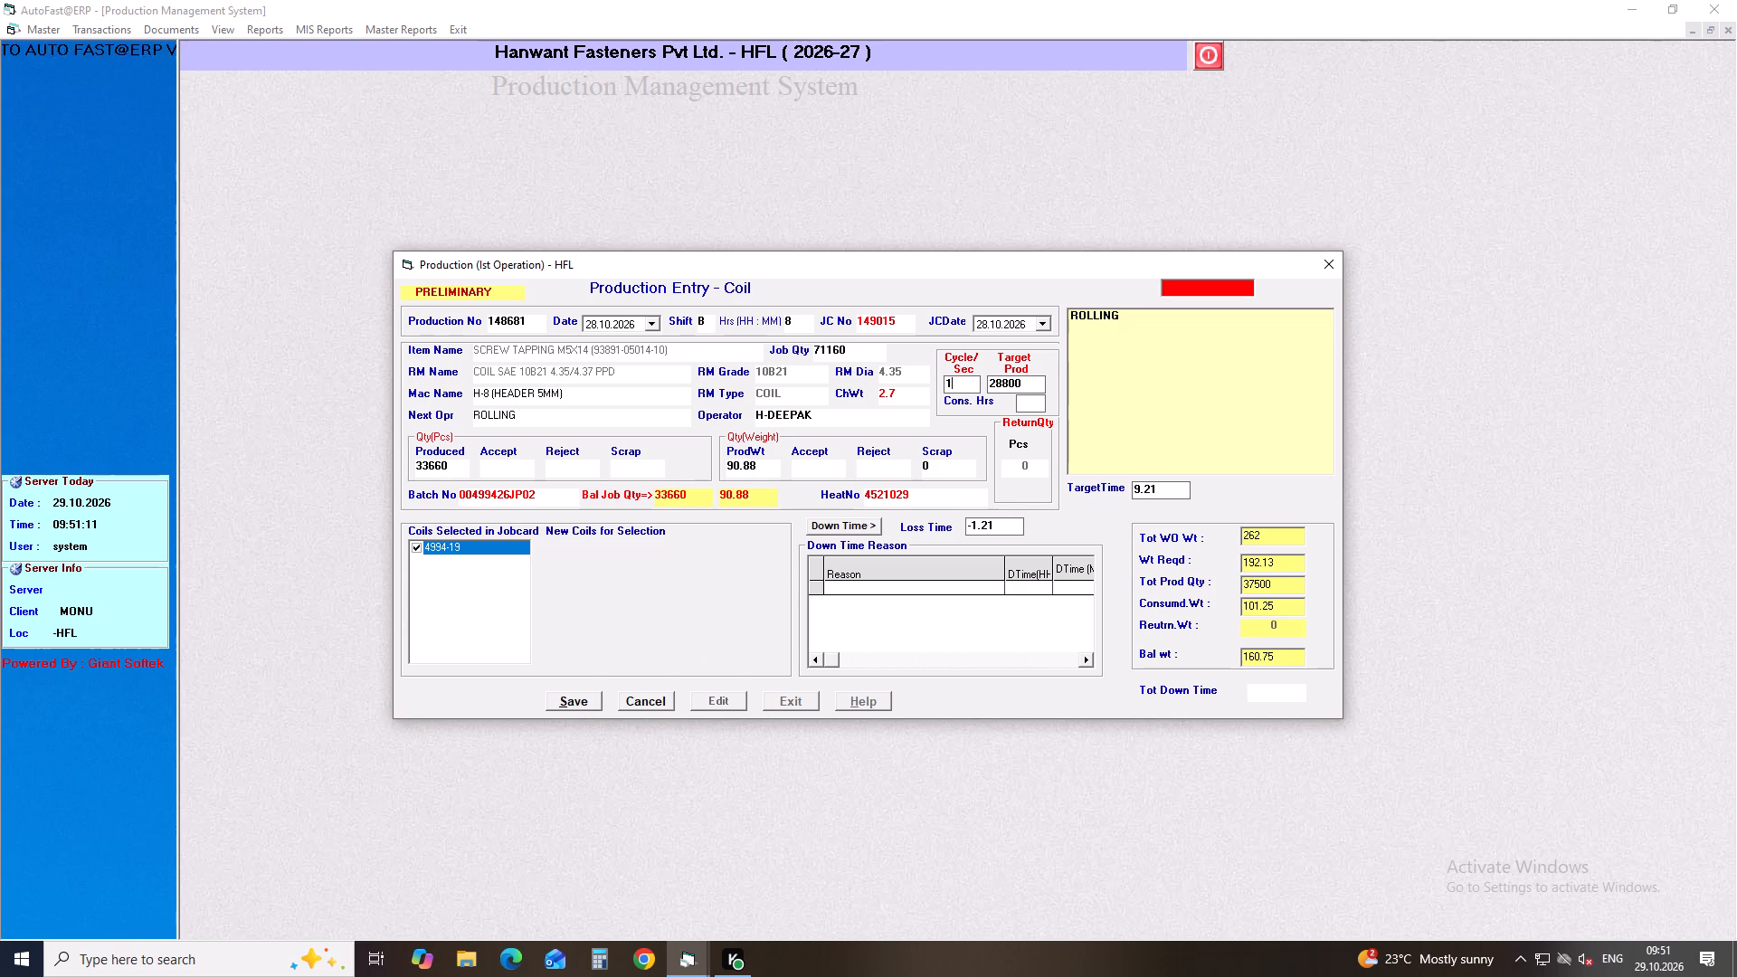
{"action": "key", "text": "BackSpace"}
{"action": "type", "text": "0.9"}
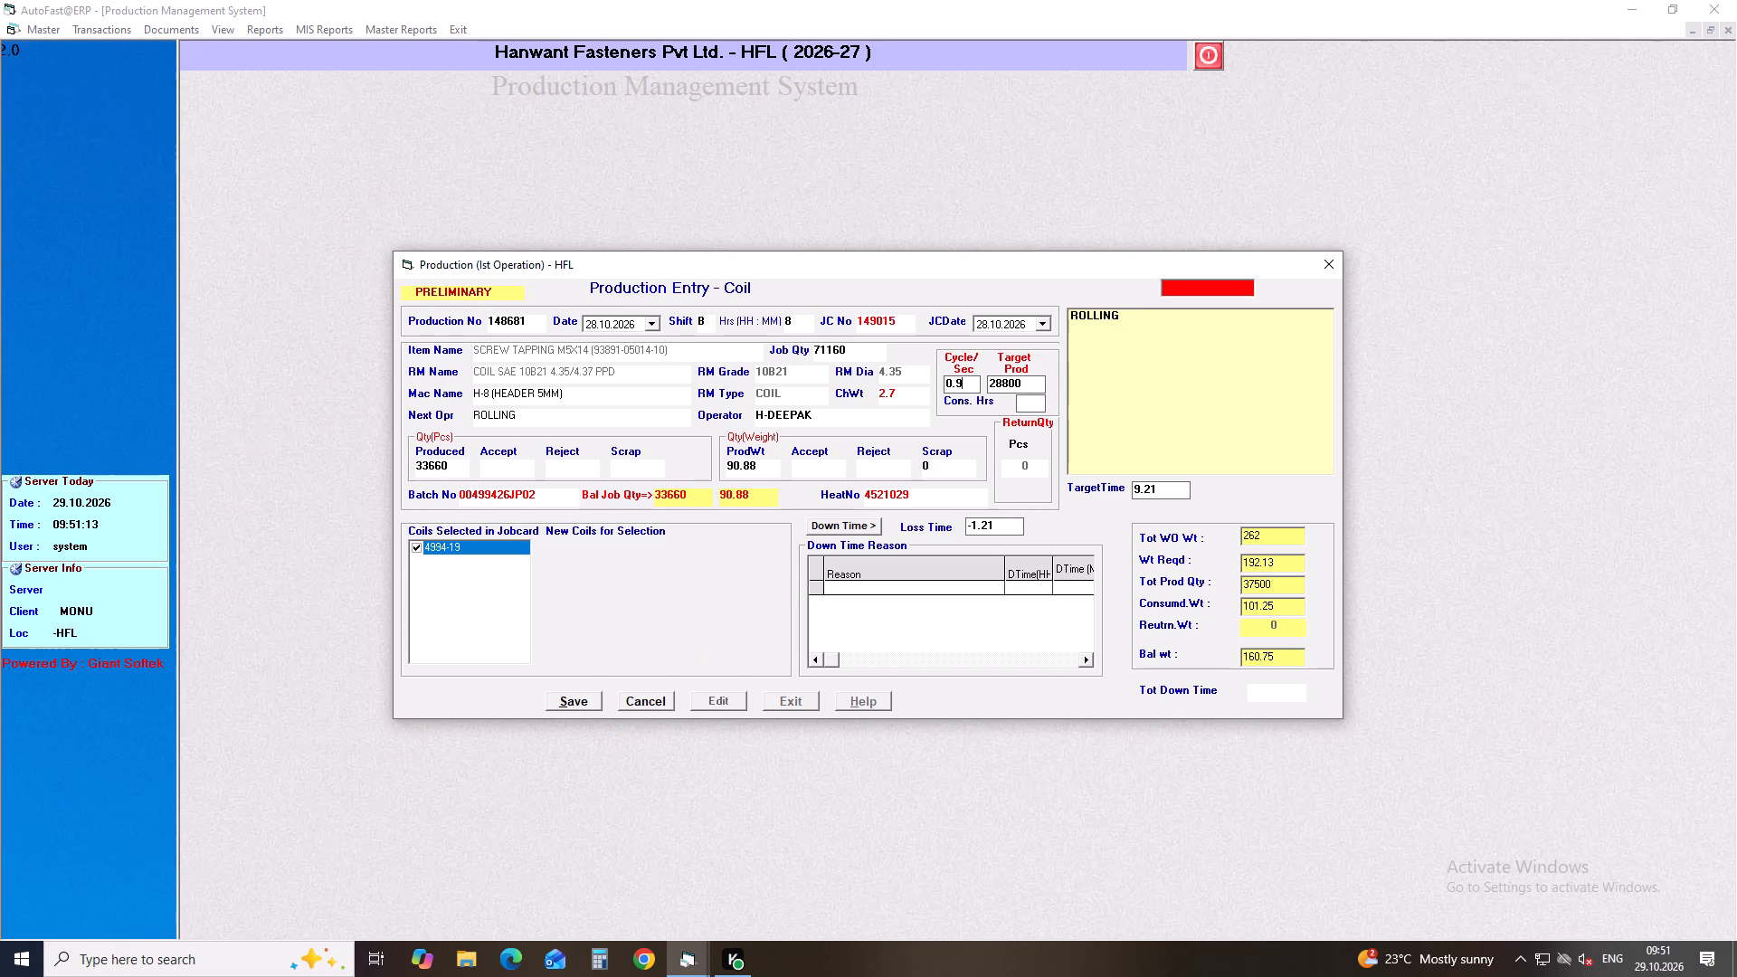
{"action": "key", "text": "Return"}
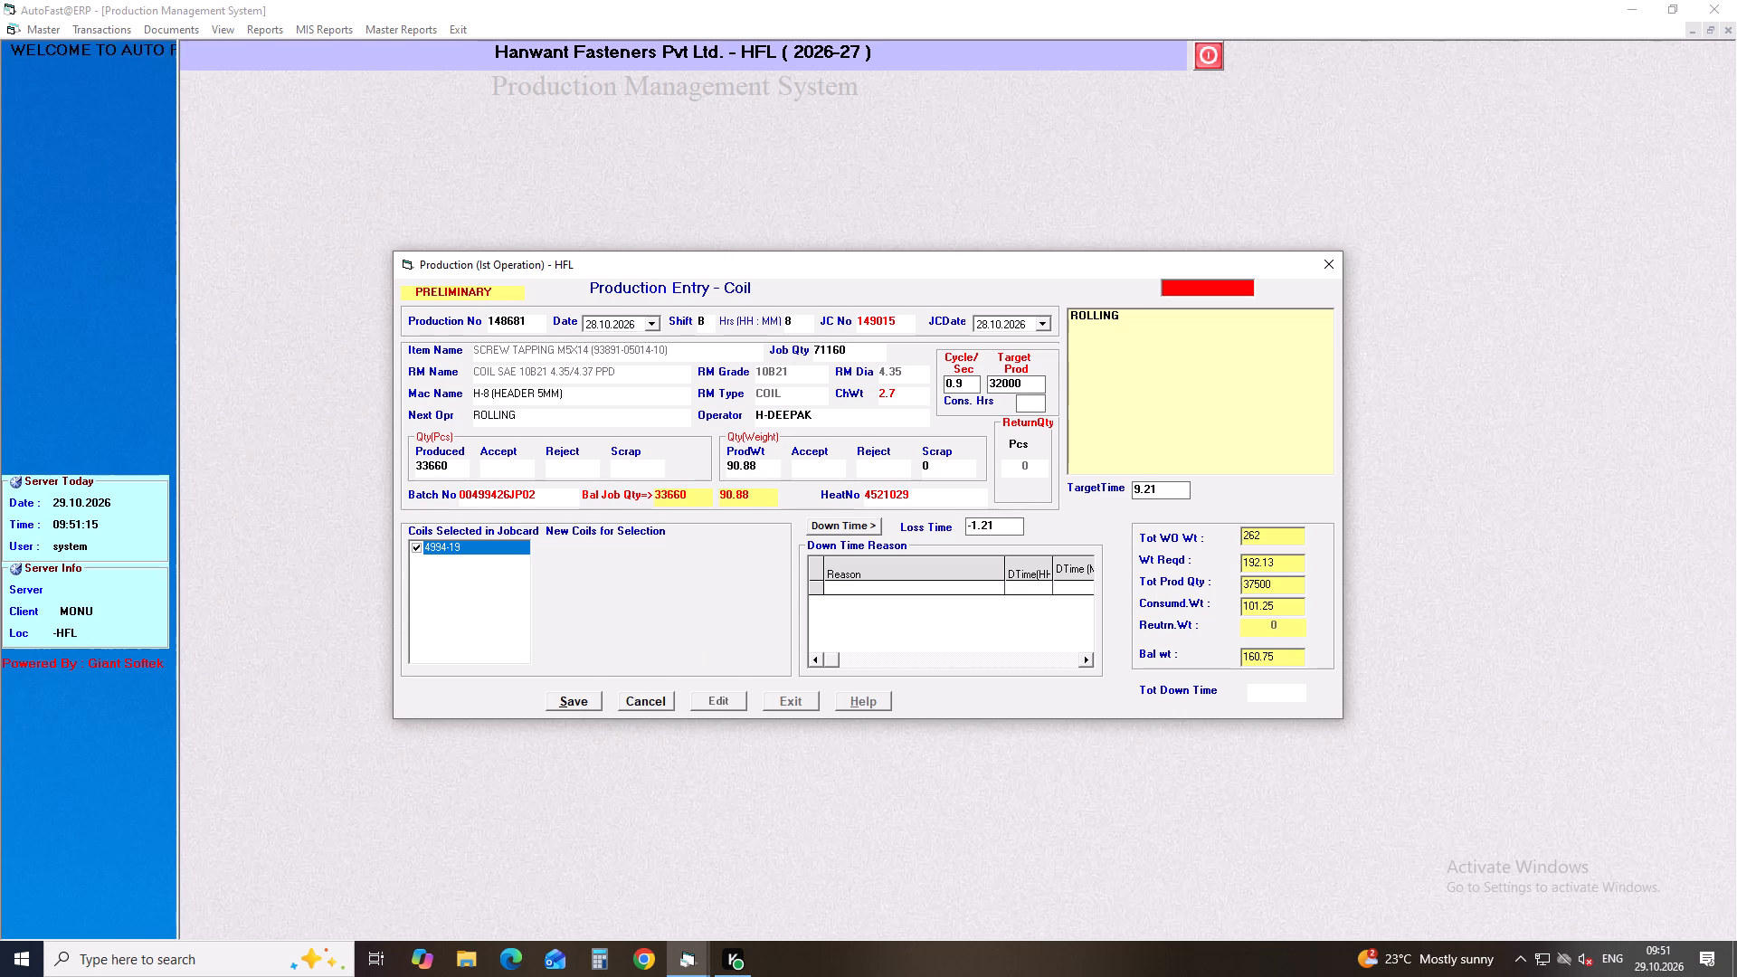
Set the cycle time to 0.8 seconds for the job card 149015 entry and save it.
{"action": "left_click", "coordinate": [964, 387]}
{"action": "key", "text": "BackSpace"}
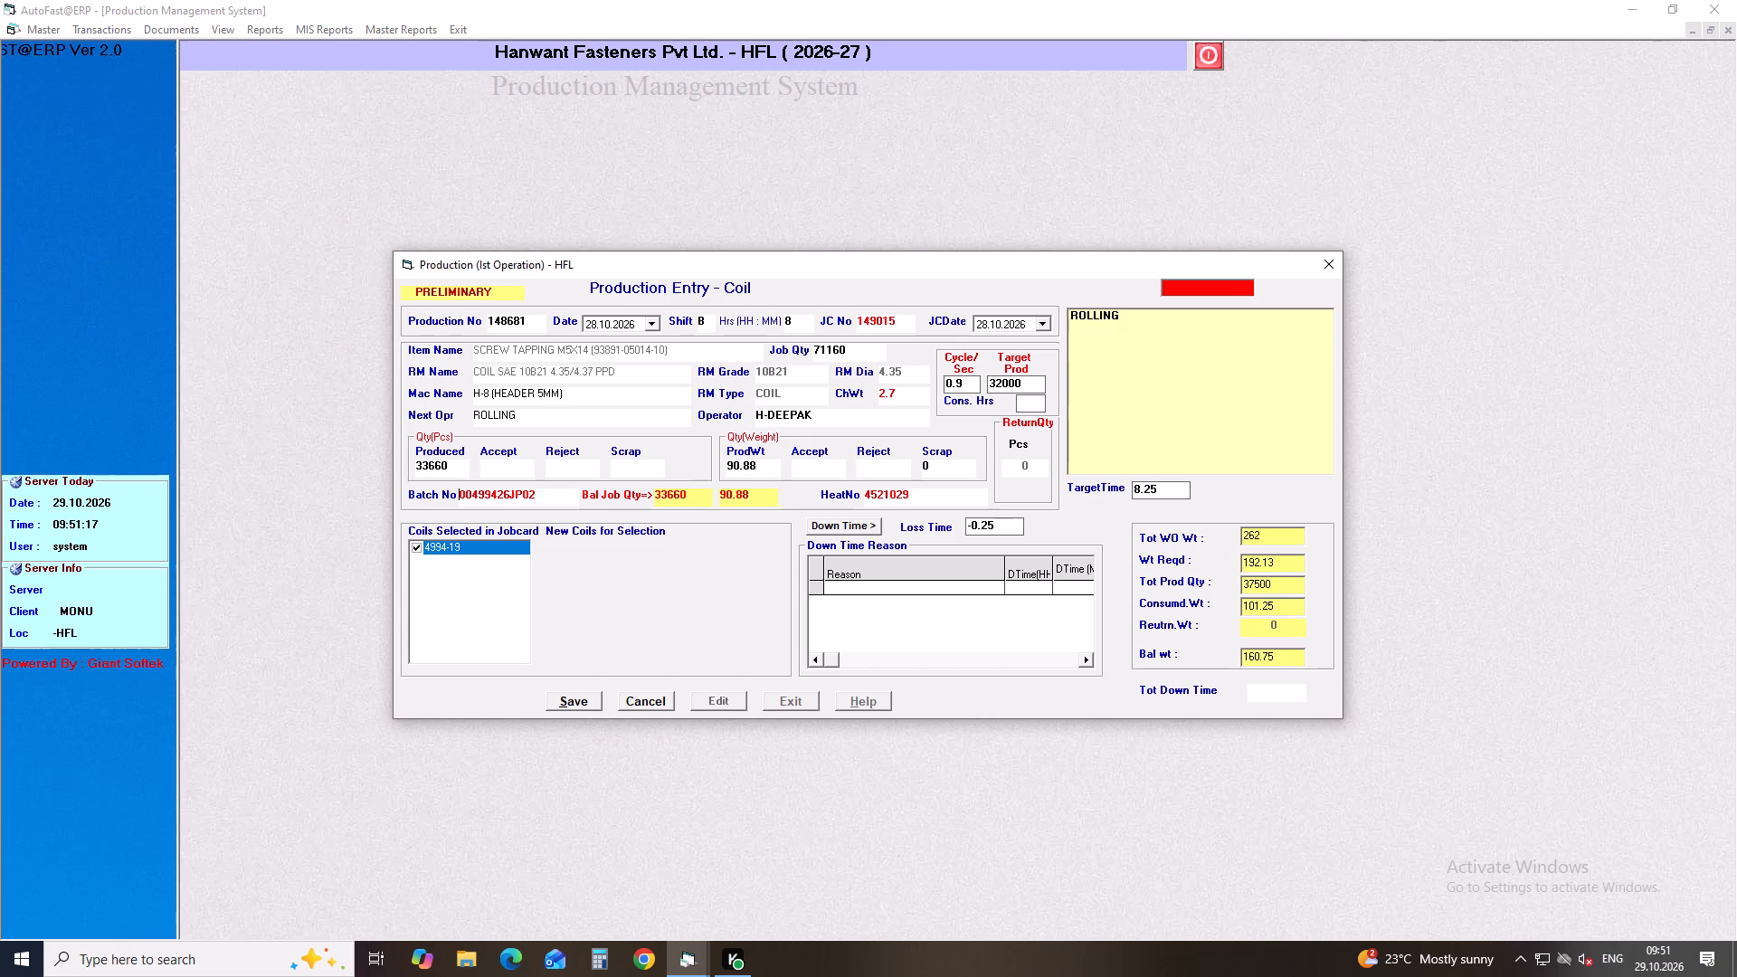
{"action": "key", "text": "8"}
{"action": "key", "text": "Return"}
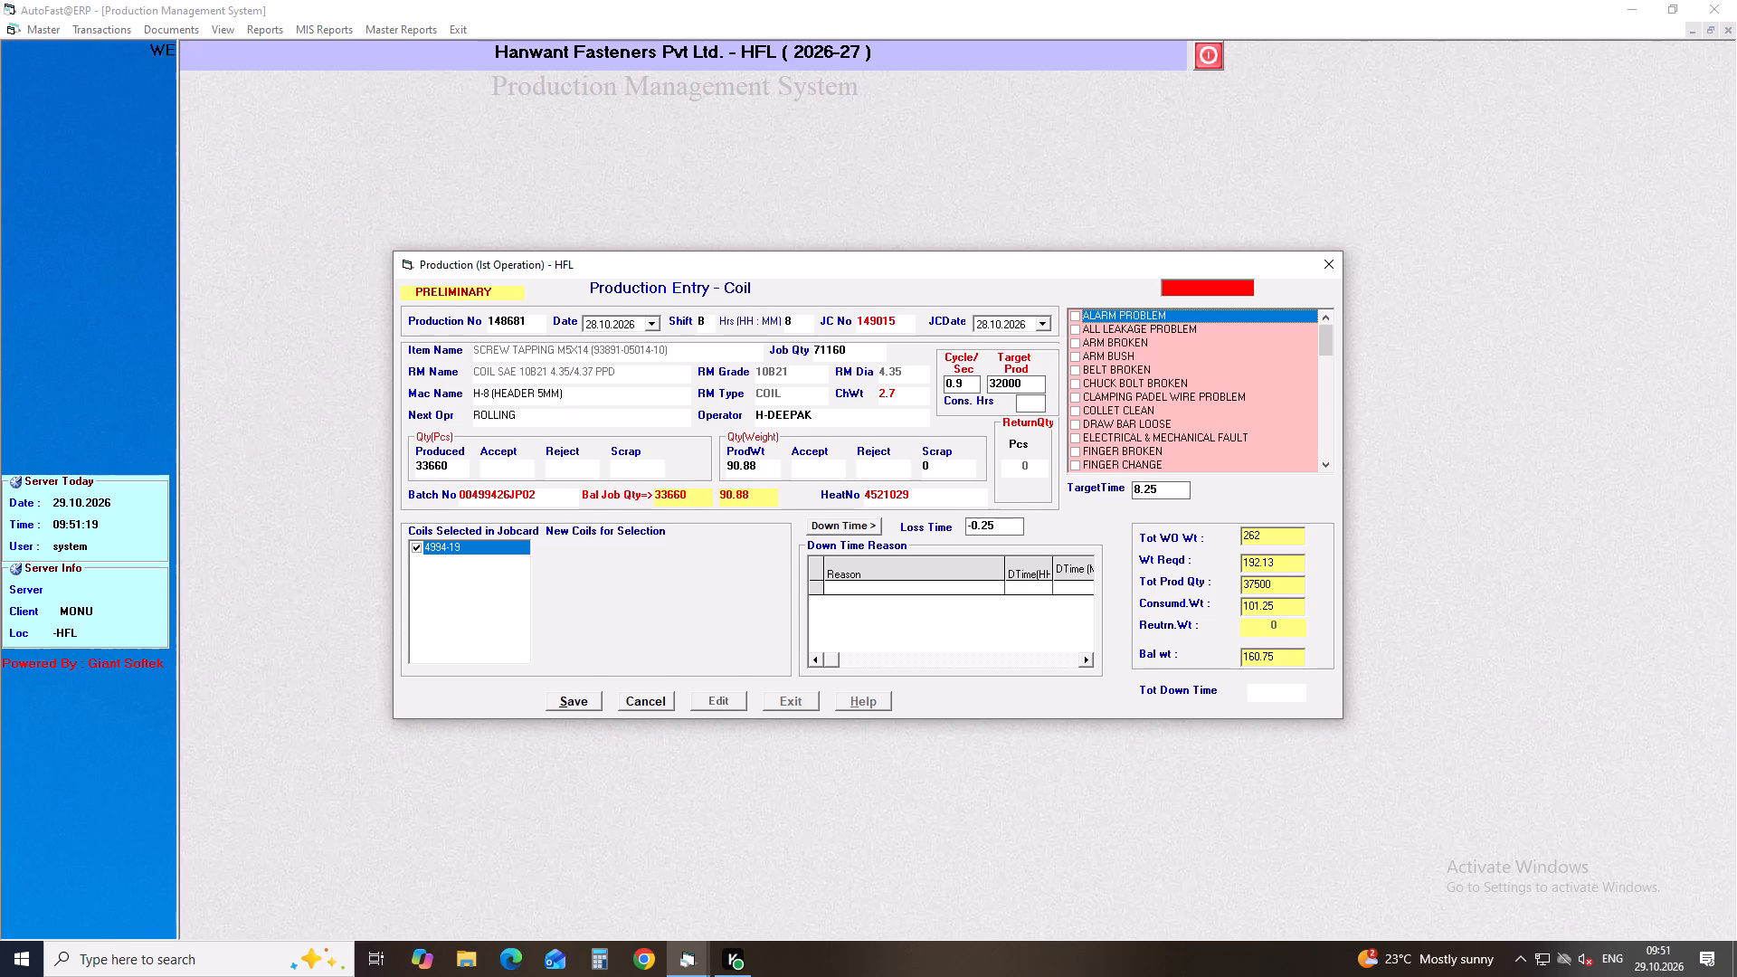
{"action": "left_click", "coordinate": [964, 387]}
{"action": "key", "text": "BackSpace"}
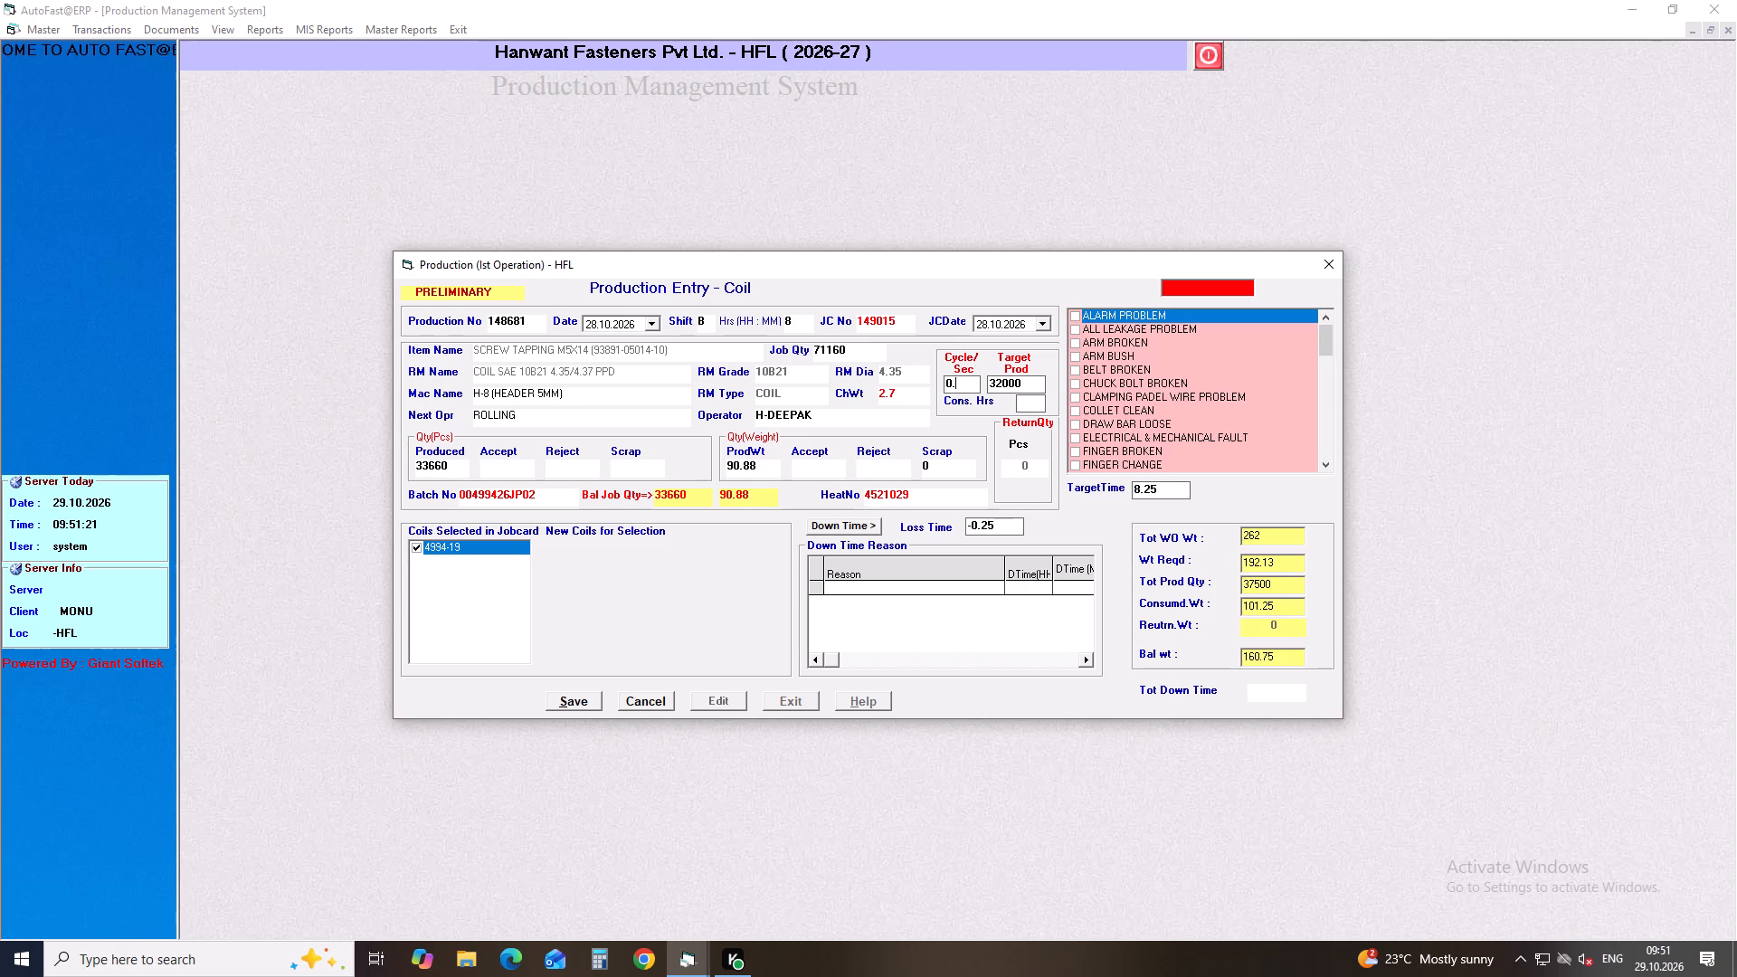
{"action": "key", "text": "8"}
{"action": "key", "text": "Return"}
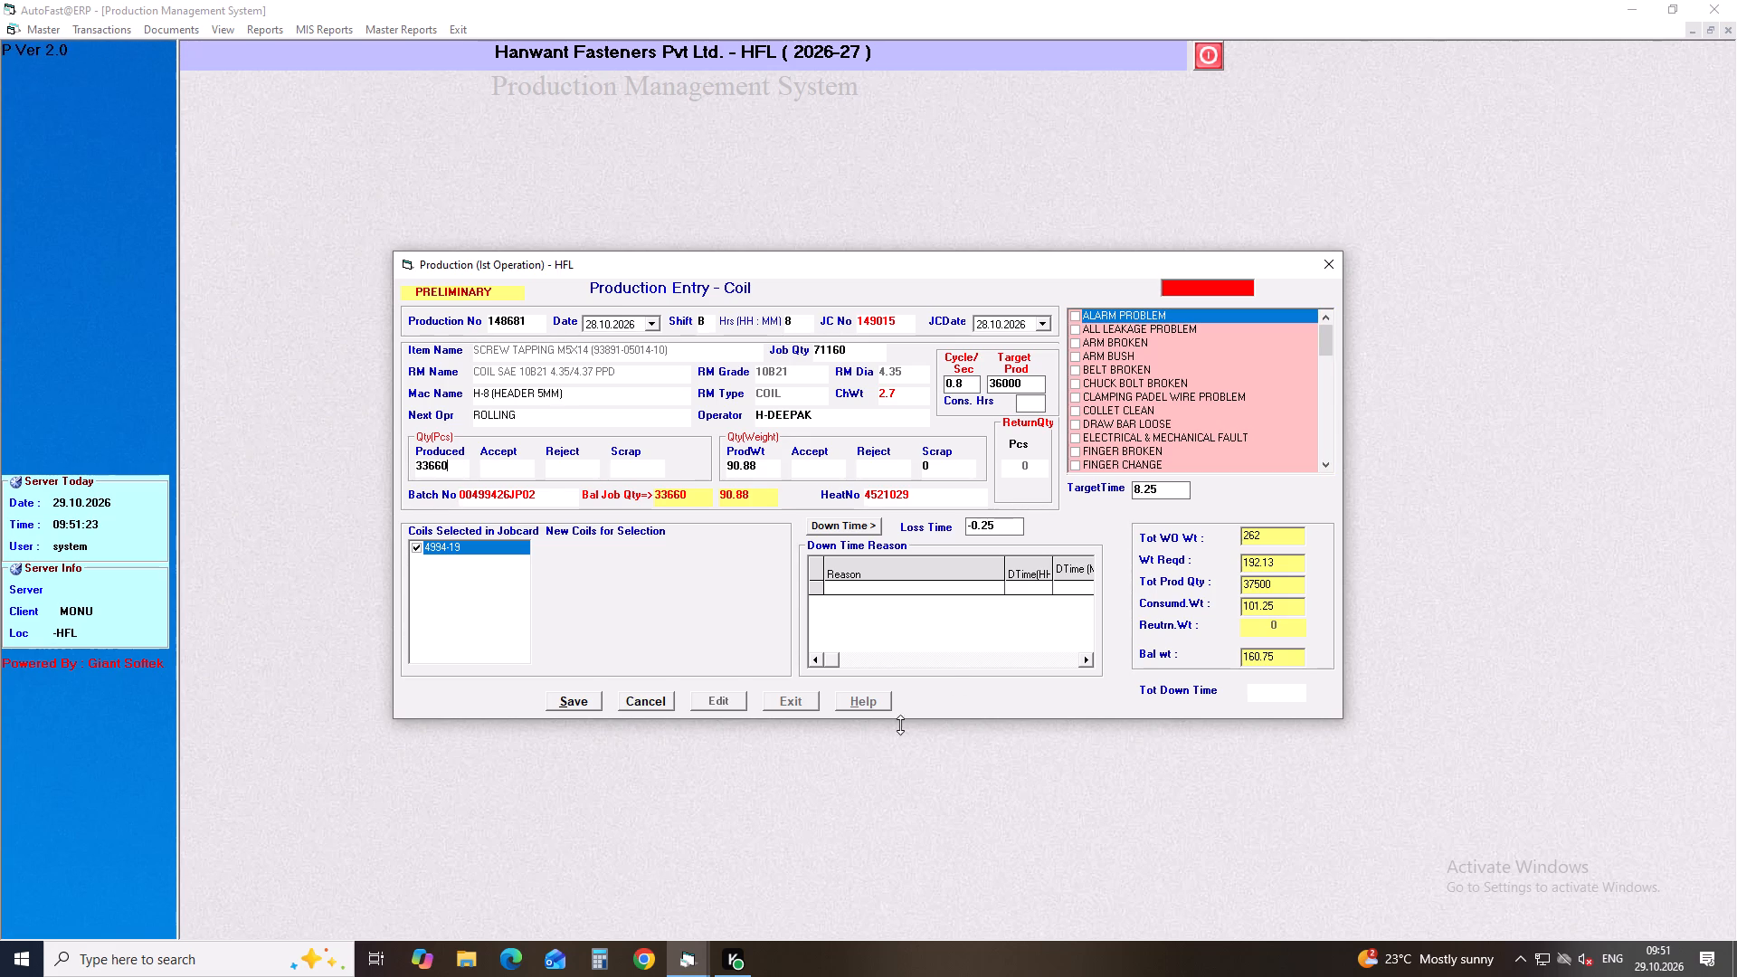
{"action": "double_click", "coordinate": [571, 707]}
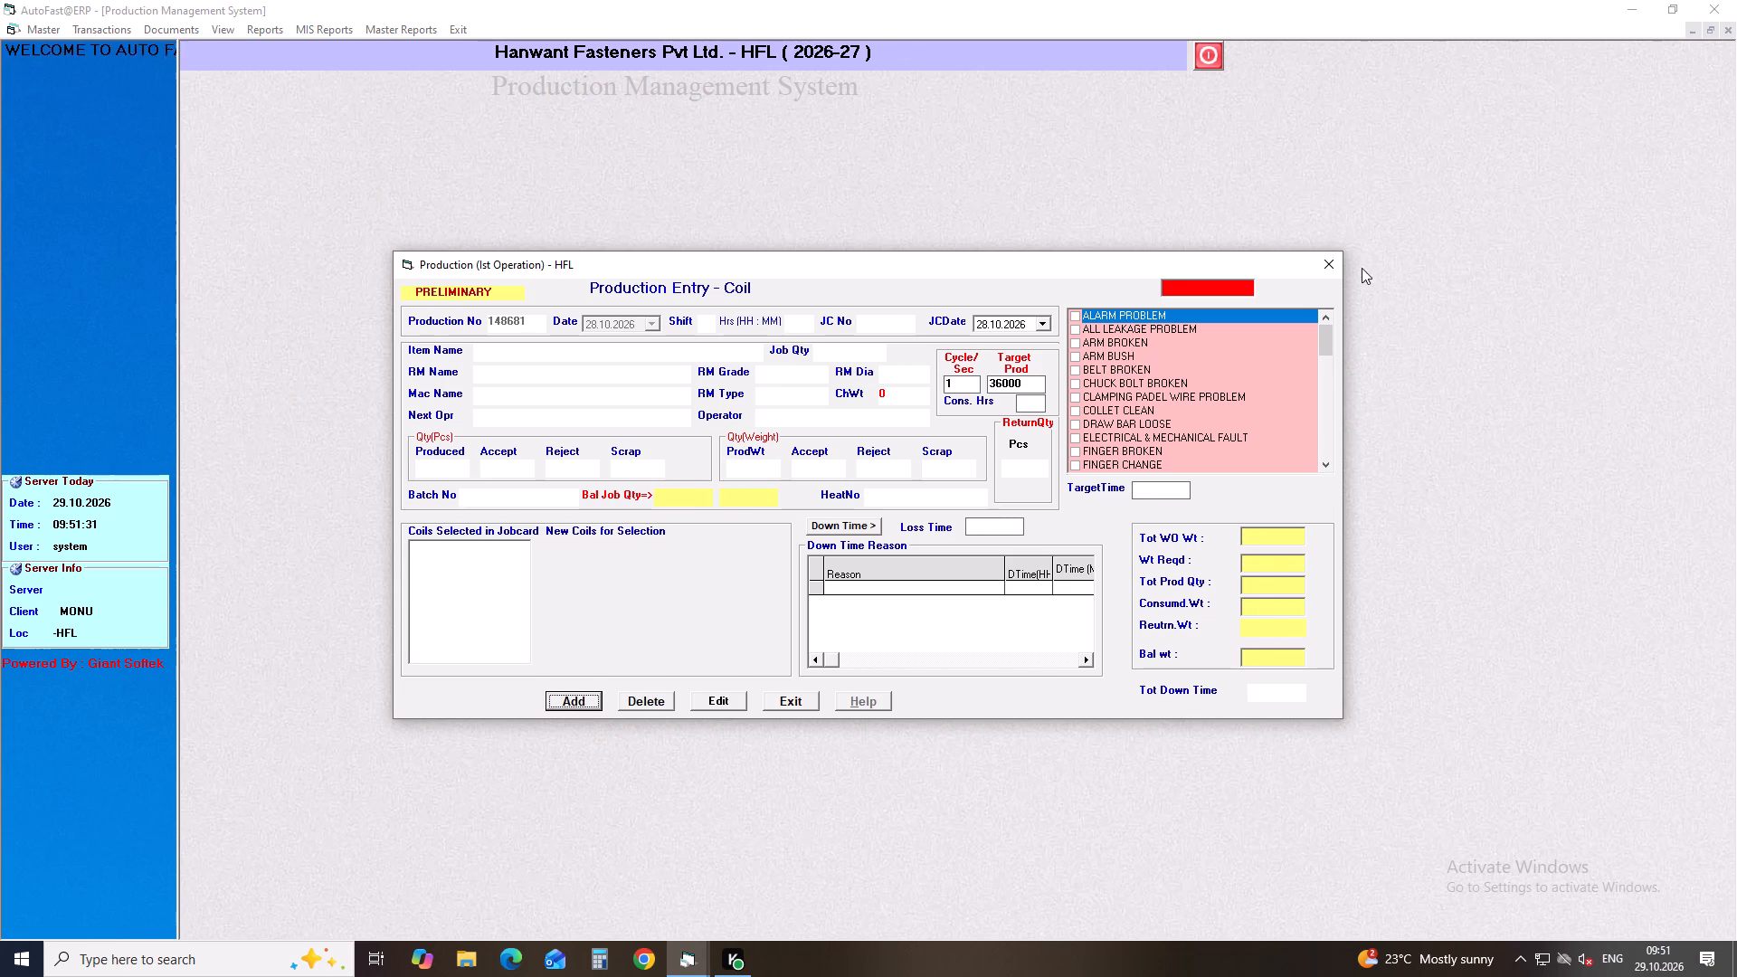
Close the coil production entry form, leave Production Management and open the Raw Material System module.
{"action": "left_click", "coordinate": [1318, 262]}
{"action": "left_click", "coordinate": [458, 35]}
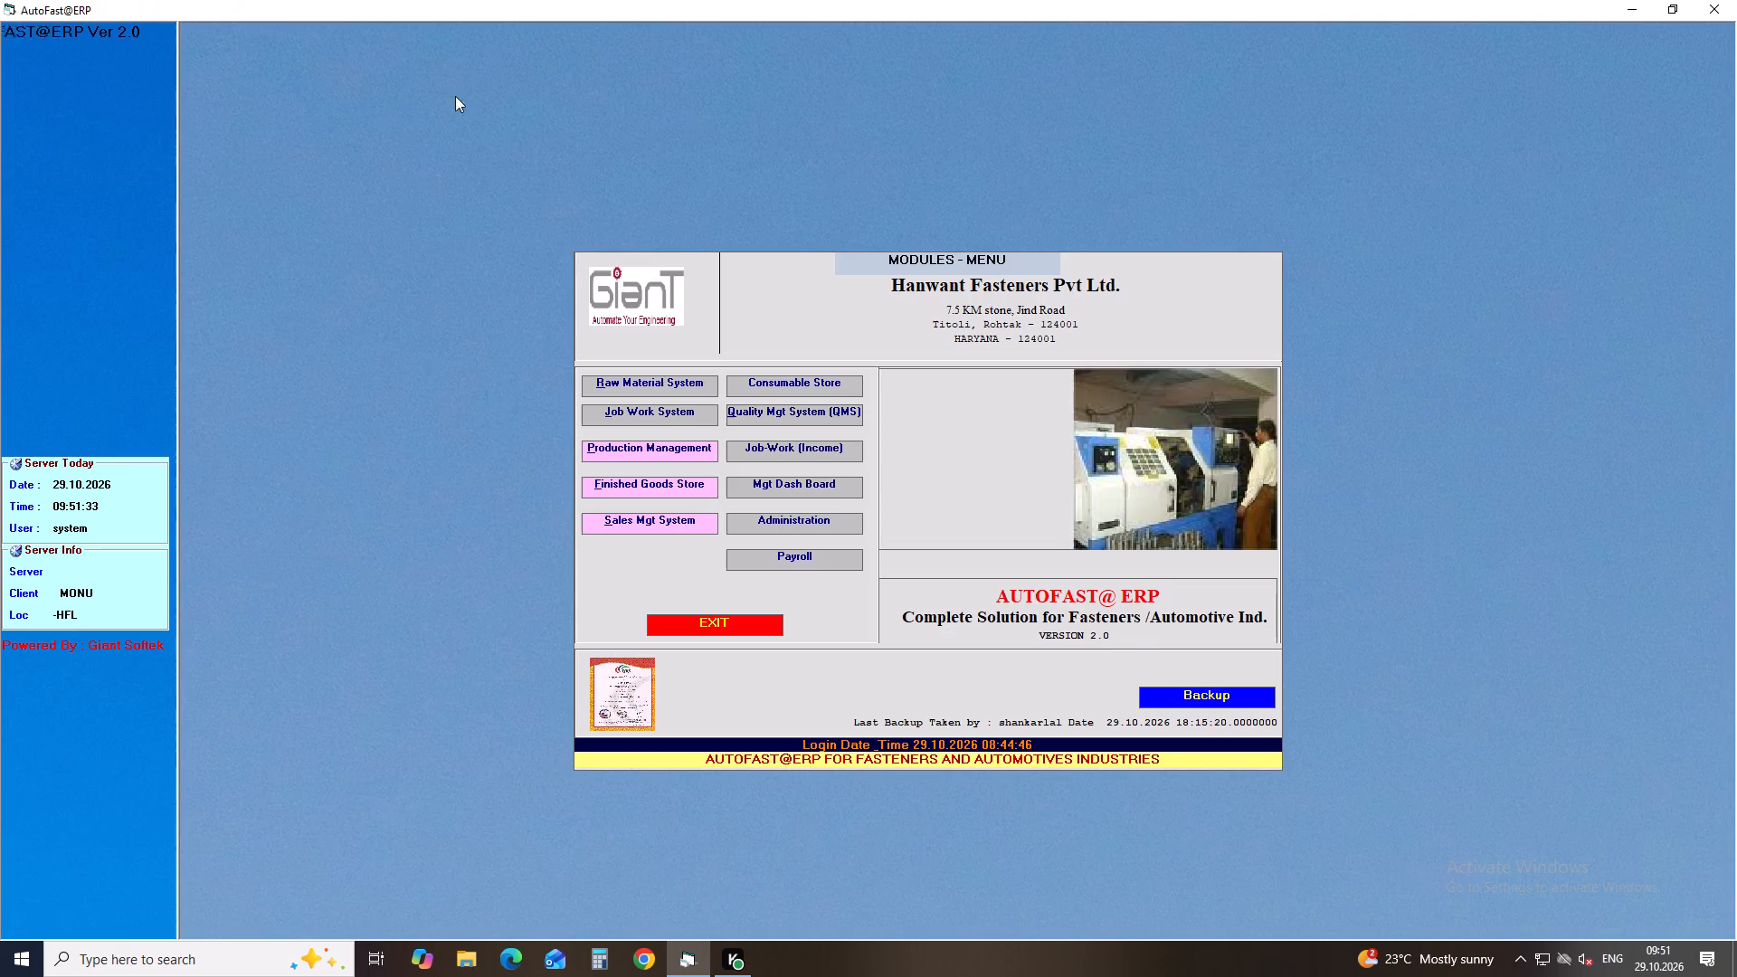
{"action": "left_click", "coordinate": [620, 385]}
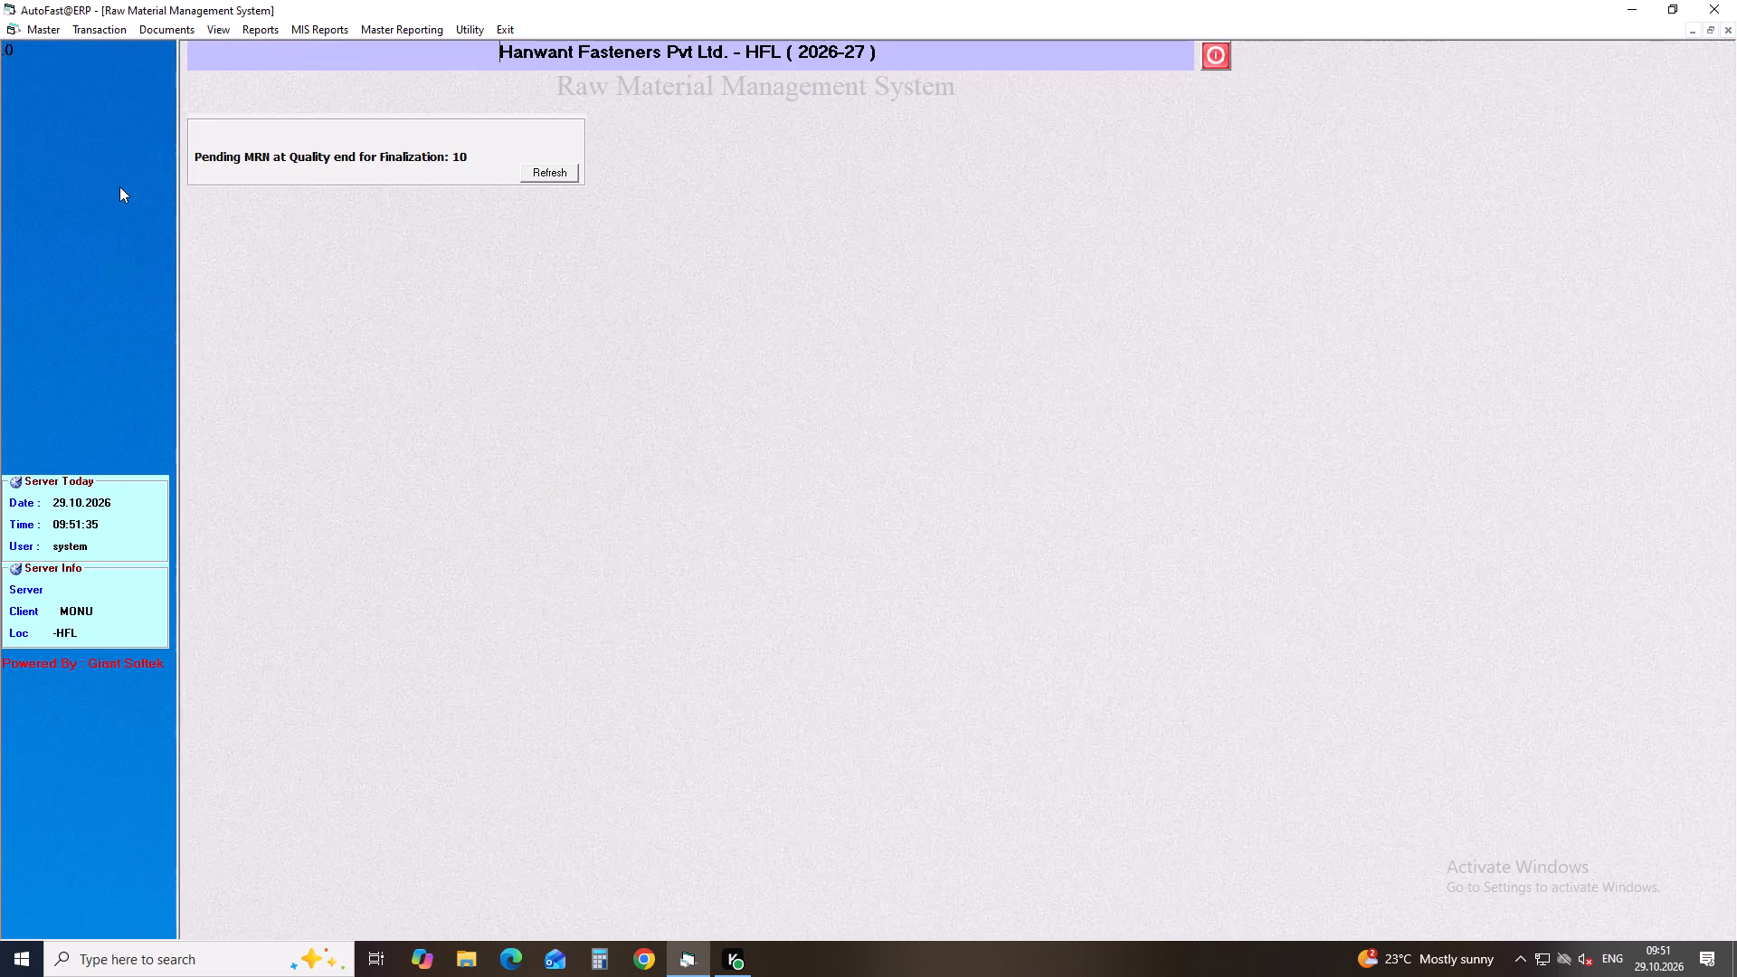
Leave the Raw Material System and open the Item Master in the Job Work System.
{"action": "left_click", "coordinate": [506, 33]}
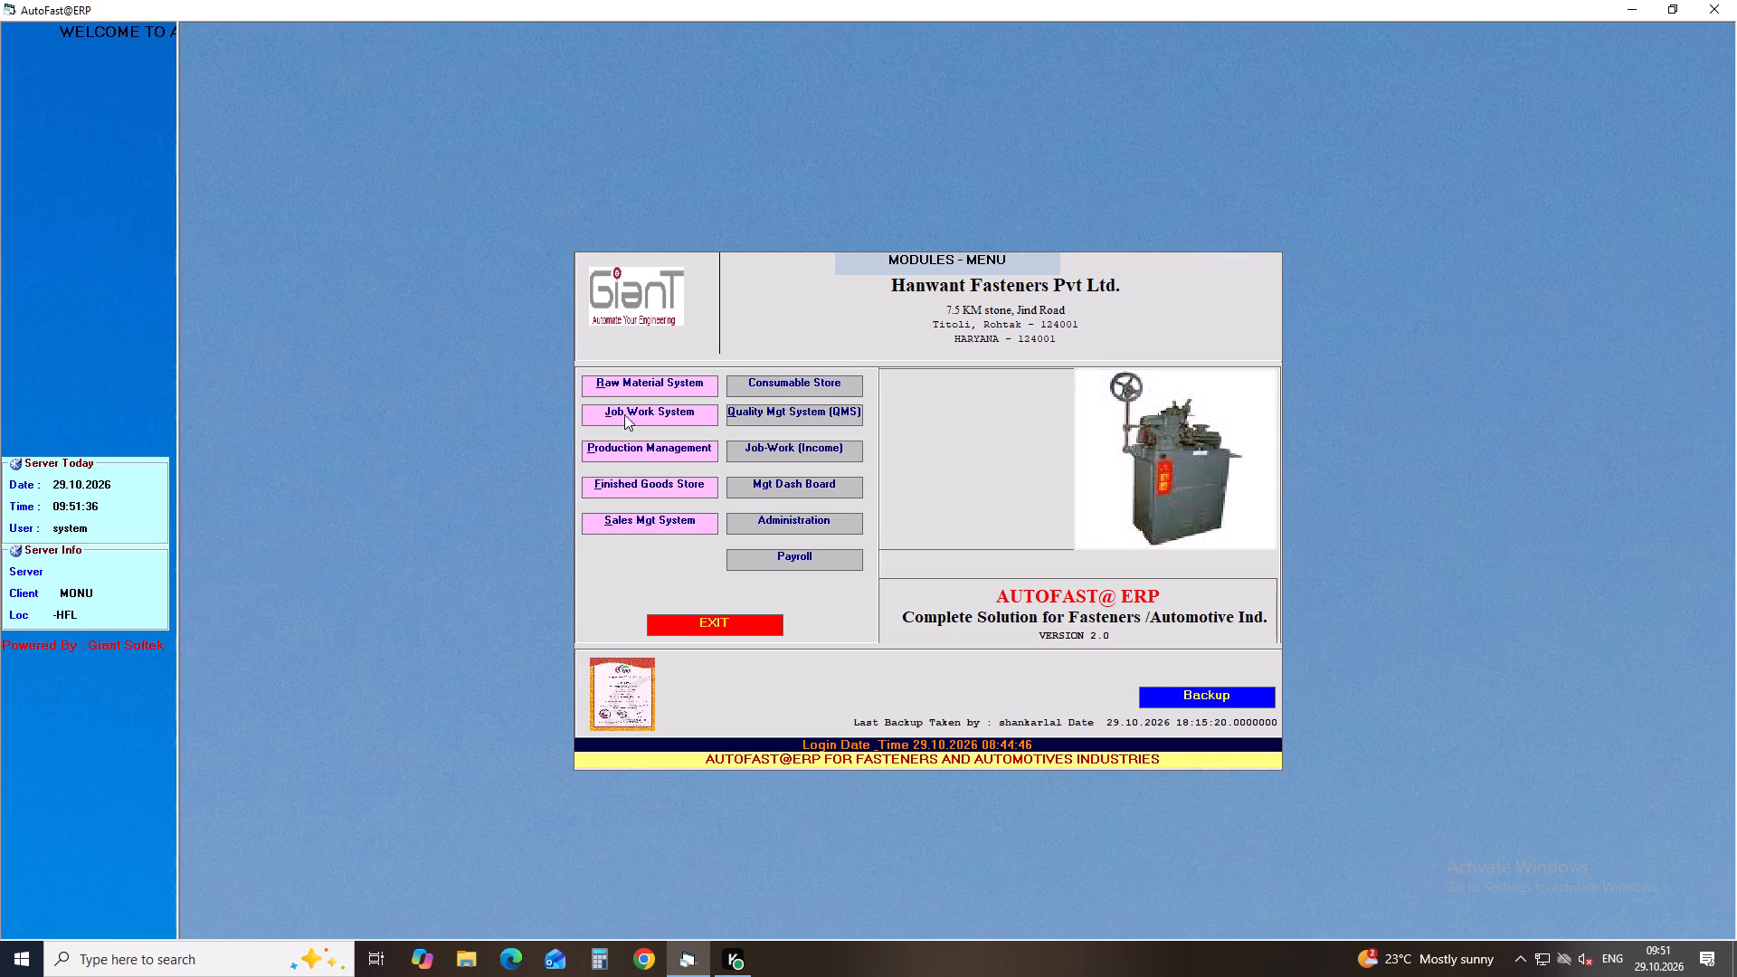
{"action": "left_click", "coordinate": [622, 413]}
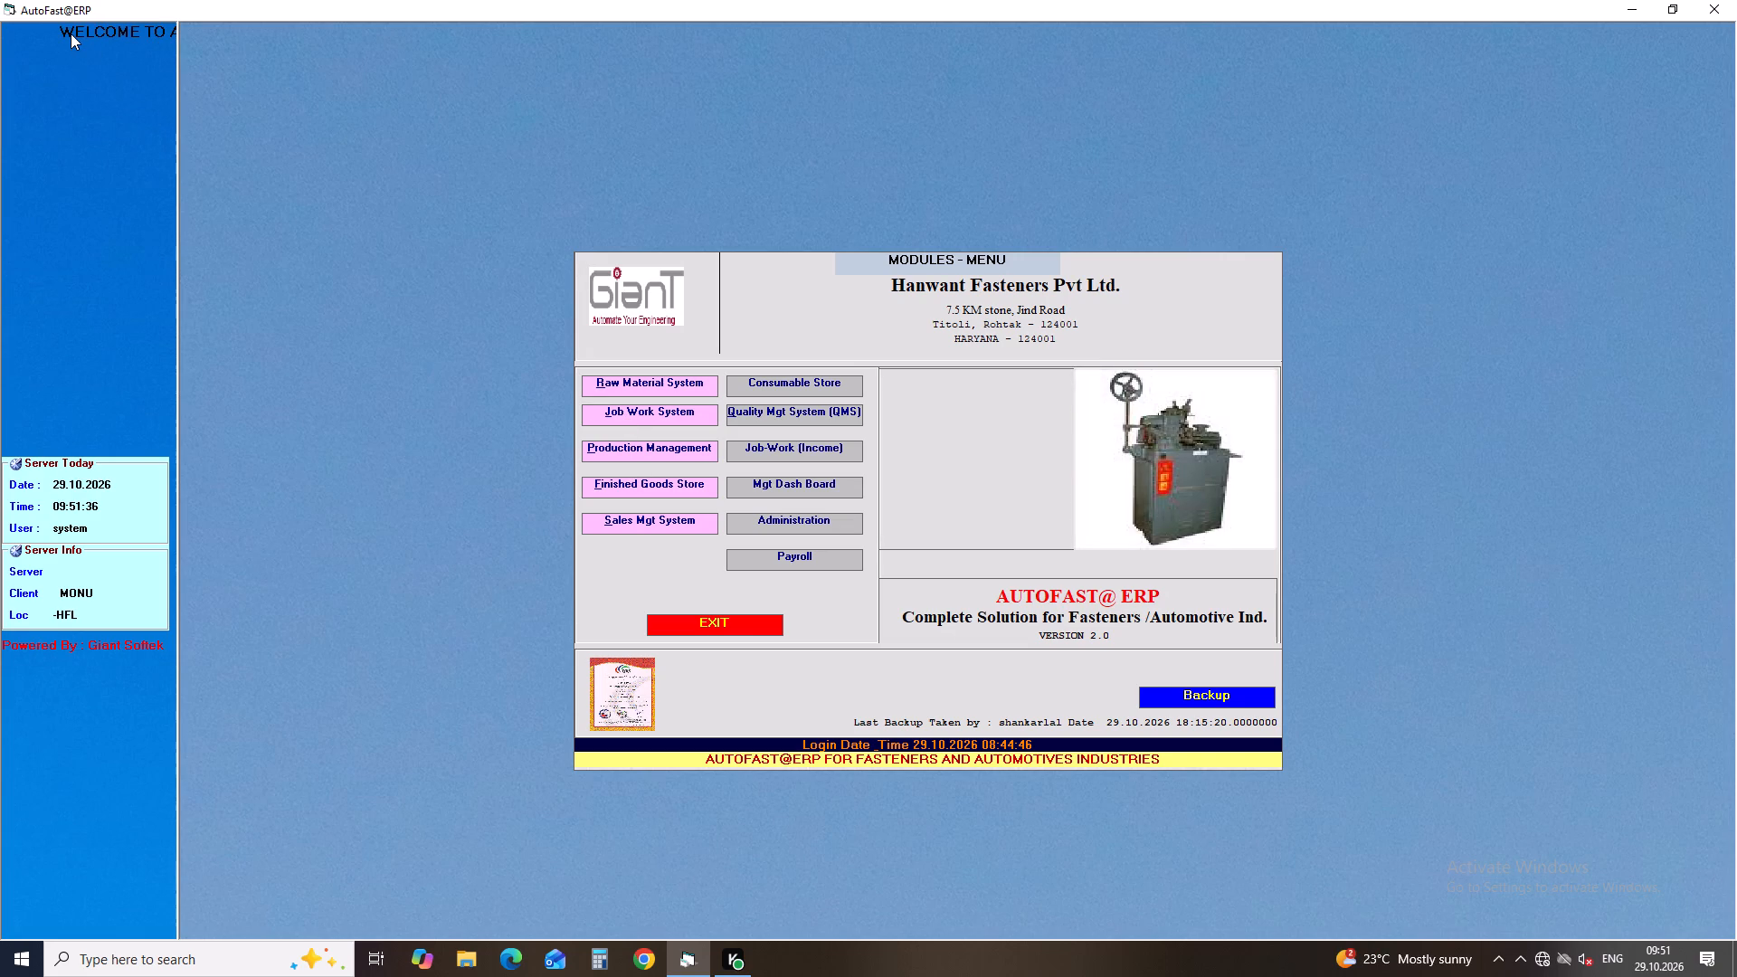
{"action": "left_click", "coordinate": [622, 415]}
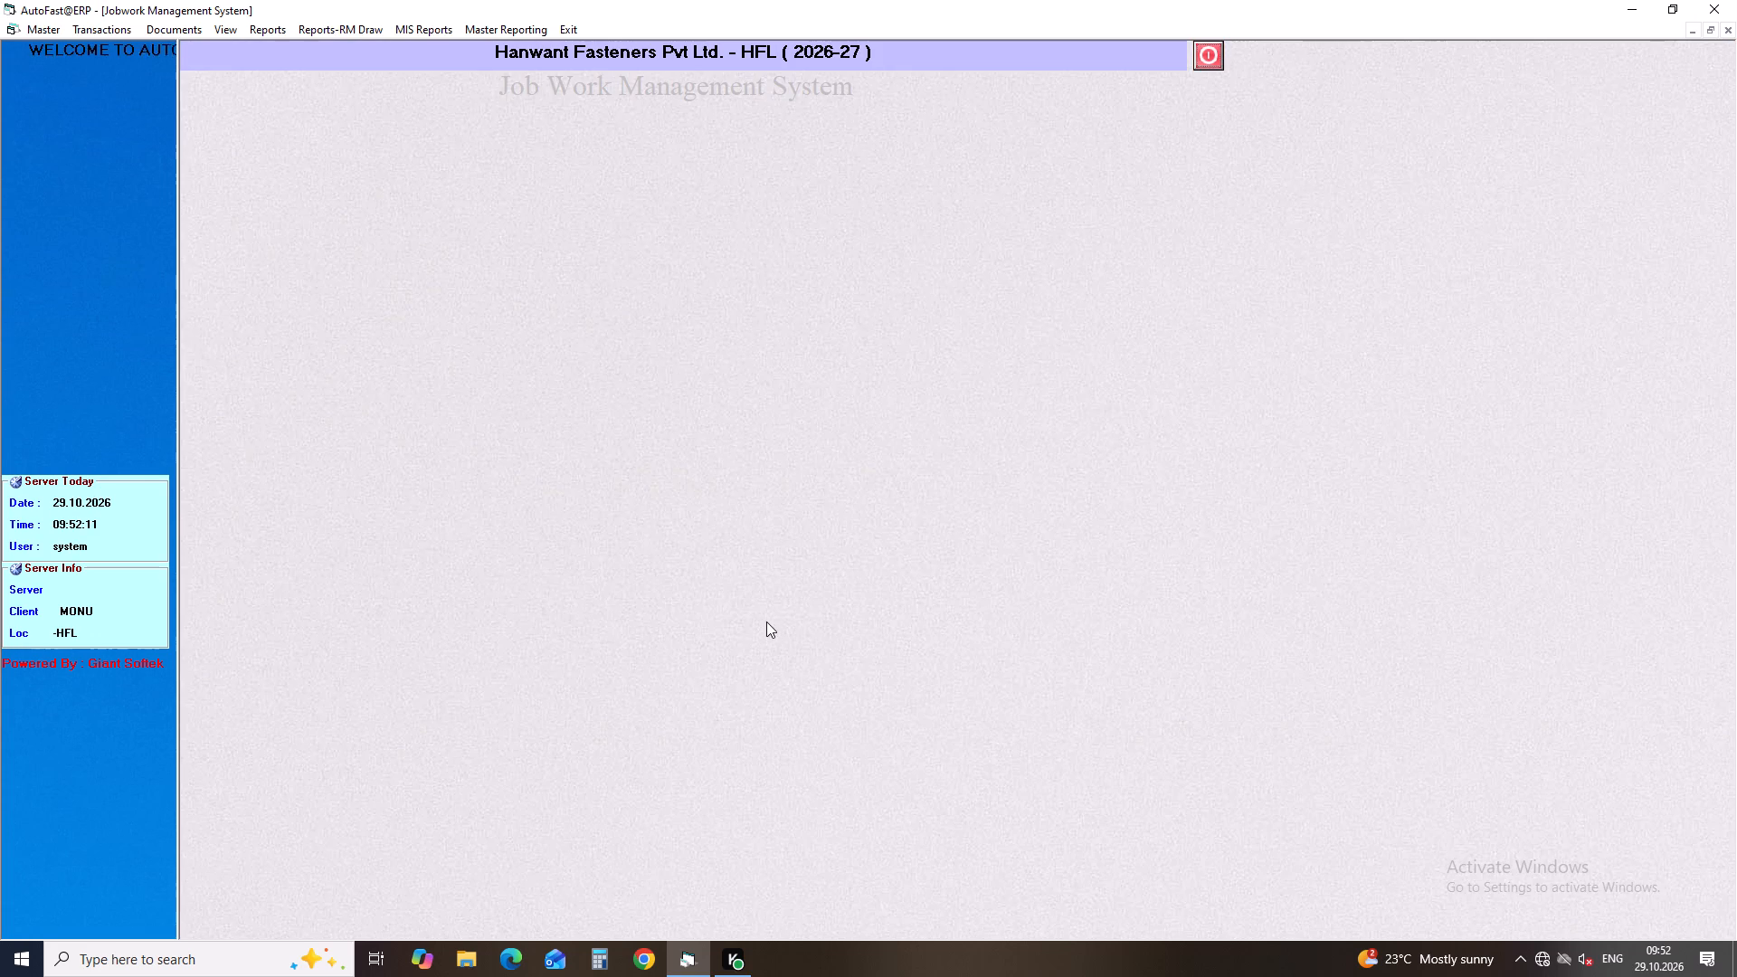
{"action": "left_click", "coordinate": [99, 29]}
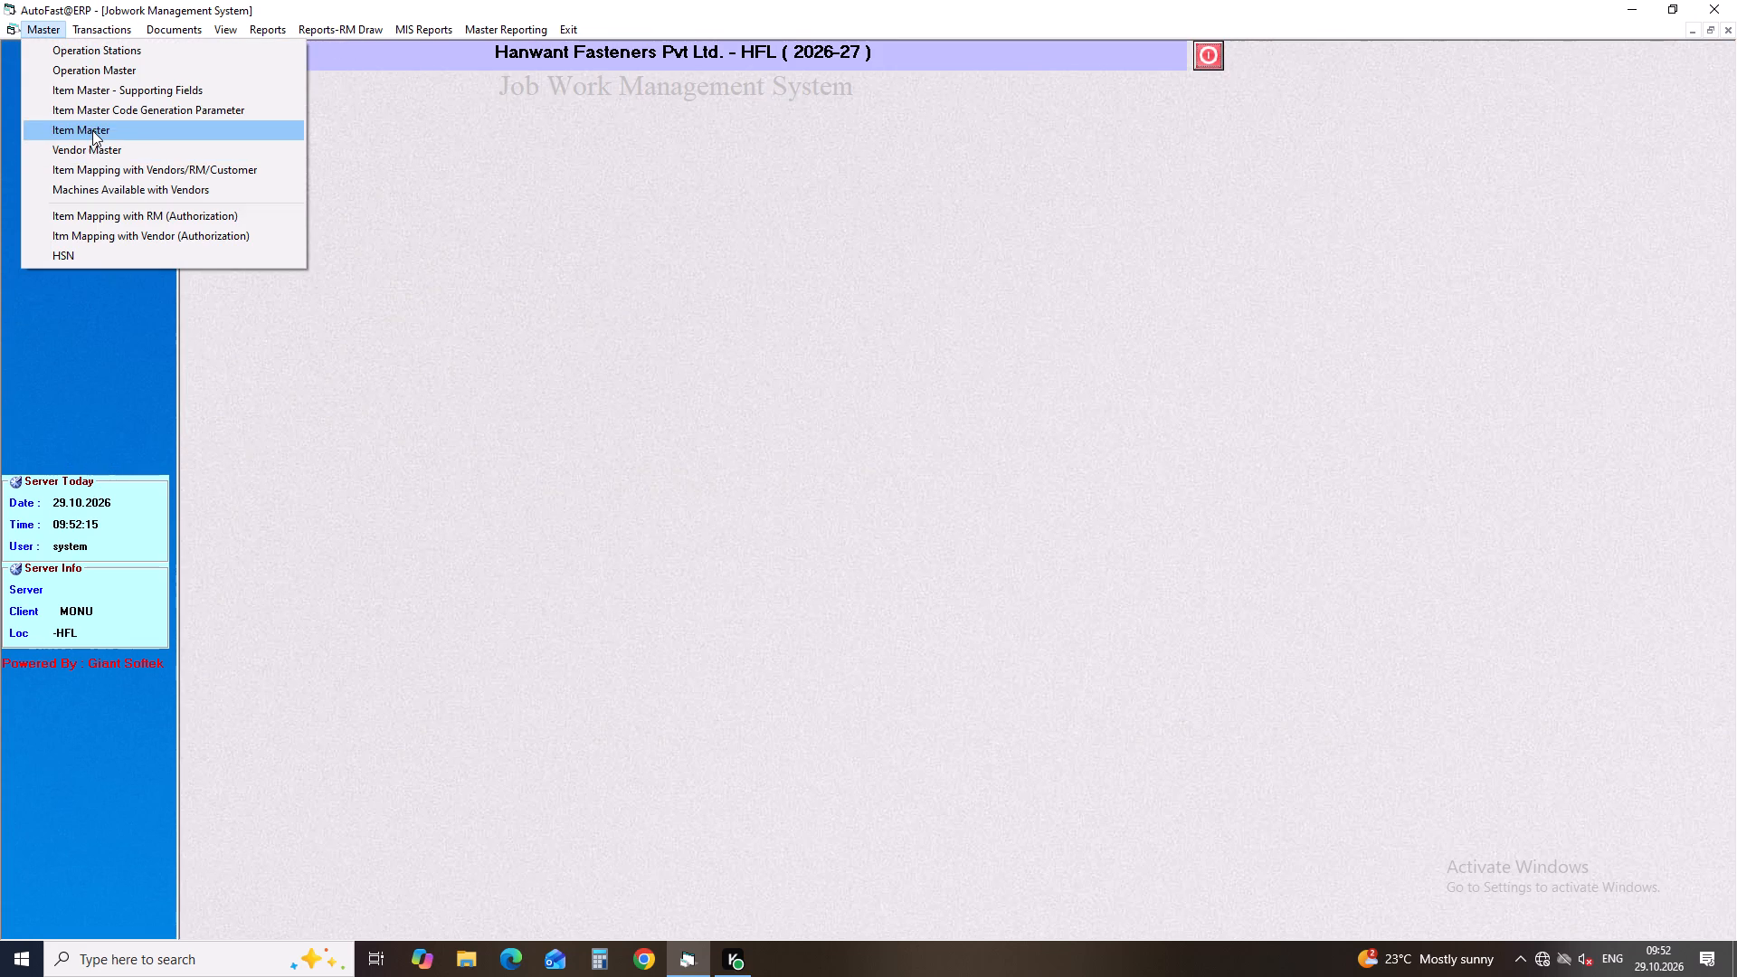
{"action": "left_click", "coordinate": [92, 130]}
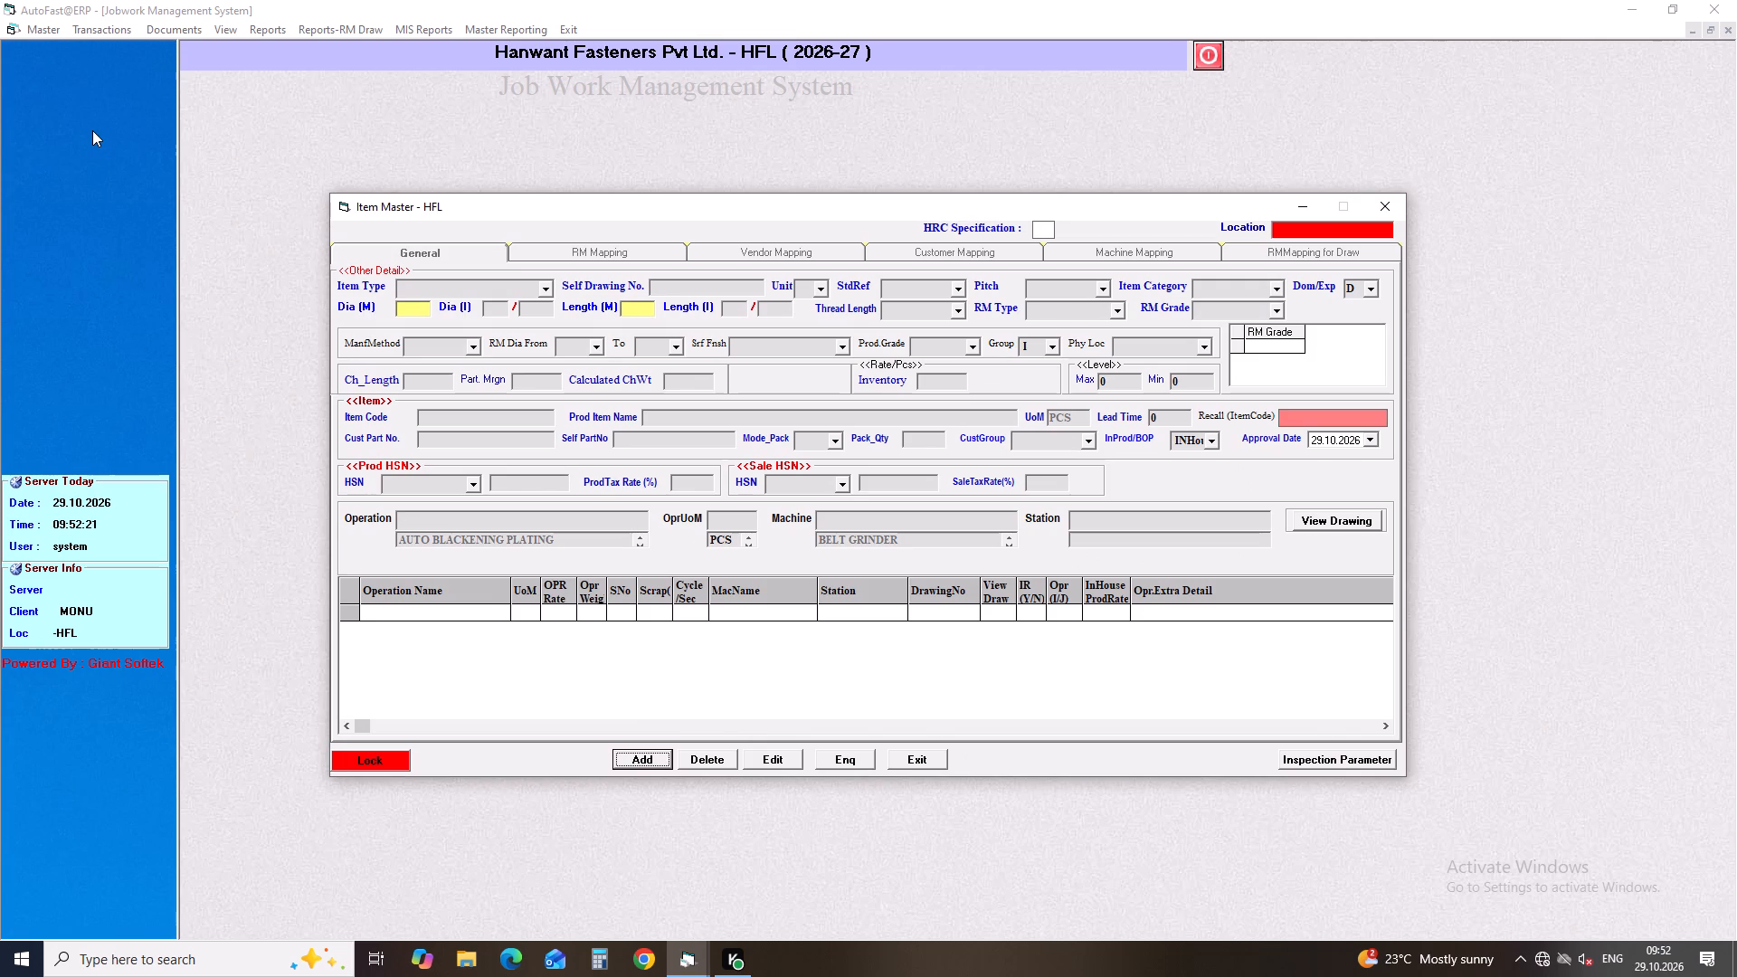
Find items starting with BOLT M S and open BOLT M STEP RUB STEP 5 X 28 (BF/01) for editing.
{"action": "left_click", "coordinate": [772, 755]}
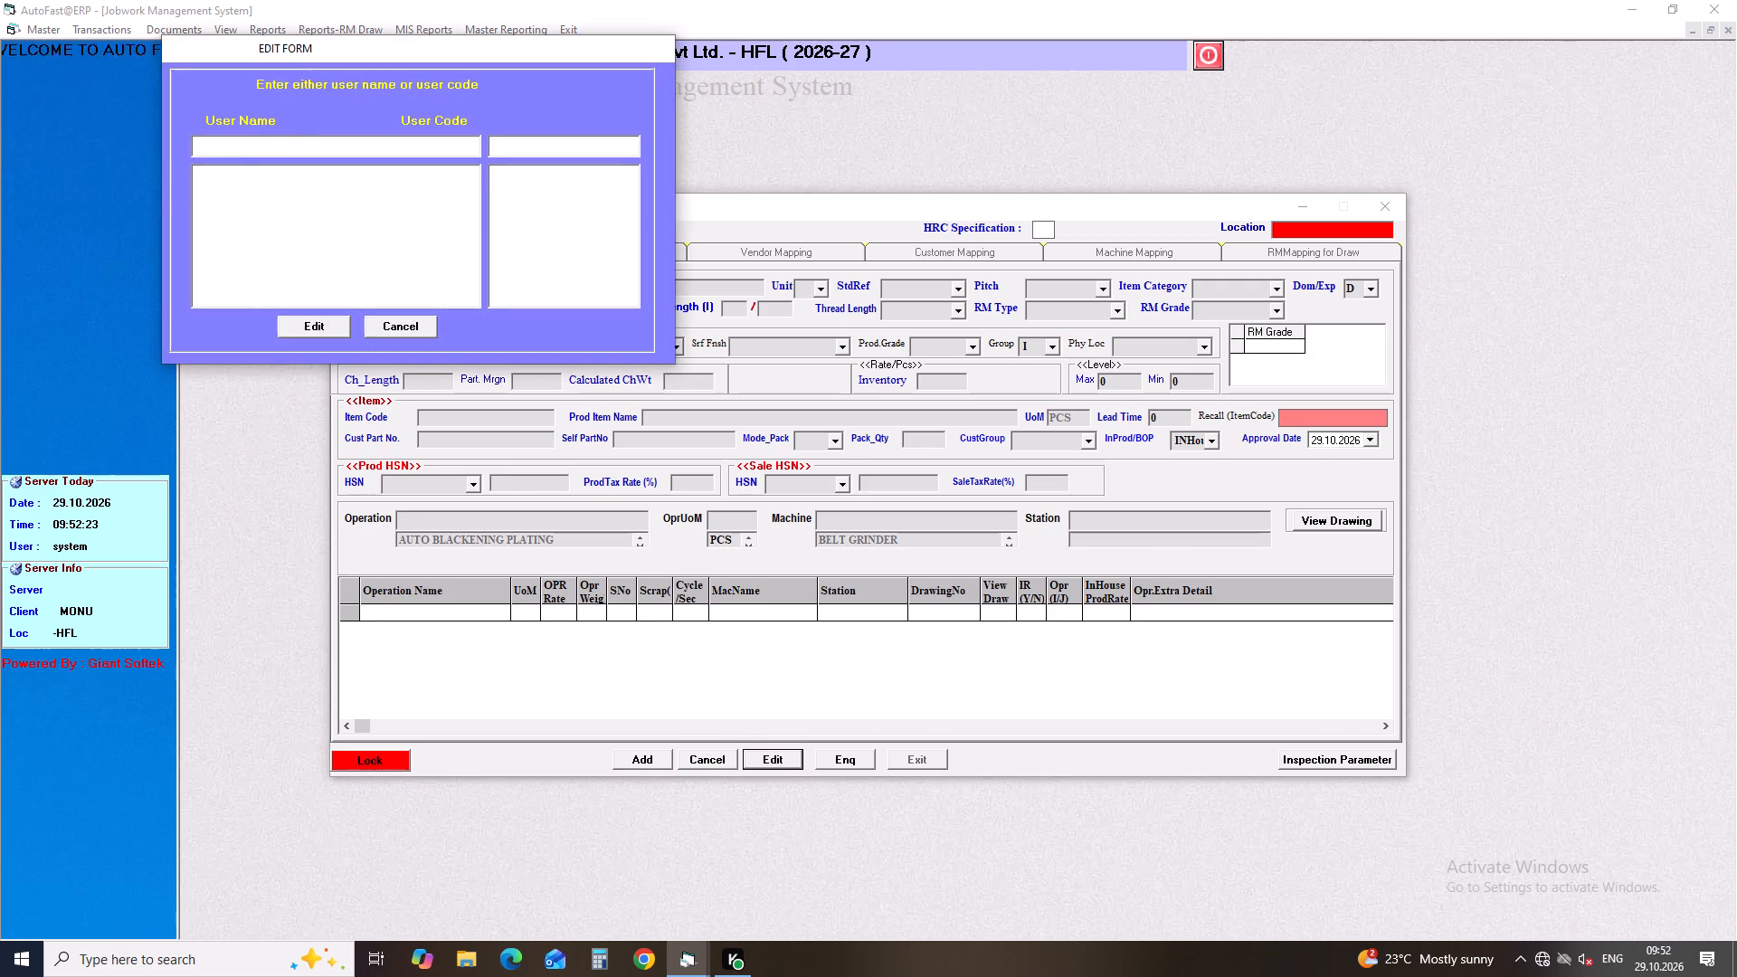
{"action": "left_click", "coordinate": [298, 149]}
{"action": "type", "text": "BOLT M S"}
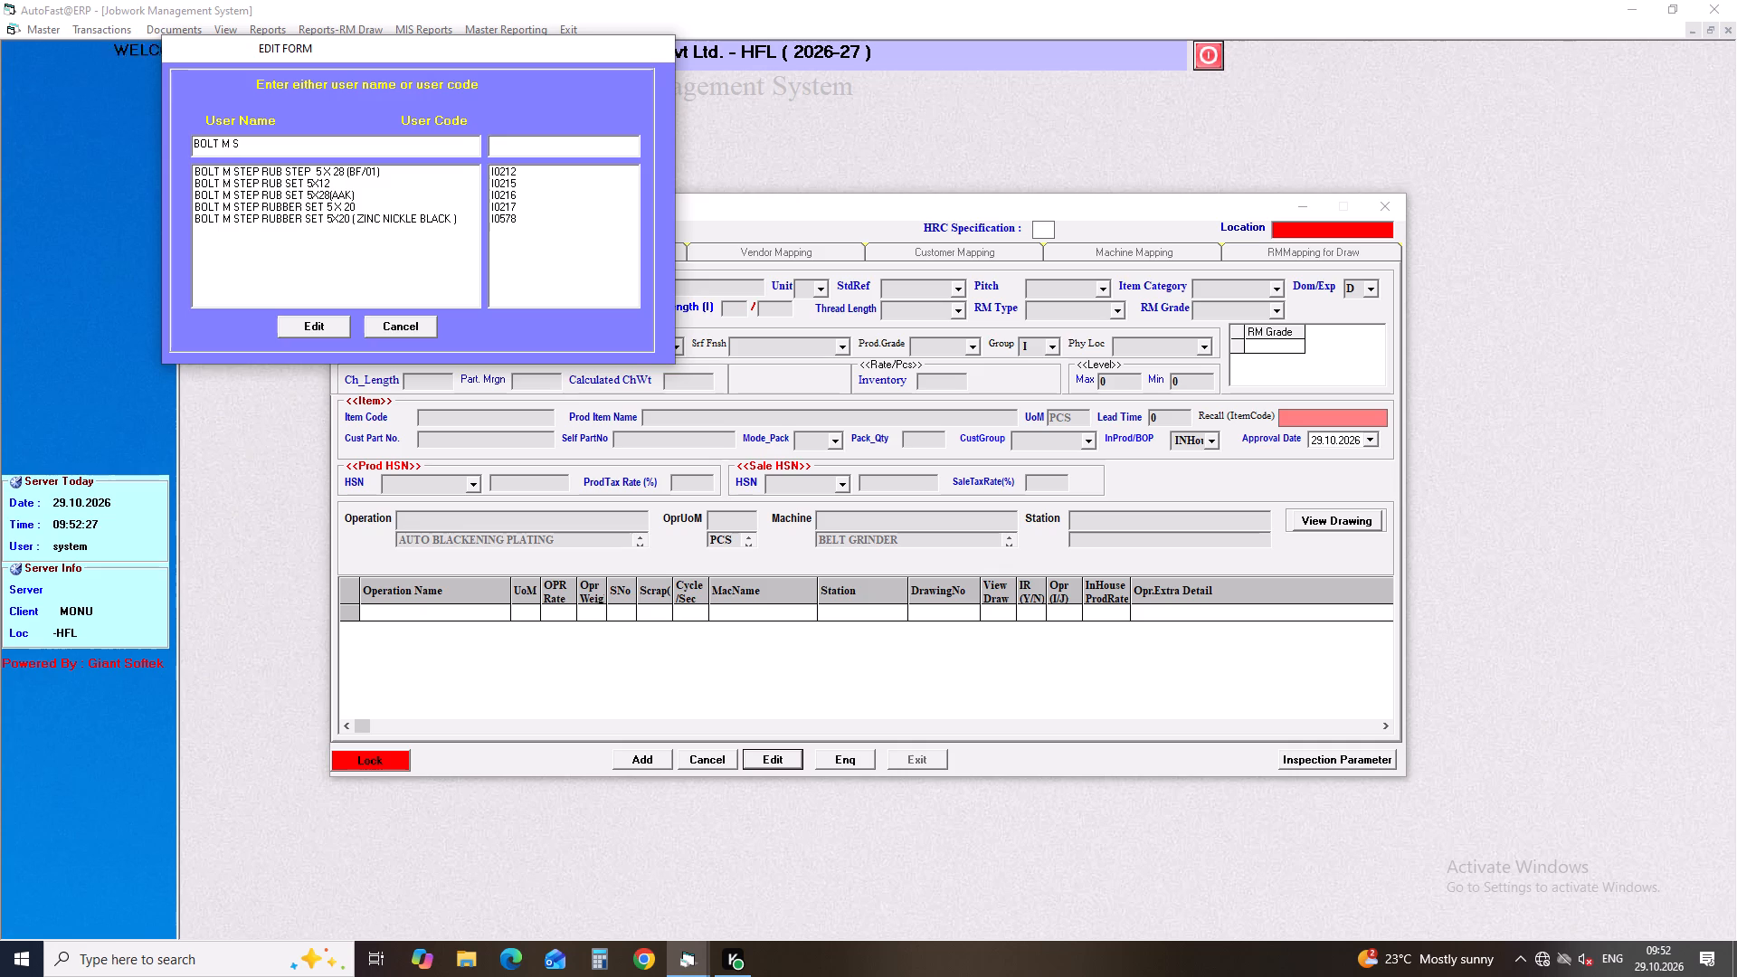
{"action": "key", "text": "Down"}
{"action": "key", "text": "Down"}
{"action": "key", "text": "Down"}
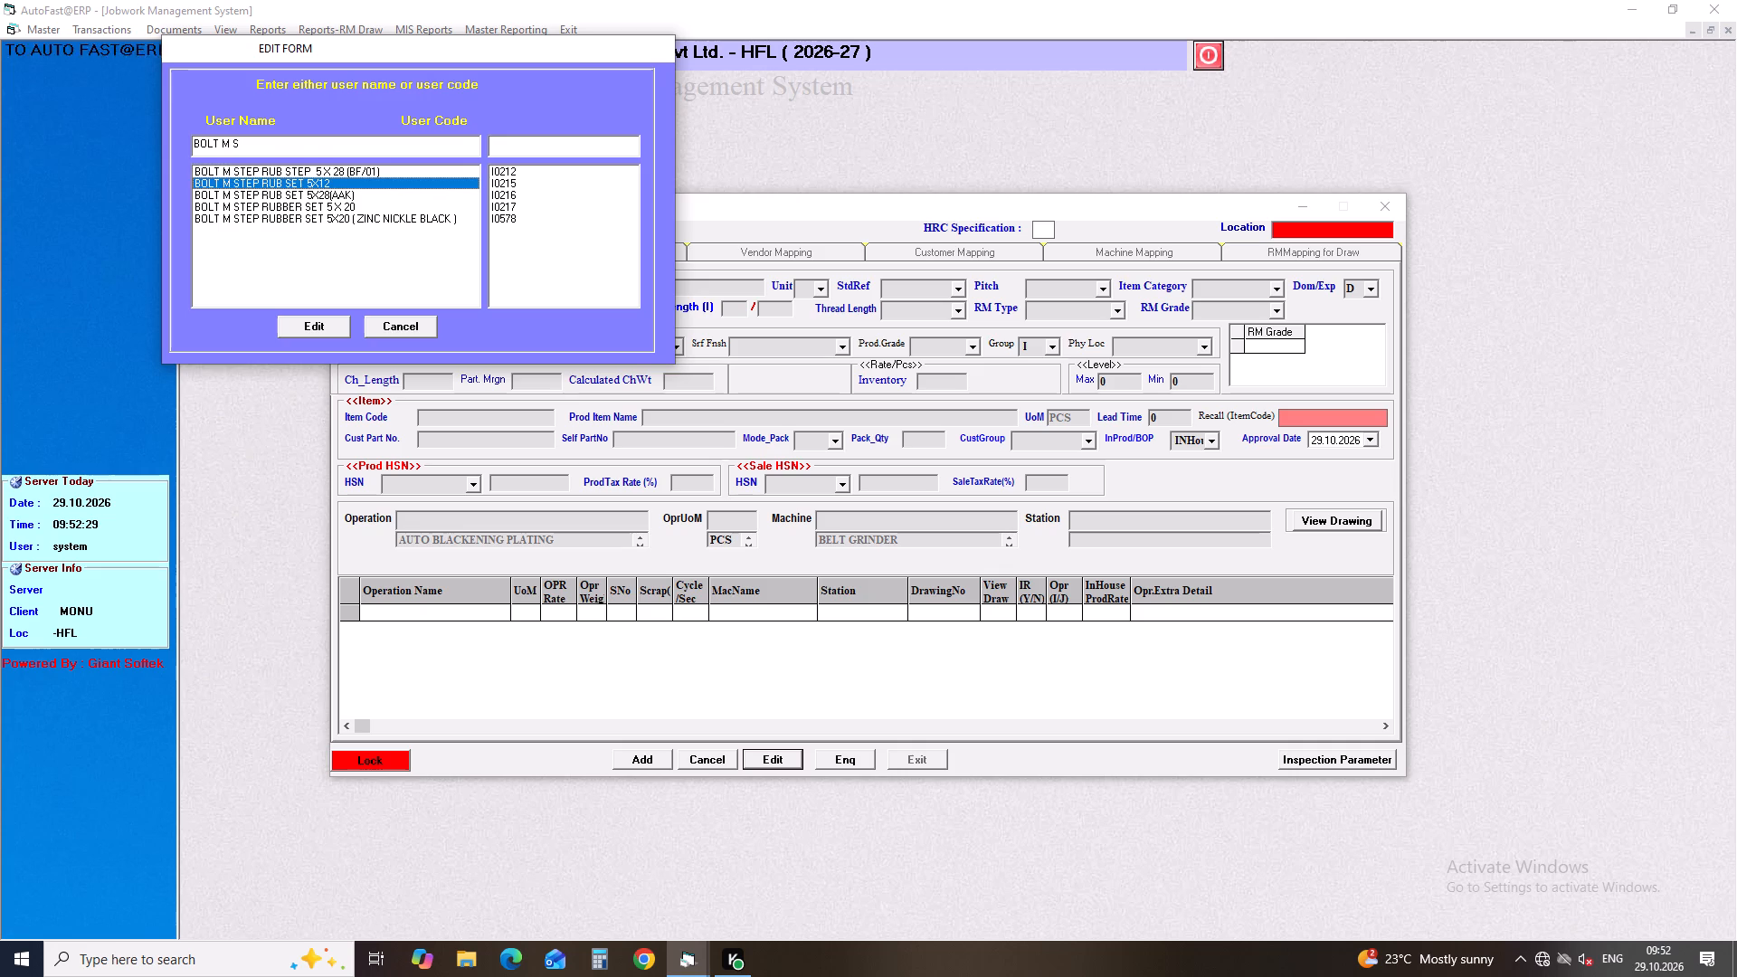
{"action": "key", "text": "Up"}
{"action": "key", "text": "Return"}
{"action": "key", "text": "Return"}
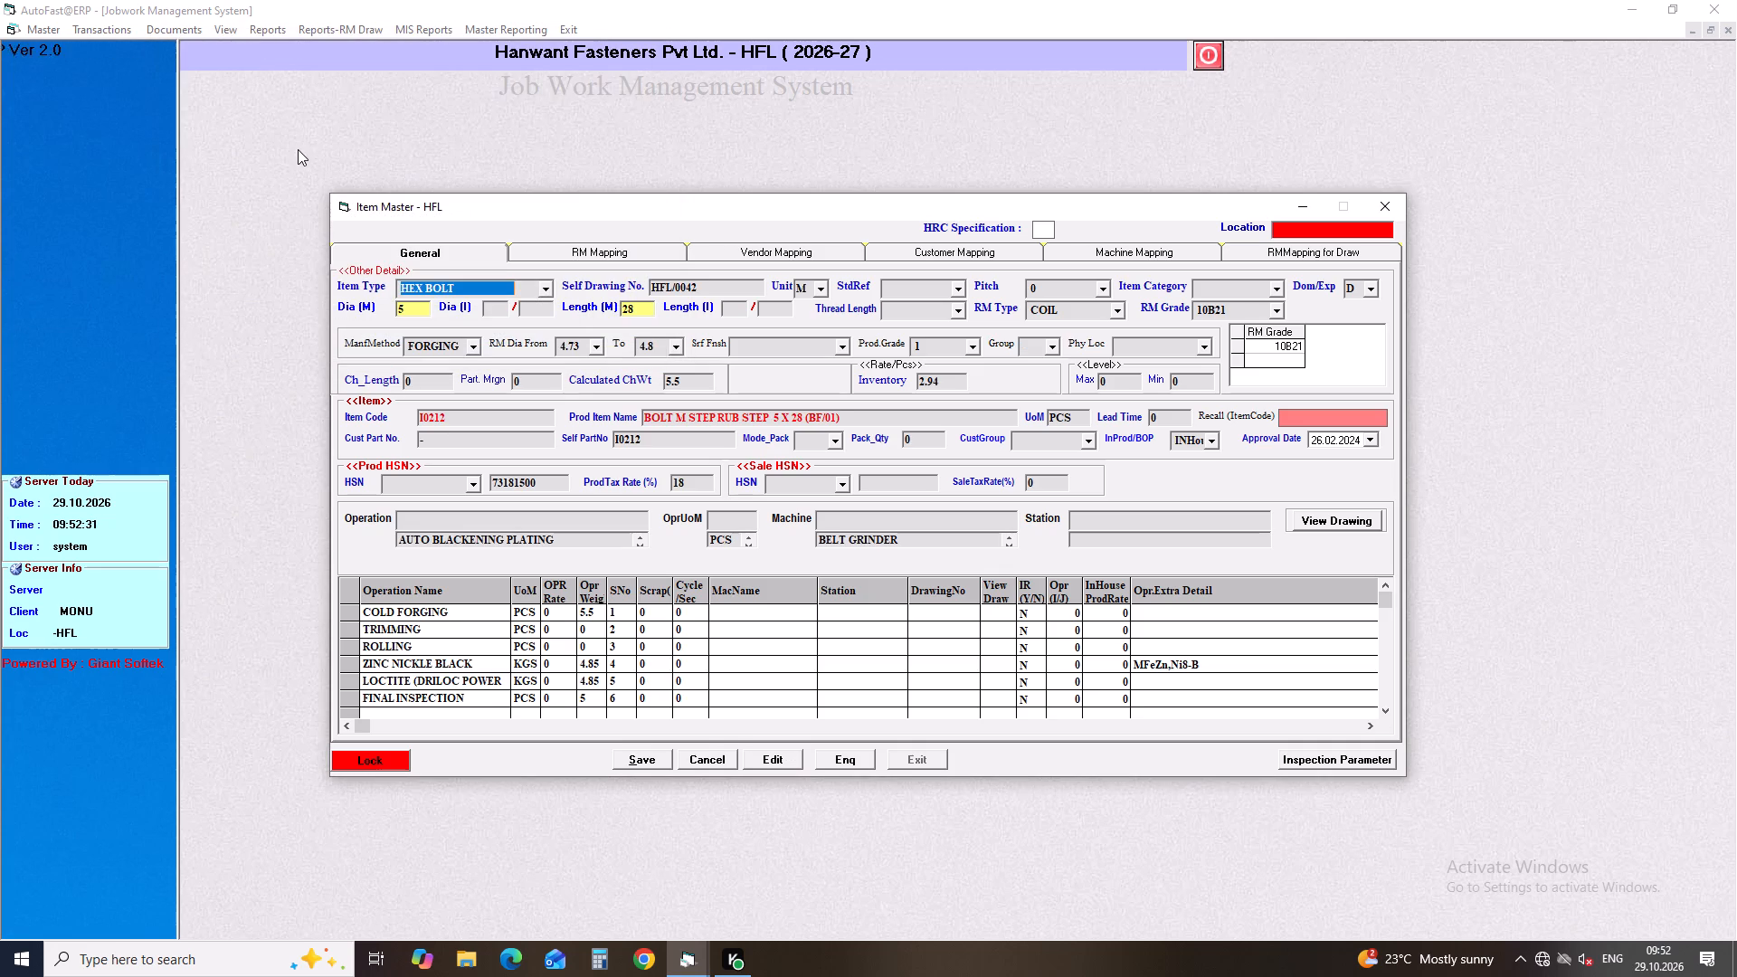
Map vendor LAKSHMI INDUSTRIAL PRODUCTS to the item's ZINC NICKLE BLACK PLATING operation and save the item.
{"action": "left_click", "coordinate": [765, 256]}
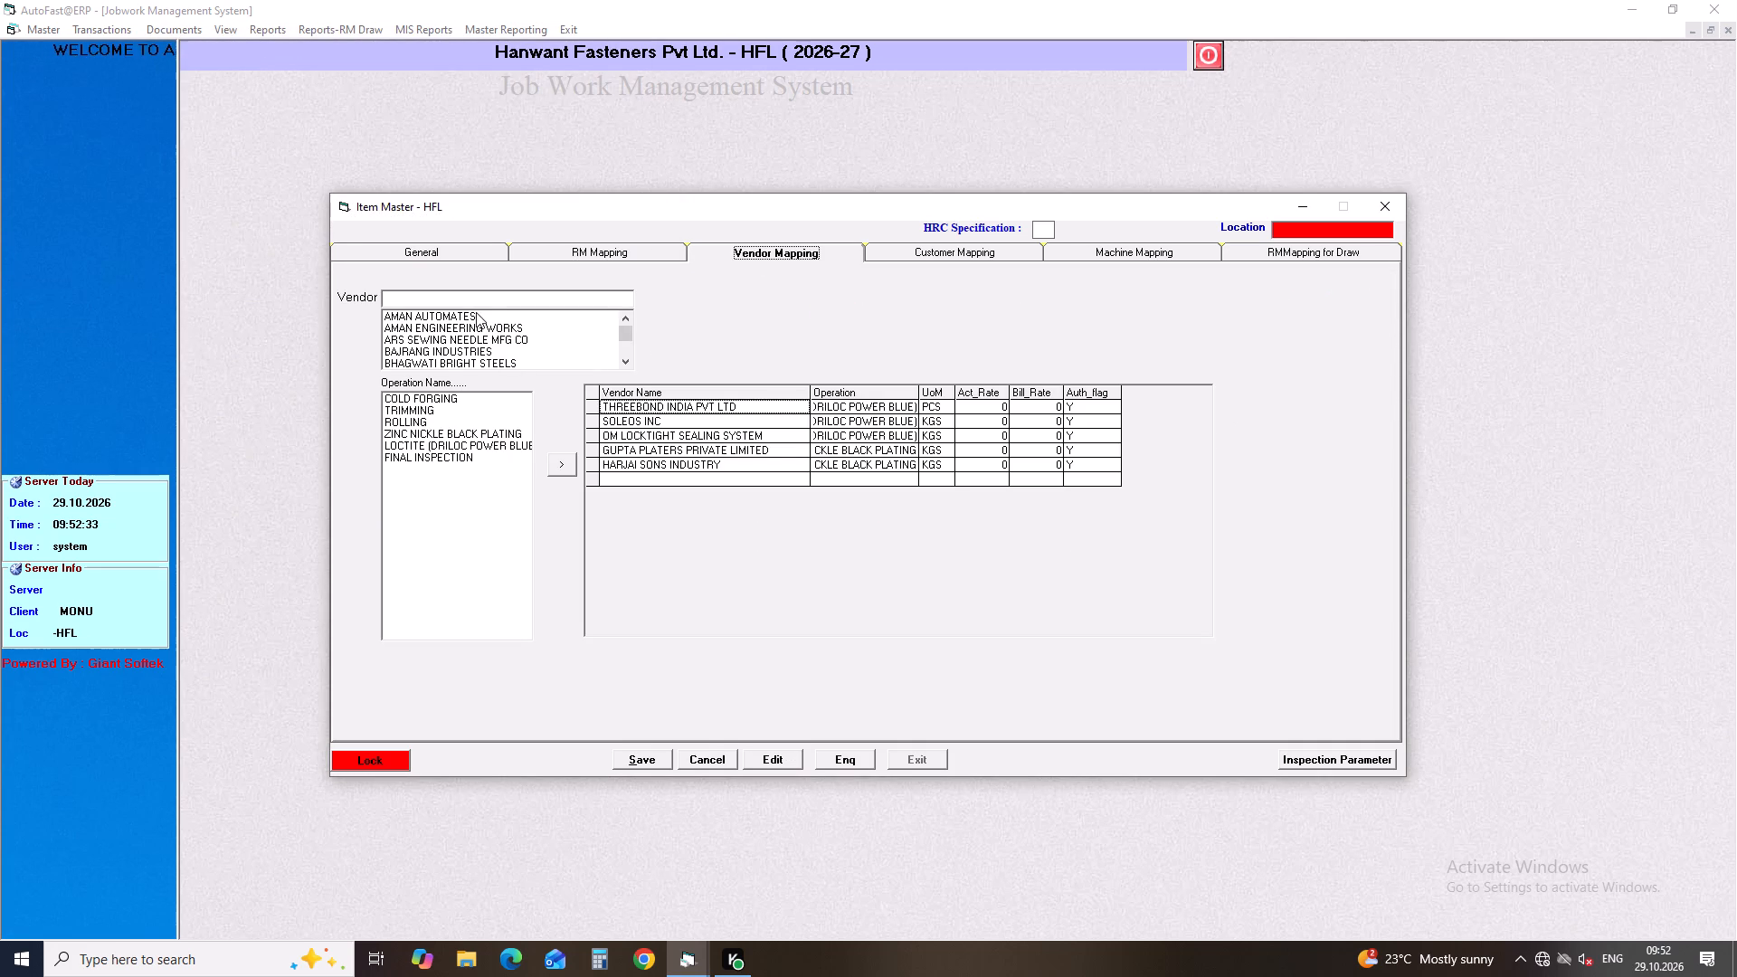
{"action": "left_click", "coordinate": [477, 302]}
{"action": "type", "text": "LAX"}
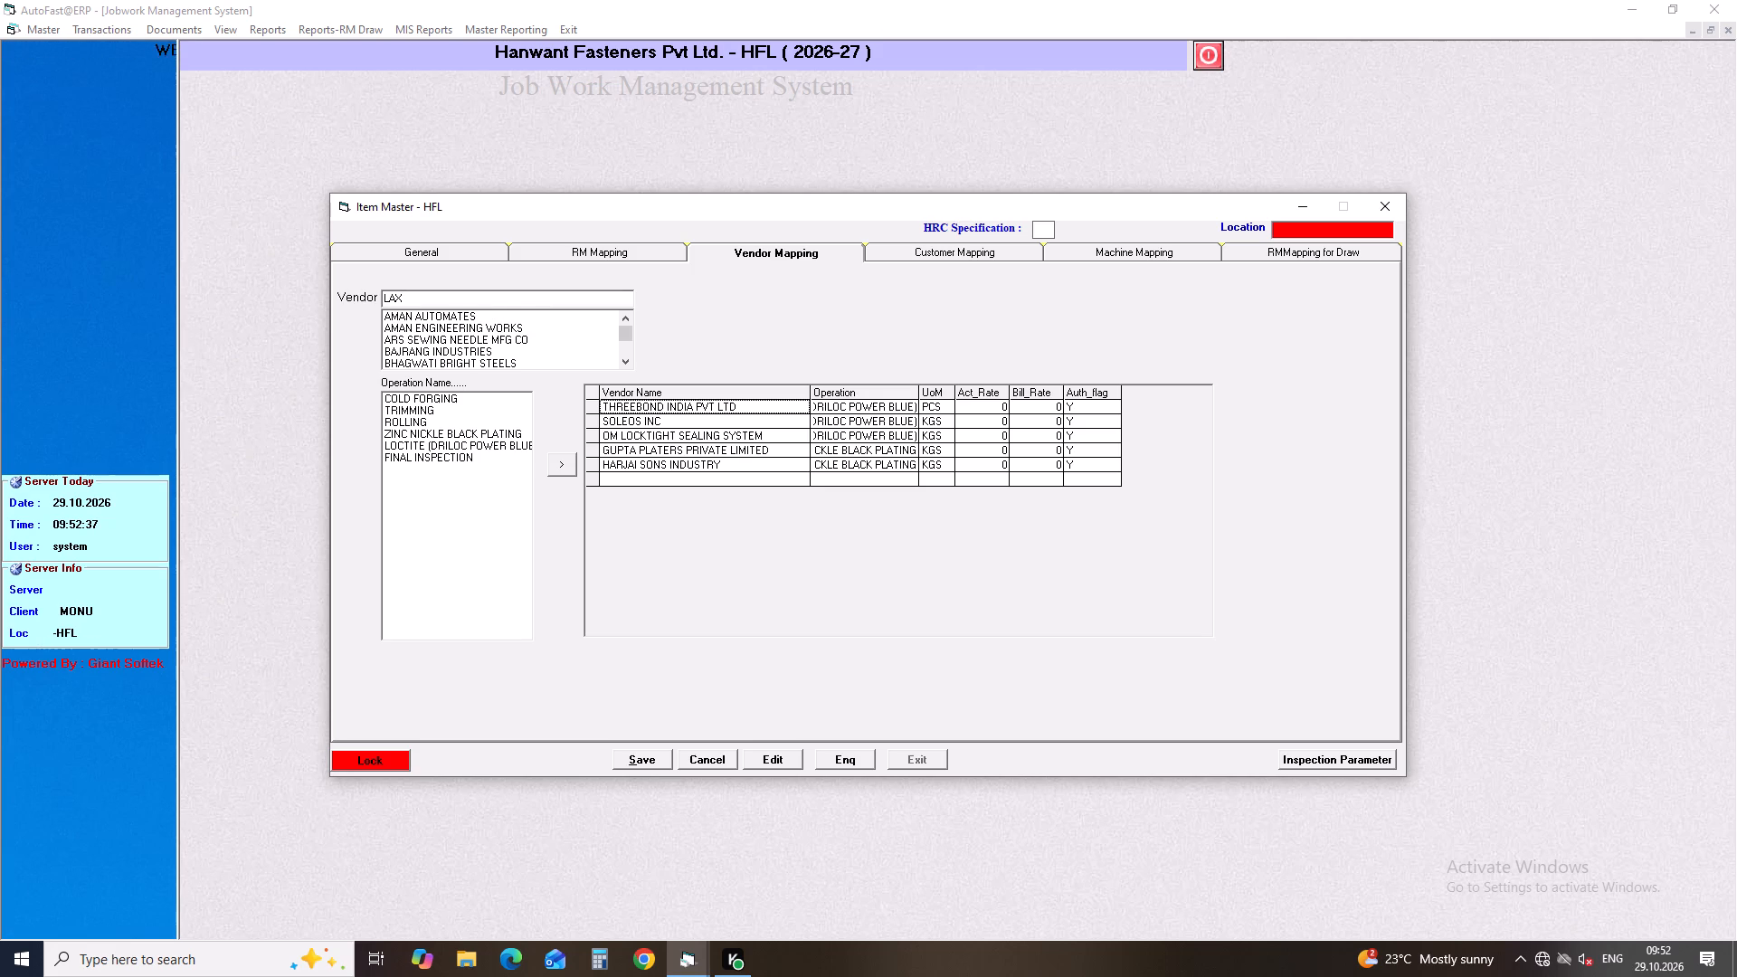
{"action": "key", "text": "BackSpace"}
{"action": "key", "text": "Down"}
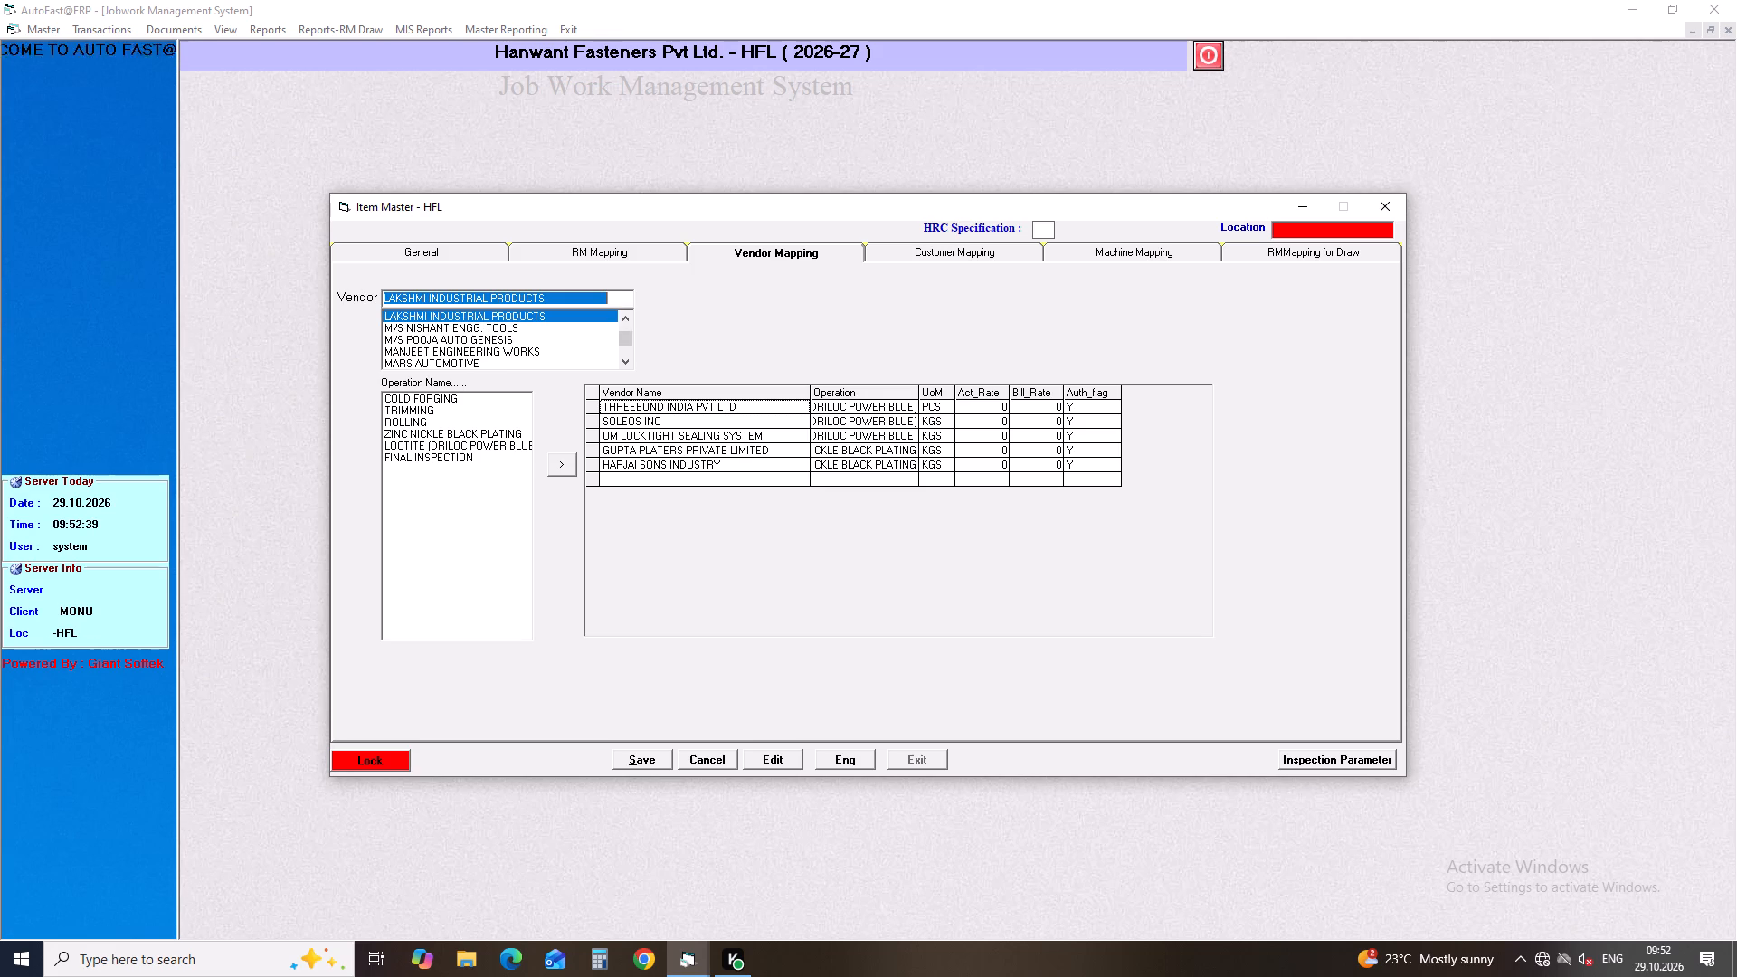
{"action": "key", "text": "Return"}
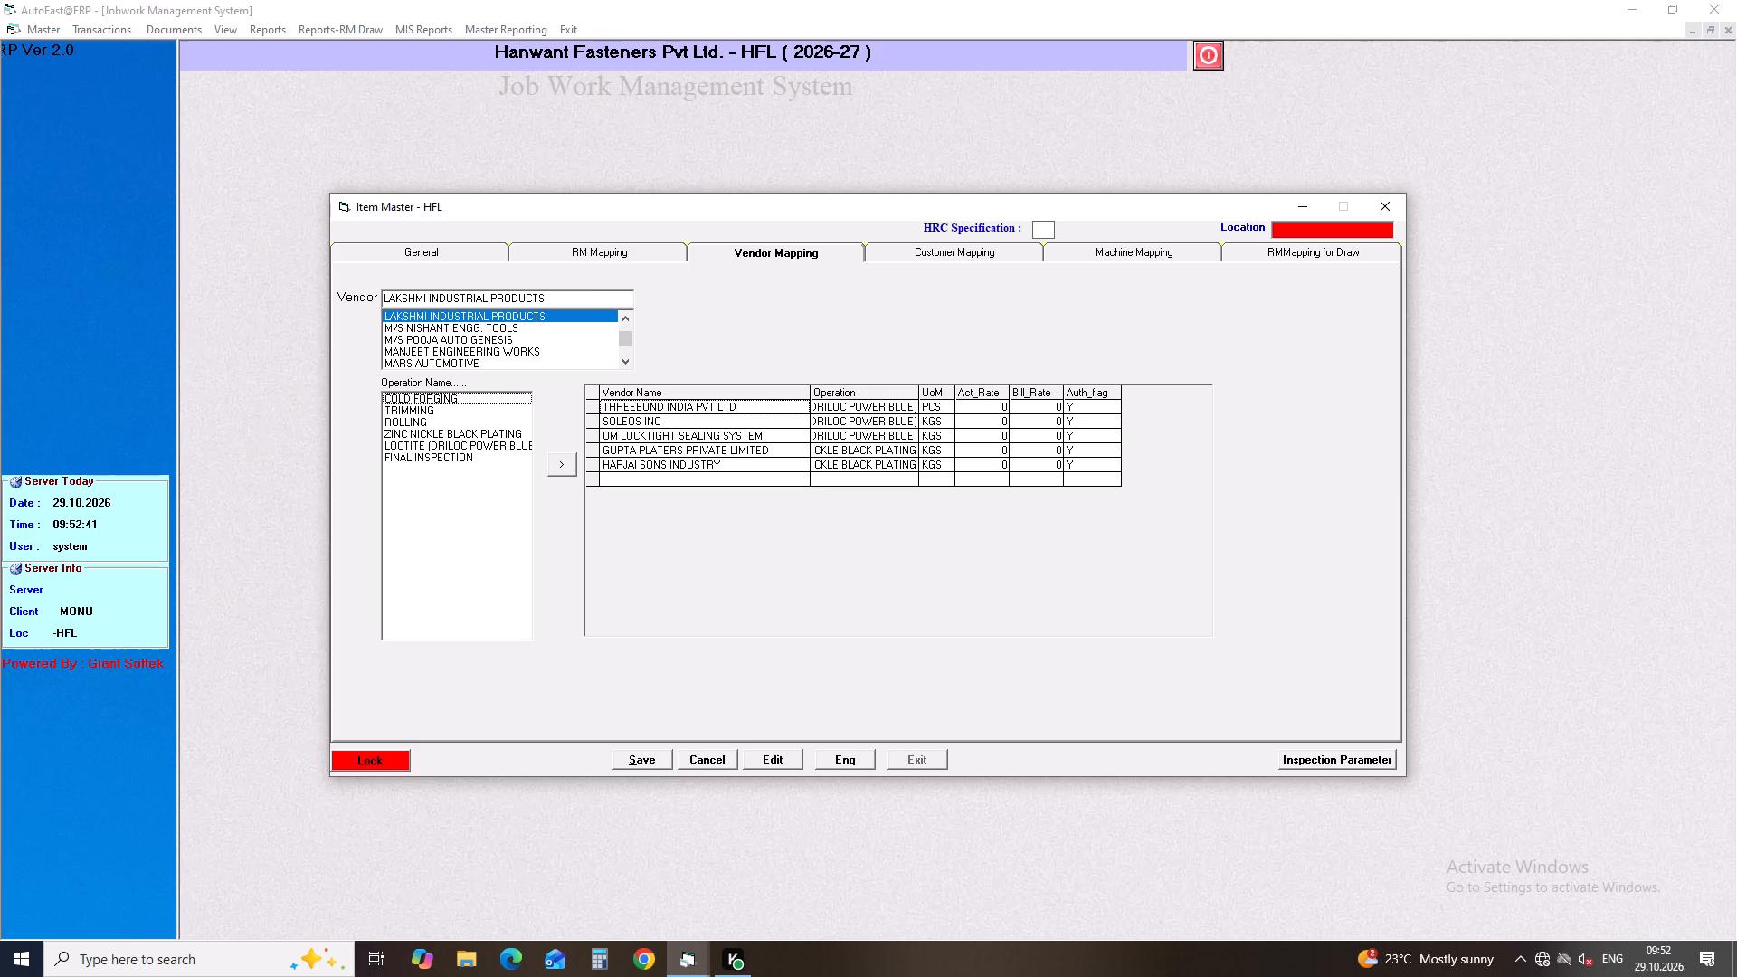
{"action": "key", "text": "Down"}
{"action": "key", "text": "Down"}
{"action": "key", "text": "Down"}
{"action": "key", "text": "Down"}
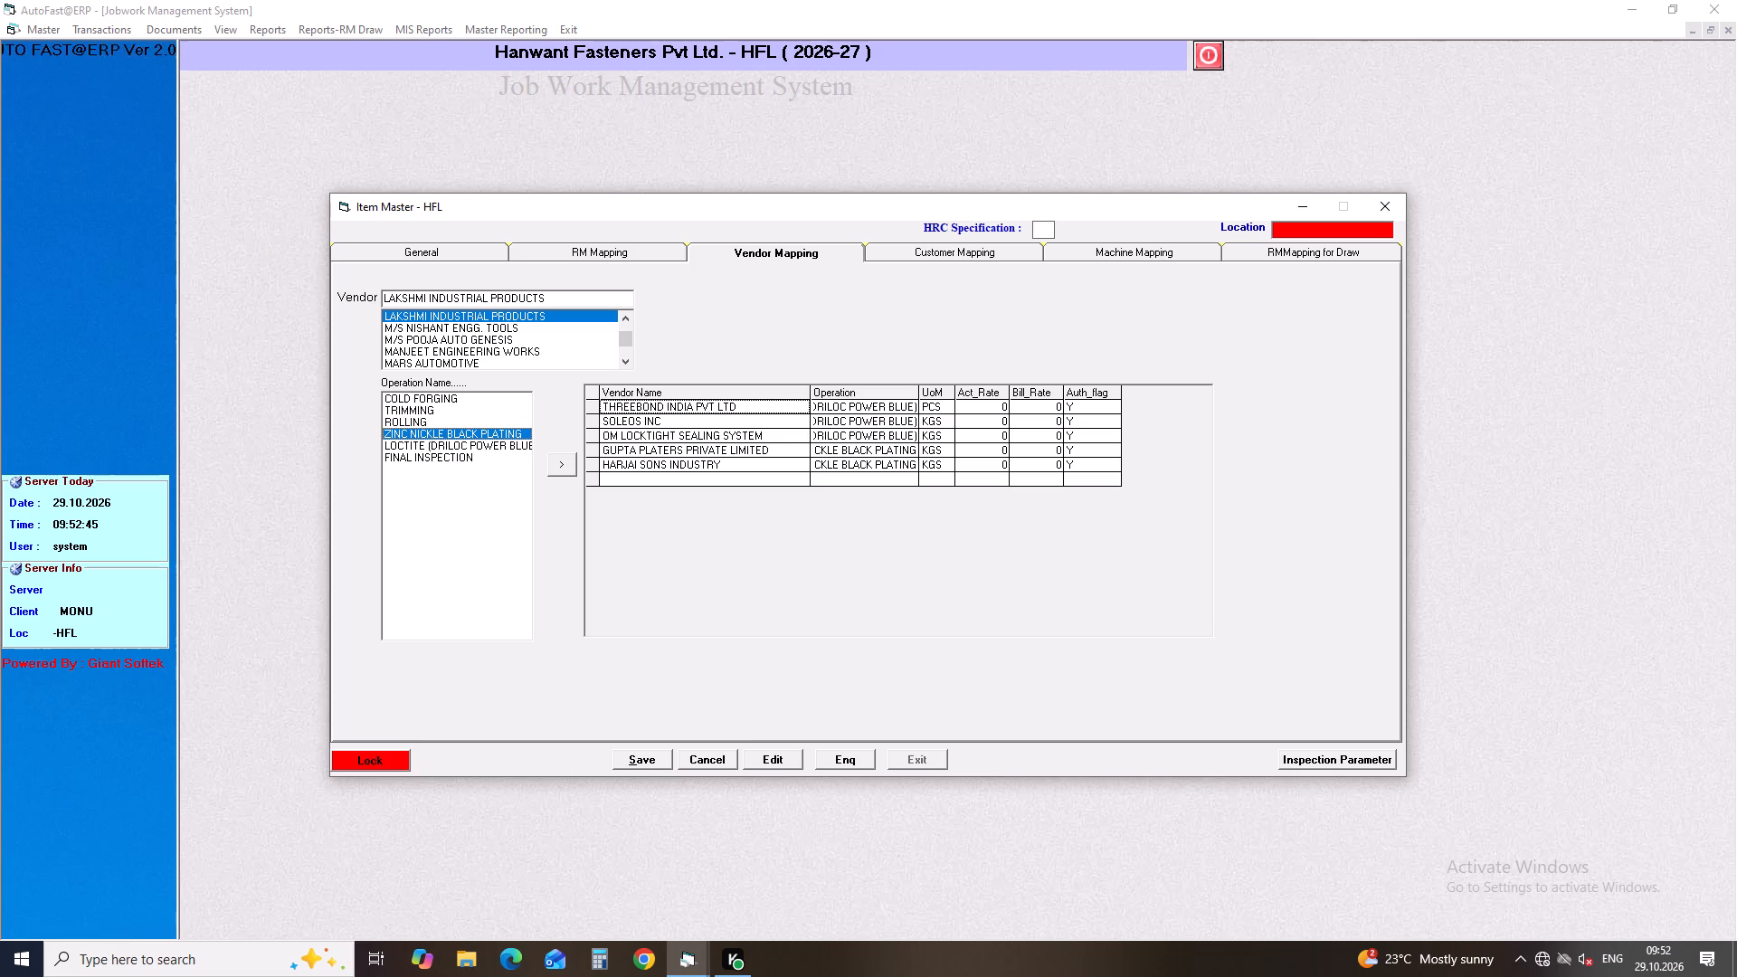
{"action": "key", "text": "Return"}
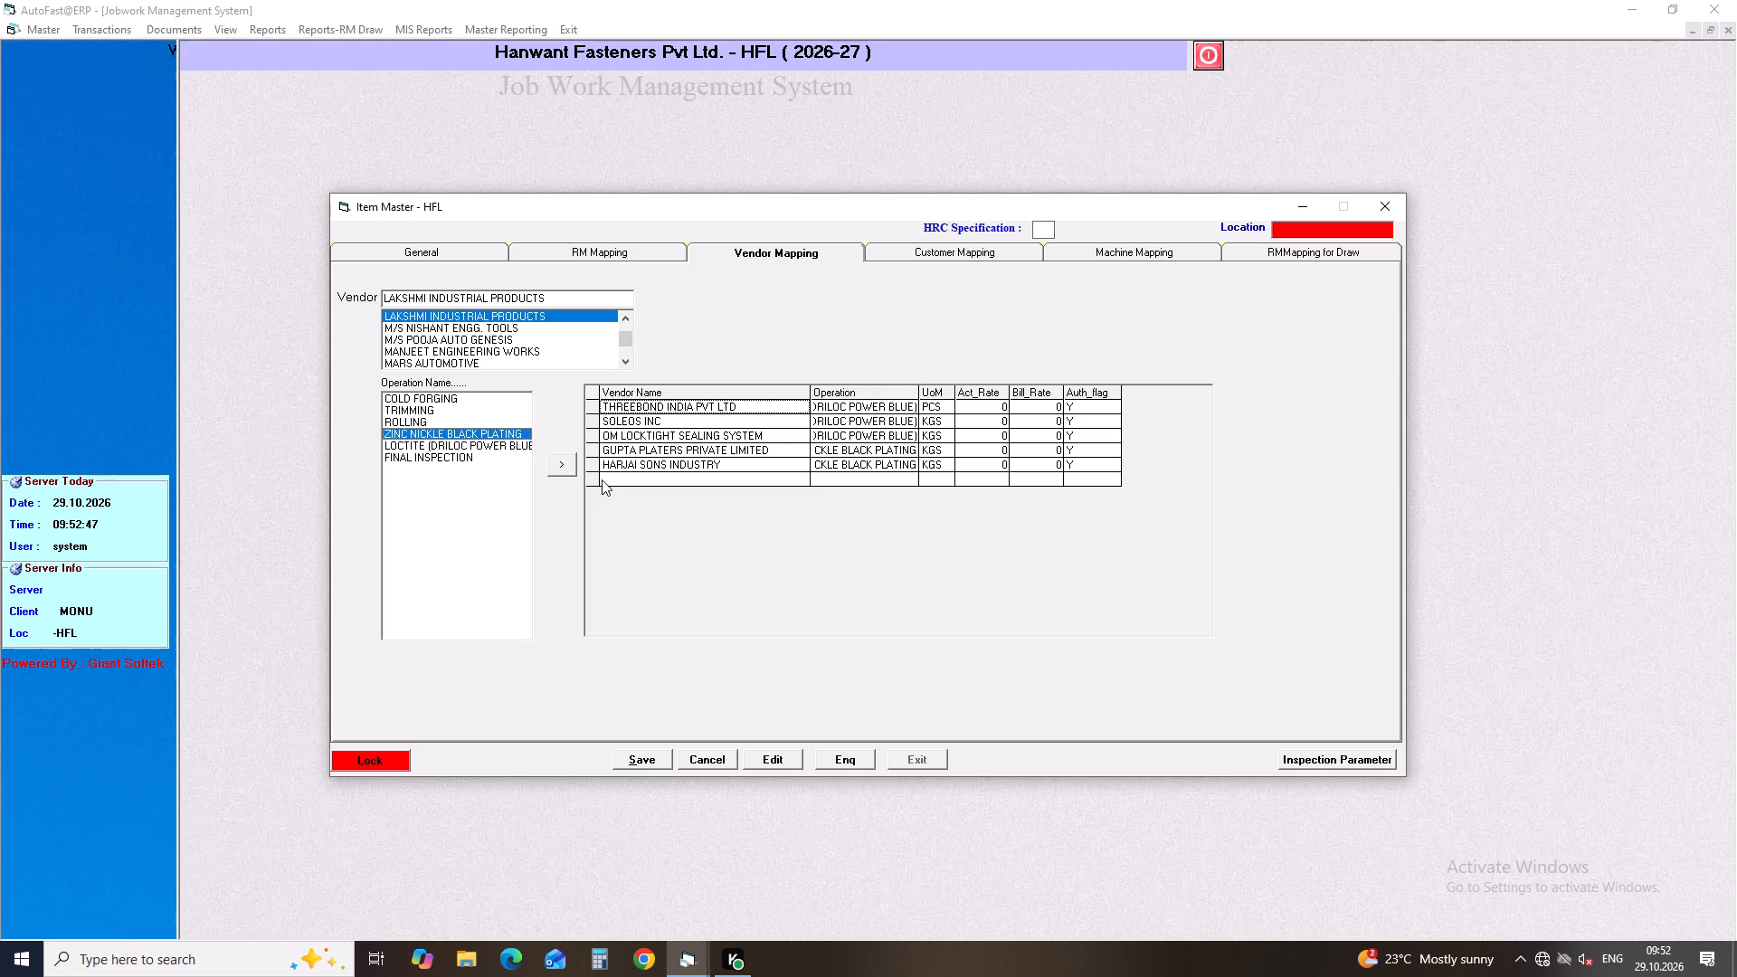
{"action": "left_click", "coordinate": [564, 466]}
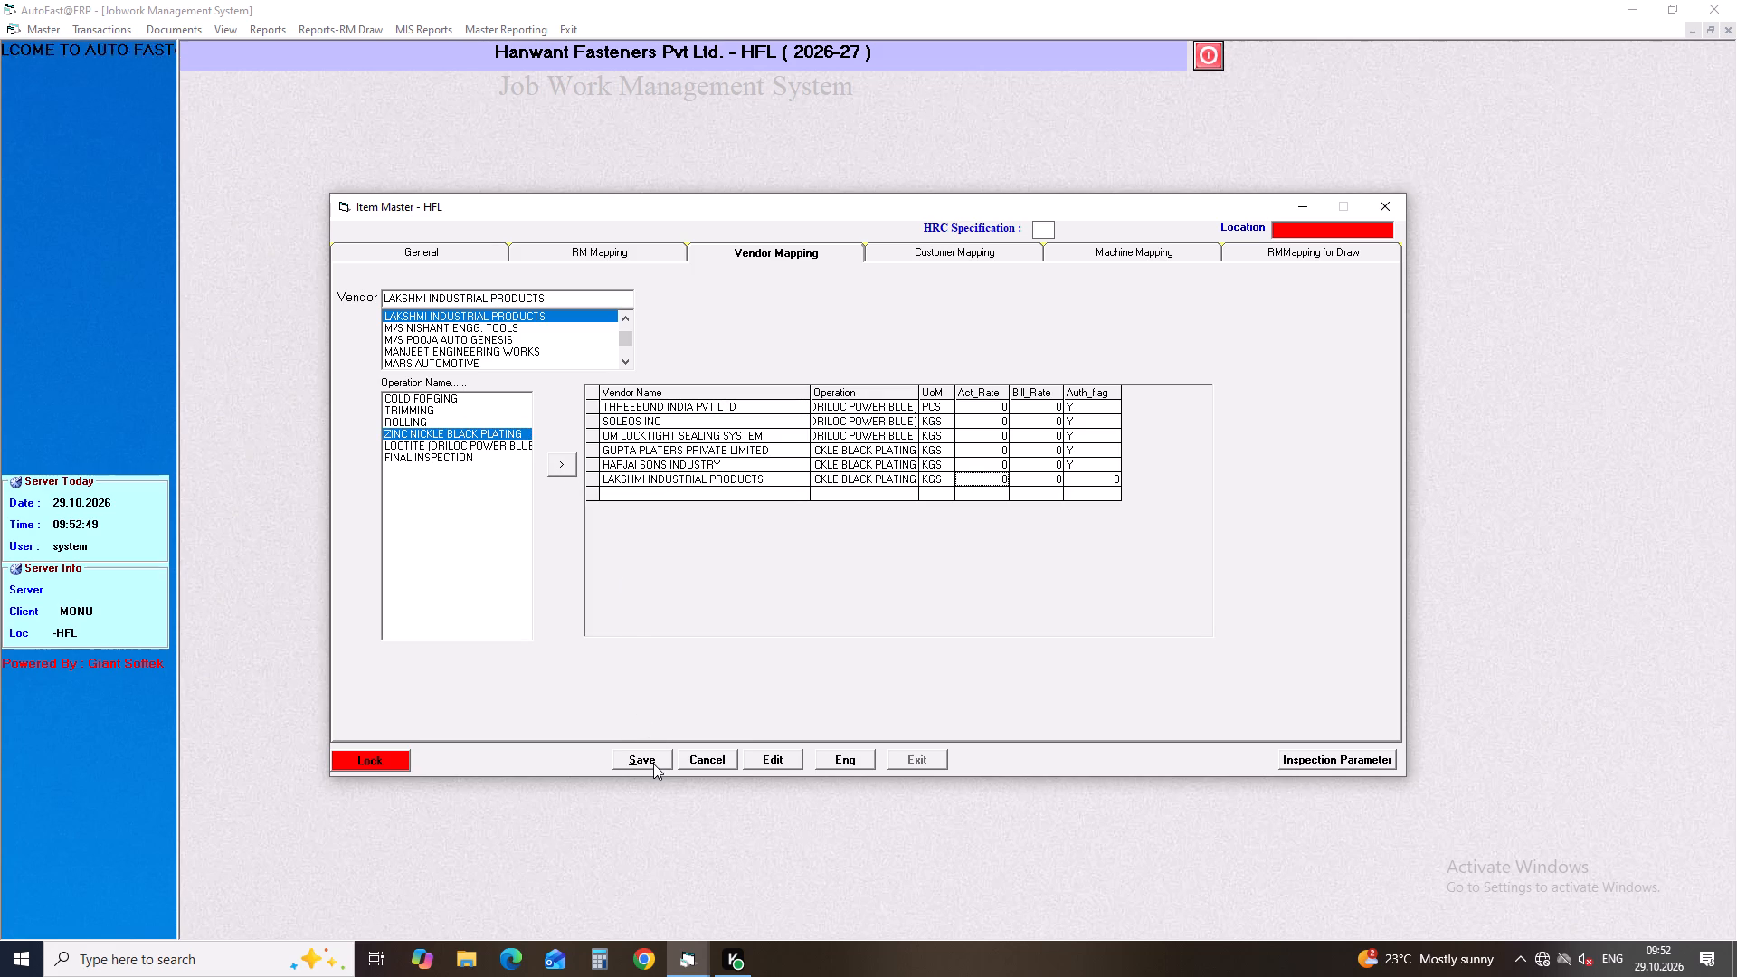
{"action": "left_click", "coordinate": [653, 764]}
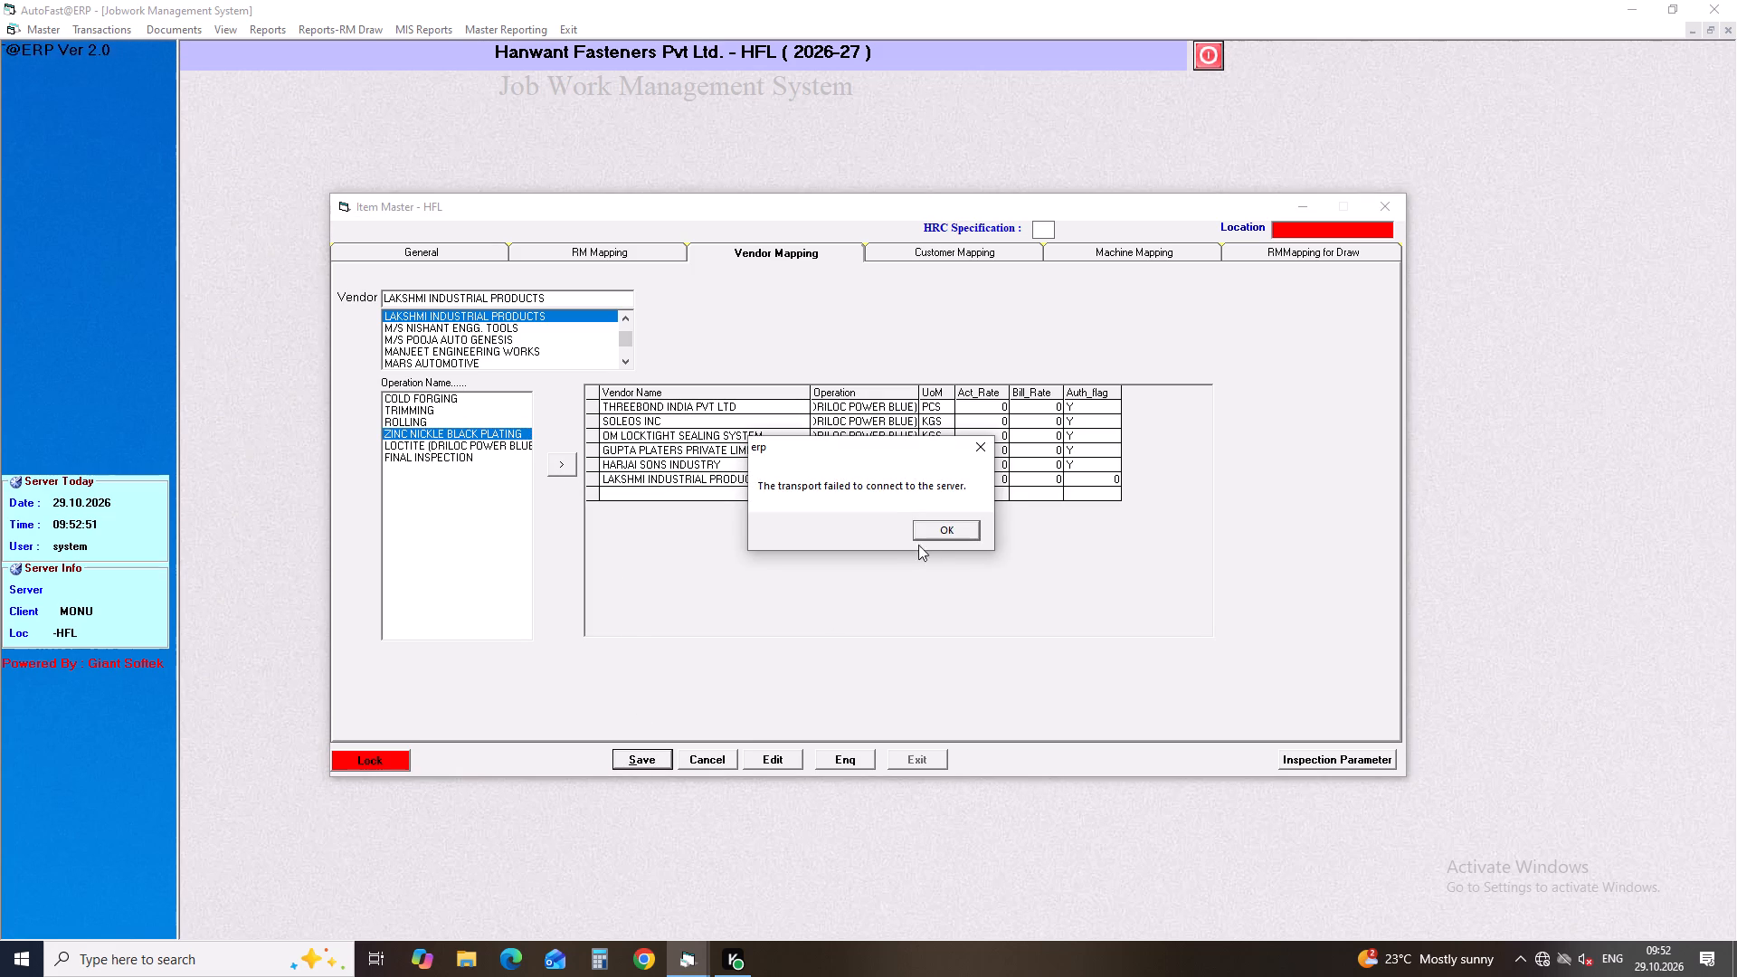
{"action": "left_click", "coordinate": [943, 534]}
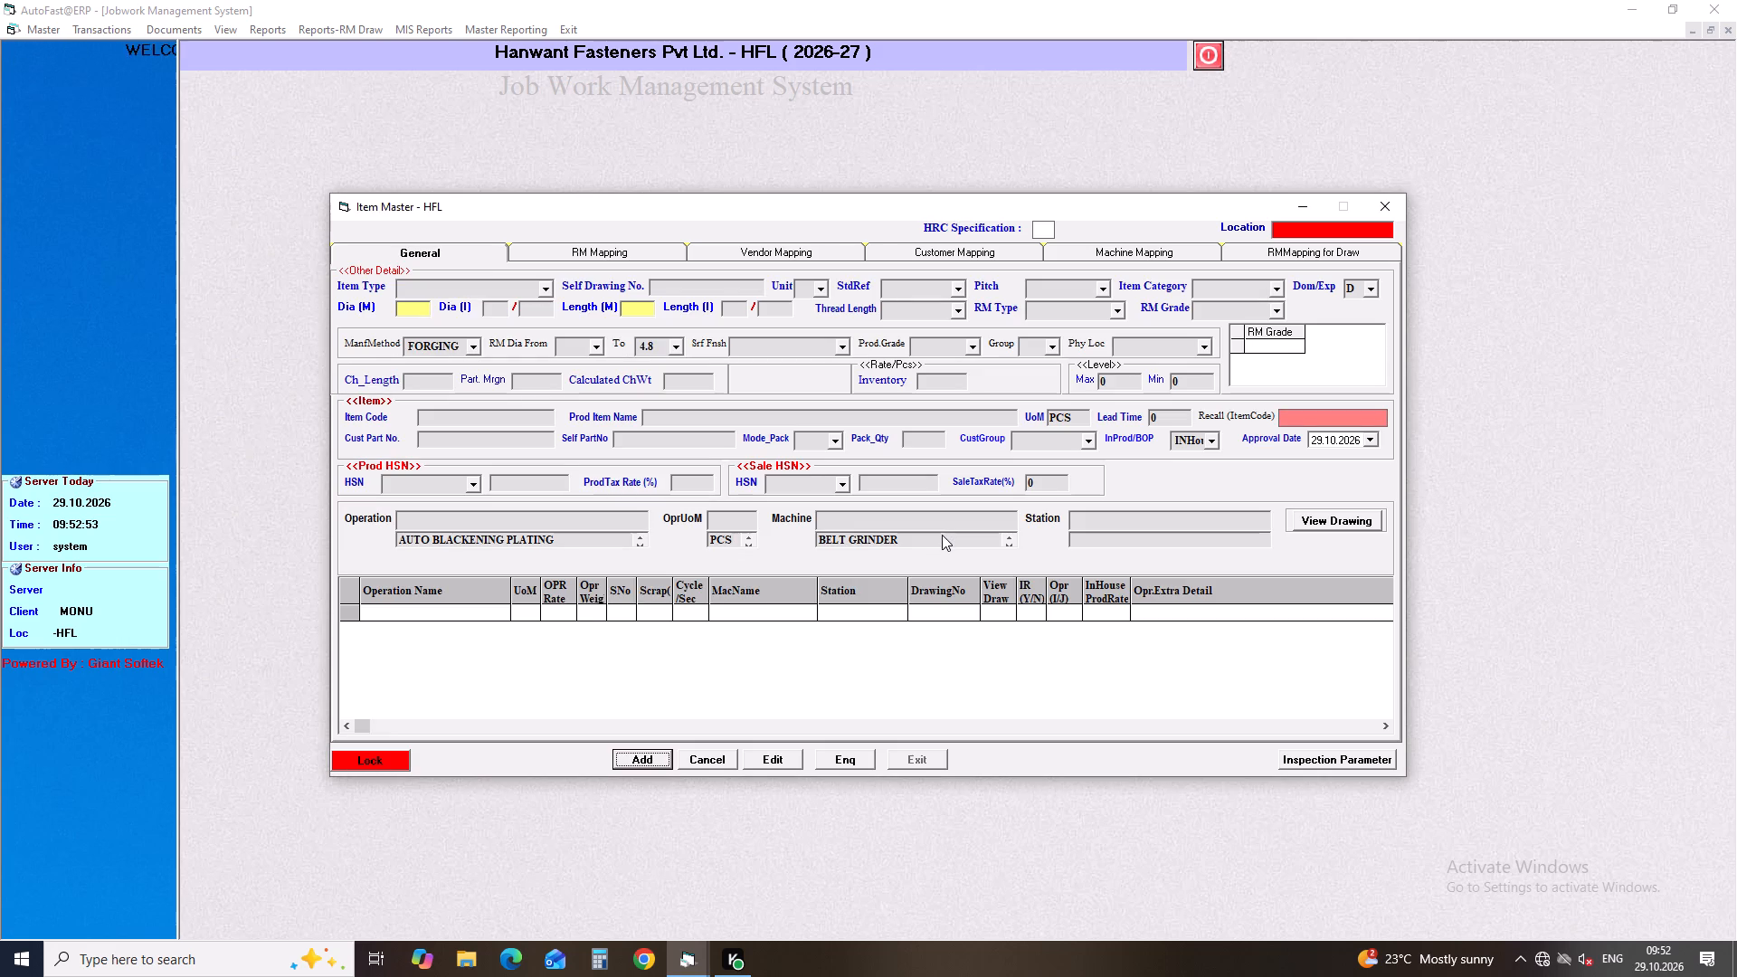
Reopen BOLT M STEP RUB STEP 5 X 28 (BF/01) for editing and view its vendor mapping.
{"action": "left_click", "coordinate": [777, 763]}
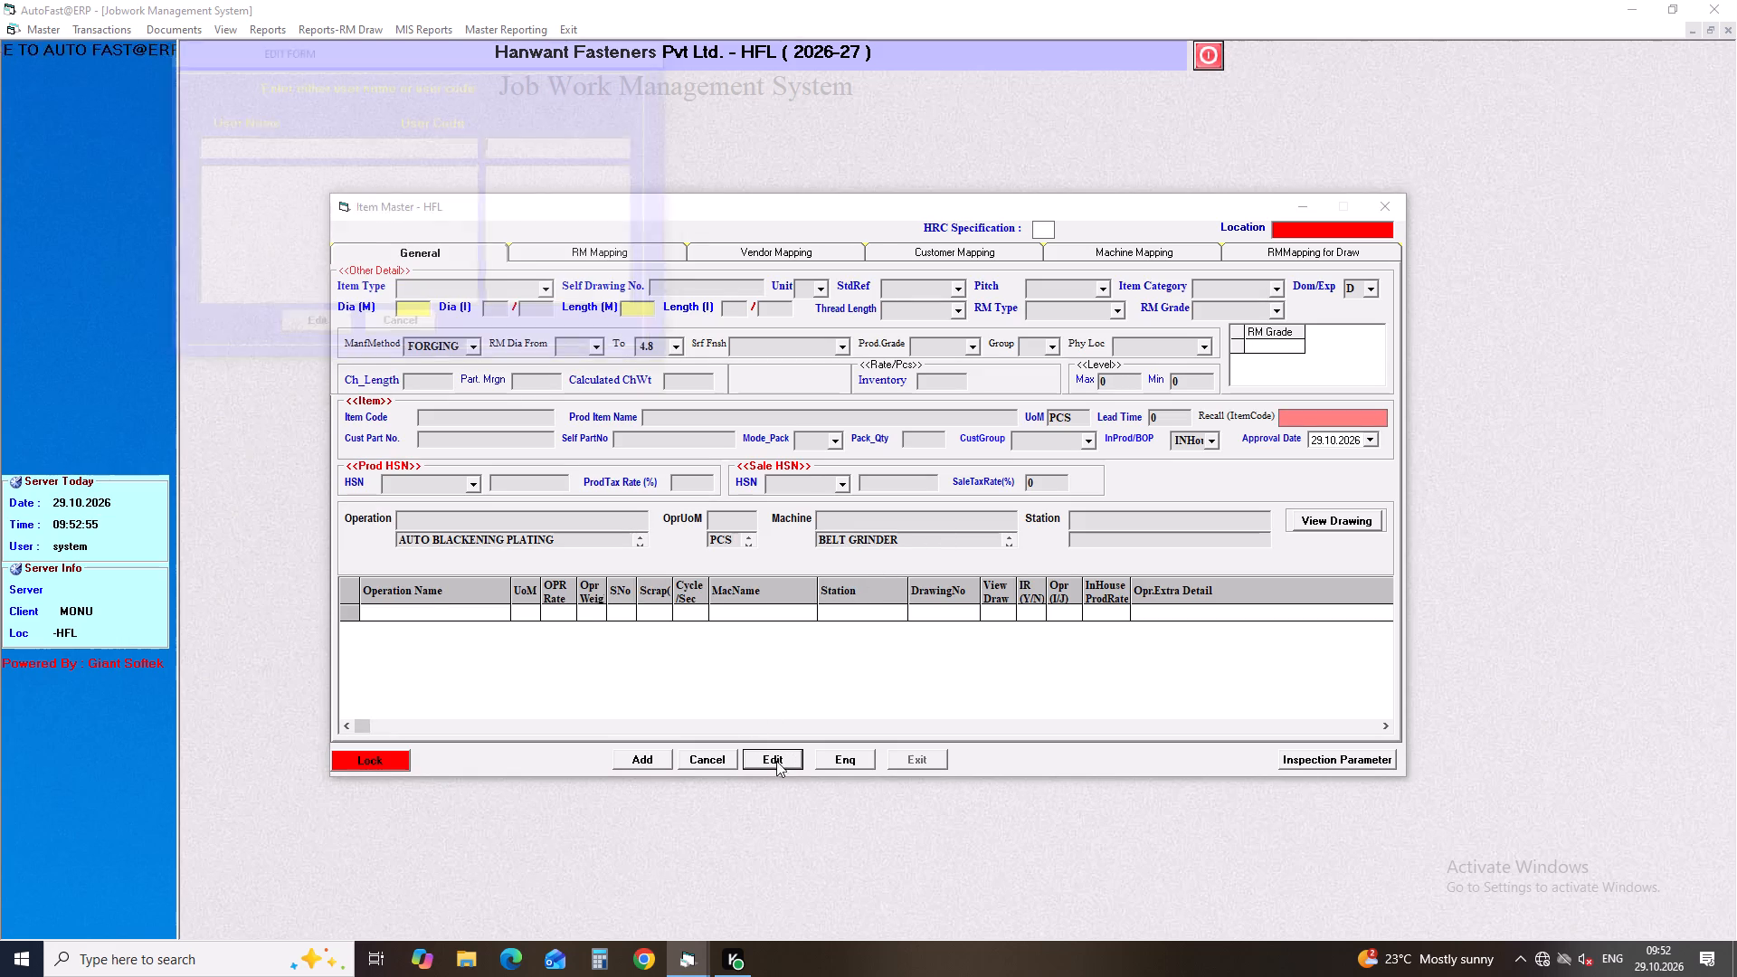
{"action": "left_click", "coordinate": [328, 147]}
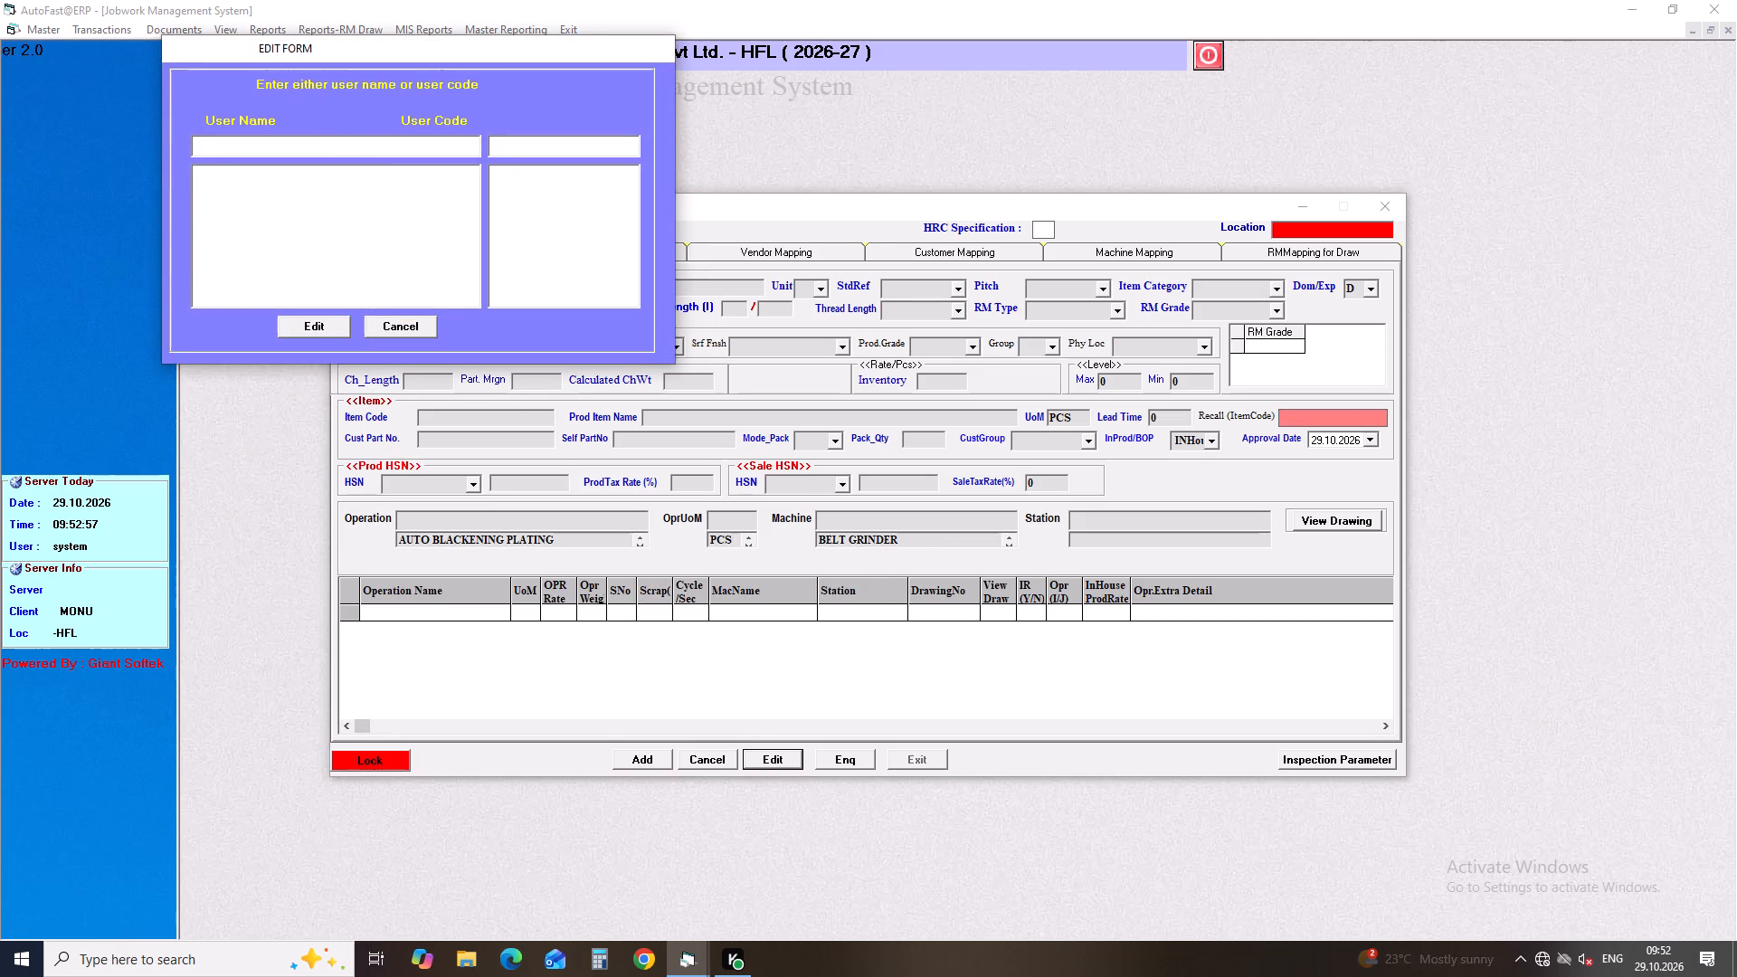
{"action": "type", "text": "BOLT"}
{"action": "key", "text": "space"}
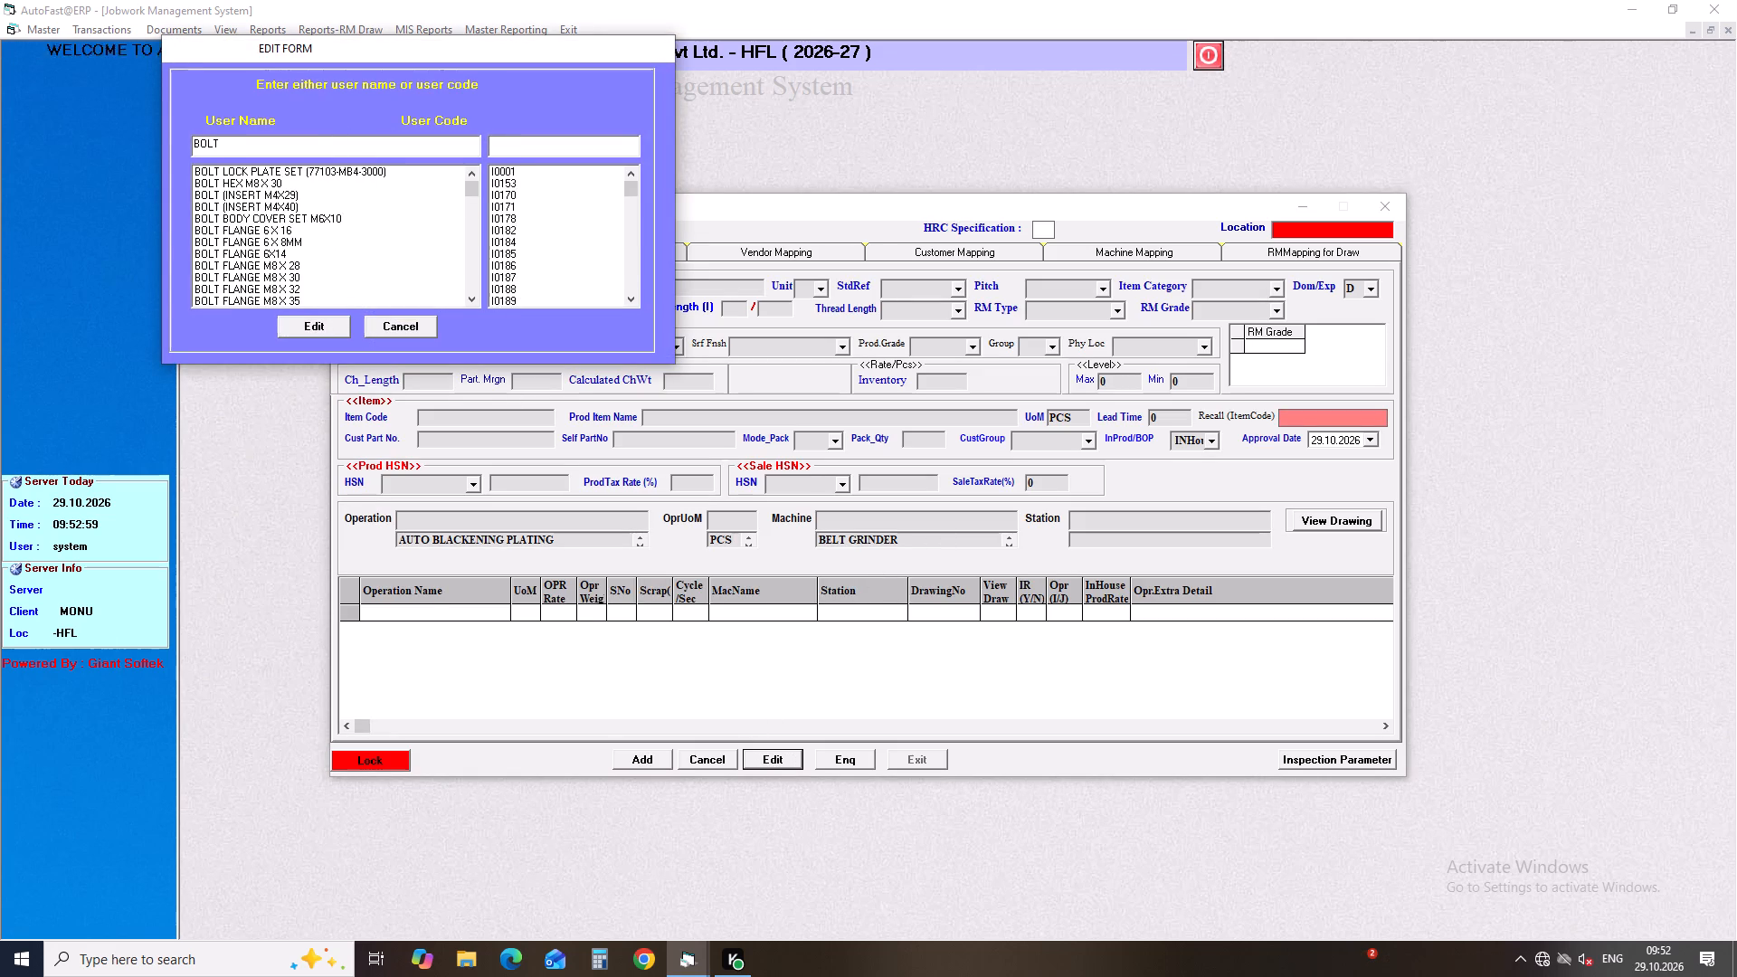
{"action": "type", "text": "M"}
{"action": "key", "text": "space"}
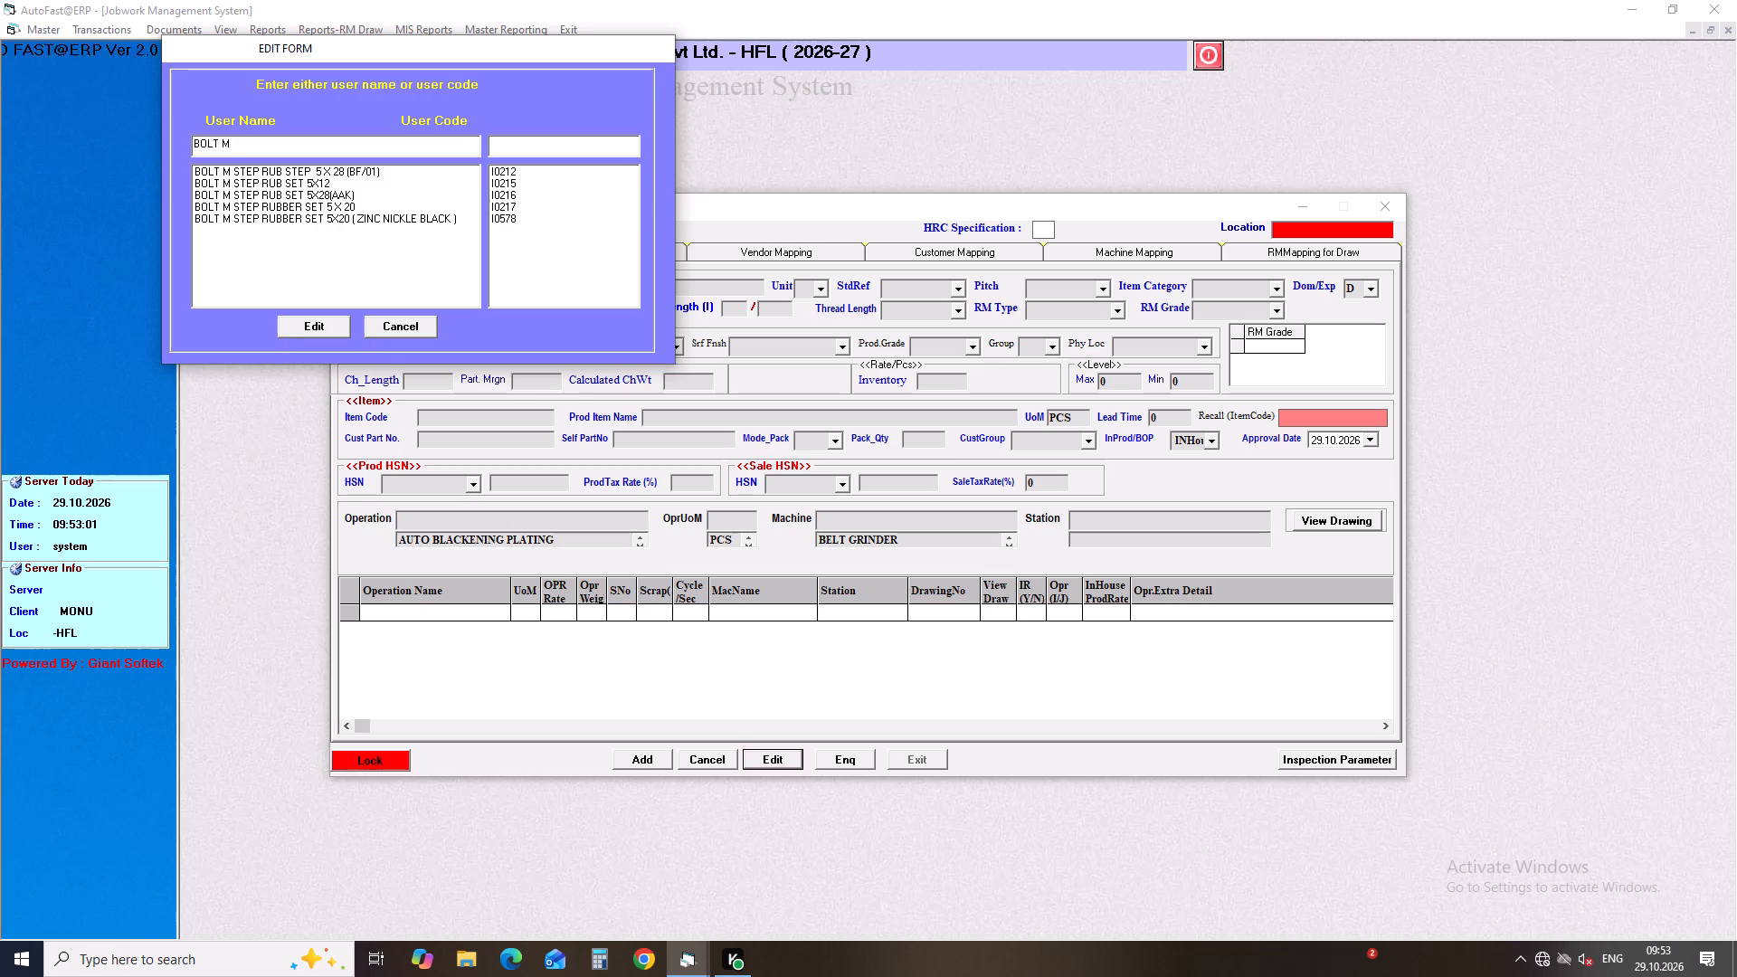
{"action": "left_click", "coordinate": [330, 175]}
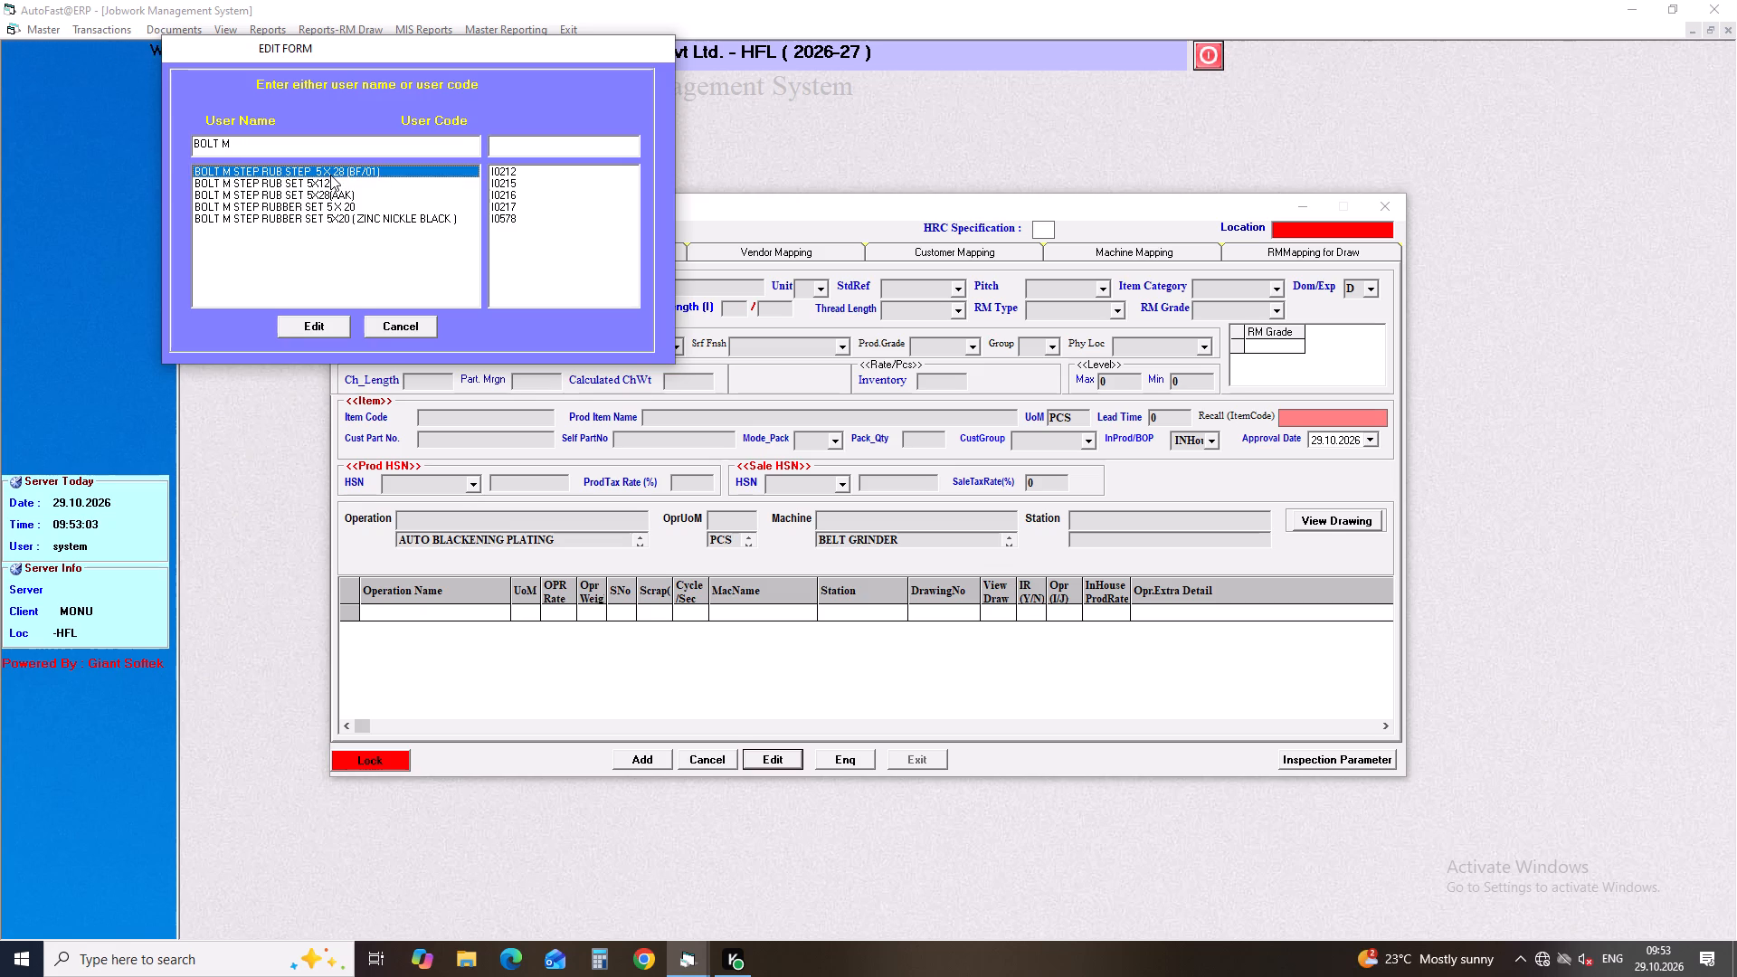
{"action": "key", "text": "Return"}
{"action": "key", "text": "Return"}
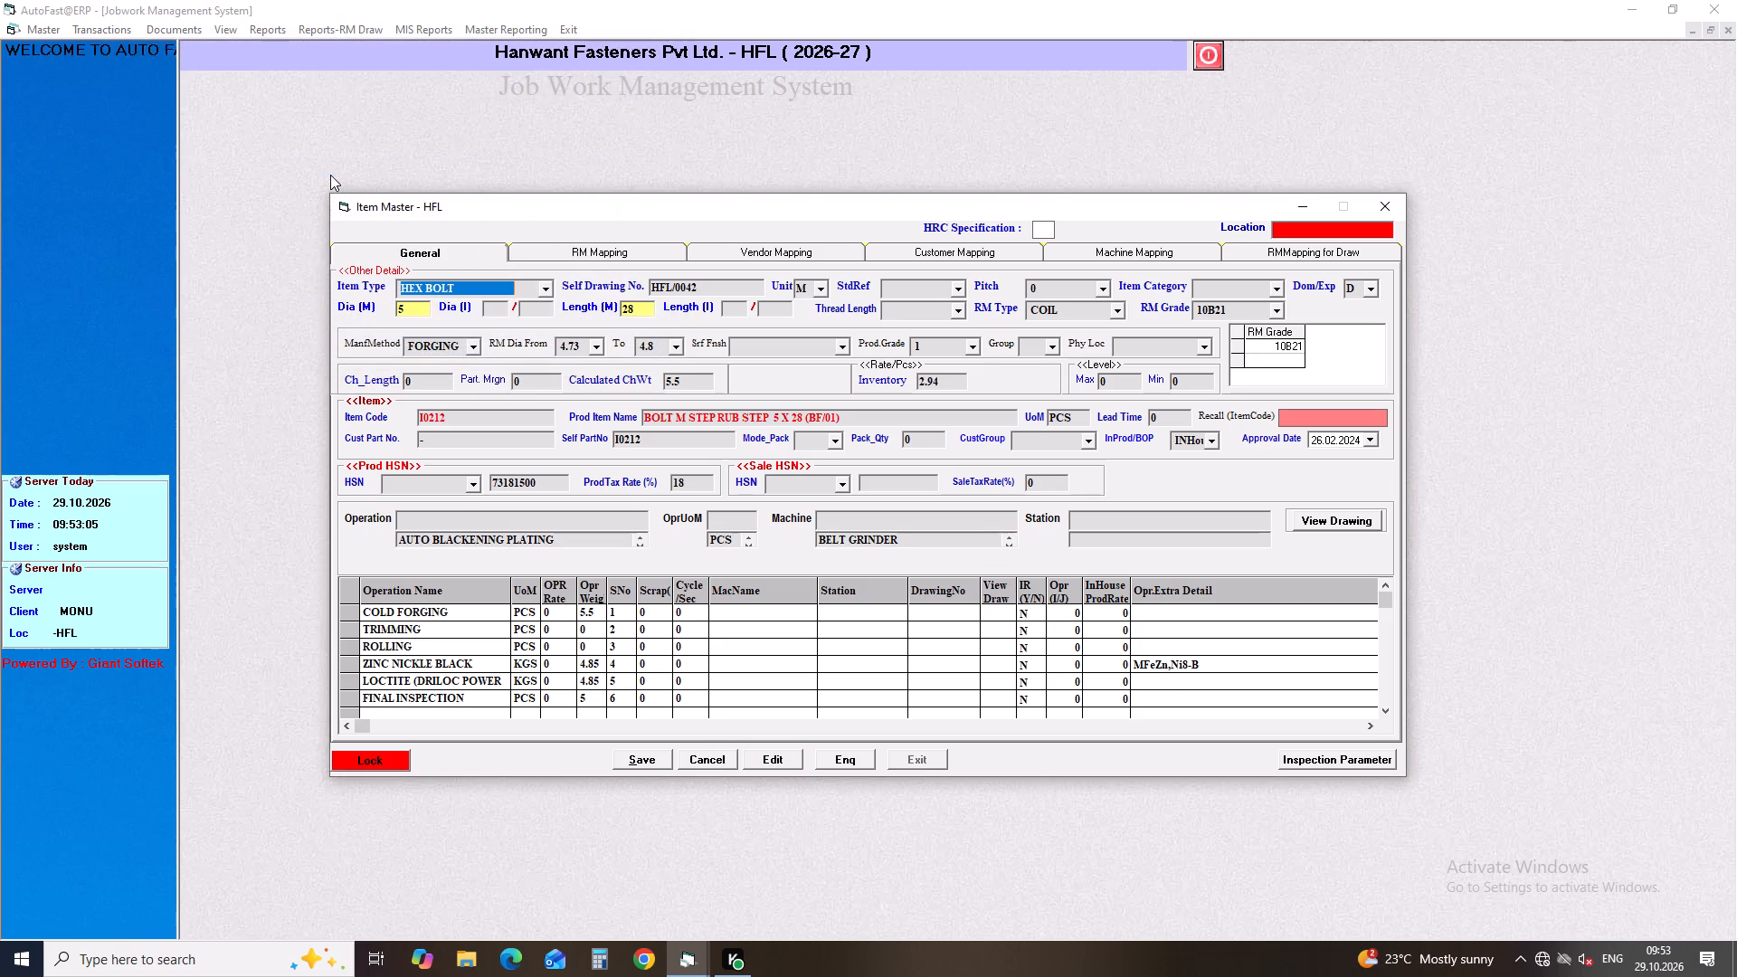
{"action": "left_click", "coordinate": [742, 260]}
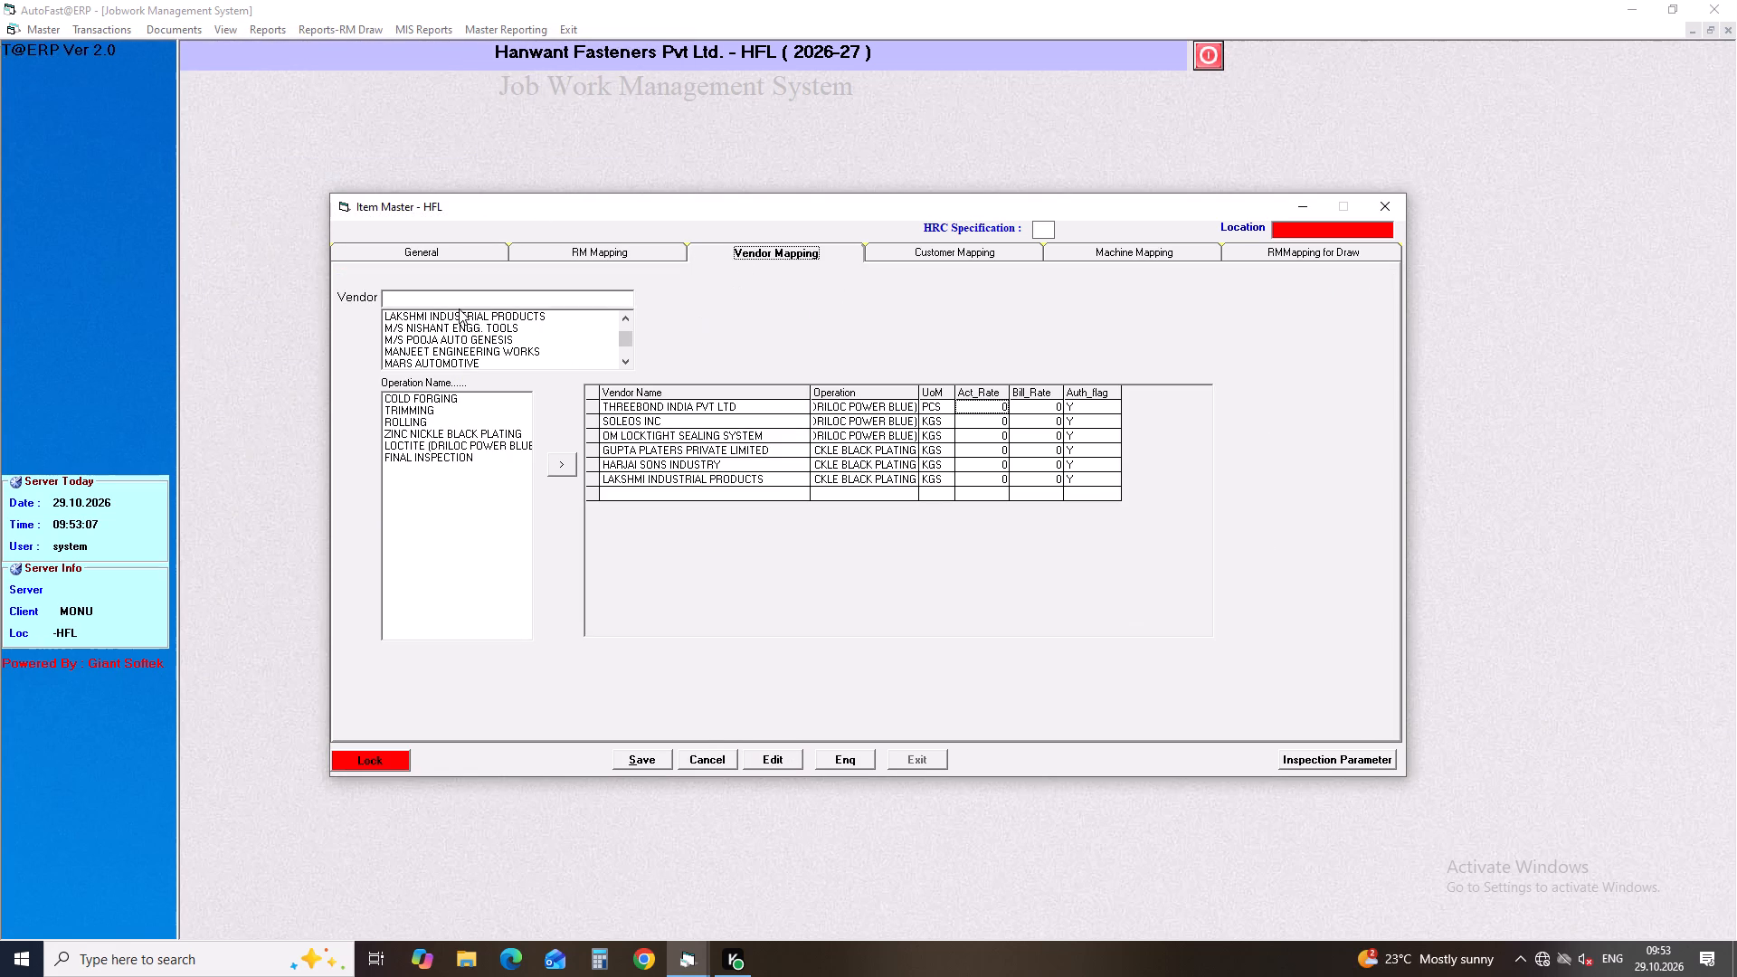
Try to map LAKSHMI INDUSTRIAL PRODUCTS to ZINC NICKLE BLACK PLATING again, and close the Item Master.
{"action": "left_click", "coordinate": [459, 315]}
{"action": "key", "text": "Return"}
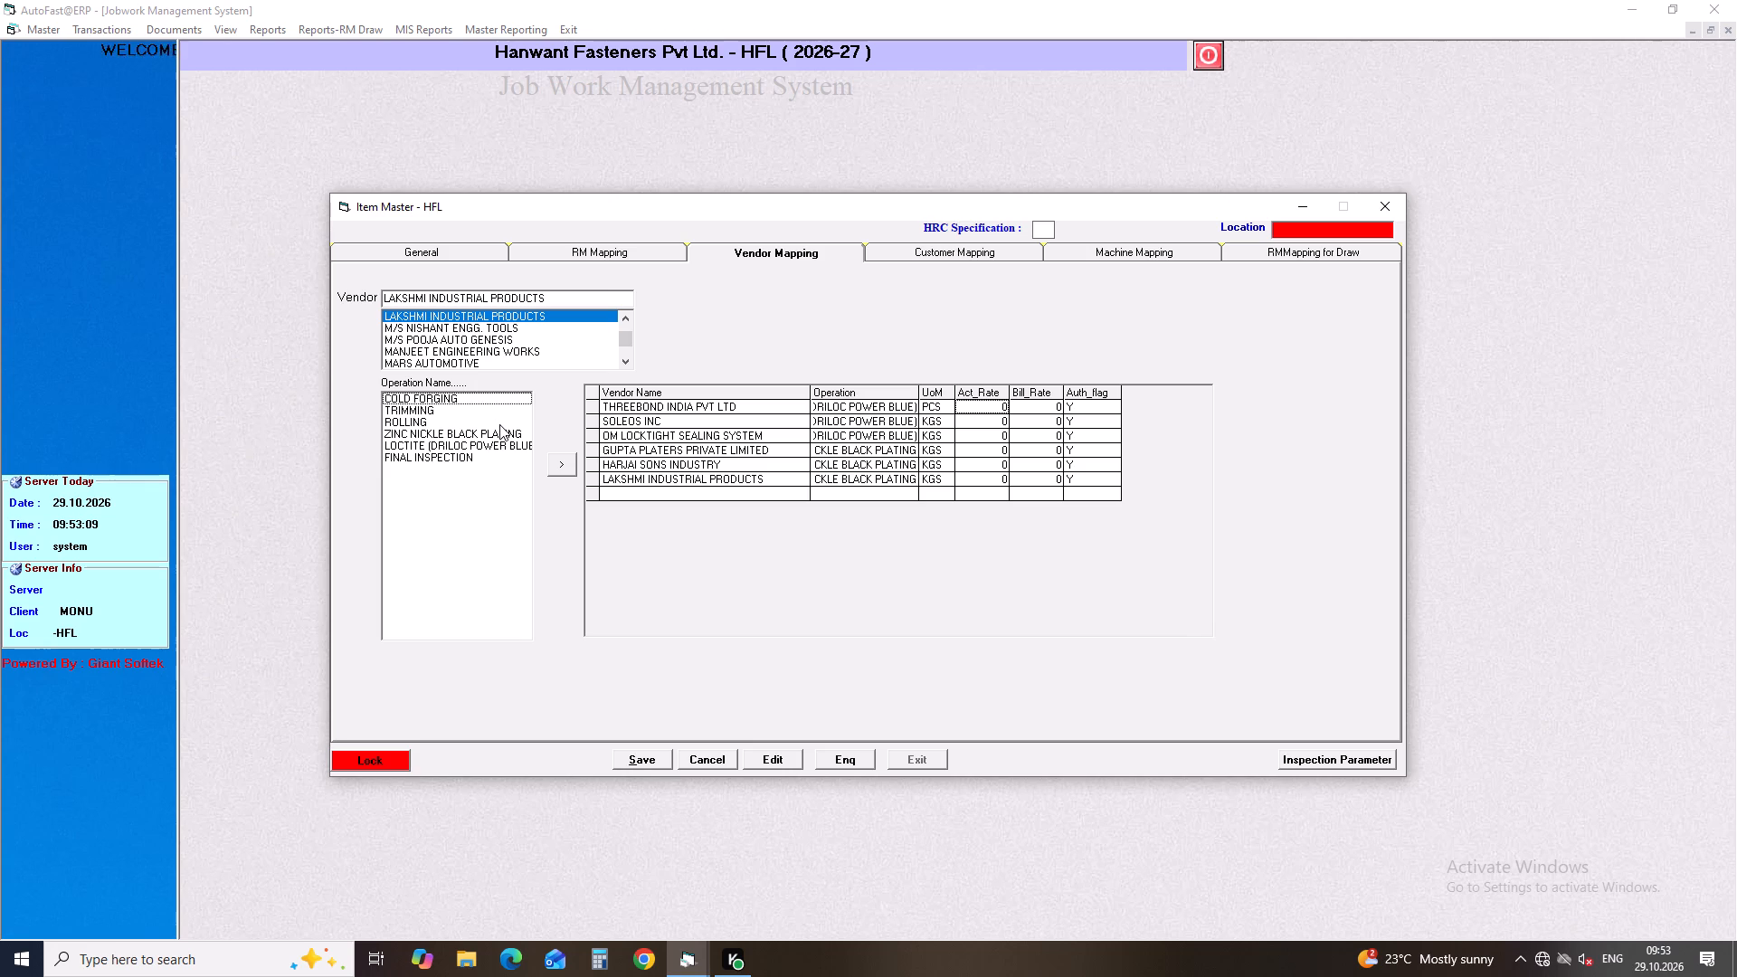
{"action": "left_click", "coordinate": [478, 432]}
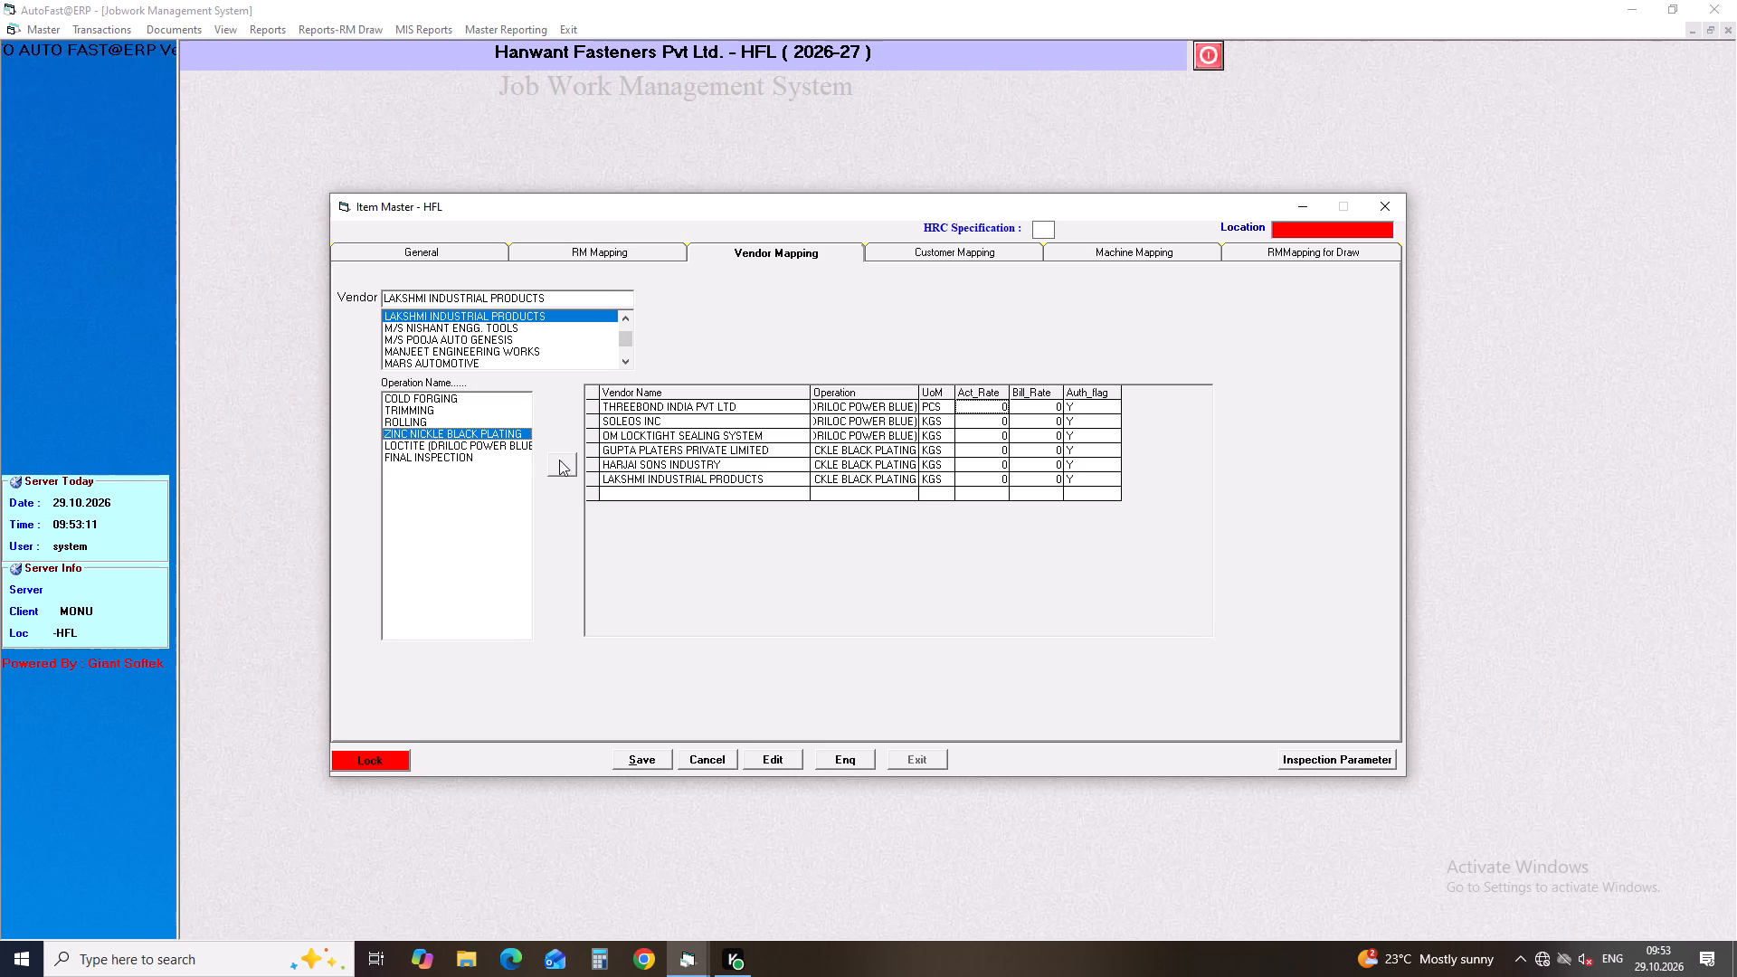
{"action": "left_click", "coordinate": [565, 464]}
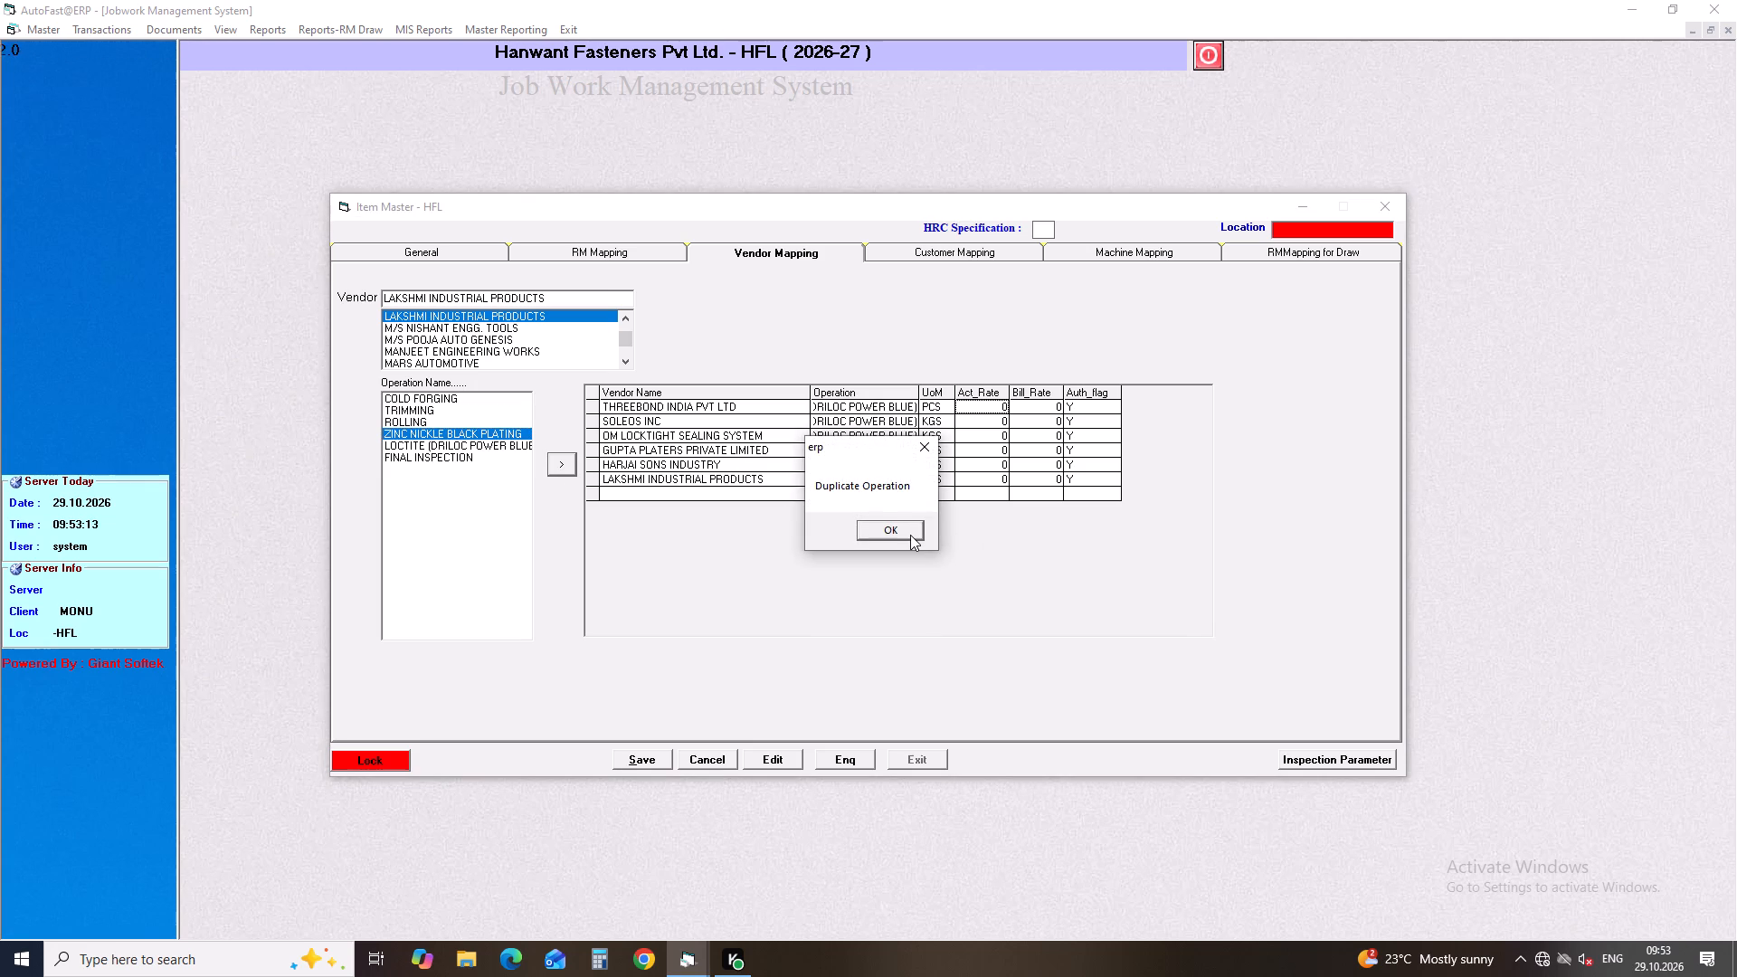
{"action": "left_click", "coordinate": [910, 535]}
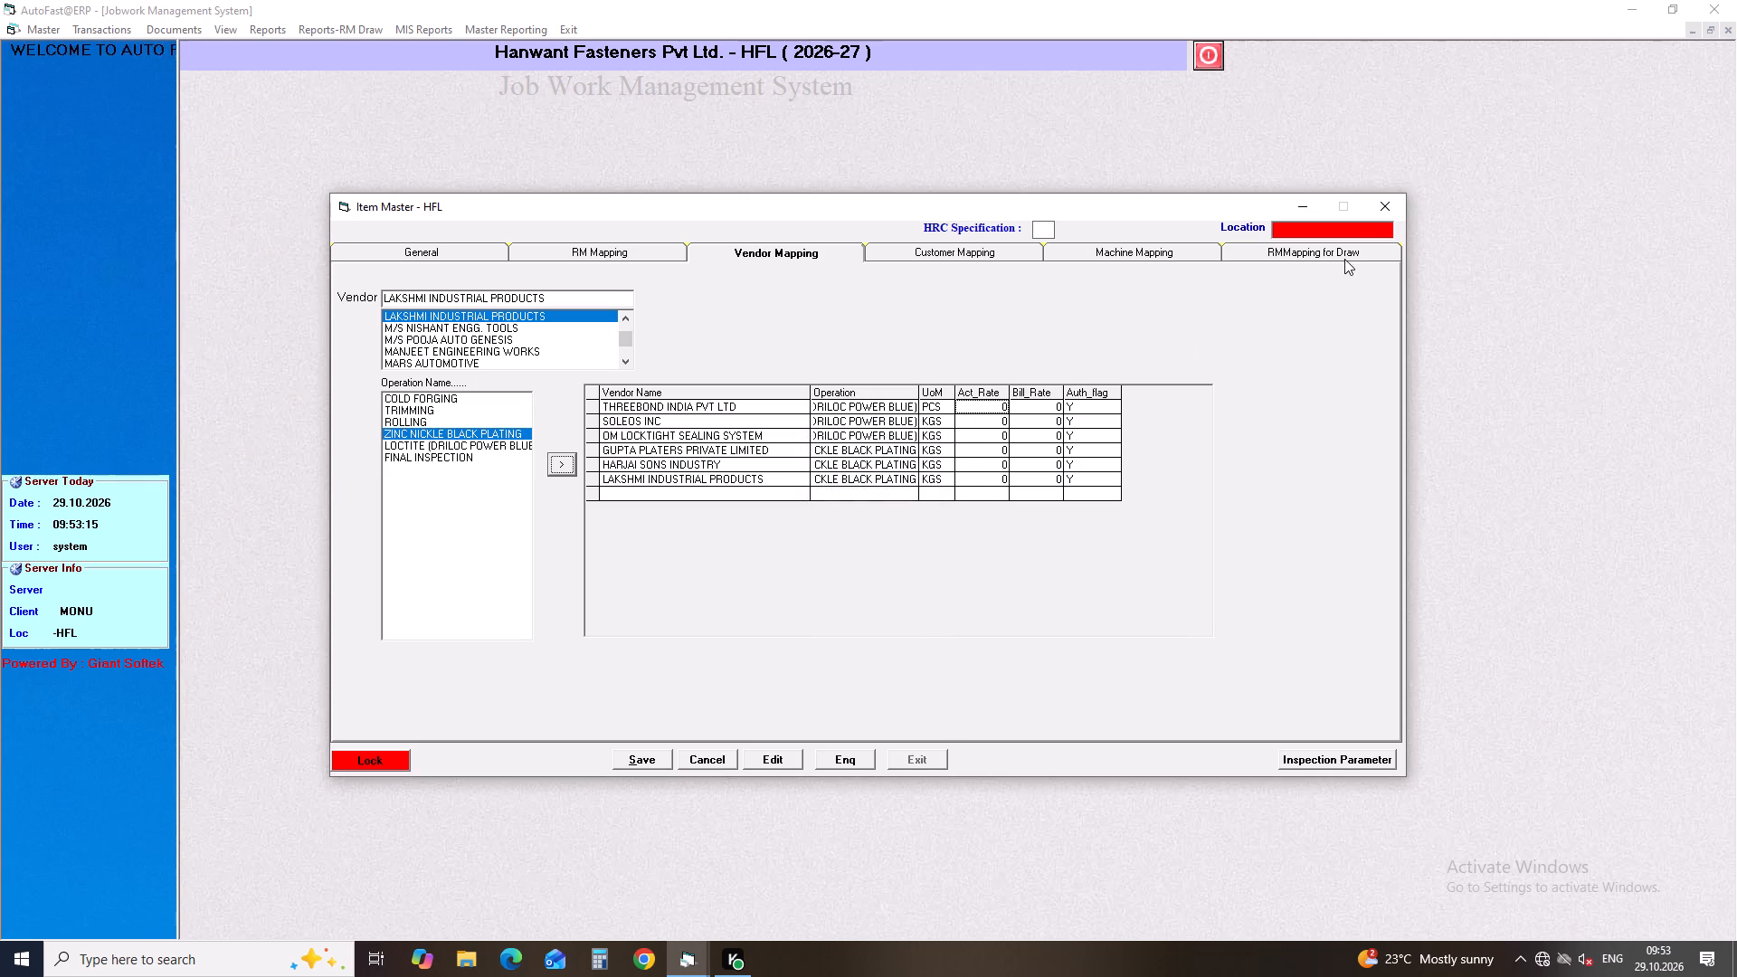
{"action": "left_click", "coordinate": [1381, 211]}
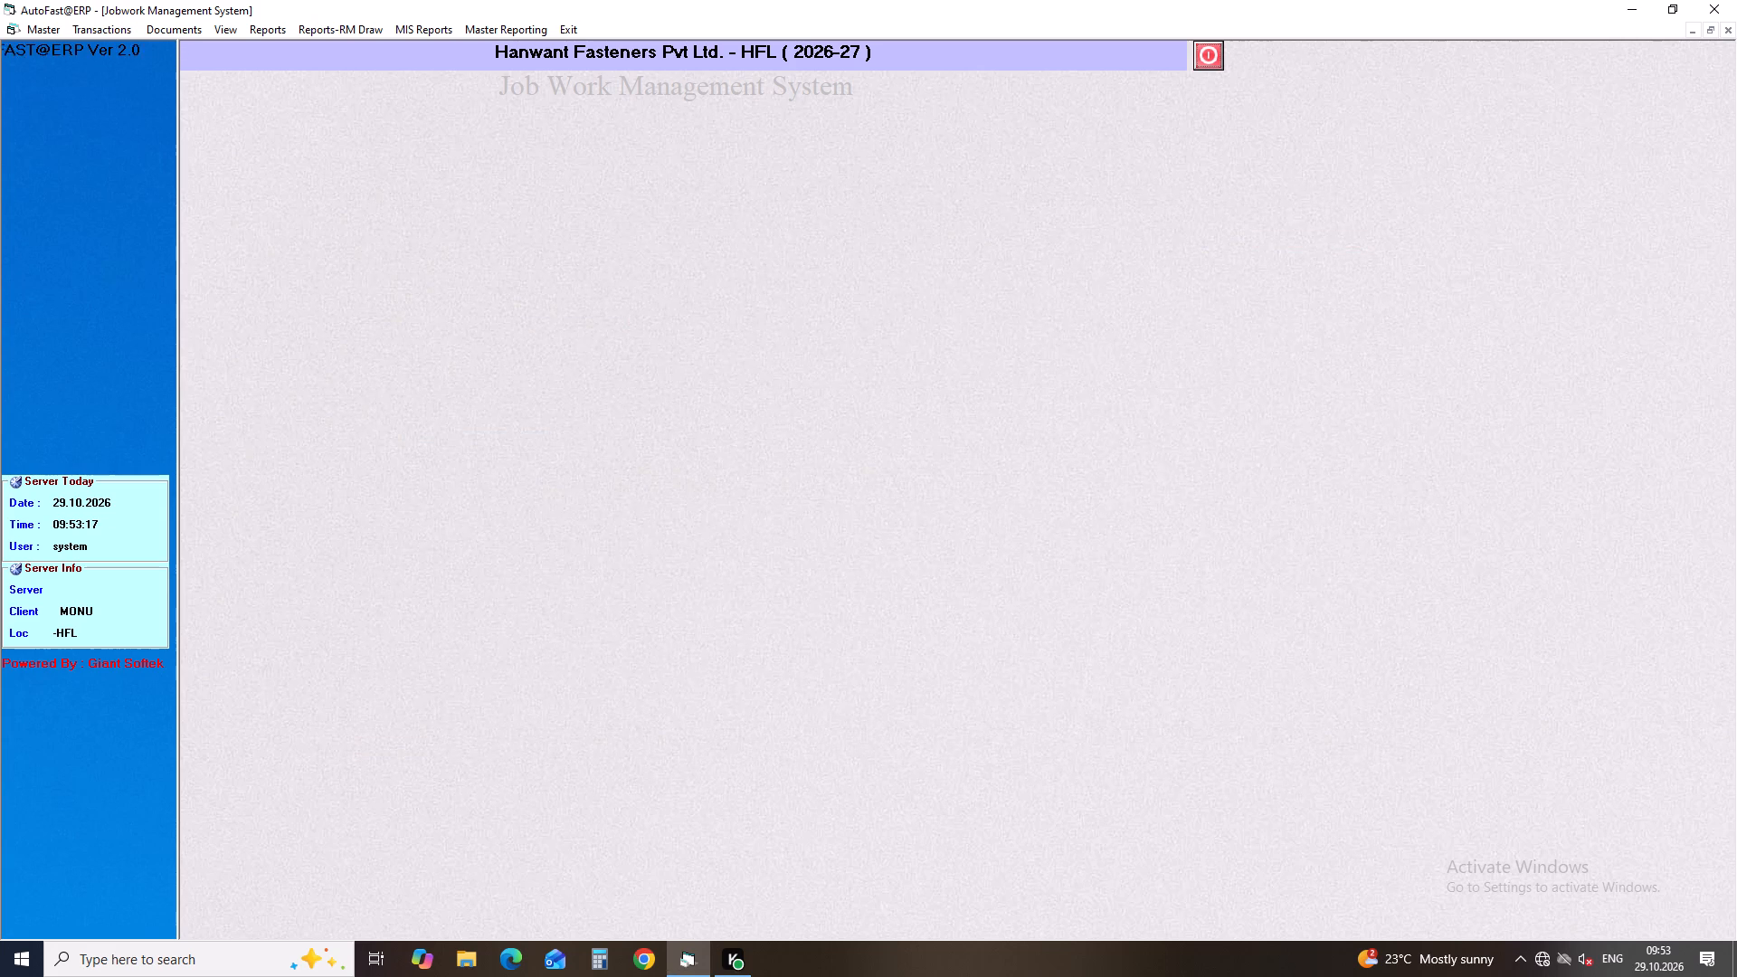
Switch to Production Management and list the in-house item MRPs pending for inspection, covering all operations.
{"action": "left_click", "coordinate": [565, 28]}
{"action": "left_click", "coordinate": [635, 445]}
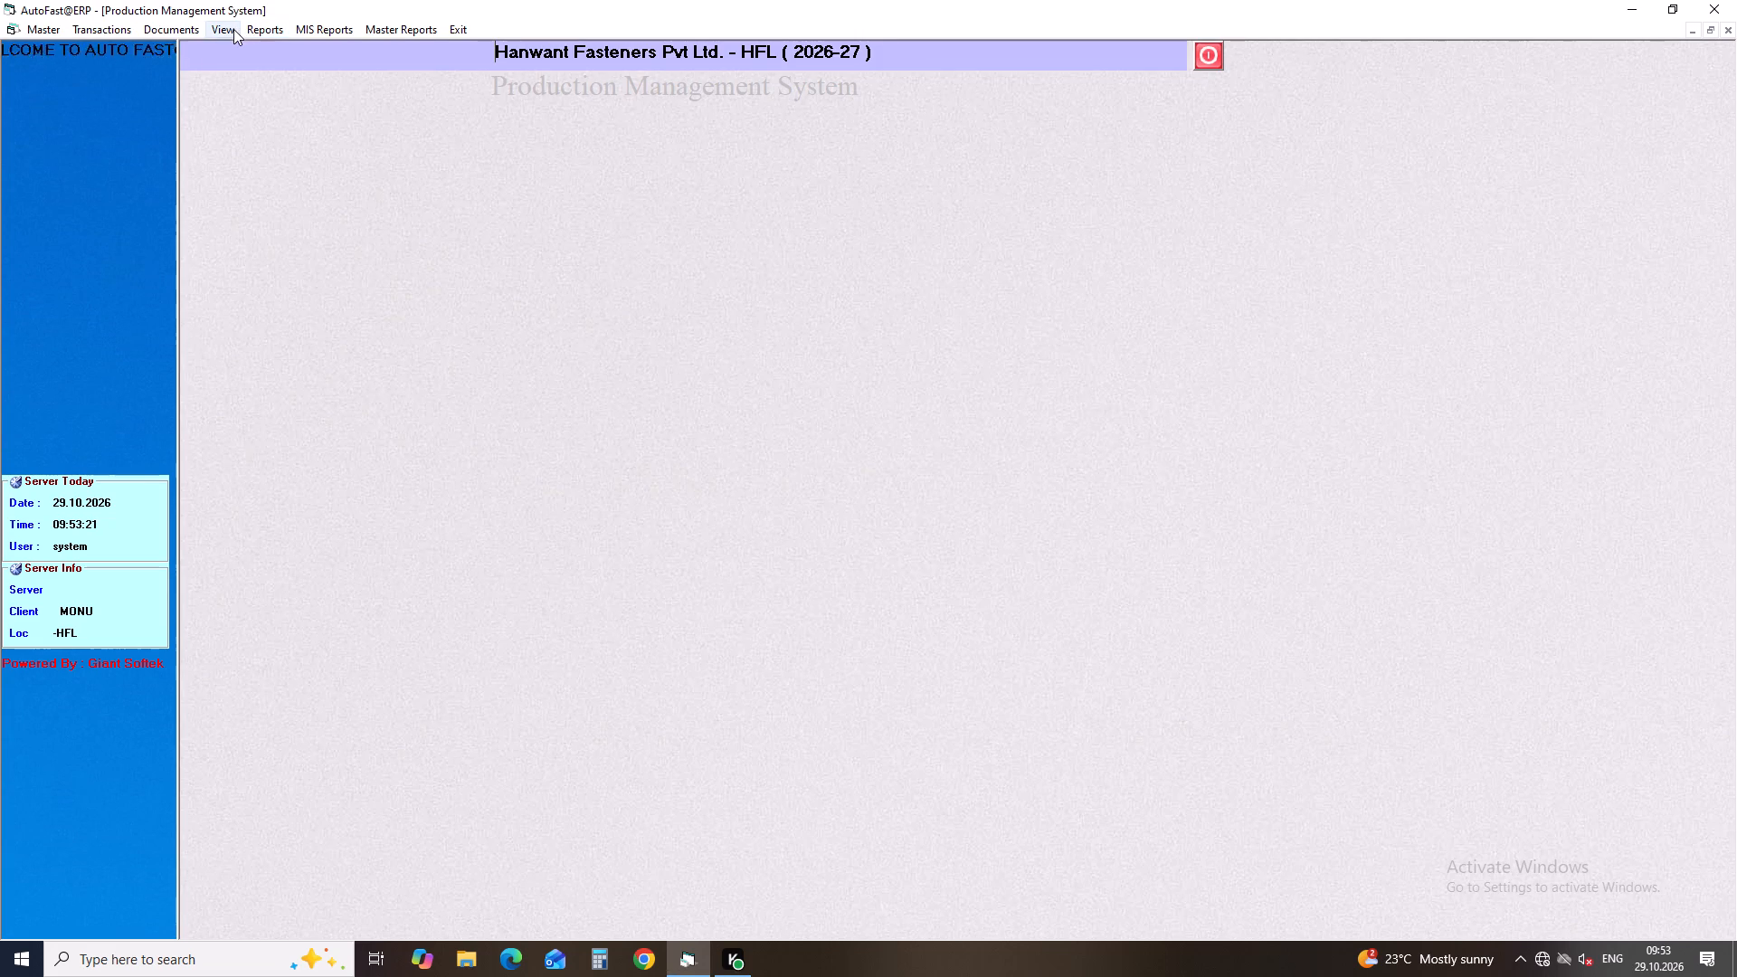
{"action": "left_click", "coordinate": [233, 29]}
{"action": "left_click", "coordinate": [237, 50]}
{"action": "left_click", "coordinate": [435, 364]}
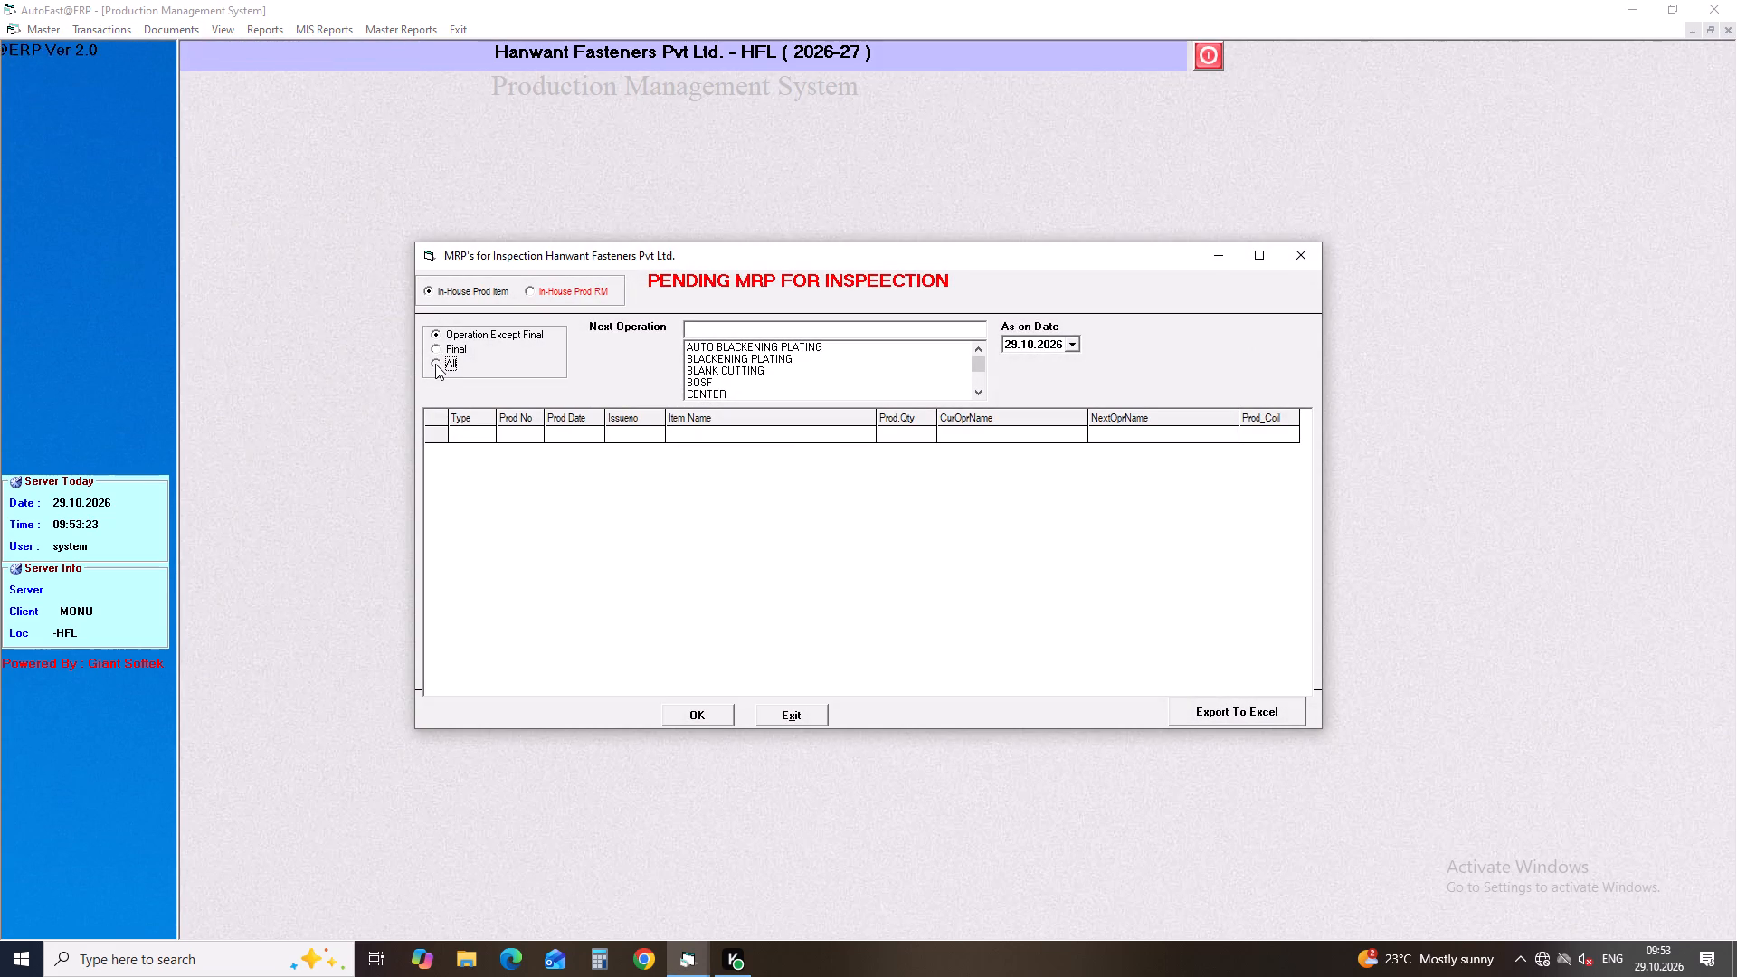
{"action": "key", "text": "Return"}
{"action": "key", "text": "Return"}
{"action": "key", "text": "Return"}
{"action": "key", "text": "Return"}
{"action": "key", "text": "Return"}
{"action": "key", "text": "Return"}
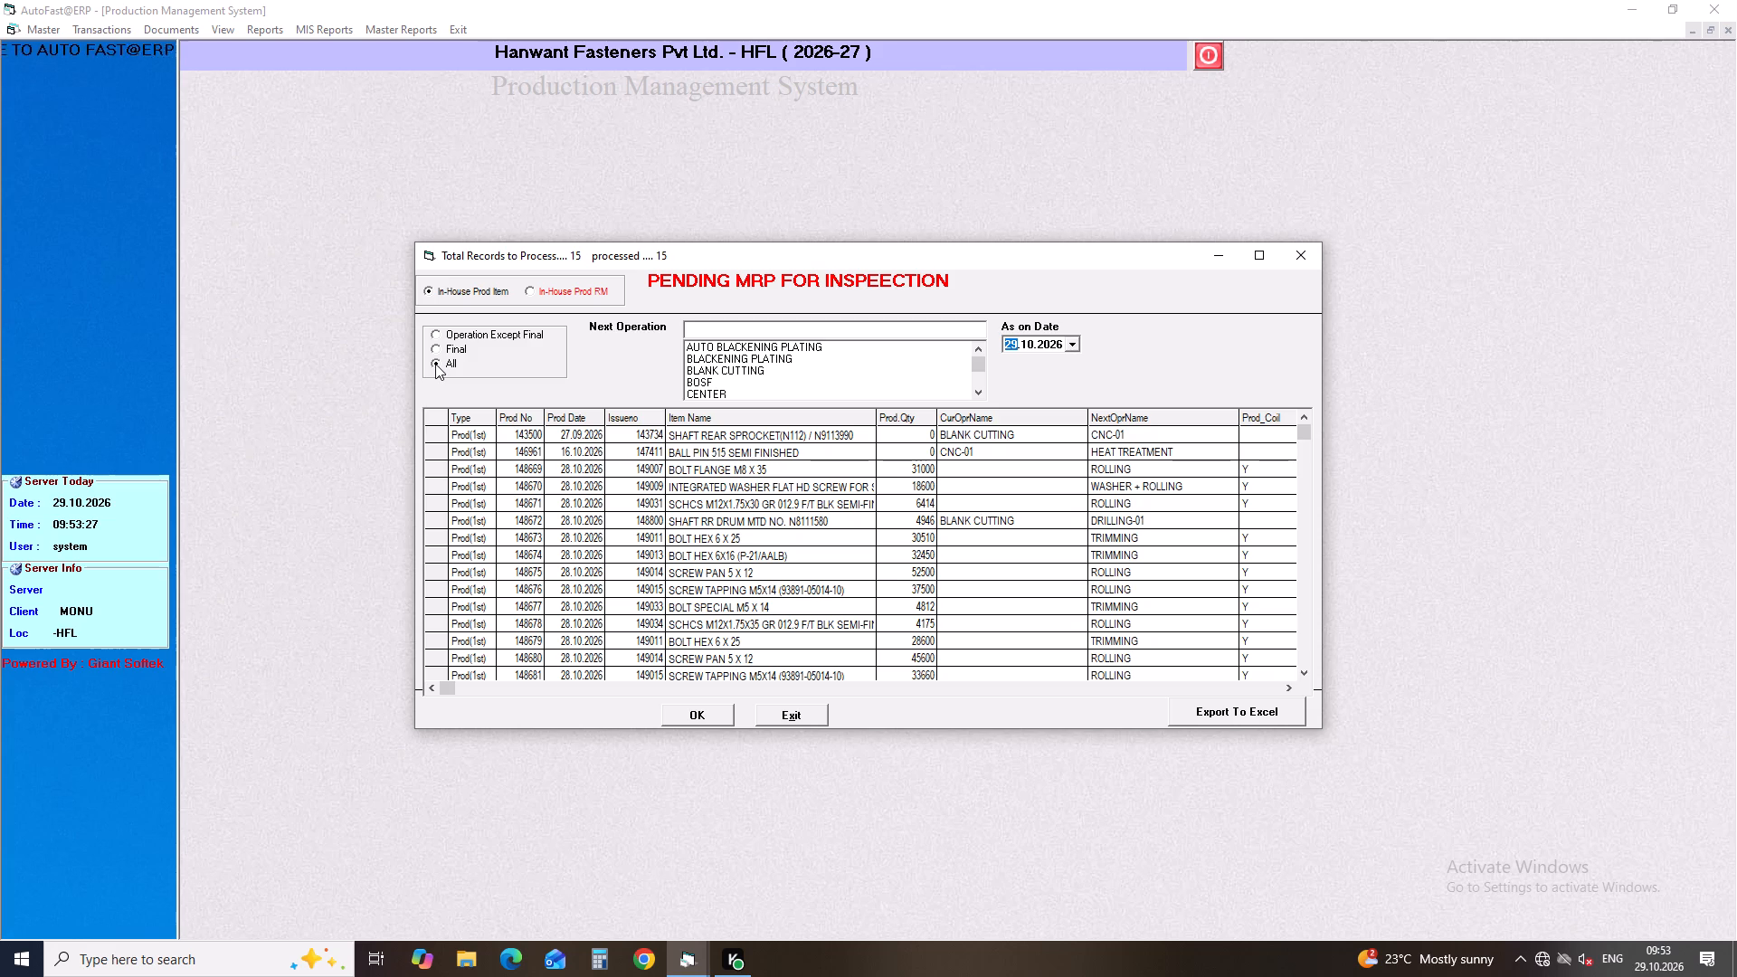
Open pending production 148669, BOLT FLANGE M8 X 35, for editing and set its rework quantity to 0.
{"action": "left_click", "coordinate": [646, 471]}
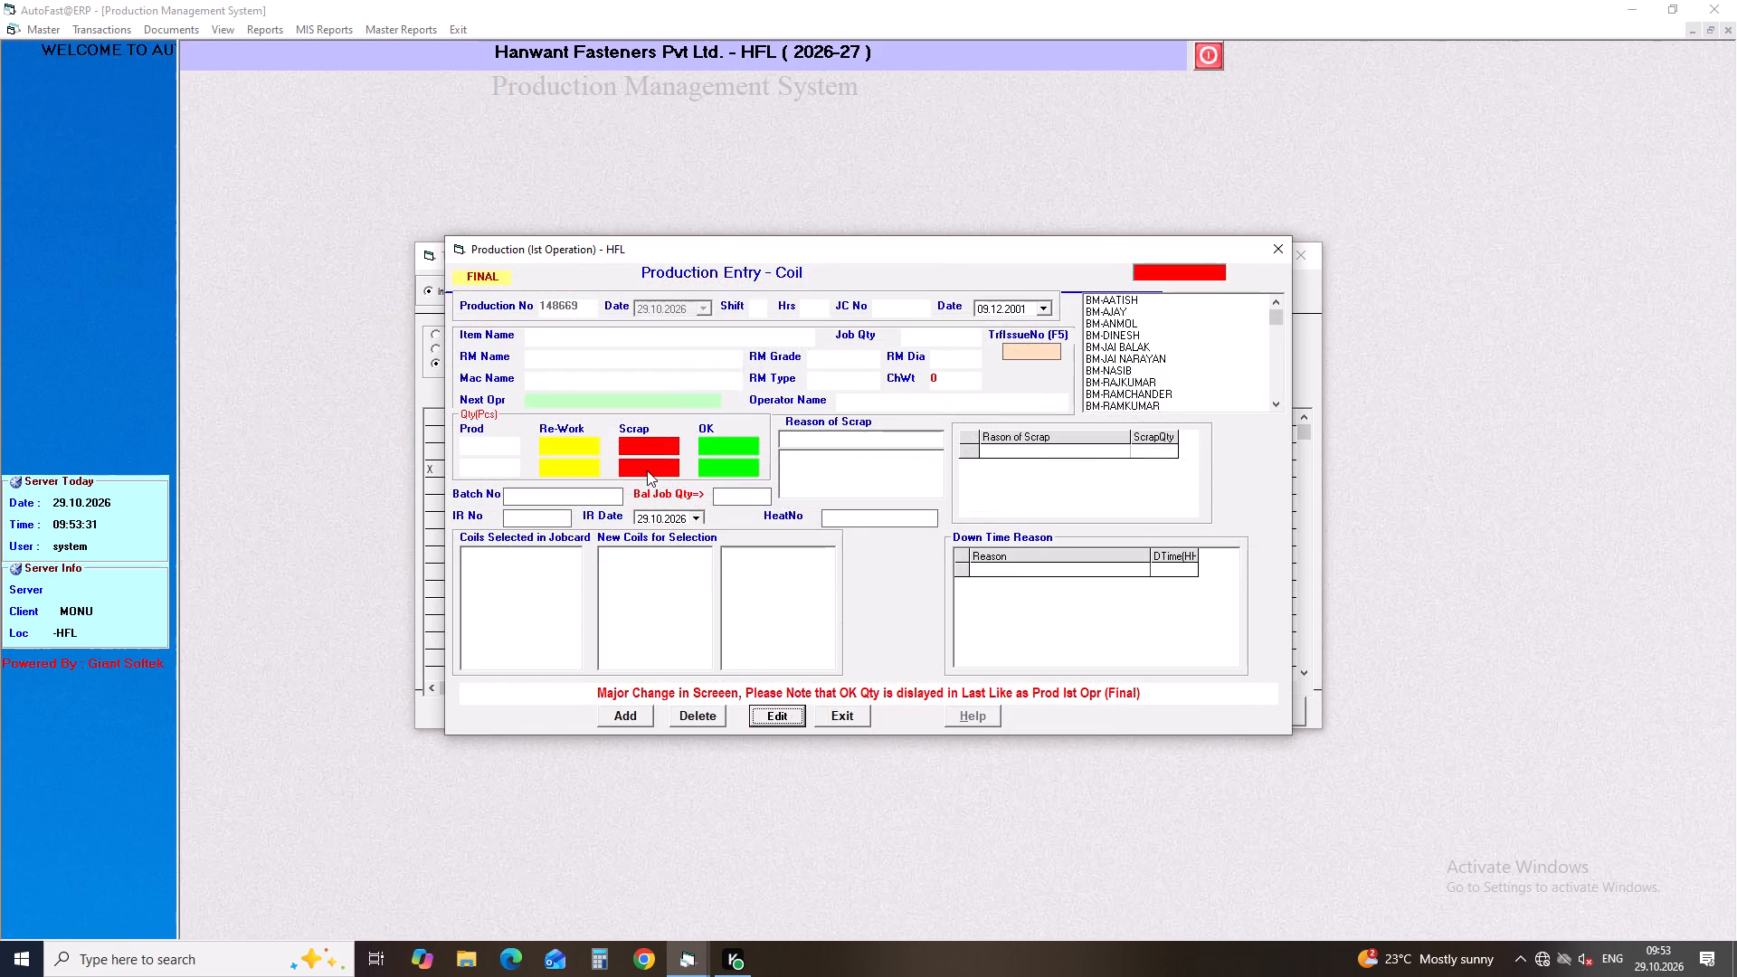
{"action": "key", "text": "Return"}
{"action": "key", "text": "Return"}
{"action": "left_click", "coordinate": [787, 715]}
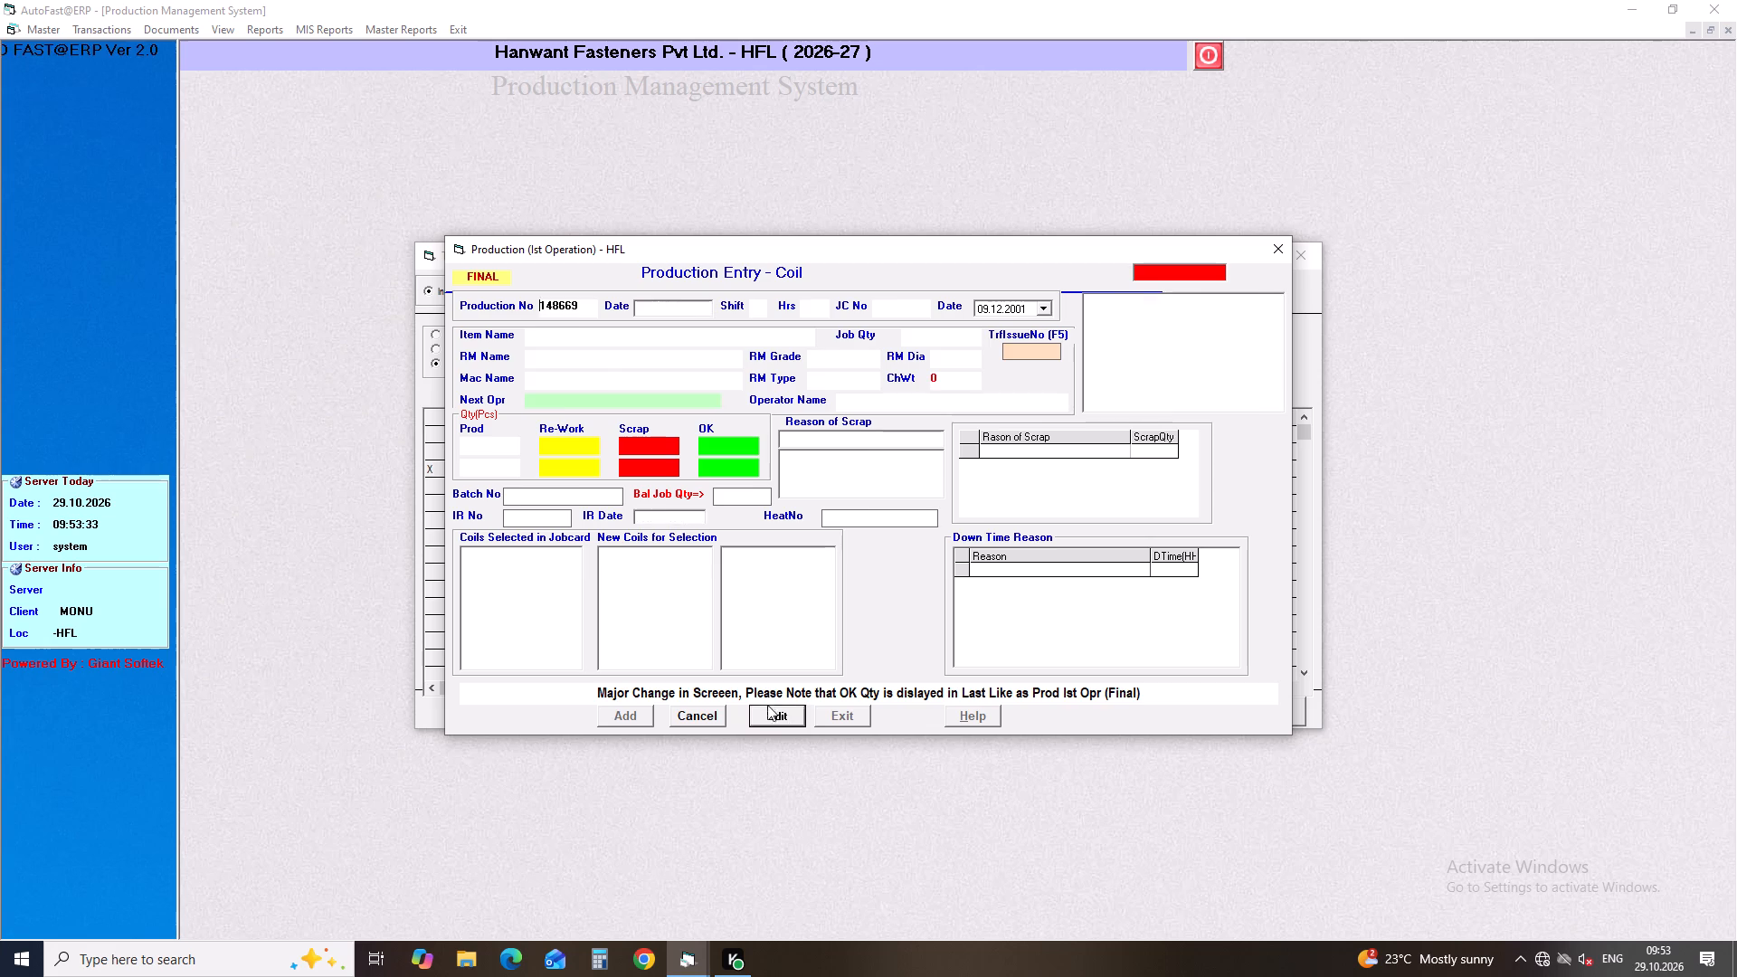
{"action": "double_click", "coordinate": [593, 446]}
{"action": "key", "text": "0"}
{"action": "key", "text": "Return"}
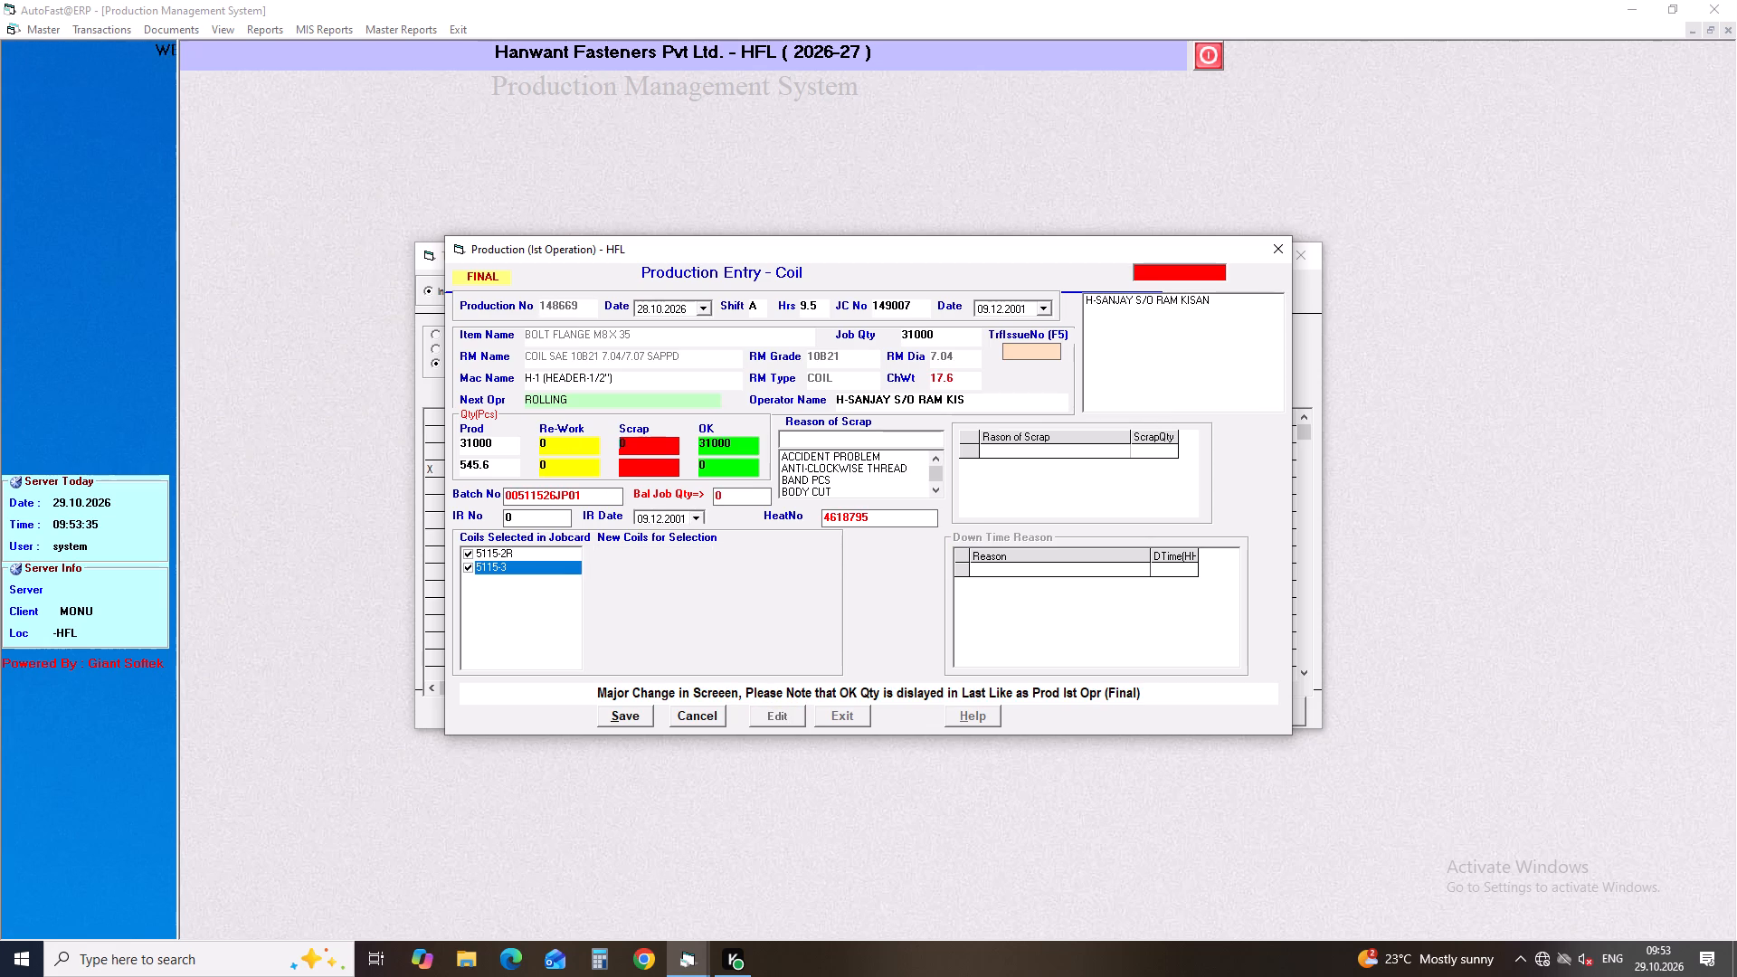
Keep scrap at 0 for production 148669, enter IR No 01 and IR date 29.10.2026, then save and close the entry.
{"action": "key", "text": "Return"}
{"action": "key", "text": "Return"}
{"action": "key", "text": "Return"}
{"action": "key", "text": "Right"}
{"action": "key", "text": "1"}
{"action": "key", "text": "Return"}
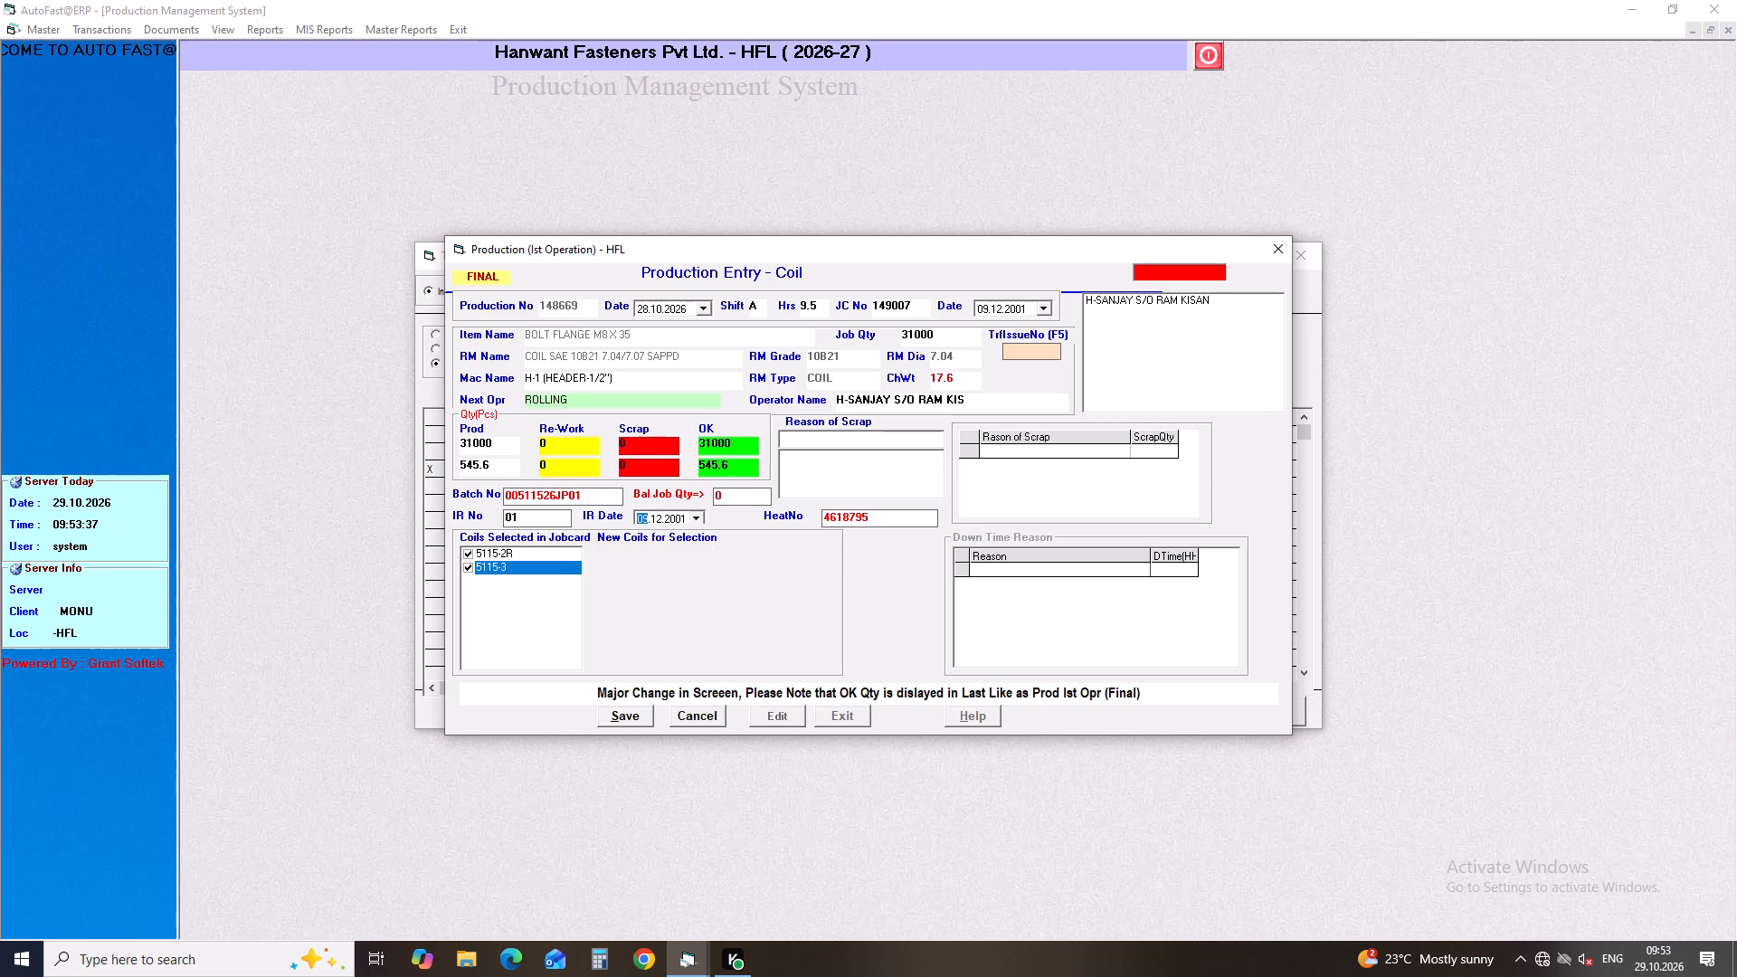
{"action": "left_click", "coordinate": [695, 514]}
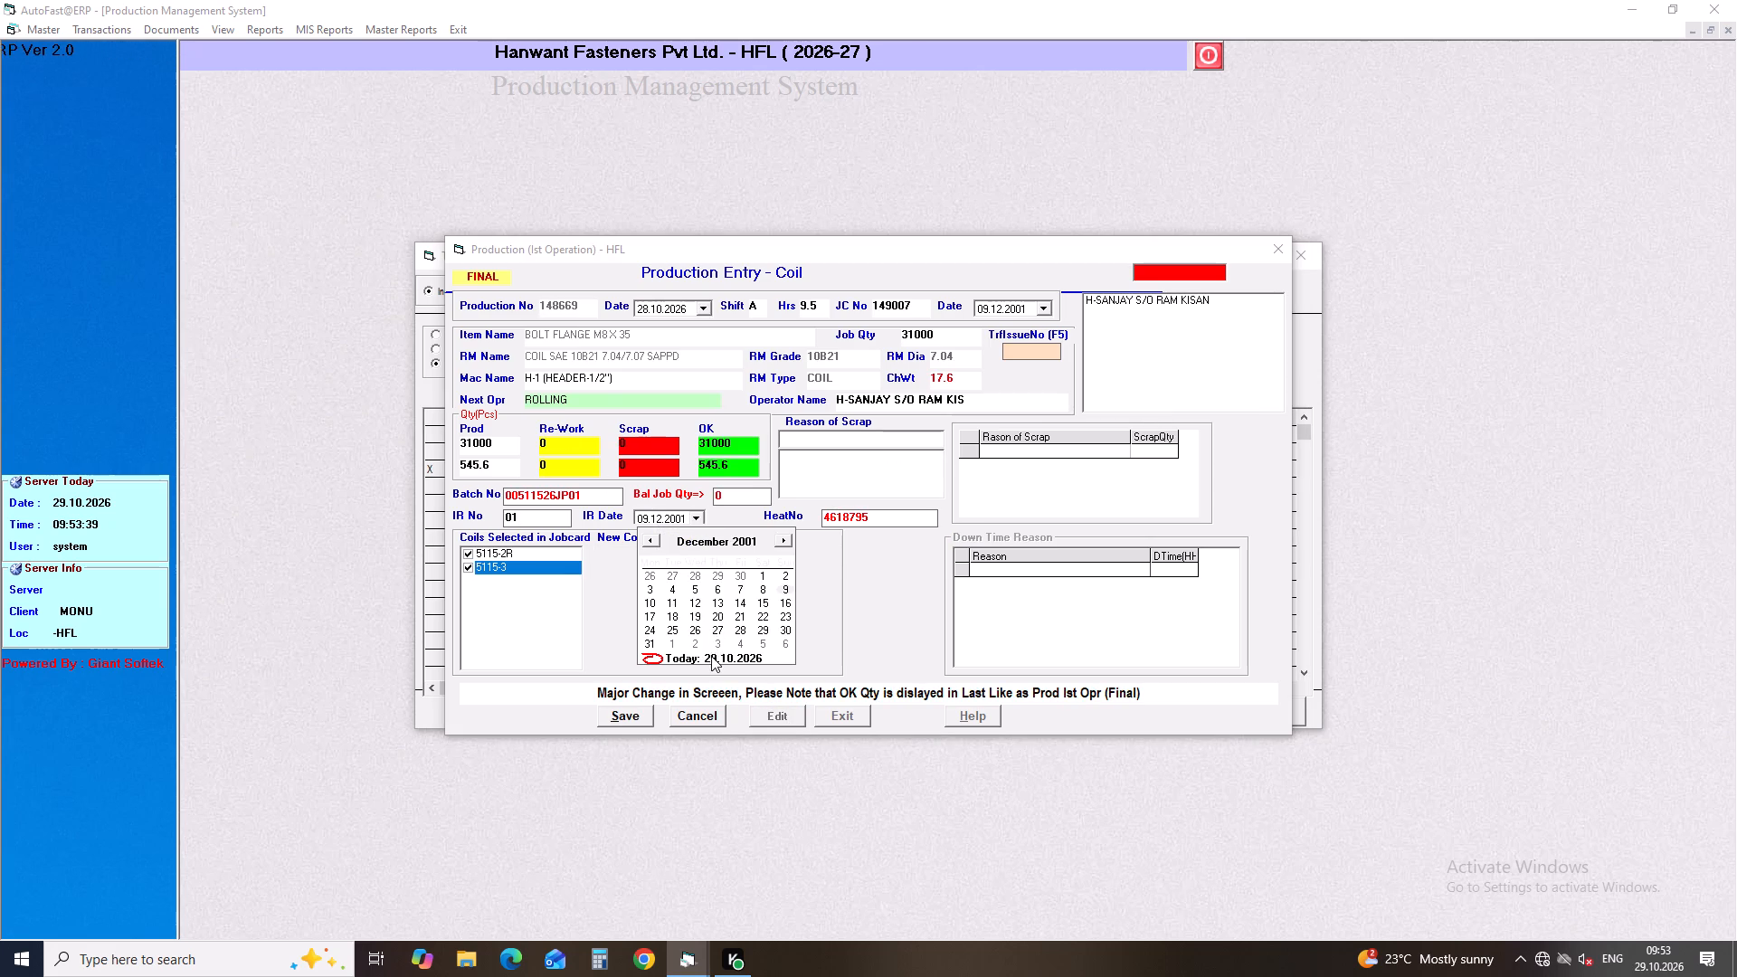
{"action": "left_click", "coordinate": [711, 657]}
{"action": "left_click", "coordinate": [624, 717]}
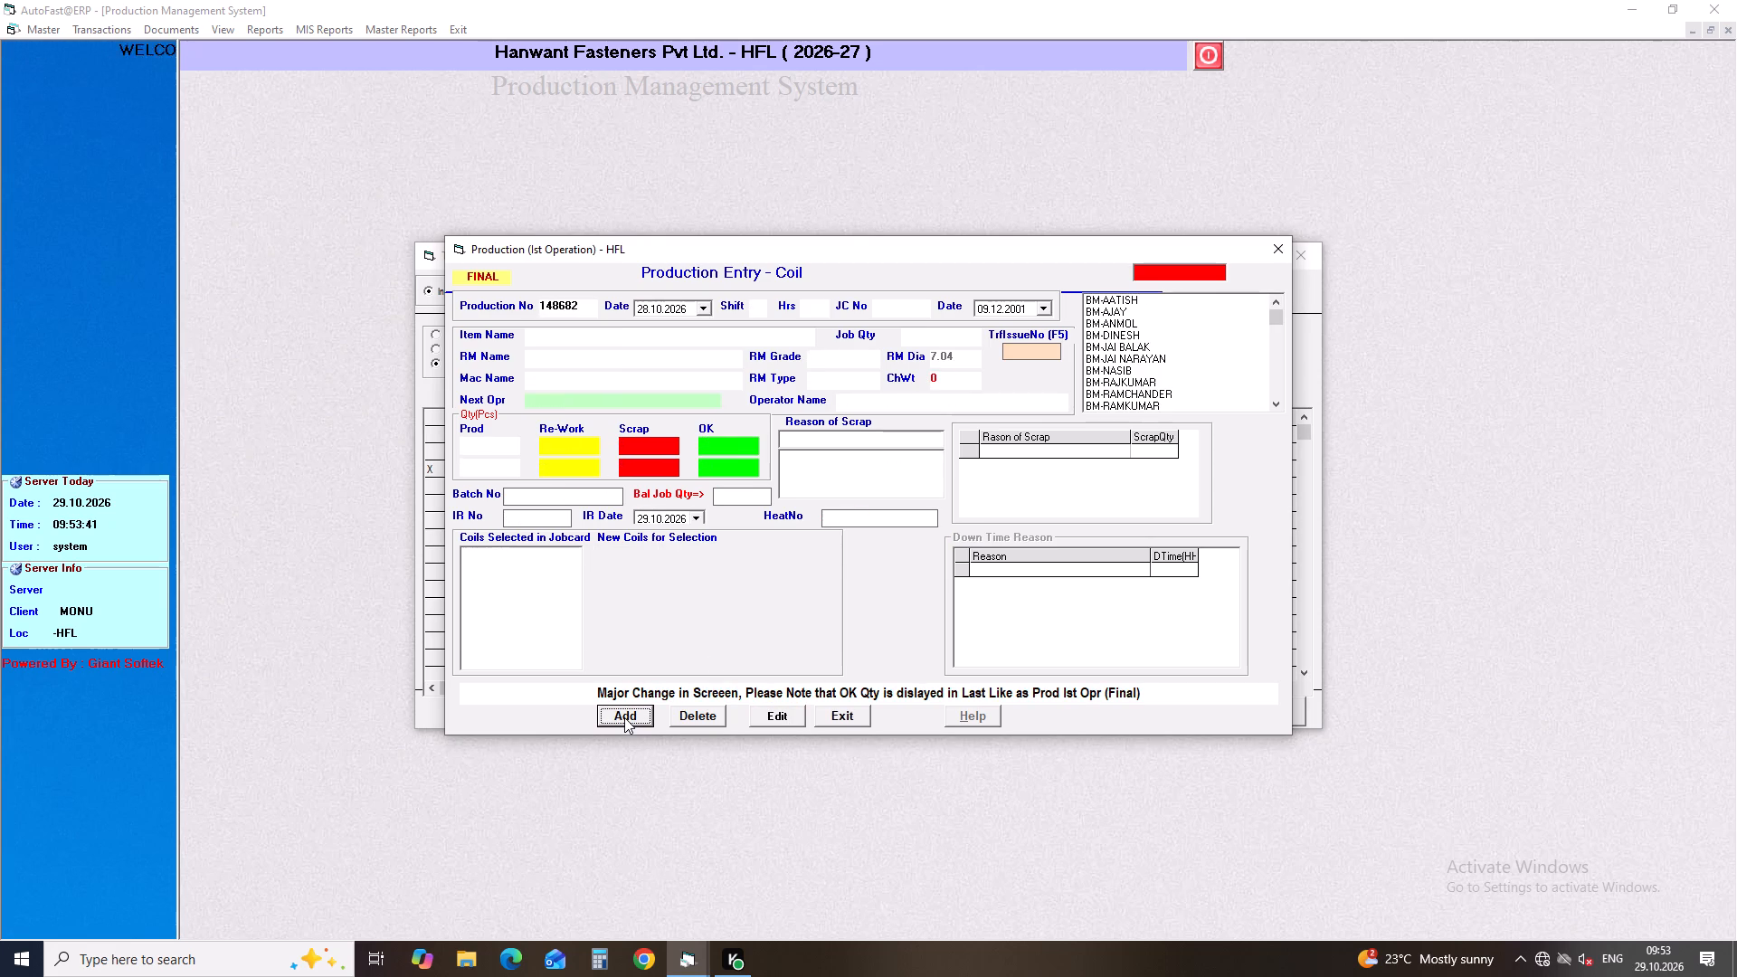
{"action": "left_click", "coordinate": [847, 712]}
Open pending production 148670, the integrated washer flat head screw, for editing and set its rework quantity to 0.
{"action": "left_click", "coordinate": [651, 490]}
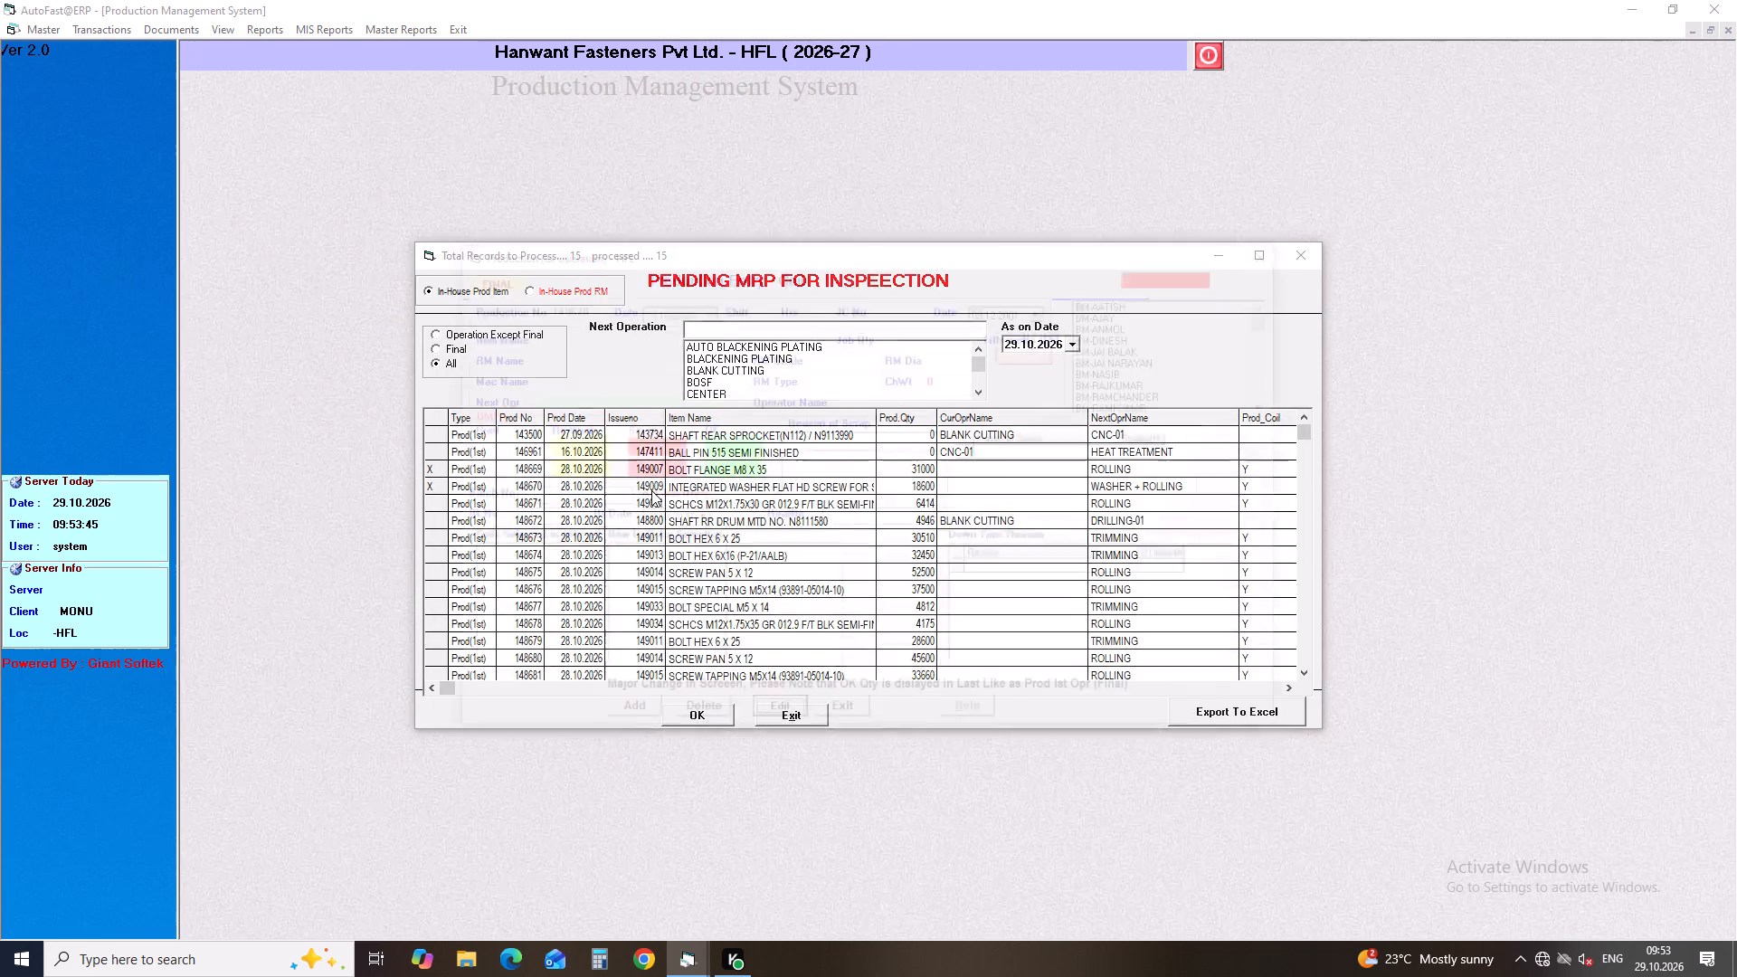
{"action": "key", "text": "Return"}
{"action": "key", "text": "Return"}
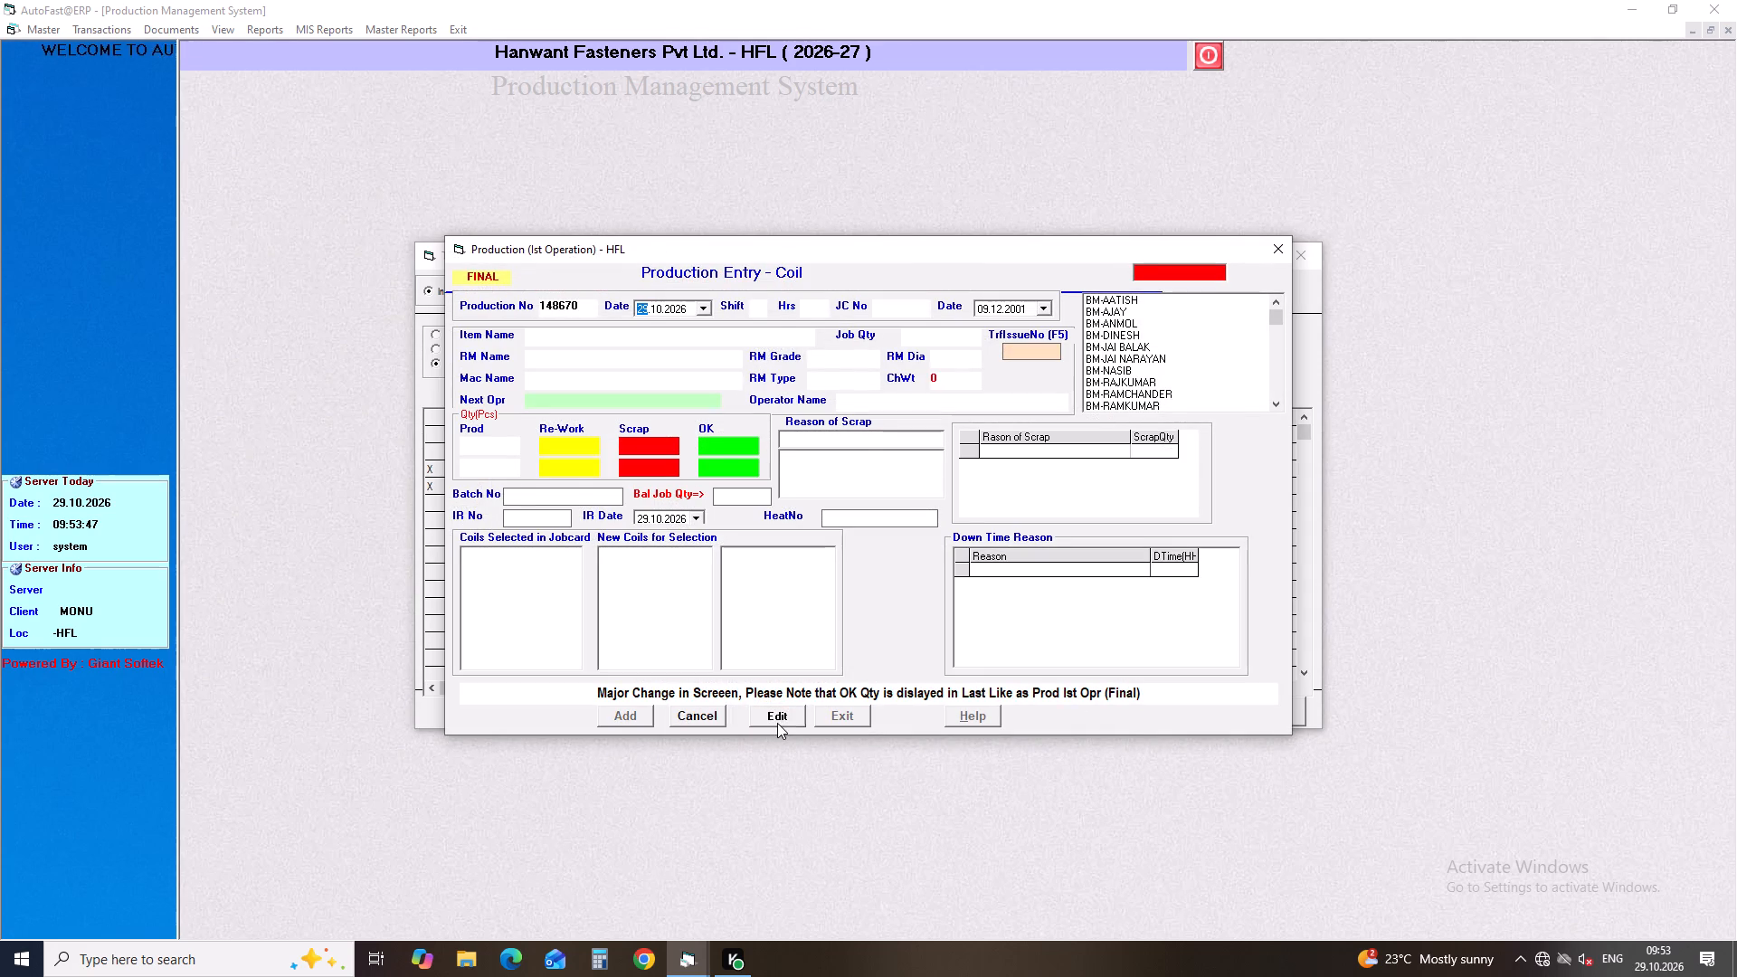
{"action": "left_click", "coordinate": [777, 723]}
{"action": "double_click", "coordinate": [574, 446]}
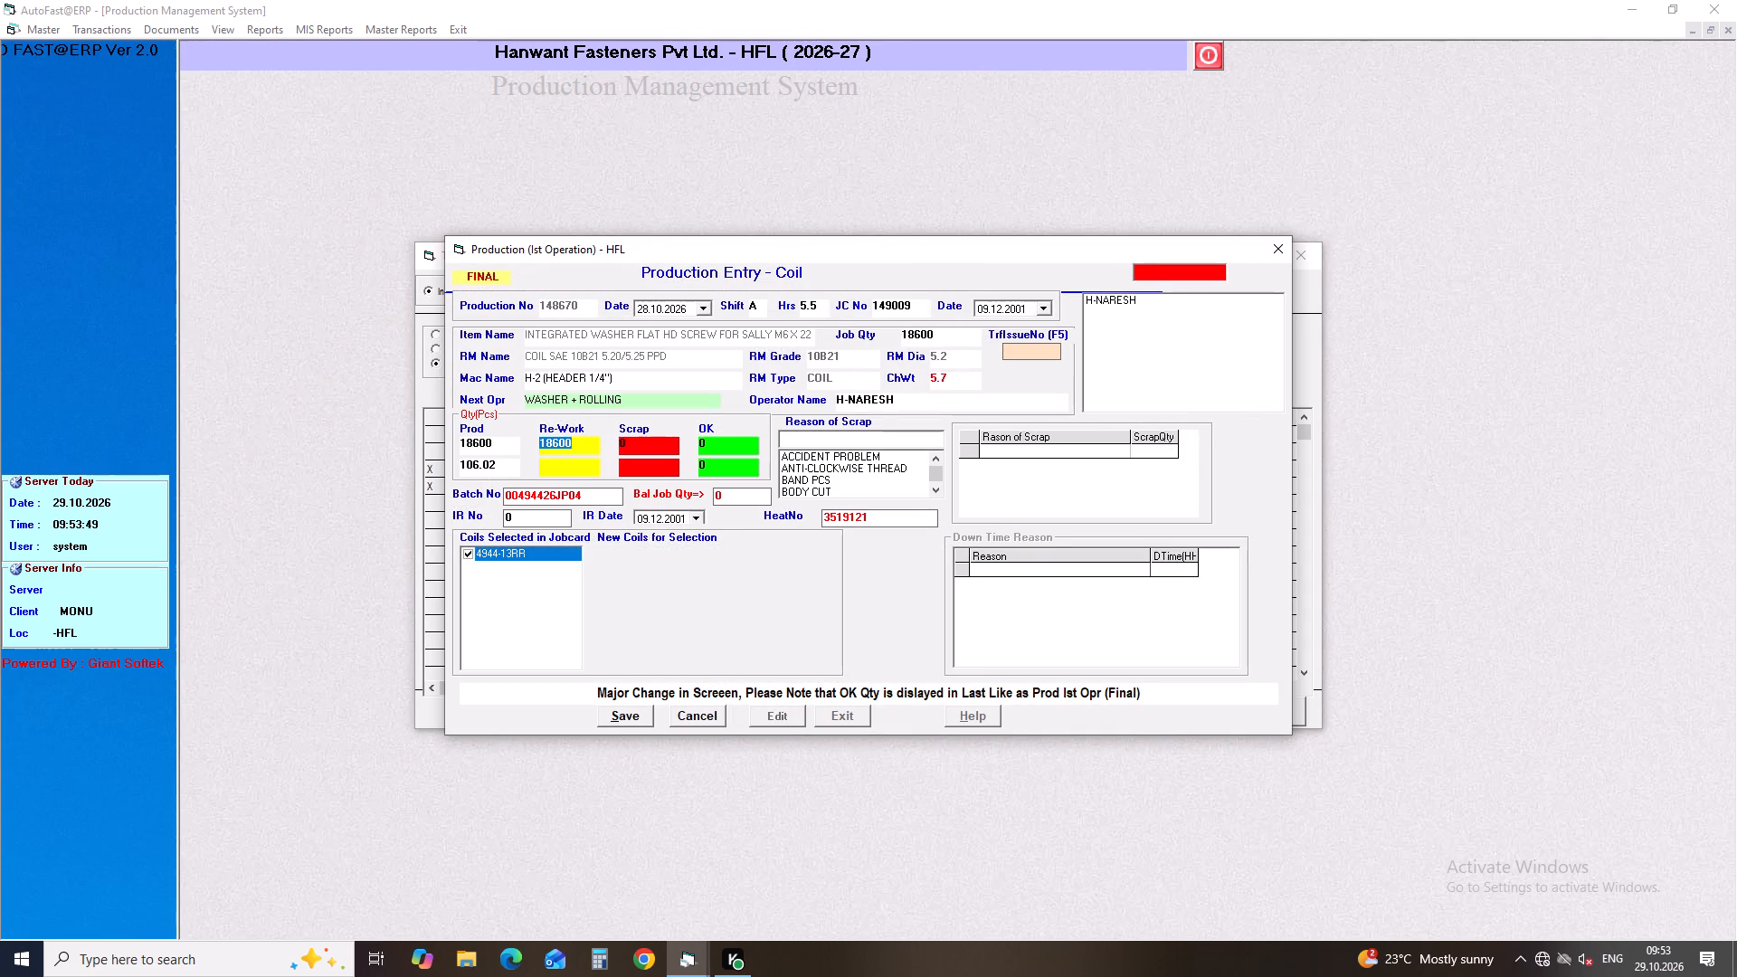
{"action": "key", "text": "0"}
{"action": "key", "text": "Return"}
Keep scrap at 0 for production 148670, enter IR No 01 and IR date 29.10.2026, then save and close the entry.
{"action": "key", "text": "Return"}
{"action": "key", "text": "Return"}
{"action": "key", "text": "Return"}
{"action": "key", "text": "Right"}
{"action": "key", "text": "1"}
{"action": "key", "text": "Return"}
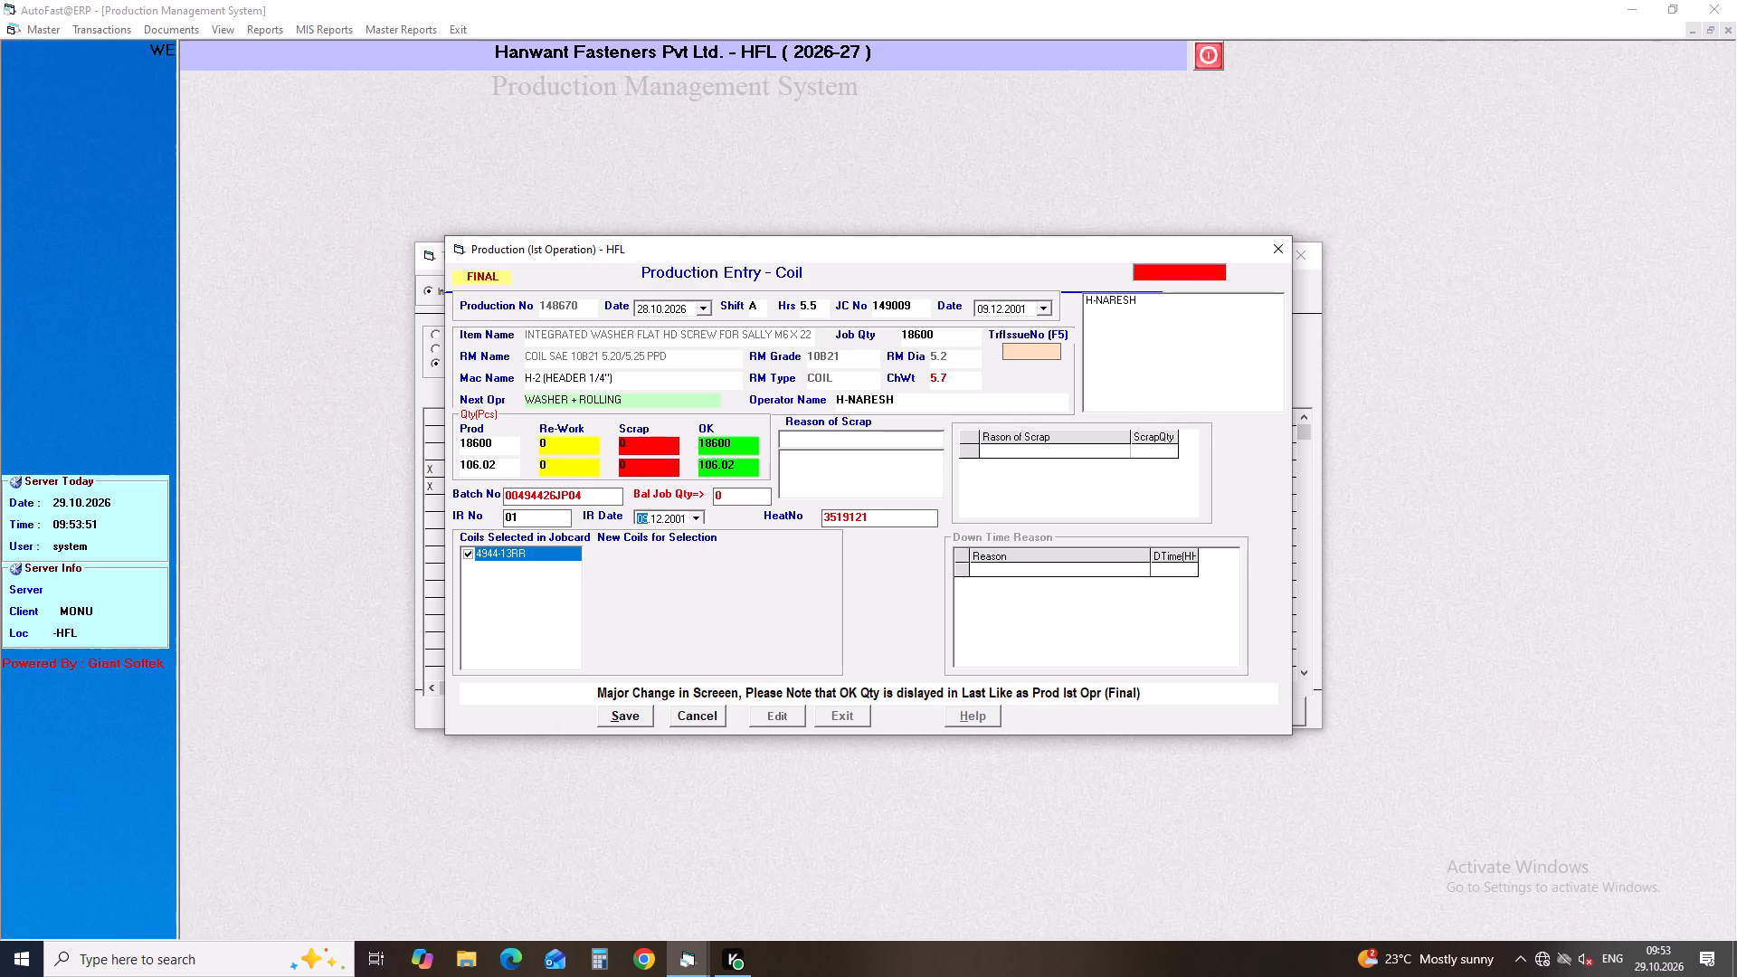
{"action": "left_click", "coordinate": [694, 520]}
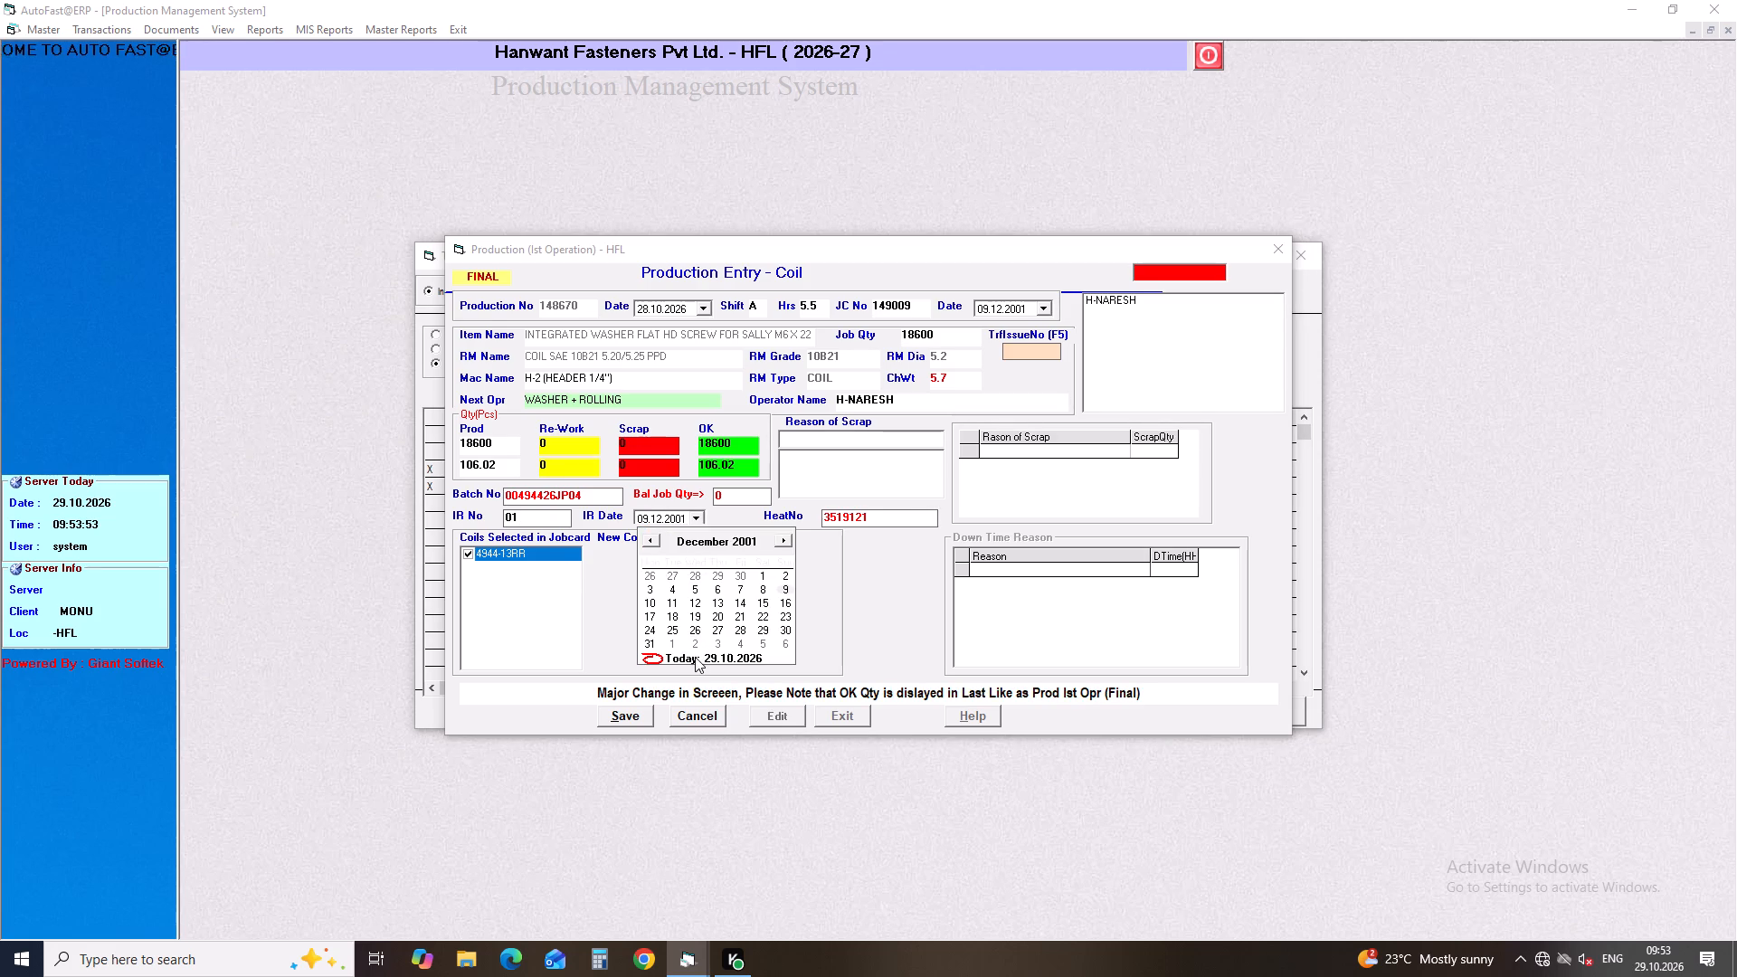
{"action": "left_click", "coordinate": [695, 657]}
{"action": "left_click", "coordinate": [620, 723]}
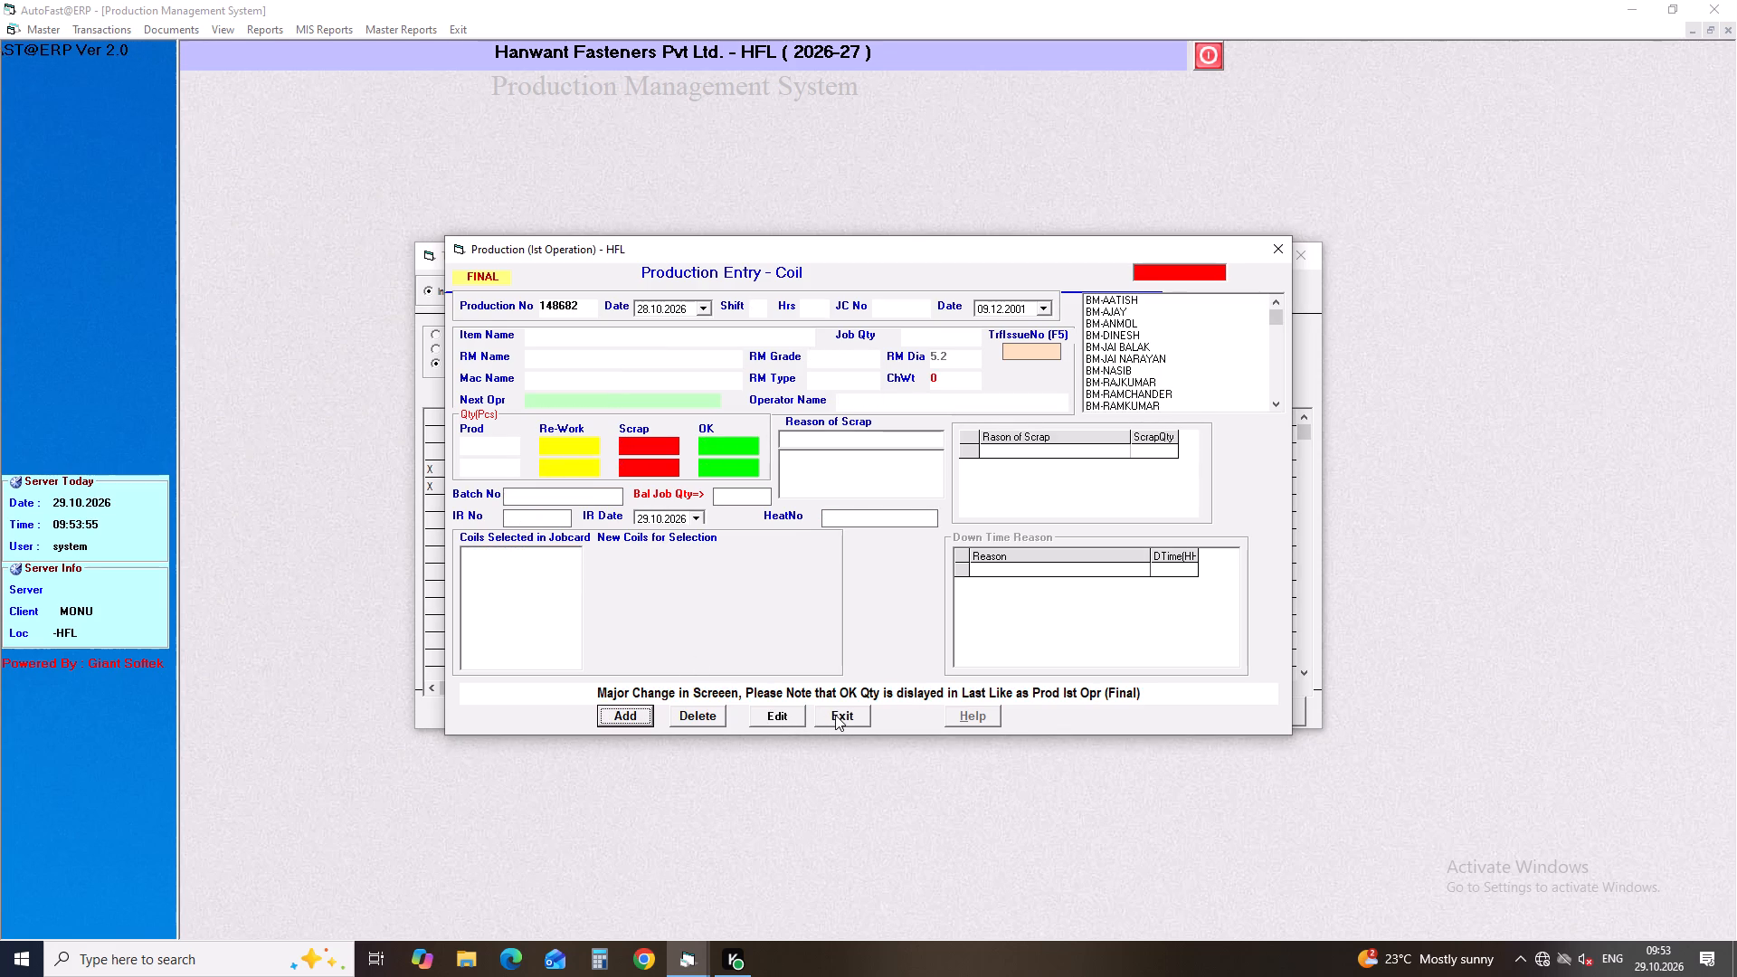
{"action": "left_click", "coordinate": [835, 715]}
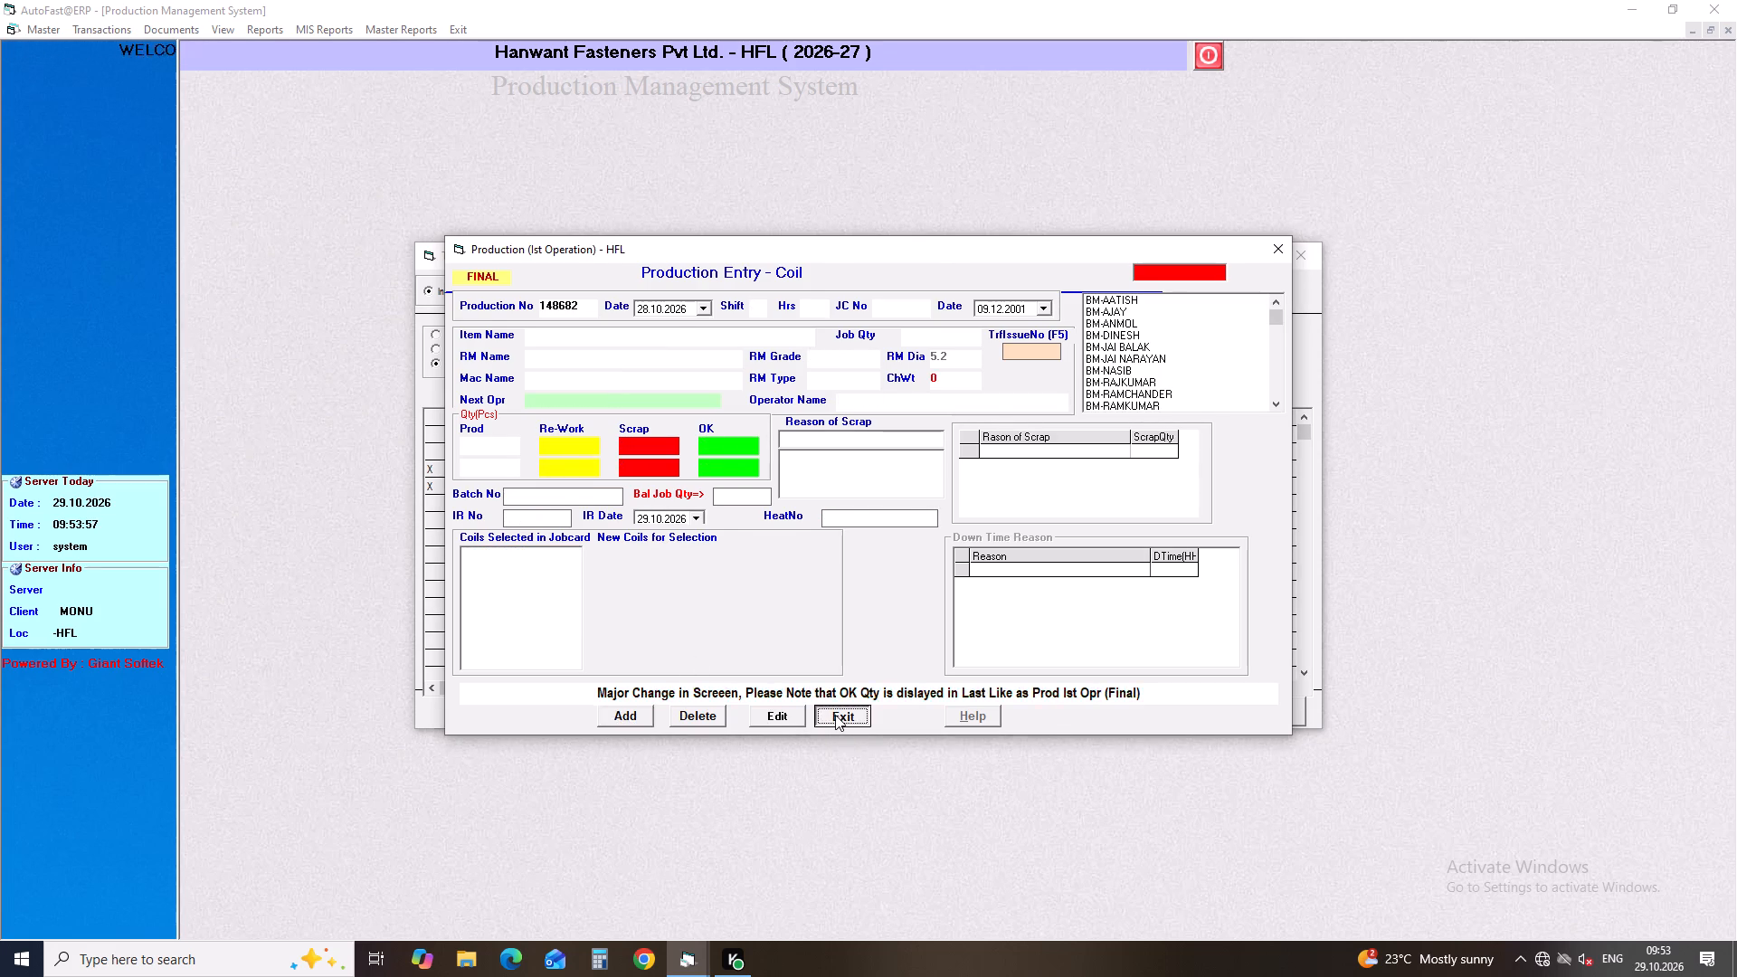
Open pending production 148671, the SCHCS M12X1.75X30 semi-finished screw, for editing and set its rework quantity to 0.
{"action": "left_click", "coordinate": [613, 504]}
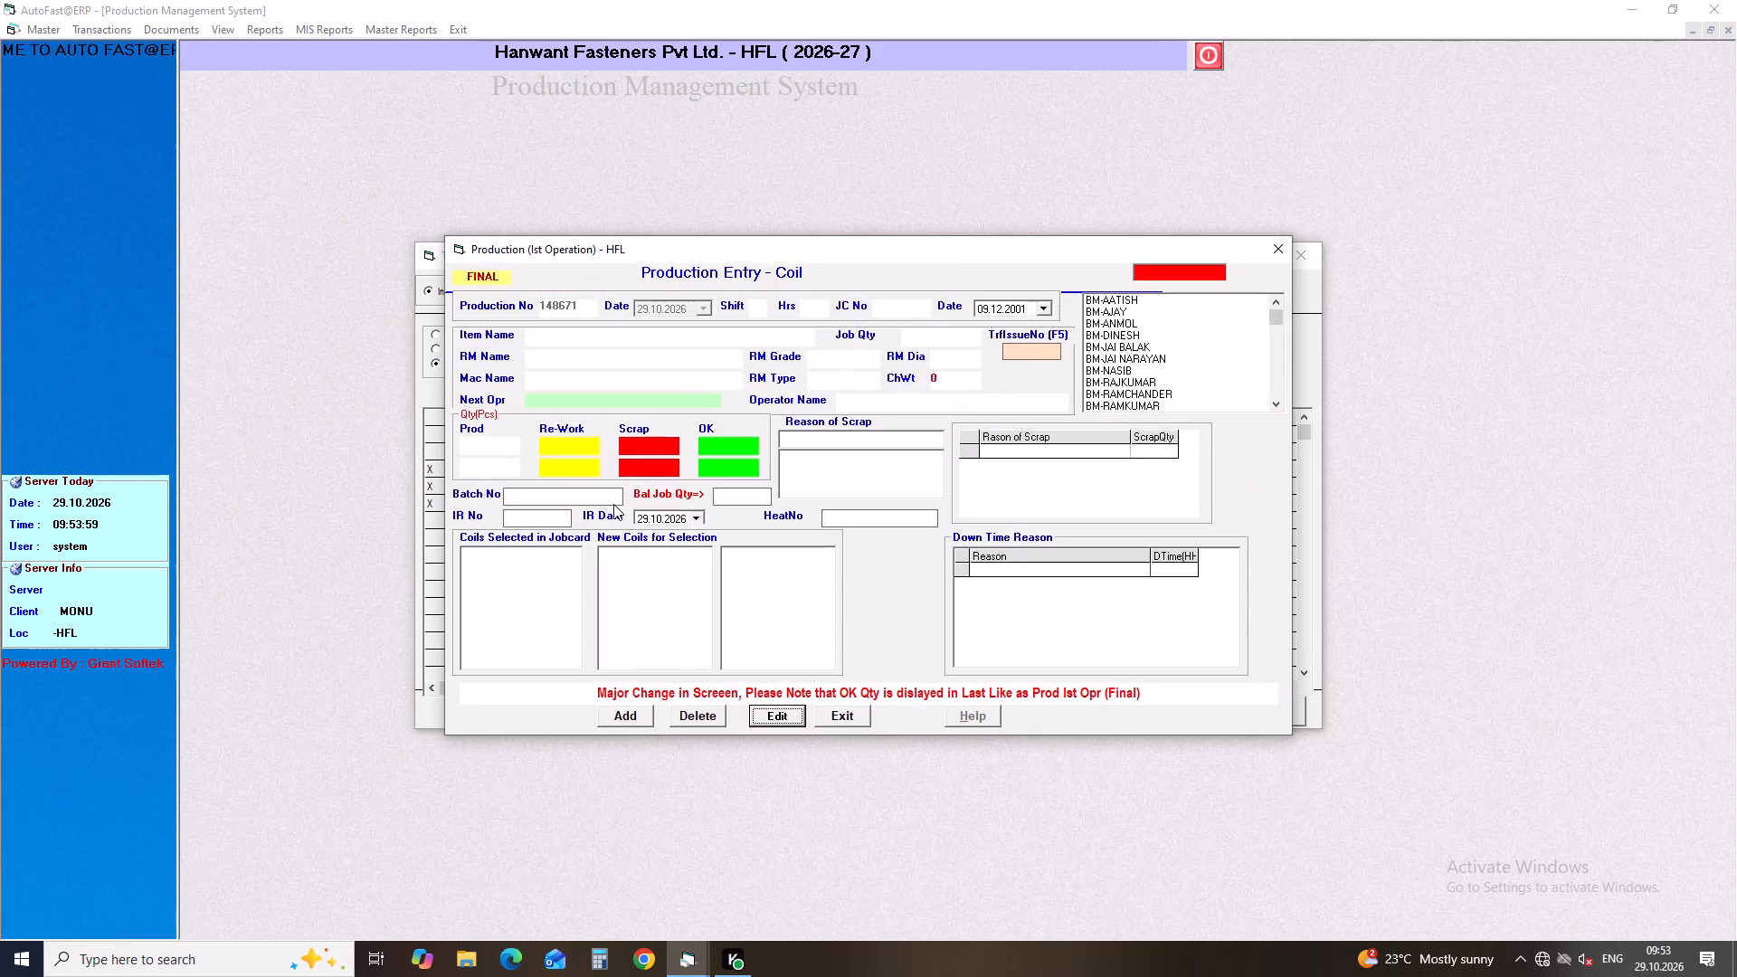
{"action": "key", "text": "Return"}
{"action": "key", "text": "Return"}
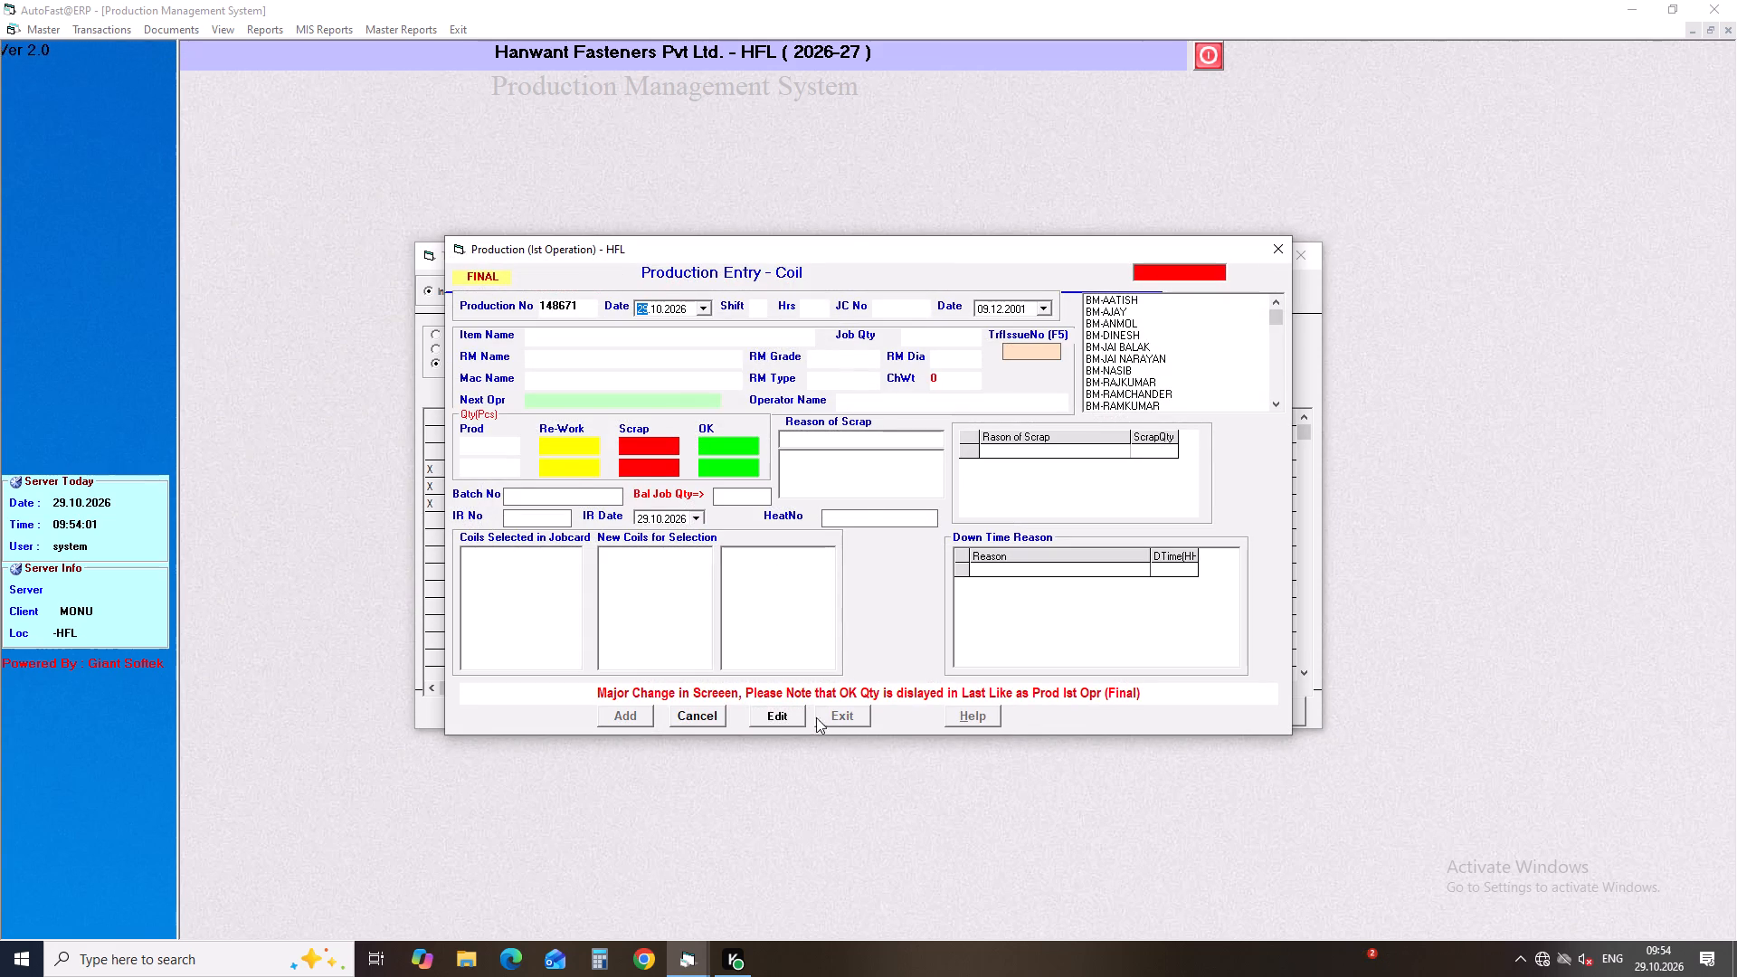
{"action": "left_click", "coordinate": [793, 716]}
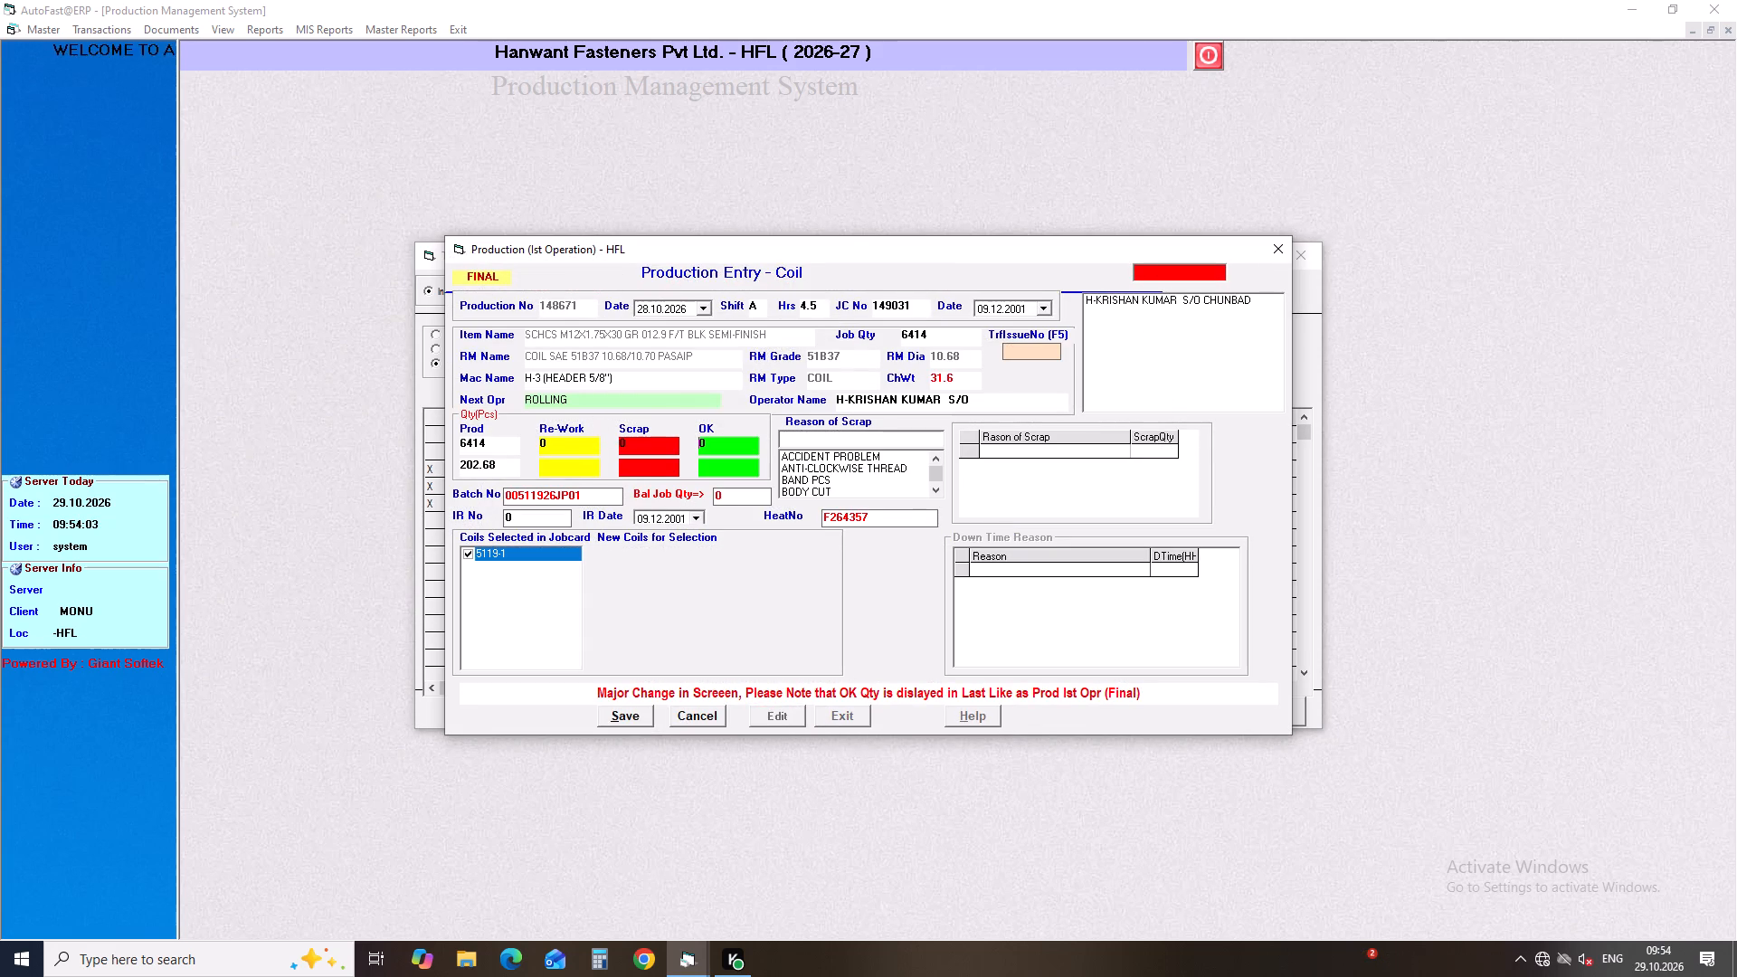
{"action": "double_click", "coordinate": [588, 439]}
{"action": "key", "text": "0"}
{"action": "key", "text": "Return"}
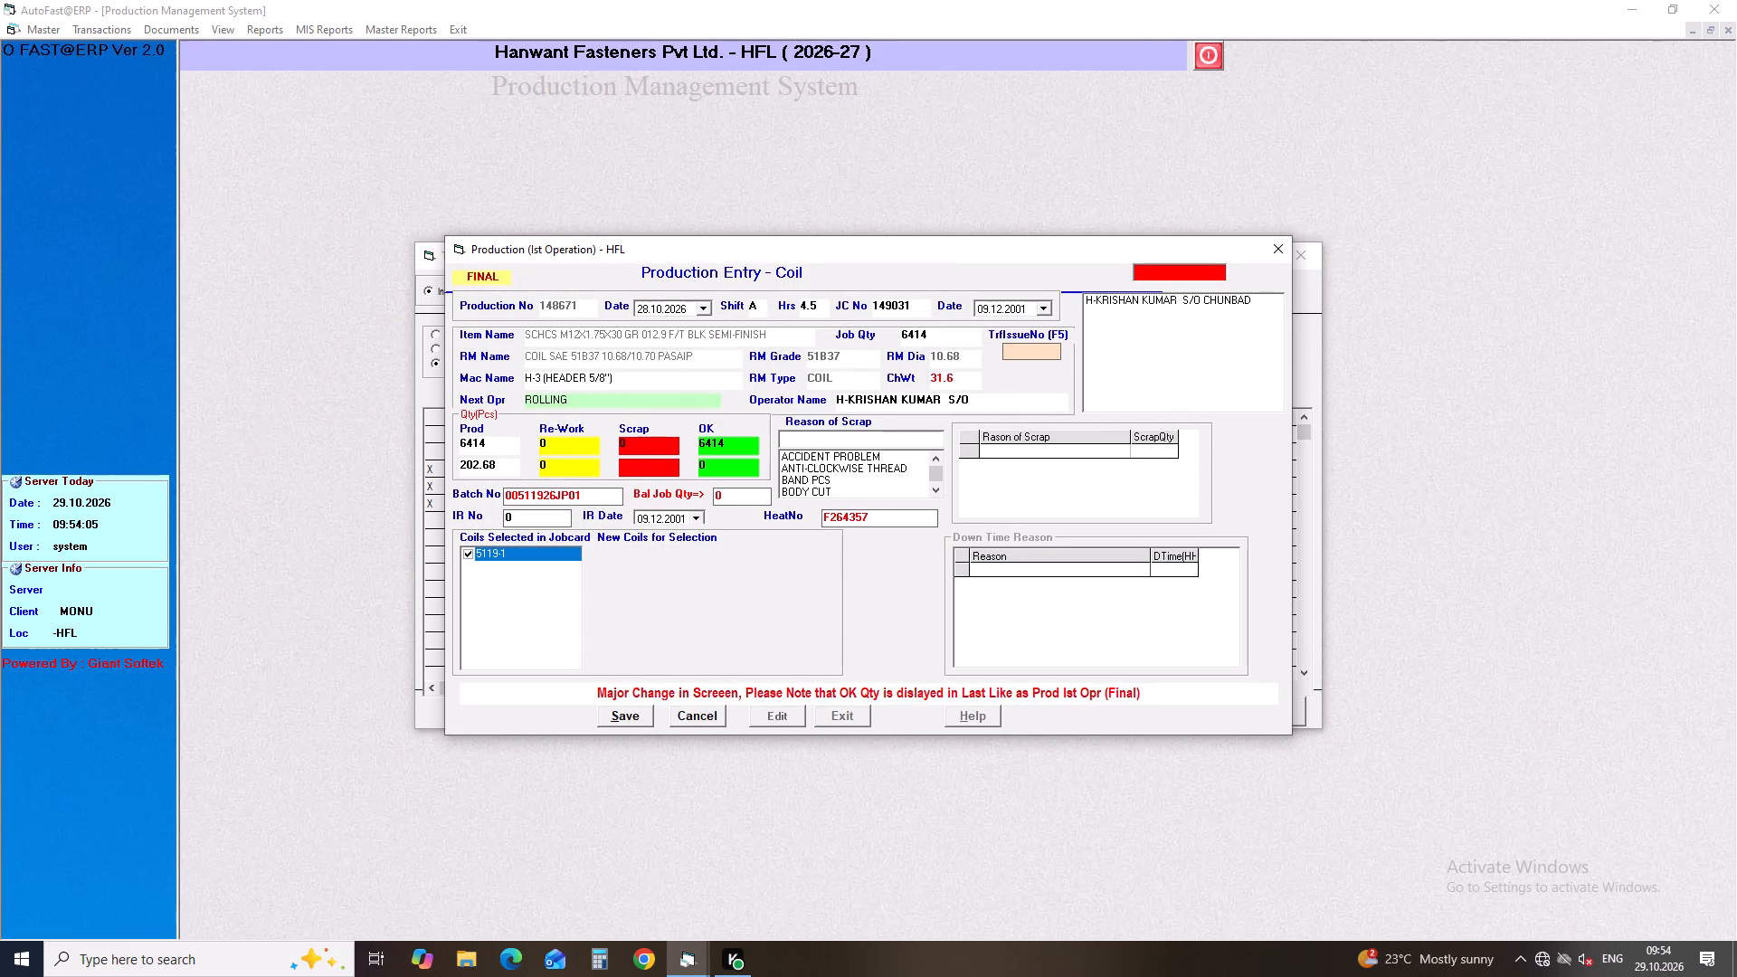
Record 8 scrap pieces for production 148671 with PUNCH BROKEN as the reason for all 8.
{"action": "key", "text": "Right"}
{"action": "key", "text": "8"}
{"action": "key", "text": "Return"}
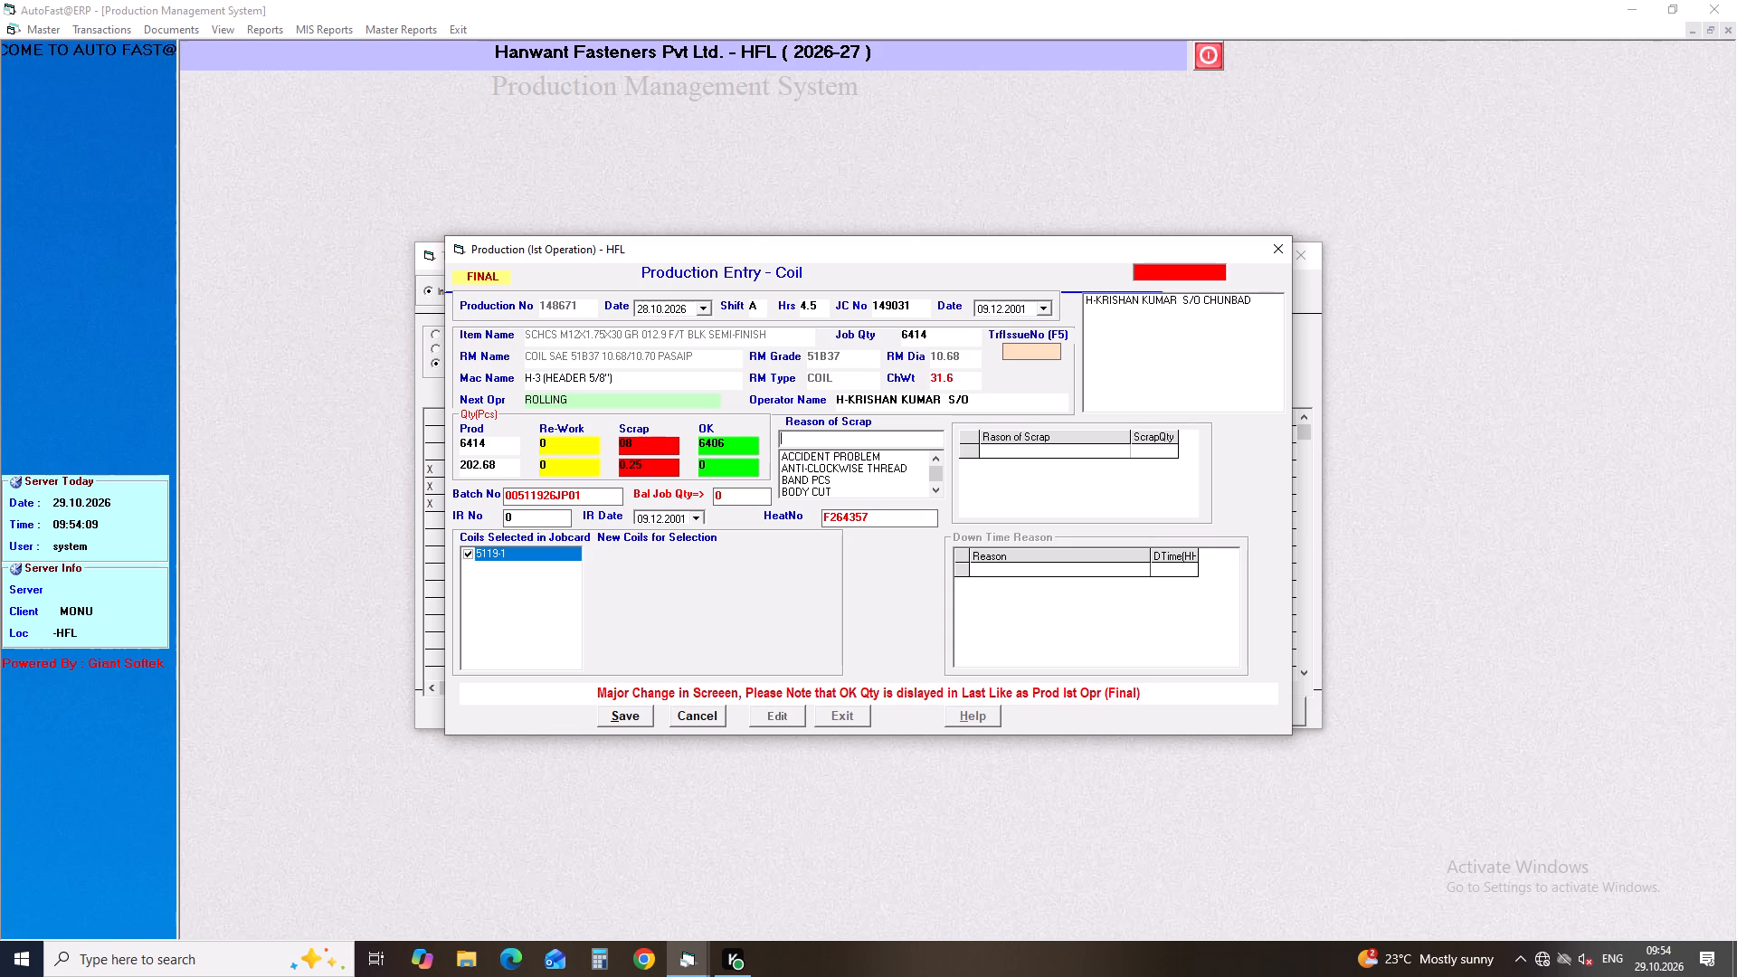
{"action": "type", "text": "PUN"}
{"action": "key", "text": "Down"}
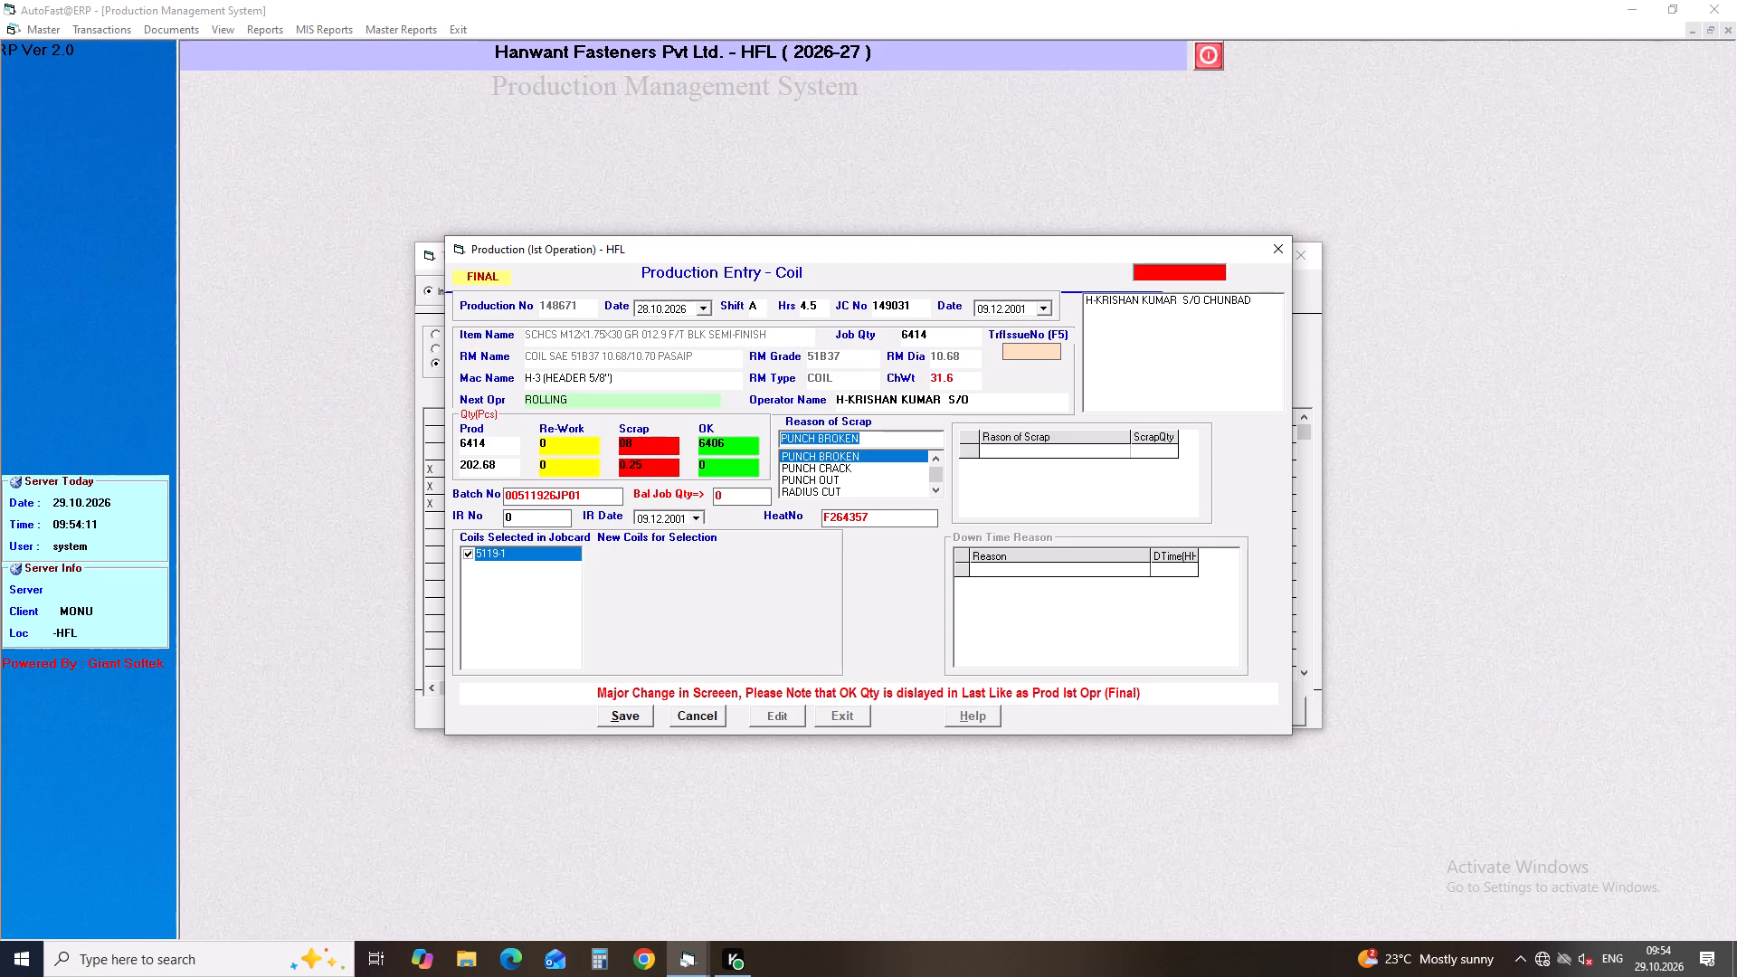
{"action": "key", "text": "Return"}
{"action": "type", "text": "08"}
{"action": "key", "text": "Return"}
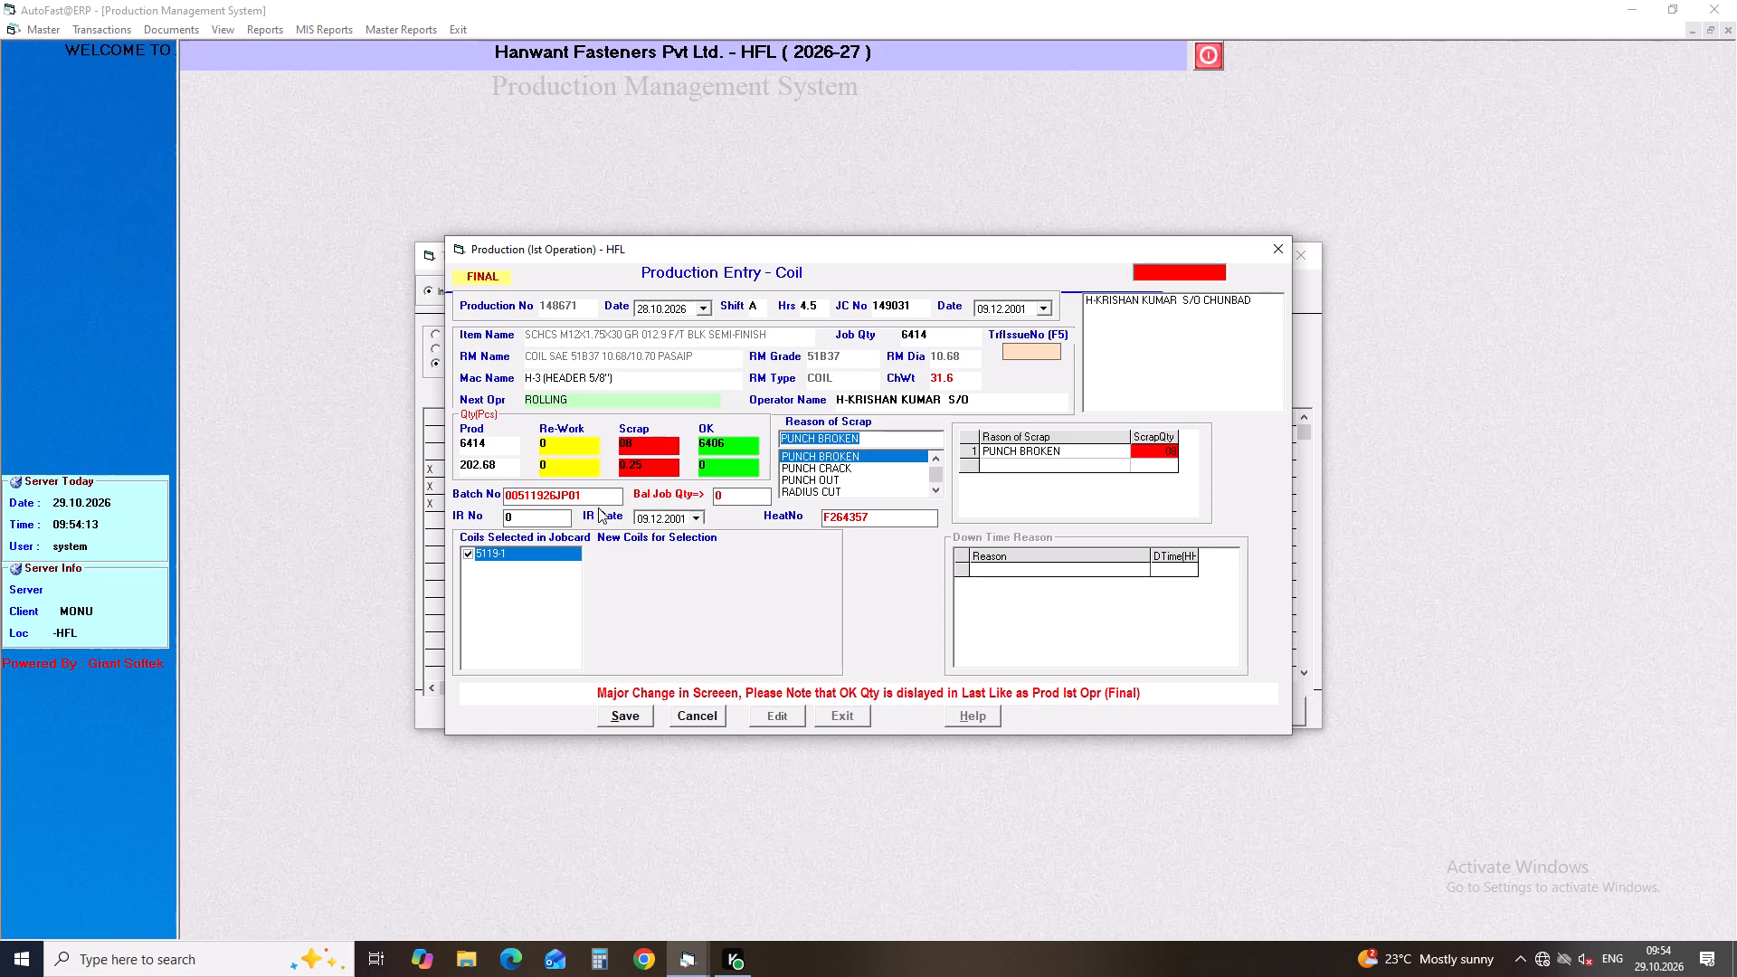
Enter IR No 01 and IR date 29.10.2026 for production 148671, then save and close the entry.
{"action": "left_click", "coordinate": [565, 522]}
{"action": "key", "text": "1"}
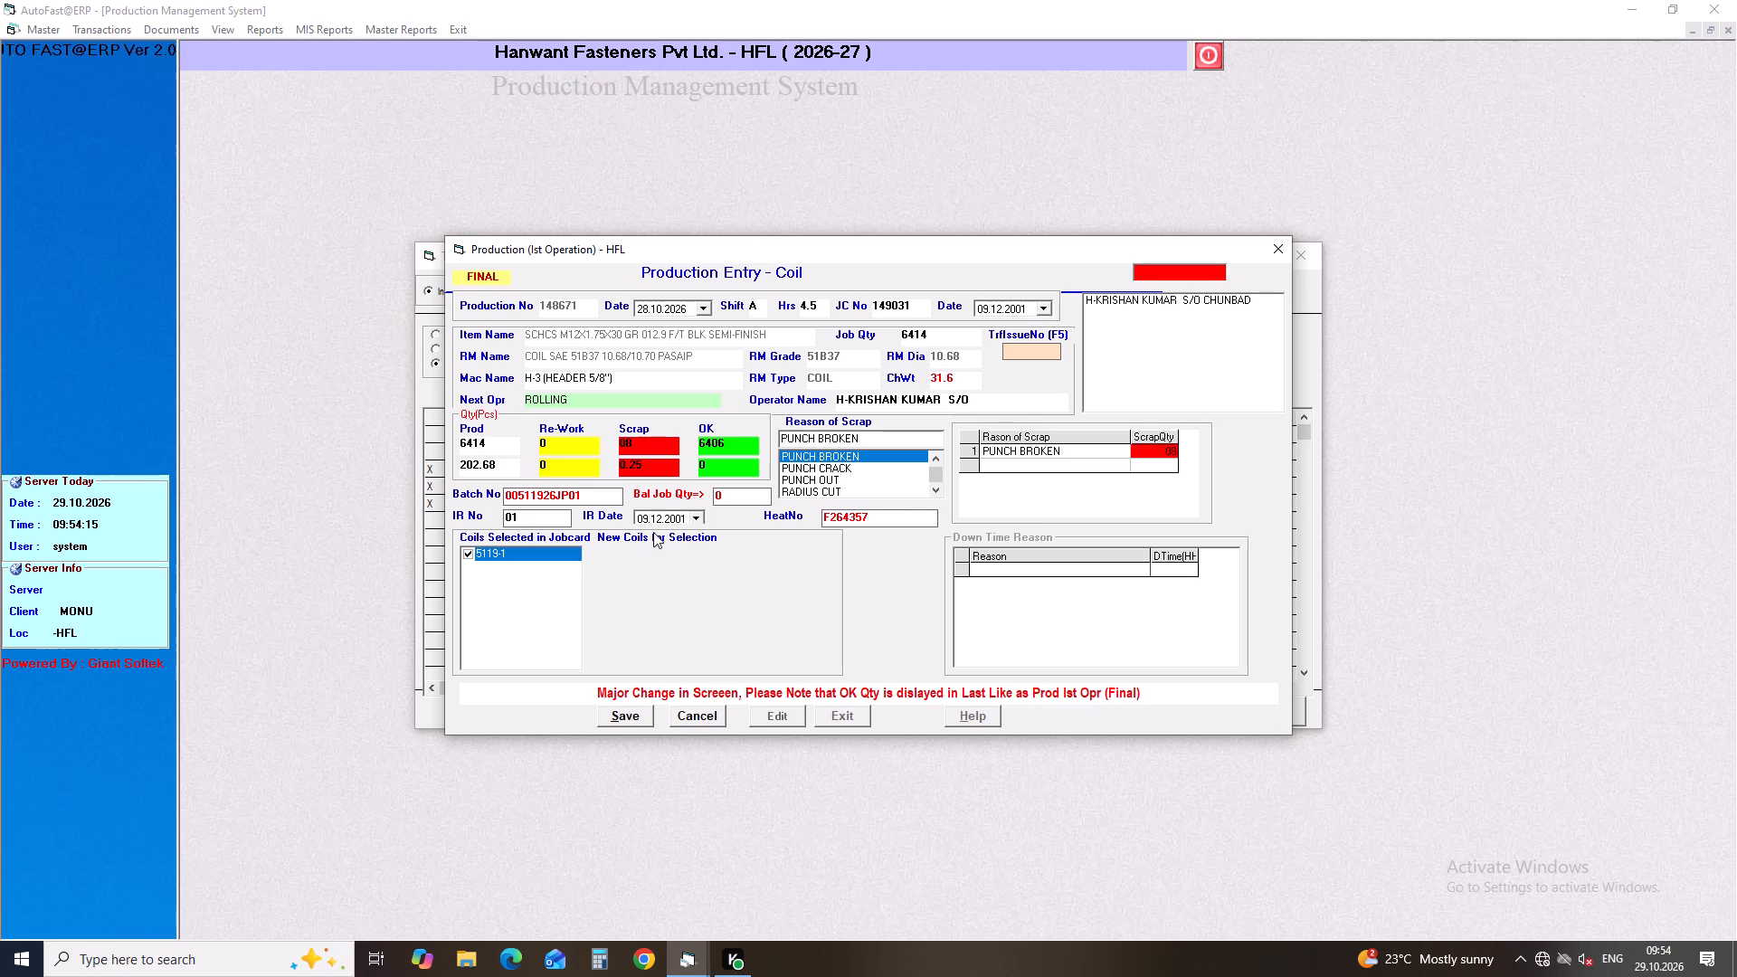
{"action": "left_click", "coordinate": [700, 519]}
{"action": "left_click", "coordinate": [719, 658]}
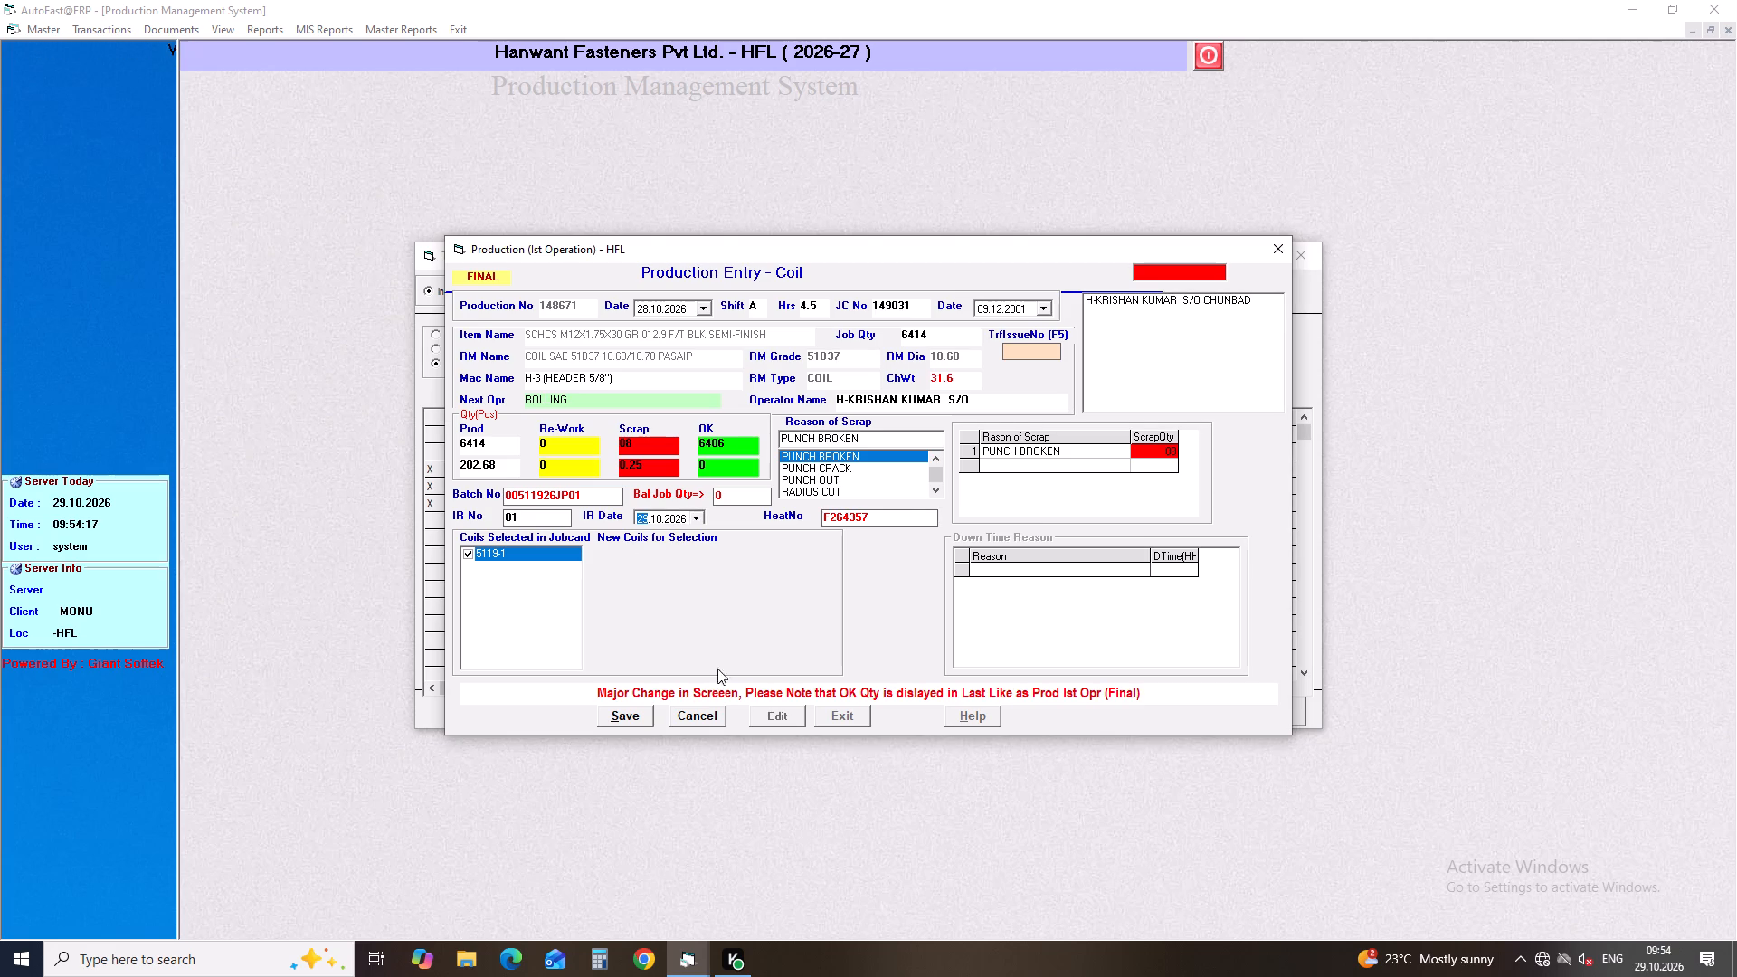
{"action": "left_click", "coordinate": [647, 720]}
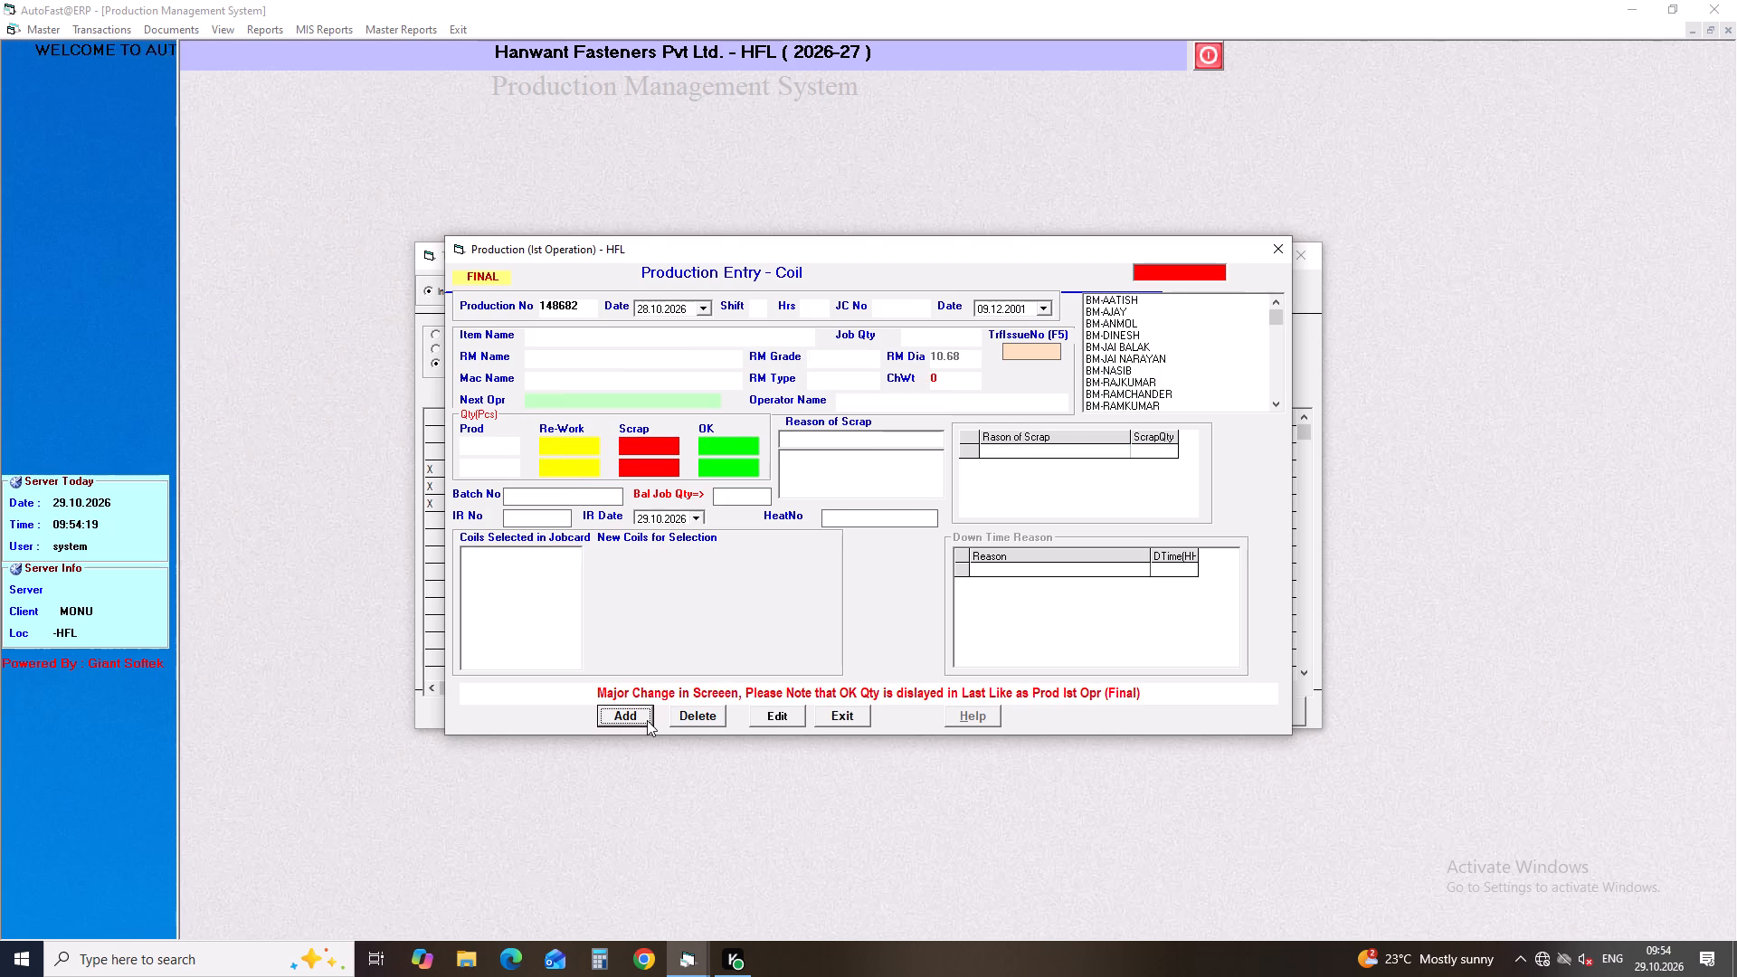
{"action": "left_click", "coordinate": [853, 717]}
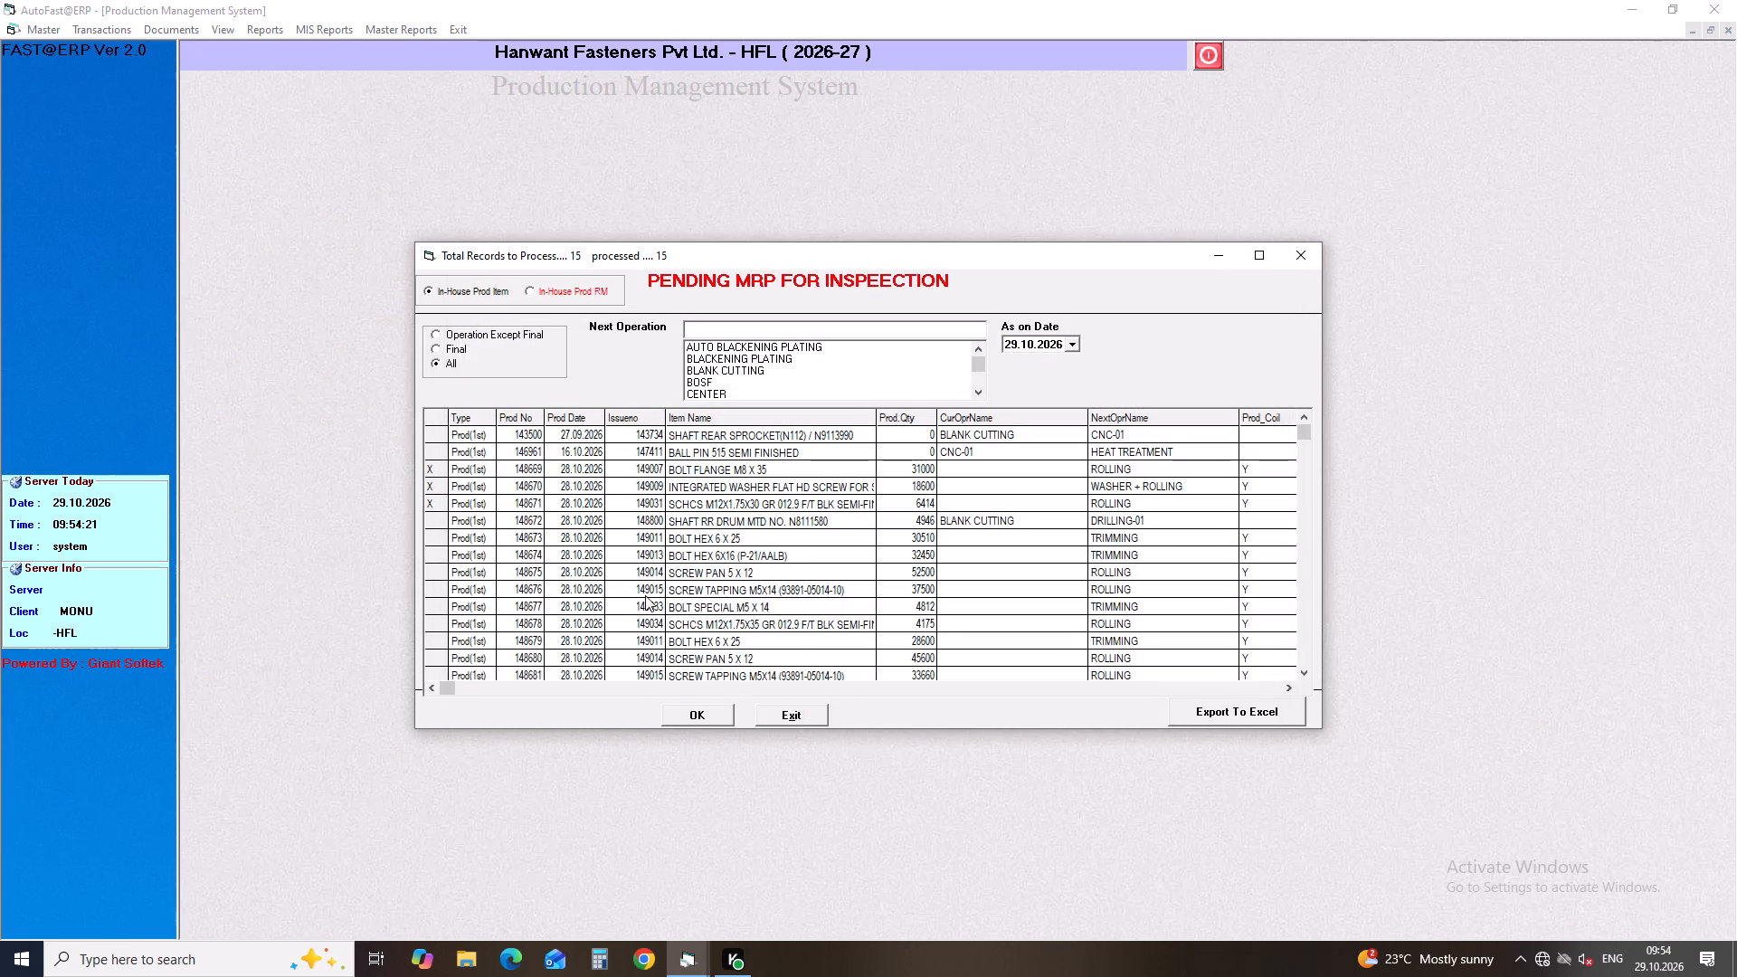
Open pending production 148673, BOLT HEX 6 X 25, for editing and set its rework quantity to 0.
{"action": "left_click", "coordinate": [646, 542]}
{"action": "key", "text": "Return"}
{"action": "key", "text": "Return"}
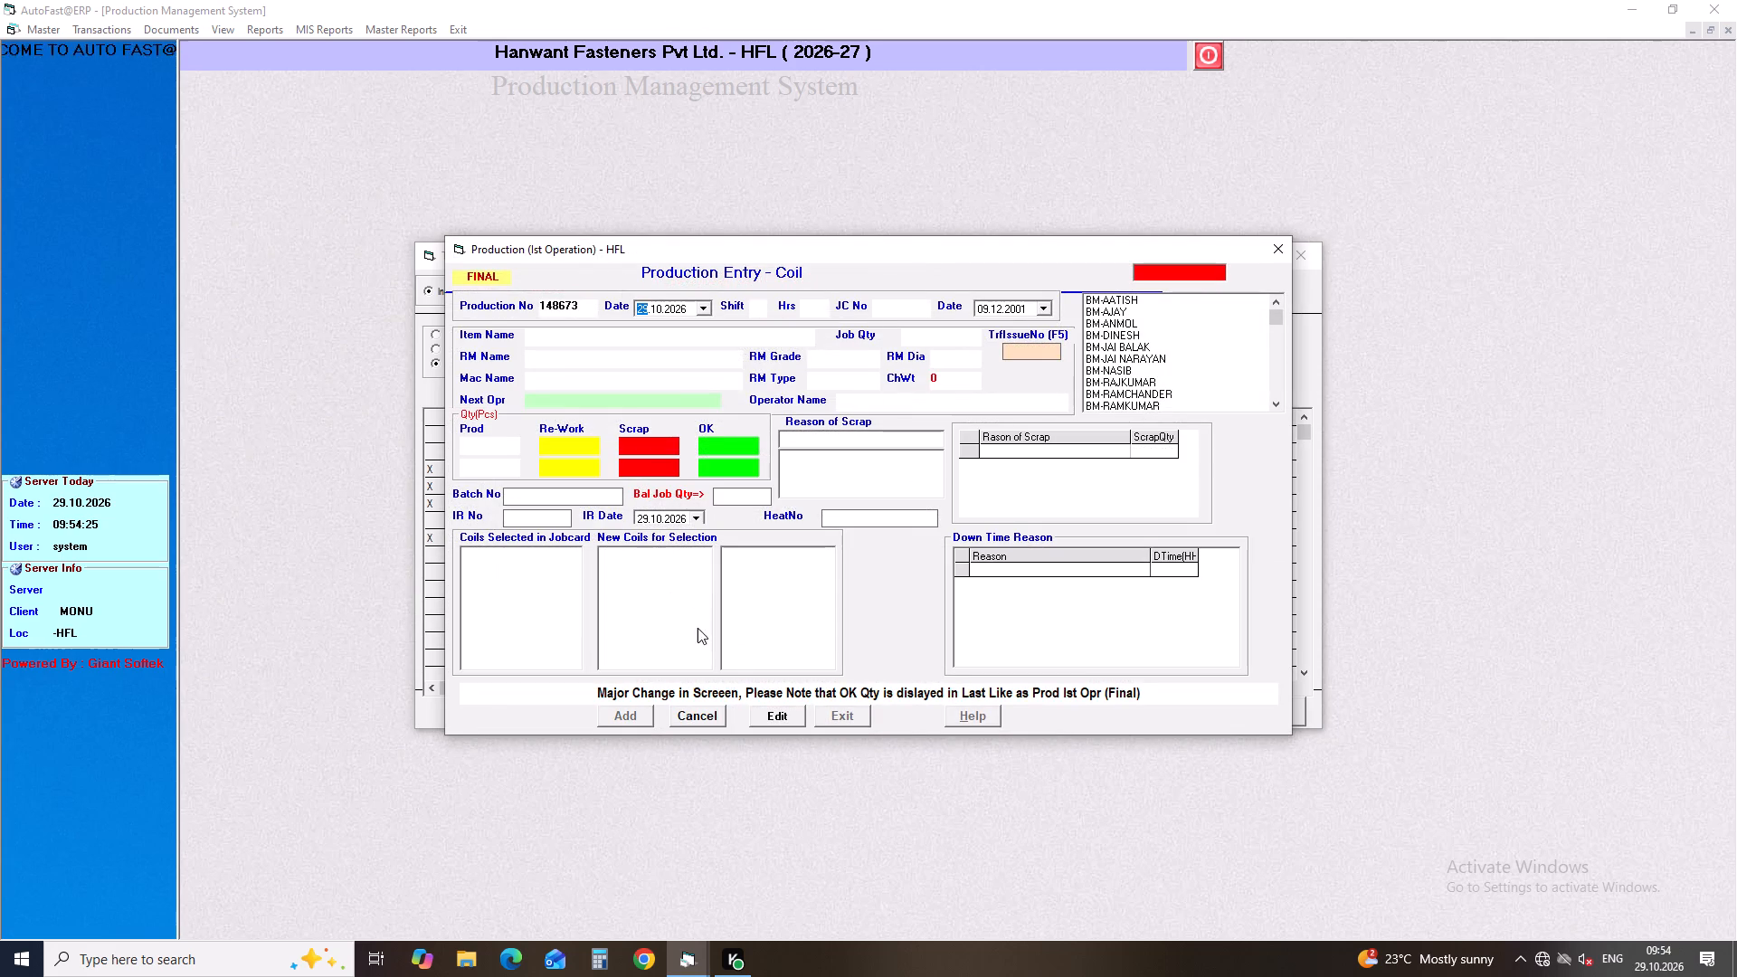
{"action": "left_click", "coordinate": [783, 713]}
{"action": "double_click", "coordinate": [590, 451]}
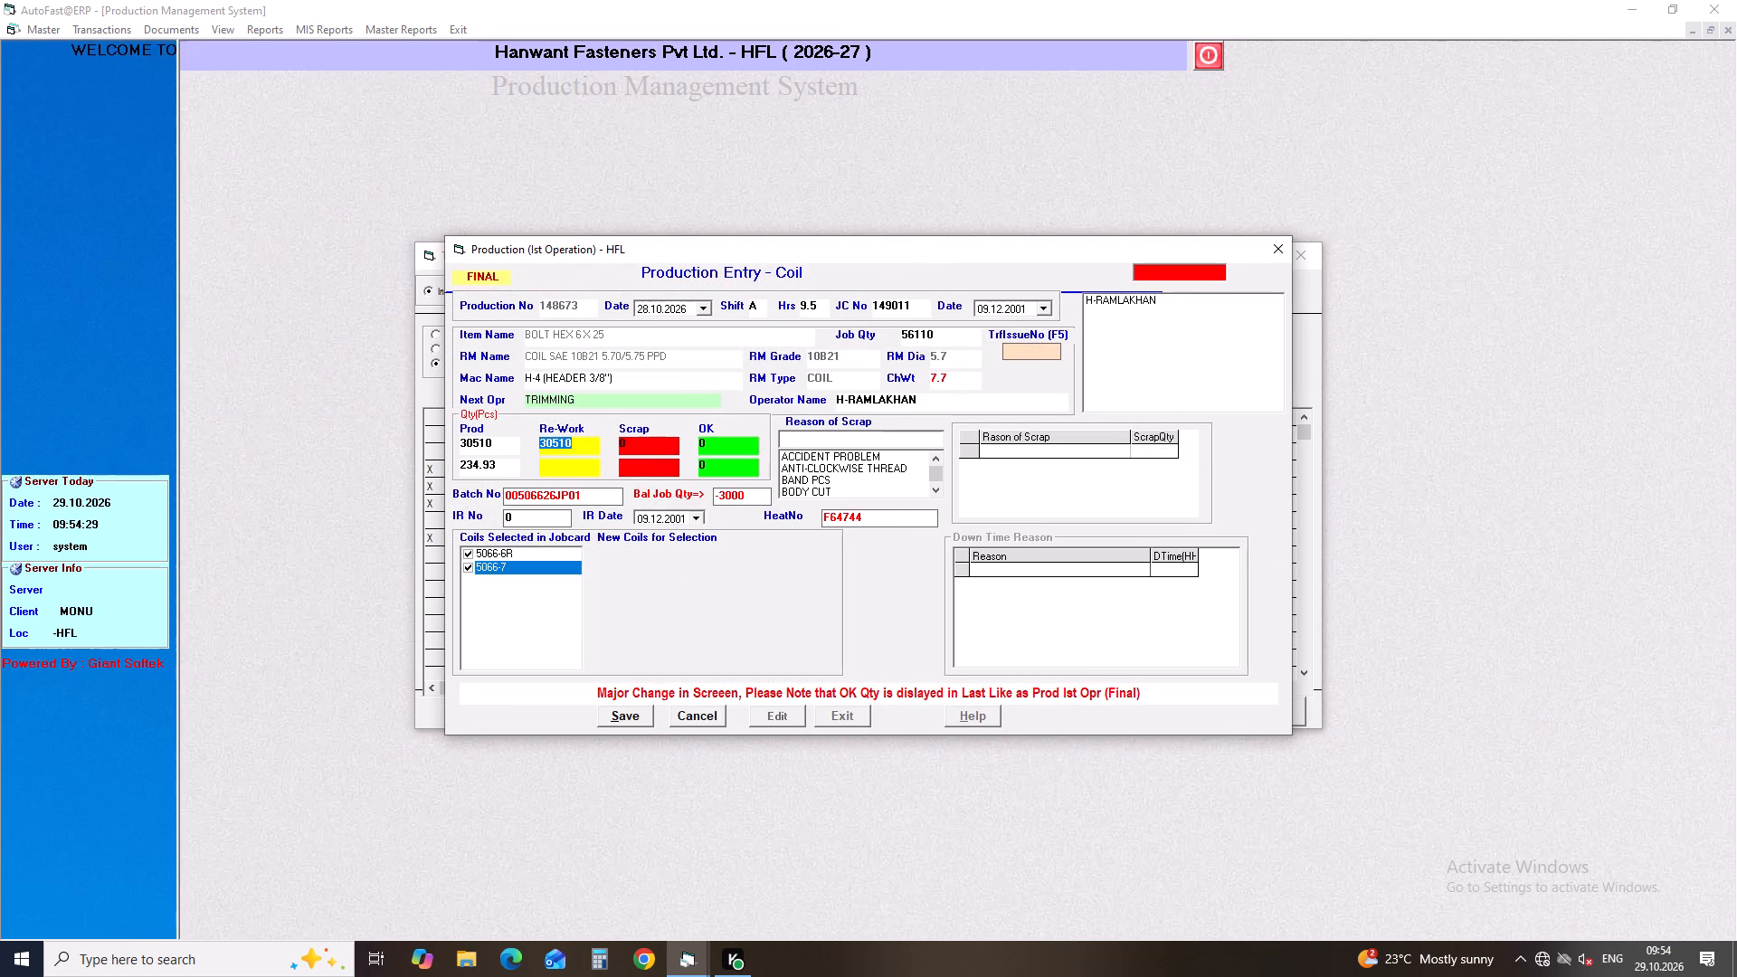
{"action": "key", "text": "0"}
{"action": "key", "text": "Return"}
Record 10 scrap pieces for production 148673 with DIE BROKEN as the reason for all 10.
{"action": "key", "text": "1"}
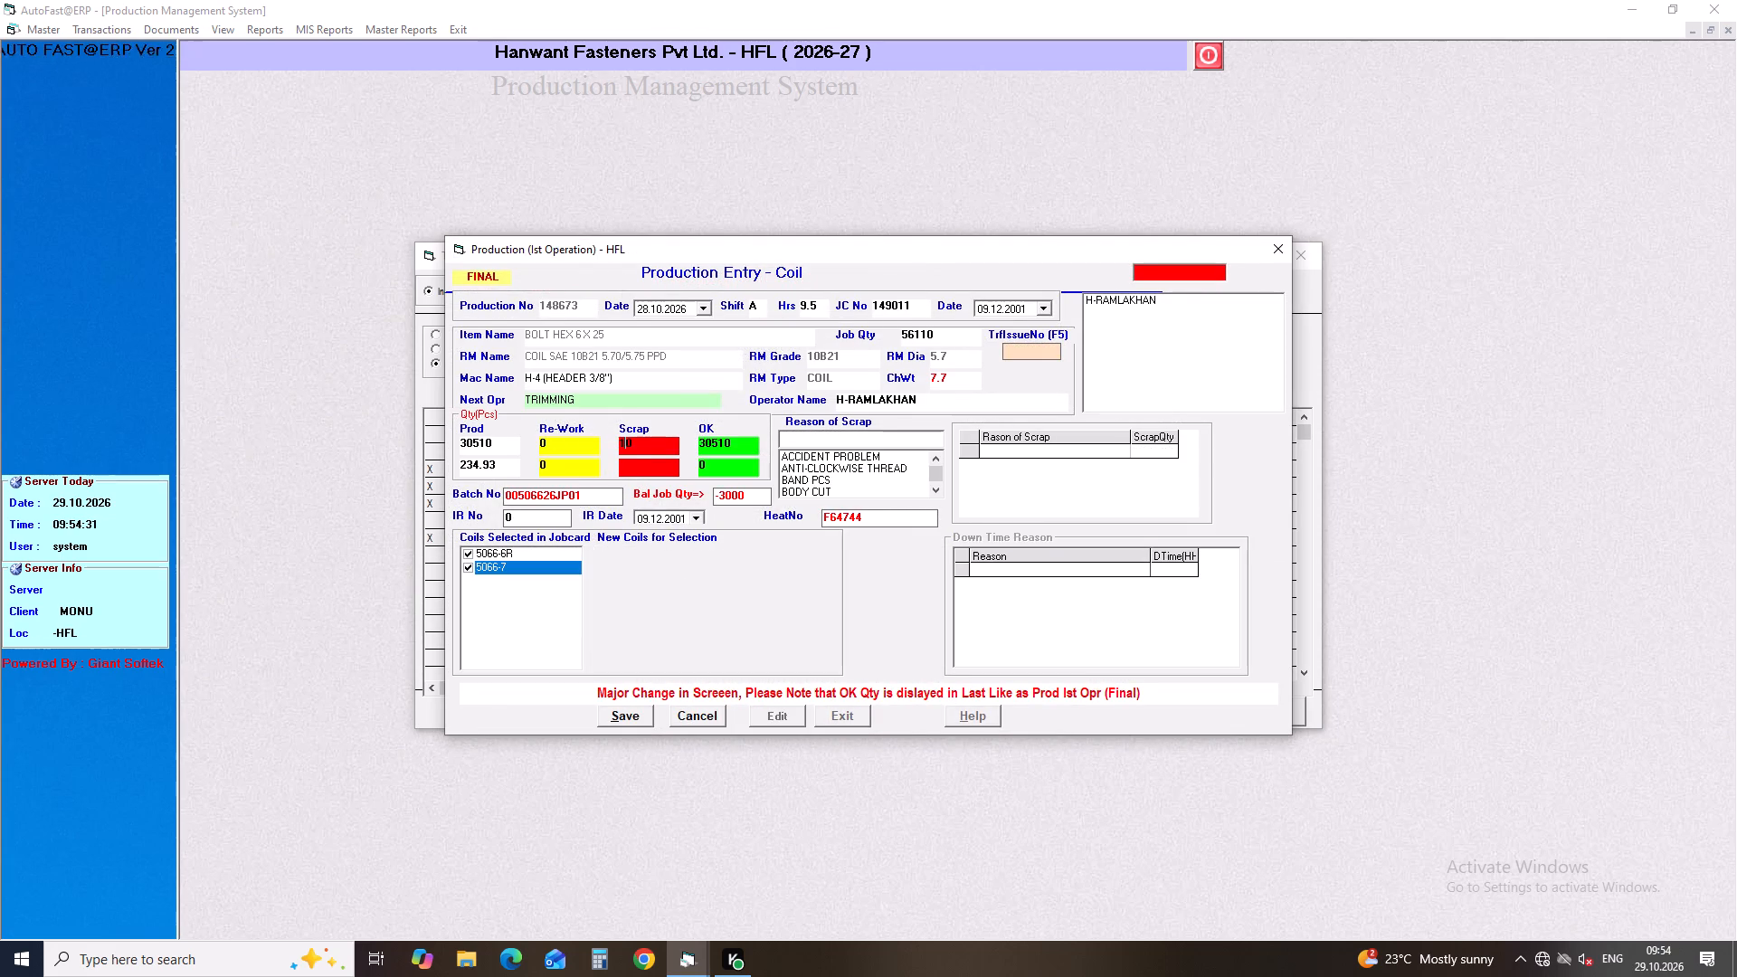
{"action": "key", "text": "Return"}
{"action": "type", "text": "DIE"}
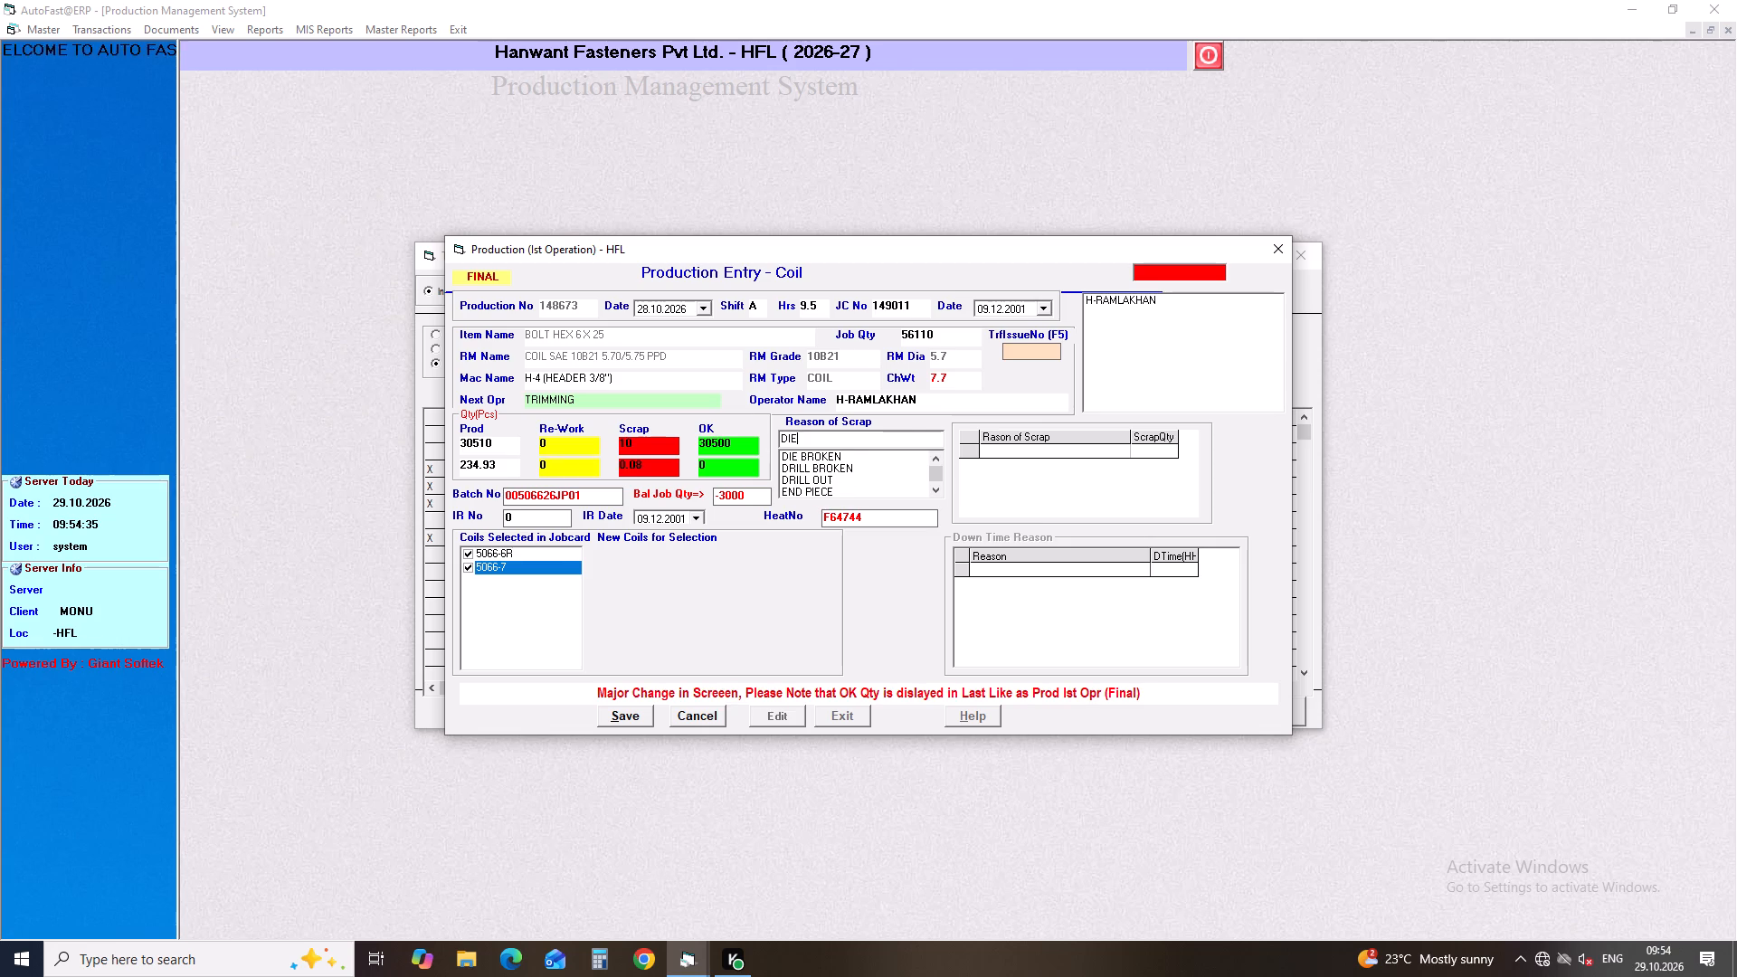
{"action": "key", "text": "Down"}
{"action": "key", "text": "Return"}
{"action": "type", "text": "10"}
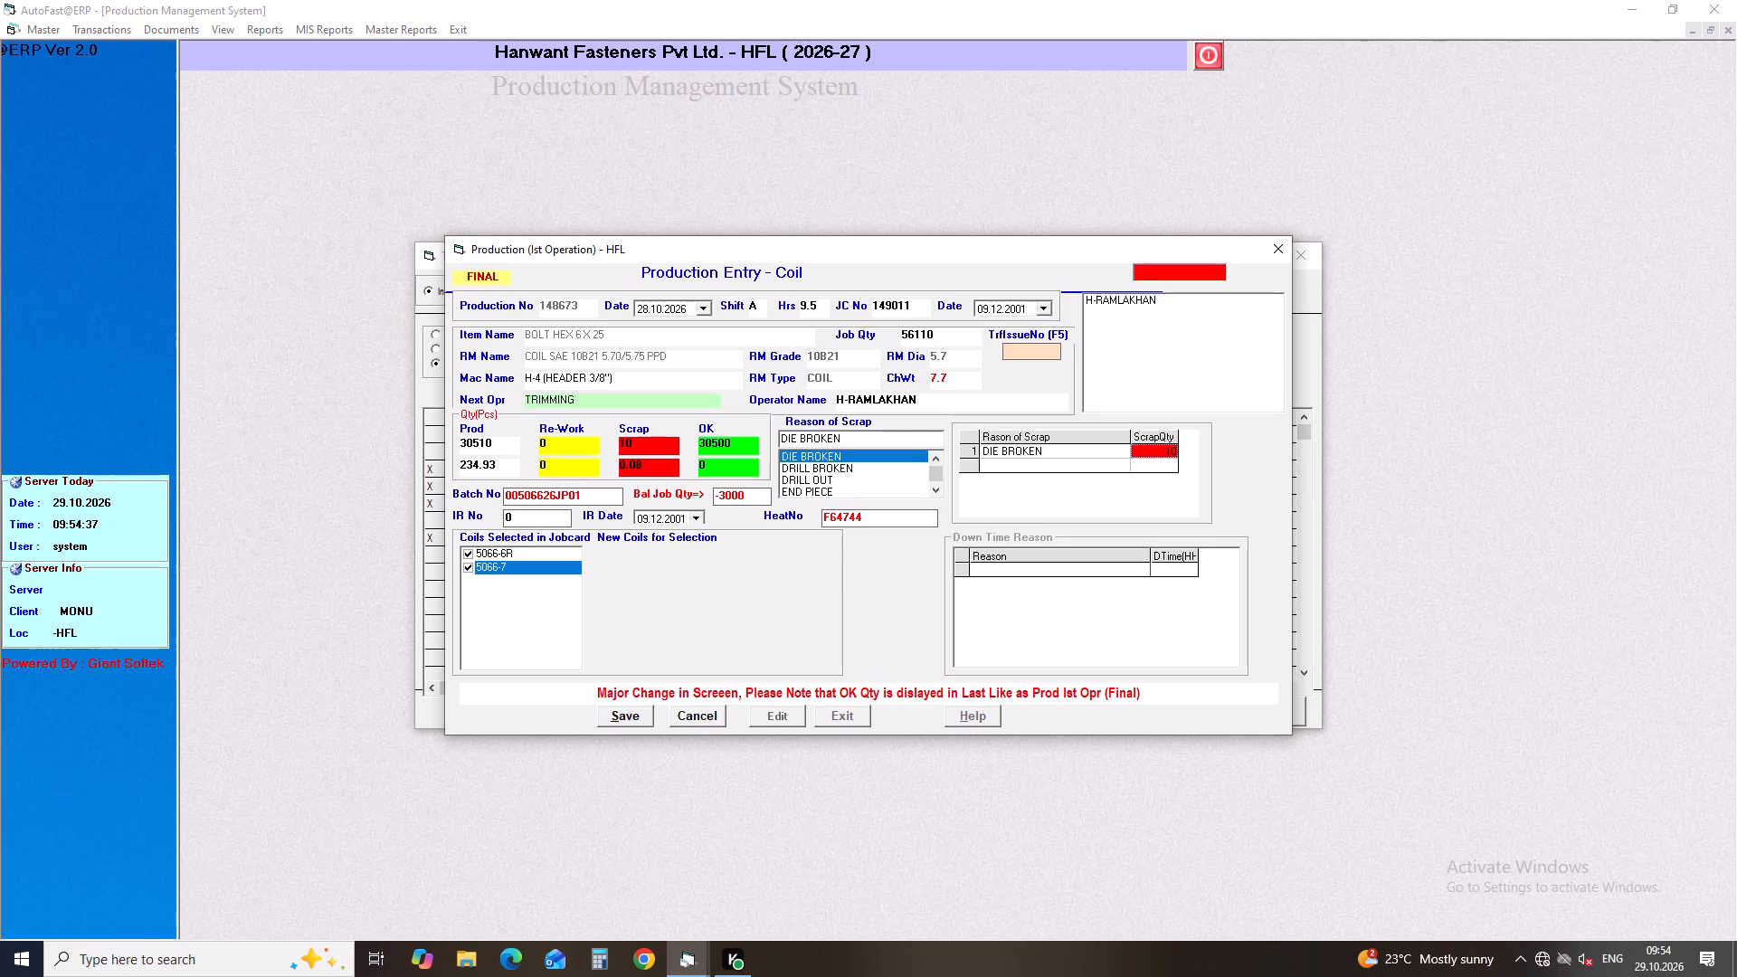
Enter IR No 01 and IR date 29.10.2026 for production 148673, then save and close the entry.
{"action": "left_click", "coordinate": [546, 518]}
{"action": "key", "text": "1"}
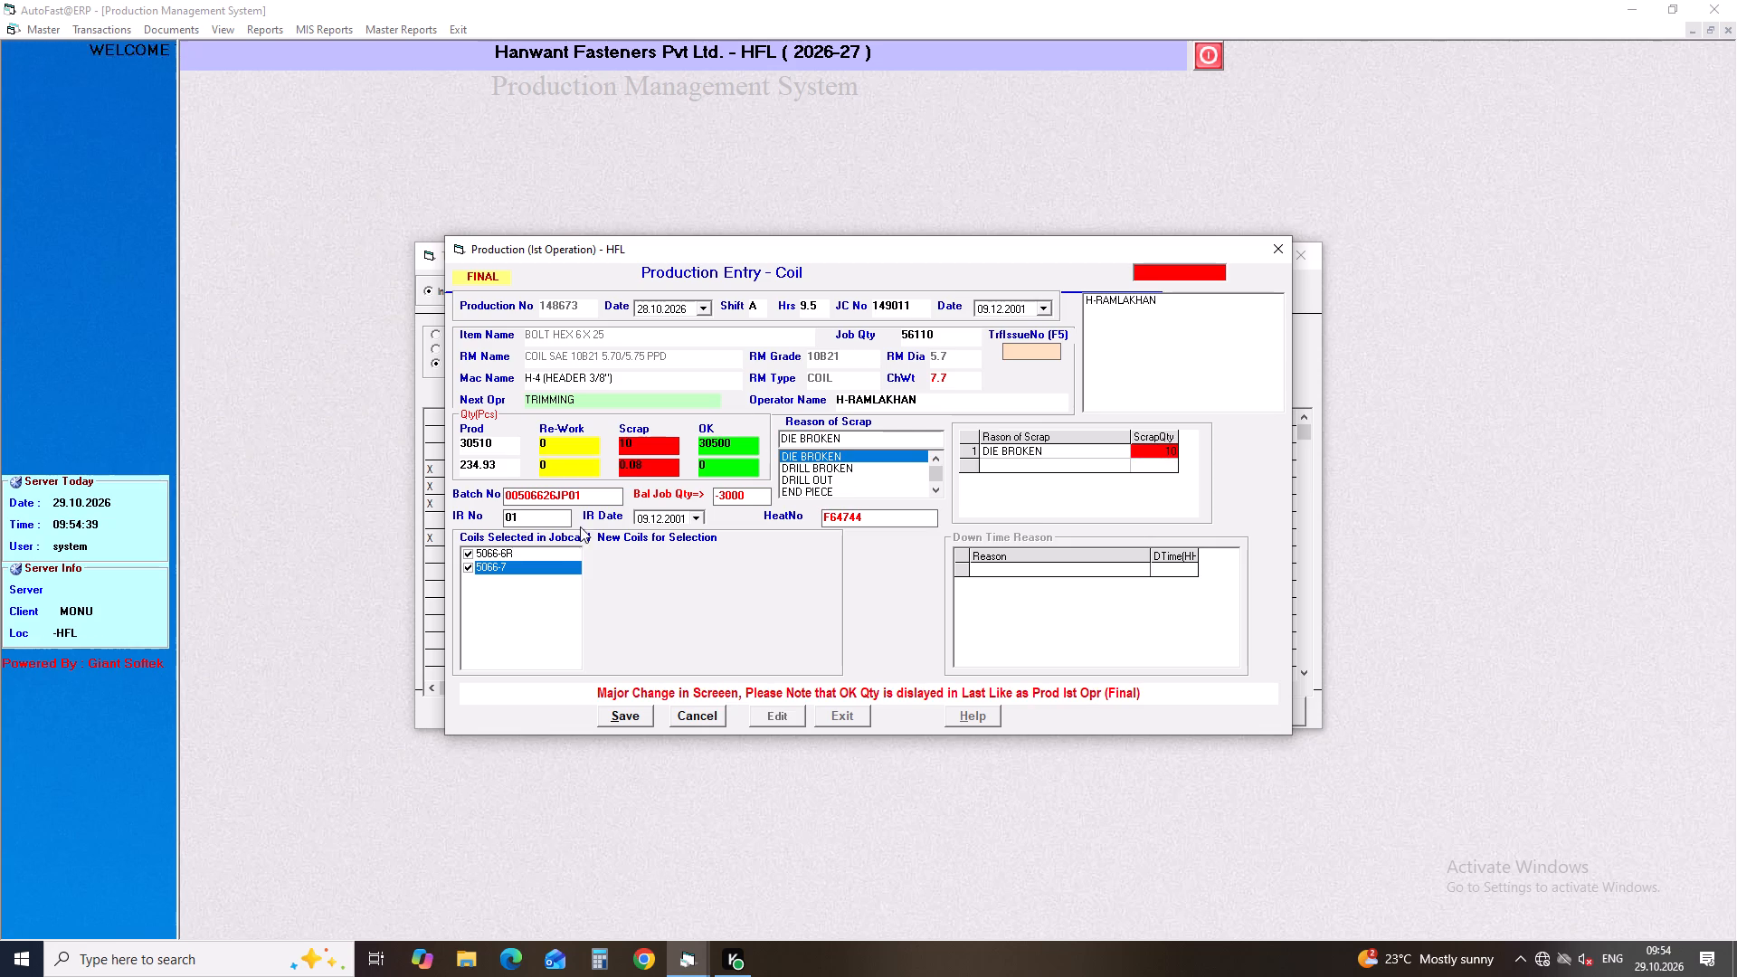
{"action": "left_click", "coordinate": [693, 516]}
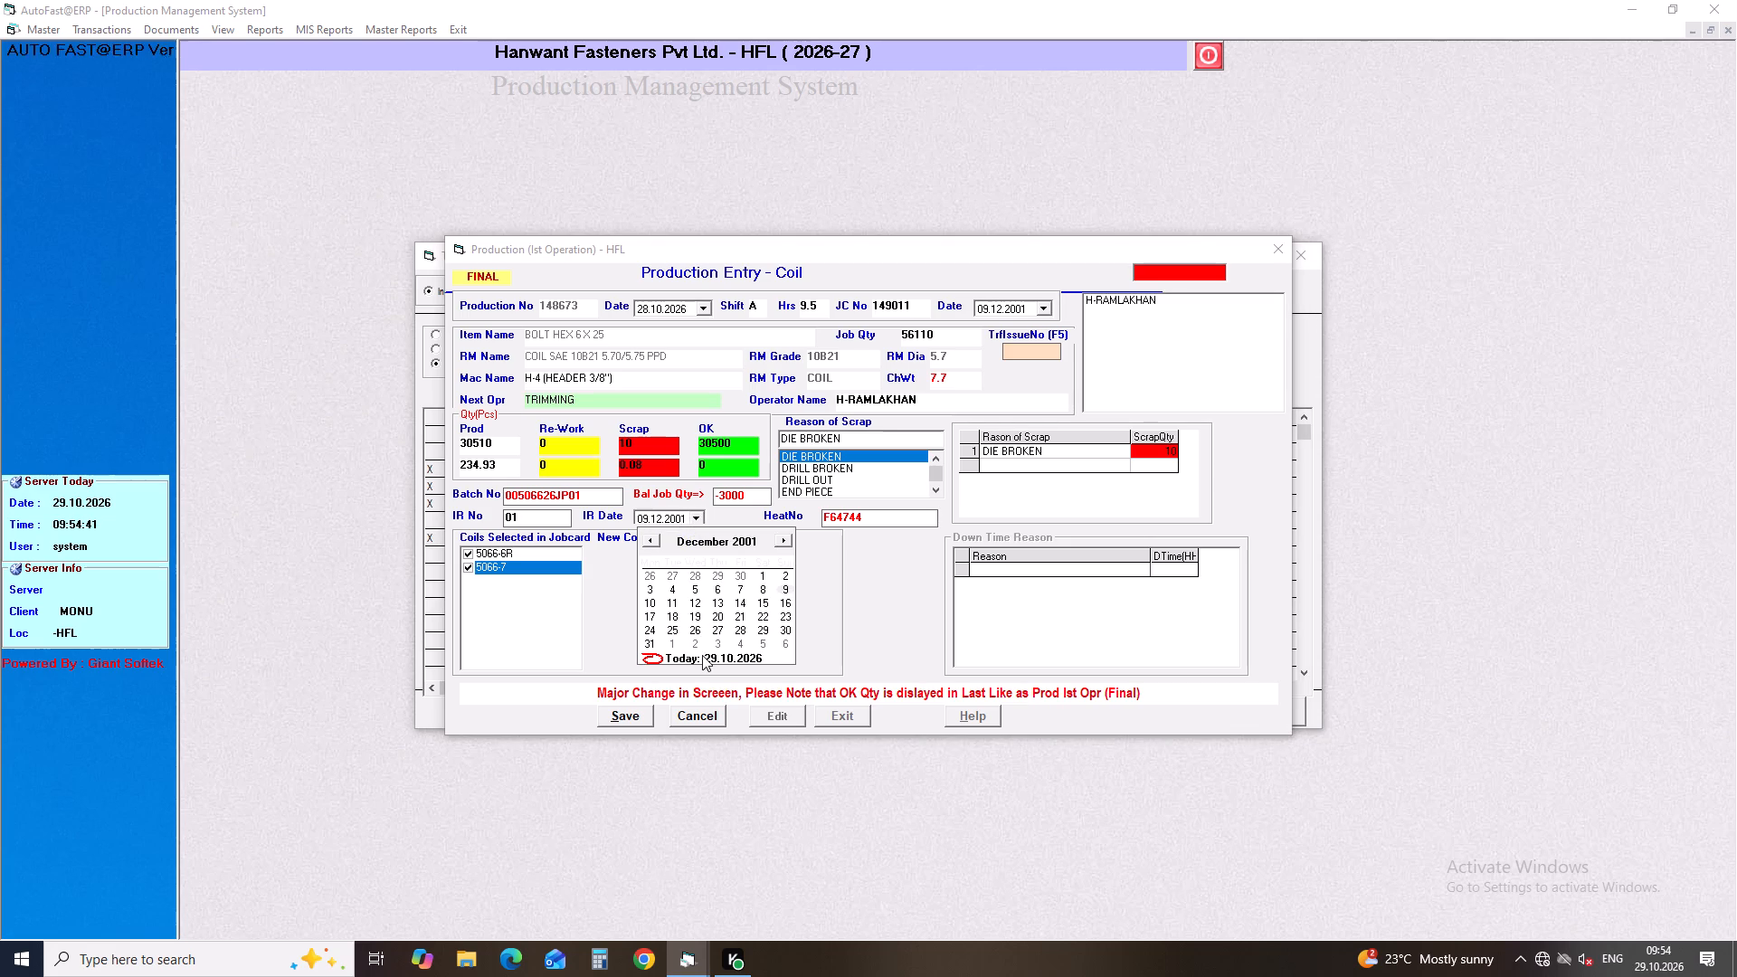
{"action": "left_click", "coordinate": [702, 655]}
{"action": "left_click", "coordinate": [636, 719]}
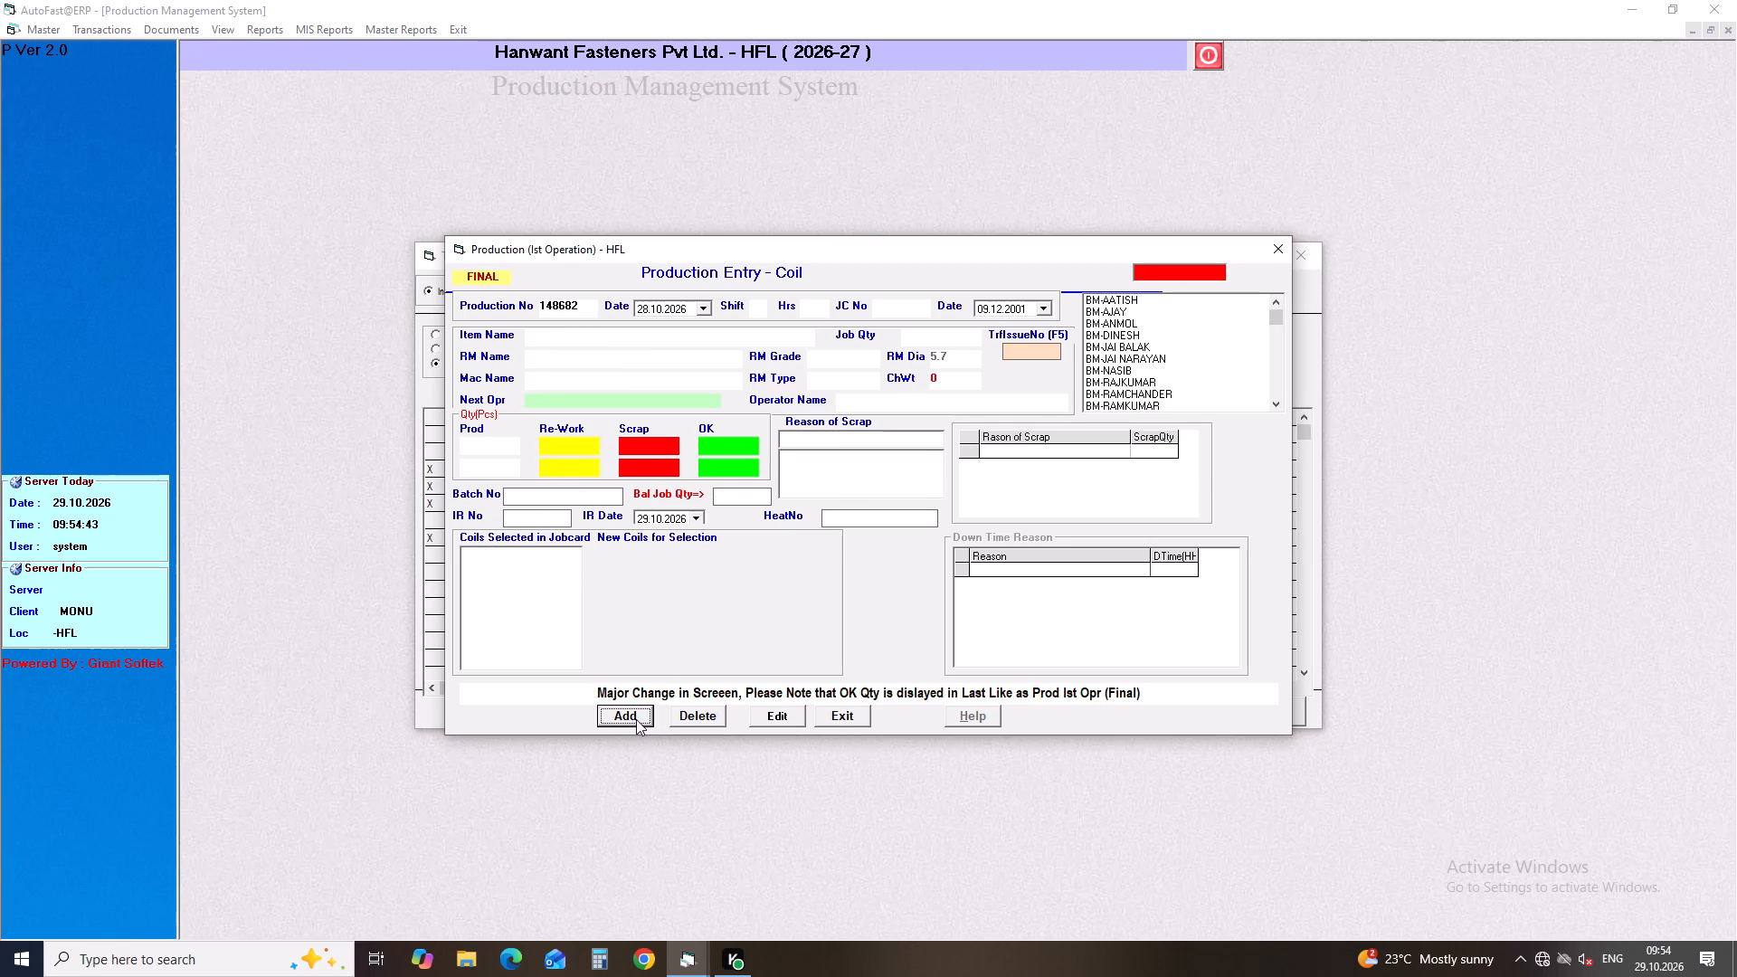
{"action": "left_click", "coordinate": [853, 711]}
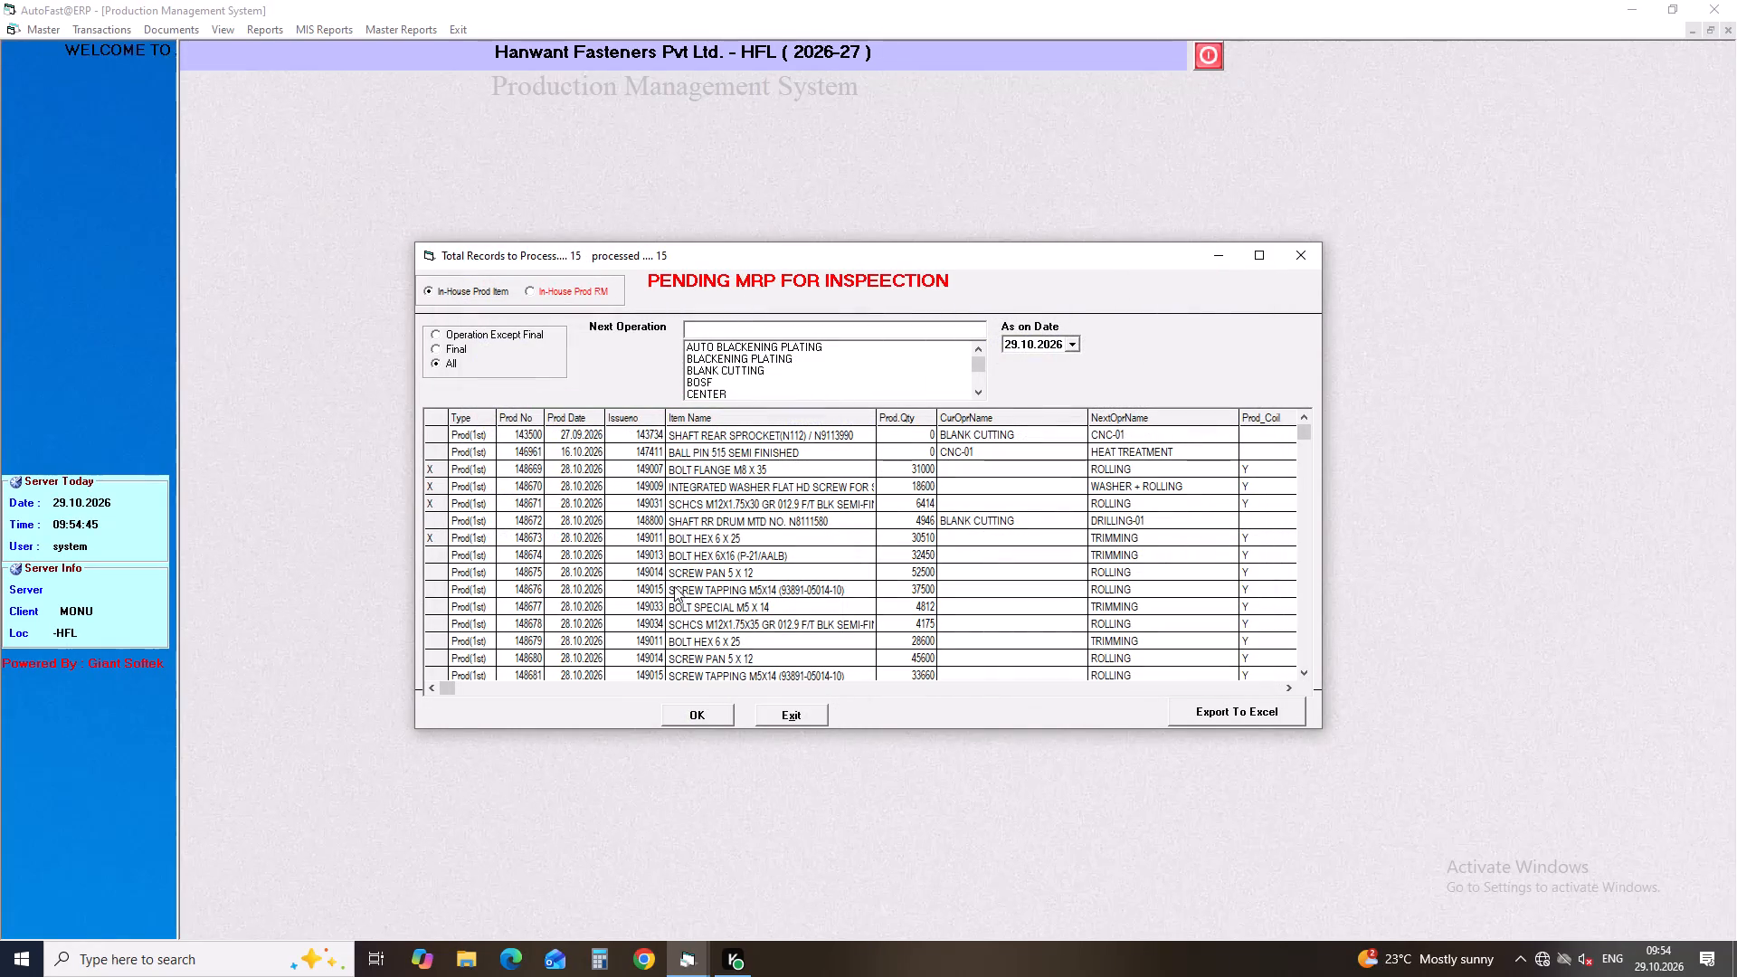
Open pending production 148674, BOLT HEX 6X16 (P-21/AALB), for editing and set its rework quantity to 0, leaving scrap at 0.
{"action": "left_click", "coordinate": [649, 557]}
{"action": "key", "text": "Return"}
{"action": "key", "text": "Return"}
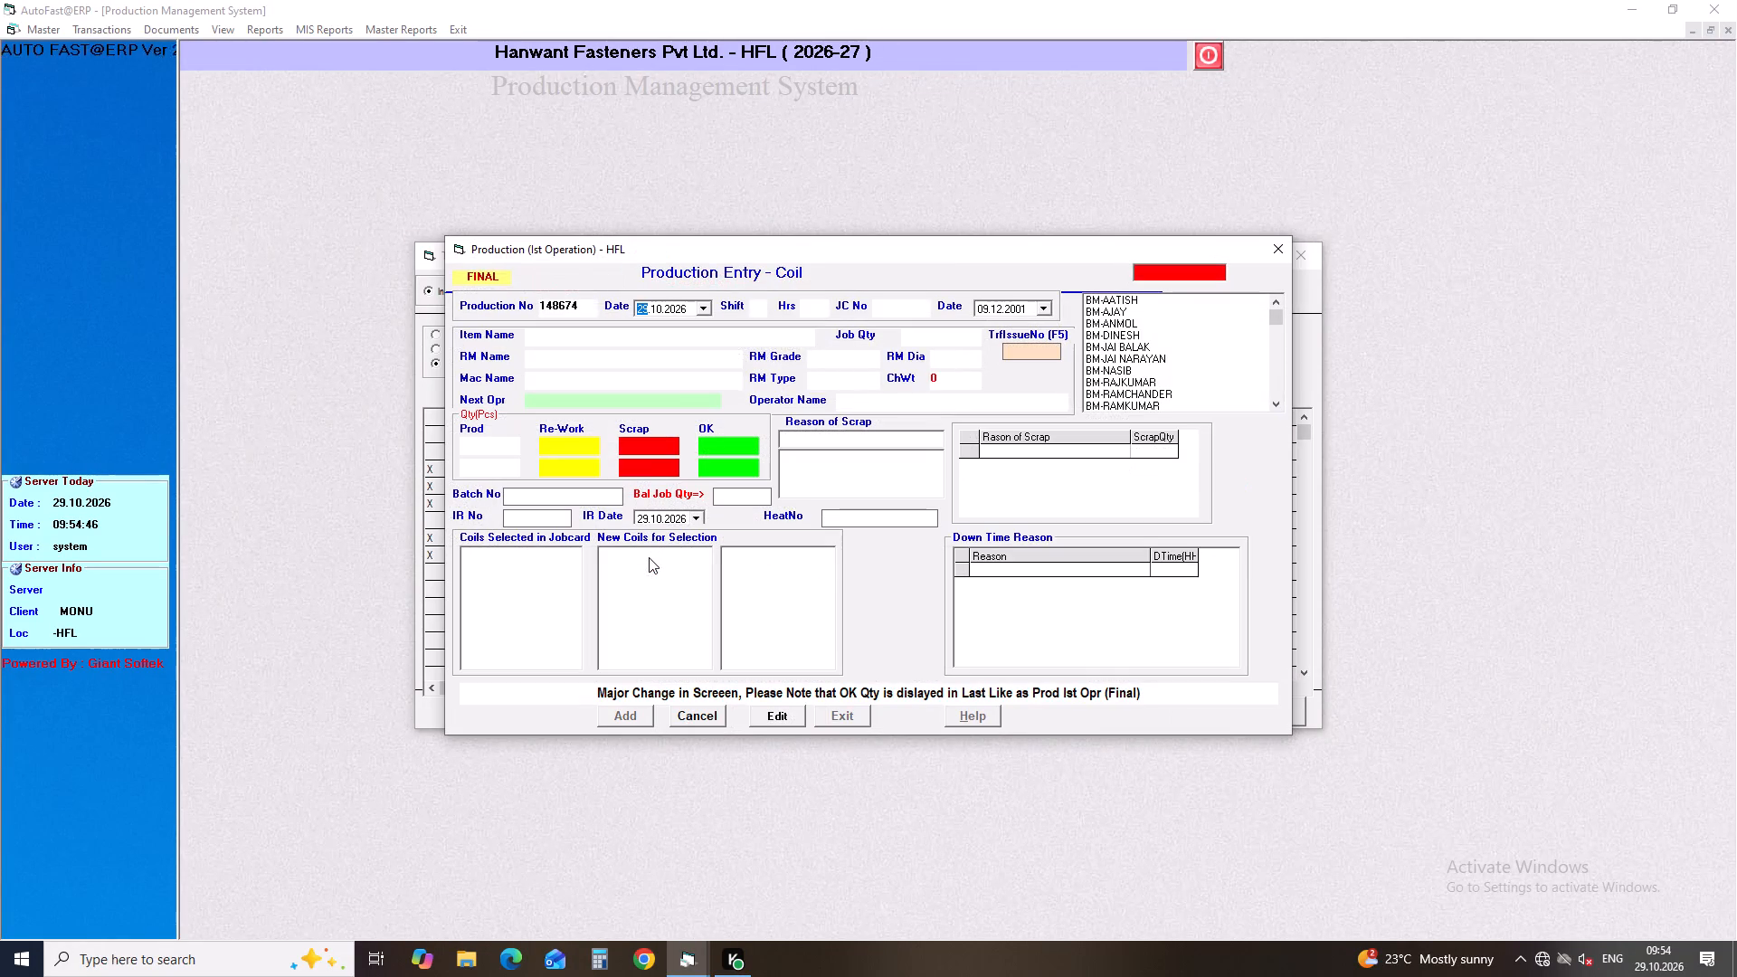
{"action": "left_click", "coordinate": [779, 717]}
{"action": "double_click", "coordinate": [578, 440]}
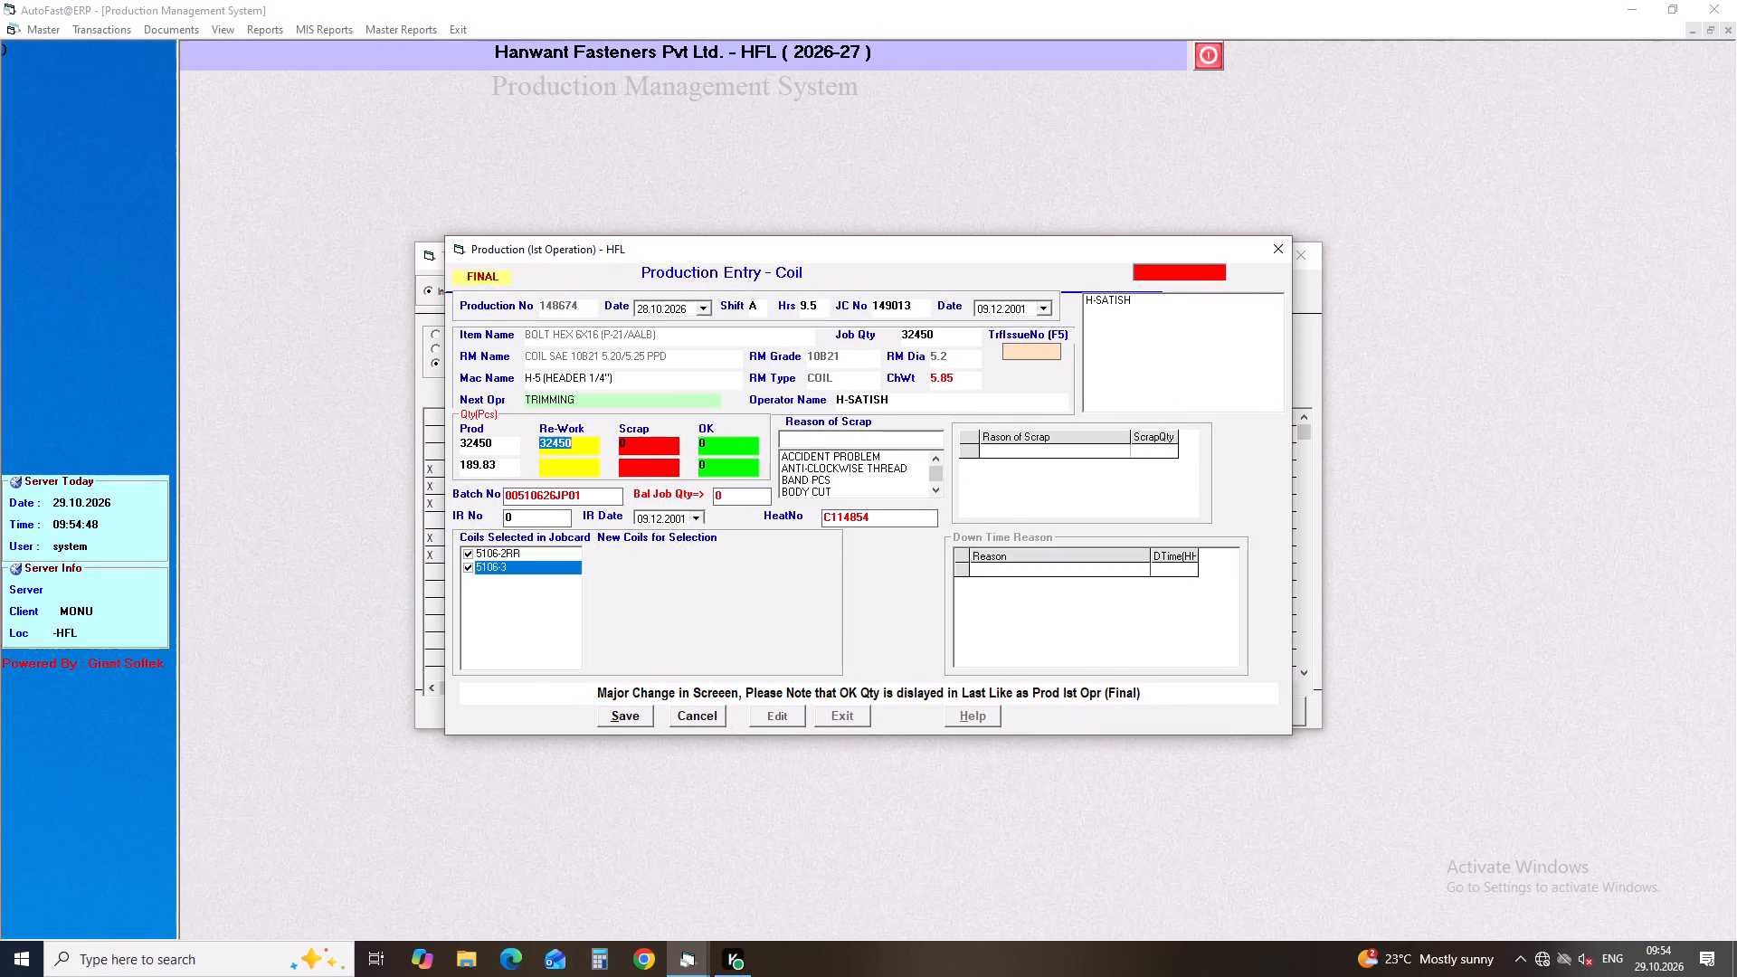
{"action": "key", "text": "0"}
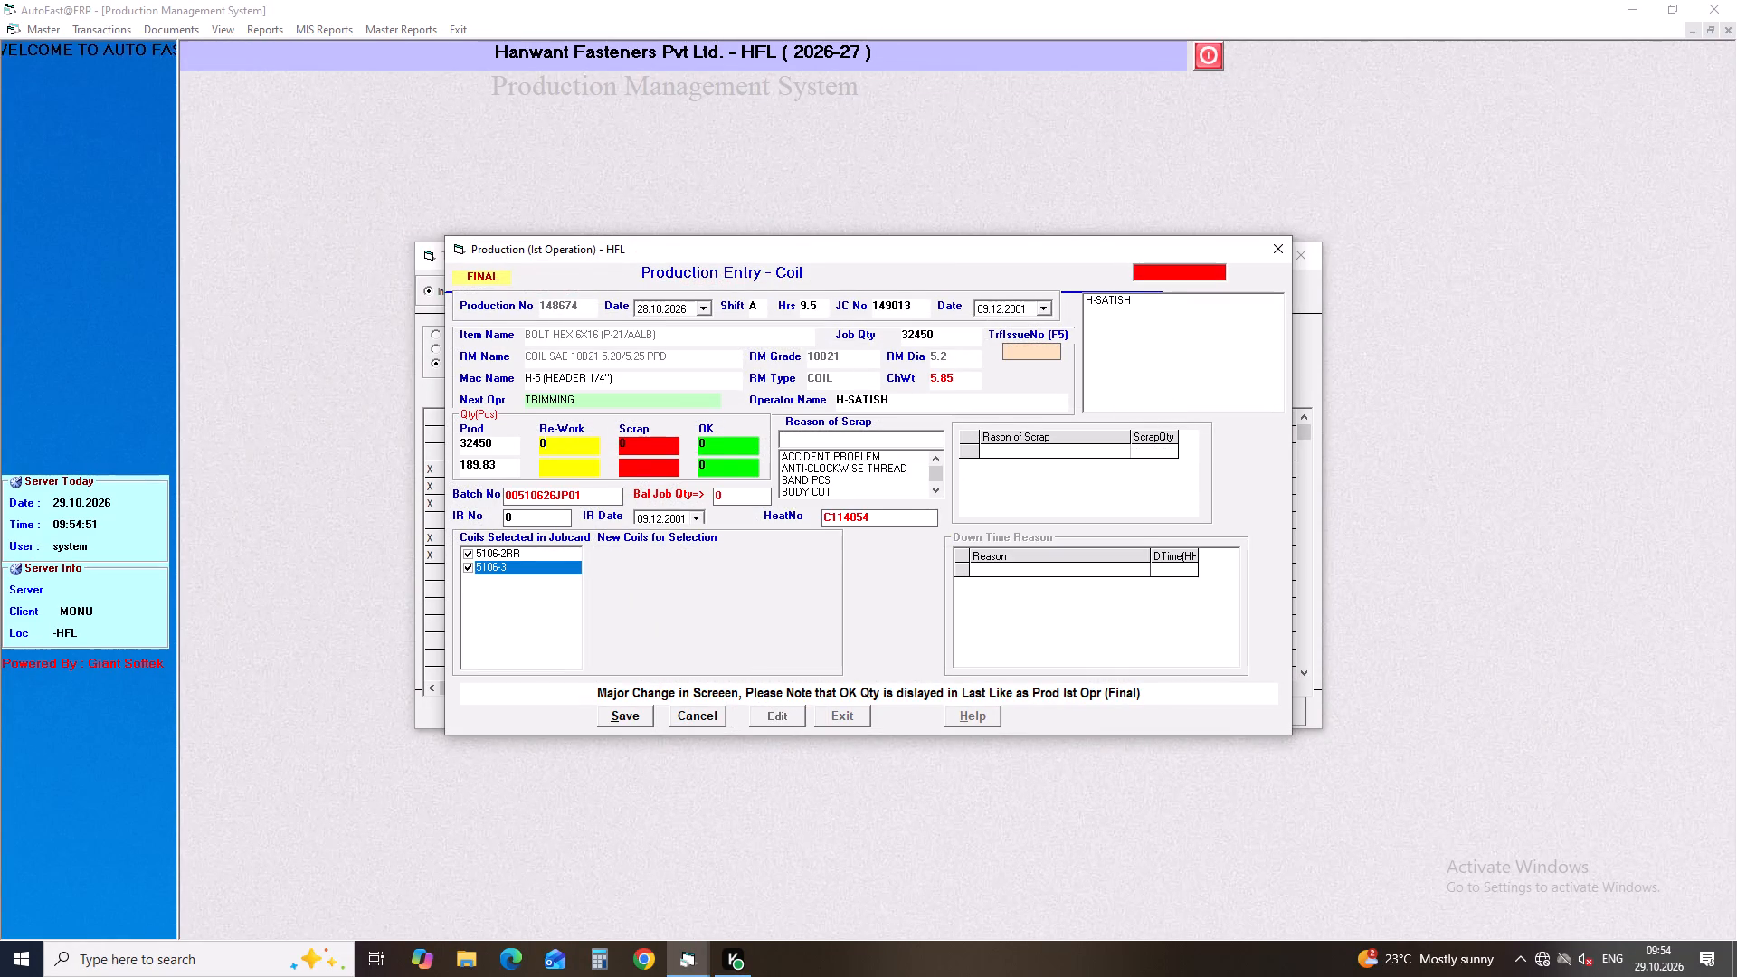
{"action": "key", "text": "Return"}
{"action": "key", "text": "Return"}
{"action": "key", "text": "Return"}
{"action": "key", "text": "Return"}
Enter IR No 01 and IR date 29.10.2026 for production 148674, then save and close the entry.
{"action": "key", "text": "Right"}
{"action": "key", "text": "1"}
{"action": "key", "text": "Return"}
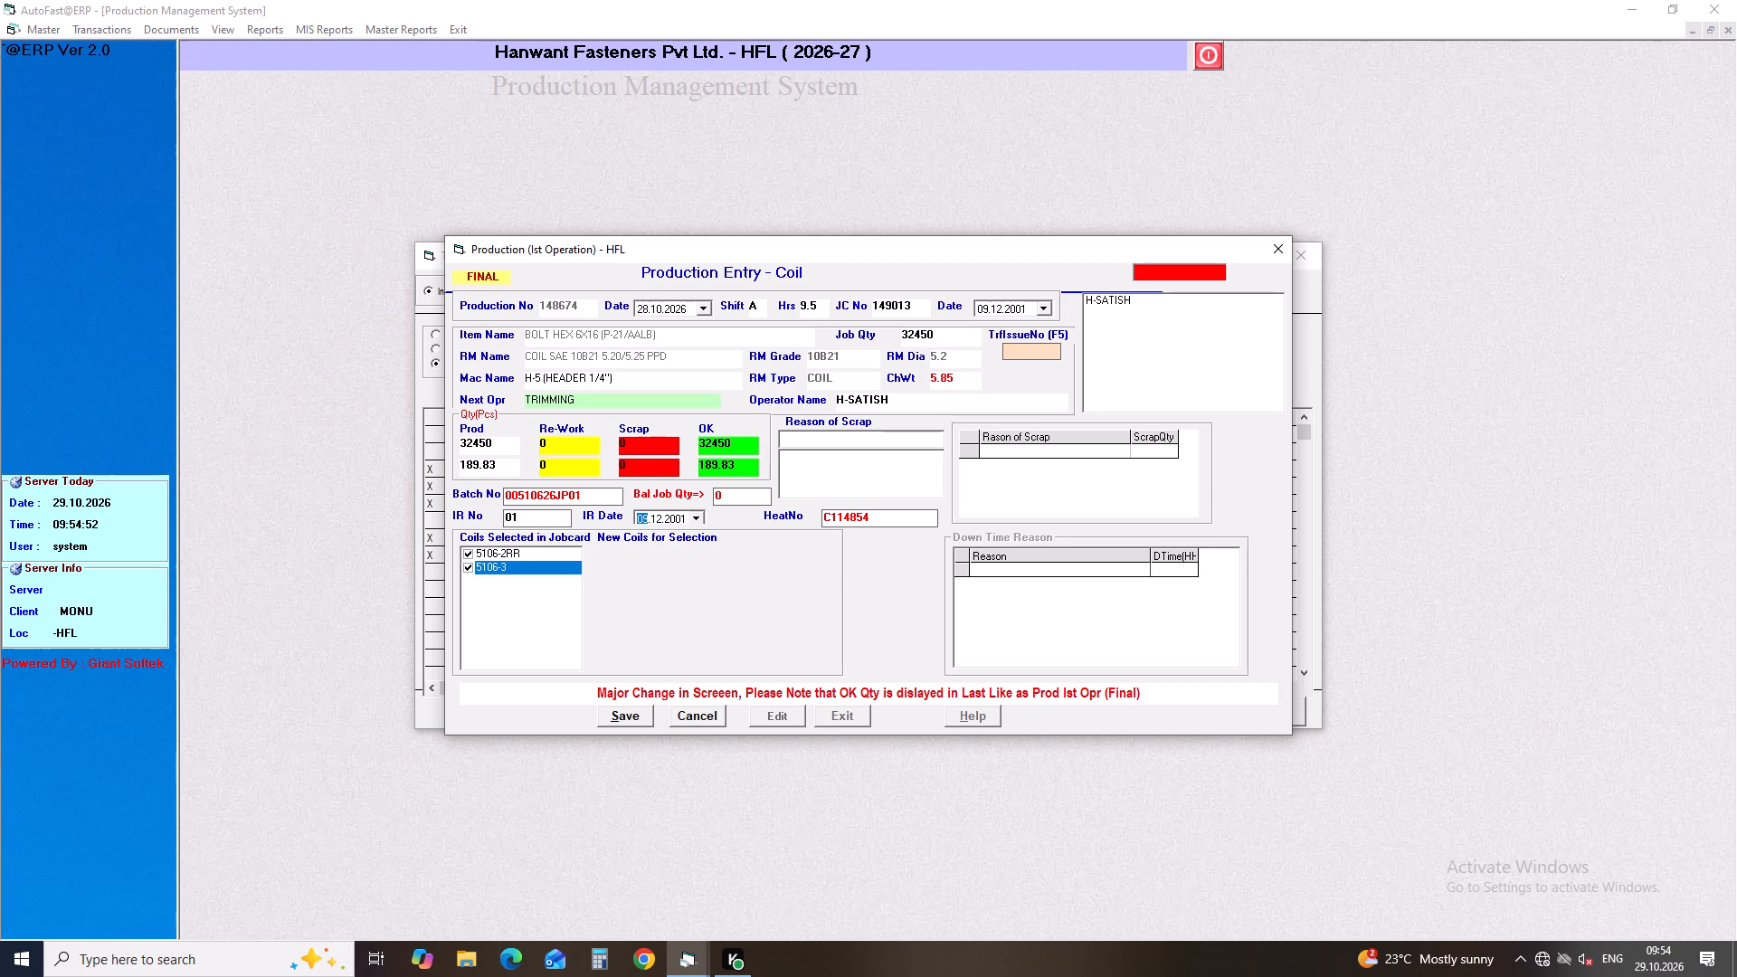
{"action": "left_click", "coordinate": [696, 525]}
{"action": "left_click", "coordinate": [702, 658]}
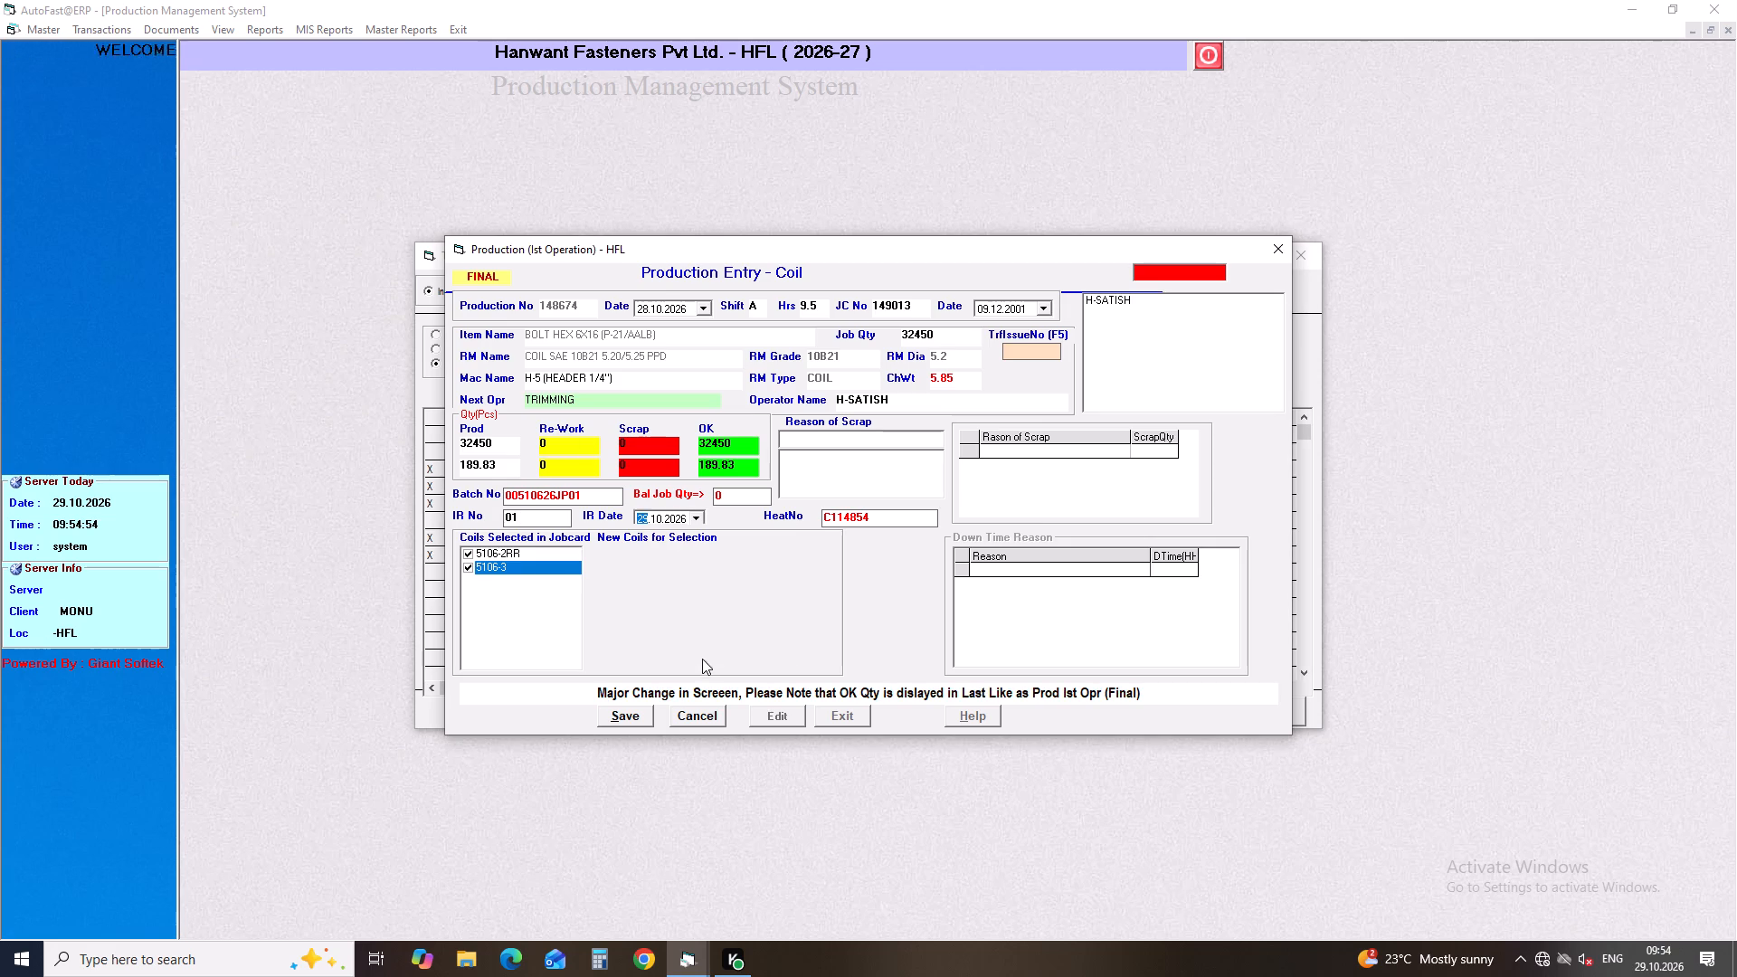
{"action": "left_click", "coordinate": [636, 717]}
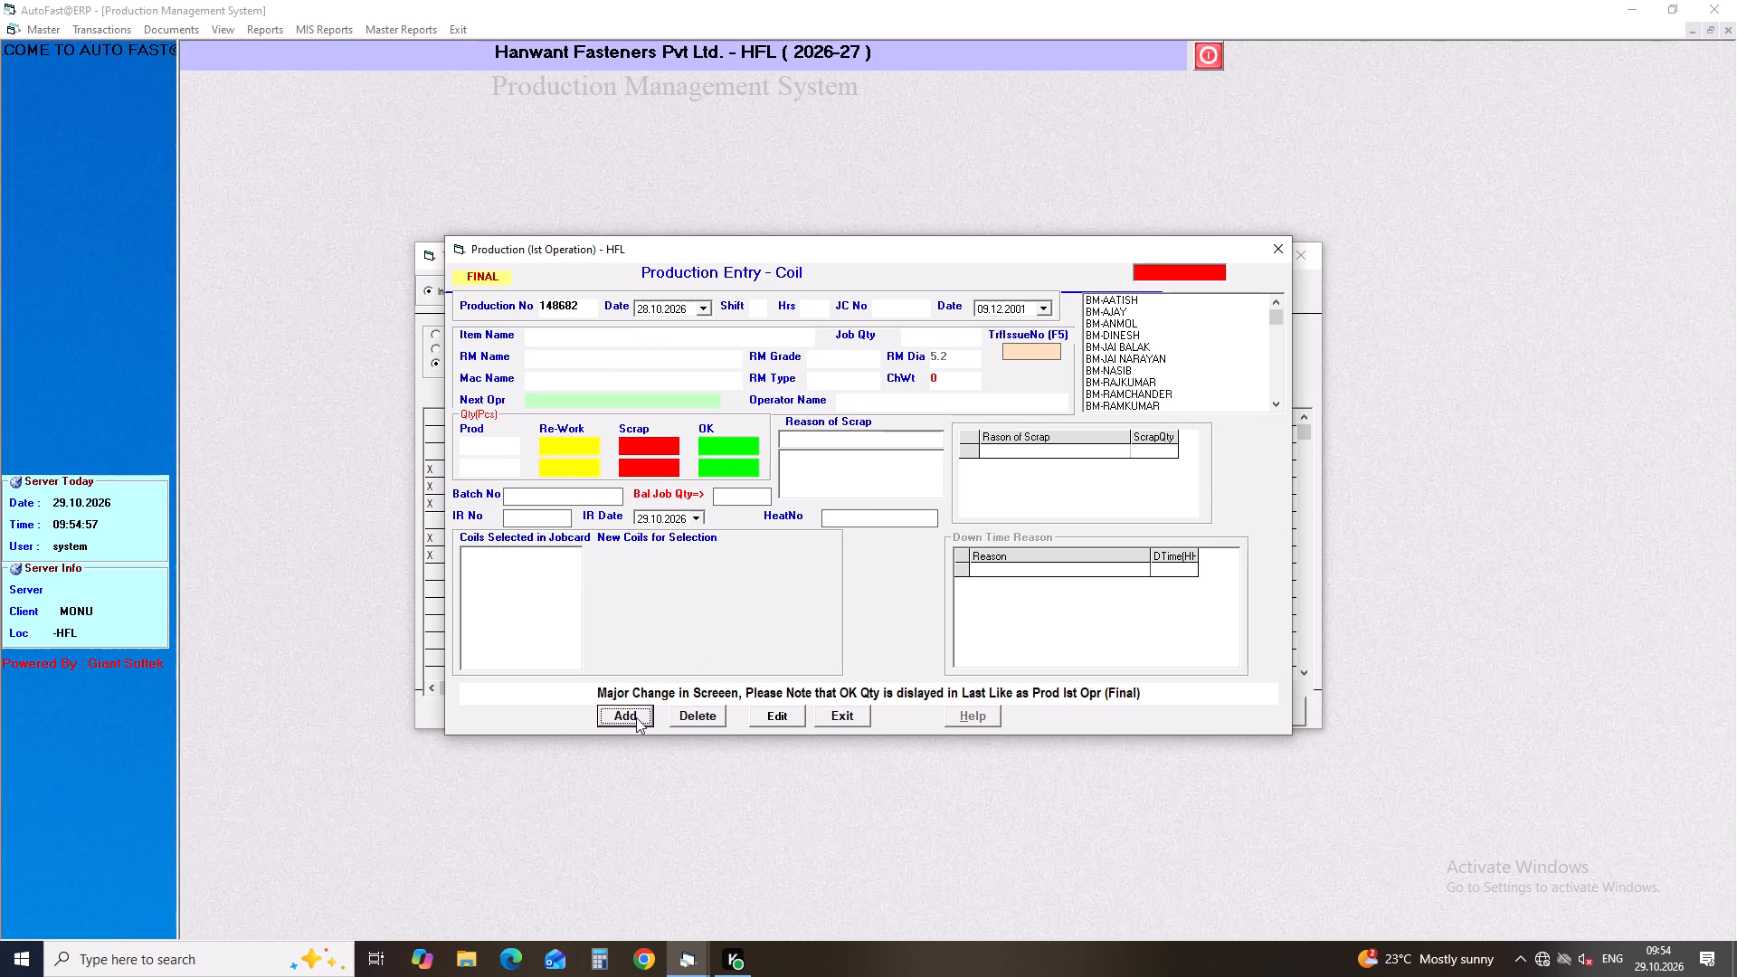
{"action": "left_click", "coordinate": [840, 716]}
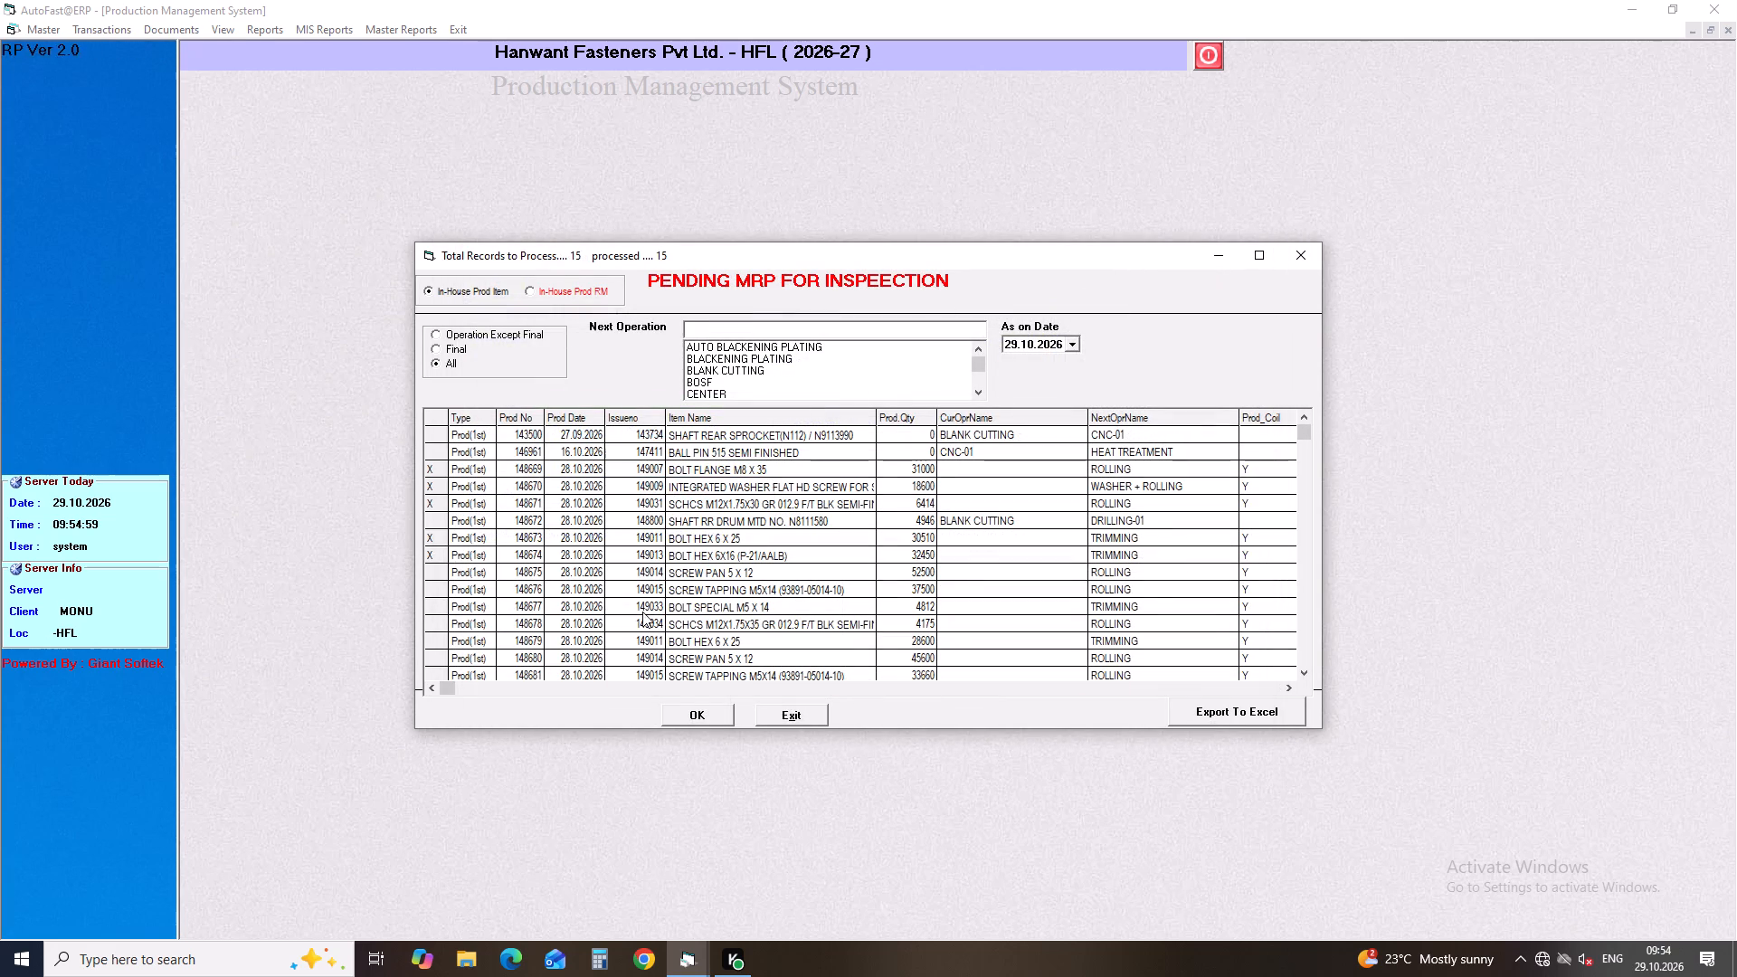
Open pending production 148675, SCREW PAN 5 X 12, for editing and set its rework quantity to 0, leaving scrap at 0.
{"action": "left_click", "coordinate": [642, 568]}
{"action": "key", "text": "Return"}
{"action": "key", "text": "Return"}
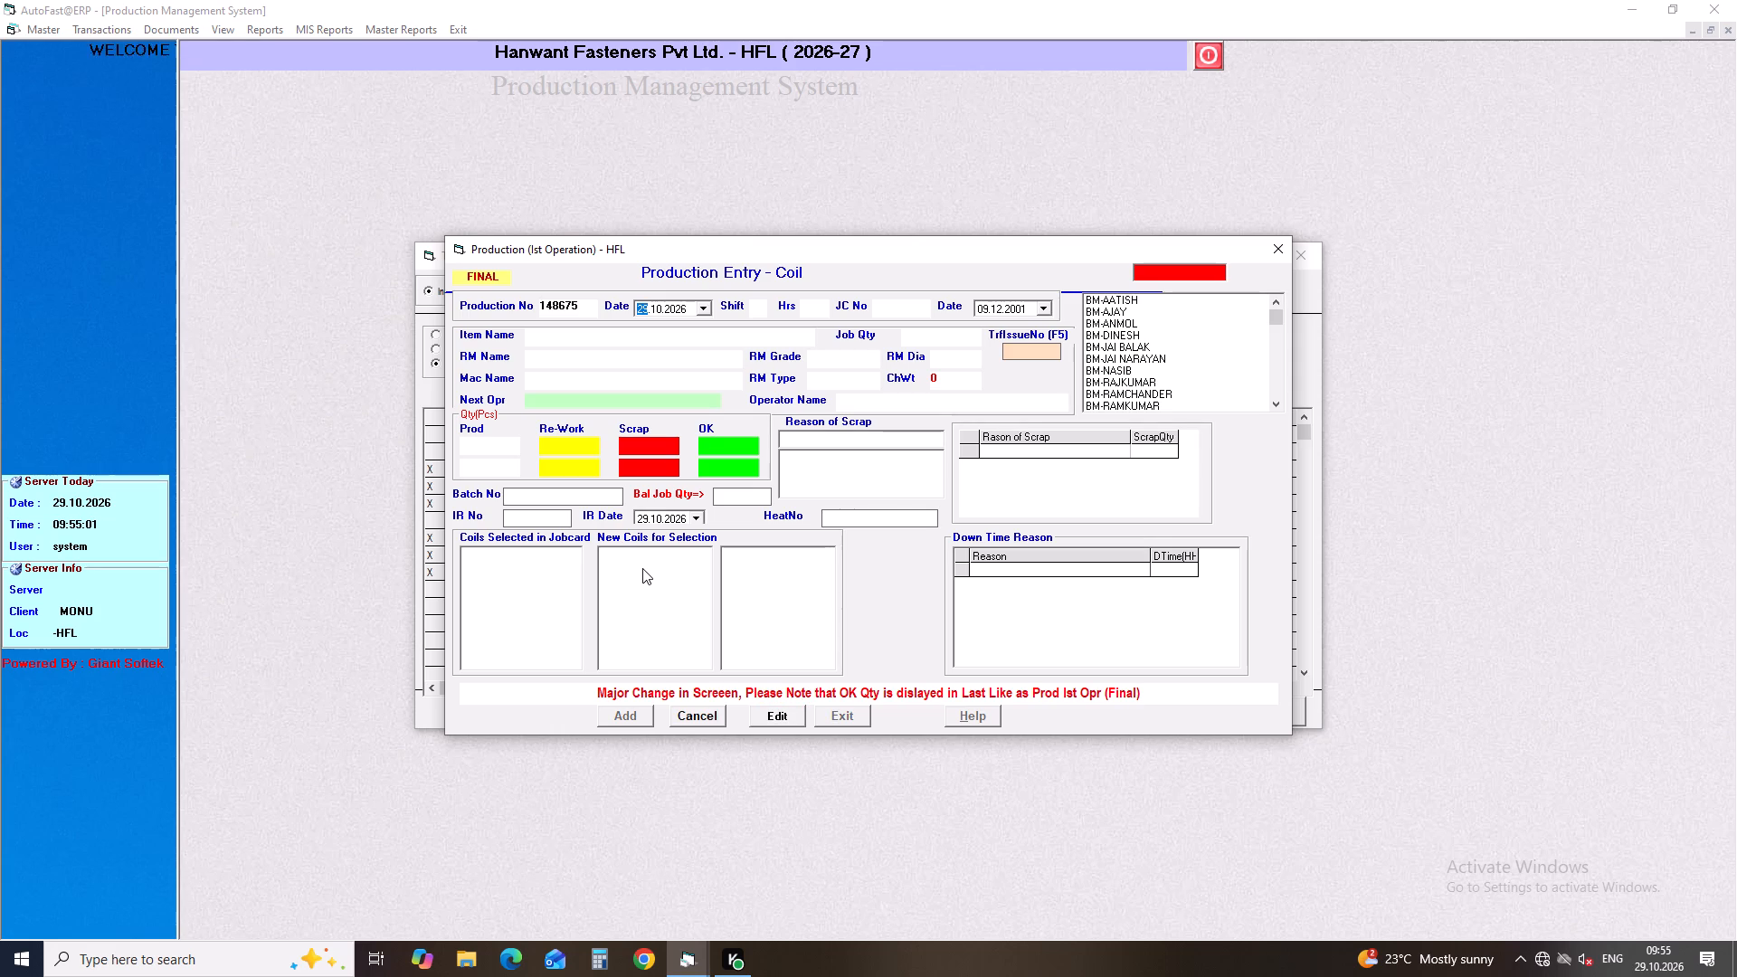
{"action": "left_click", "coordinate": [781, 720]}
{"action": "double_click", "coordinate": [582, 442]}
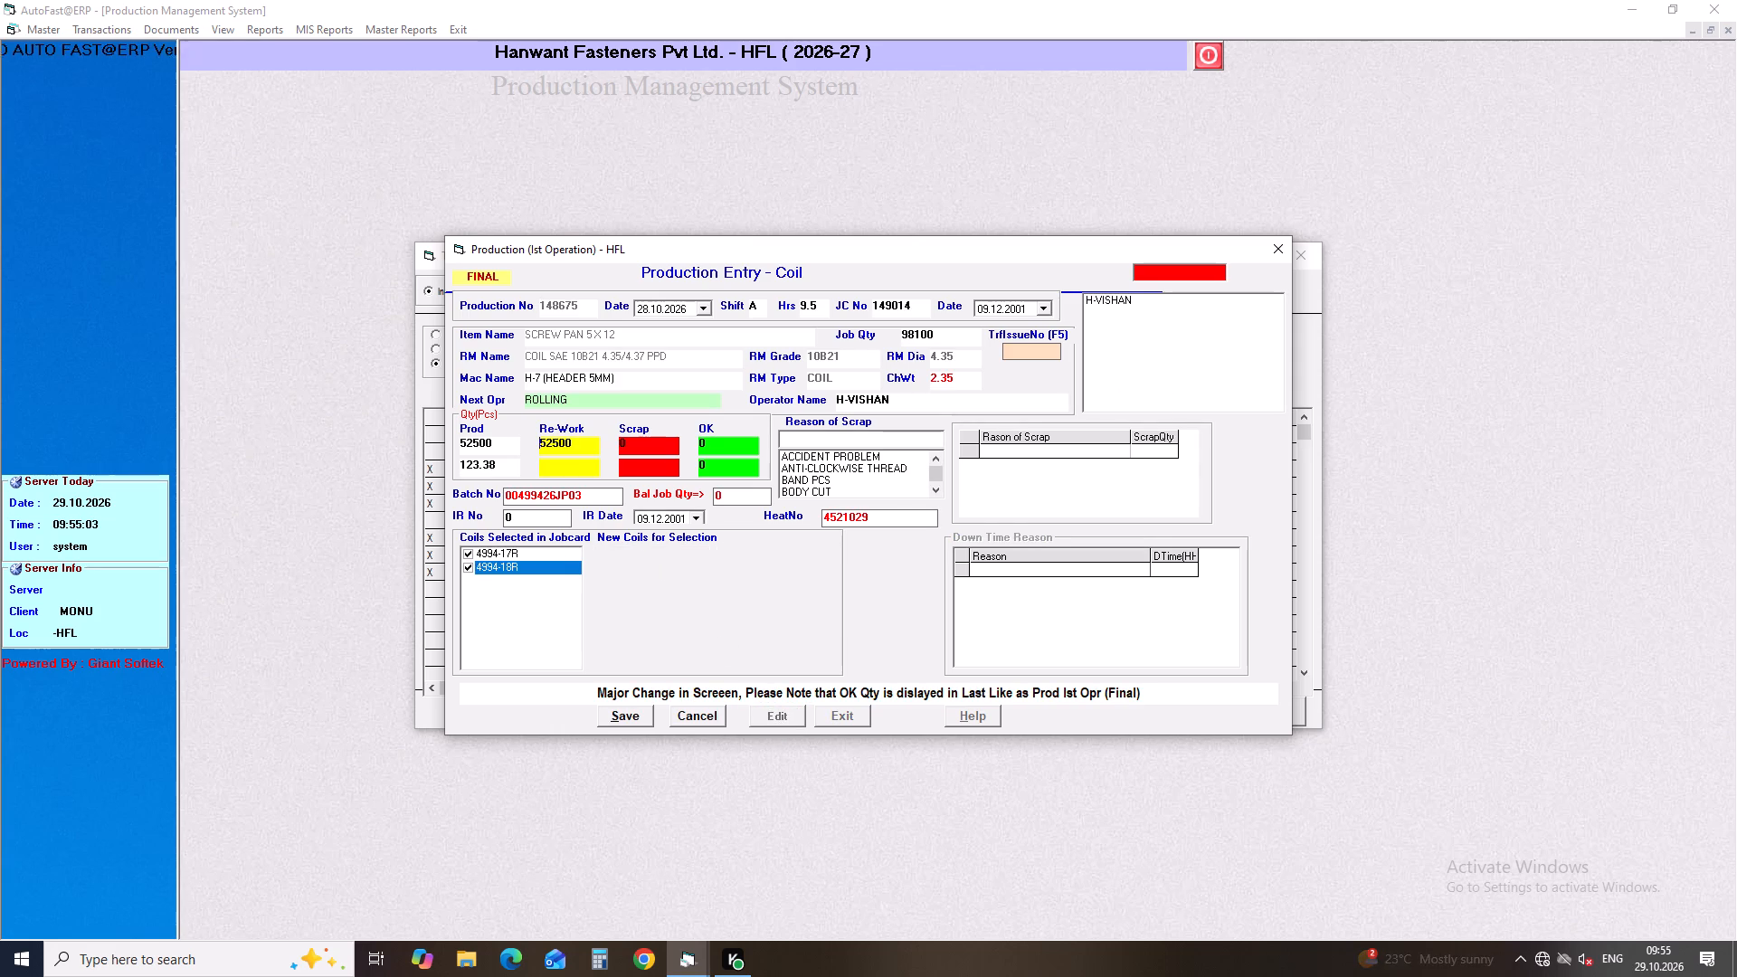
{"action": "key", "text": "0"}
{"action": "key", "text": "Return"}
{"action": "key", "text": "Return"}
{"action": "key", "text": "Return"}
{"action": "key", "text": "Return"}
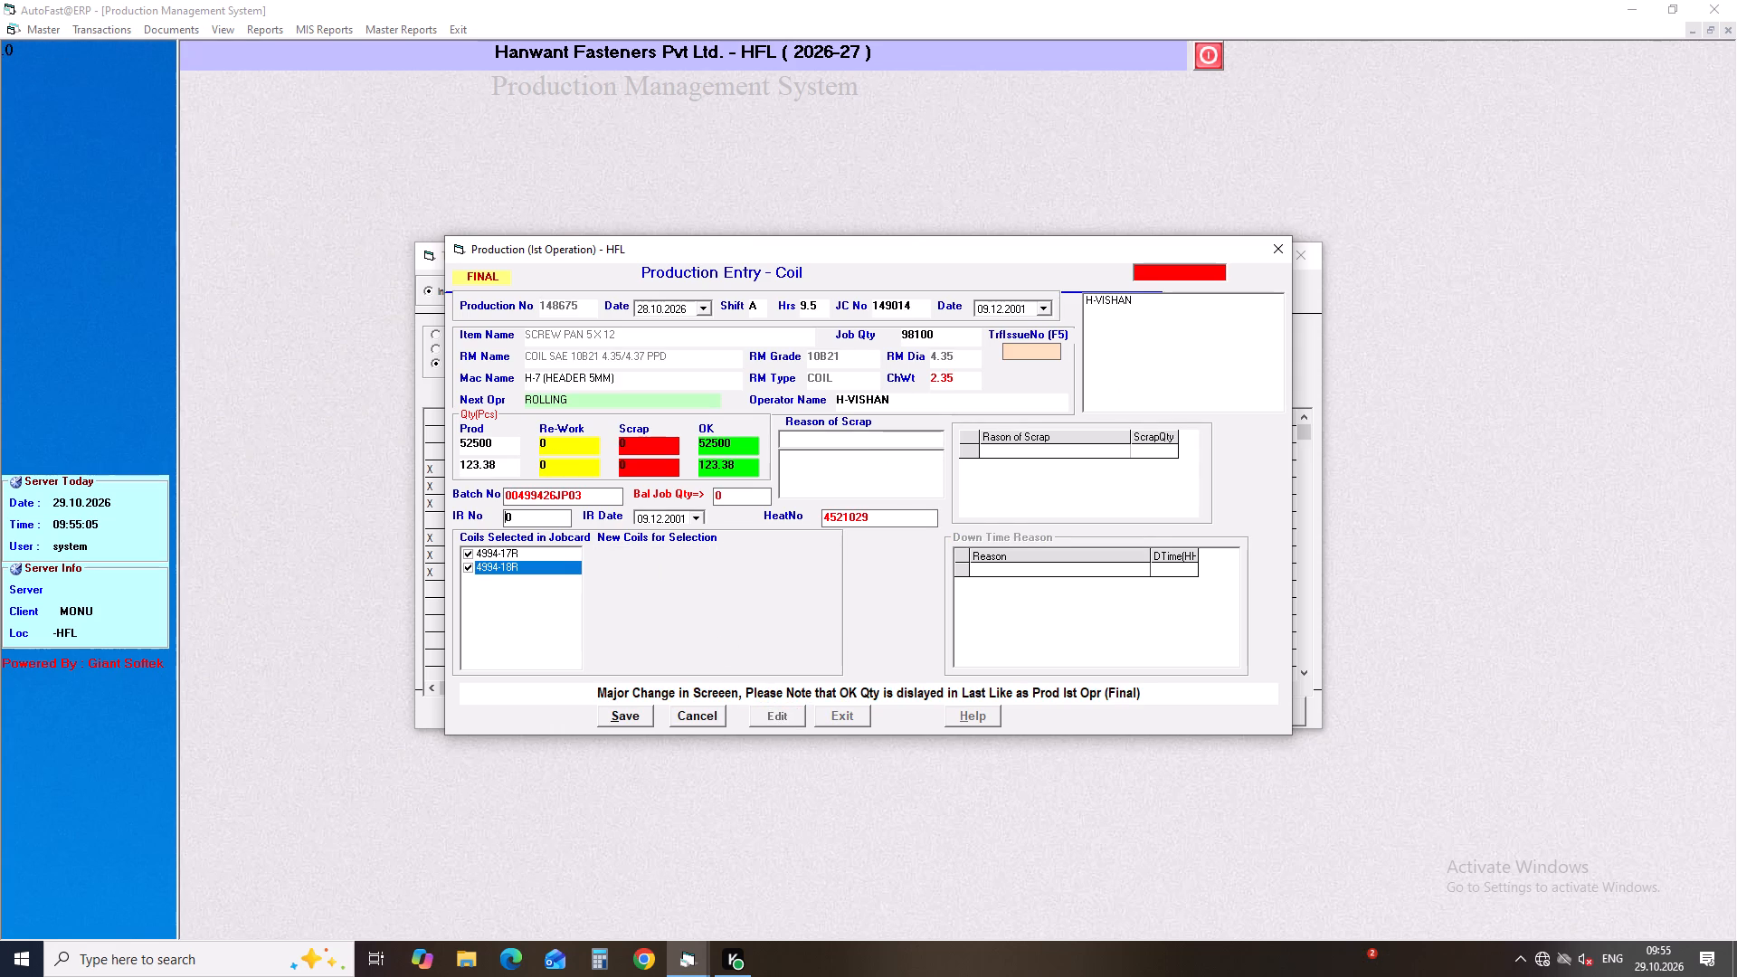
Enter IR No 01 and IR date 29.10.2026 for production 148675, then save and close the entry.
{"action": "key", "text": "Right"}
{"action": "key", "text": "1"}
{"action": "key", "text": "Return"}
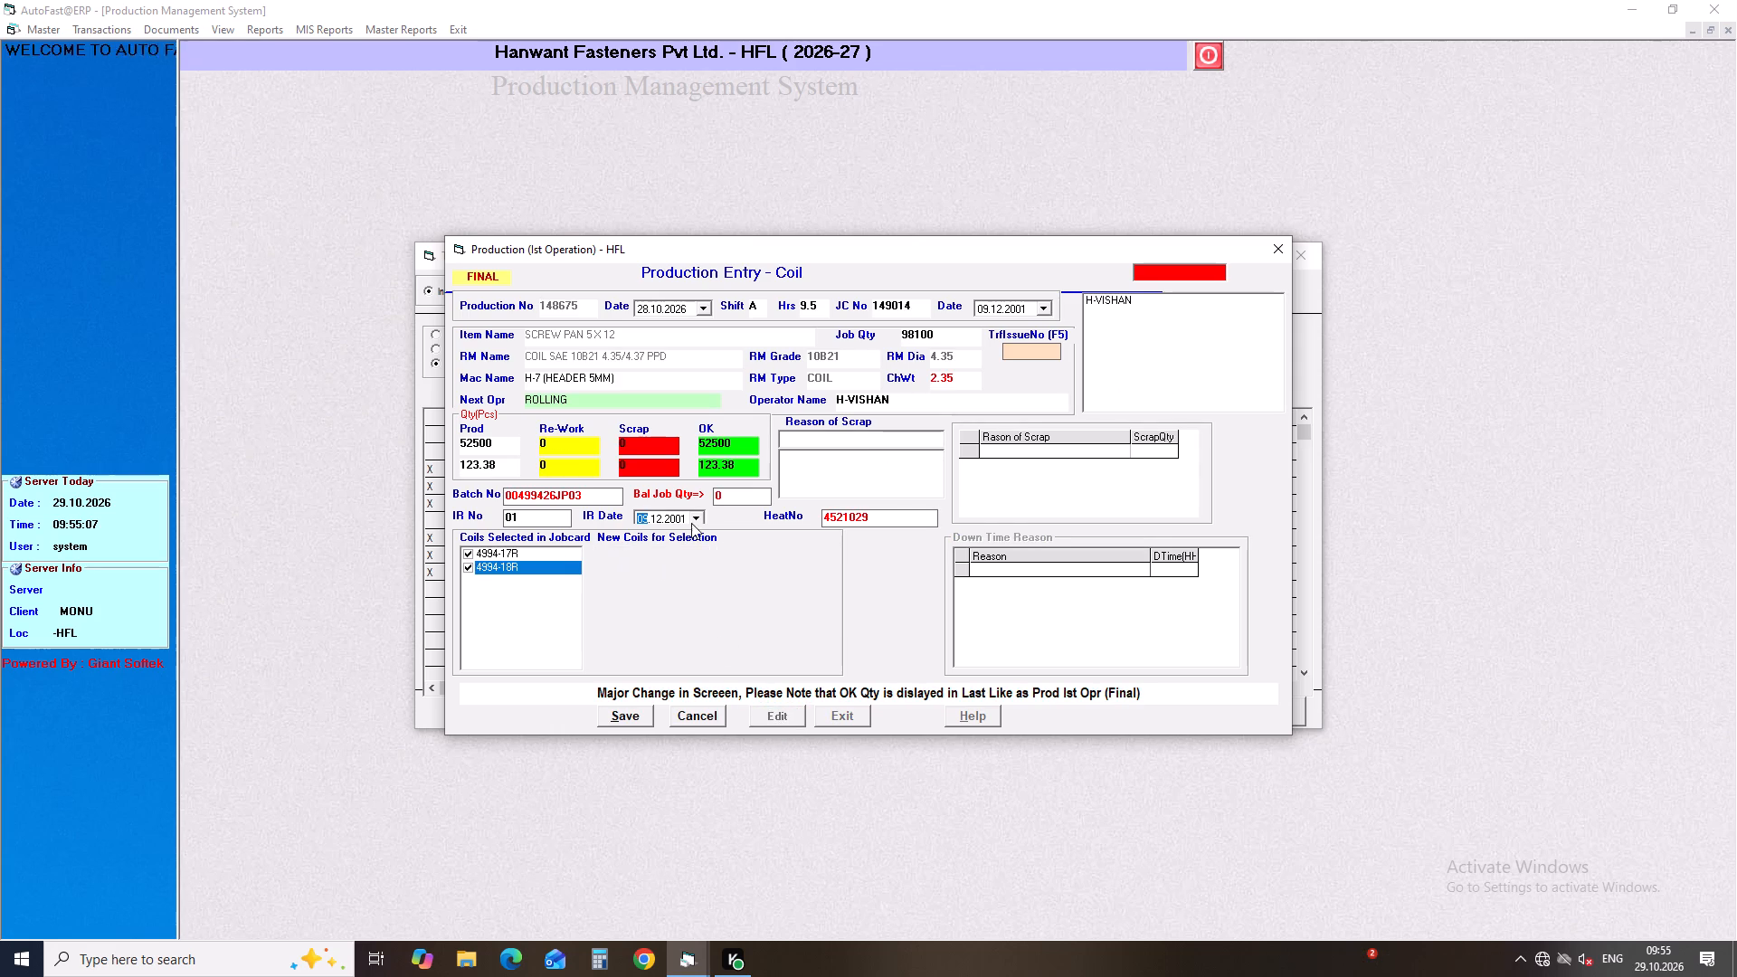
{"action": "left_click", "coordinate": [695, 517]}
{"action": "left_click", "coordinate": [694, 658]}
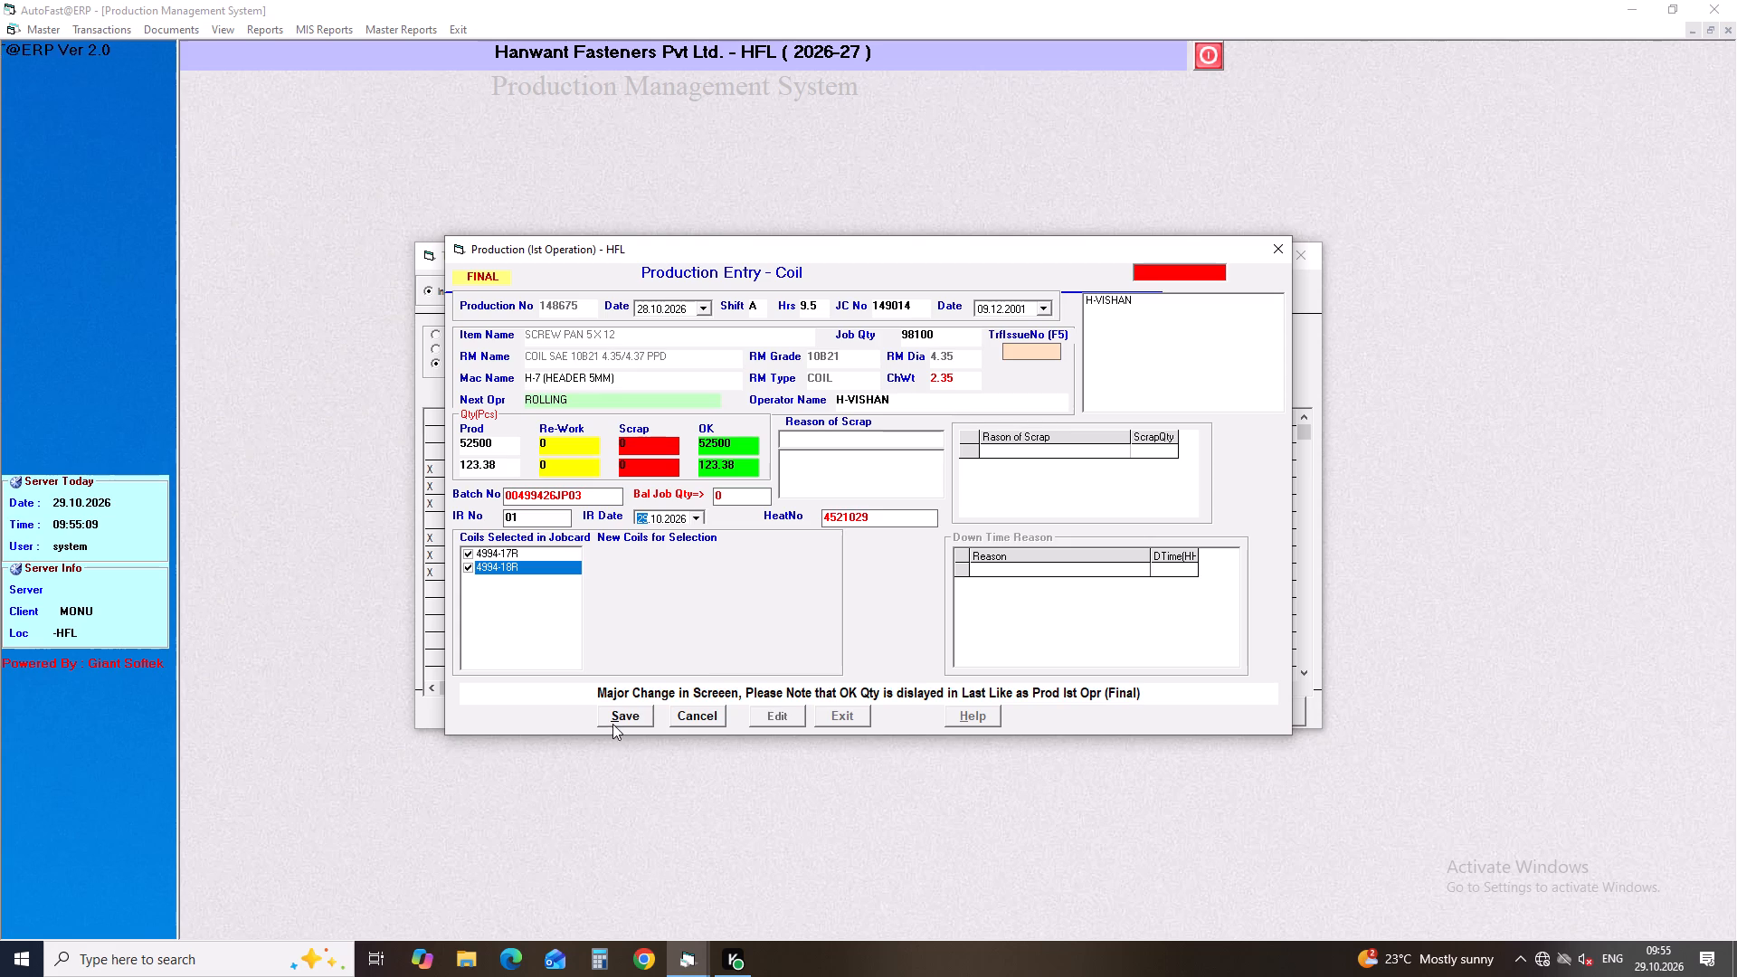
{"action": "left_click", "coordinate": [614, 719]}
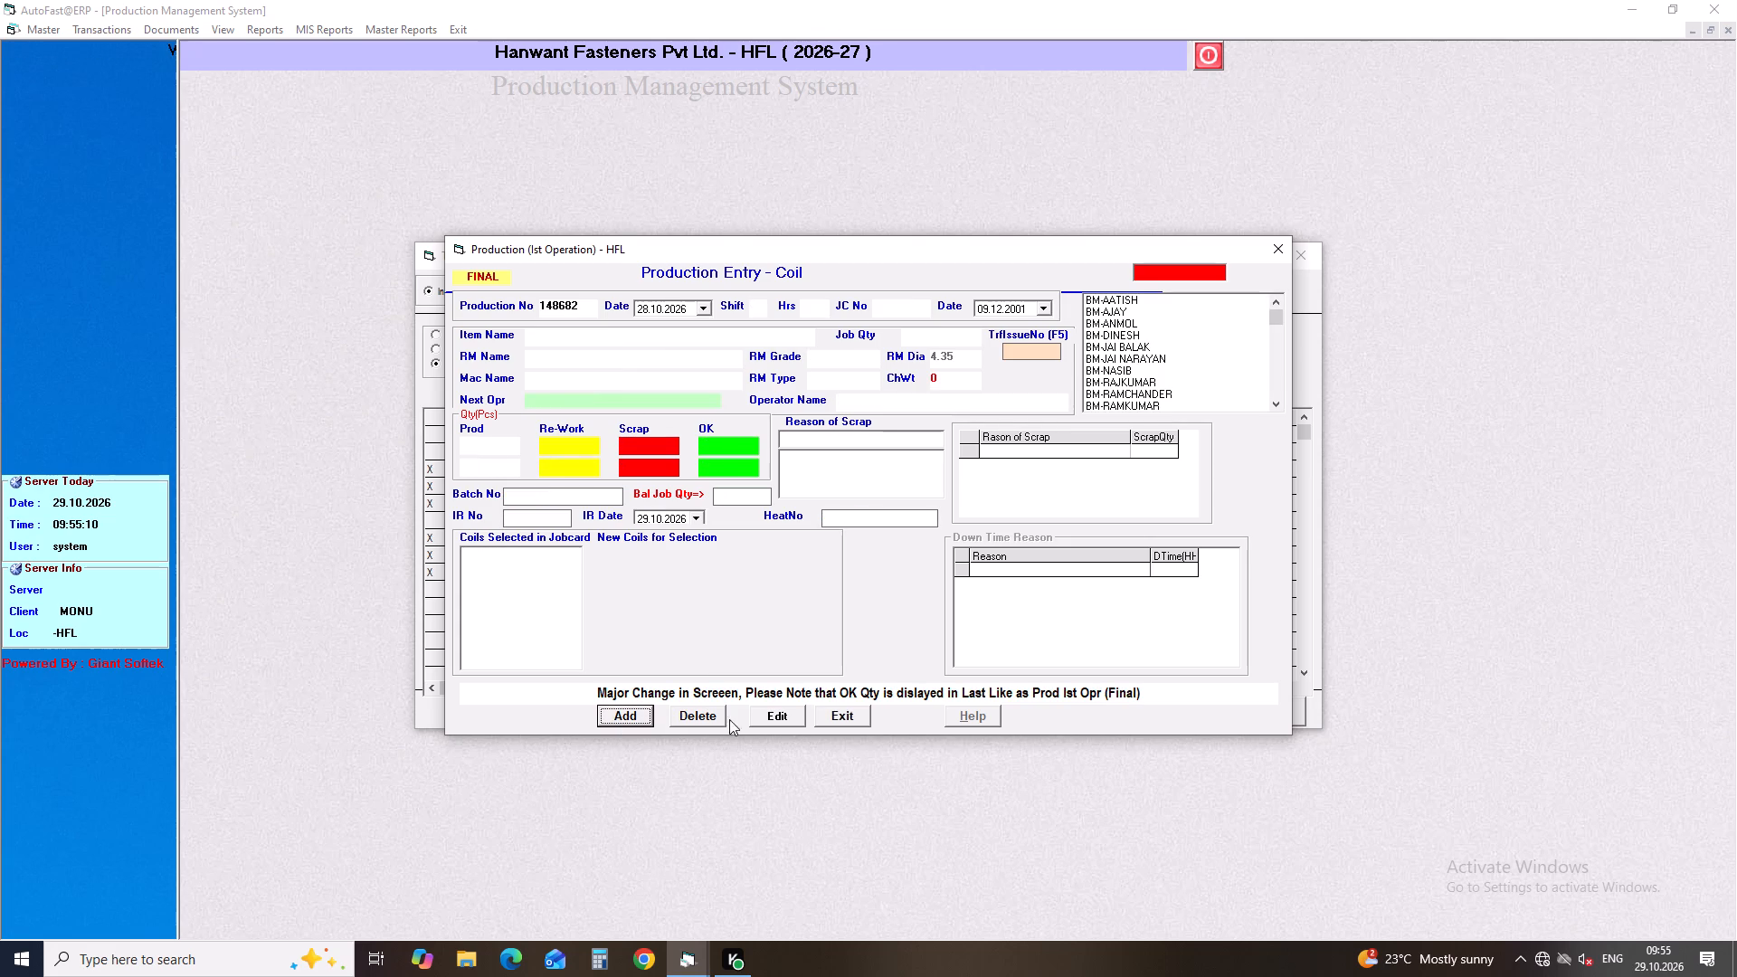
{"action": "left_click", "coordinate": [842, 708]}
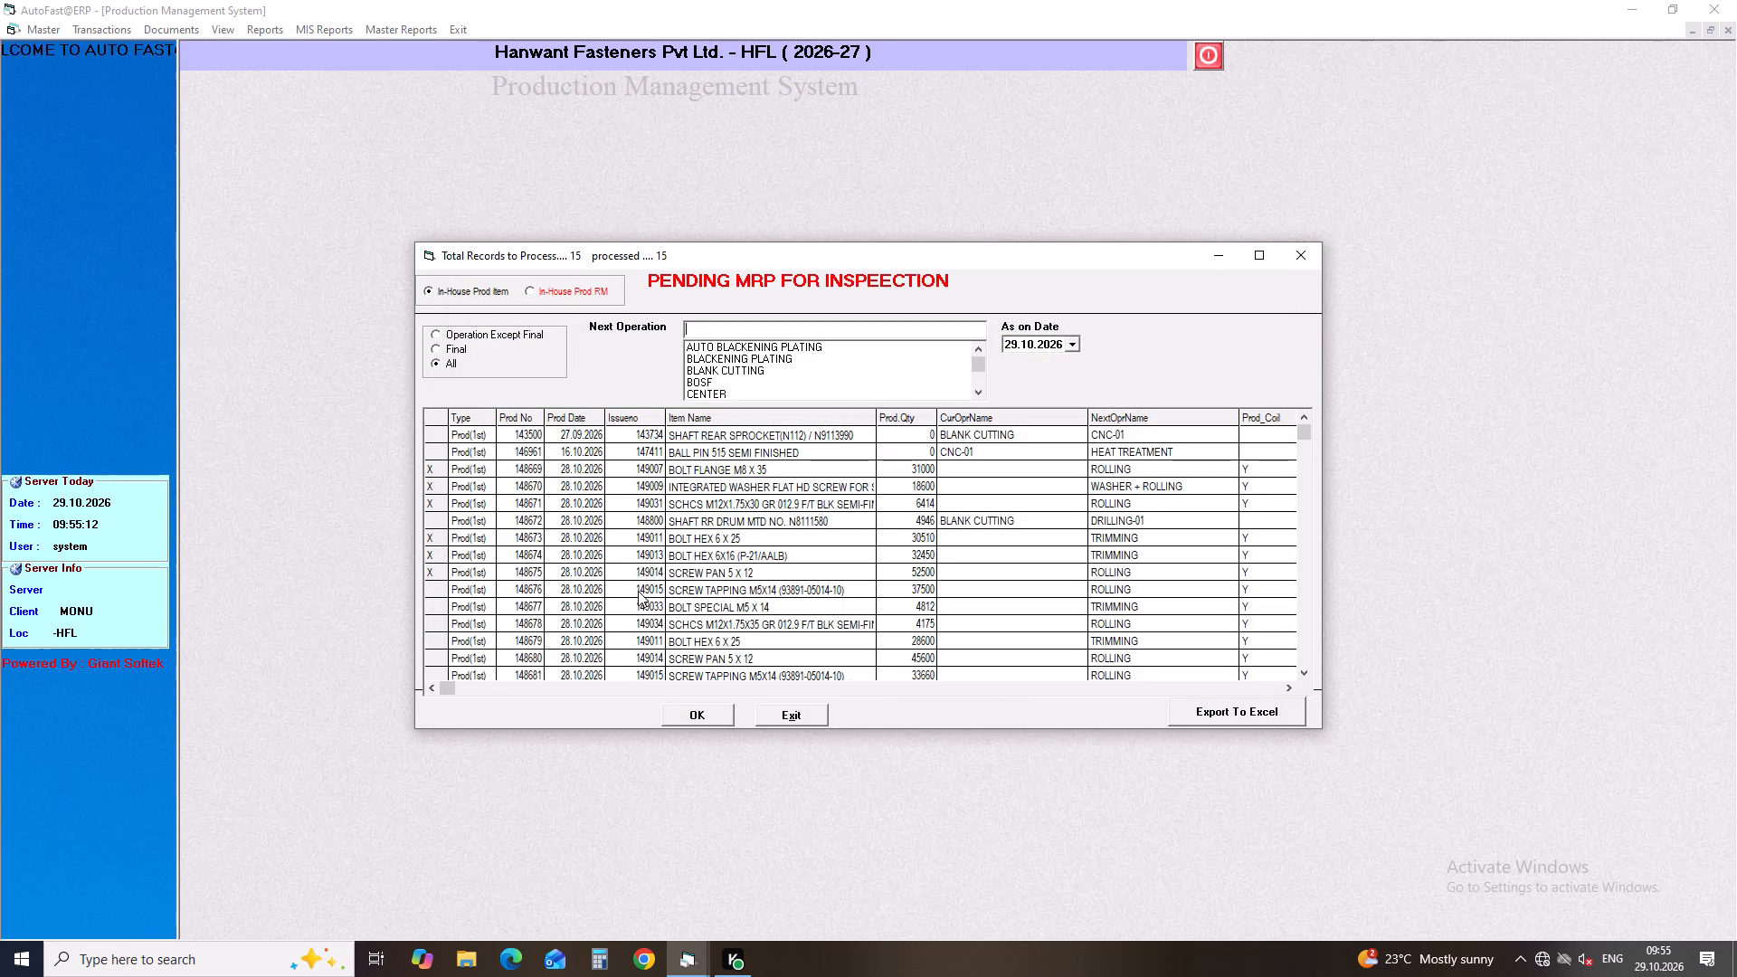
Open pending production 148676, SCREW TAPPING M5X14, for editing and set its rework quantity to 0, leaving scrap at 0.
{"action": "left_click", "coordinate": [638, 590]}
{"action": "key", "text": "Return"}
{"action": "key", "text": "Return"}
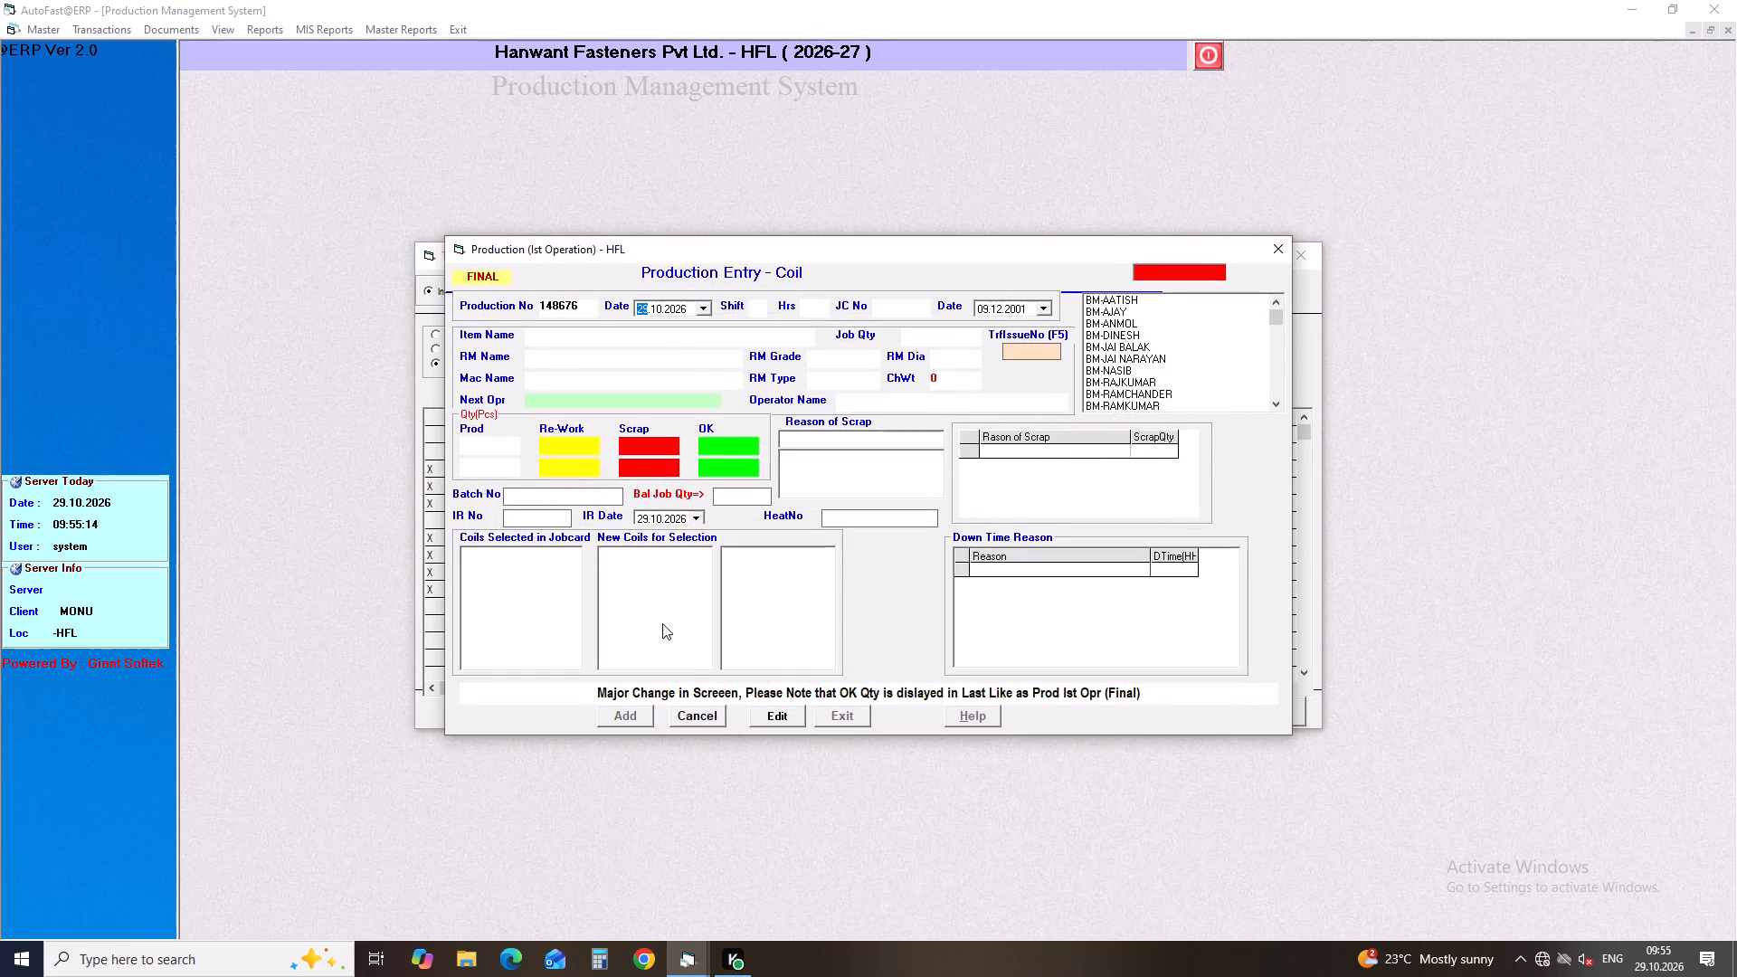
{"action": "left_click", "coordinate": [790, 717]}
{"action": "double_click", "coordinate": [589, 446]}
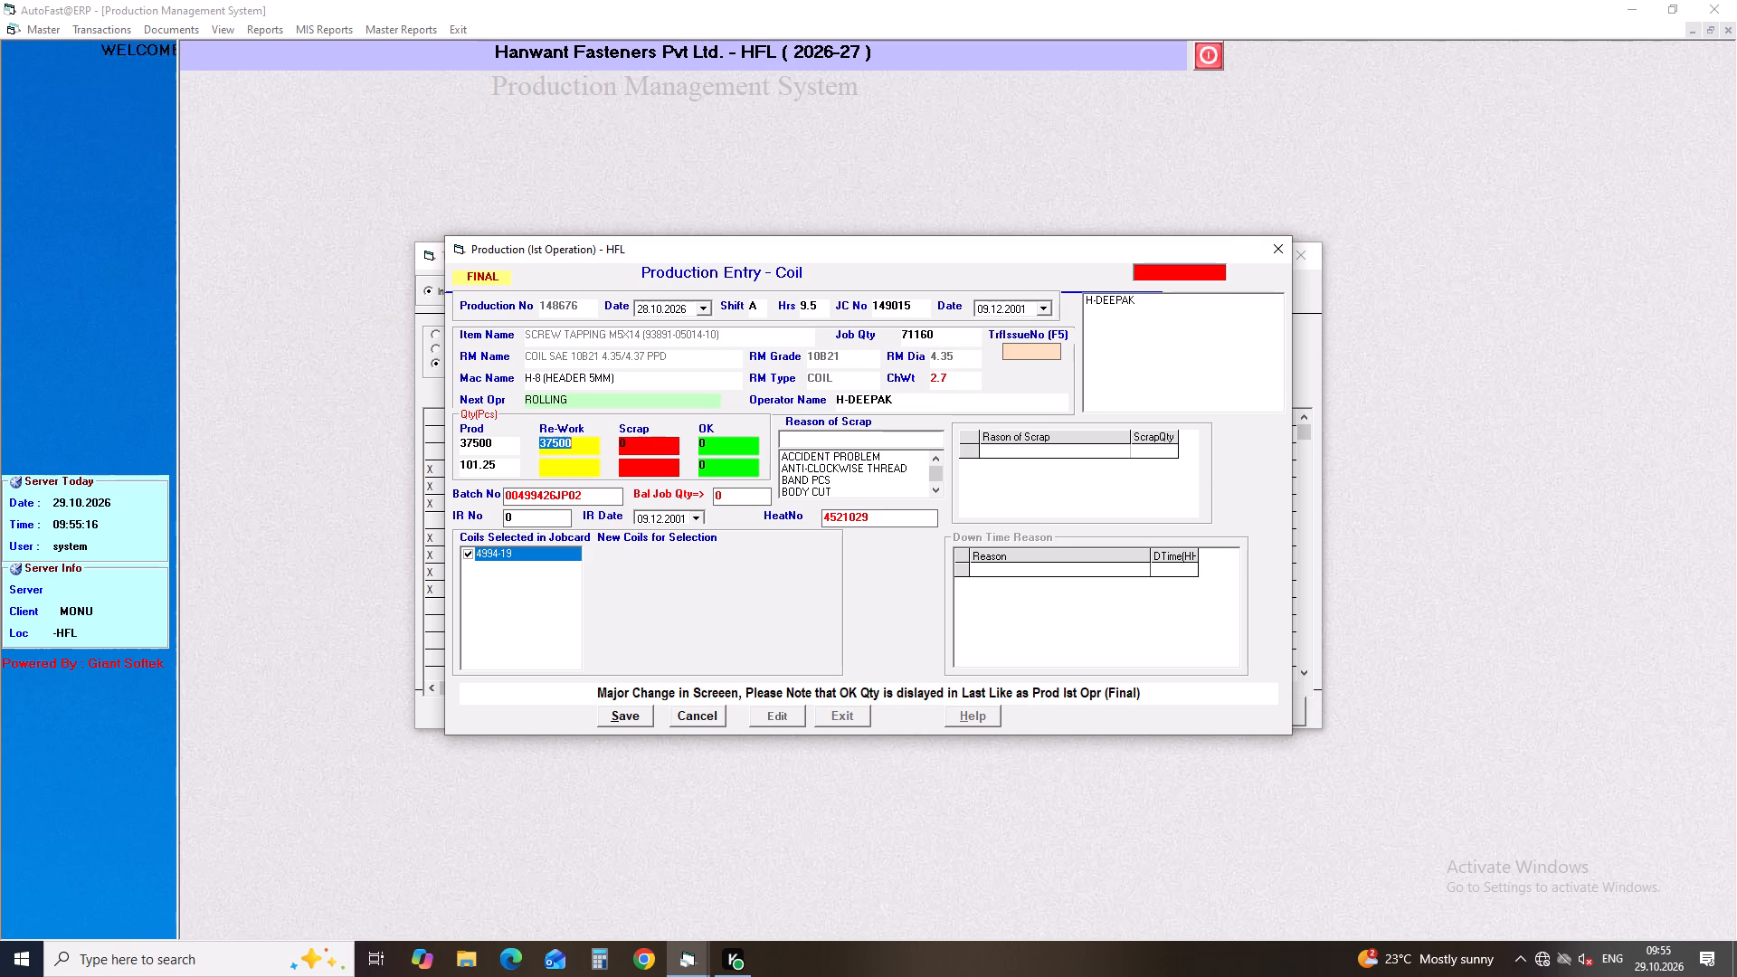
{"action": "key", "text": "0"}
{"action": "key", "text": "Return"}
{"action": "key", "text": "Return"}
{"action": "key", "text": "Return"}
{"action": "key", "text": "Return"}
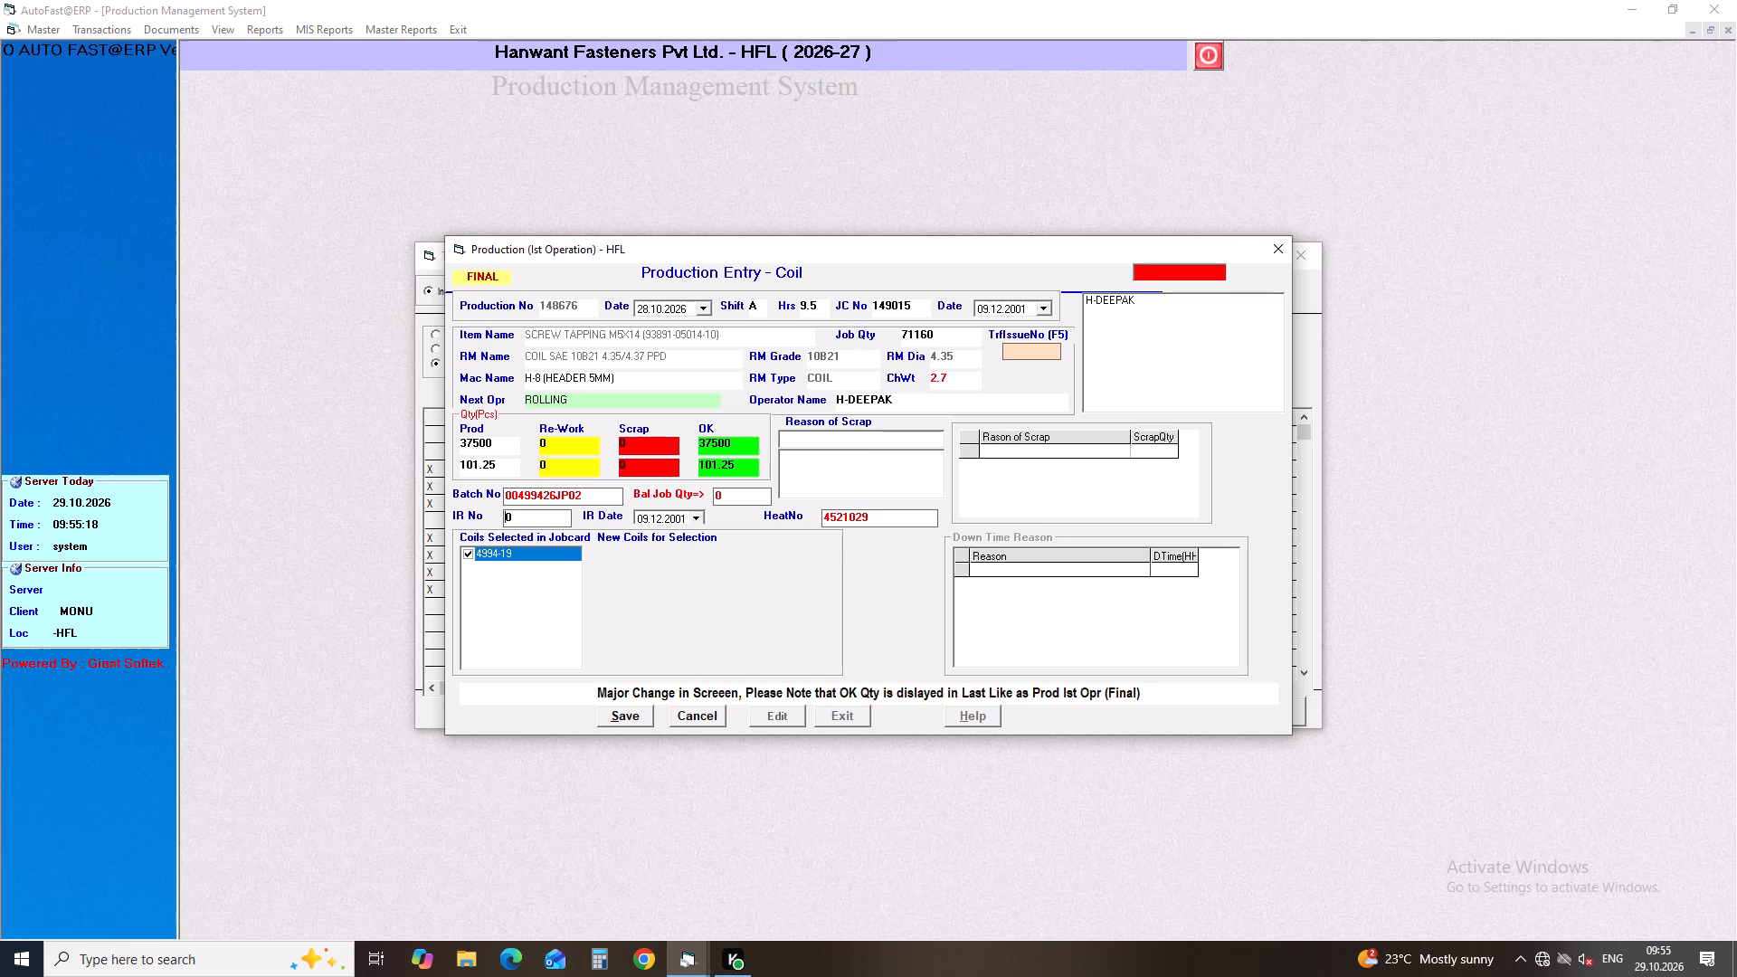
Enter IR No 01 and IR date 29.10.2026 for production 148676, then save and close the entry.
{"action": "key", "text": "Right"}
{"action": "key", "text": "1"}
{"action": "key", "text": "Return"}
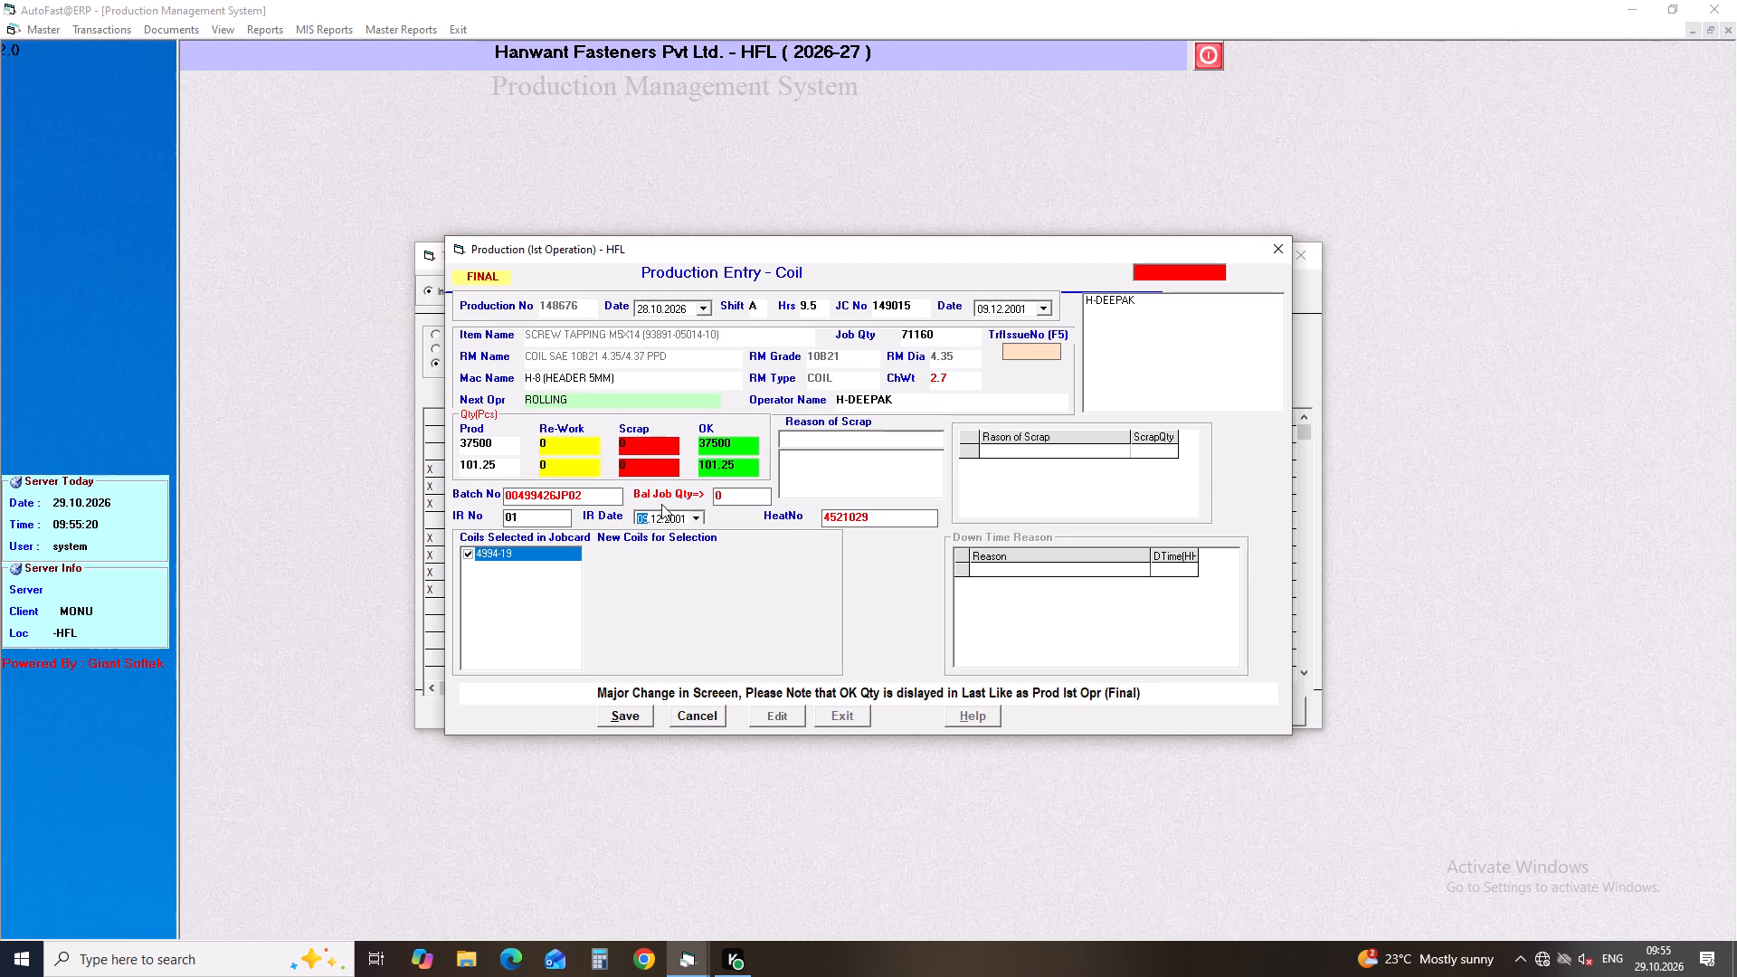
{"action": "left_click", "coordinate": [693, 516]}
{"action": "left_click", "coordinate": [692, 652]}
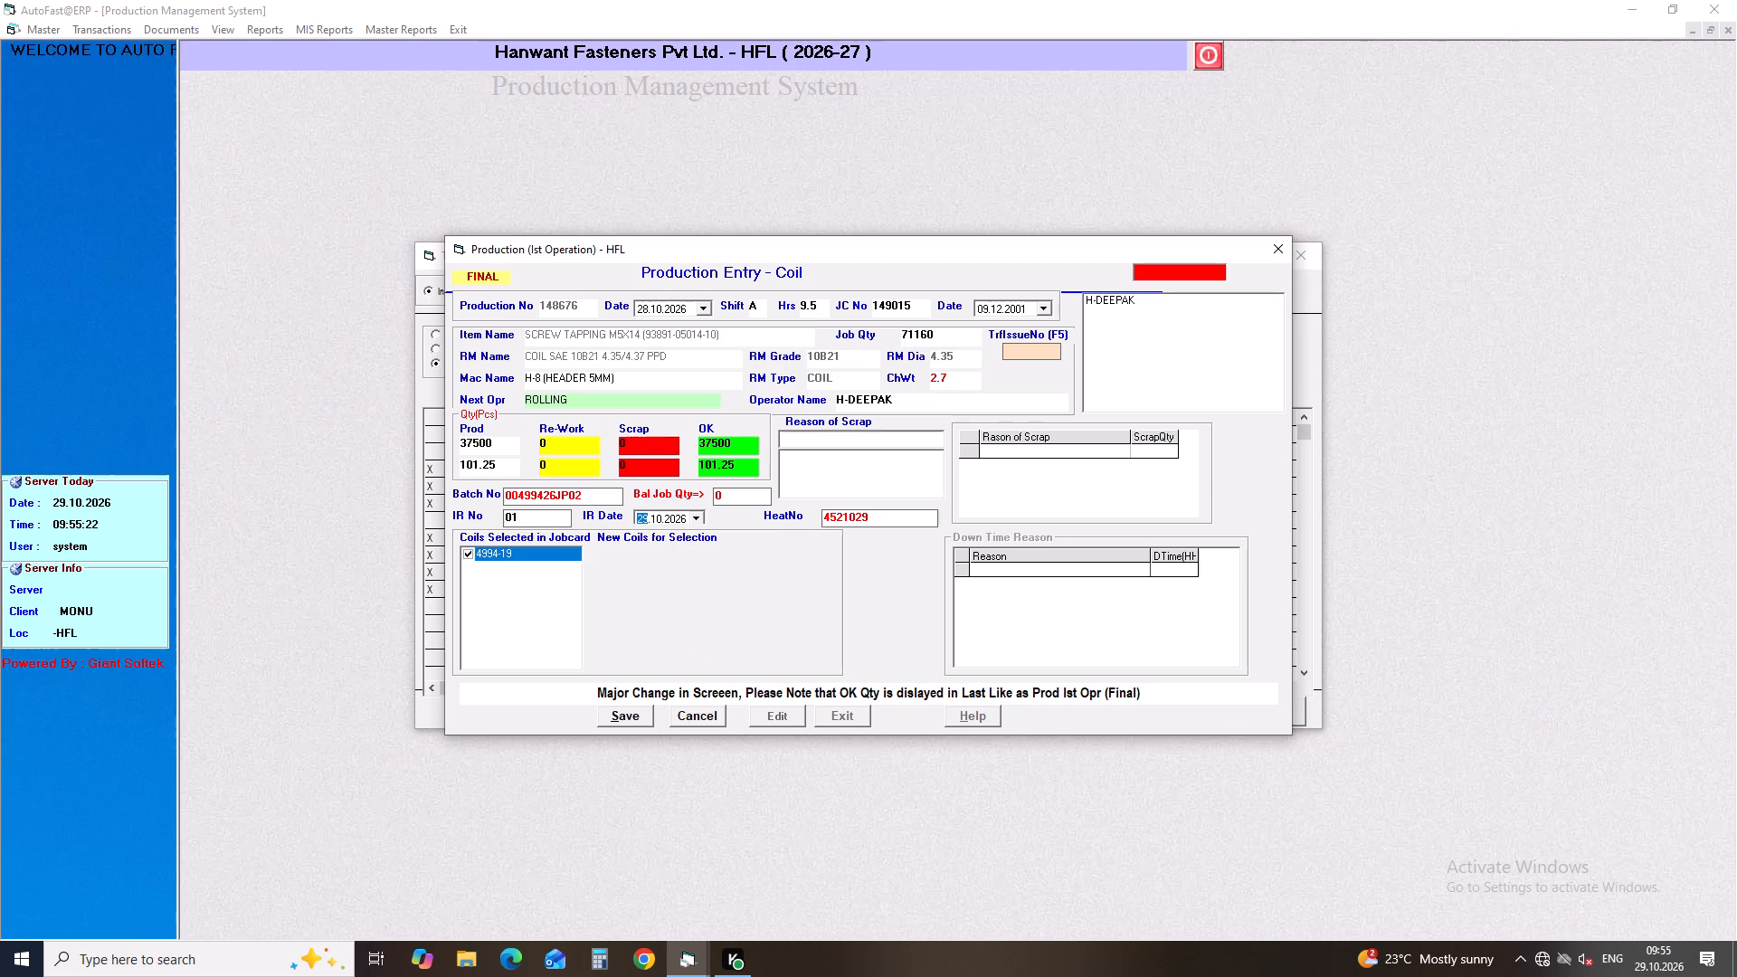
{"action": "left_click", "coordinate": [637, 708]}
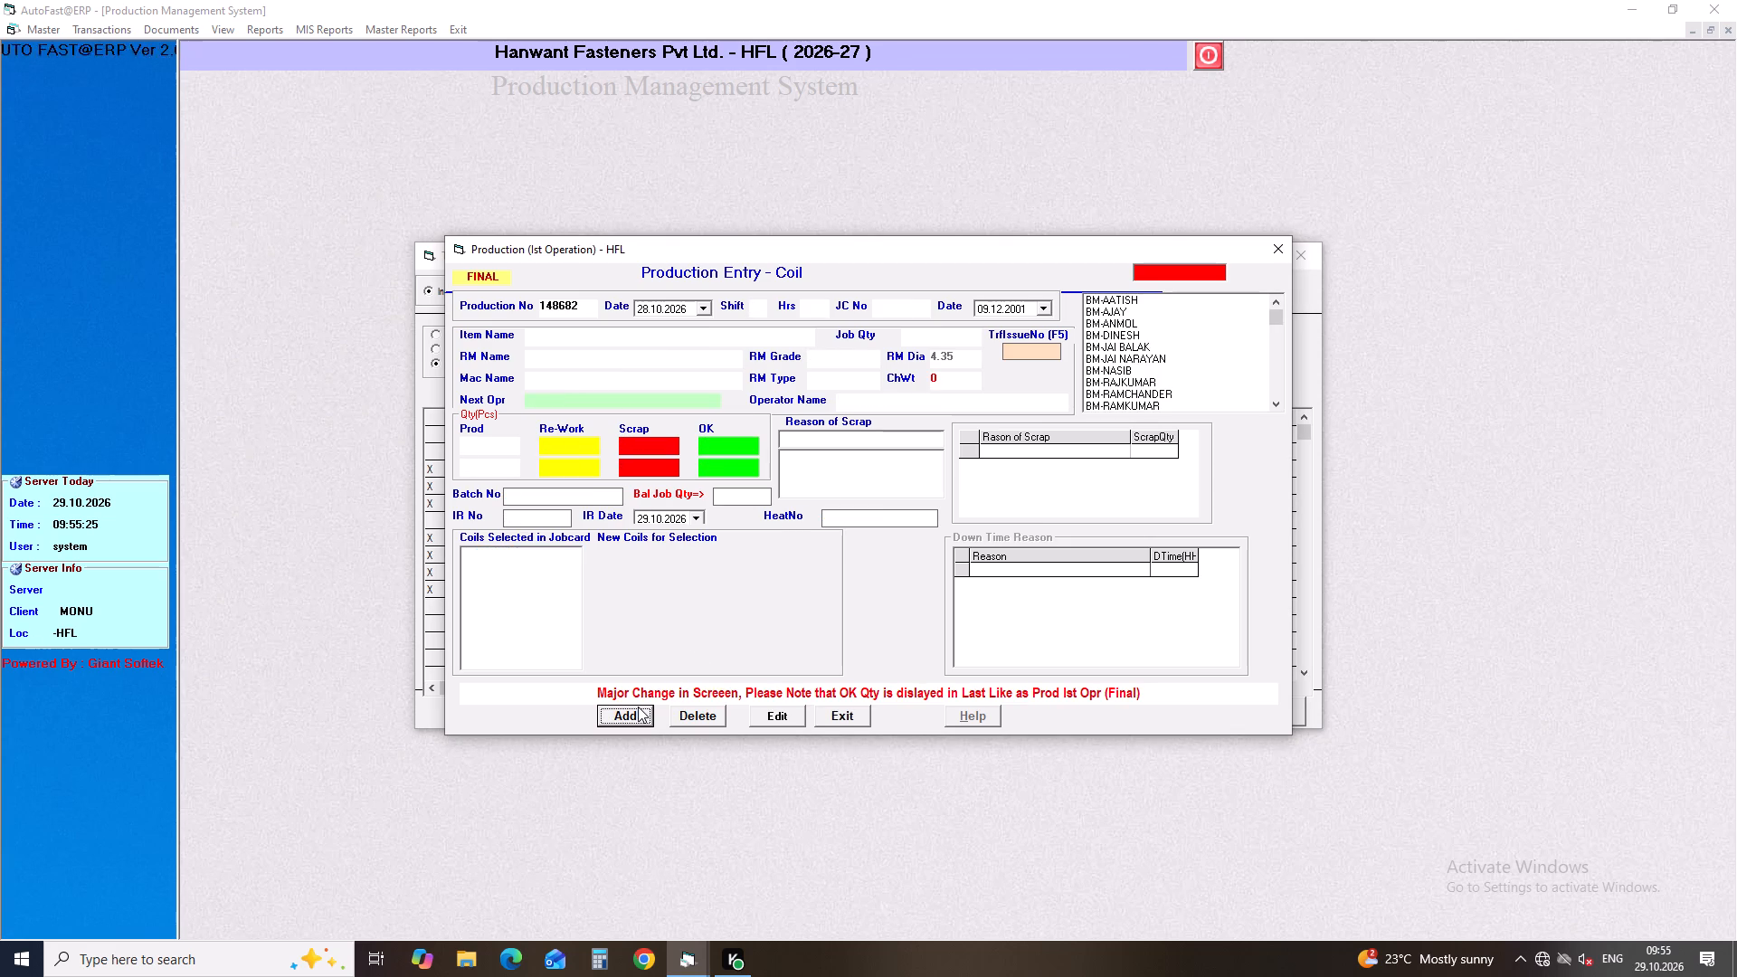
{"action": "left_click", "coordinate": [830, 716]}
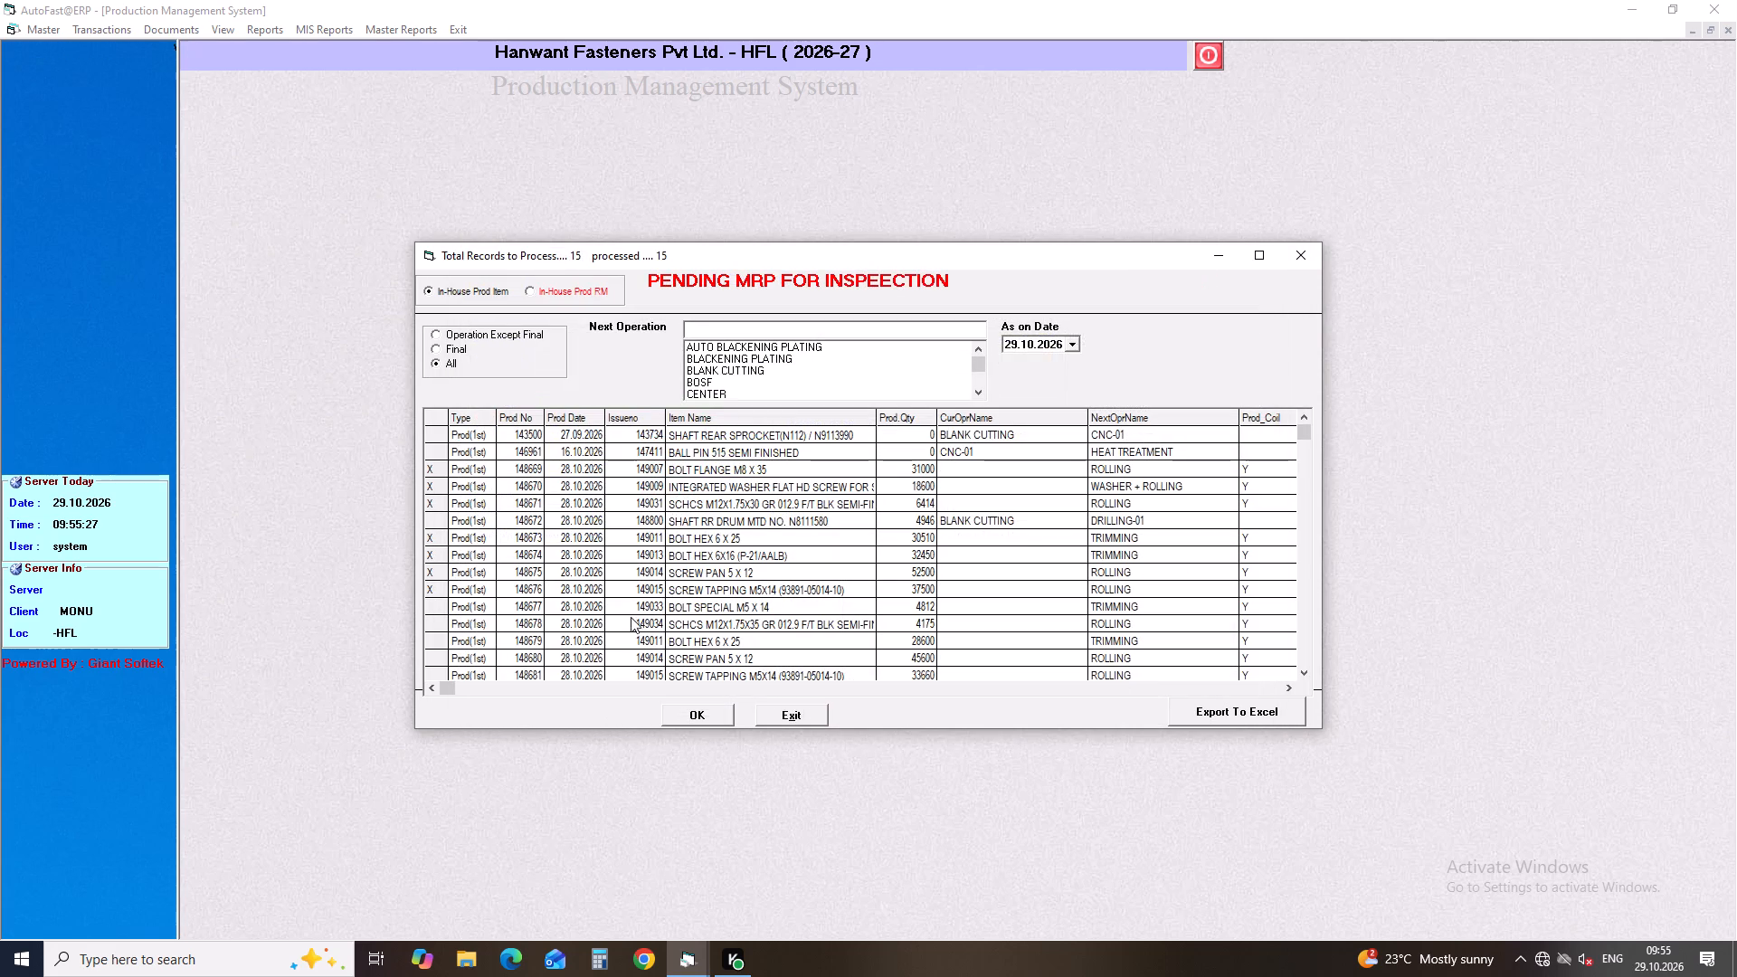
Open pending production 148677, BOLT SPECIAL M5 X 14, for editing and set its rework quantity to 0.
{"action": "left_click", "coordinate": [631, 608]}
{"action": "key", "text": "Return"}
{"action": "key", "text": "Return"}
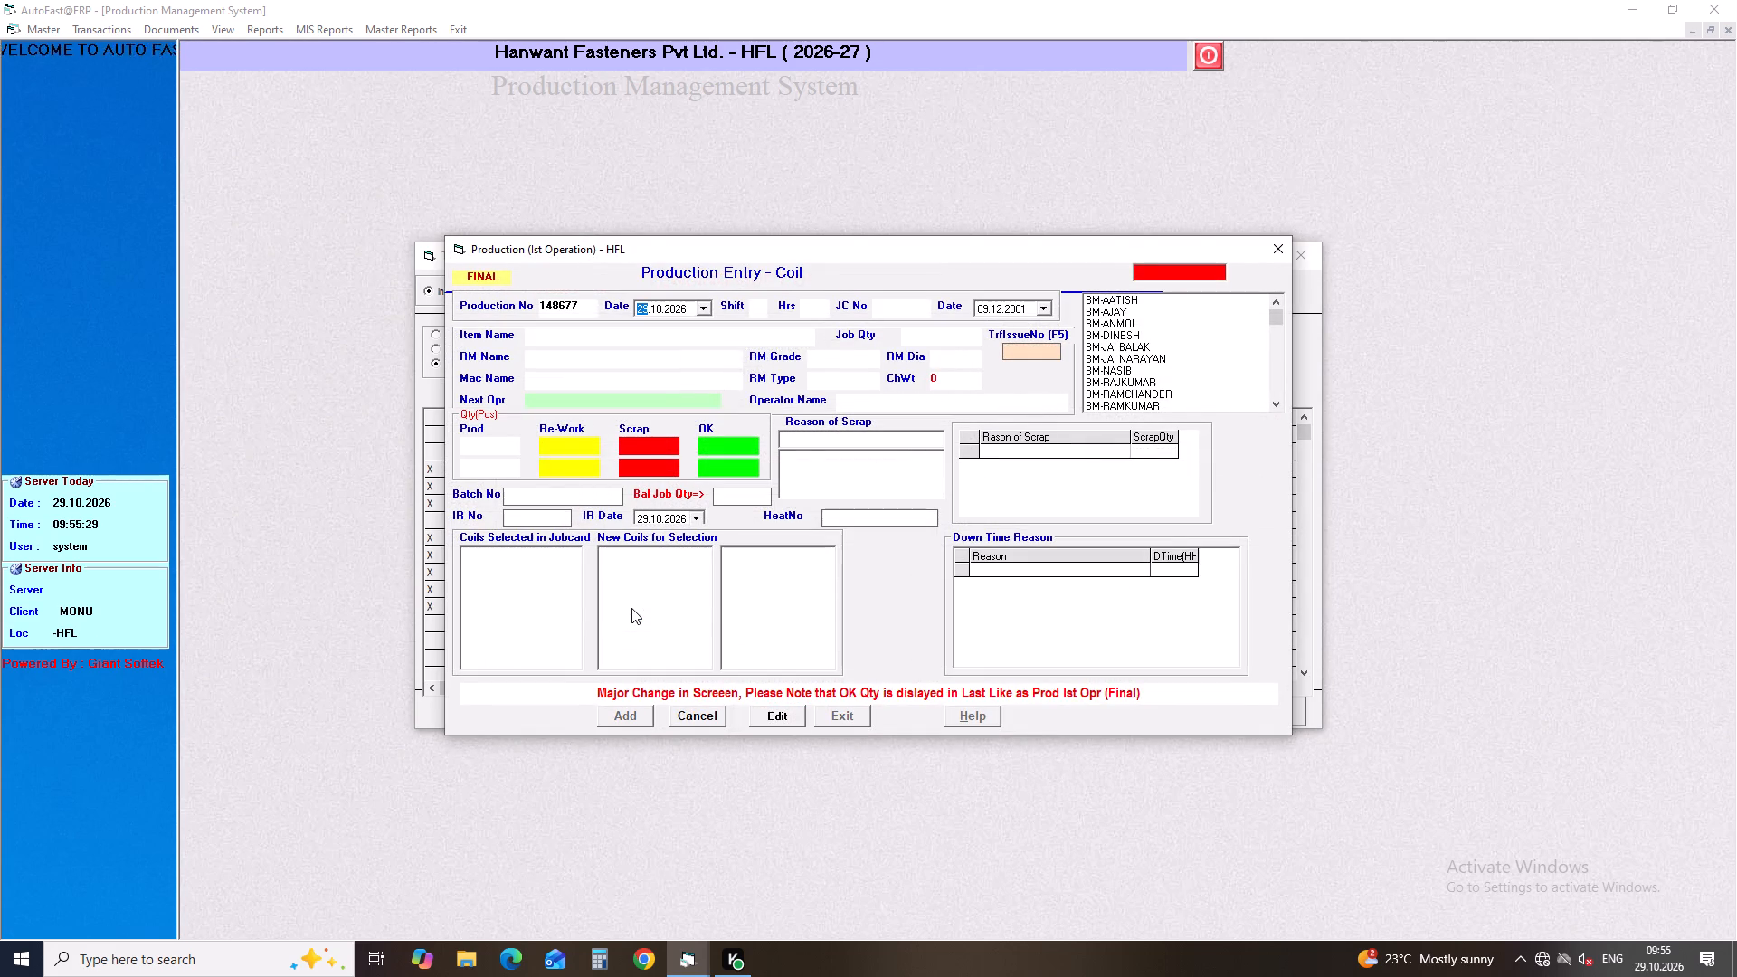
{"action": "left_click", "coordinate": [782, 721]}
{"action": "double_click", "coordinate": [575, 446]}
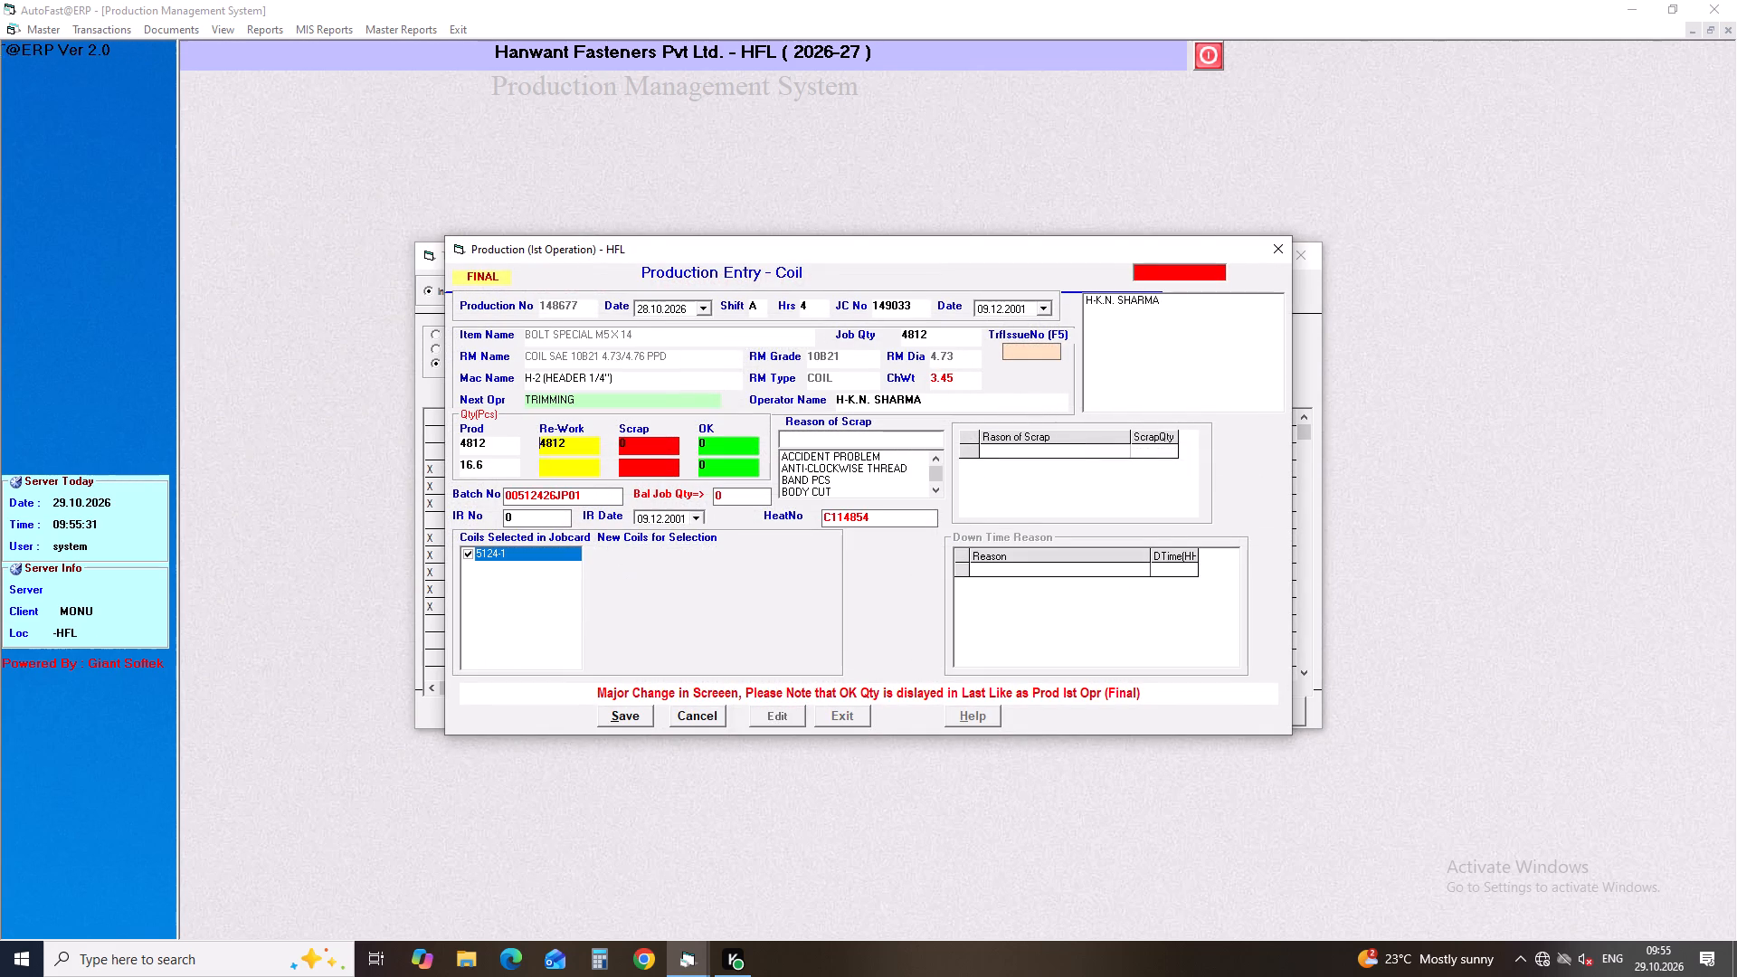
{"action": "key", "text": "0"}
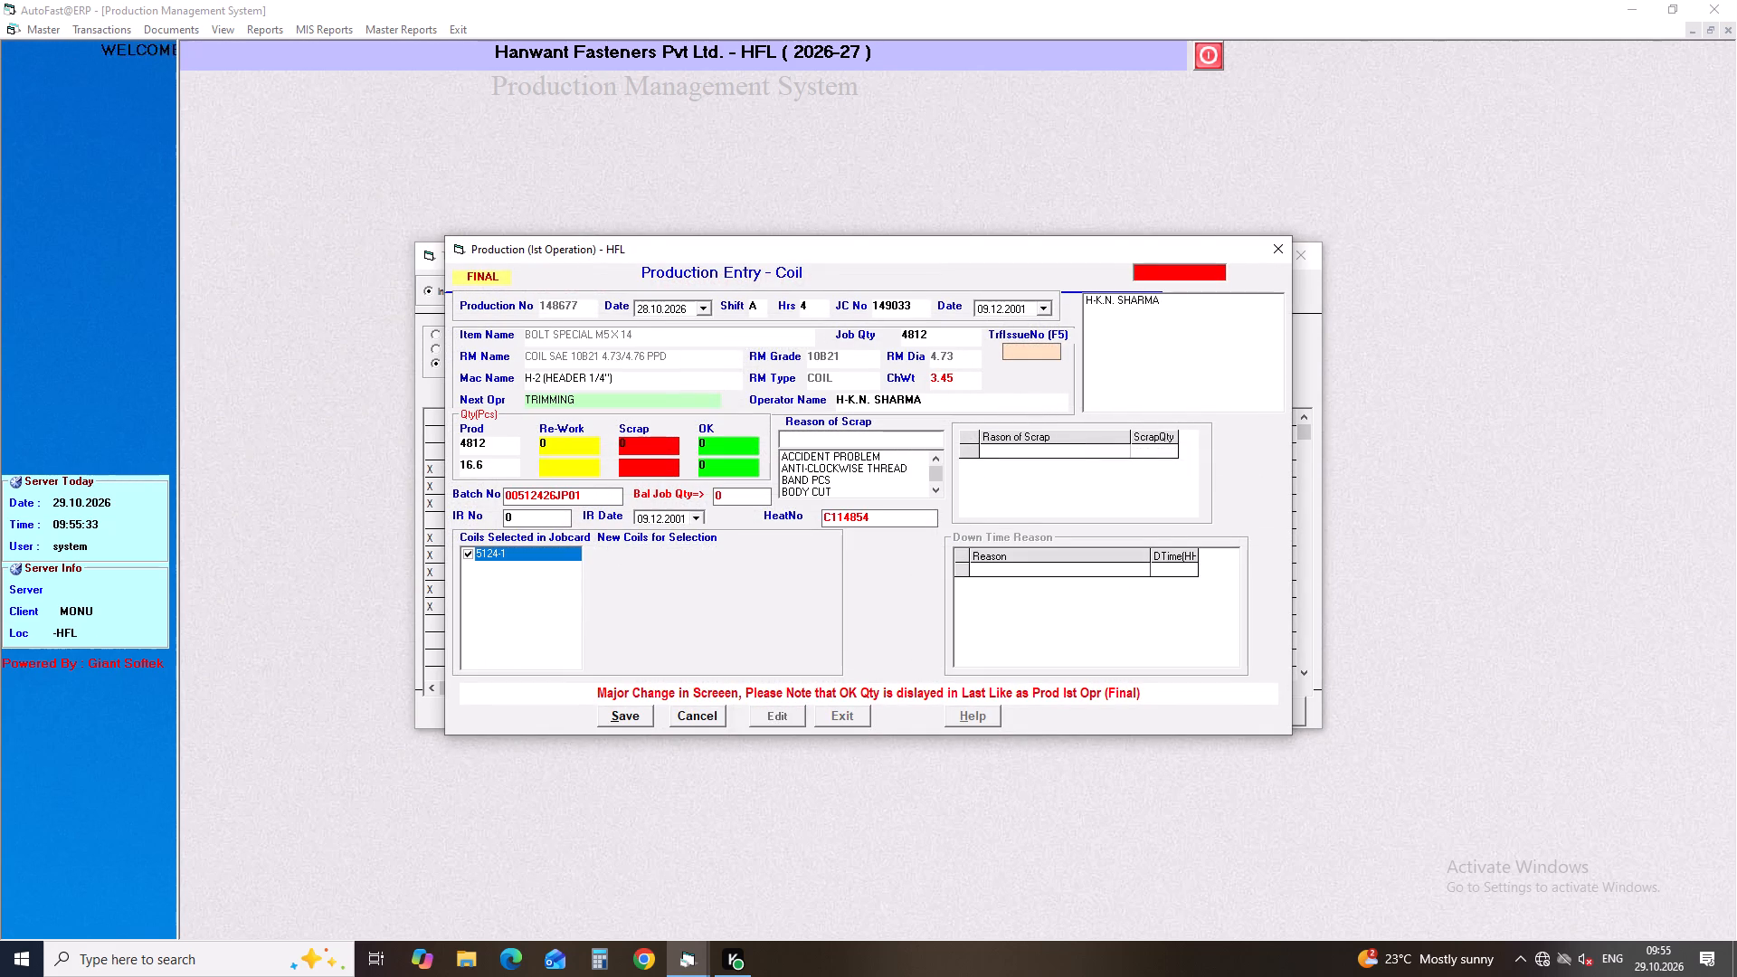
{"action": "key", "text": "Return"}
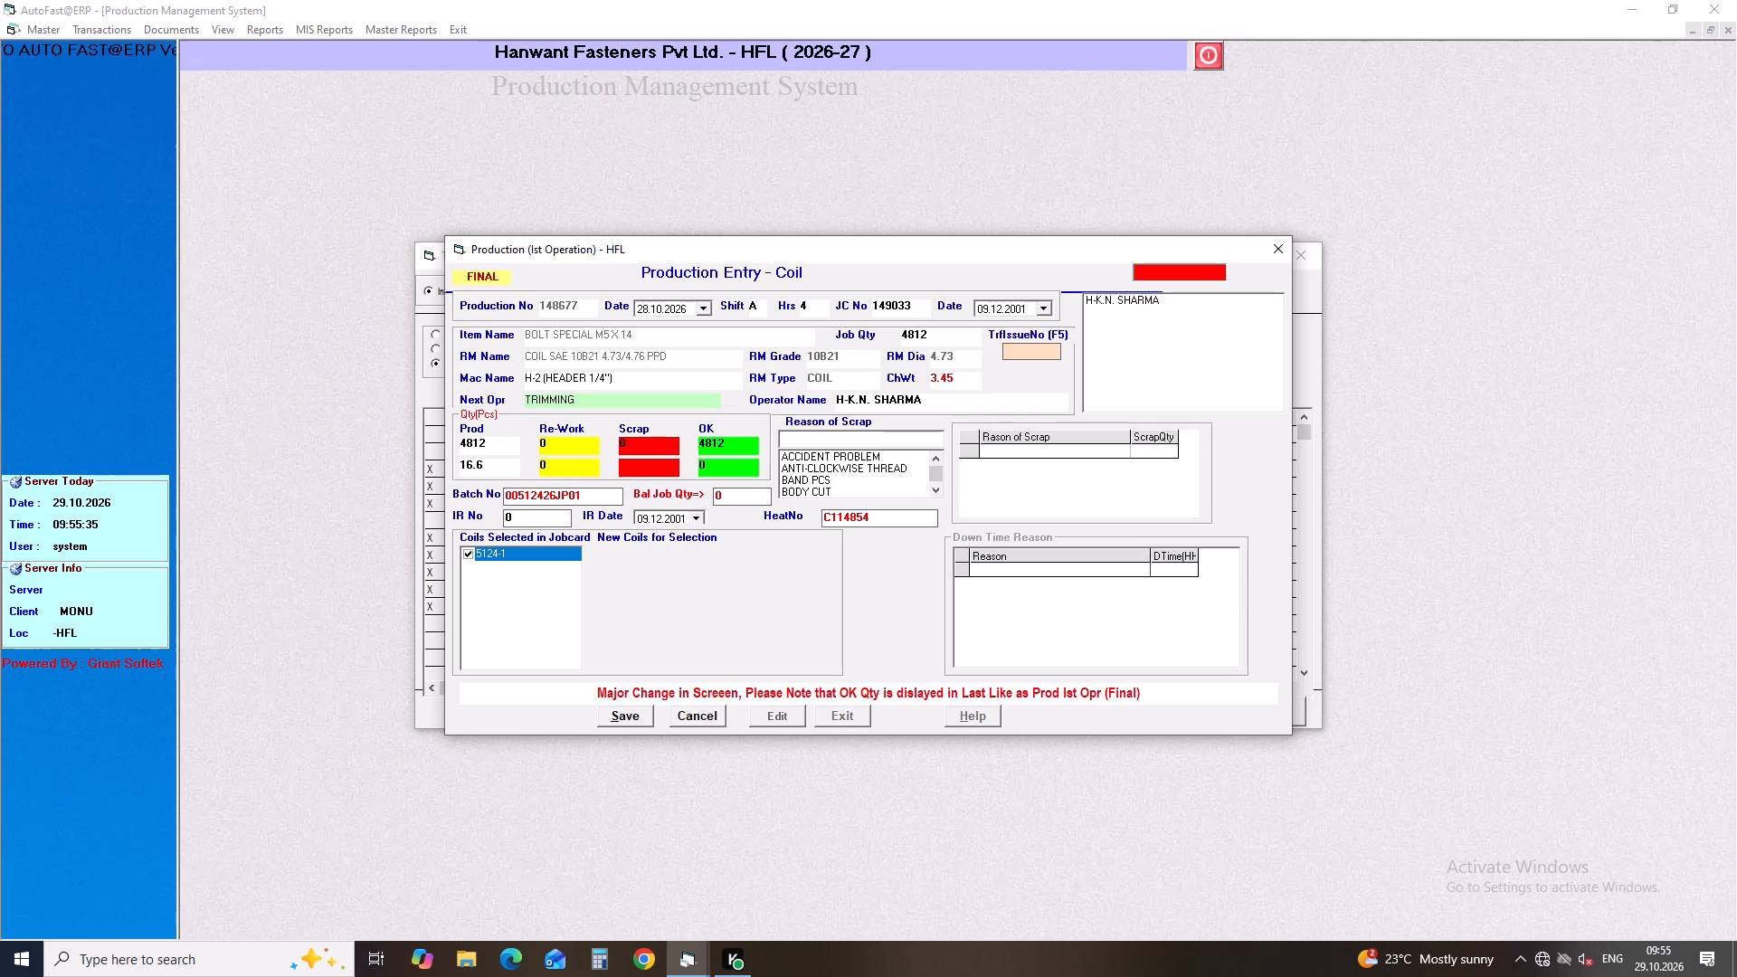
Record 12 scrap pieces for production 148677 with SETTING PROBLEM as the reason for all 12.
{"action": "key", "text": "Right"}
{"action": "key", "text": "BackSpace"}
{"action": "type", "text": "12"}
{"action": "key", "text": "Return"}
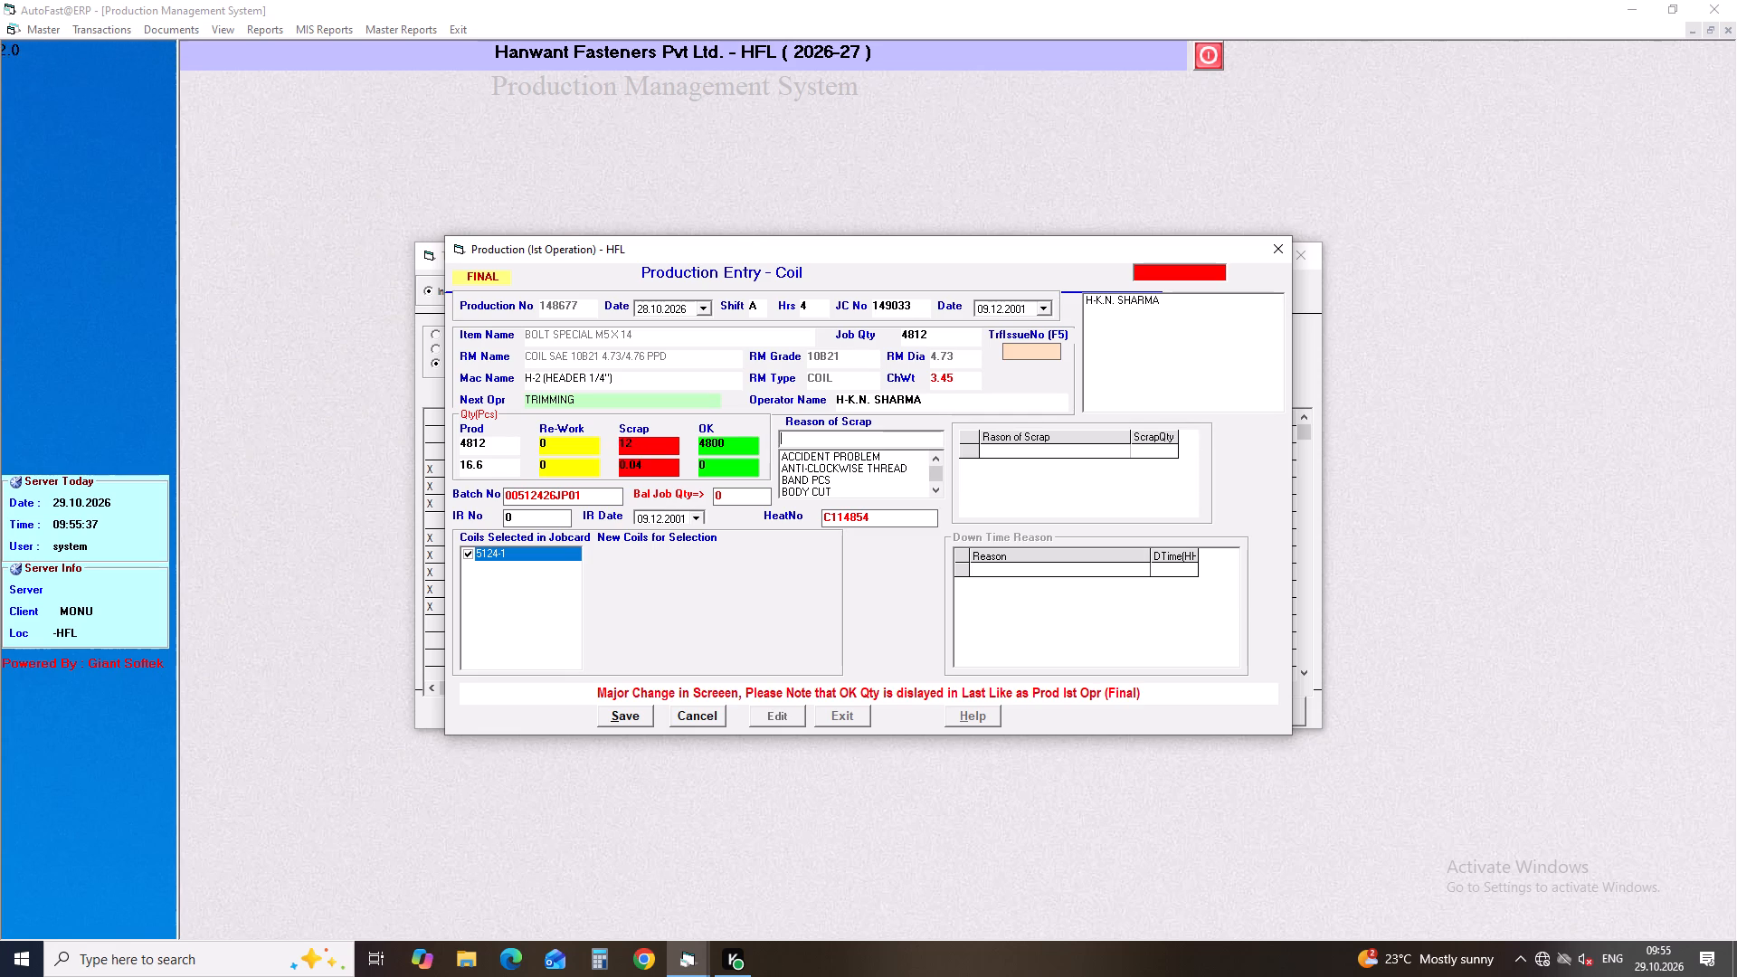
{"action": "type", "text": "SE"}
{"action": "key", "text": "Down"}
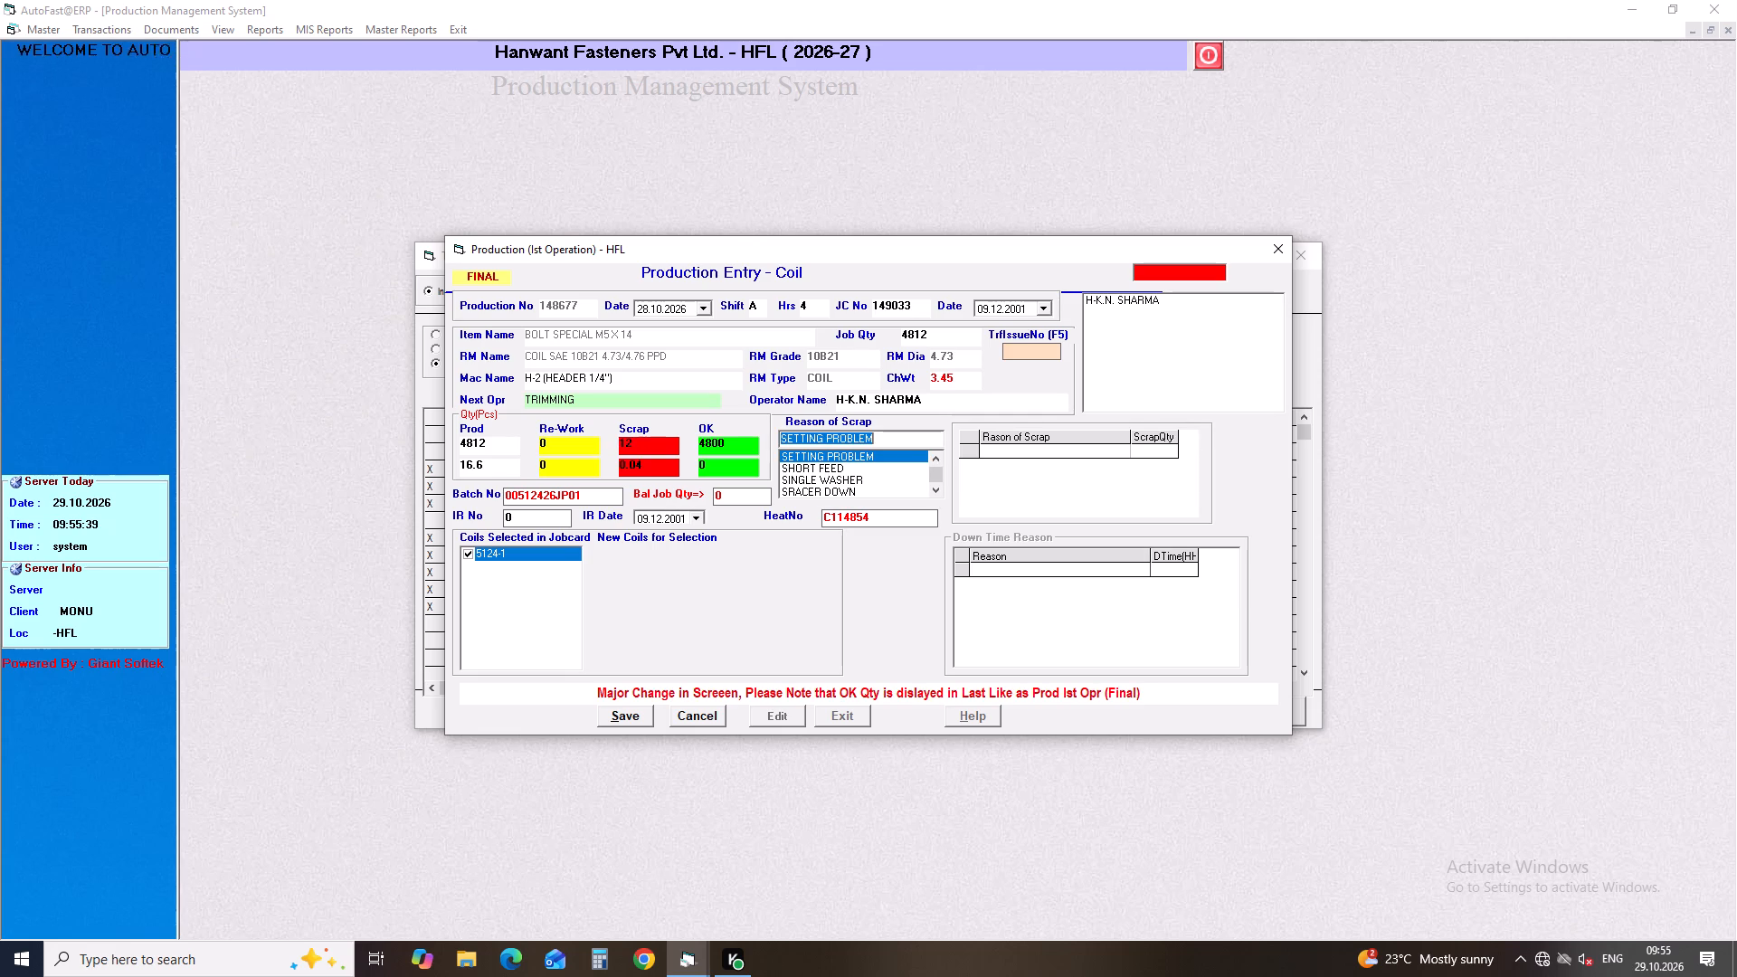
{"action": "key", "text": "Return"}
{"action": "type", "text": "12"}
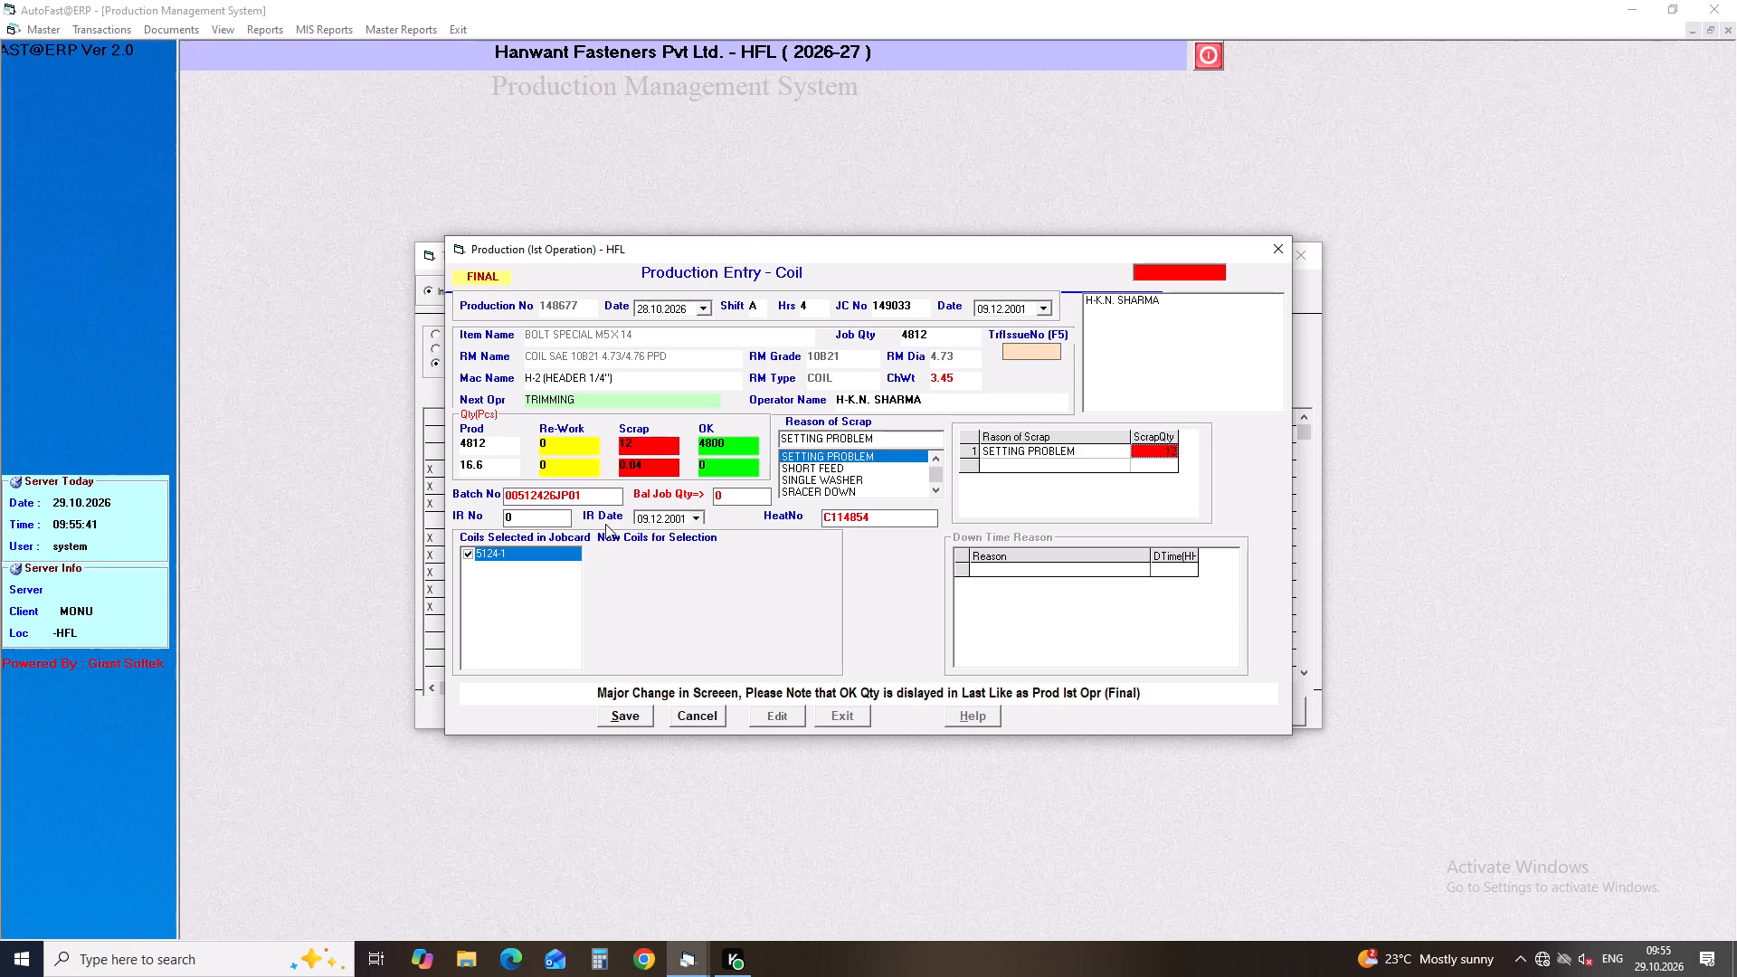
Enter IR No 01 and IR date 29.10.2026 for production 148677, then save and close the entry.
{"action": "left_click", "coordinate": [526, 524]}
{"action": "key", "text": "1"}
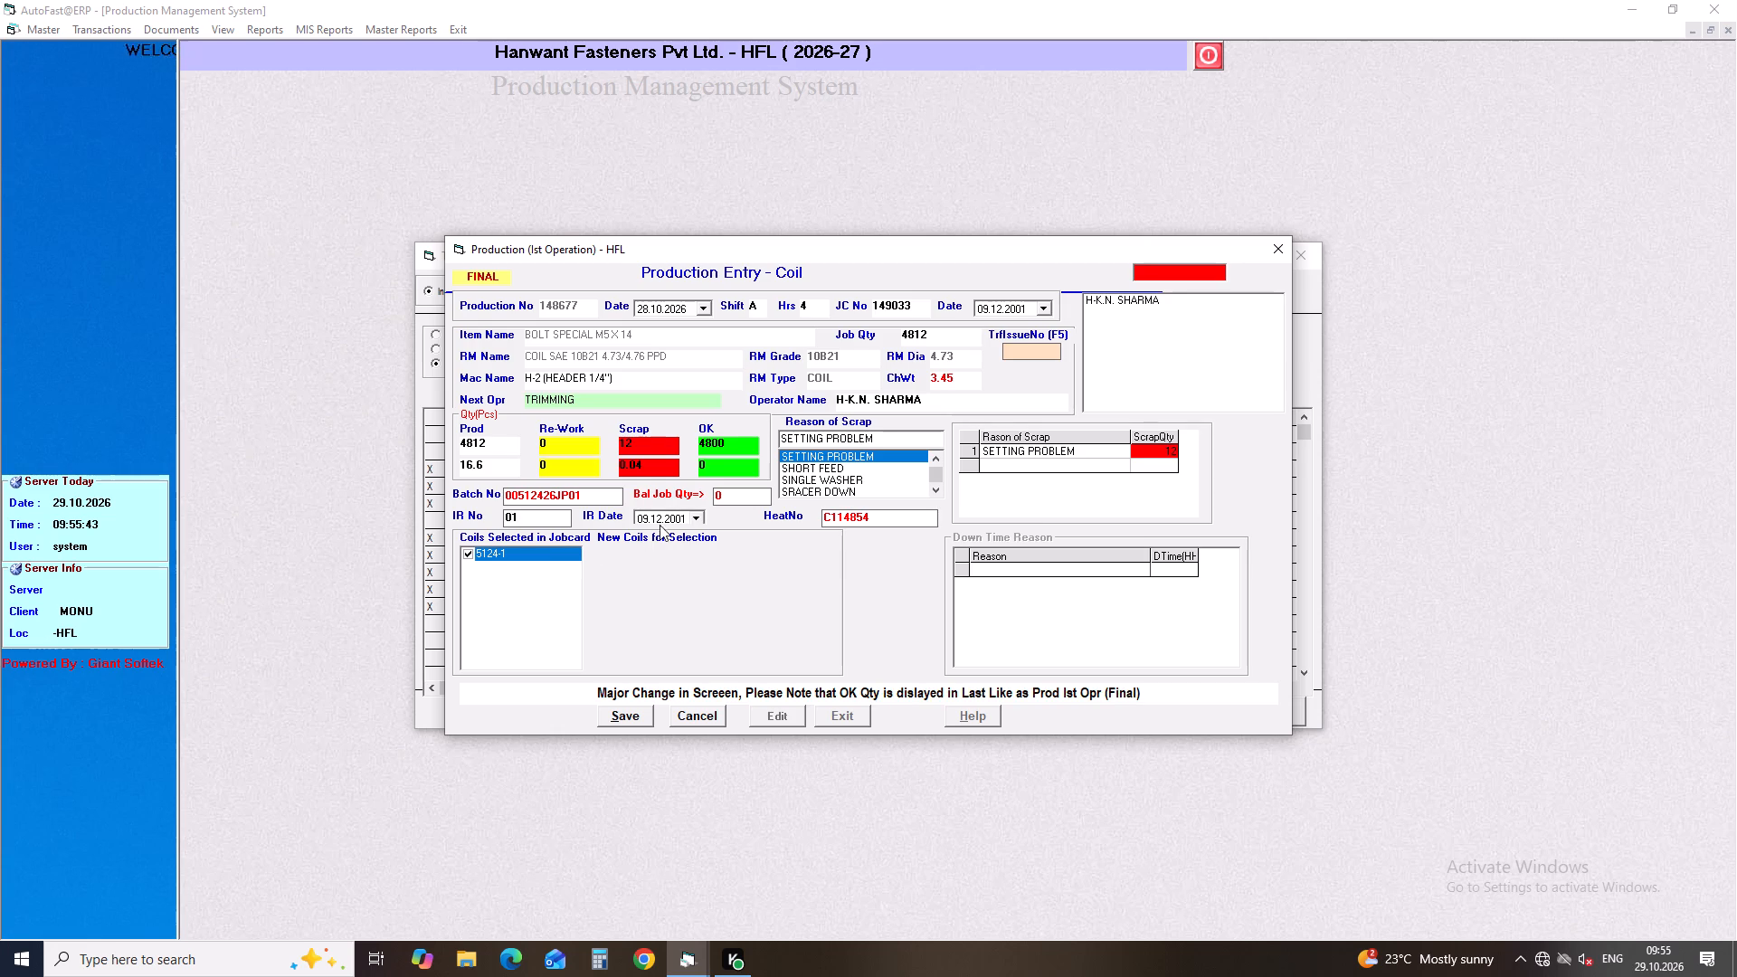
{"action": "left_click", "coordinate": [690, 517]}
{"action": "left_click", "coordinate": [709, 658]}
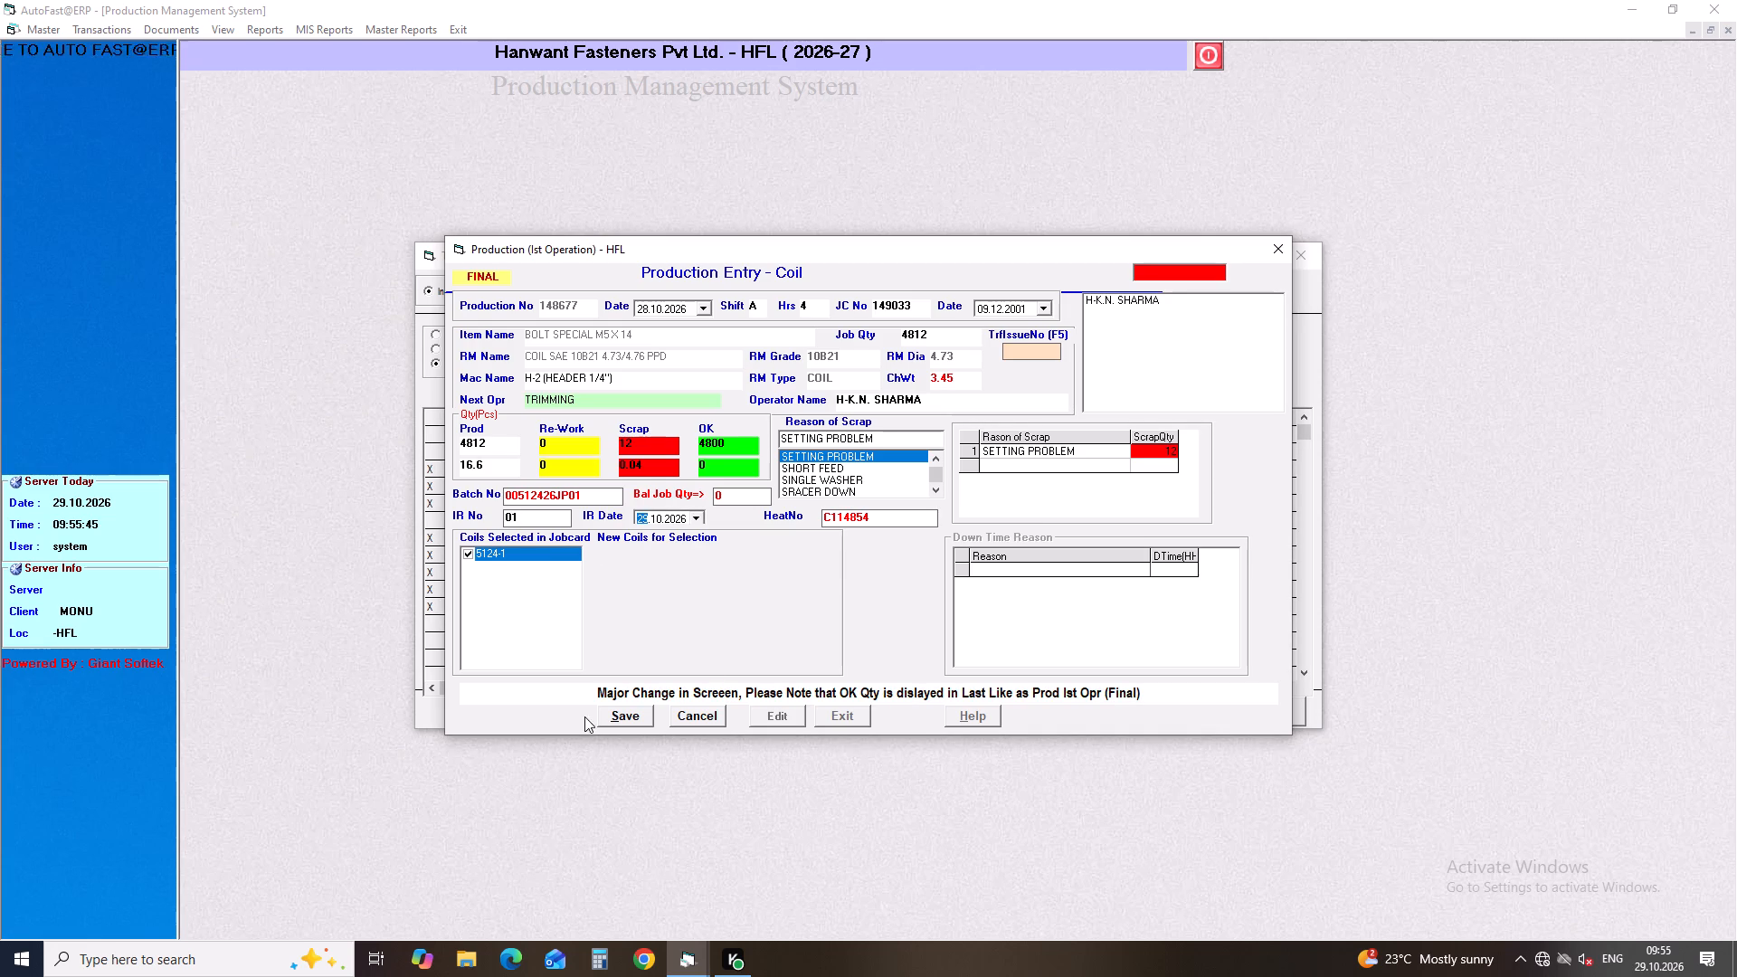
{"action": "left_click", "coordinate": [627, 719]}
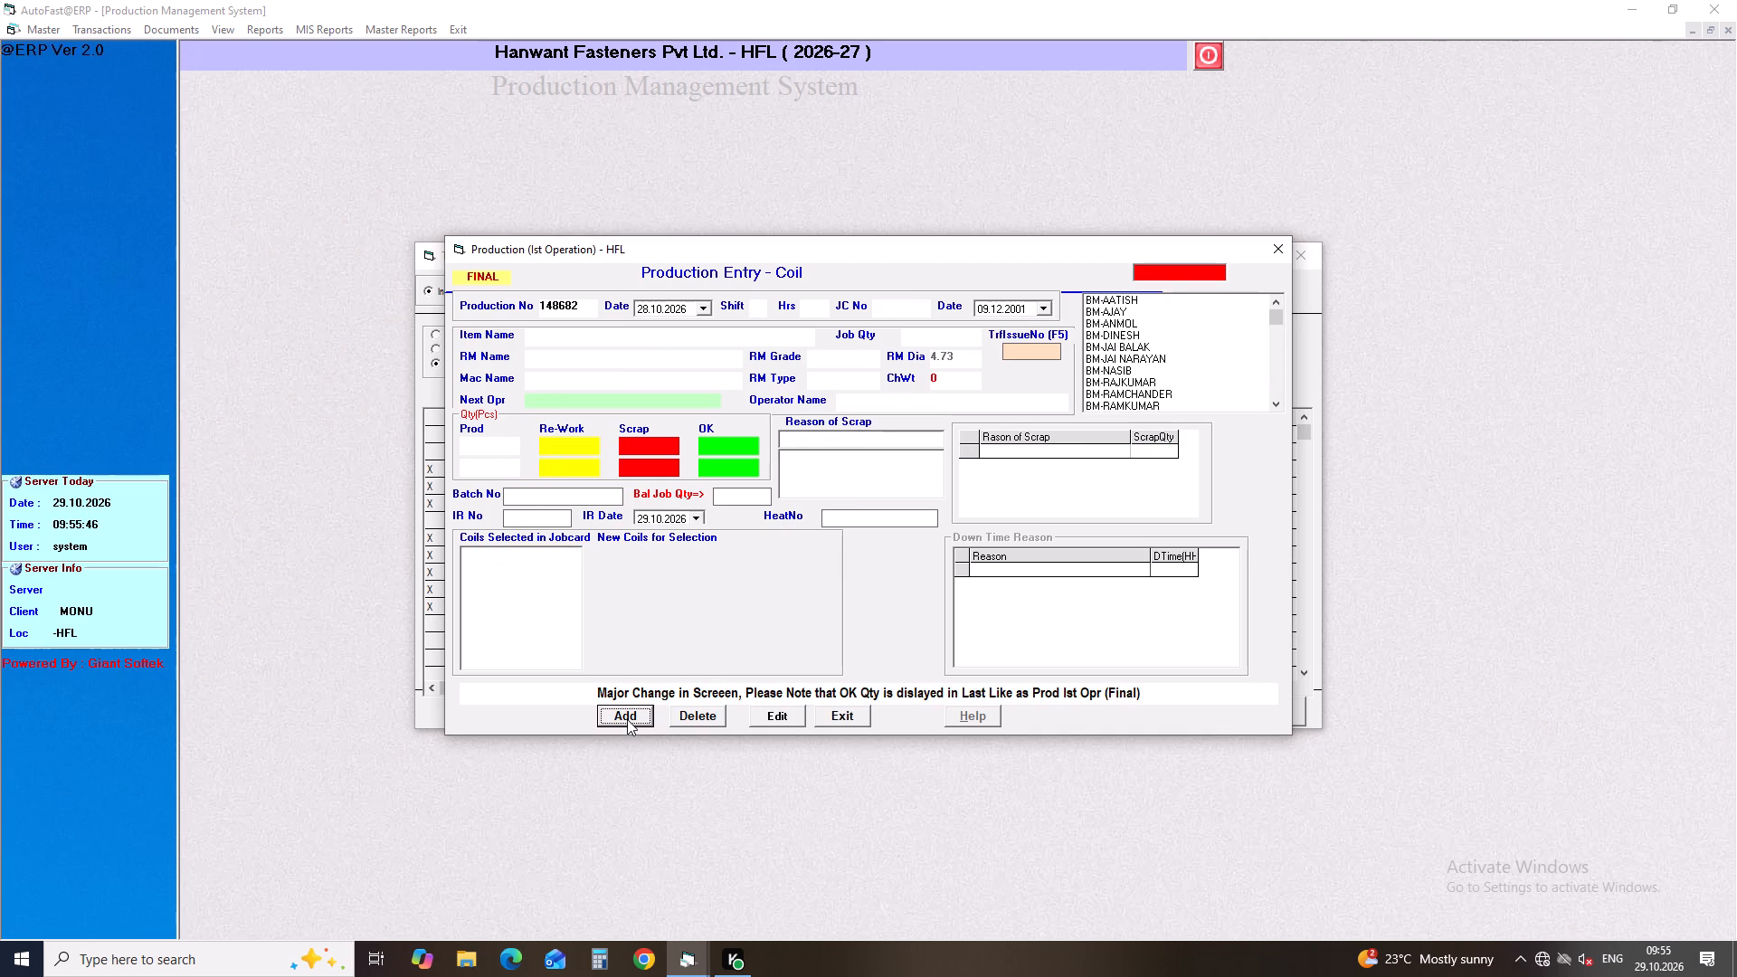
{"action": "left_click", "coordinate": [846, 718]}
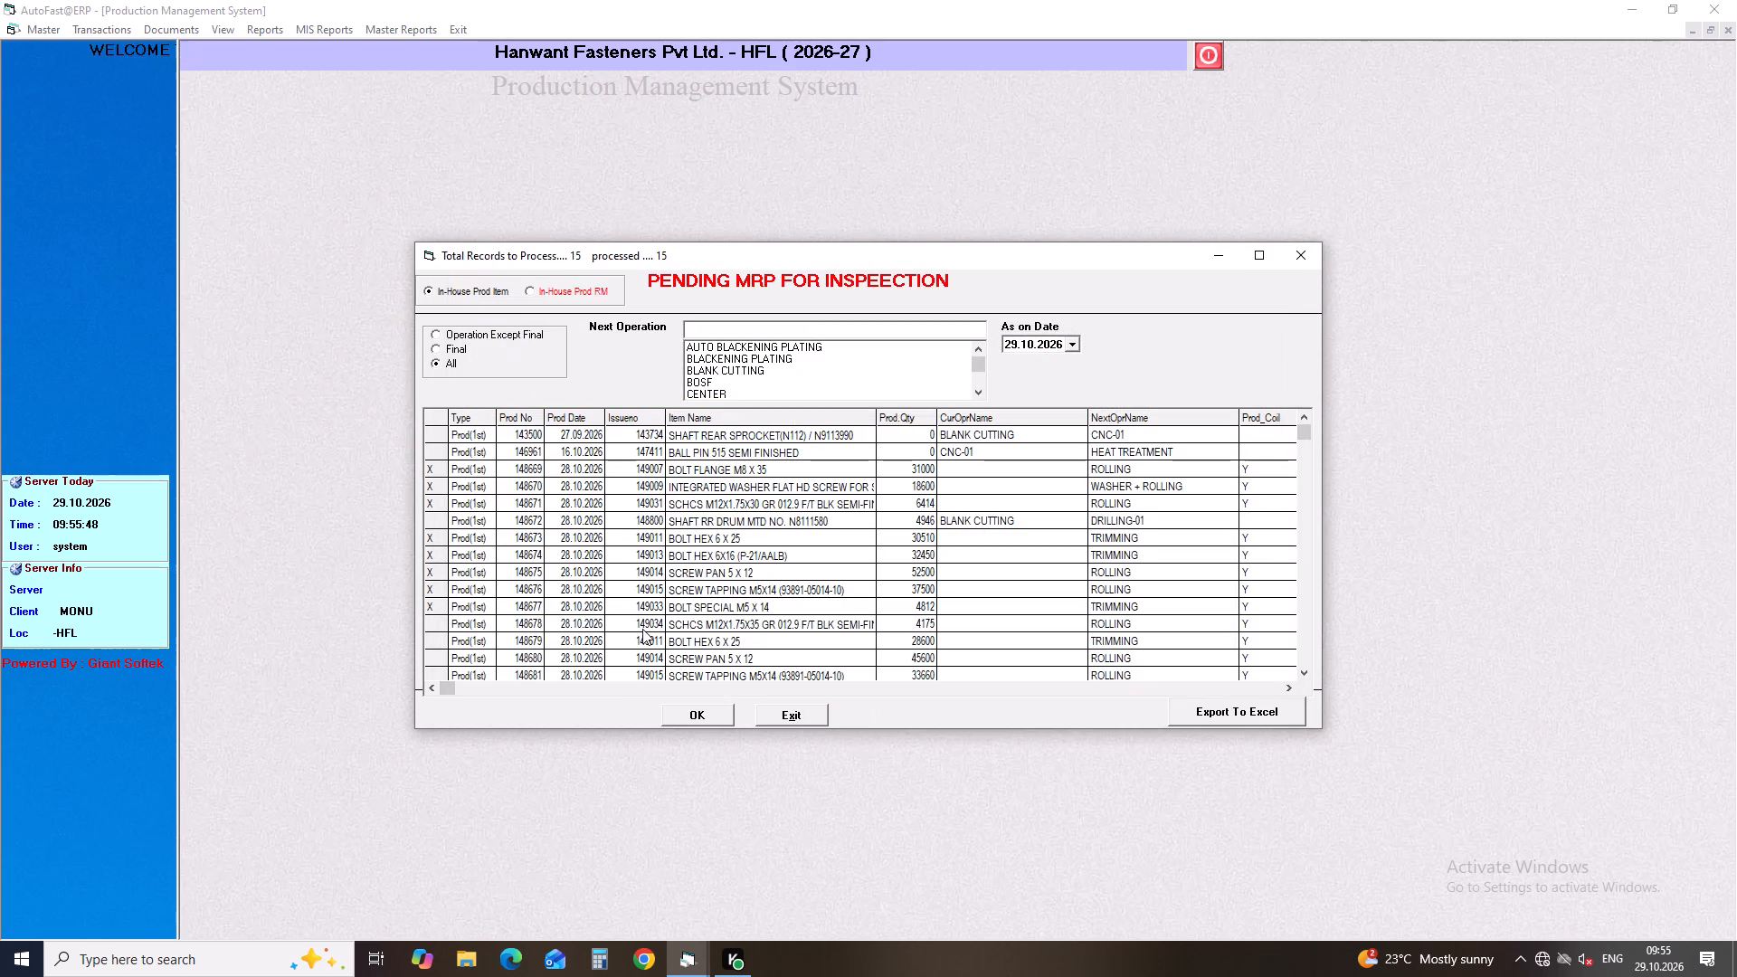
Open pending production 148678, SCHCS M12X1.75X35, for editing and set its rework quantity to 0.
{"action": "left_click", "coordinate": [642, 629]}
{"action": "key", "text": "Return"}
{"action": "key", "text": "Return"}
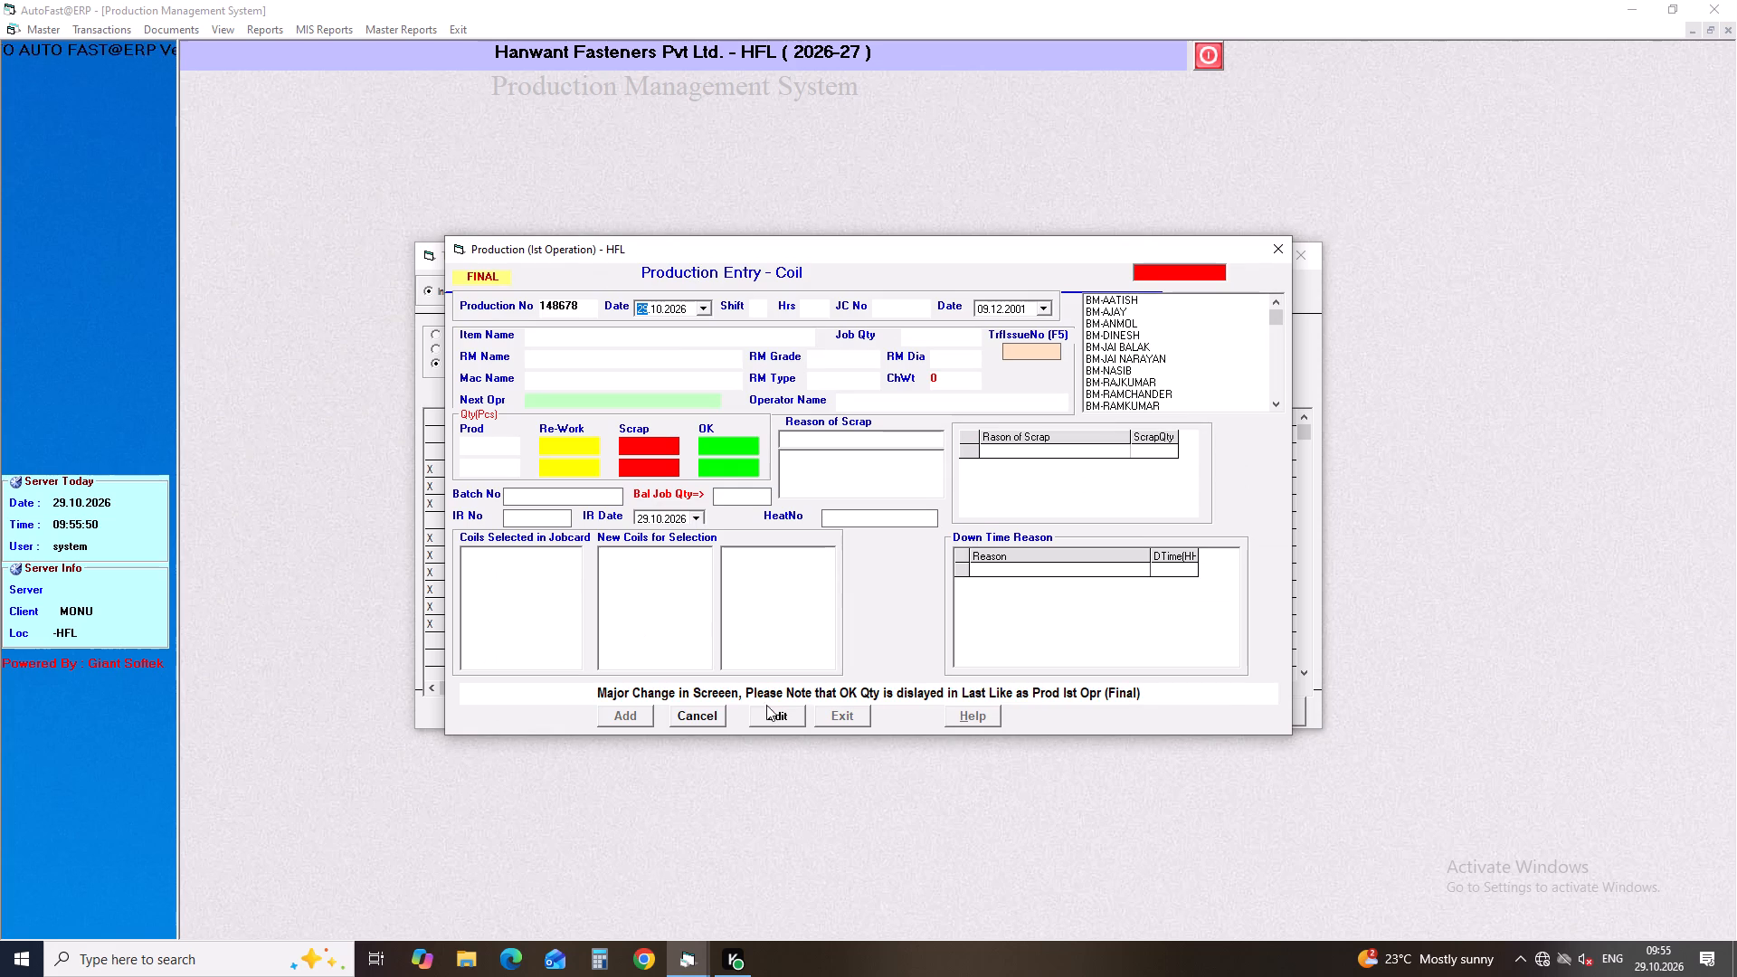
{"action": "left_click", "coordinate": [779, 707]}
{"action": "double_click", "coordinate": [582, 445]}
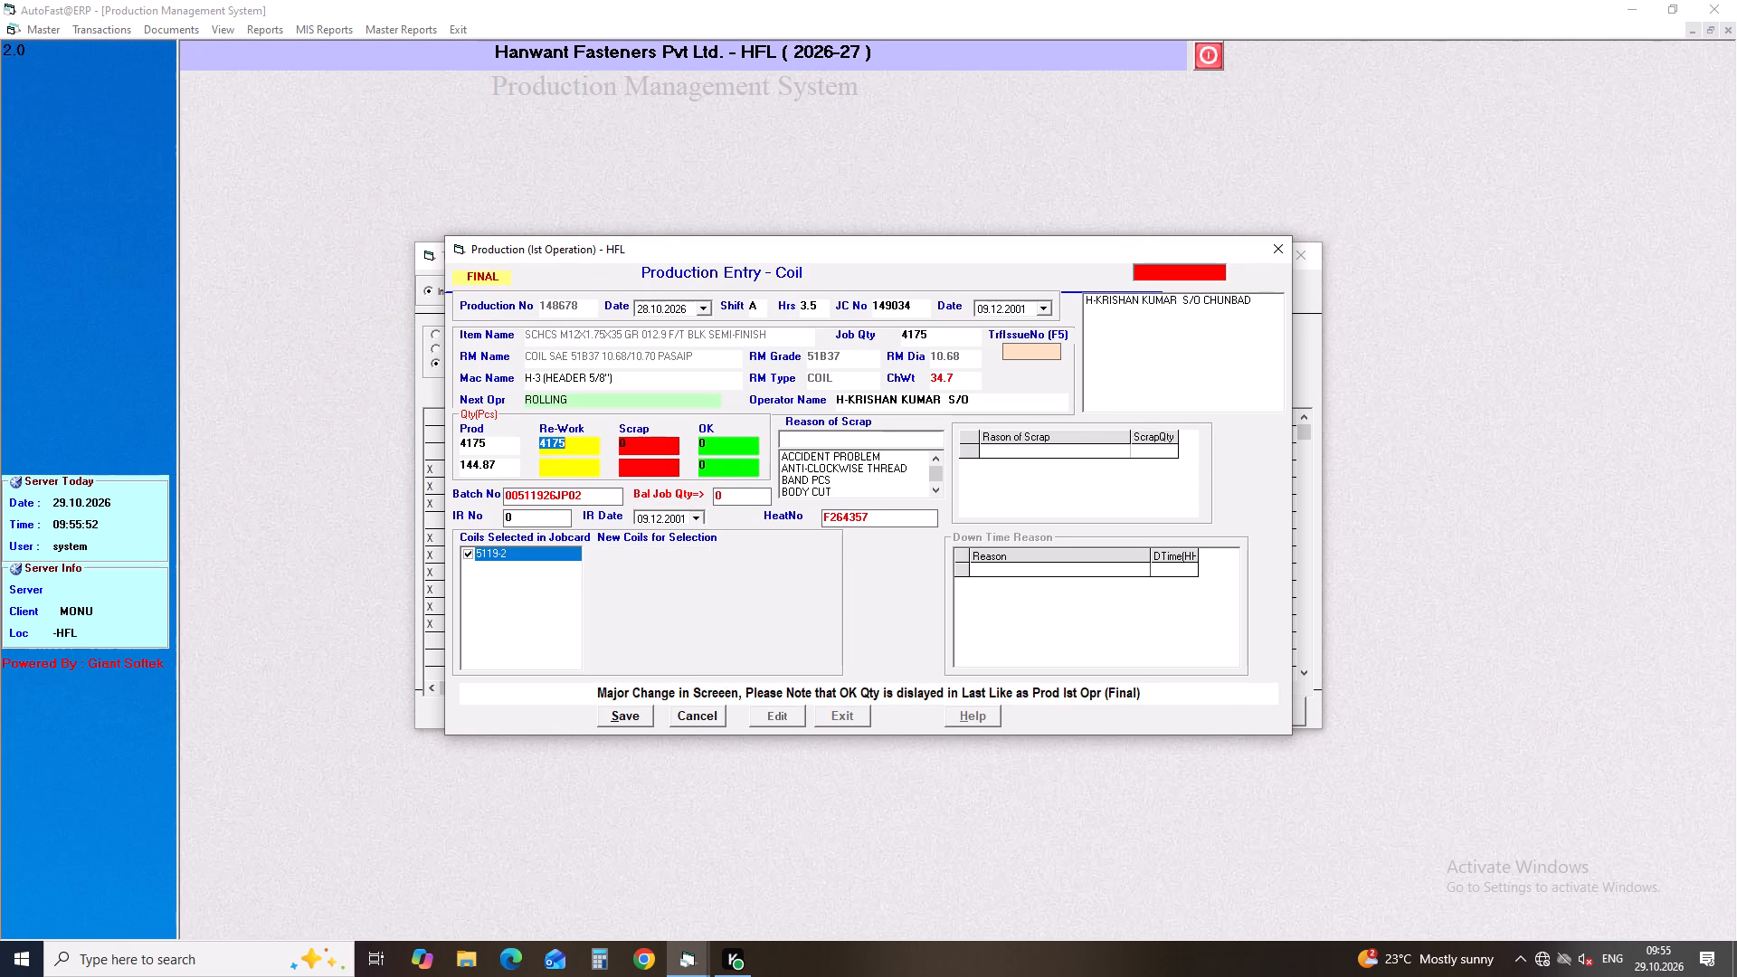
{"action": "key", "text": "0"}
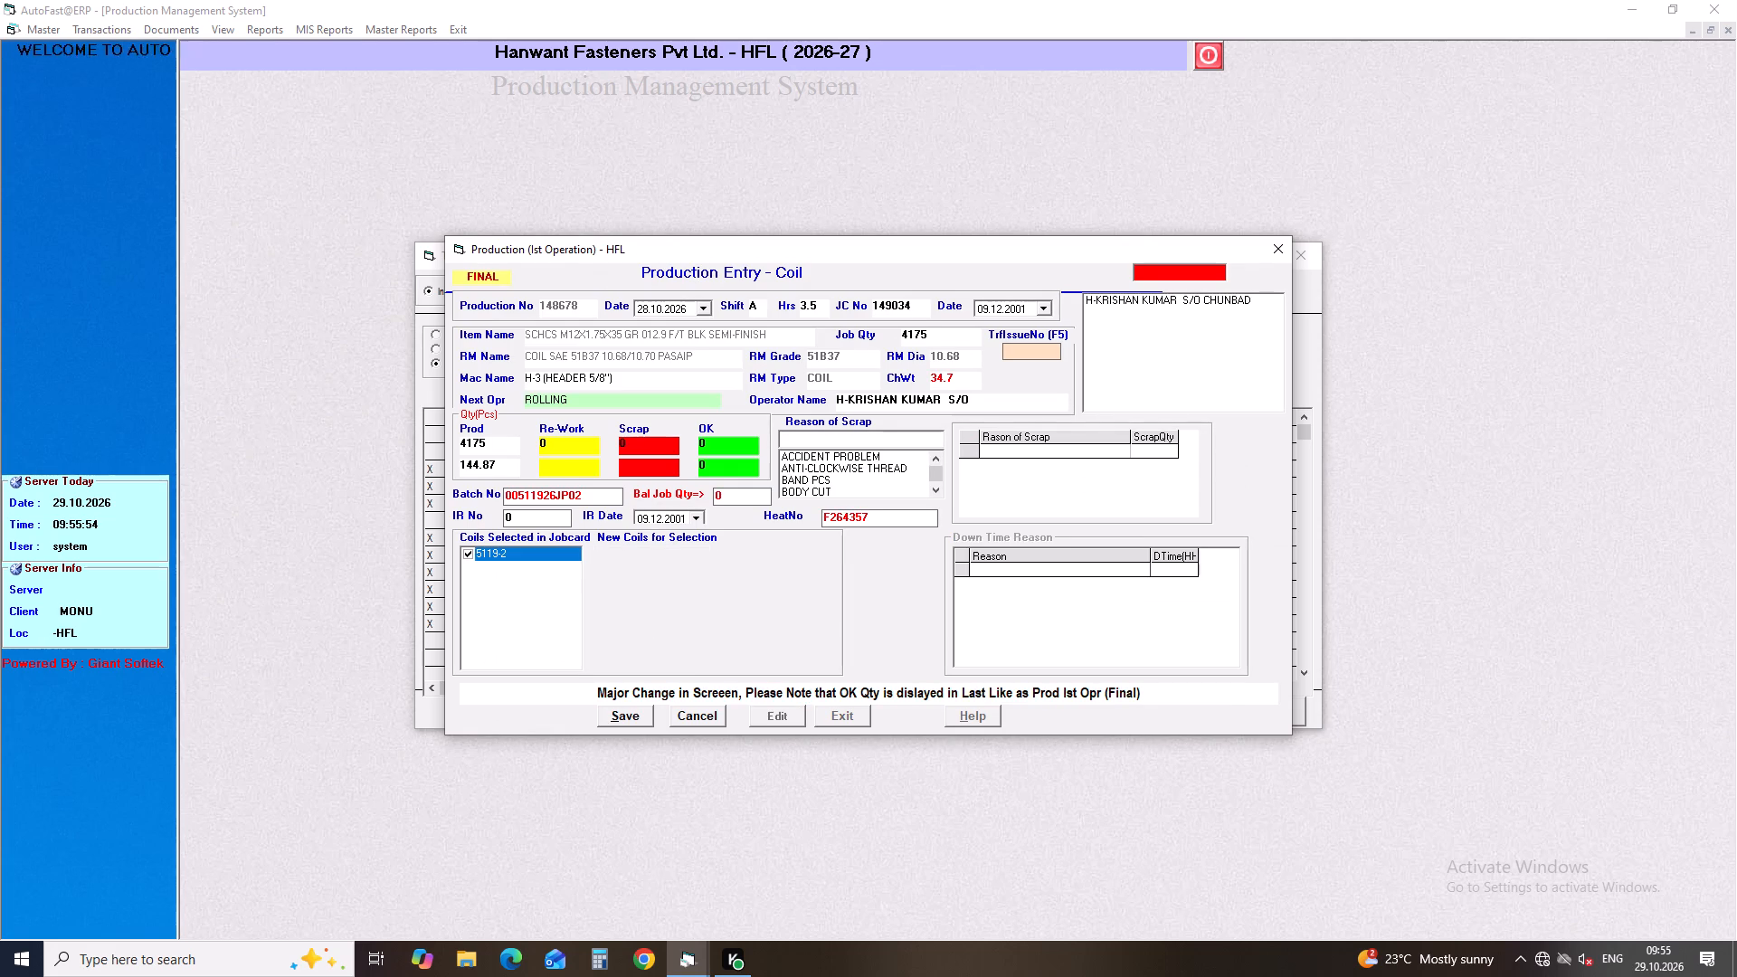
{"action": "key", "text": "Return"}
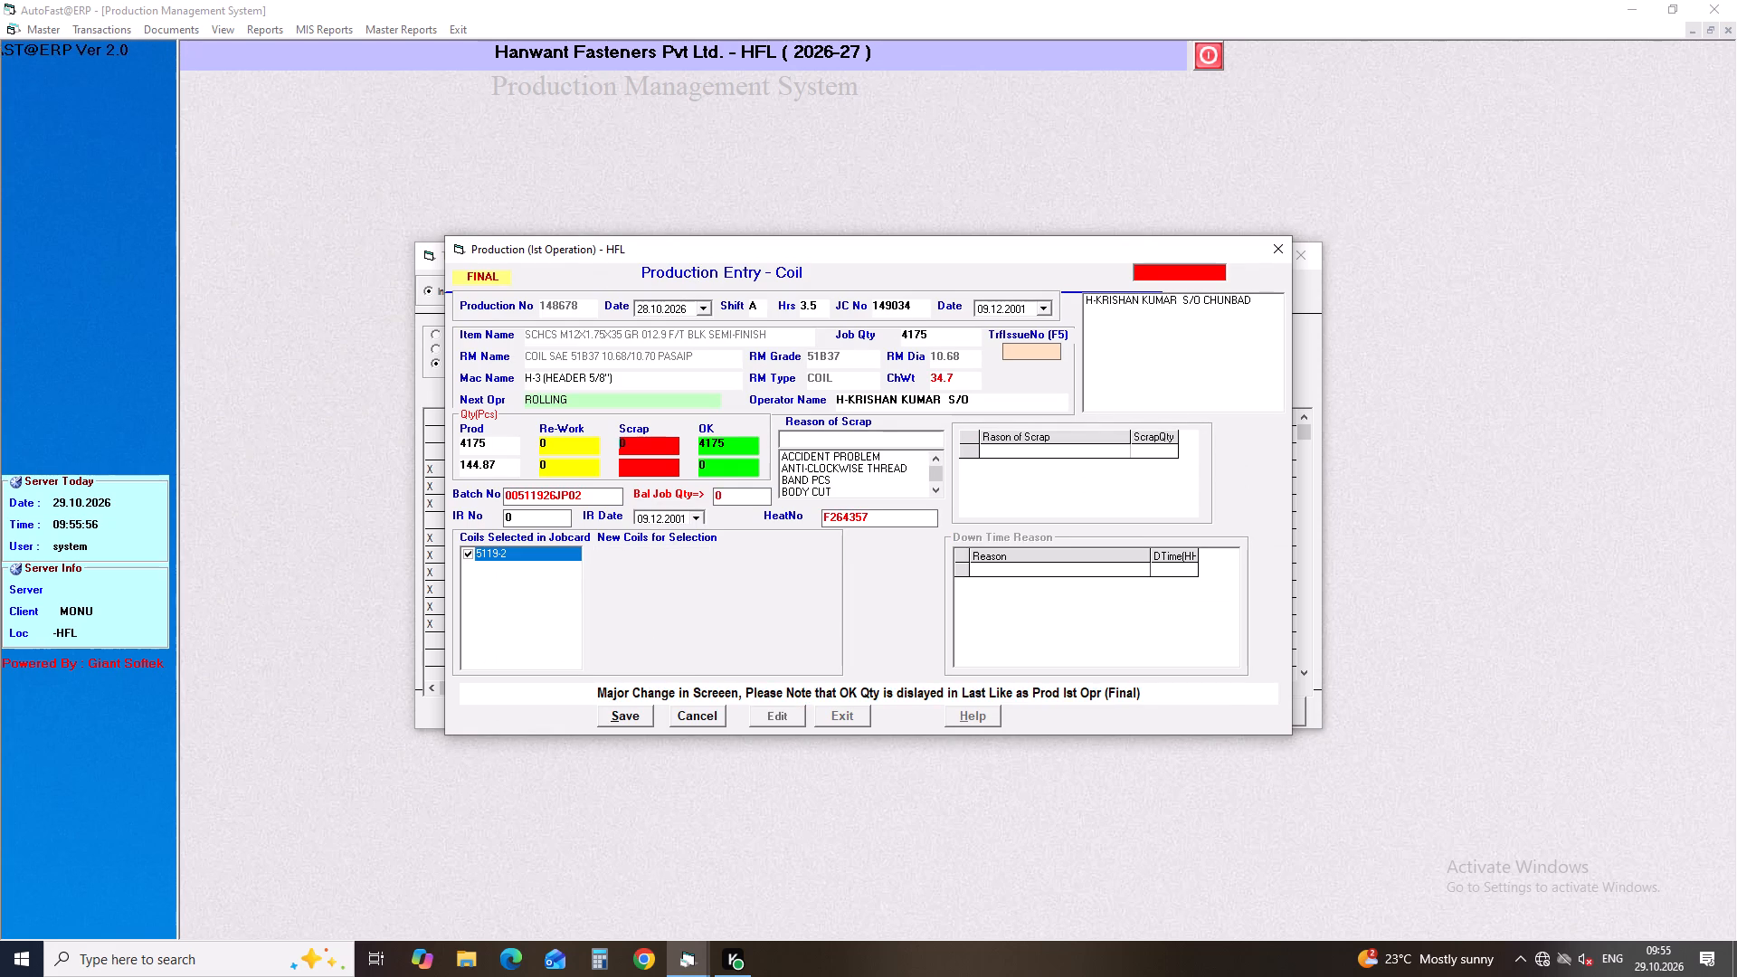
Record 5 scrap pieces for production 148678 with SETTING PROBLEM as the reason for all 5.
{"action": "key", "text": "Right"}
{"action": "key", "text": "5"}
{"action": "key", "text": "Return"}
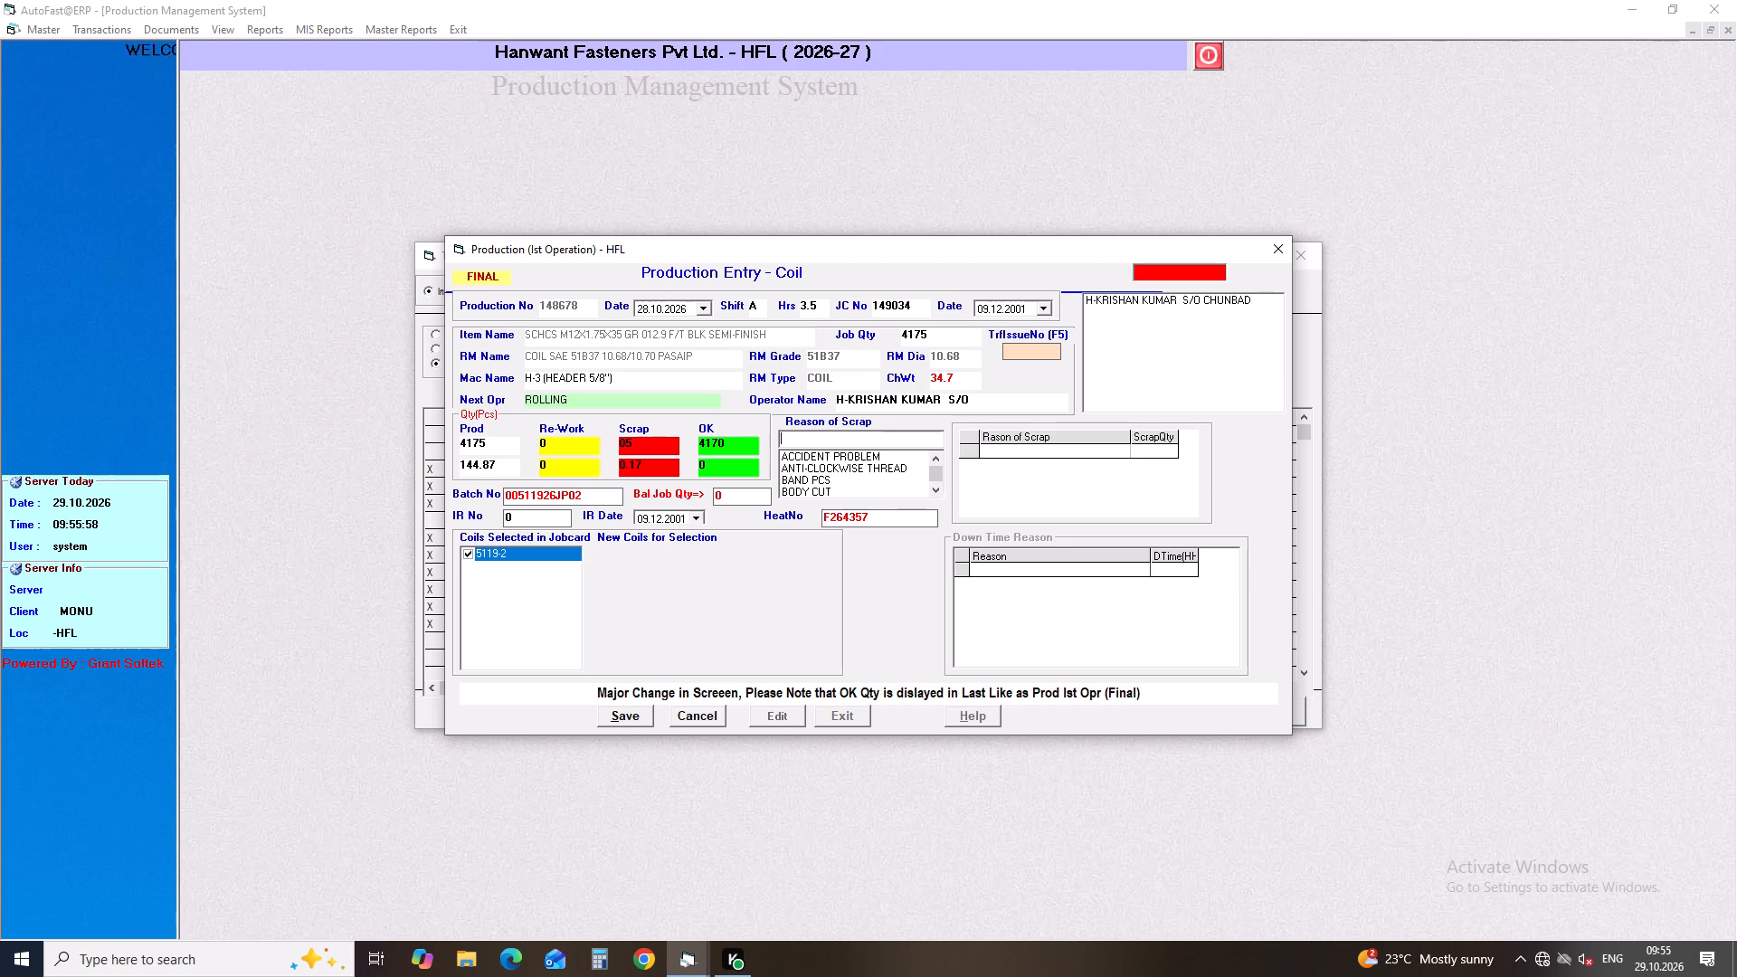
{"action": "type", "text": "SE"}
{"action": "key", "text": "Down"}
{"action": "key", "text": "Return"}
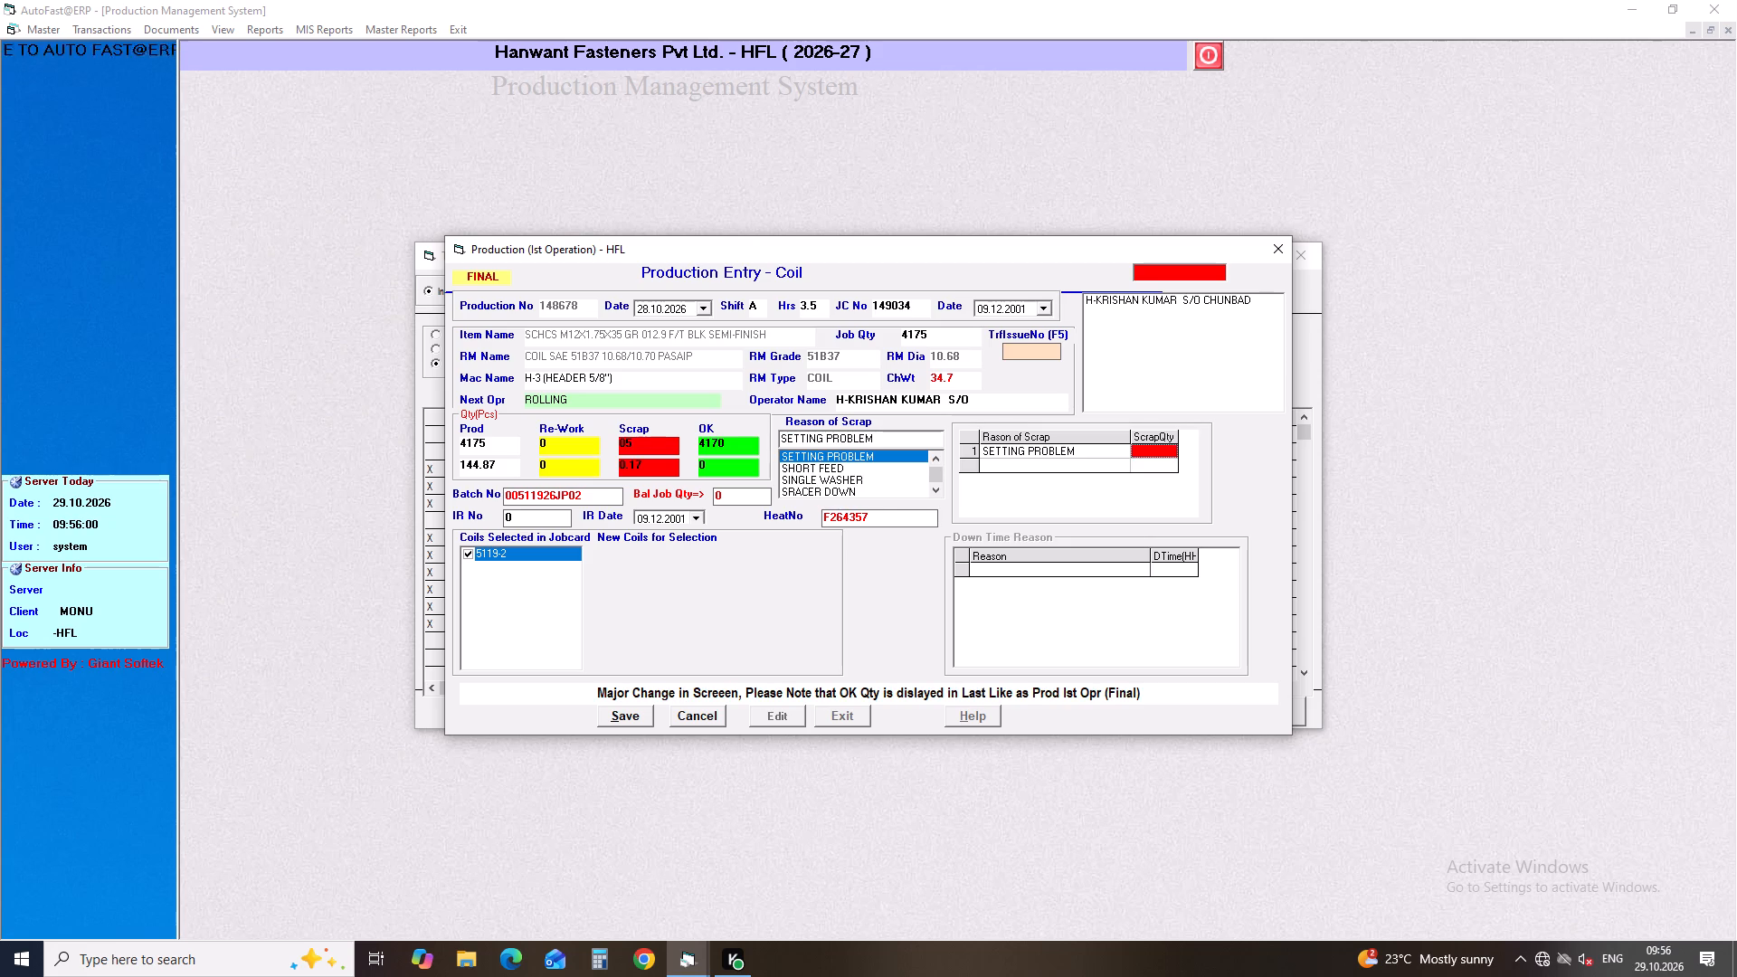
{"action": "key", "text": "1"}
{"action": "key", "text": "BackSpace"}
{"action": "type", "text": "05"}
{"action": "key", "text": "Return"}
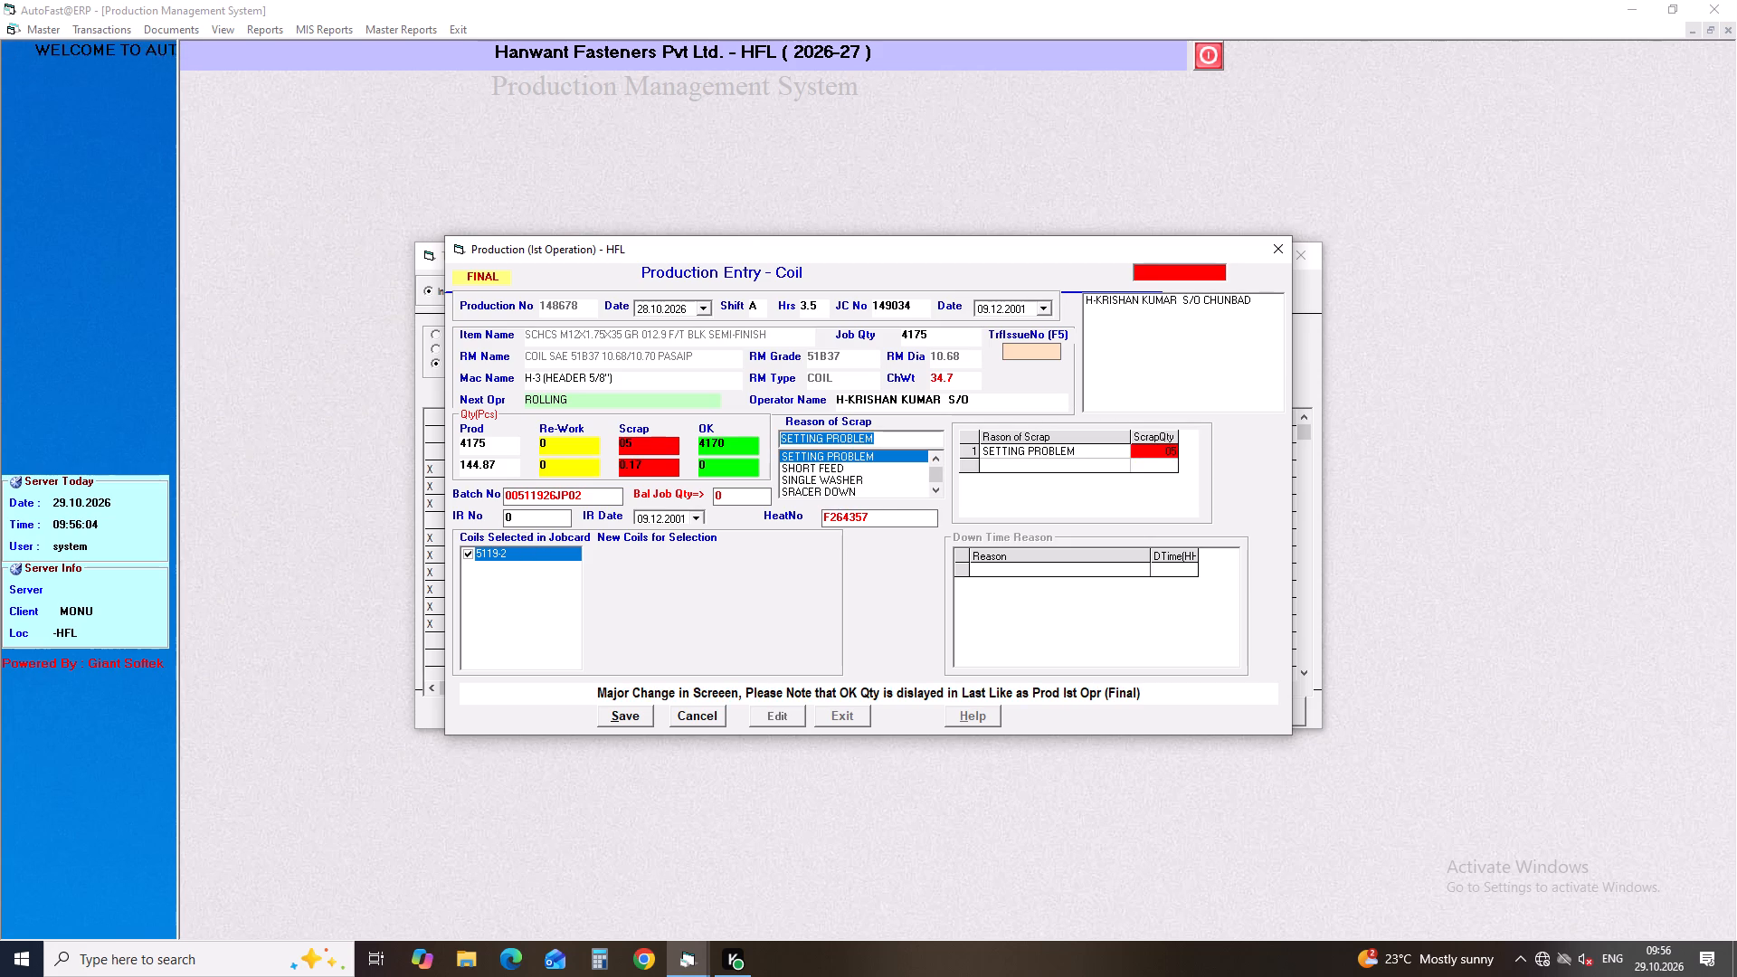
Enter IR No 01 and IR date 29.10.2026 for production 148678, then save and close the entry.
{"action": "left_click", "coordinate": [527, 522]}
{"action": "key", "text": "1"}
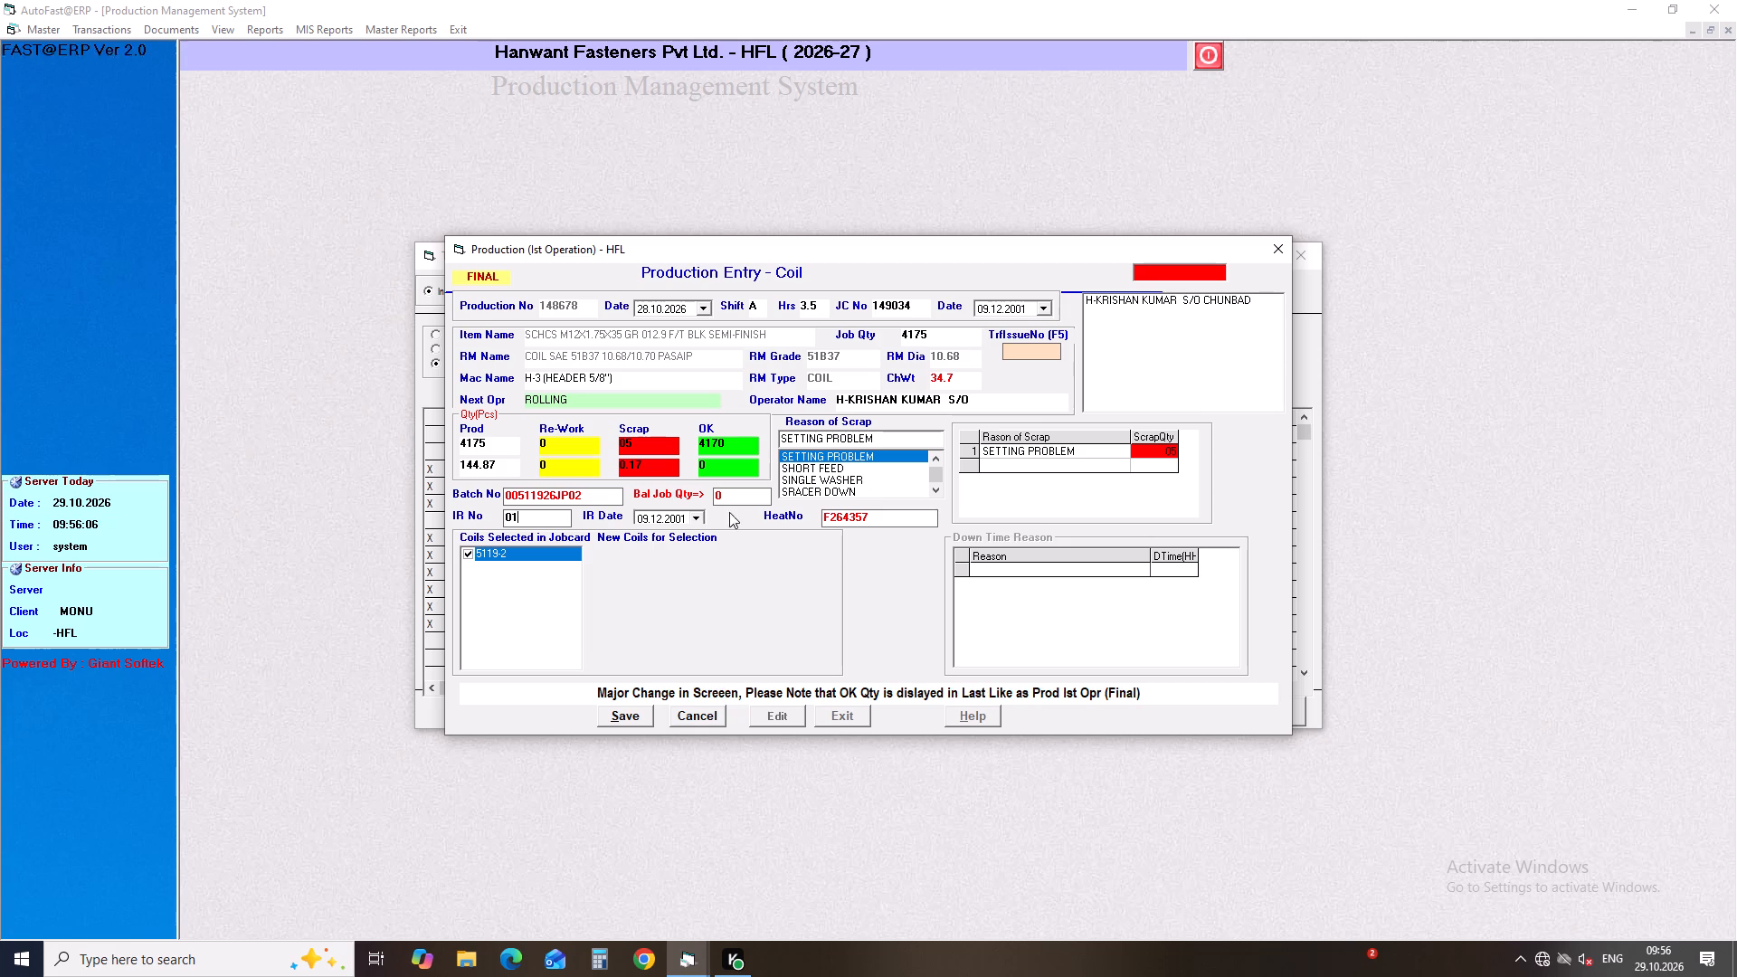
{"action": "left_click", "coordinate": [696, 517]}
{"action": "left_click", "coordinate": [709, 657]}
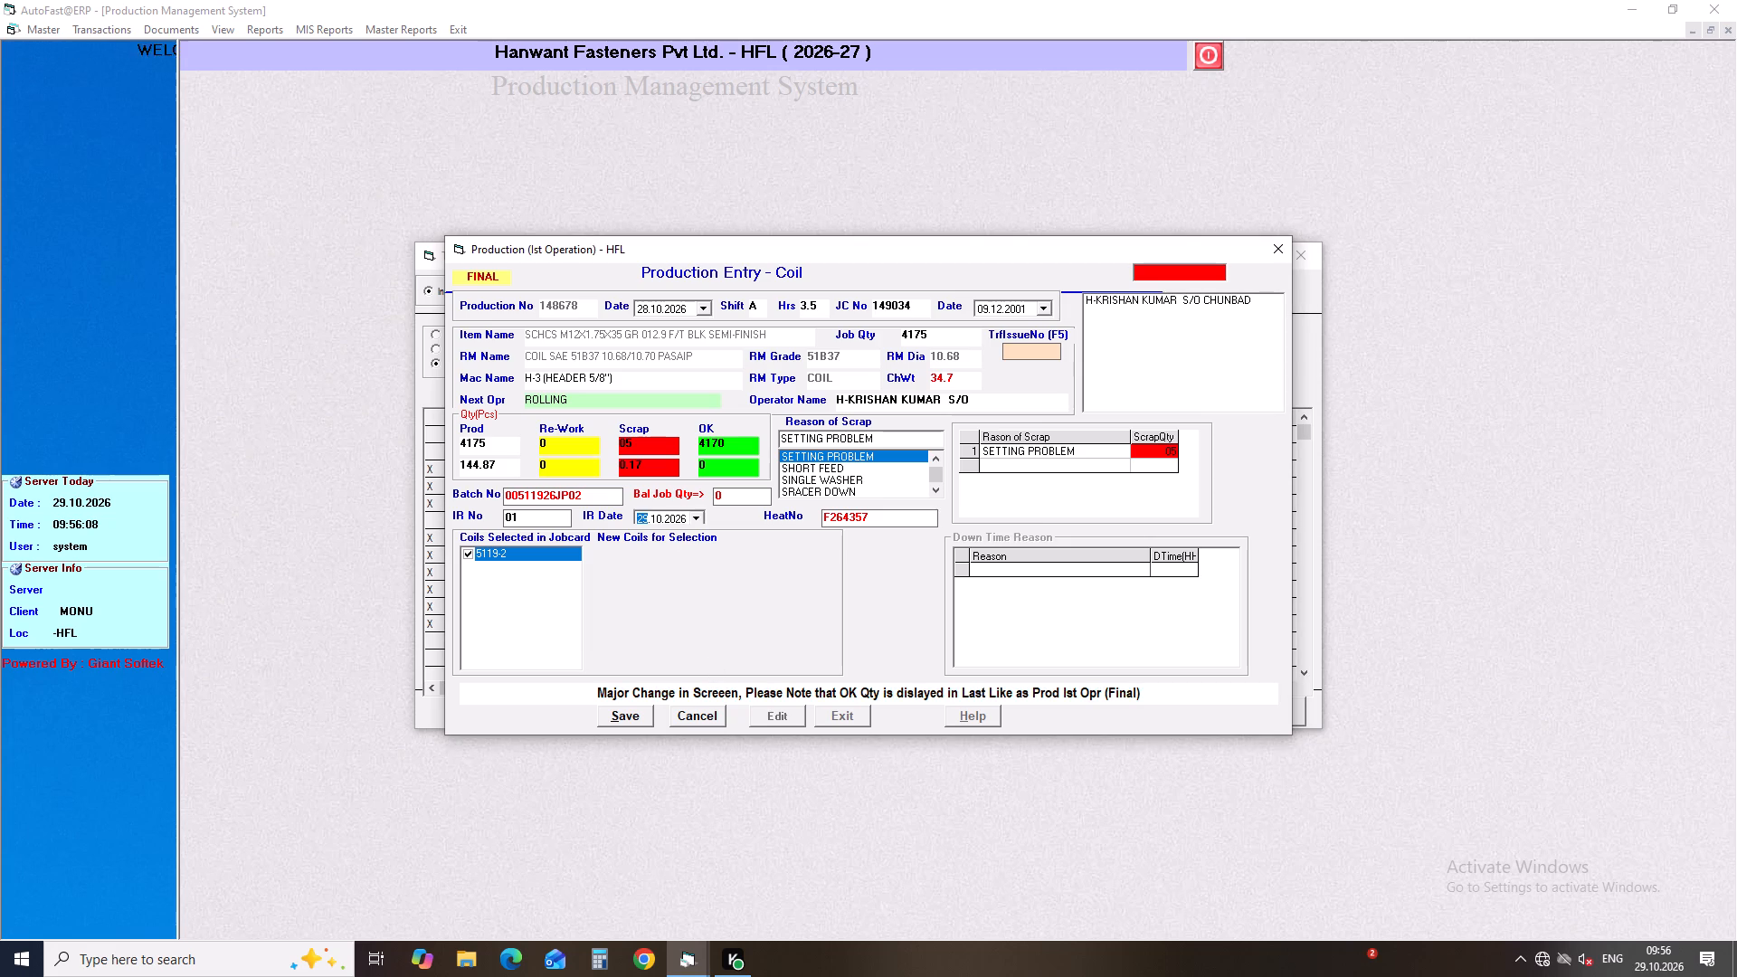
{"action": "left_click", "coordinate": [627, 710]}
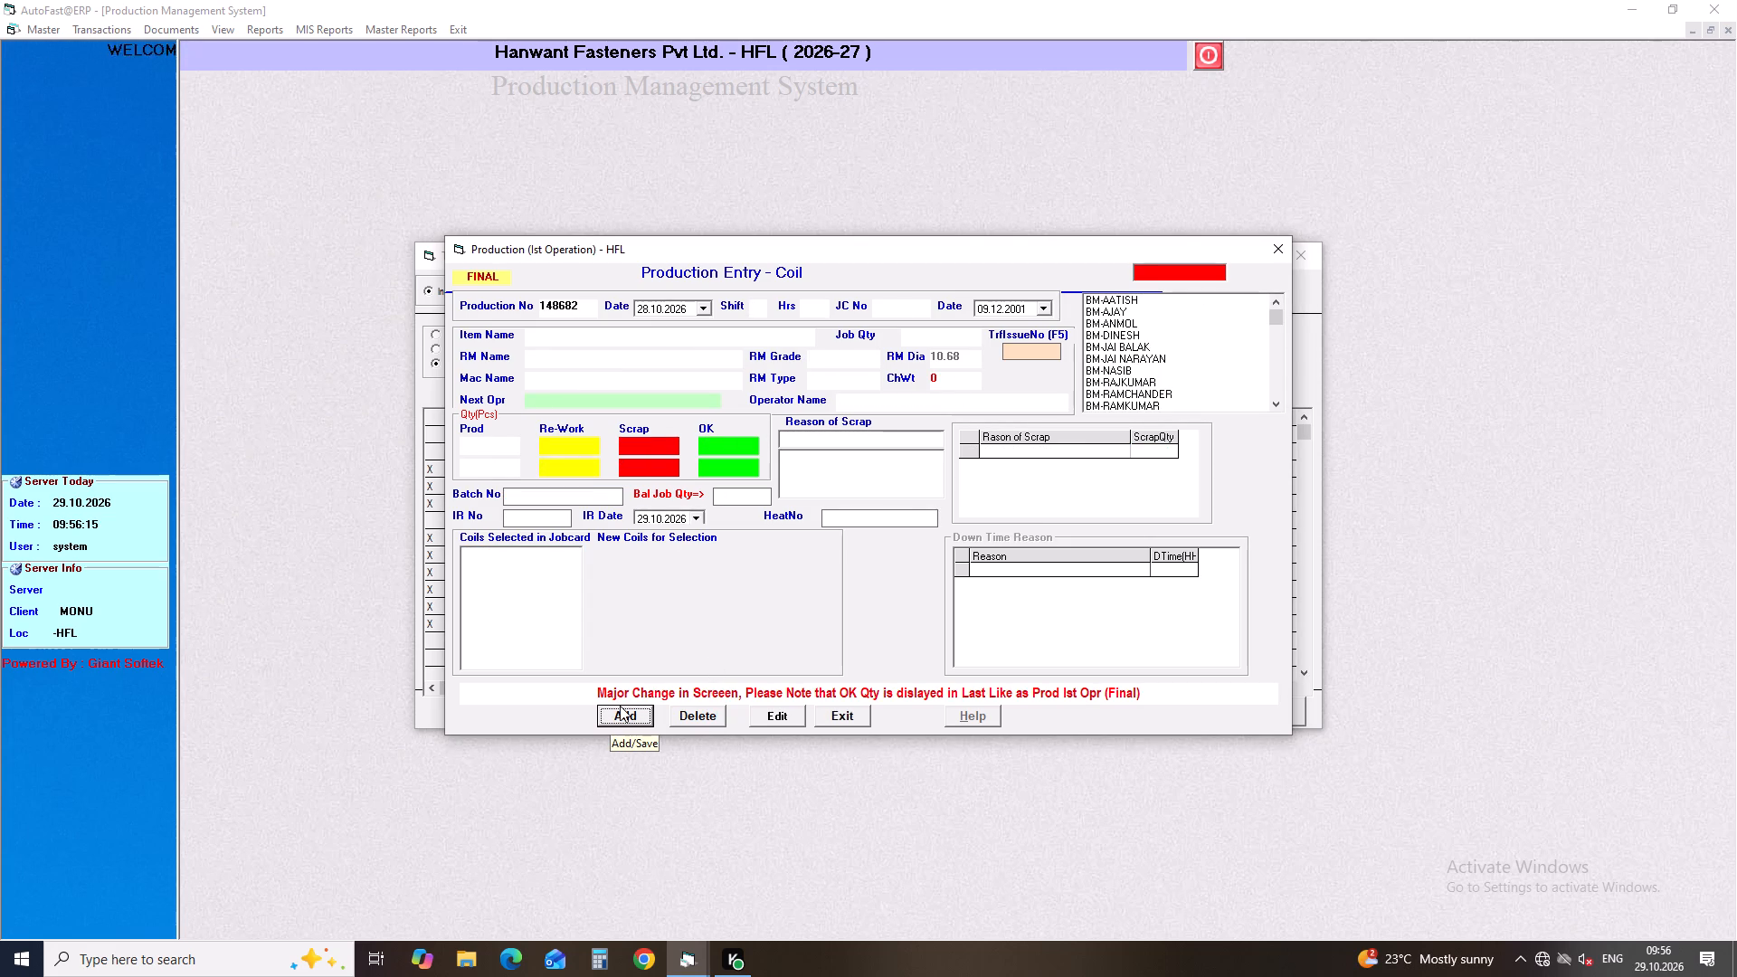
{"action": "left_click", "coordinate": [836, 725]}
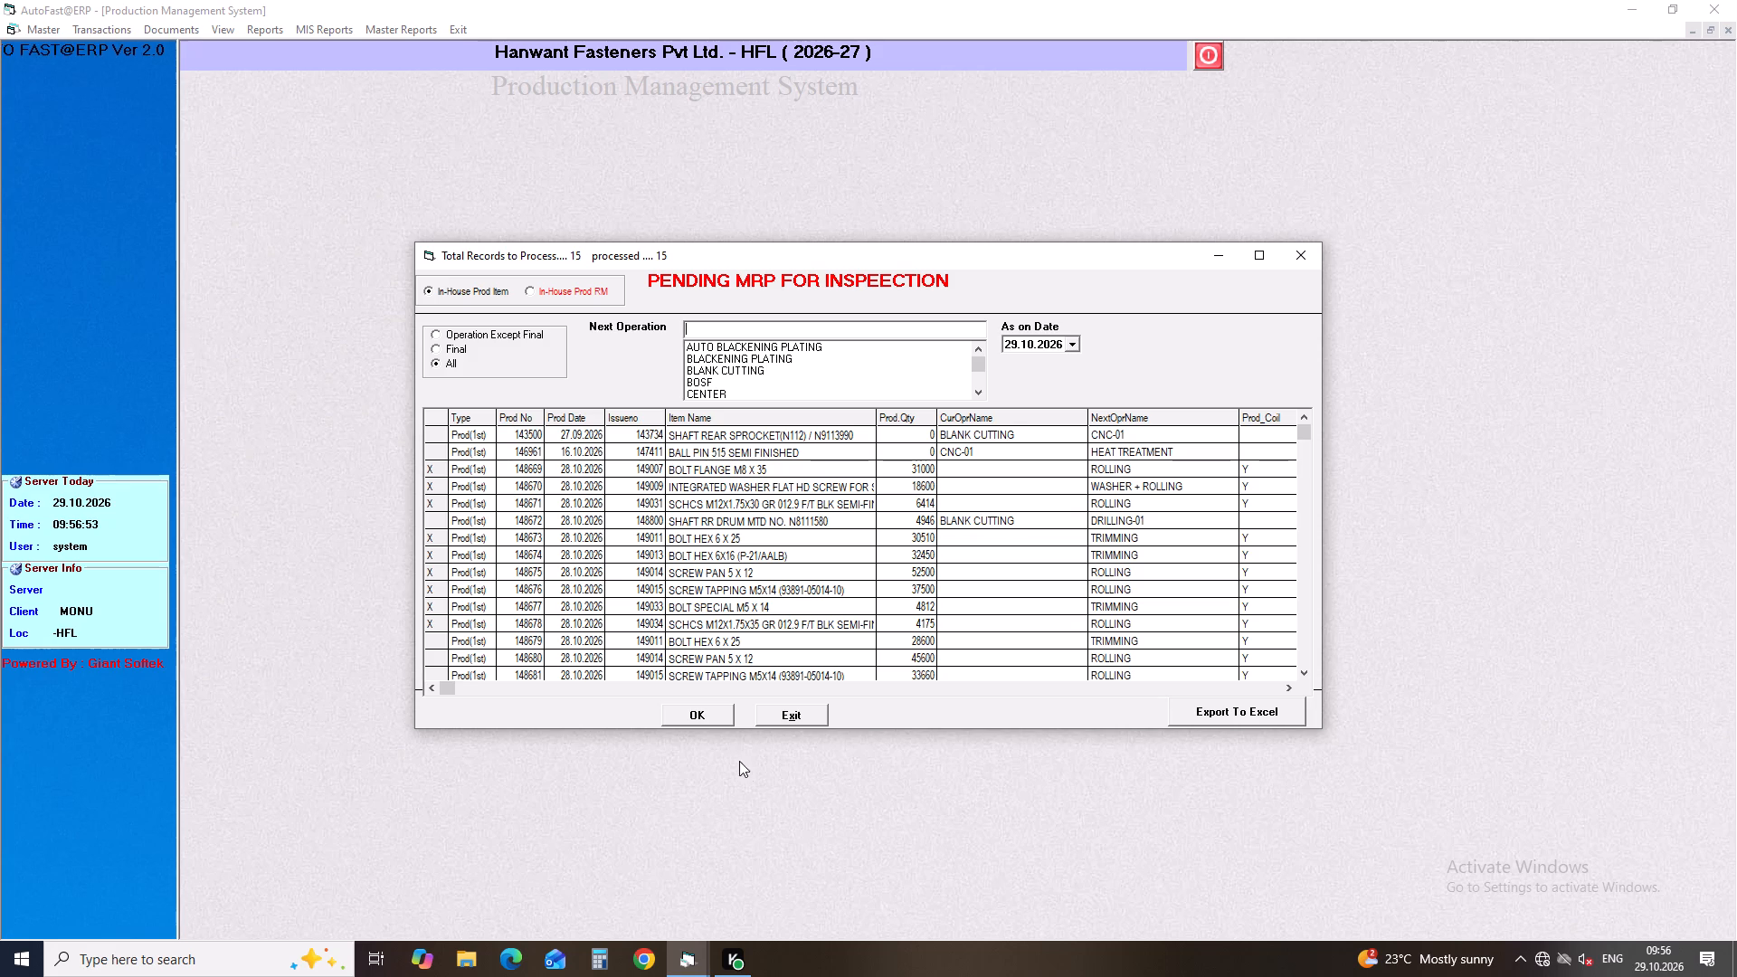
Open pending production 148679, BOLT HEX 6 X 25, for editing and set its rework quantity to 0.
{"action": "left_click", "coordinate": [641, 641]}
{"action": "key", "text": "Return"}
{"action": "key", "text": "Return"}
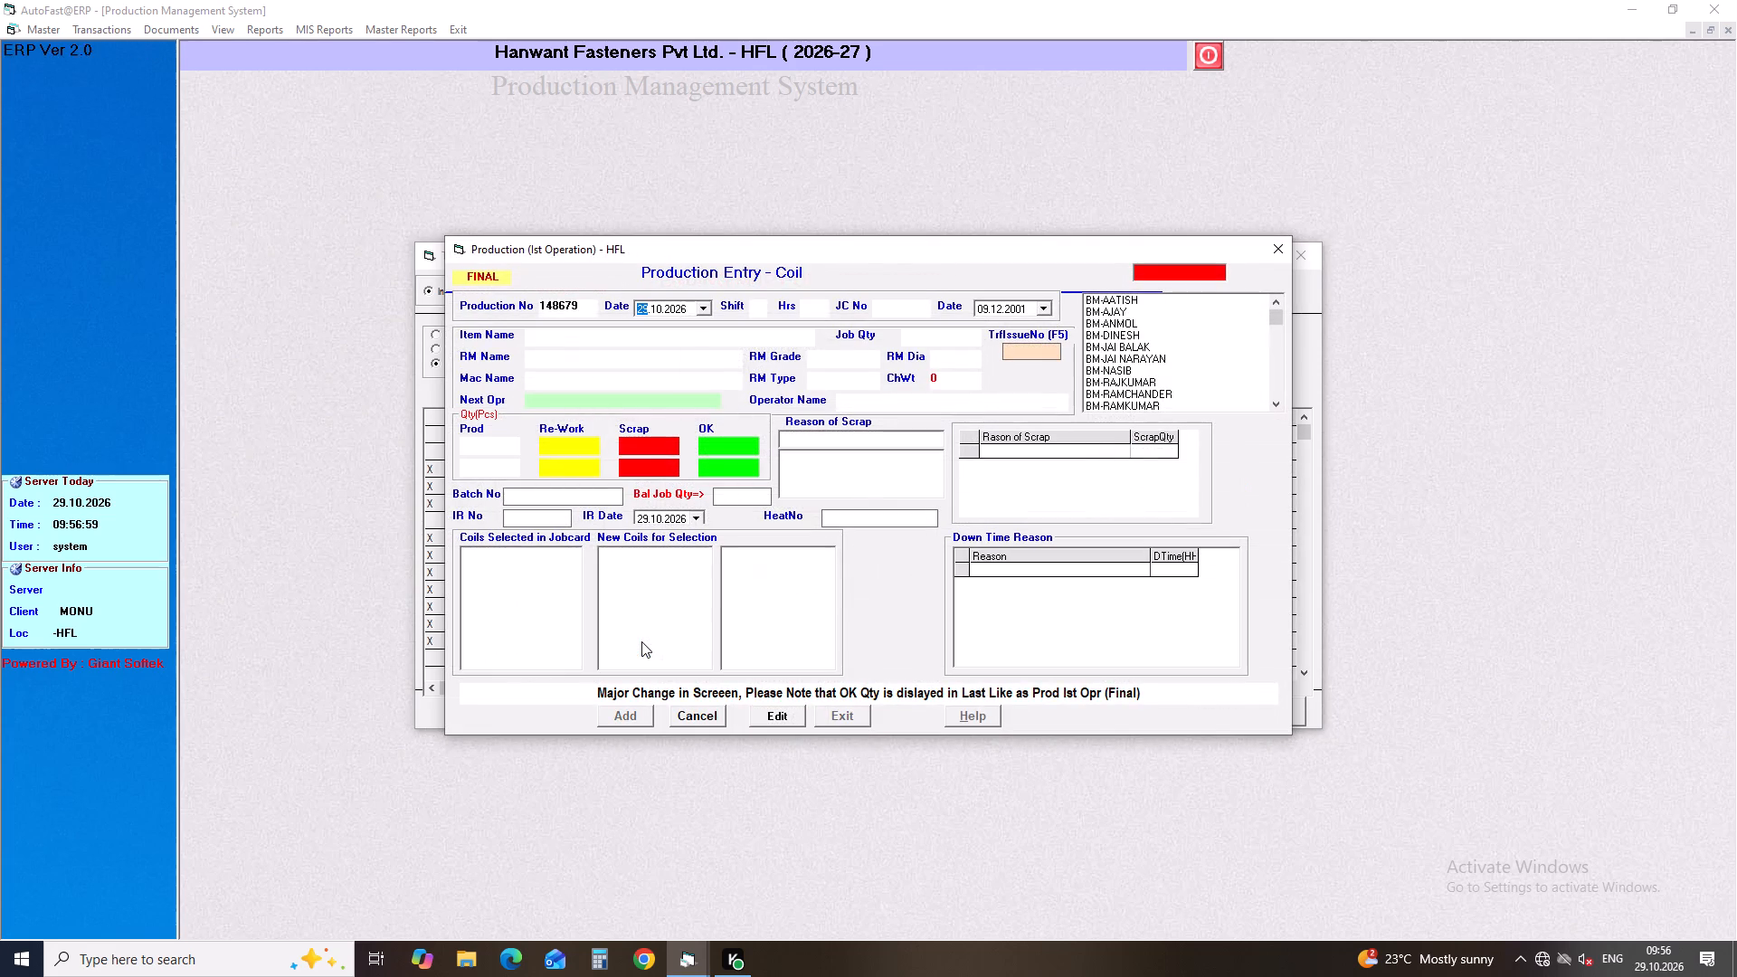
{"action": "left_click", "coordinate": [802, 720]}
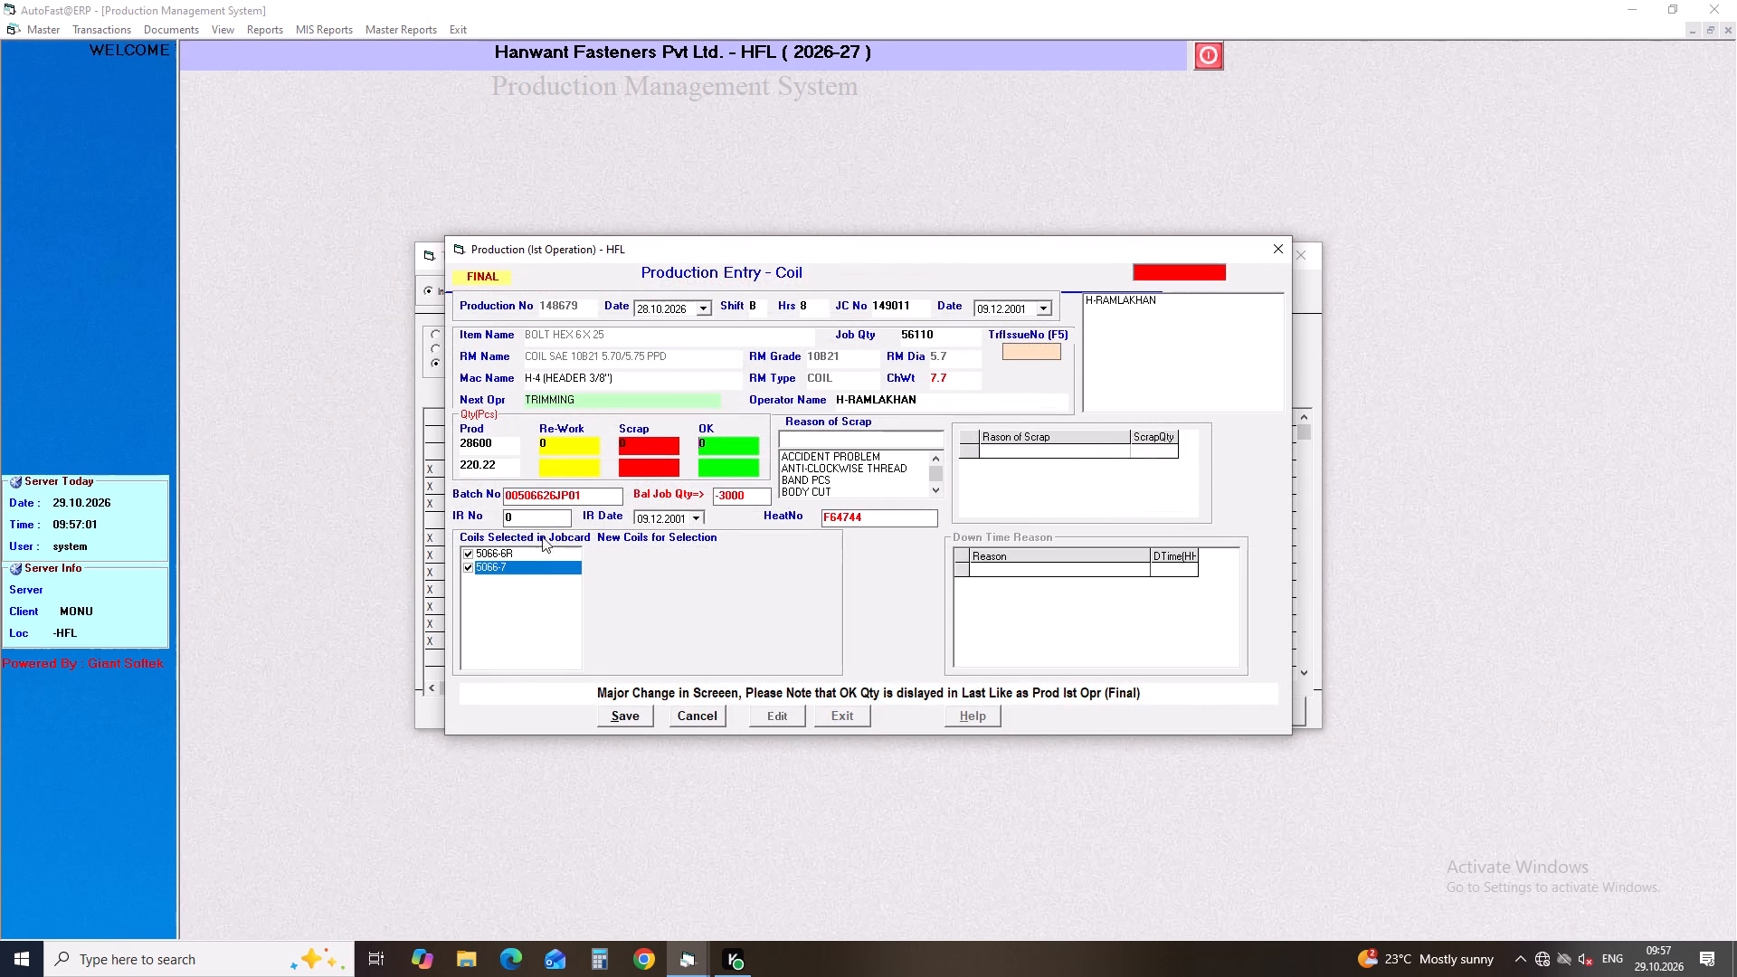
{"action": "double_click", "coordinate": [582, 441]}
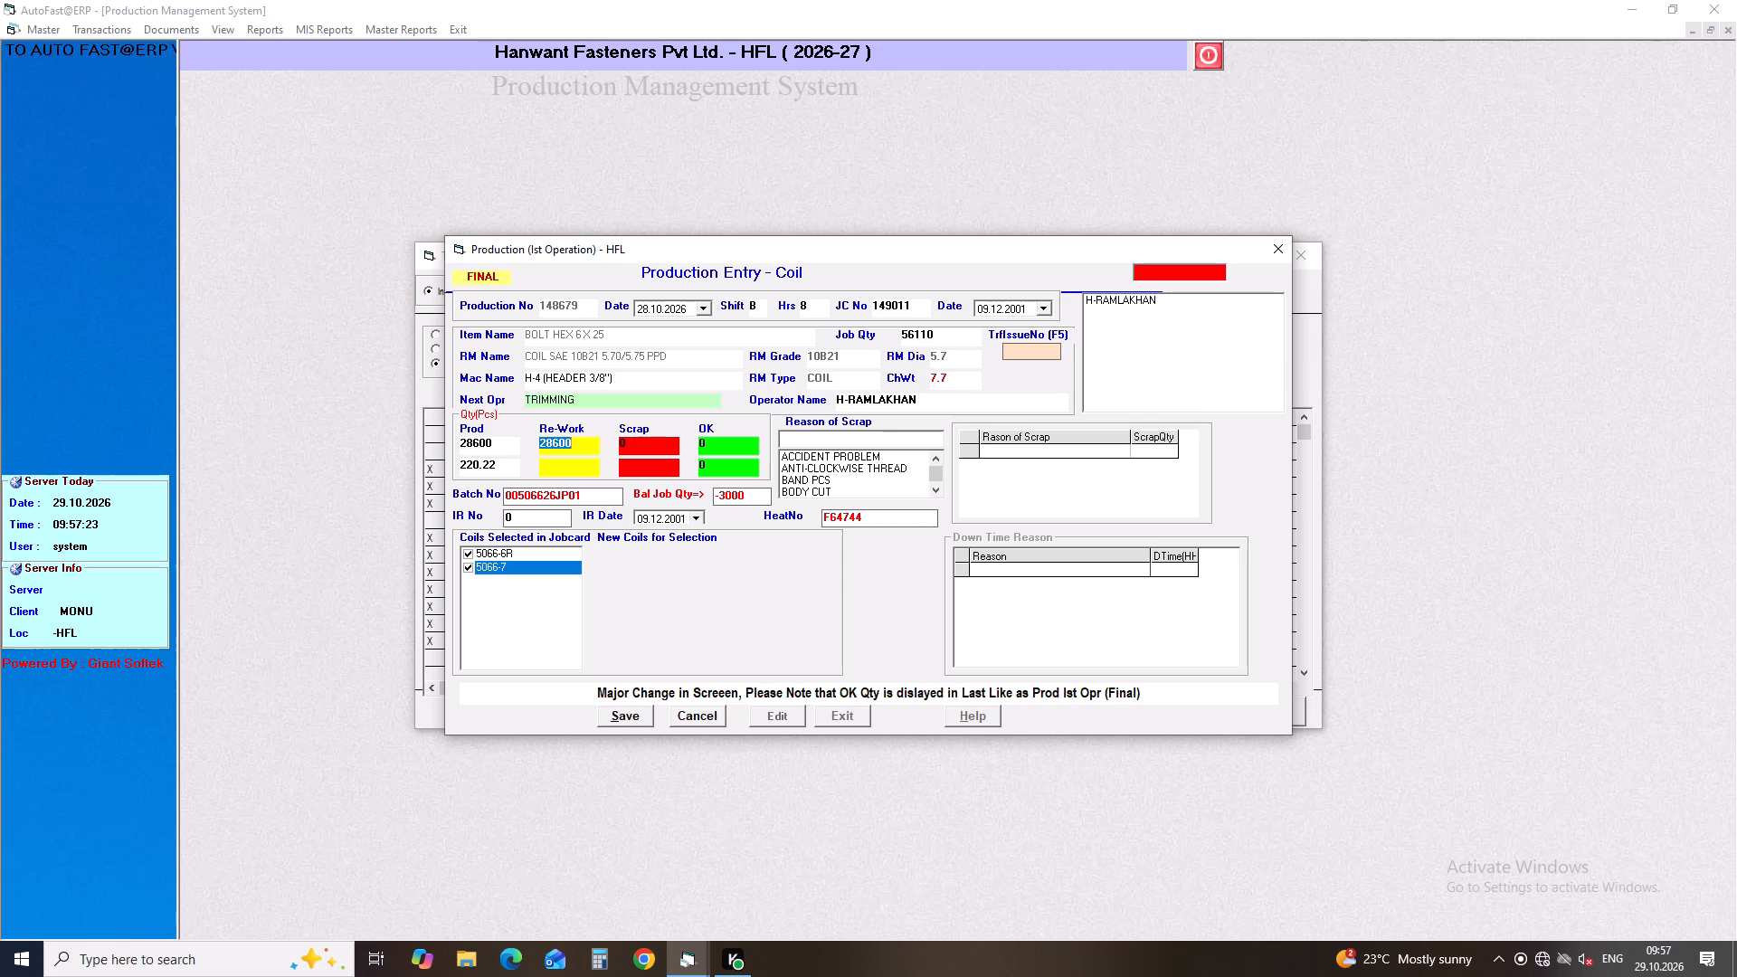
{"action": "key", "text": "0"}
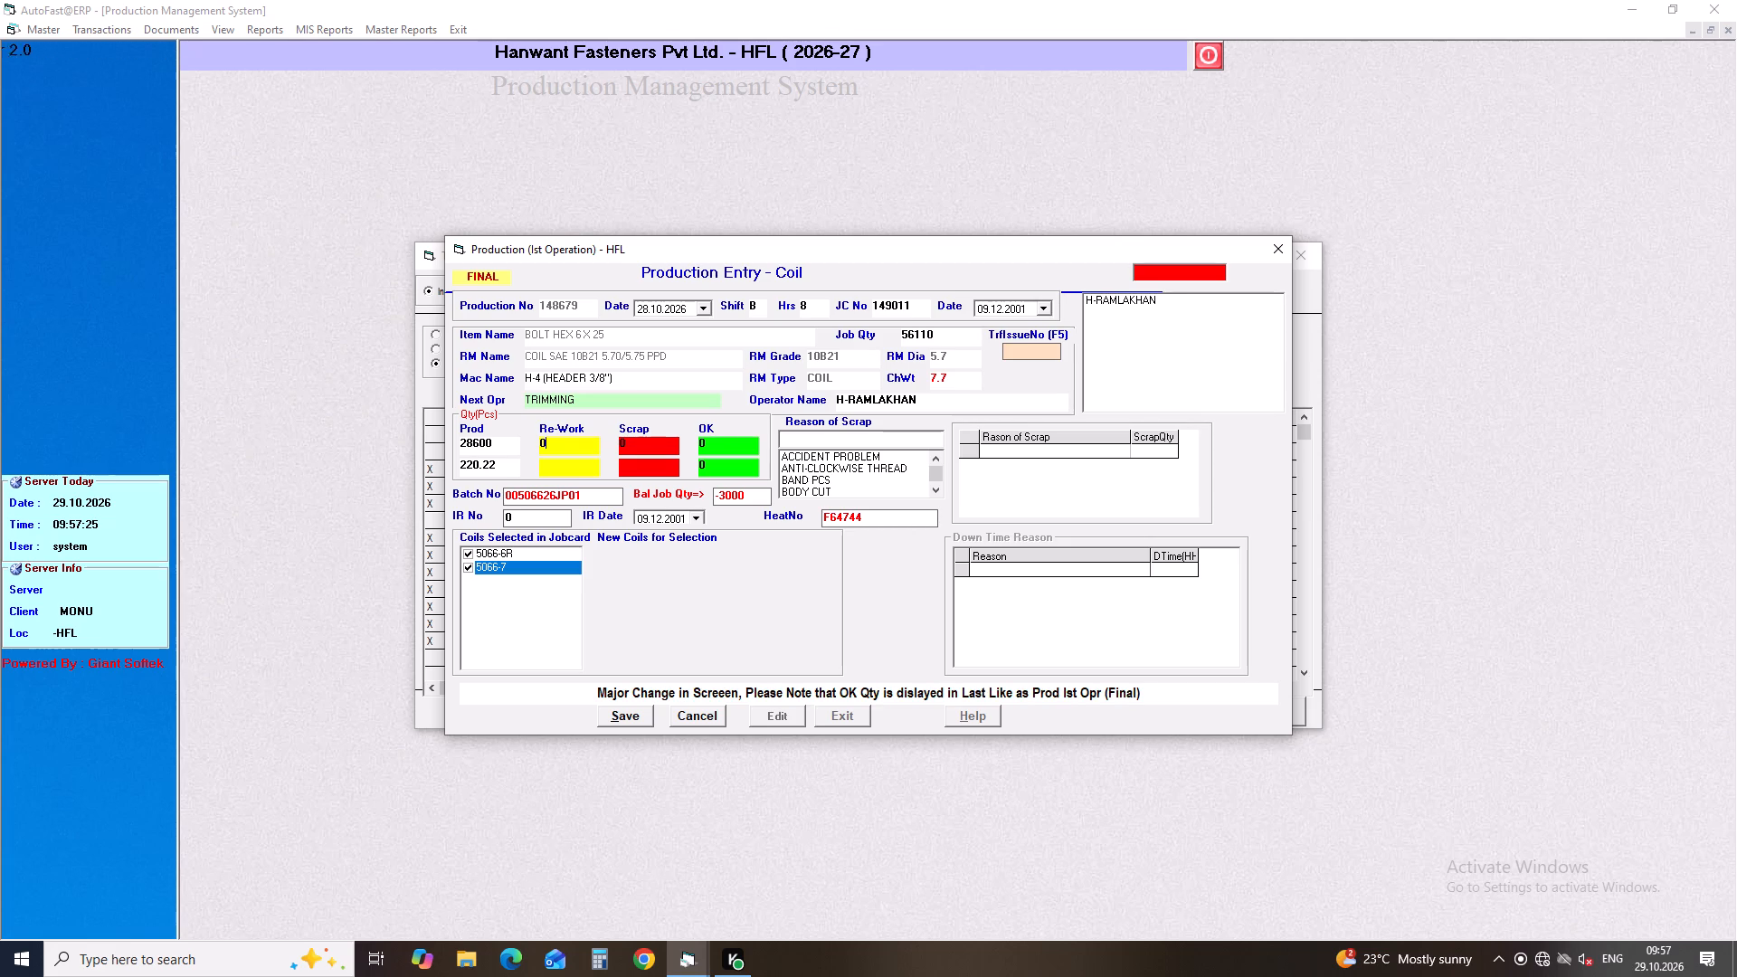
Leave scrap at 0 for production 148679, enter IR No 01 and IR date 29.10.2026, then save and close the entry.
{"action": "key", "text": "Return"}
{"action": "key", "text": "Return"}
{"action": "key", "text": "Return"}
{"action": "key", "text": "Return"}
{"action": "key", "text": "Right"}
{"action": "key", "text": "1"}
{"action": "key", "text": "Return"}
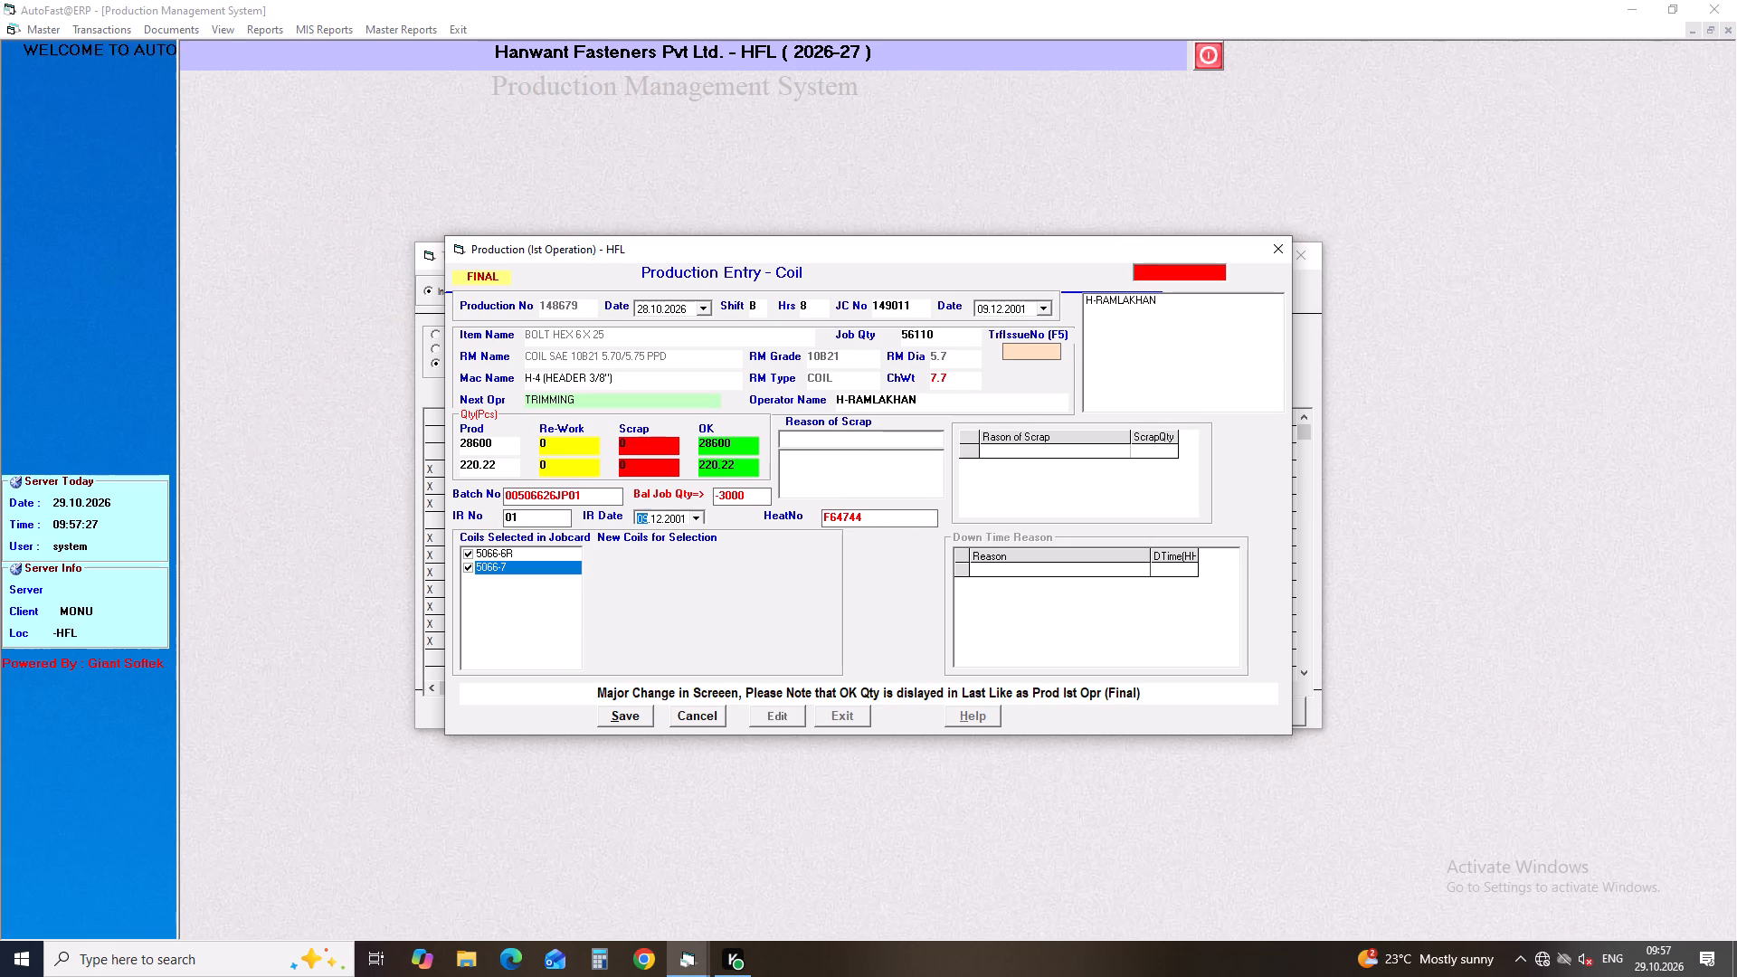
{"action": "left_click", "coordinate": [700, 520]}
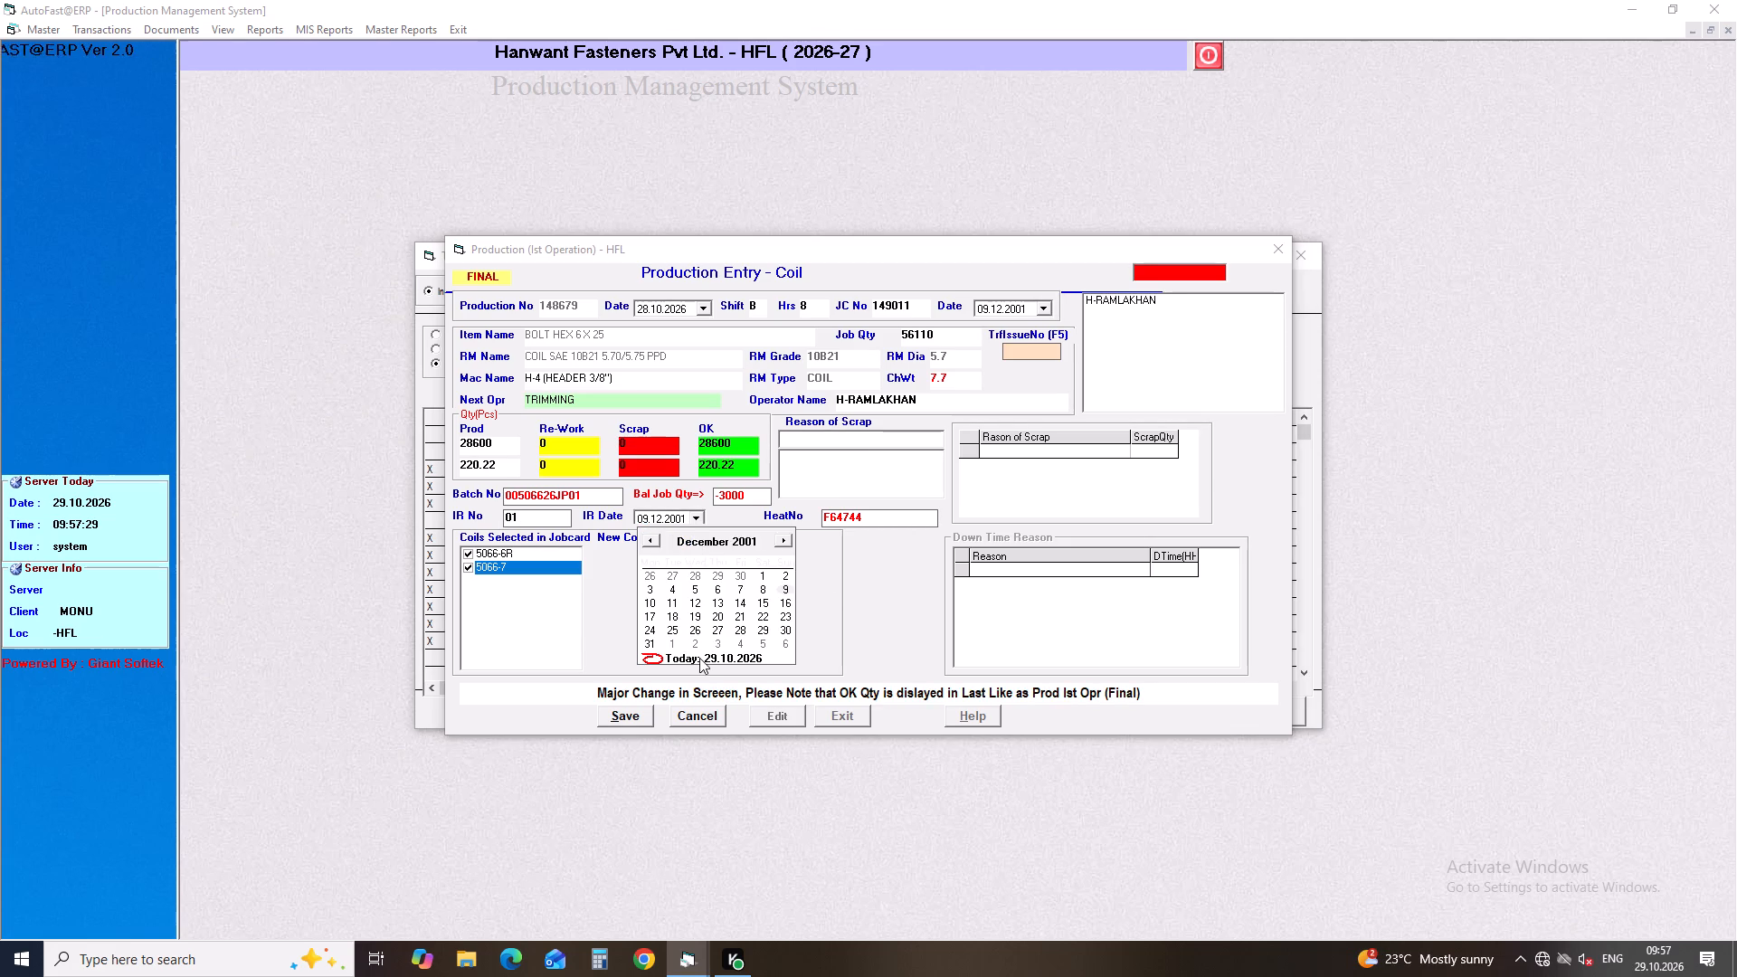
{"action": "left_click", "coordinate": [699, 658]}
{"action": "left_click", "coordinate": [625, 716]}
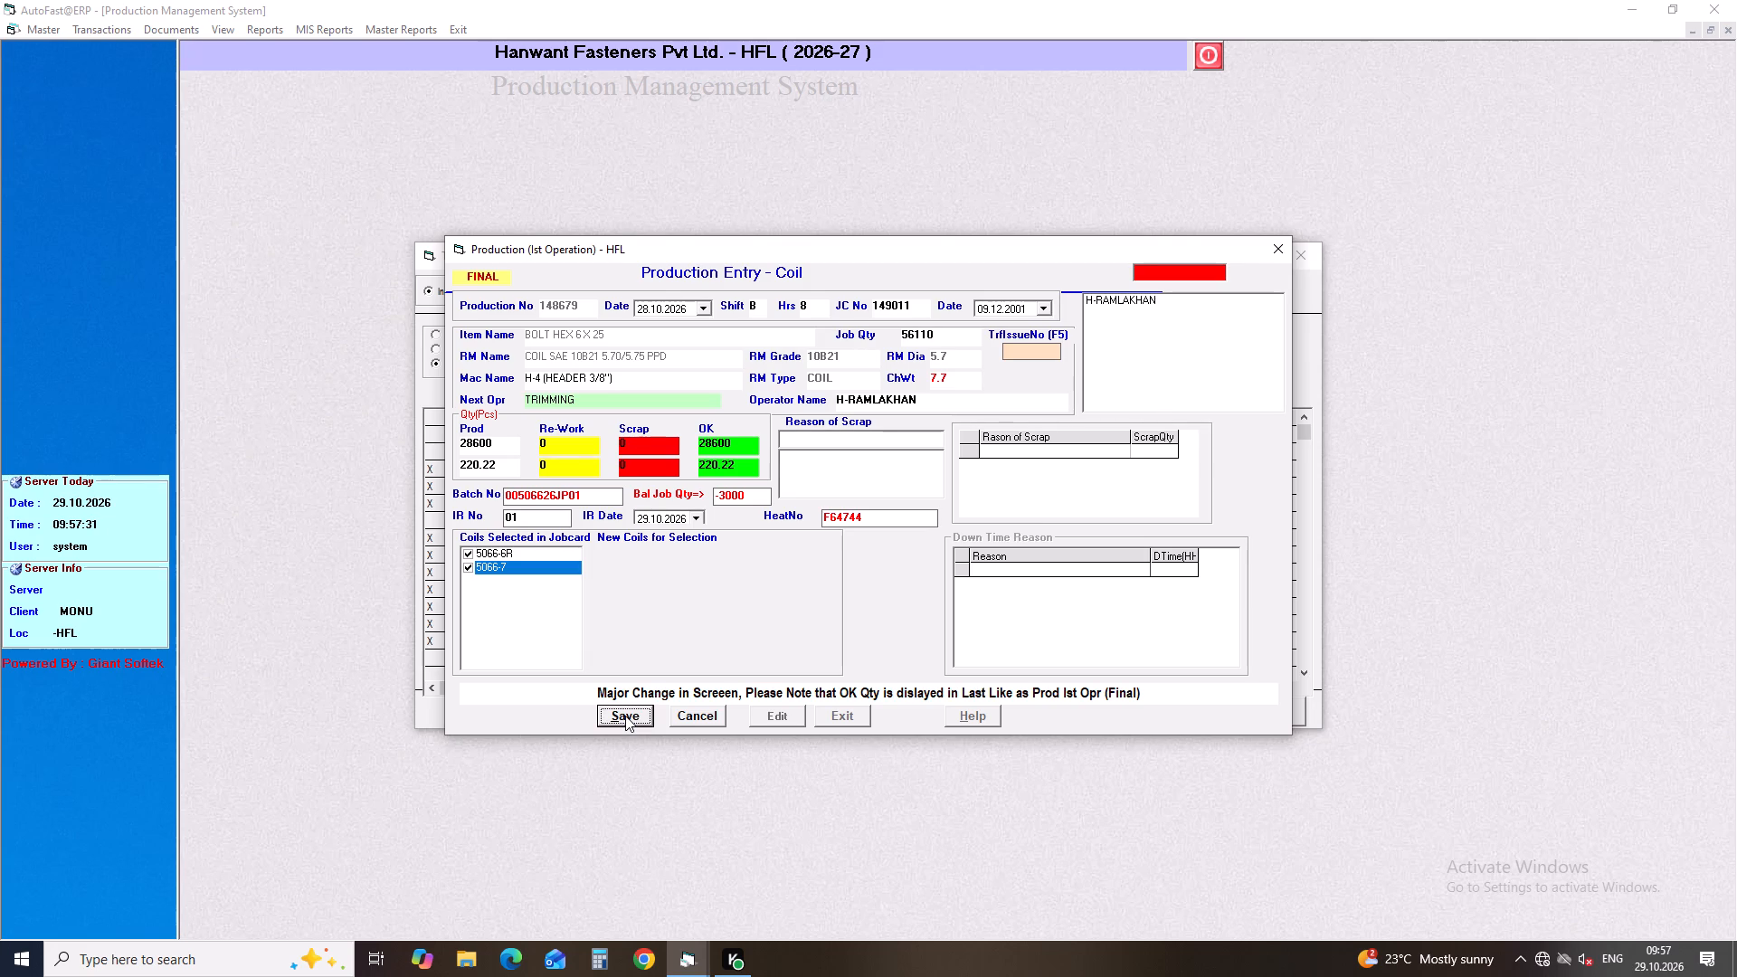
{"action": "left_click", "coordinate": [838, 708]}
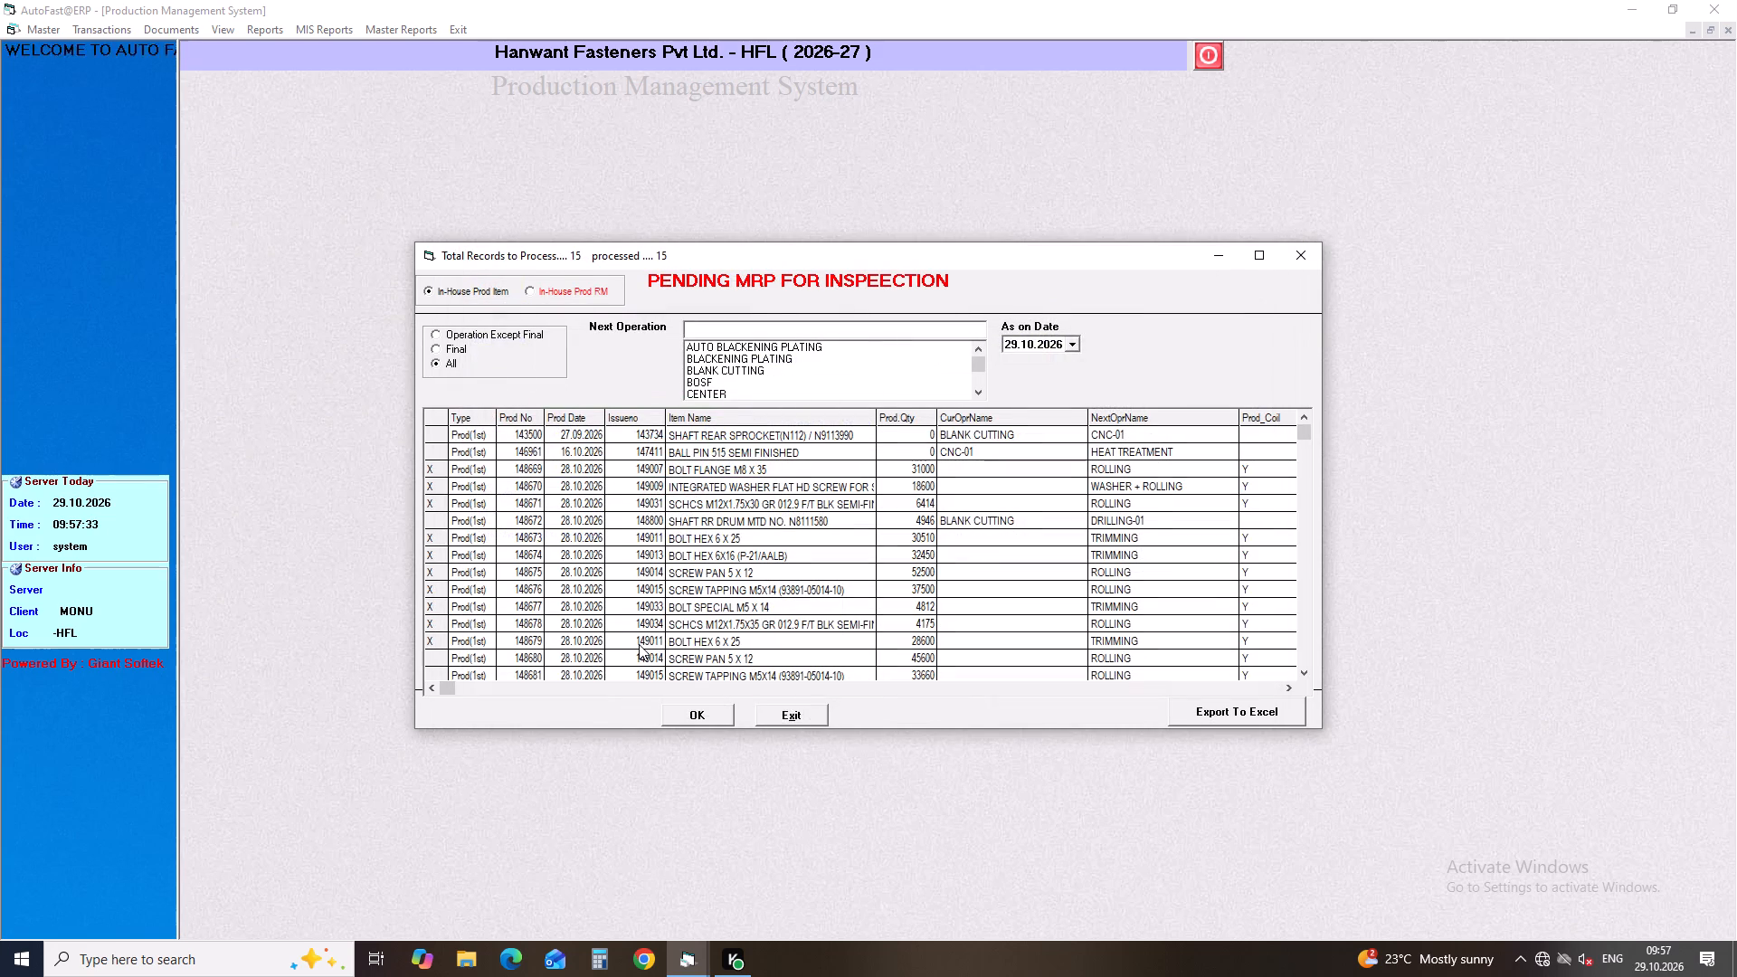
Open pending production 148680, SCREW PAN 5 X 12, for editing and set its rework quantity to 0.
{"action": "left_click", "coordinate": [647, 657]}
{"action": "key", "text": "Return"}
{"action": "key", "text": "Return"}
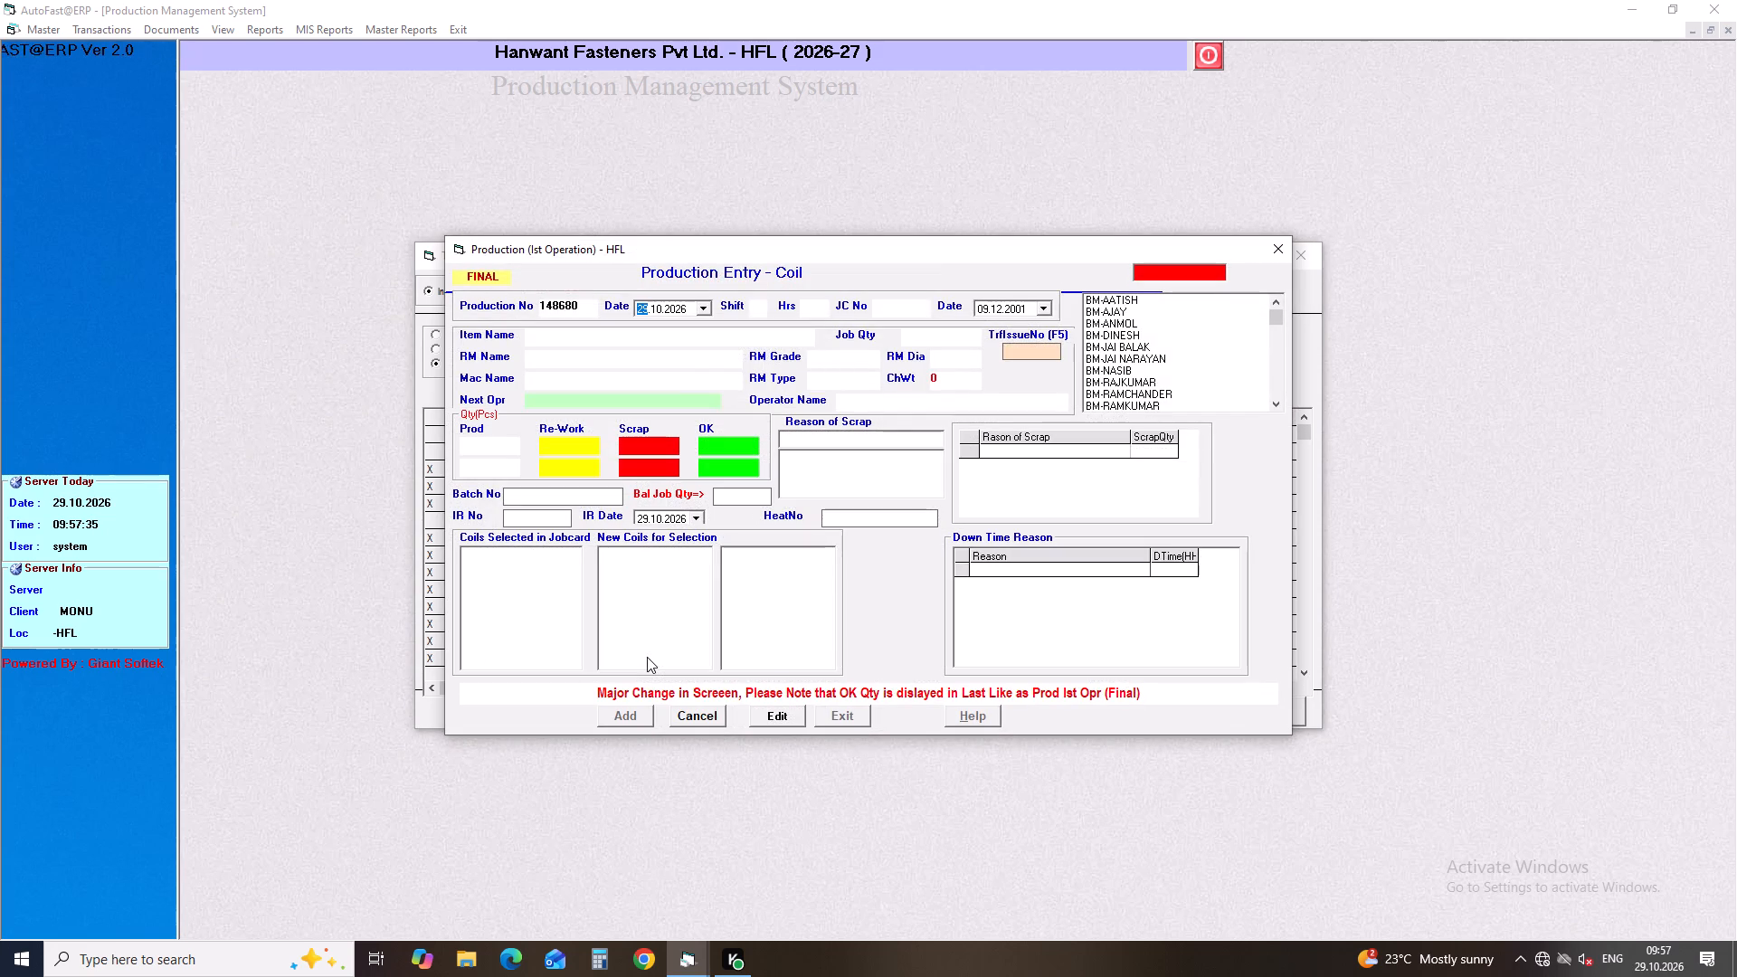
{"action": "left_click", "coordinate": [768, 720]}
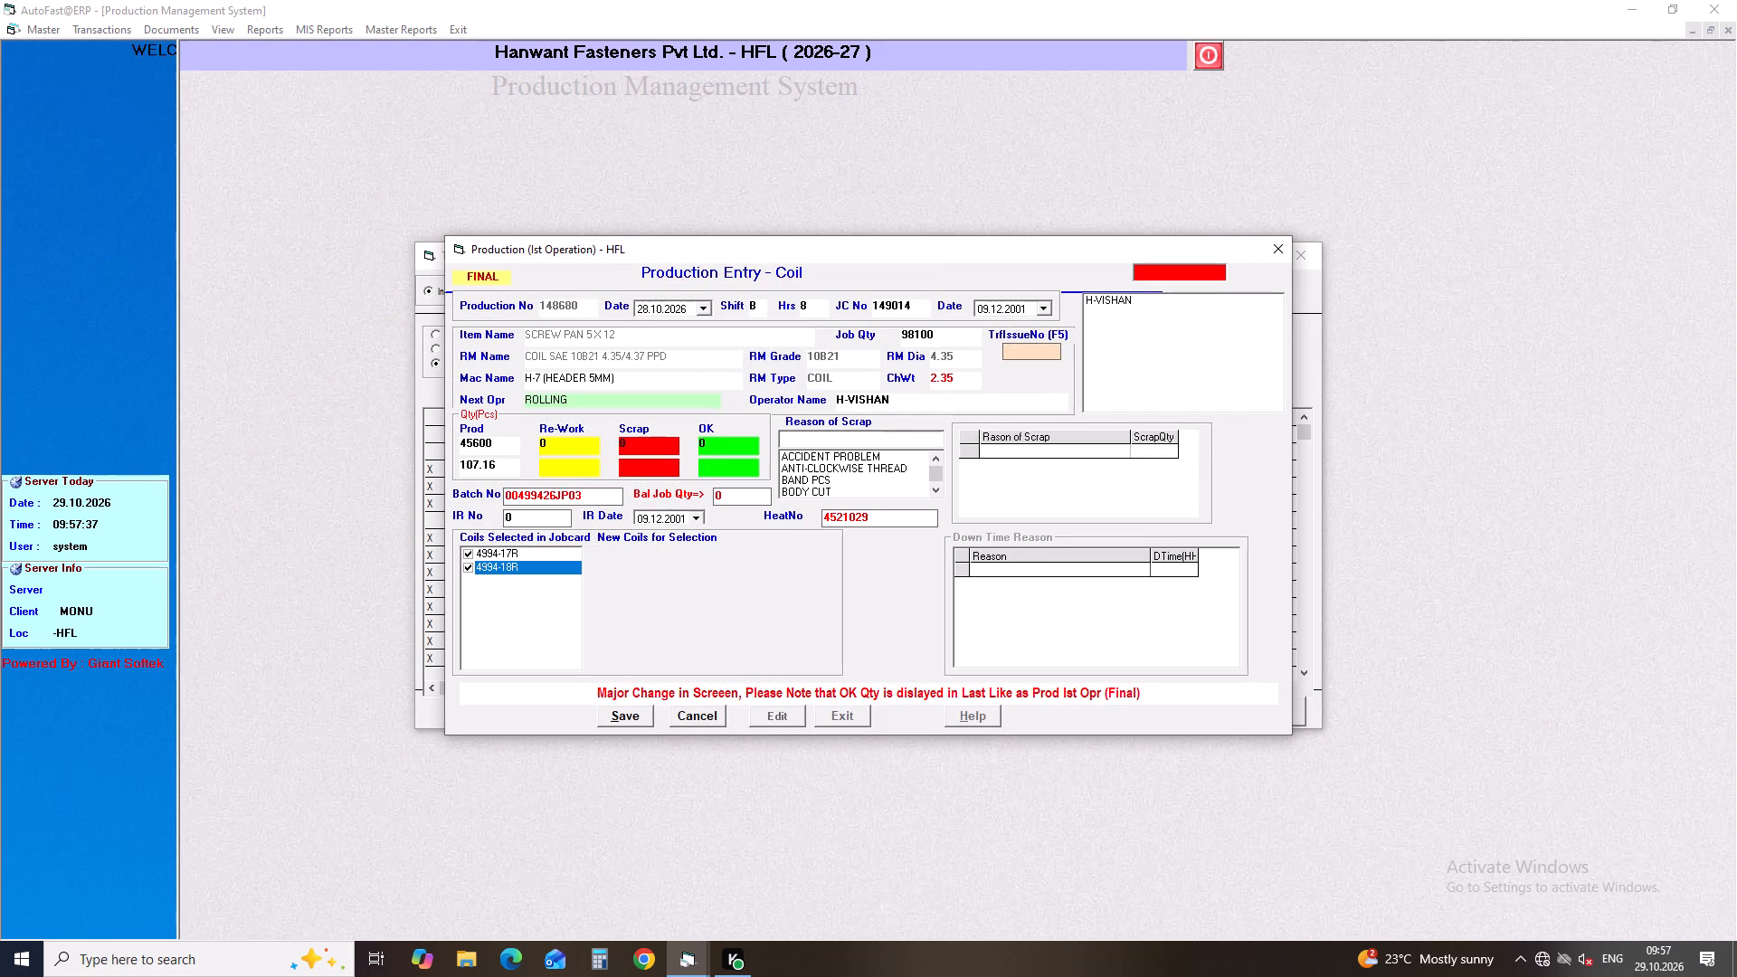
{"action": "double_click", "coordinate": [593, 449]}
{"action": "key", "text": "0"}
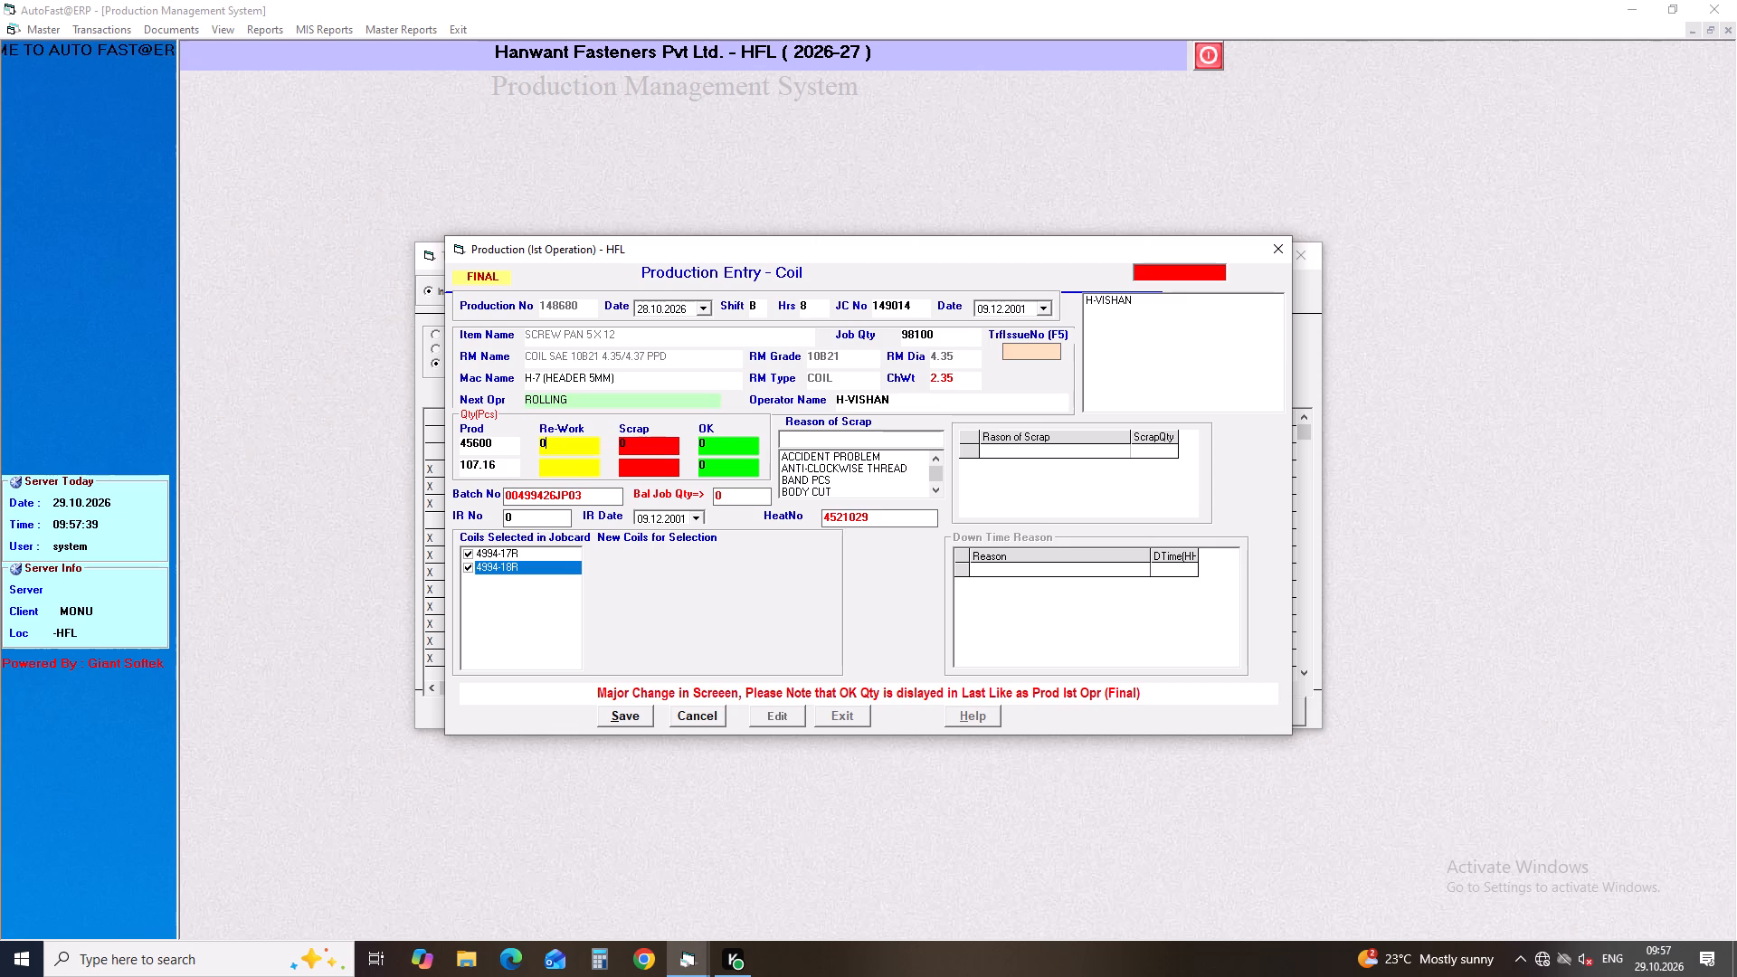
Leave scrap at 0 for production 148680, enter IR No 01 and IR date 29.10.2026, then save and close the entry.
{"action": "key", "text": "Return"}
{"action": "key", "text": "Return"}
{"action": "key", "text": "Return"}
{"action": "key", "text": "Return"}
{"action": "key", "text": "Right"}
{"action": "key", "text": "1"}
{"action": "key", "text": "Return"}
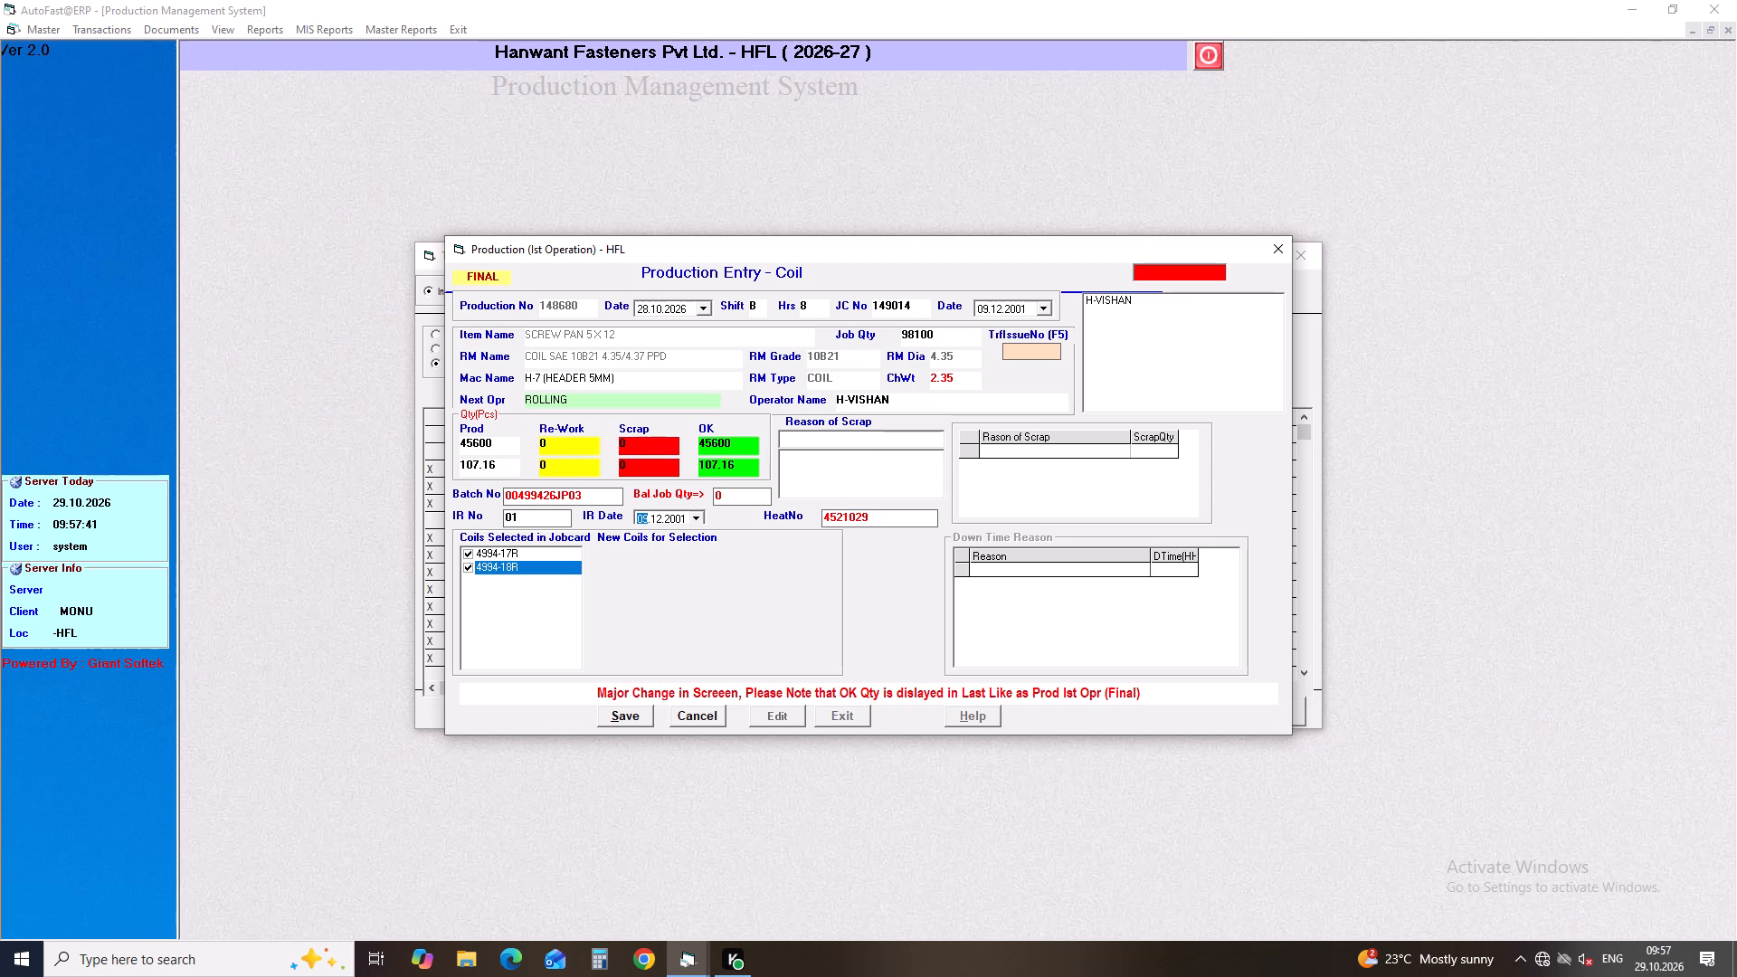
{"action": "left_click", "coordinate": [698, 521]}
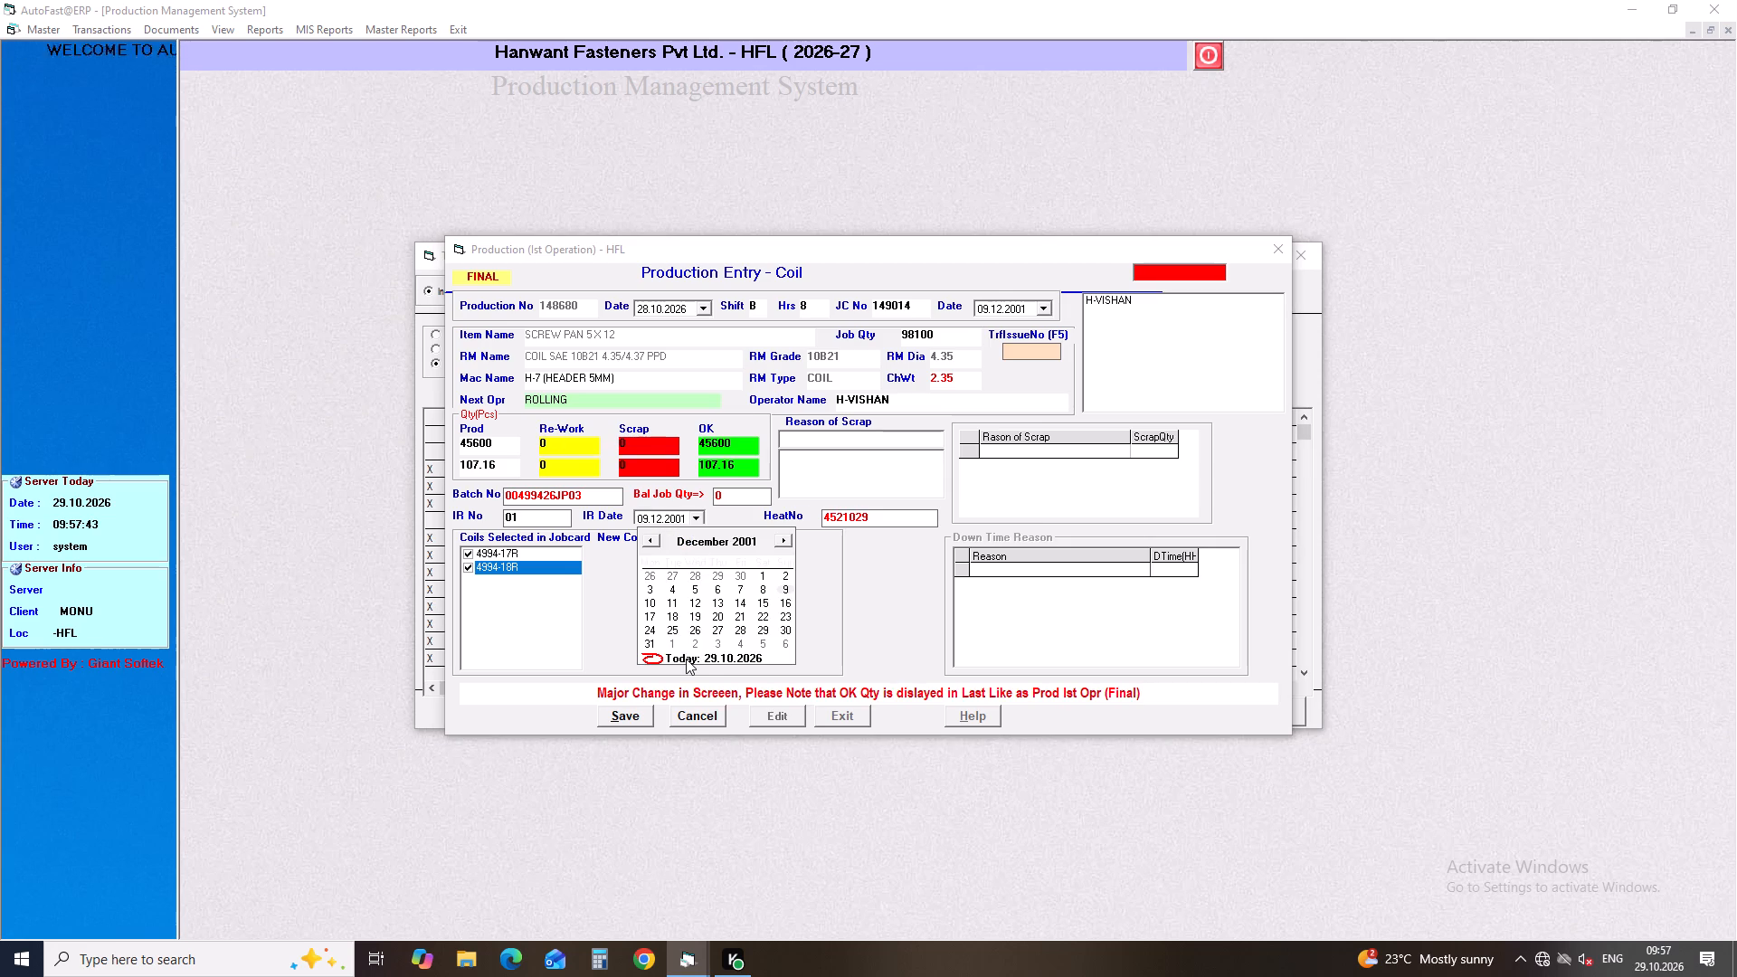
{"action": "left_click", "coordinate": [686, 659]}
{"action": "left_click", "coordinate": [620, 726]}
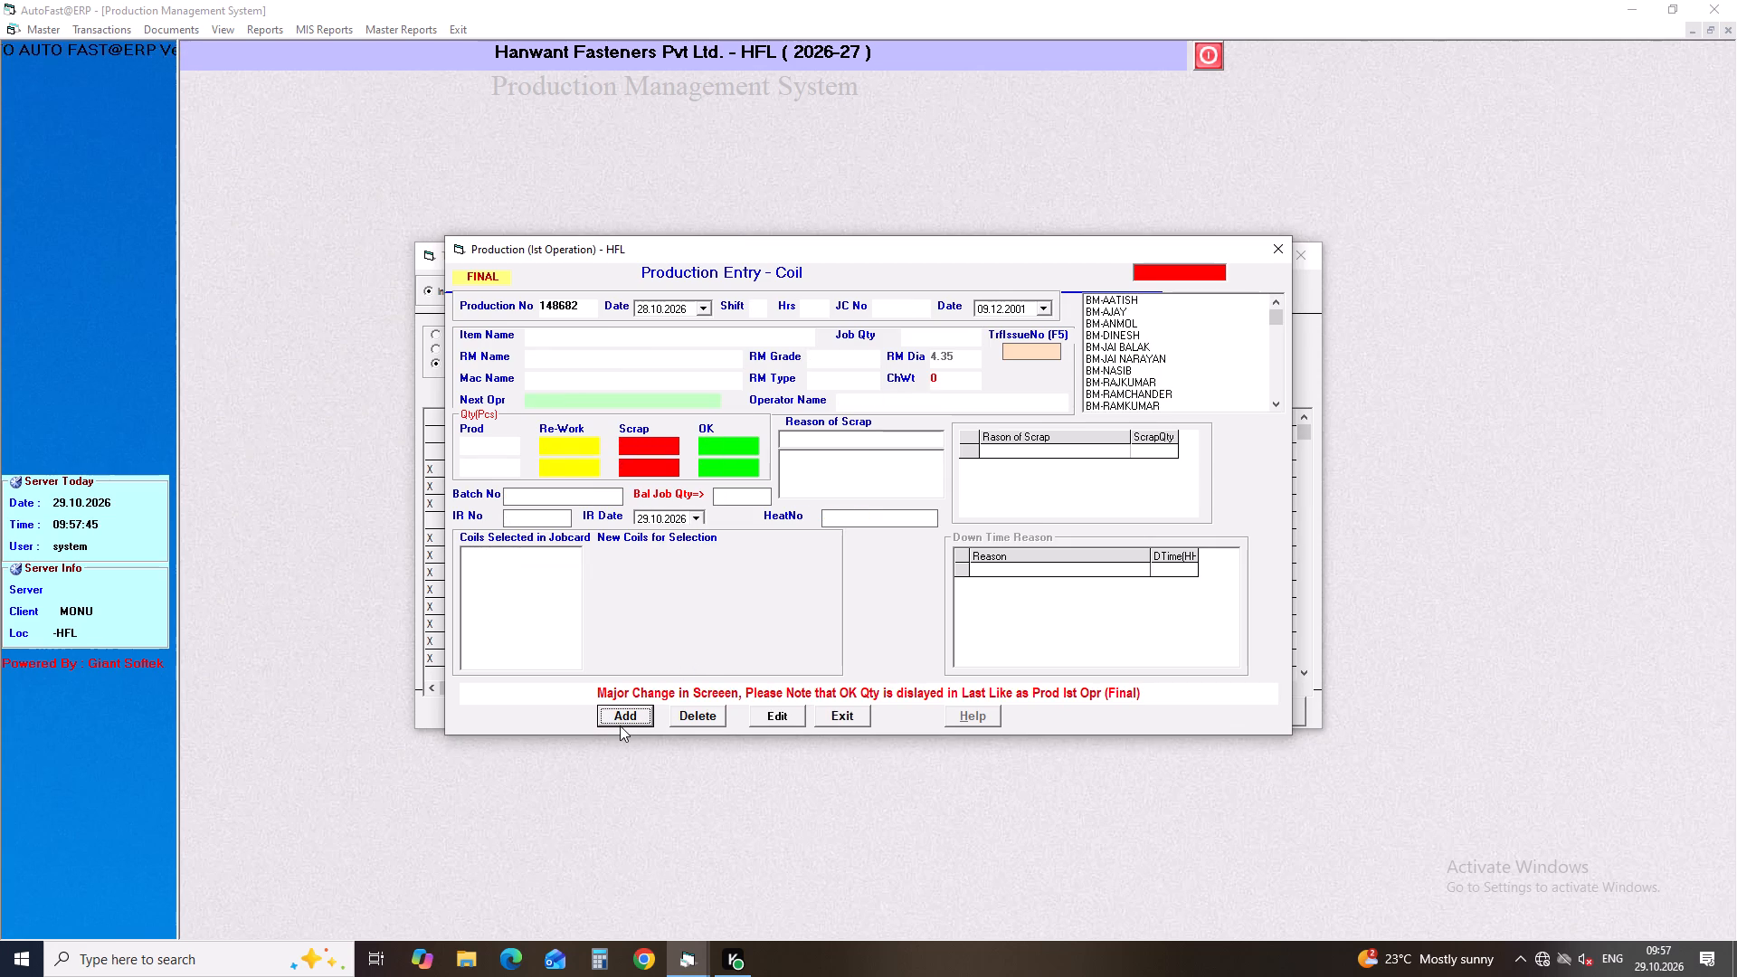
{"action": "left_click", "coordinate": [843, 710]}
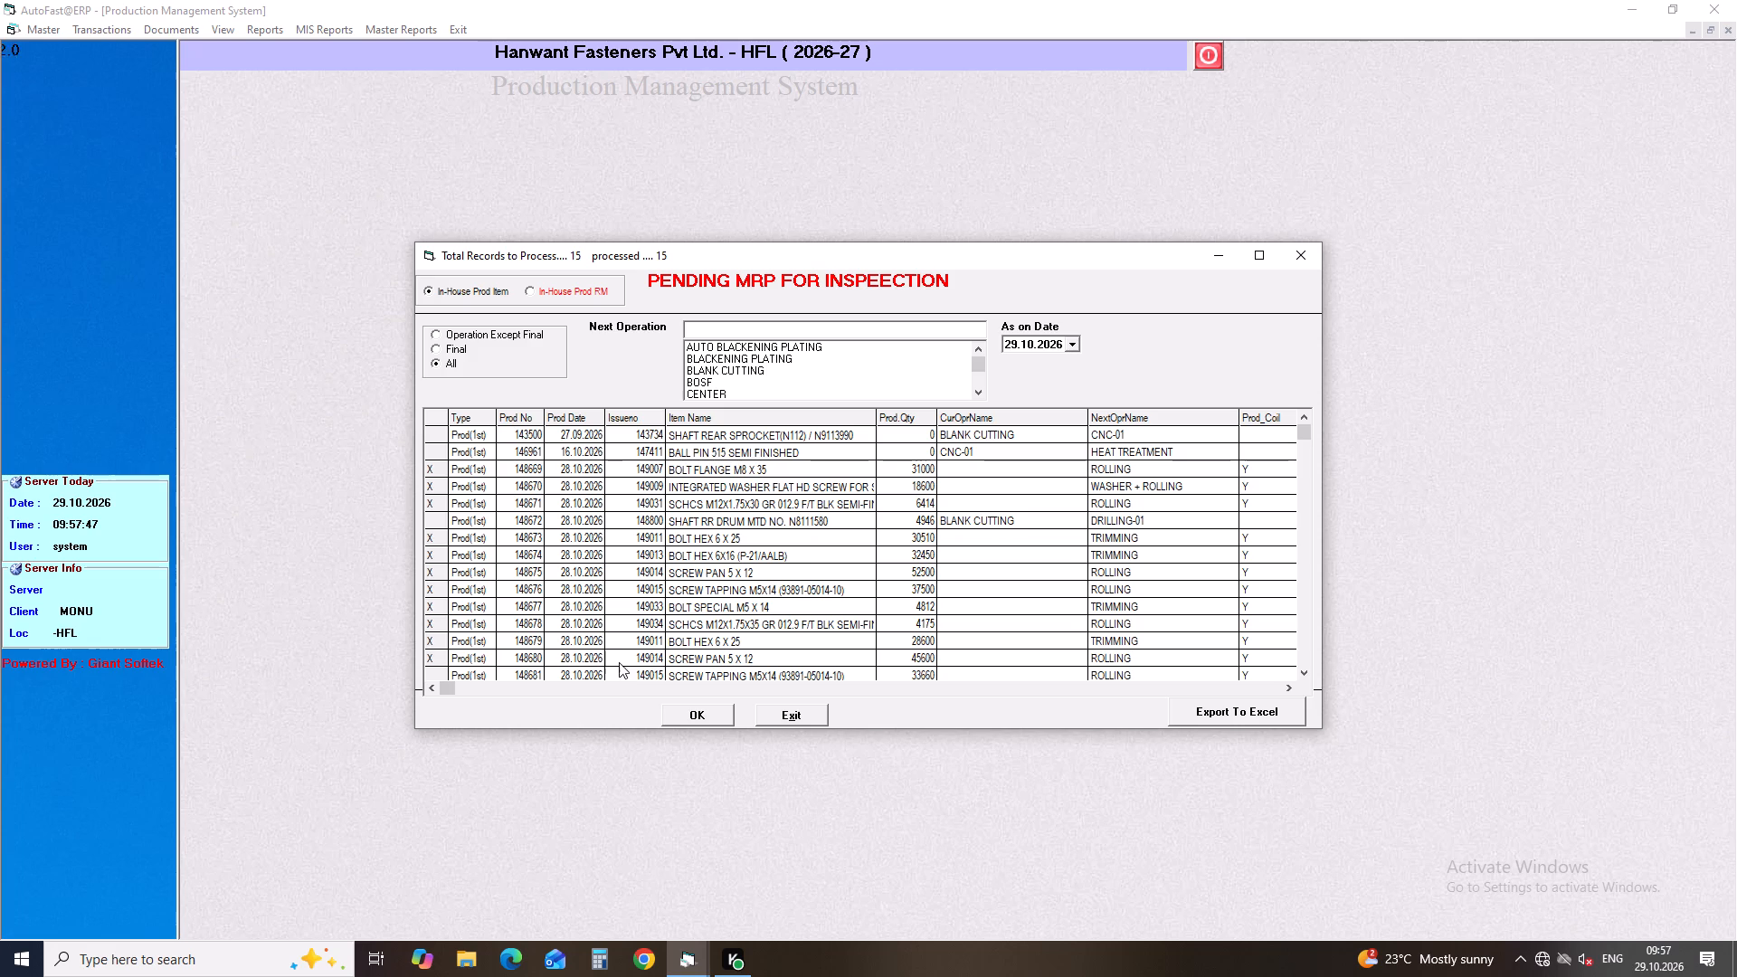
Open pending production 148681, SCREW TAPPING M5X14, for editing and set its rework quantity to 0.
{"action": "left_click", "coordinate": [629, 675]}
{"action": "key", "text": "Return"}
{"action": "key", "text": "Return"}
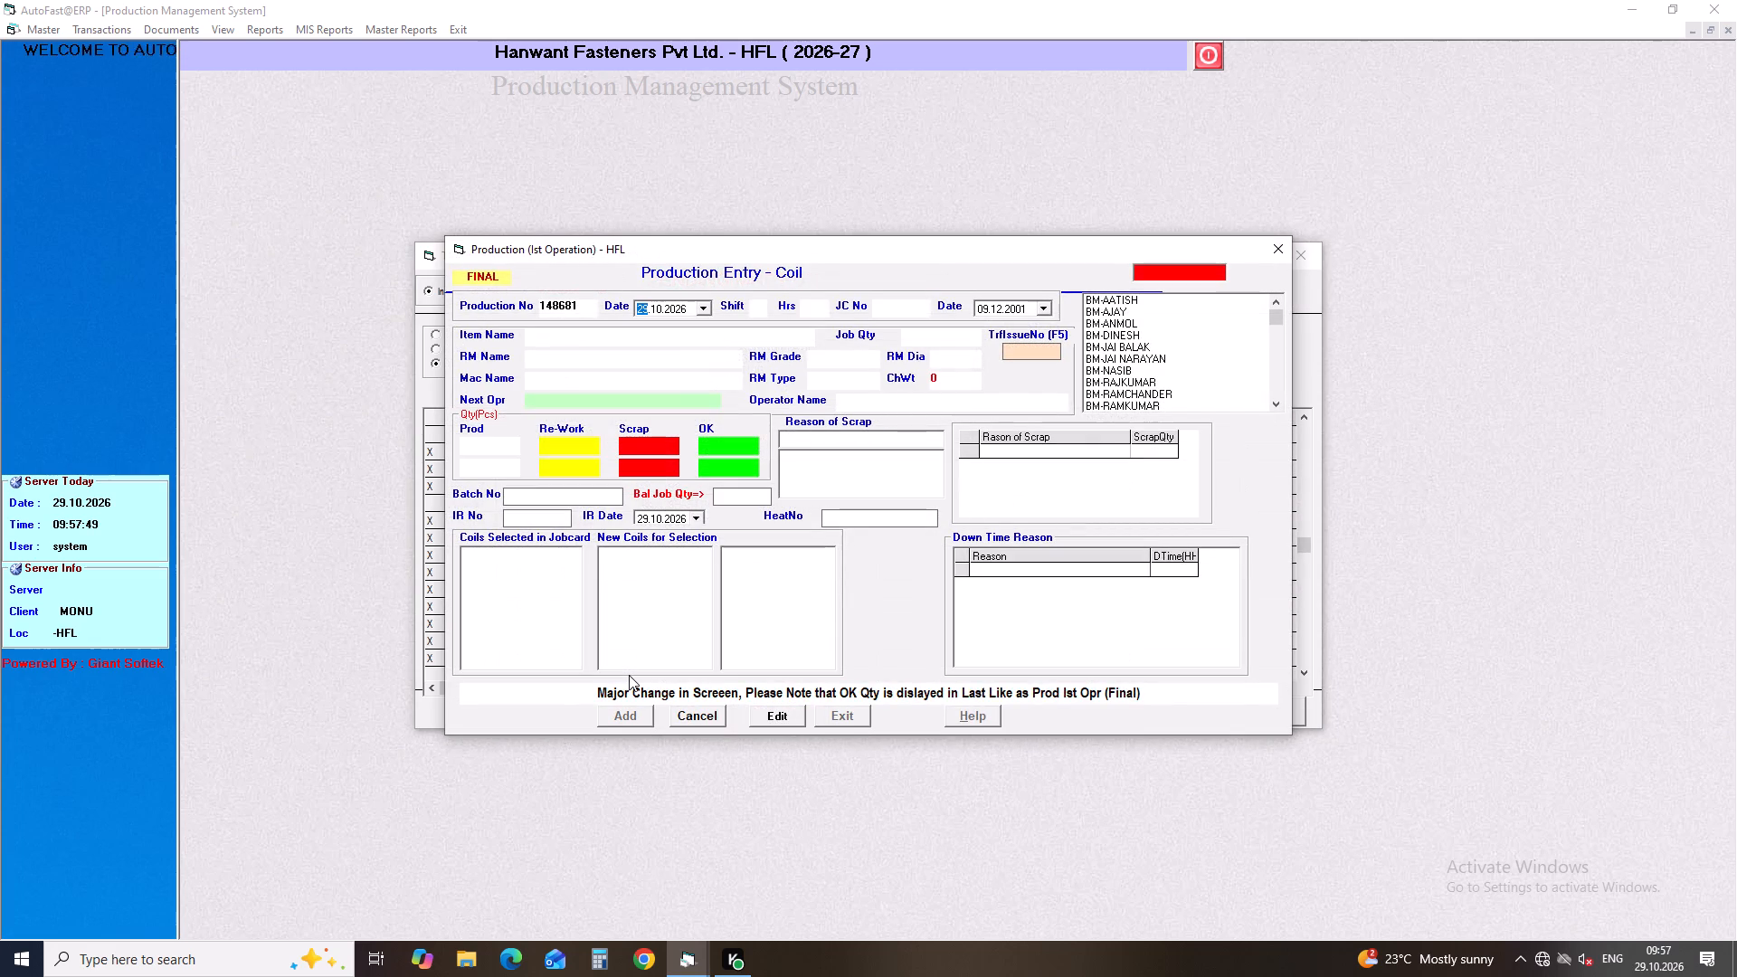
{"action": "left_click", "coordinate": [794, 719]}
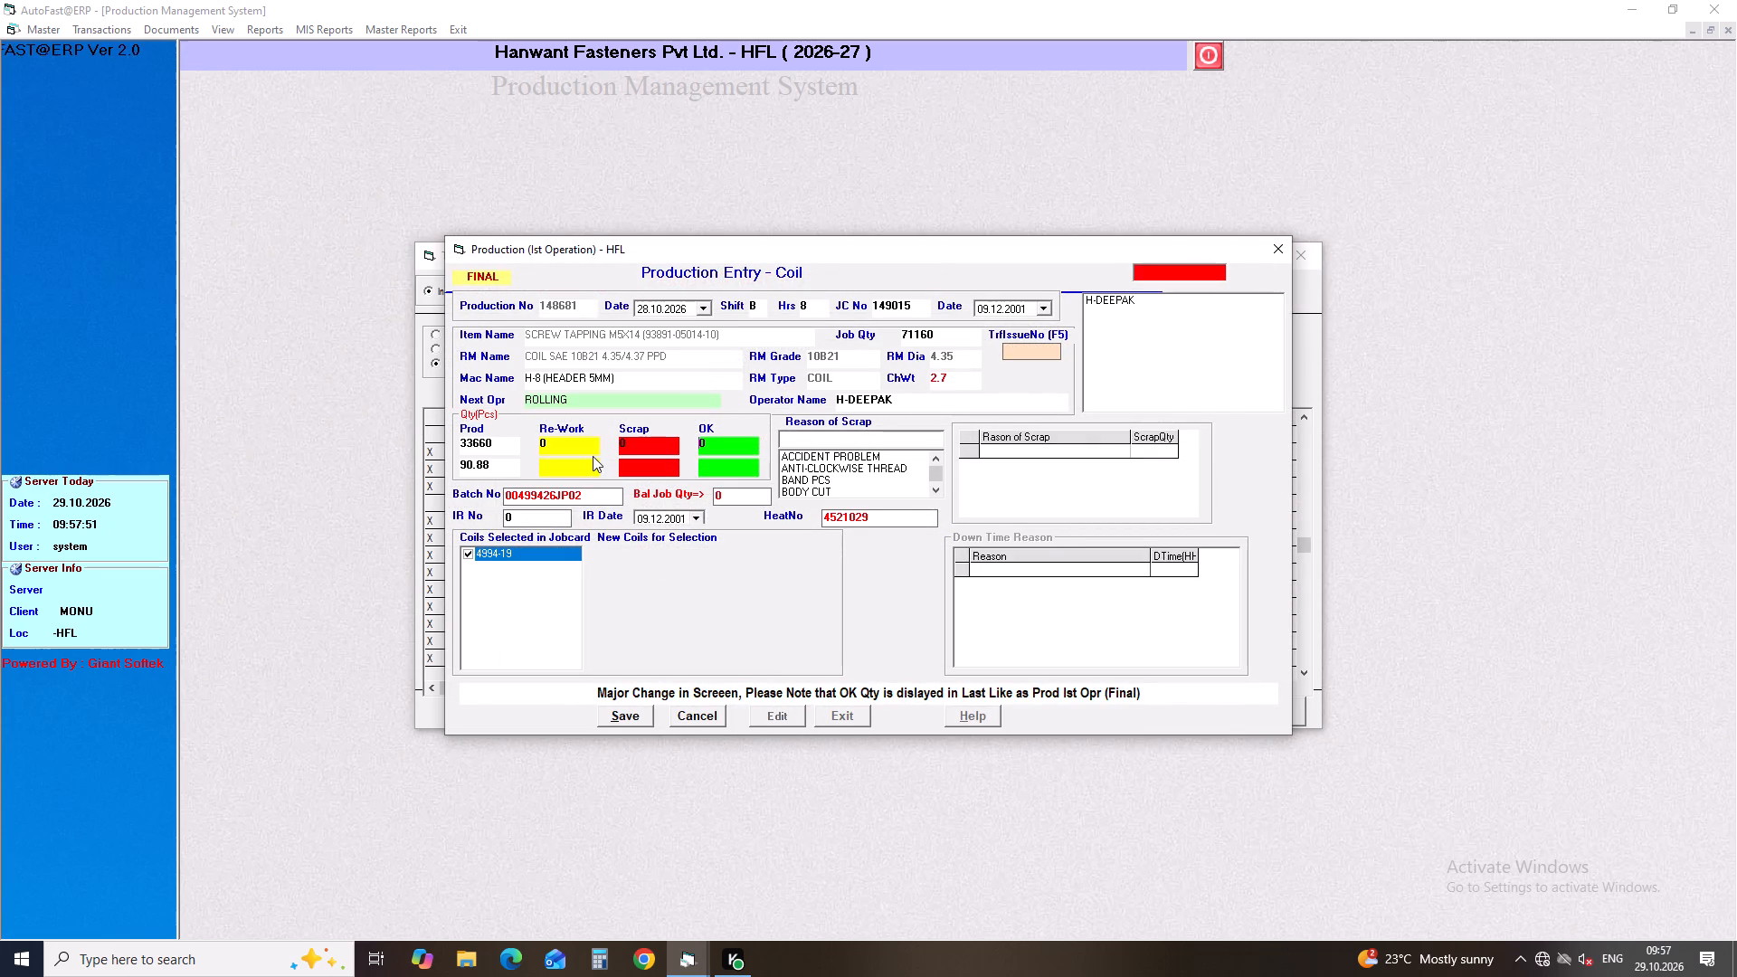
{"action": "left_click", "coordinate": [593, 456]}
{"action": "double_click", "coordinate": [593, 448]}
{"action": "key", "text": "0"}
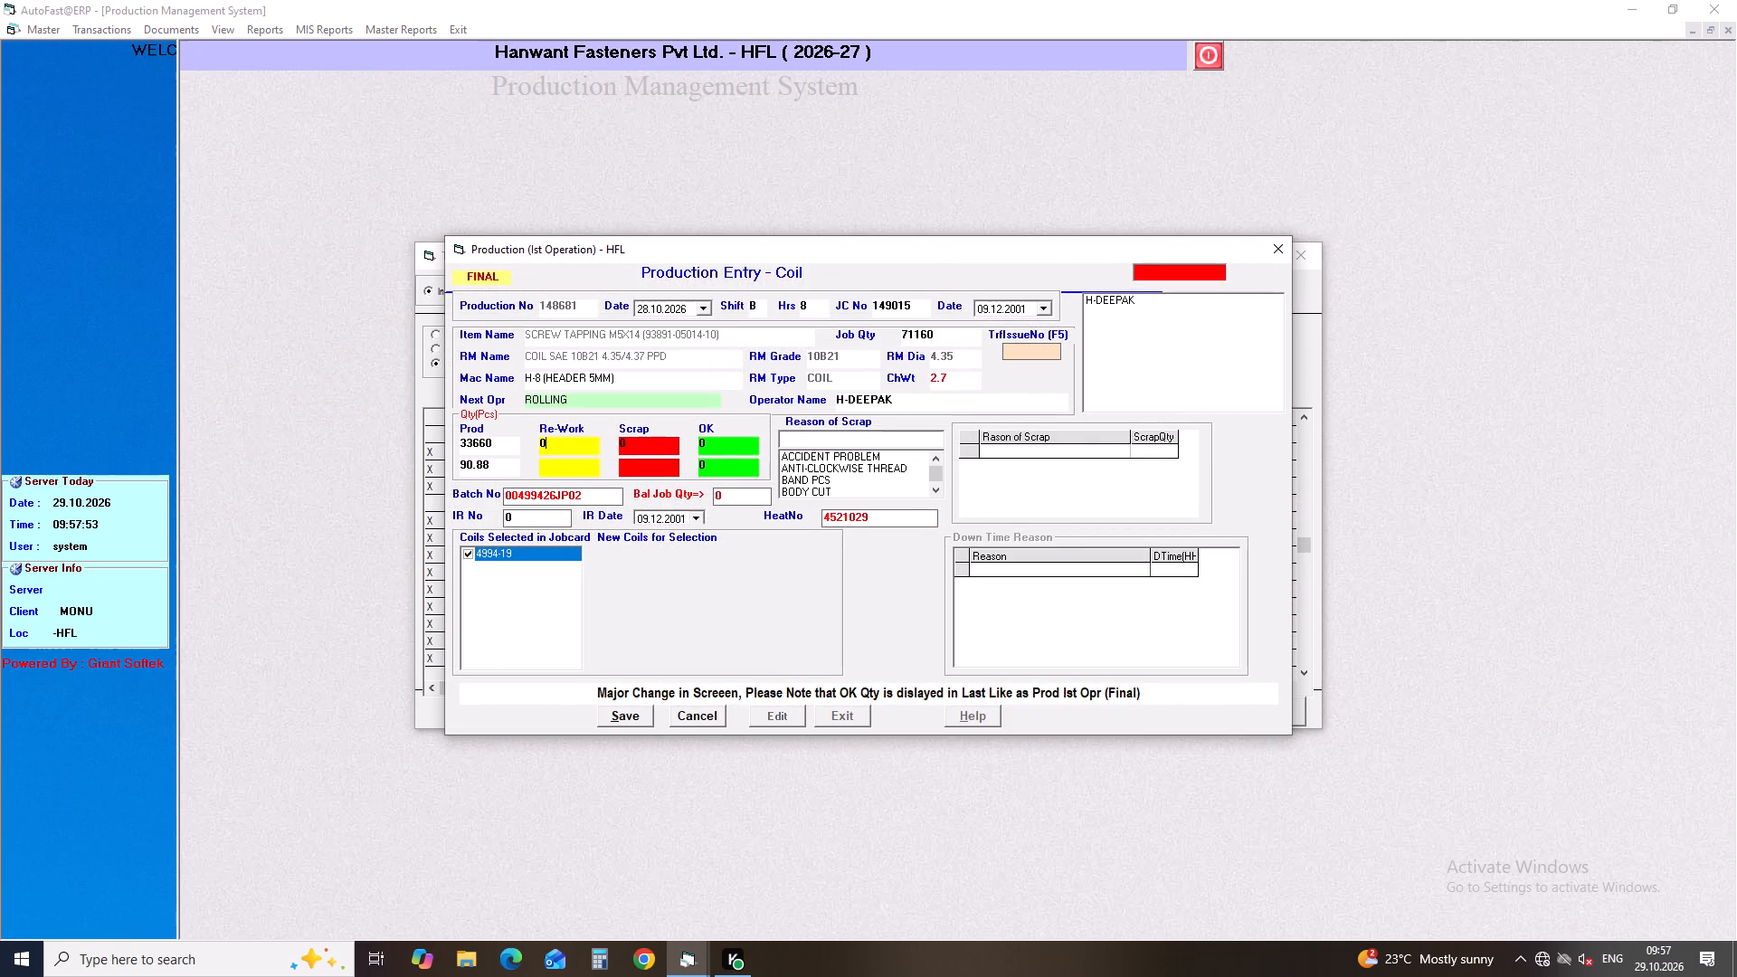
Enter IR No 01 and IR date 29.10.2026 for production 148681 without scrap, save it, and close the entry and the pending inspection list.
{"action": "key", "text": "Return"}
{"action": "key", "text": "Return"}
{"action": "key", "text": "Return"}
{"action": "key", "text": "Return"}
{"action": "key", "text": "Right"}
{"action": "key", "text": "1"}
{"action": "key", "text": "Return"}
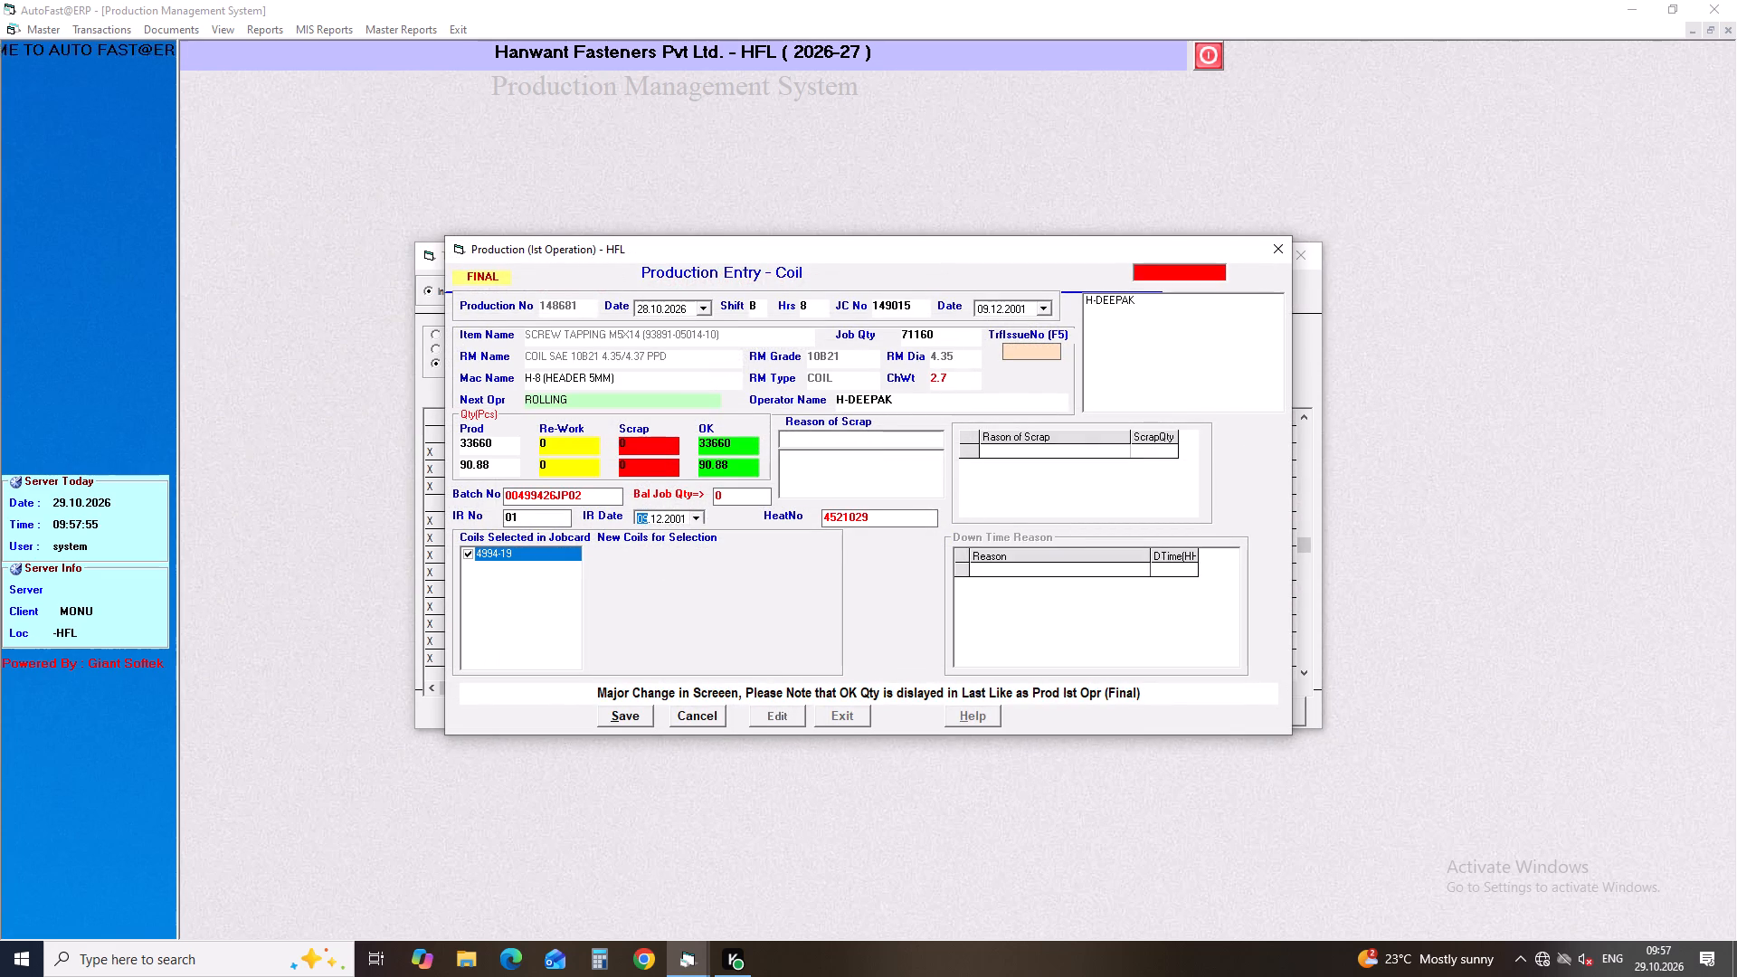
{"action": "left_click", "coordinate": [701, 518]}
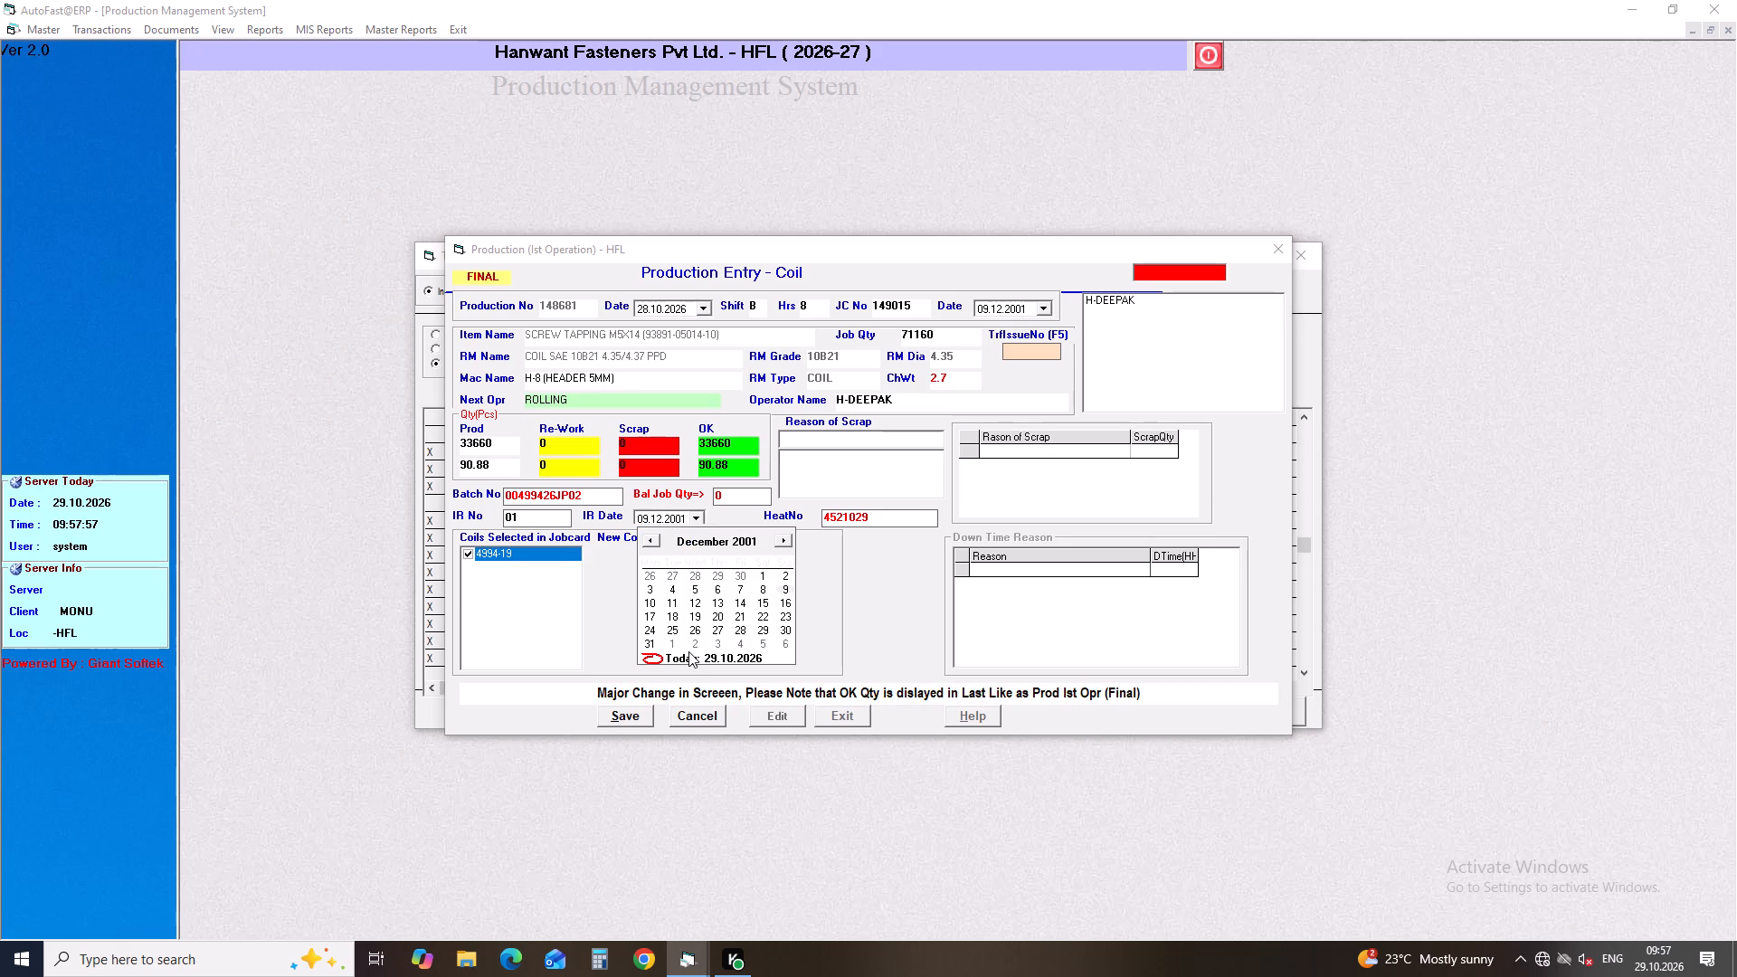
{"action": "left_click", "coordinate": [688, 657]}
{"action": "left_click", "coordinate": [615, 719]}
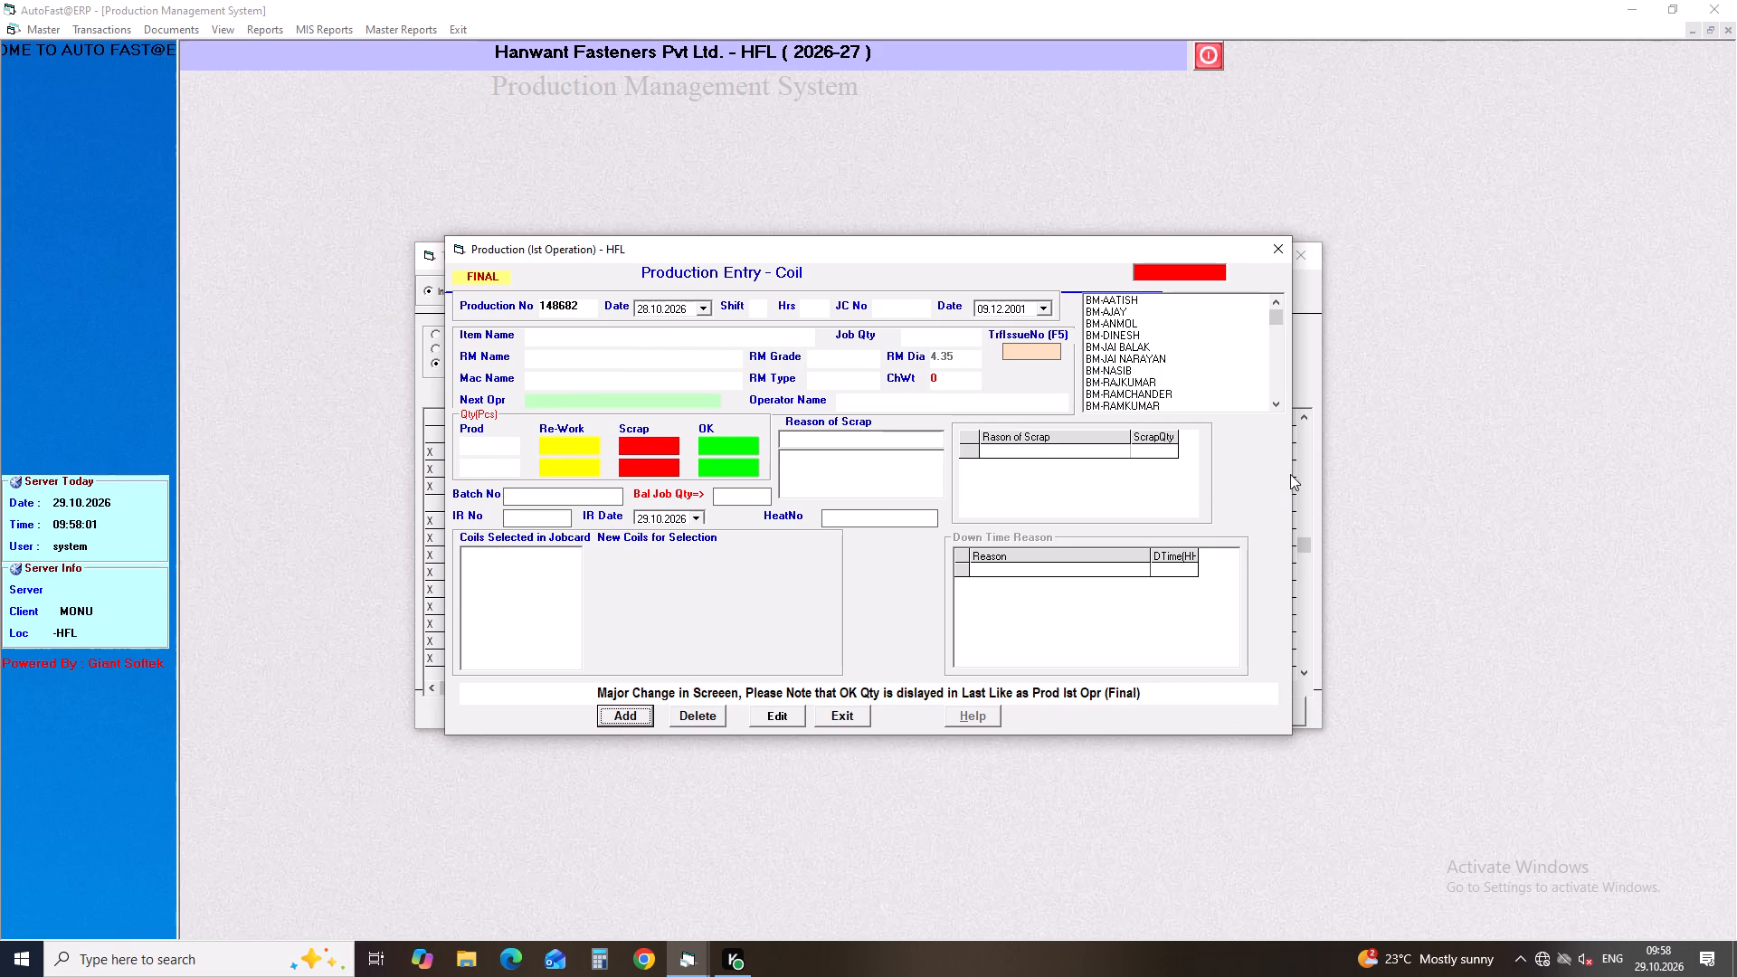
{"action": "left_click", "coordinate": [1274, 254]}
{"action": "left_click", "coordinate": [1291, 254]}
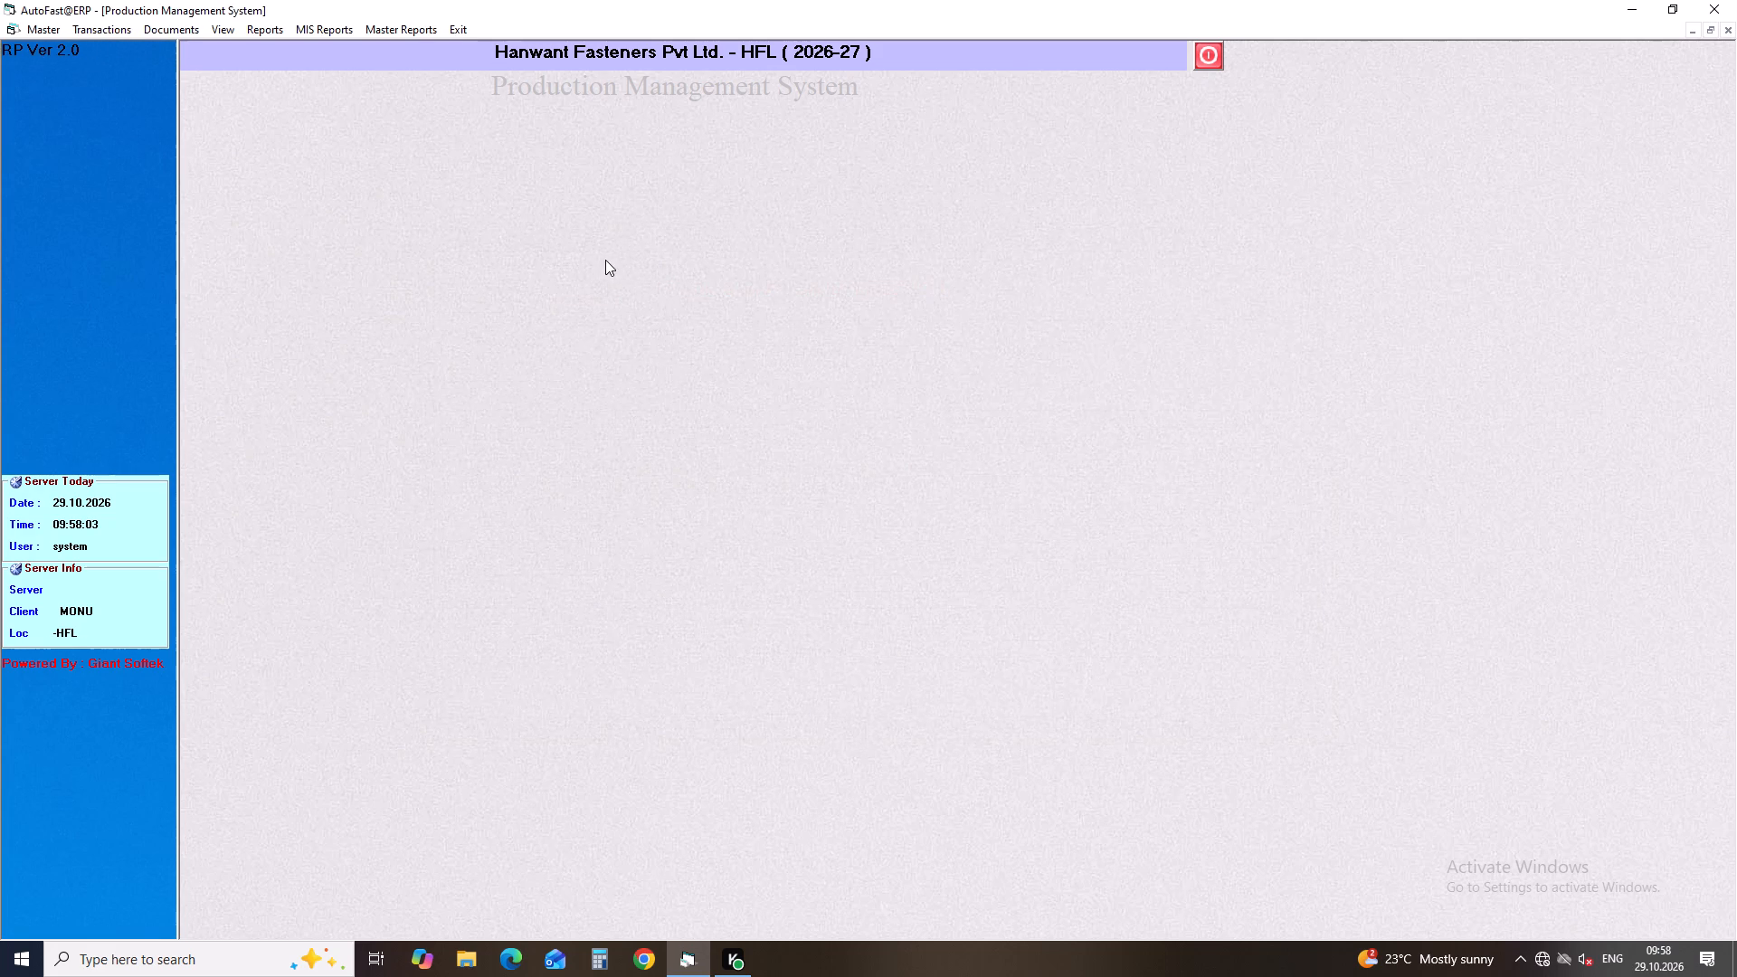
Open the first-operation coil JobCard form for issuing raw material to a machine.
{"action": "left_click", "coordinate": [120, 24]}
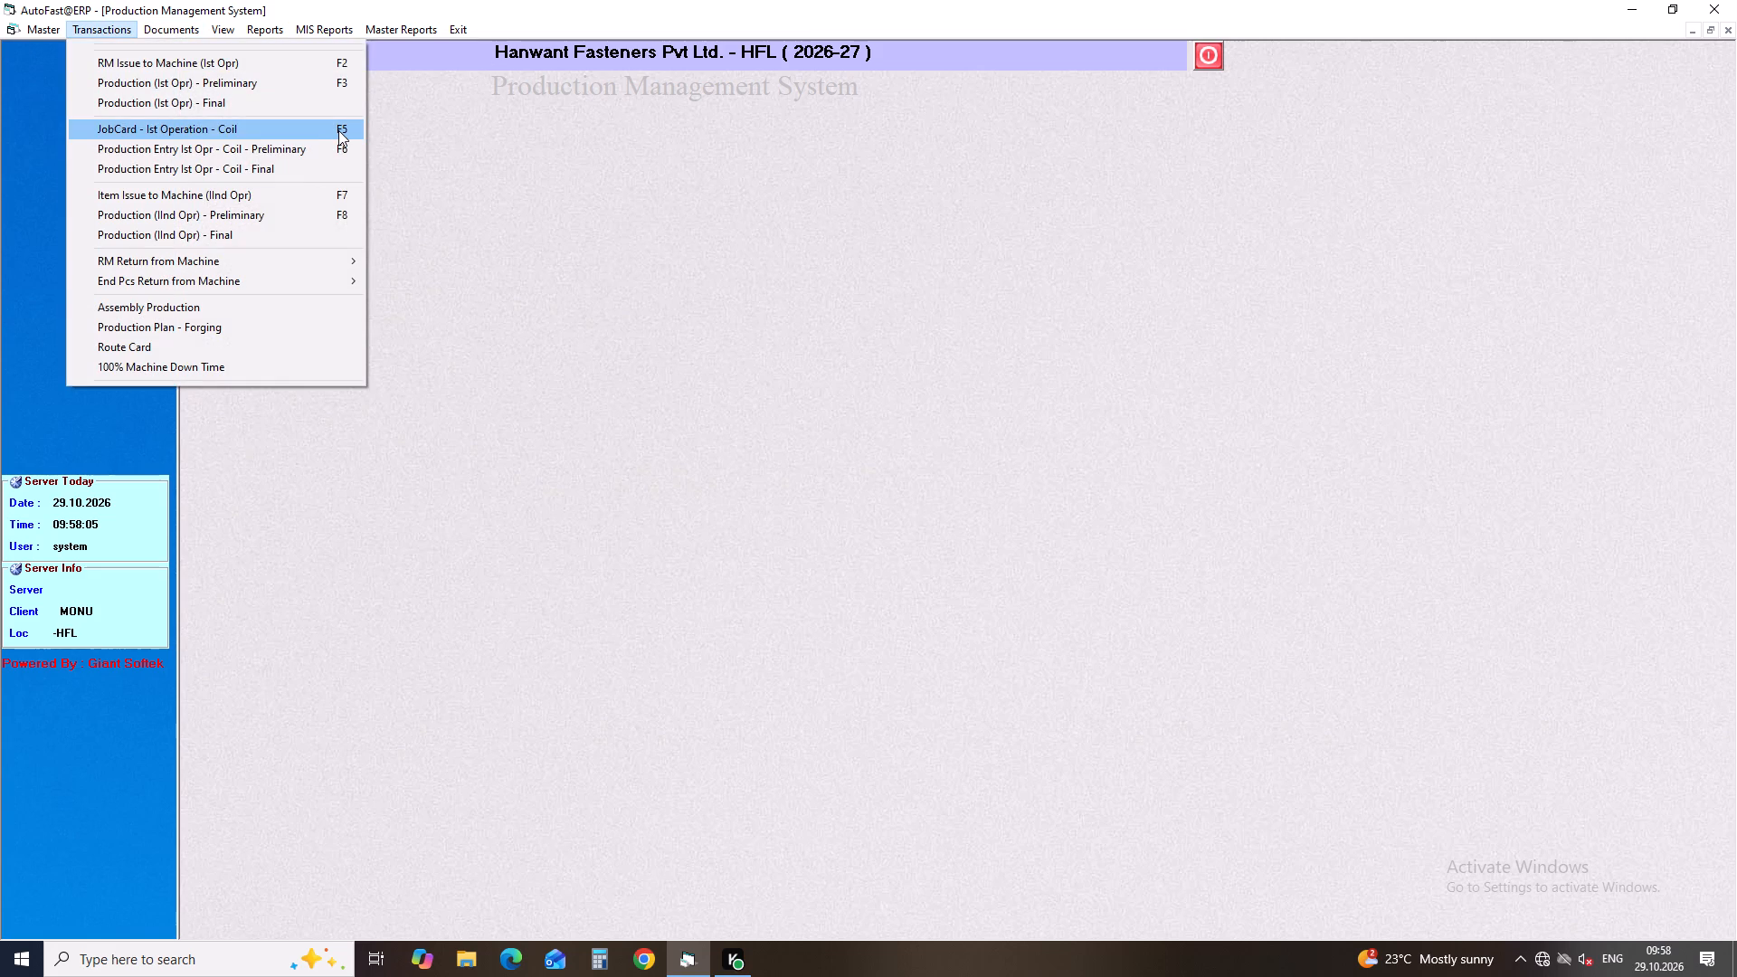
{"action": "left_click", "coordinate": [339, 130]}
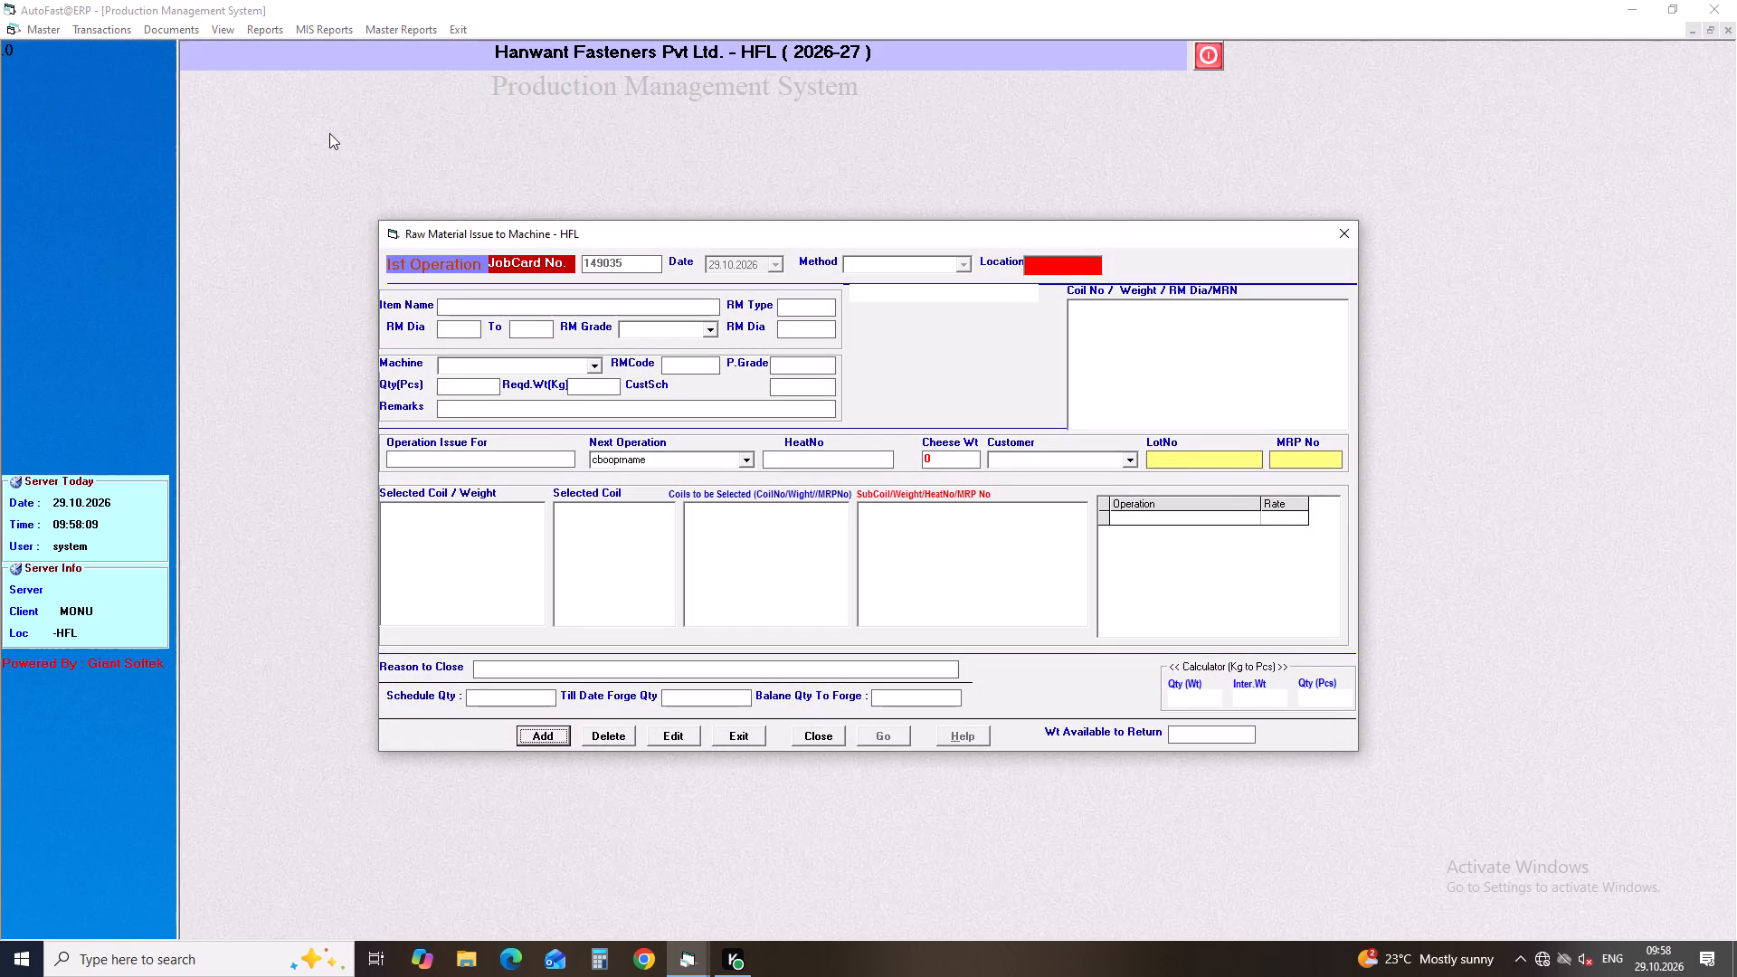
Close job card 149007 with the reason Planning Changed, returning 63.52 on subcoil 5115-3.
{"action": "left_click", "coordinate": [831, 731]}
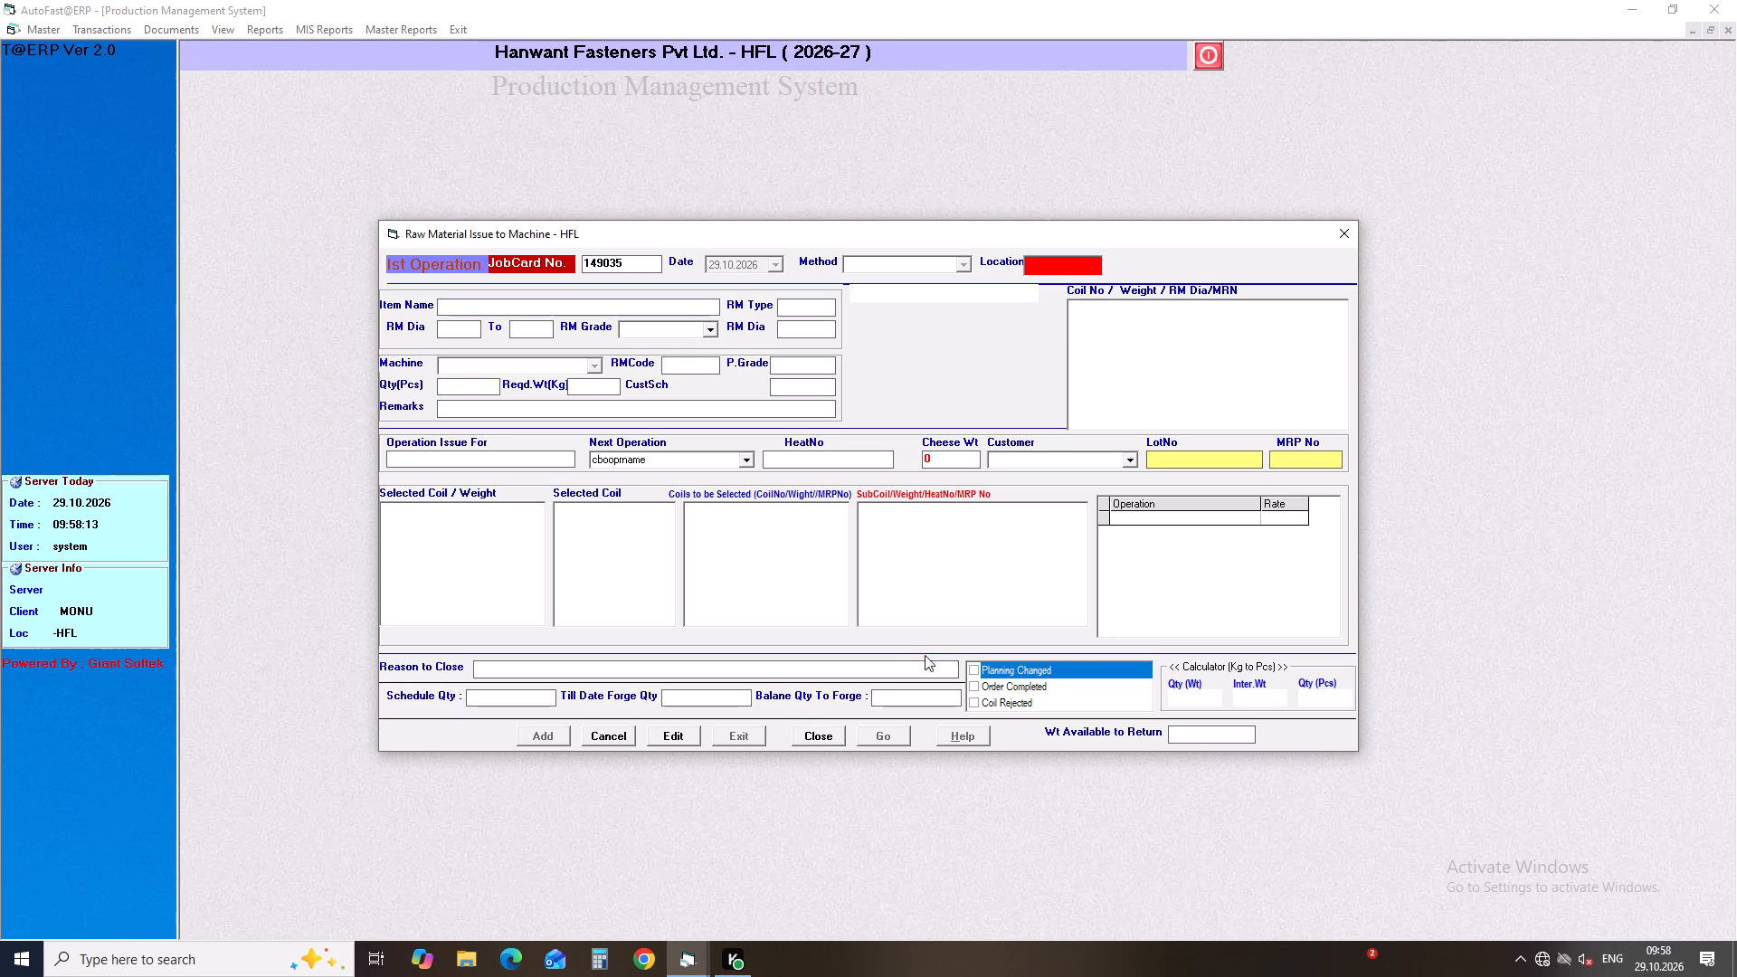
{"action": "left_click", "coordinate": [971, 666]}
{"action": "left_click", "coordinate": [643, 265]}
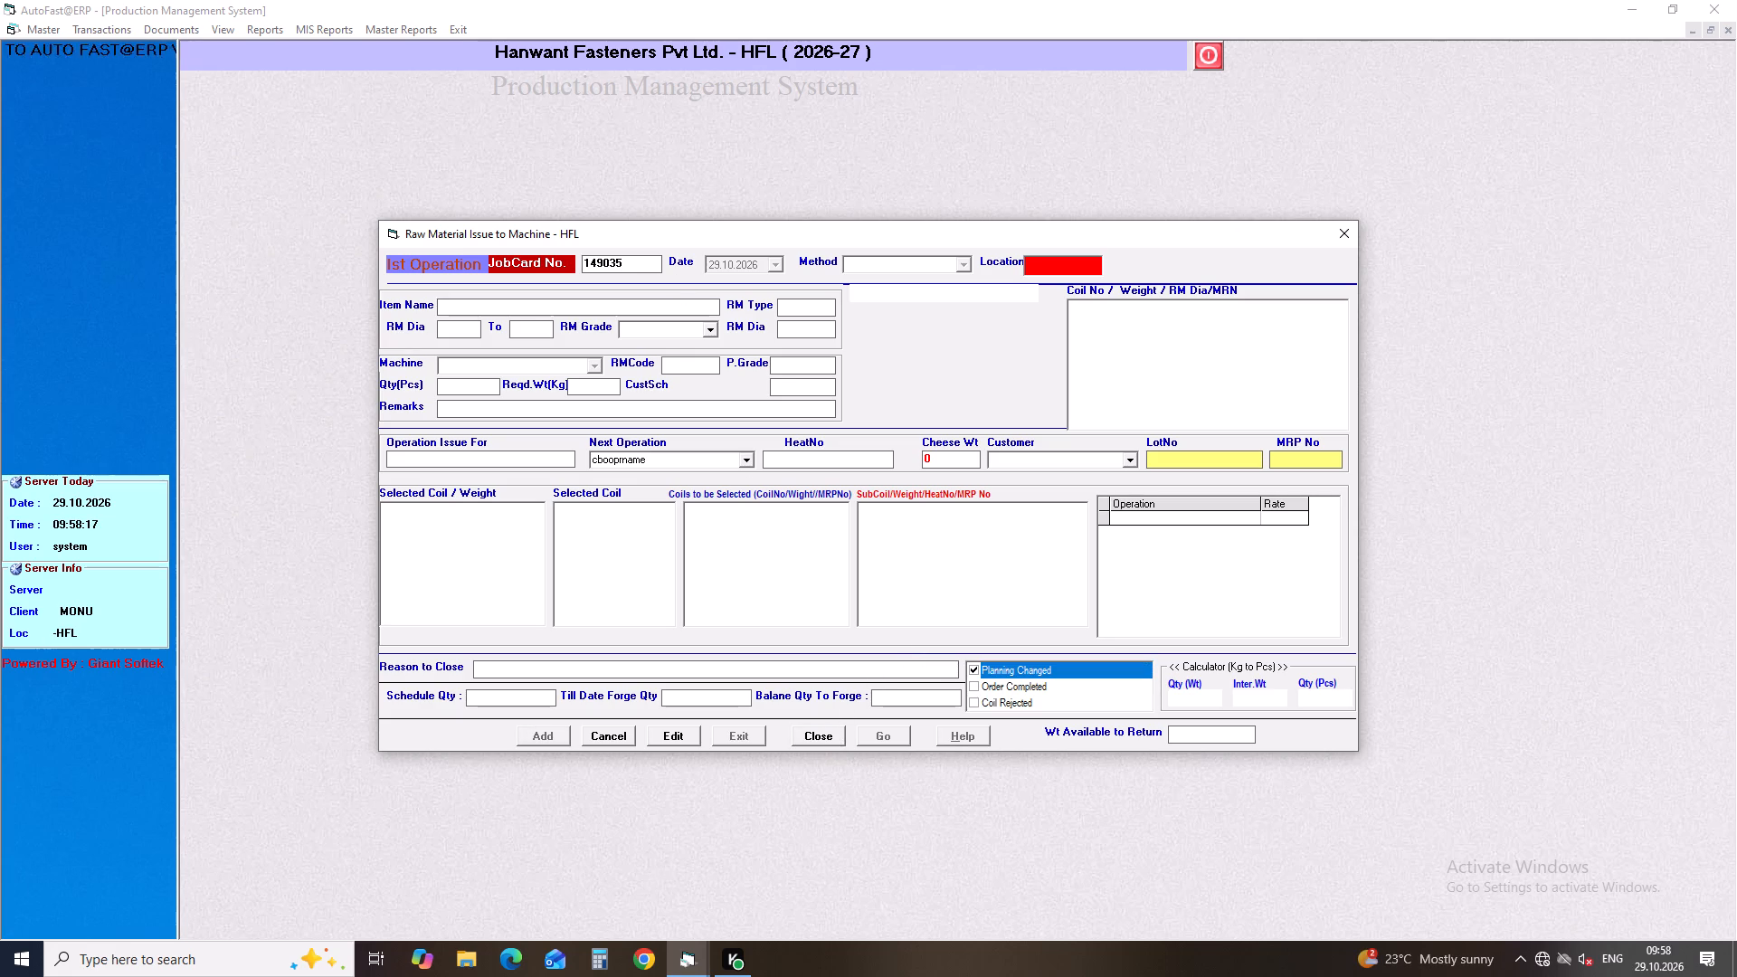
{"action": "key", "text": "BackSpace"}
{"action": "key", "text": "BackSpace"}
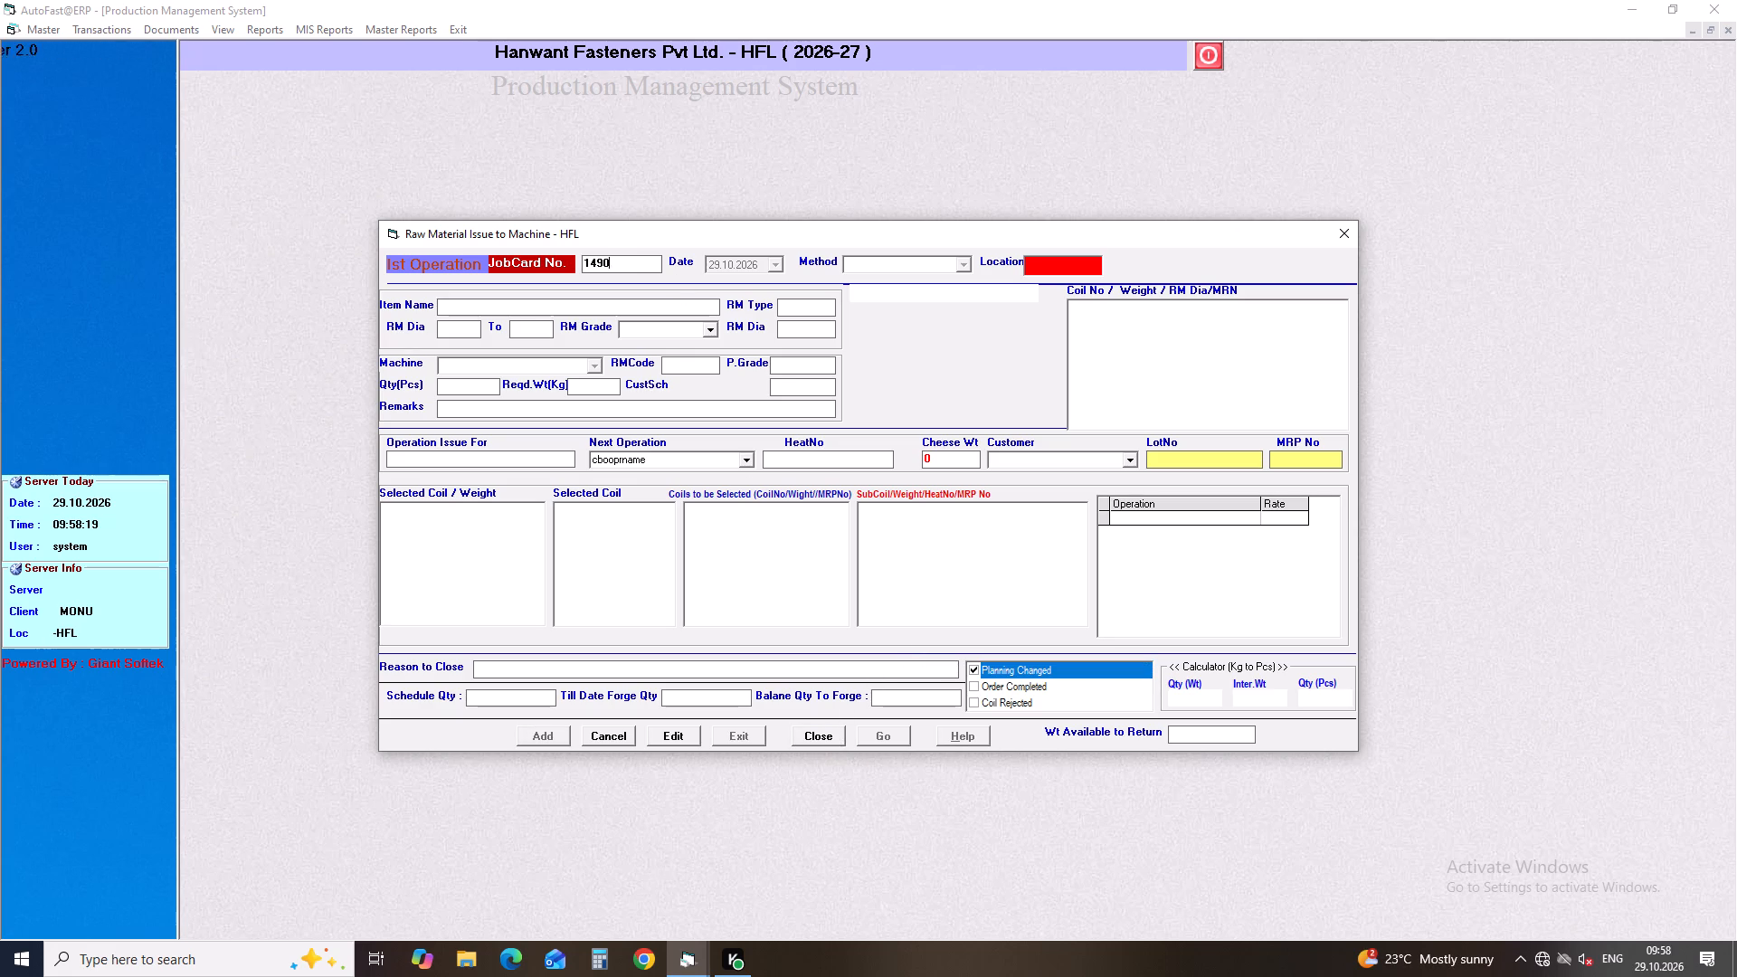
{"action": "key", "text": "0"}
{"action": "key", "text": "7"}
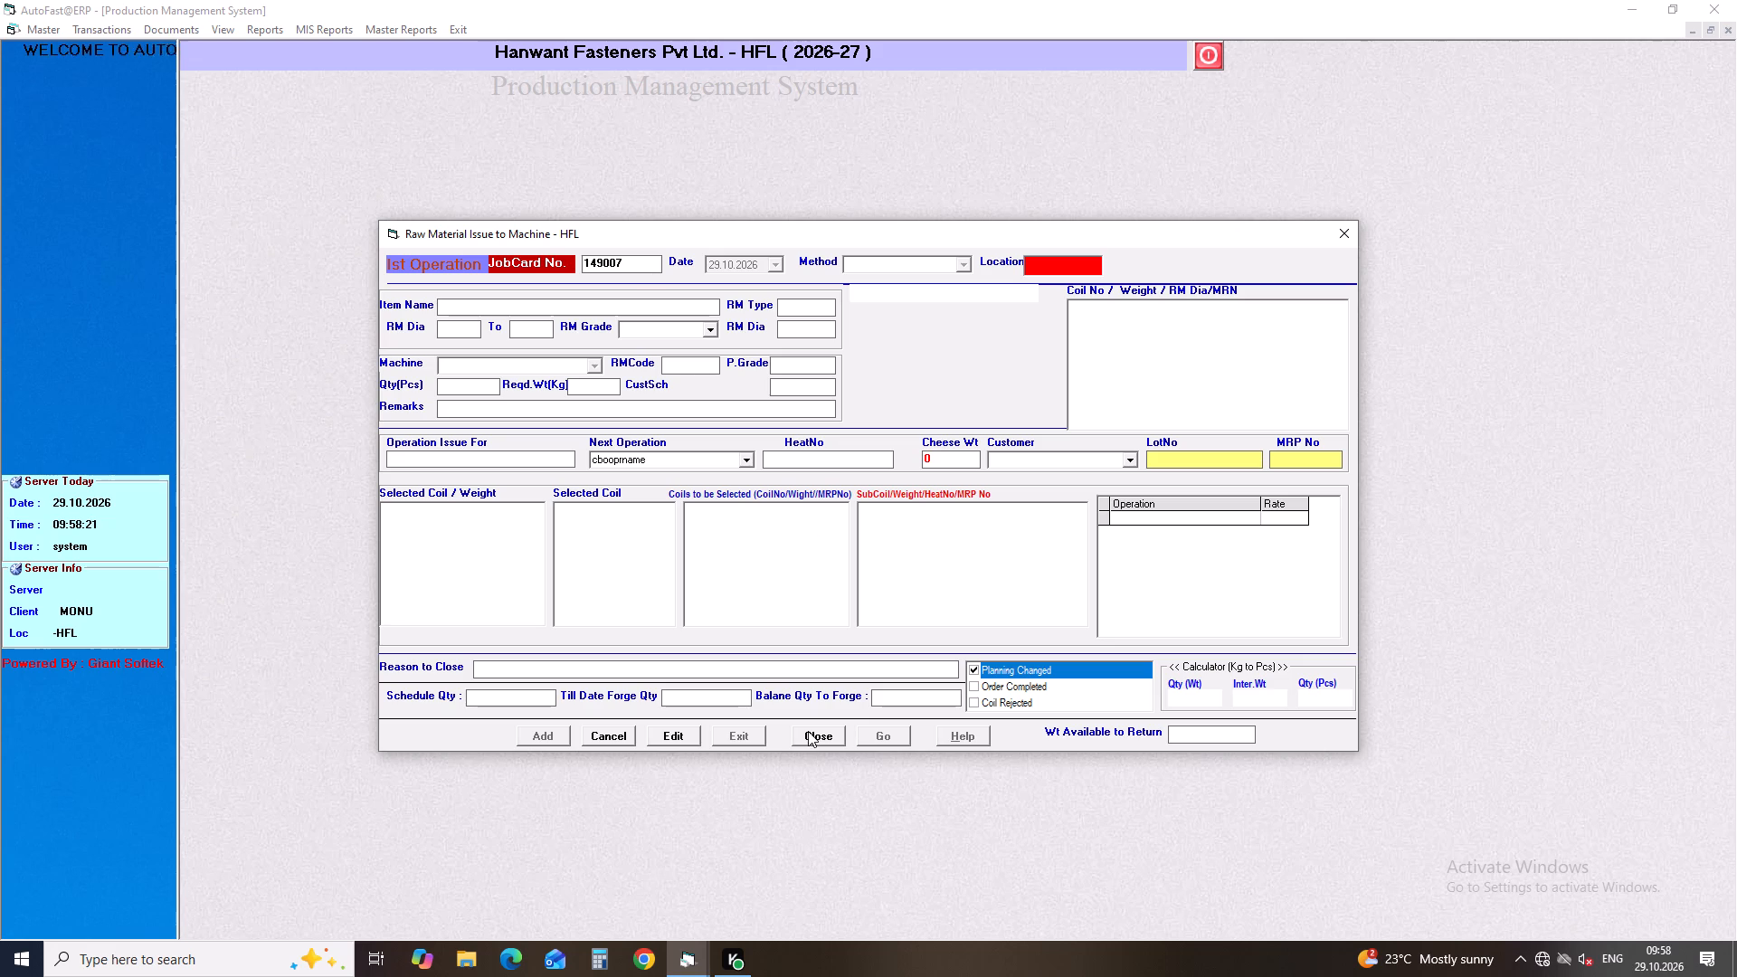
{"action": "left_click", "coordinate": [808, 731]}
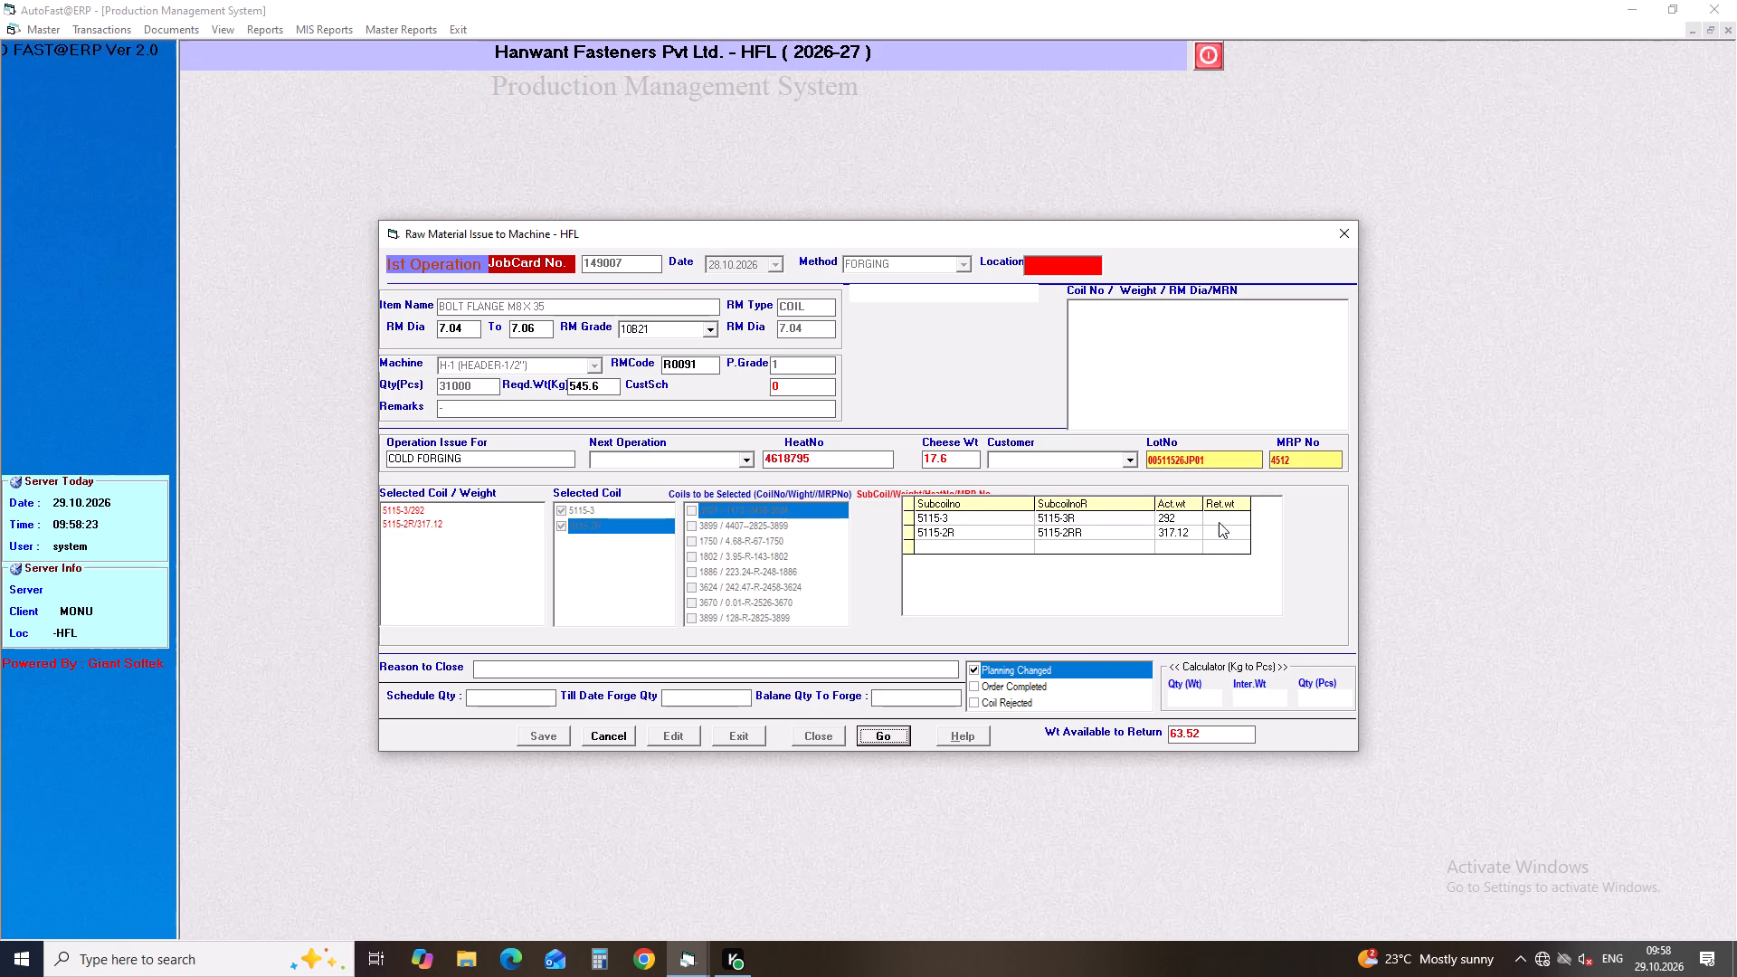
{"action": "left_click", "coordinate": [1219, 521]}
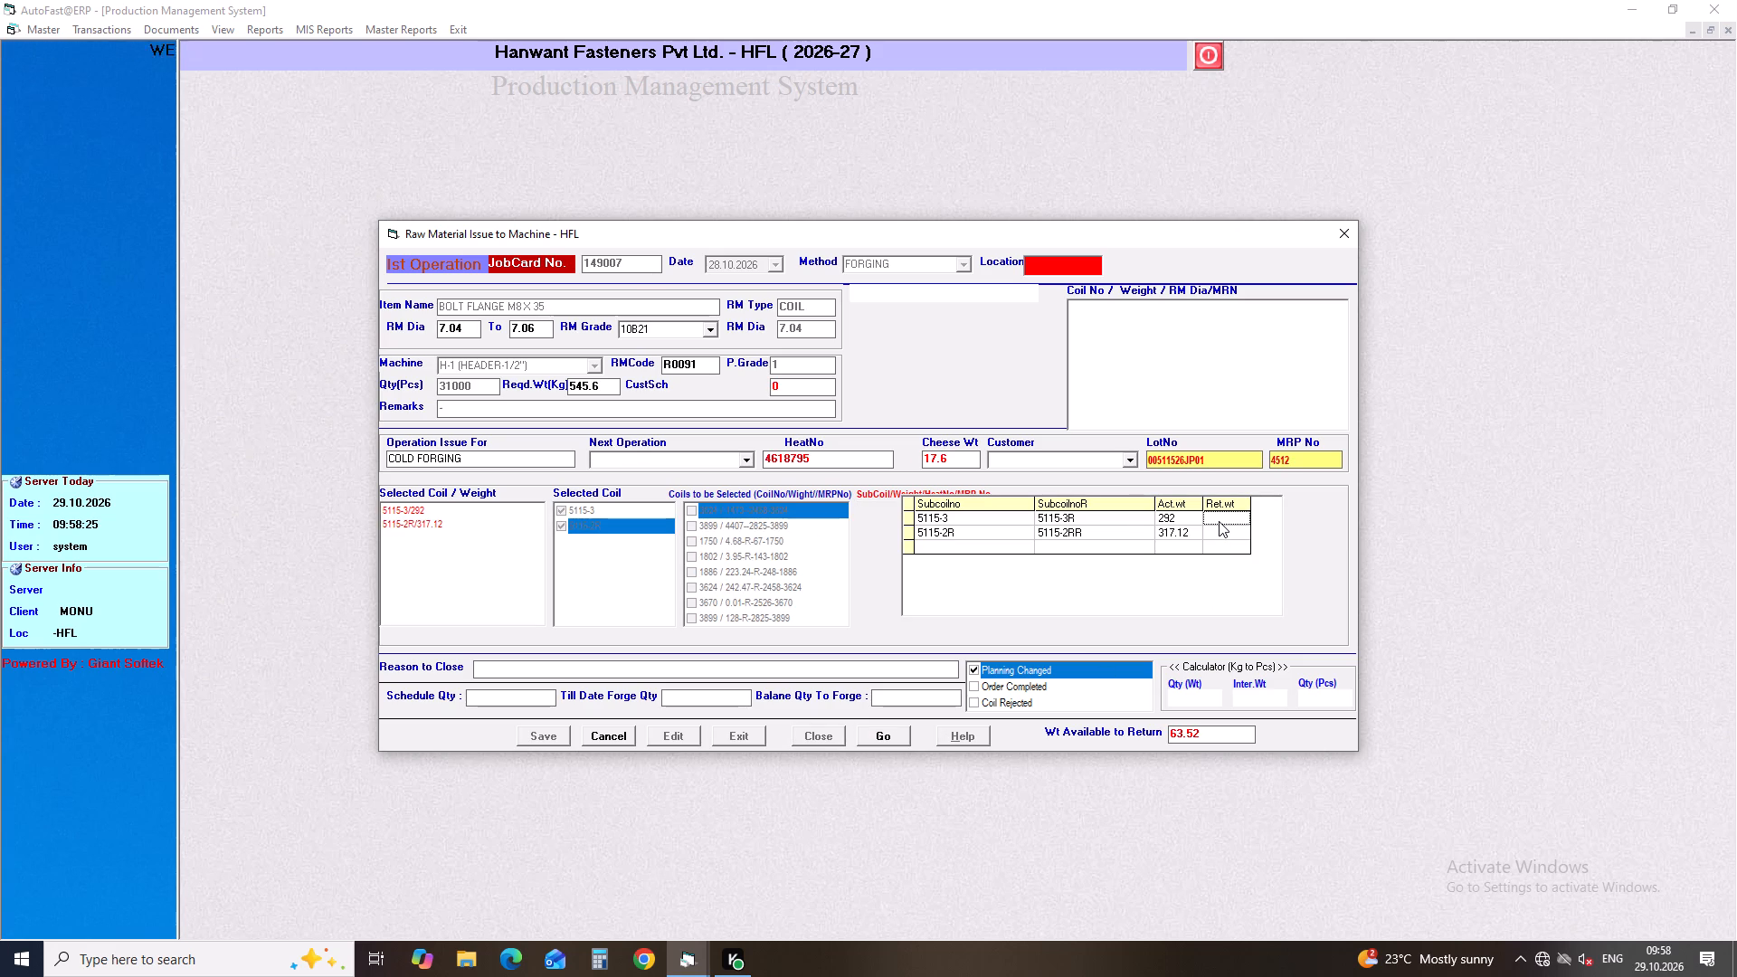
{"action": "type", "text": "63.52"}
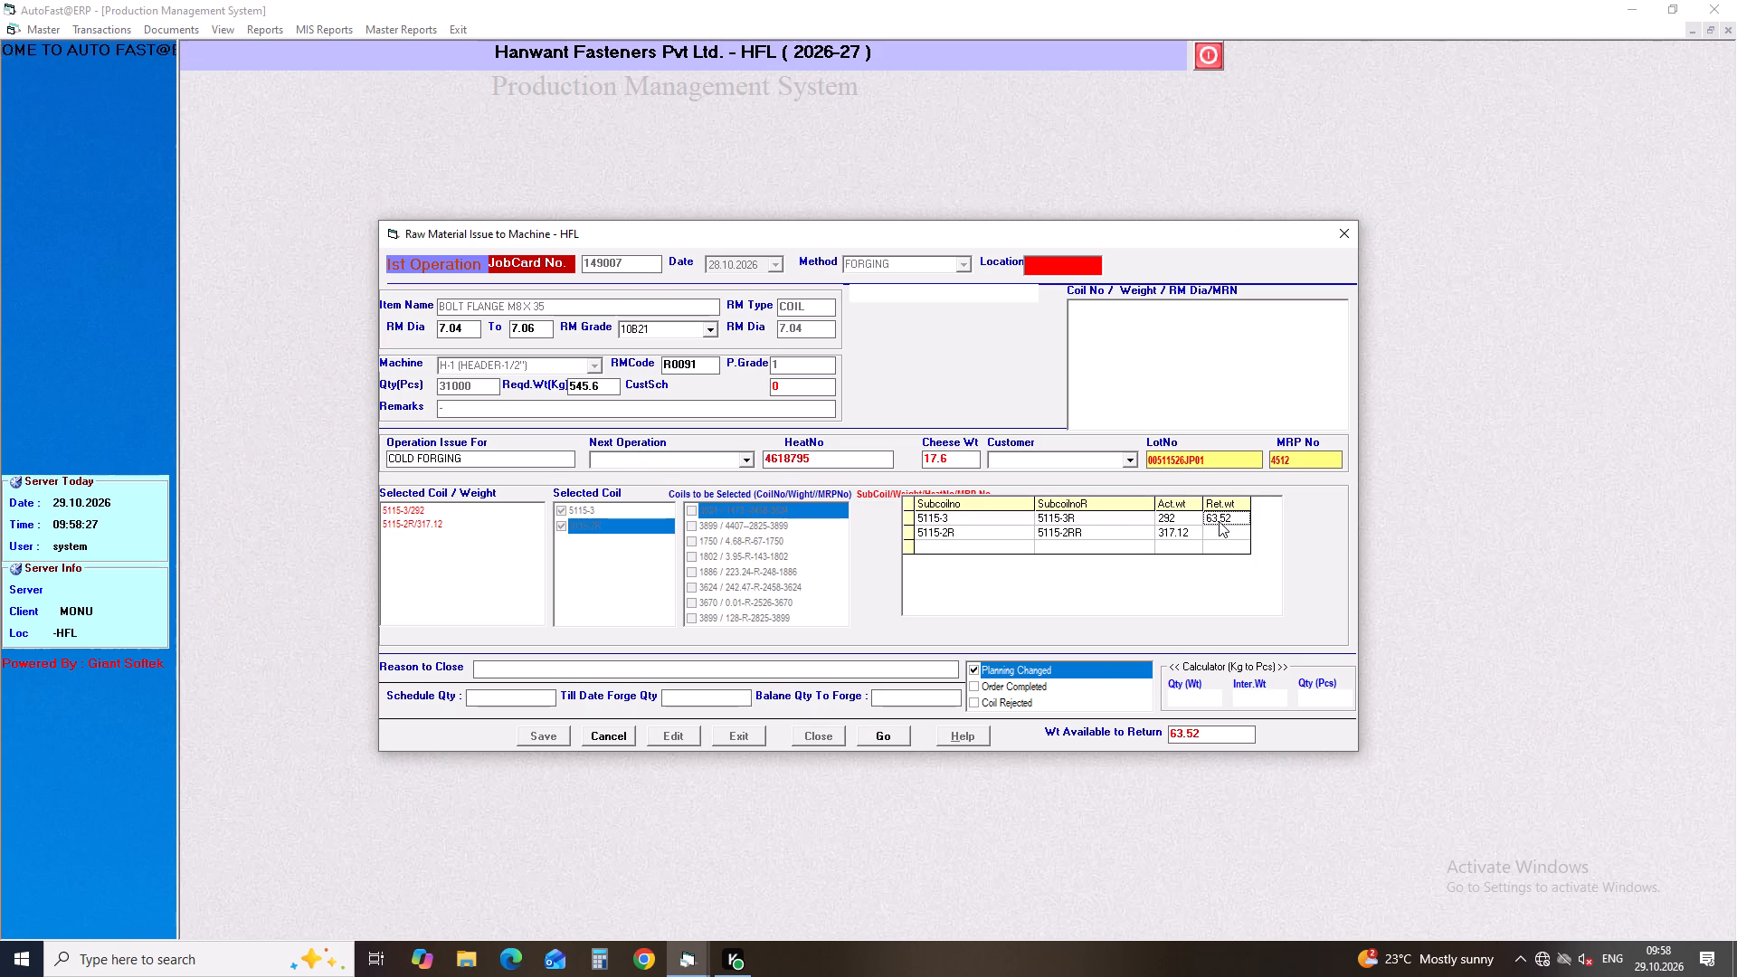
{"action": "left_click", "coordinate": [887, 735]}
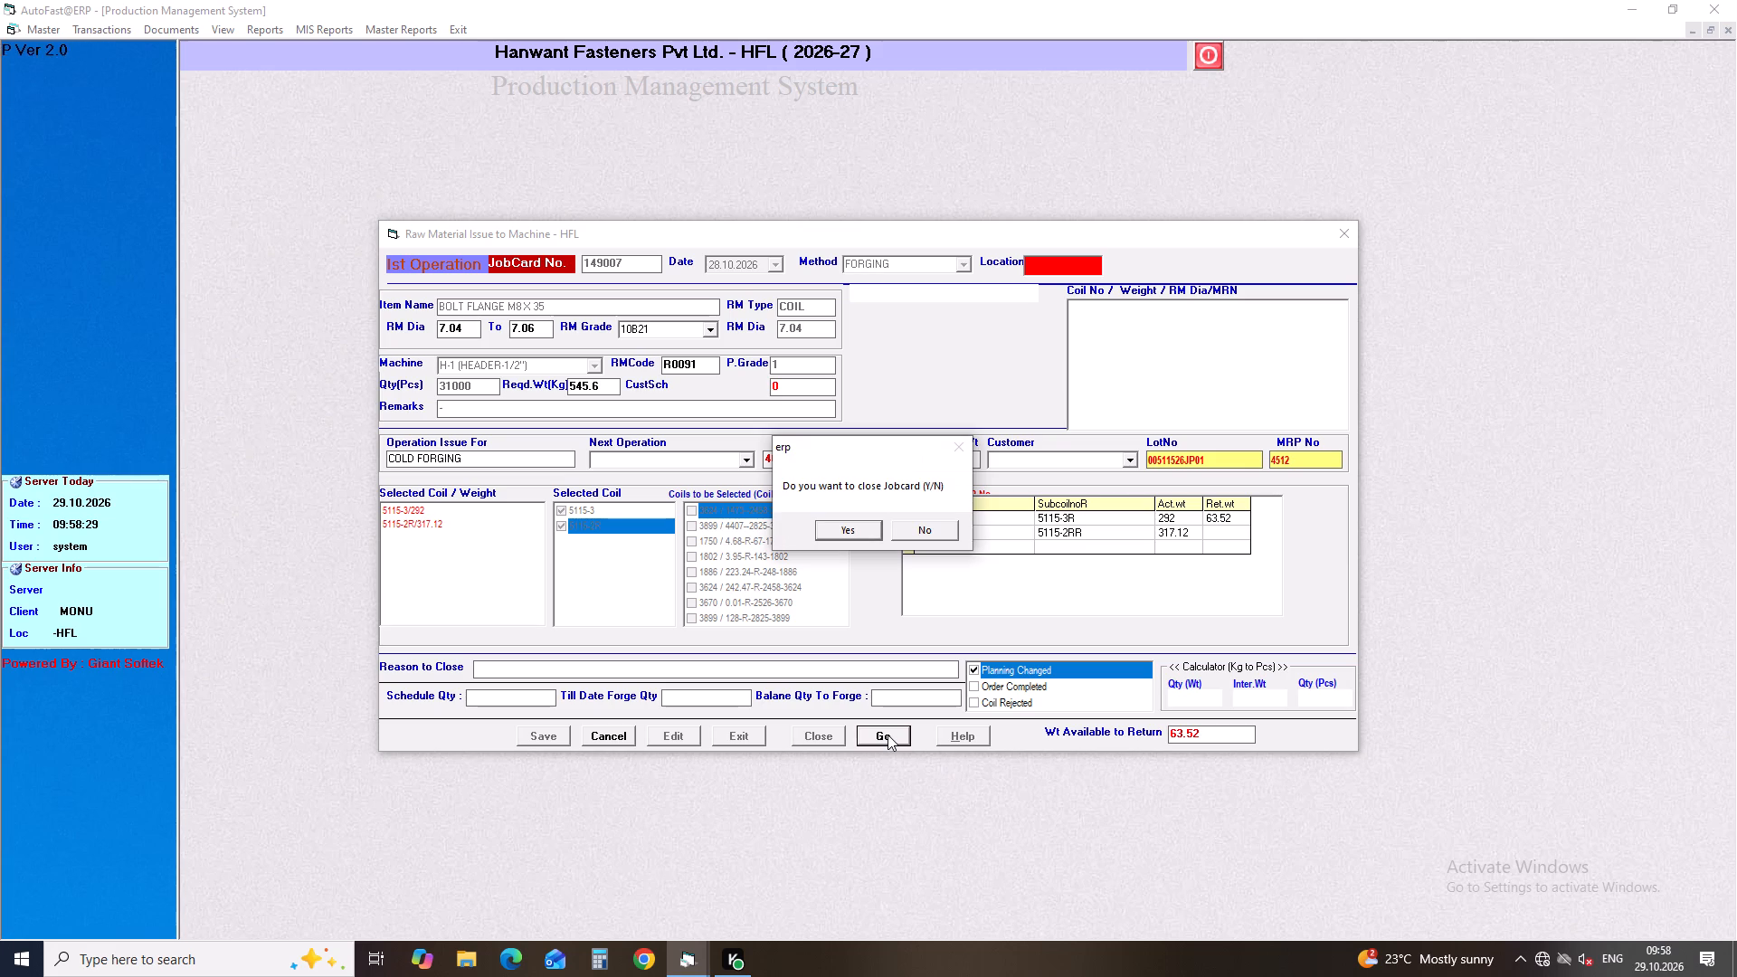
{"action": "left_click", "coordinate": [859, 529]}
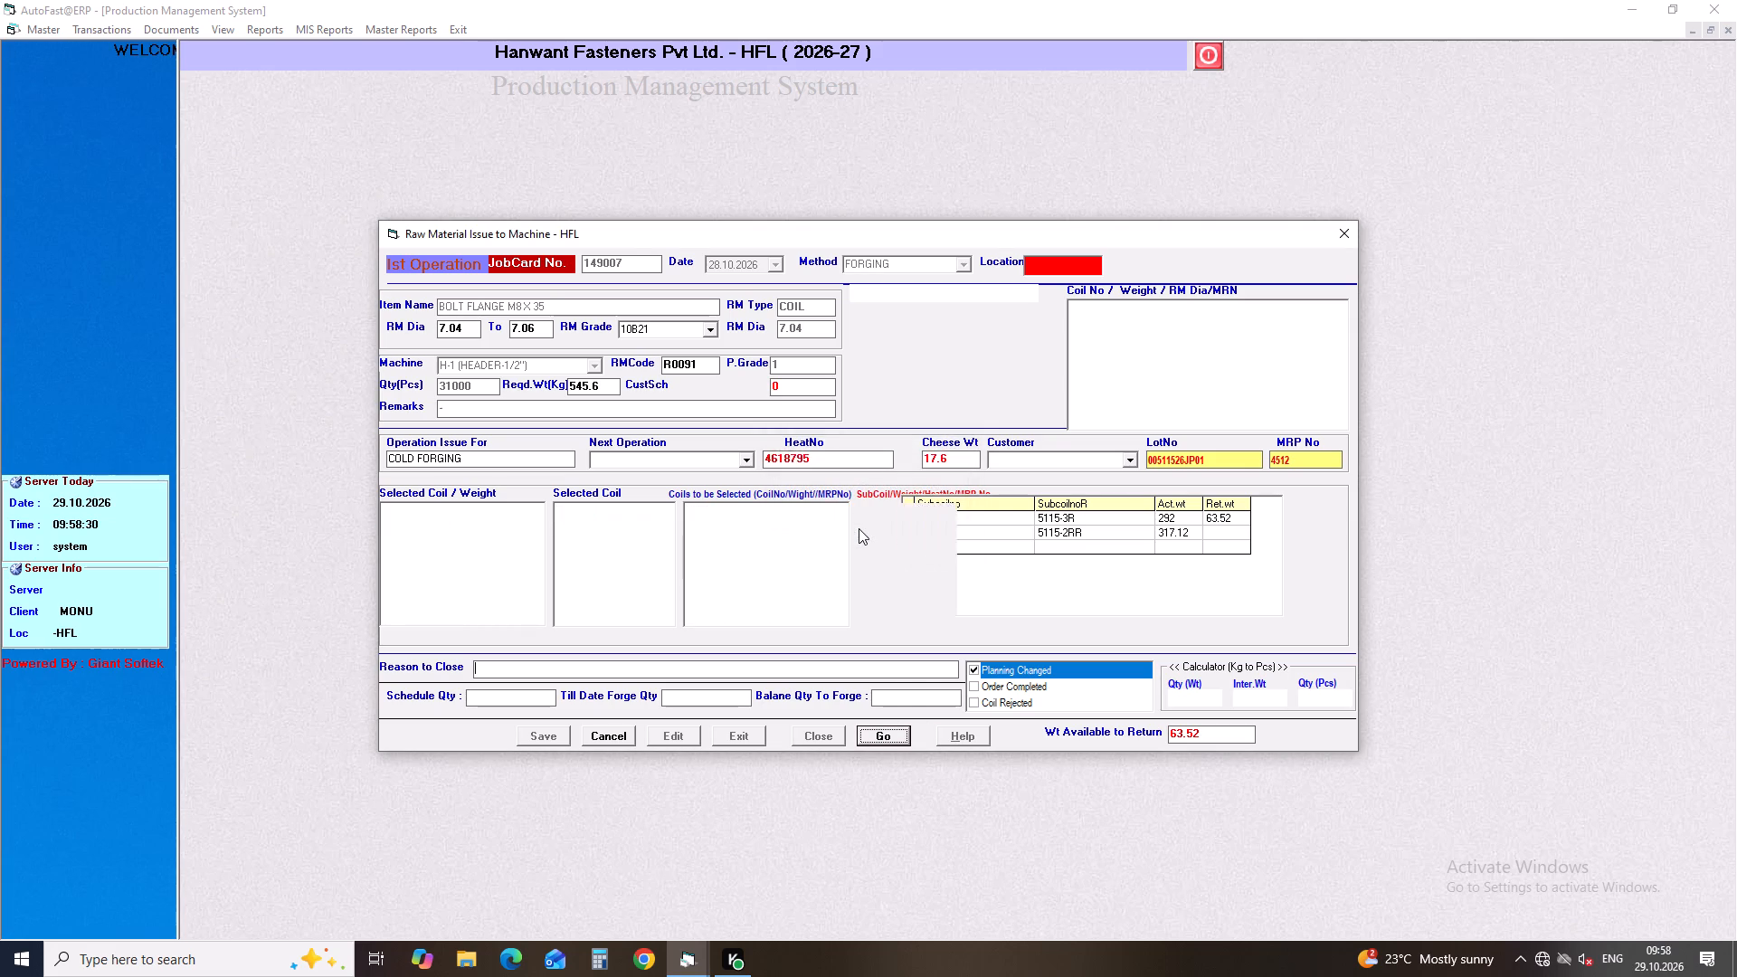
{"action": "left_click", "coordinate": [605, 732]}
Close job card 149009 under Planning Changed, returning 113.49 on subcoil 4944-13RR.
{"action": "left_click", "coordinate": [811, 732]}
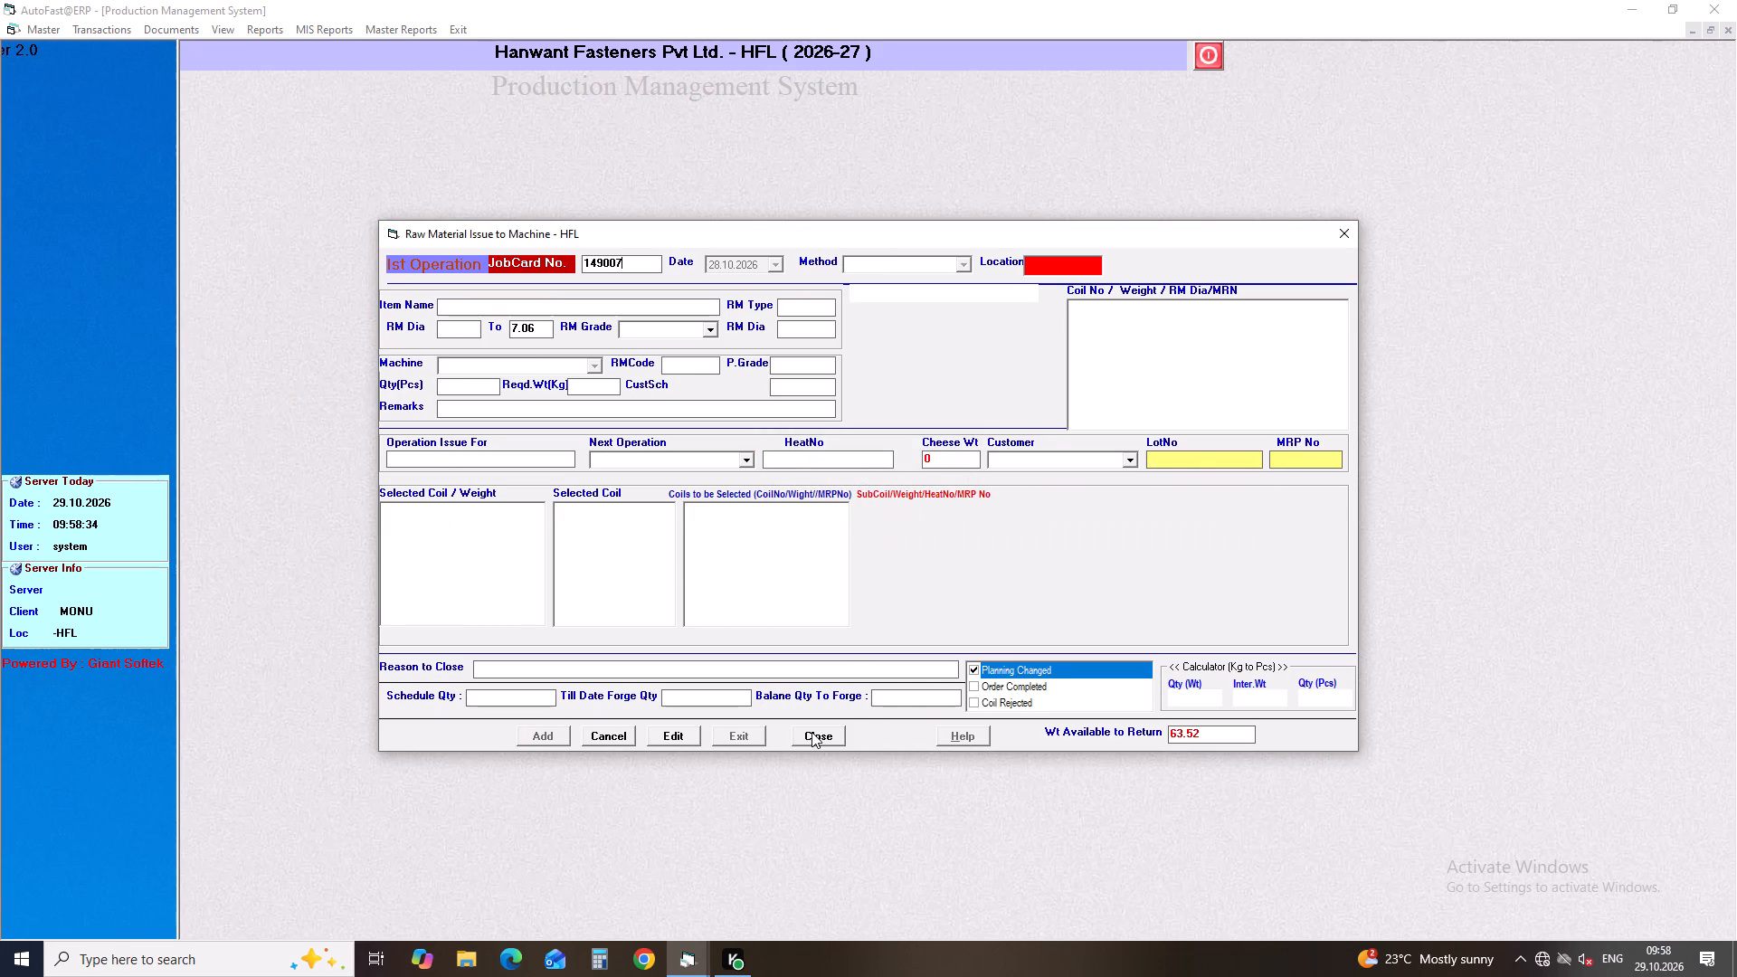
{"action": "key", "text": "BackSpace"}
{"action": "key", "text": "9"}
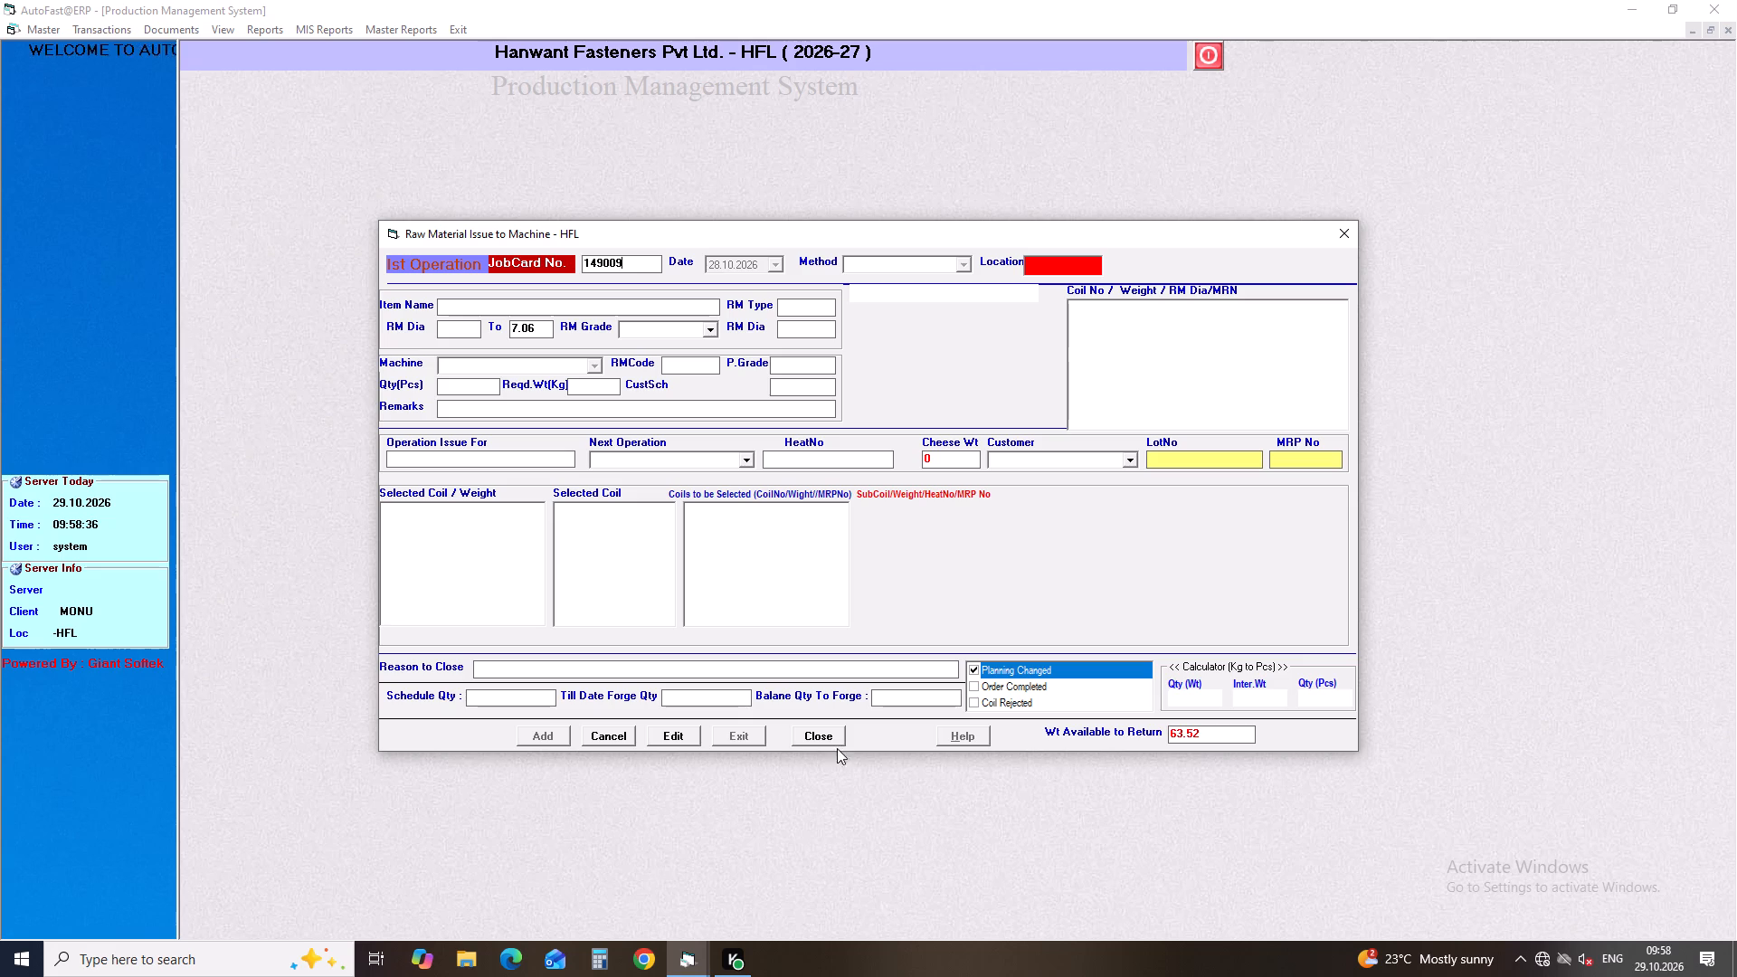
{"action": "left_click", "coordinate": [832, 740]}
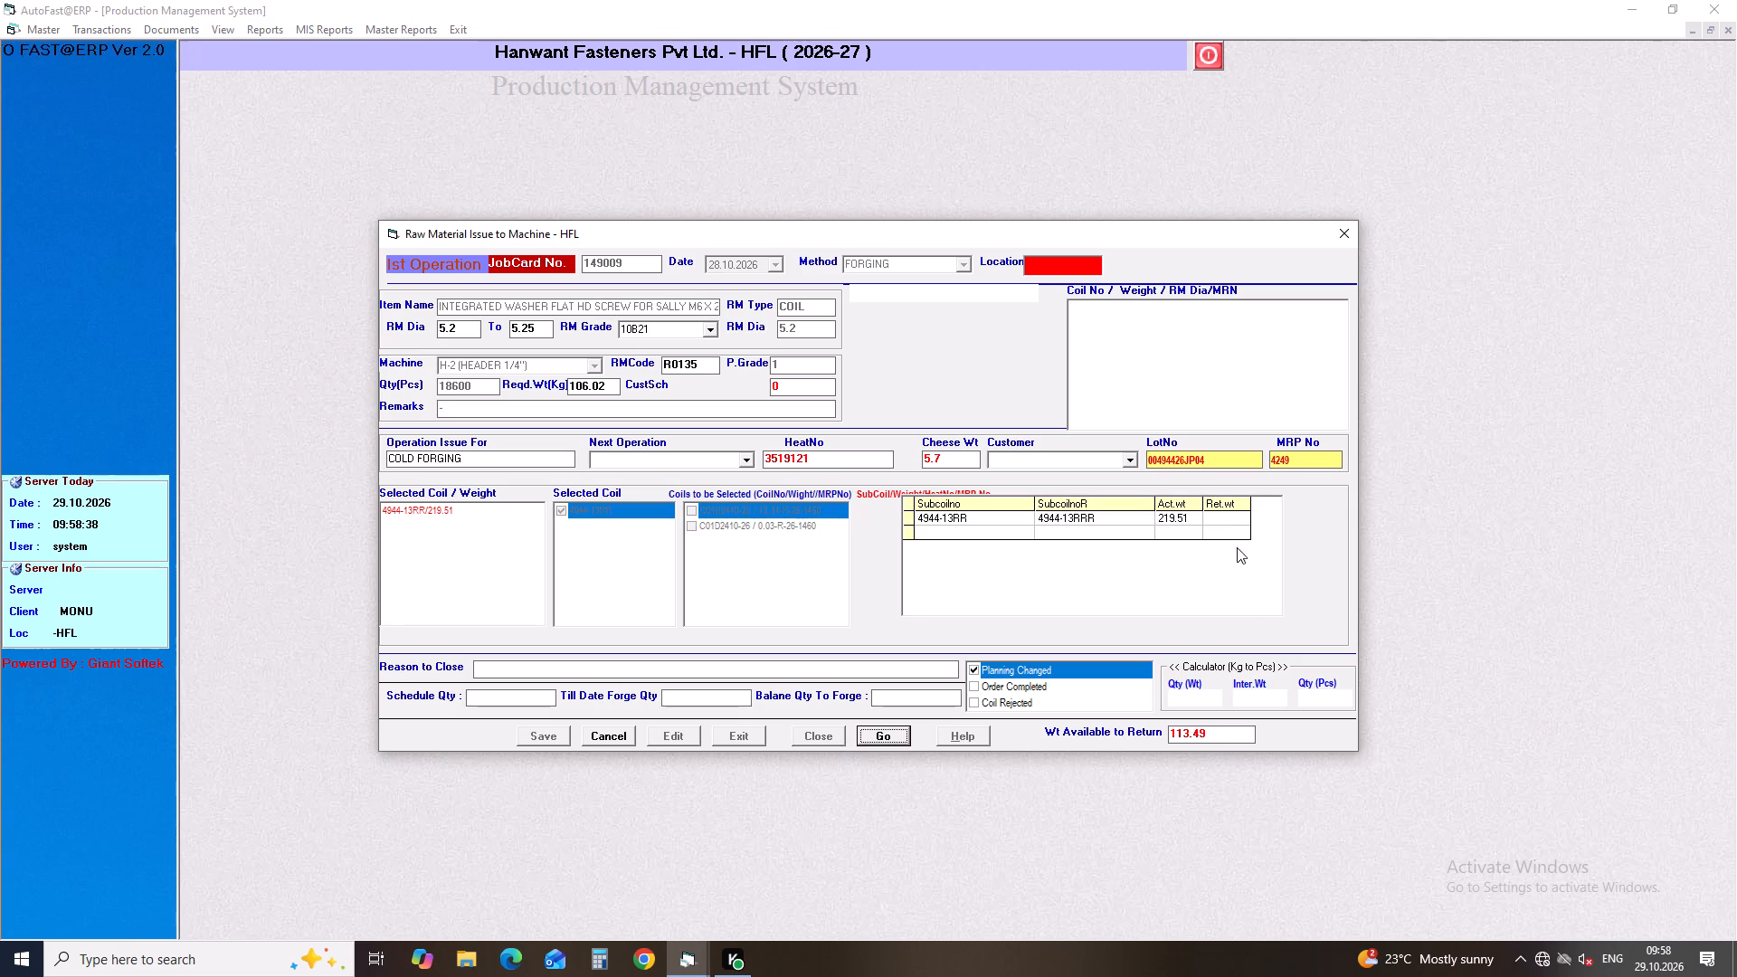
{"action": "left_click", "coordinate": [1224, 521]}
{"action": "type", "text": "113."}
{"action": "type", "text": "49"}
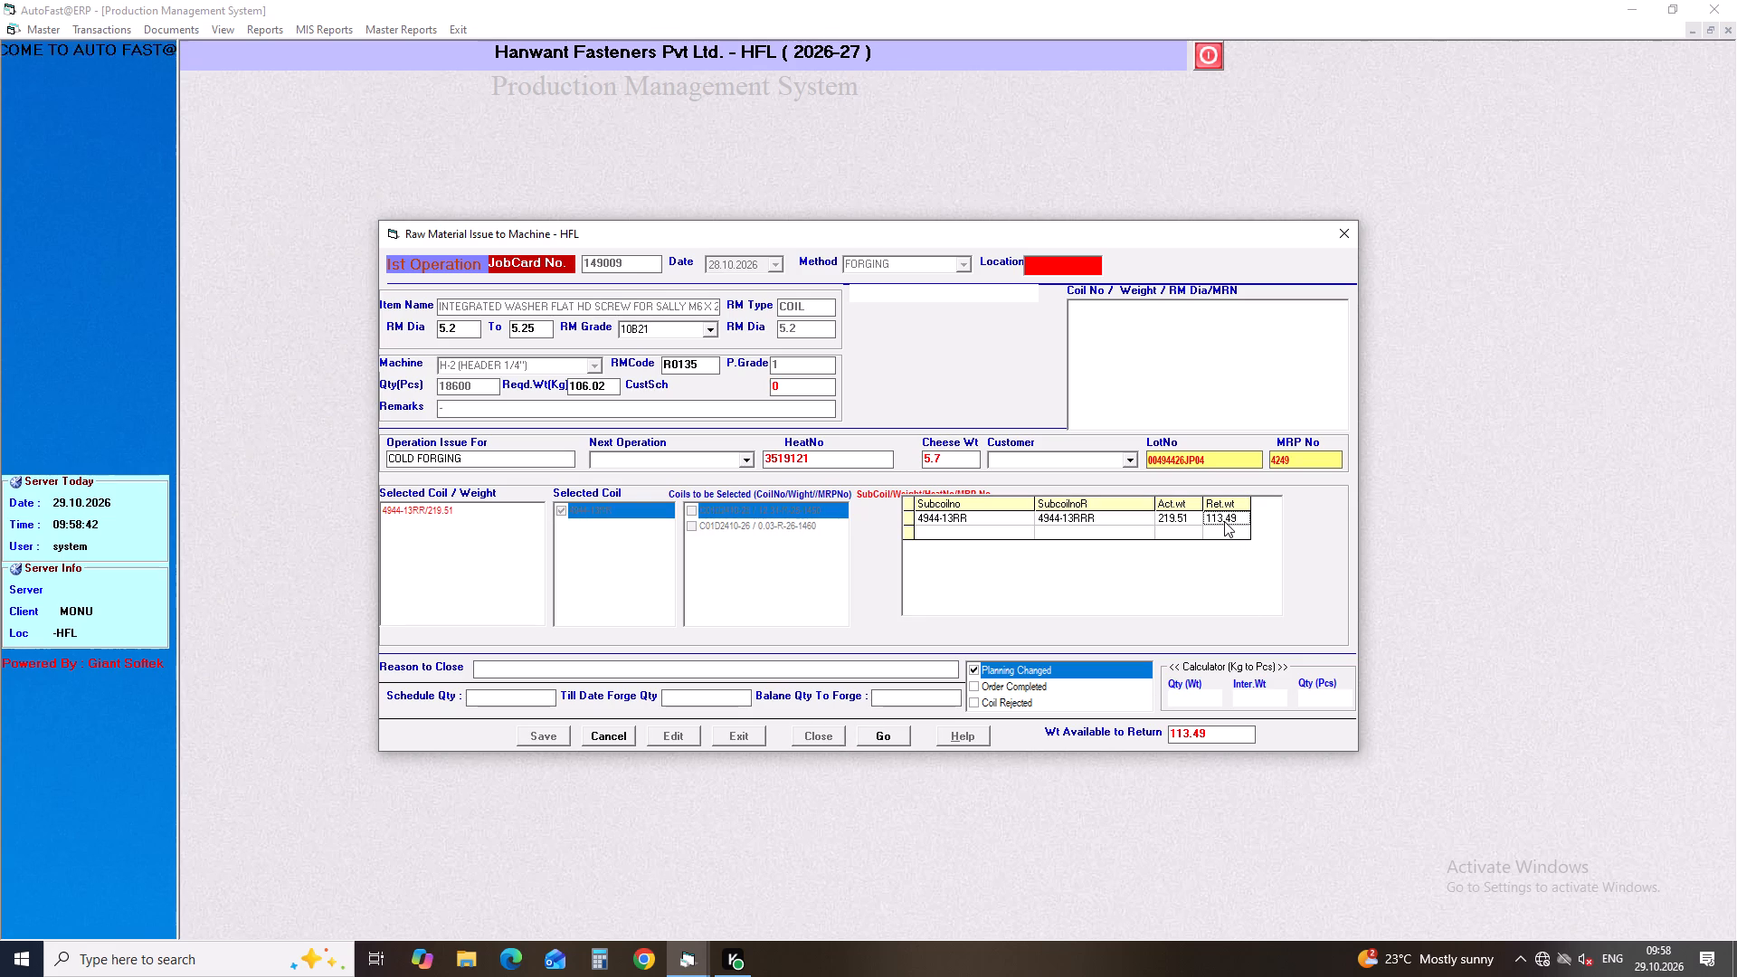
{"action": "left_click", "coordinate": [875, 736]}
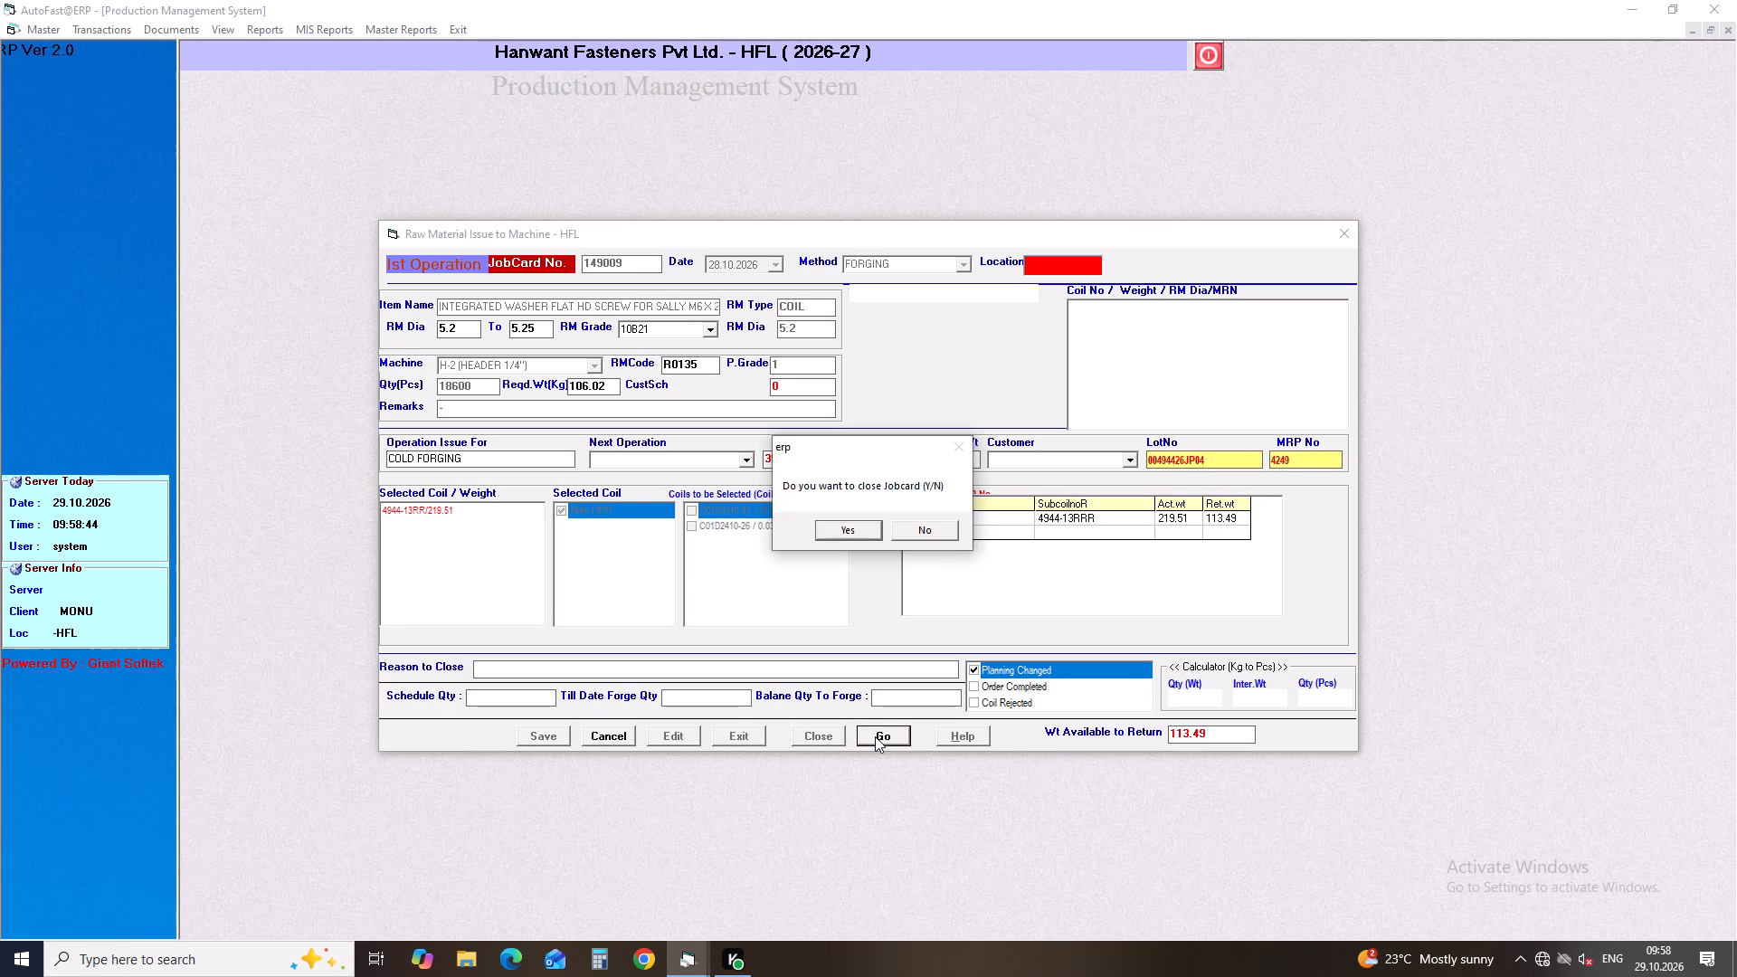
{"action": "left_click", "coordinate": [852, 532]}
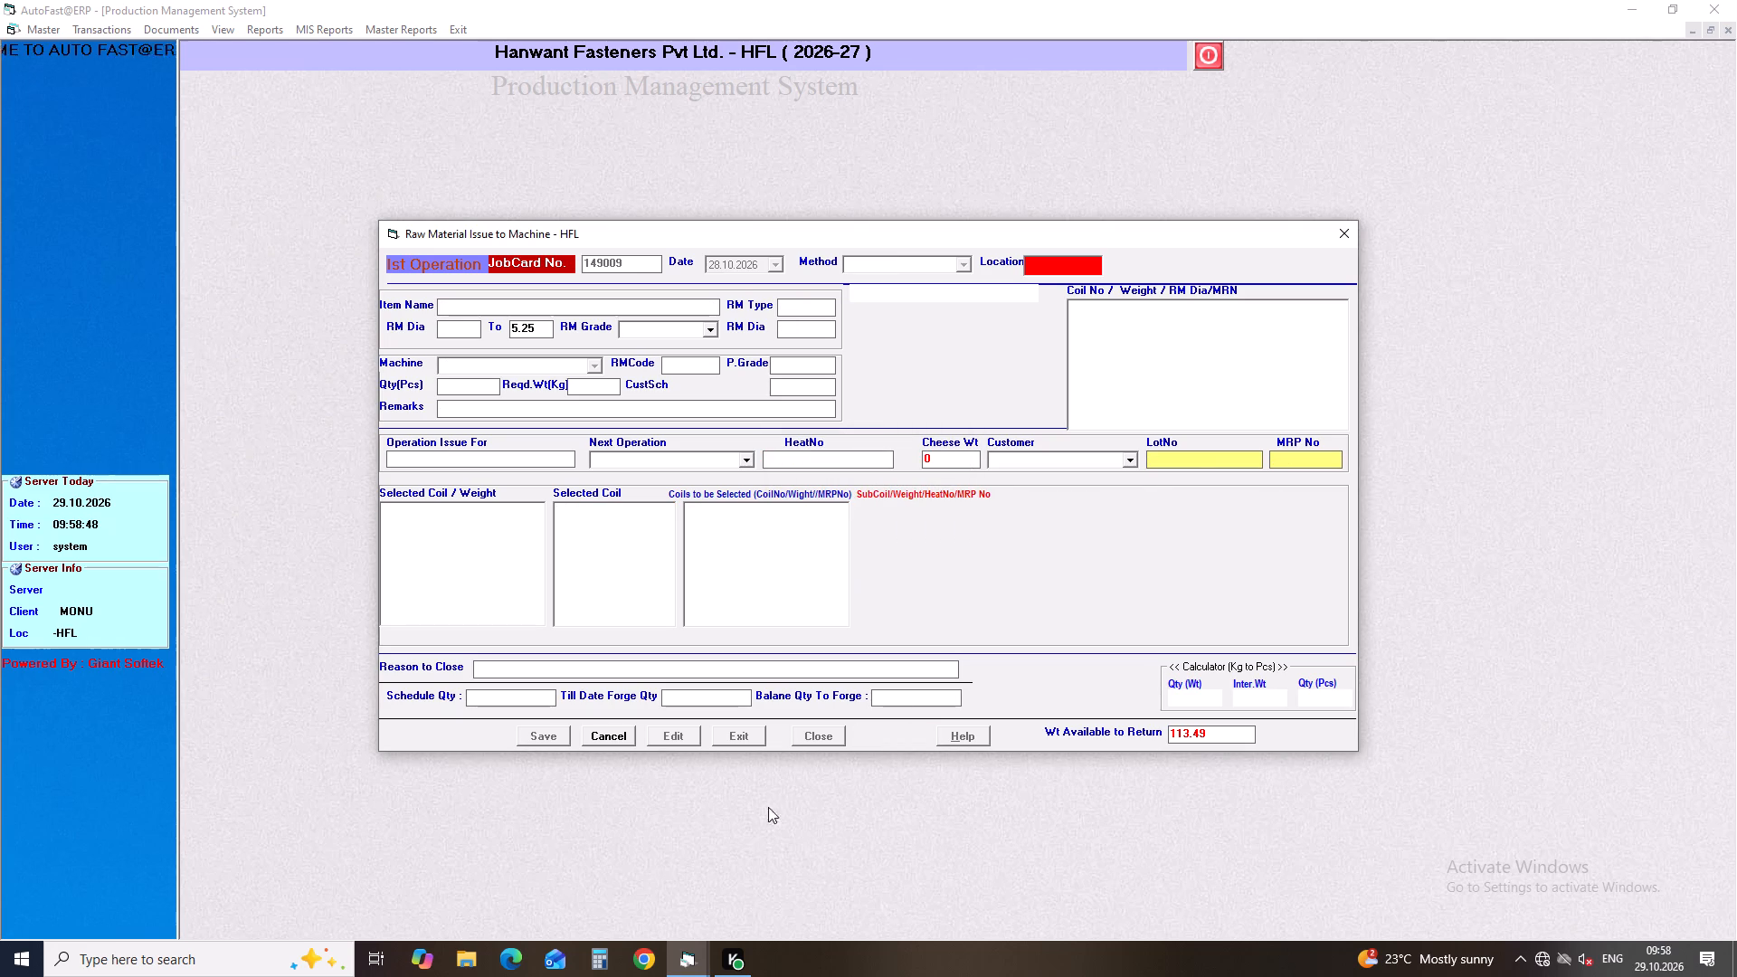
{"action": "left_click", "coordinate": [612, 735]}
Close job card 149031 under Planning Changed, returning 369.32 on subcoil 5119-1.
{"action": "left_click", "coordinate": [818, 735]}
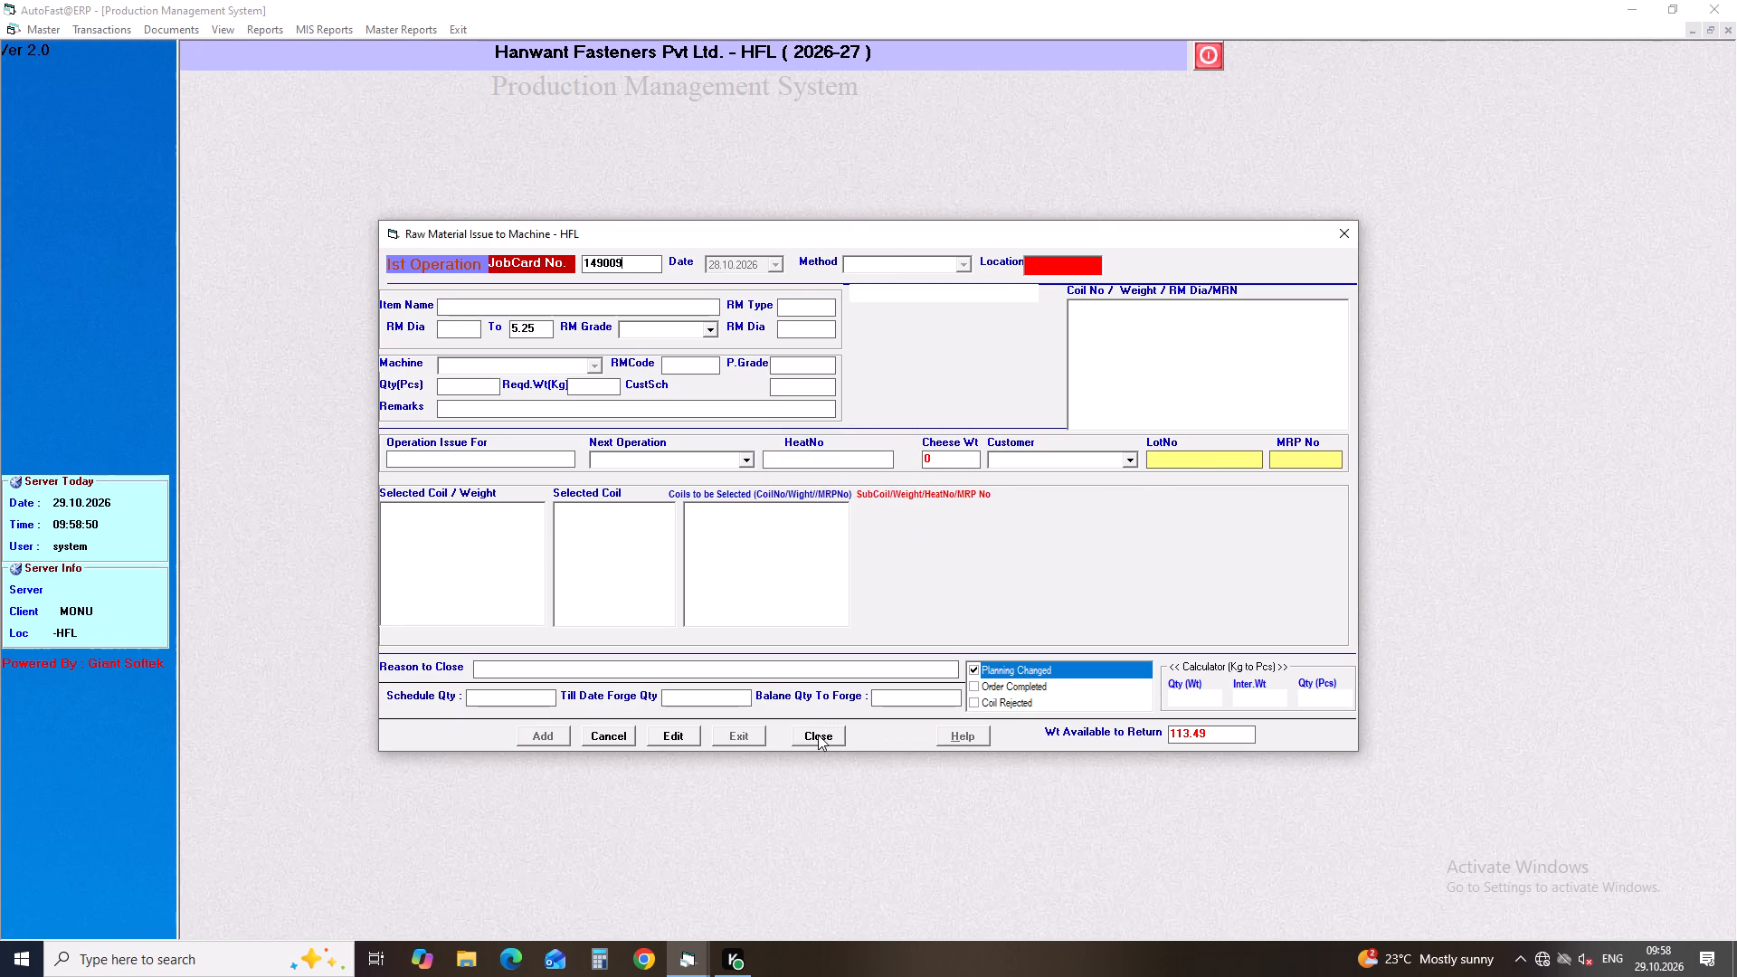
{"action": "key", "text": "BackSpace"}
{"action": "key", "text": "BackSpace"}
{"action": "type", "text": "31"}
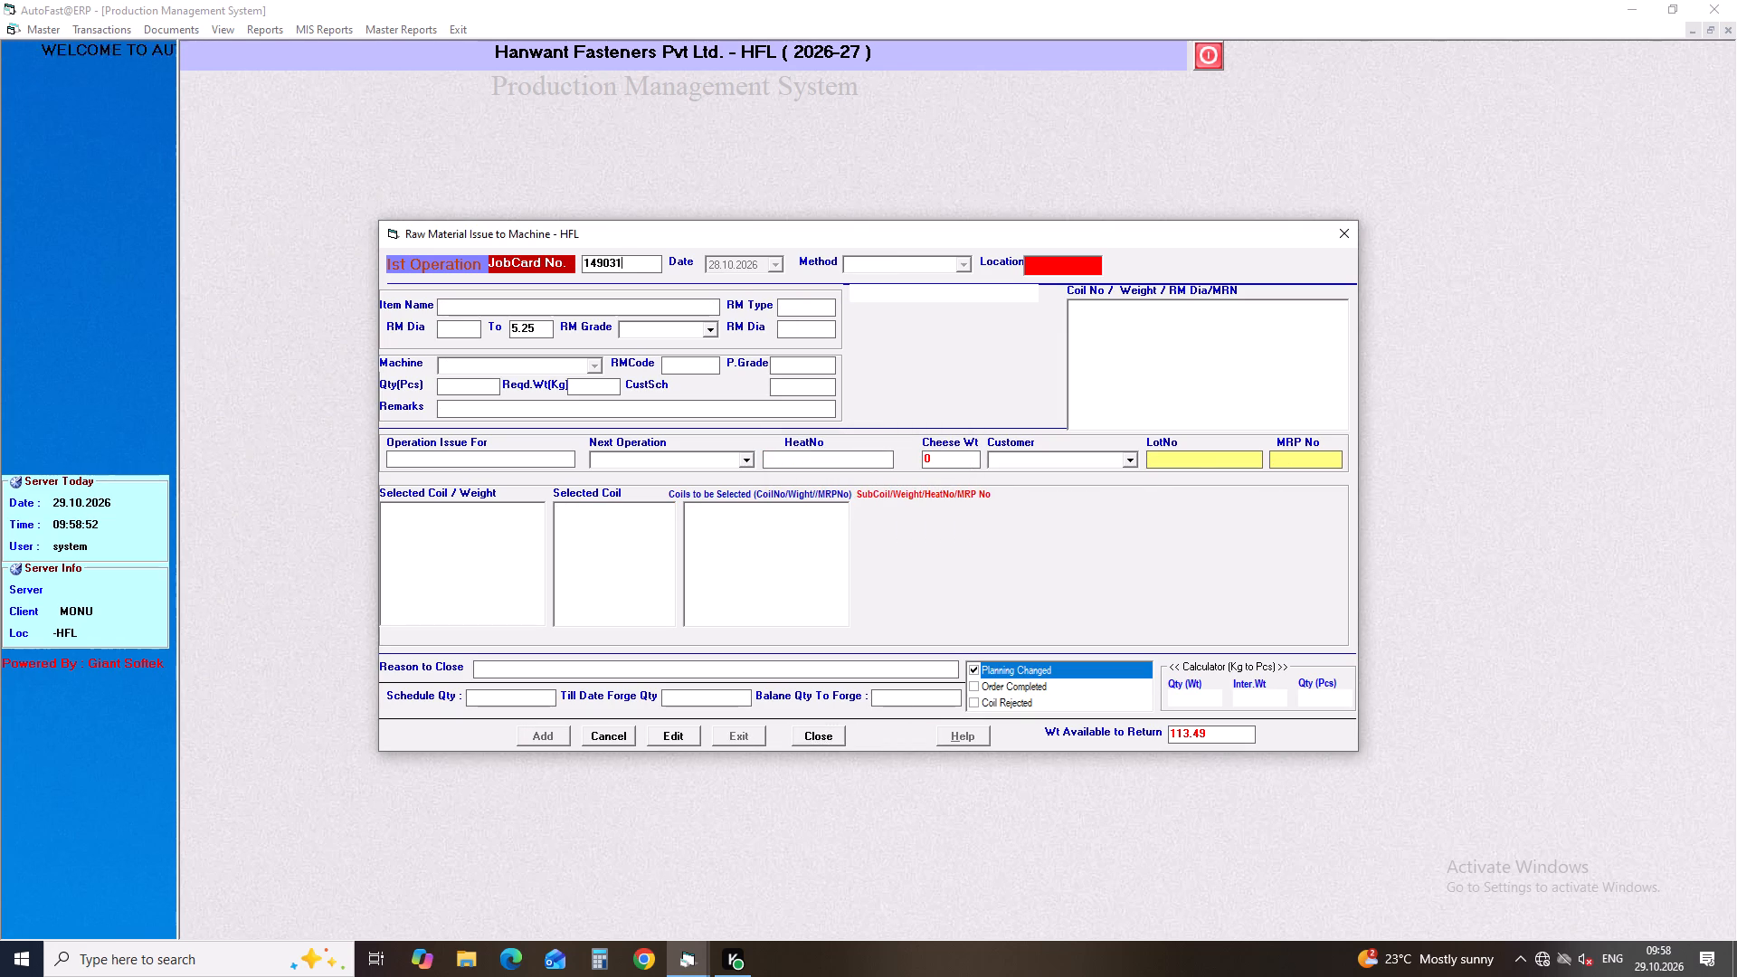
{"action": "left_click", "coordinate": [829, 743]}
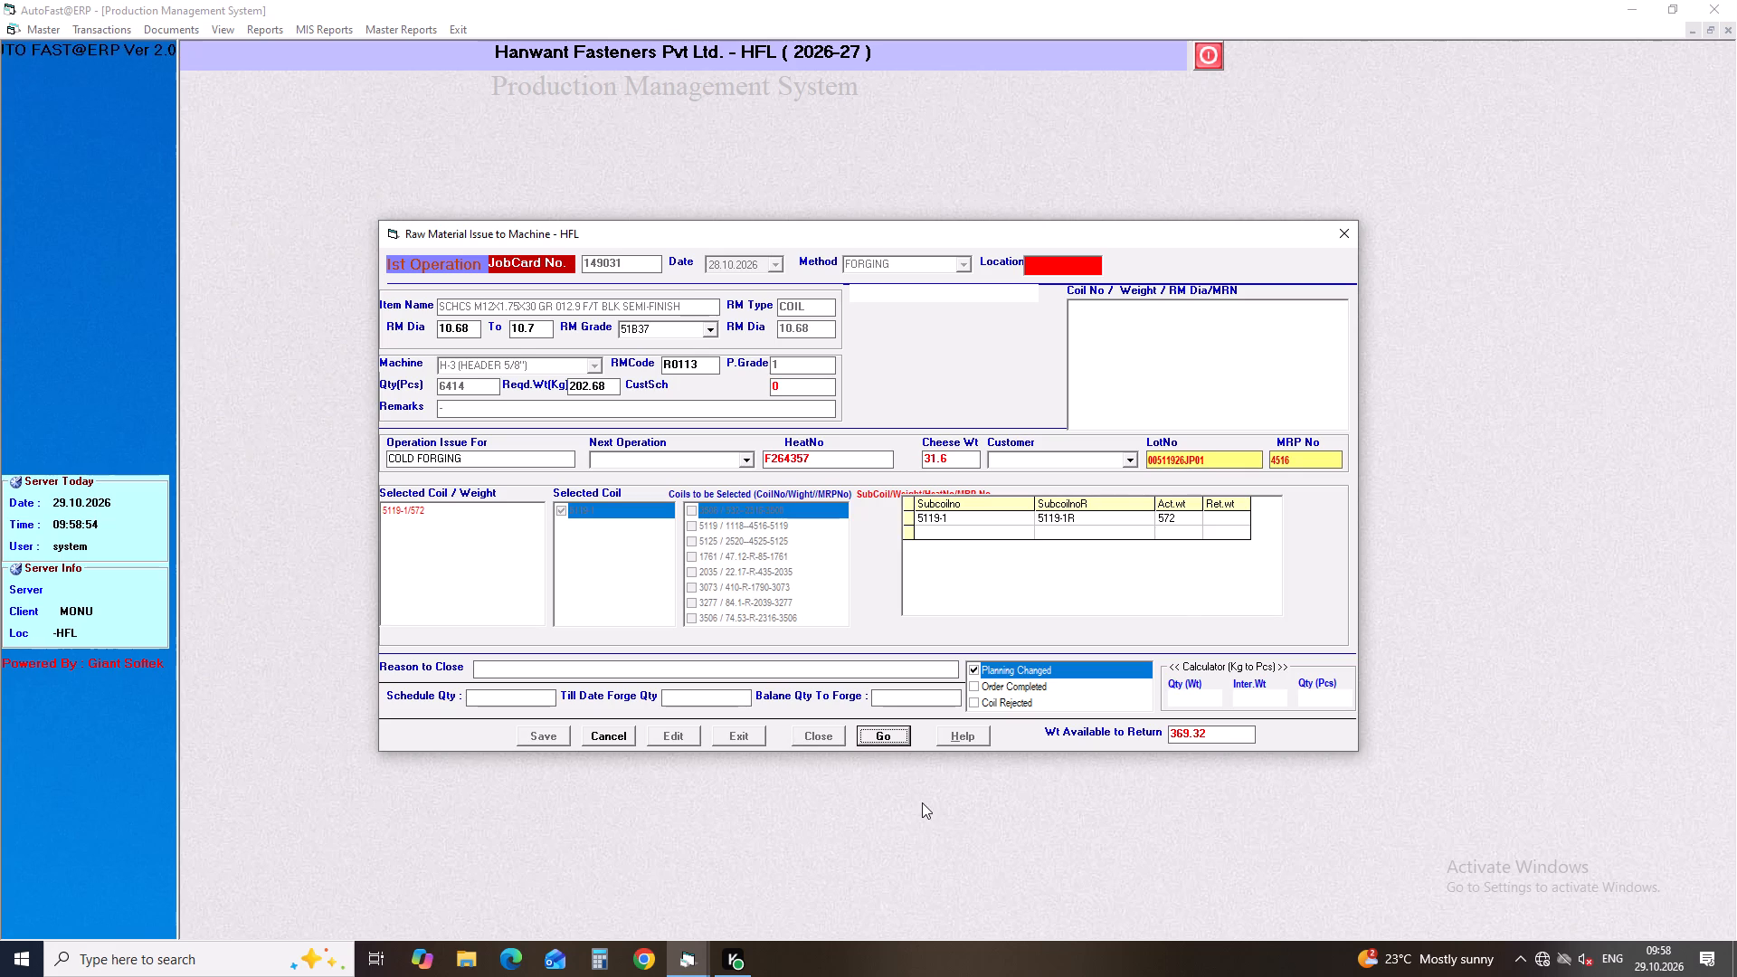
{"action": "left_click", "coordinate": [1226, 522]}
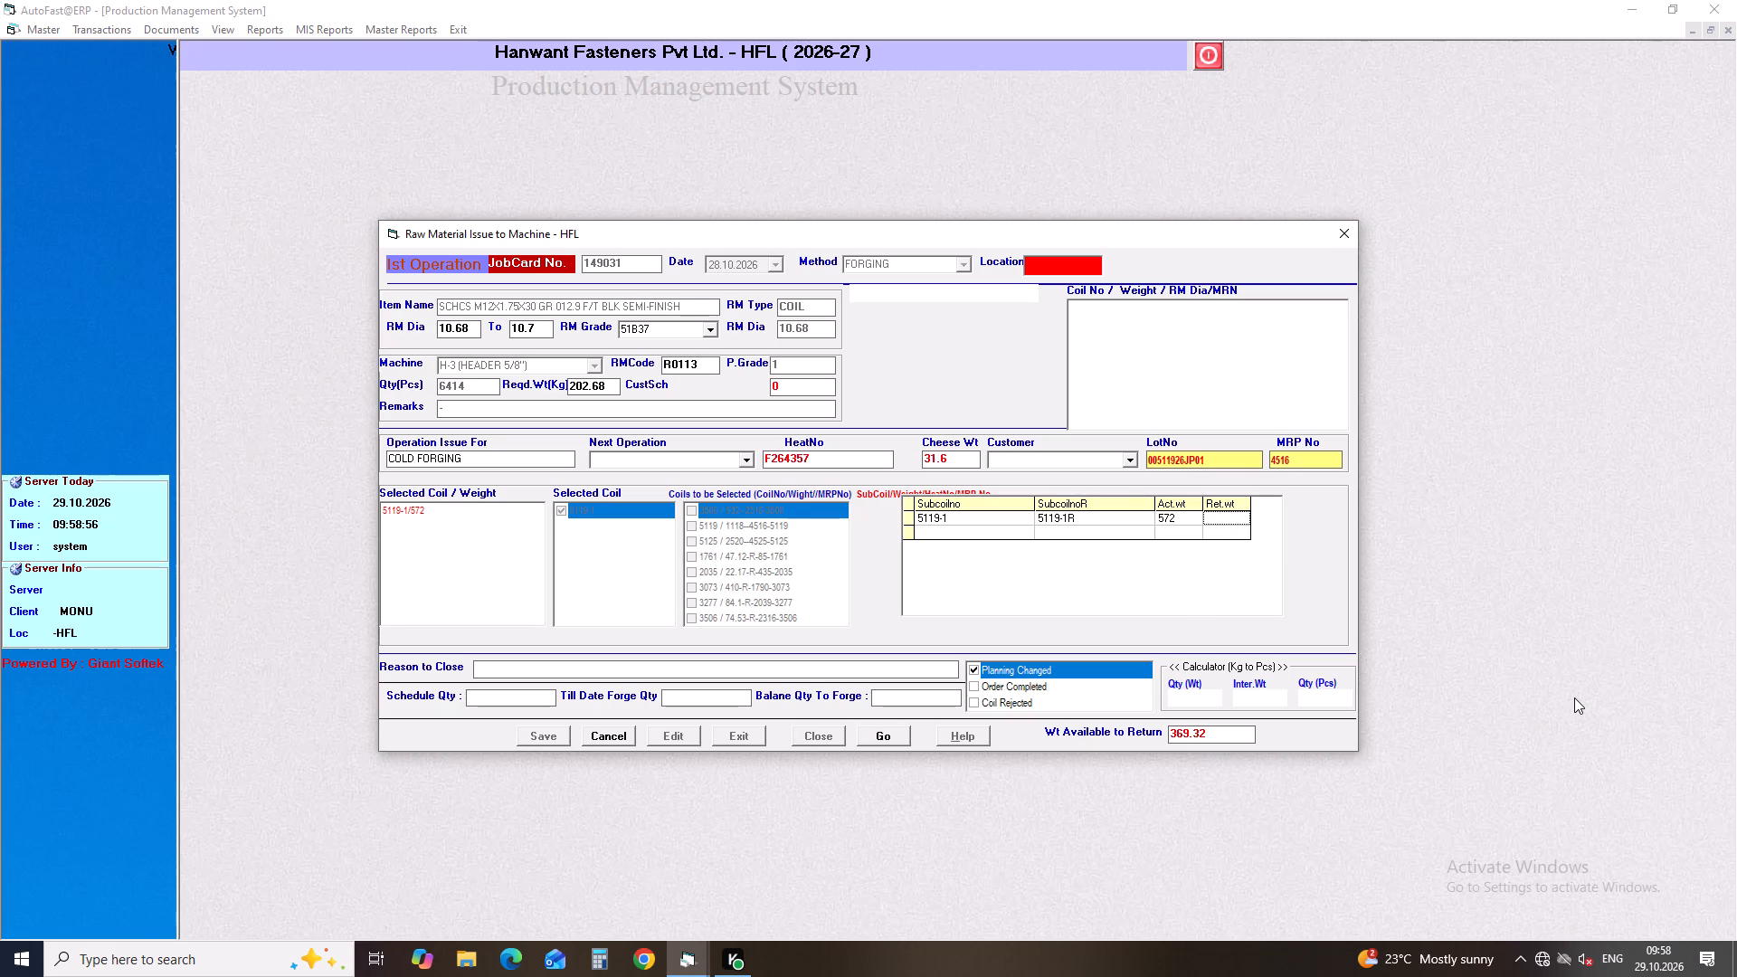
{"action": "type", "text": "369.32"}
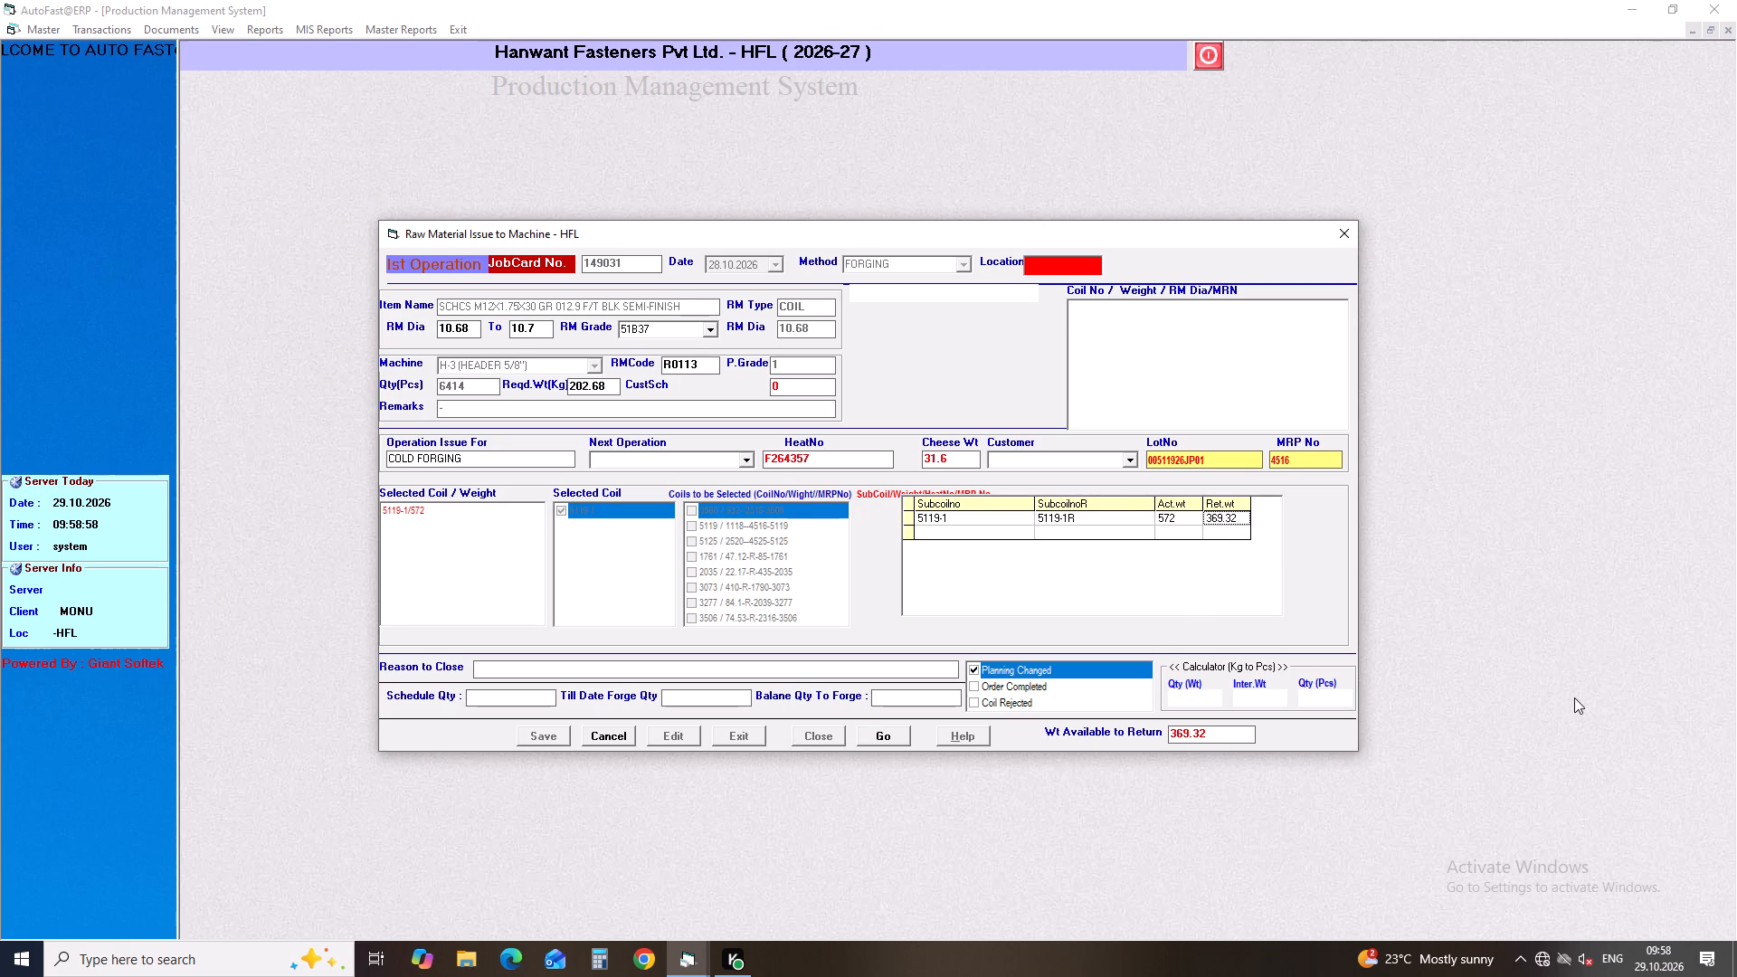
{"action": "left_click", "coordinate": [877, 743]}
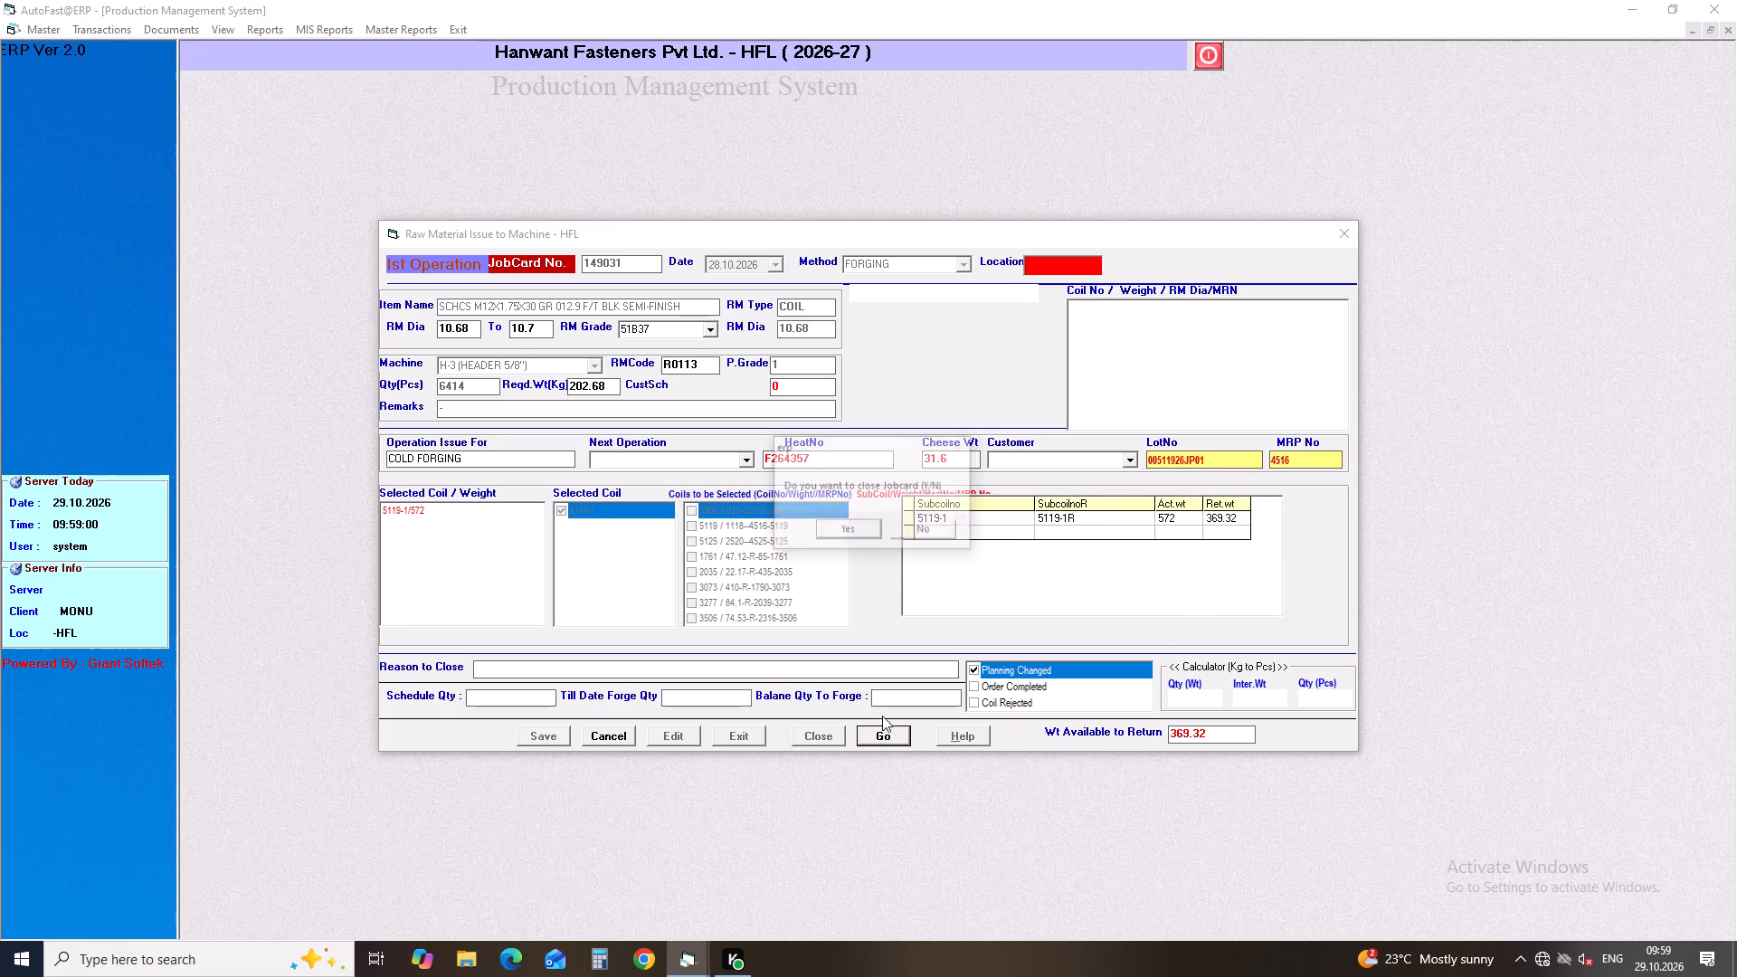
{"action": "left_click", "coordinate": [863, 532]}
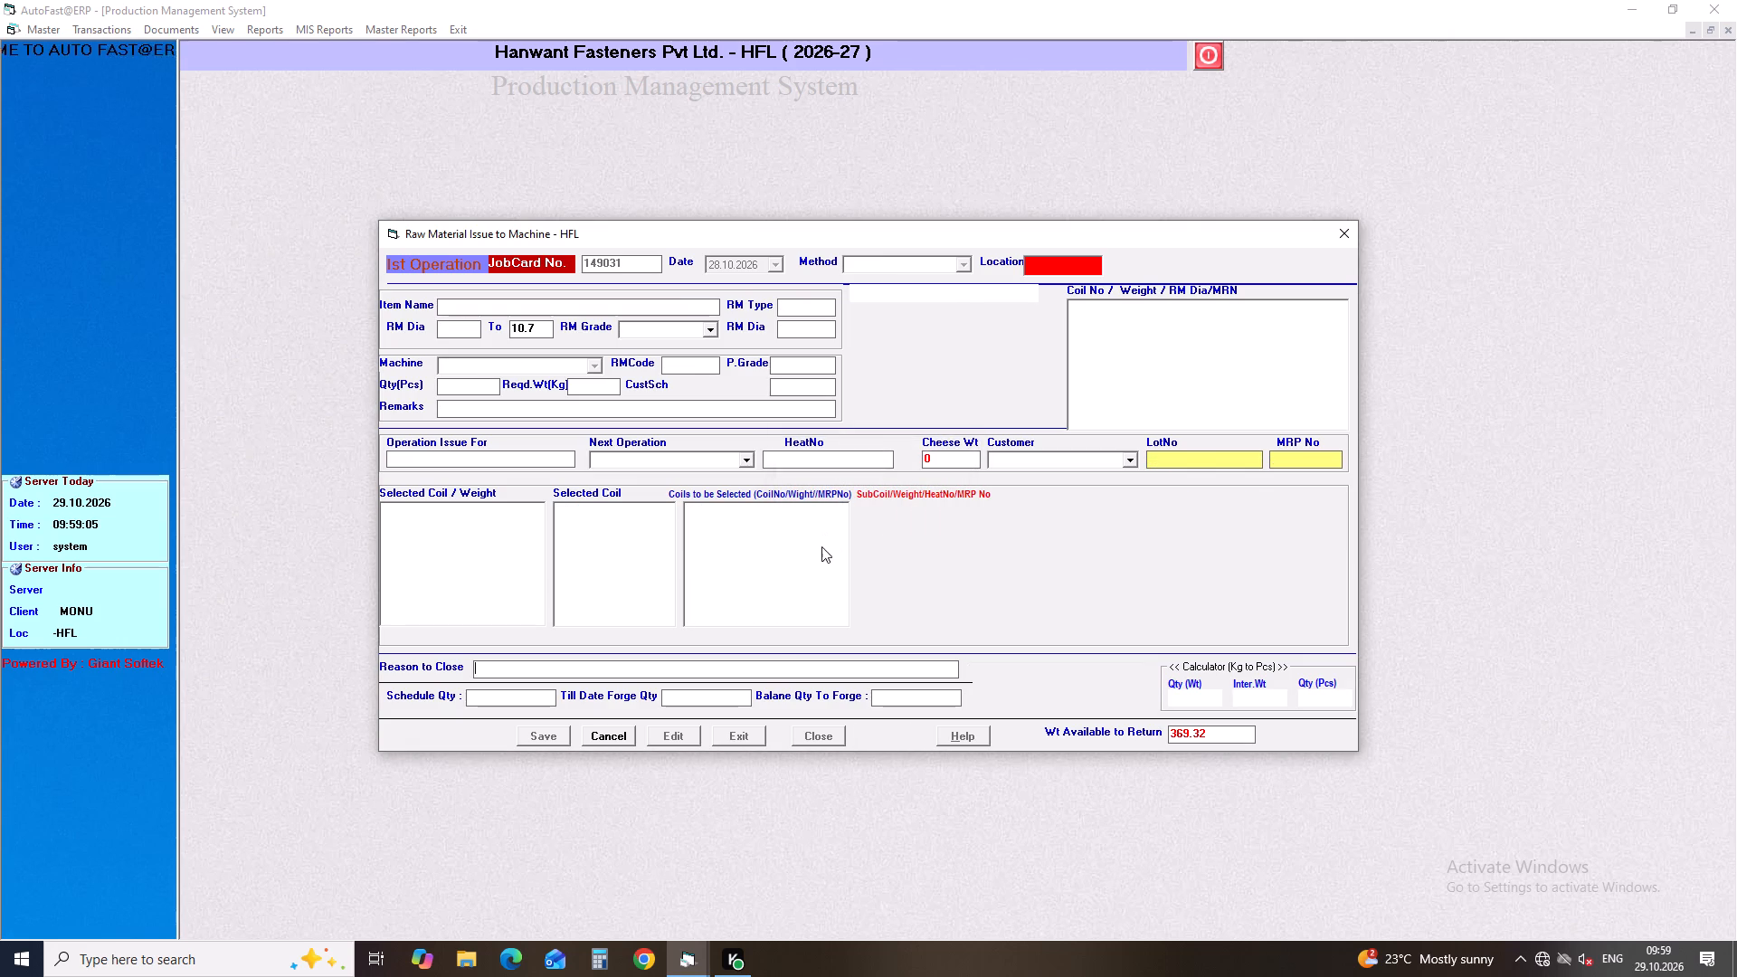
{"action": "left_click", "coordinate": [614, 738]}
Close job card 149011 under Planning Changed, returning 93.77 on subcoil 5066-7.
{"action": "left_click", "coordinate": [828, 736]}
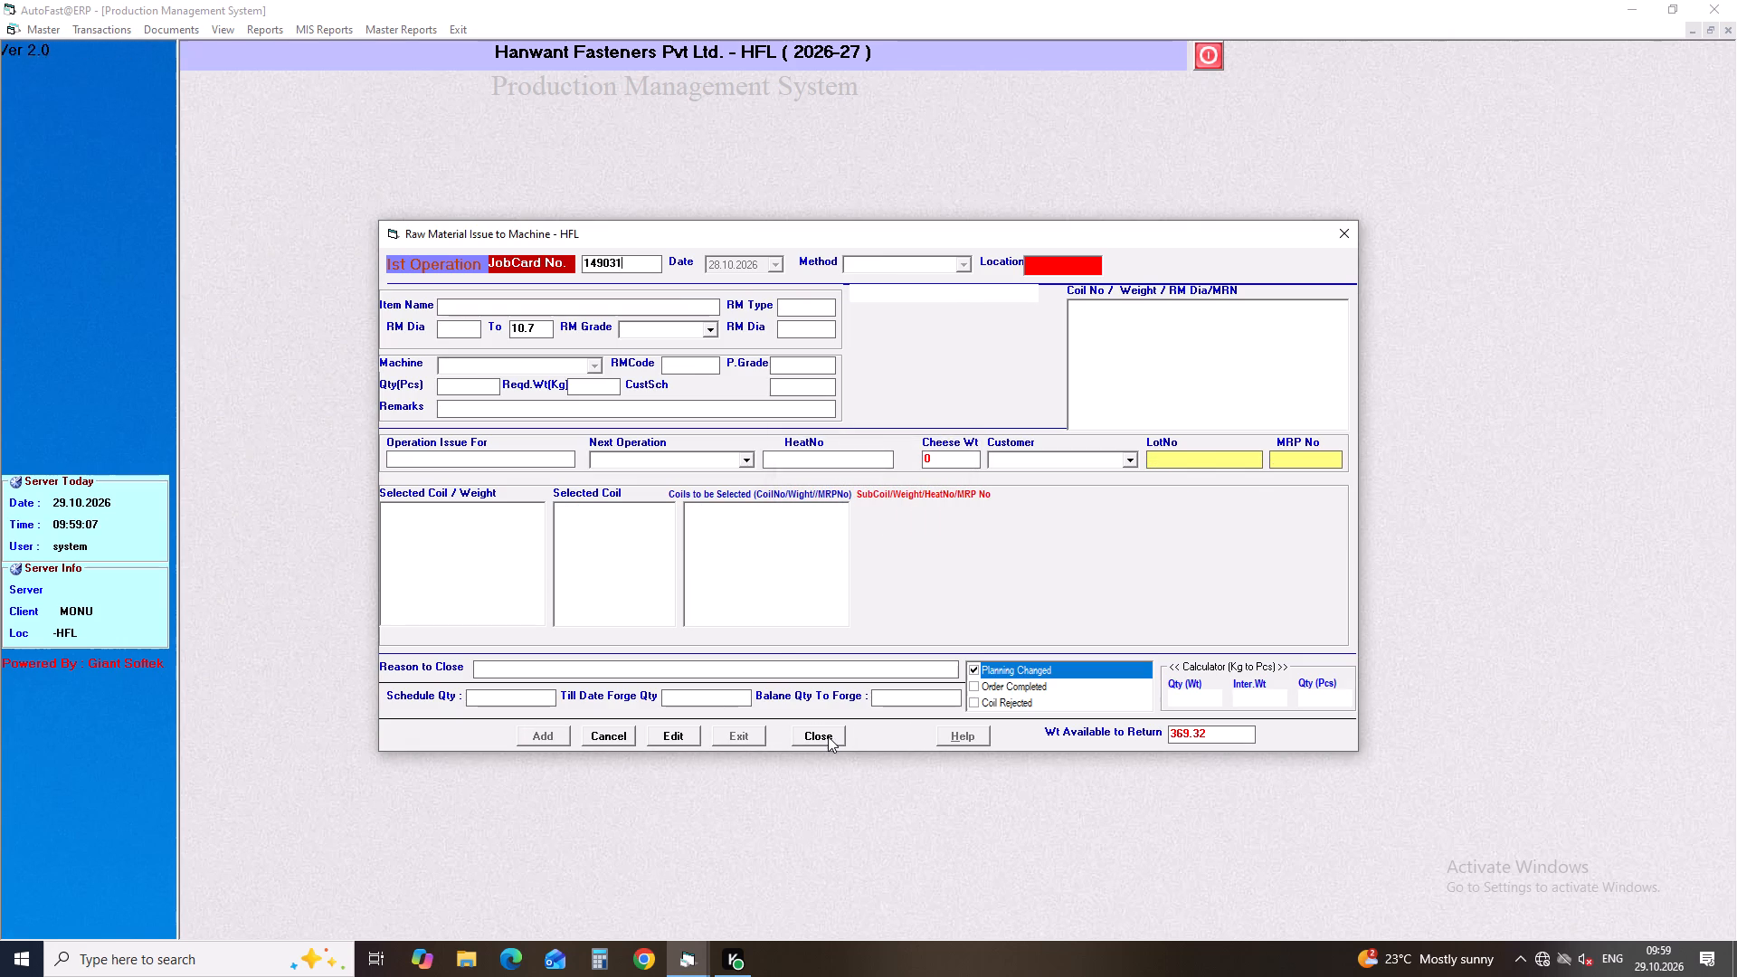
{"action": "key", "text": "BackSpace"}
{"action": "key", "text": "BackSpace"}
{"action": "type", "text": "11"}
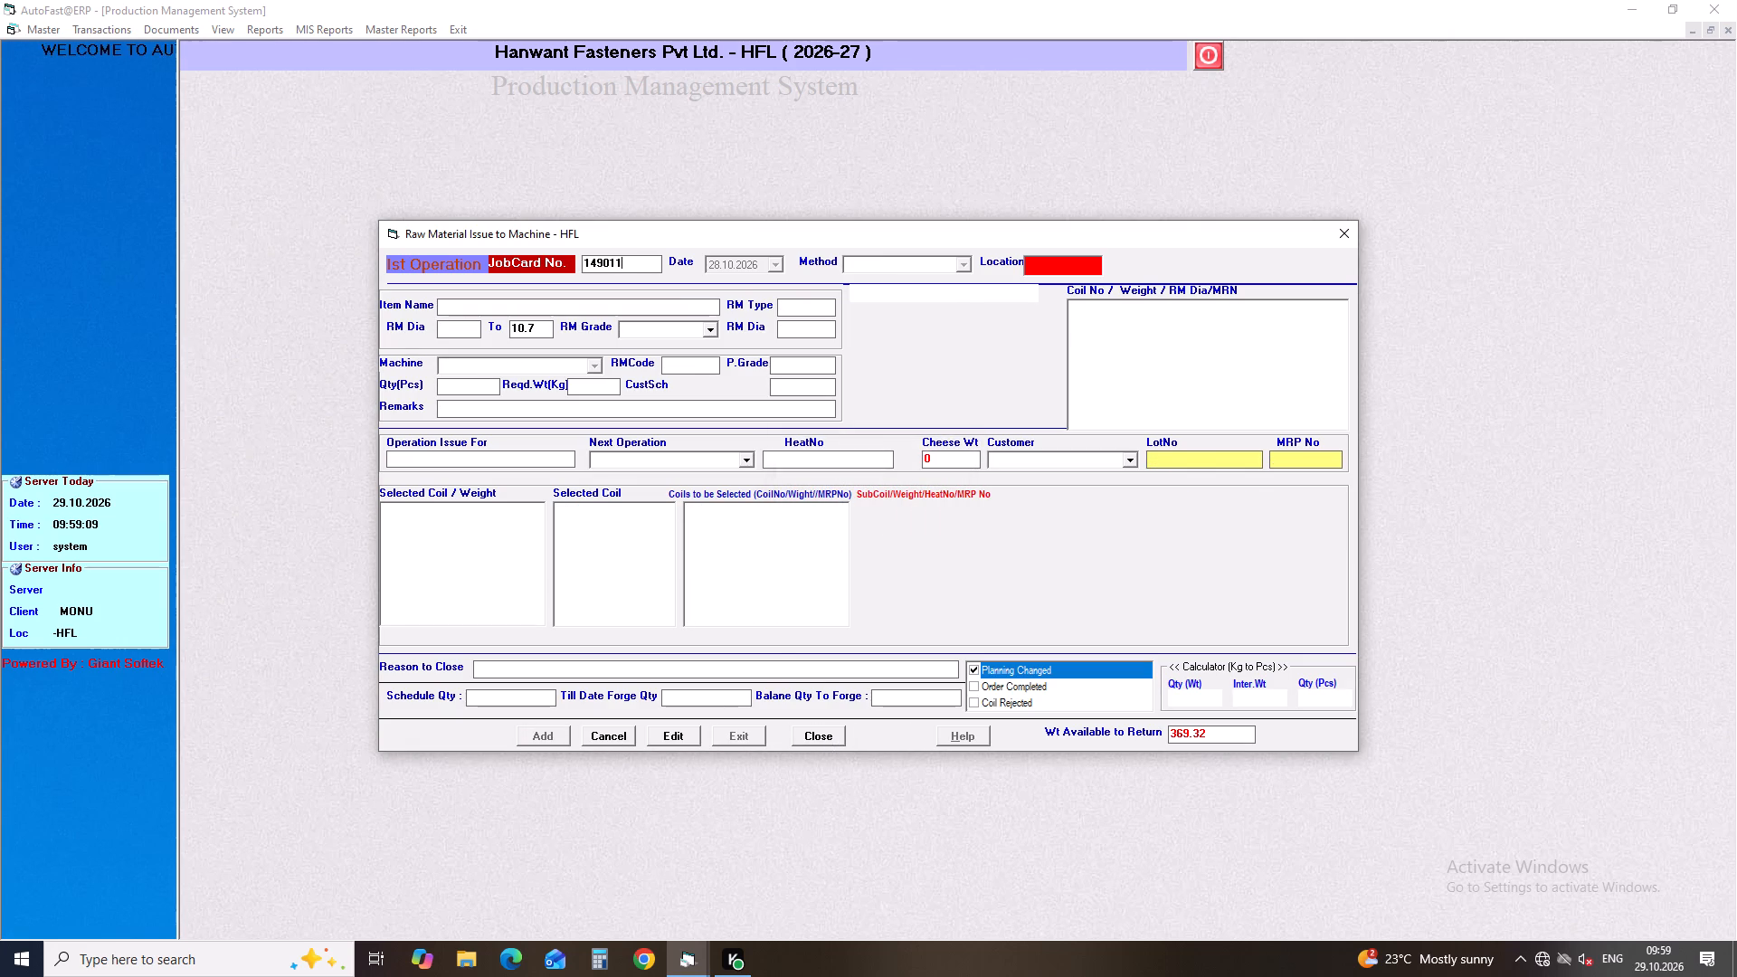
{"action": "left_click", "coordinate": [827, 743]}
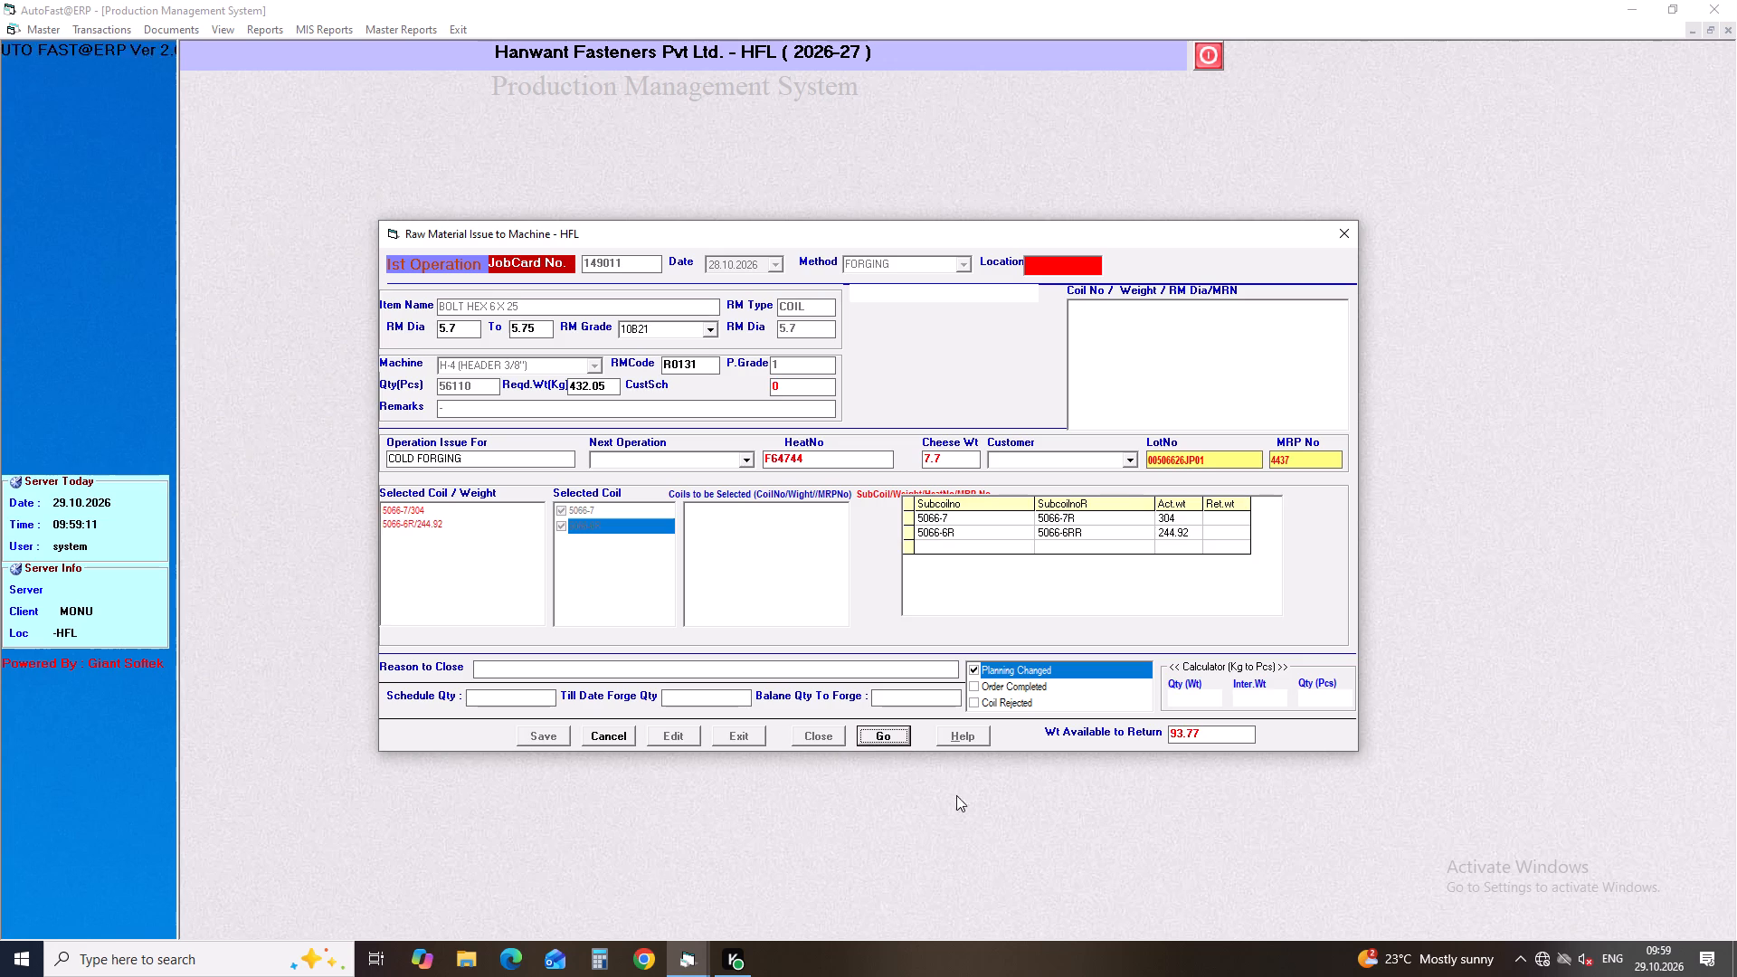
{"action": "left_click", "coordinate": [1225, 516]}
{"action": "type", "text": "93.77"}
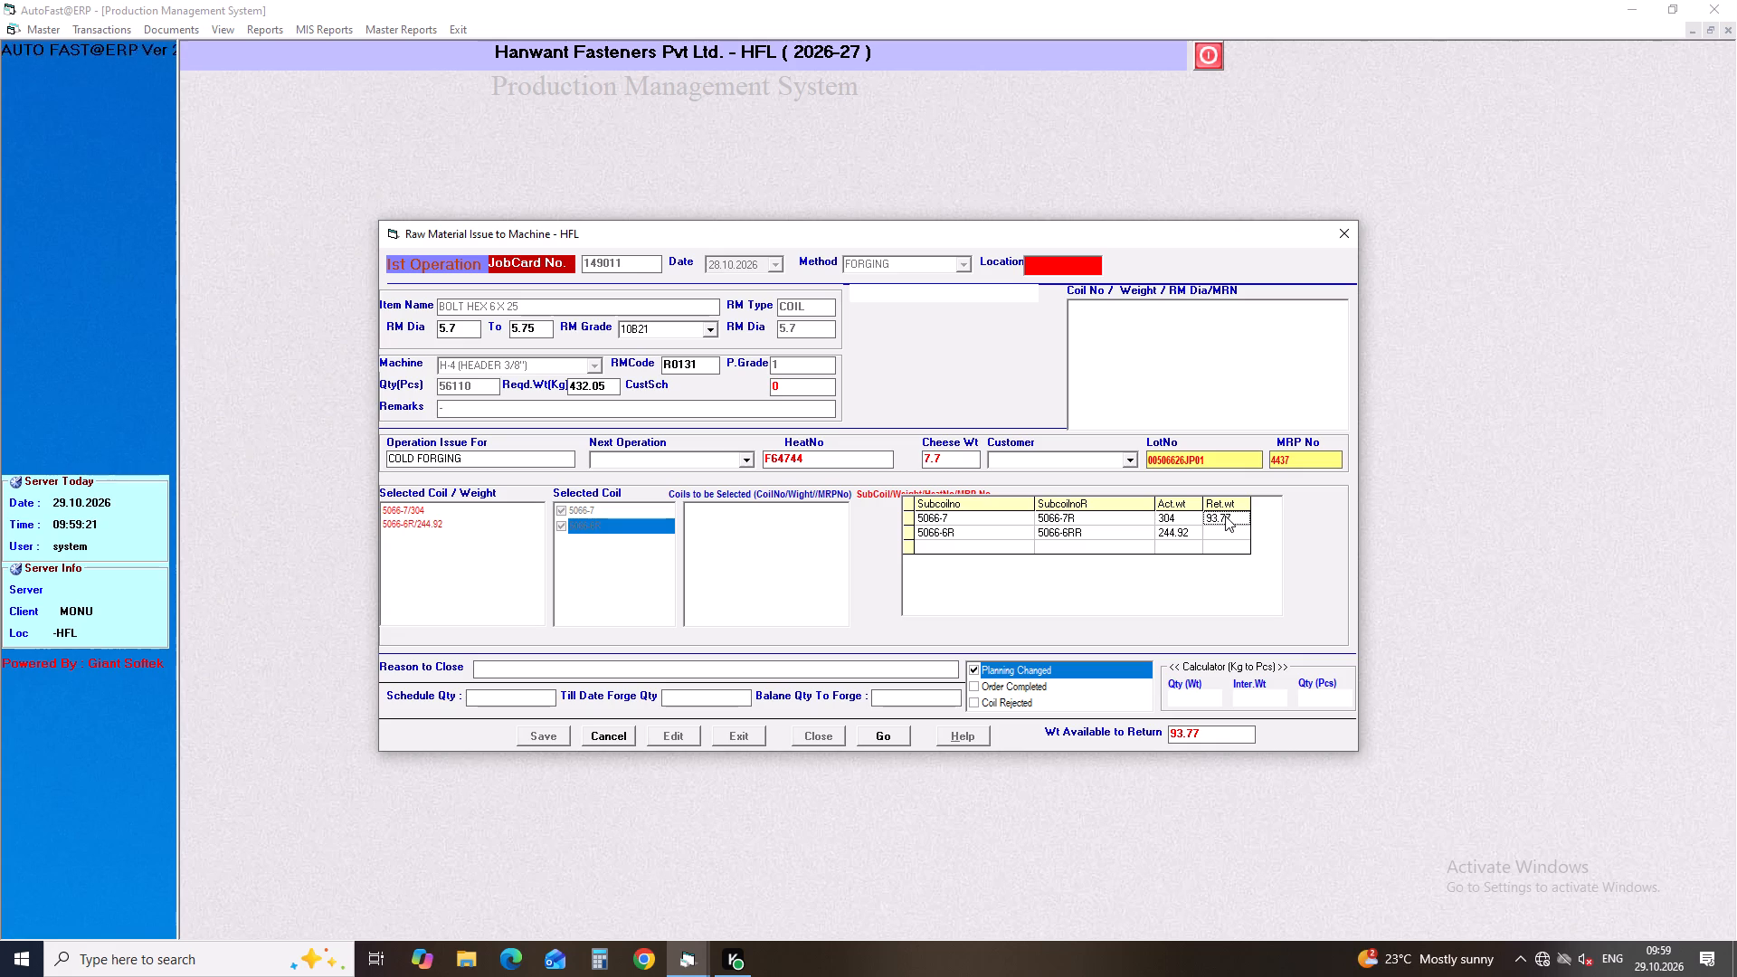
{"action": "left_click", "coordinate": [879, 742]}
{"action": "left_click", "coordinate": [845, 539]}
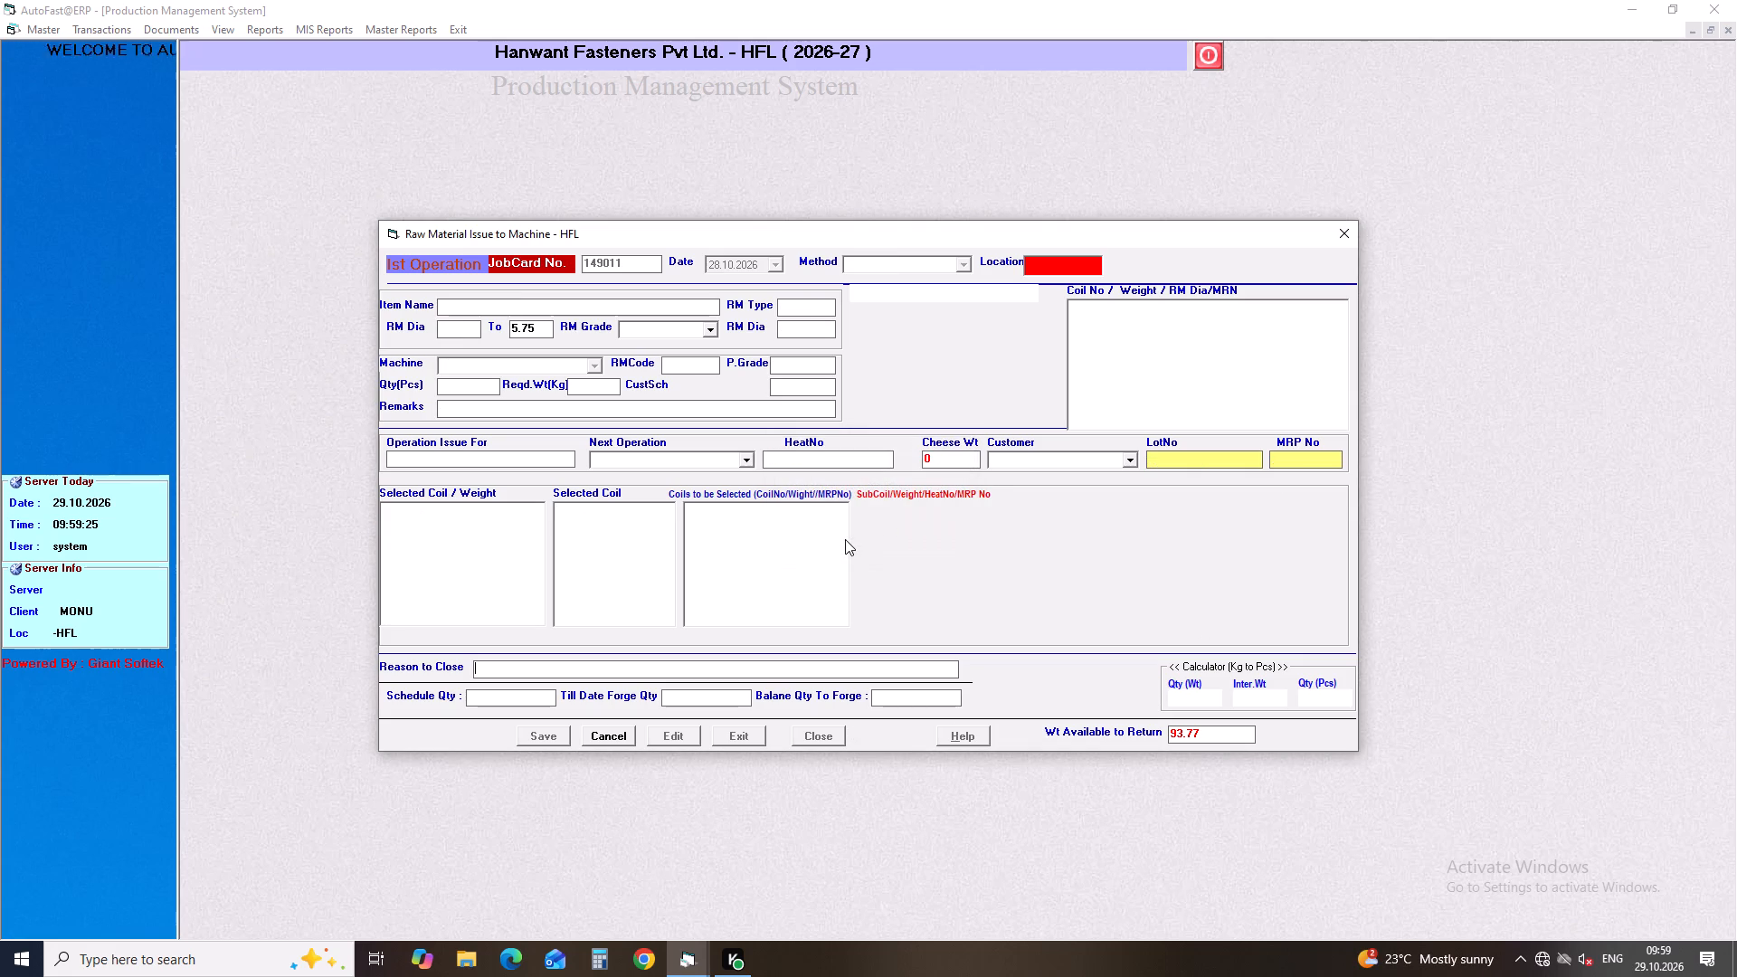
{"action": "left_click", "coordinate": [612, 734]}
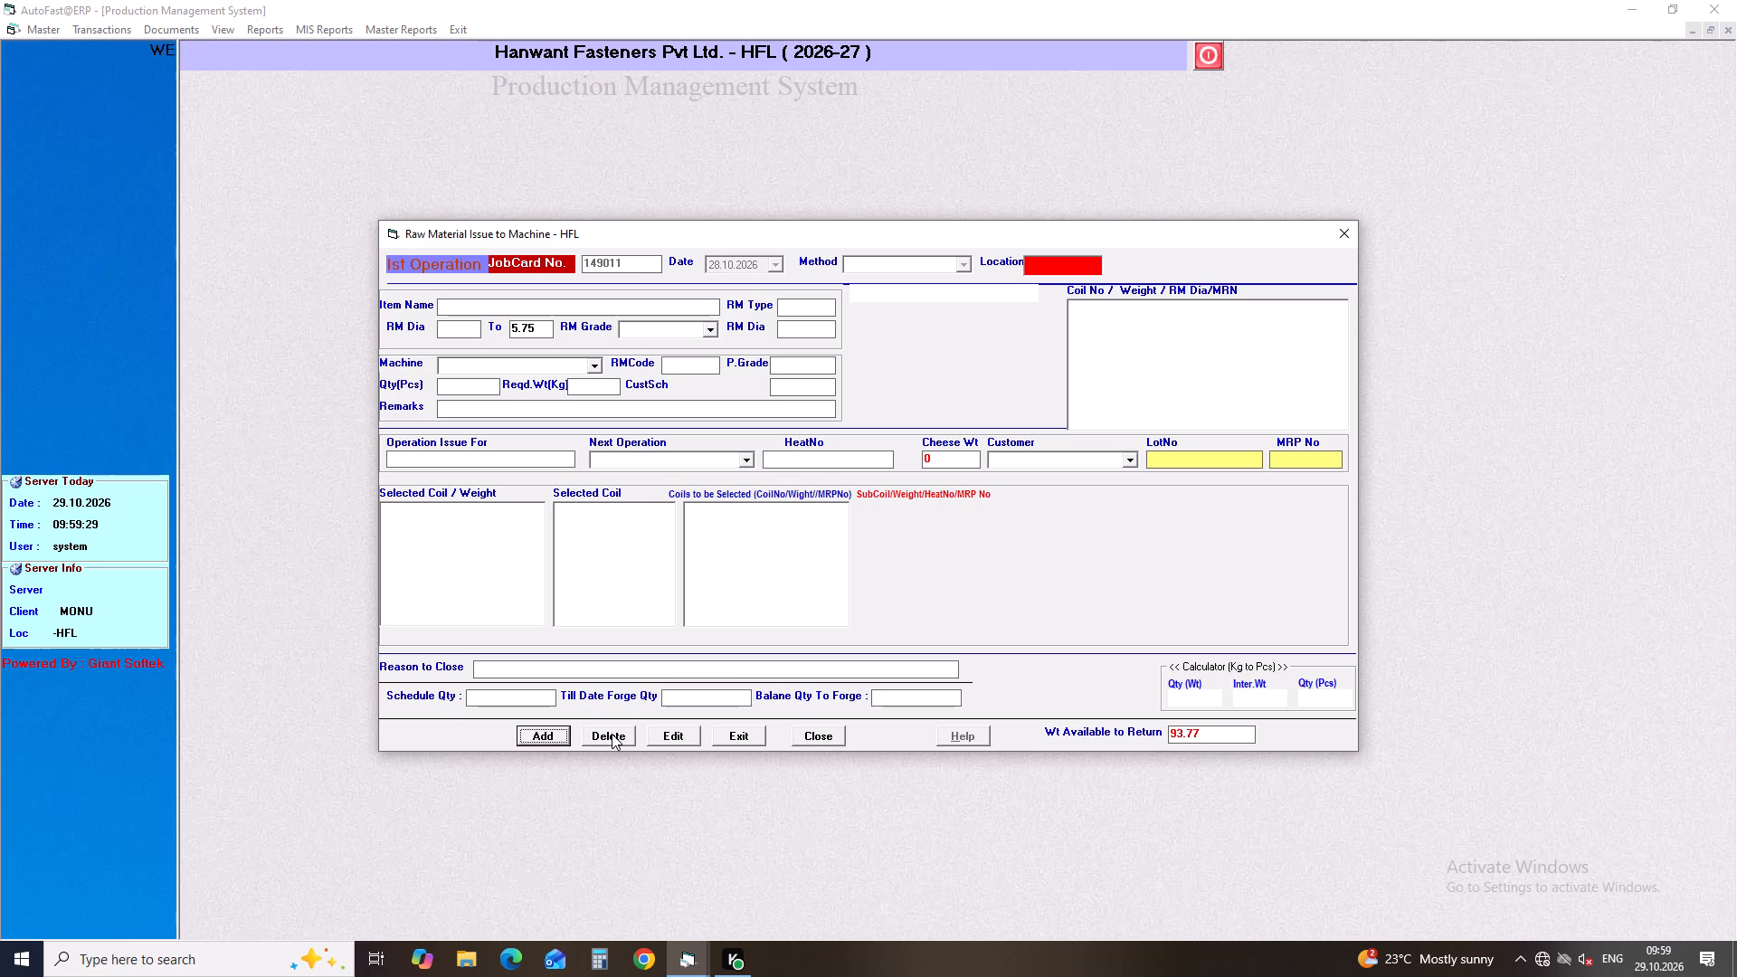
Close job card 149013 under Planning Changed, returning 270.25 on subcoil 5106-3.
{"action": "left_click", "coordinate": [815, 735]}
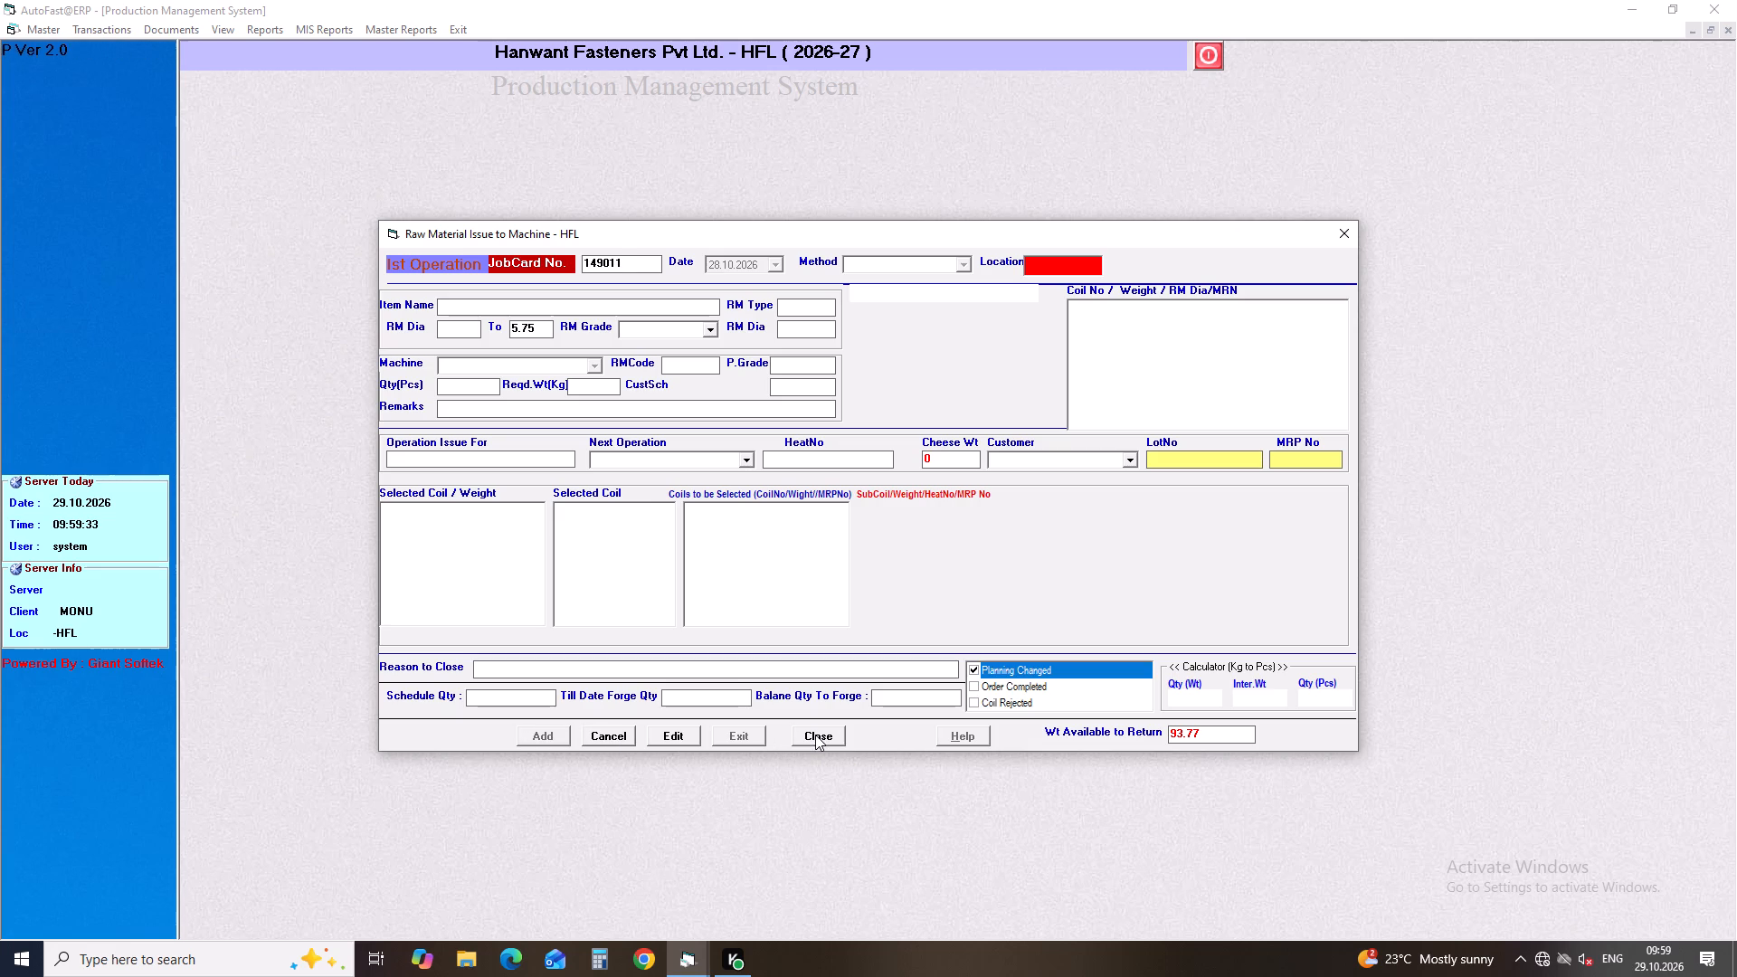
{"action": "key", "text": "BackSpace"}
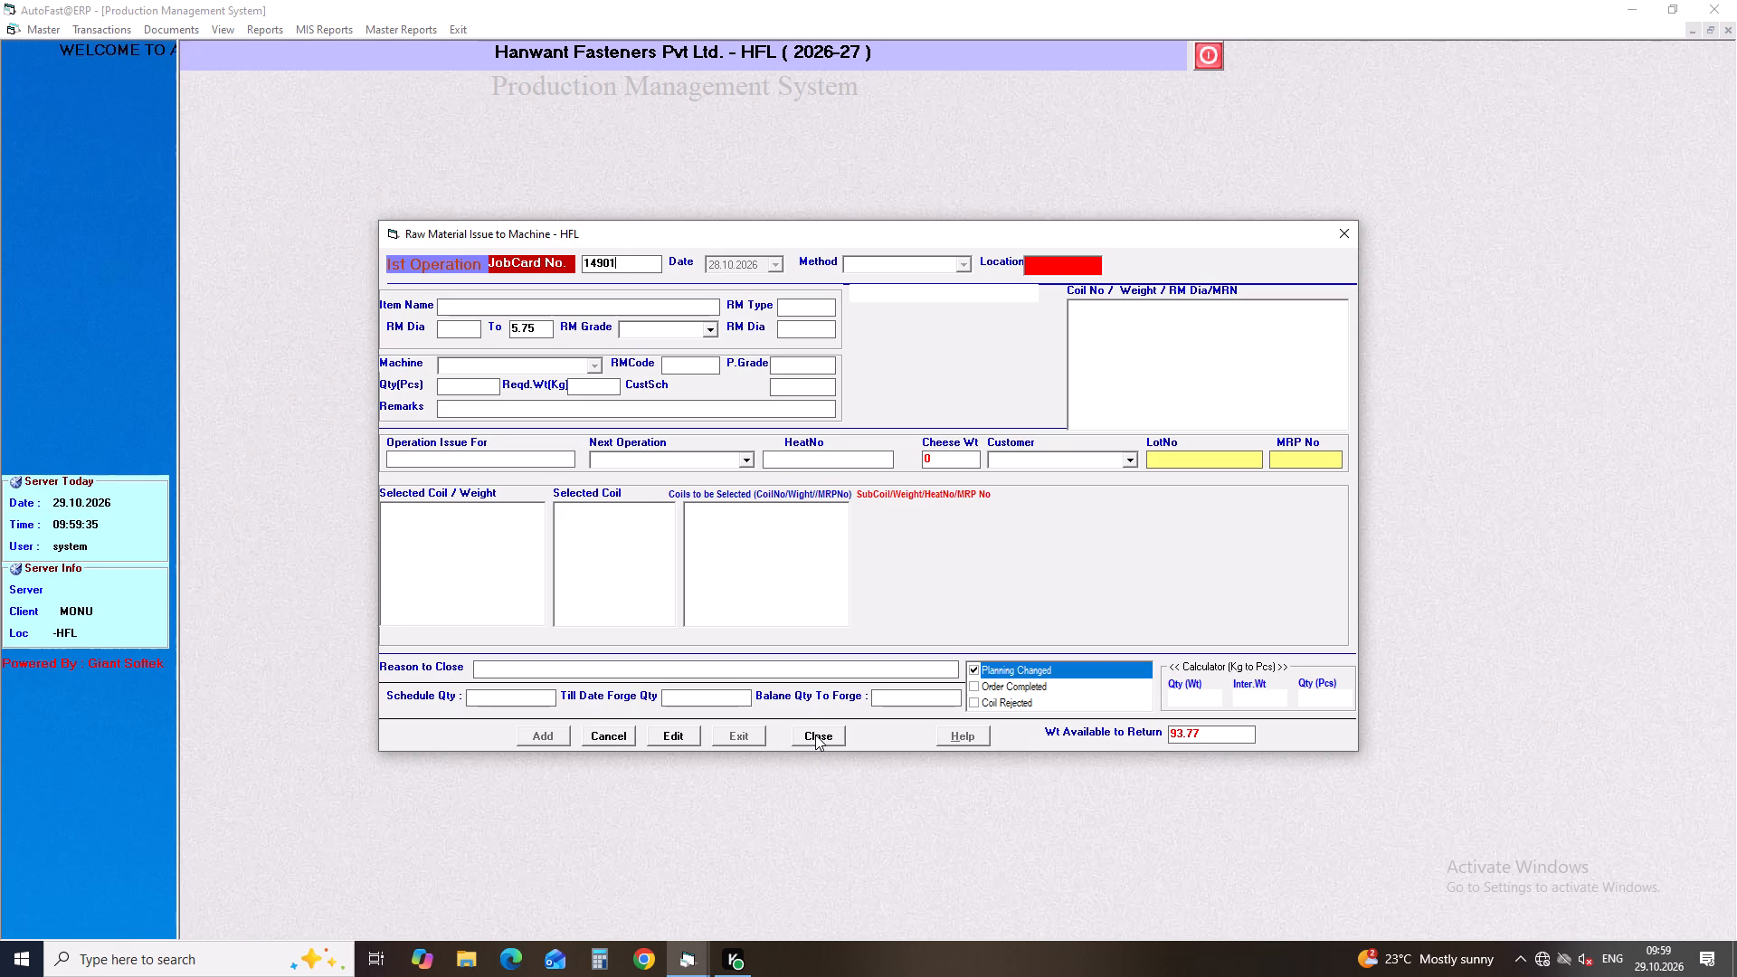
{"action": "key", "text": "3"}
{"action": "left_click", "coordinate": [822, 737]}
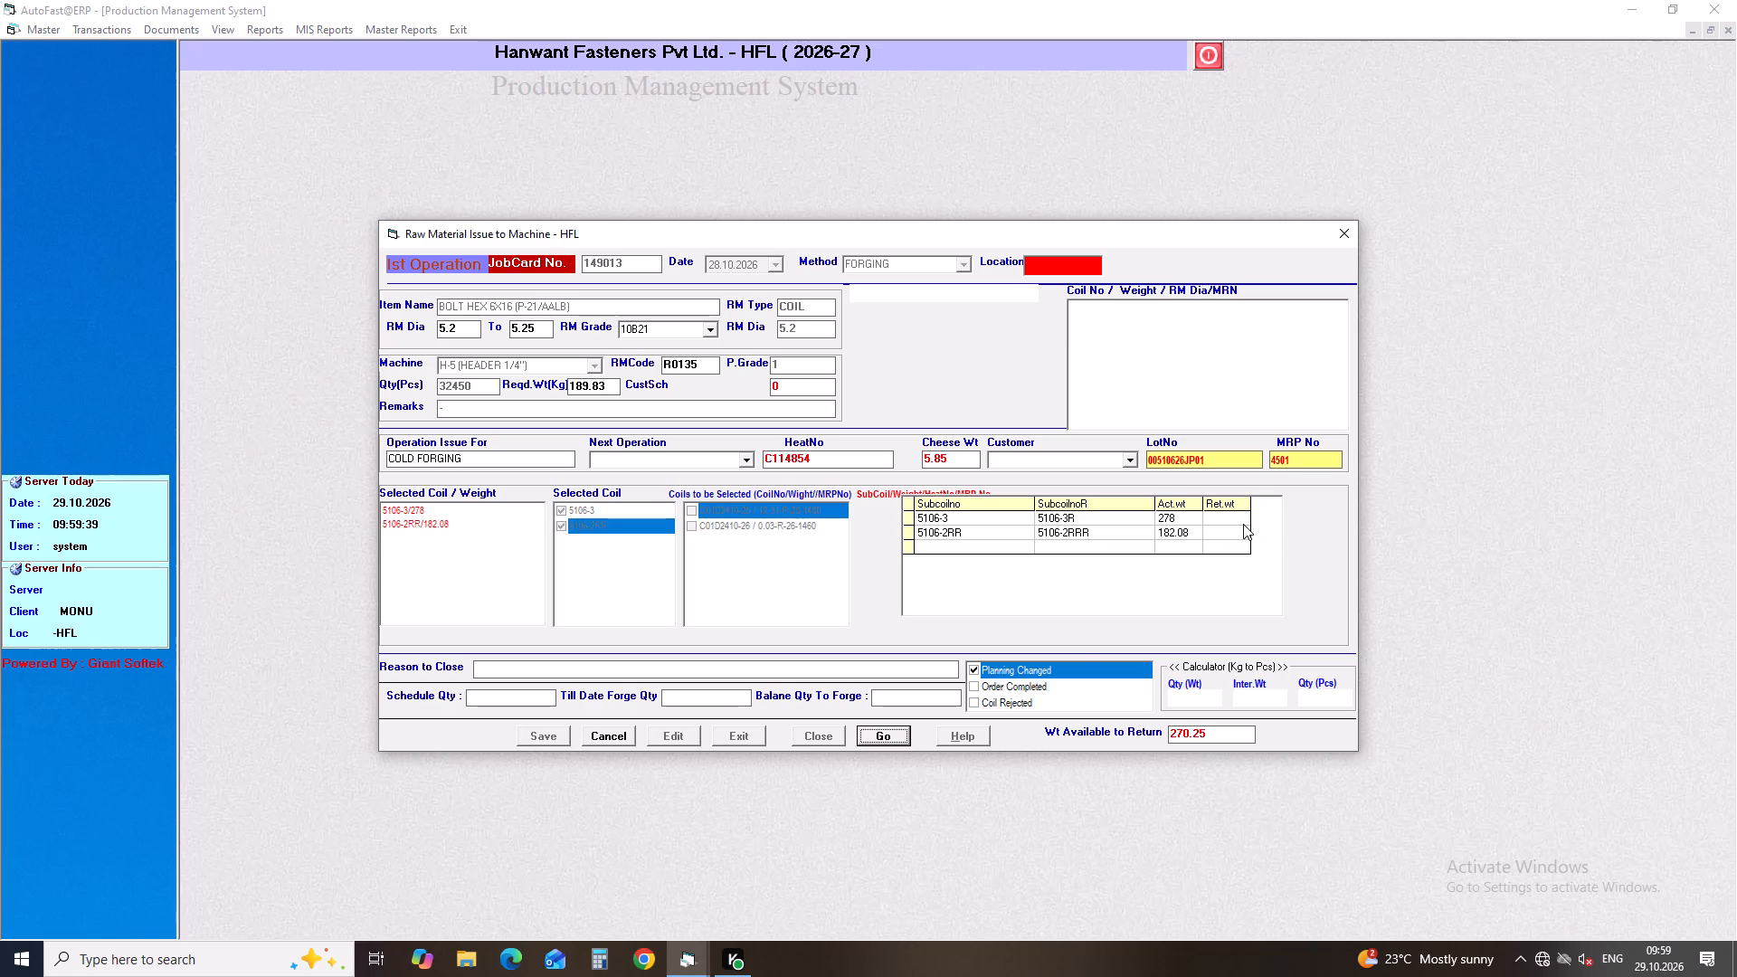
{"action": "left_click", "coordinate": [1243, 524]}
{"action": "type", "text": "270.25"}
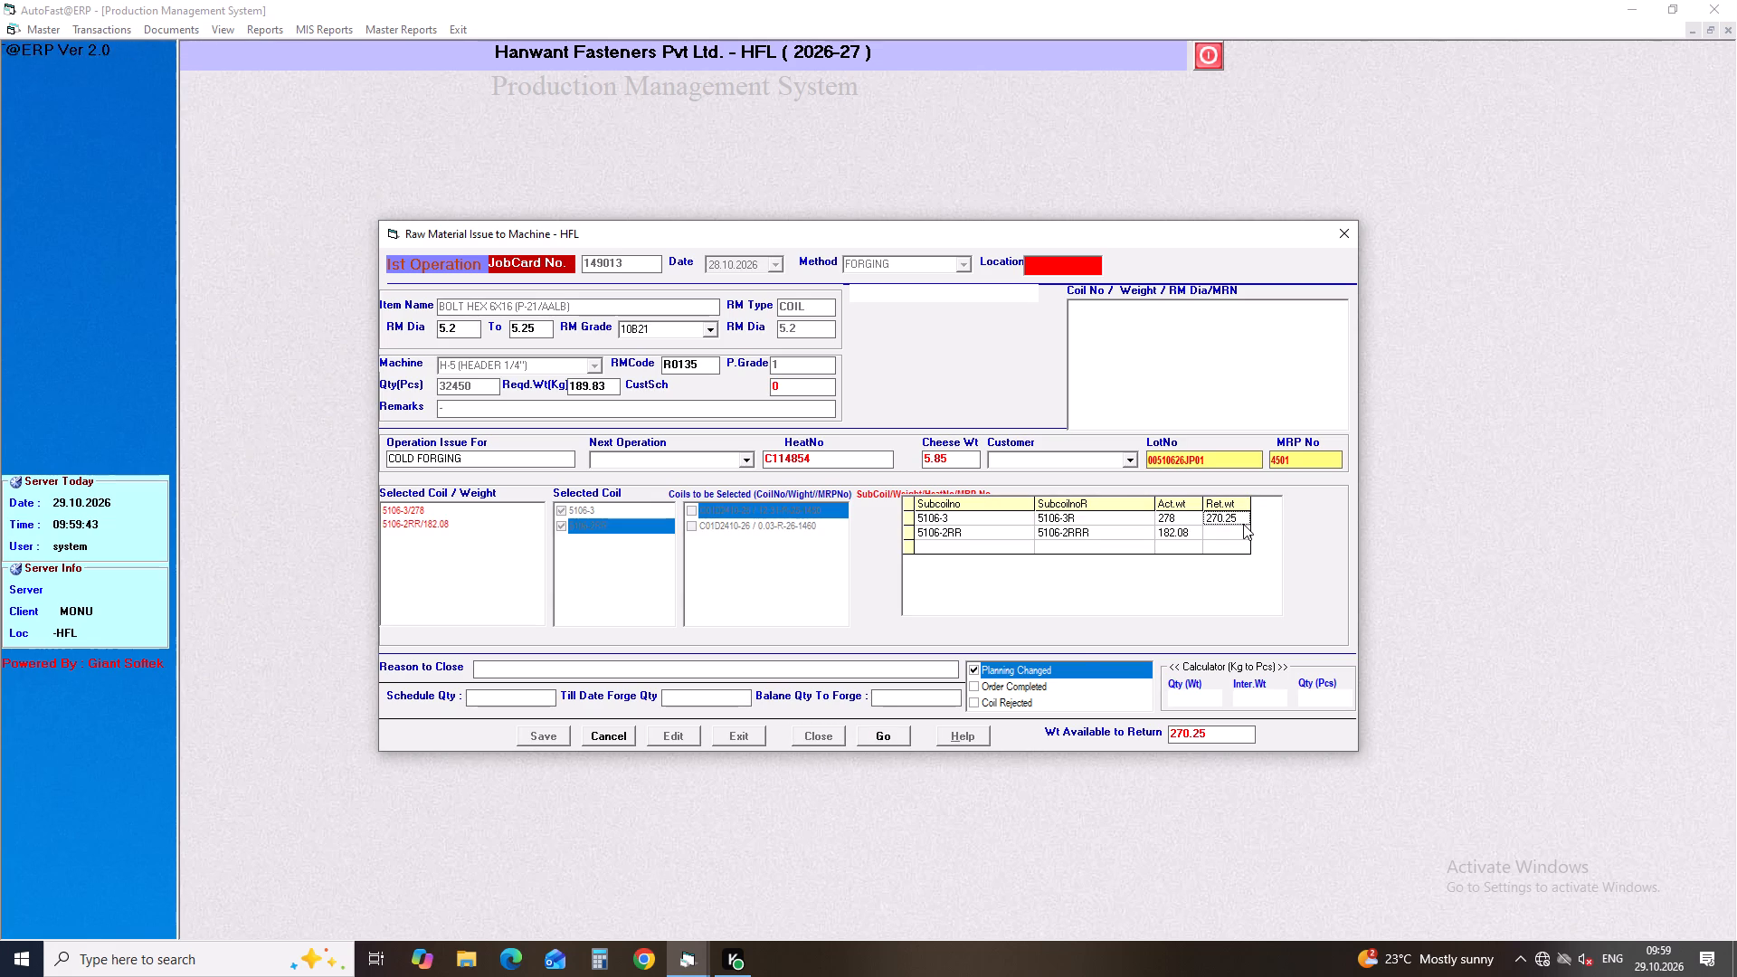
{"action": "left_click", "coordinate": [882, 735]}
{"action": "left_click", "coordinate": [848, 531]}
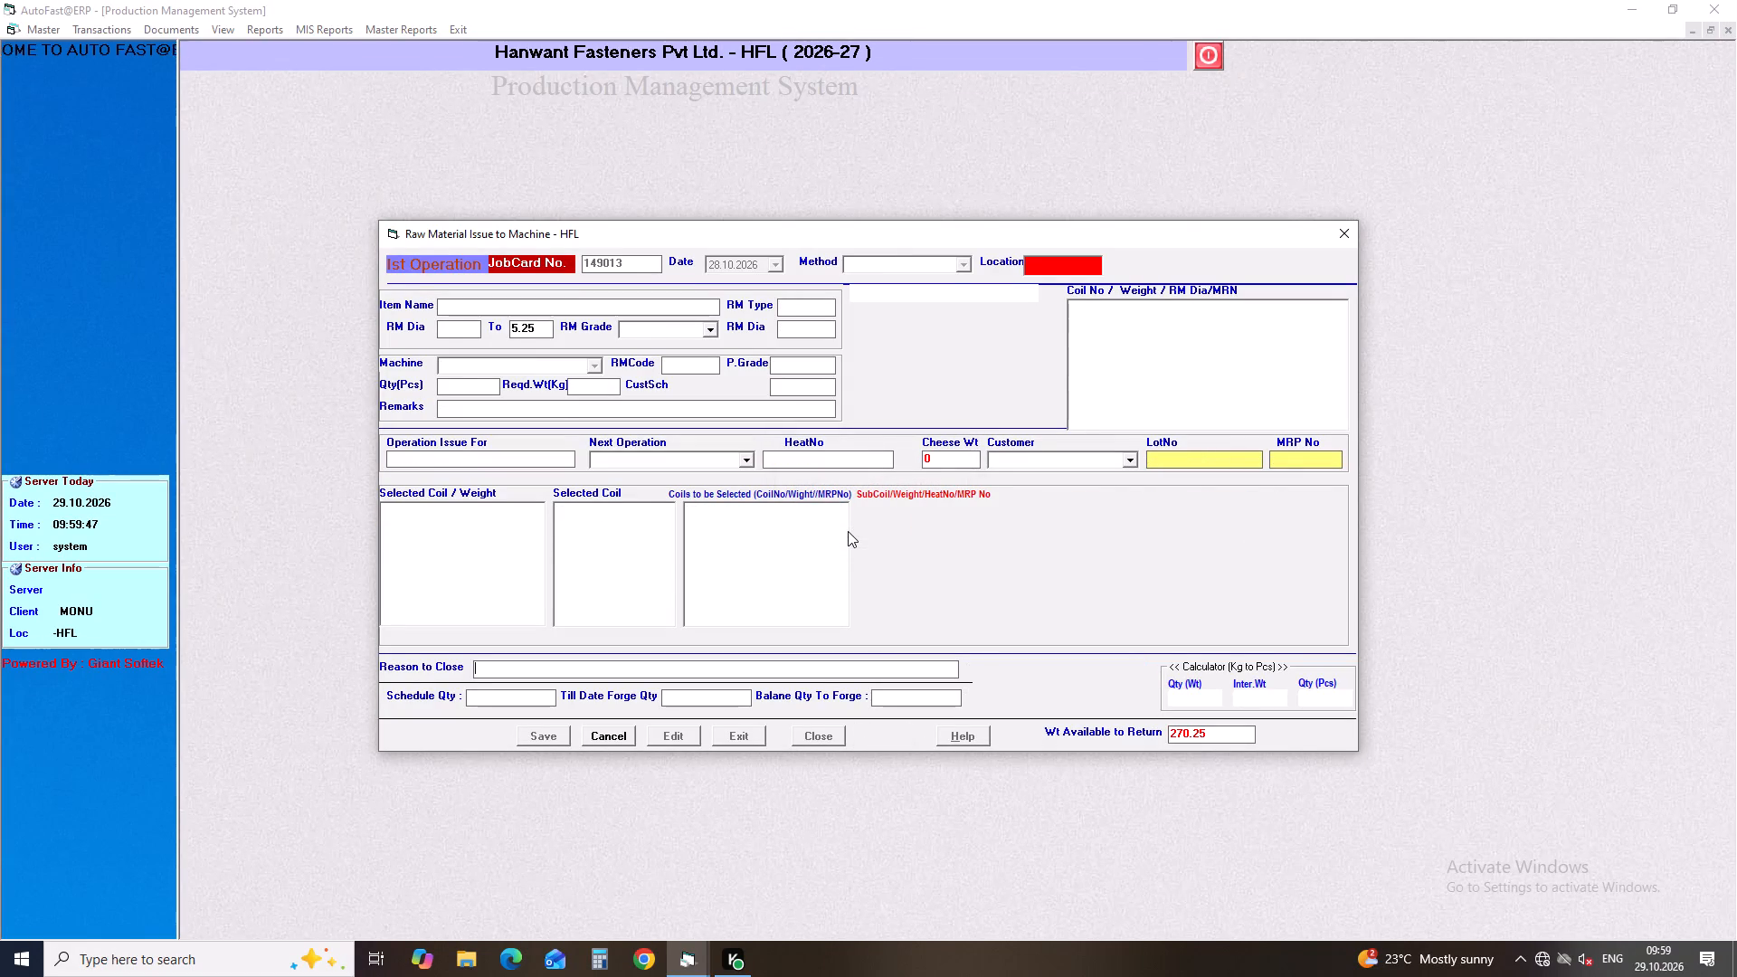
{"action": "left_click", "coordinate": [609, 730]}
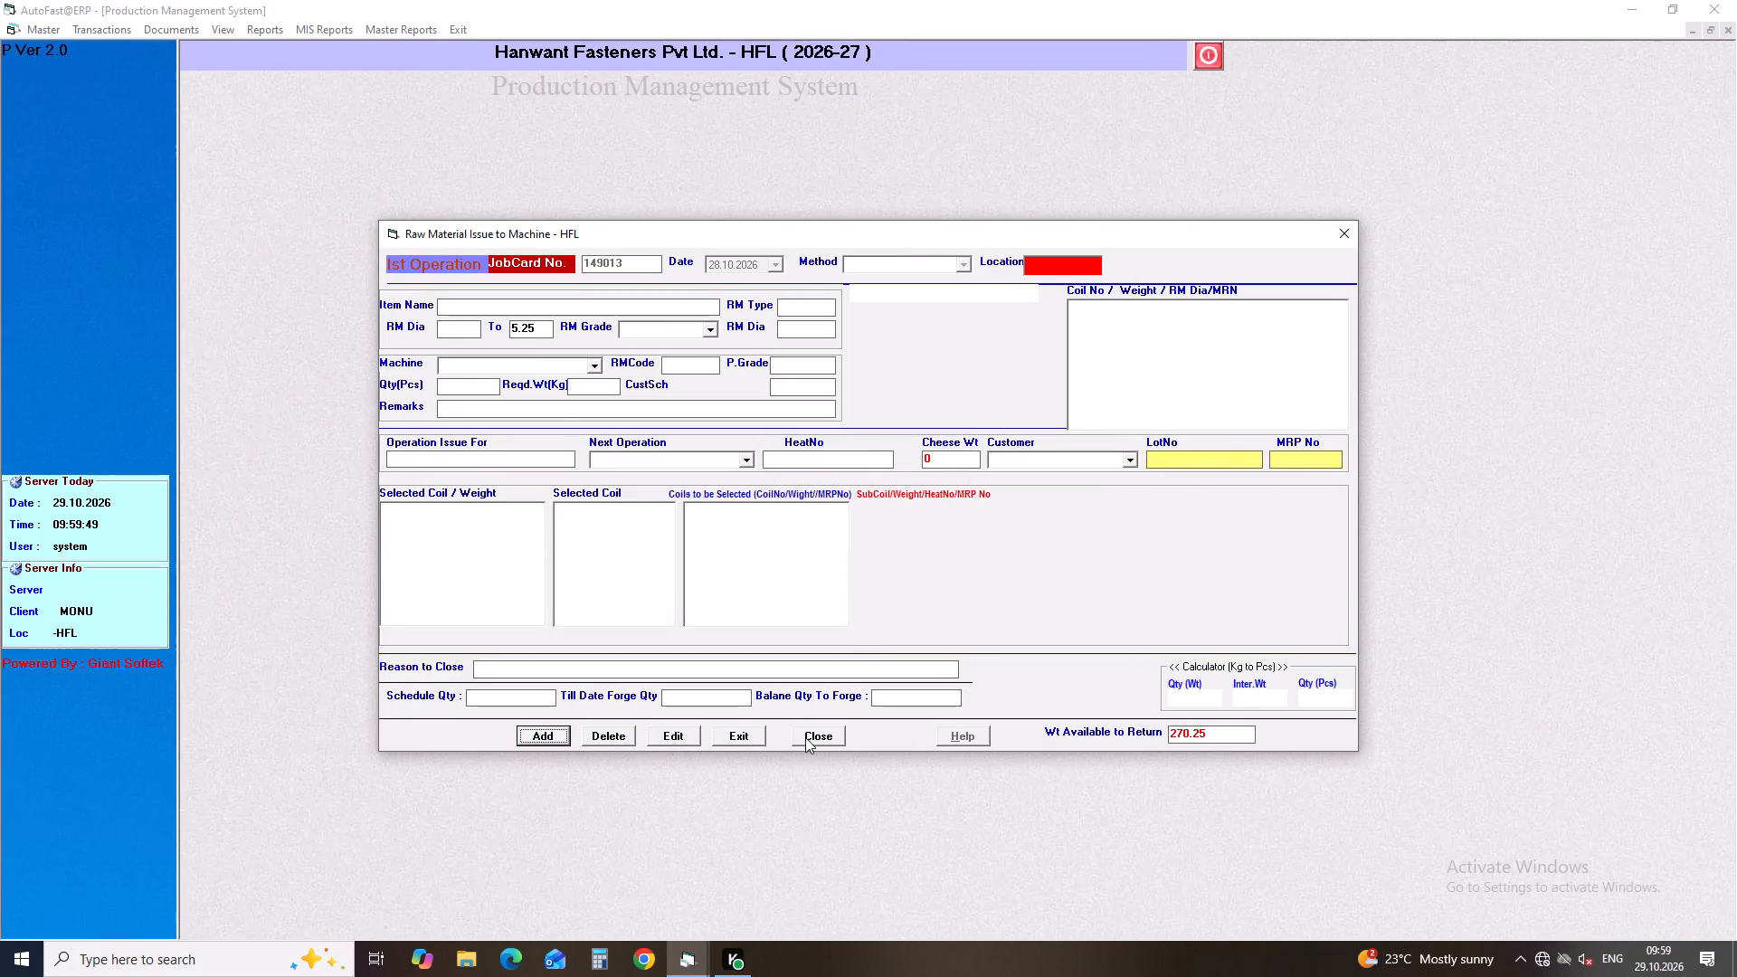
Close job card 149014 under Planning Changed, returning 134.48 on subcoil 4994-18R.
{"action": "left_click", "coordinate": [813, 737]}
{"action": "key", "text": "BackSpace"}
{"action": "key", "text": "4"}
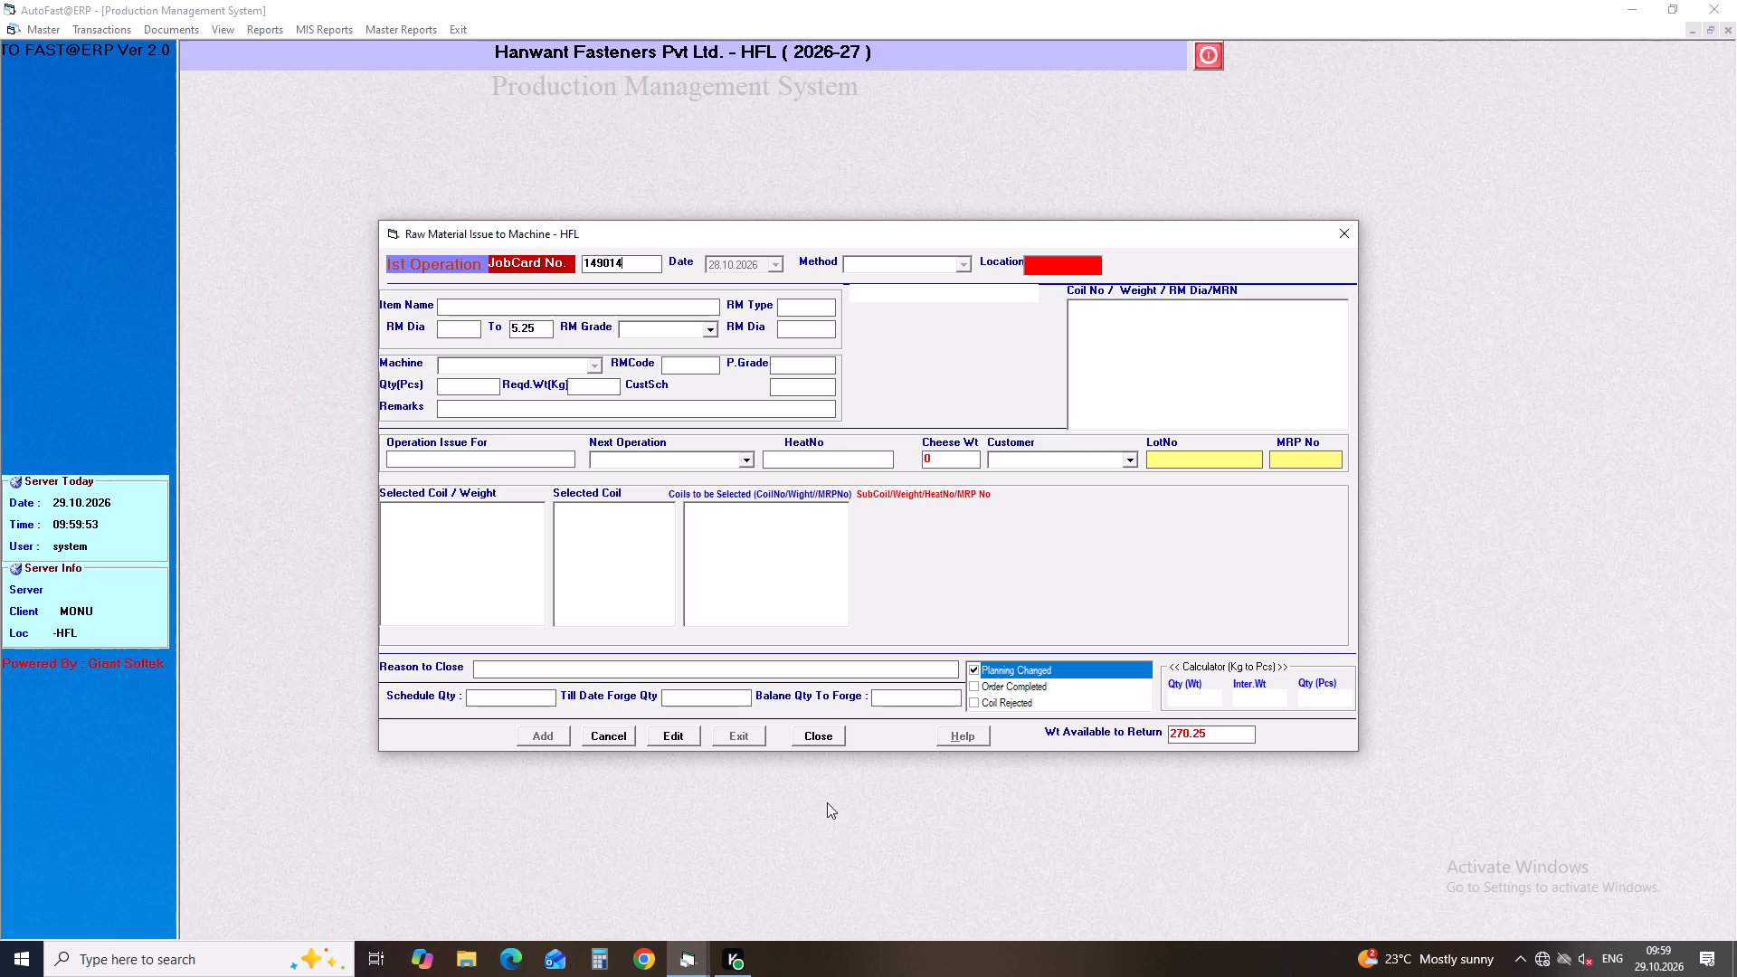
{"action": "left_click", "coordinate": [818, 735]}
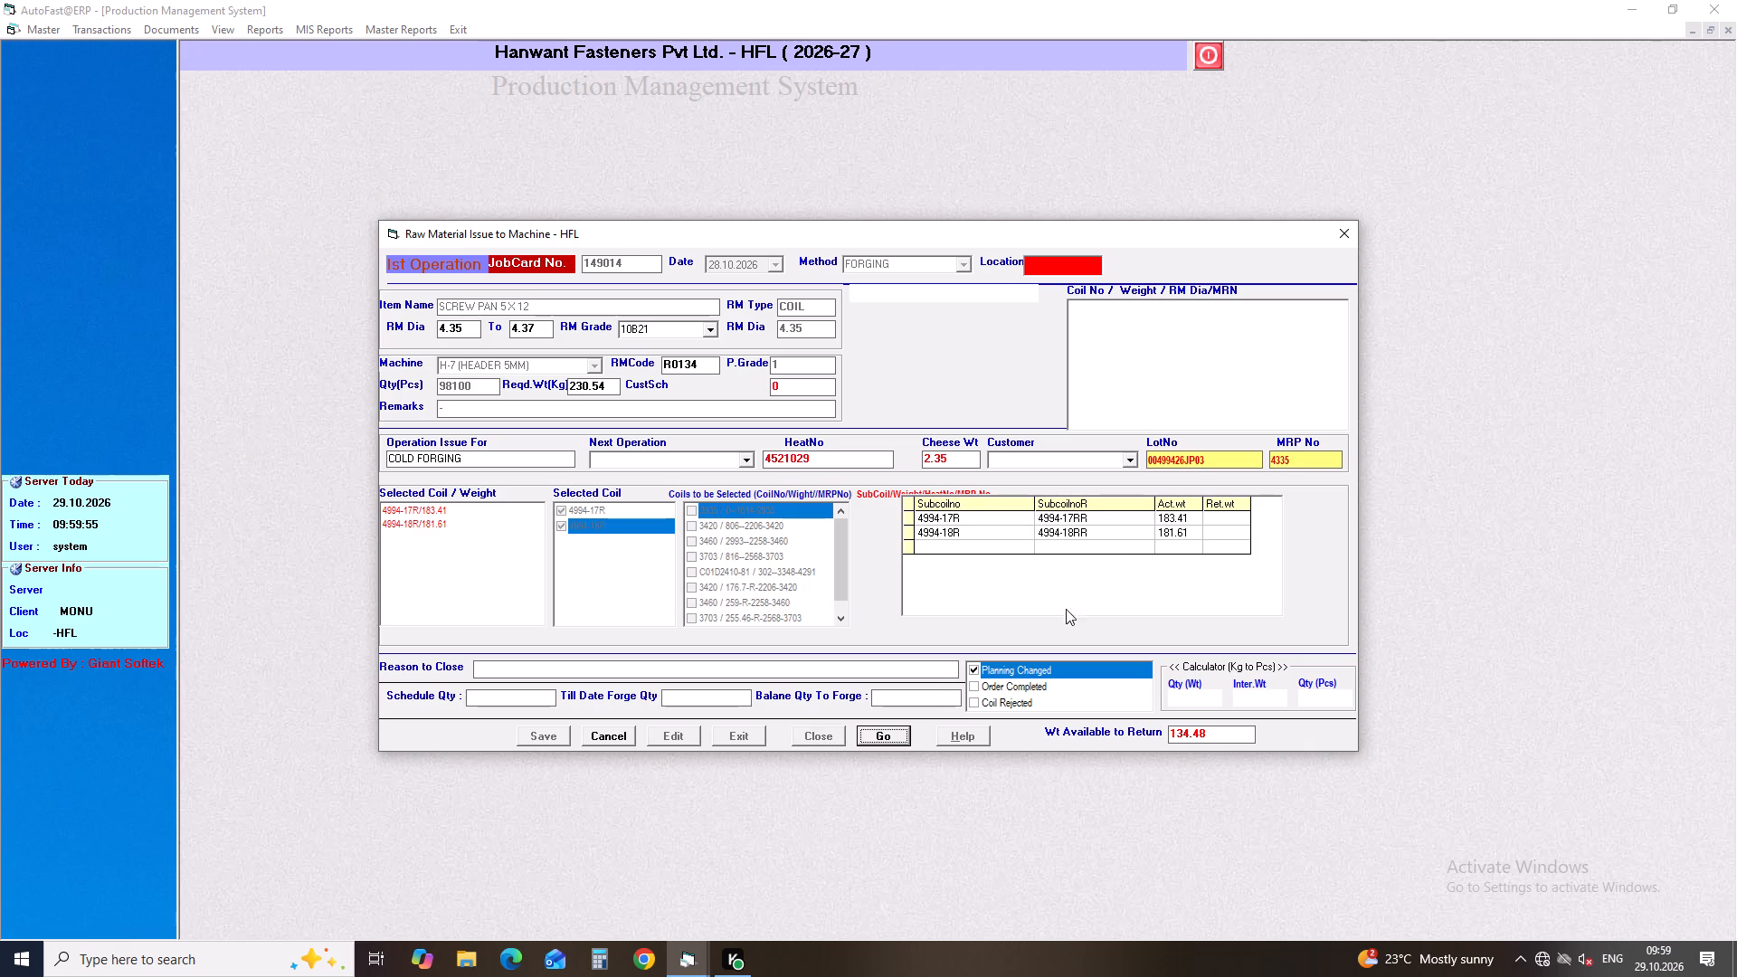
{"action": "left_click", "coordinate": [1224, 532]}
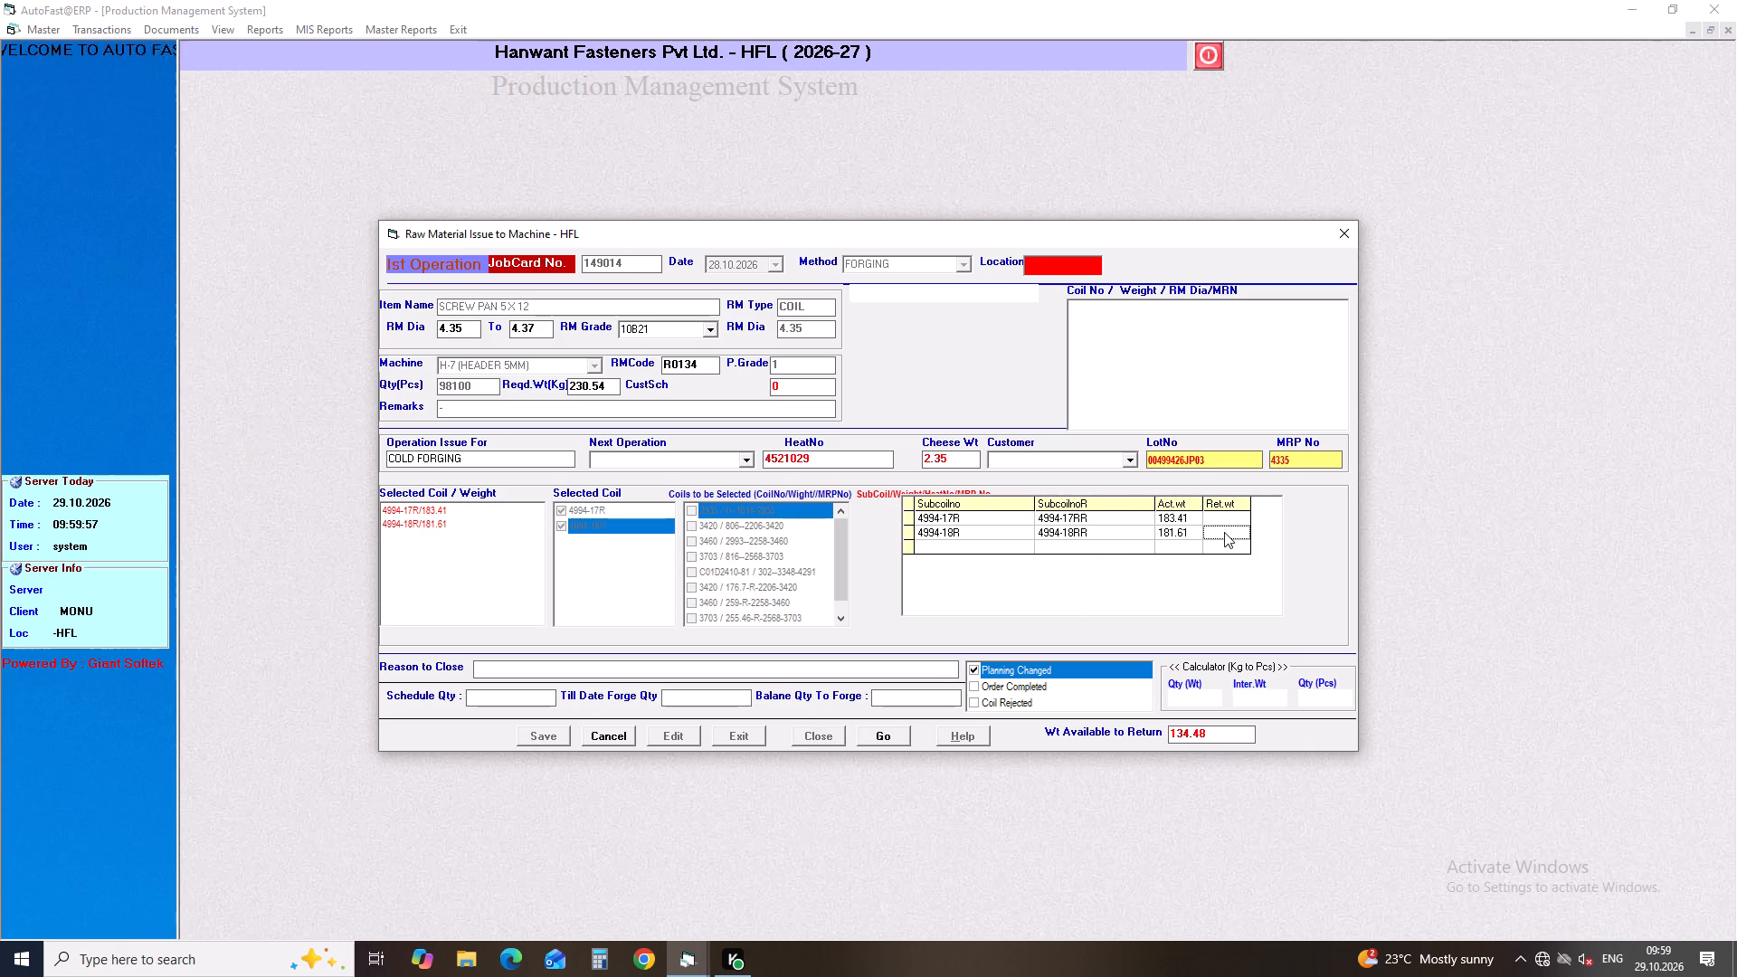
{"action": "type", "text": "134"}
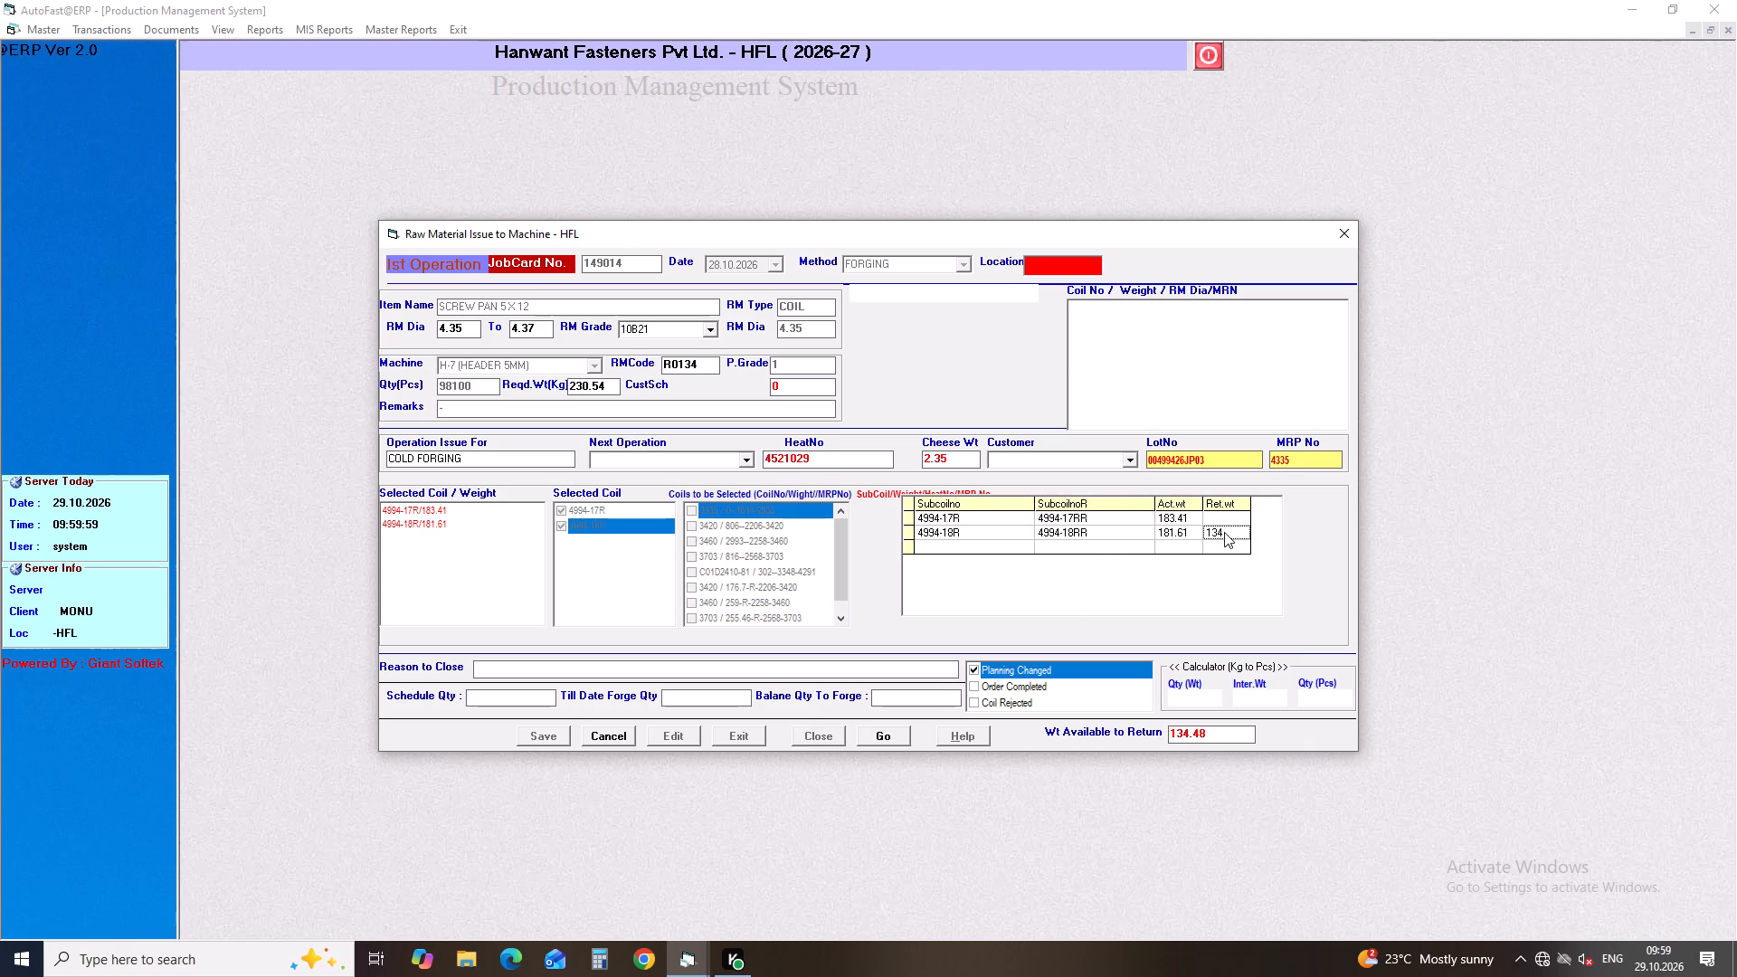
{"action": "type", "text": ".48"}
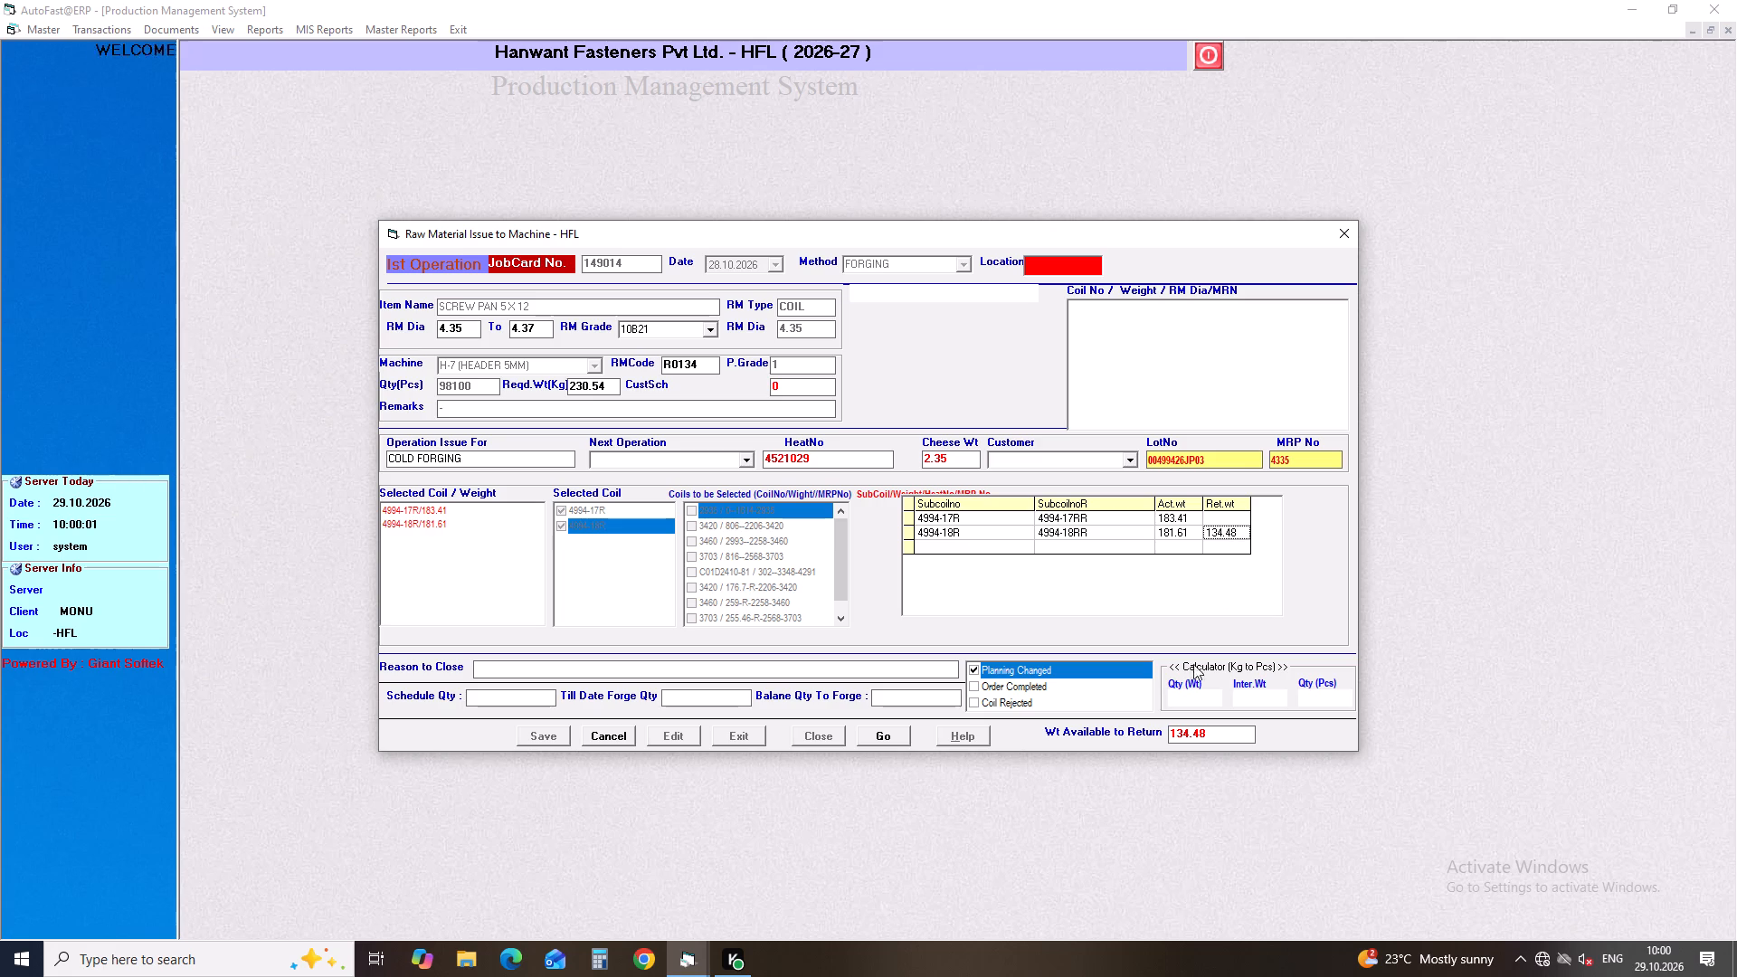
{"action": "left_click", "coordinate": [887, 737]}
{"action": "left_click", "coordinate": [830, 537]}
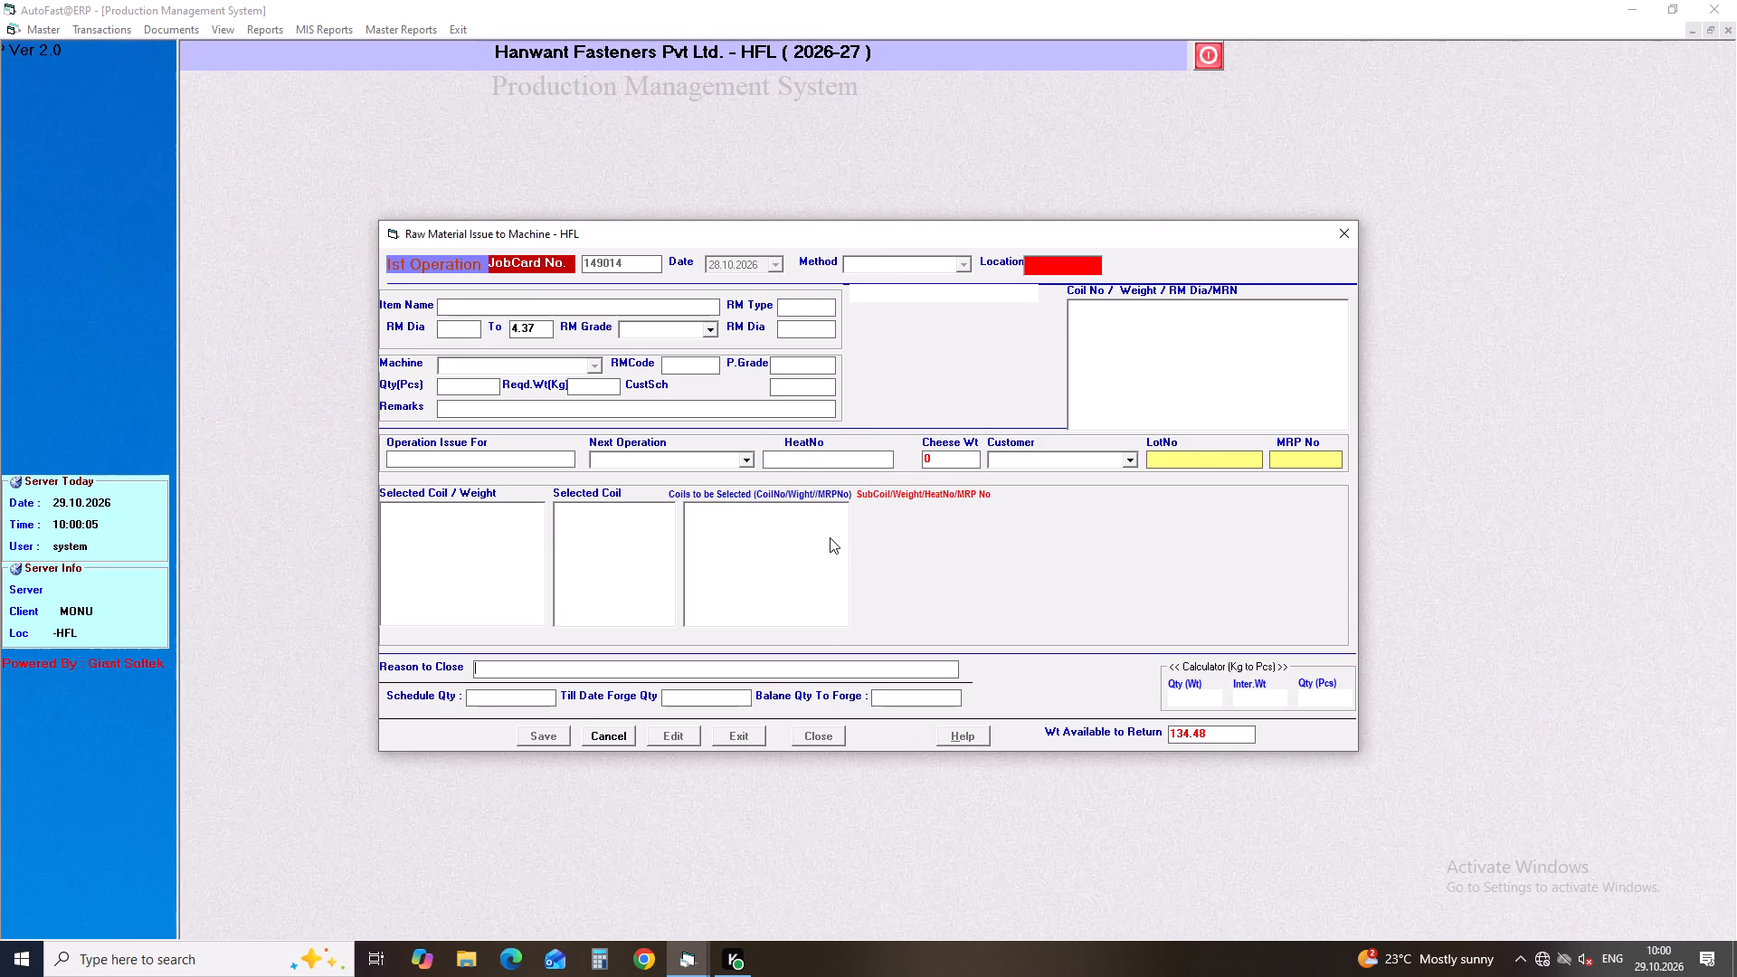
{"action": "left_click", "coordinate": [603, 736]}
Close job card 149015 under Planning Changed, returning 69.87 on subcoil 4994-19.
{"action": "left_click", "coordinate": [832, 737]}
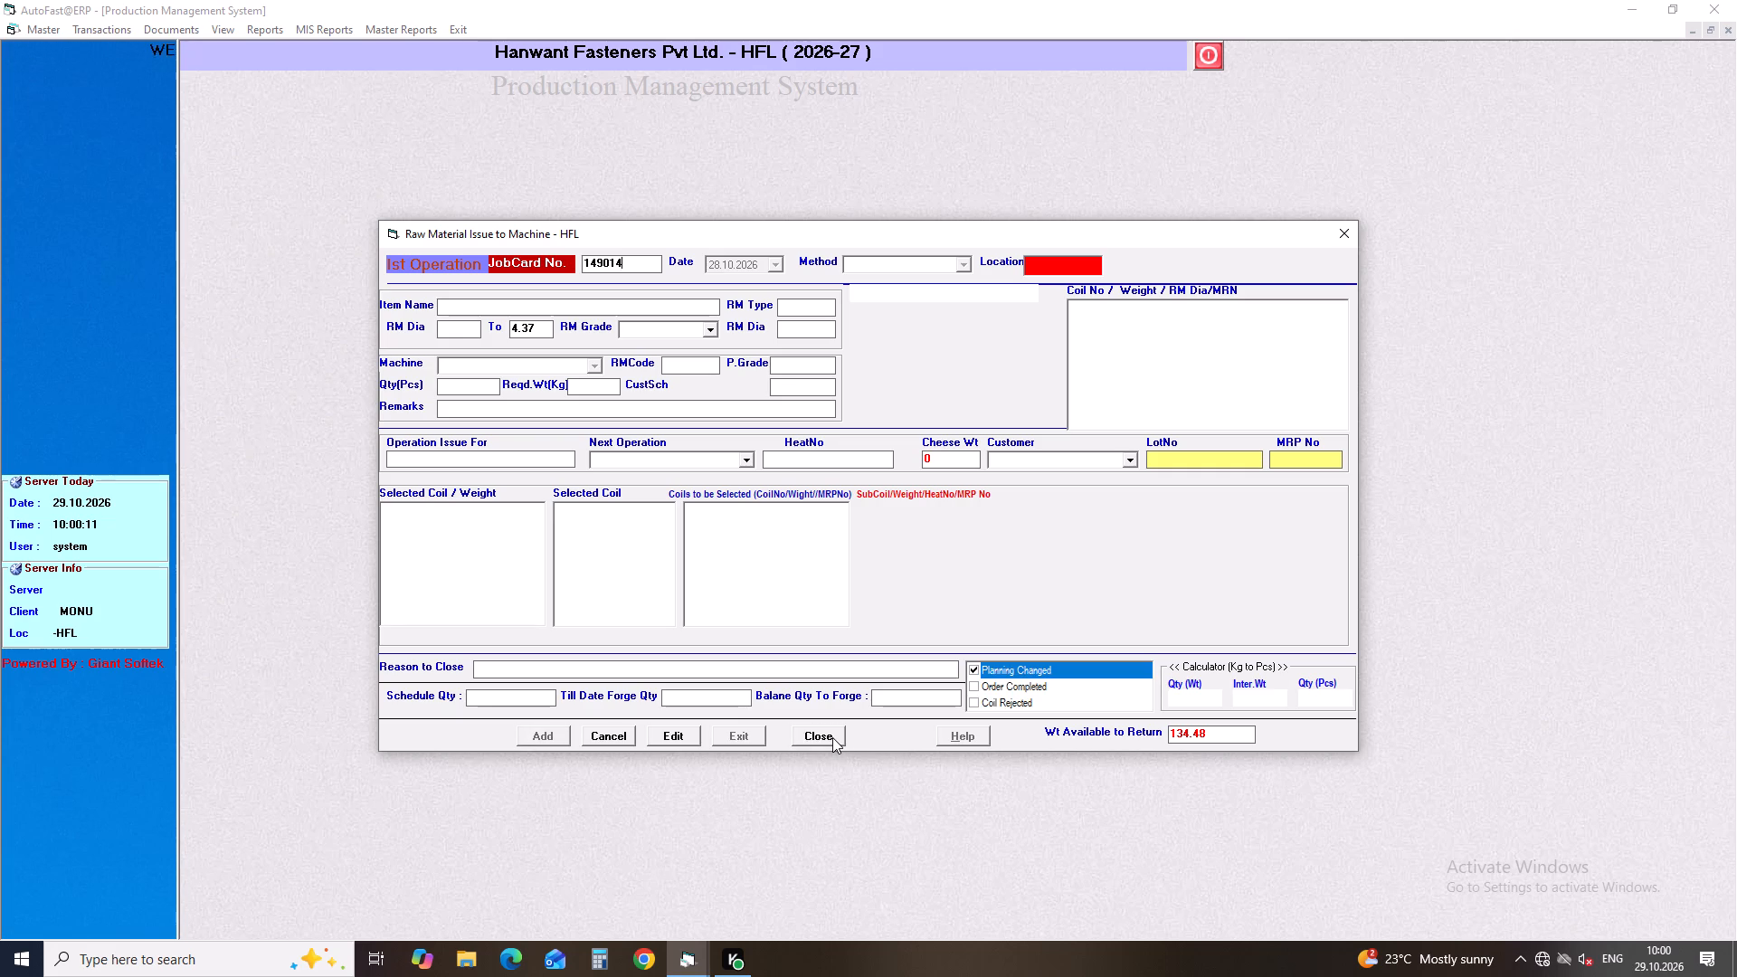
{"action": "key", "text": "BackSpace"}
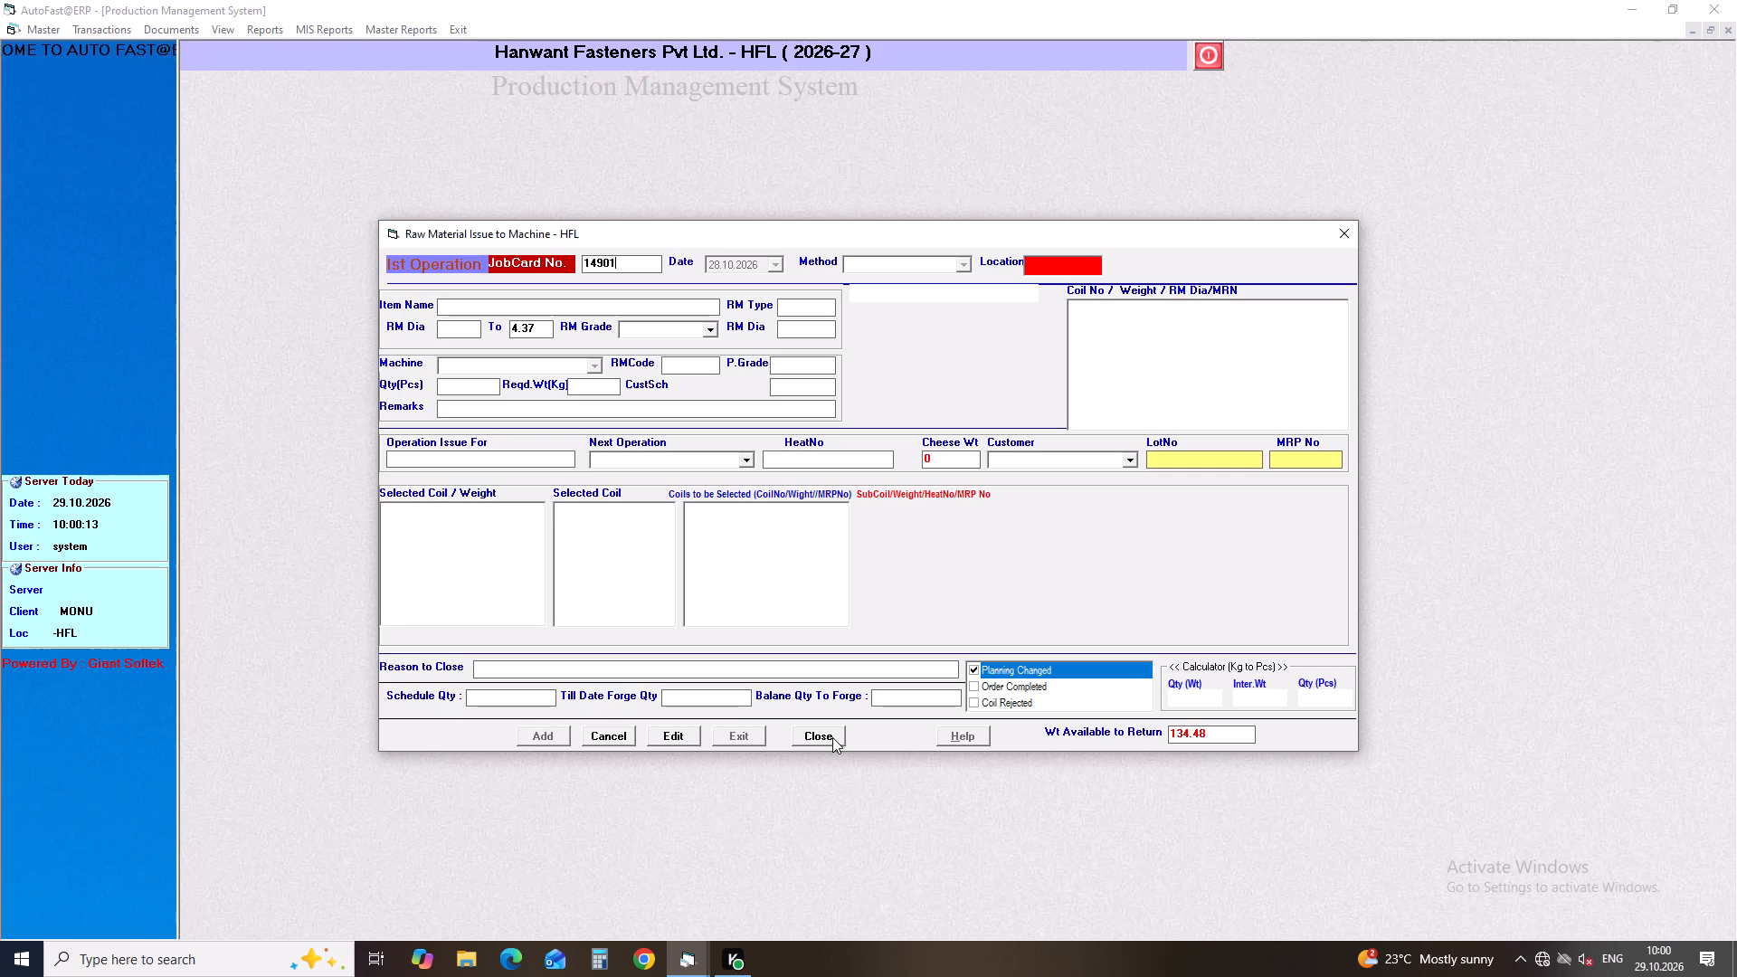
{"action": "key", "text": "5"}
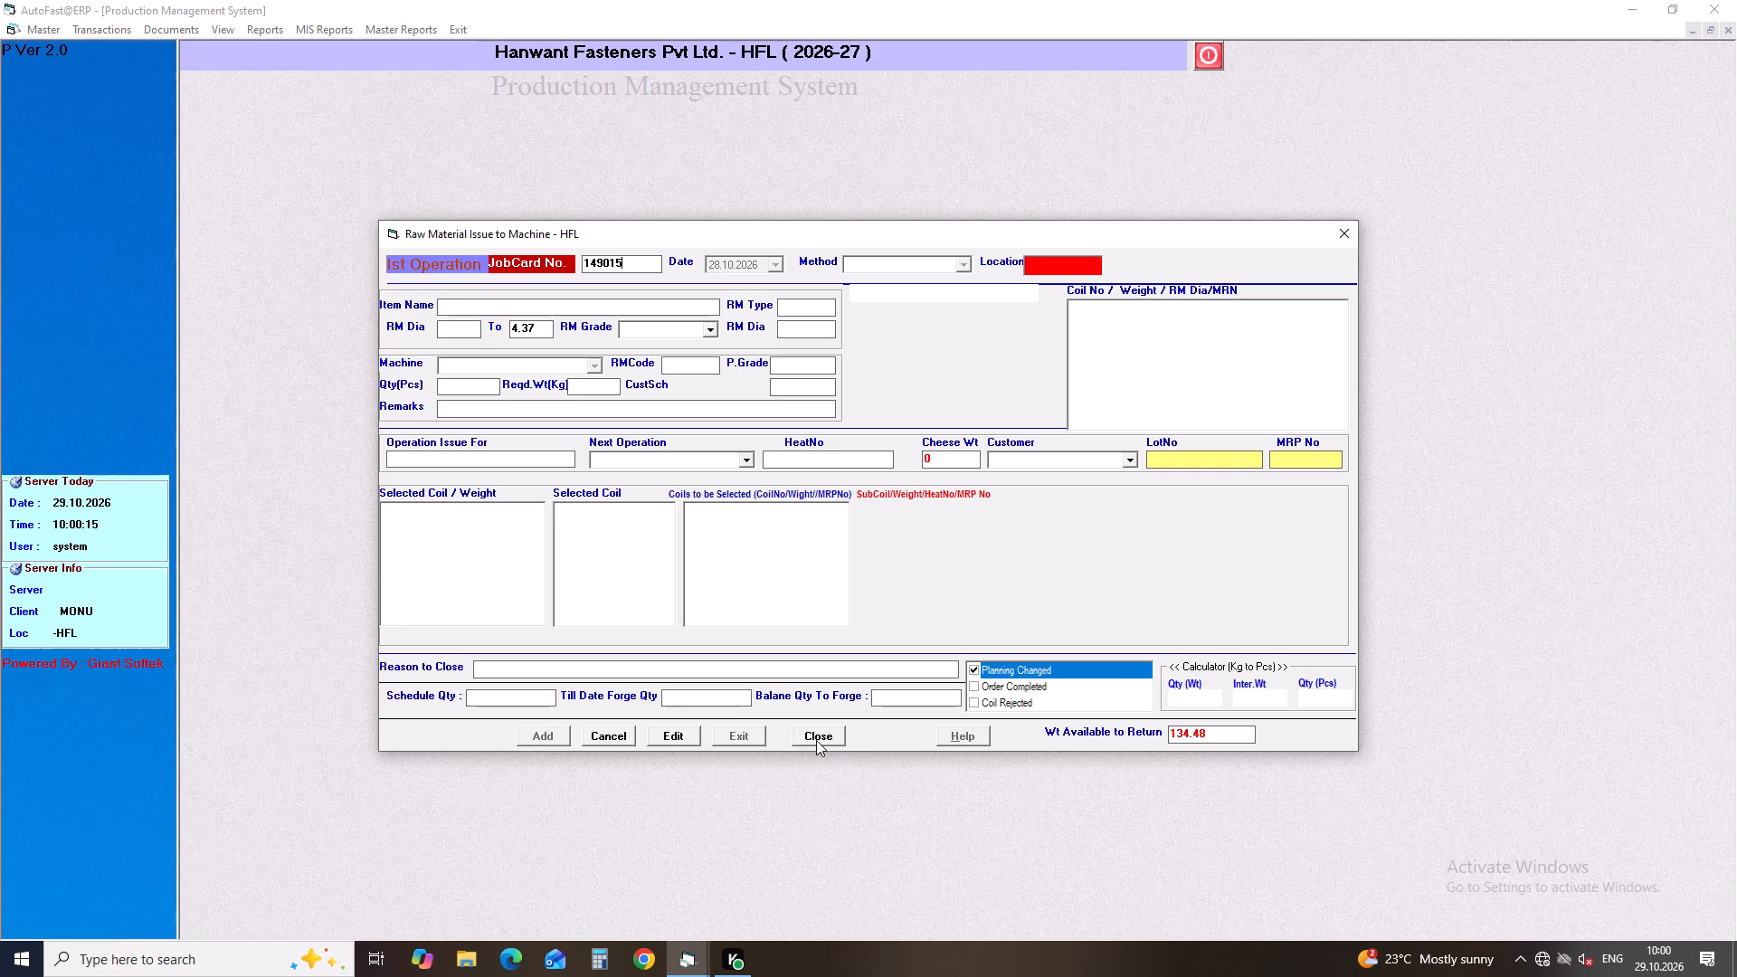
{"action": "left_click", "coordinate": [815, 737]}
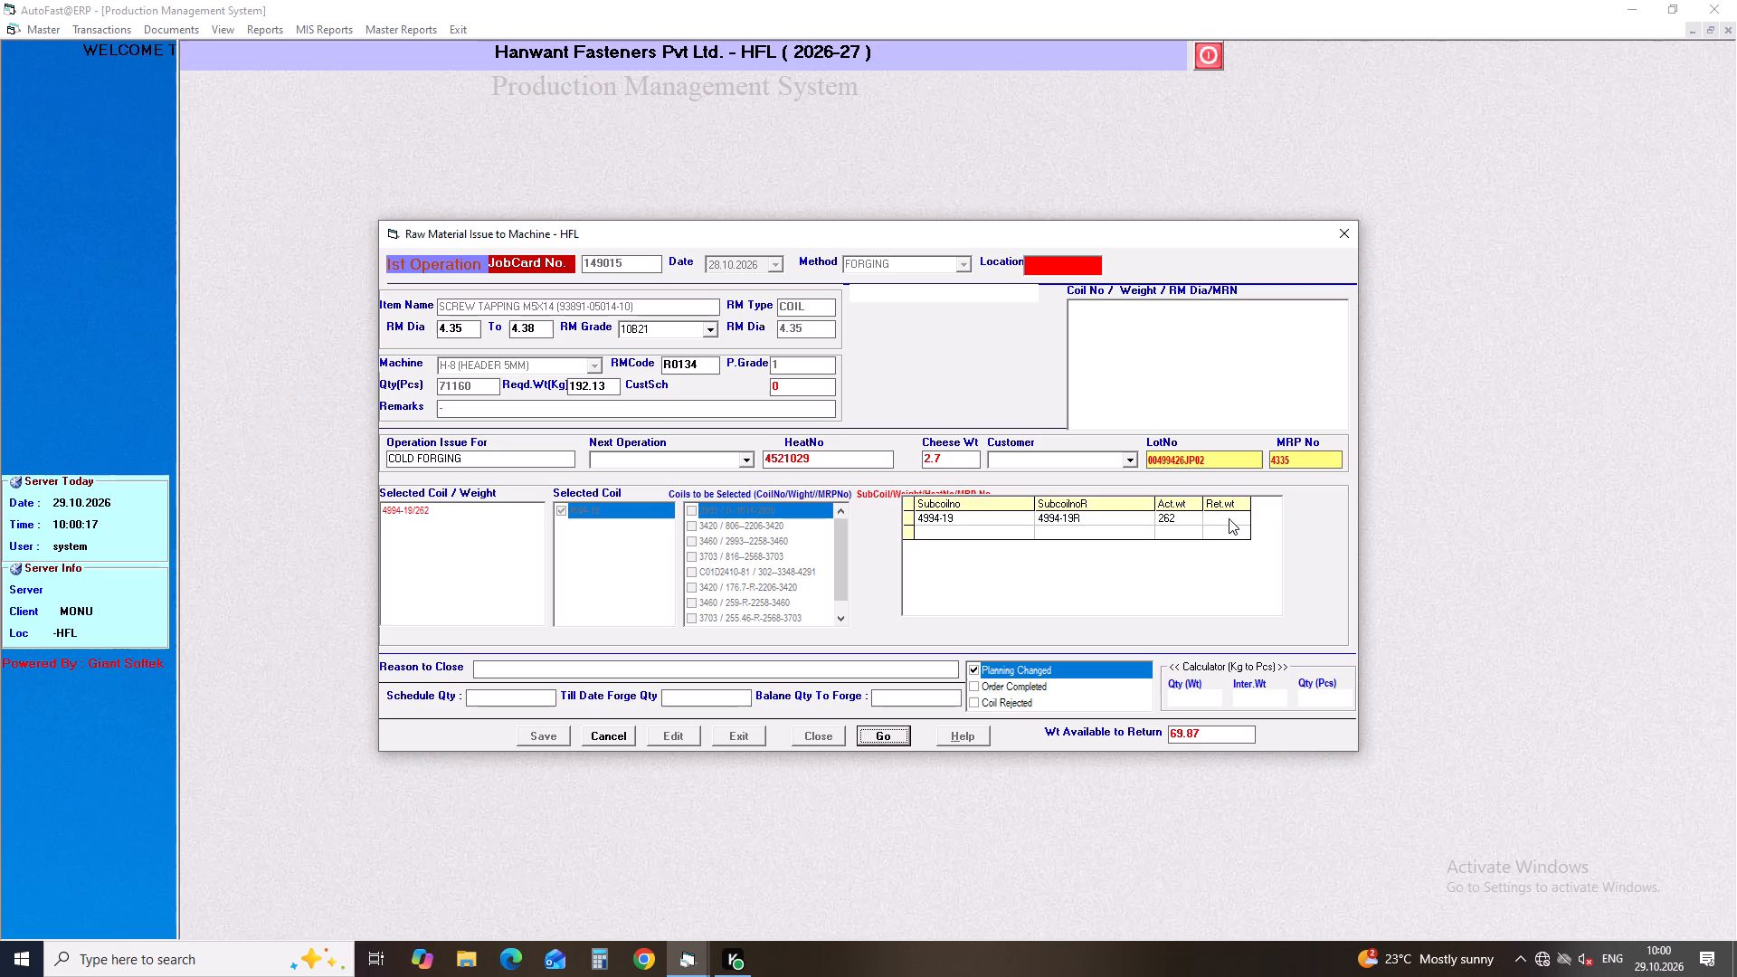
{"action": "left_click", "coordinate": [1229, 518]}
{"action": "type", "text": "69"}
{"action": "type", "text": ".87"}
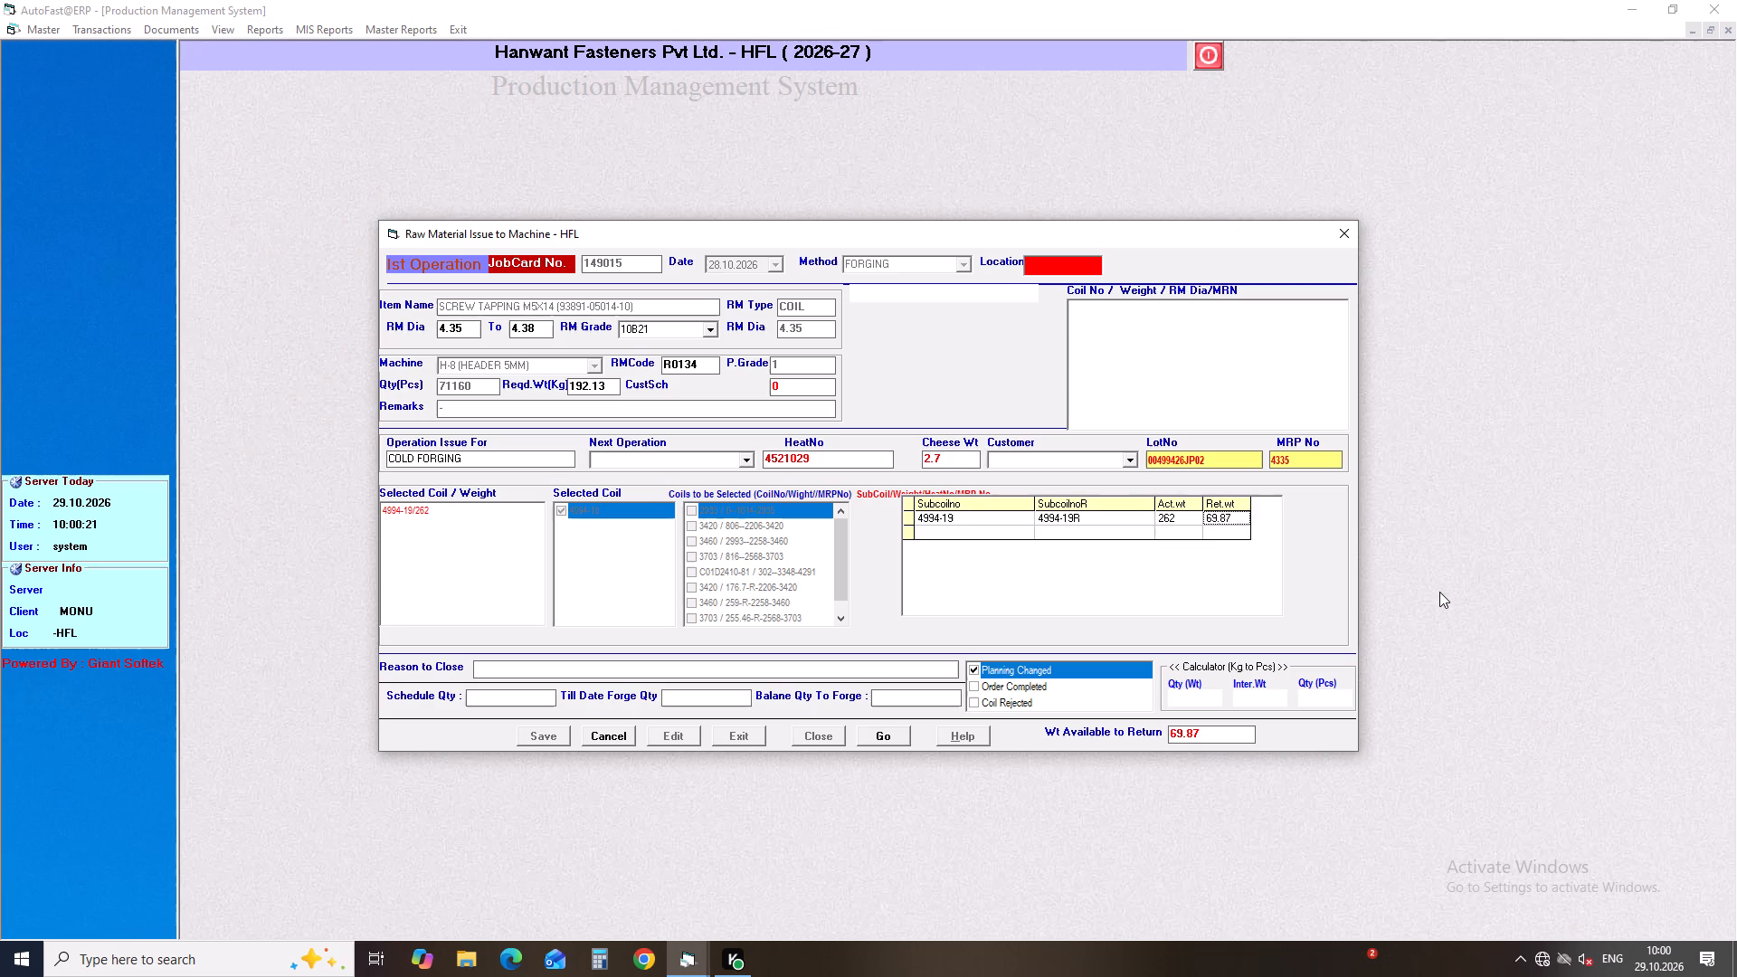
{"action": "left_click", "coordinate": [896, 743]}
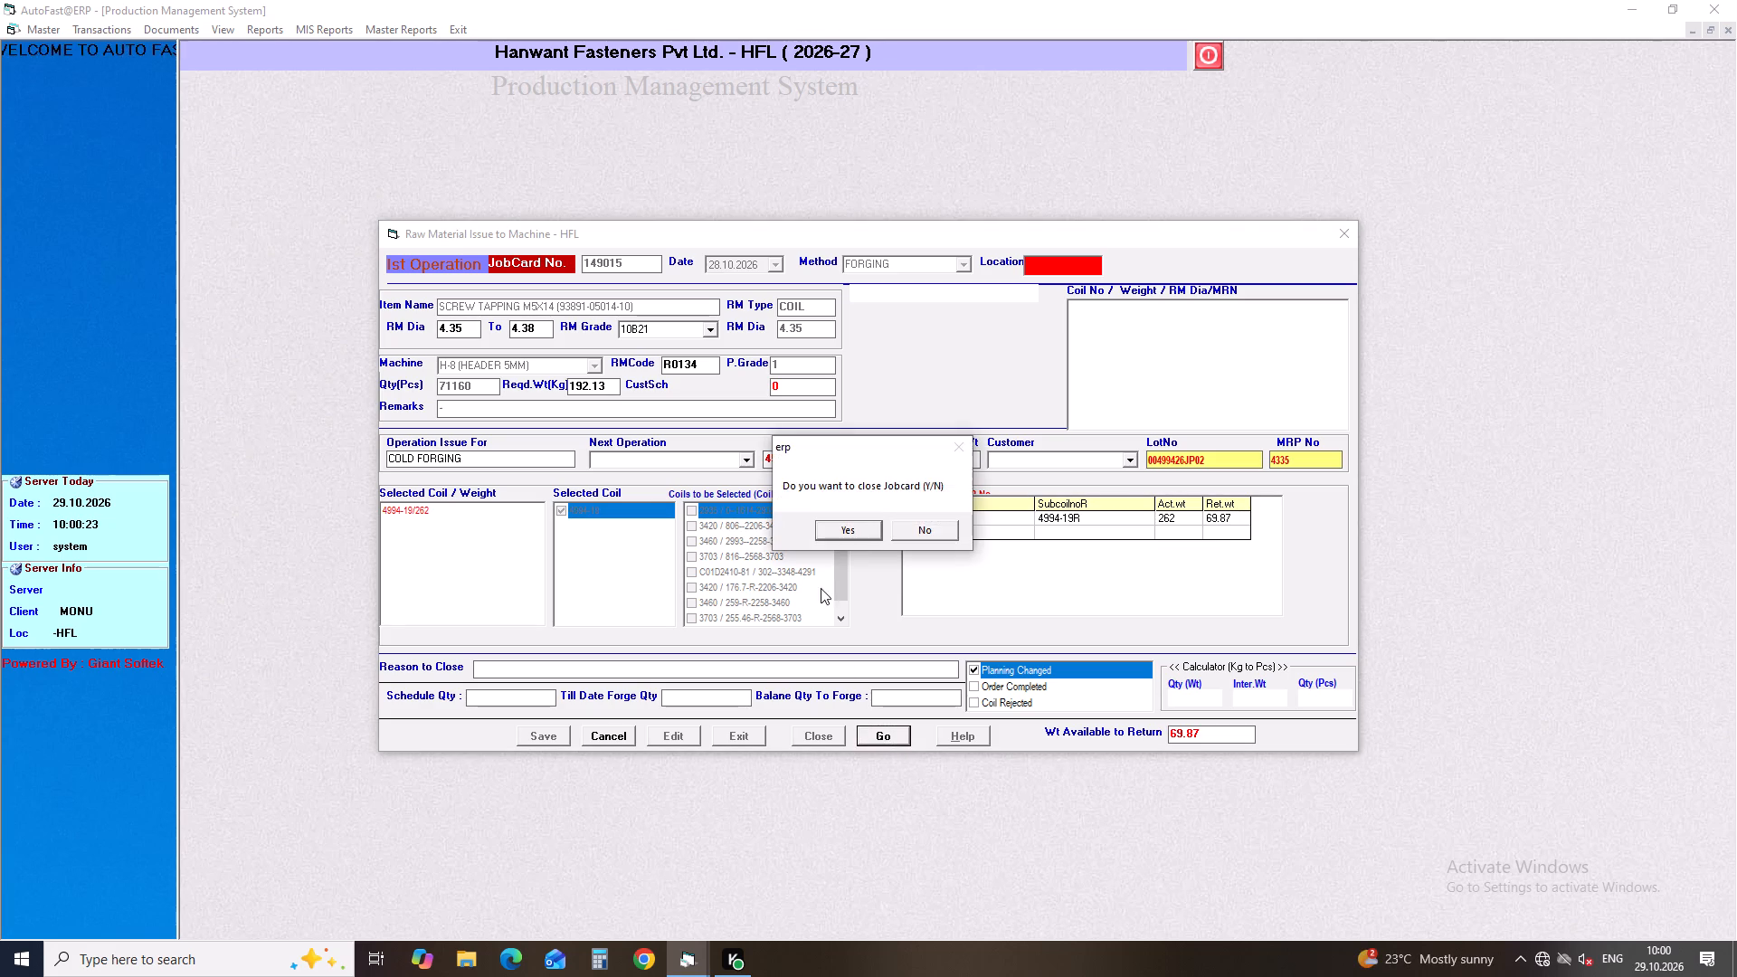
{"action": "left_click", "coordinate": [863, 531]}
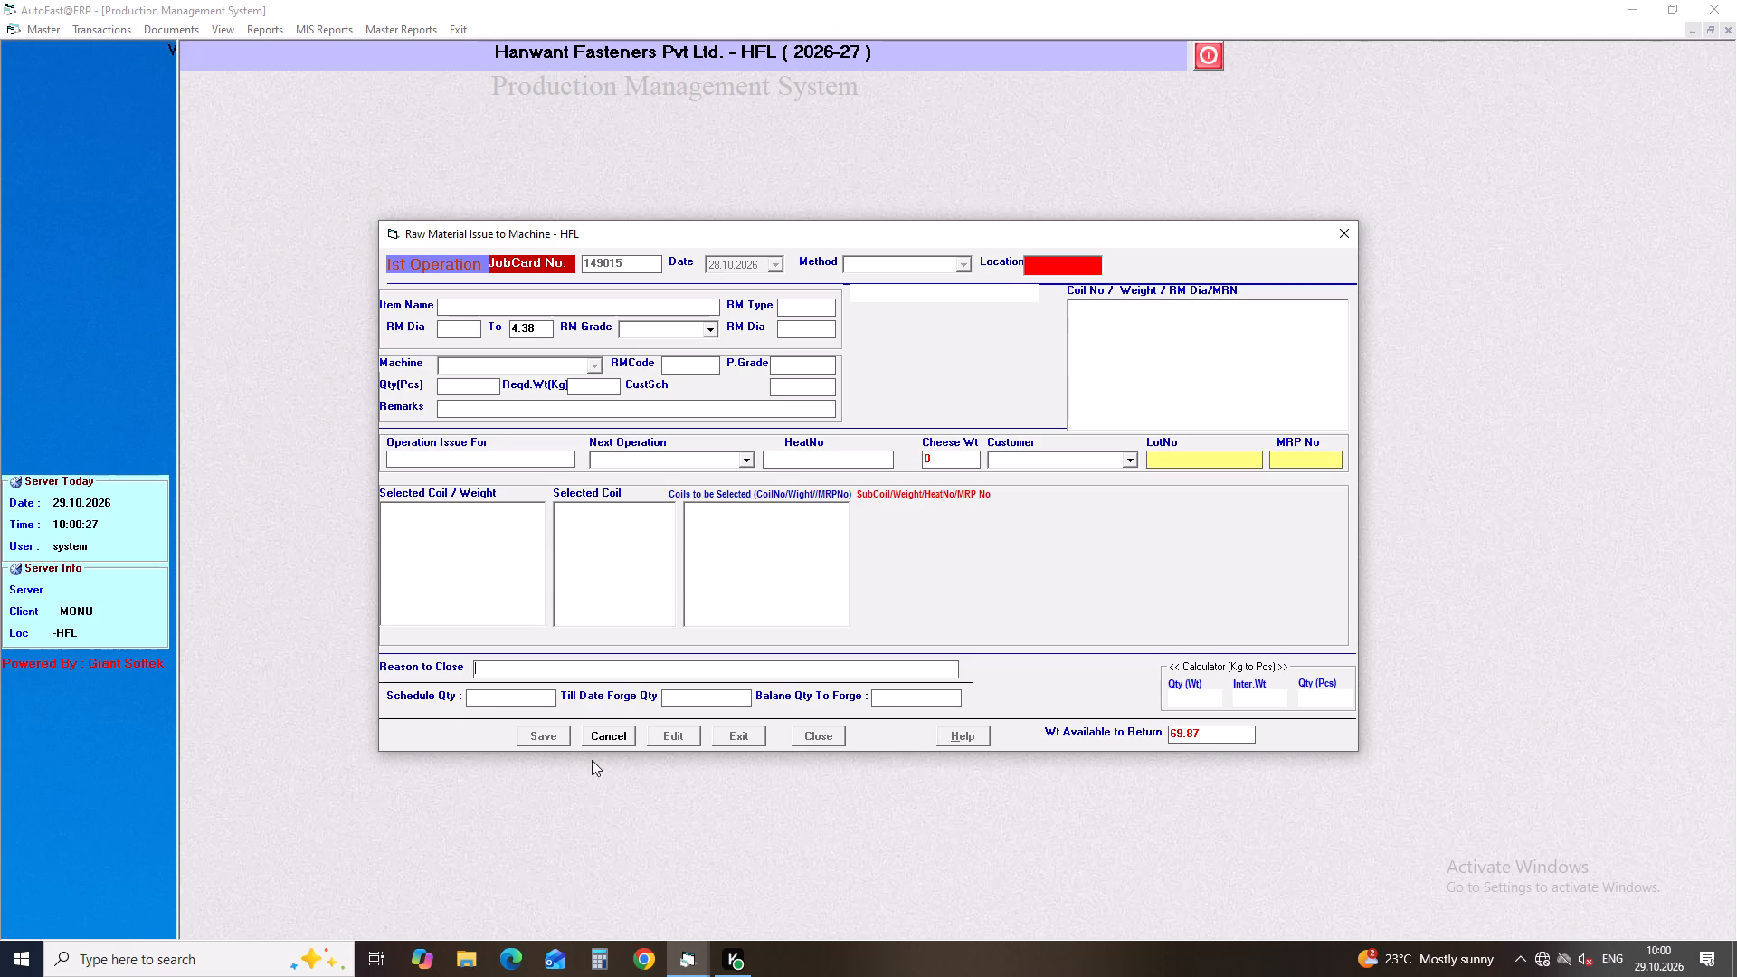
{"action": "left_click", "coordinate": [607, 741]}
Close job card 149033 under Planning Changed, returning 275.4 on subcoil 5124-1.
{"action": "left_click", "coordinate": [815, 734]}
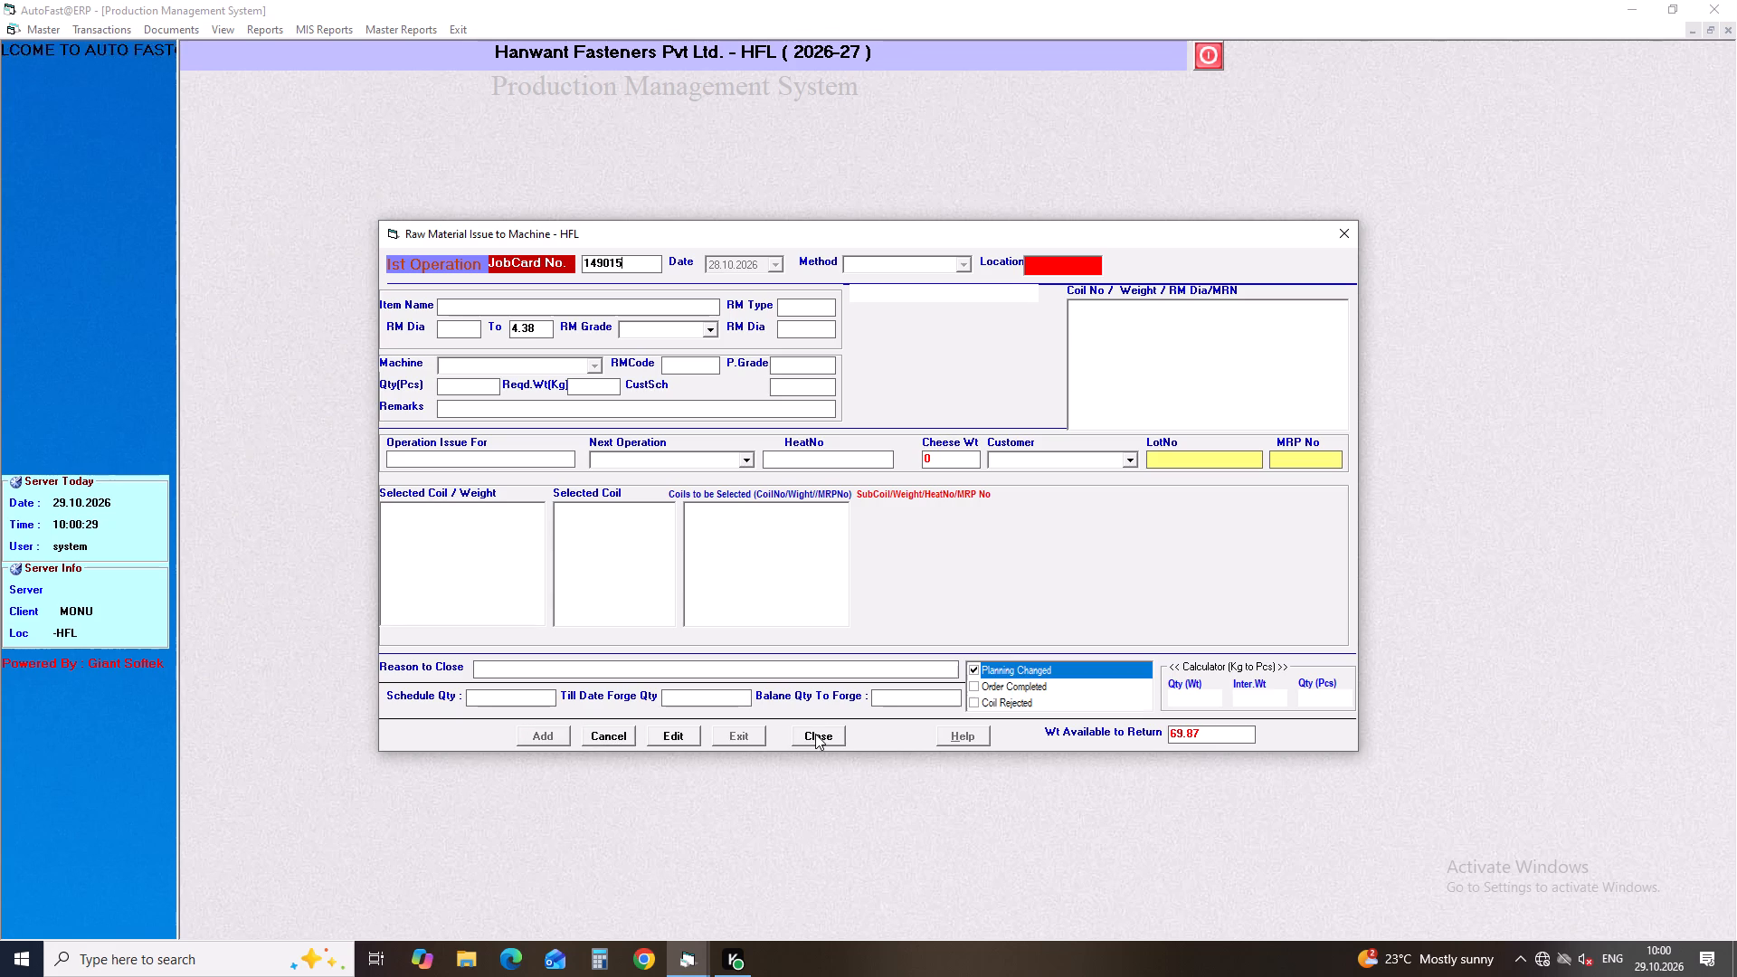
{"action": "key", "text": "BackSpace"}
{"action": "key", "text": "BackSpace"}
{"action": "type", "text": "33"}
{"action": "left_click", "coordinate": [812, 743]}
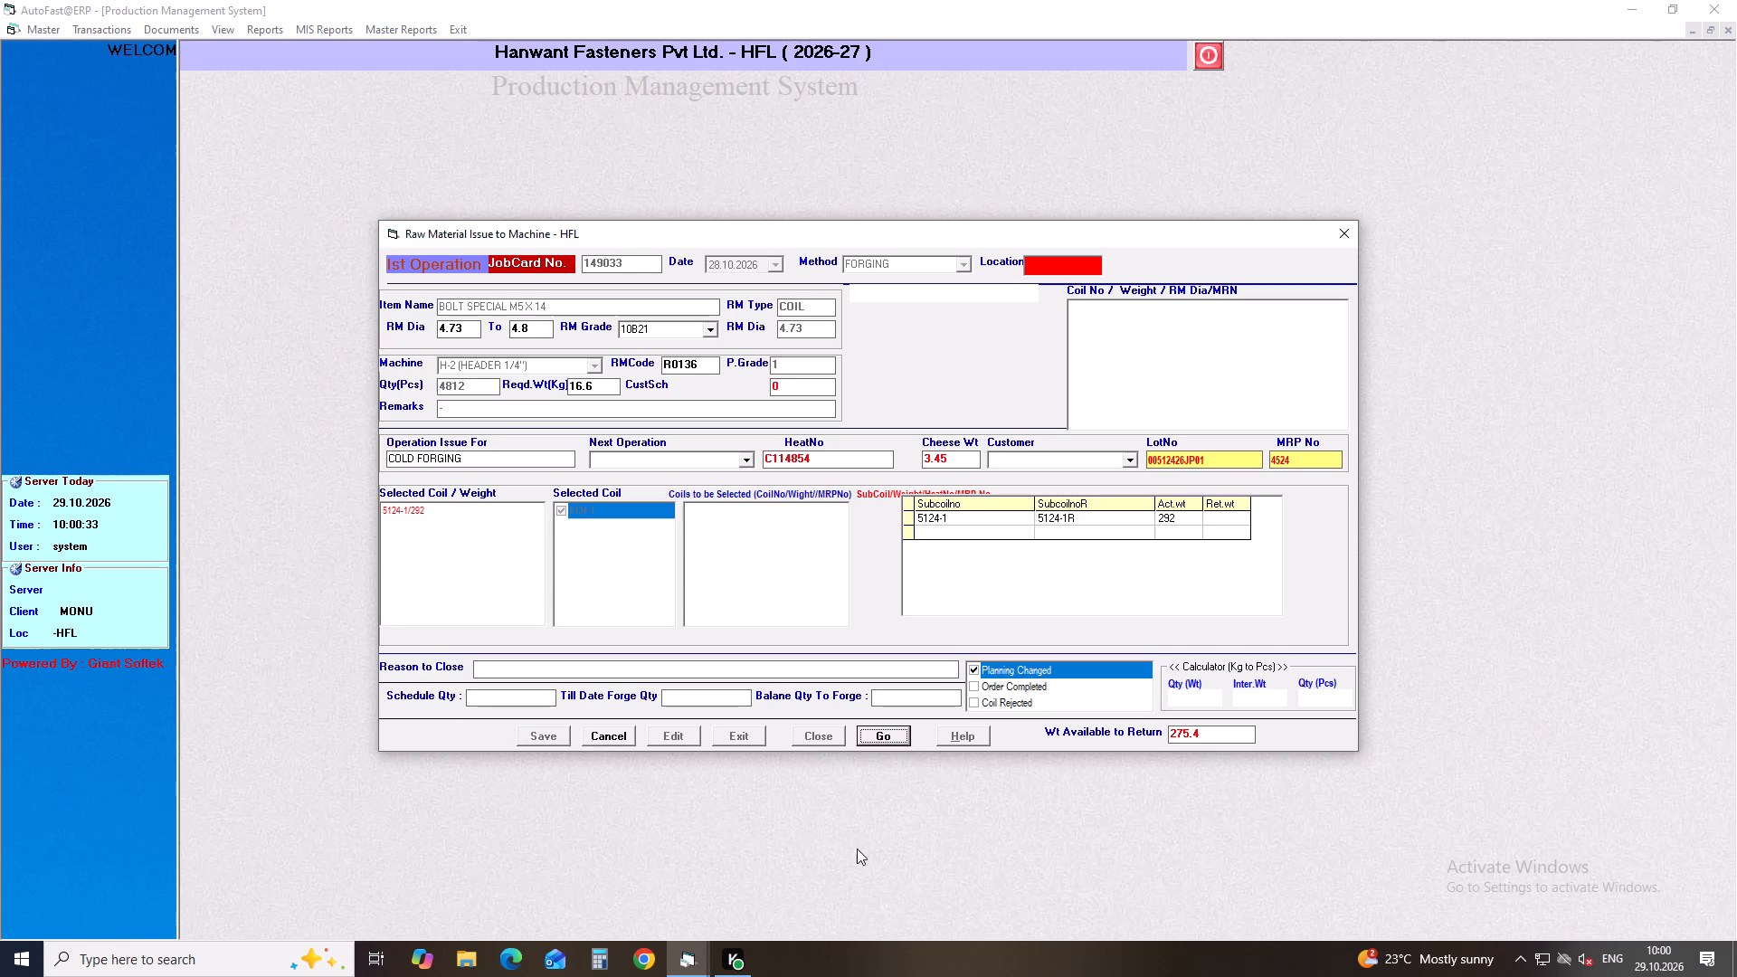
{"action": "left_click", "coordinate": [1228, 519]}
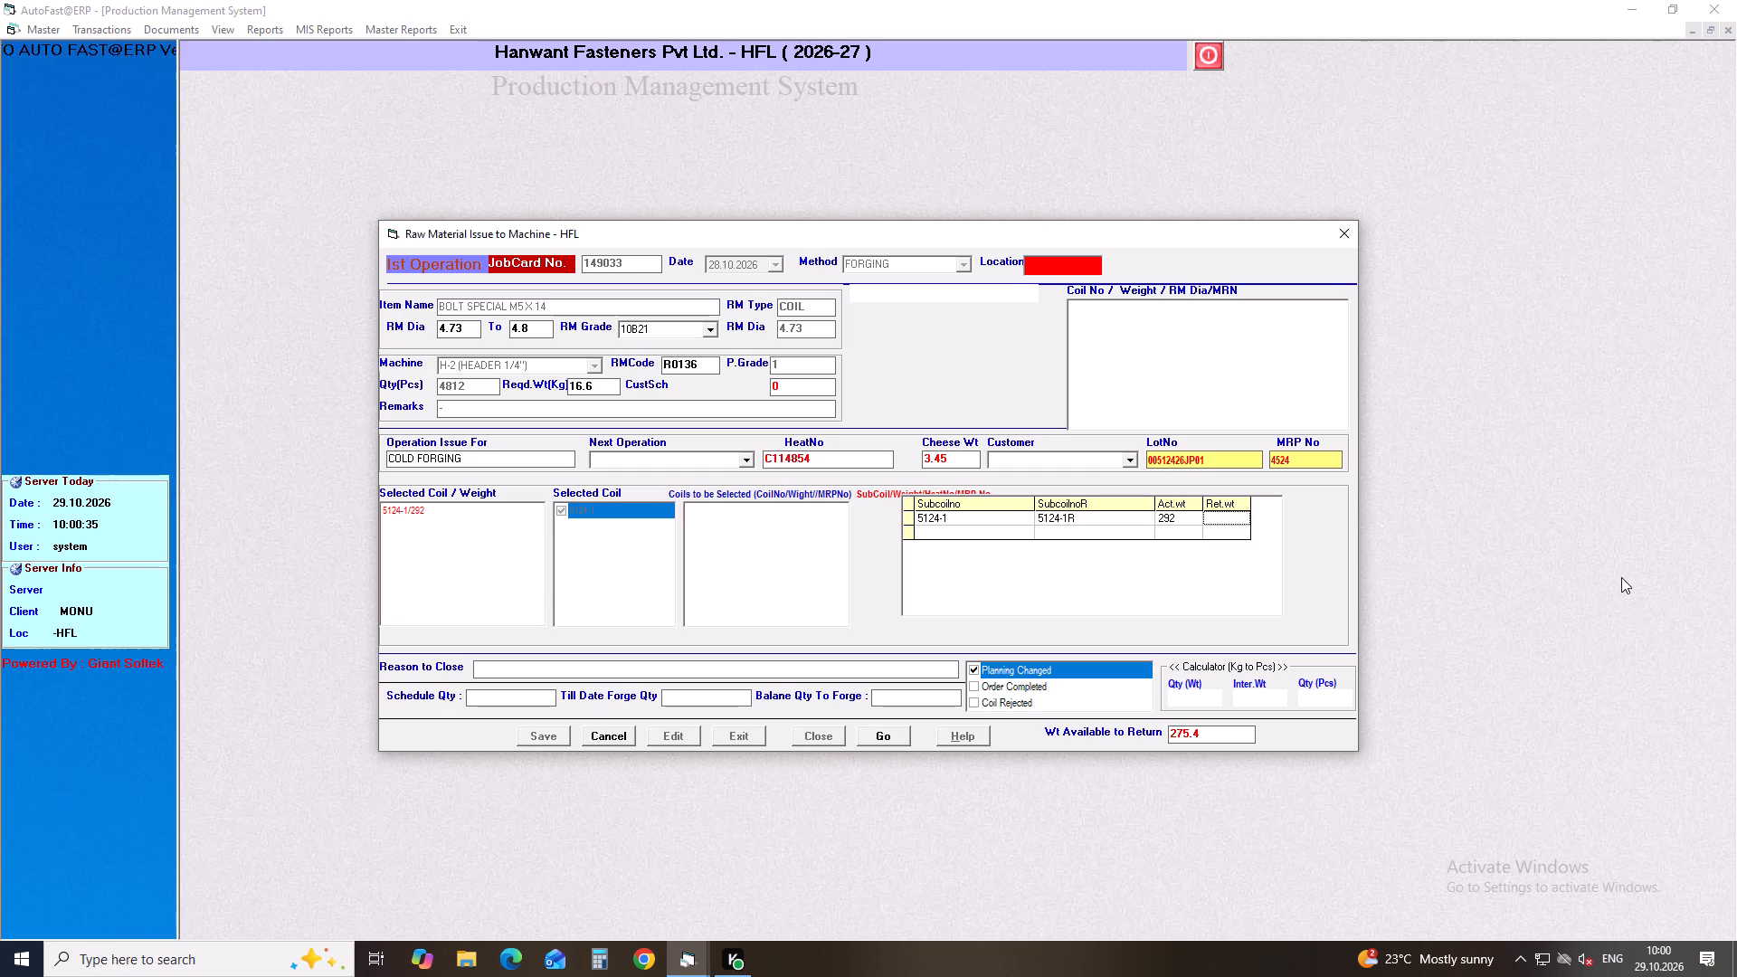
{"action": "type", "text": "275.4"}
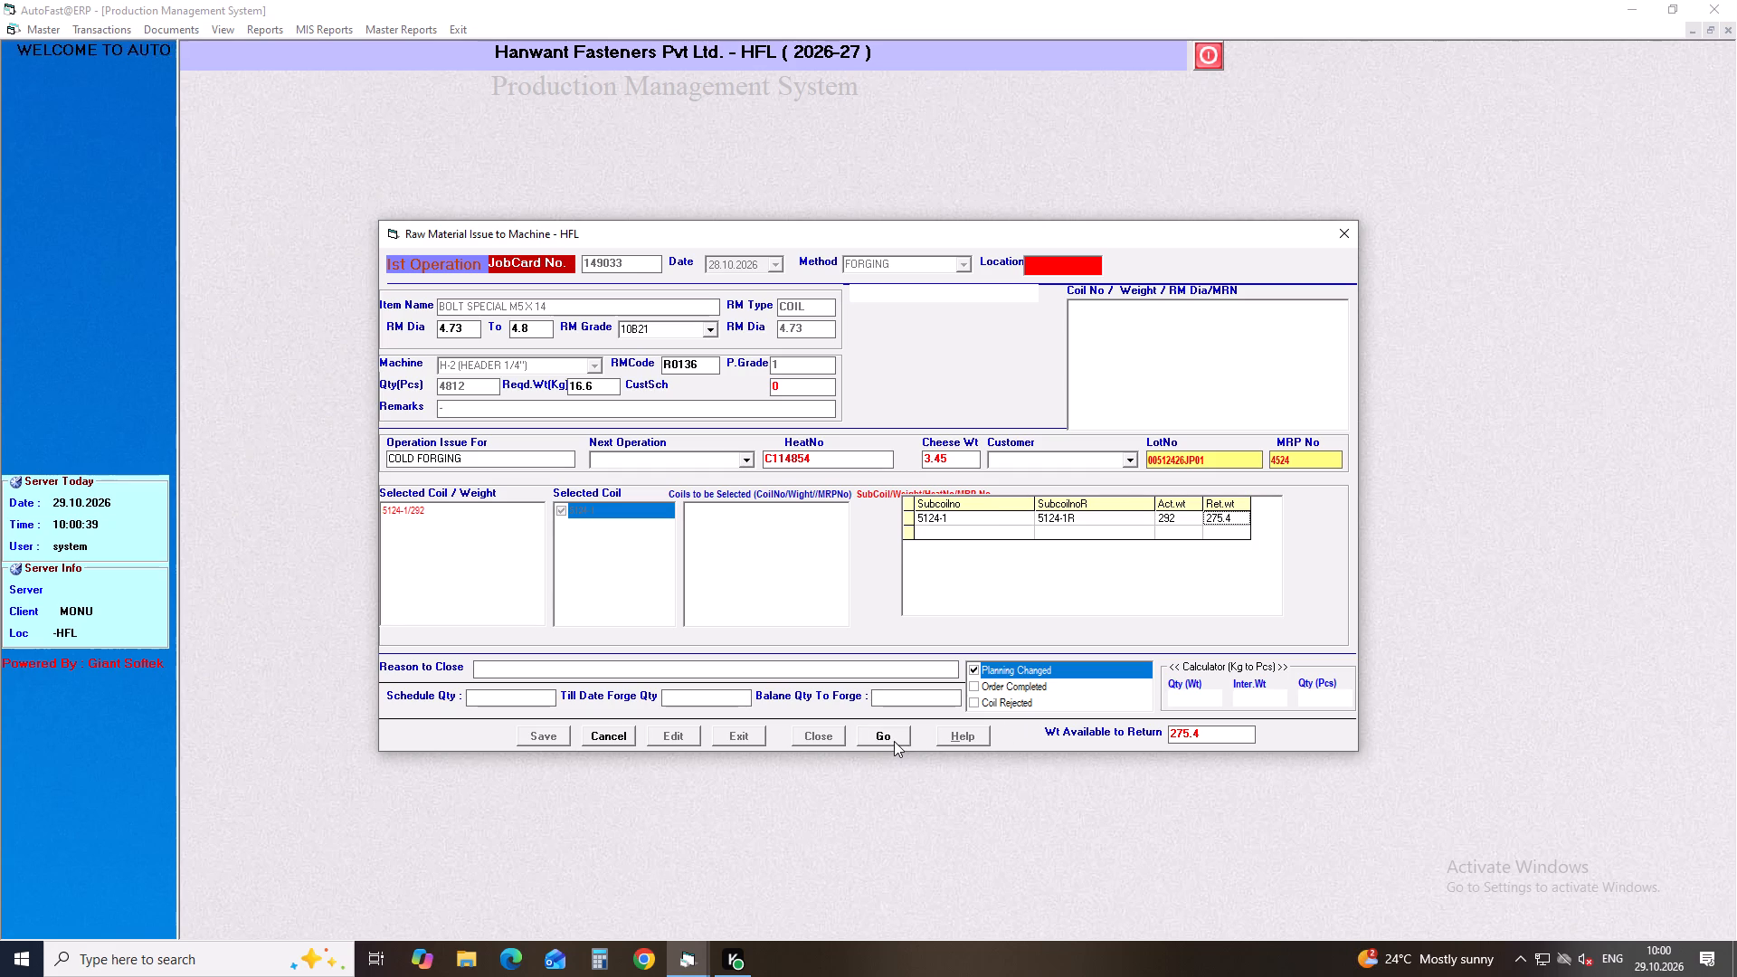
{"action": "left_click", "coordinate": [894, 741]}
{"action": "left_click", "coordinate": [847, 532]}
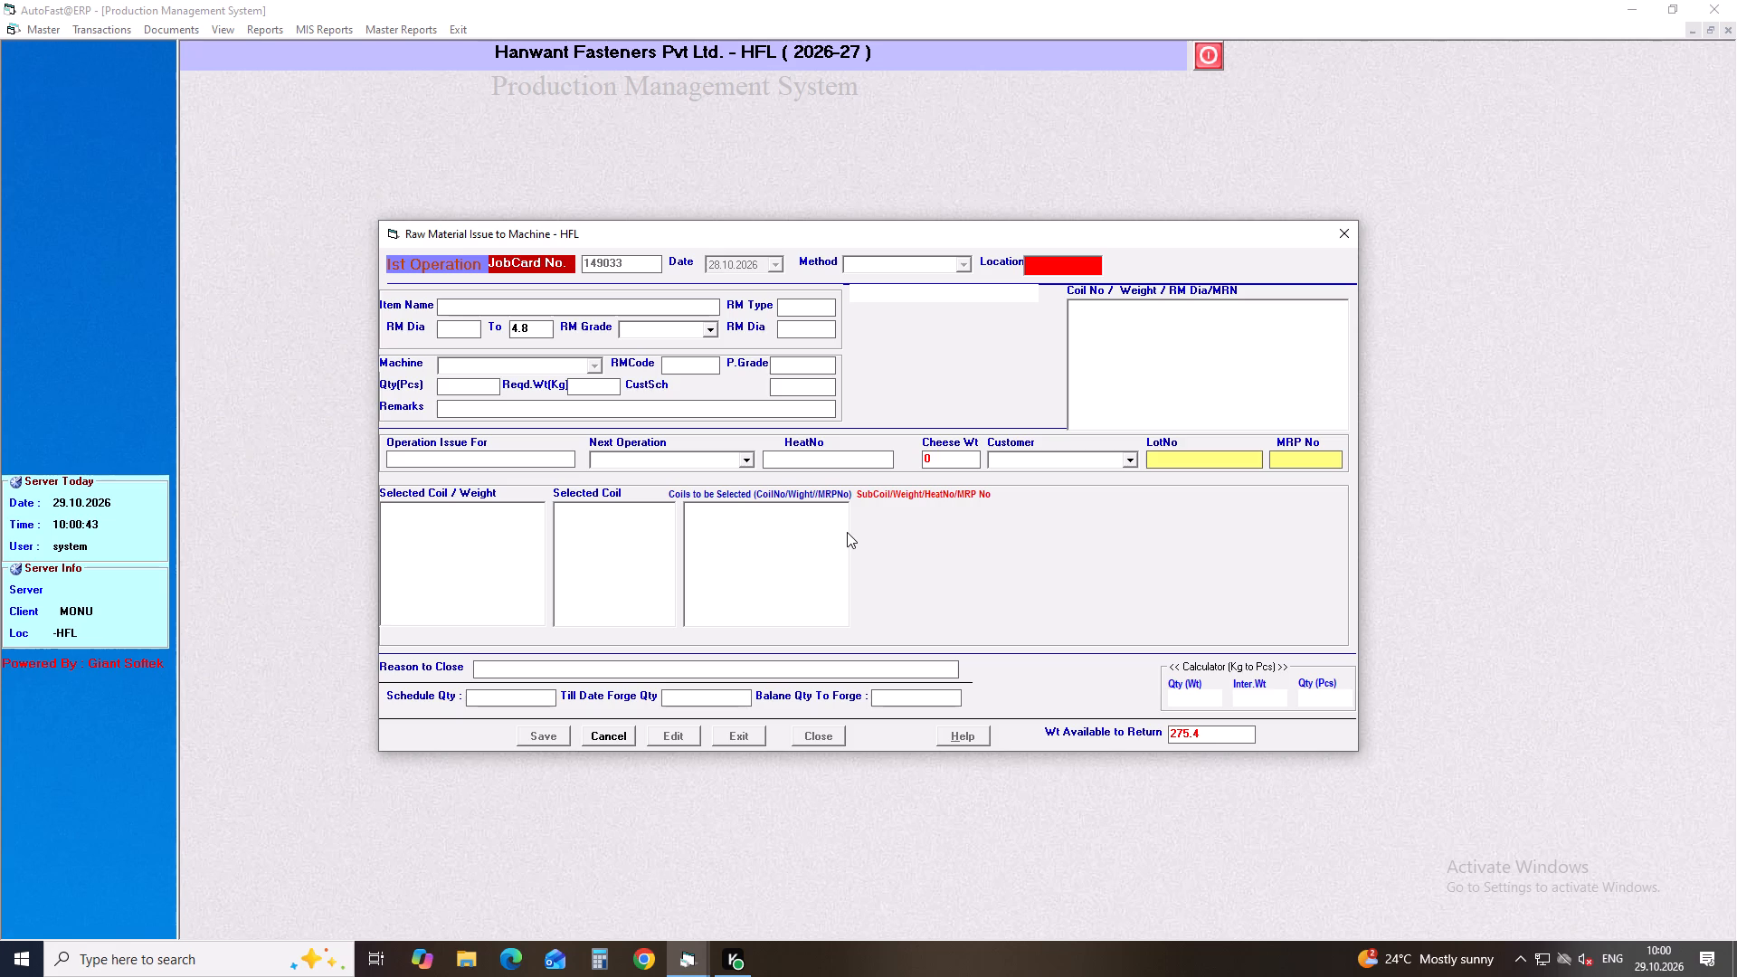
{"action": "left_click", "coordinate": [606, 736]}
Close job card 149034 under Planning Changed, returning 385.13 on subcoil 5119-2, and leave the raw material issue form.
{"action": "left_click", "coordinate": [810, 734]}
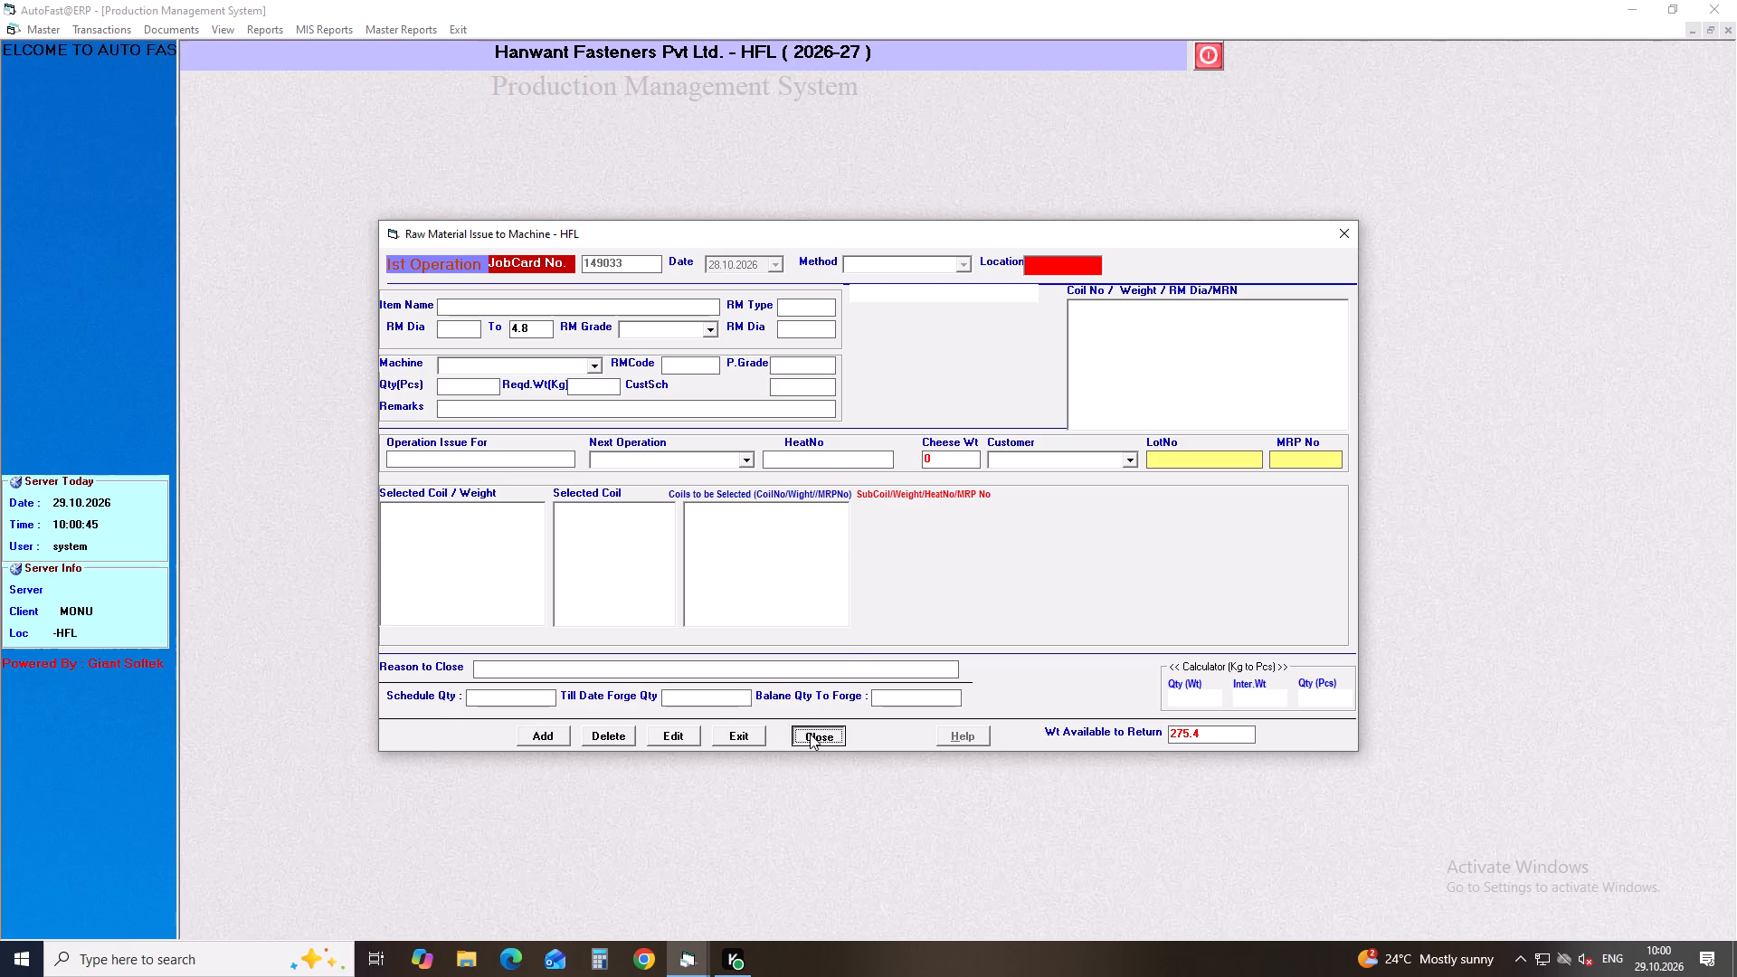
{"action": "key", "text": "BackSpace"}
{"action": "key", "text": "1"}
{"action": "key", "text": "BackSpace"}
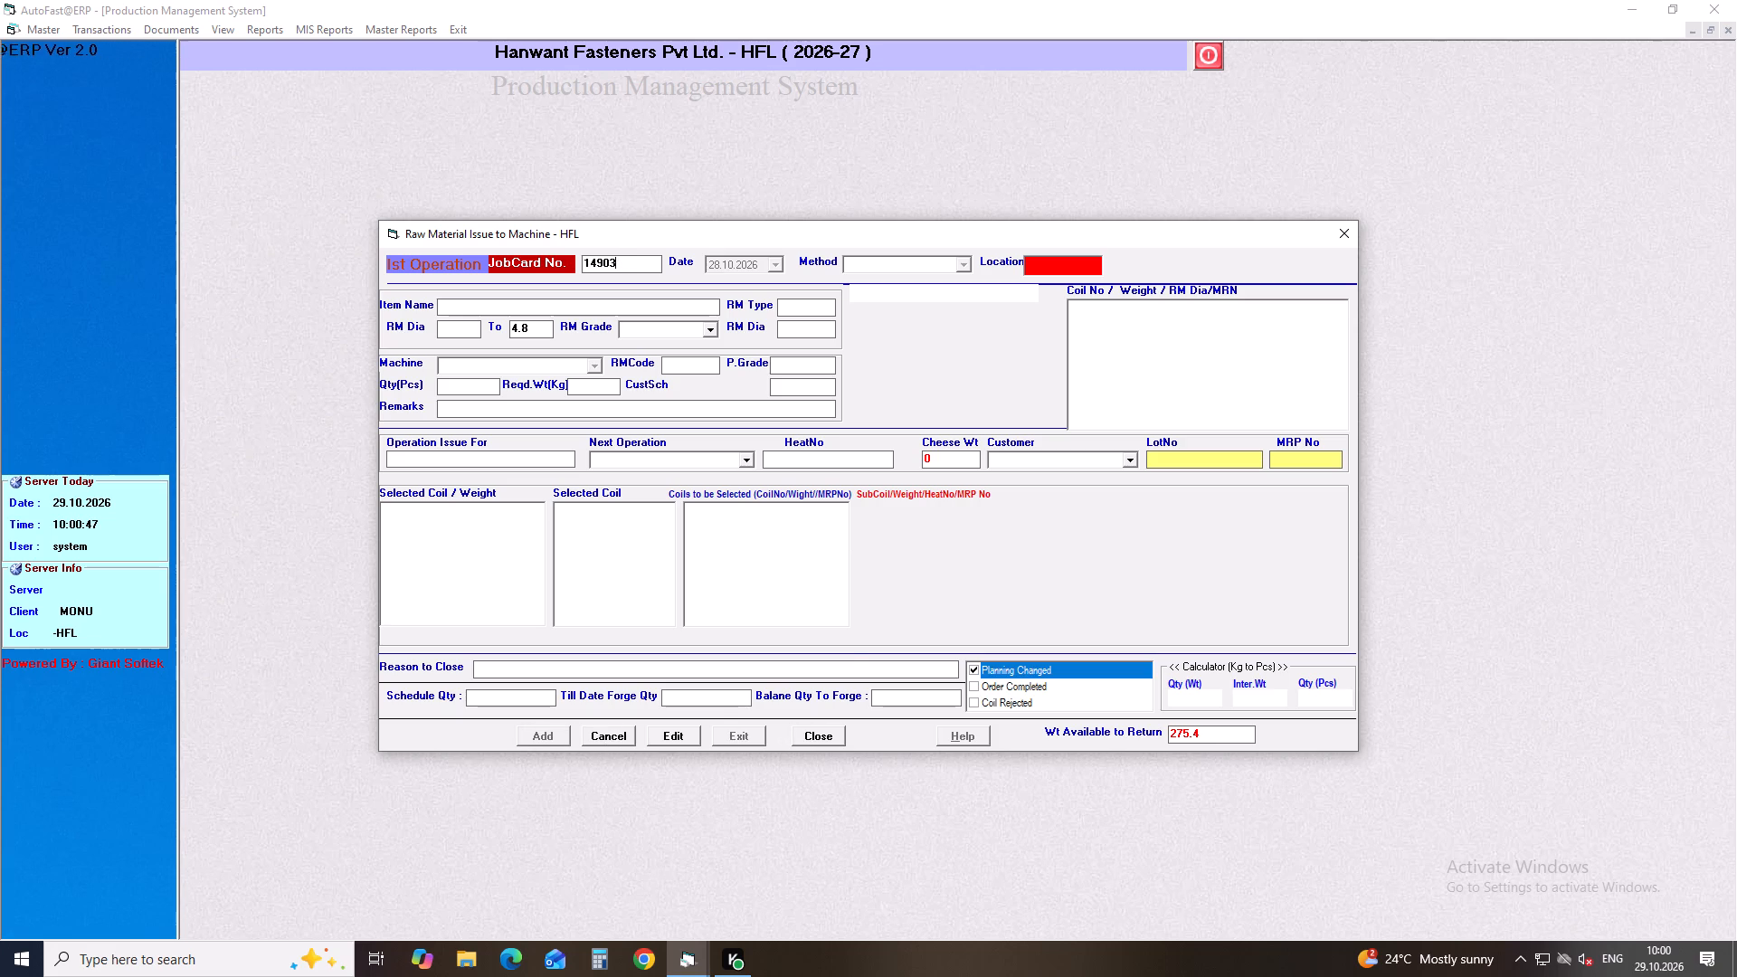
{"action": "key", "text": "4"}
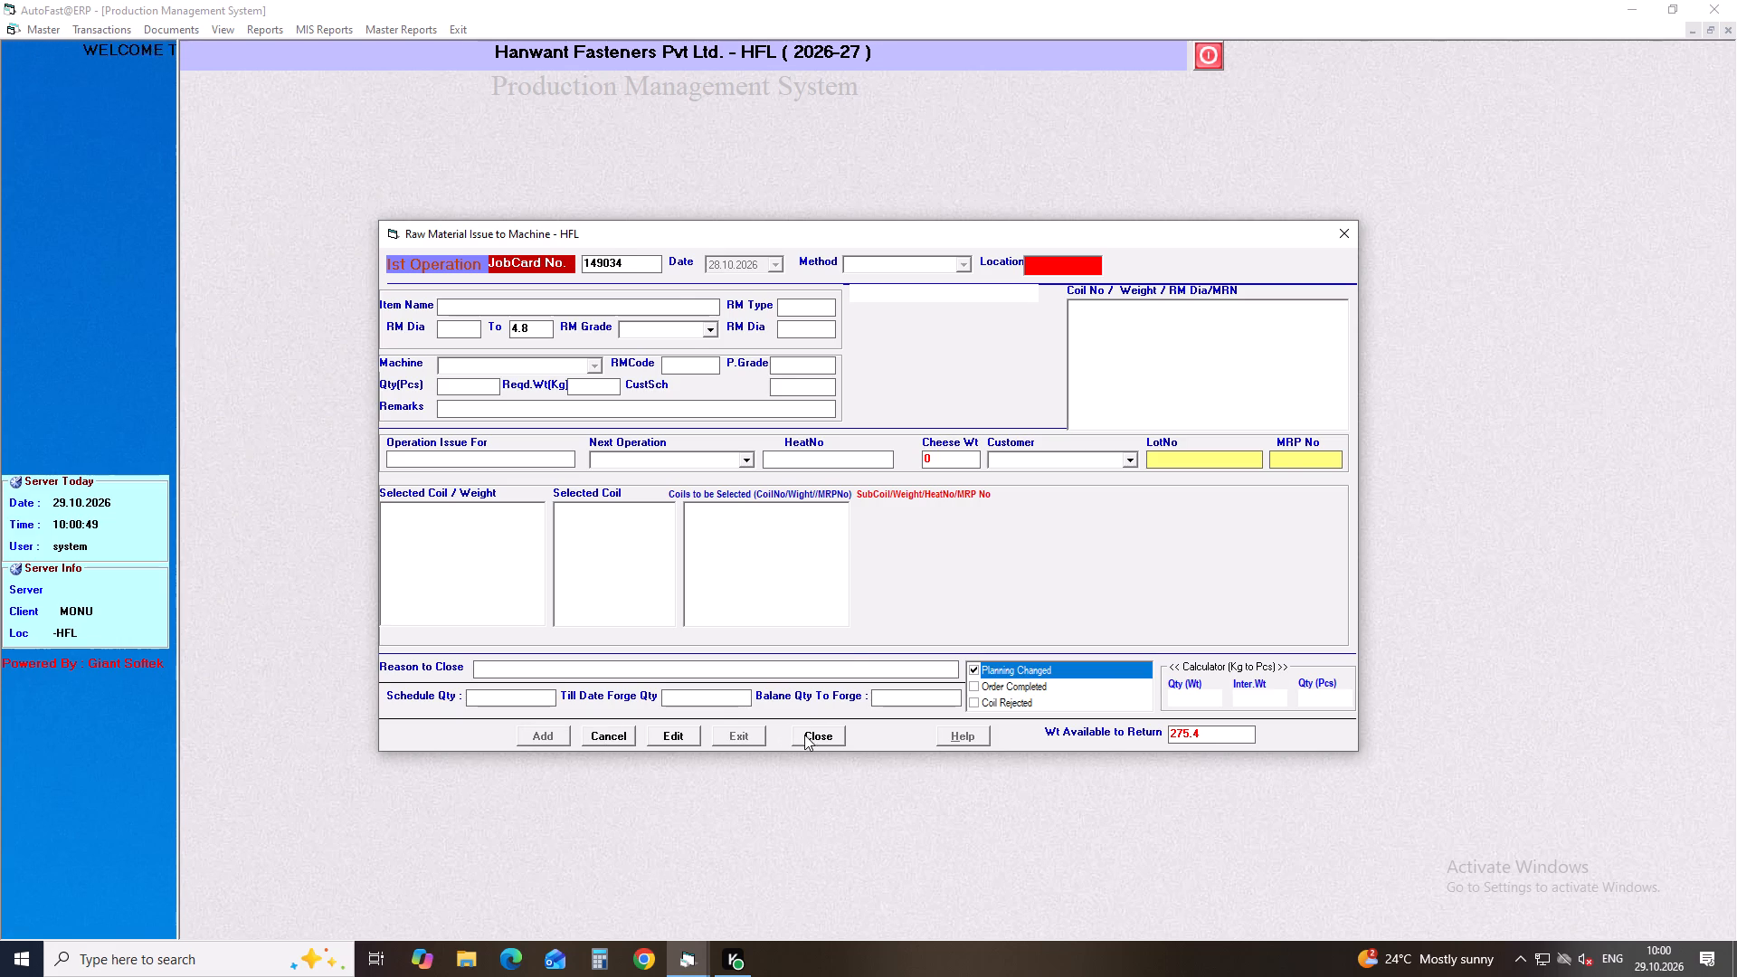
{"action": "left_click", "coordinate": [804, 735]}
{"action": "left_click", "coordinate": [1226, 524]}
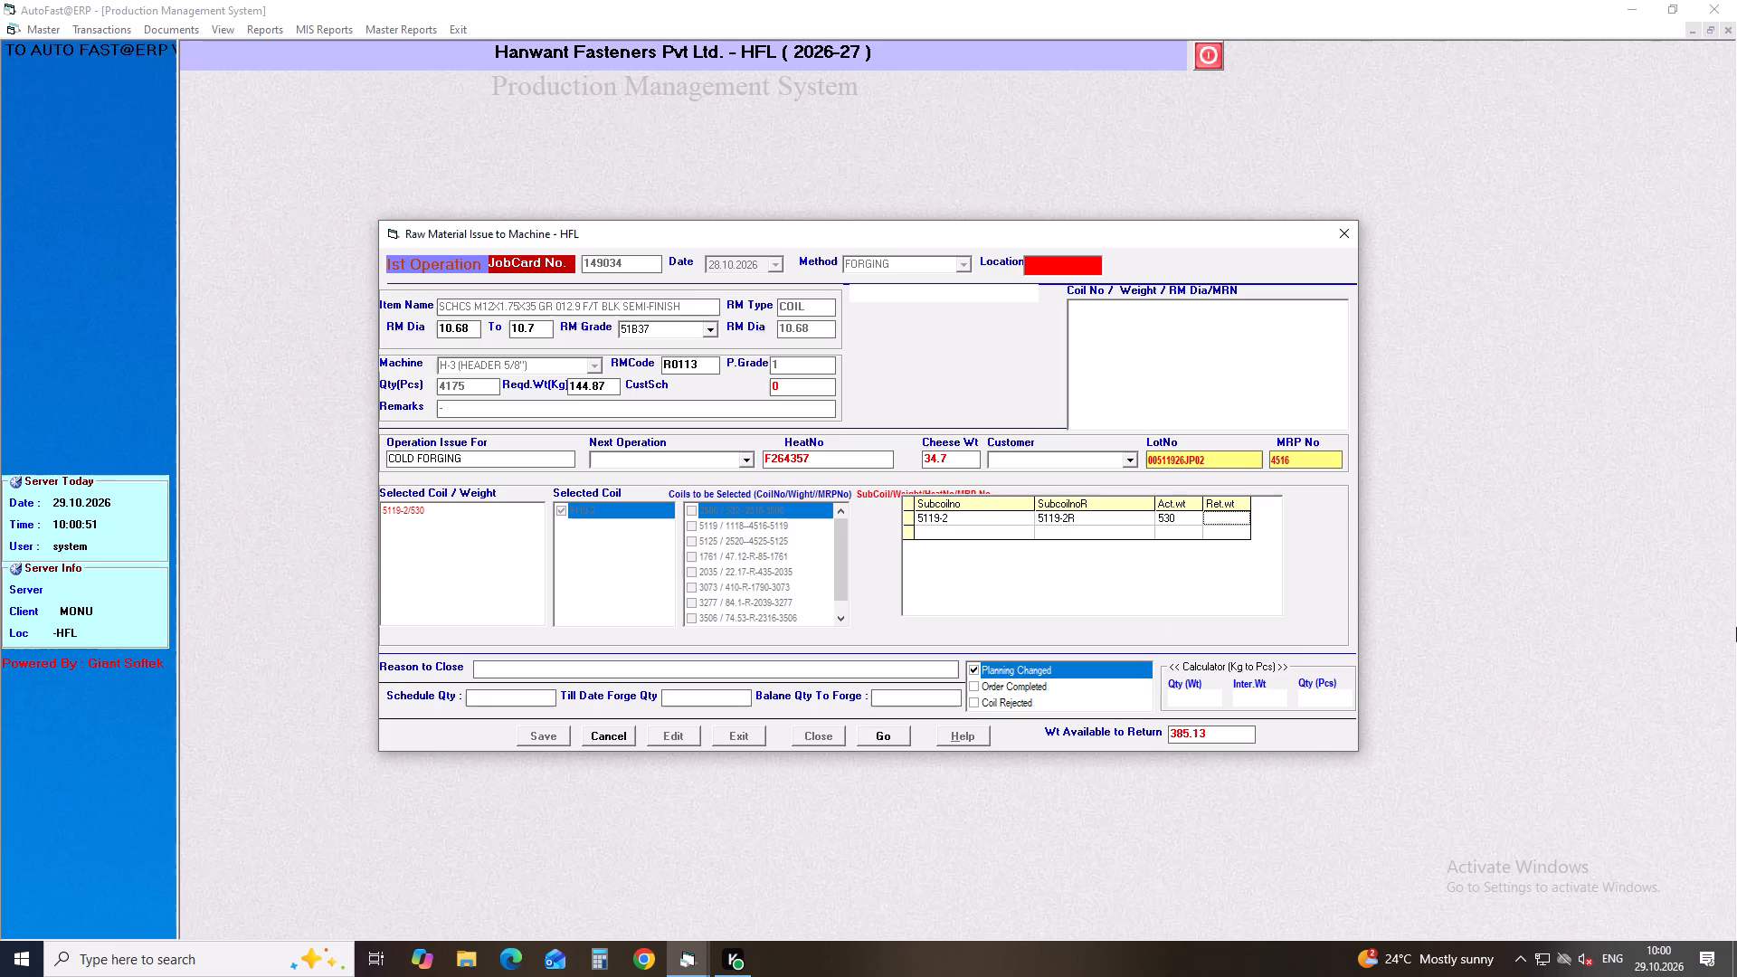
{"action": "type", "text": "32"}
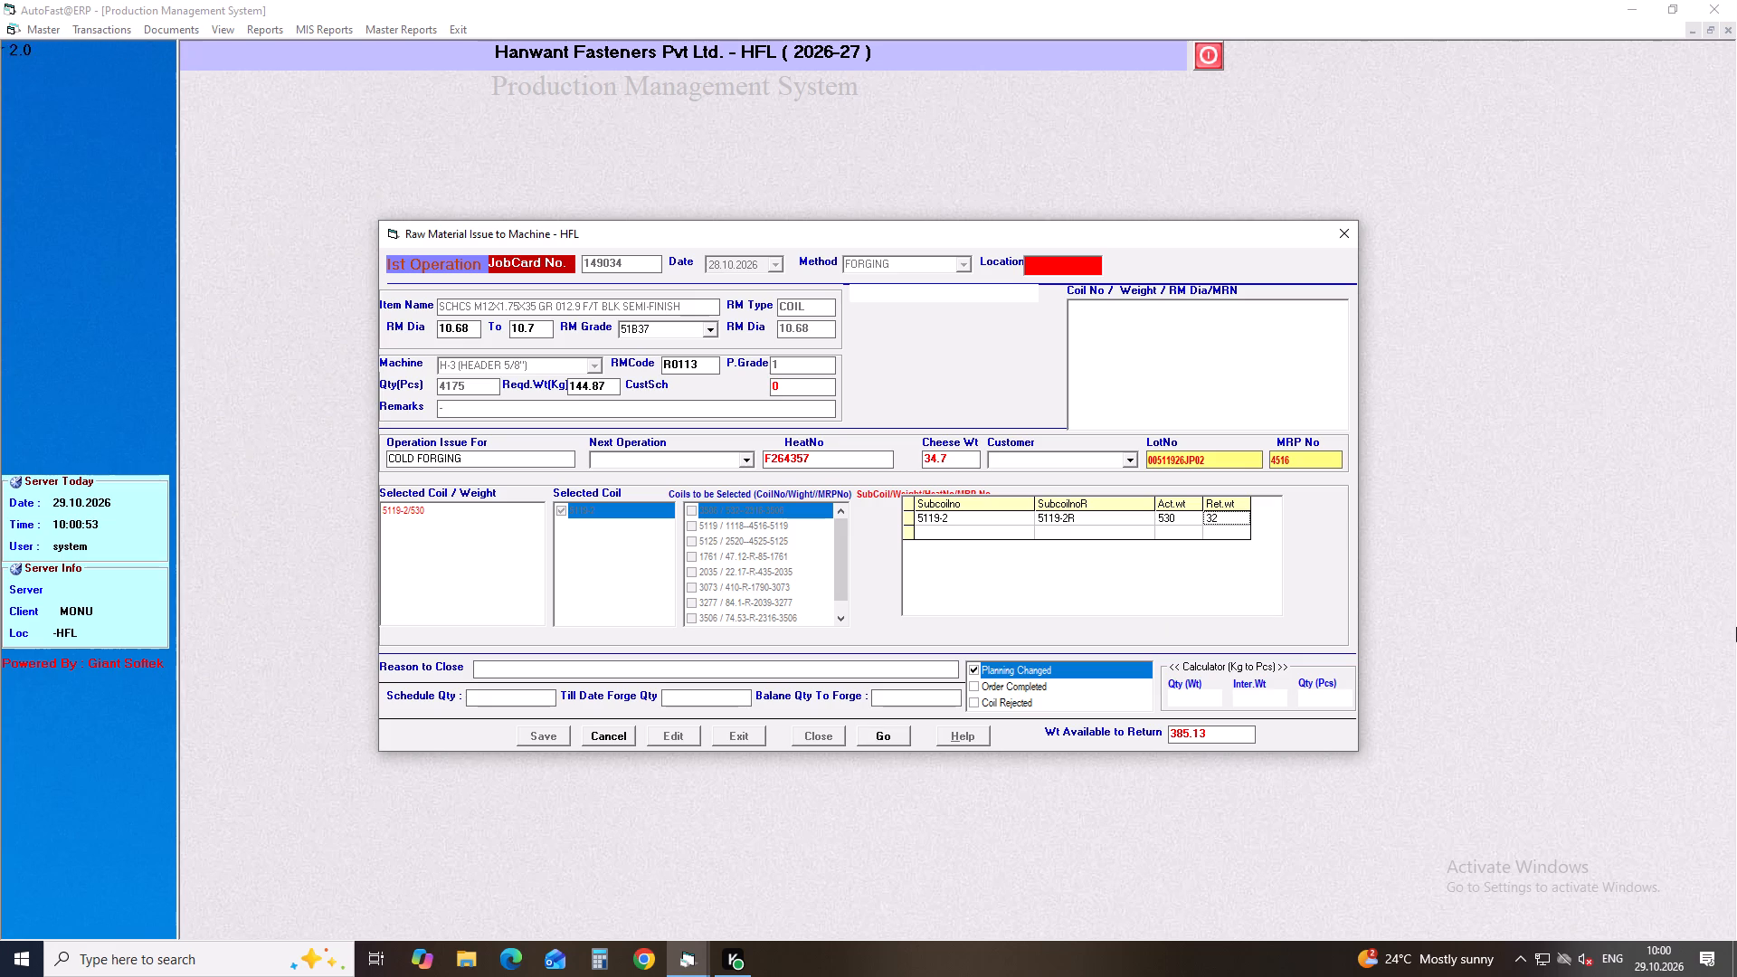
{"action": "key", "text": "BackSpace"}
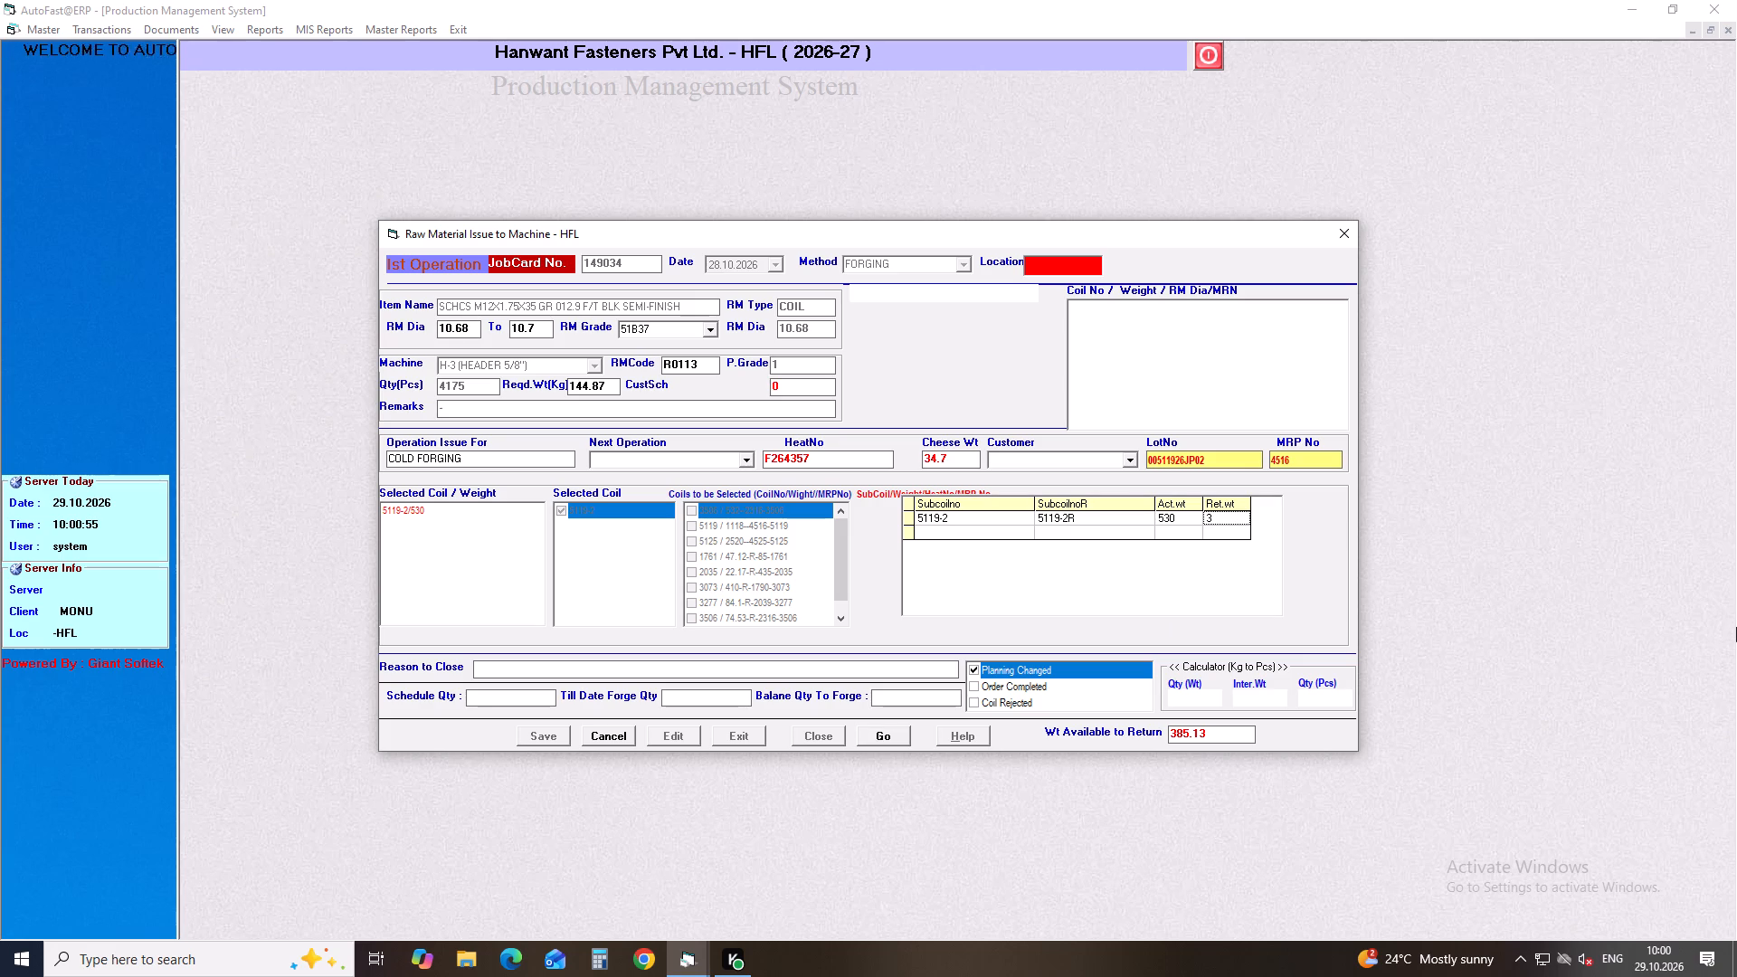
{"action": "type", "text": "85"}
{"action": "type", "text": ".13"}
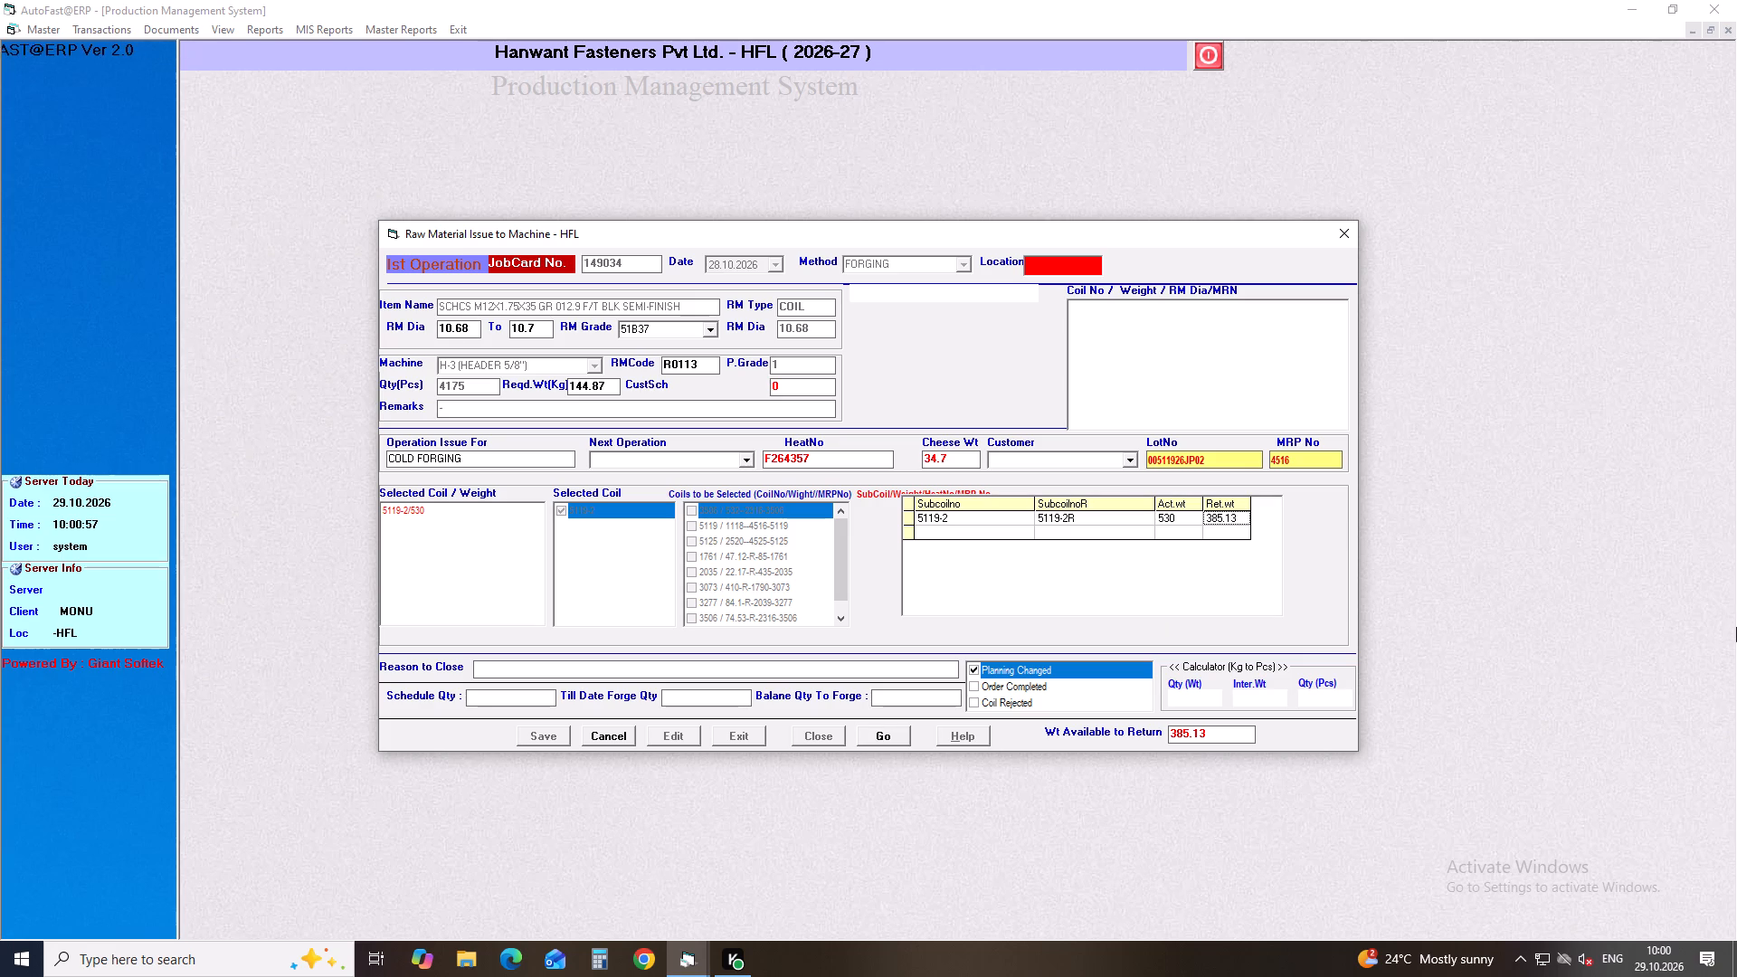
{"action": "left_click", "coordinate": [874, 730]}
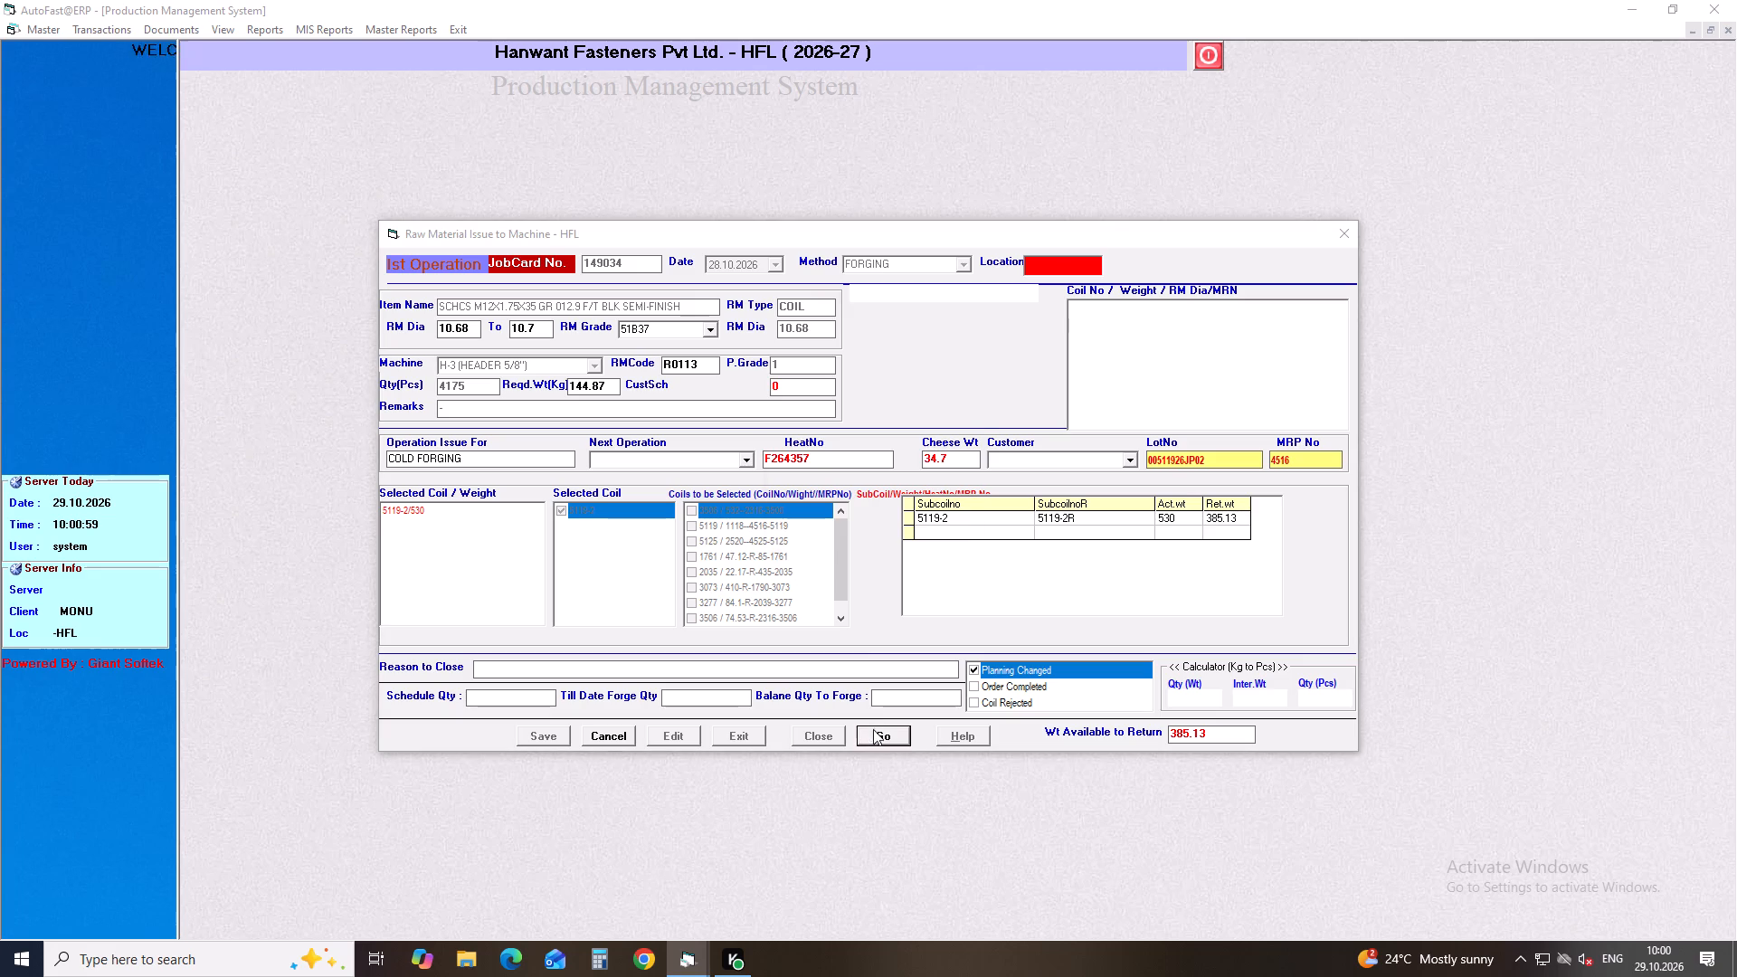
{"action": "left_click", "coordinate": [859, 529]}
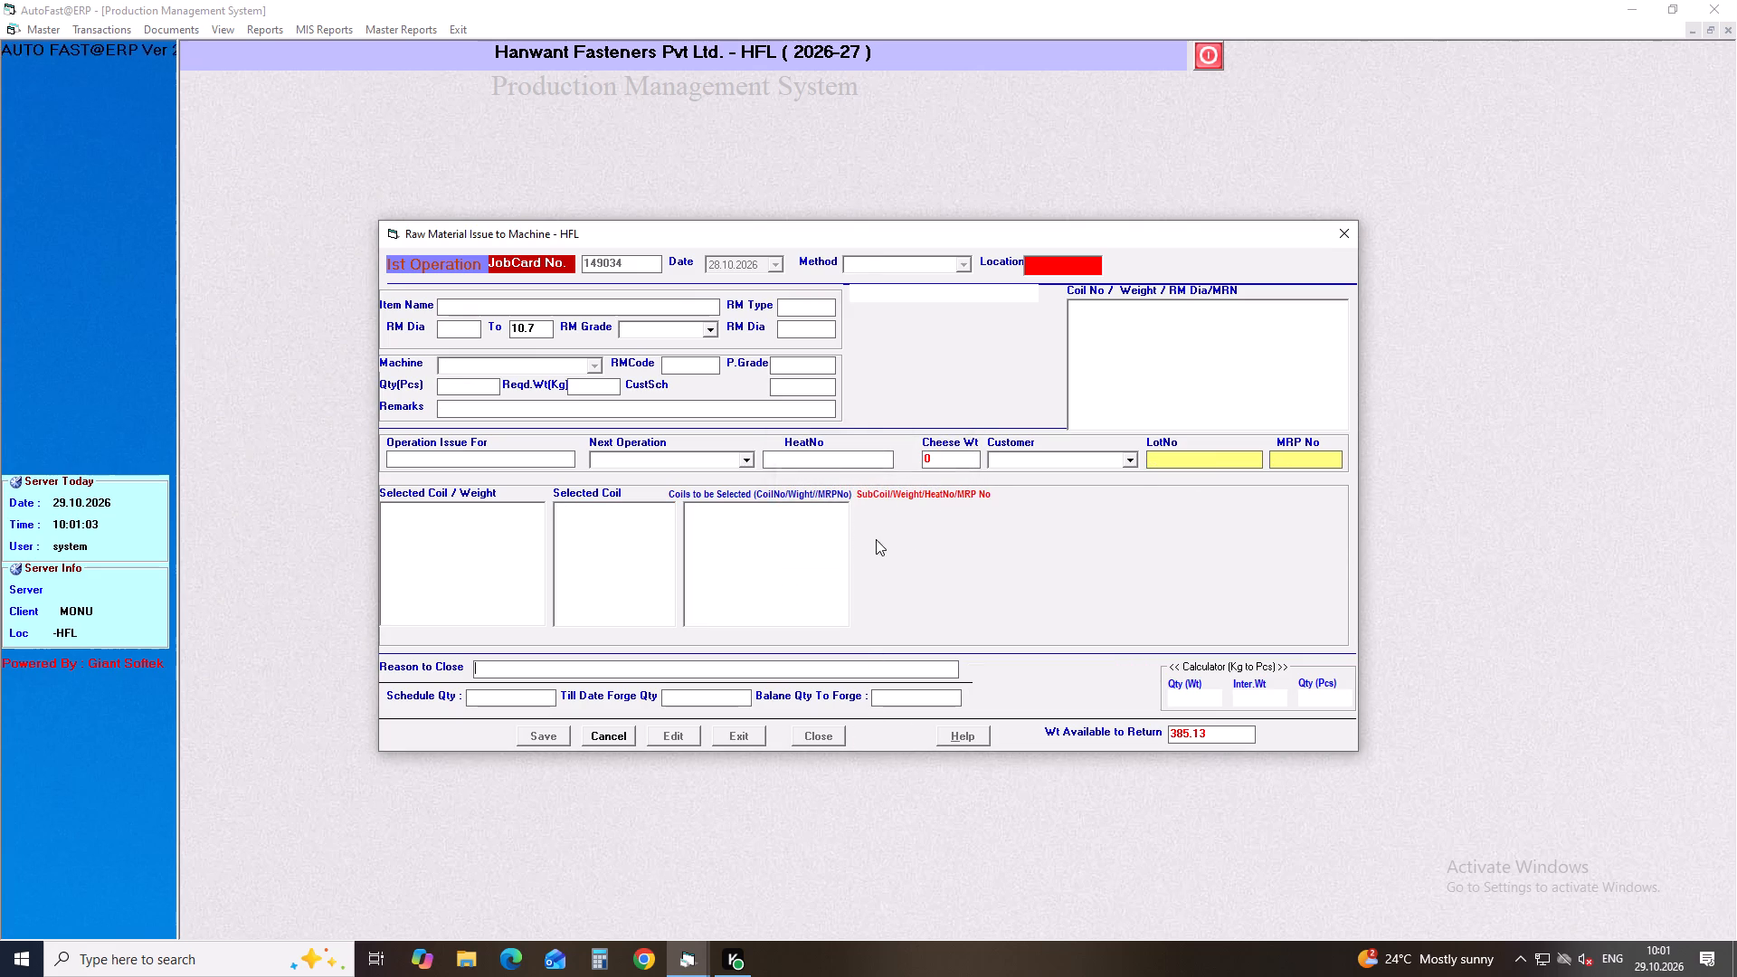
{"action": "left_click", "coordinate": [1353, 232]}
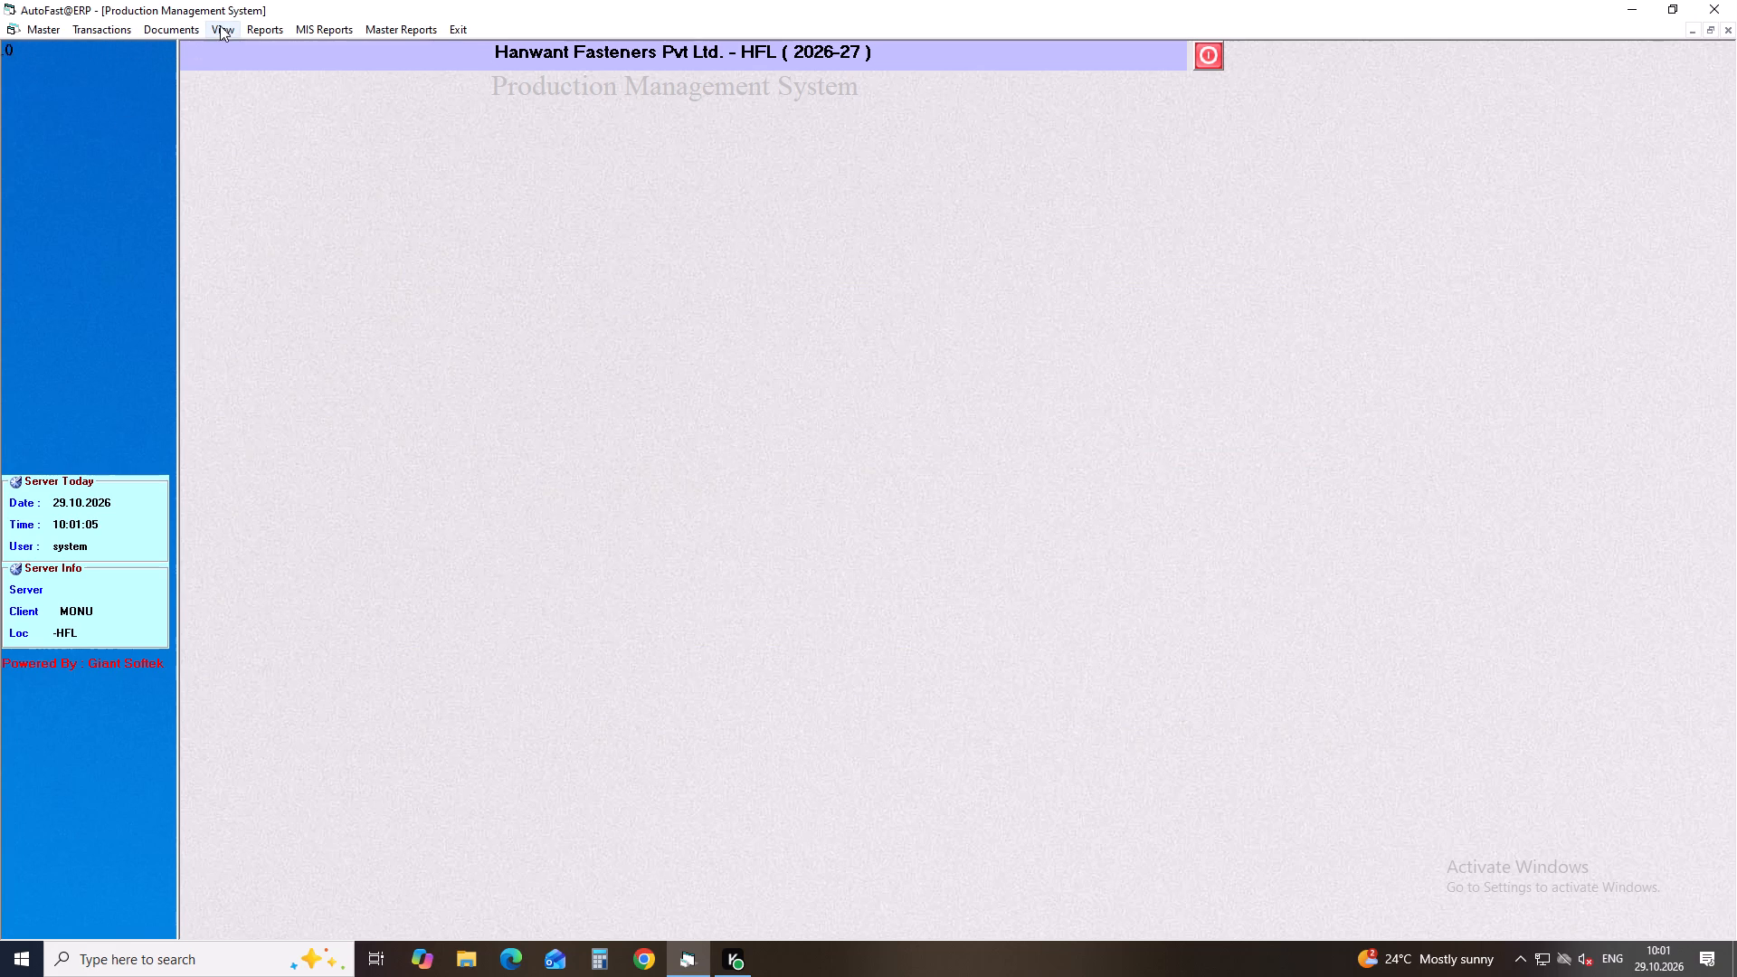
Review the pending MRPs for inspection of in-house produced items for all operations as on 29.10.2026.
{"action": "left_click", "coordinate": [221, 26]}
{"action": "left_click", "coordinate": [246, 53]}
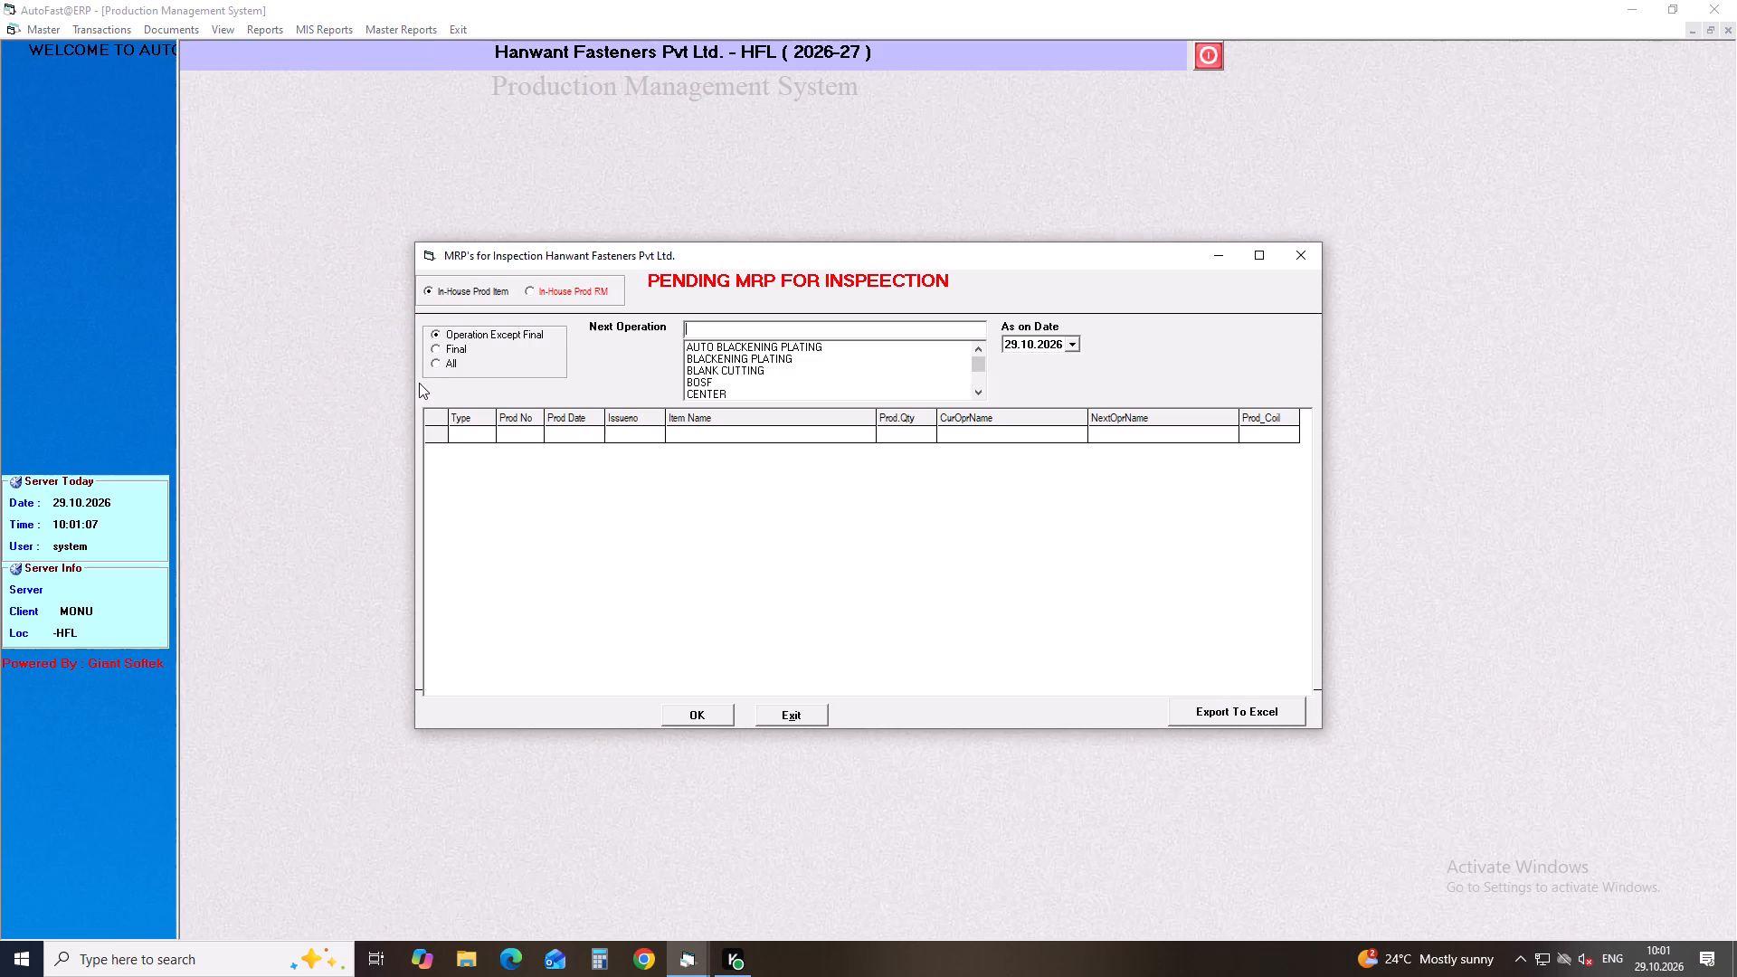
{"action": "left_click", "coordinate": [432, 368]}
{"action": "key", "text": "Return"}
{"action": "key", "text": "Return"}
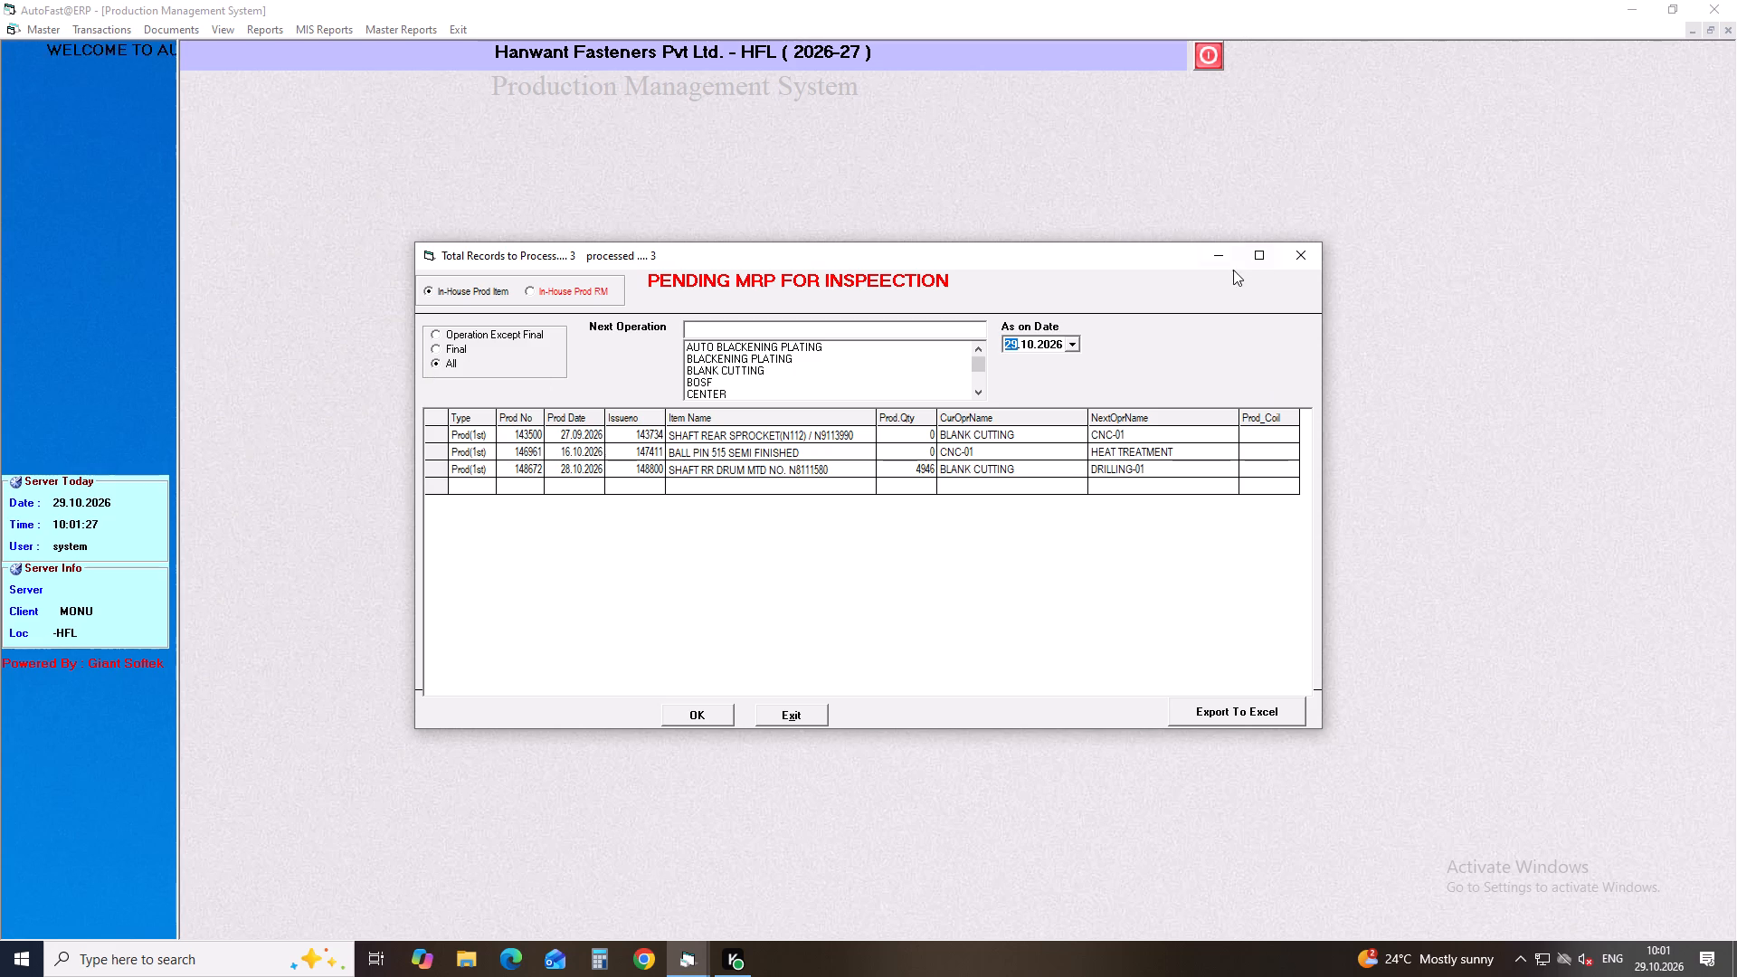
{"action": "left_click", "coordinate": [1299, 245]}
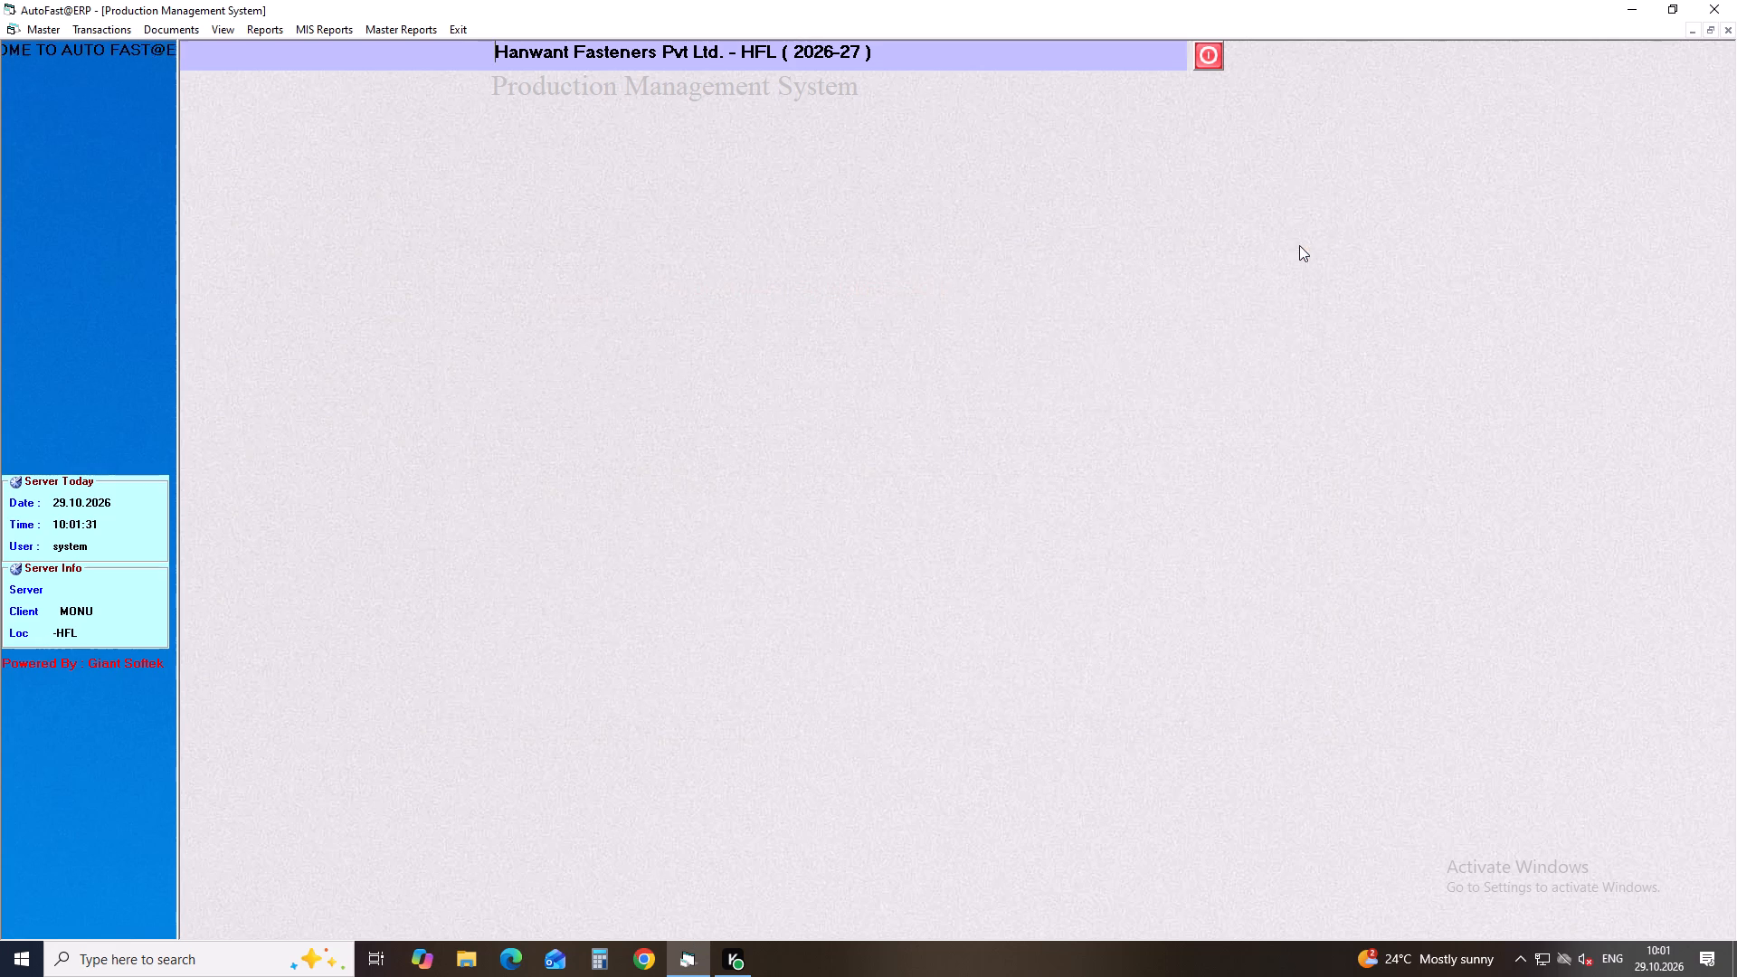
Switch to the Production Management module and start a new second-operation item issue dated 28.10.2026.
{"action": "left_click", "coordinate": [459, 32]}
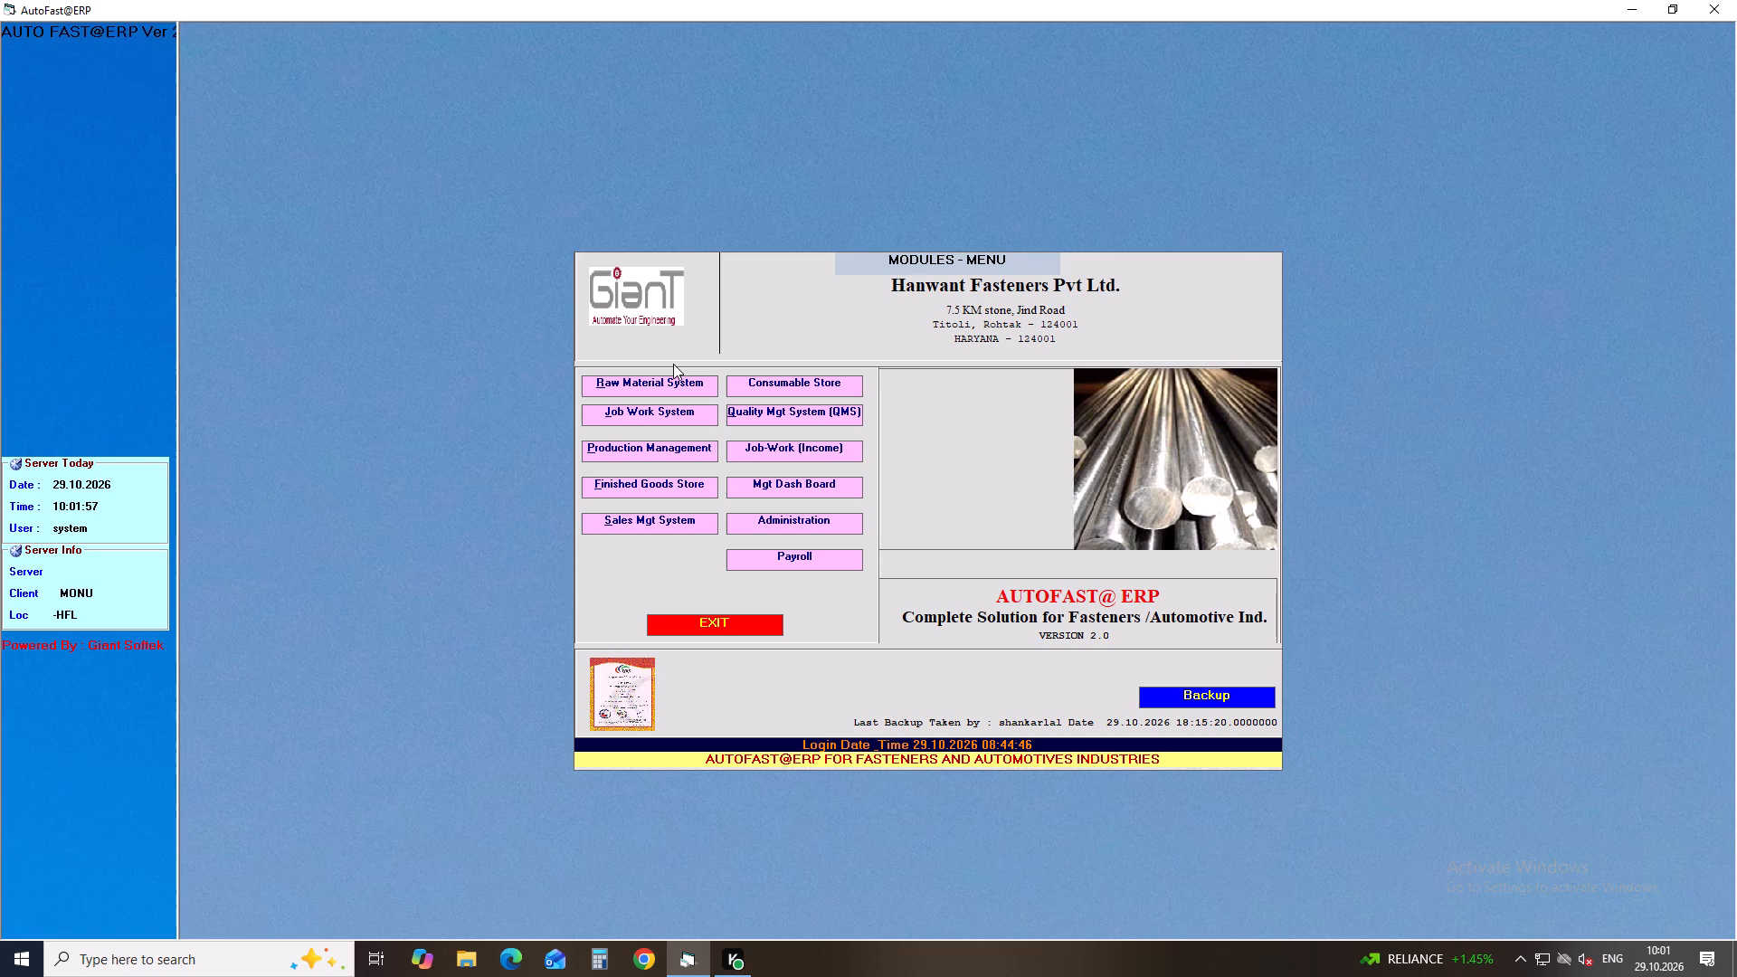
{"action": "left_click", "coordinate": [657, 449]}
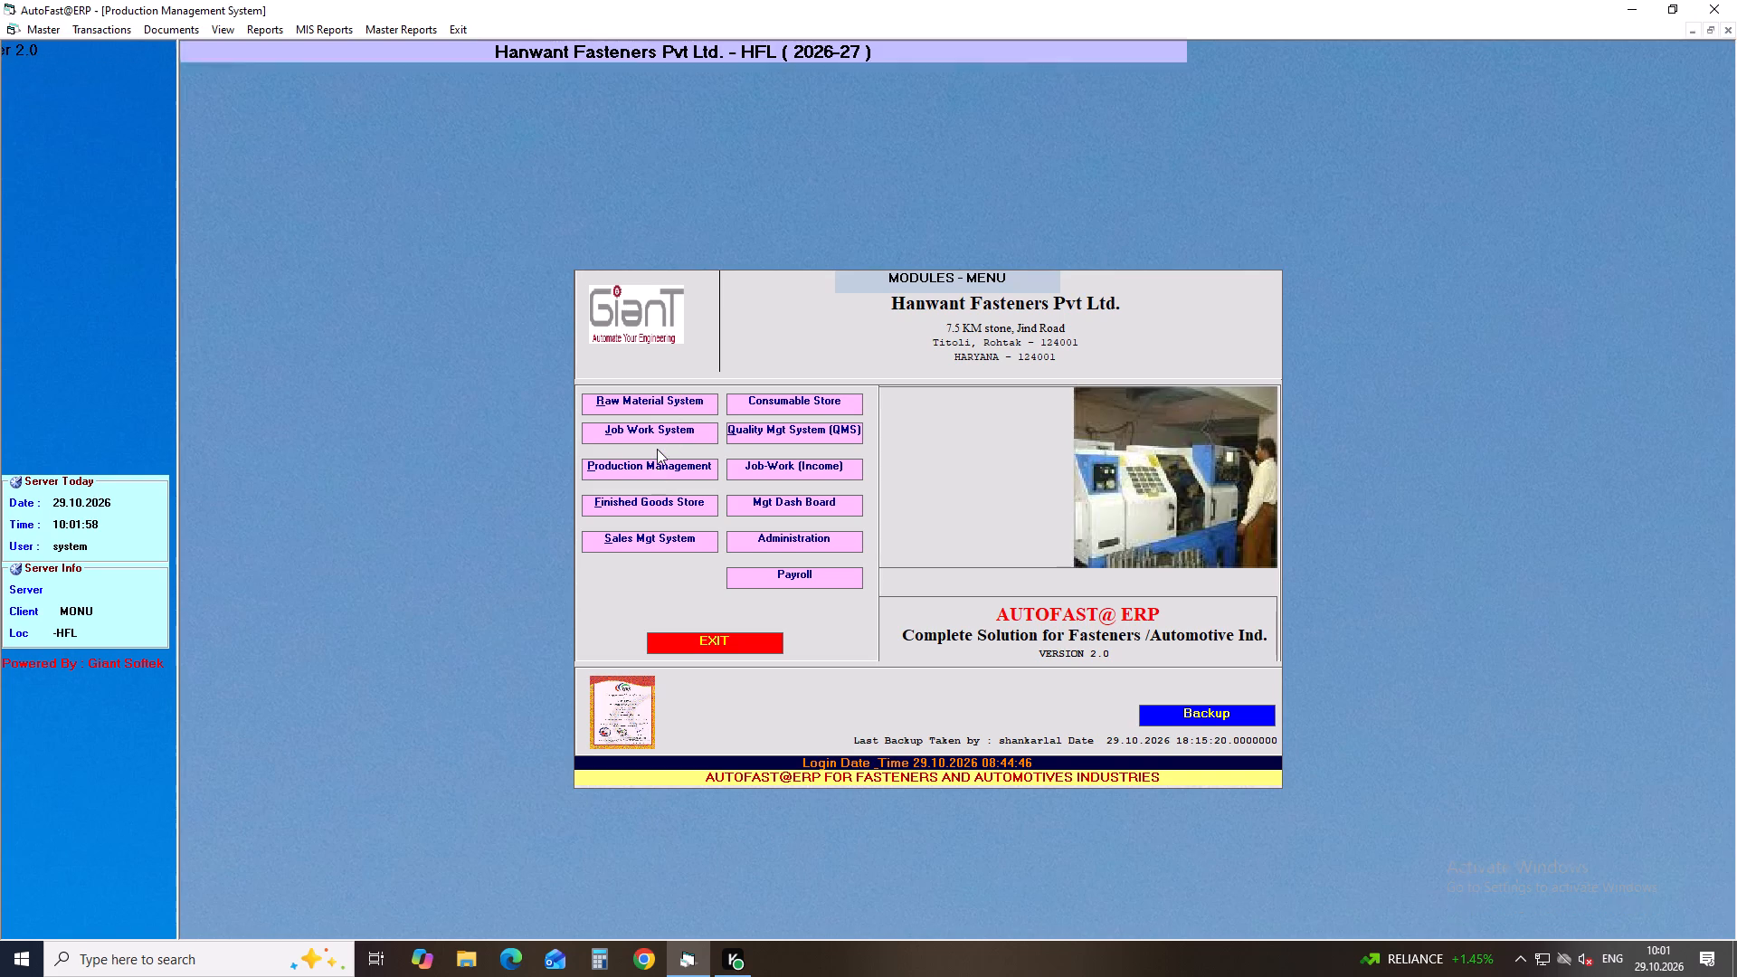
{"action": "key", "text": "Return"}
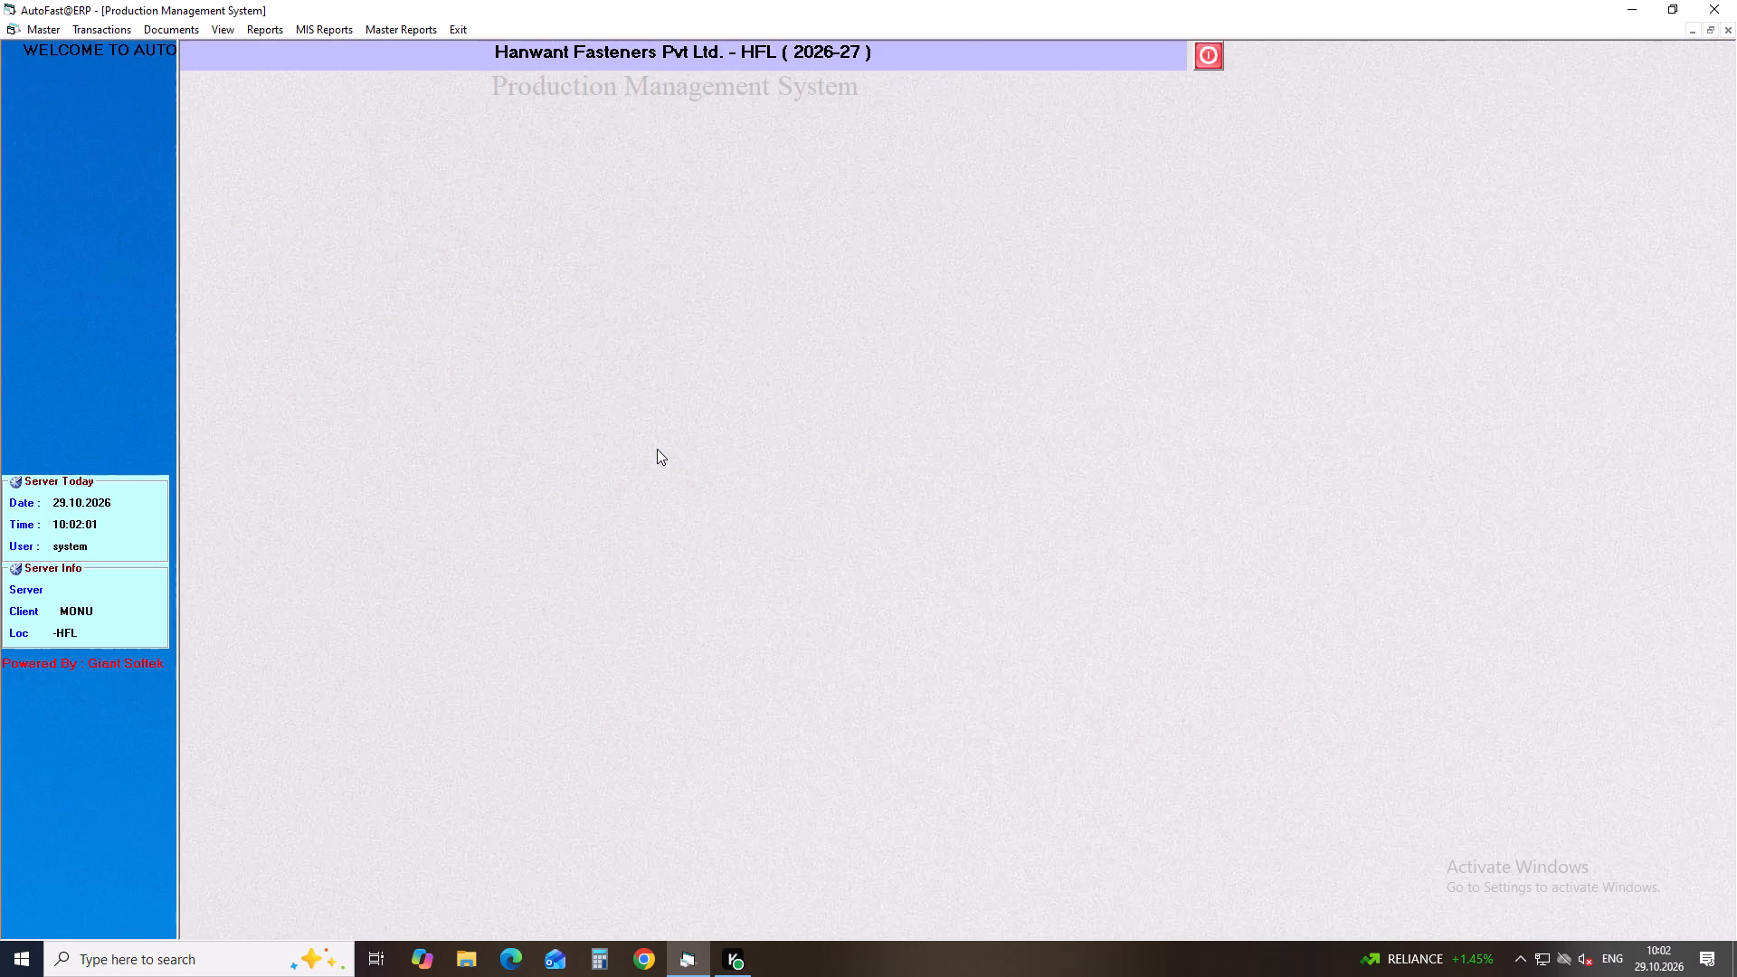
{"action": "left_click", "coordinate": [109, 33]}
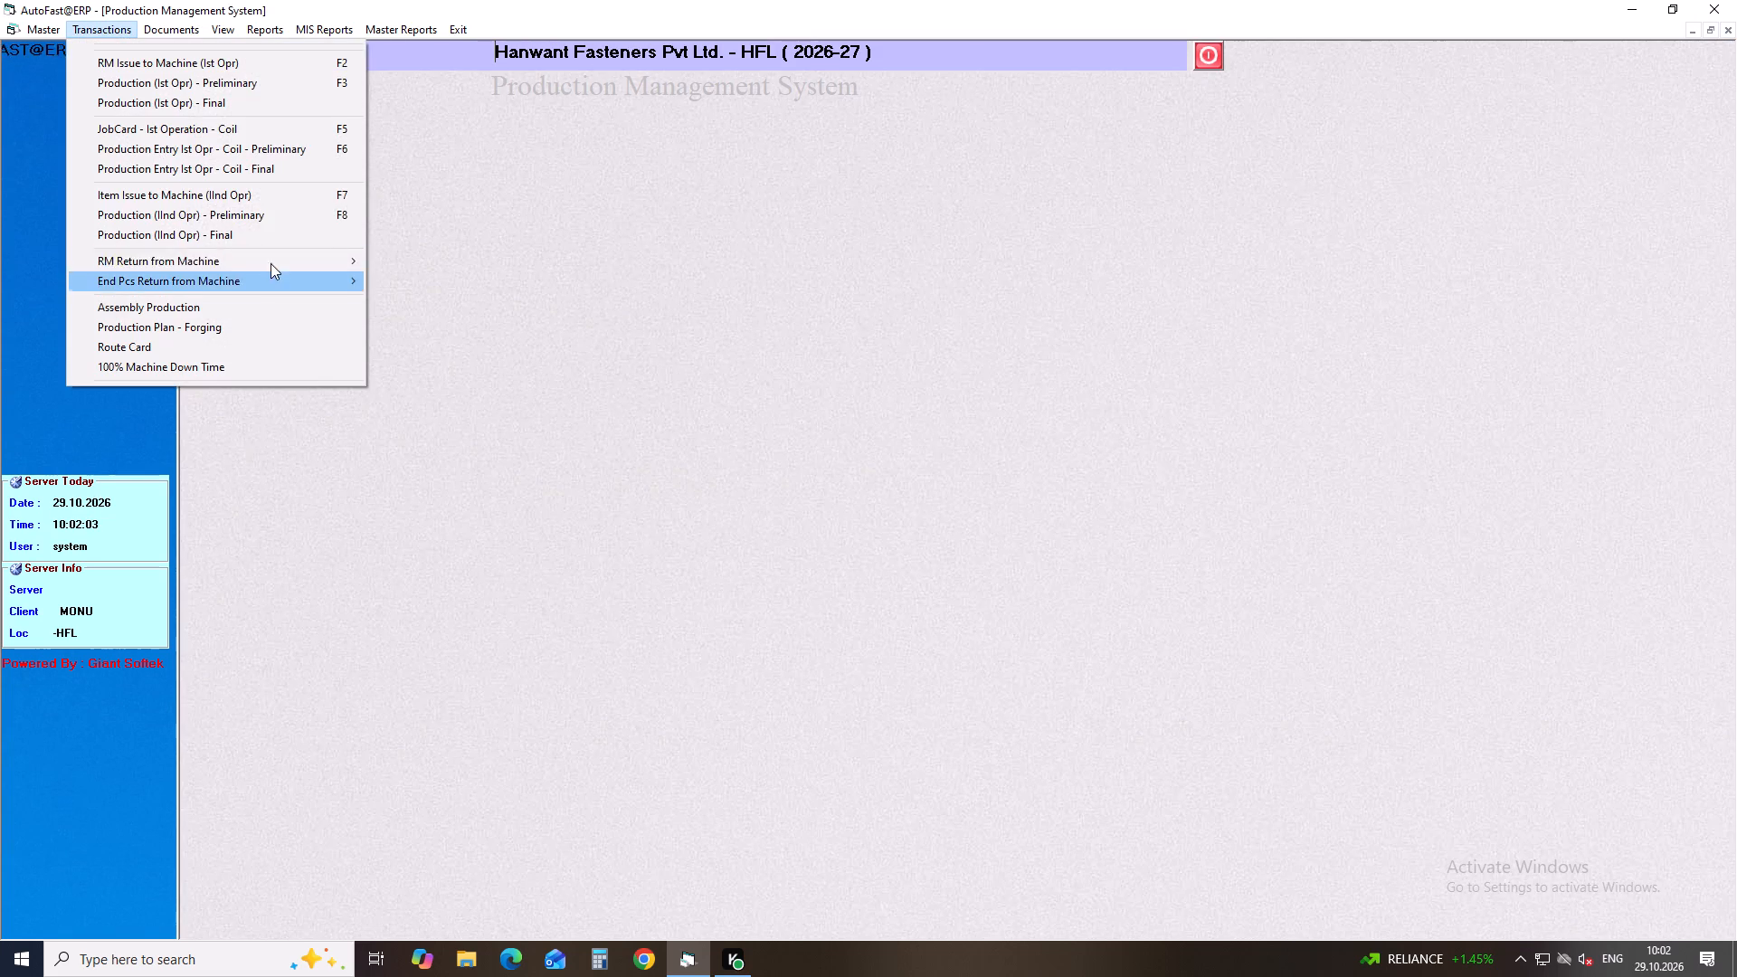
{"action": "left_click", "coordinate": [310, 199]}
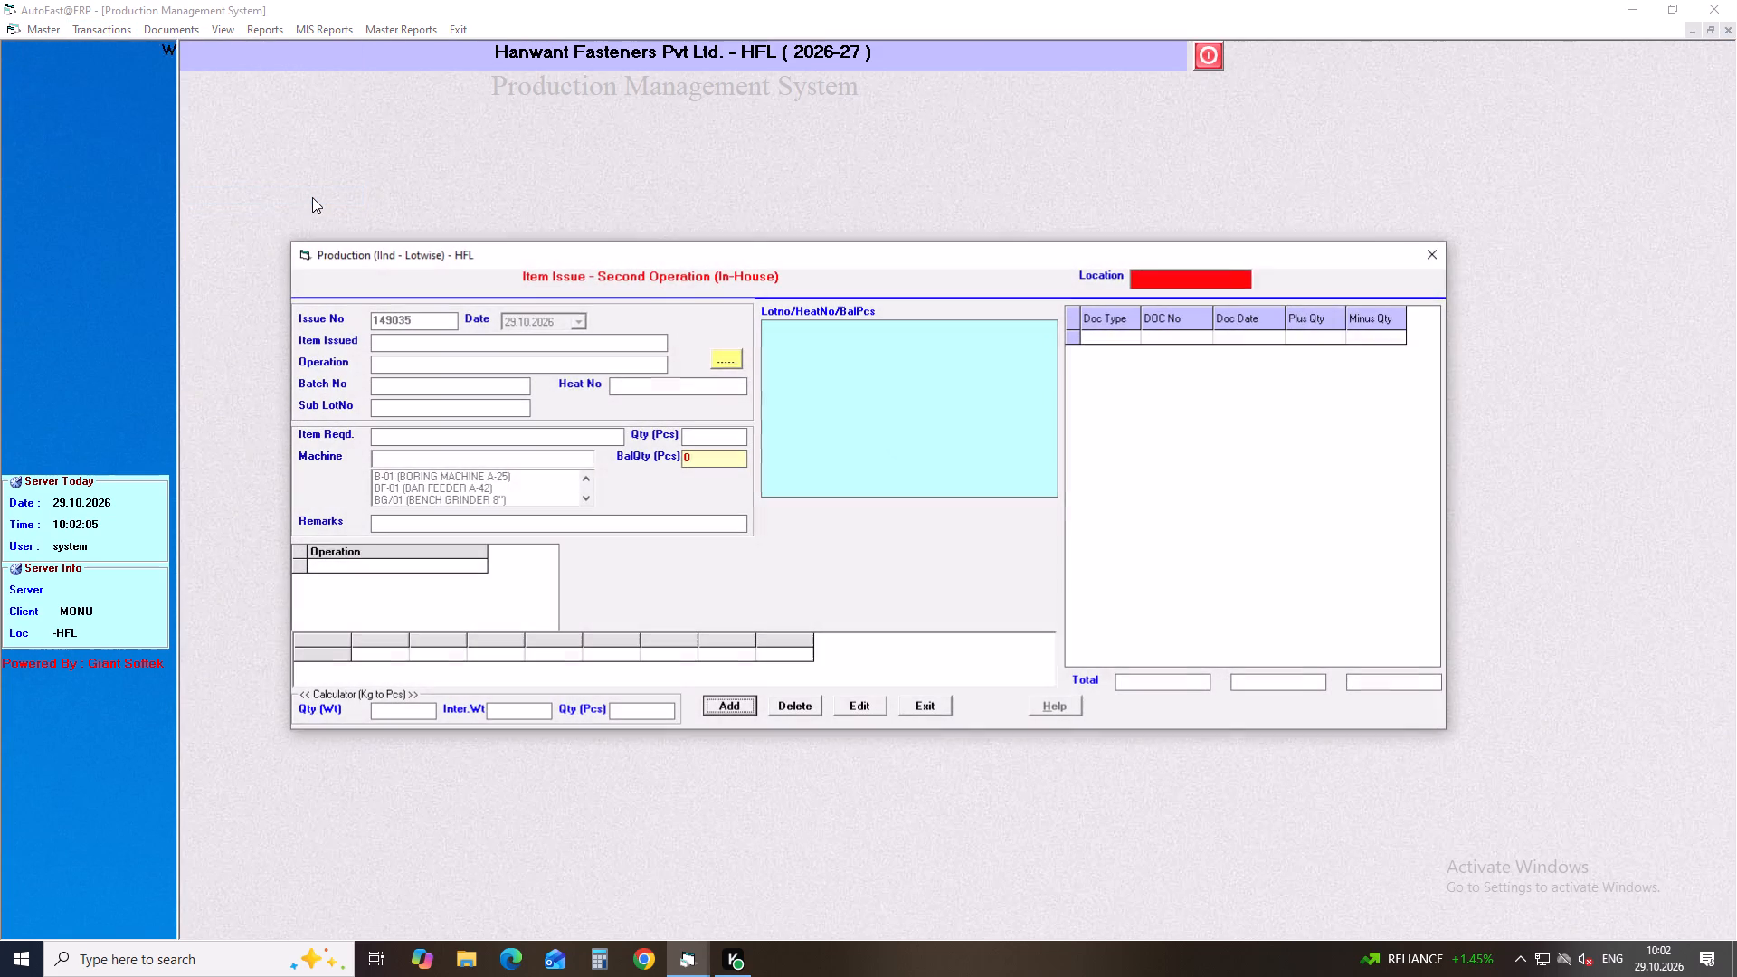
{"action": "key", "text": "Return"}
{"action": "key", "text": "Return"}
{"action": "key", "text": "Return"}
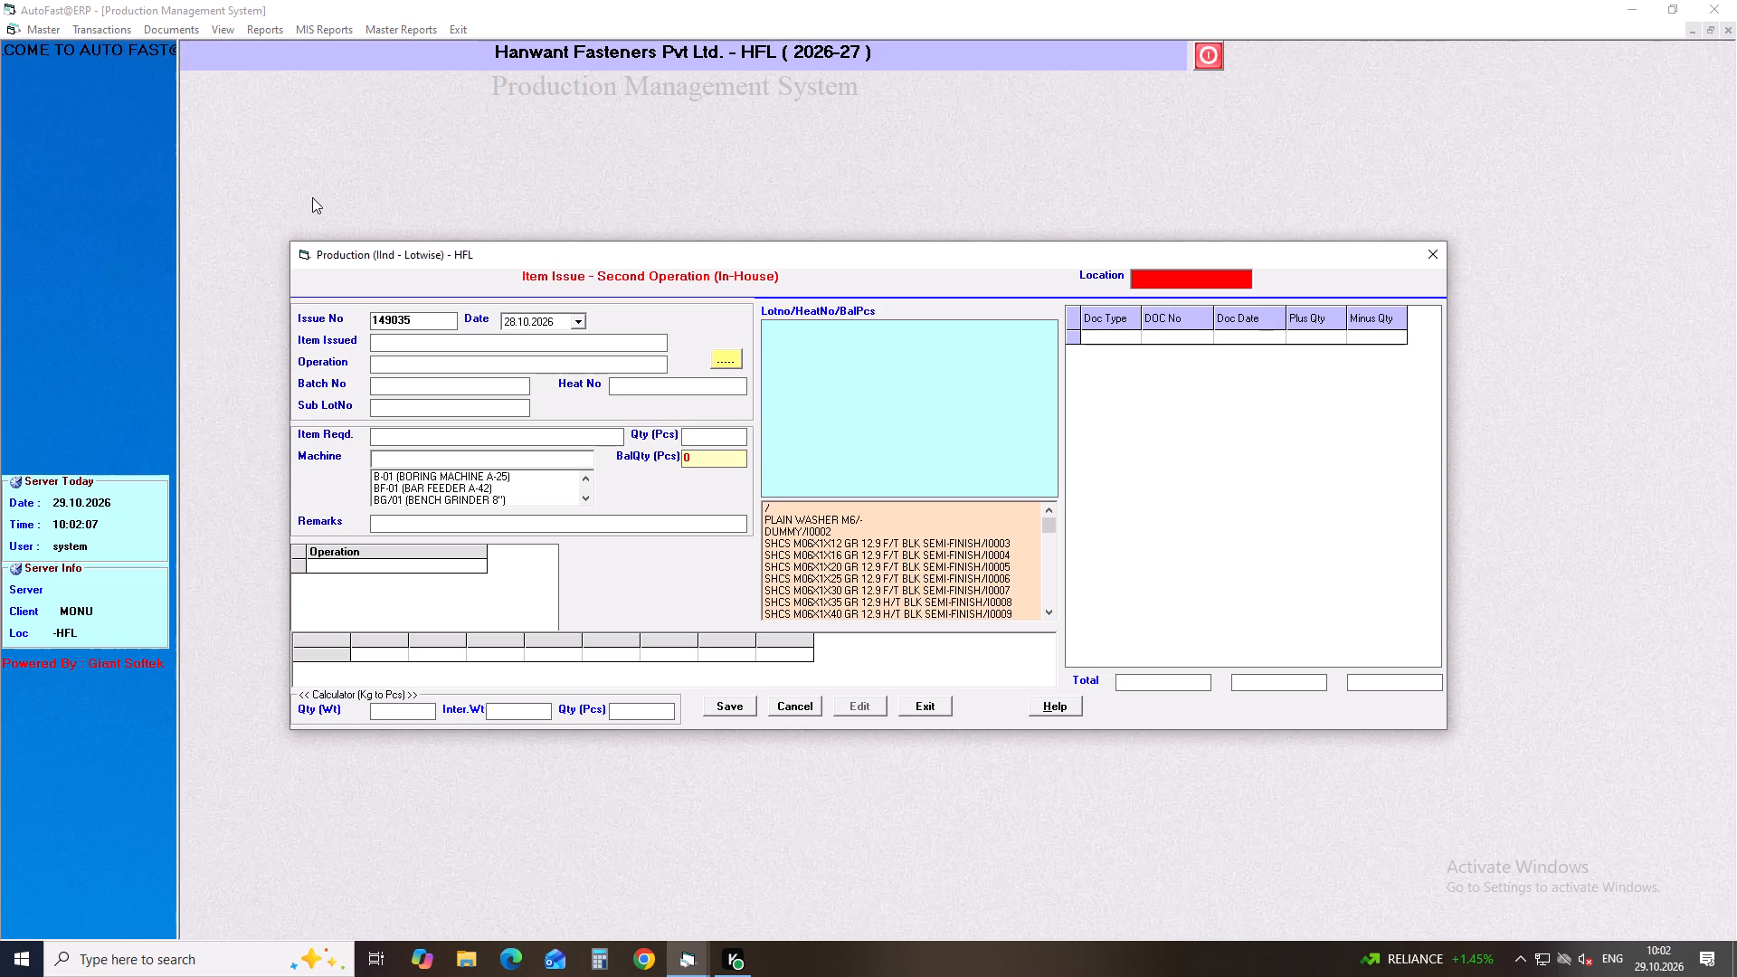
Choose item BOLT HEX 6 X 25/I0204, operation TRIMMING and lot 00506626JP01 for the item issue.
{"action": "type", "text": "BOLT HEX"}
{"action": "key", "text": "space"}
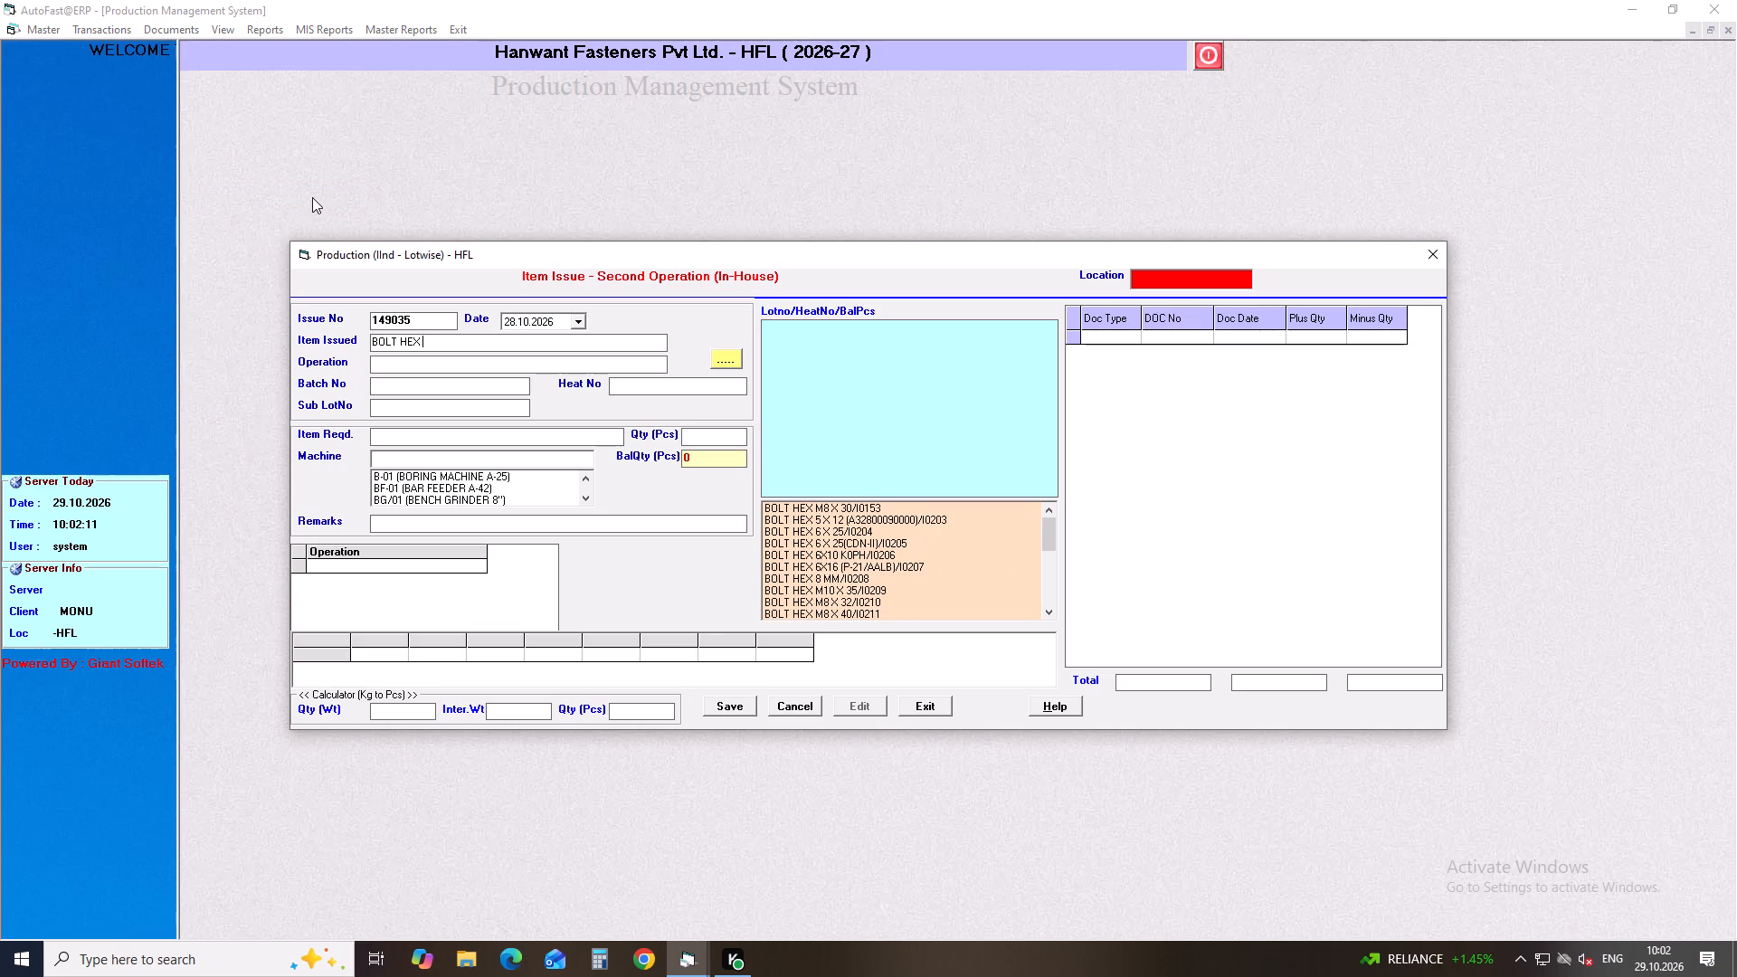
{"action": "key", "text": "6"}
{"action": "key", "text": "Down"}
{"action": "key", "text": "Down"}
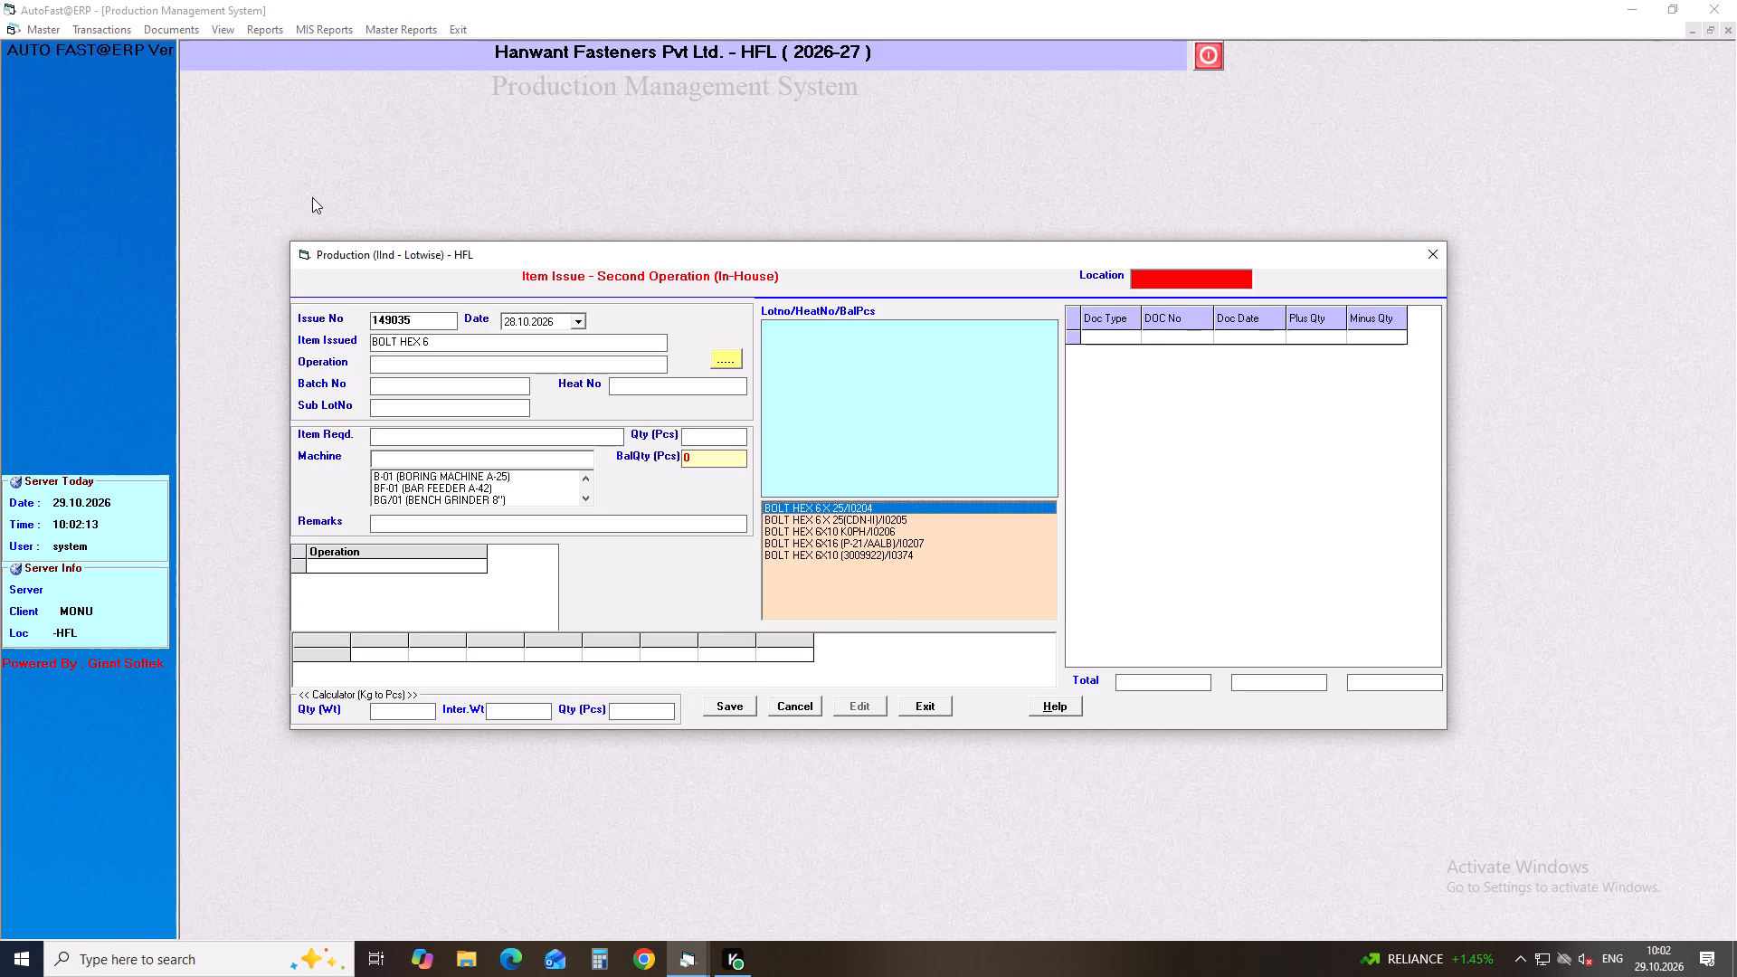
{"action": "key", "text": "Return"}
{"action": "key", "text": "Return"}
{"action": "key", "text": "Down"}
{"action": "key", "text": "Down"}
{"action": "key", "text": "Down"}
{"action": "key", "text": "Return"}
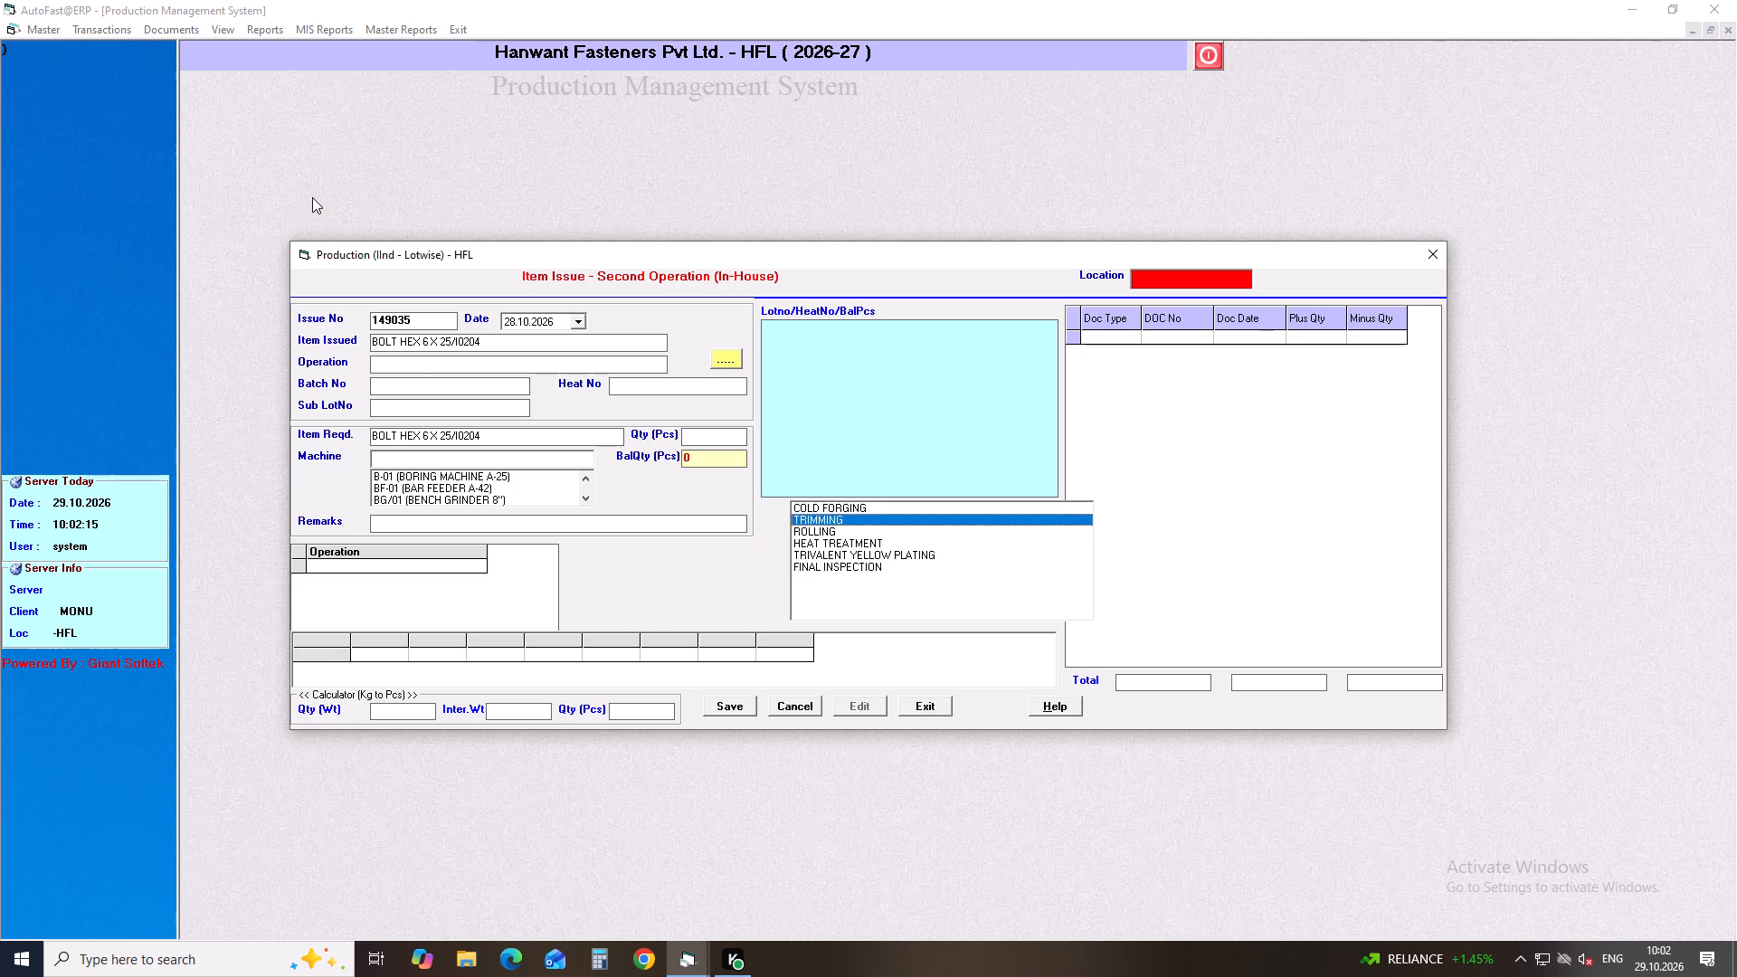
{"action": "left_click", "coordinate": [768, 330]}
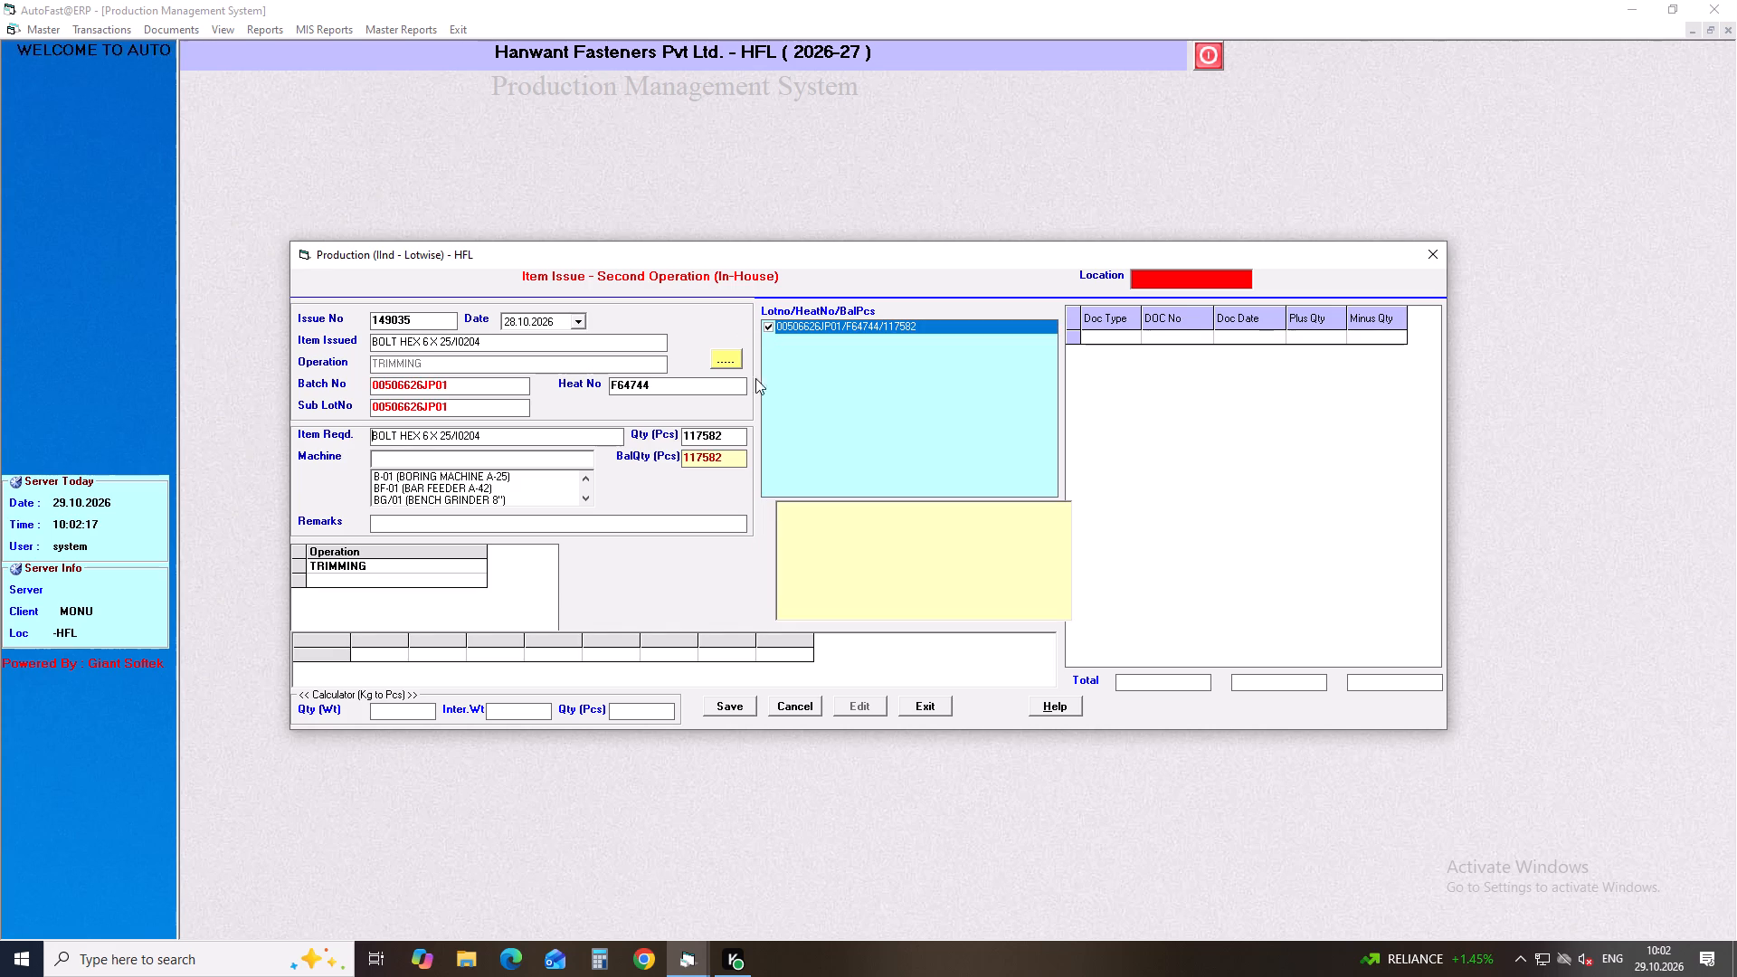
Set the issue quantity to 32200 pieces on machine TM-4 (TRIMMING 3/8") and save the item issue.
{"action": "left_click_drag", "start_coordinate": [735, 432], "coordinate": [622, 451]}
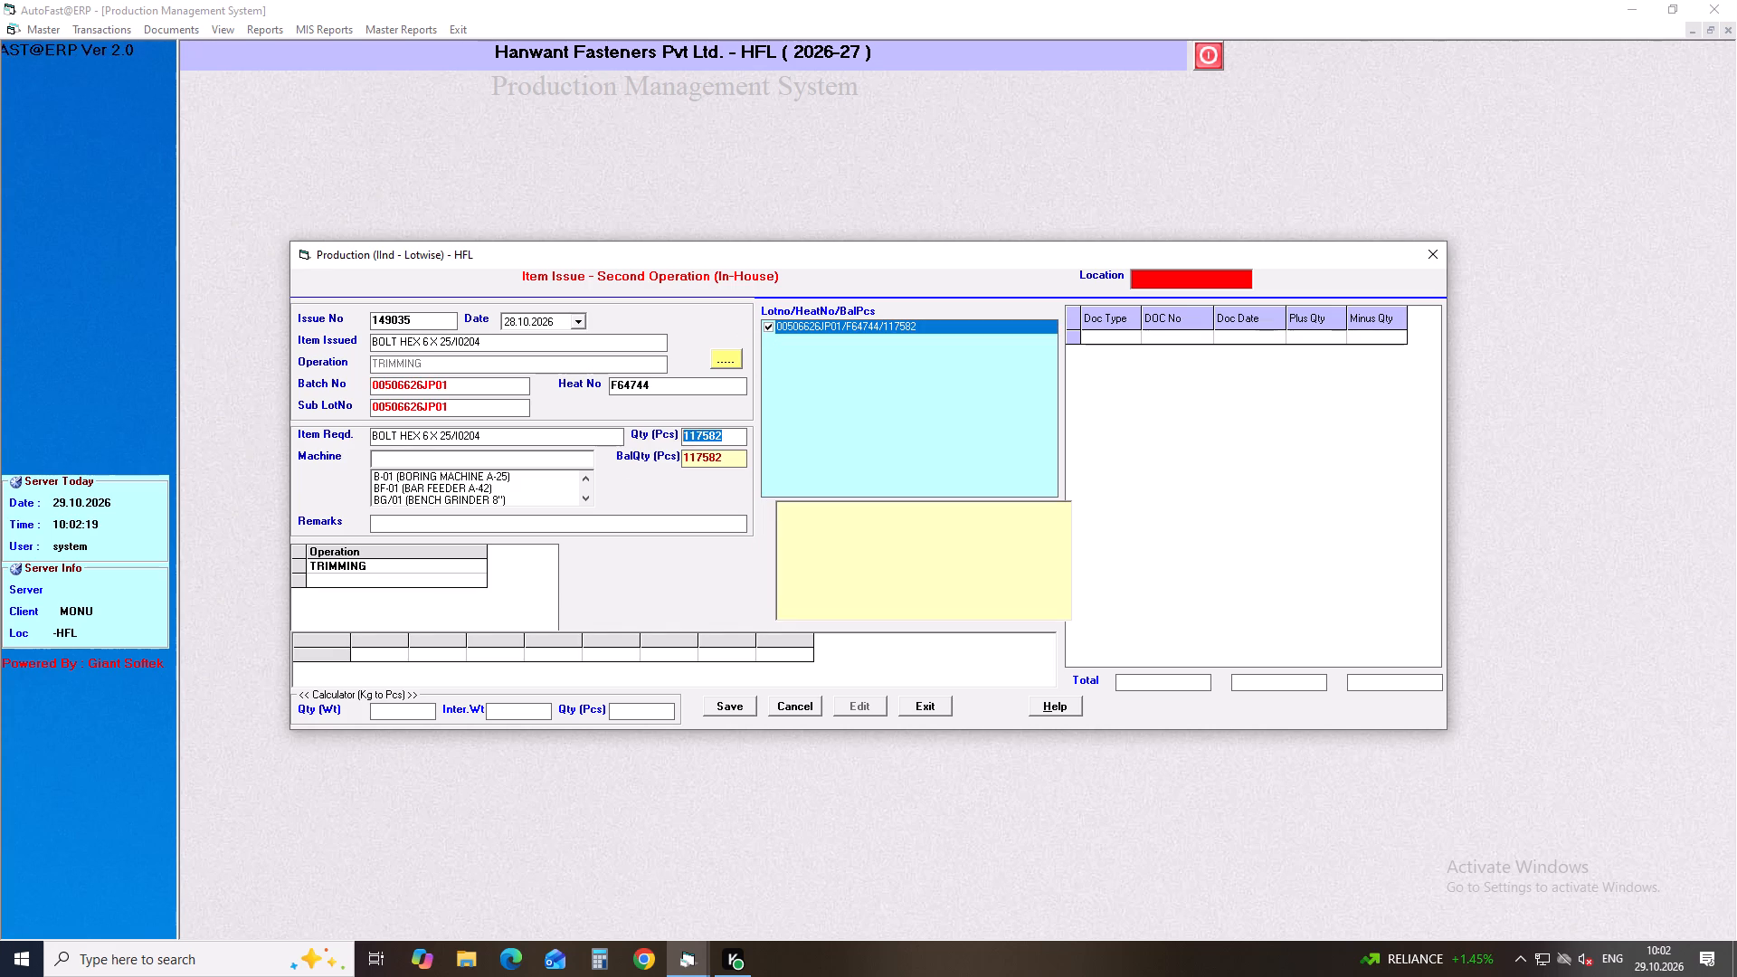
{"action": "type", "text": "32200"}
{"action": "key", "text": "Return"}
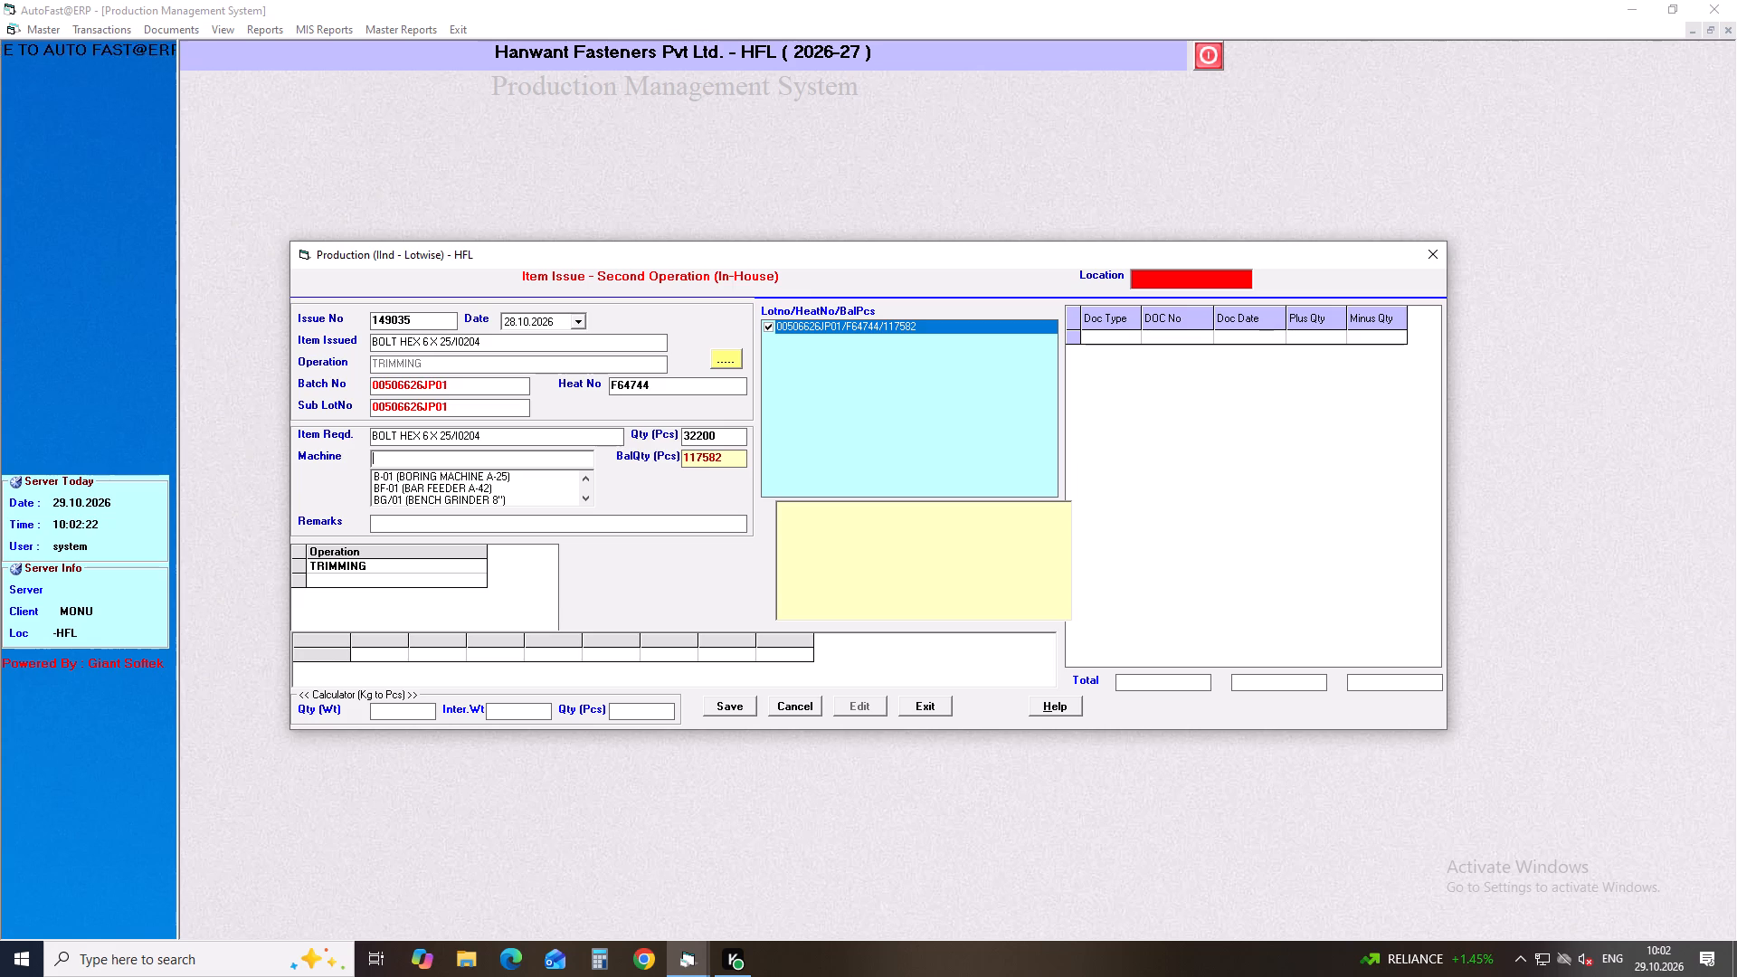
{"action": "key", "text": "t"}
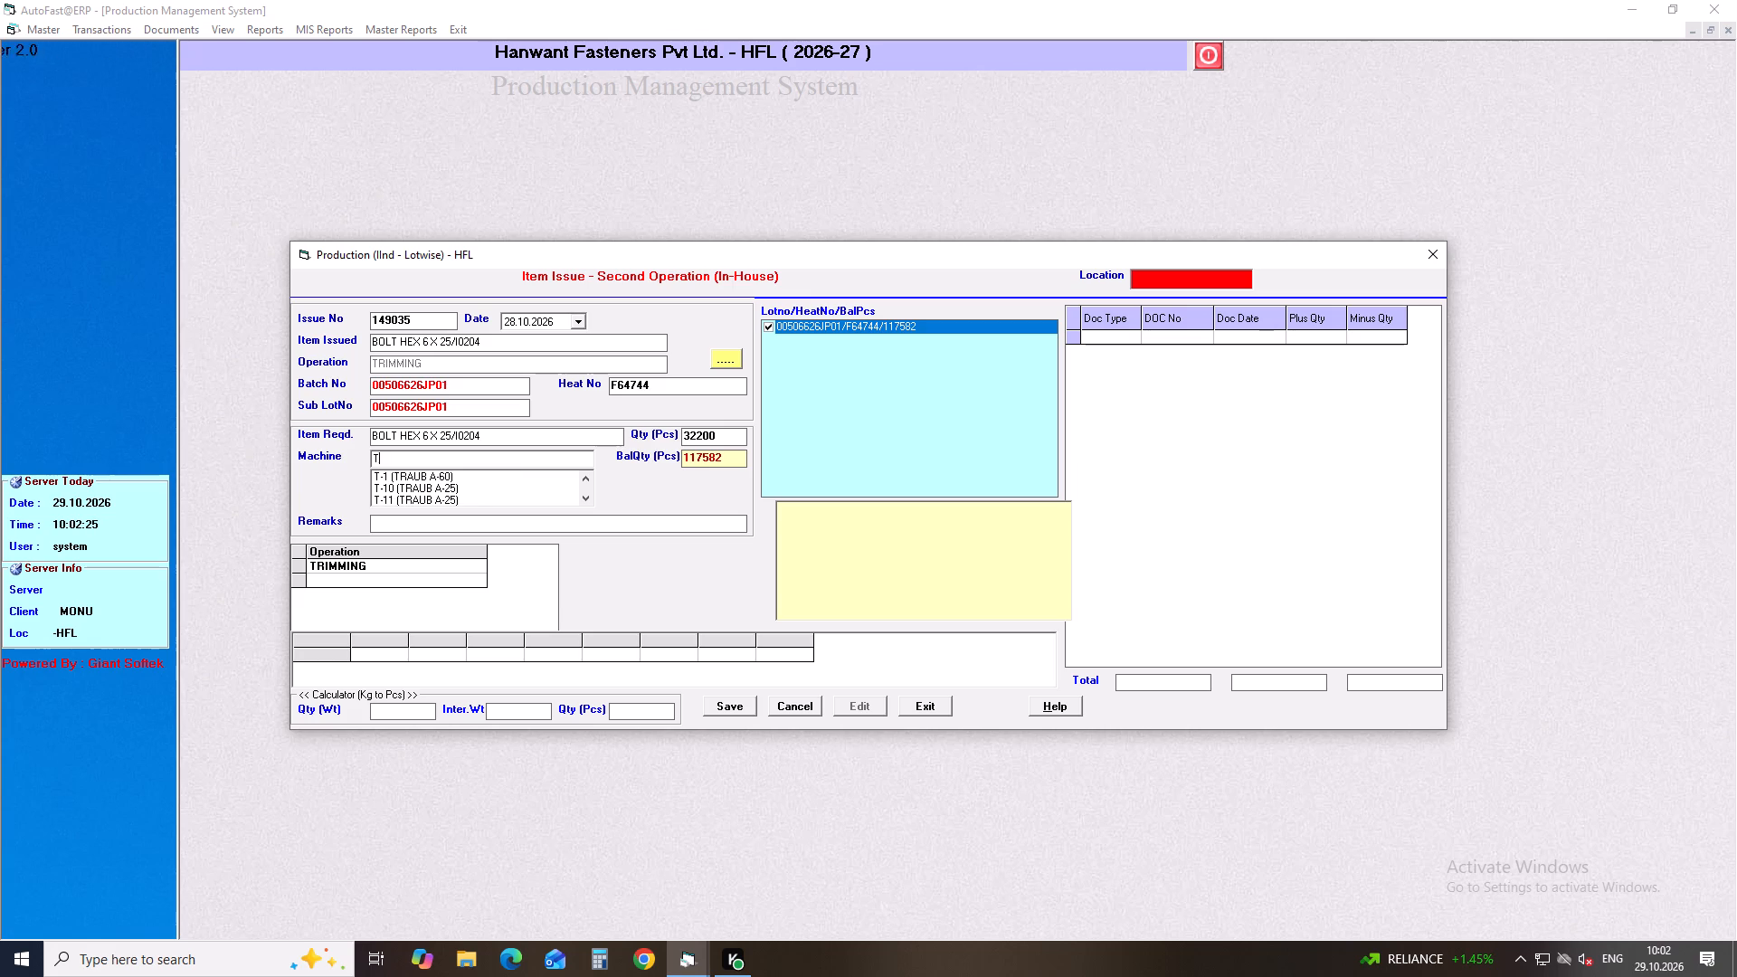
{"action": "key", "text": "m"}
{"action": "key", "text": "Down"}
{"action": "key", "text": "Down"}
{"action": "key", "text": "Down"}
{"action": "key", "text": "Down"}
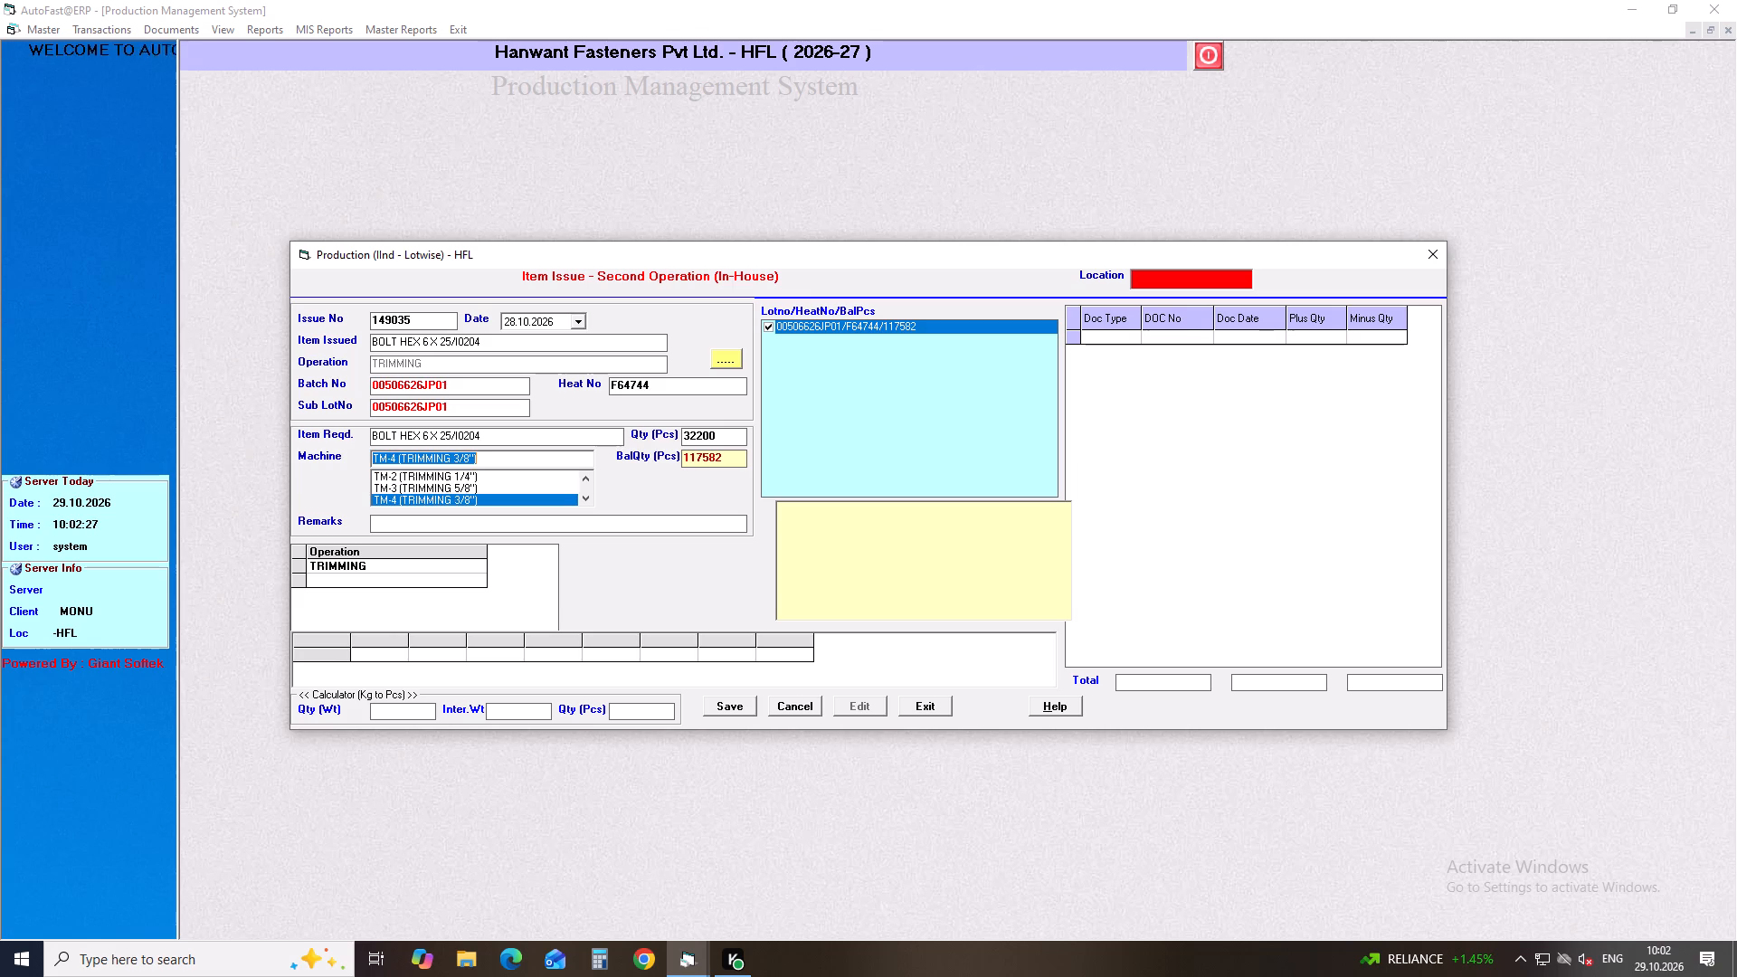
{"action": "key", "text": "Down"}
{"action": "key", "text": "Up"}
{"action": "key", "text": "Return"}
{"action": "key", "text": "Return"}
{"action": "key", "text": "Return"}
Start another item issue dated 28.10.2026 for BOLT HEX 6 X 25/I0204, operation TRIMMING, from lot 00506626JP01.
{"action": "key", "text": "Return"}
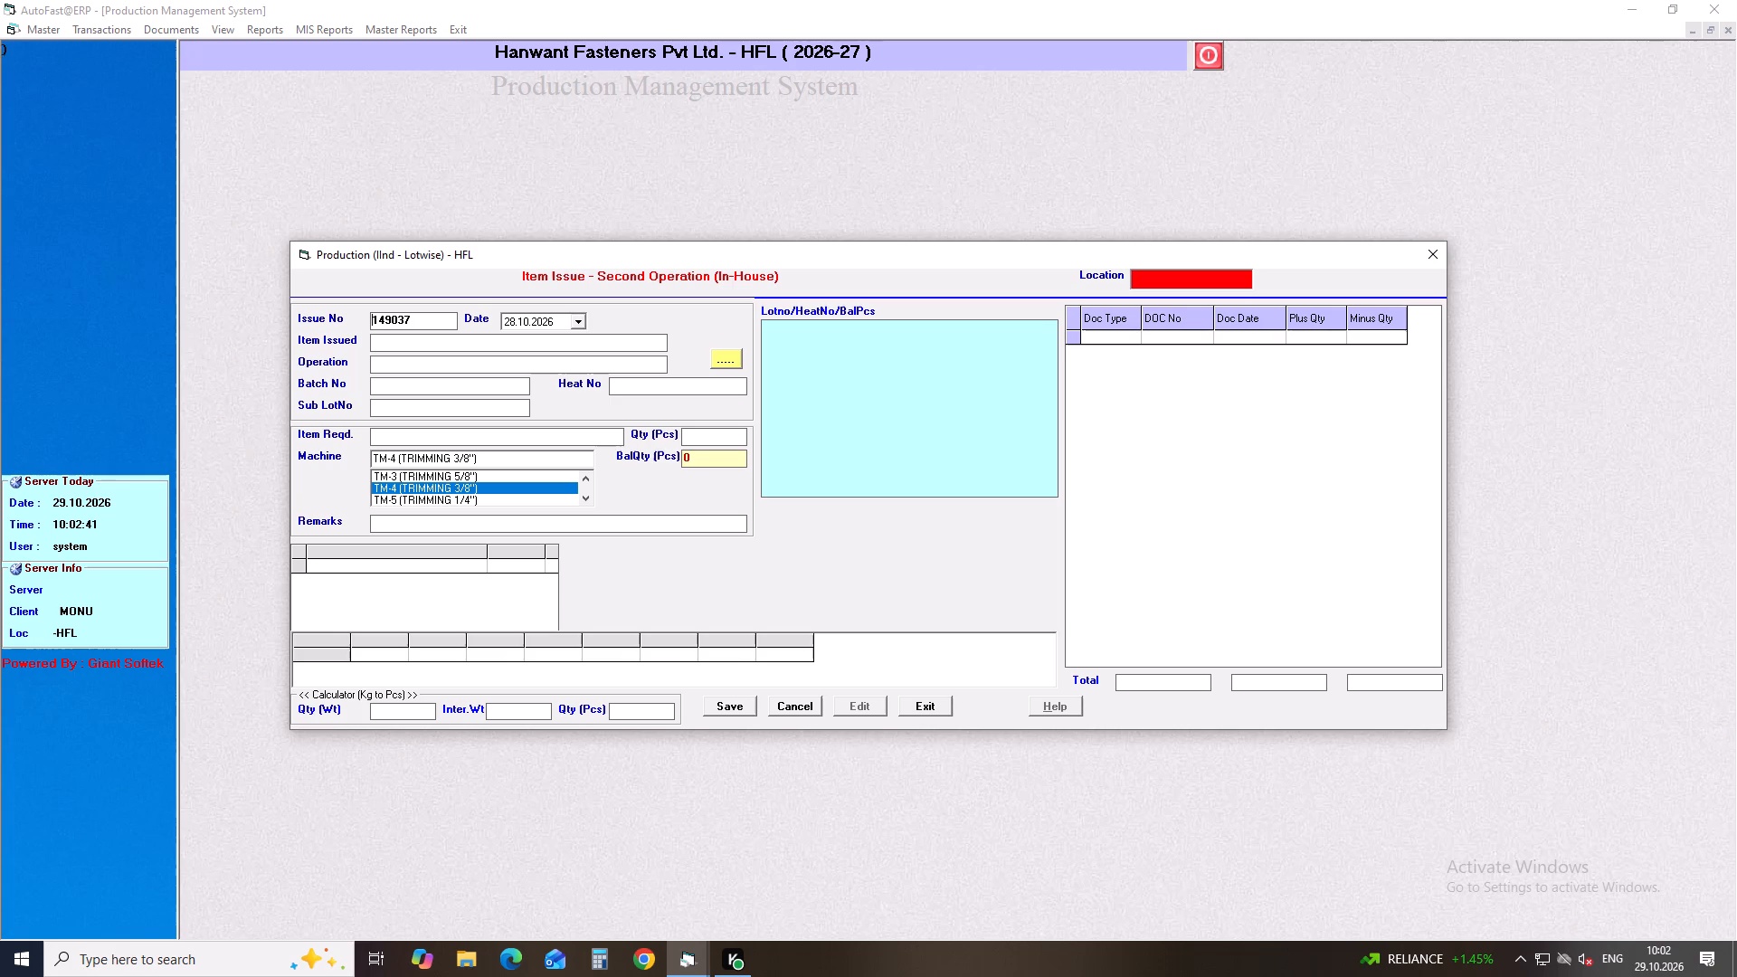
{"action": "key", "text": "Return"}
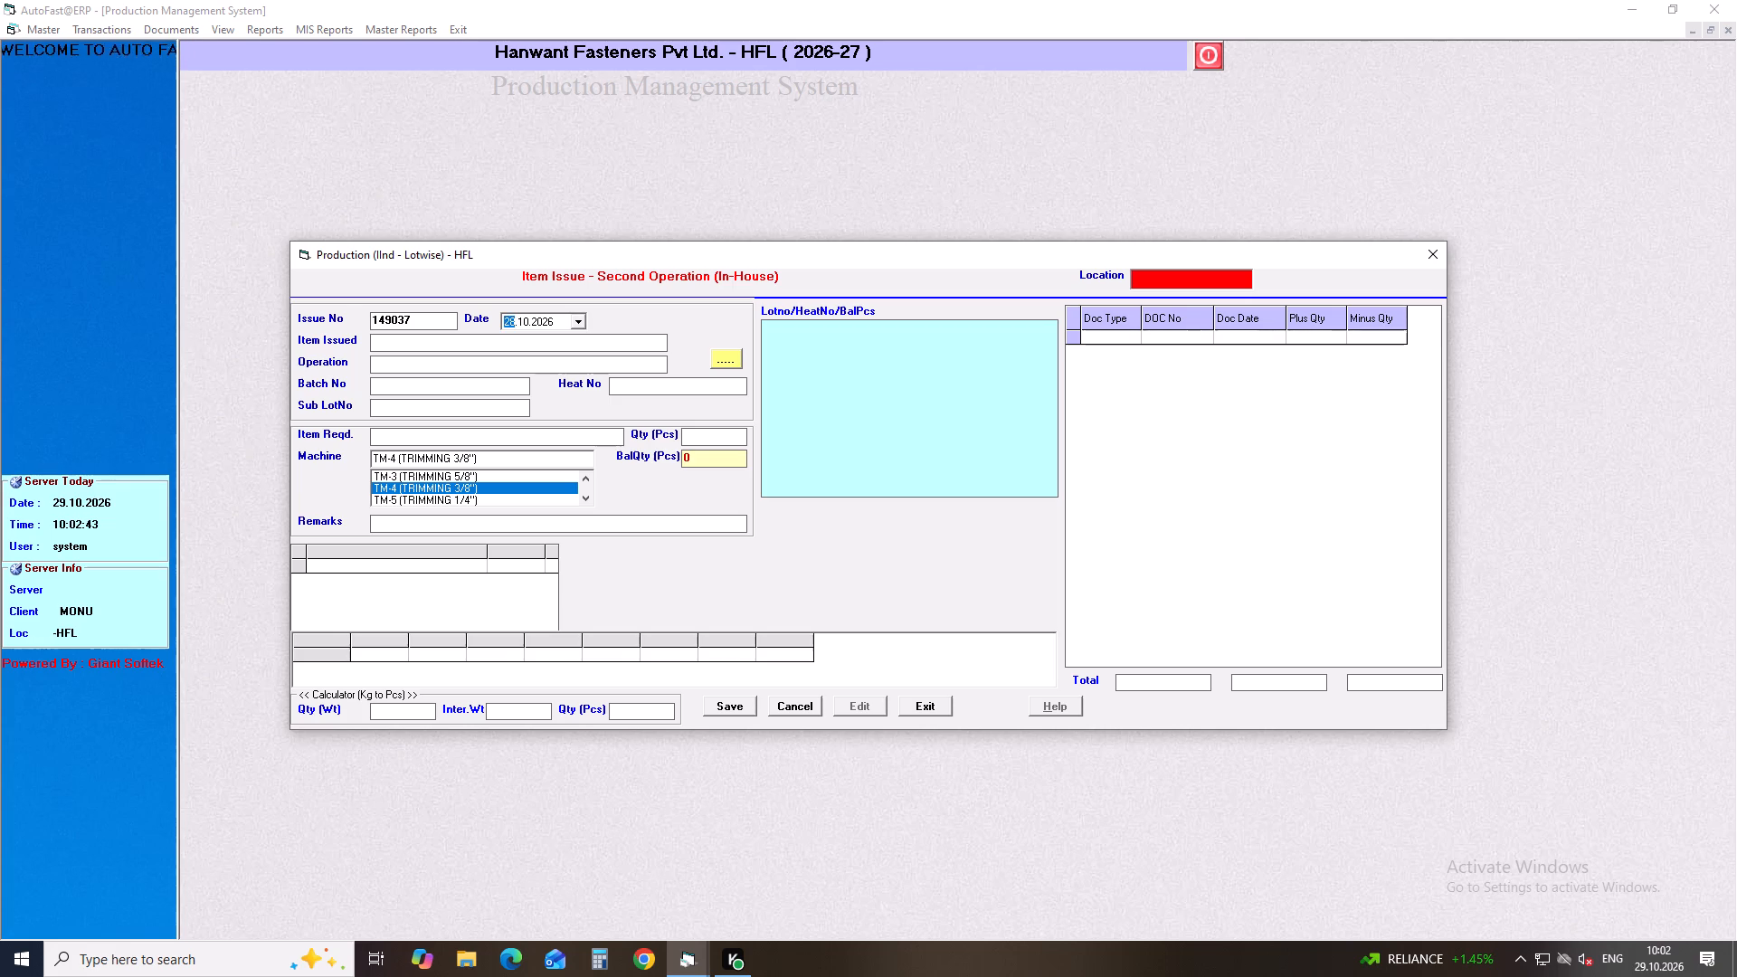
{"action": "key", "text": "Return"}
{"action": "type", "text": "BOLT HEX"}
{"action": "key", "text": "space"}
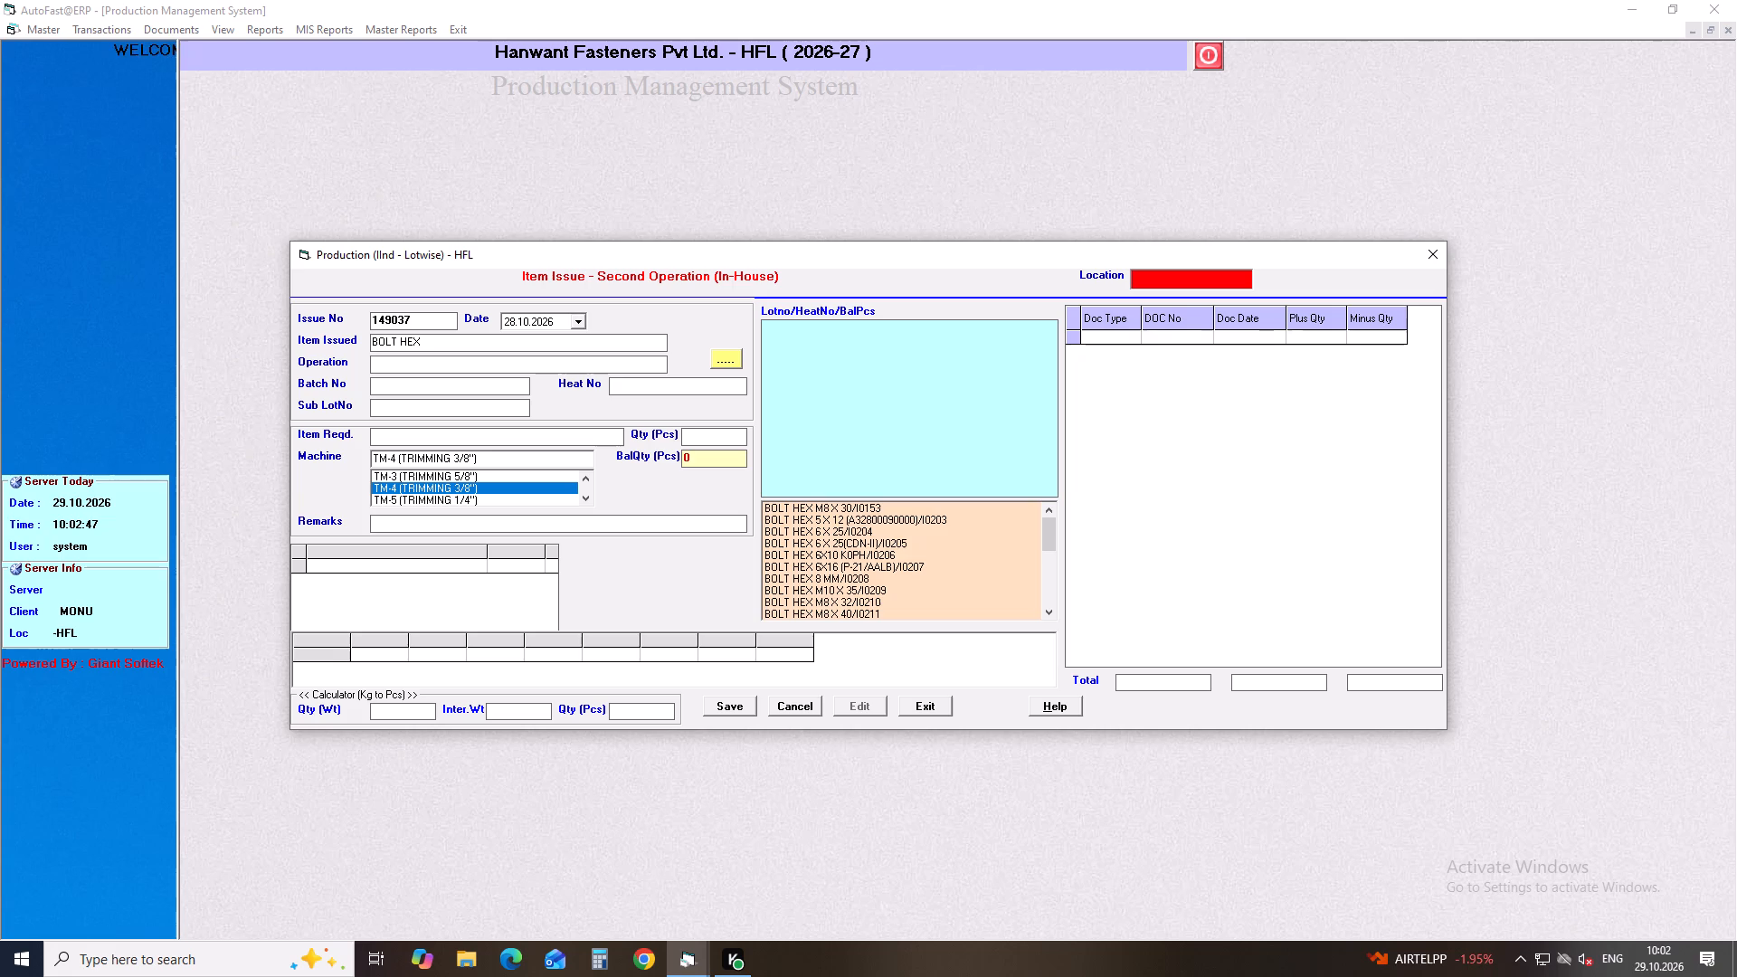
{"action": "key", "text": "6"}
{"action": "key", "text": "Down"}
{"action": "key", "text": "Down"}
{"action": "key", "text": "Return"}
{"action": "key", "text": "Return"}
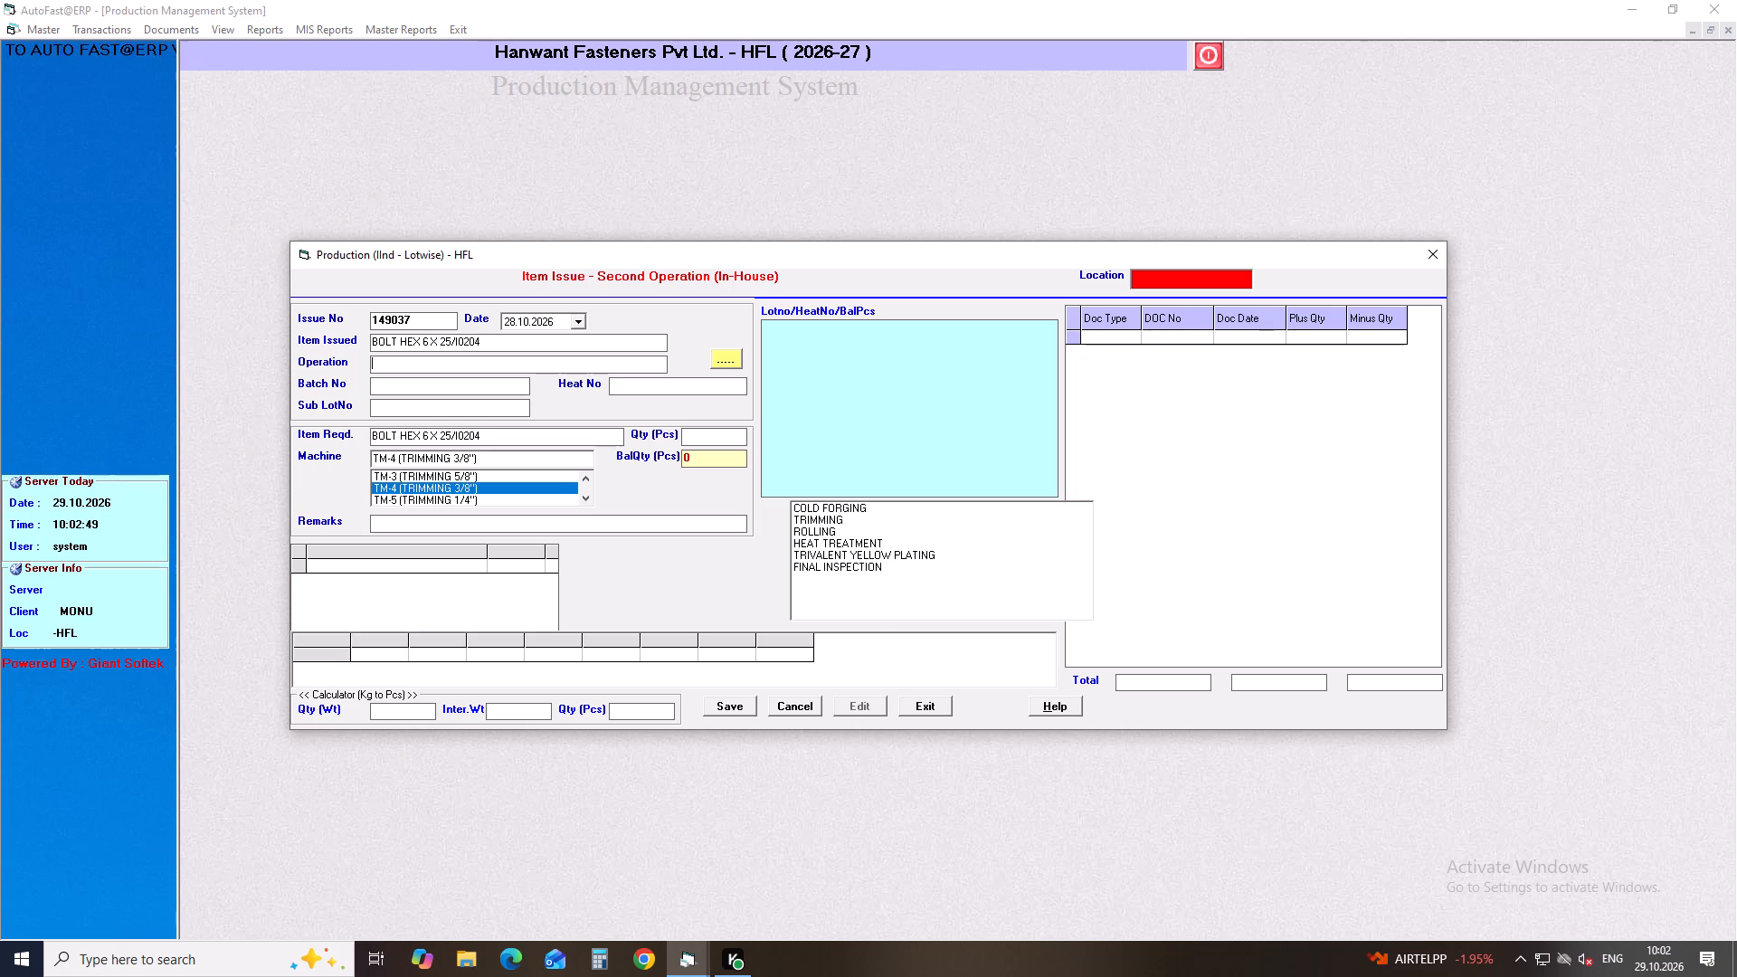
{"action": "key", "text": "Down"}
{"action": "key", "text": "Down"}
{"action": "key", "text": "Down"}
{"action": "key", "text": "Return"}
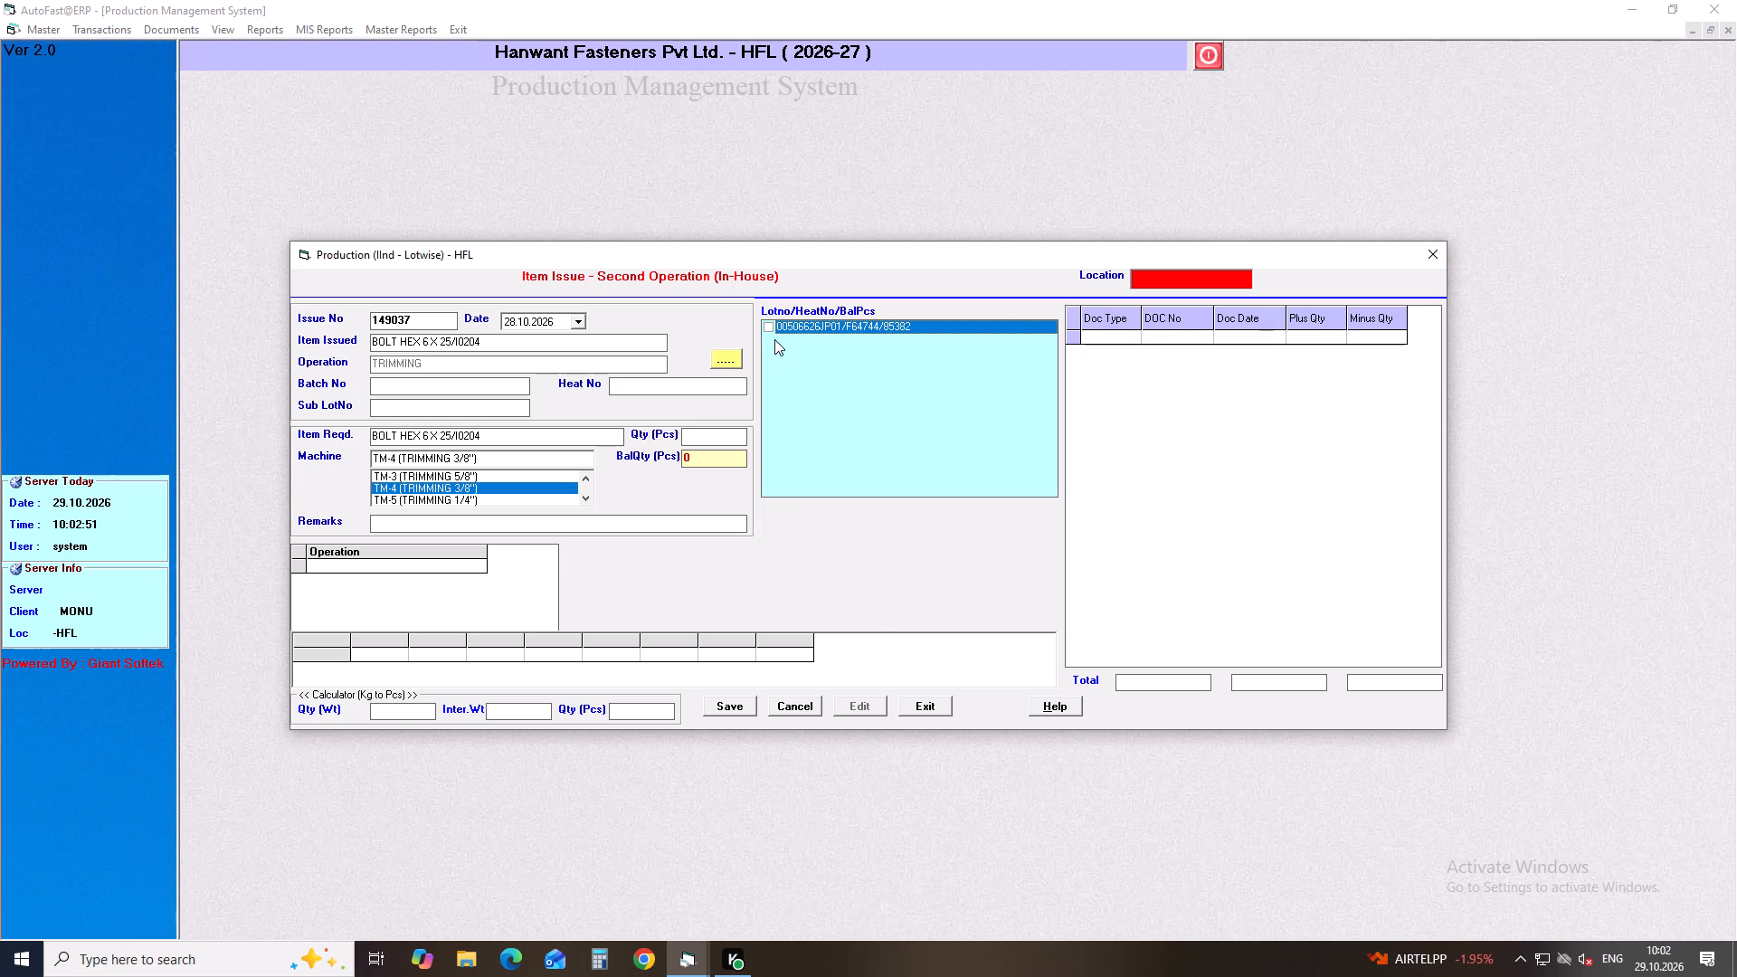
{"action": "left_click", "coordinate": [768, 328]}
Set the issue quantity to 31500 pieces on machine TM-4 (TRIMMING 3/8"), save it and leave the issue form.
{"action": "left_click_drag", "start_coordinate": [724, 439], "coordinate": [669, 446]}
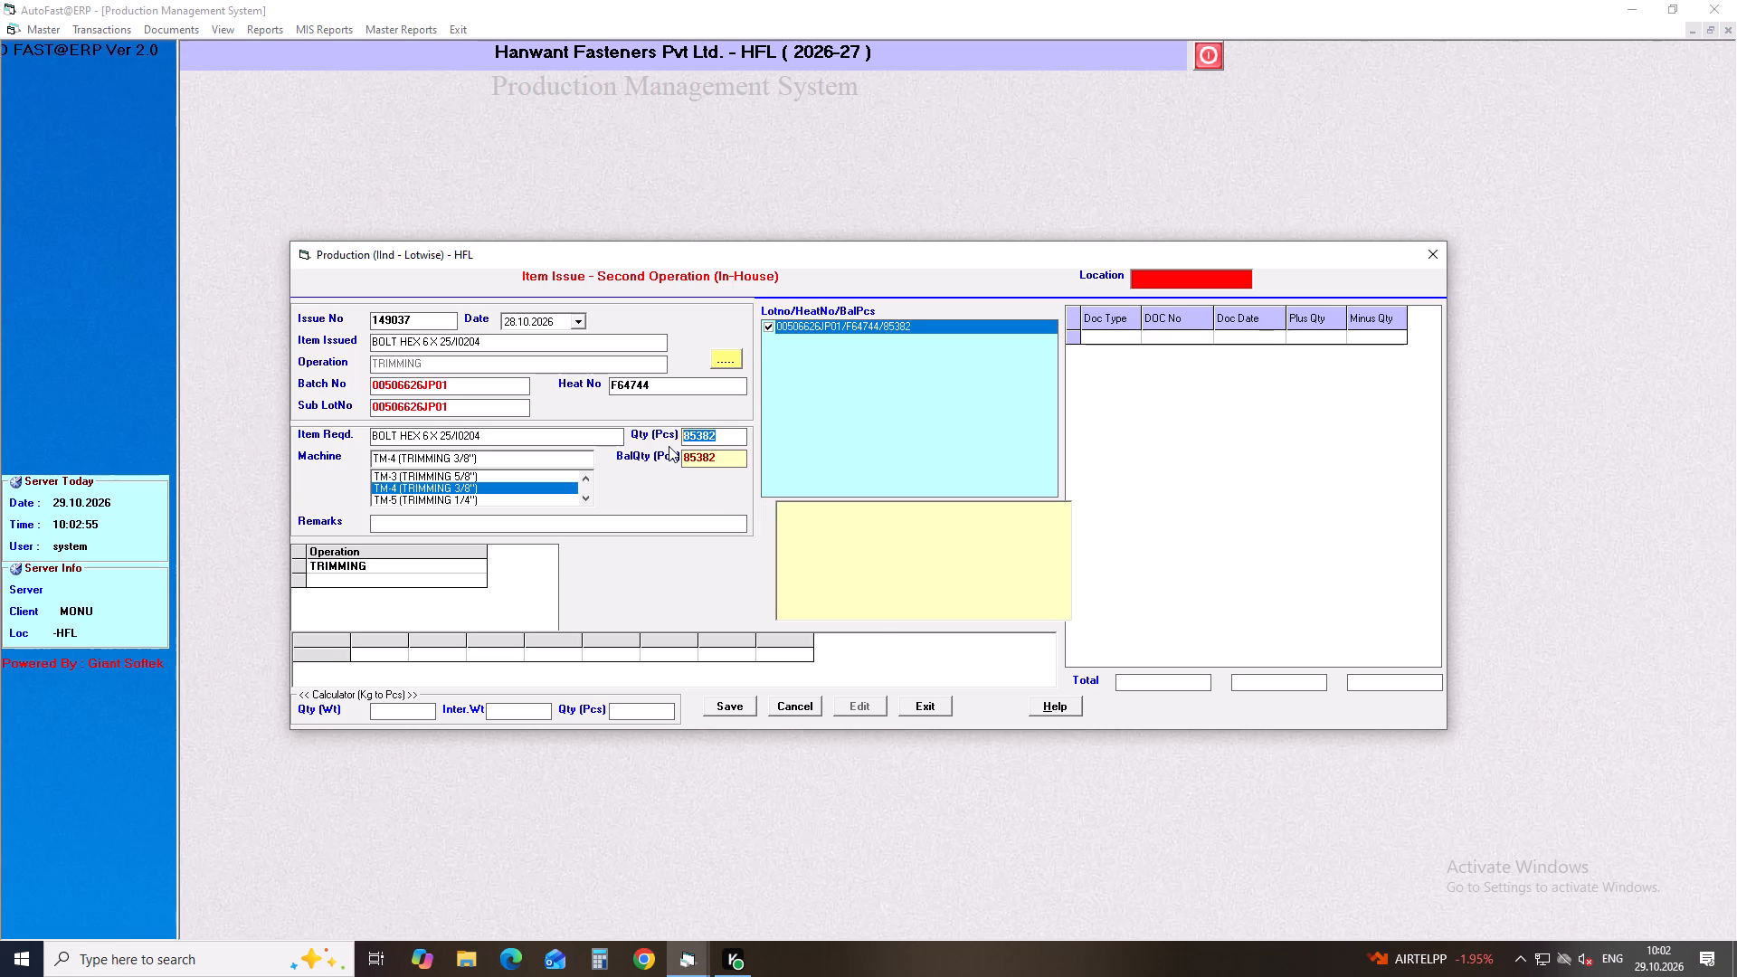
{"action": "type", "text": "31500"}
{"action": "key", "text": "Return"}
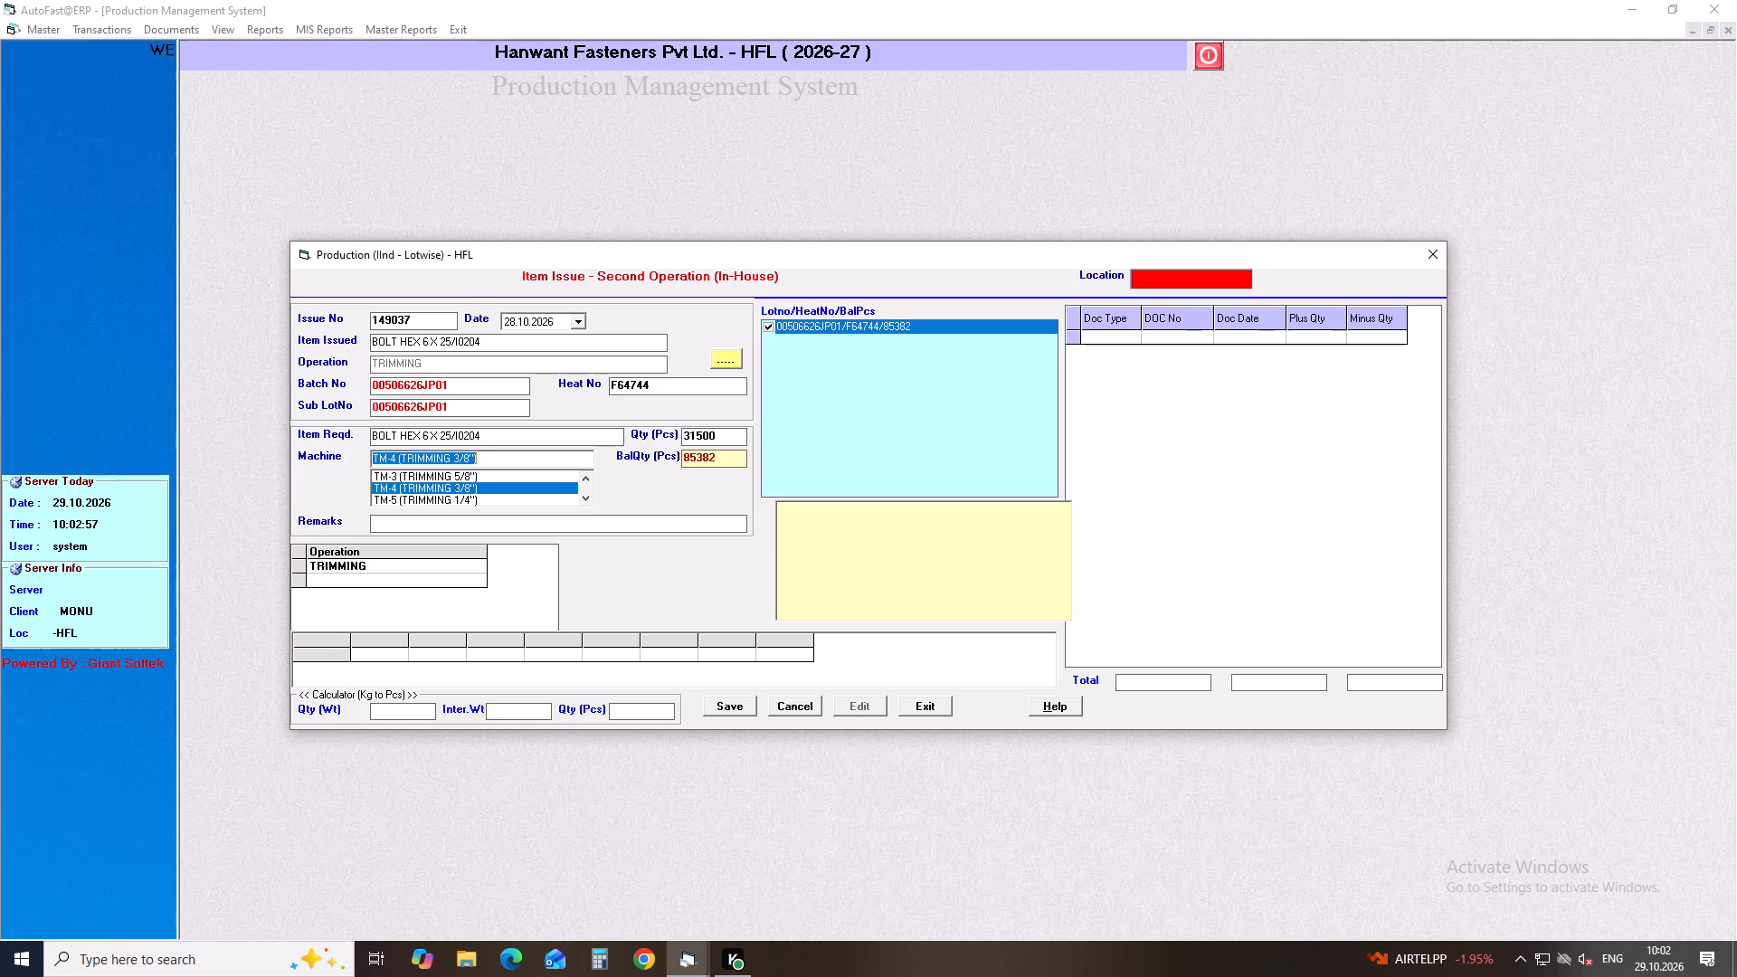
{"action": "key", "text": "Return"}
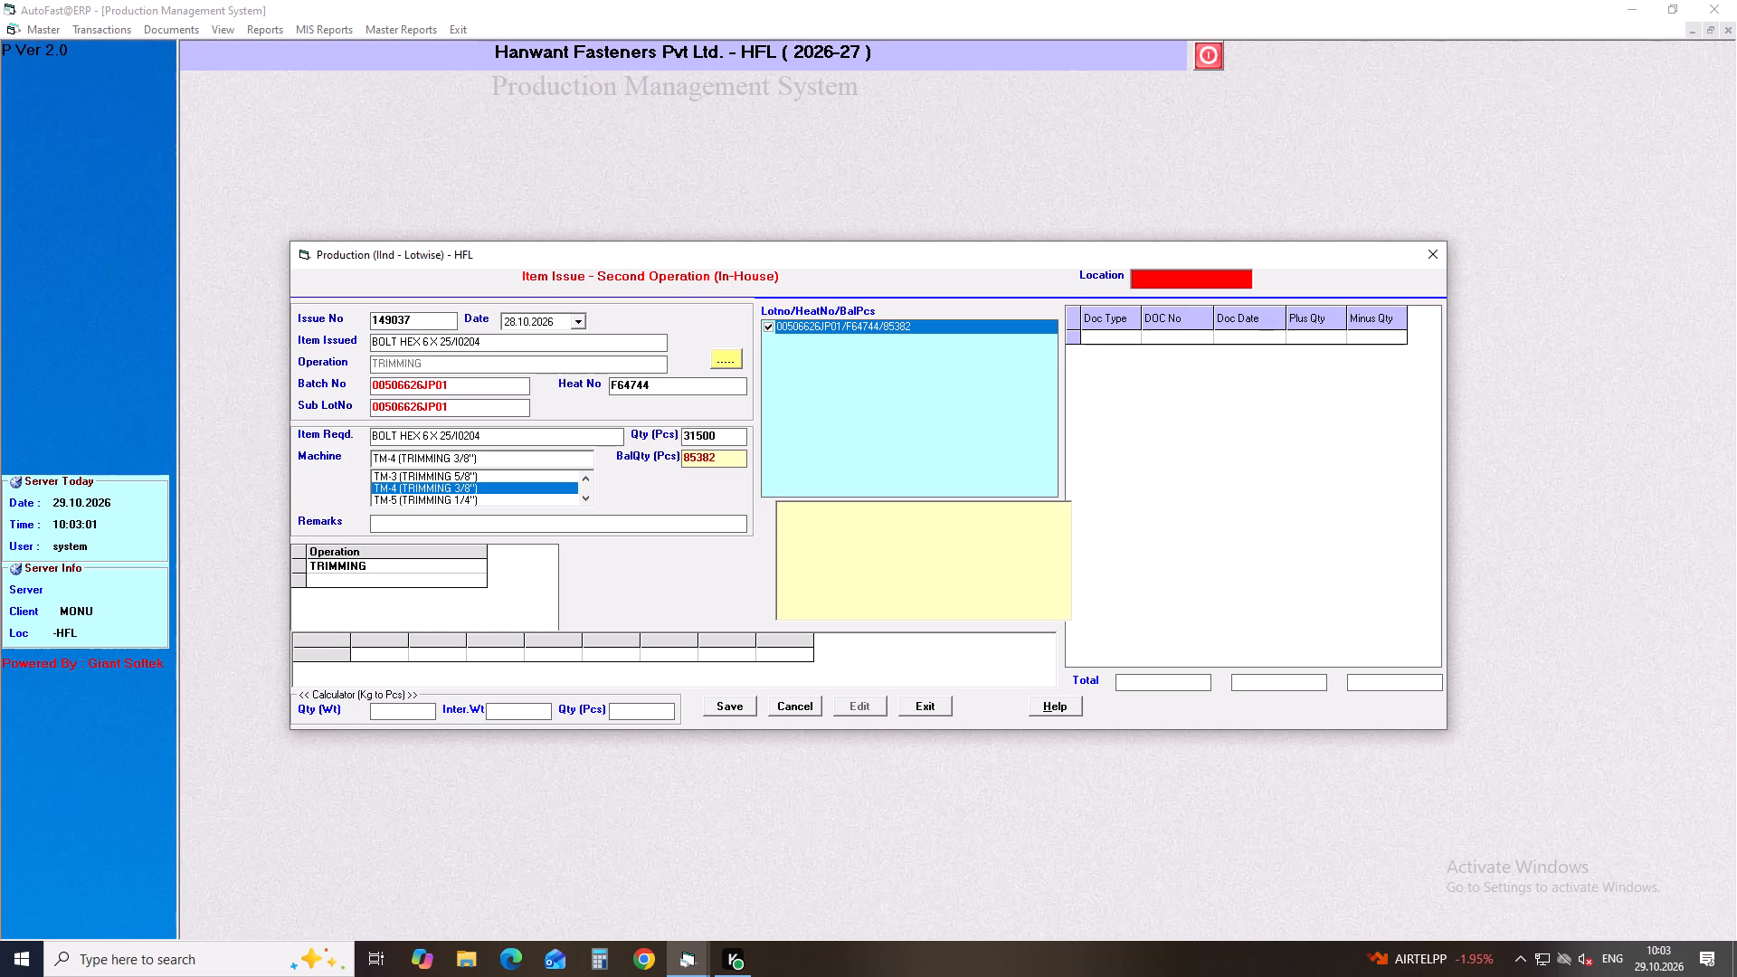
{"action": "key", "text": "Return"}
{"action": "key", "text": "Return"}
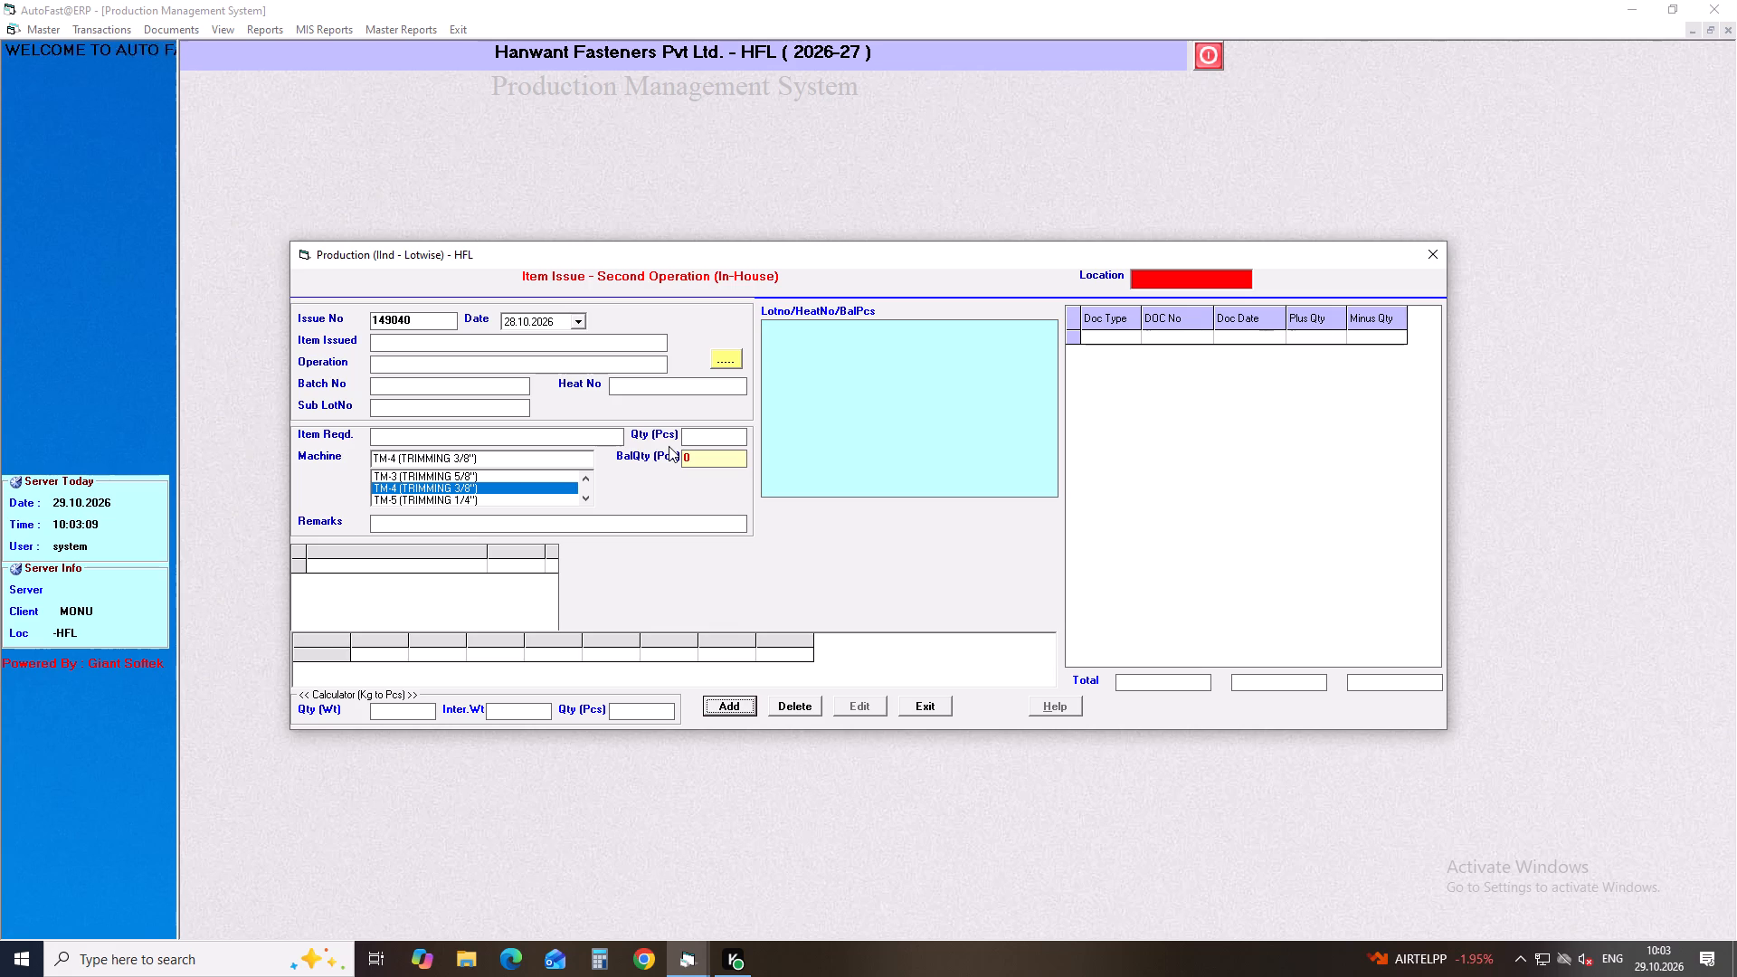
{"action": "left_click", "coordinate": [1428, 248]}
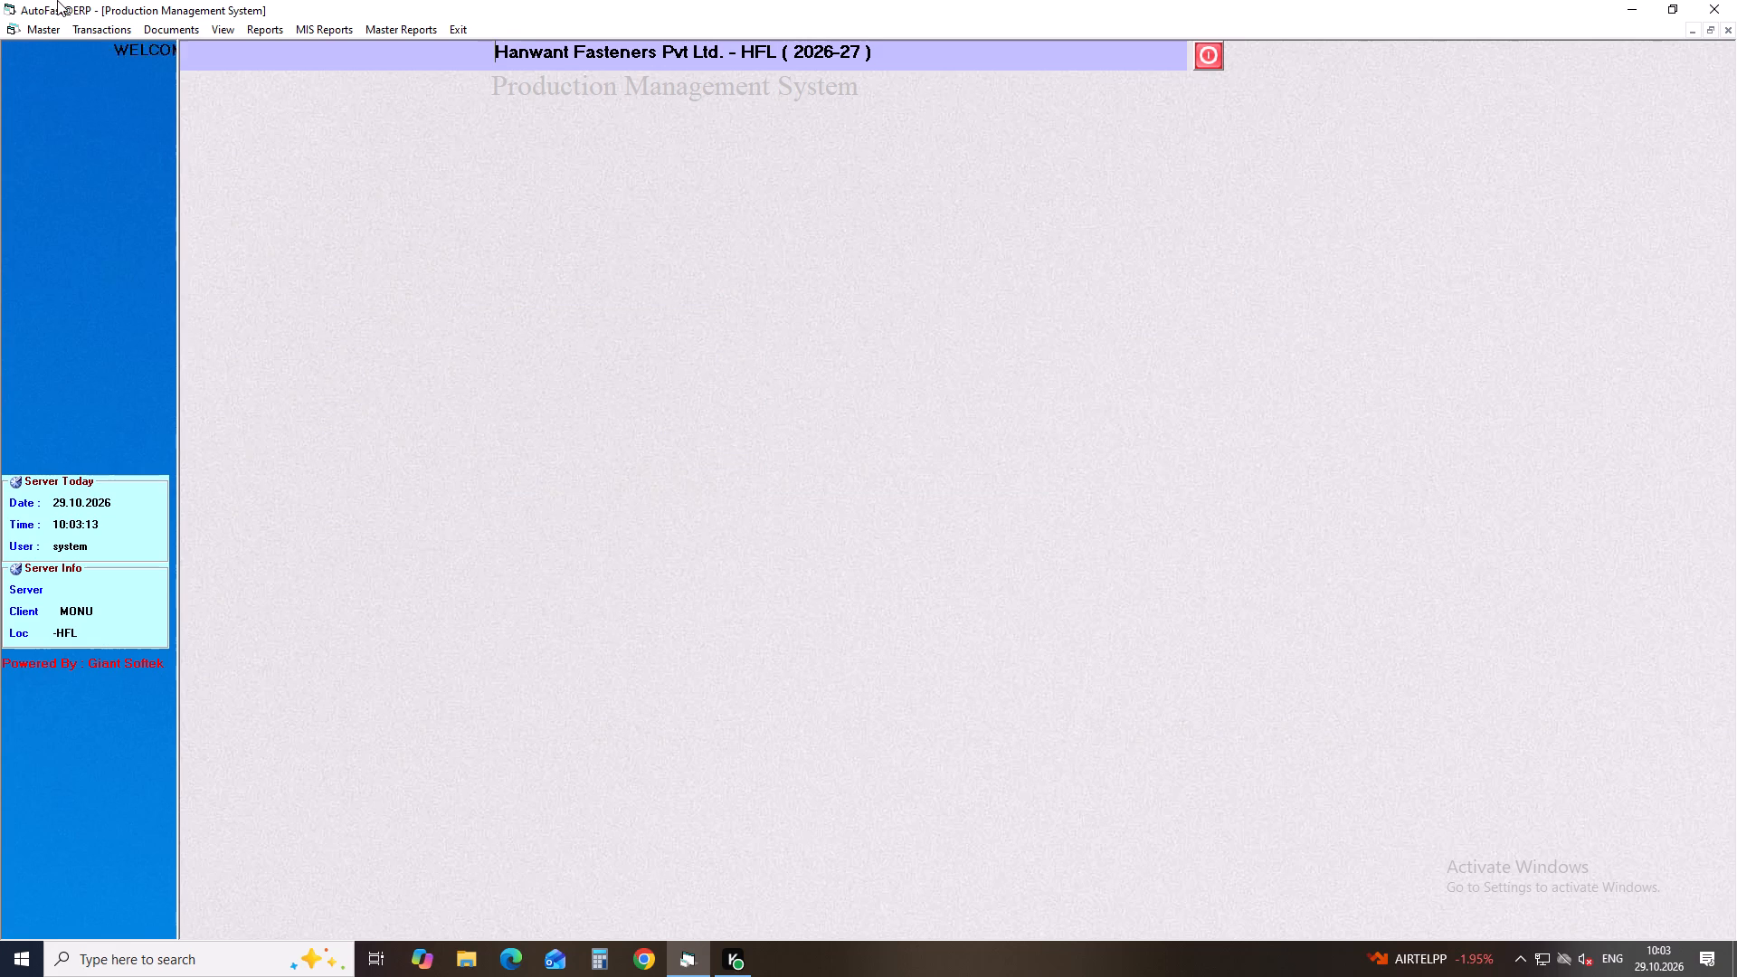
Start a preliminary second-operation production entry dated 28.10.2026 for shift A, 9.5 total hours and issue number 149036.
{"action": "left_click", "coordinate": [90, 35]}
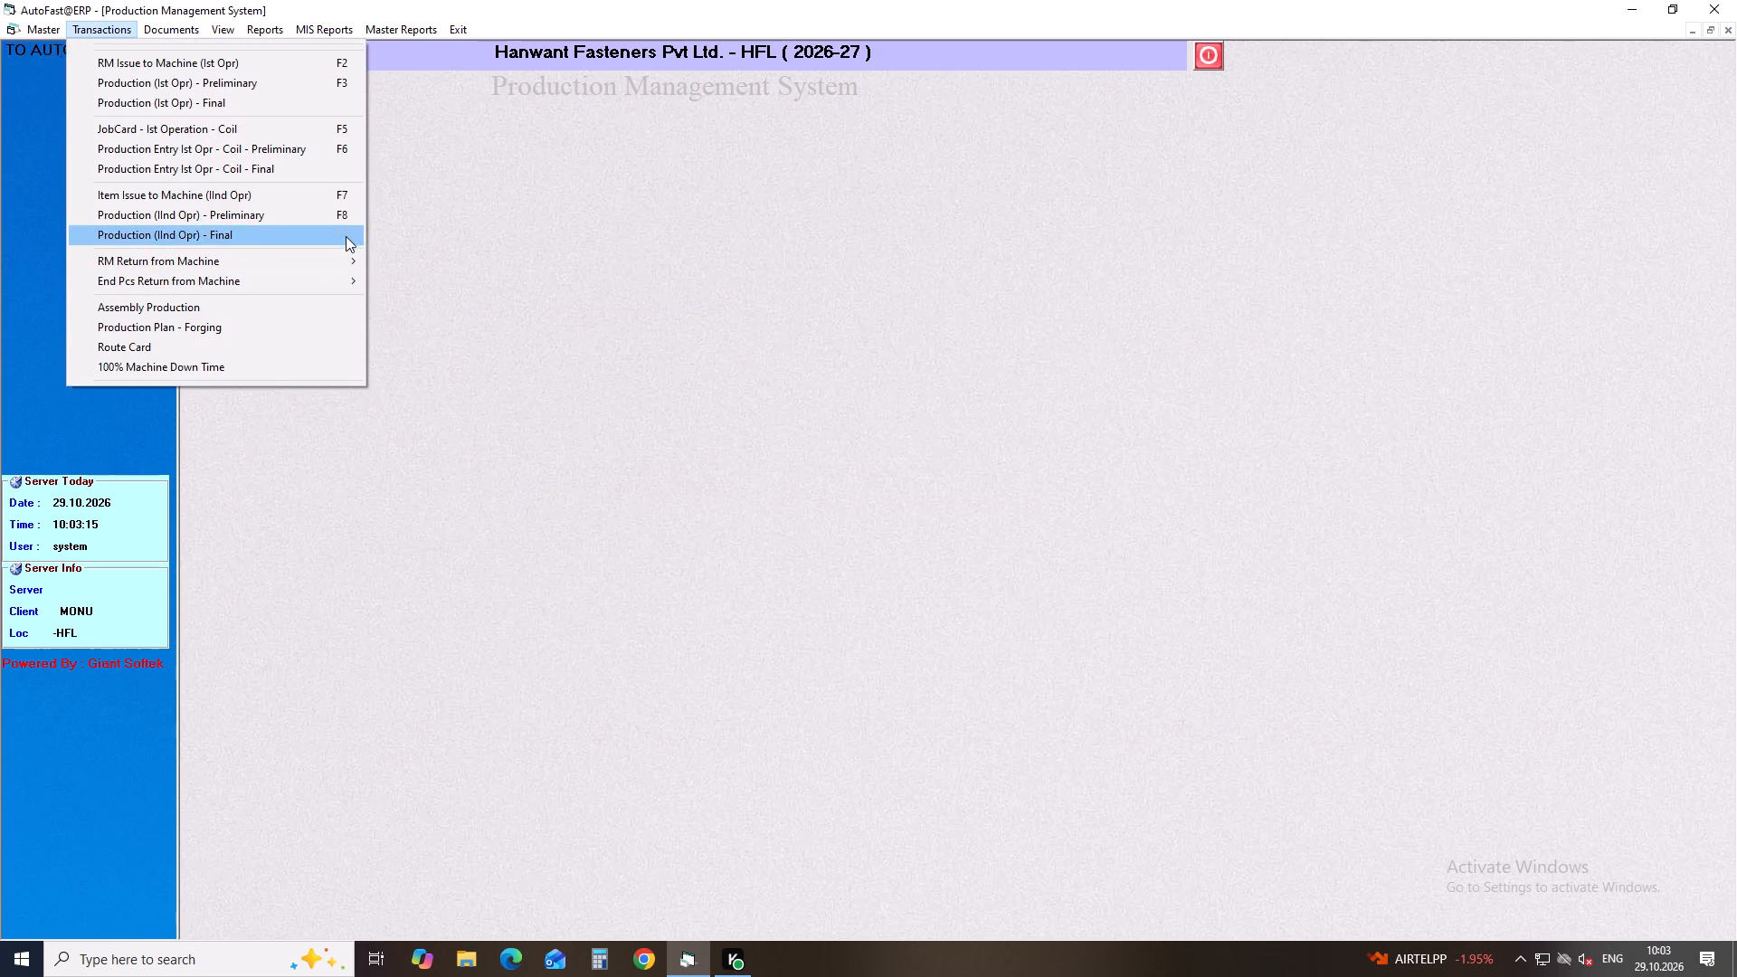
{"action": "left_click", "coordinate": [346, 217]}
{"action": "key", "text": "Return"}
{"action": "key", "text": "Down"}
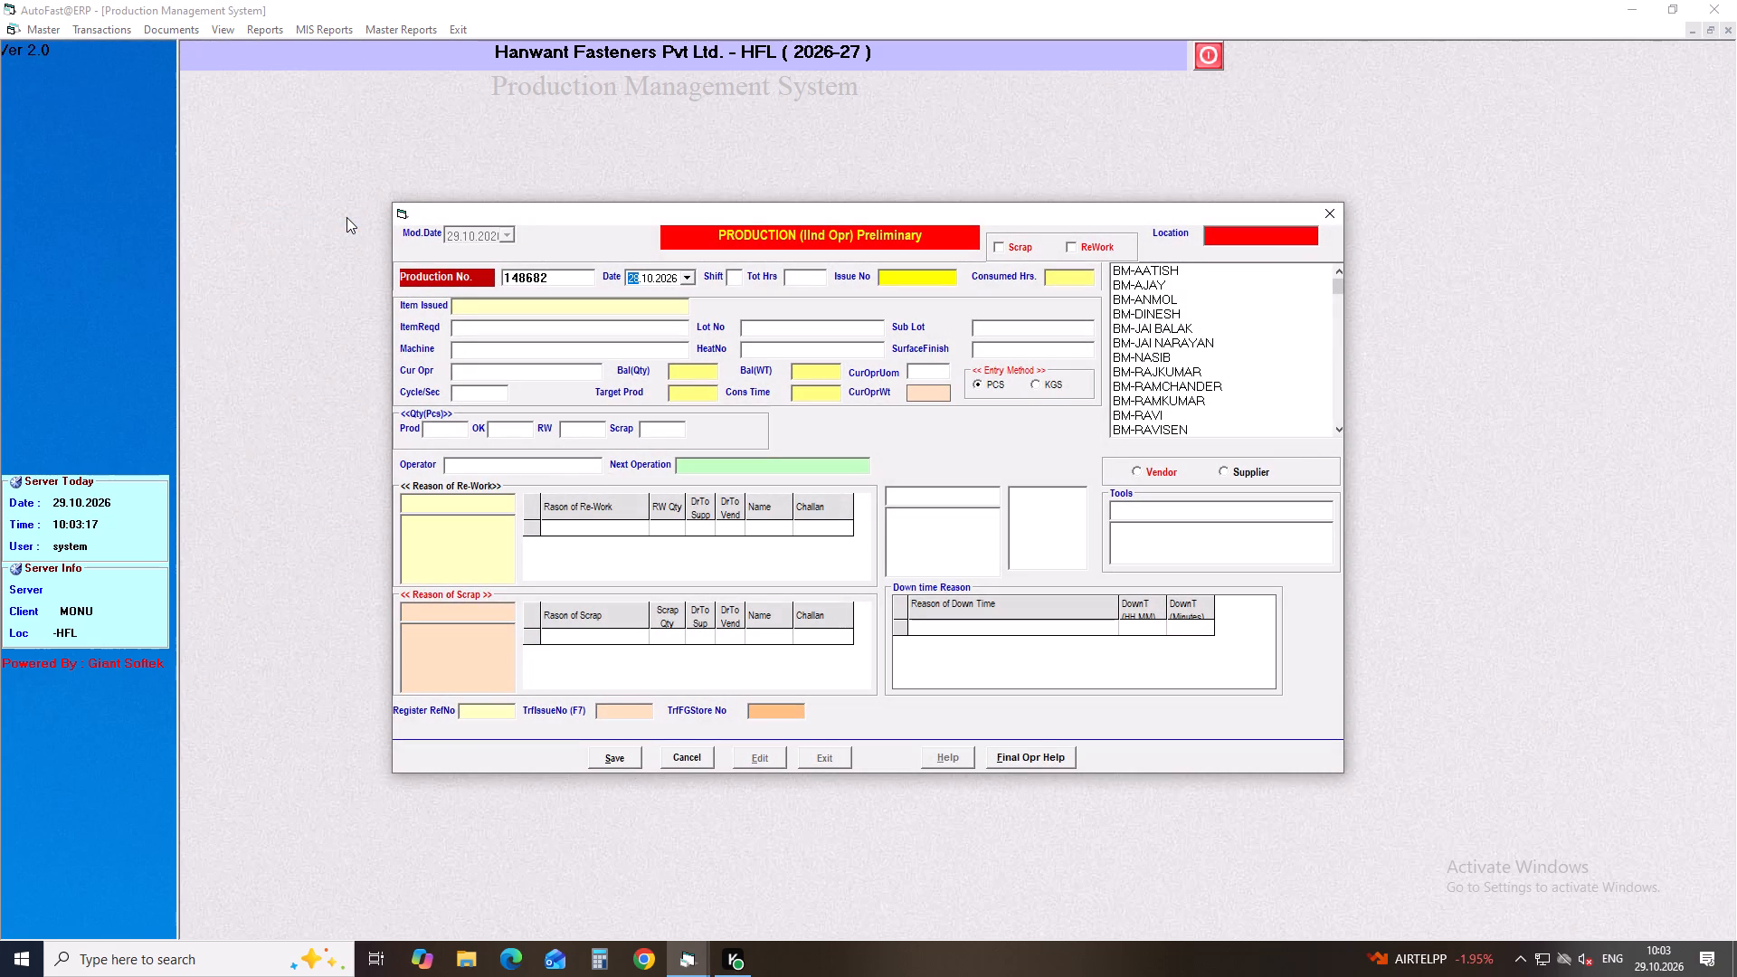
{"action": "key", "text": "Return"}
{"action": "key", "text": "a"}
{"action": "key", "text": "Return"}
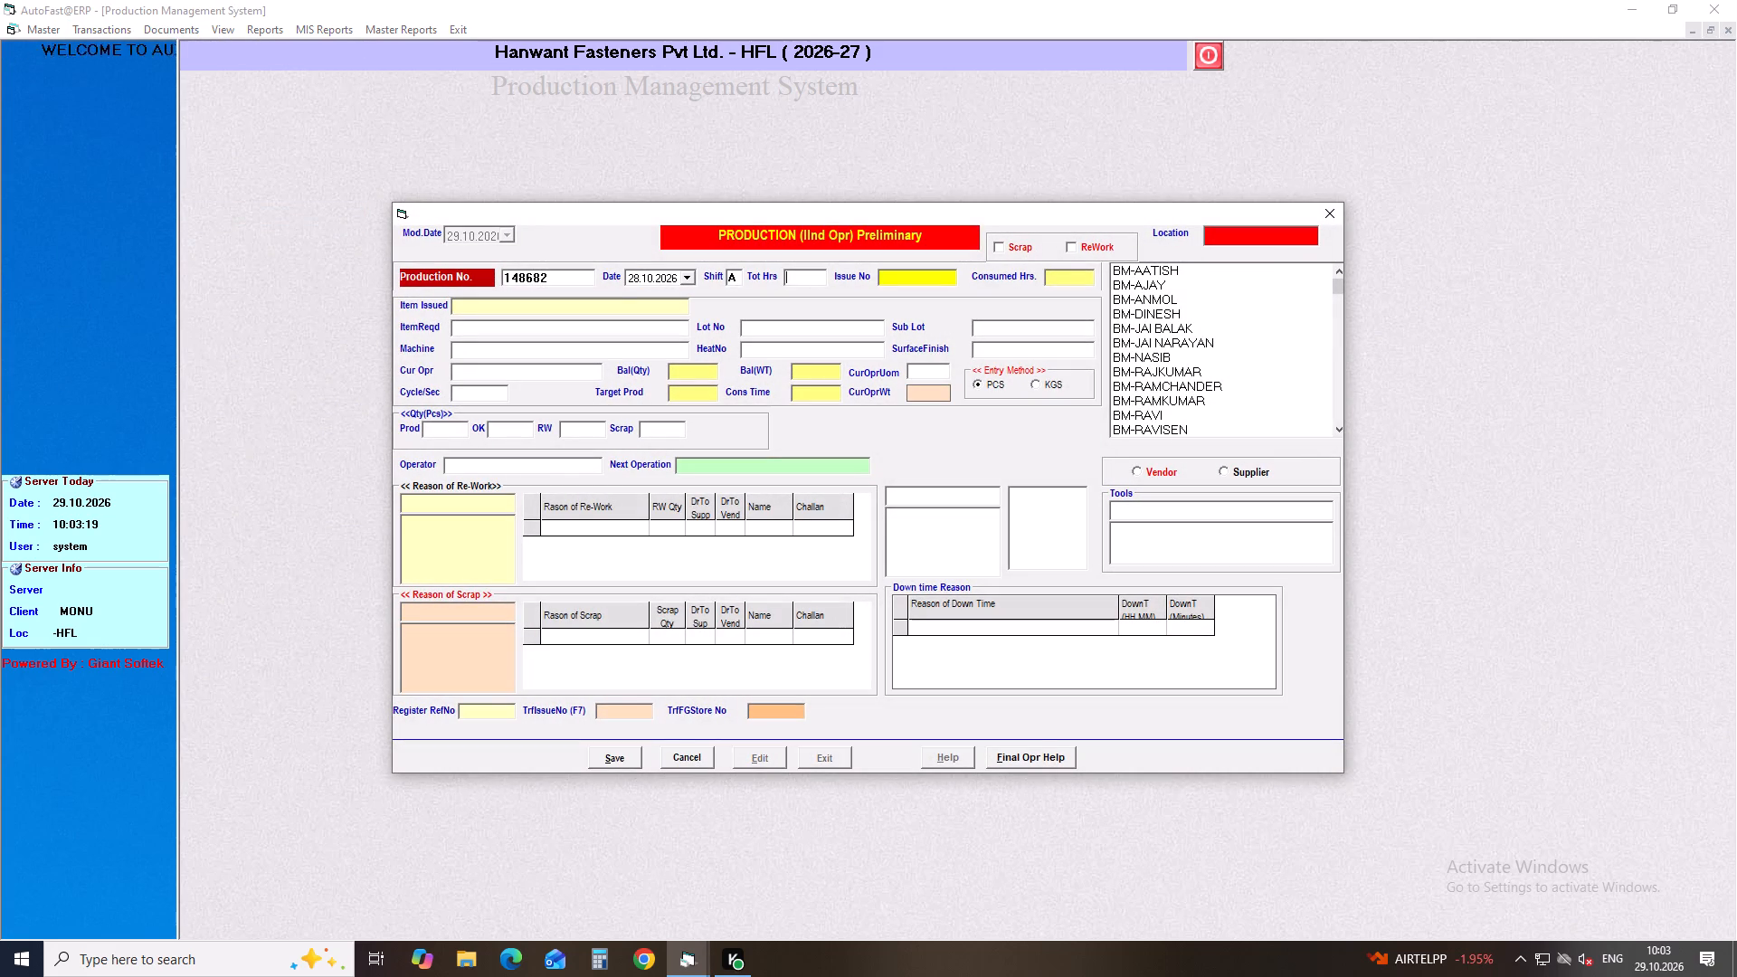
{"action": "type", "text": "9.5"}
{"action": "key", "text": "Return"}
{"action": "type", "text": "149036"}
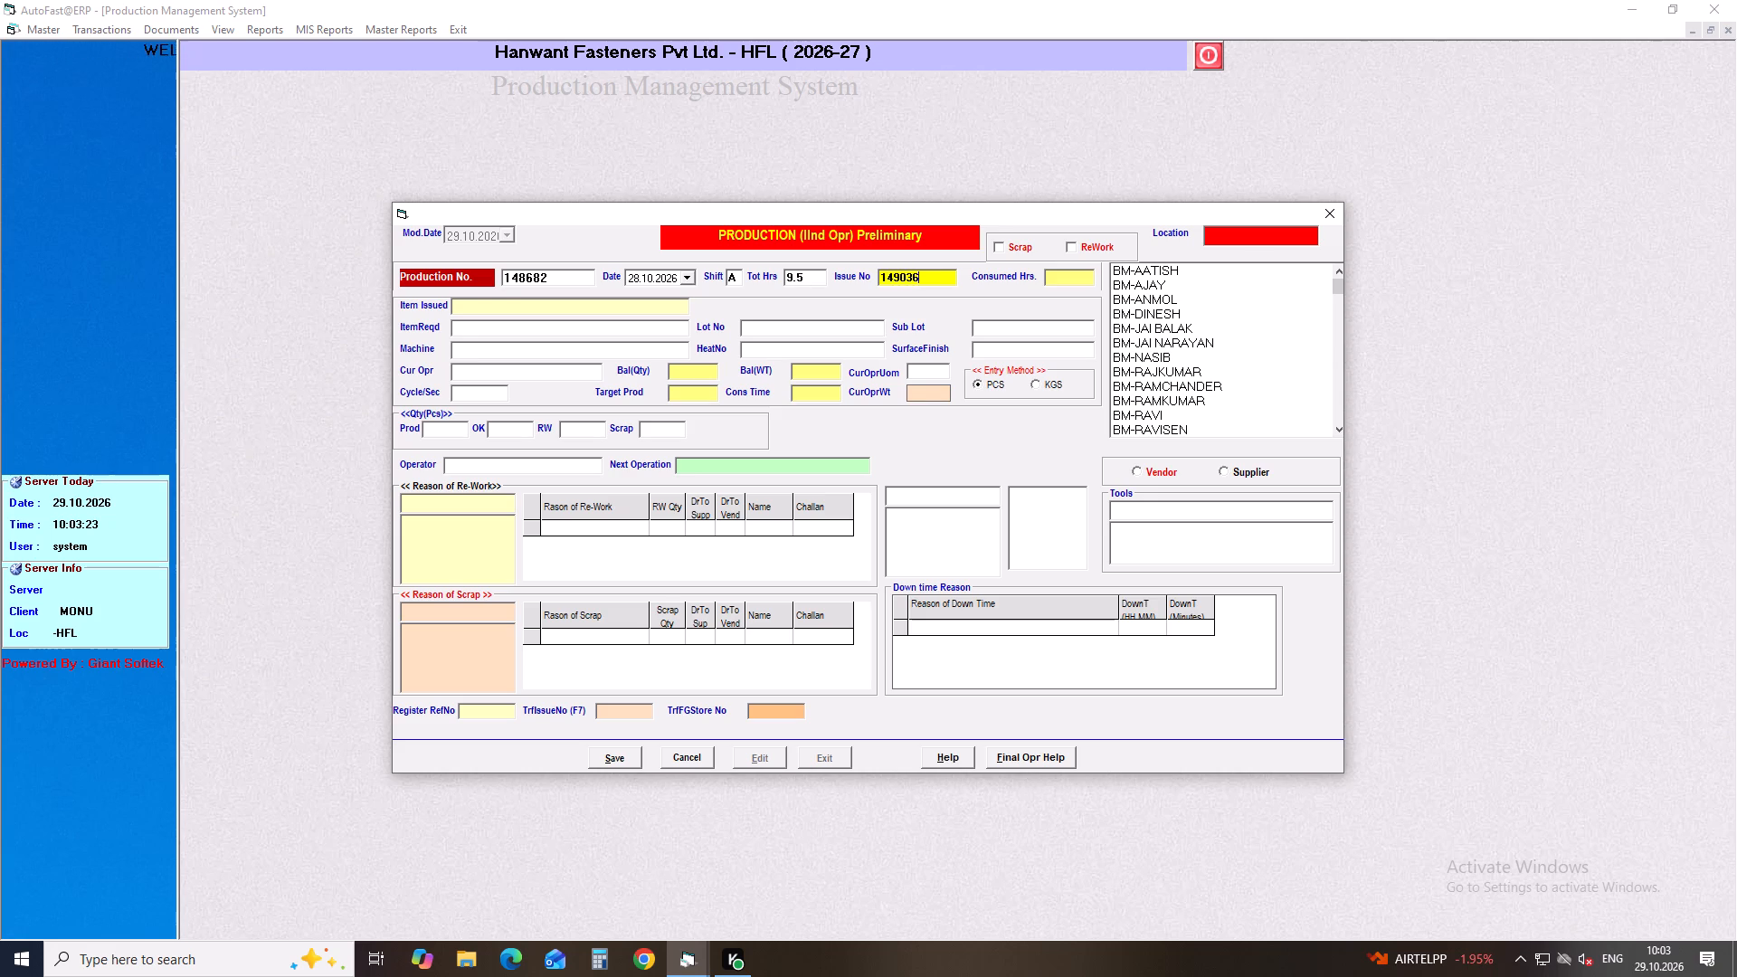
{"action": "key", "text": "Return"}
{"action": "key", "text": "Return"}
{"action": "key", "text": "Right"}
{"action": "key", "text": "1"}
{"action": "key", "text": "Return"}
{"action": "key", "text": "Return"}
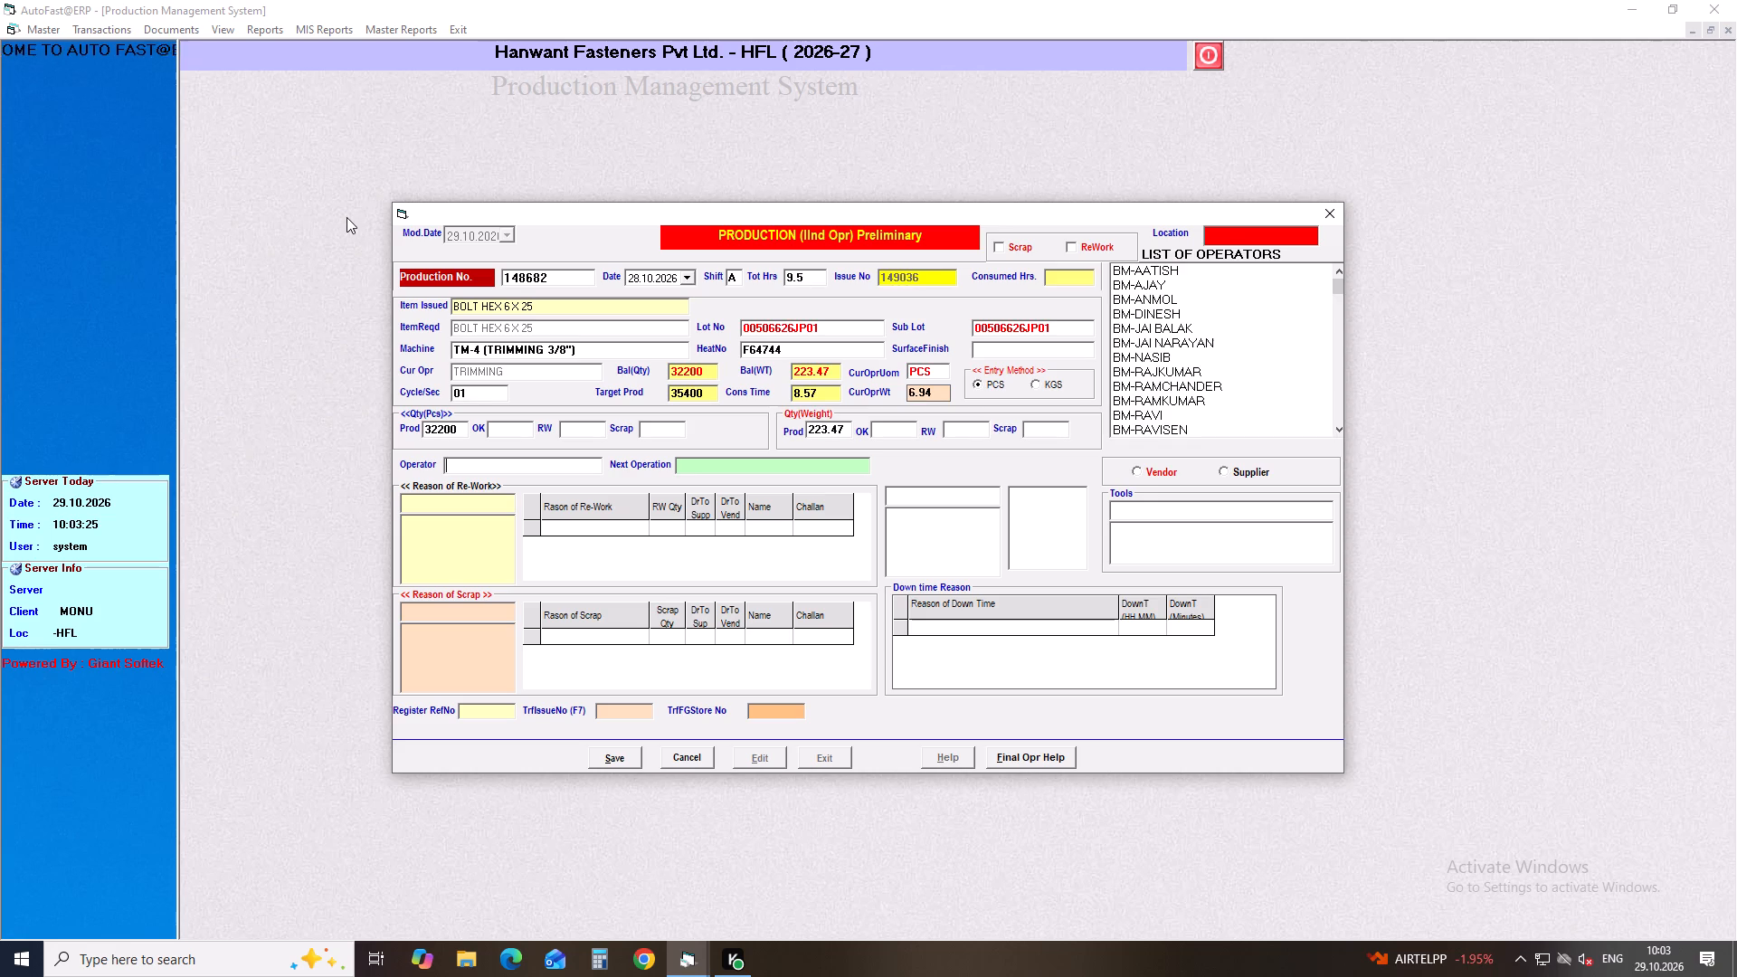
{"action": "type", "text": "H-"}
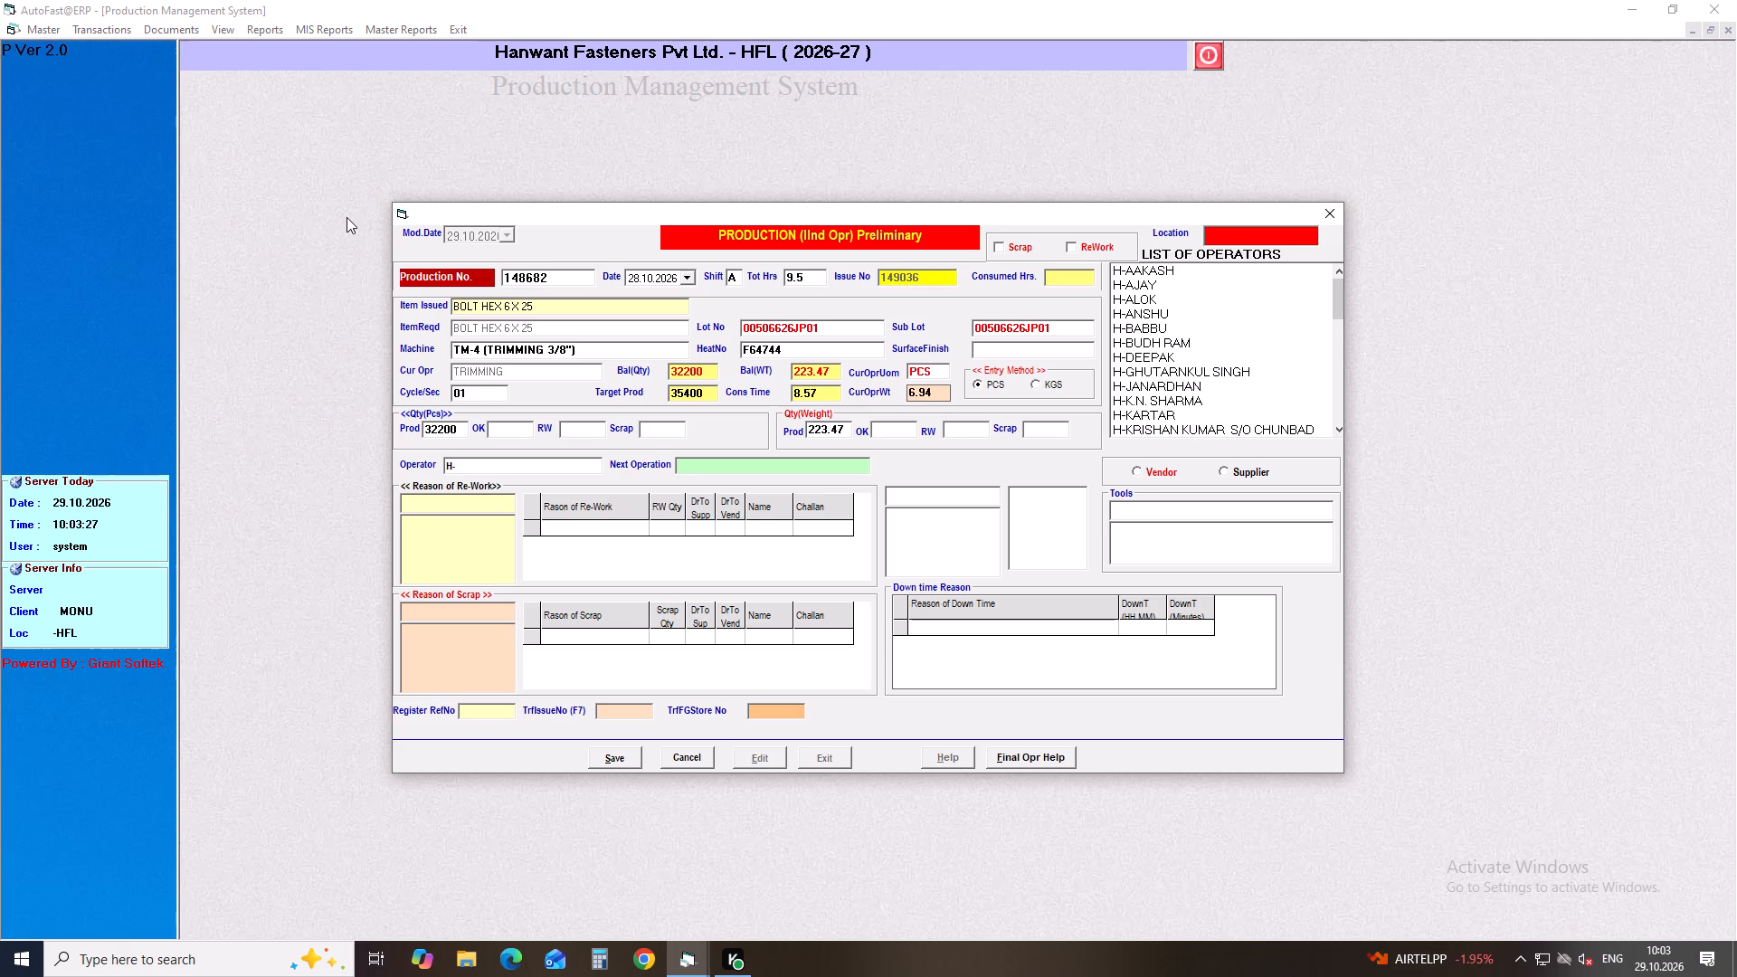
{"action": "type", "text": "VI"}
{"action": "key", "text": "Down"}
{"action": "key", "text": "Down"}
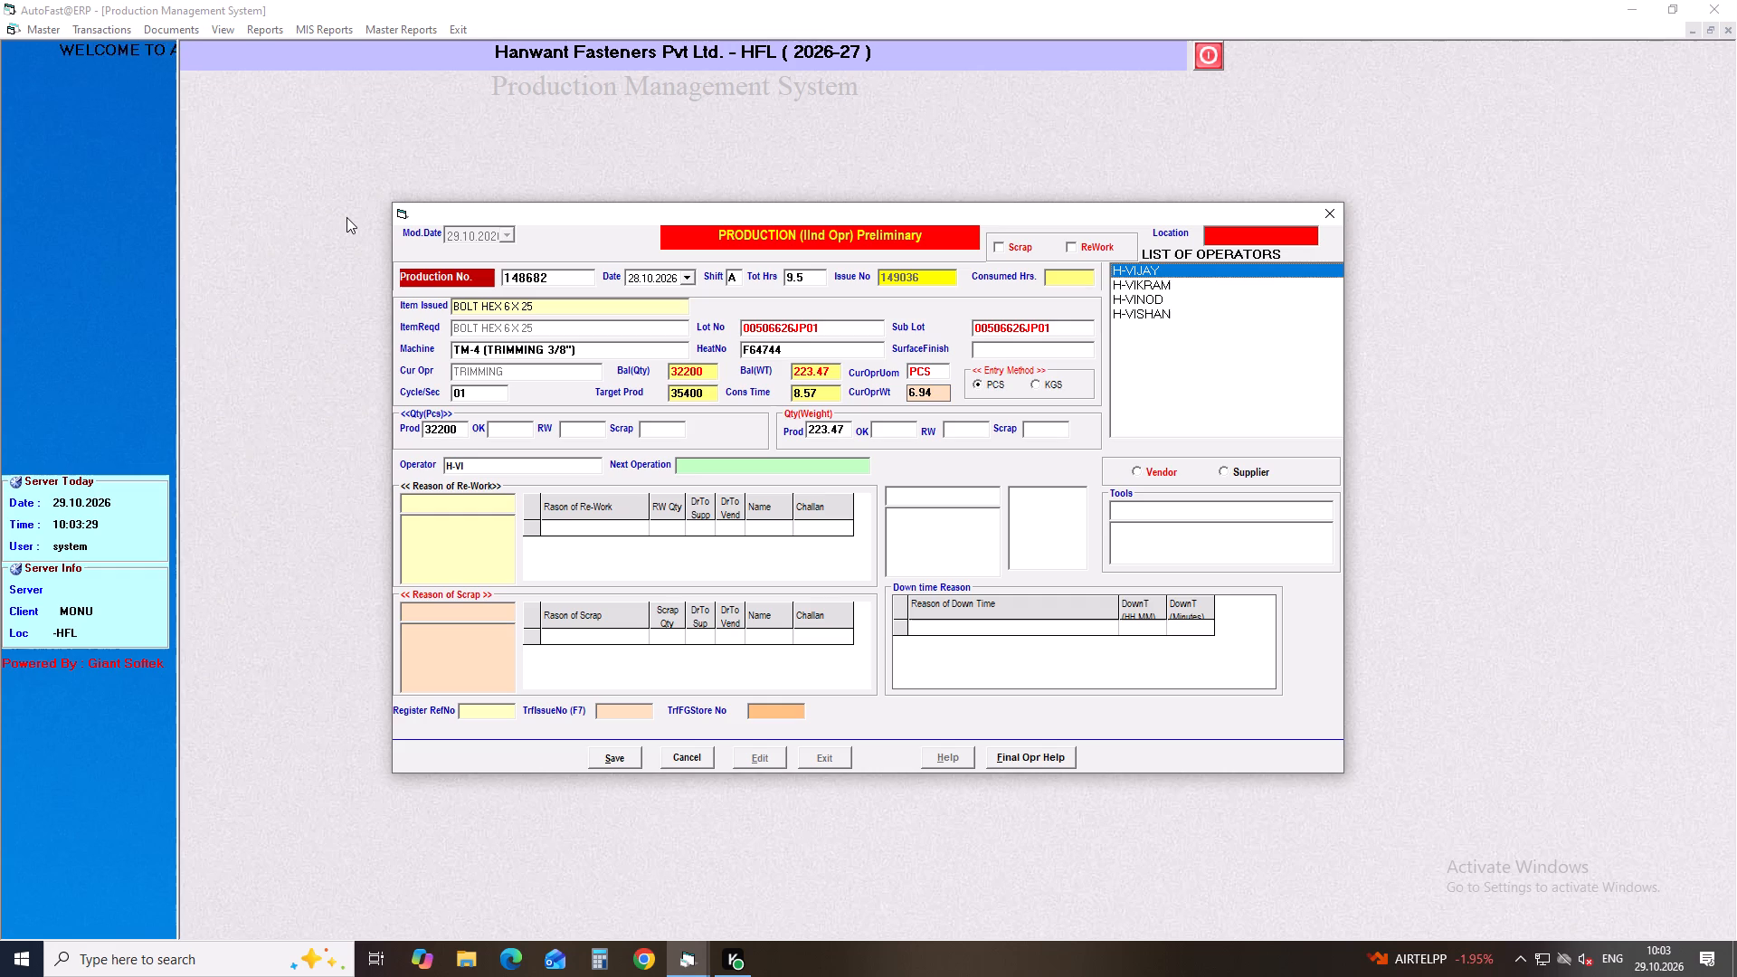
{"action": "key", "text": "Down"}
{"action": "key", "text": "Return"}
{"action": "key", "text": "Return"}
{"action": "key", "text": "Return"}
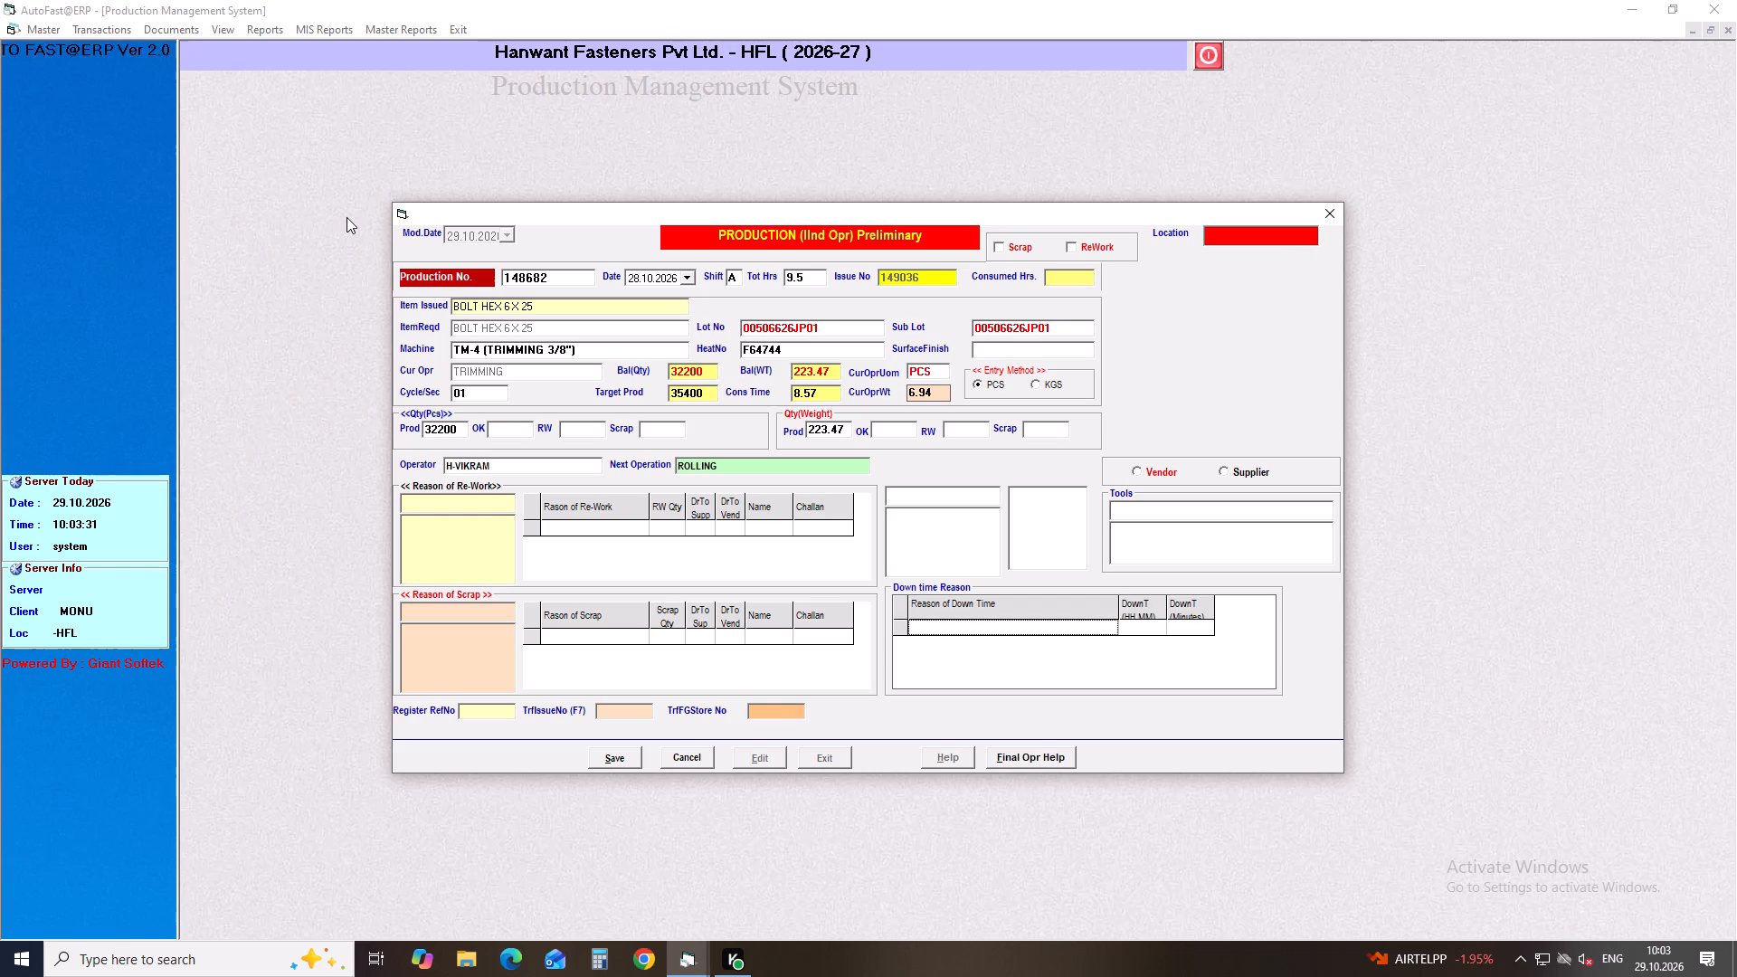
{"action": "left_click", "coordinate": [620, 760]}
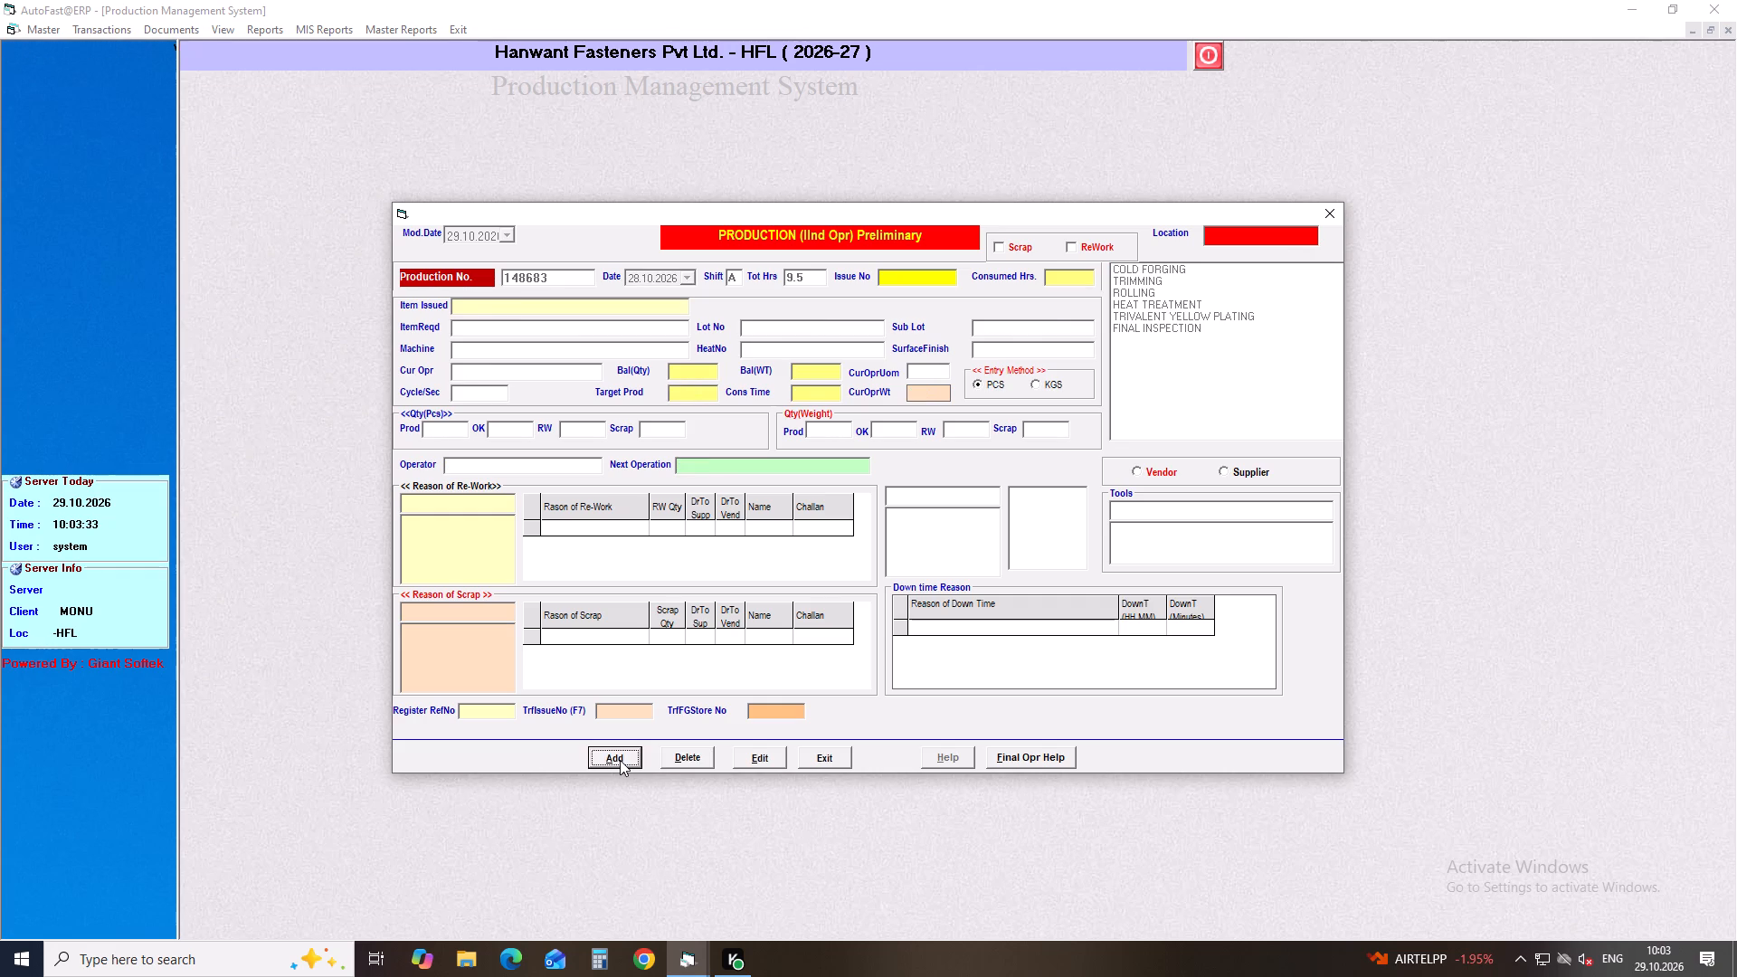
Start a preliminary second-operation production entry dated 28.10.2026 for shift B, 8 total hours and issue number 149039.
{"action": "key", "text": "Return"}
{"action": "key", "text": "Down"}
{"action": "key", "text": "Return"}
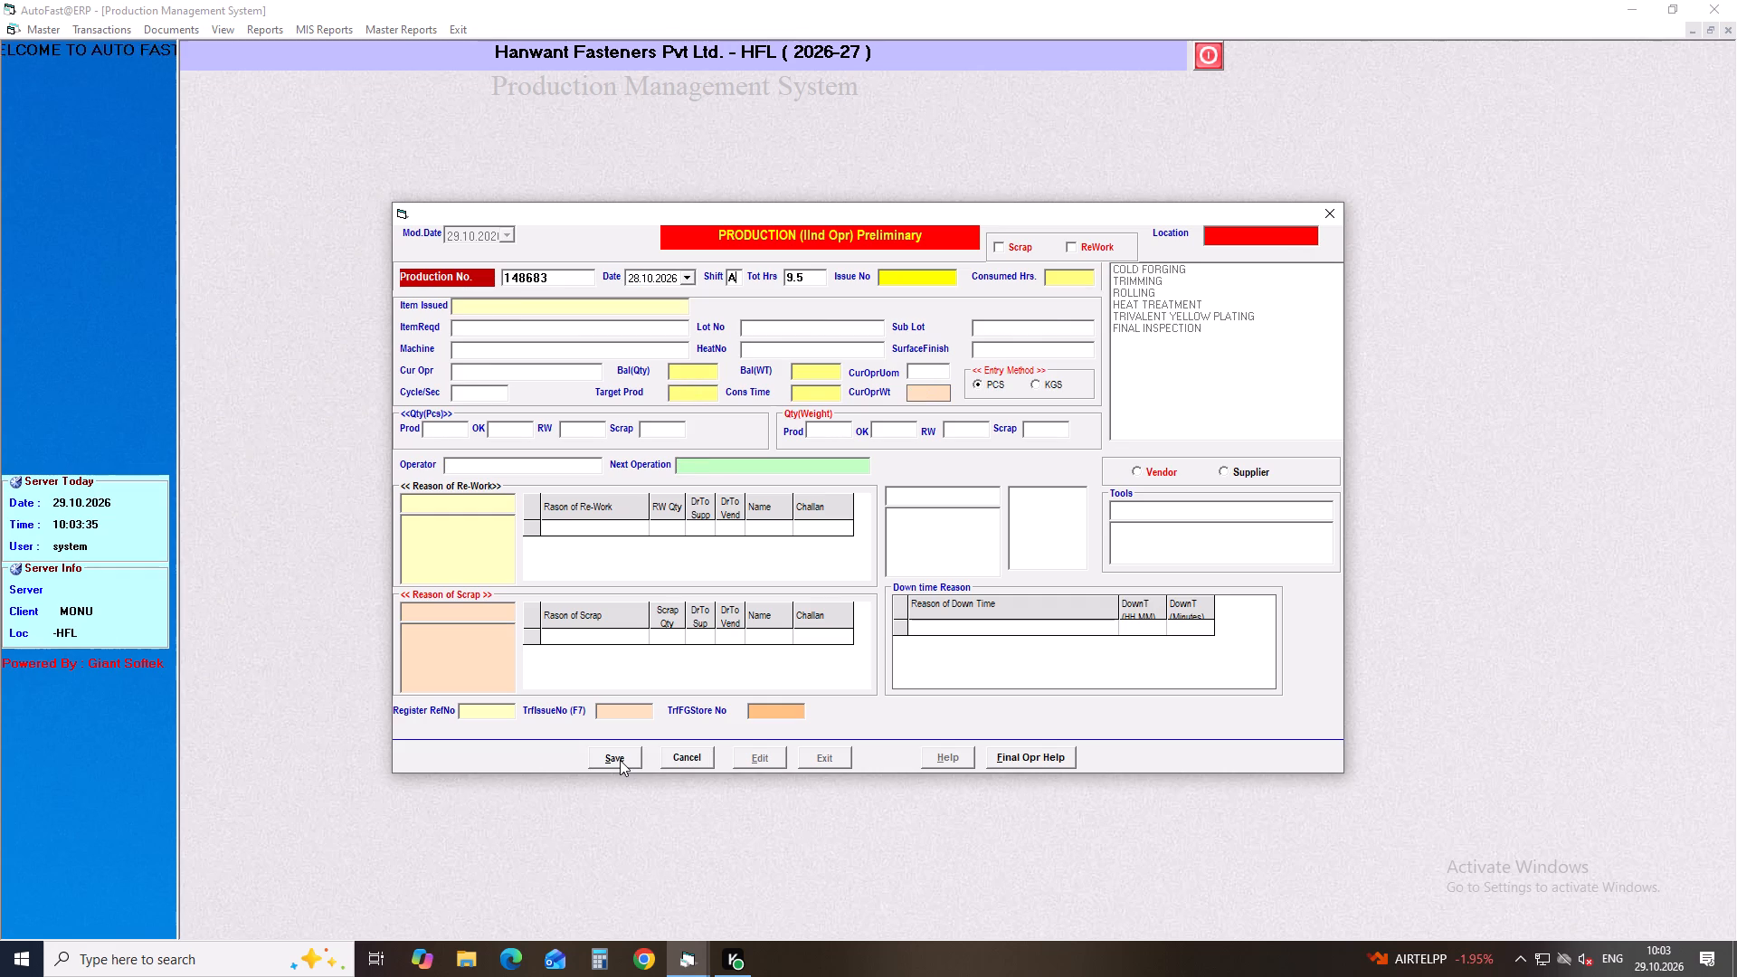
{"action": "key", "text": "BackSpace"}
{"action": "key", "text": "b"}
{"action": "key", "text": "Return"}
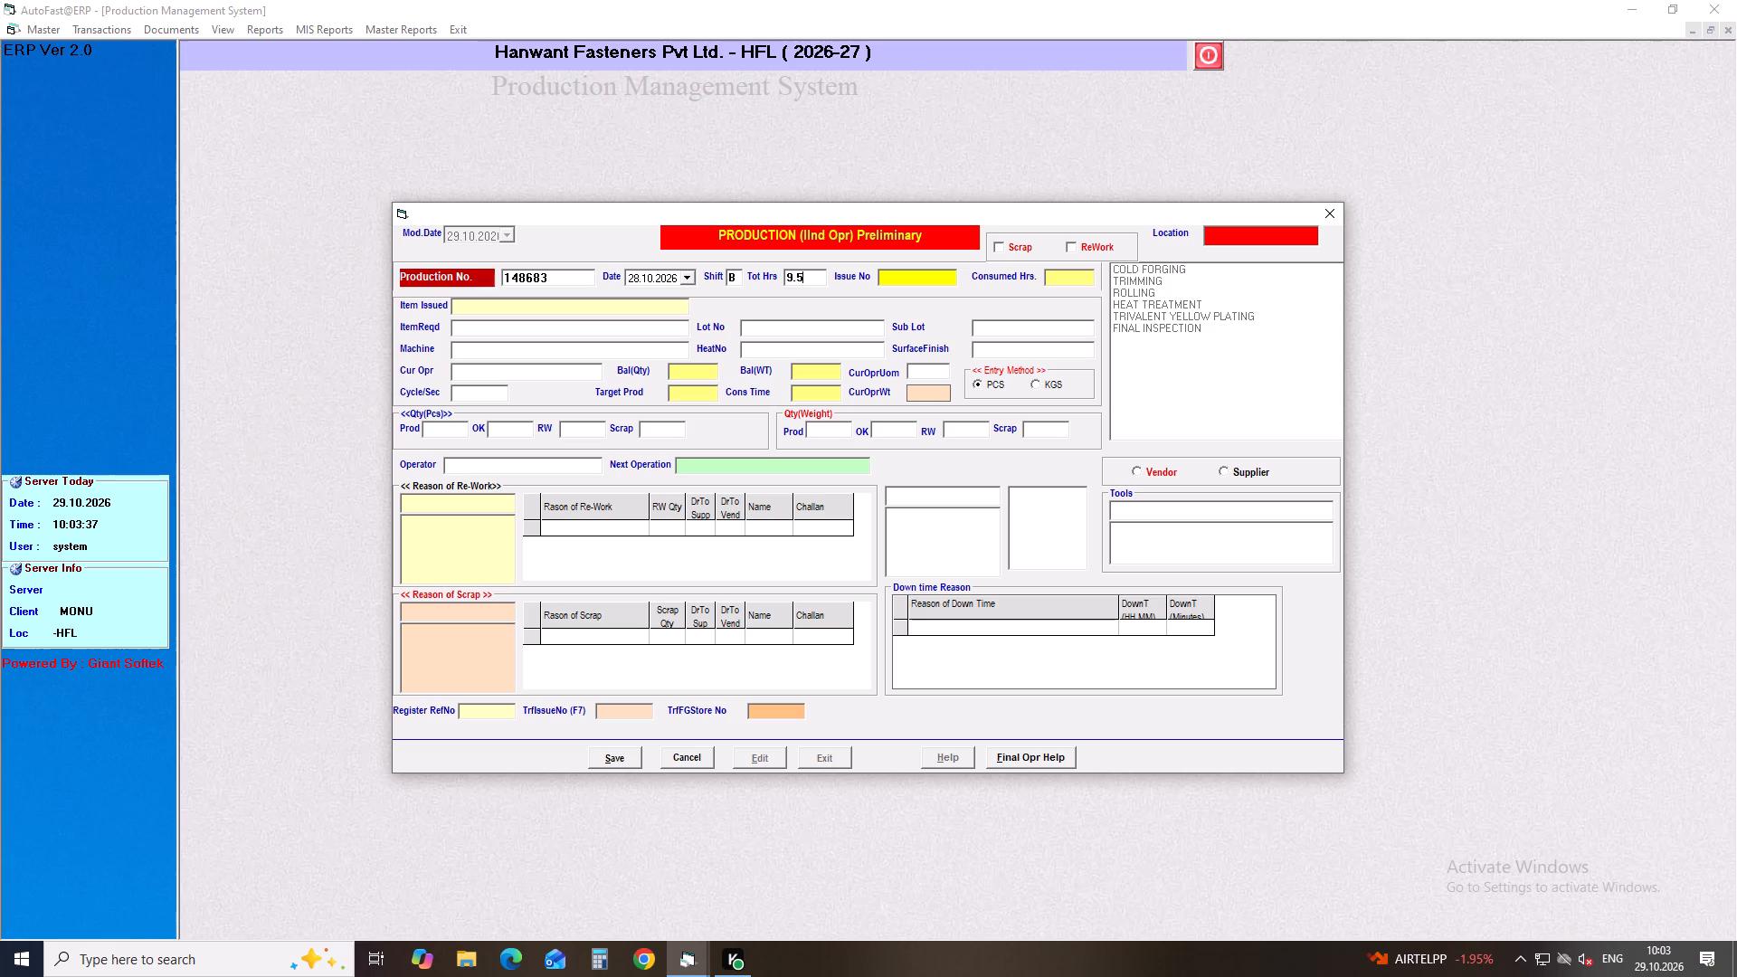
{"action": "key", "text": "BackSpace"}
{"action": "key", "text": "8"}
{"action": "key", "text": "Return"}
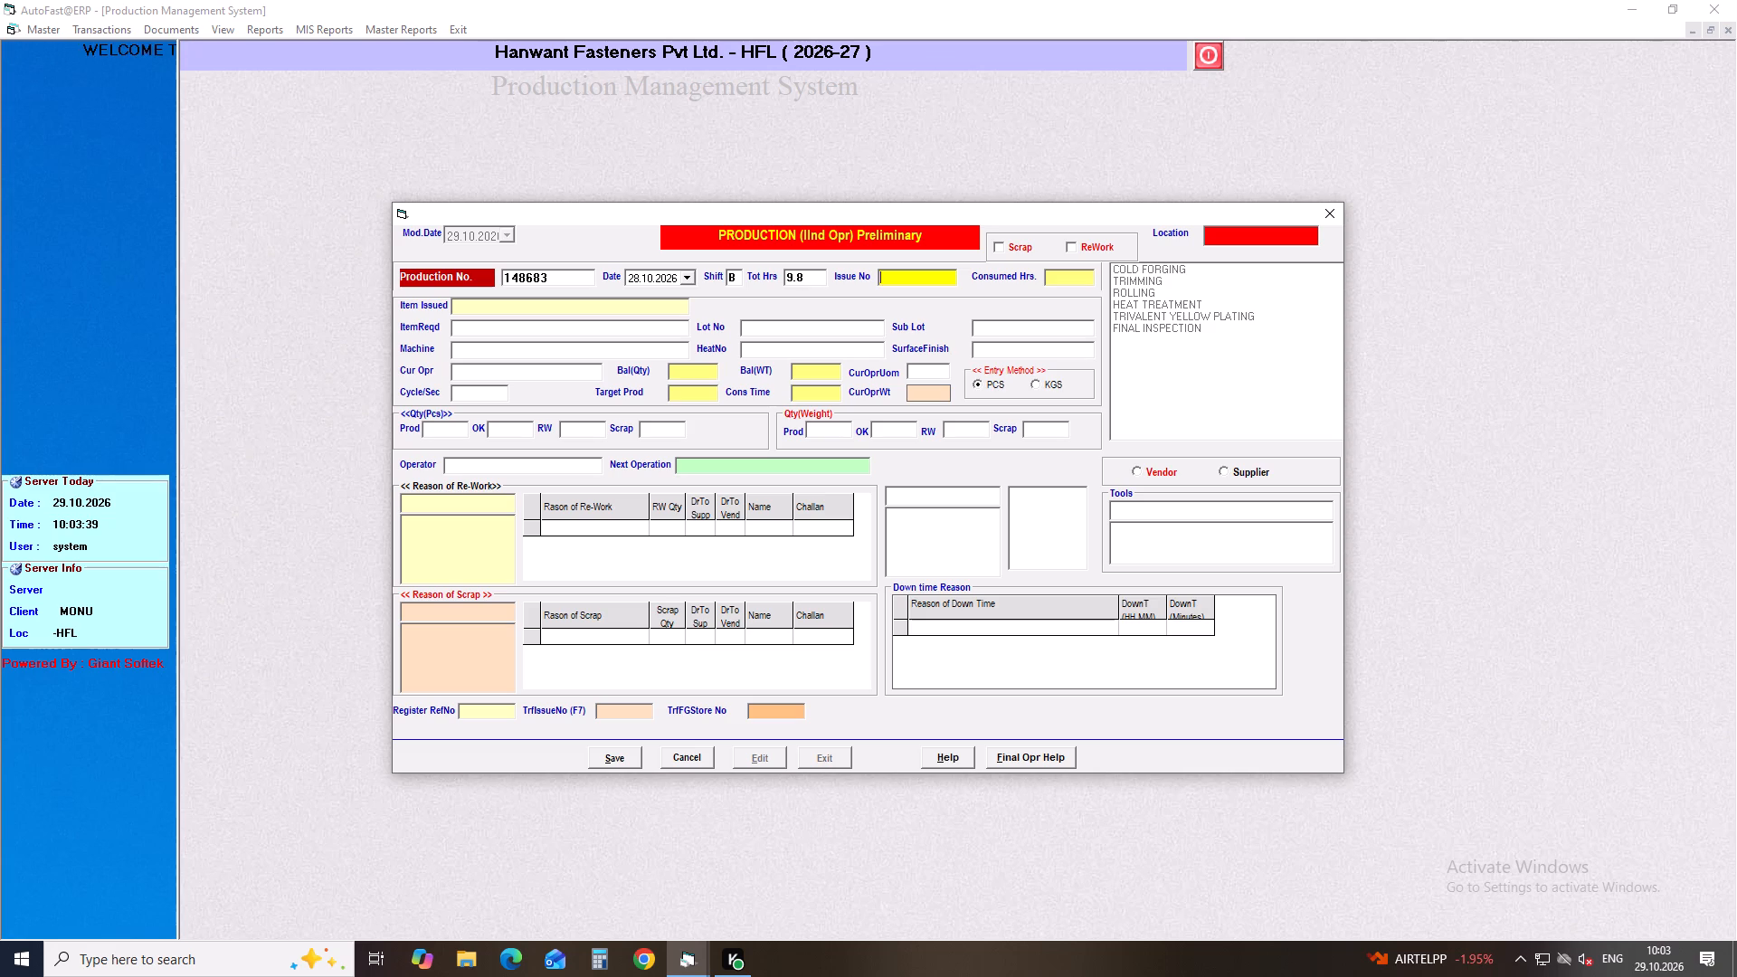
{"action": "left_click_drag", "start_coordinate": [817, 276], "coordinate": [701, 276]}
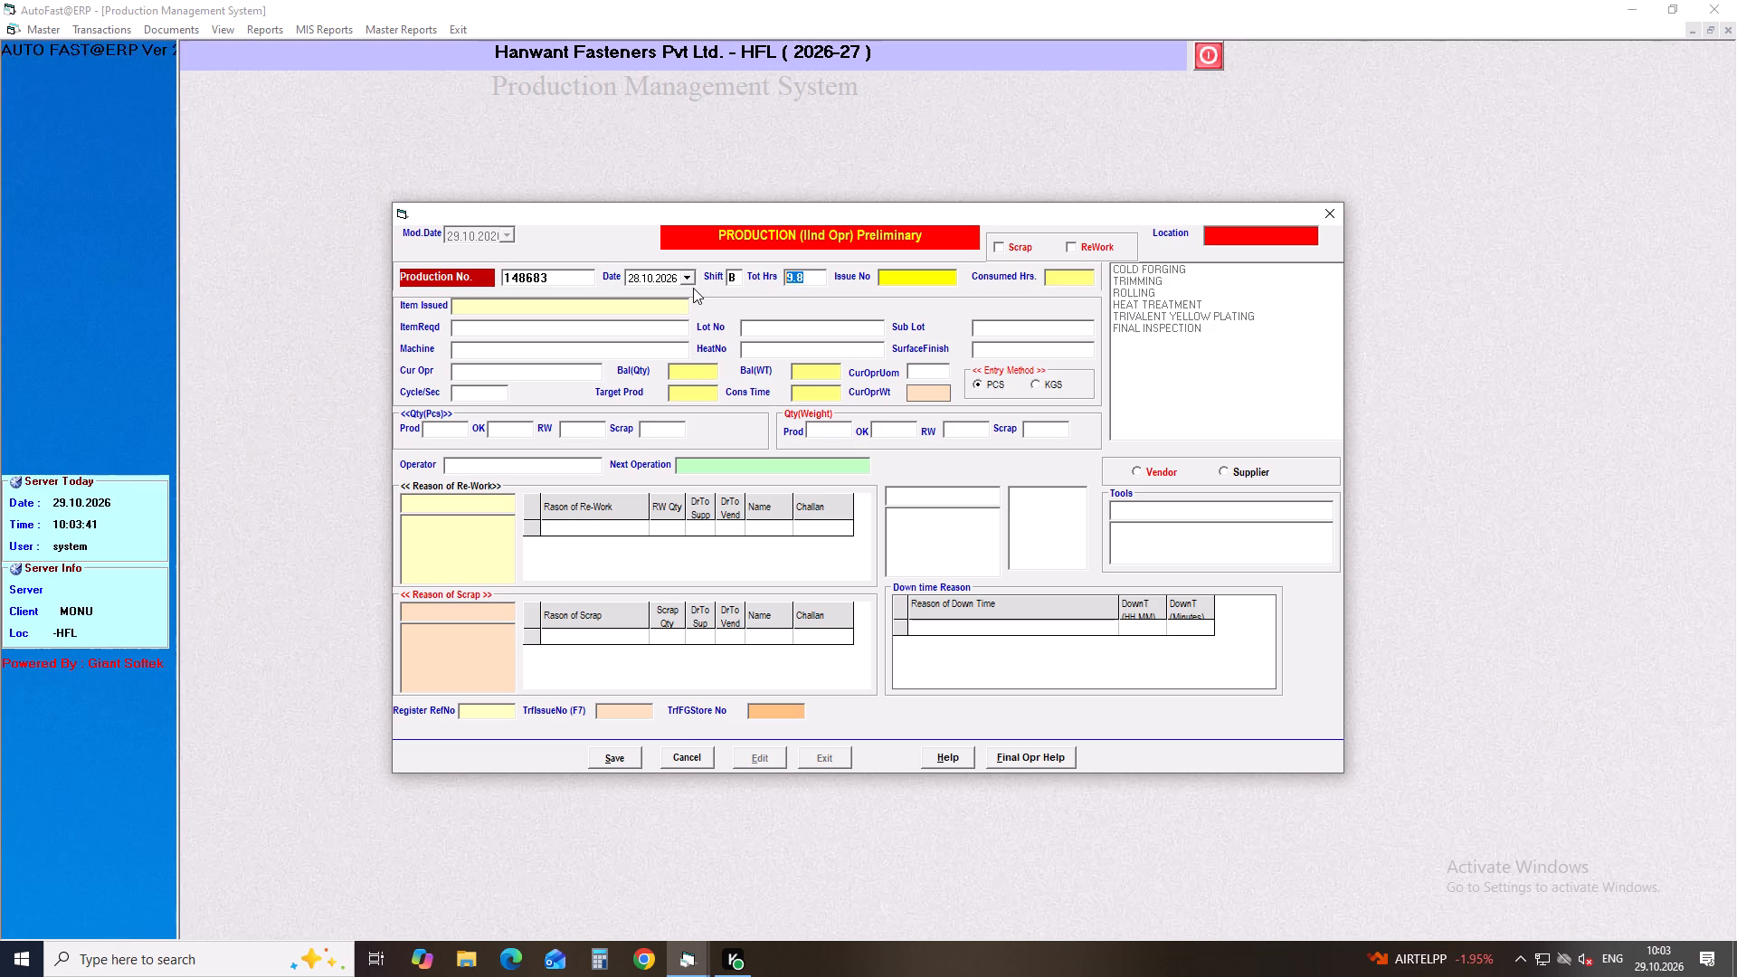
{"action": "key", "text": "8"}
{"action": "key", "text": "Return"}
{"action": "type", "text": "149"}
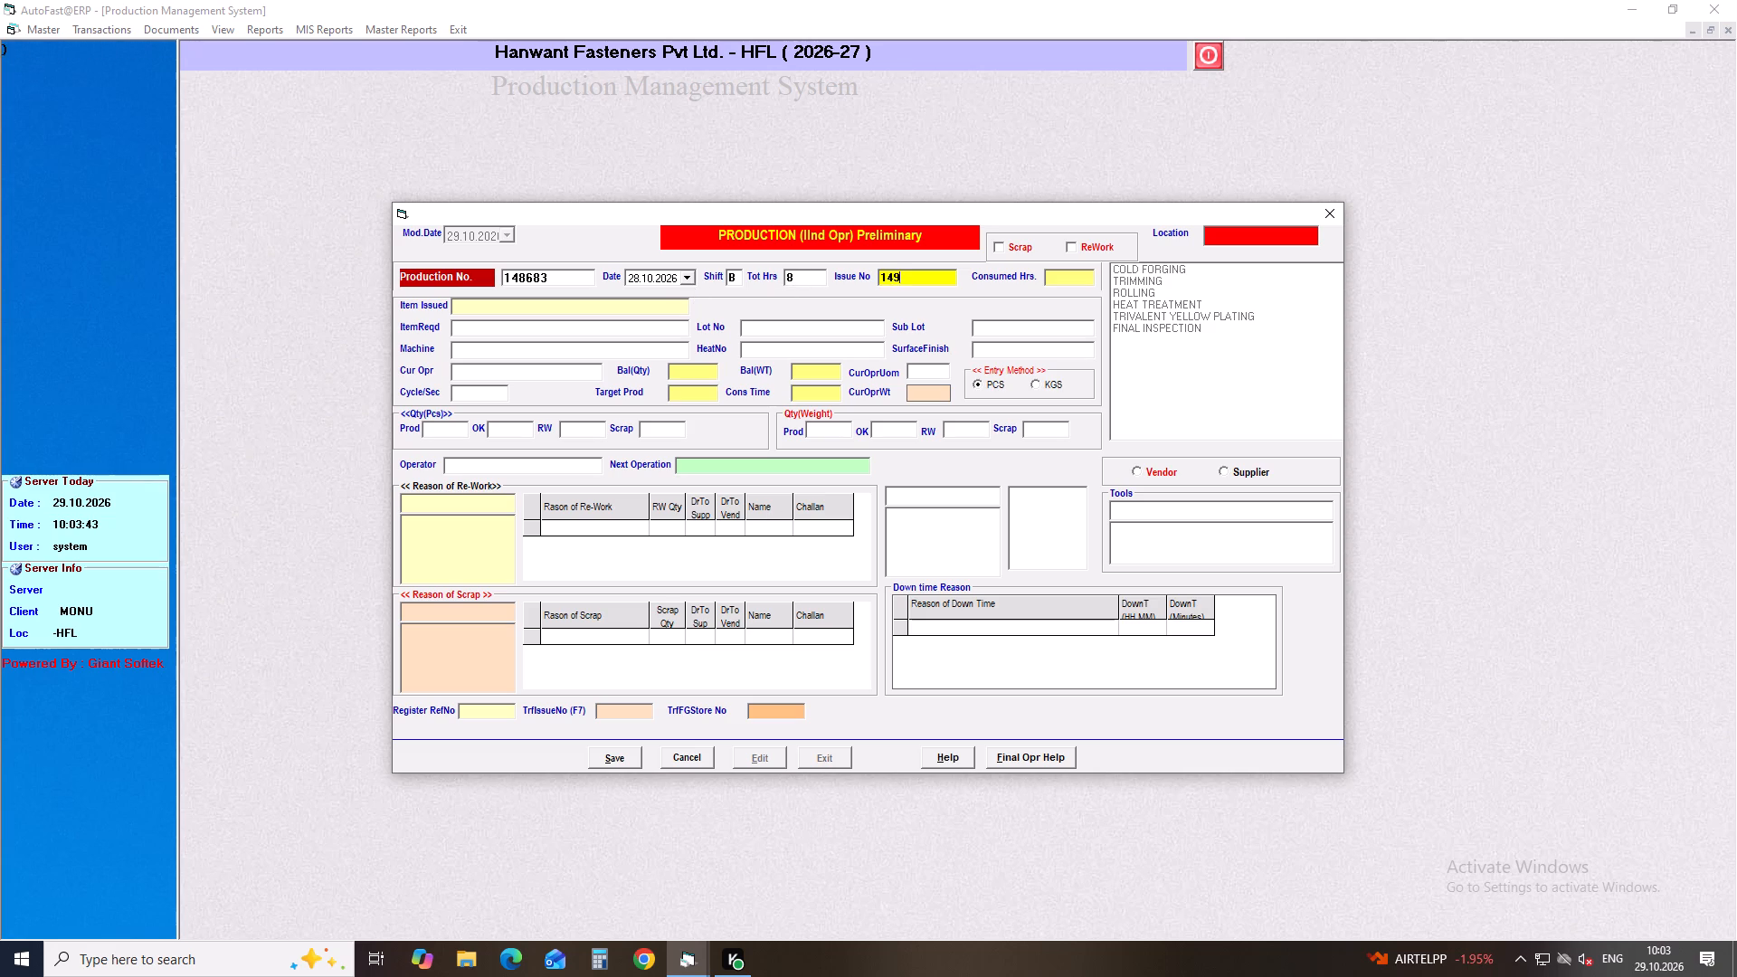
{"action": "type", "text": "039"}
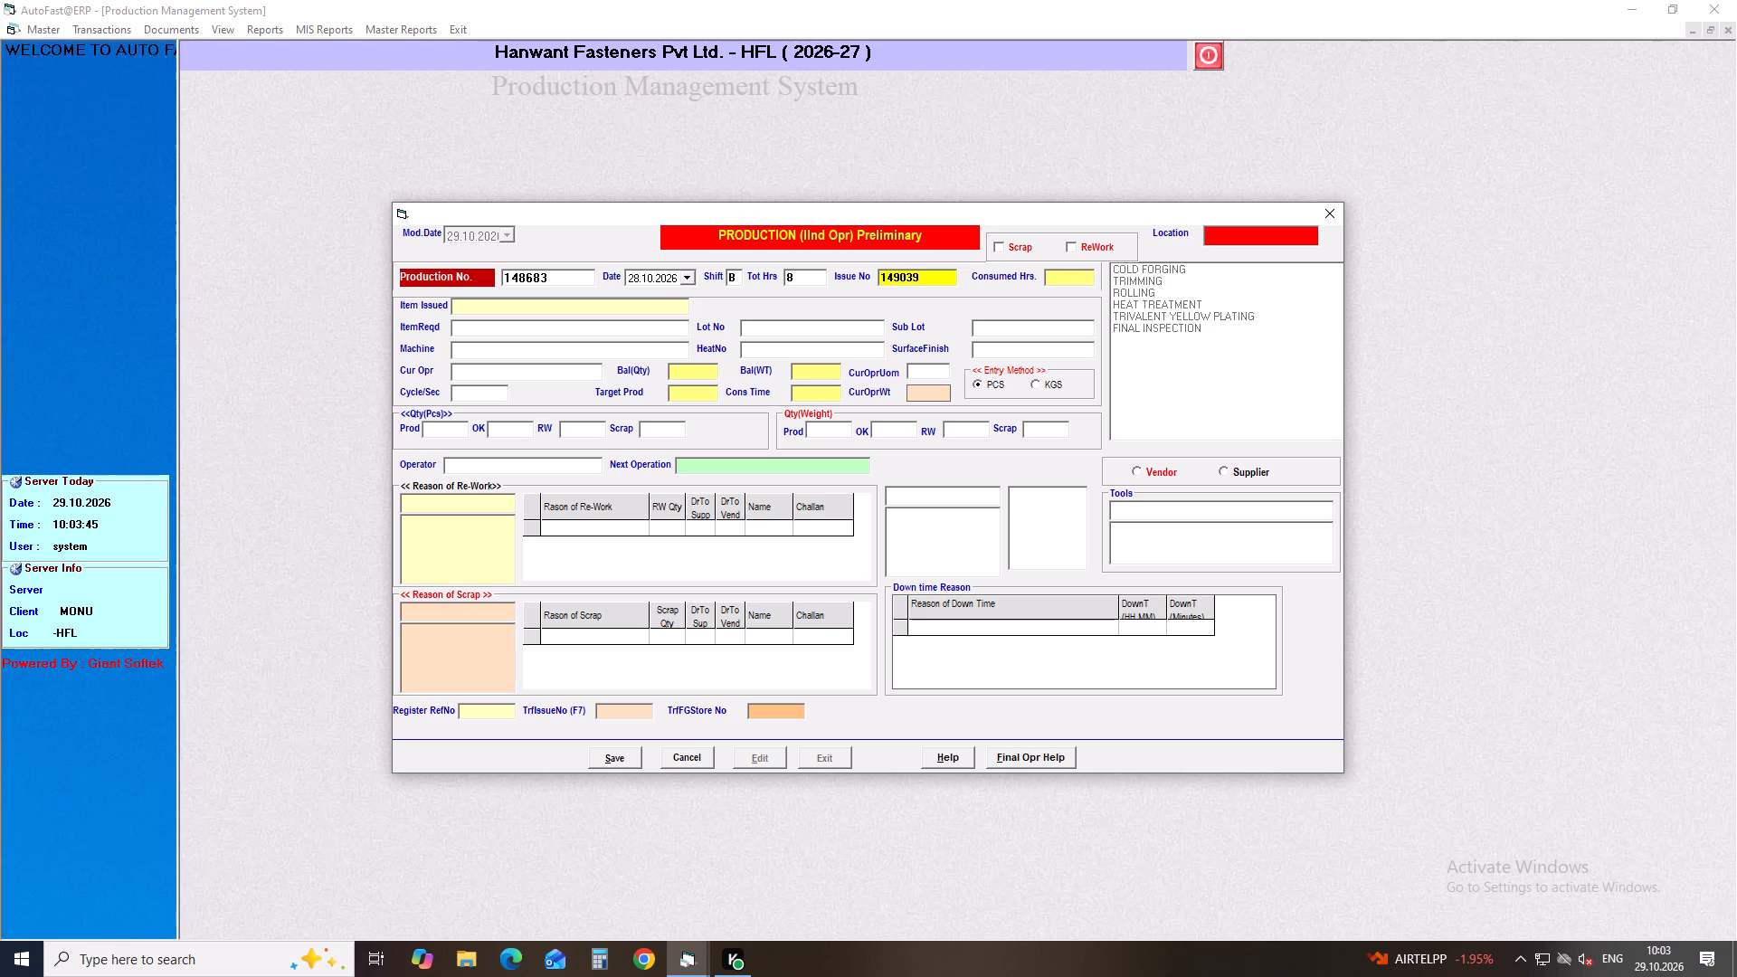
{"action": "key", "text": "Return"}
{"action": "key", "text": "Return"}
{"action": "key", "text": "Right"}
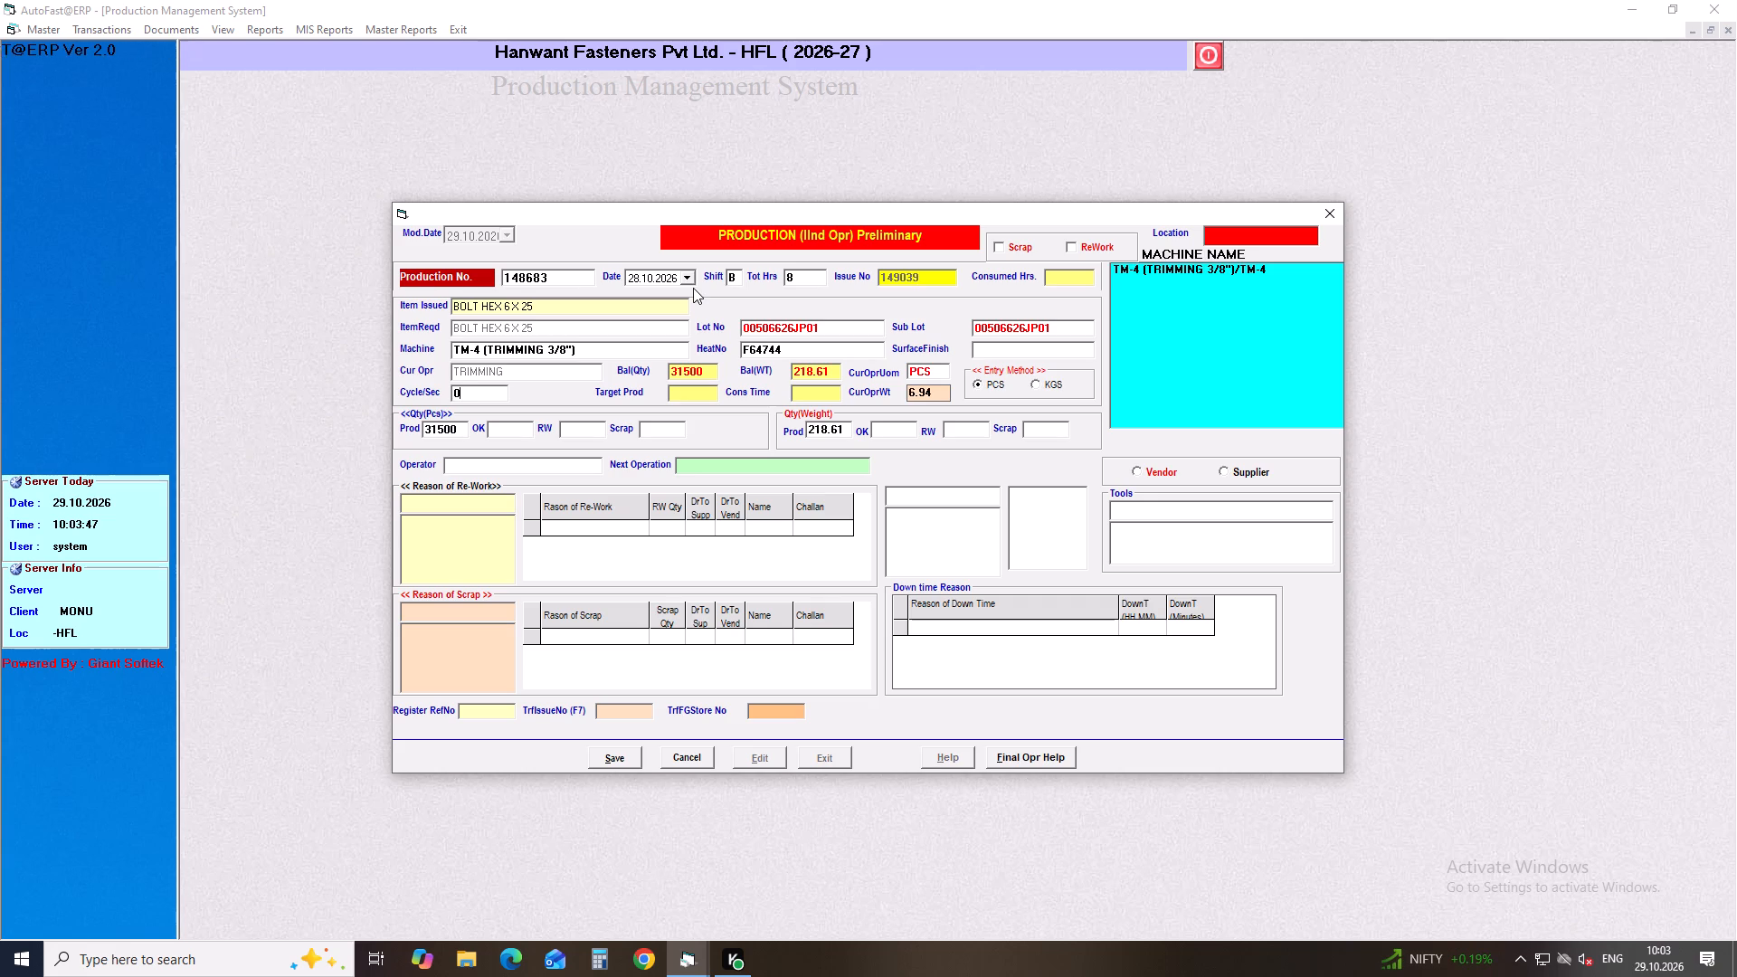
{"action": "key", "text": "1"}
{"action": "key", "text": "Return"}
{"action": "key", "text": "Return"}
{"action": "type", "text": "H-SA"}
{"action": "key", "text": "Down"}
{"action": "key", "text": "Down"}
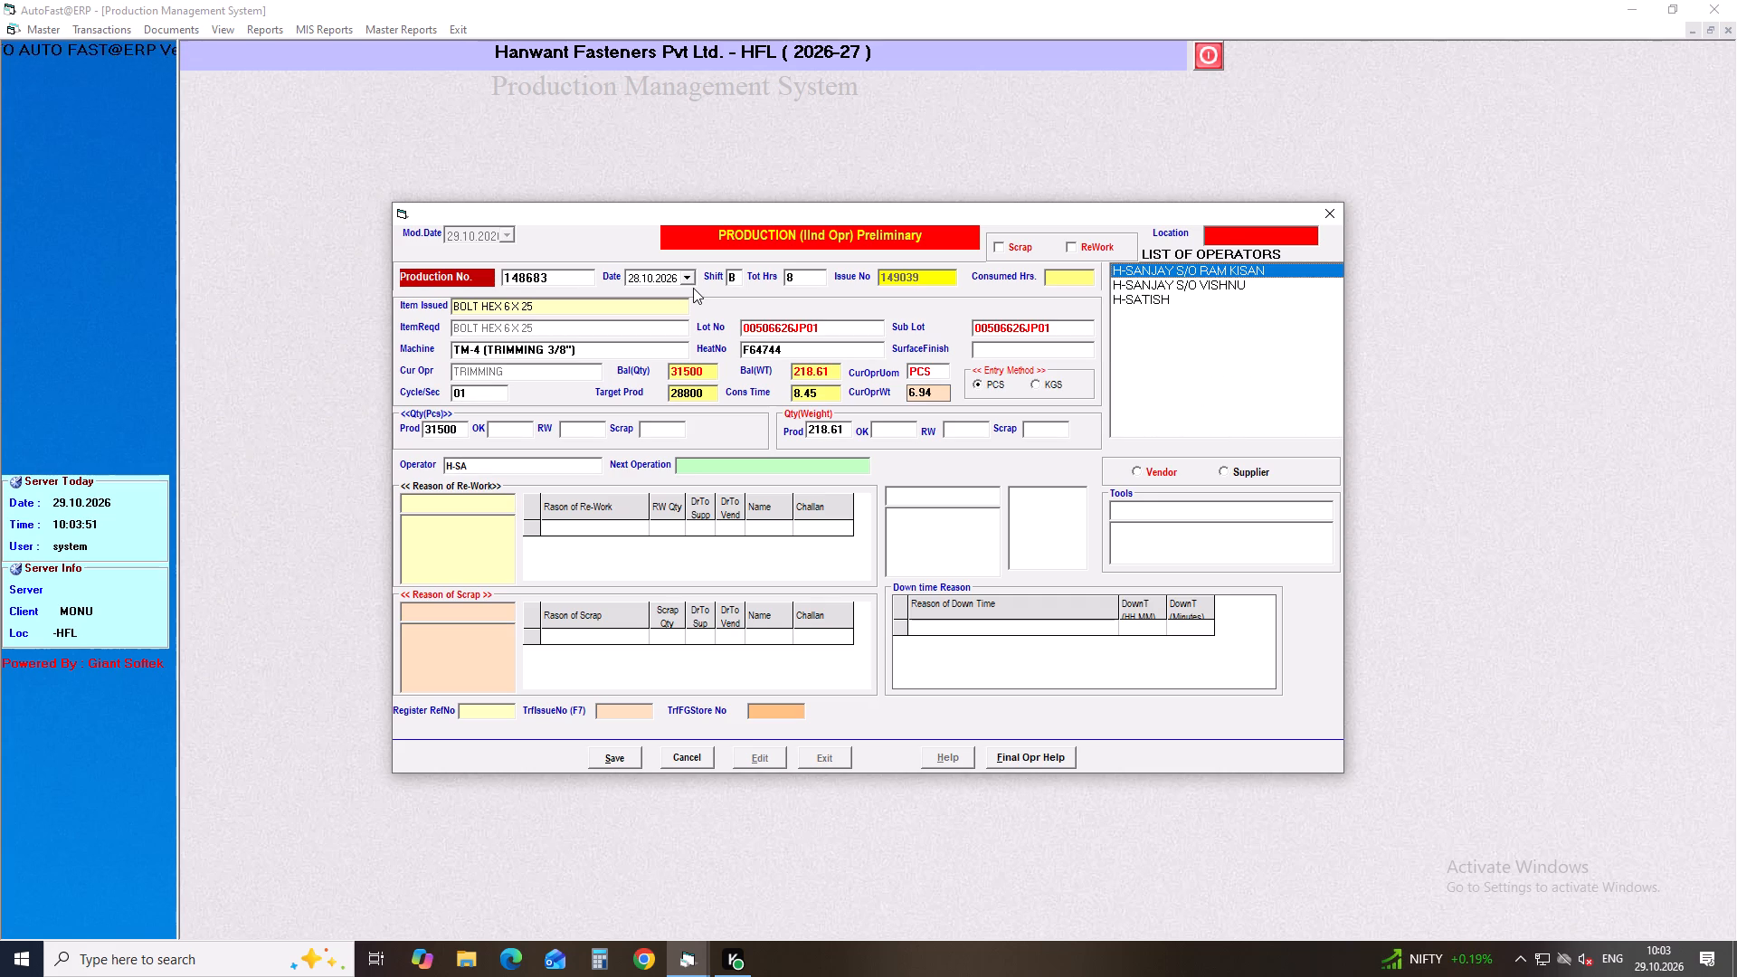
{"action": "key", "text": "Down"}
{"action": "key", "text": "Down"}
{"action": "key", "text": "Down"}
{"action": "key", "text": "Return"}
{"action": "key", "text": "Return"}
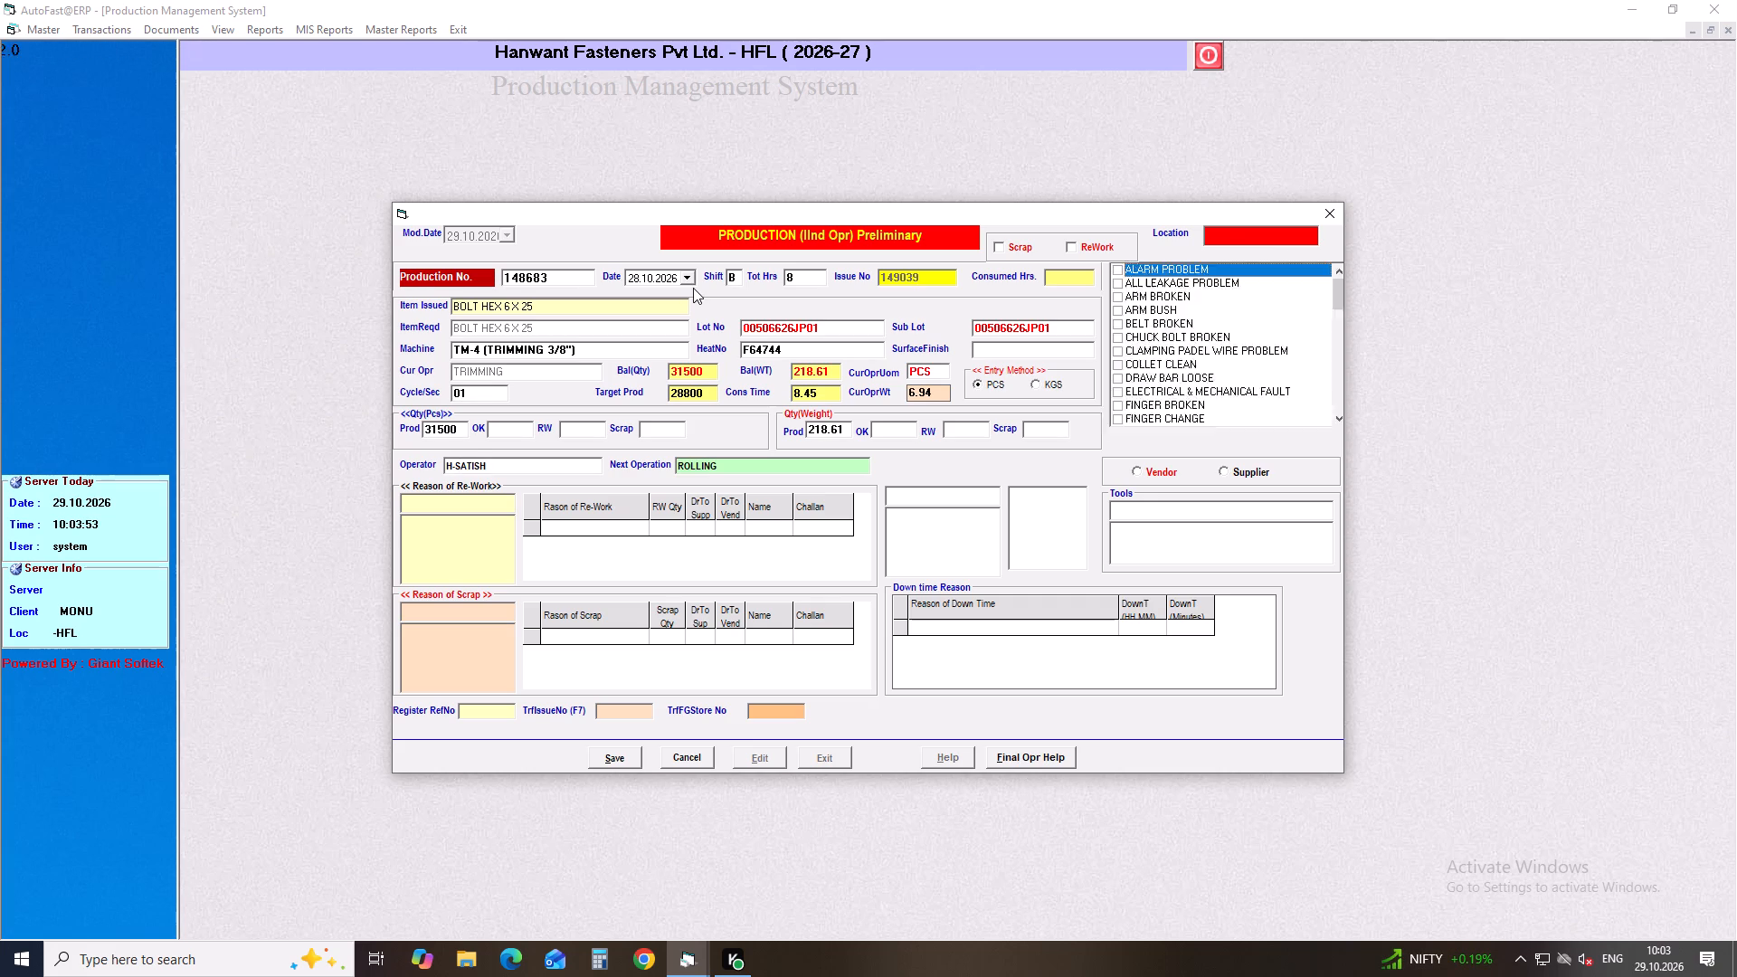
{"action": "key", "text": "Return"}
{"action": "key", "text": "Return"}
{"action": "left_click", "coordinate": [602, 748]}
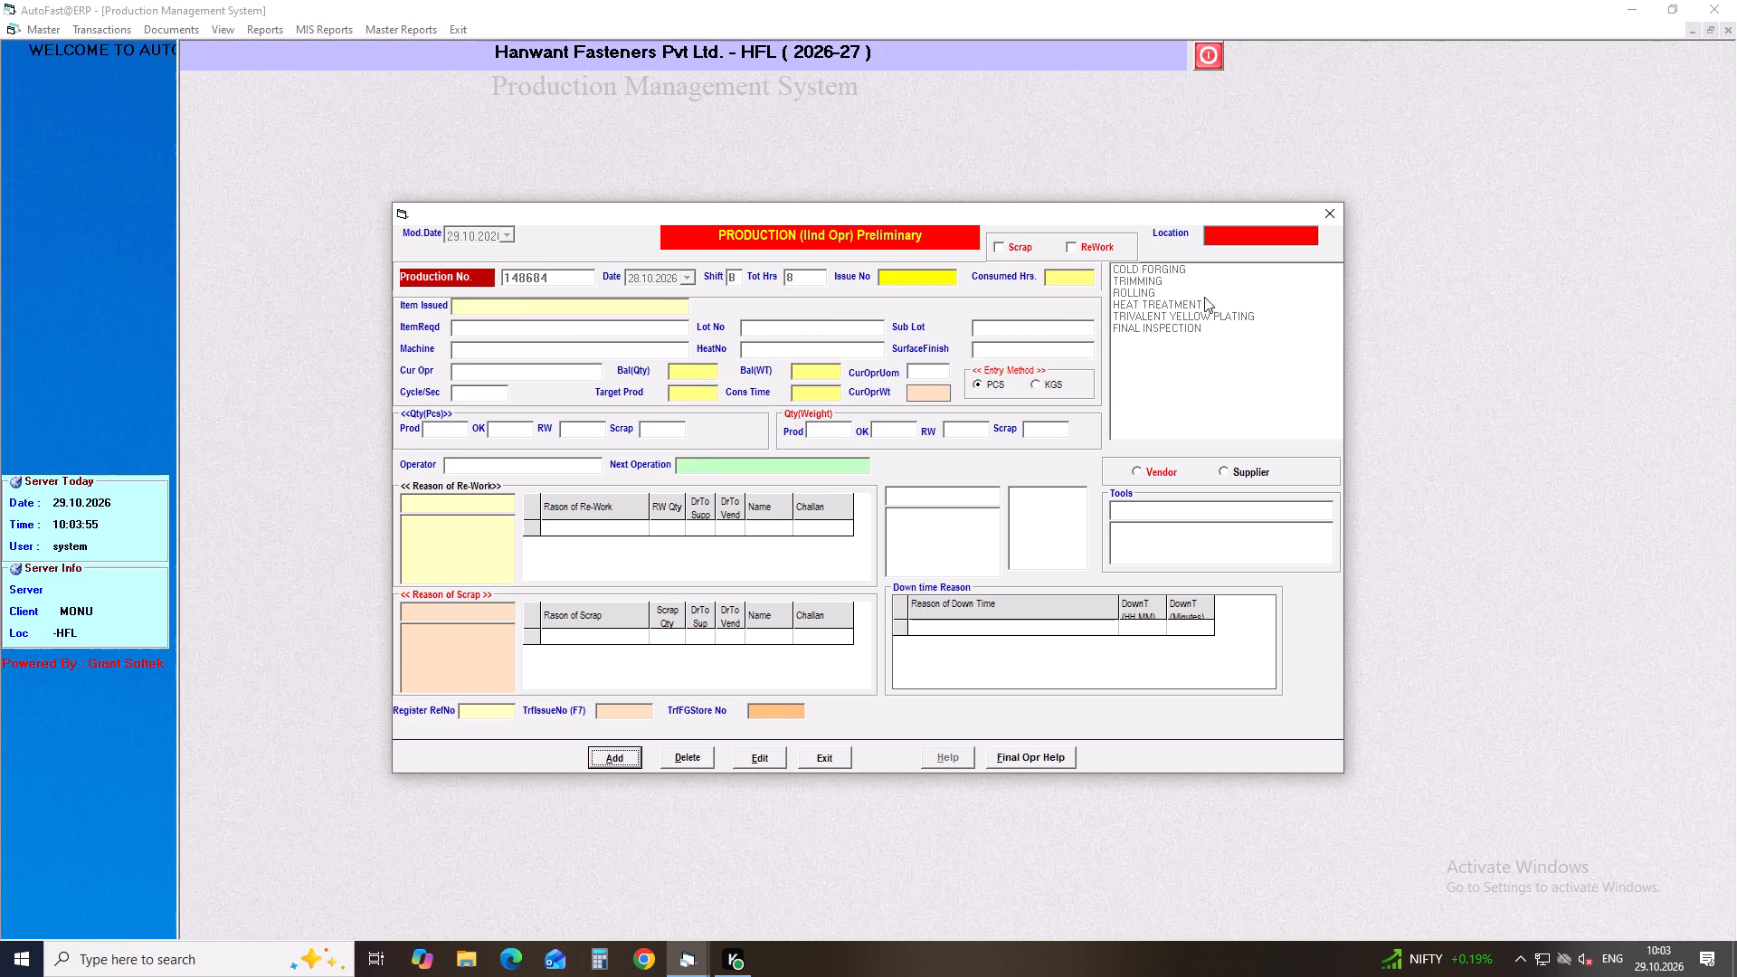
{"action": "left_click", "coordinate": [1336, 204]}
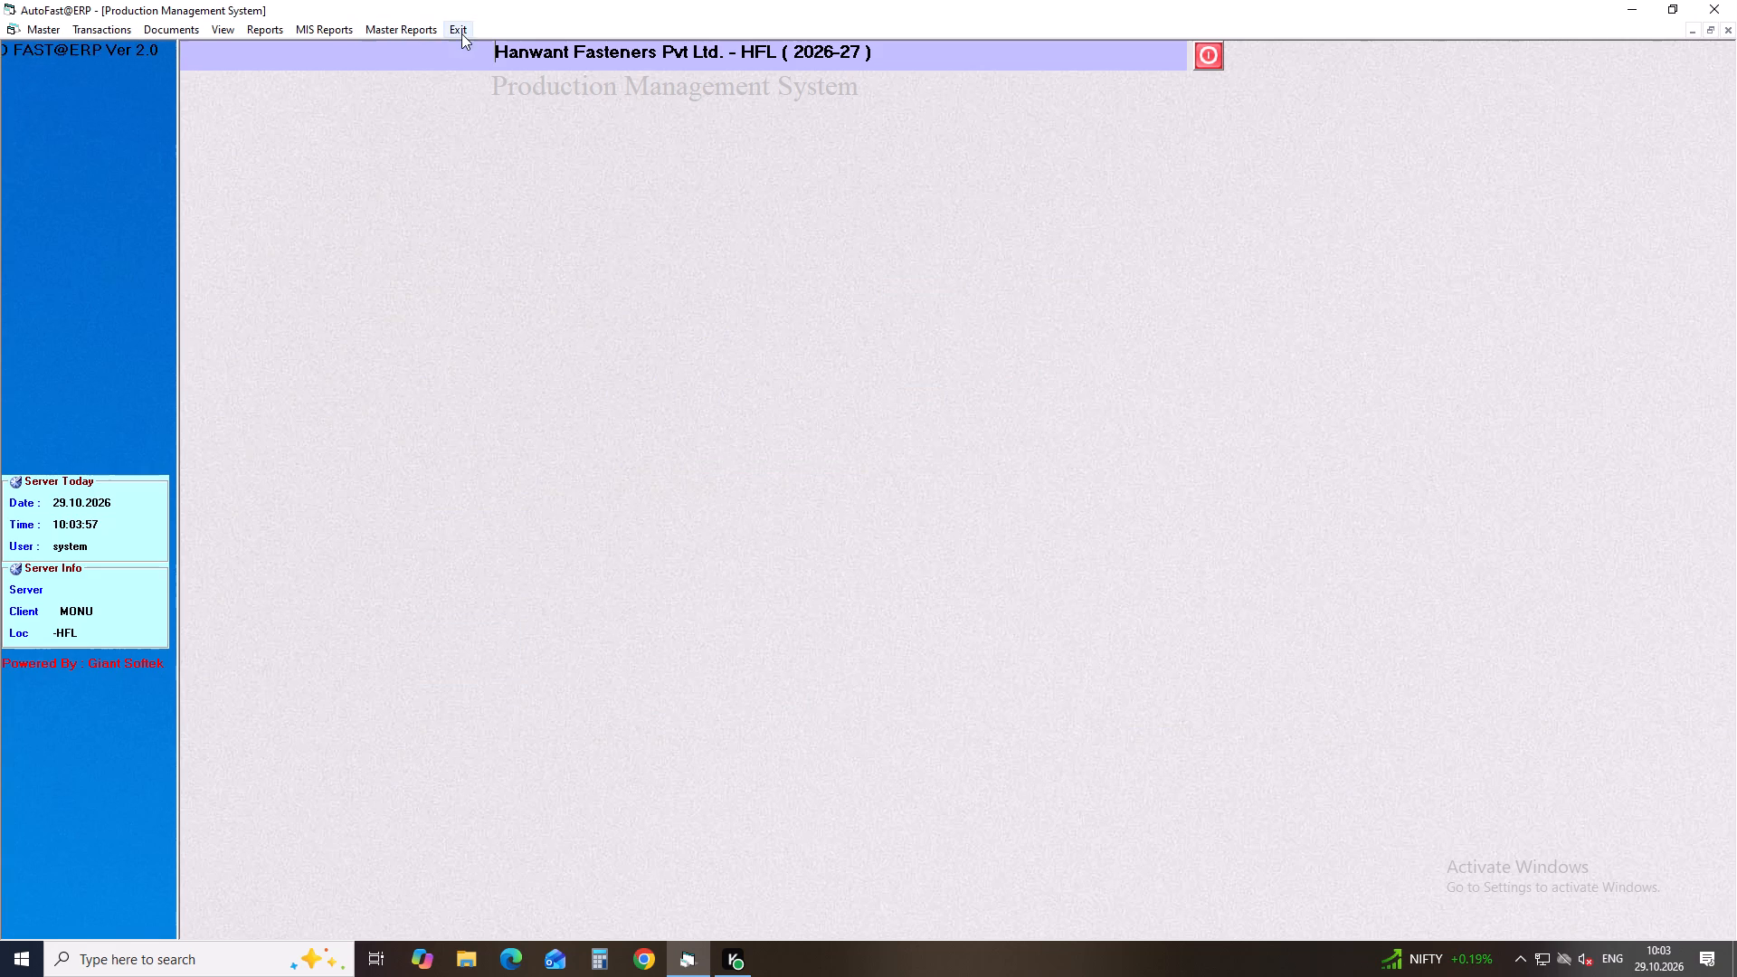
List all in-house item productions pending for inspection as on 29.10.2026, covering all operations.
{"action": "left_click", "coordinate": [225, 32]}
{"action": "left_click", "coordinate": [241, 53]}
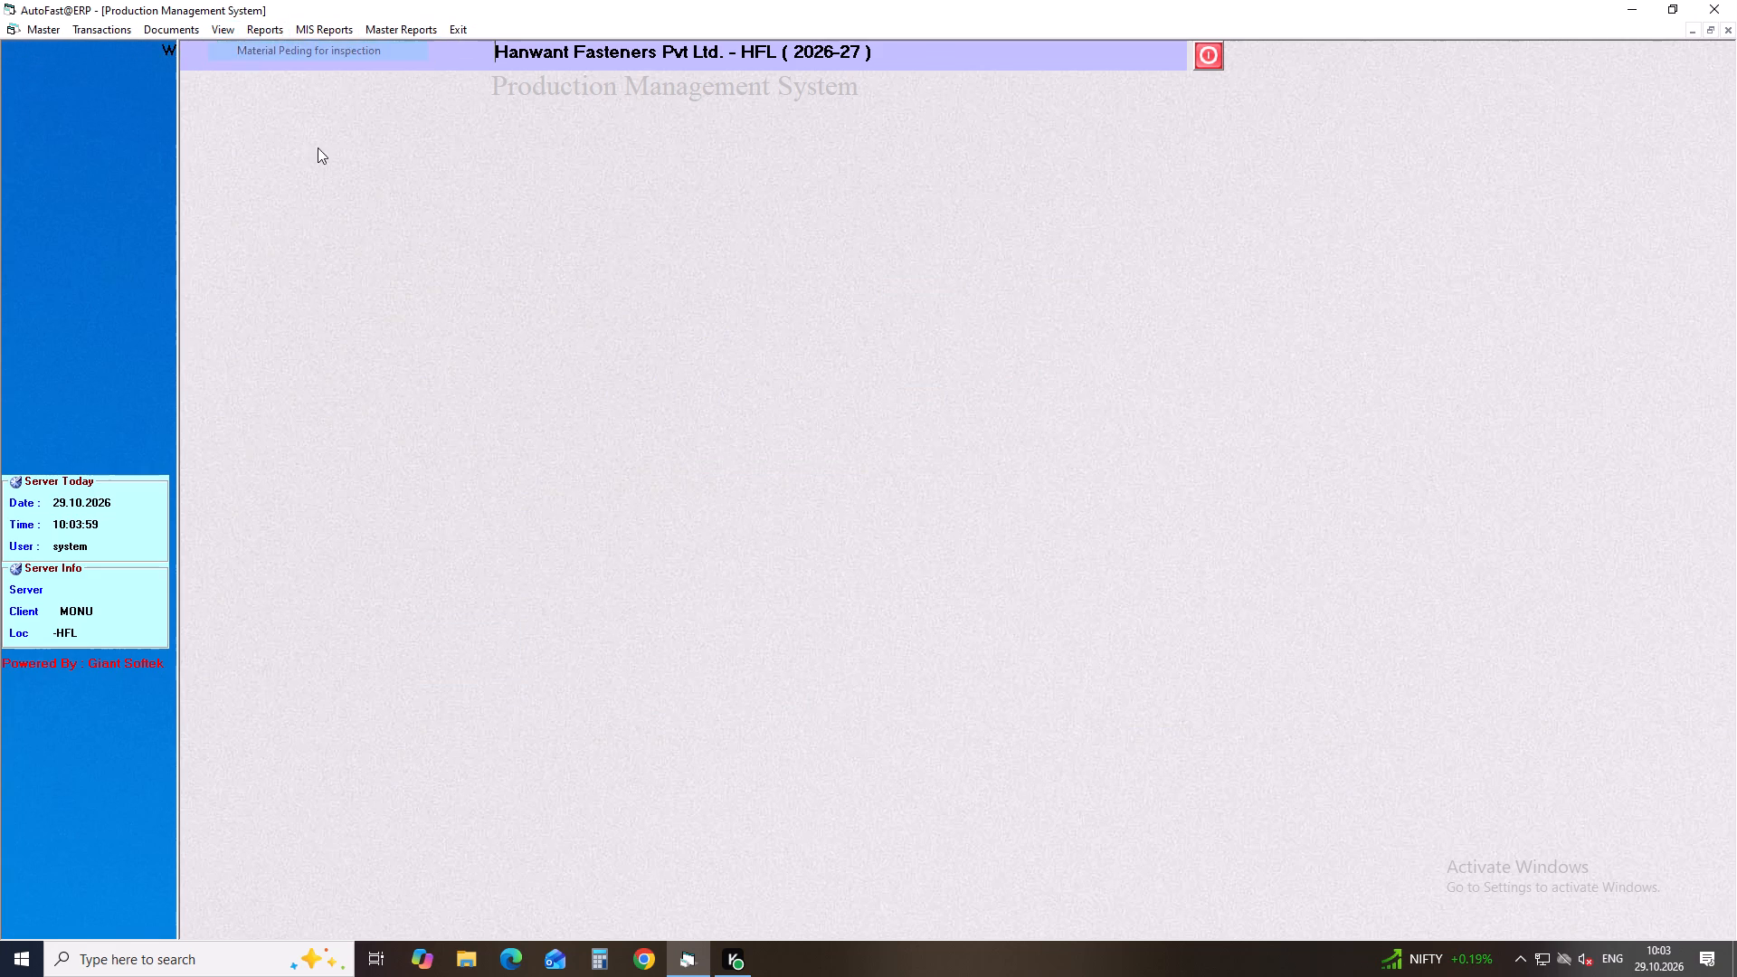
{"action": "left_click", "coordinate": [431, 359]}
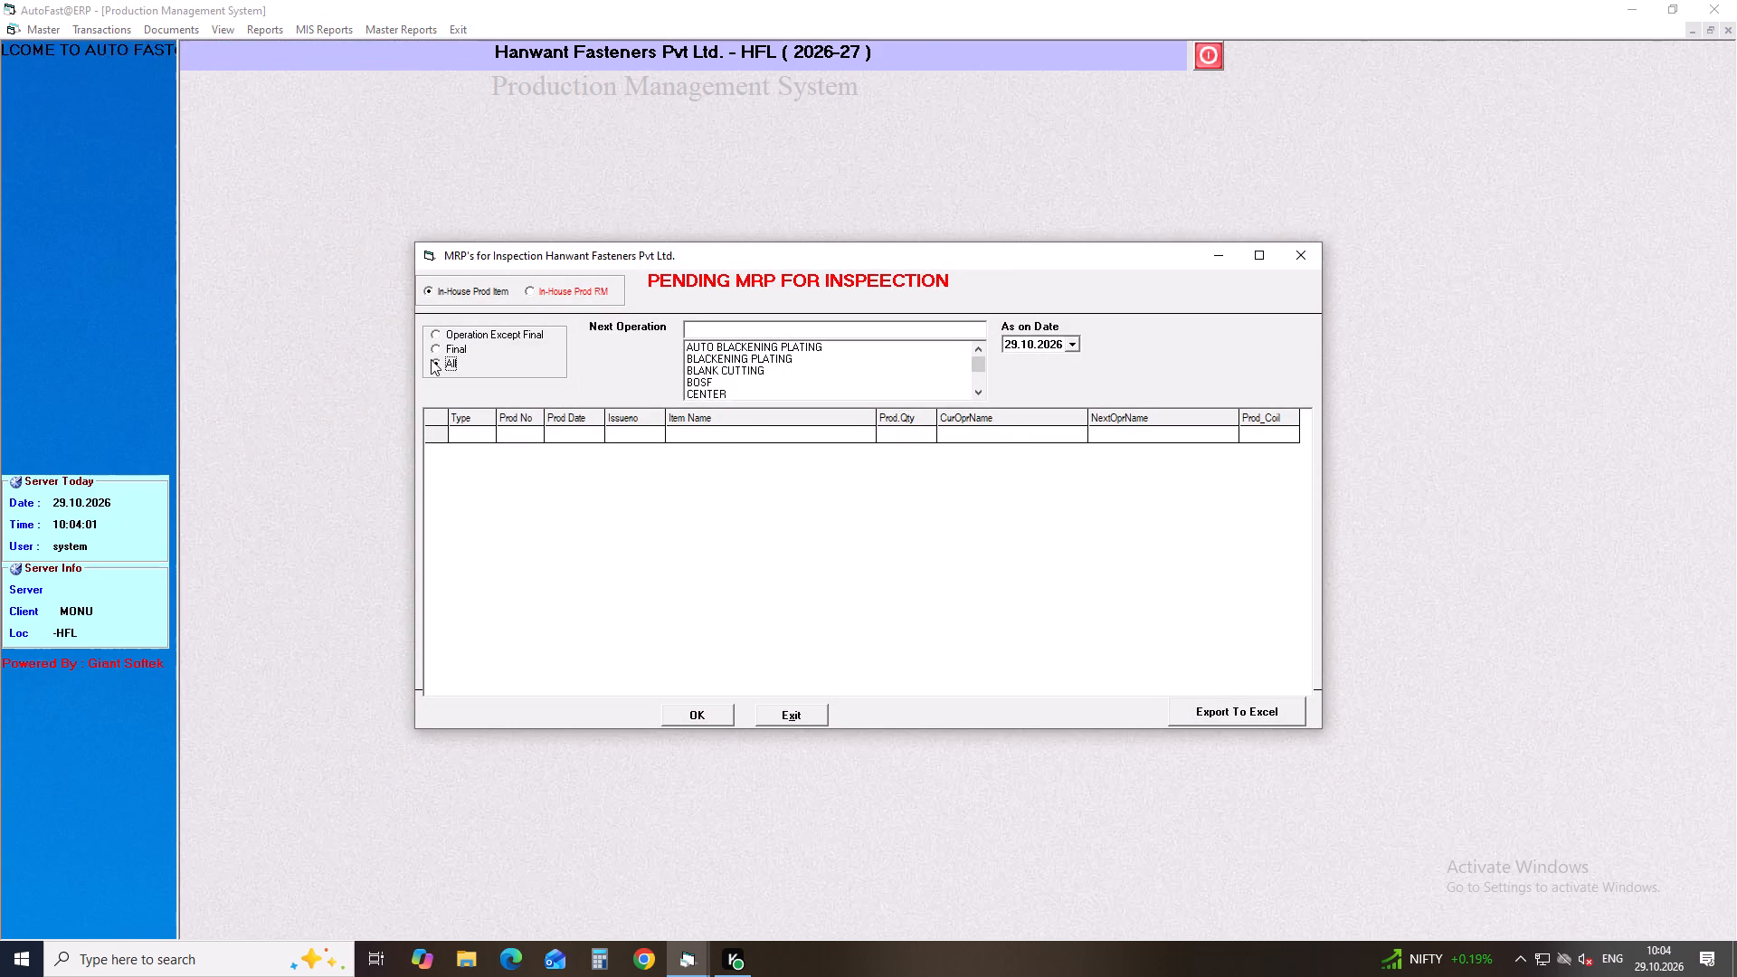
{"action": "key", "text": "Return"}
{"action": "key", "text": "Return"}
{"action": "key", "text": "Return"}
{"action": "key", "text": "Return"}
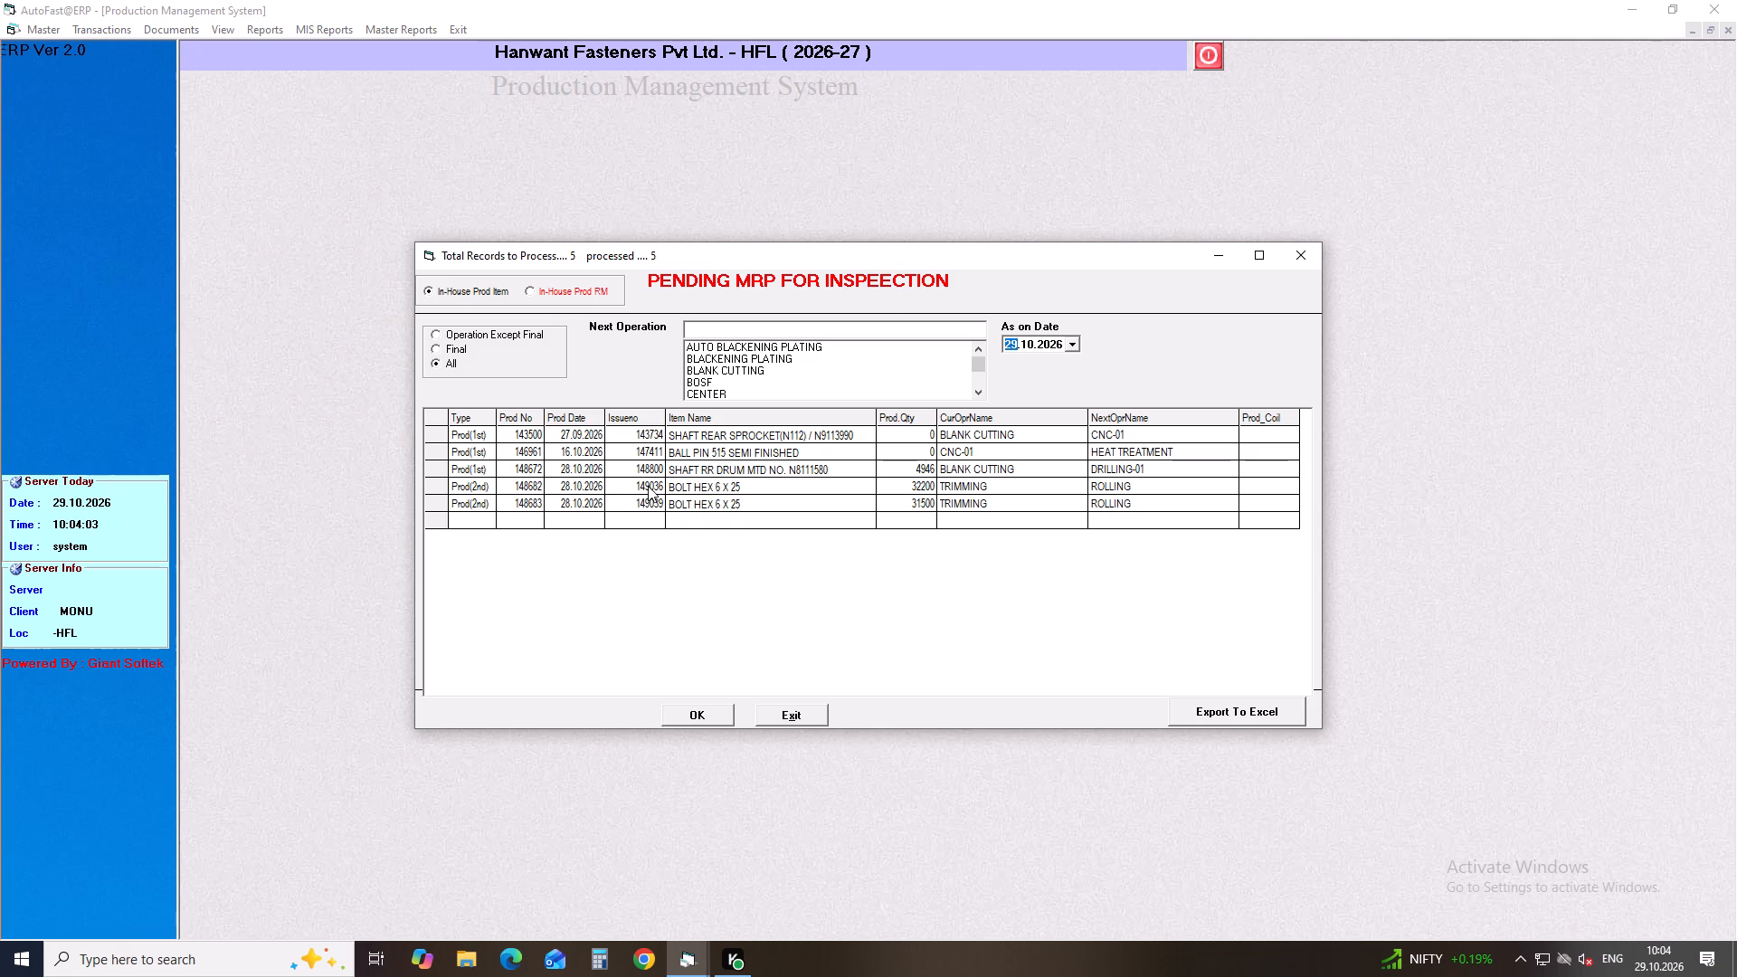
Open pending second-operation production 148682 for BOLT HEX 6 X 25, accept its 32200 pieces and save it as final.
{"action": "left_click", "coordinate": [648, 486]}
{"action": "key", "text": "Return"}
{"action": "key", "text": "Return"}
{"action": "key", "text": "Return"}
{"action": "key", "text": "Return"}
{"action": "key", "text": "Return"}
{"action": "key", "text": "Return"}
{"action": "key", "text": "Return"}
{"action": "key", "text": "Return"}
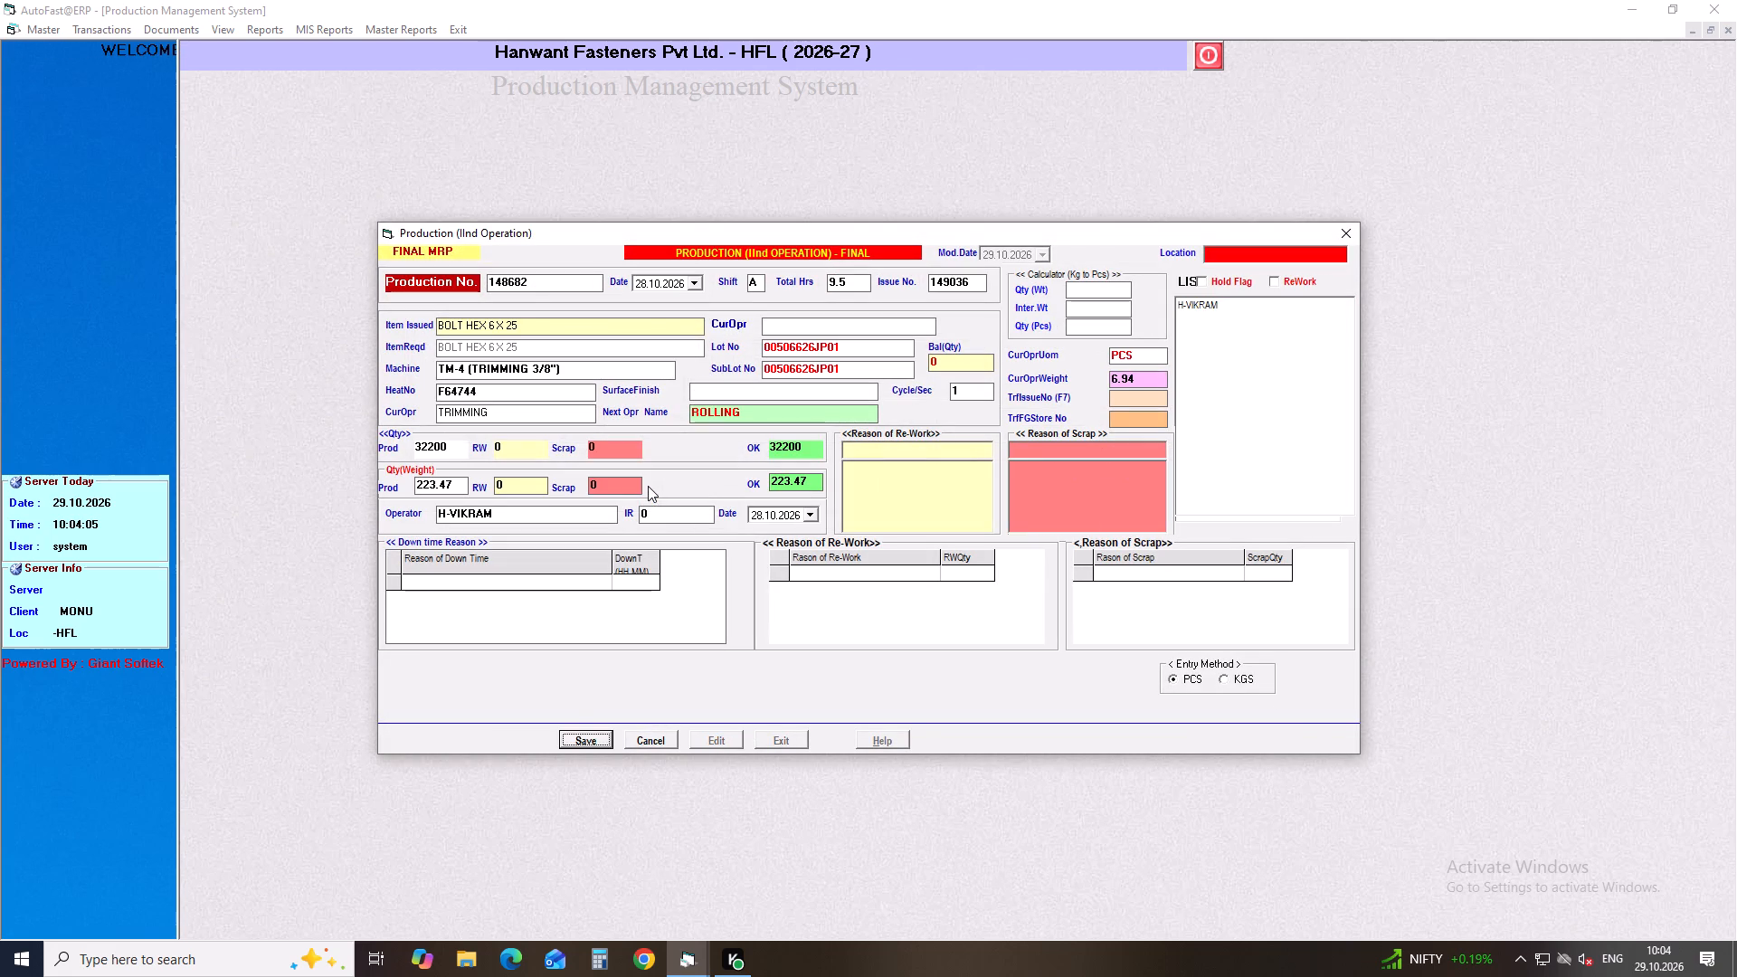
{"action": "key", "text": "Return"}
{"action": "key", "text": "Return"}
{"action": "key", "text": "Return"}
{"action": "key", "text": "Return"}
{"action": "key", "text": "Return"}
{"action": "key", "text": "Return"}
{"action": "key", "text": "Return"}
{"action": "key", "text": "Return"}
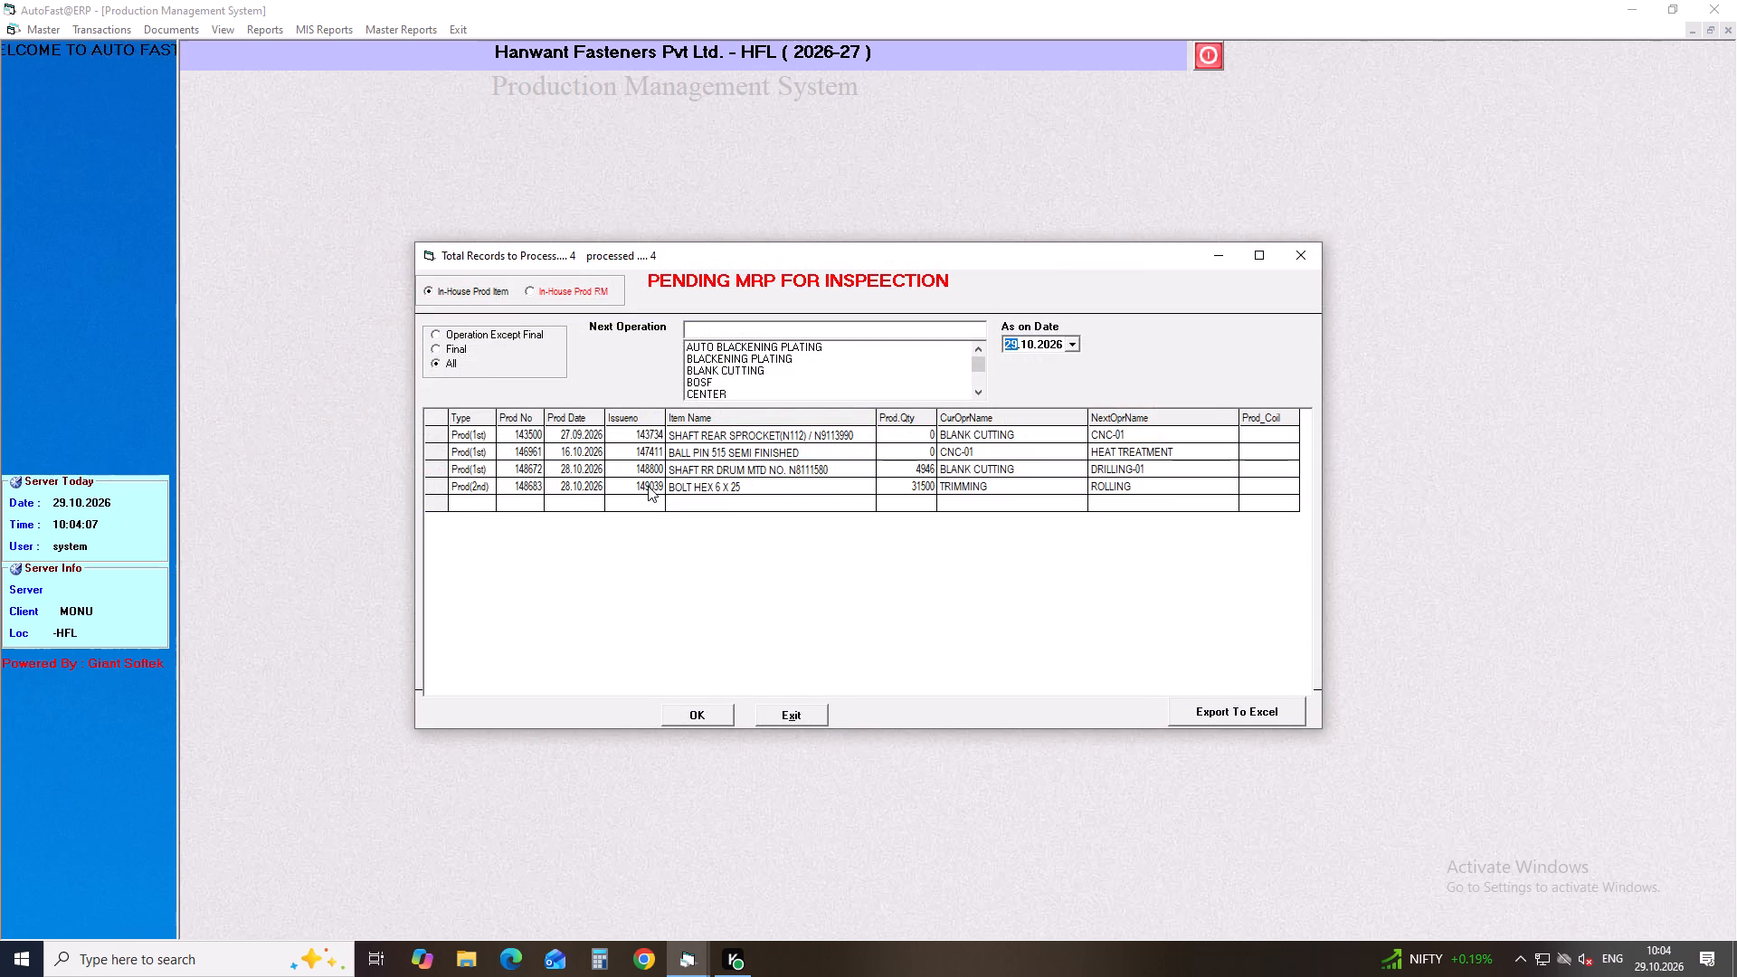
Open pending second-operation production 148683 for BOLT HEX 6 X 25, accept its 31500 pieces and save it as final.
{"action": "left_click", "coordinate": [648, 486]}
{"action": "key", "text": "Return"}
{"action": "key", "text": "Return"}
{"action": "key", "text": "Return"}
{"action": "key", "text": "Return"}
{"action": "key", "text": "Return"}
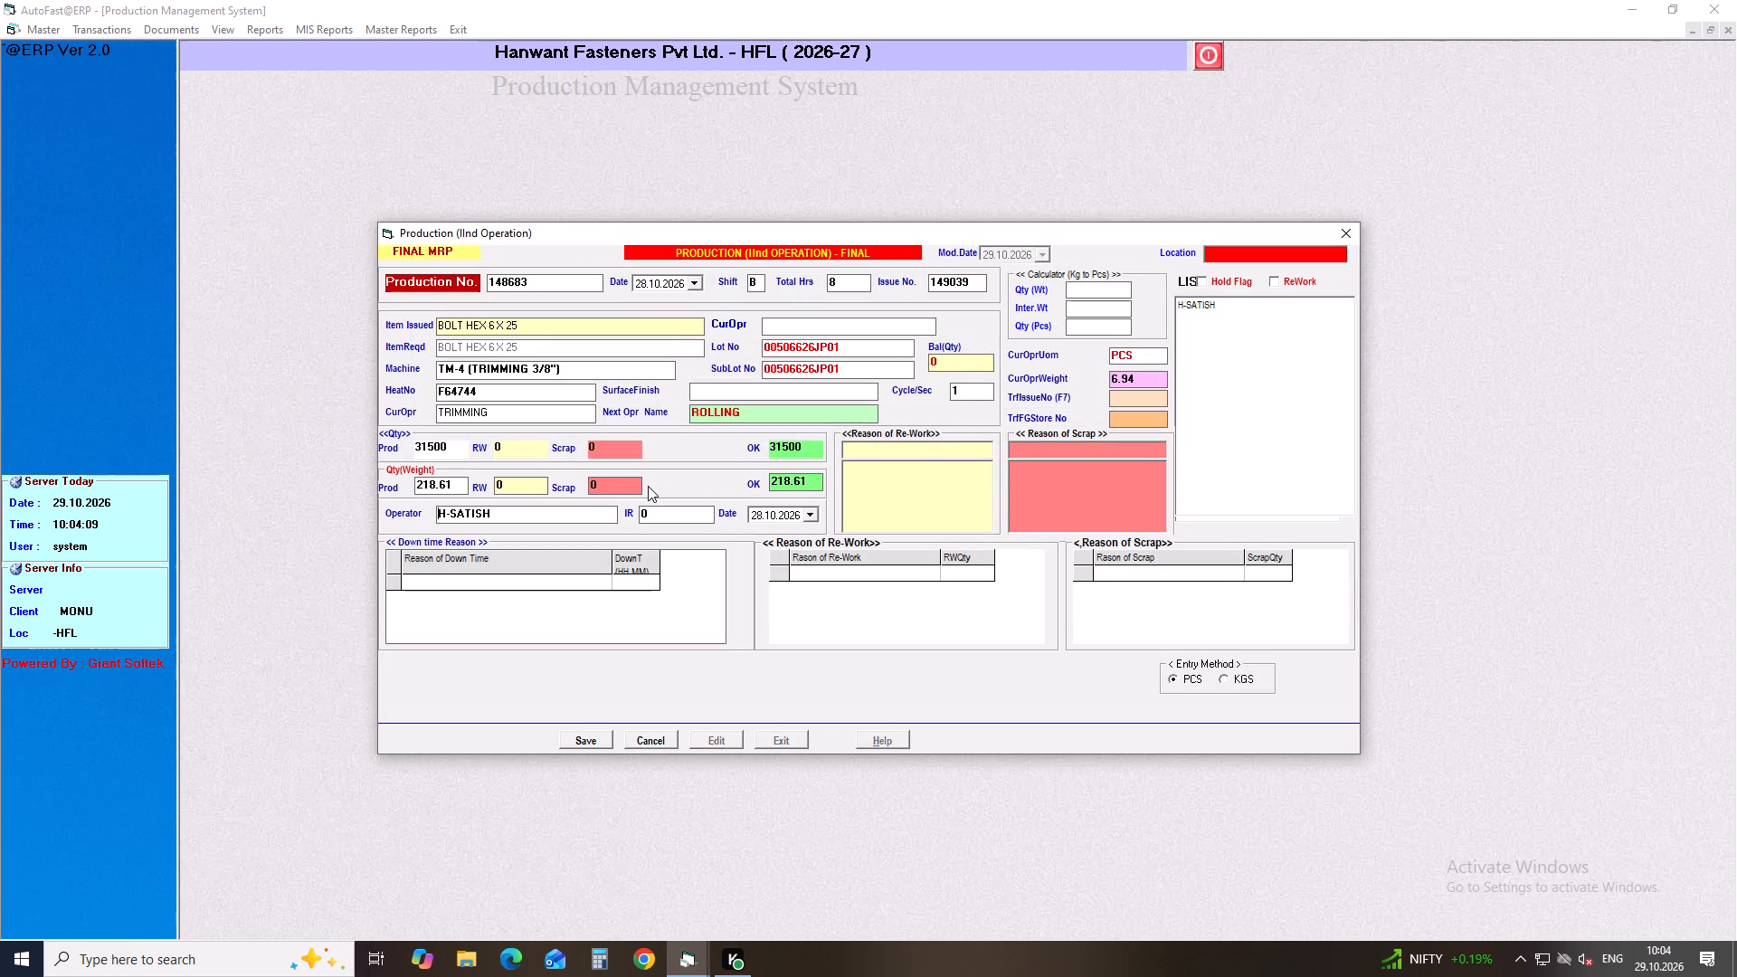
{"action": "key", "text": "Return"}
{"action": "key", "text": "Return"}
{"action": "key", "text": "Return"}
{"action": "key", "text": "Return"}
{"action": "key", "text": "Return"}
{"action": "key", "text": "Return"}
{"action": "key", "text": "Return"}
{"action": "key", "text": "Return"}
{"action": "key", "text": "Return"}
{"action": "key", "text": "Return"}
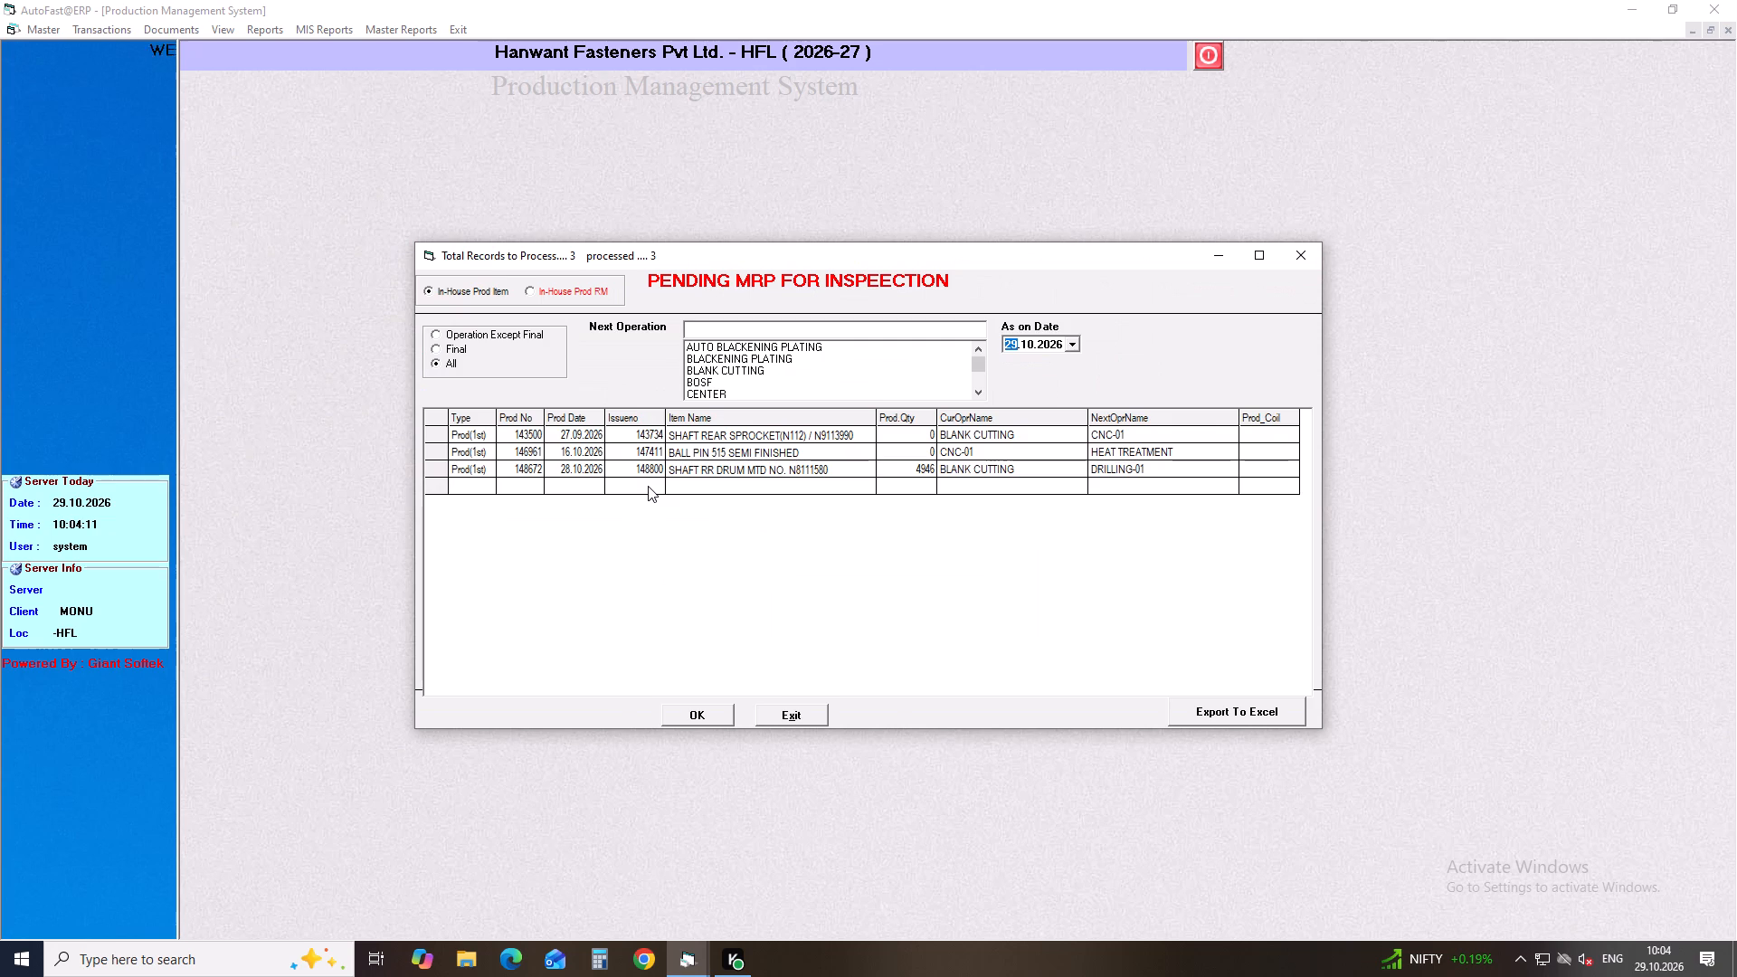
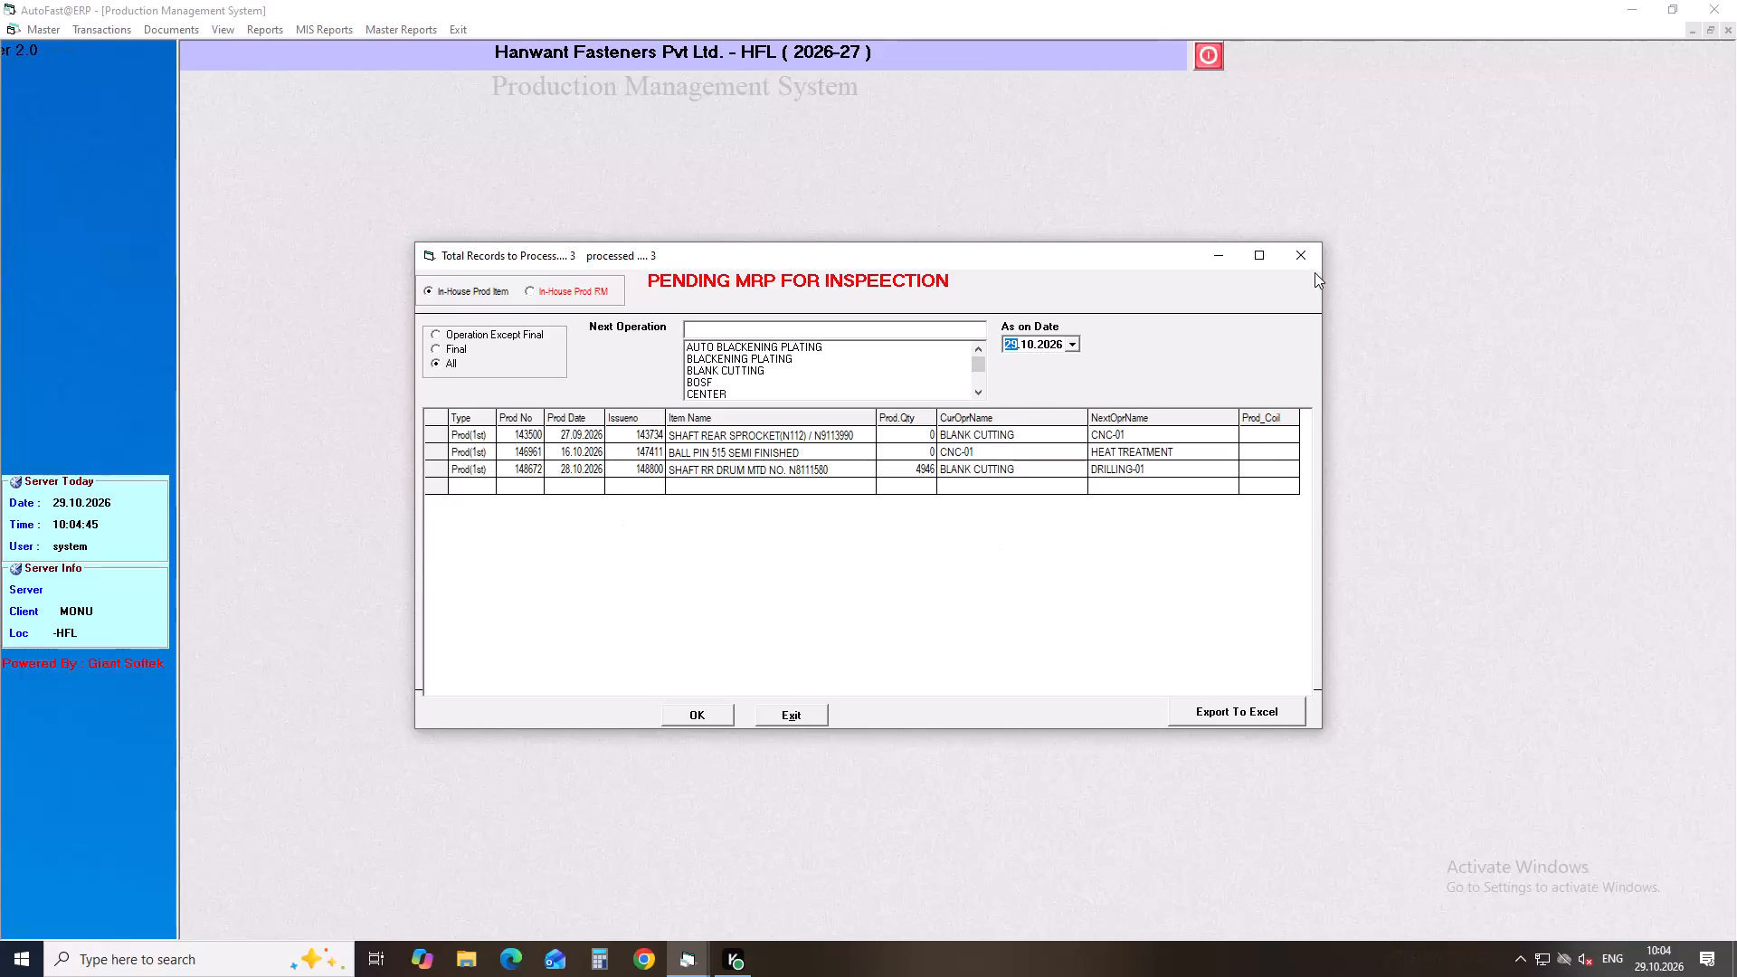
Close the pending inspection list and open the second-operation Item Issue to Machine form.
{"action": "left_click", "coordinate": [1305, 265]}
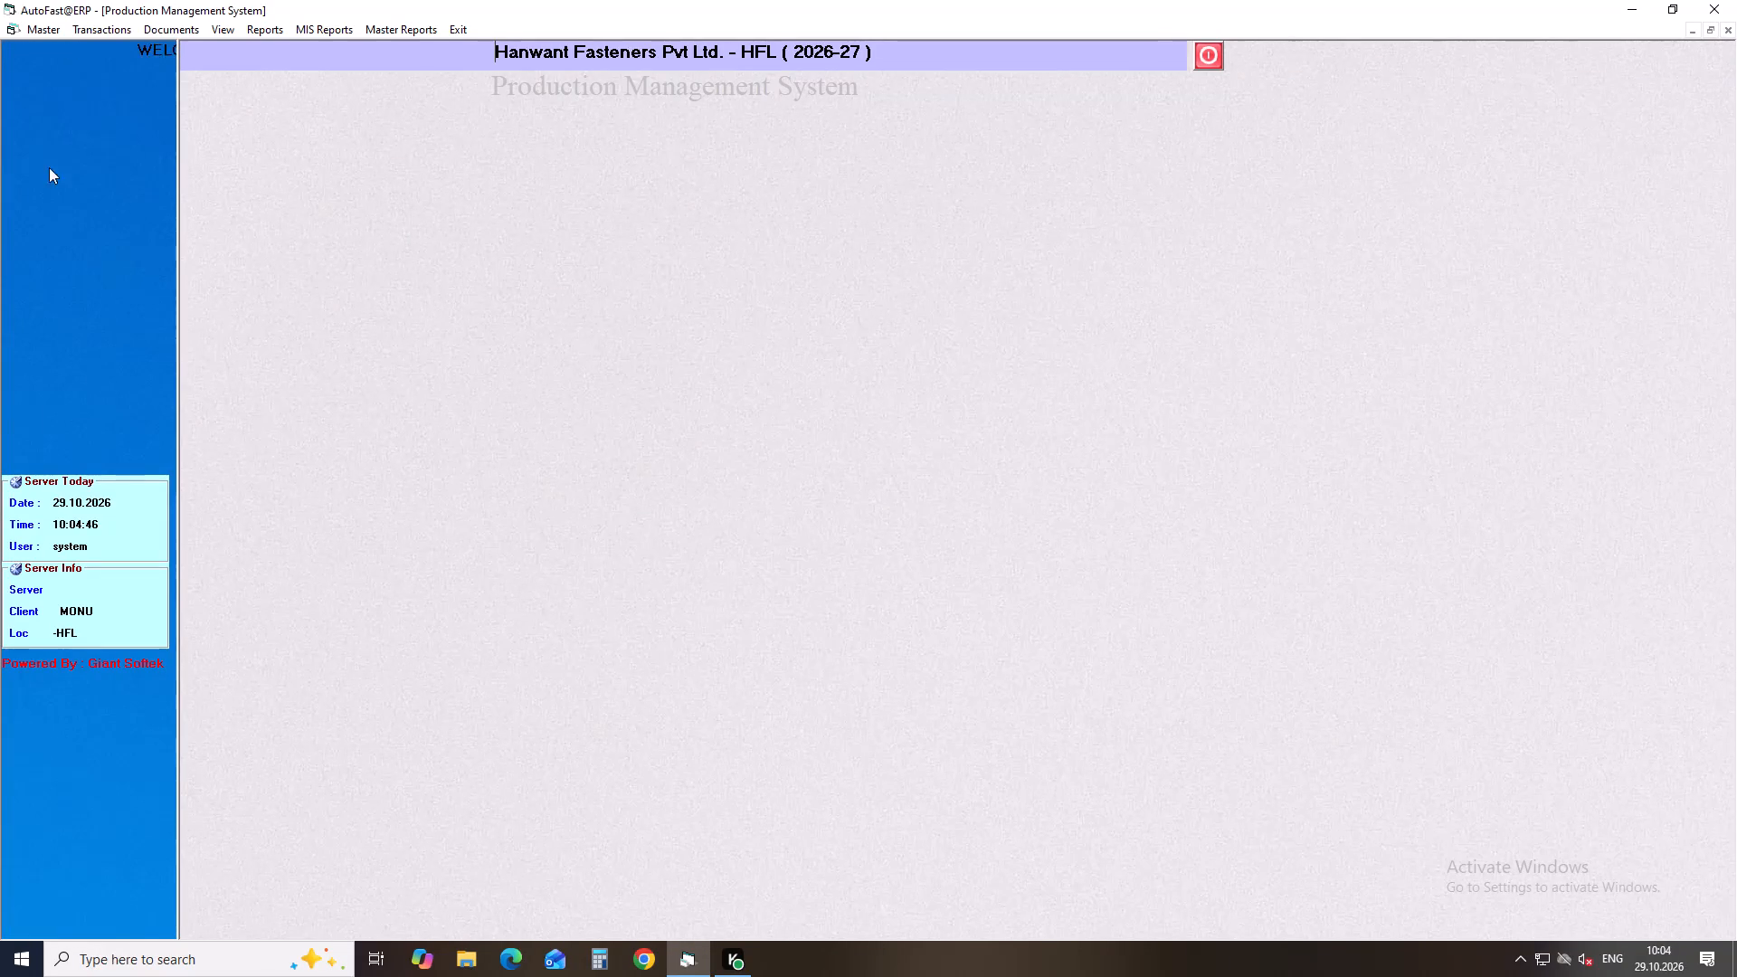
{"action": "left_click", "coordinate": [107, 38]}
{"action": "left_click", "coordinate": [117, 34]}
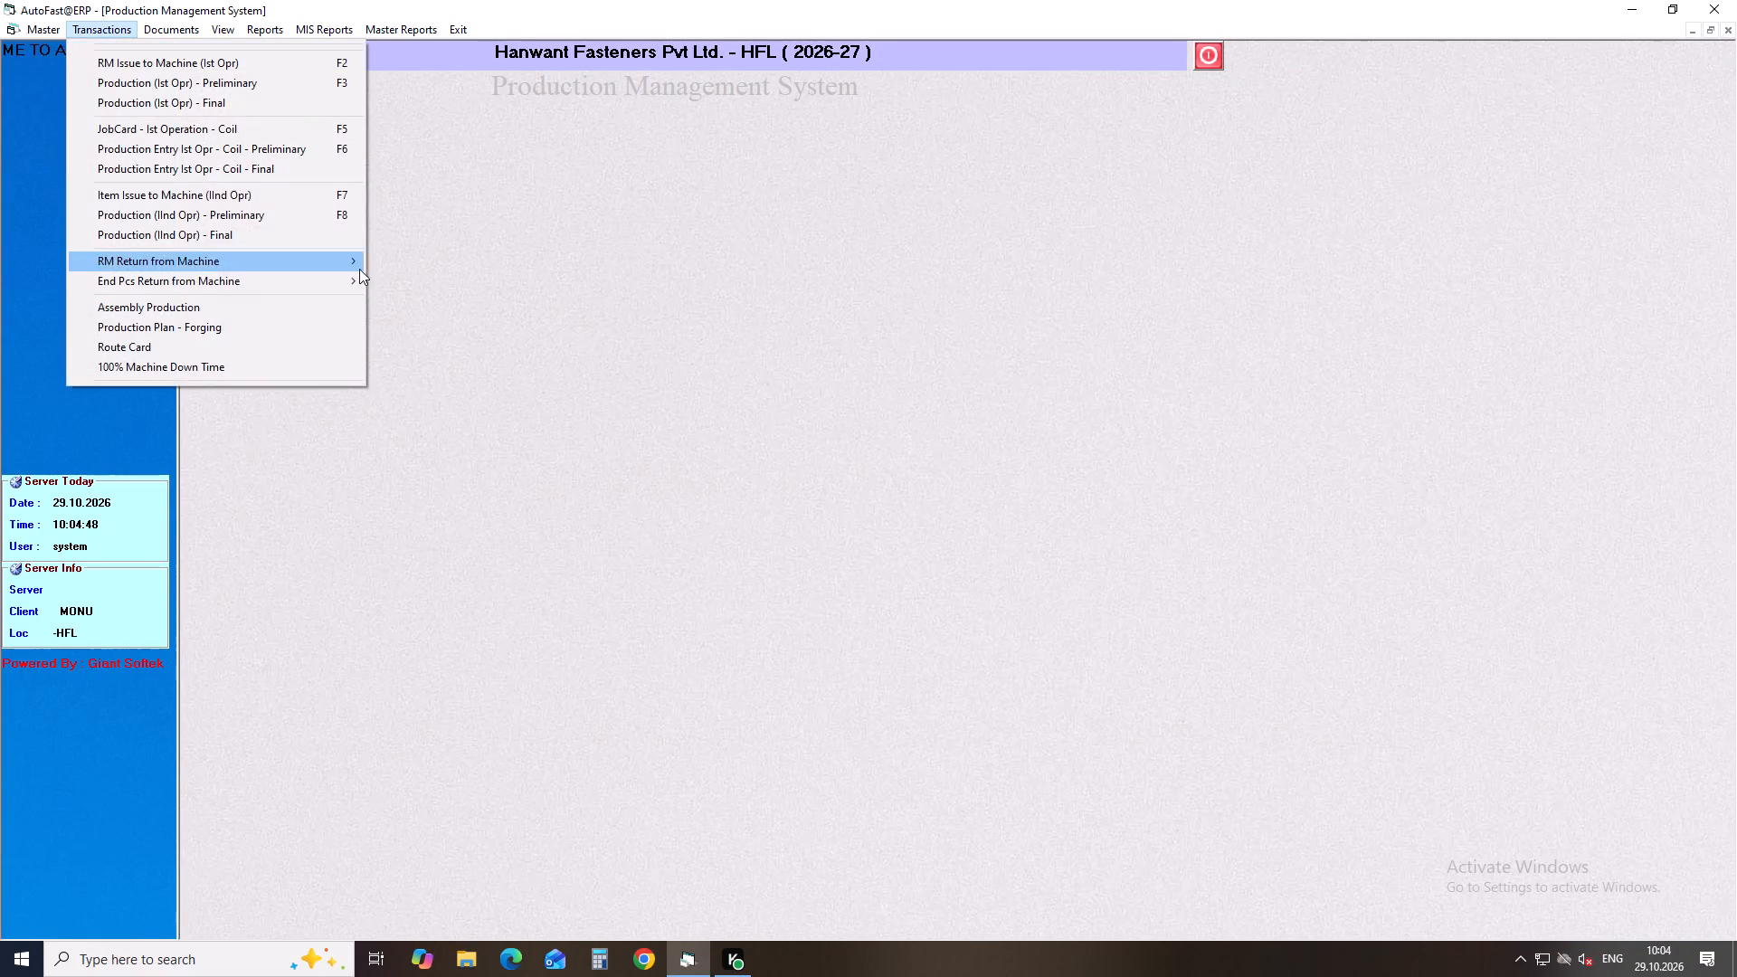
{"action": "left_click", "coordinate": [328, 193]}
Start an issue for item BOLT M10 X 1.25 X 39/I0218 with the ROLLING operation.
{"action": "key", "text": "Return"}
{"action": "key", "text": "Return"}
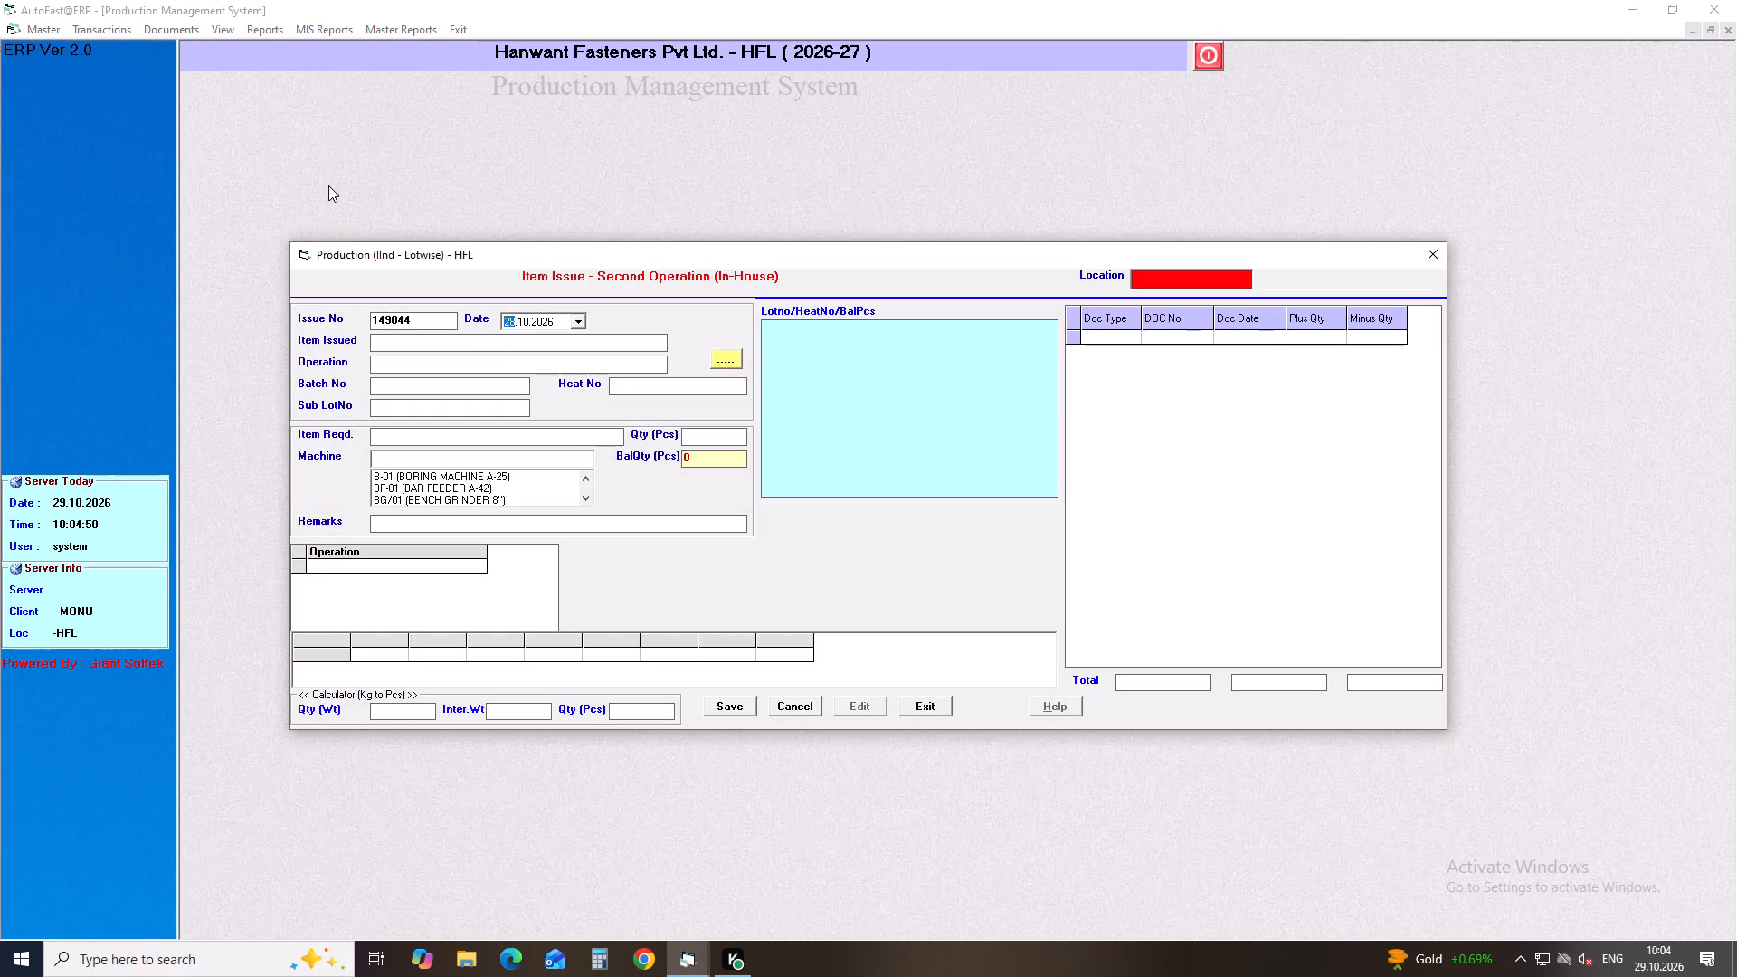
{"action": "key", "text": "Return"}
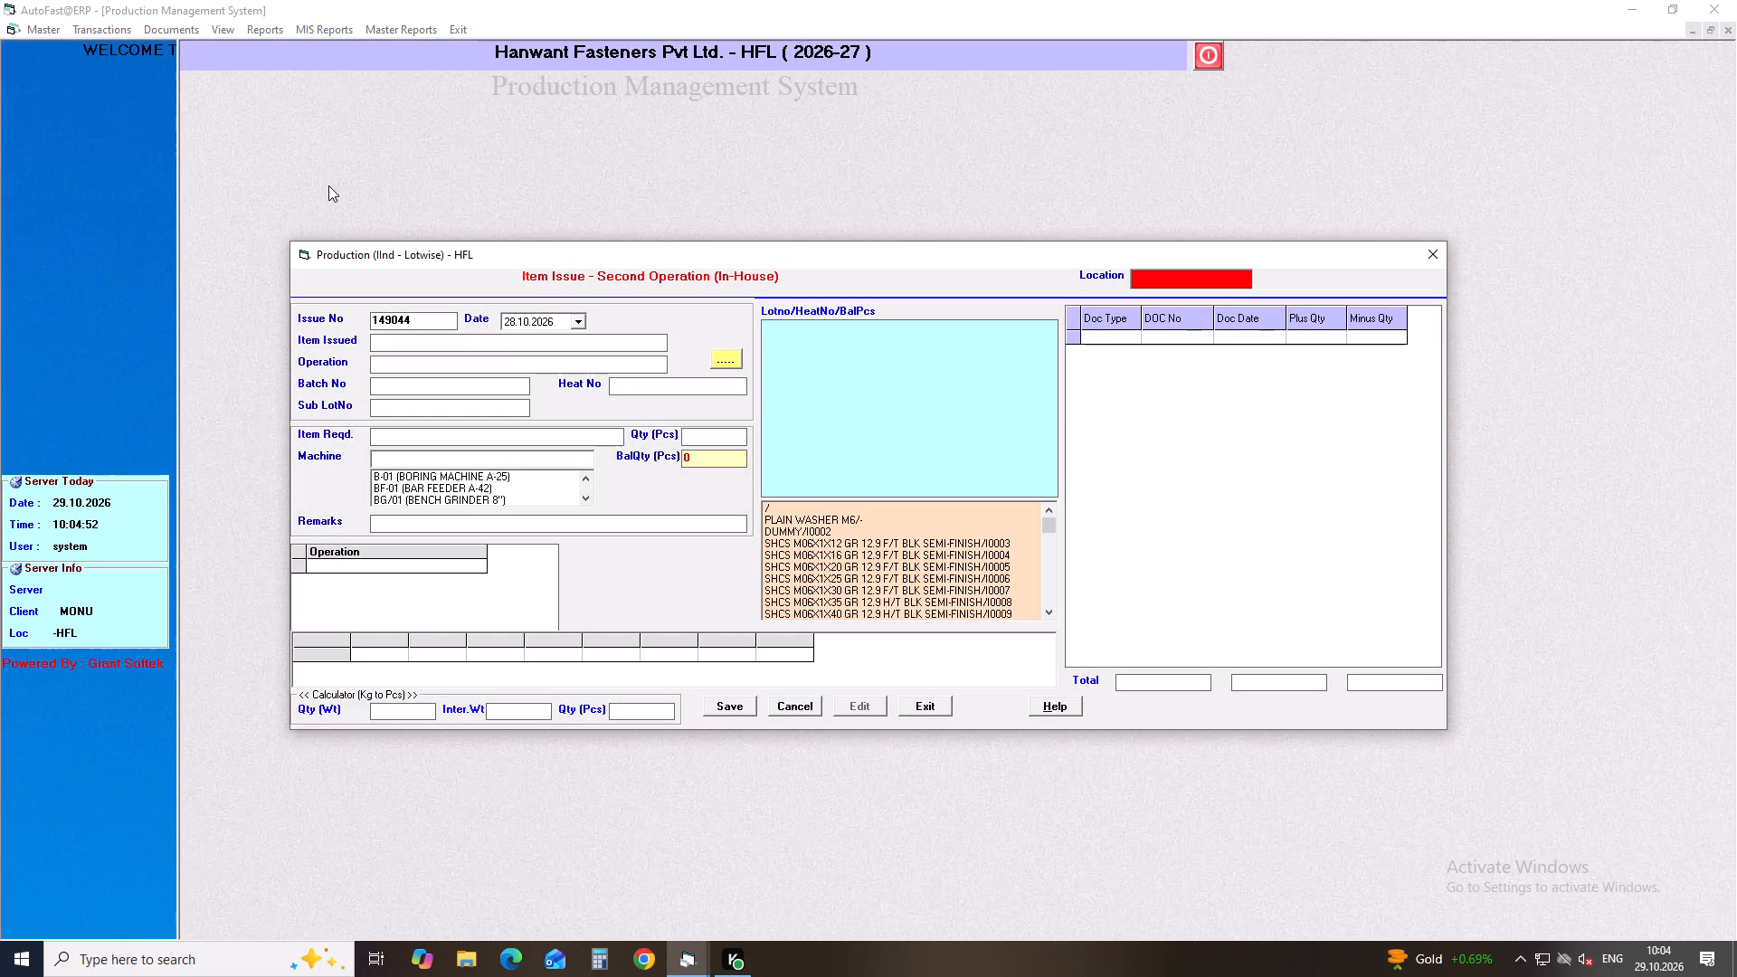
{"action": "type", "text": "BOLT M10"}
{"action": "key", "text": "Down"}
{"action": "key", "text": "Down"}
{"action": "key", "text": "Return"}
{"action": "key", "text": "Return"}
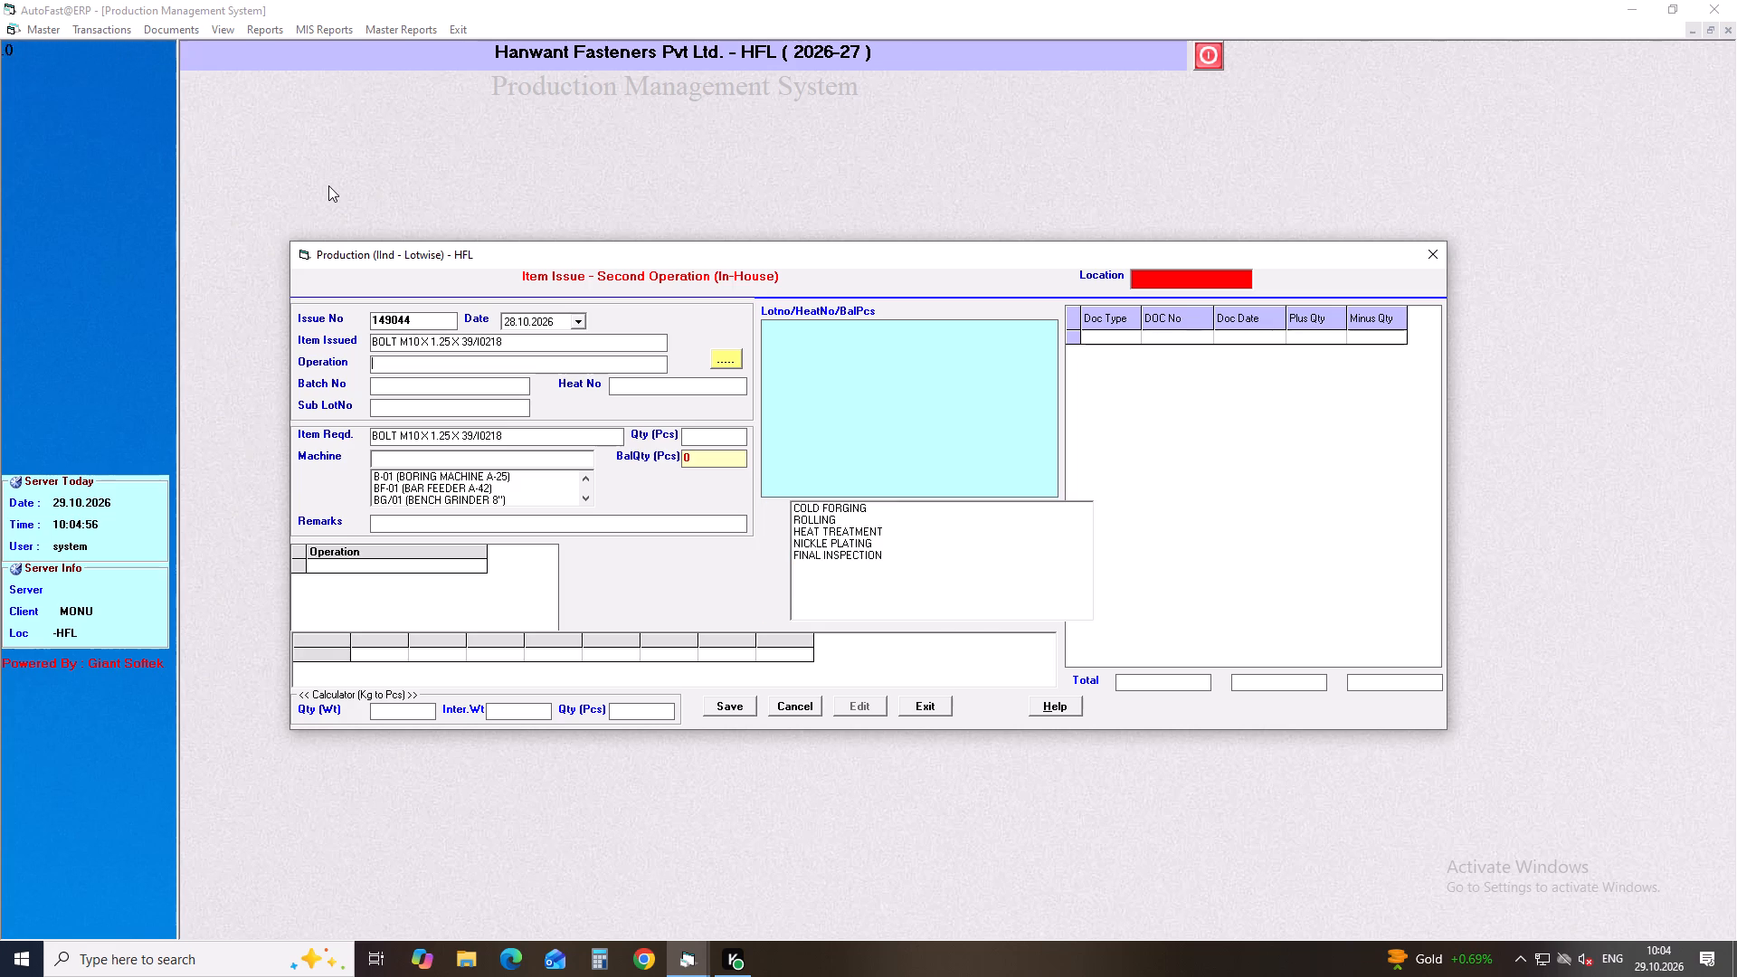
{"action": "key", "text": "Down"}
{"action": "key", "text": "Down"}
{"action": "key", "text": "Down"}
{"action": "key", "text": "Return"}
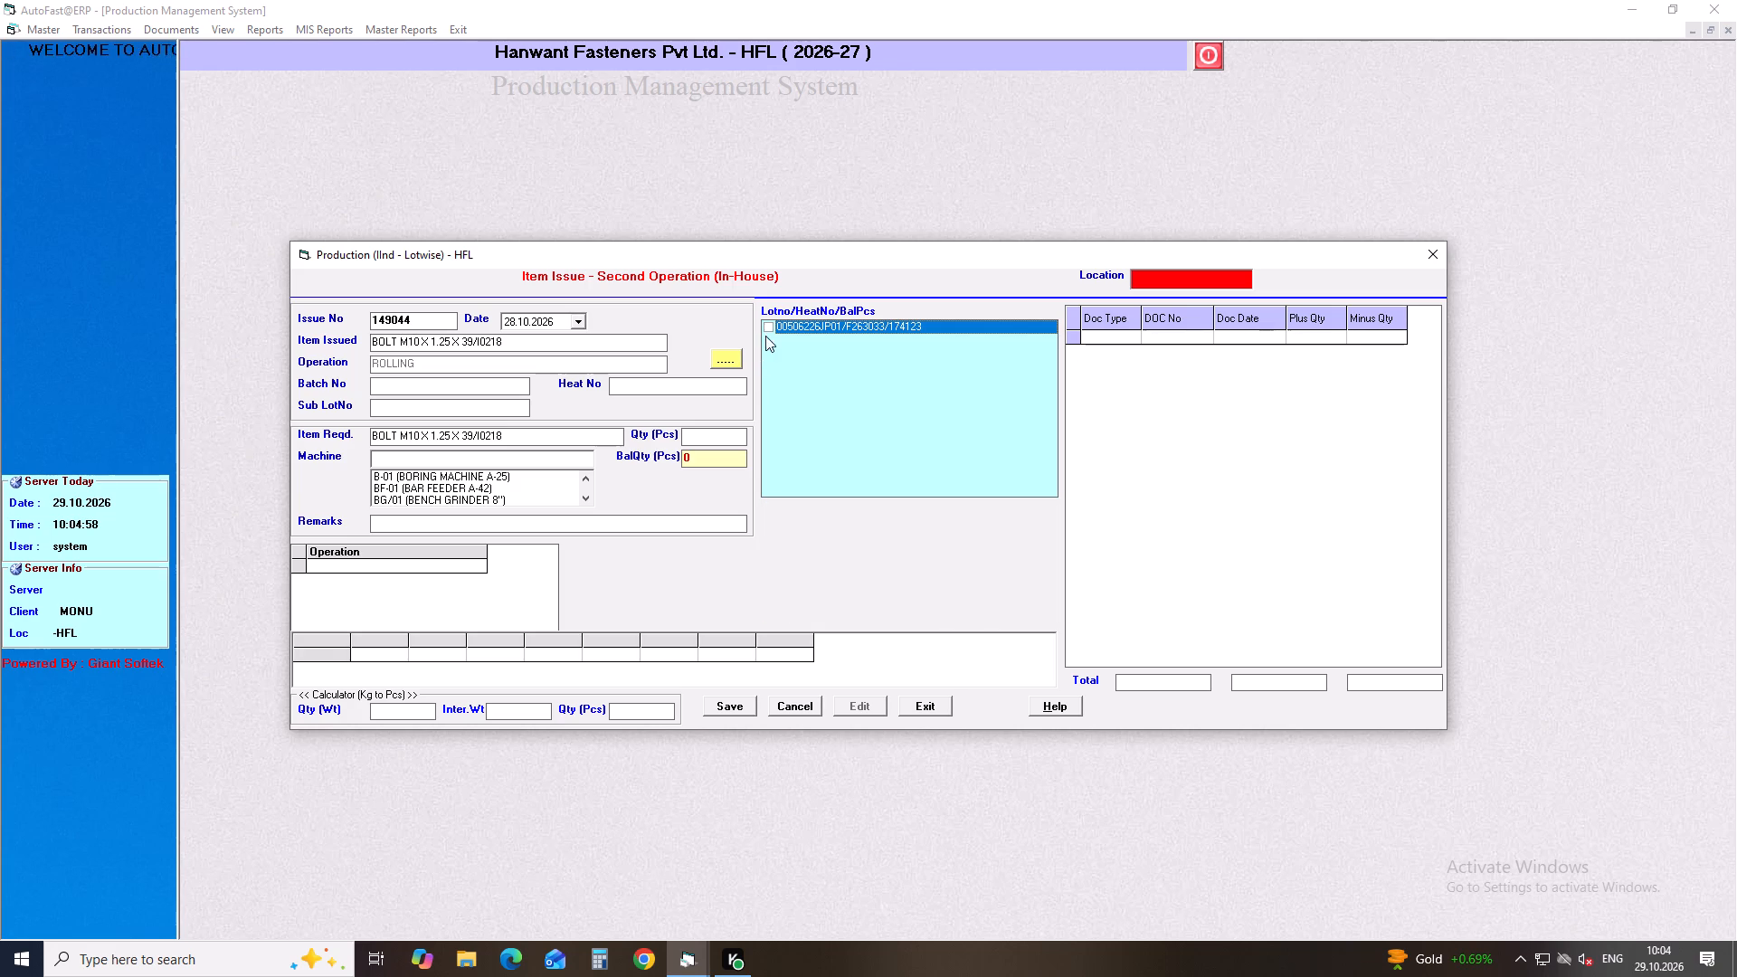
Issue 13160 pcs of batch 00506226JP01 to machine TRM-1 (ROLLING 1/2") and save the issue.
{"action": "left_click", "coordinate": [772, 326]}
{"action": "left_click_drag", "start_coordinate": [734, 434], "coordinate": [605, 439]}
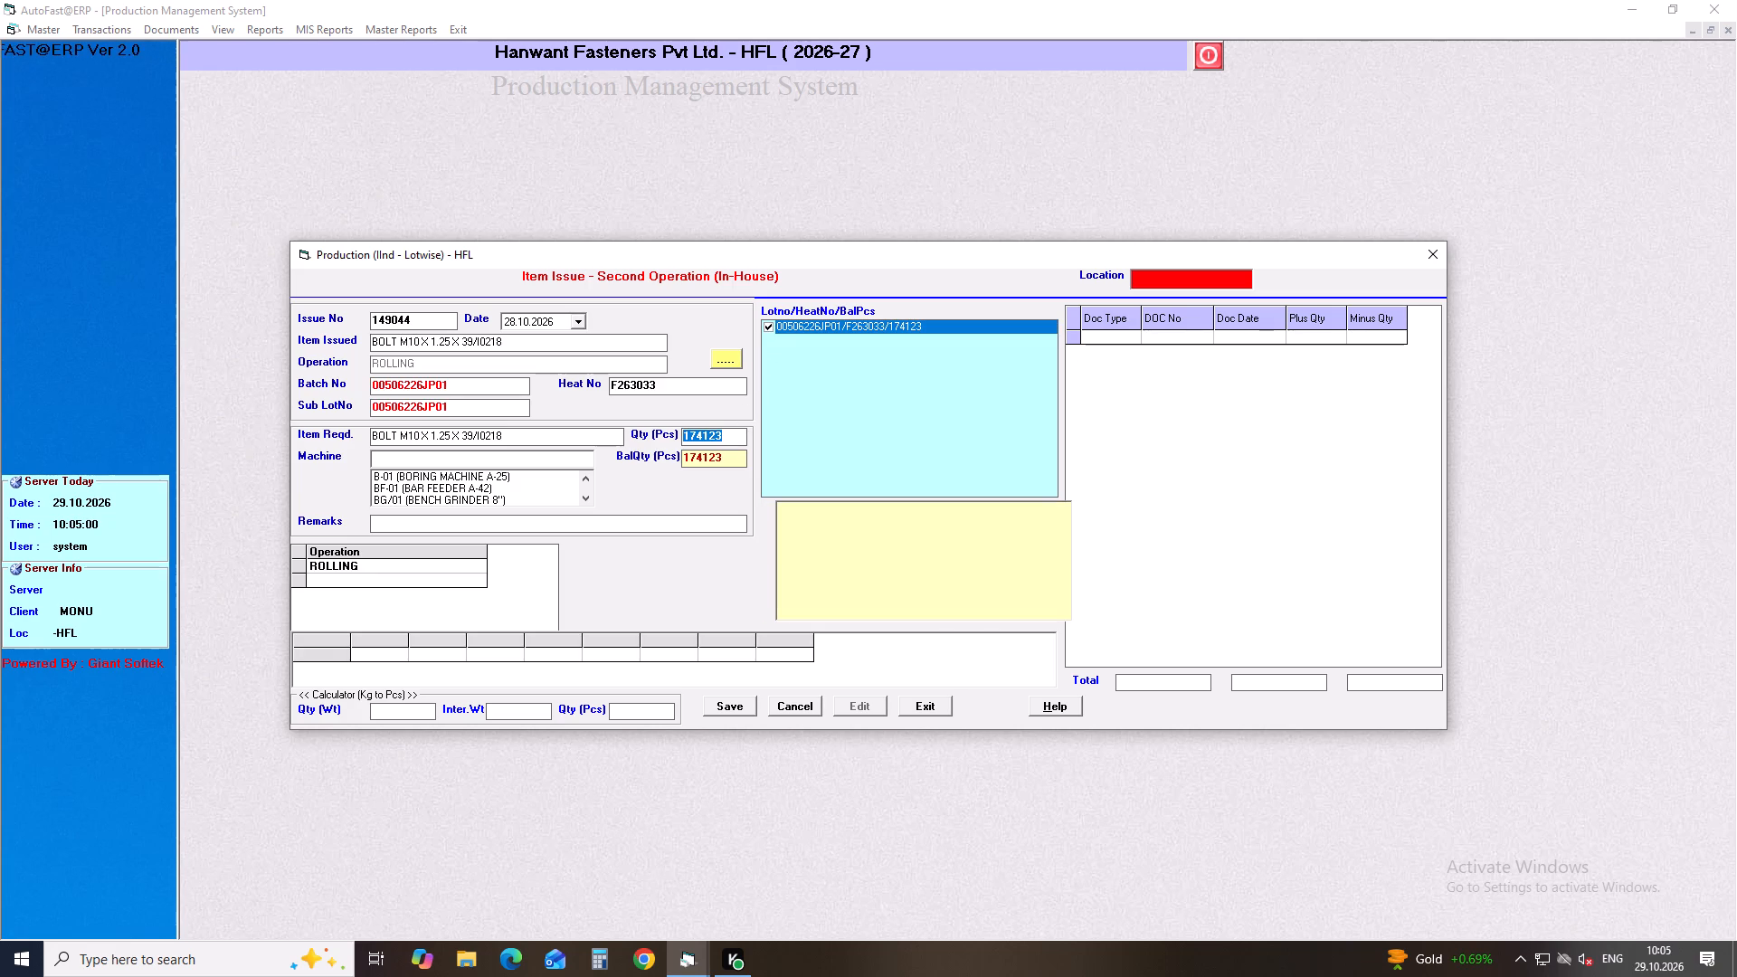
{"action": "type", "text": "13160"}
{"action": "key", "text": "Return"}
{"action": "type", "text": "TRM"}
{"action": "key", "text": "Down"}
{"action": "key", "text": "Return"}
{"action": "key", "text": "Return"}
{"action": "key", "text": "Return"}
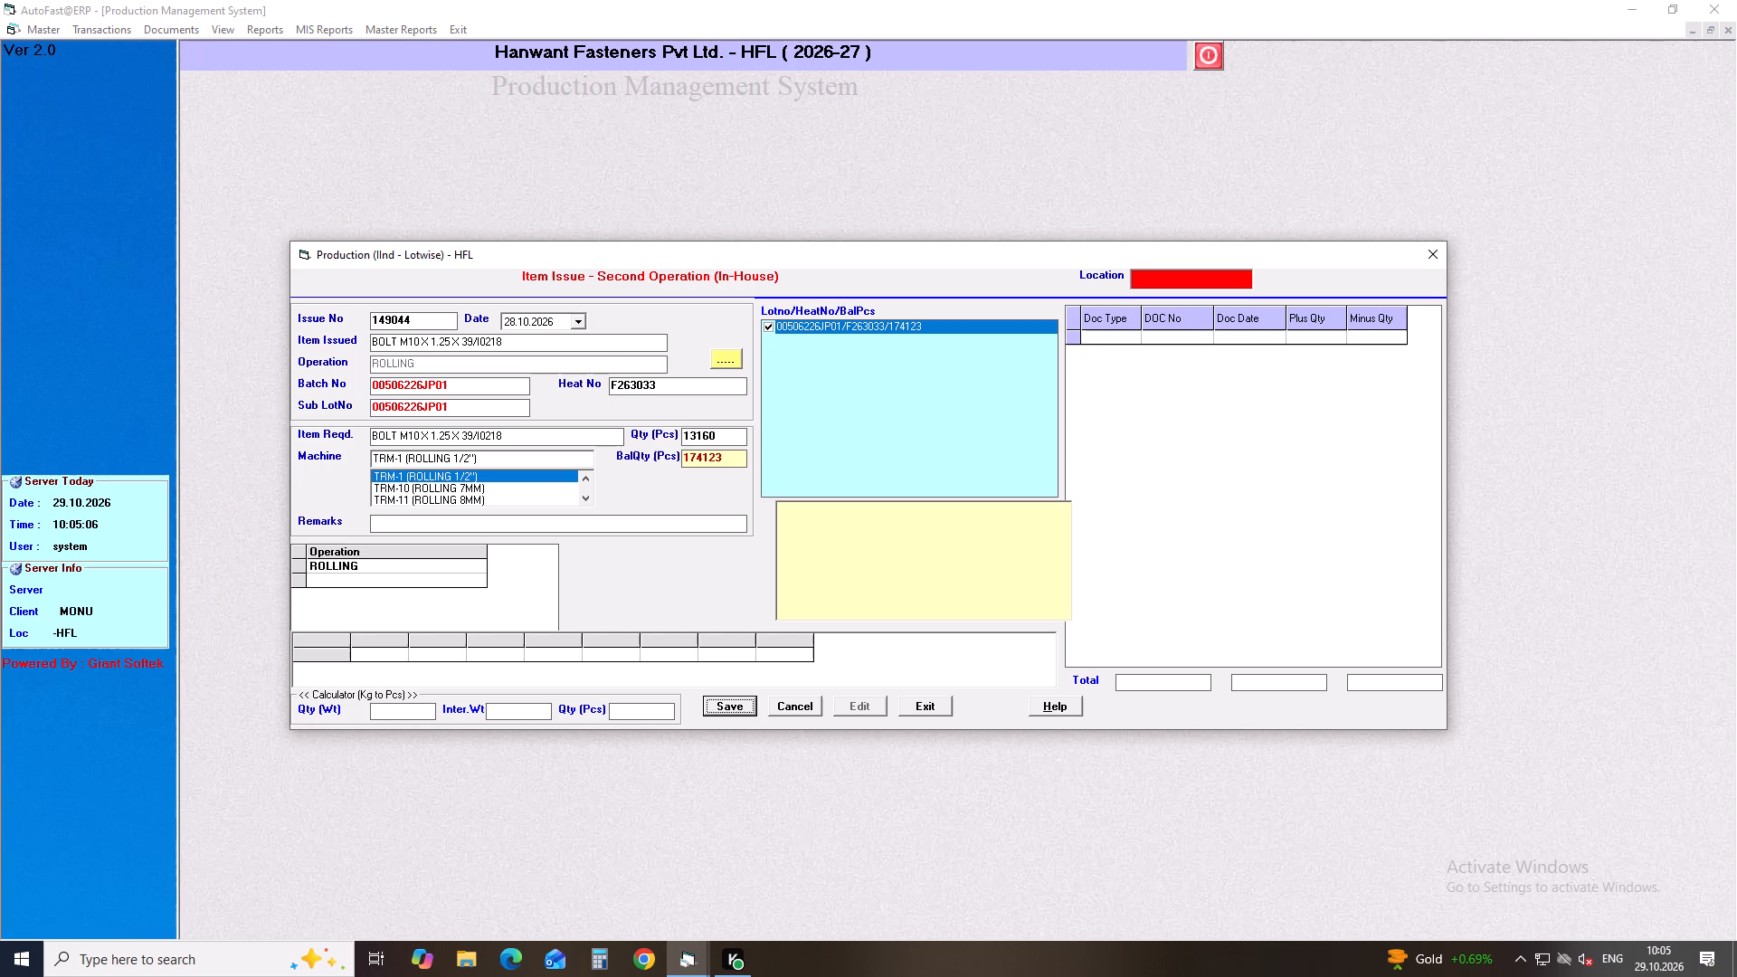
{"action": "key", "text": "Return"}
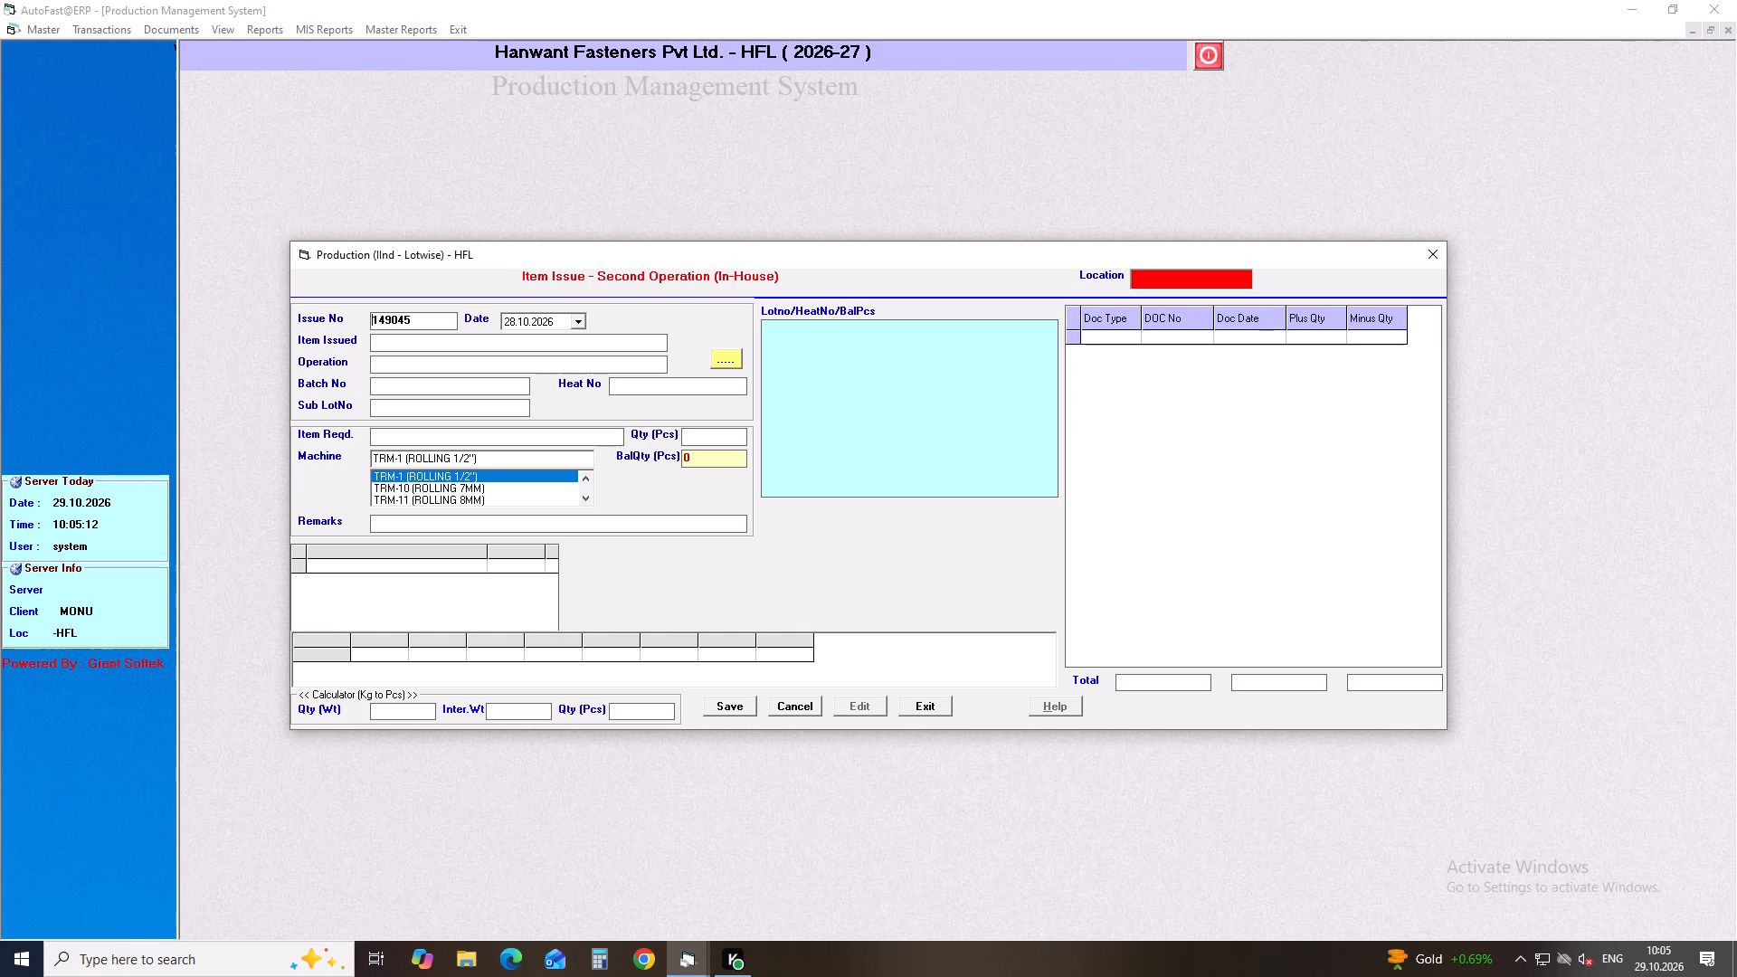
Start another issue for item SPECIAL BOLT FLANGE 6 X 25/I0183 with the ROLLING operation.
{"action": "key", "text": "Return"}
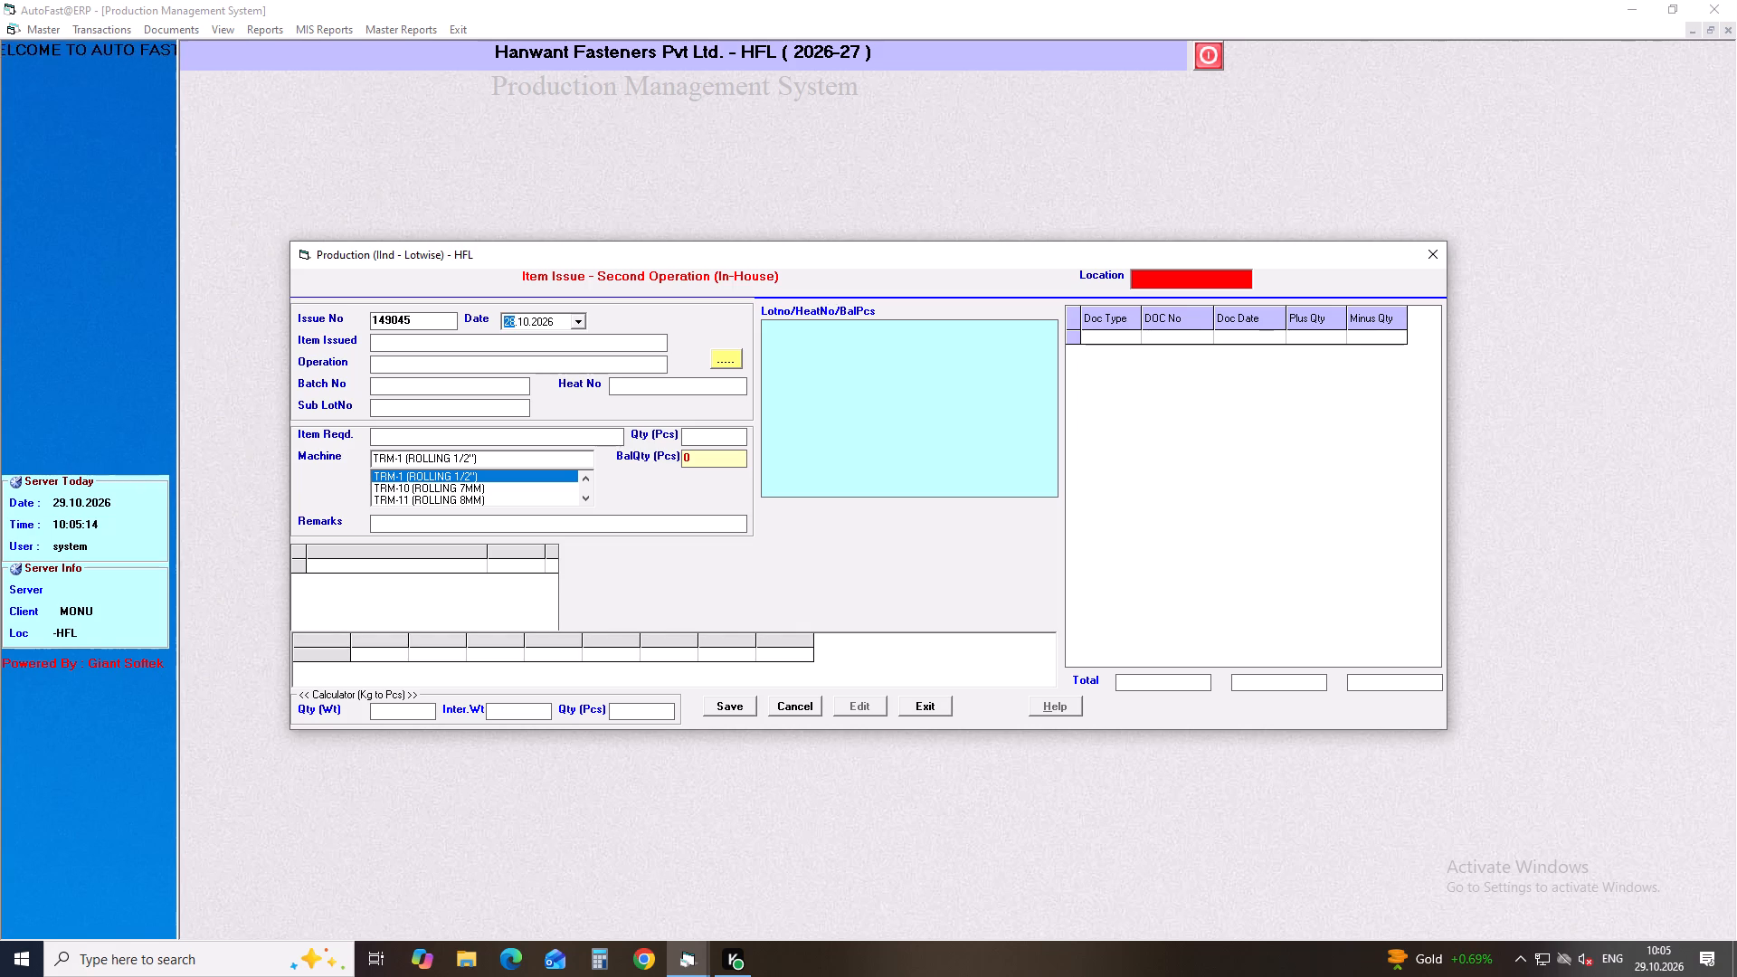
{"action": "key", "text": "Return"}
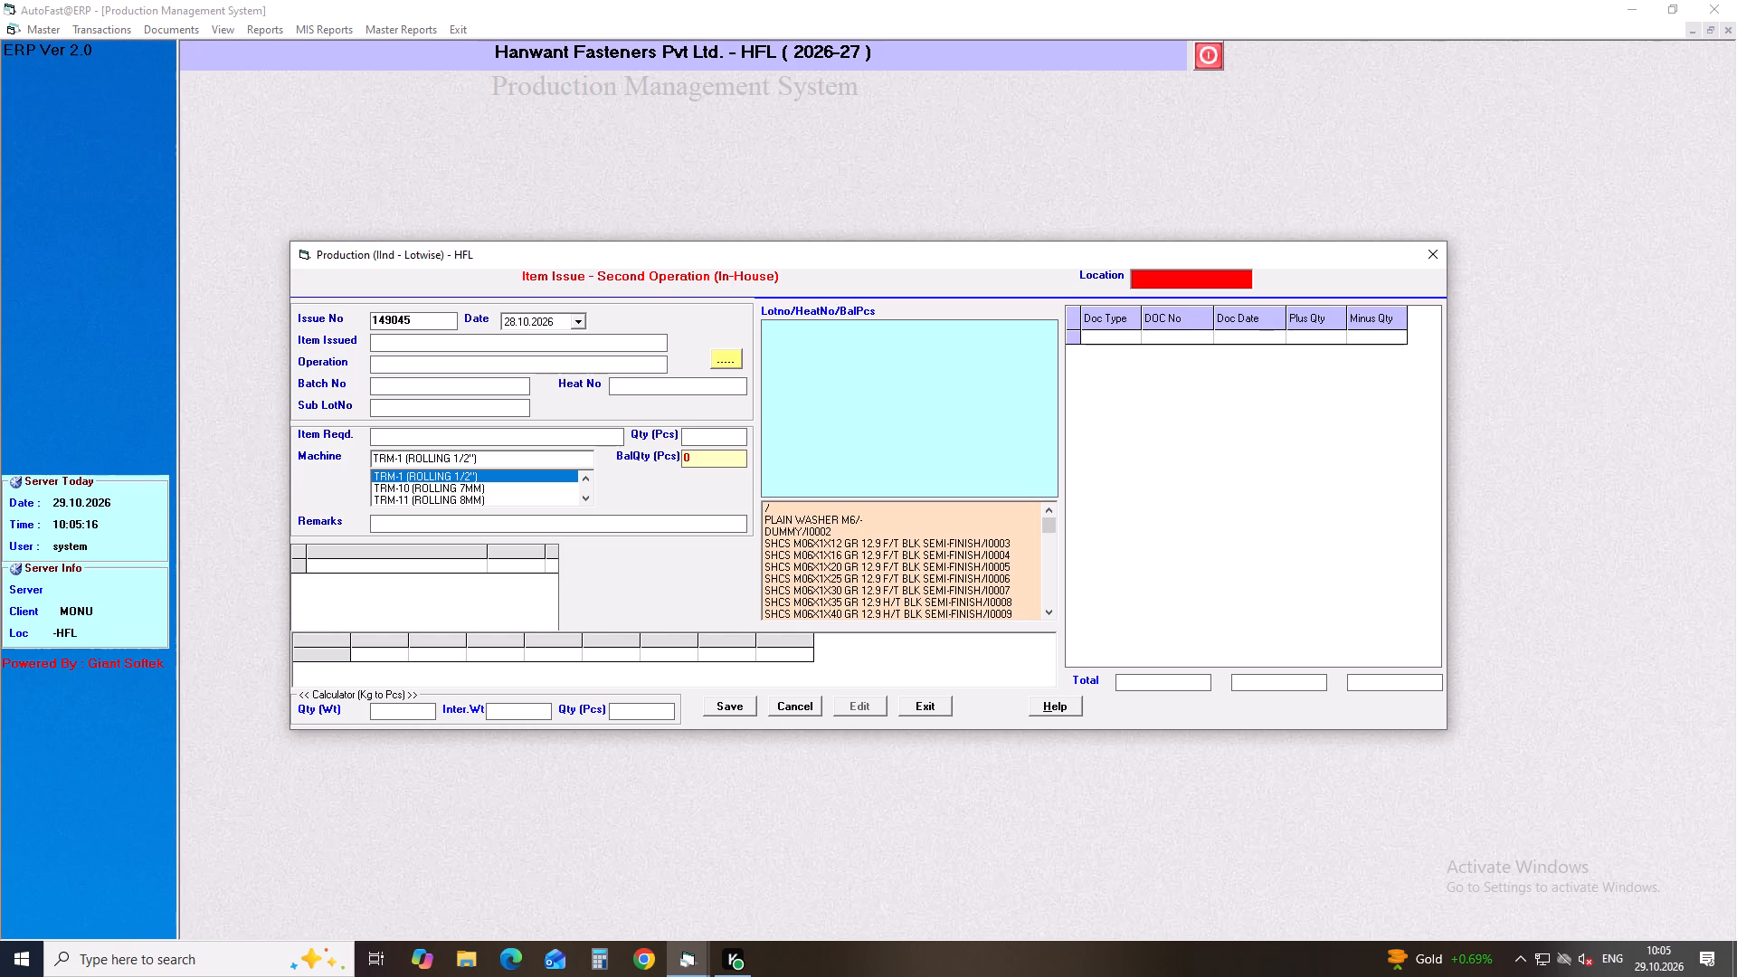
{"action": "type", "text": "SPE"}
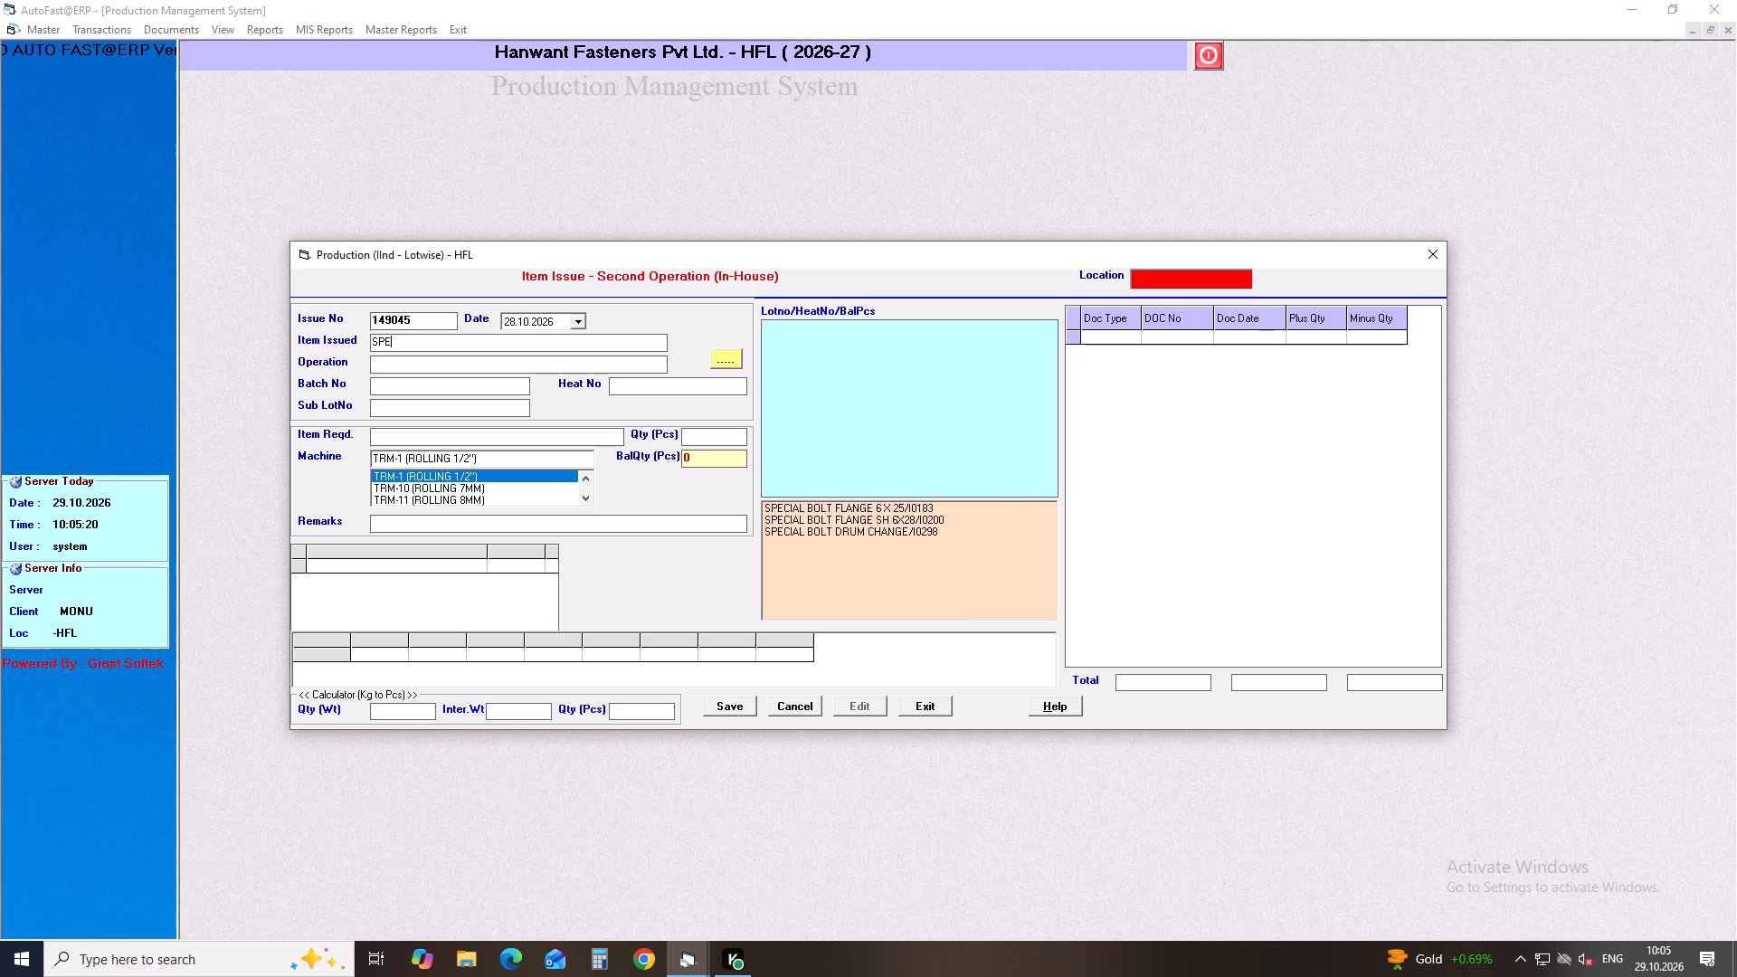
{"action": "key", "text": "Down"}
{"action": "key", "text": "Down"}
{"action": "key", "text": "Return"}
{"action": "key", "text": "Return"}
{"action": "key", "text": "Down"}
{"action": "key", "text": "Down"}
{"action": "key", "text": "Down"}
{"action": "key", "text": "Return"}
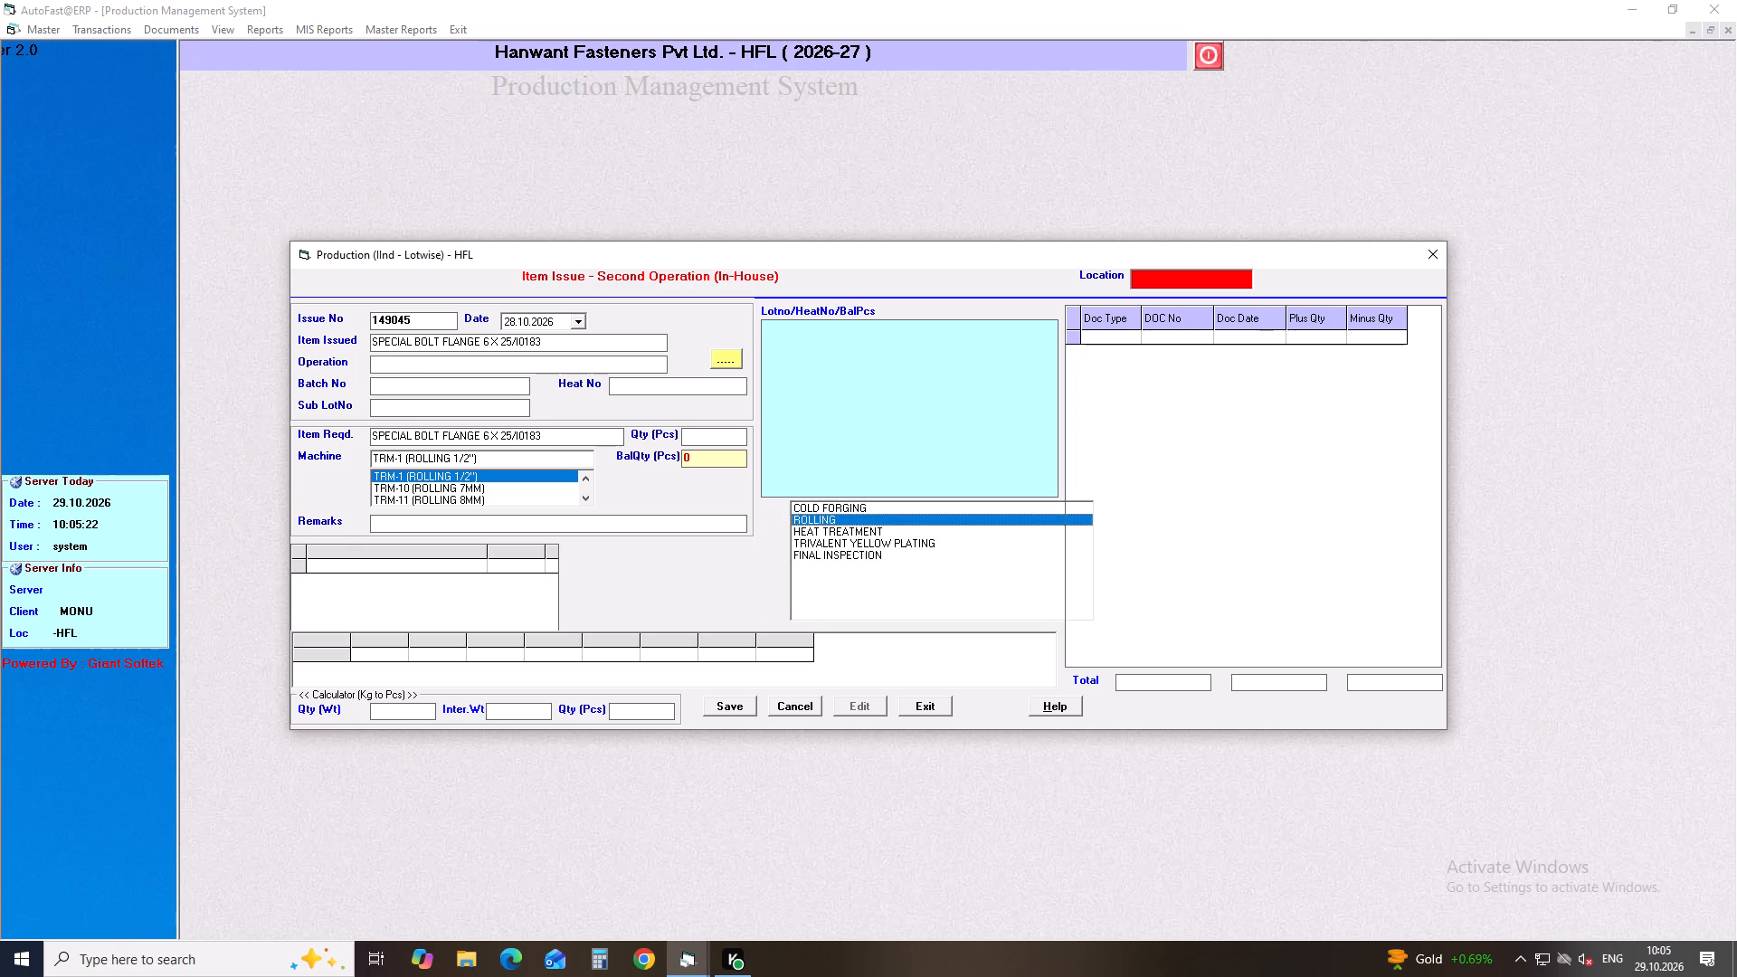
Issue the full 67005 pcs of batch 00498926JP01 to machine TRM-2 (ROLLING 6 MM) and save the issue.
{"action": "left_click", "coordinate": [767, 326]}
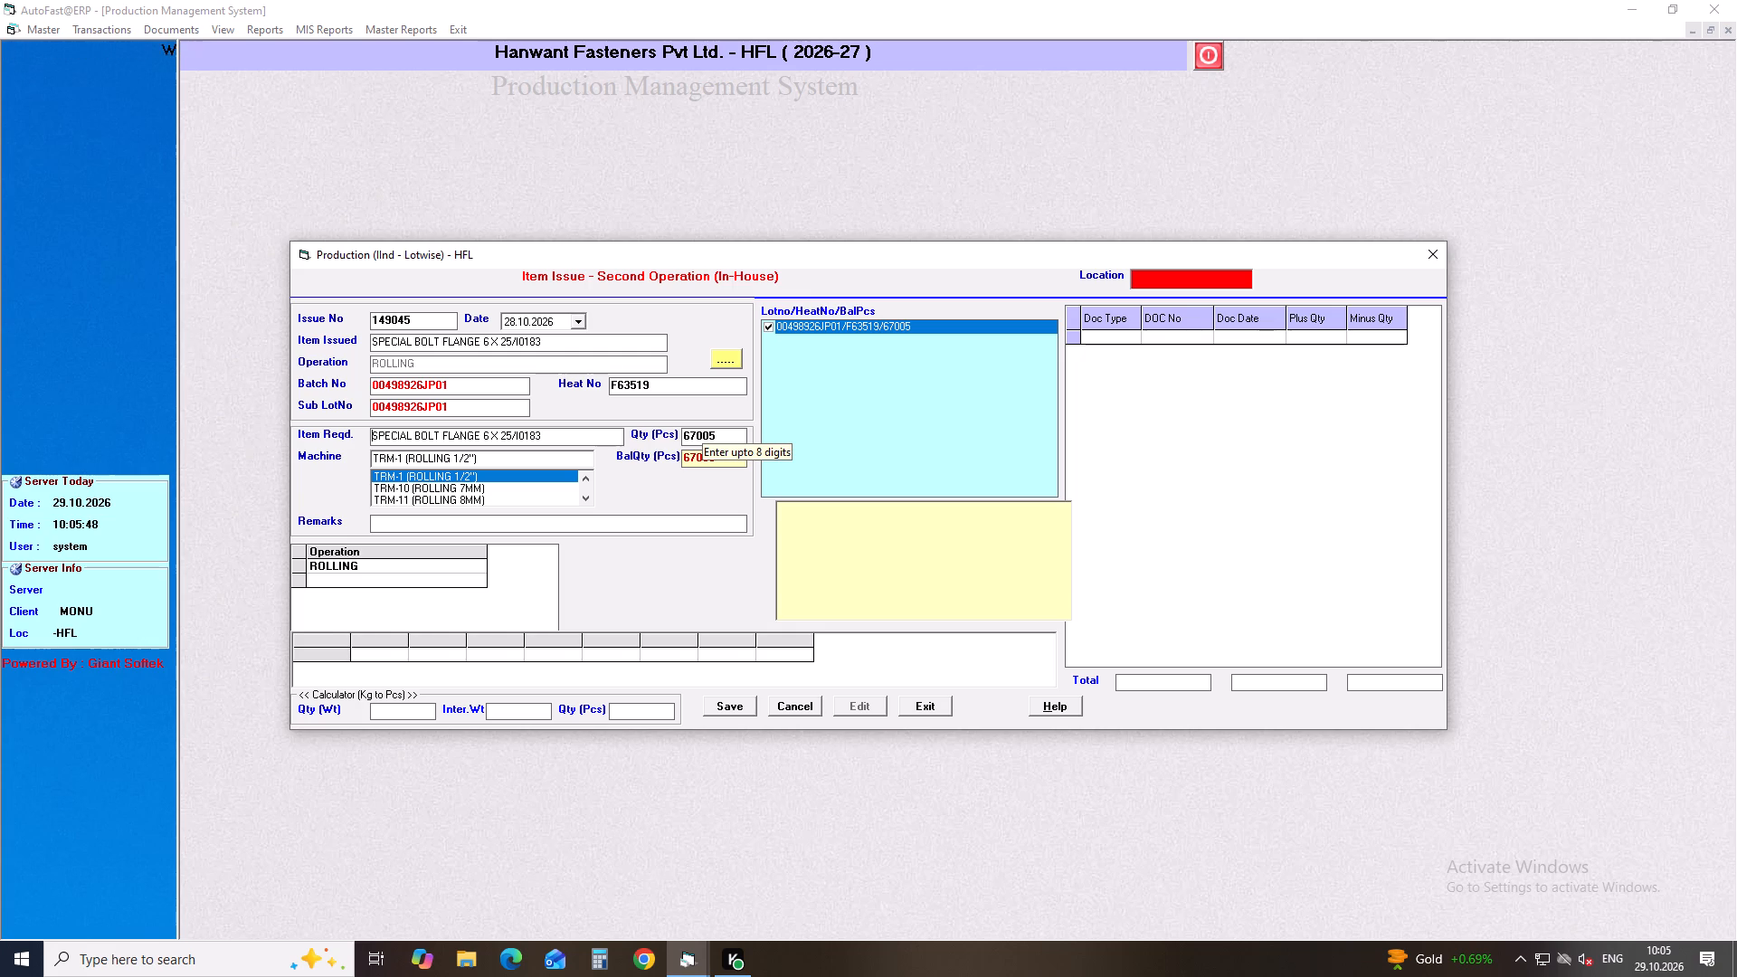
{"action": "left_click", "coordinate": [733, 435]}
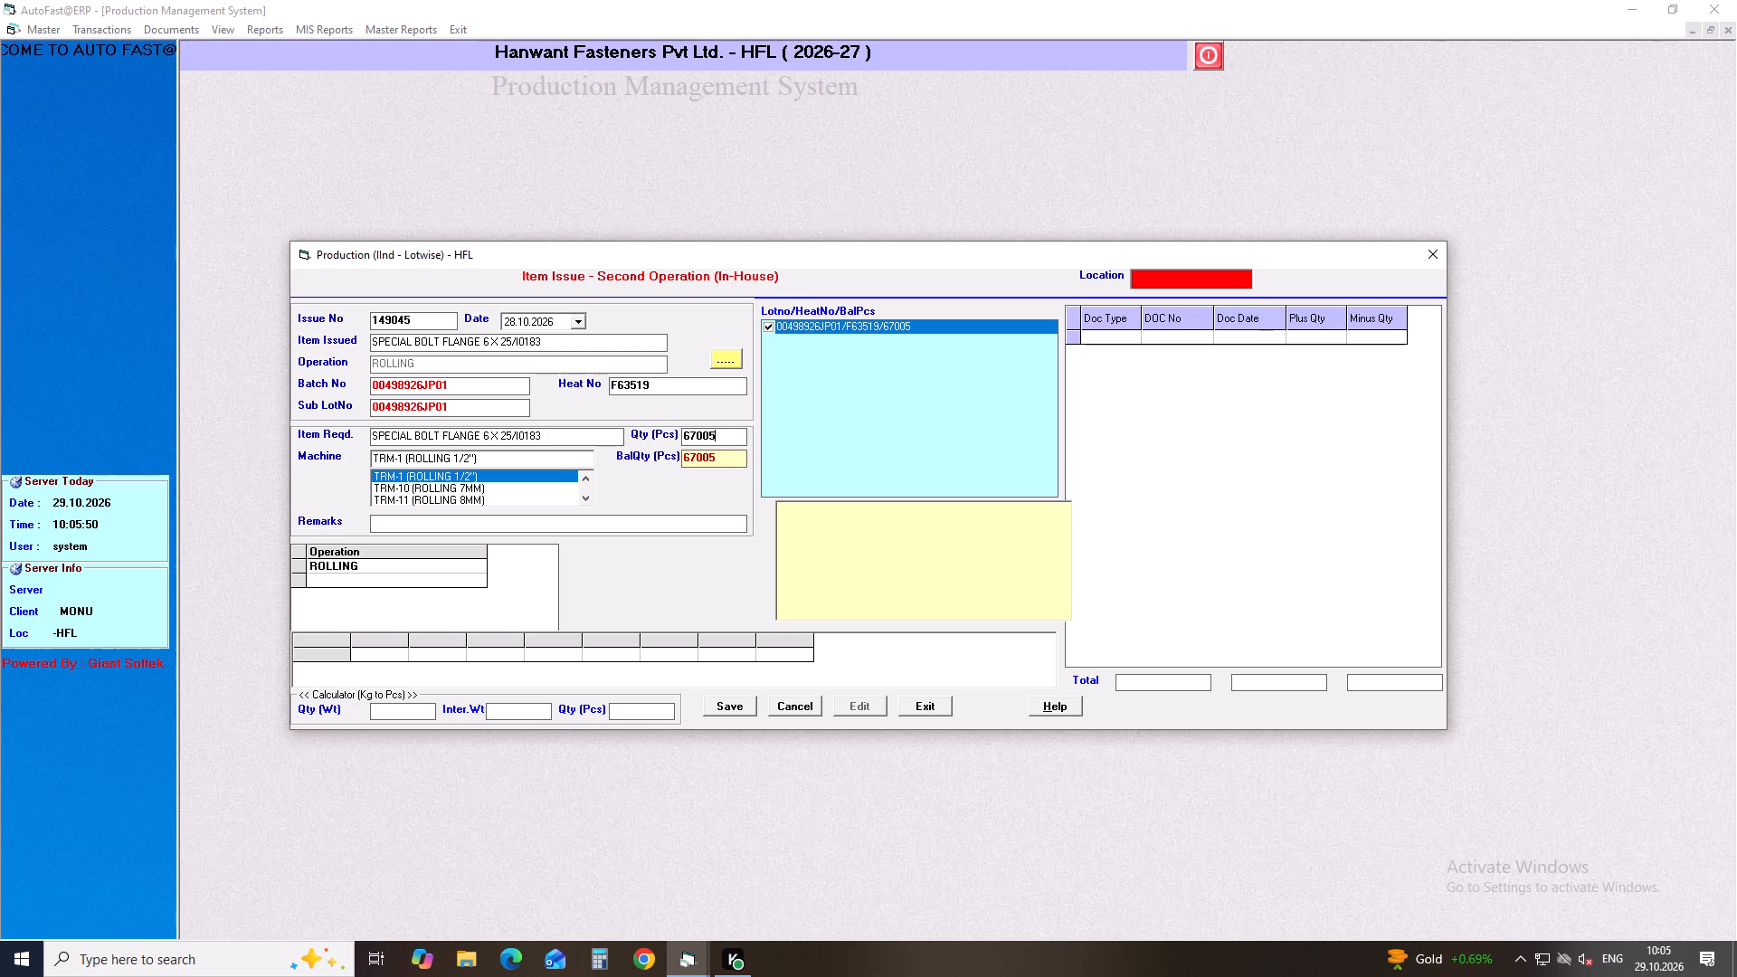
{"action": "key", "text": "Return"}
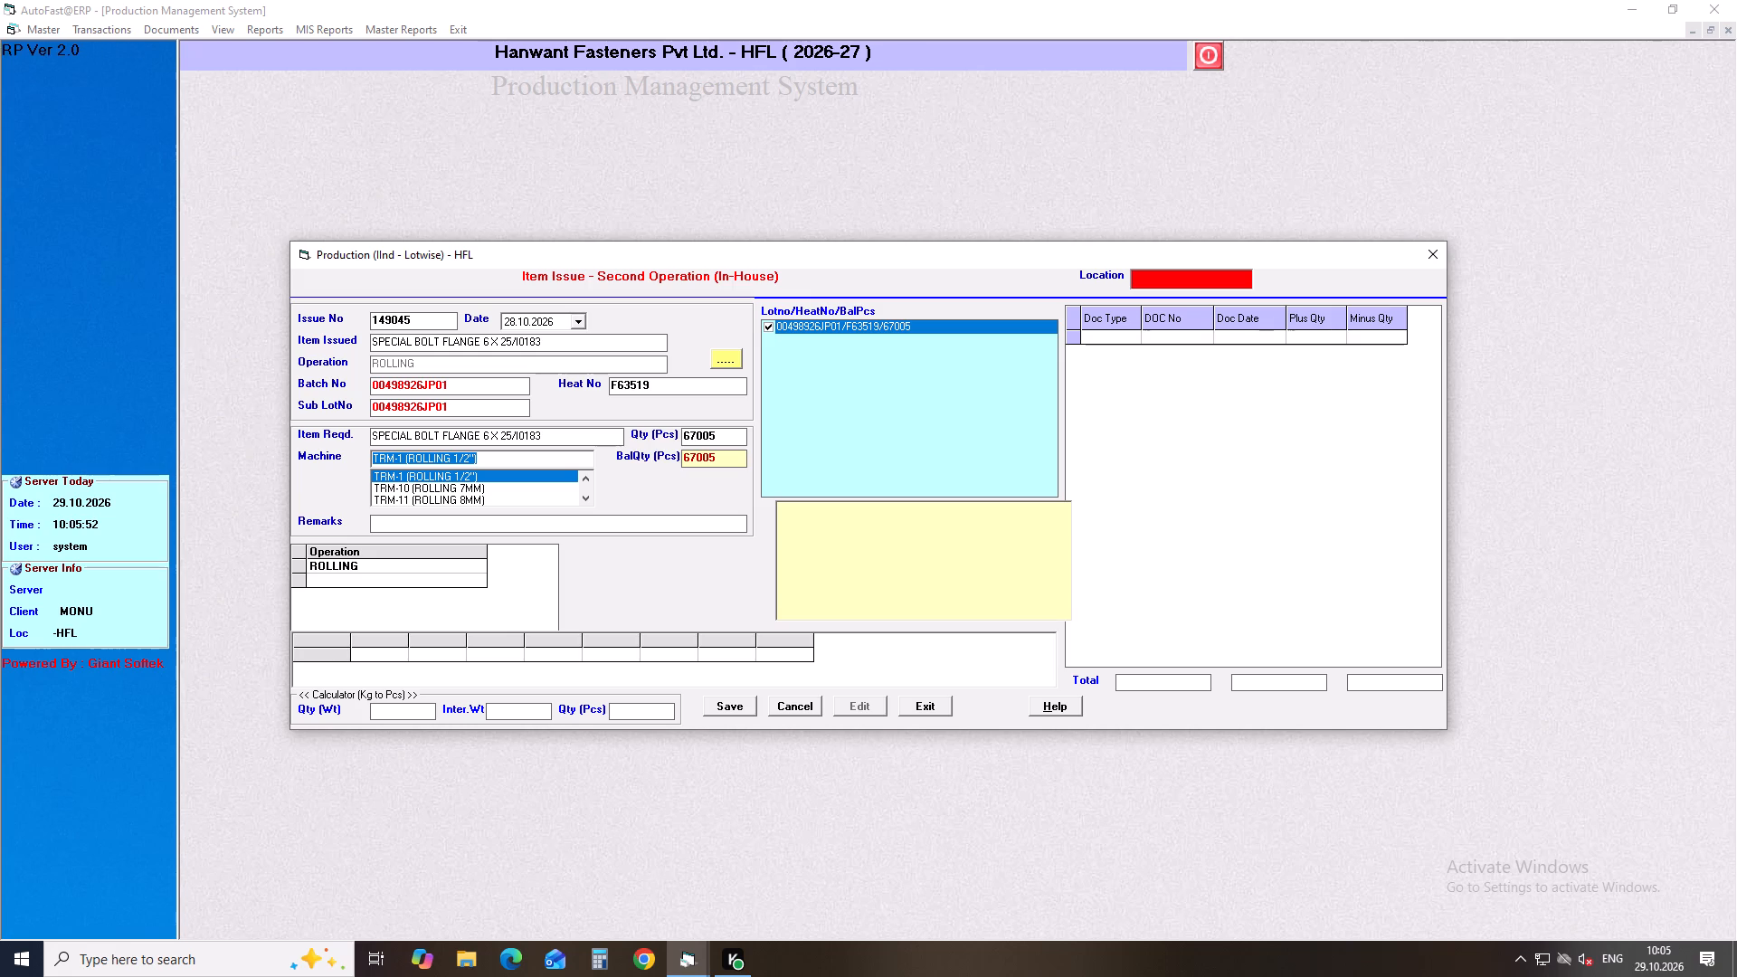
{"action": "key", "text": "Down"}
{"action": "key", "text": "Down"}
{"action": "key", "text": "Down"}
{"action": "key", "text": "Down"}
{"action": "key", "text": "Down"}
{"action": "key", "text": "Down"}
{"action": "key", "text": "Down"}
{"action": "key", "text": "Down"}
{"action": "key", "text": "Down"}
{"action": "key", "text": "Down"}
{"action": "key", "text": "Return"}
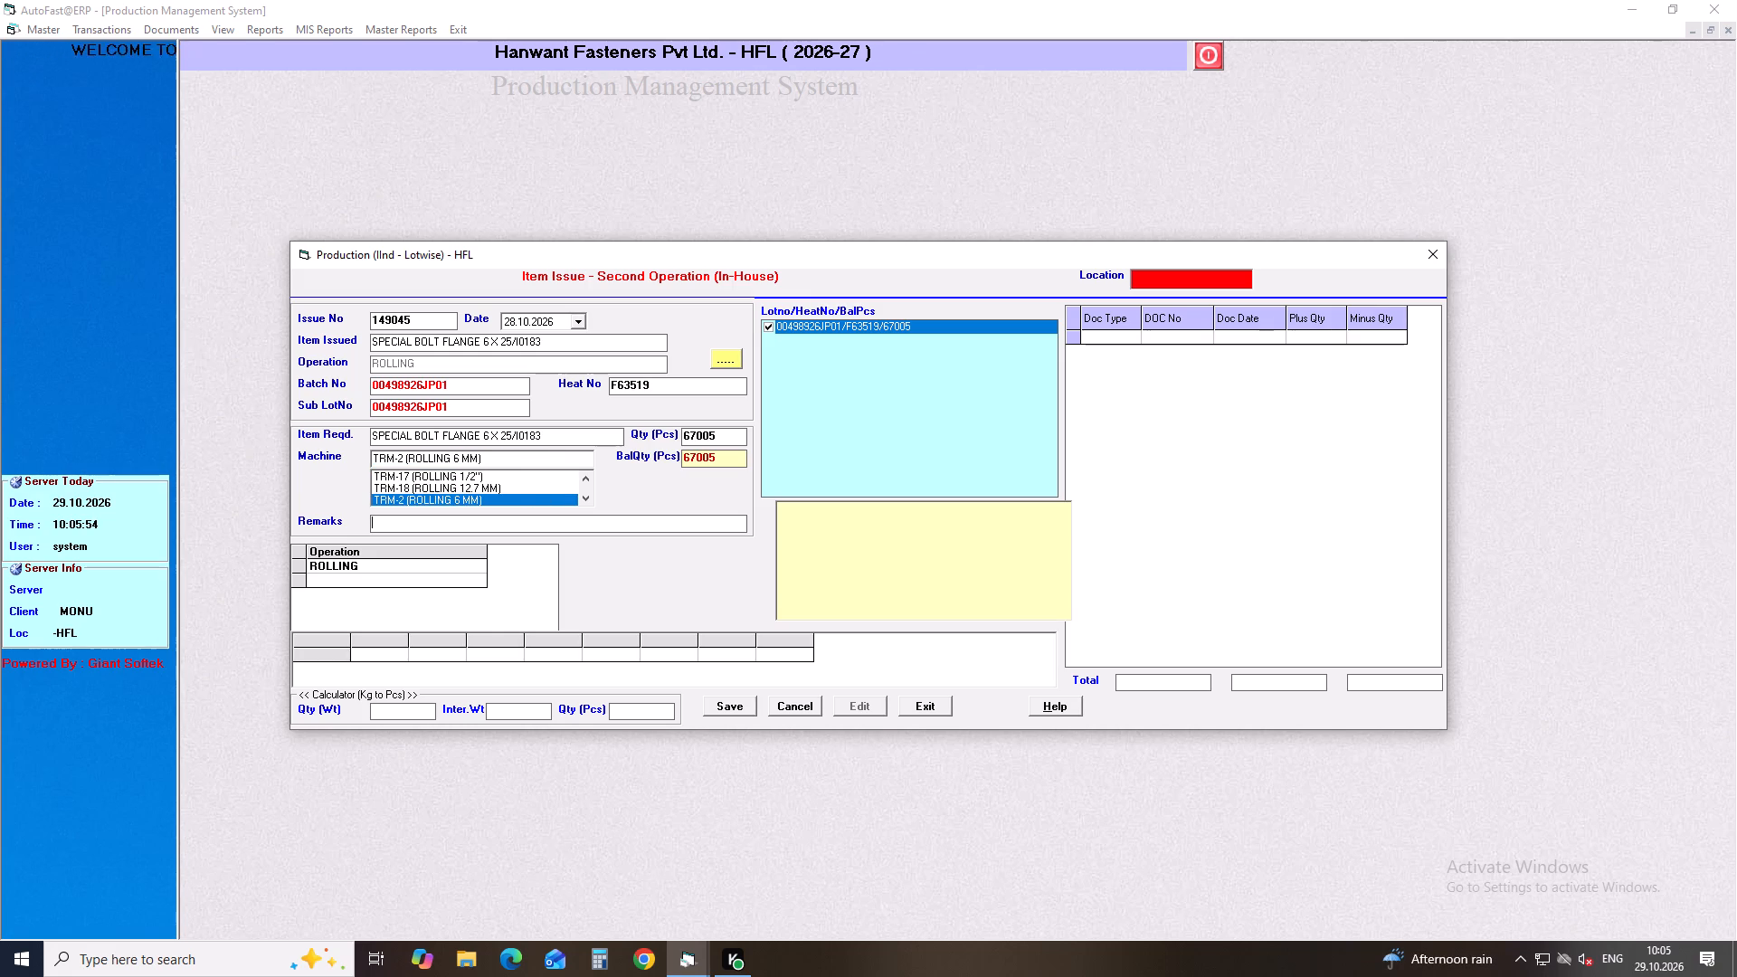
{"action": "key", "text": "Return"}
{"action": "key", "text": "Return"}
{"action": "key", "text": "Return"}
Start another issue and choose BOLT FLANGE SH 6X16 (P-17)/I0195 as the issued item.
{"action": "key", "text": "Return"}
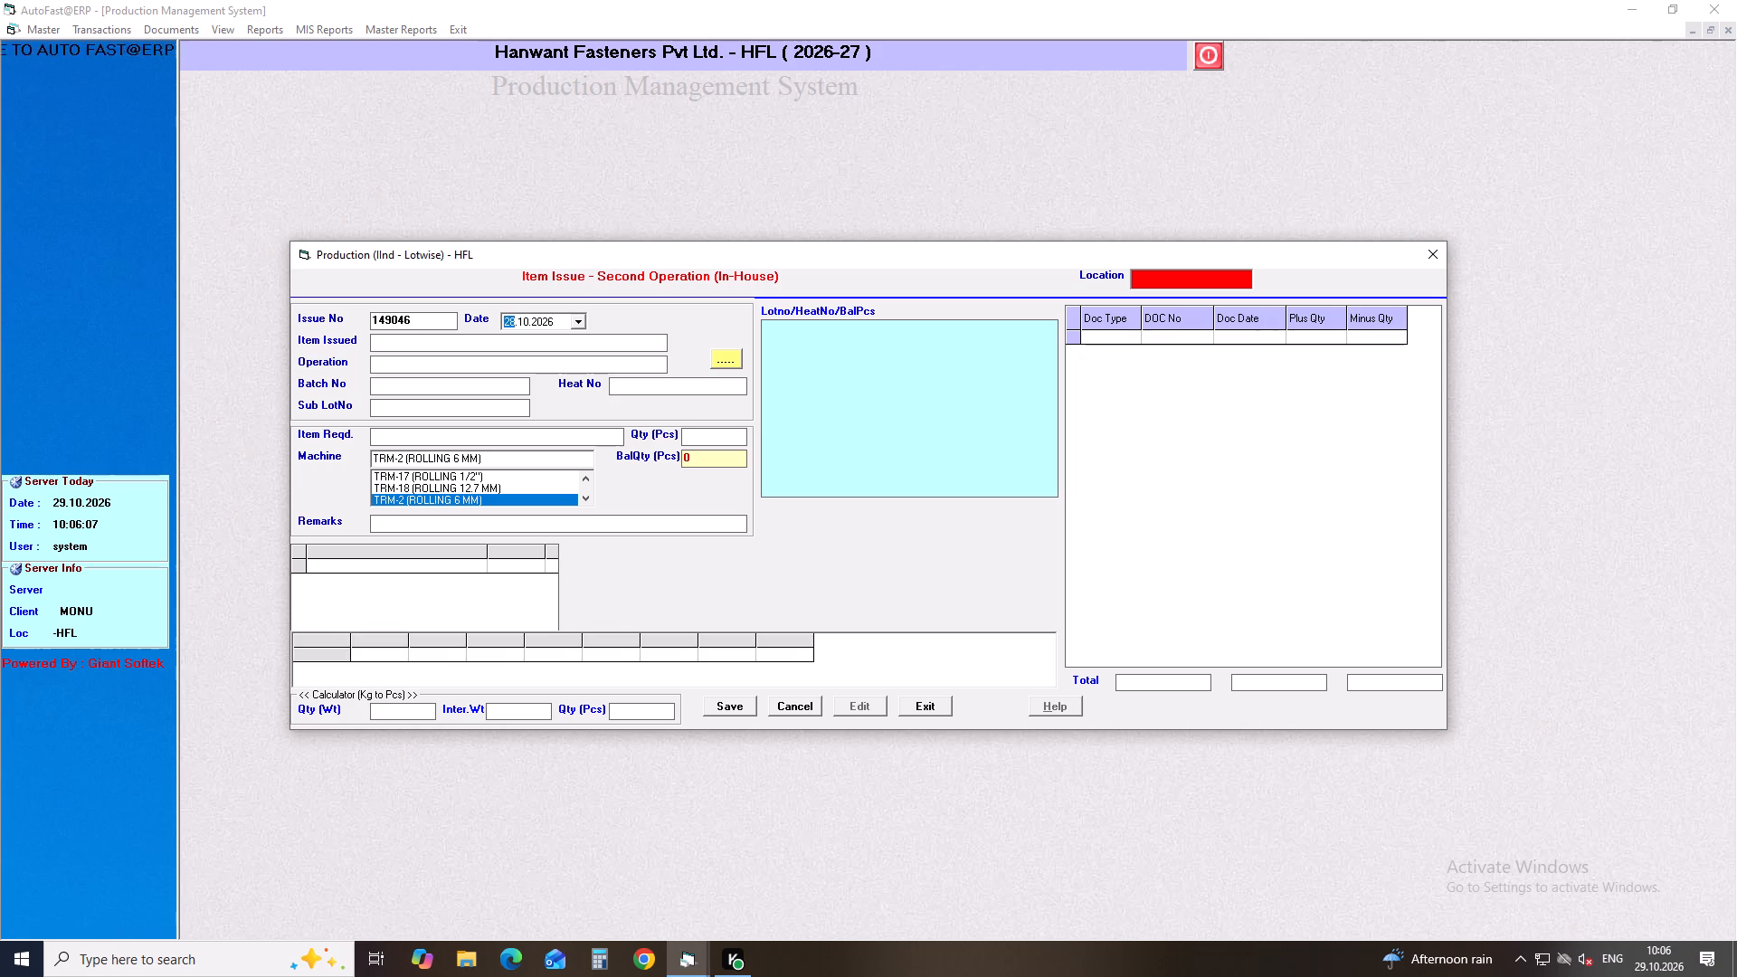
{"action": "key", "text": "Return"}
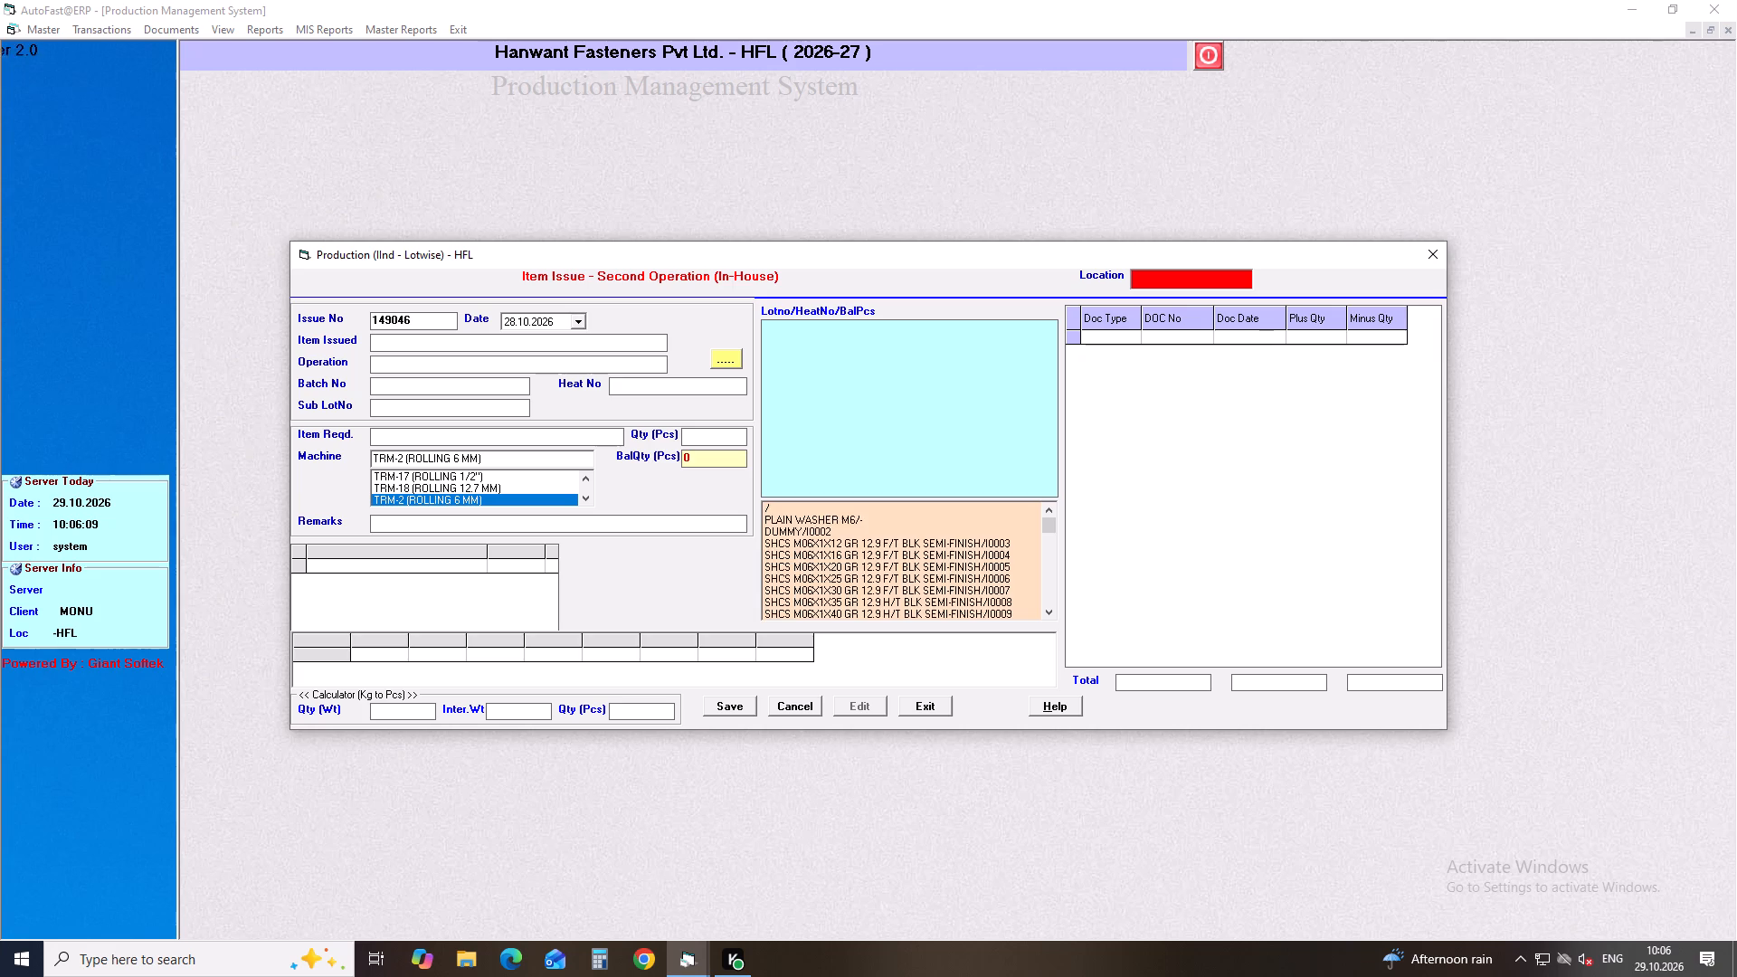
{"action": "type", "text": "BP"}
{"action": "key", "text": "BackSpace"}
{"action": "type", "text": "OLT"}
{"action": "key", "text": "space"}
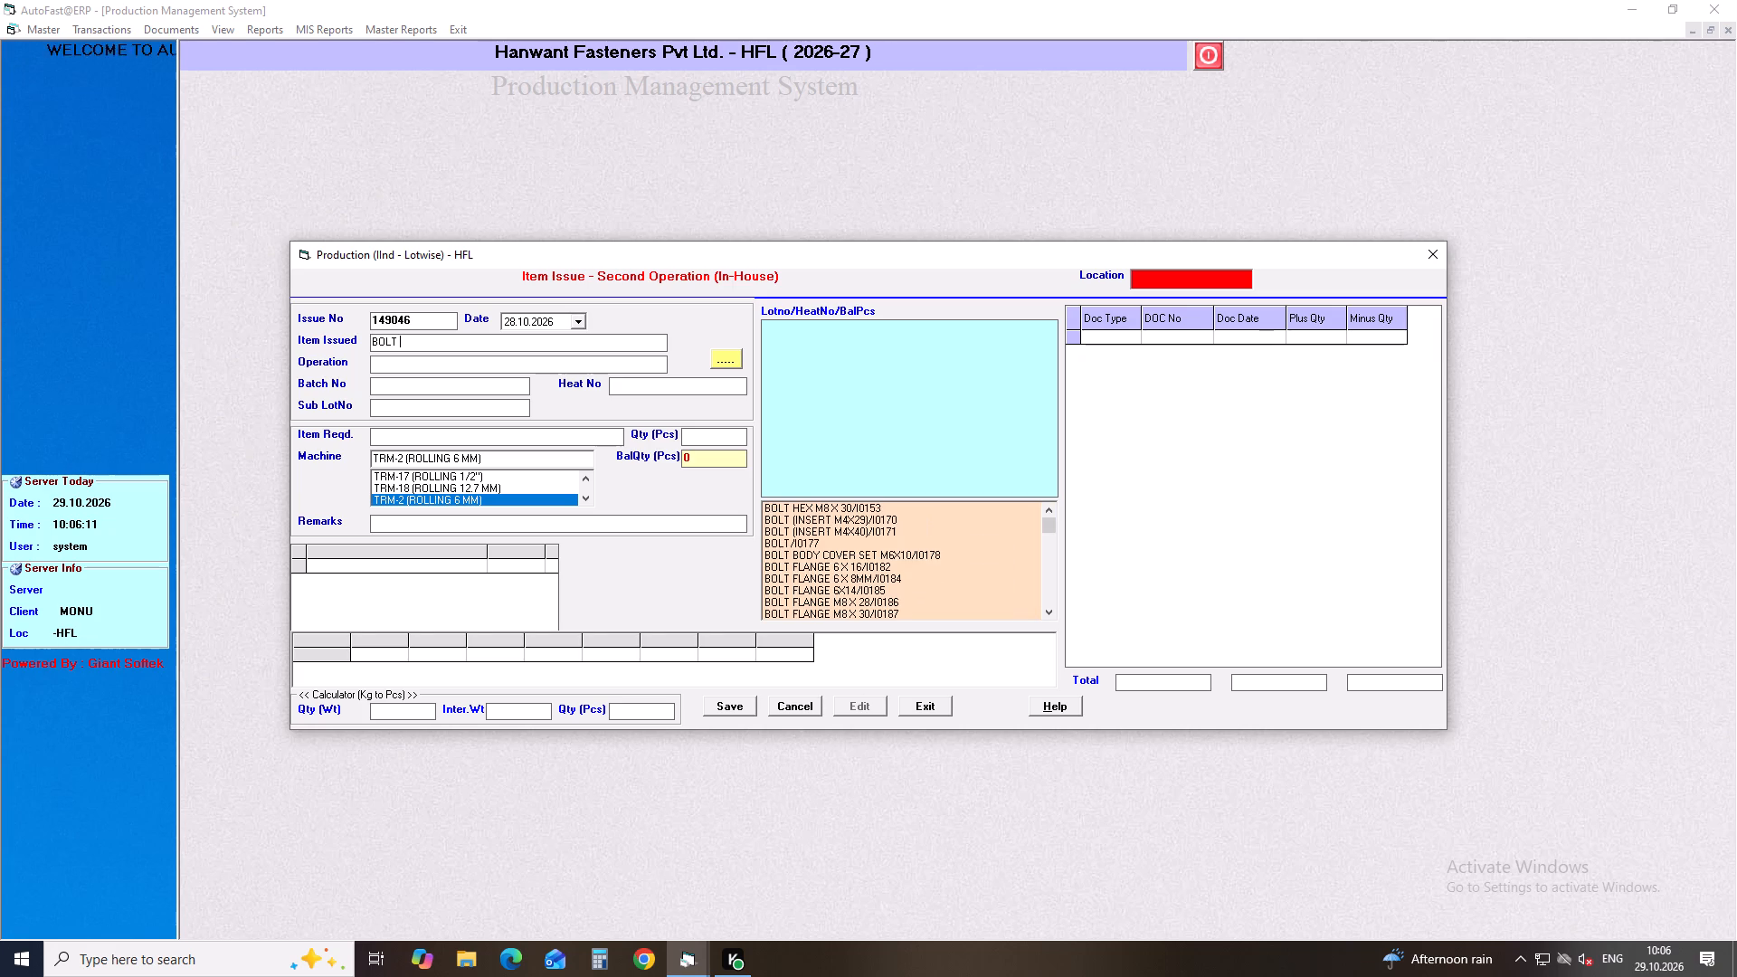
{"action": "type", "text": "FLA"}
{"action": "type", "text": "NGE SH"}
{"action": "key", "text": "space"}
{"action": "key", "text": "6"}
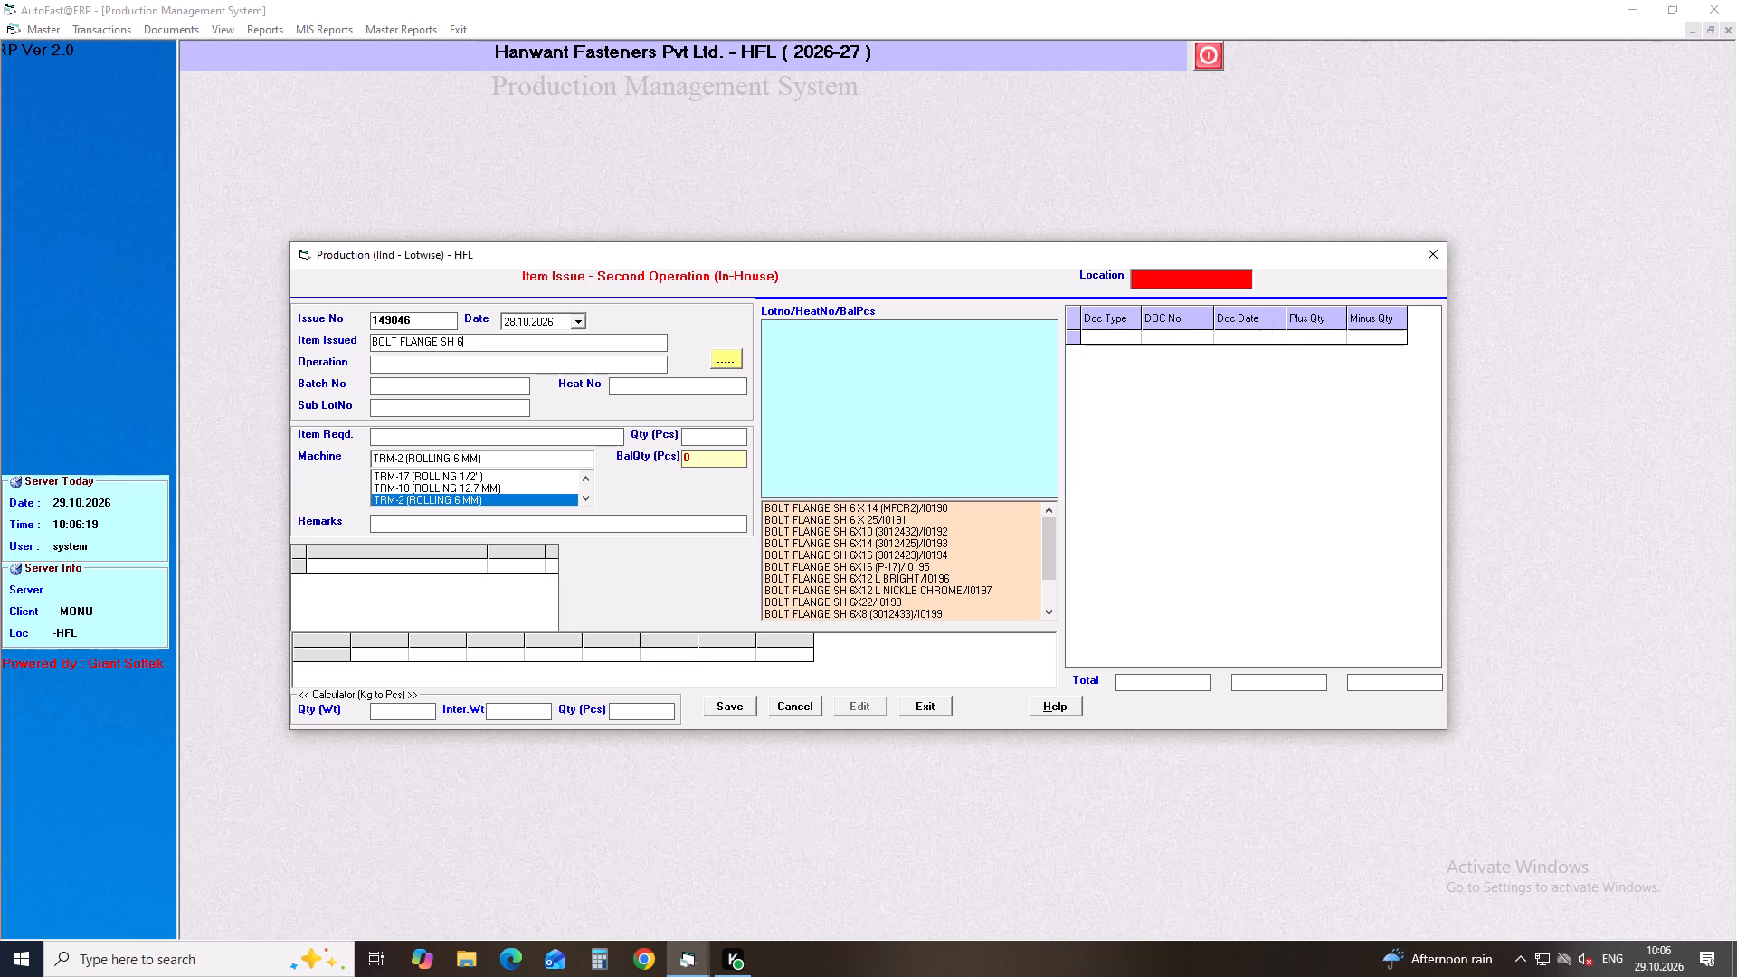
{"action": "key", "text": "Down"}
{"action": "key", "text": "Down"}
{"action": "key", "text": "Down"}
{"action": "key", "text": "Down"}
{"action": "key", "text": "Down"}
{"action": "key", "text": "Down"}
{"action": "key", "text": "Down"}
{"action": "key", "text": "Return"}
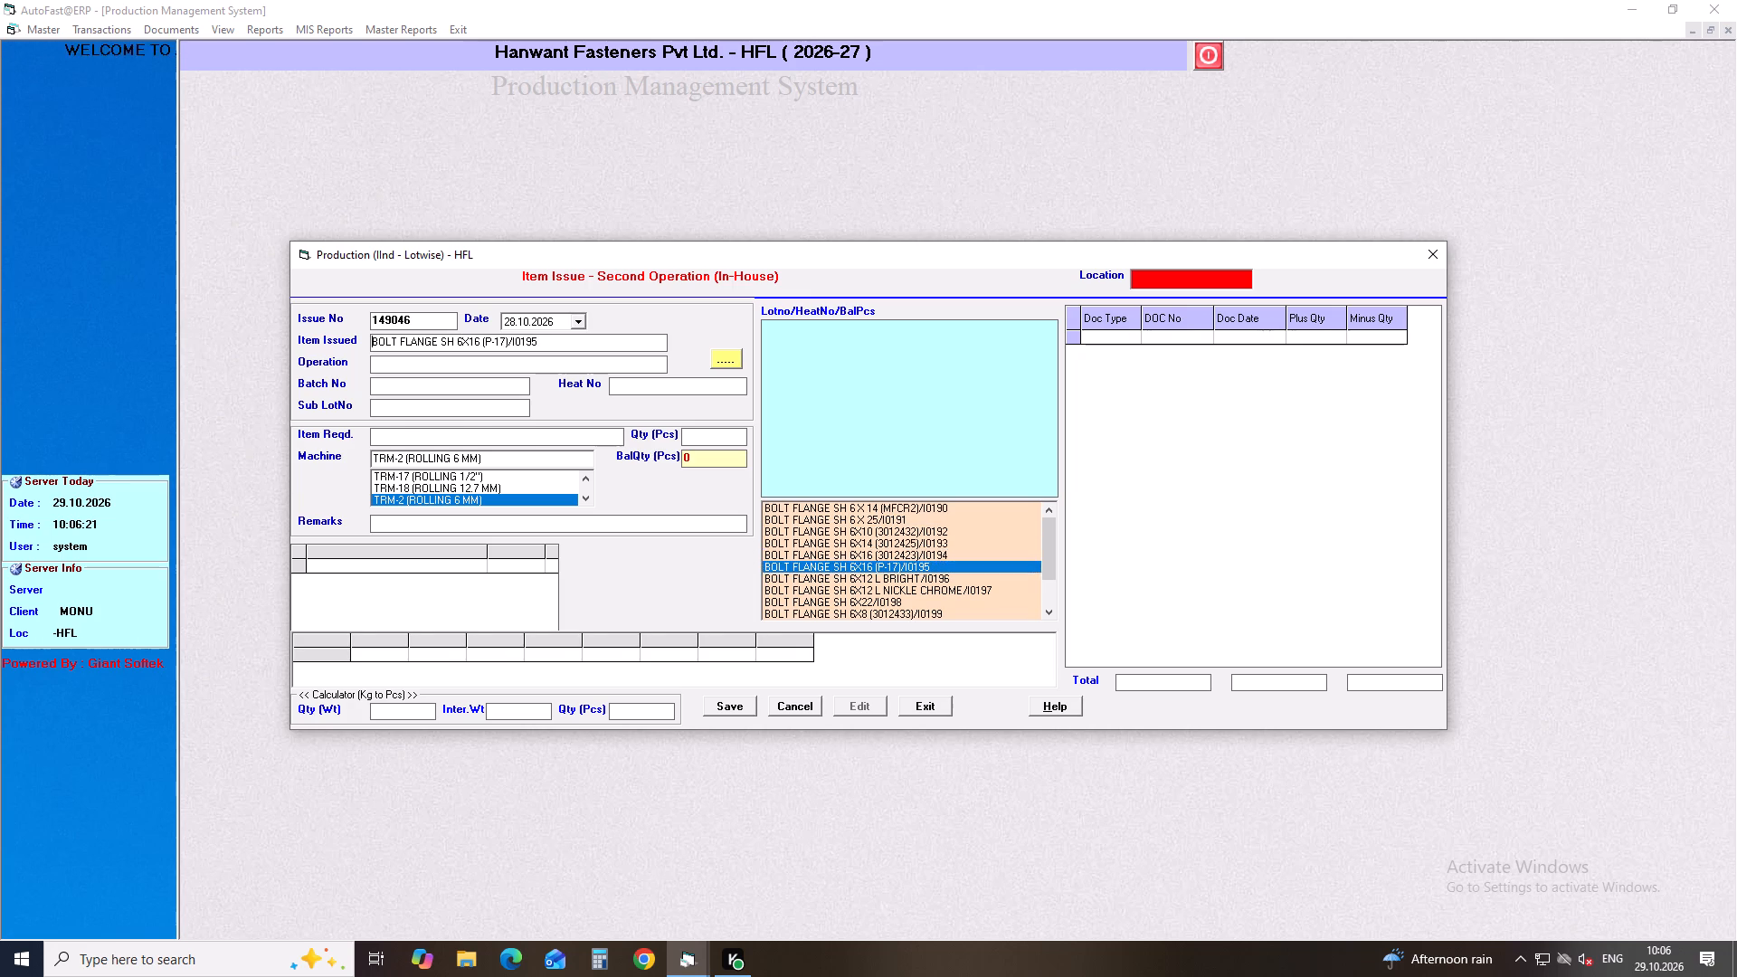
Set the operation to ROLLING and select batch 00498826JP01 with heat number F263577.
{"action": "key", "text": "Return"}
{"action": "key", "text": "Down"}
{"action": "key", "text": "Down"}
{"action": "key", "text": "Down"}
{"action": "key", "text": "Return"}
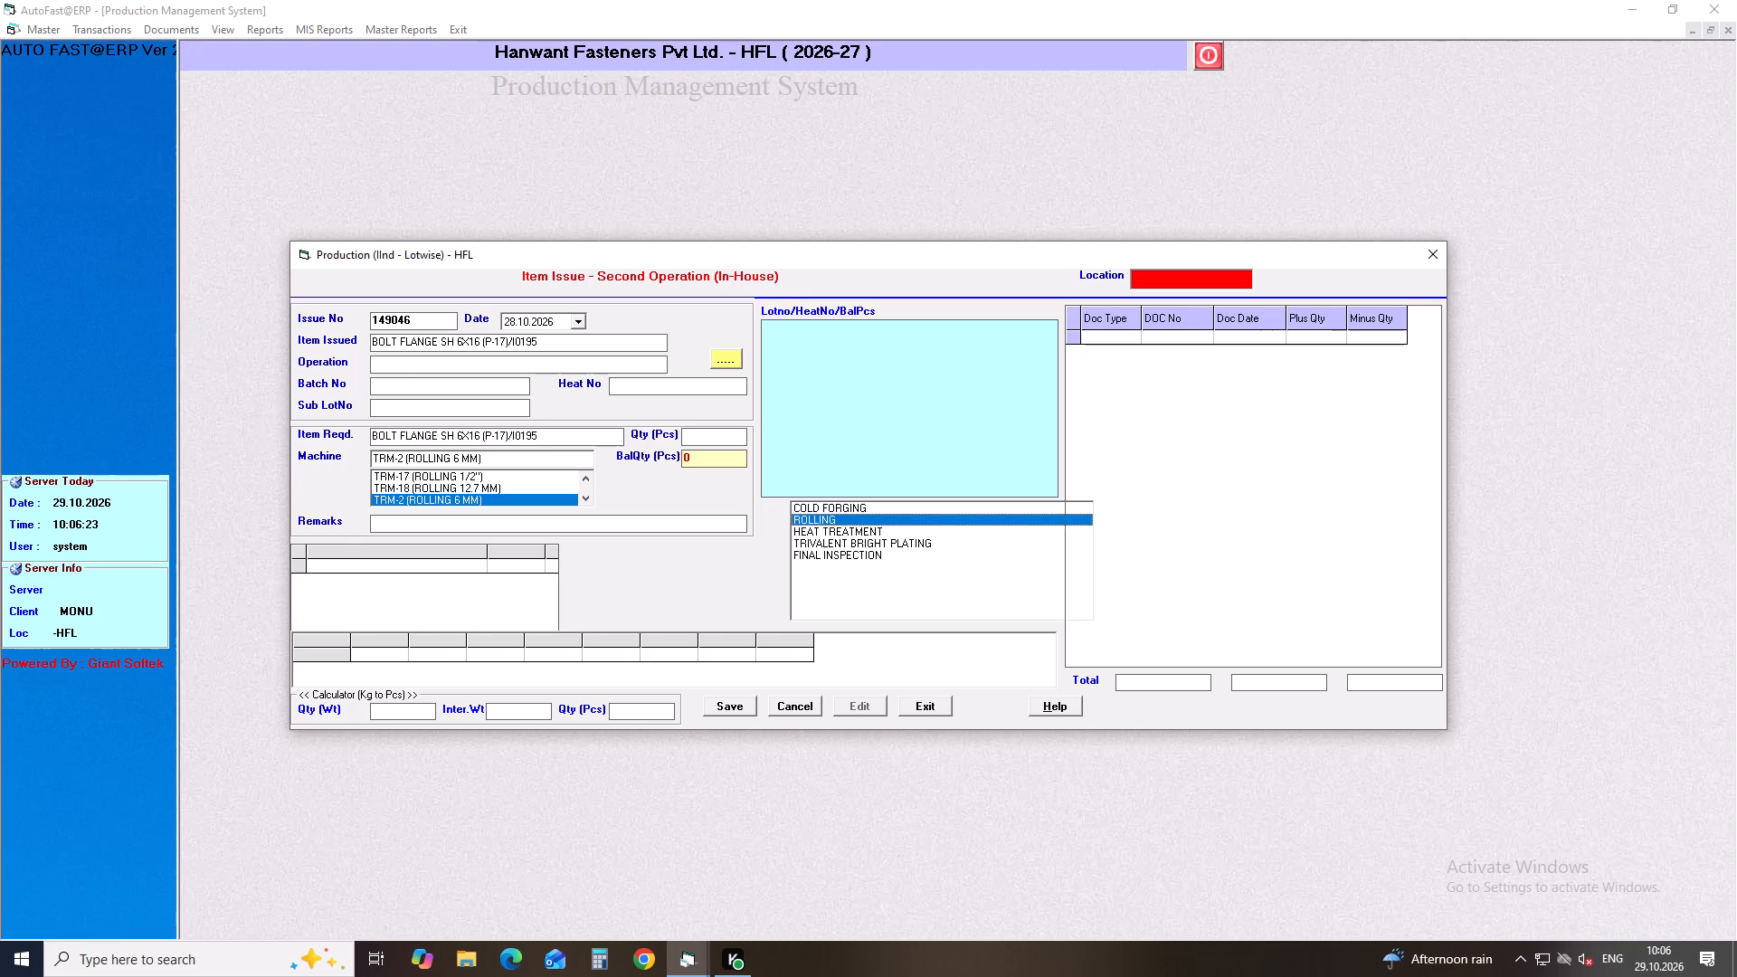
{"action": "left_click", "coordinate": [765, 325]}
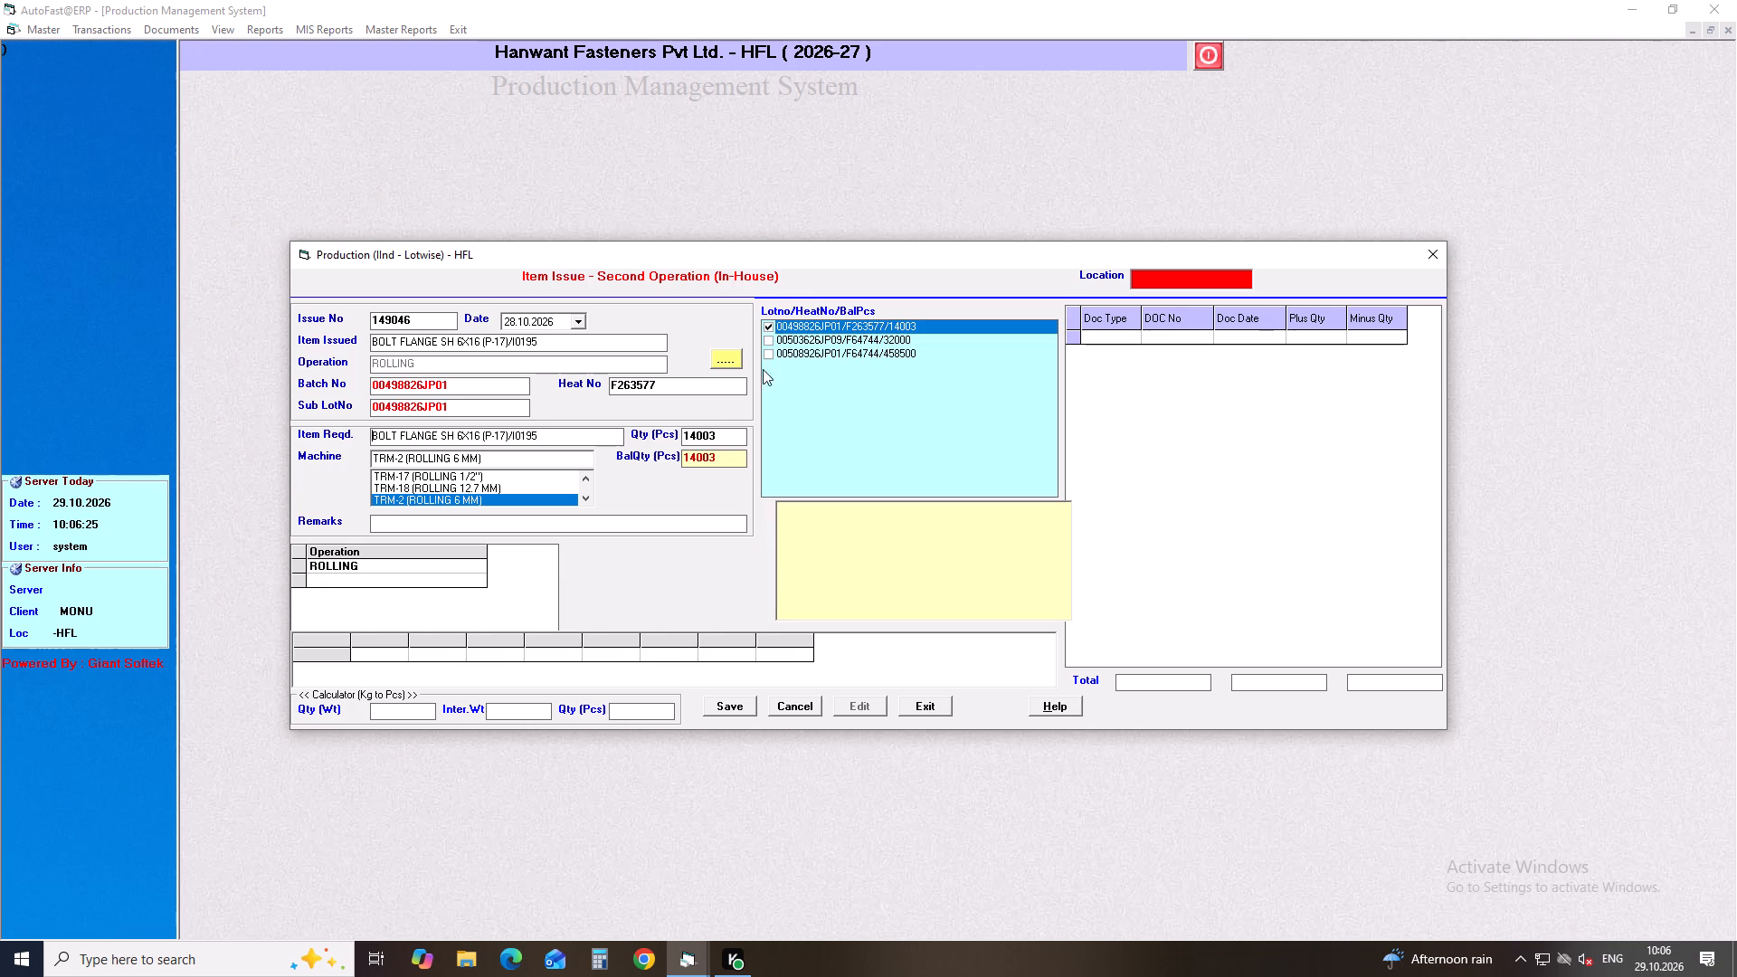
{"action": "left_click_drag", "start_coordinate": [727, 433], "coordinate": [674, 443]}
{"action": "left_click", "coordinate": [674, 443]}
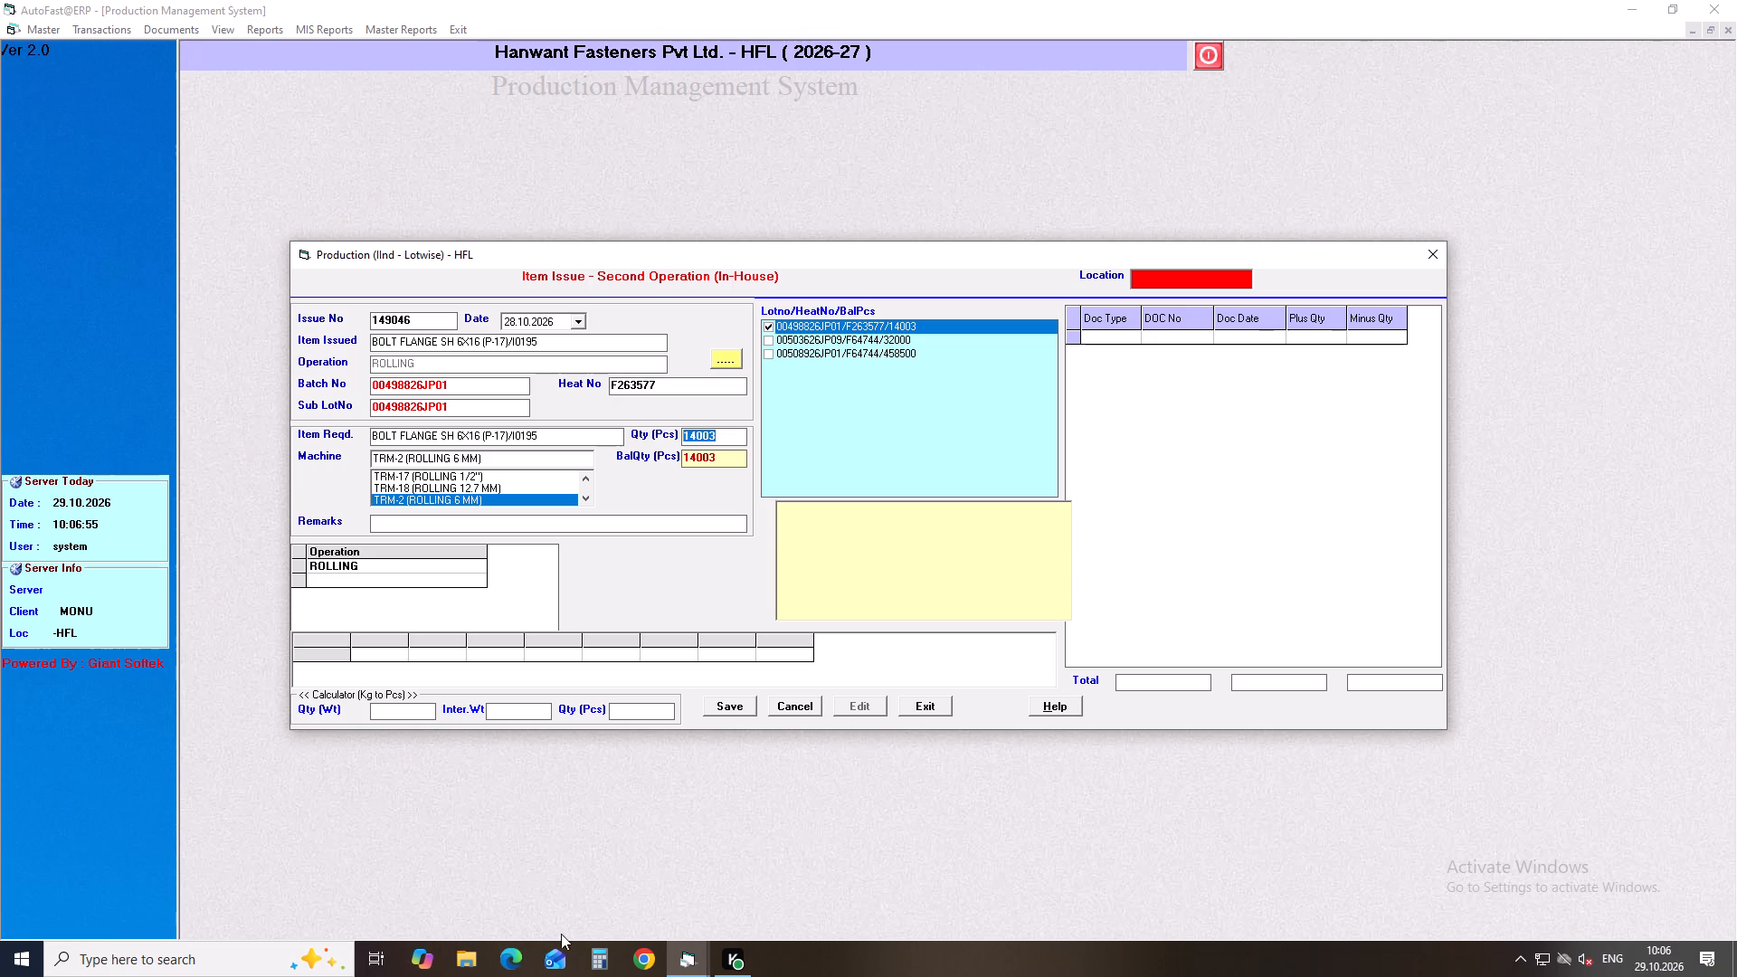
Work out 20555 minus 15008 in Calculator and return to the item issue form.
{"action": "left_click", "coordinate": [596, 965]}
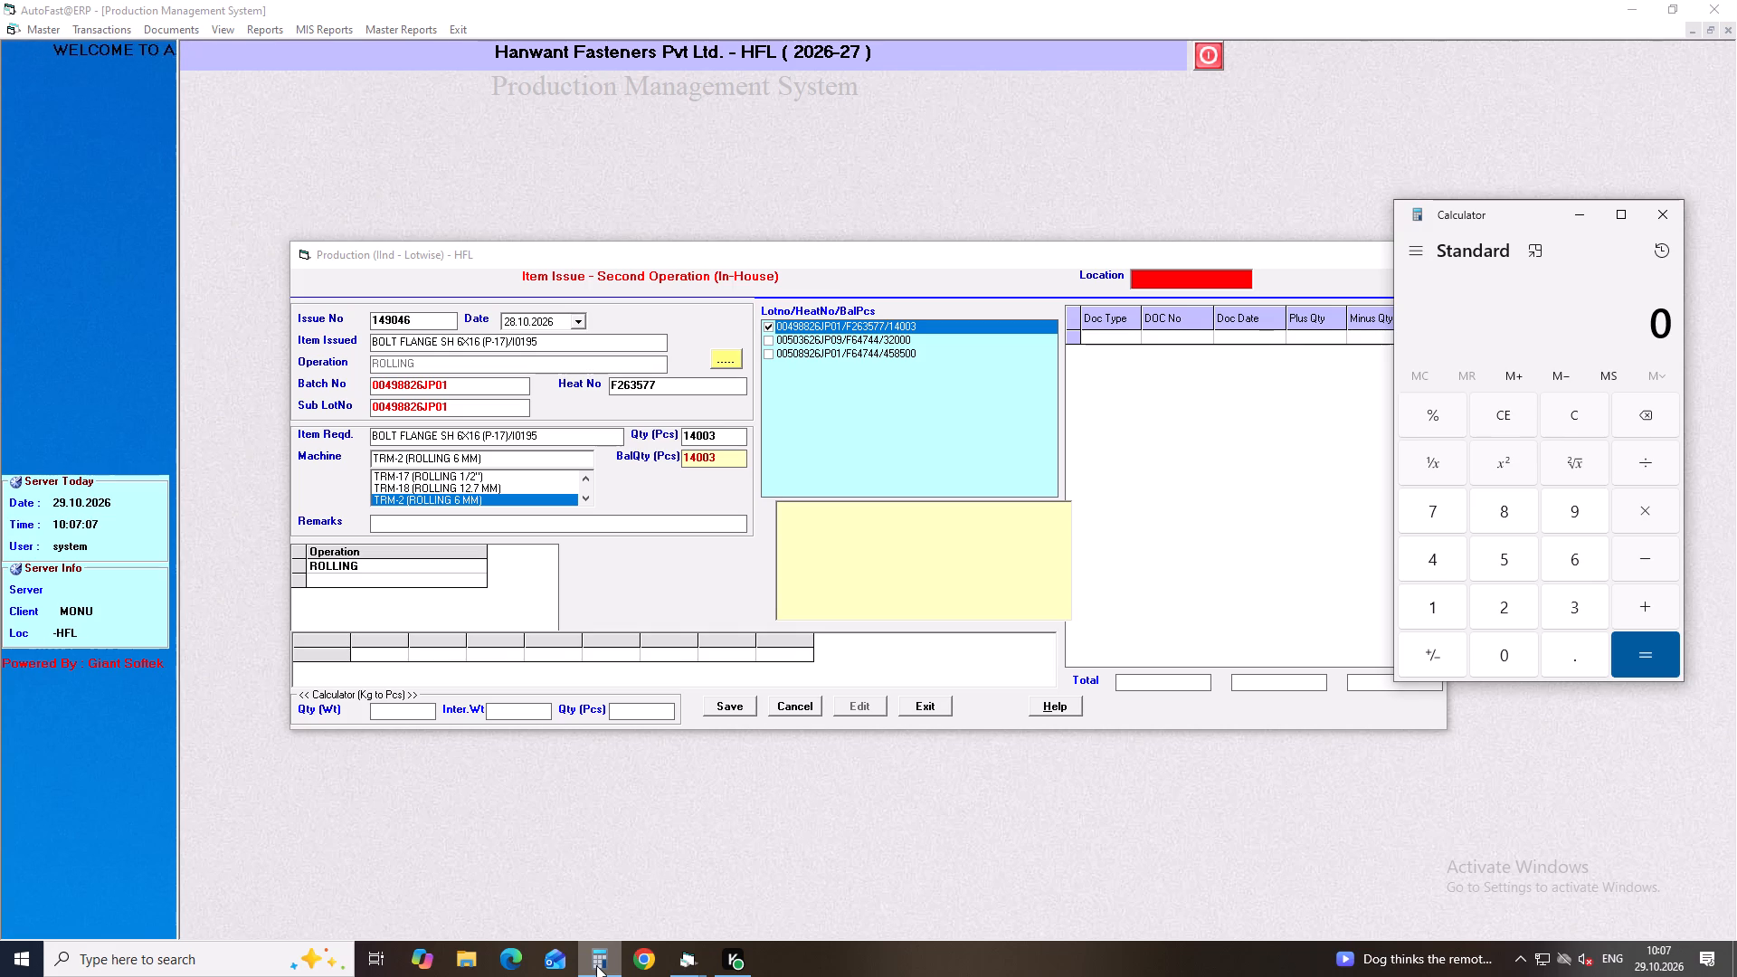
{"action": "type", "text": "20"}
{"action": "type", "text": "550"}
{"action": "key", "text": "minus"}
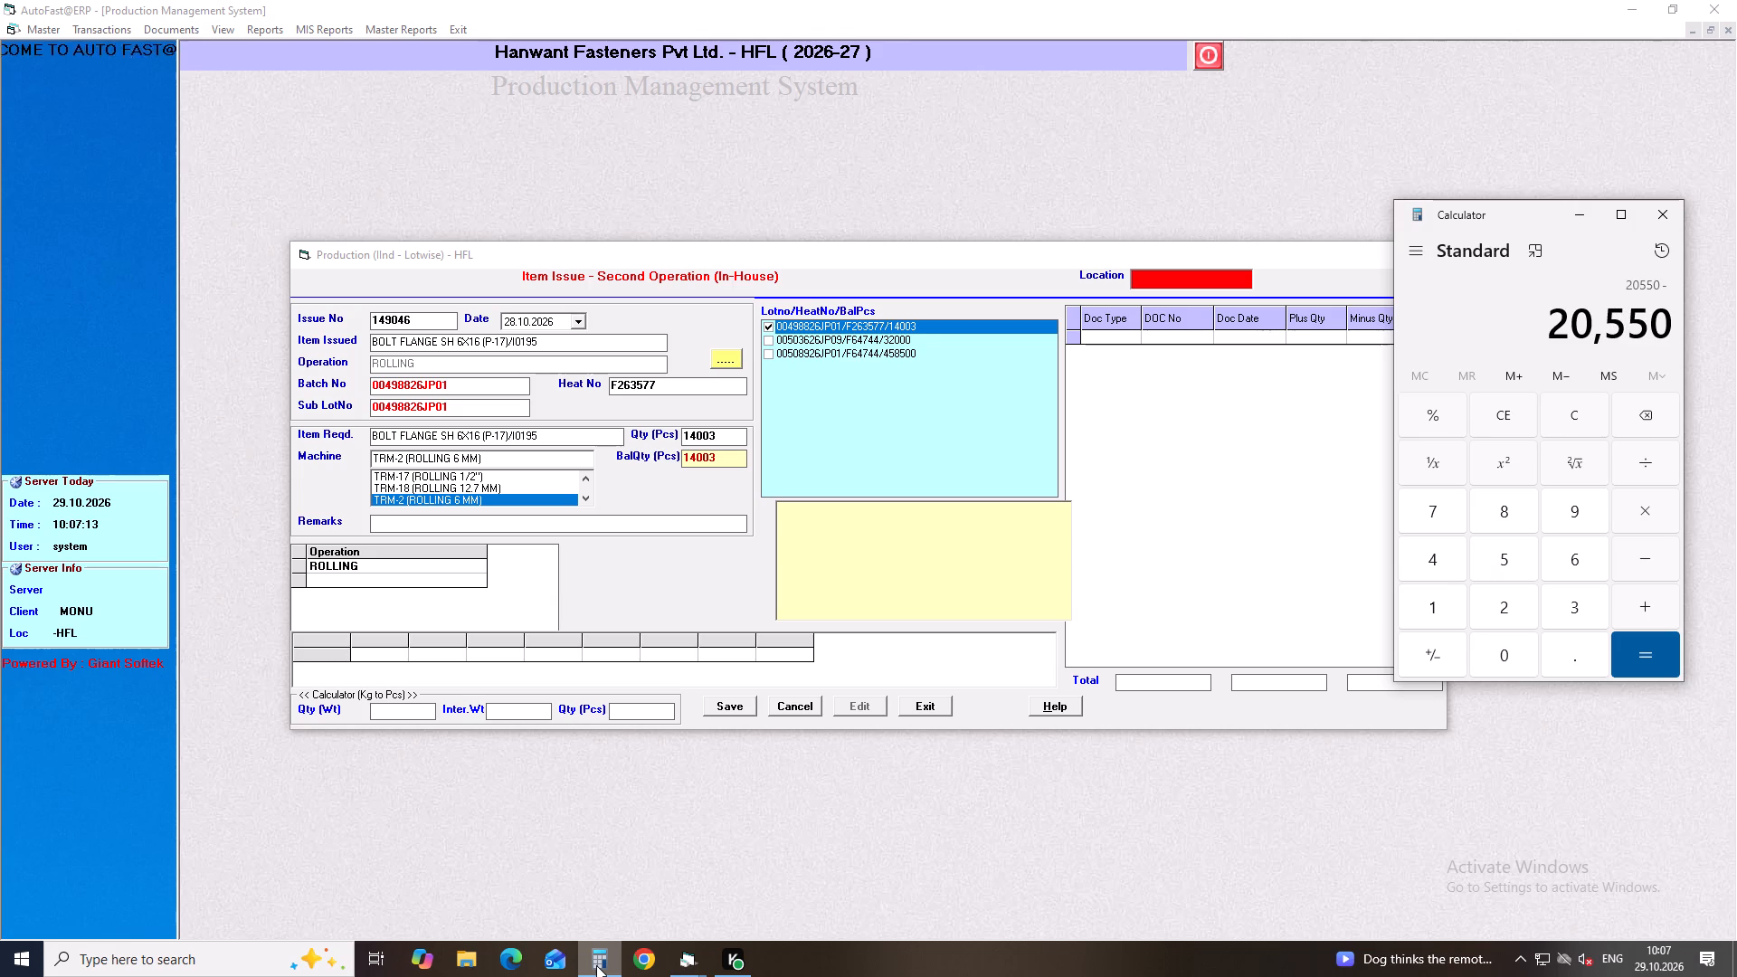
{"action": "key", "text": "BackSpace"}
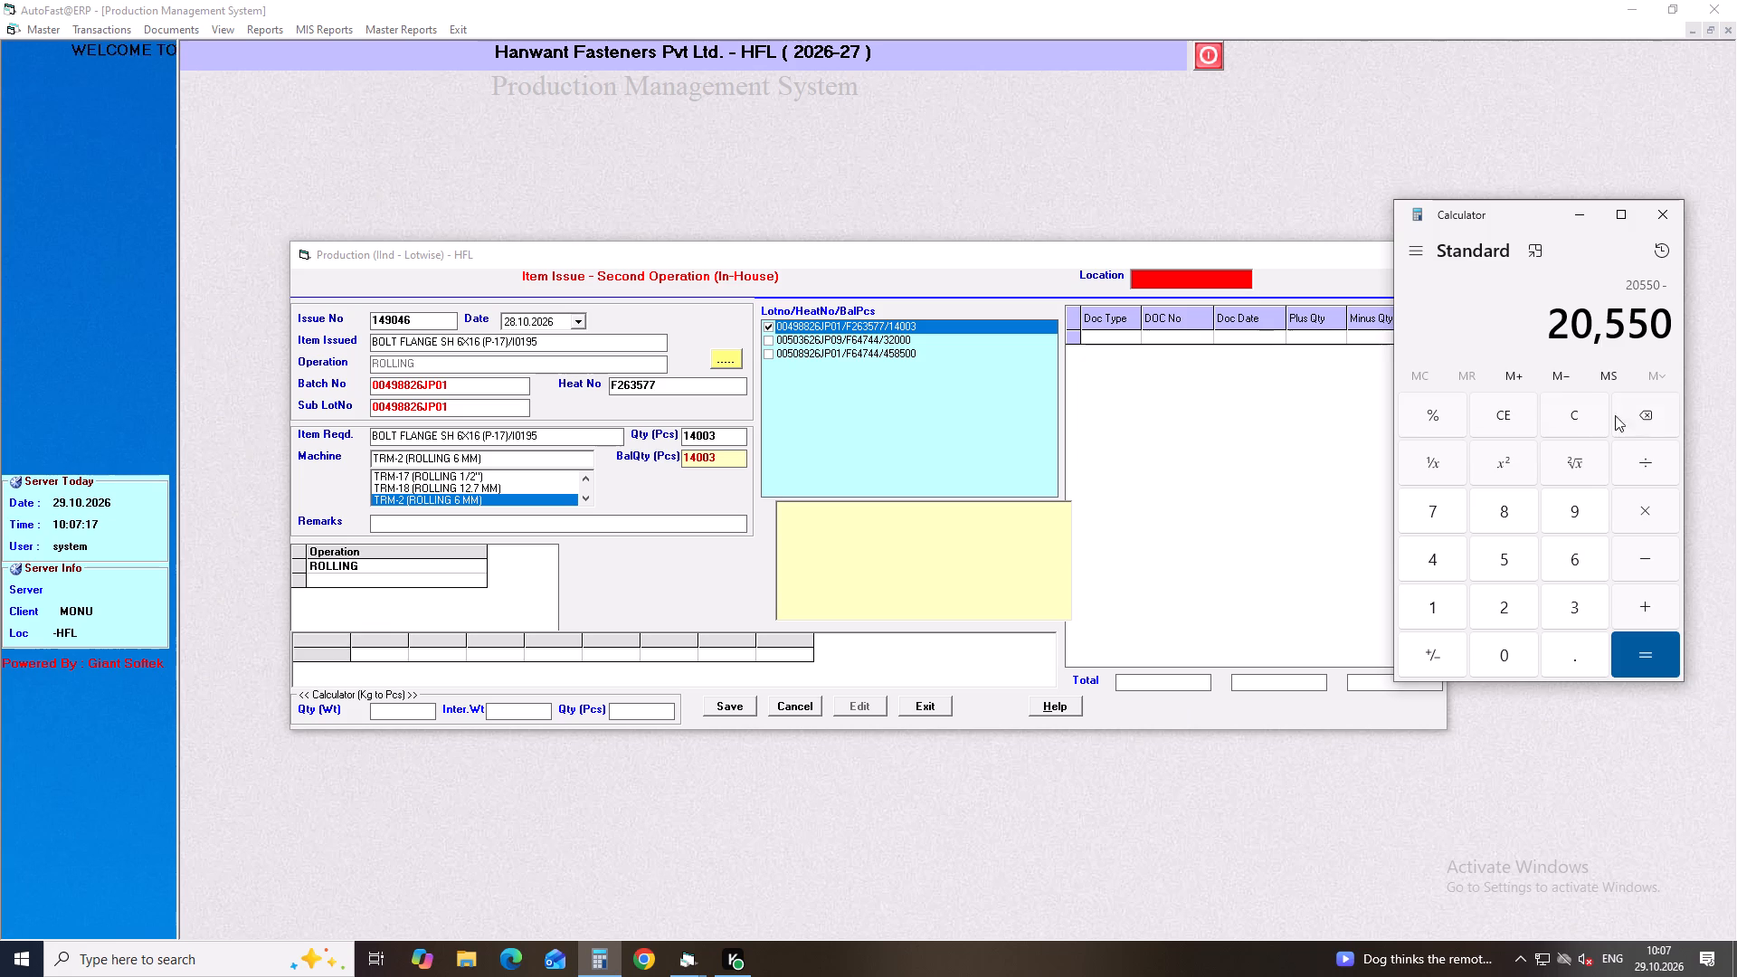
{"action": "left_click", "coordinate": [1583, 415]}
{"action": "type", "text": "20555"}
{"action": "key", "text": "minus"}
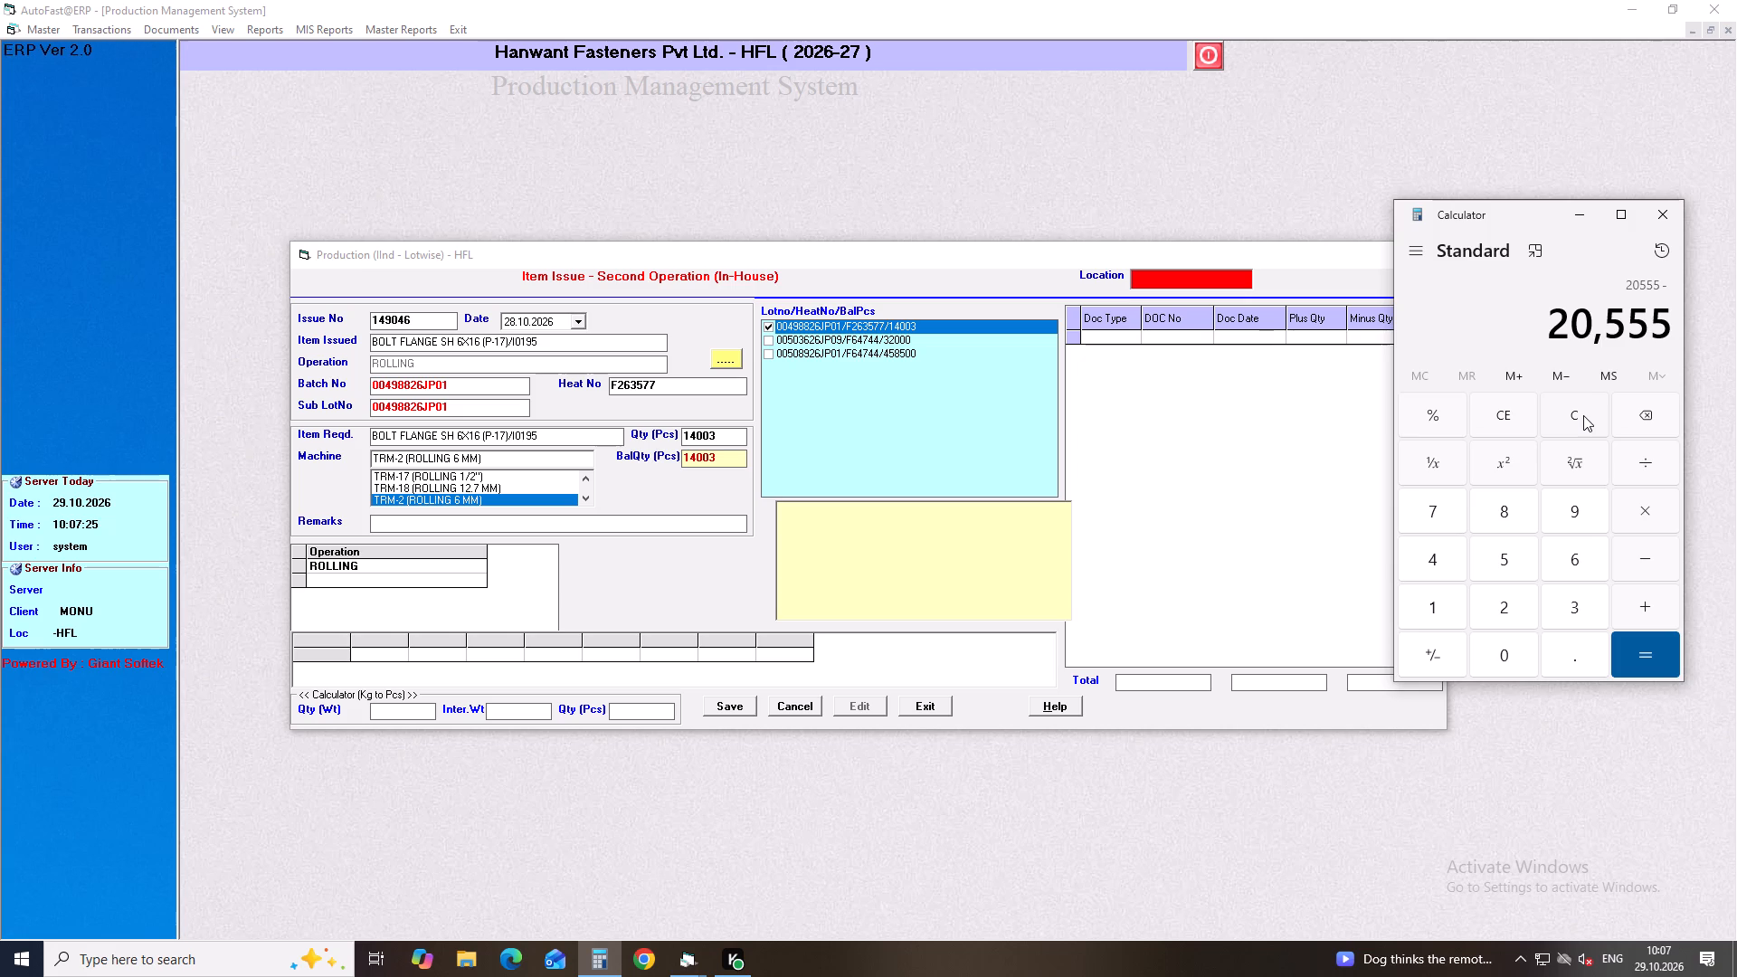
{"action": "key", "text": "1"}
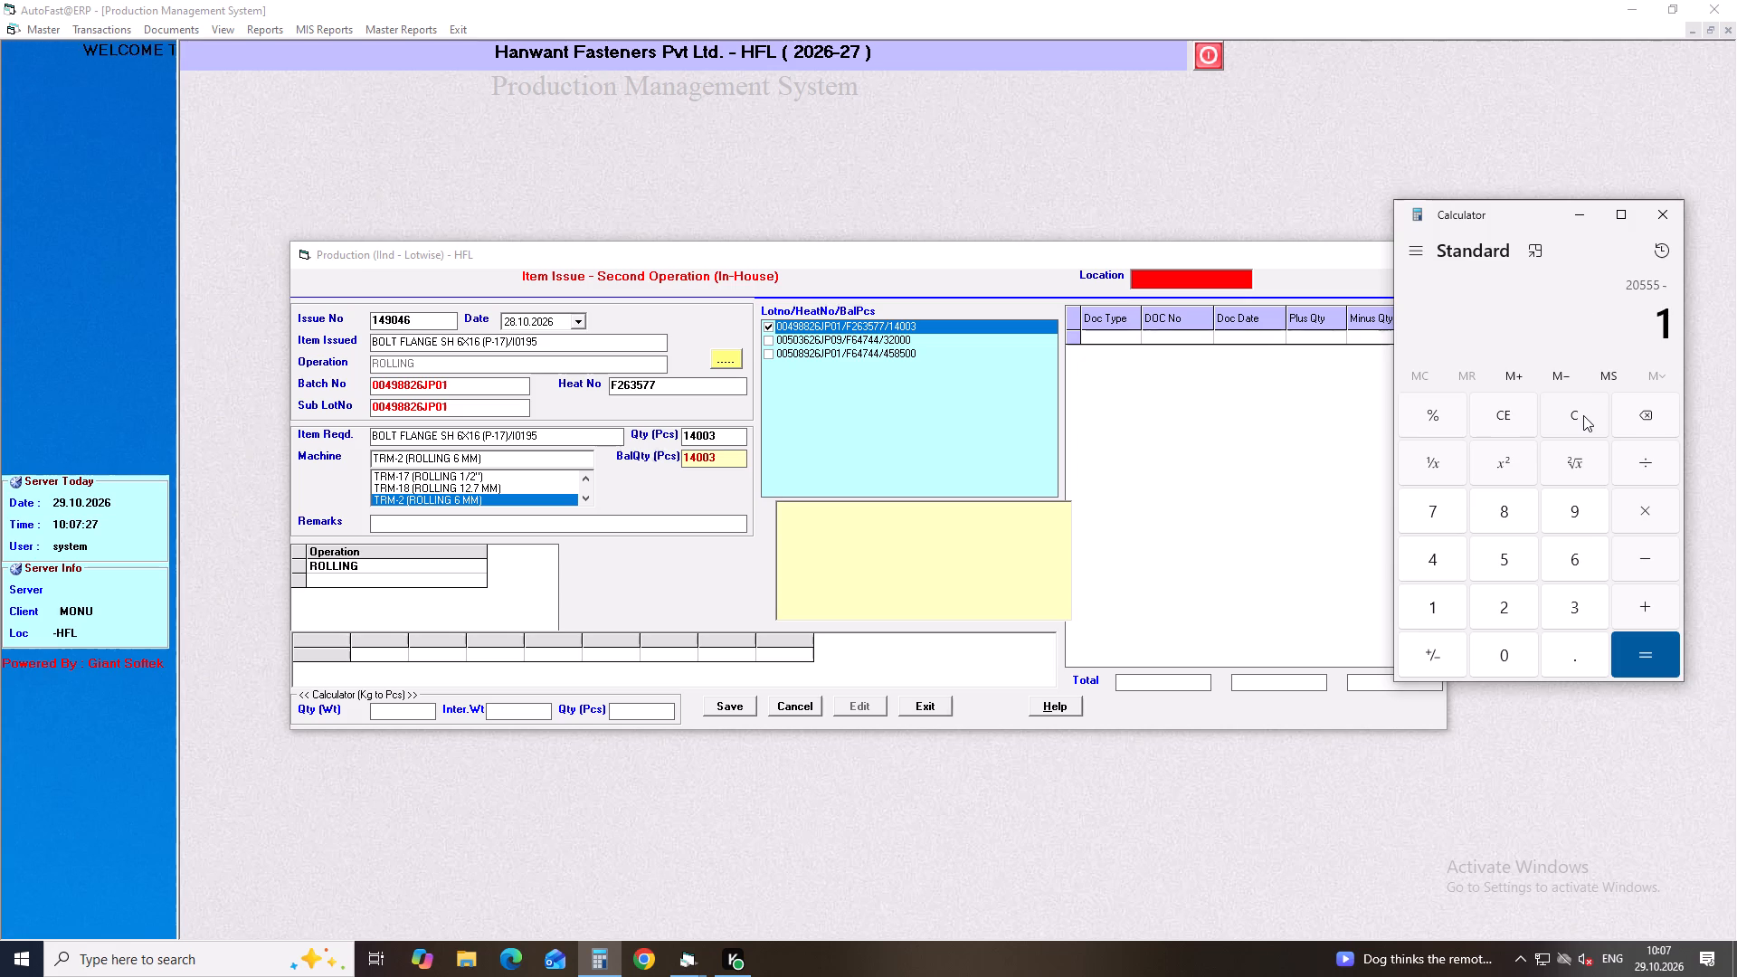
{"action": "type", "text": "5008"}
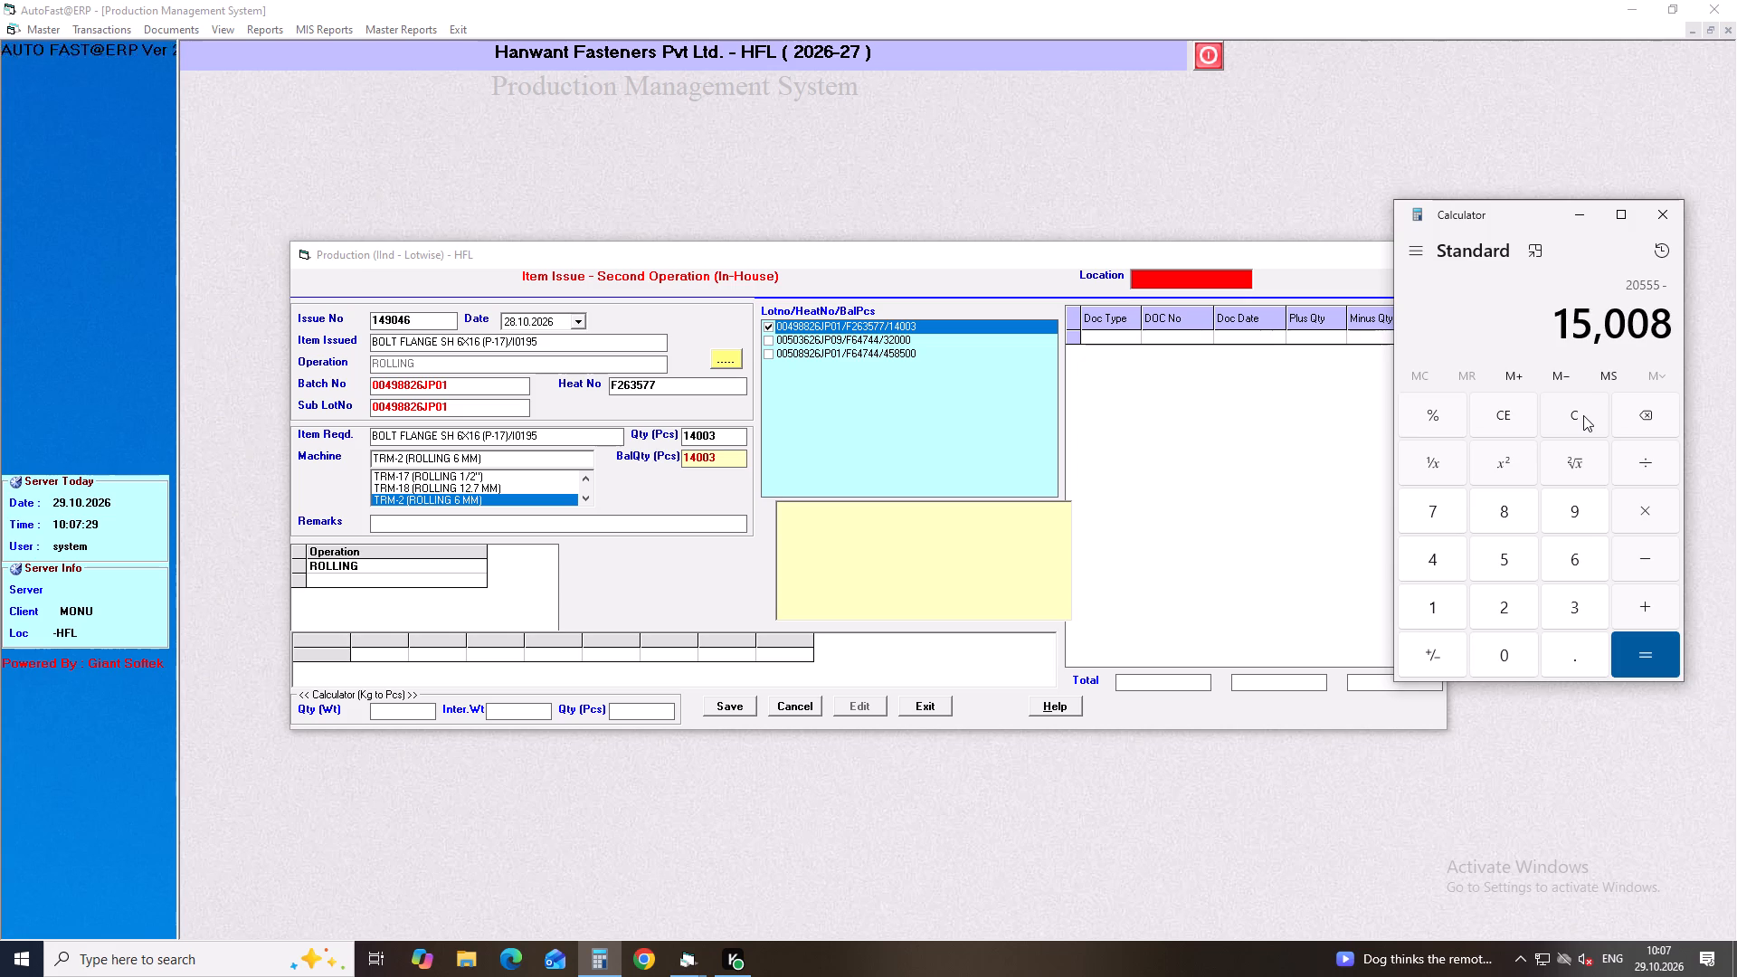
{"action": "key", "text": "Return"}
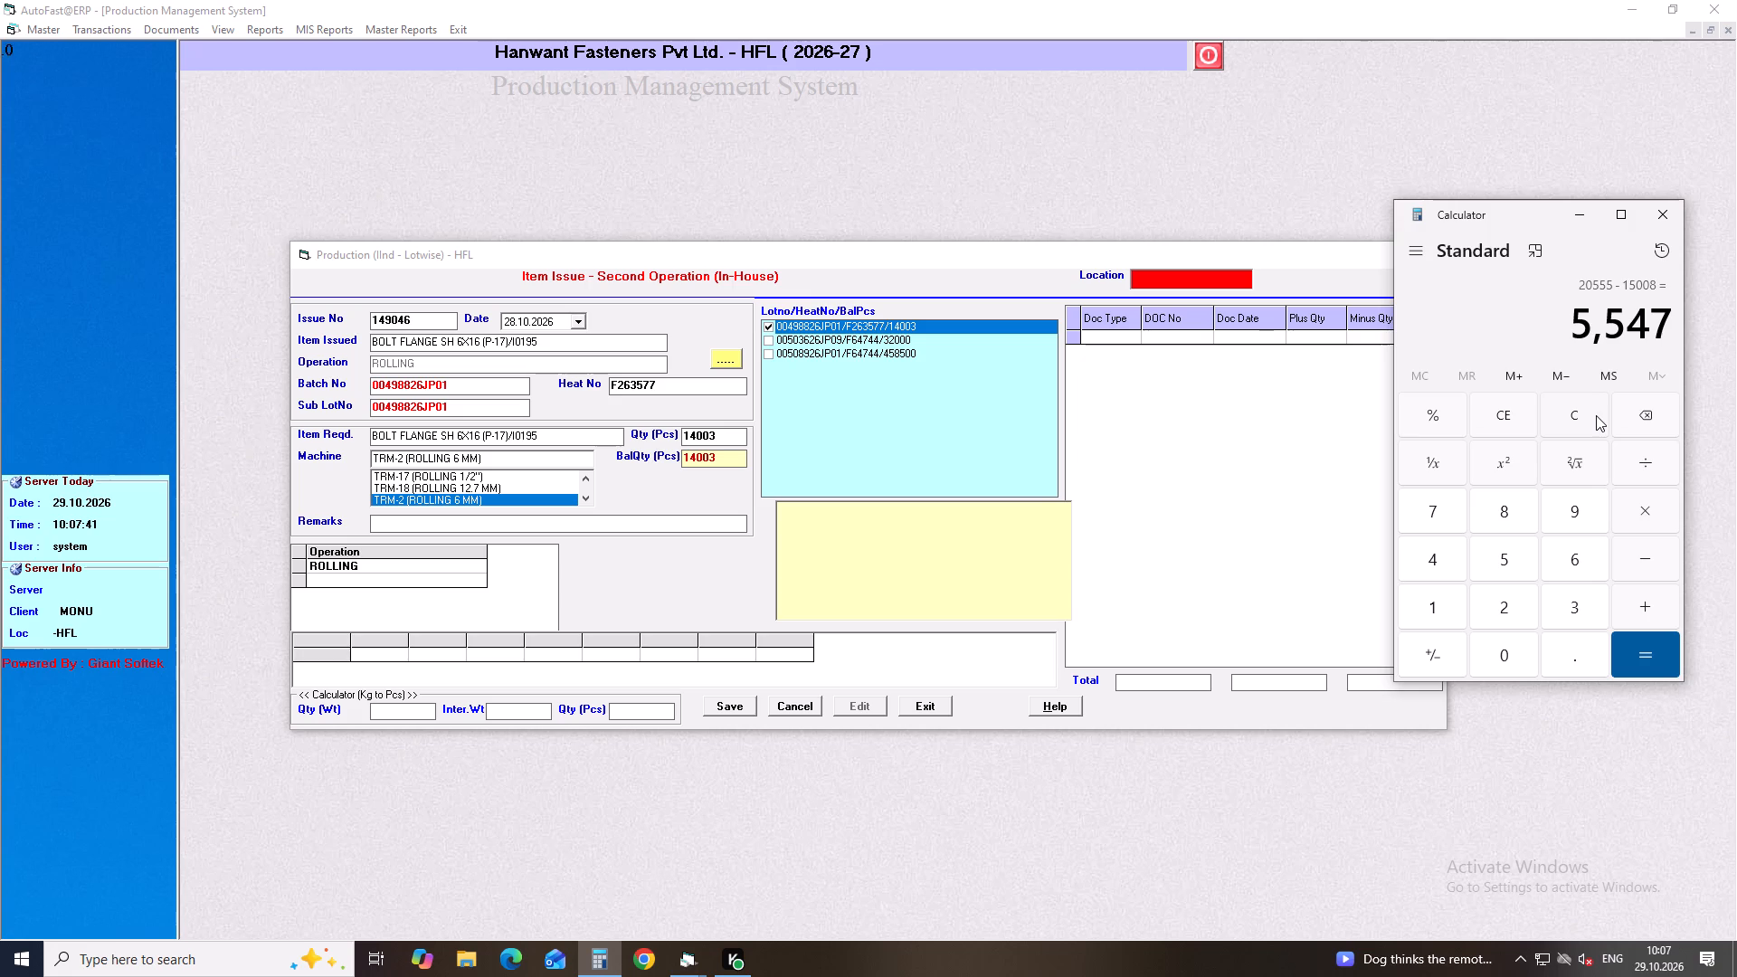
{"action": "left_click", "coordinate": [1661, 216]}
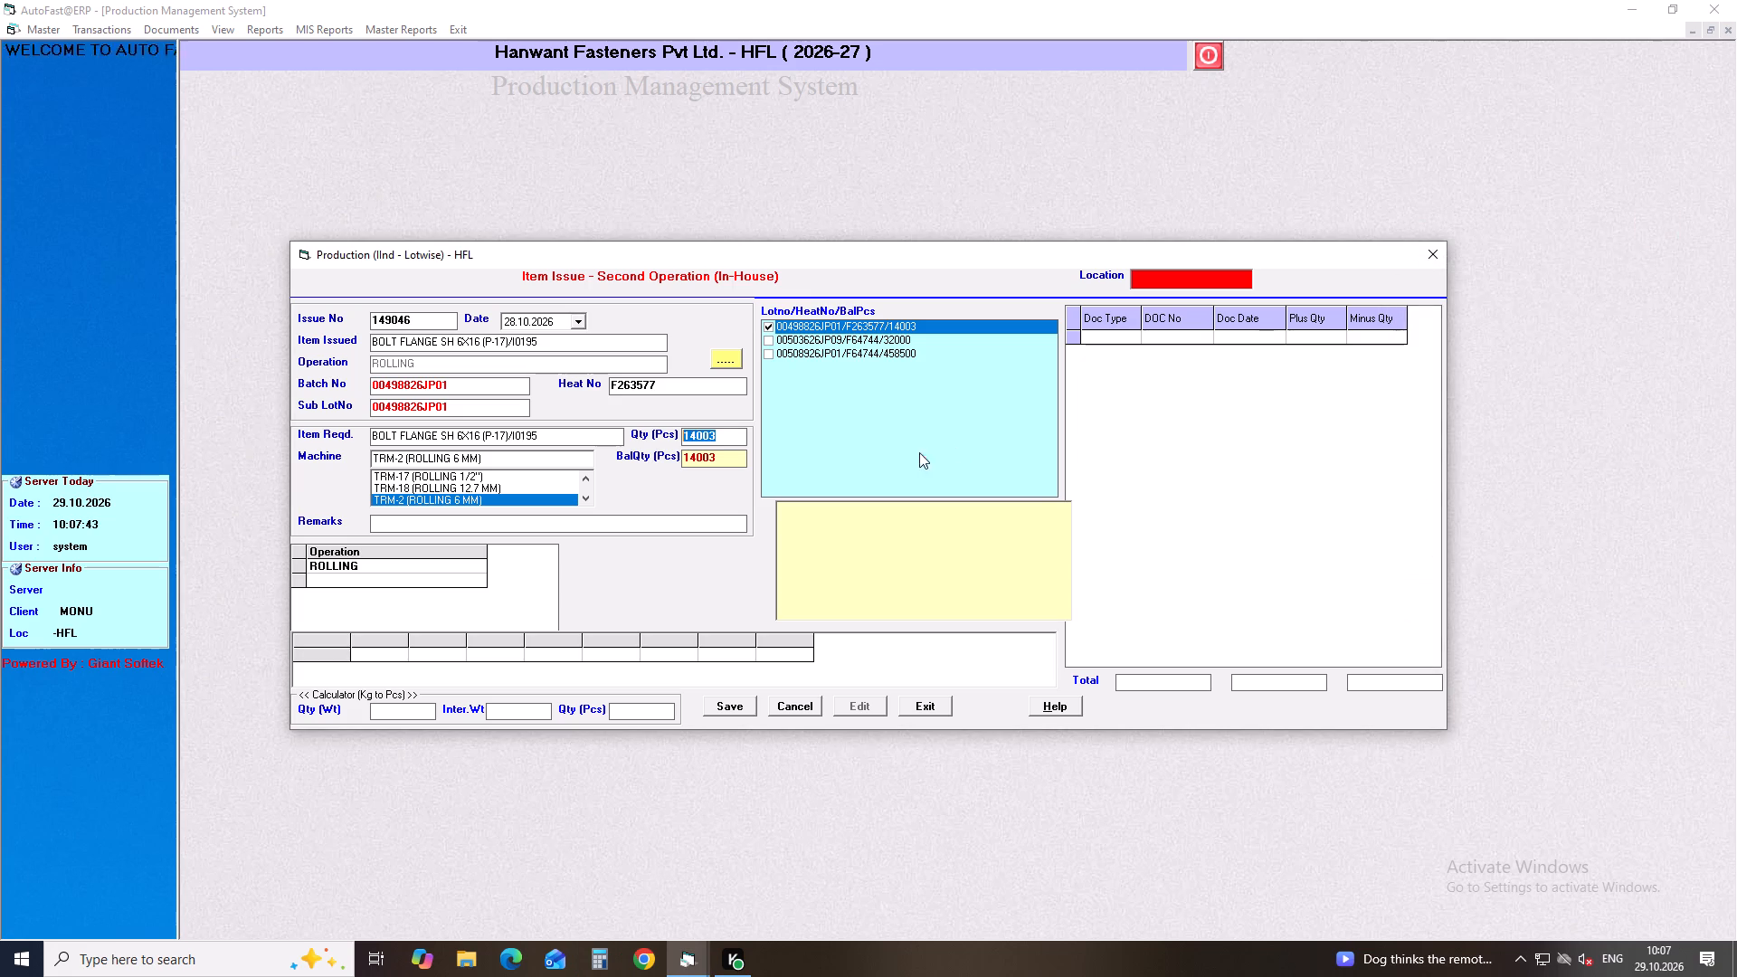
Accept the full 14003 pcs on machine TRM-2 (ROLLING 6 MM) and save the issue.
{"action": "key", "text": "Return"}
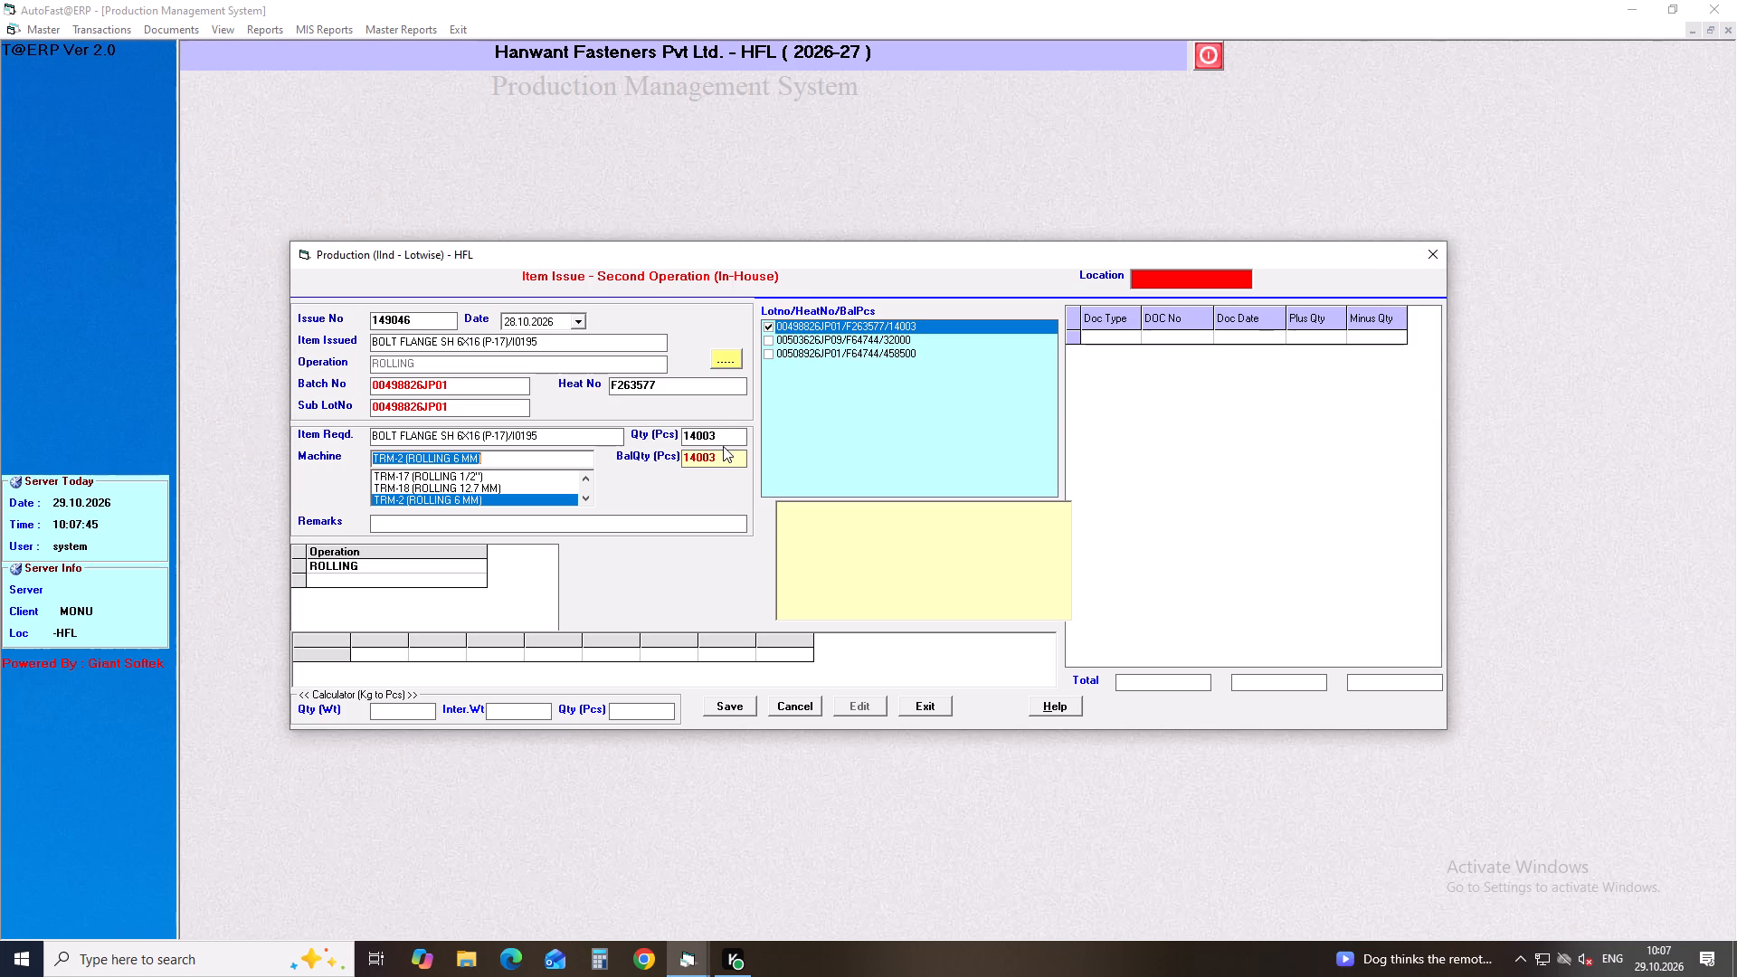
{"action": "key", "text": "Return"}
{"action": "key", "text": "Return"}
{"action": "key", "text": "Return"}
{"action": "key", "text": "Return"}
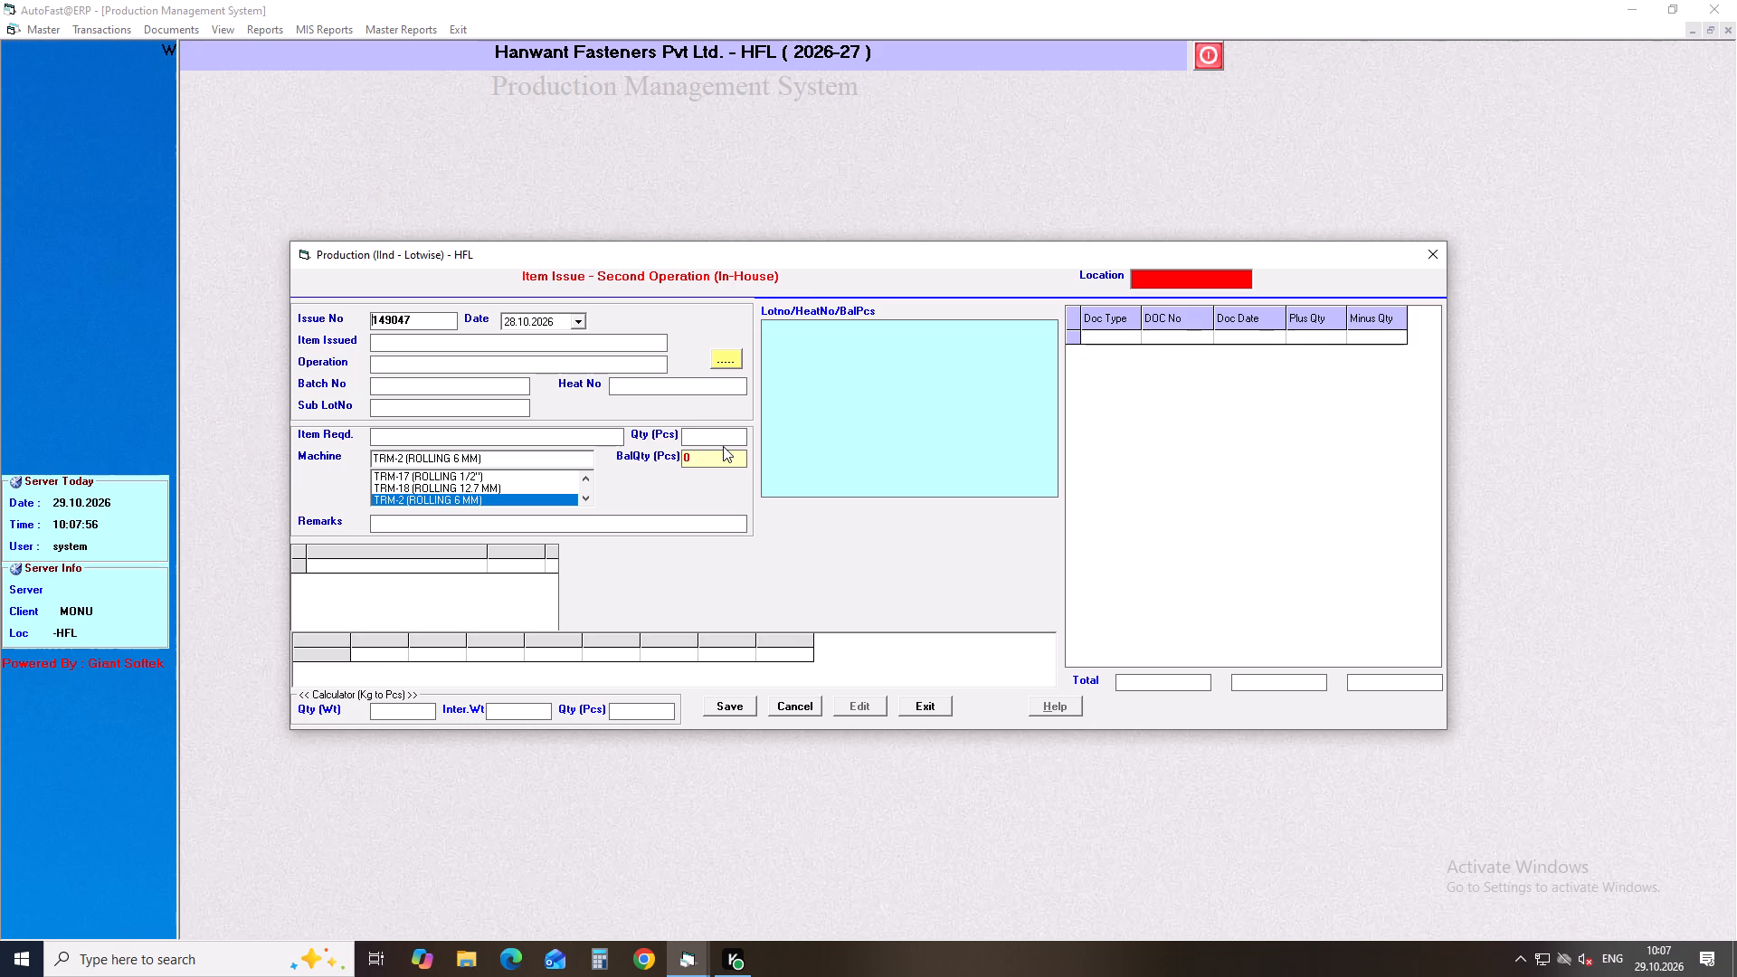
Start another issue dated 28.10.2026 and choose BOLT FLANGE SH 6X16 (P-17)/I0195 as the issued item.
{"action": "key", "text": "Return"}
{"action": "key", "text": "Return"}
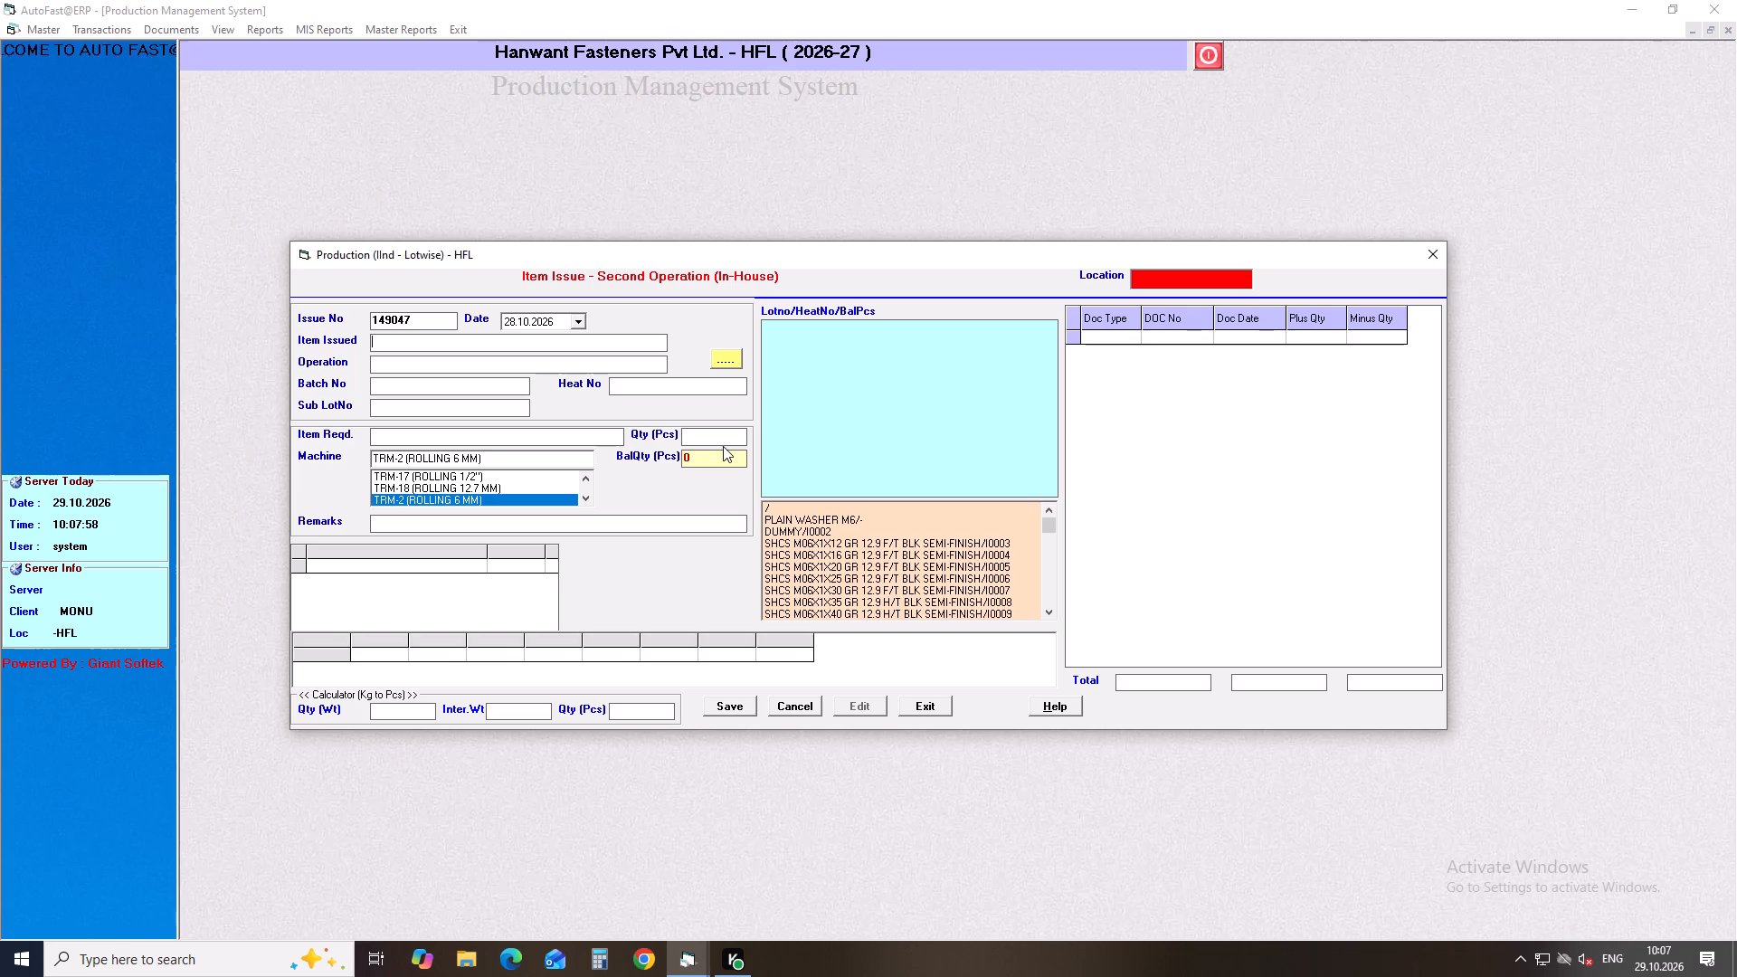
{"action": "type", "text": "VOLT S"}
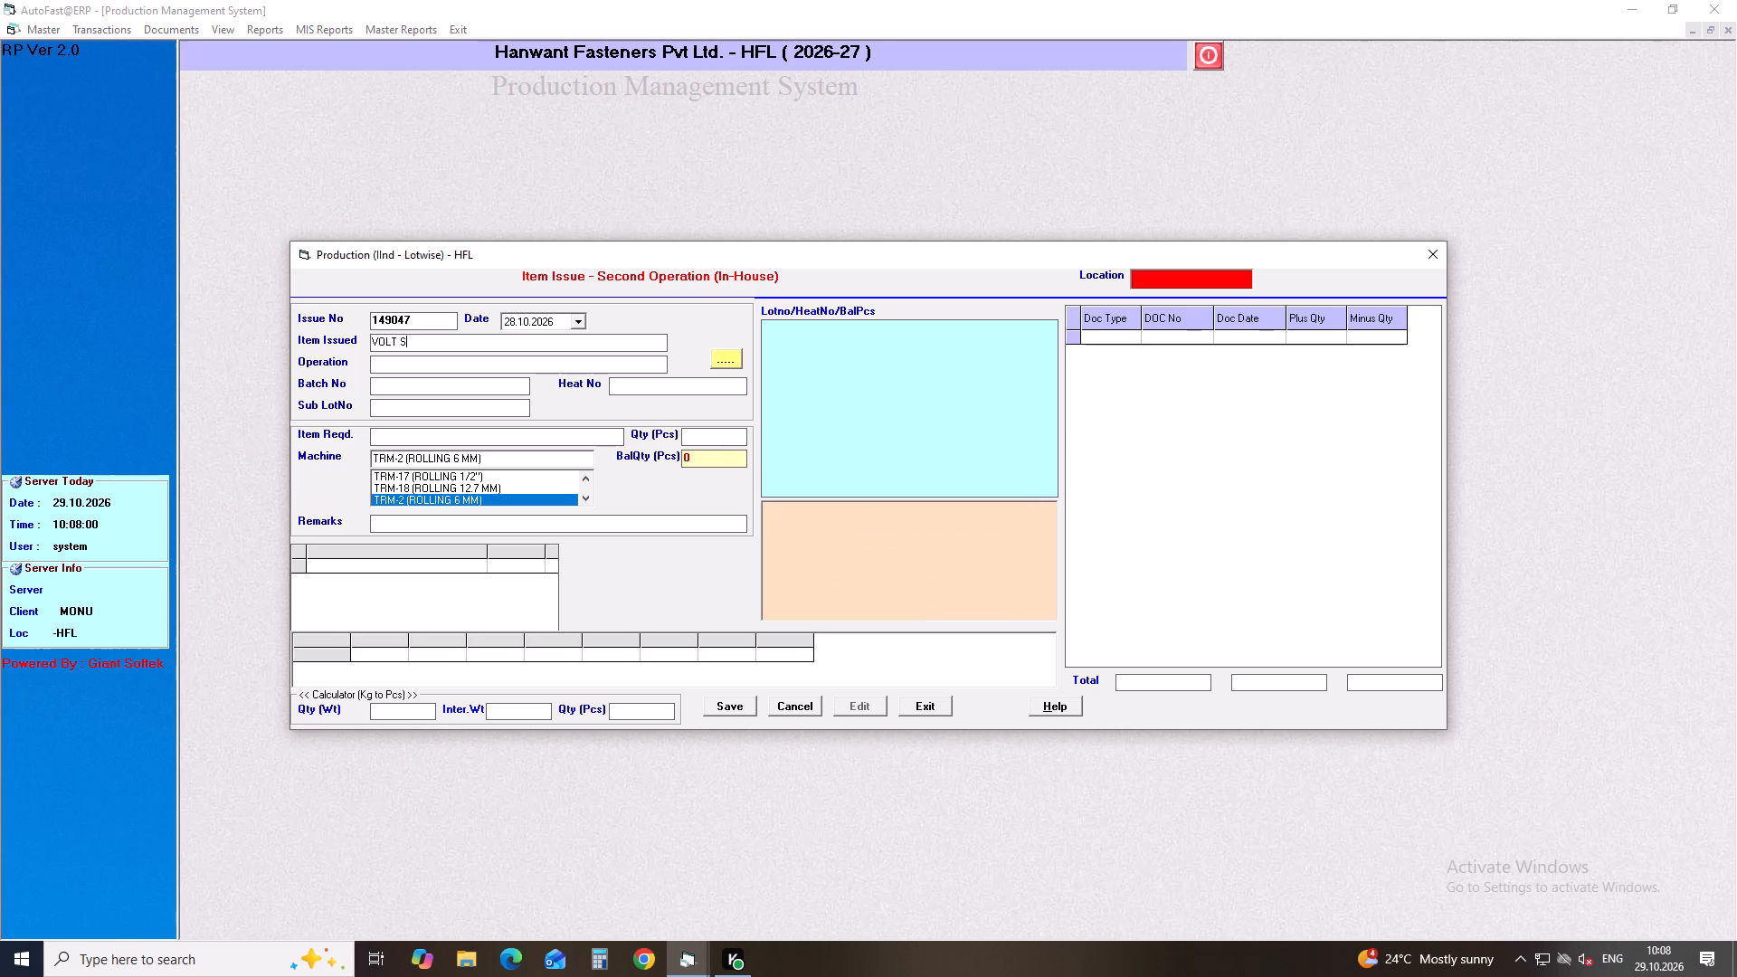
{"action": "key", "text": "BackSpace"}
{"action": "key", "text": "BackSpace"}
{"action": "key", "text": "BackSpace"}
{"action": "key", "text": "BackSpace"}
{"action": "key", "text": "BackSpace"}
{"action": "key", "text": "BackSpace"}
{"action": "key", "text": "BackSpace"}
{"action": "key", "text": "BackSpace"}
{"action": "key", "text": "BackSpace"}
{"action": "key", "text": "BackSpace"}
{"action": "key", "text": "BackSpace"}
{"action": "key", "text": "BackSpace"}
{"action": "key", "text": "BackSpace"}
{"action": "key", "text": "BackSpace"}
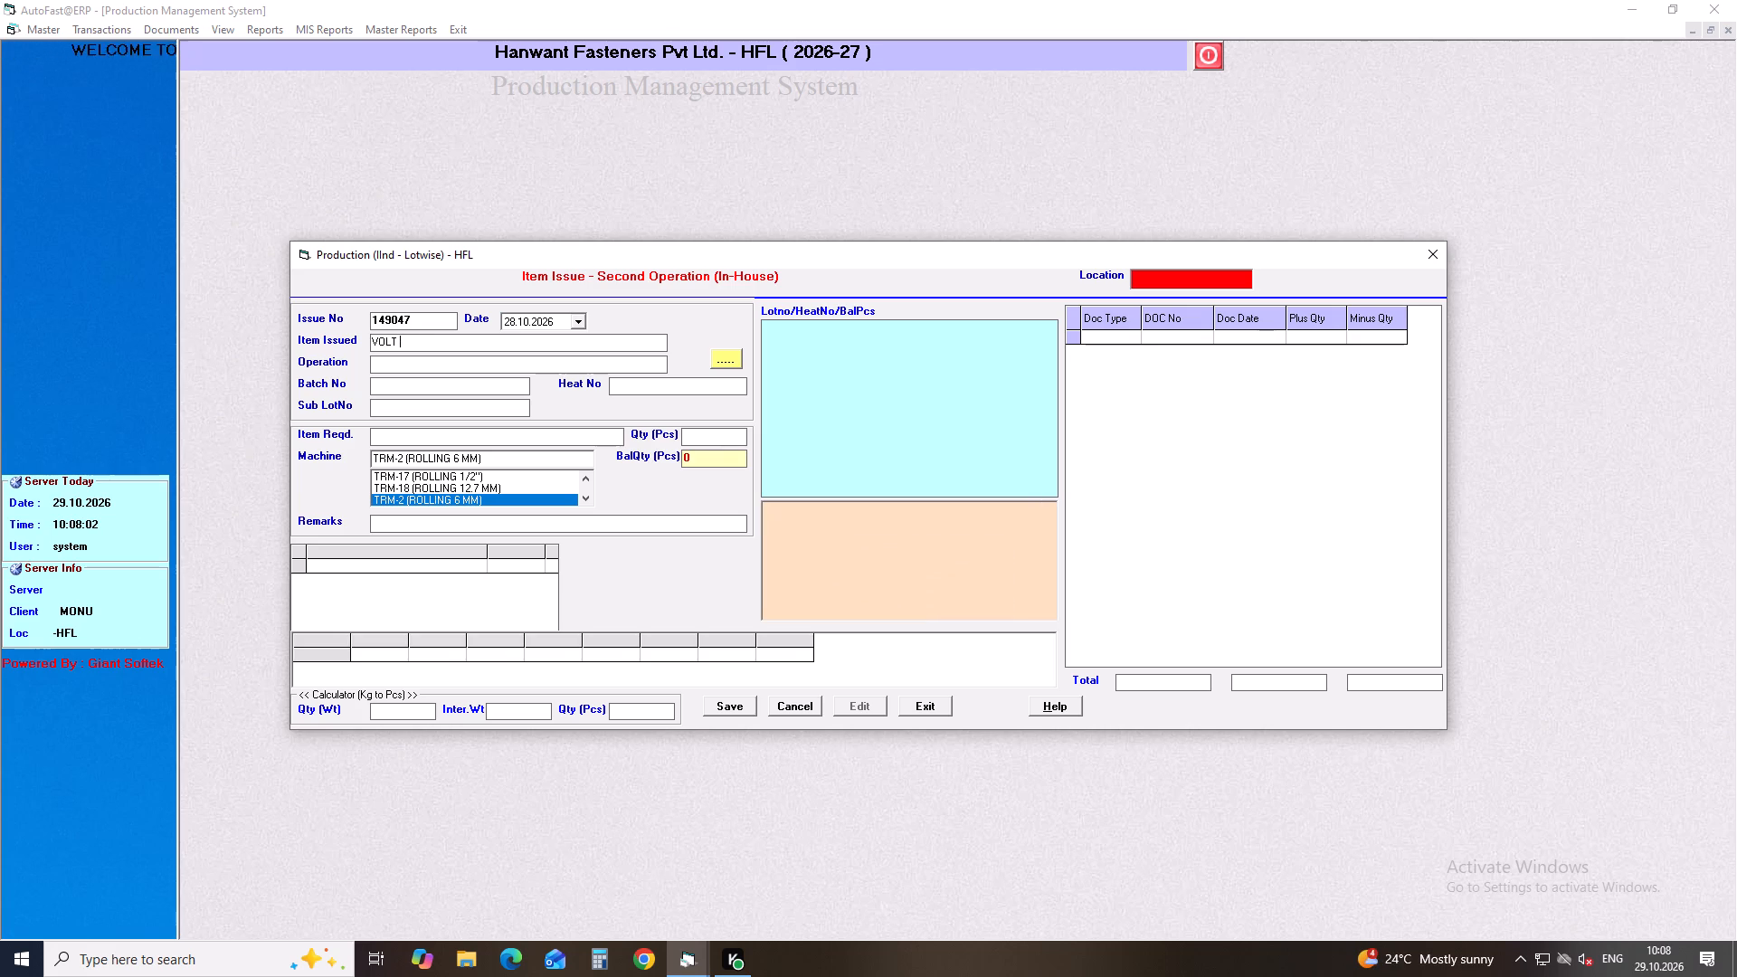
{"action": "type", "text": "BOLT FLANGE SH"}
{"action": "key", "text": "space"}
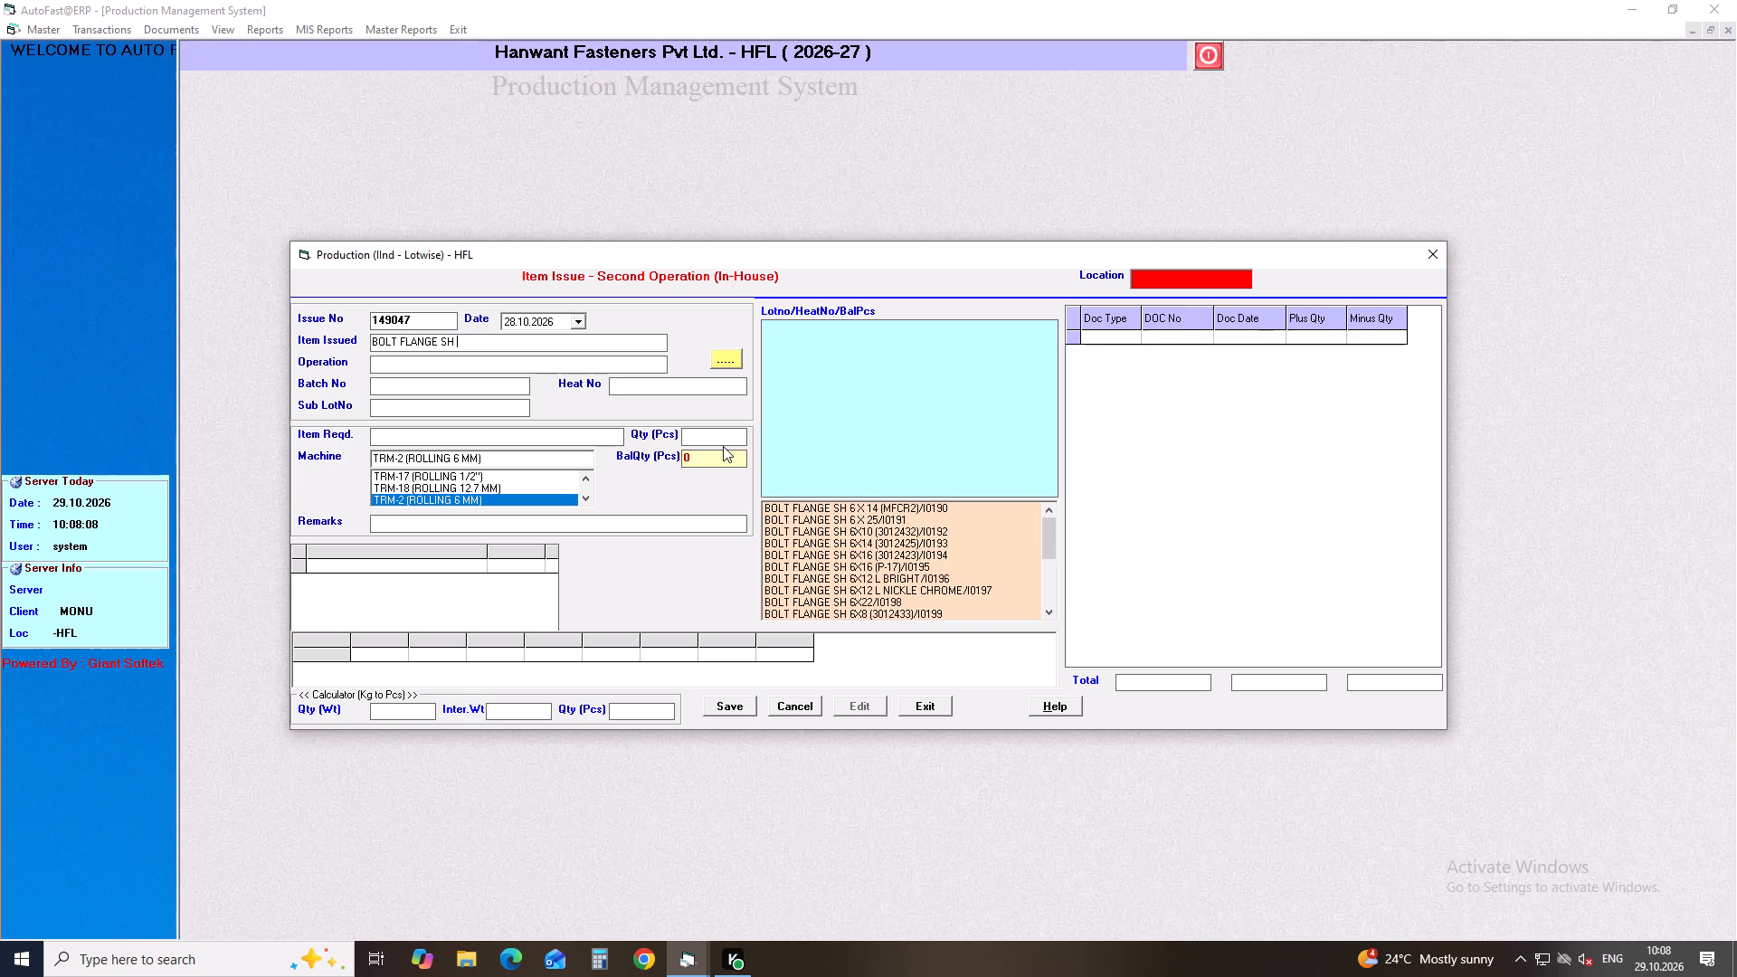
{"action": "key", "text": "Down"}
{"action": "key", "text": "Down"}
{"action": "key", "text": "Down"}
{"action": "key", "text": "Down"}
{"action": "key", "text": "Down"}
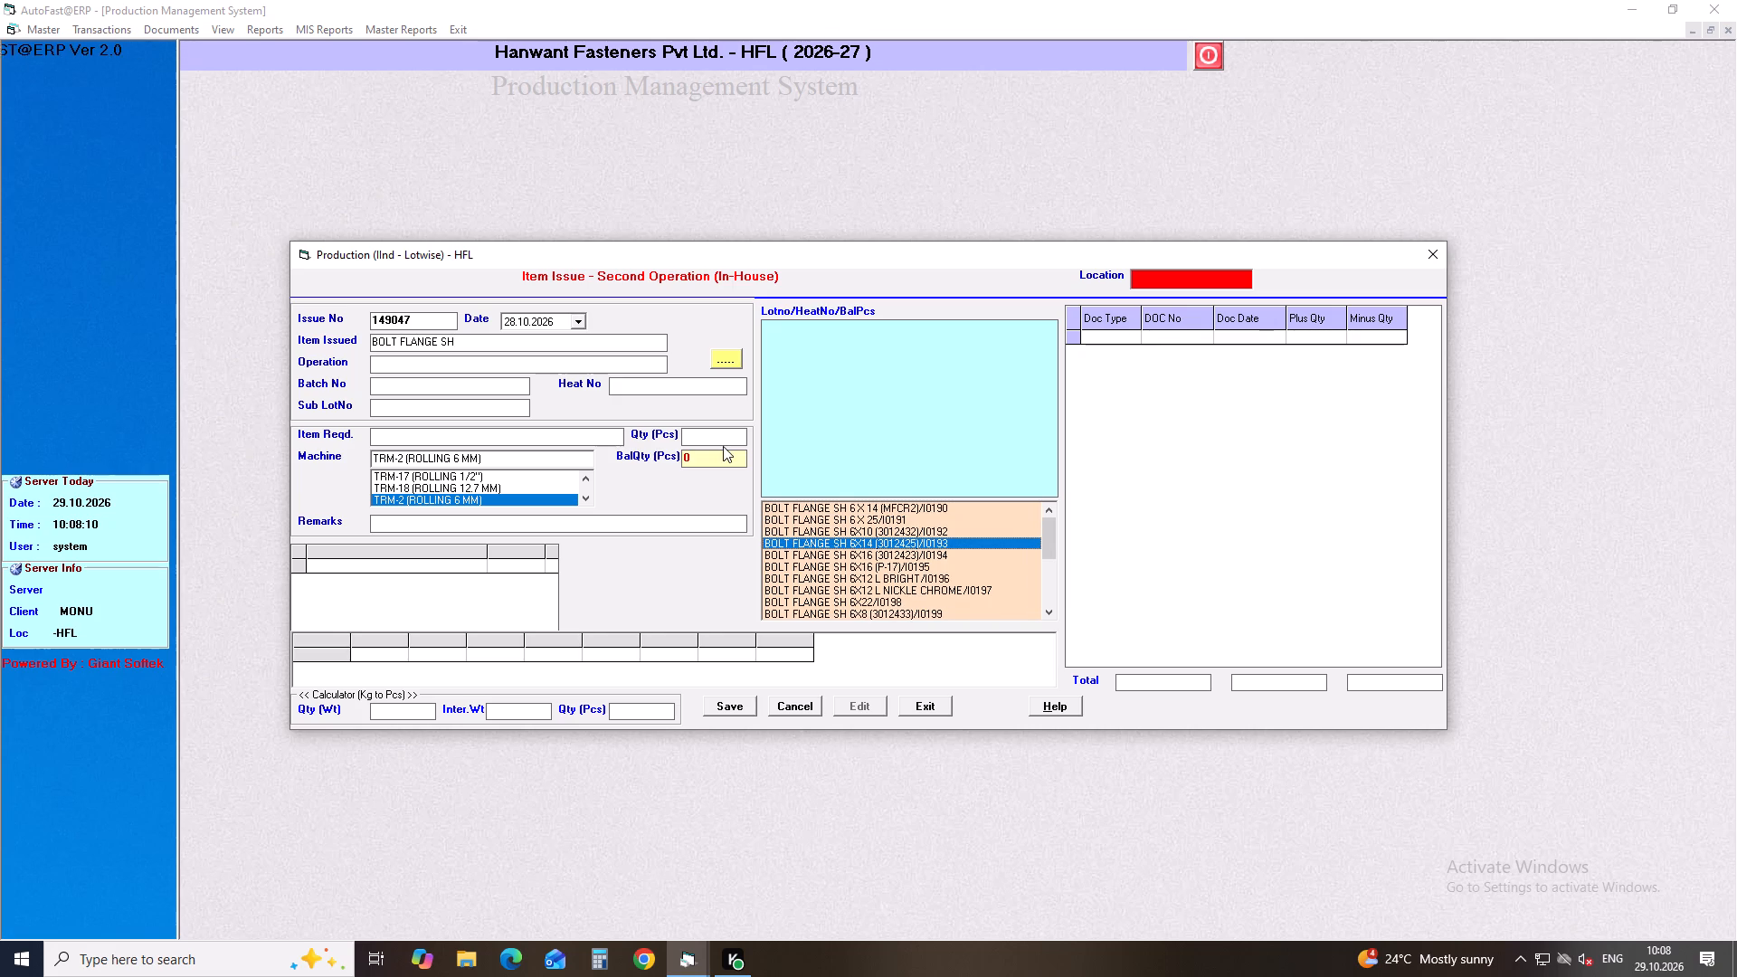
{"action": "key", "text": "Down"}
{"action": "key", "text": "Down"}
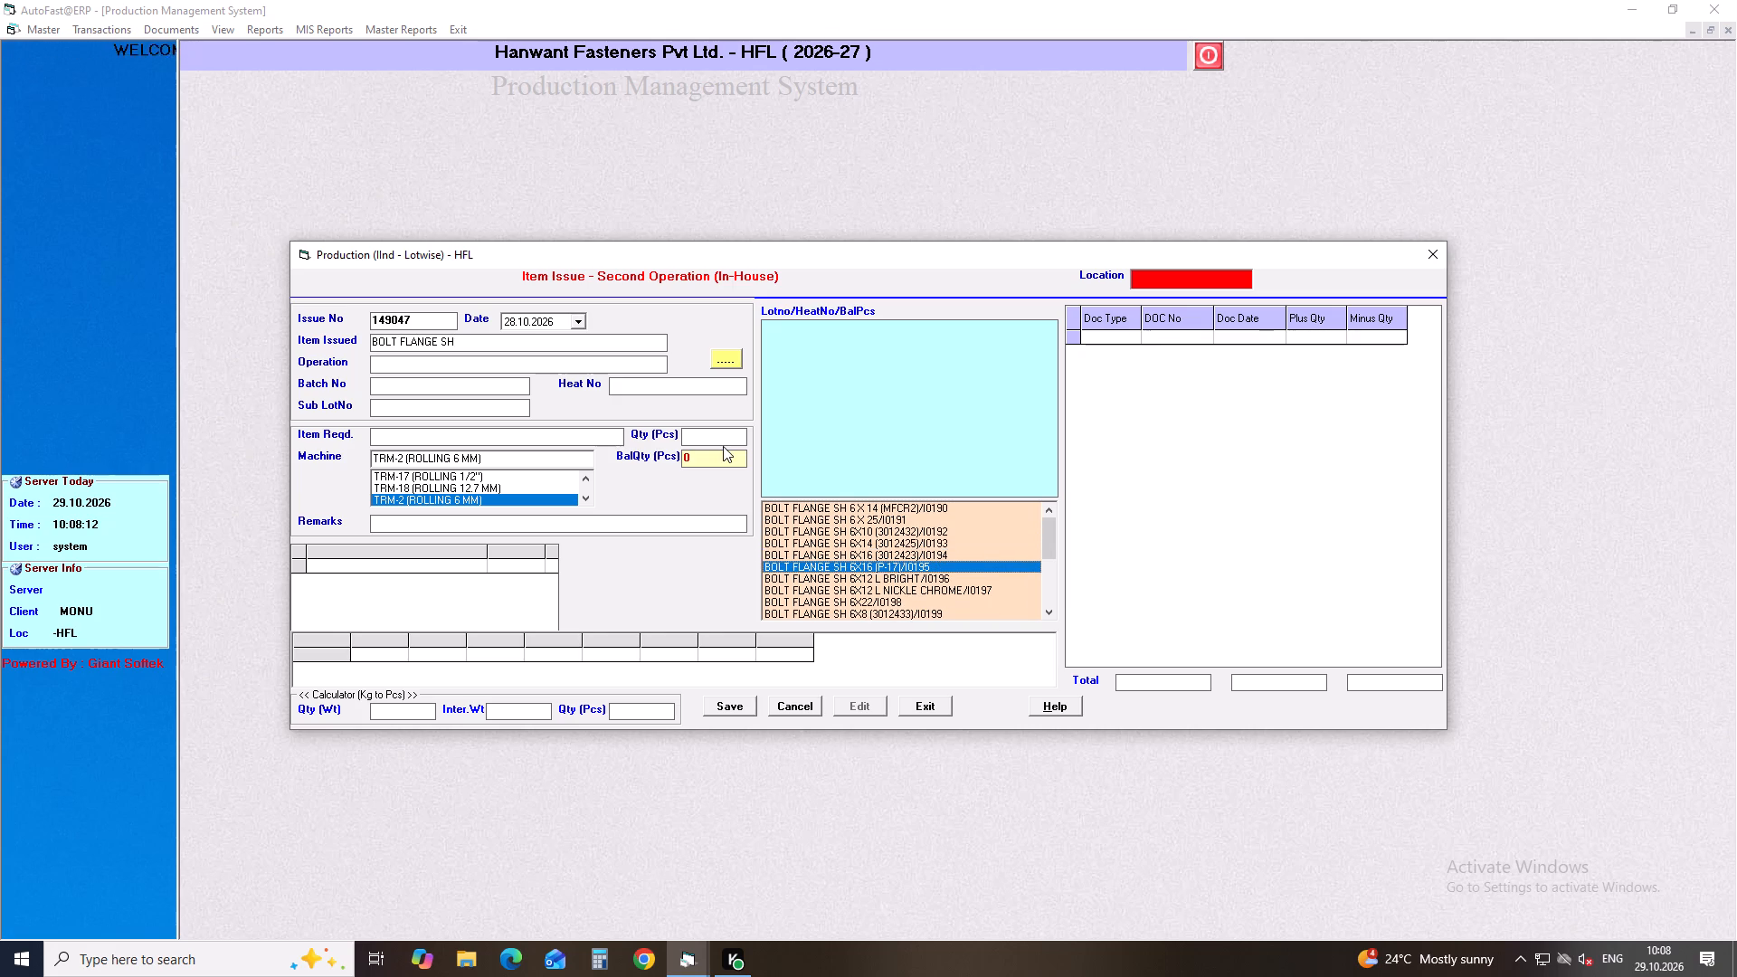
{"action": "key", "text": "Return"}
{"action": "key", "text": "Return"}
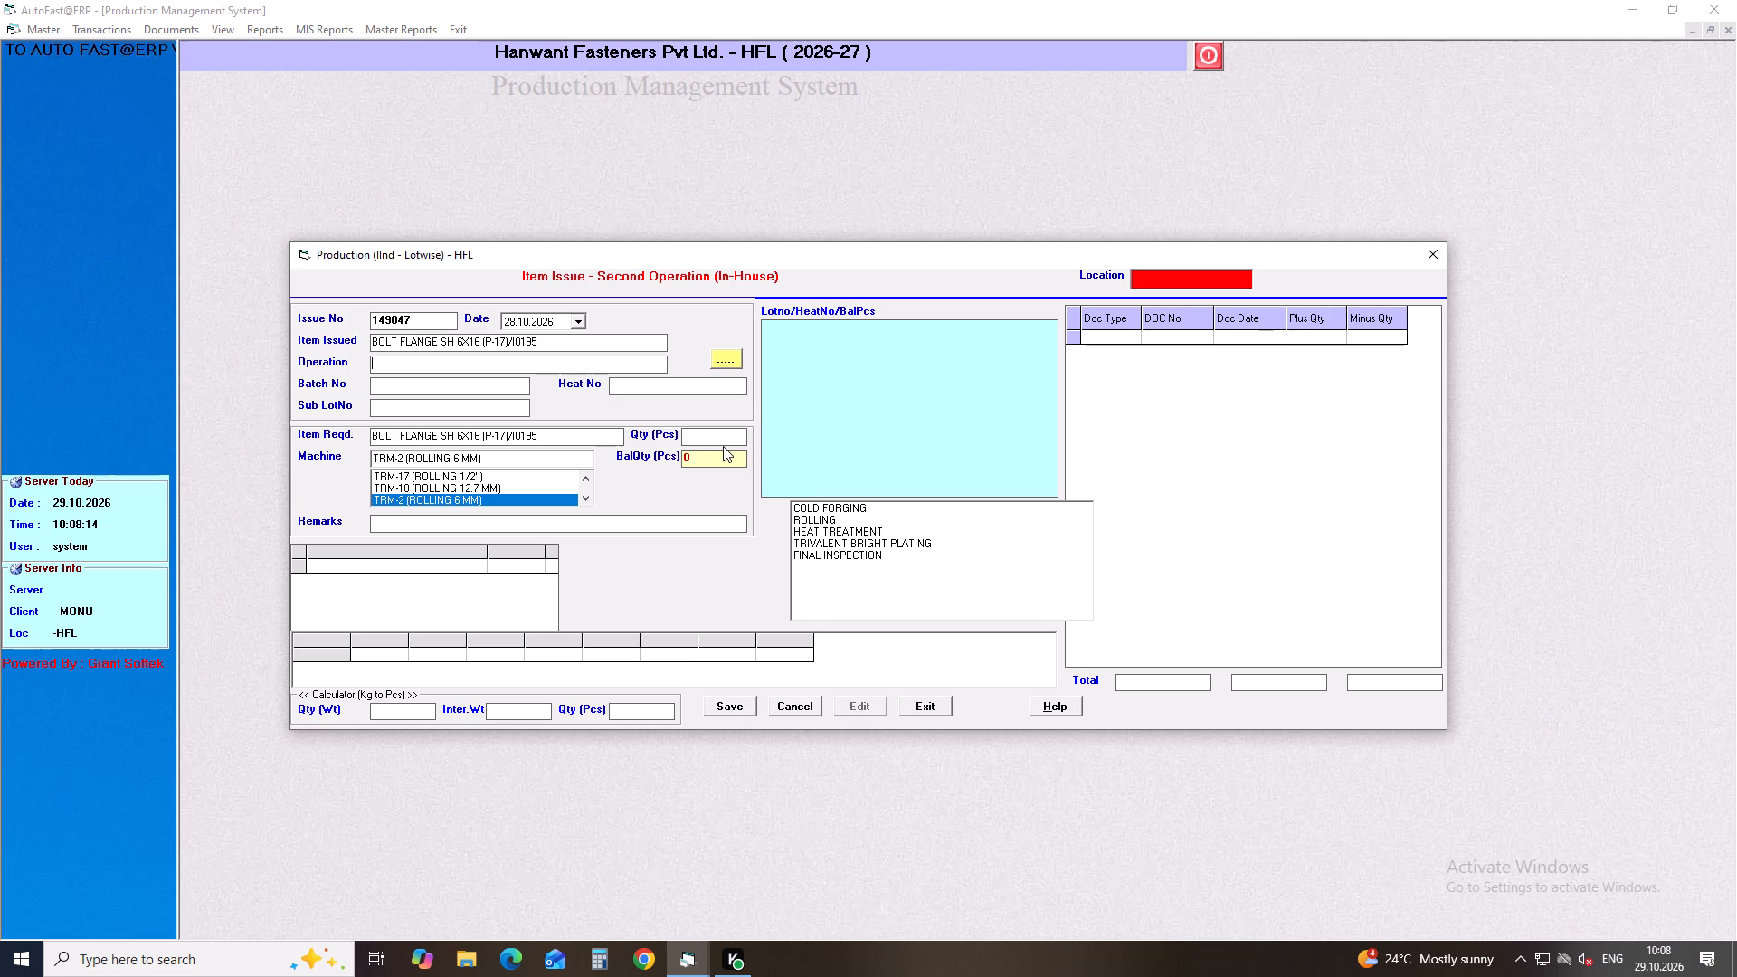
Set the operation to ROLLING and select batch 00503626JP09 with heat number F64744.
{"action": "key", "text": "Down"}
{"action": "key", "text": "Down"}
{"action": "key", "text": "Down"}
{"action": "key", "text": "Return"}
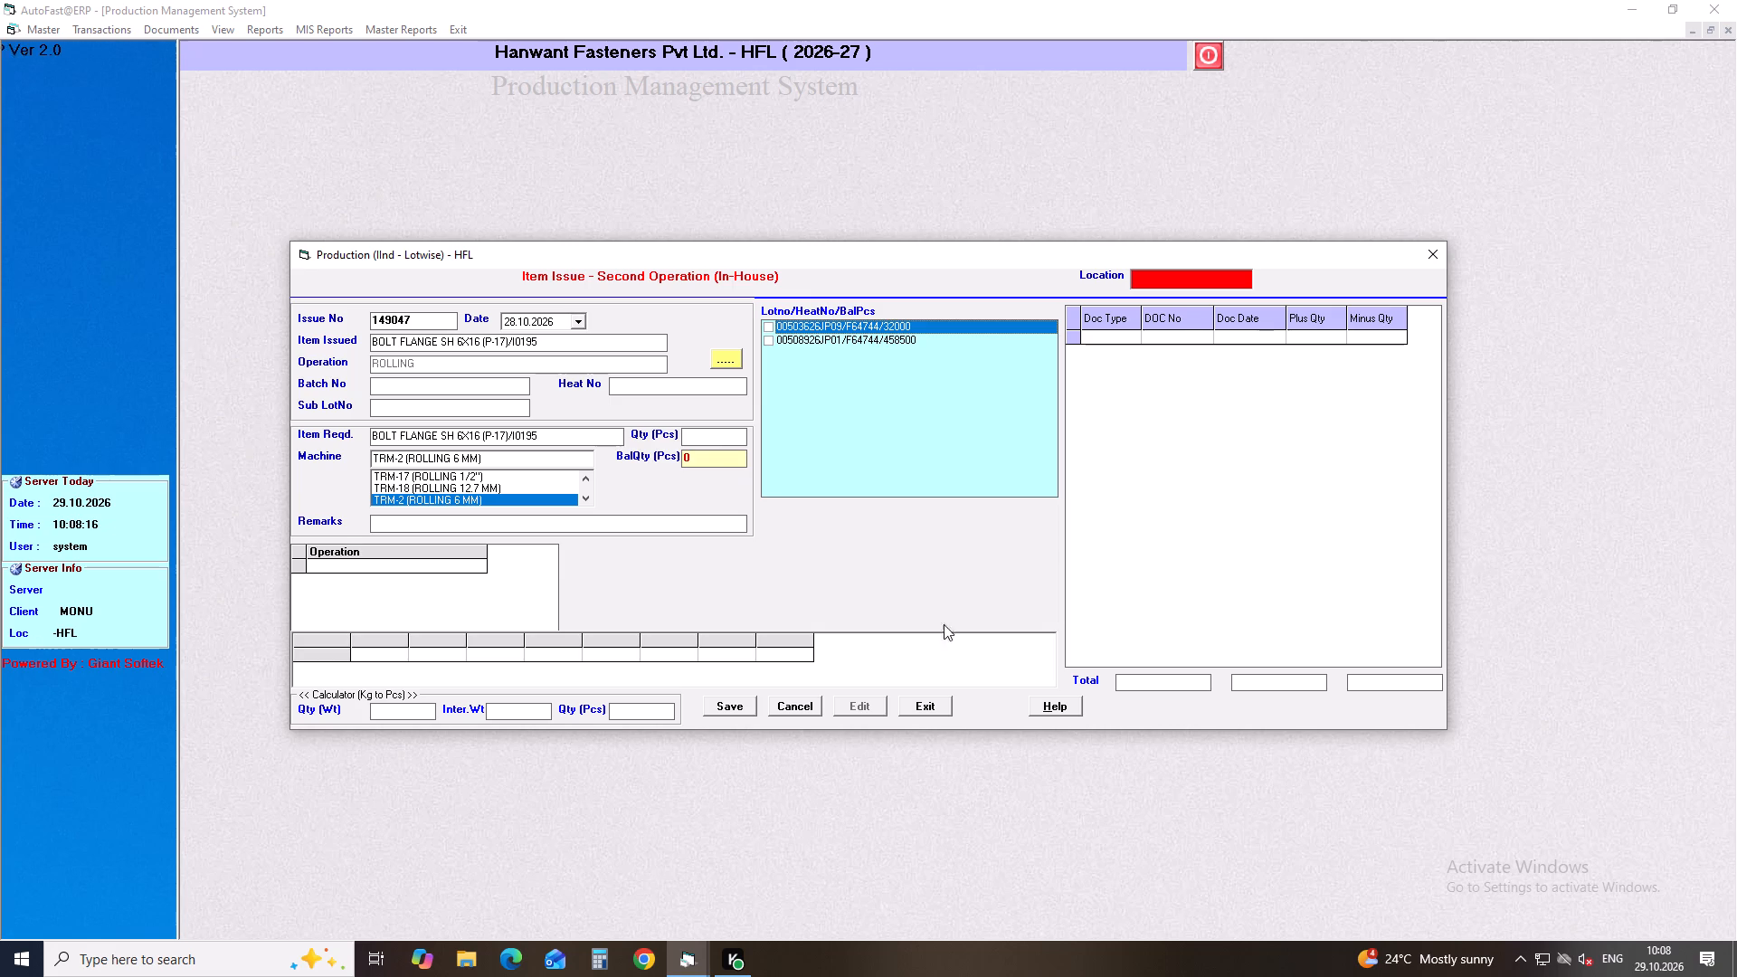
{"action": "left_click", "coordinate": [769, 327]}
Set the issue quantity to 6457 pcs, keep machine TRM-2 (ROLLING 6 MM), and save the issue.
{"action": "double_click", "coordinate": [729, 426]}
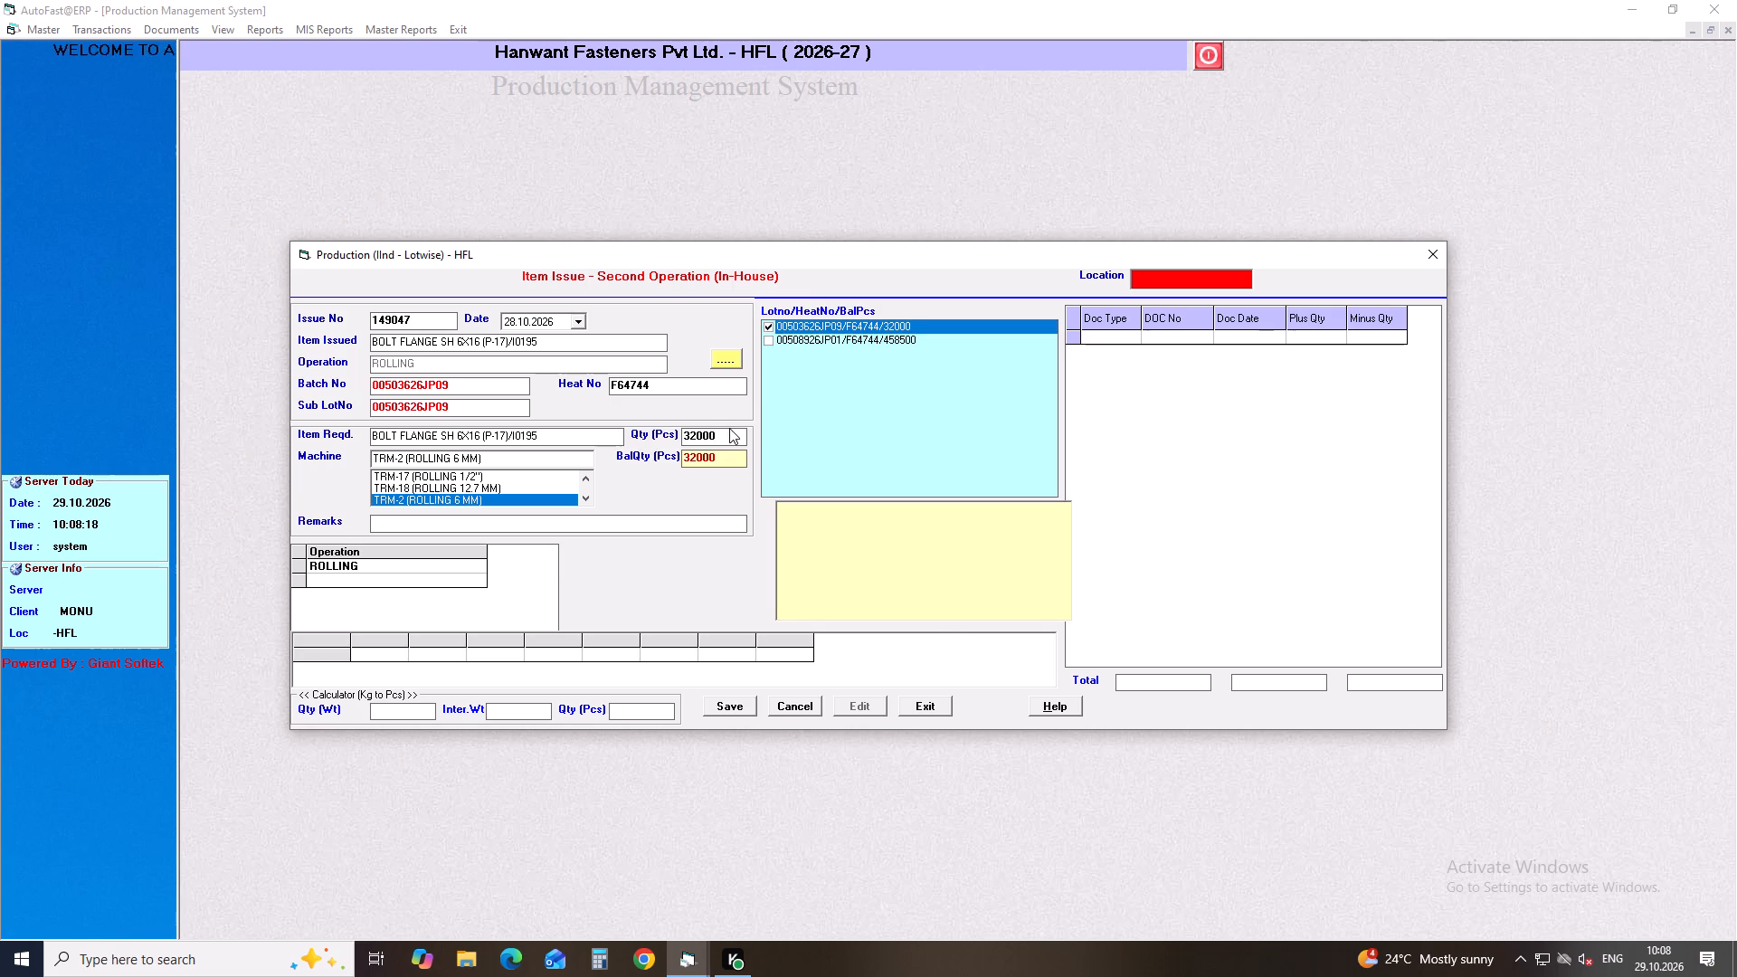
{"action": "left_click_drag", "start_coordinate": [729, 431], "coordinate": [638, 432]}
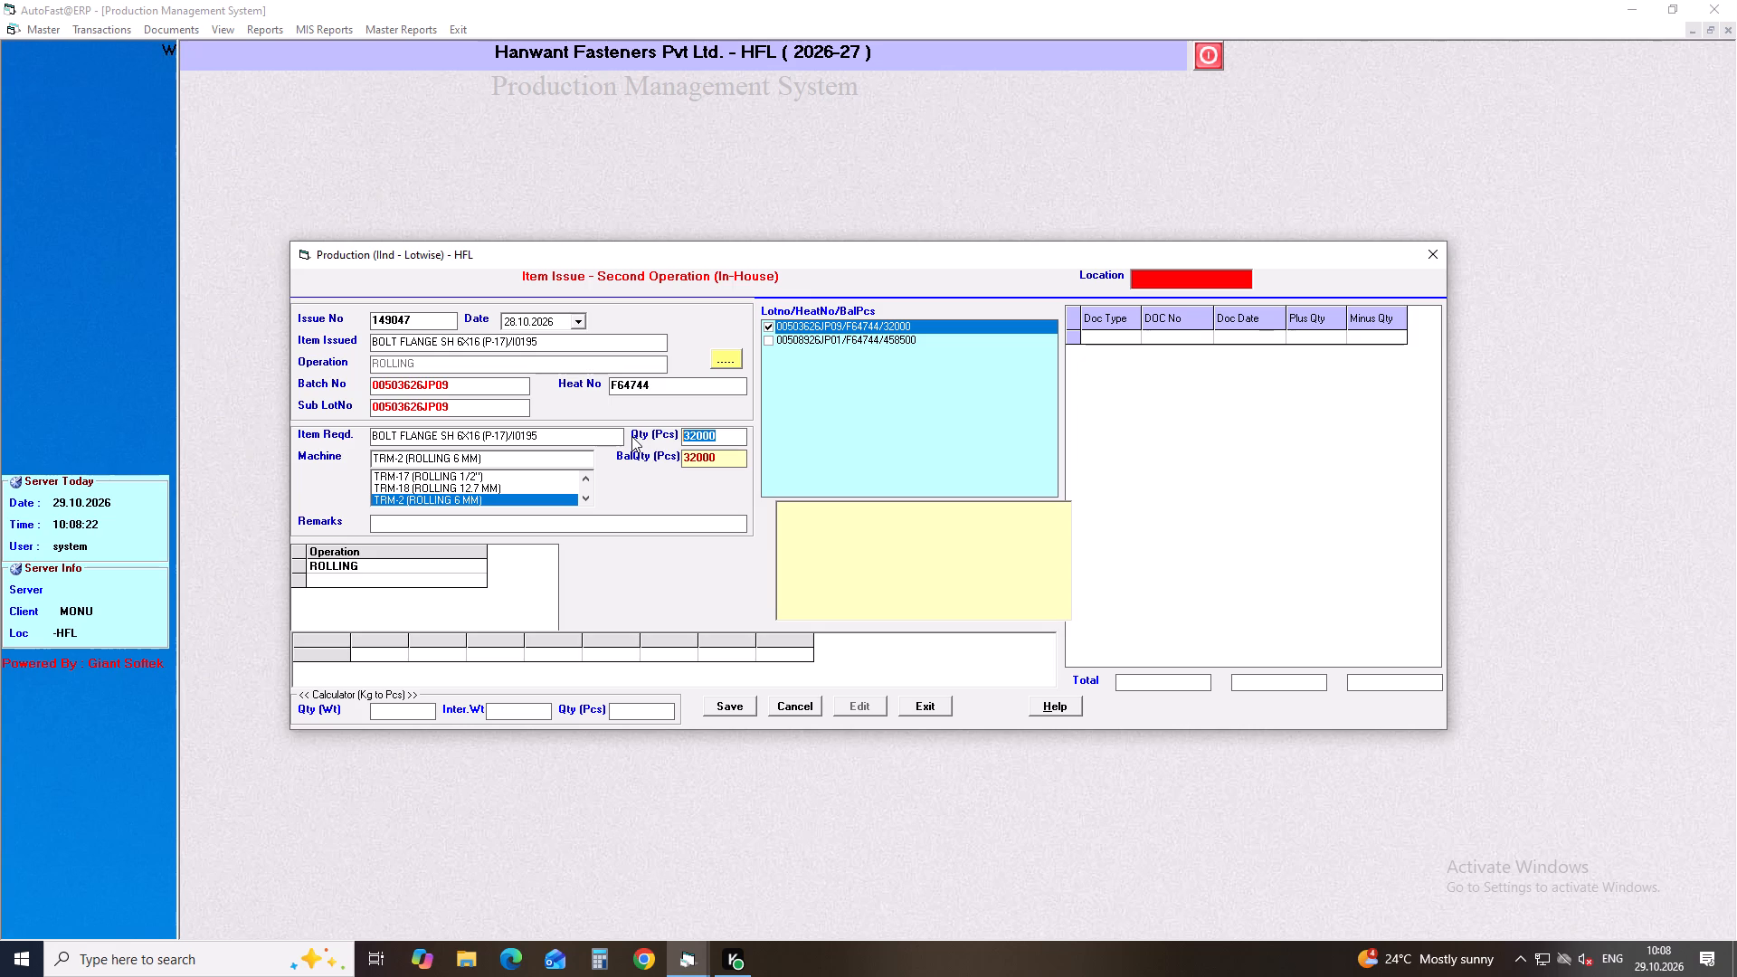
{"action": "key", "text": "6"}
{"action": "type", "text": "457"}
{"action": "key", "text": "Return"}
{"action": "key", "text": "Return"}
{"action": "key", "text": "Return"}
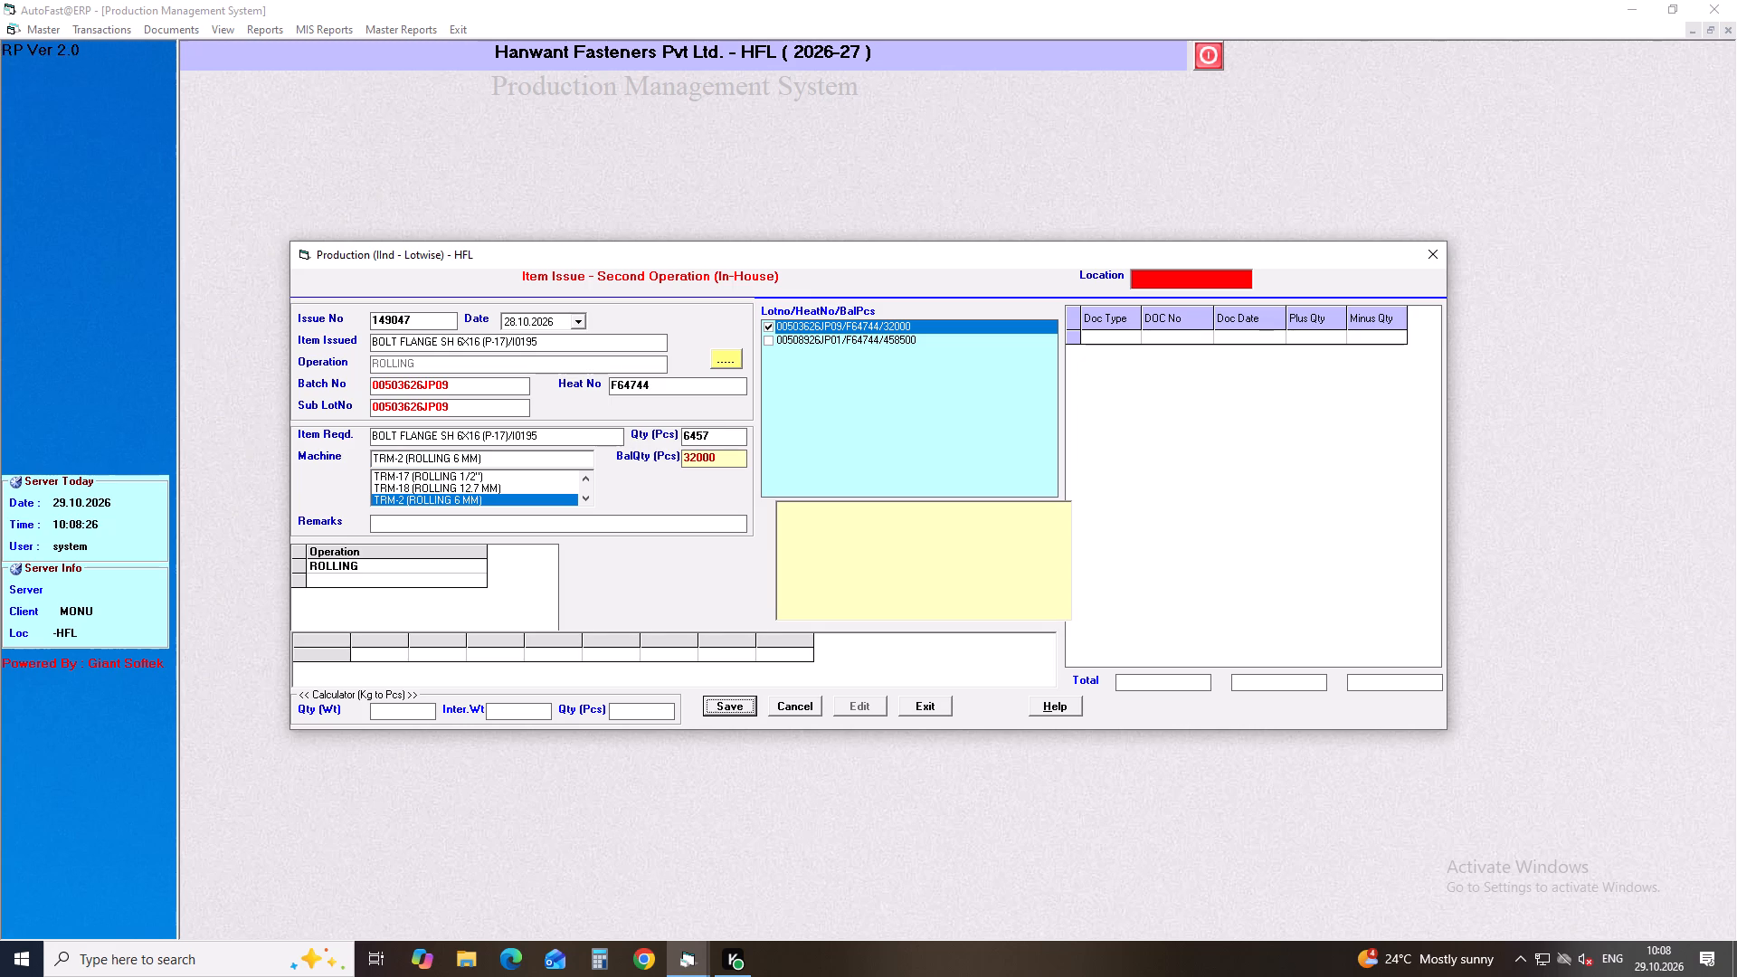
{"action": "key", "text": "Return"}
{"action": "key", "text": "Return"}
{"action": "key", "text": "Return"}
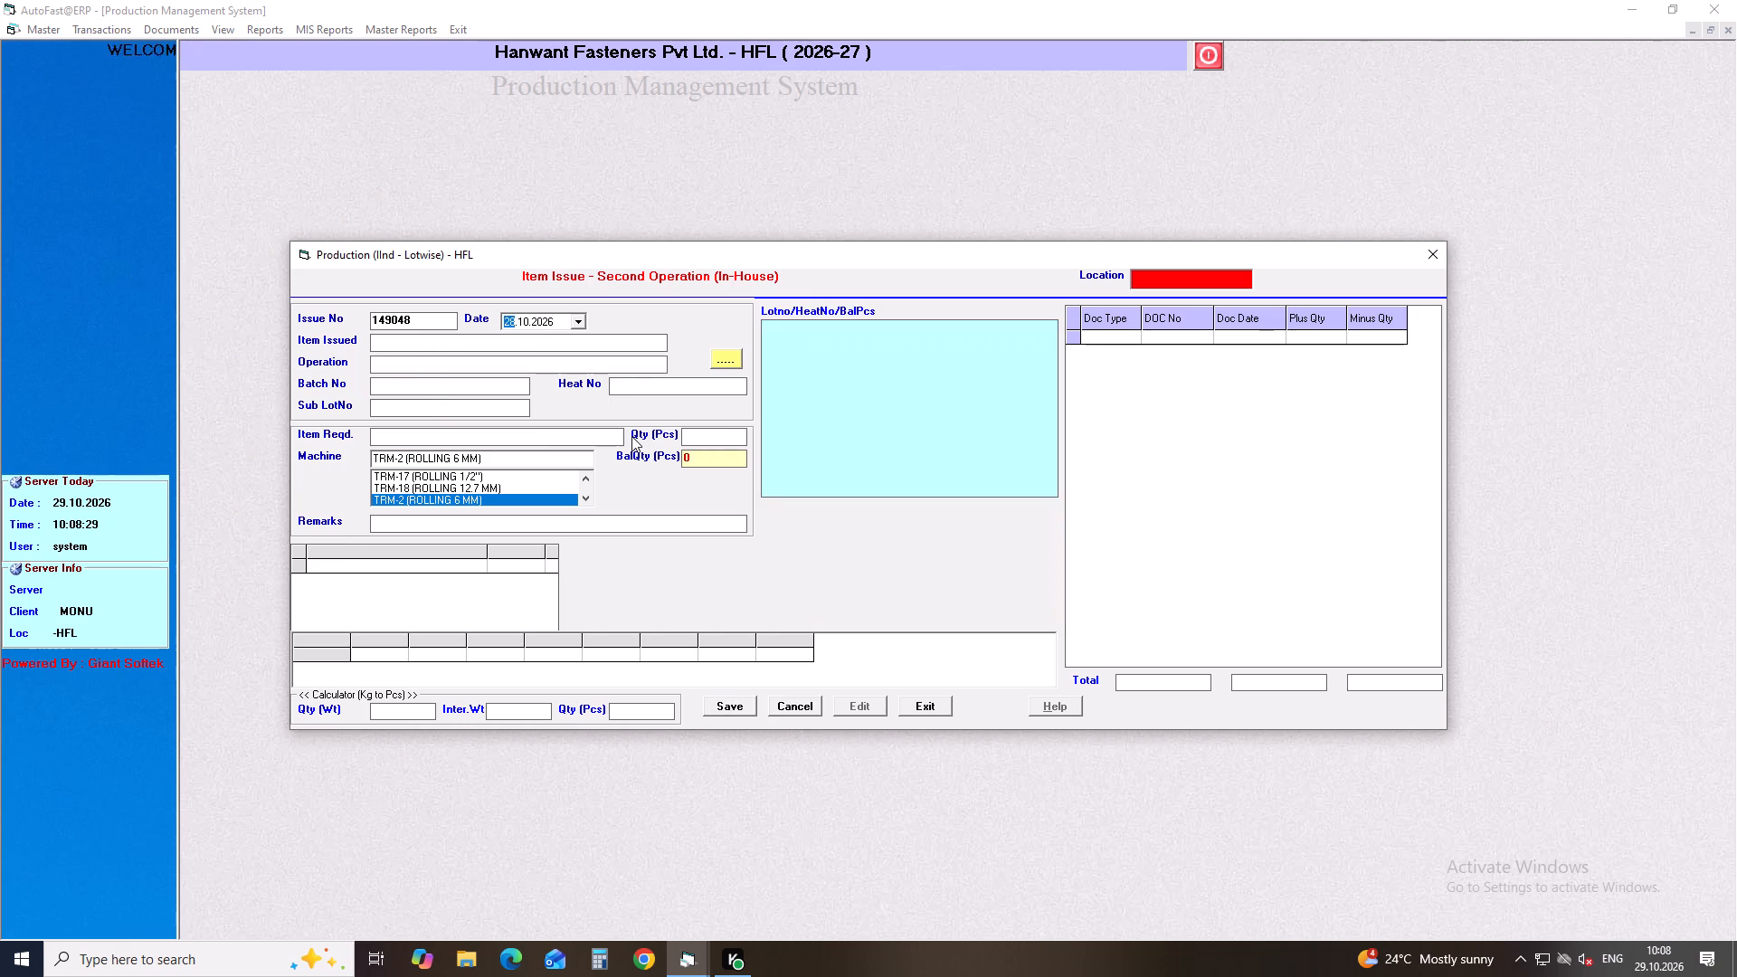